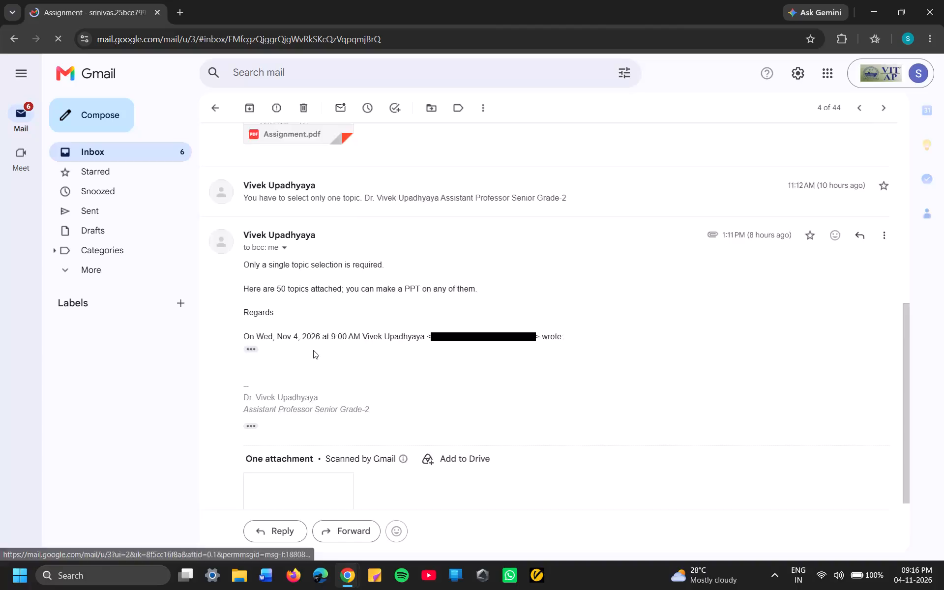
Download the Assignment.pdf attachment from the latest message in the assignment email thread, the one about the 50 PPT topics.
scroll(313, 350, "down", 2)
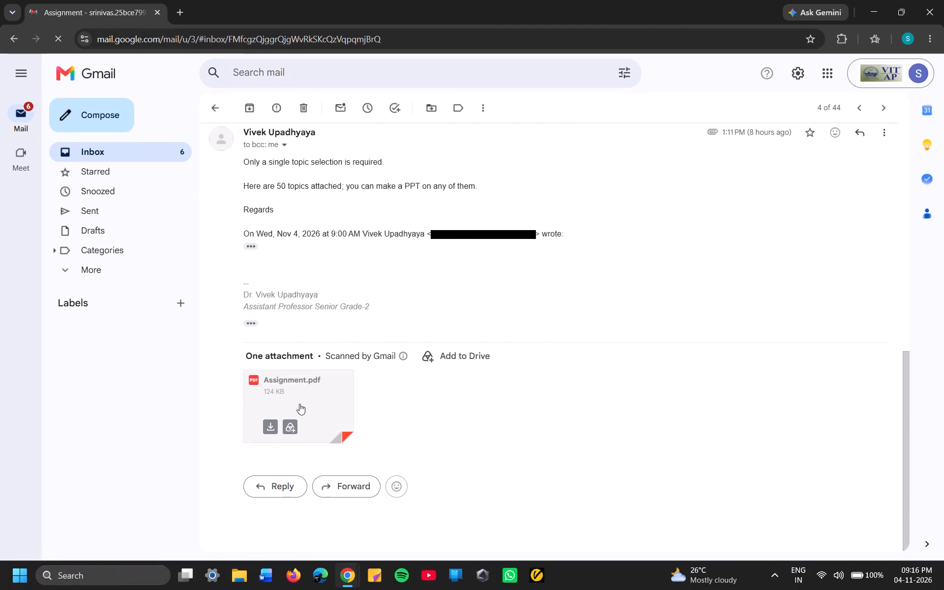
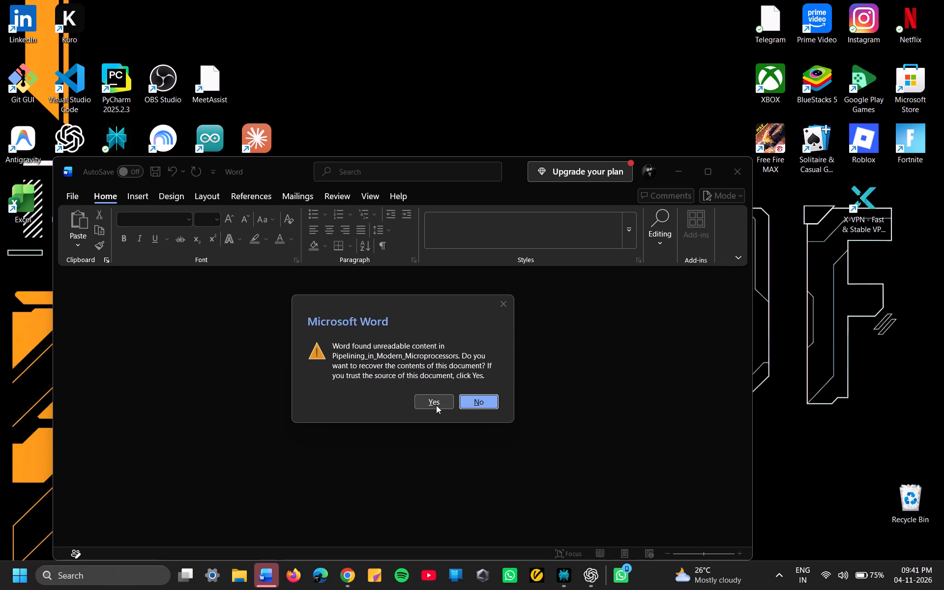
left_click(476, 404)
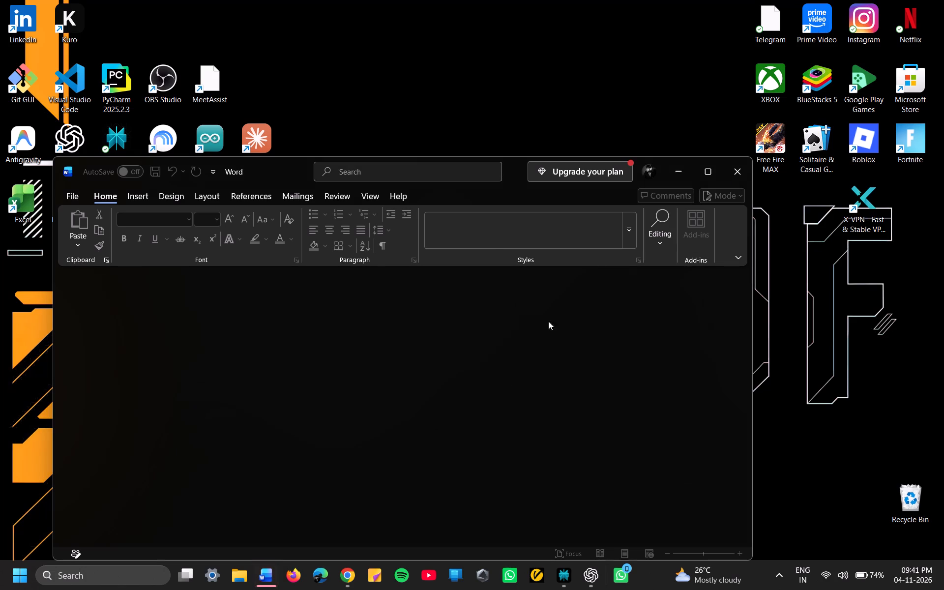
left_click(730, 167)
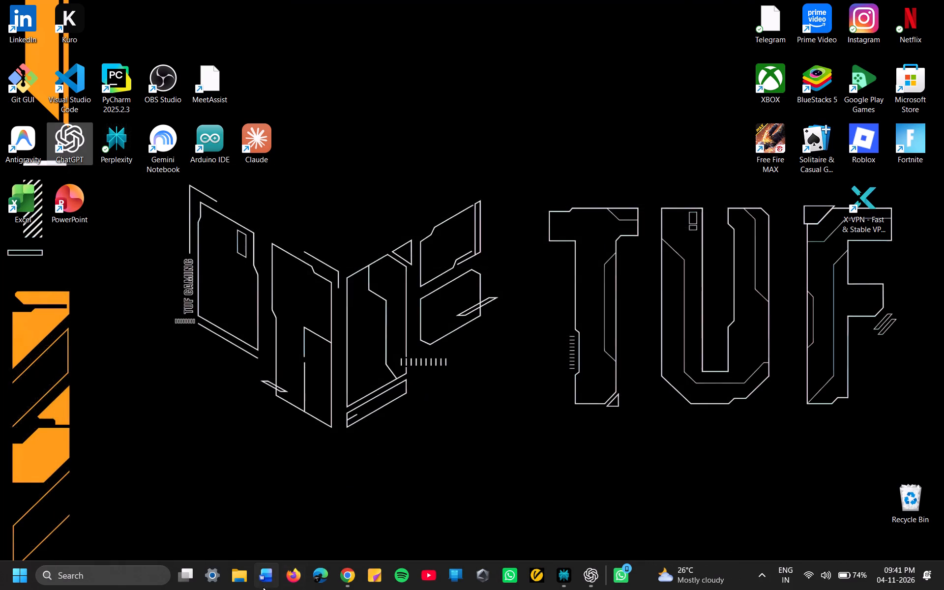
left_click(263, 587)
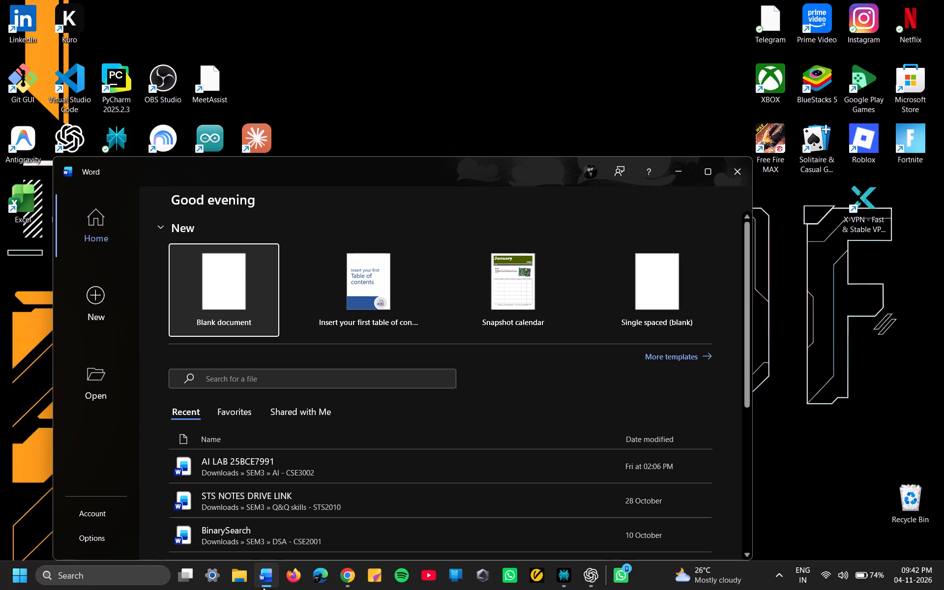
left_click(96, 410)
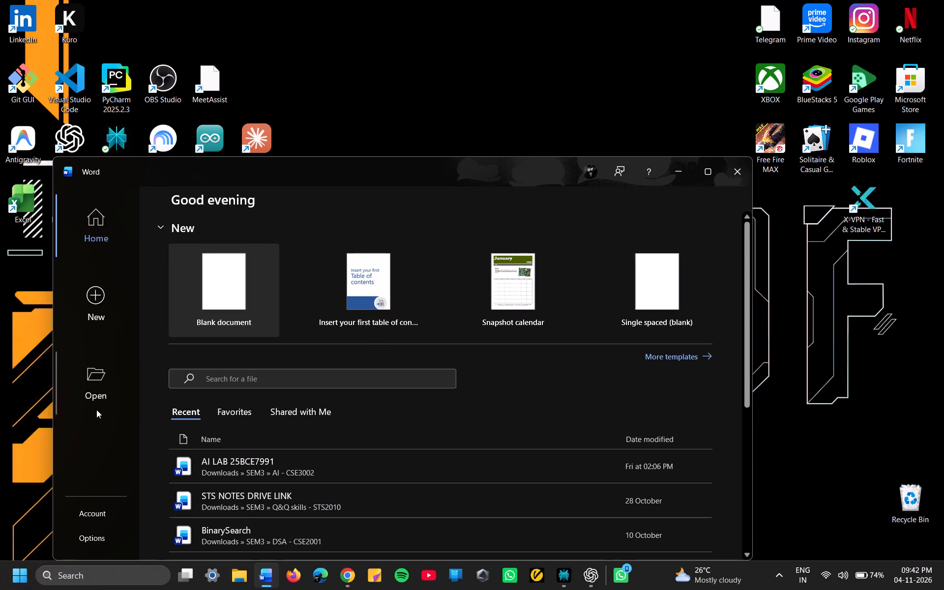
double_click(178, 438)
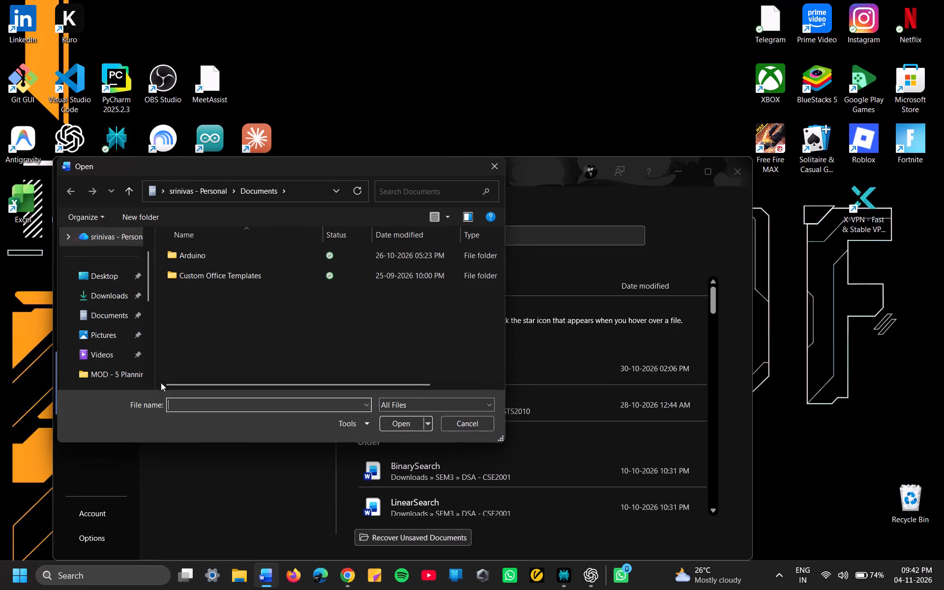
left_click(116, 288)
scroll(291, 291, "down", 5)
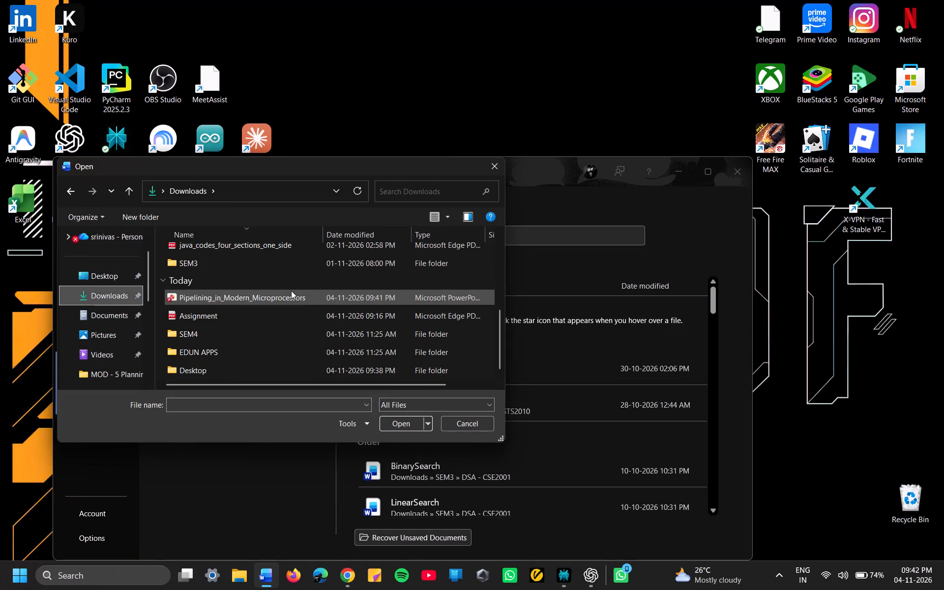
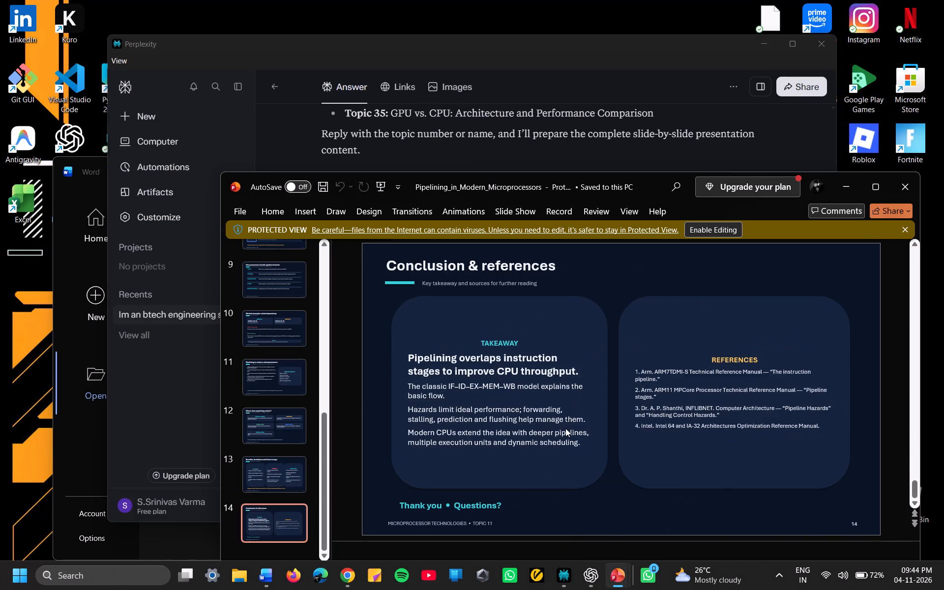
key("Up")
key("Up")
key("Up")
key("Up")
key("Up")
key("Up")
key("Up")
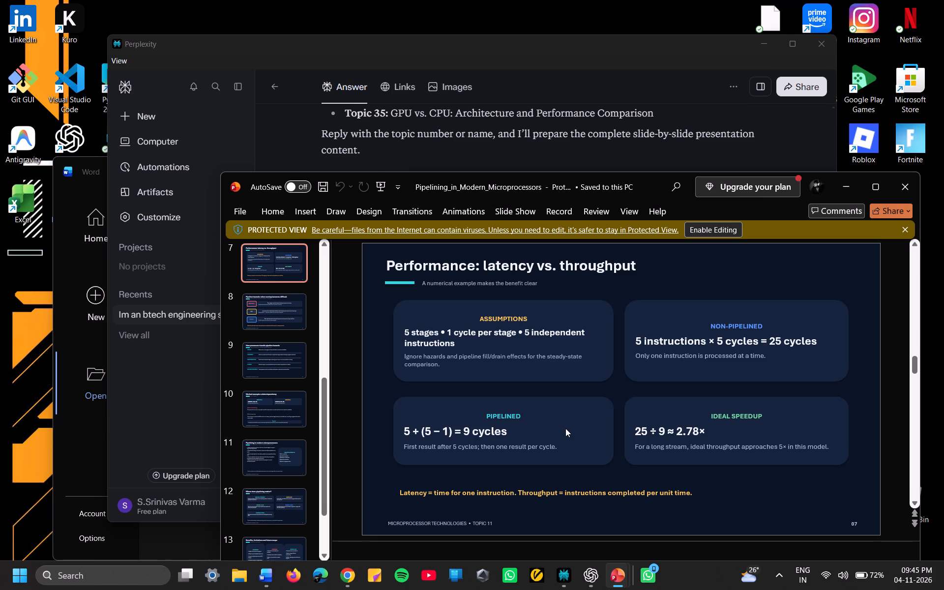
key("Down")
key("Down")
key("Down")
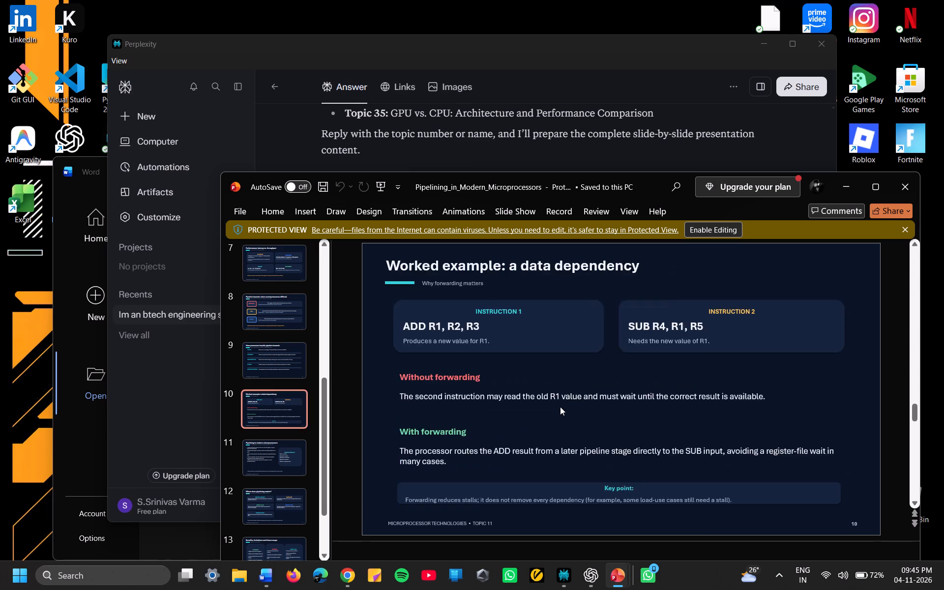
key("Down")
key("Down")
key("Down")
key("Down")
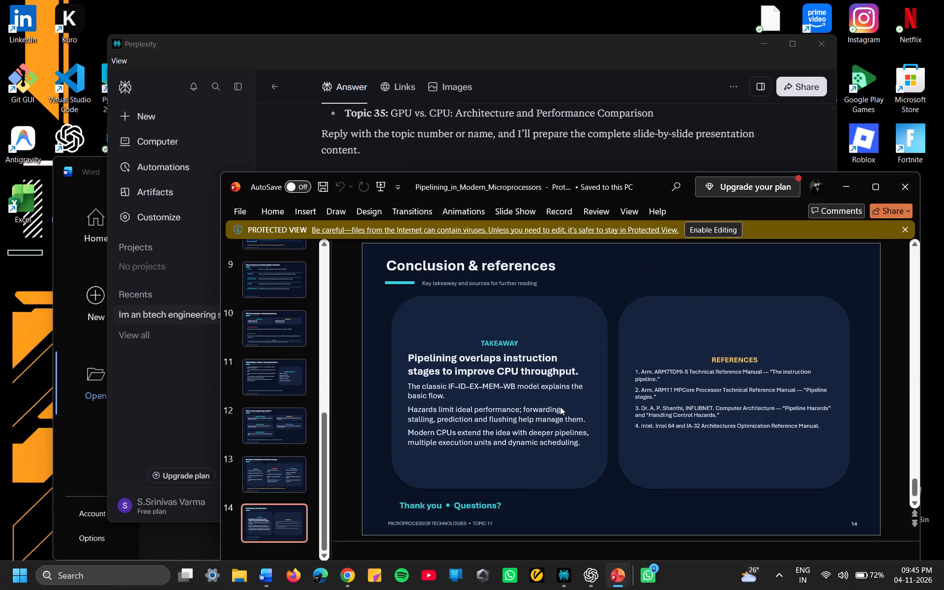
key("Down")
key("Down")
scroll(560, 407, "down", 2)
left_click(265, 480)
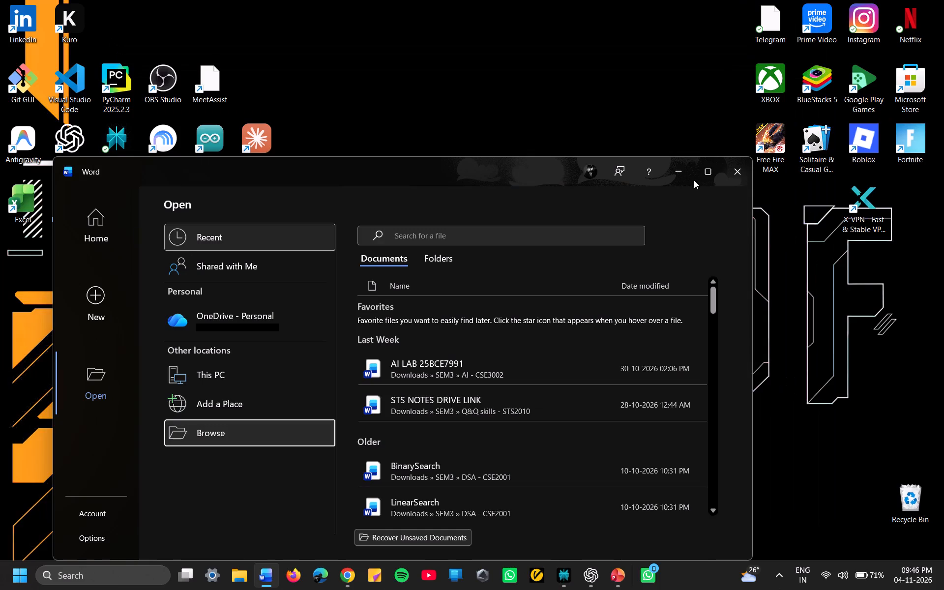
left_click(687, 176)
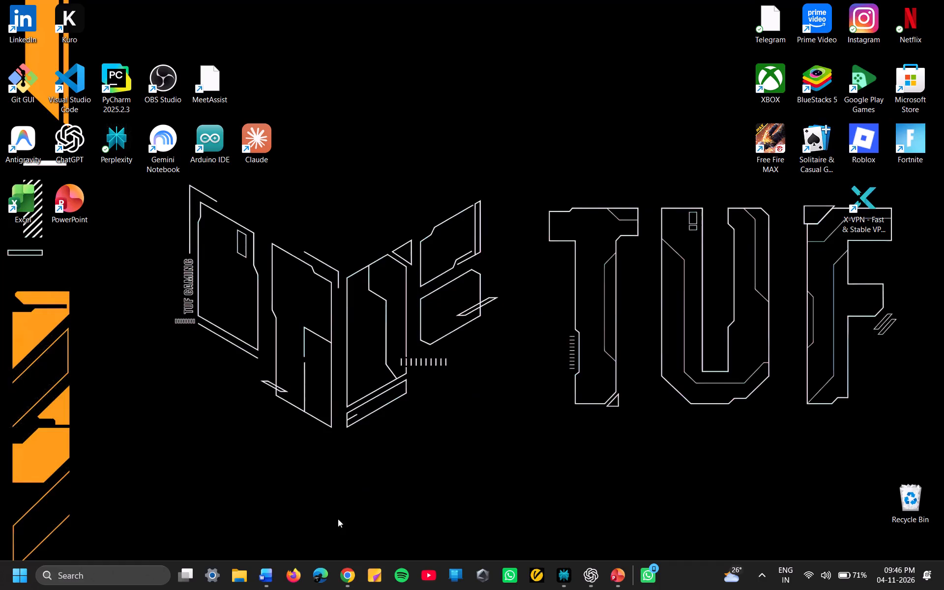
Switch to Word and browse for a file to open in the Downloads > SEM3 > ENG. CLINICS - ECS2002 folder.
left_click(260, 516)
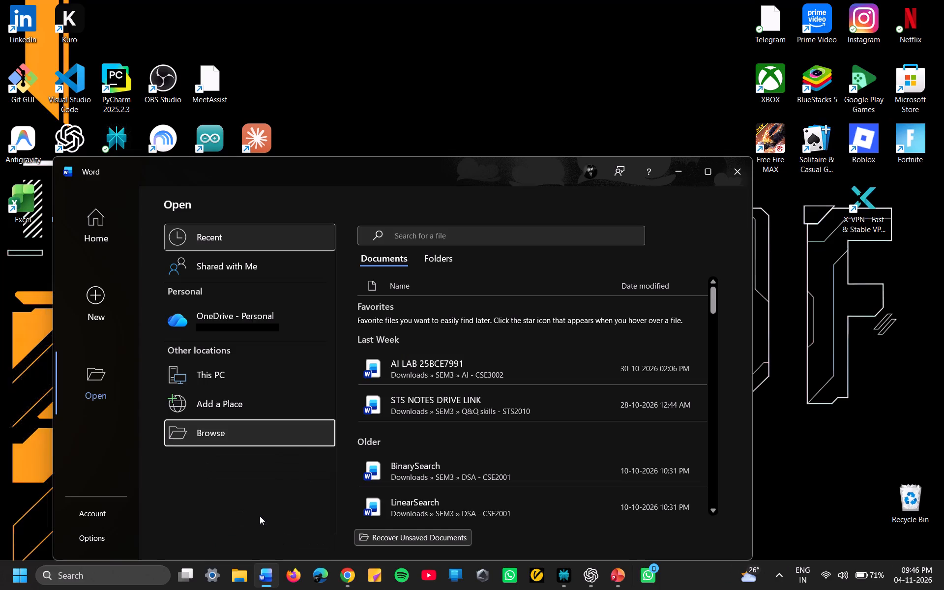
double_click(219, 438)
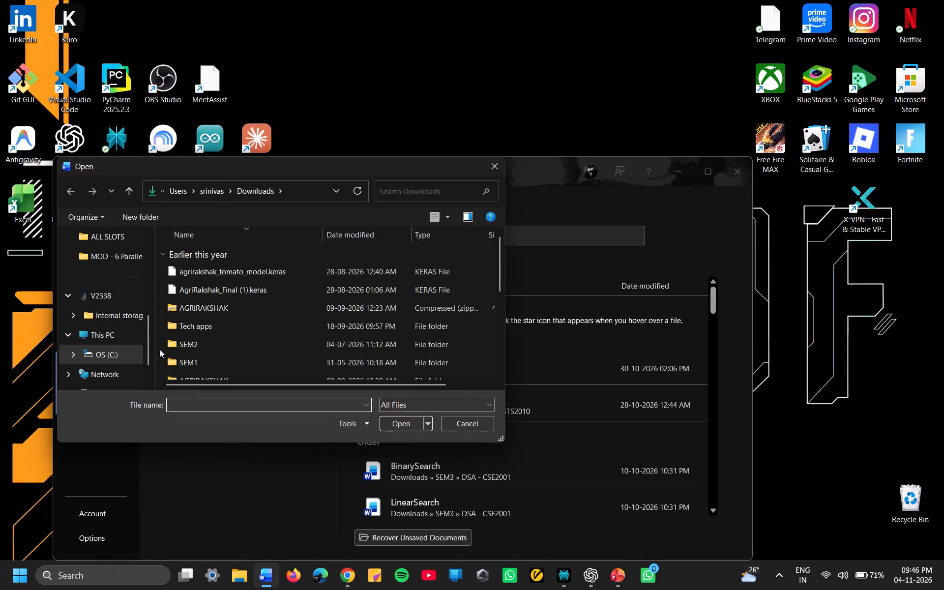
scroll(133, 310, "up", 1)
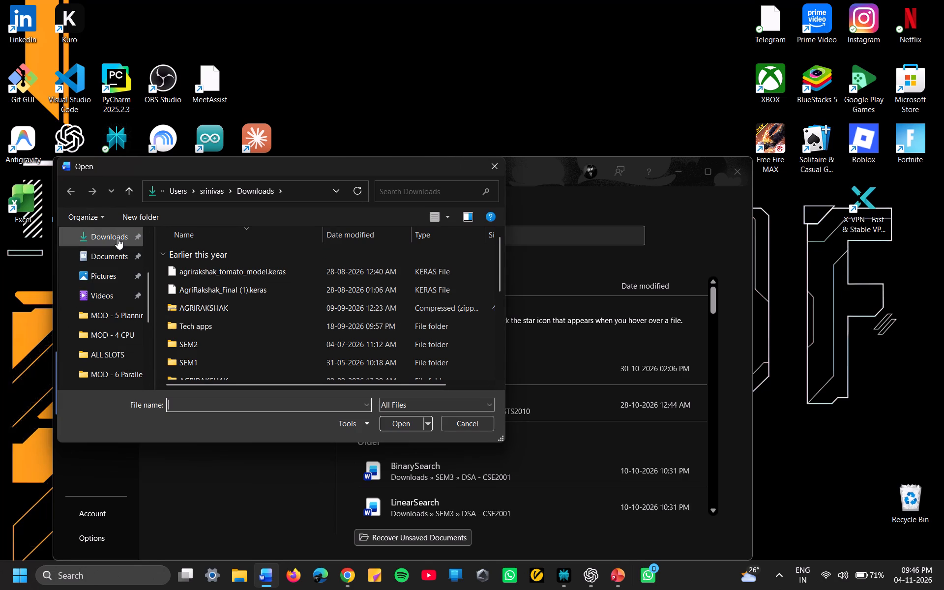
left_click(118, 238)
scroll(222, 291, "down", 3)
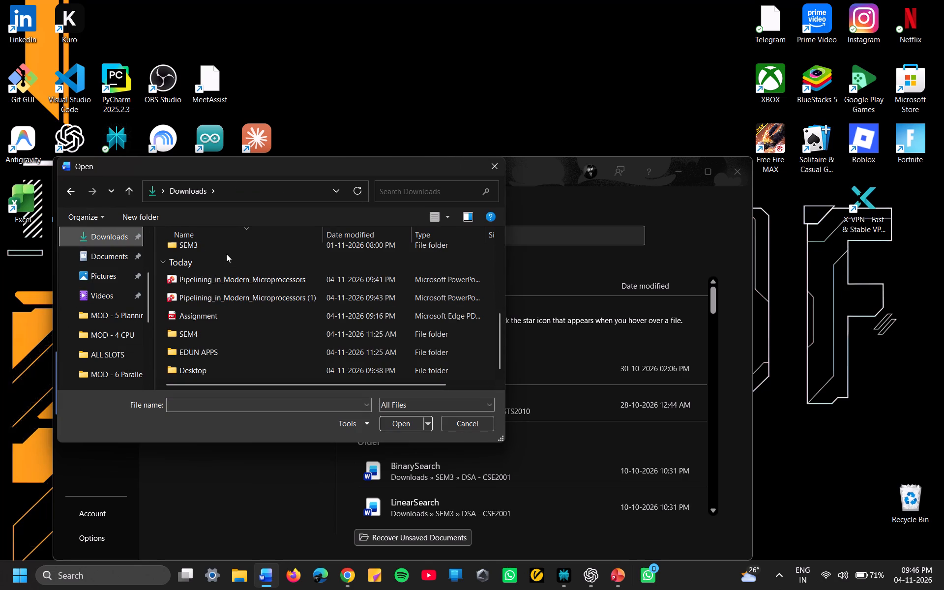
scroll(226, 254, "up", 1)
double_click(217, 242)
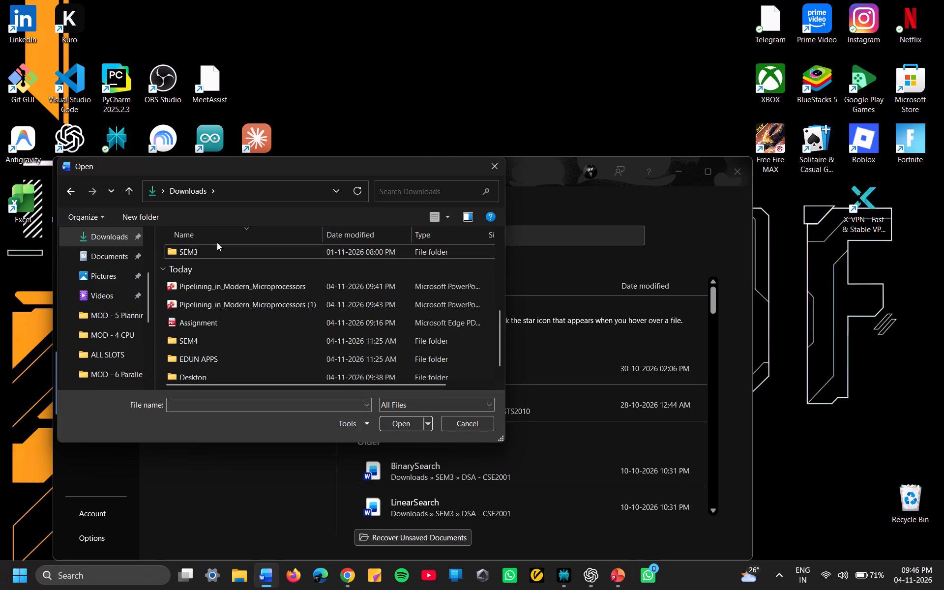
double_click(213, 246)
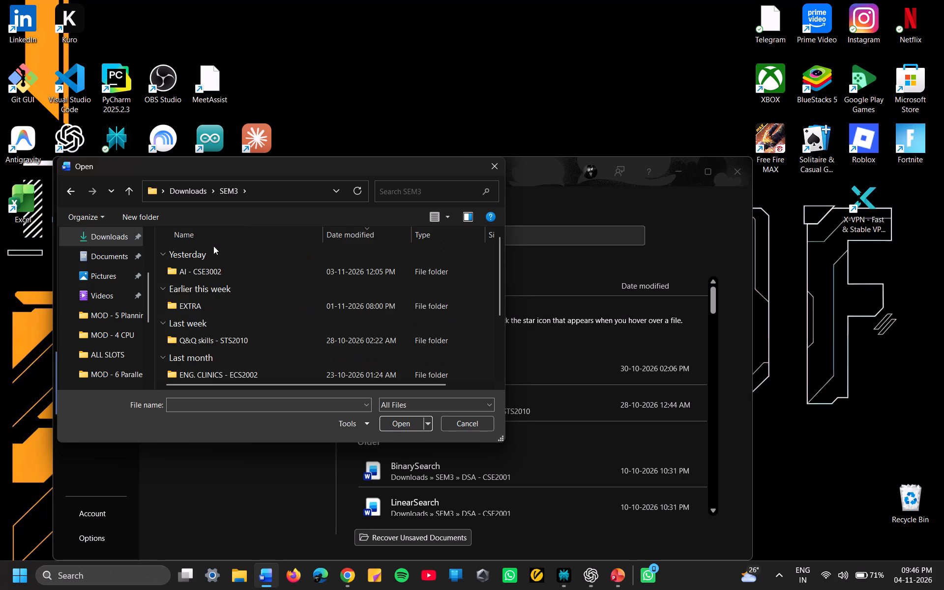
scroll(215, 321, "down", 1)
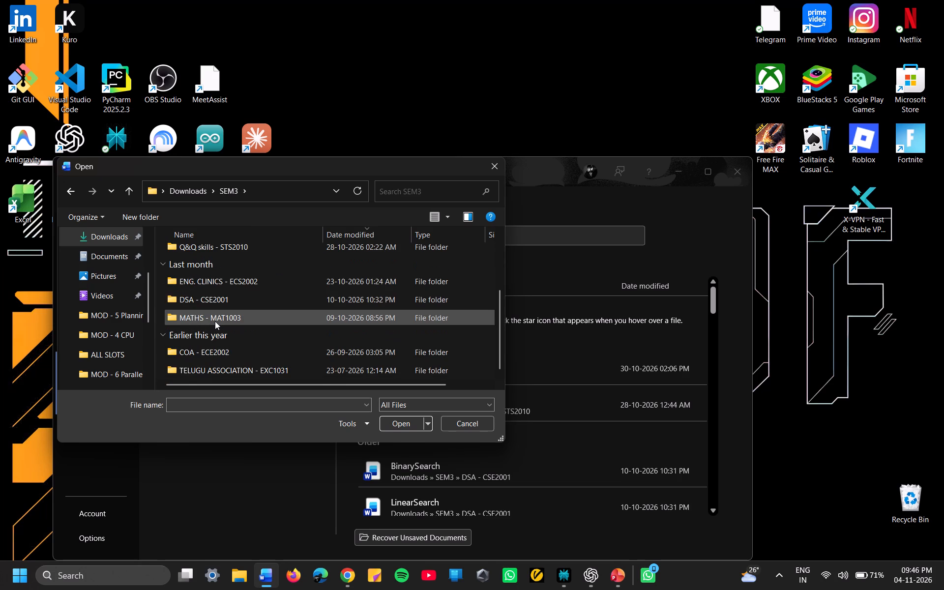
scroll(215, 321, "down", 1)
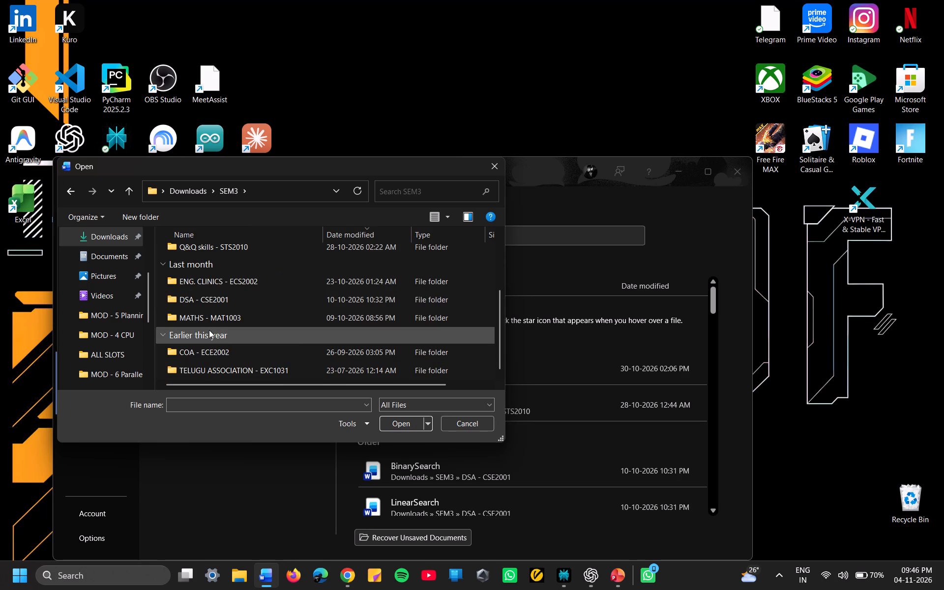
double_click(226, 277)
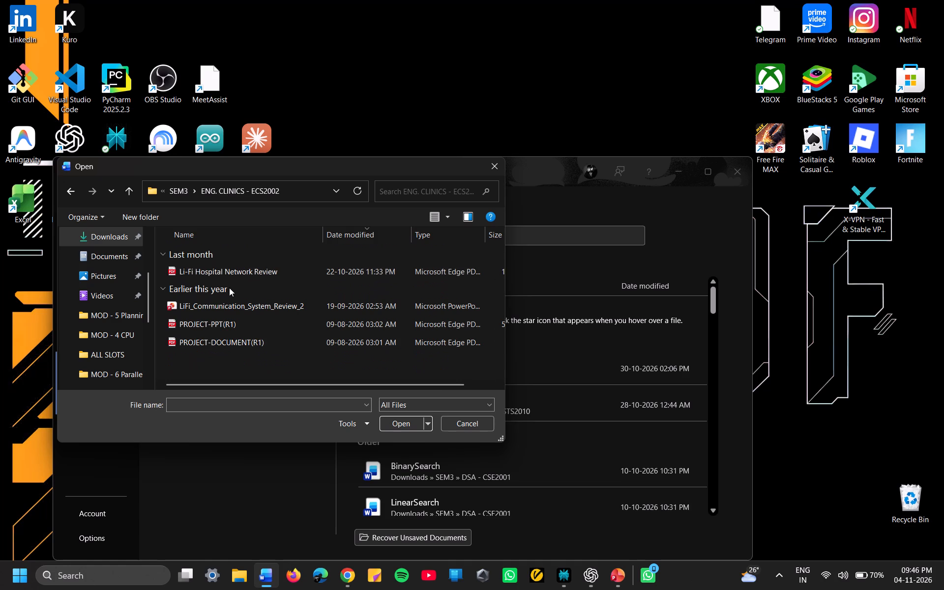
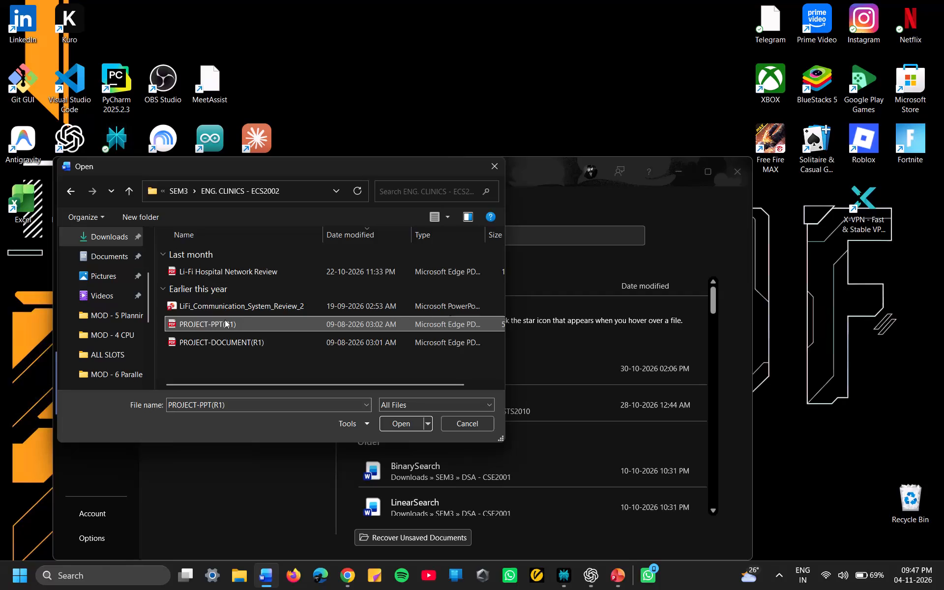
right_click(225, 320)
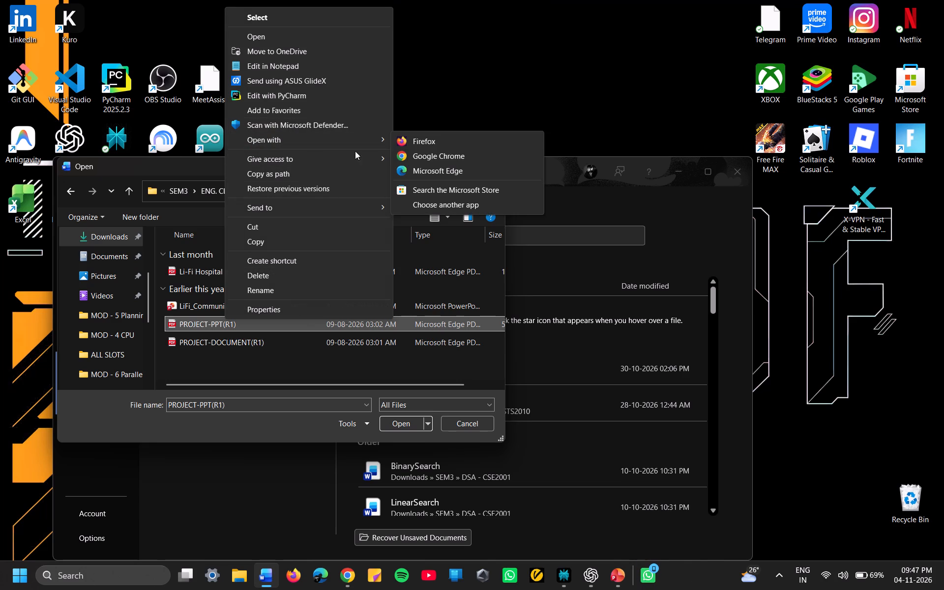
left_click(403, 161)
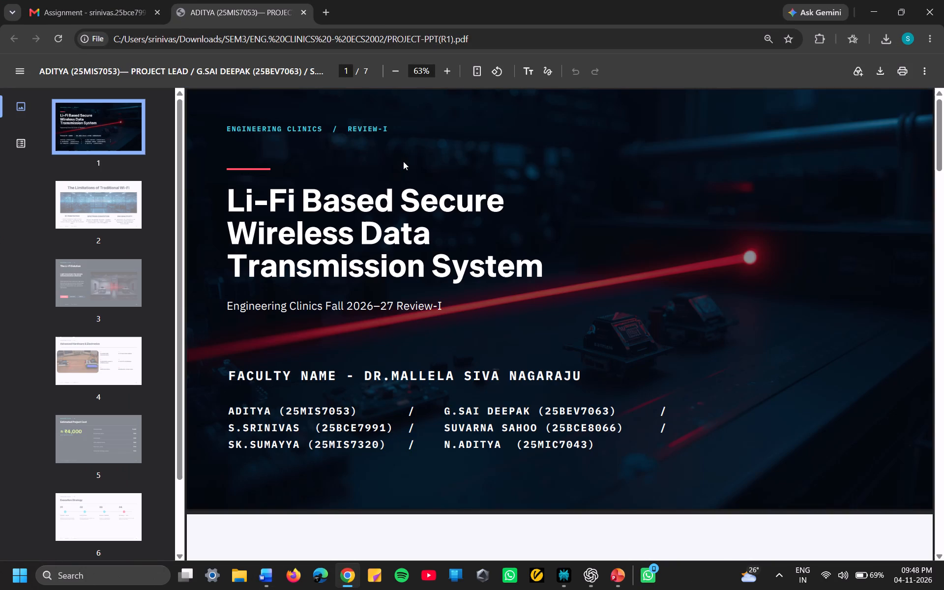
key("Down")
key("Down")
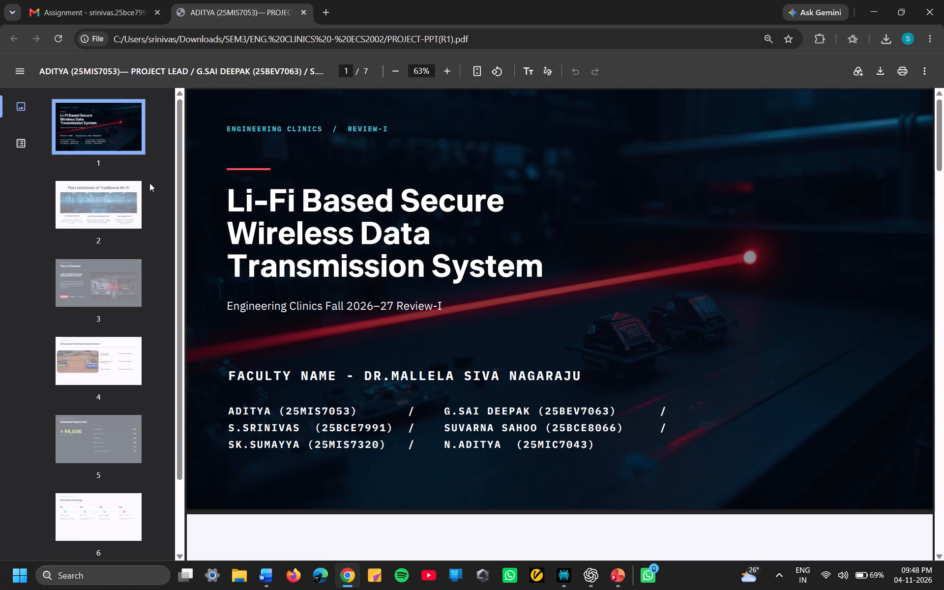
left_click(116, 203)
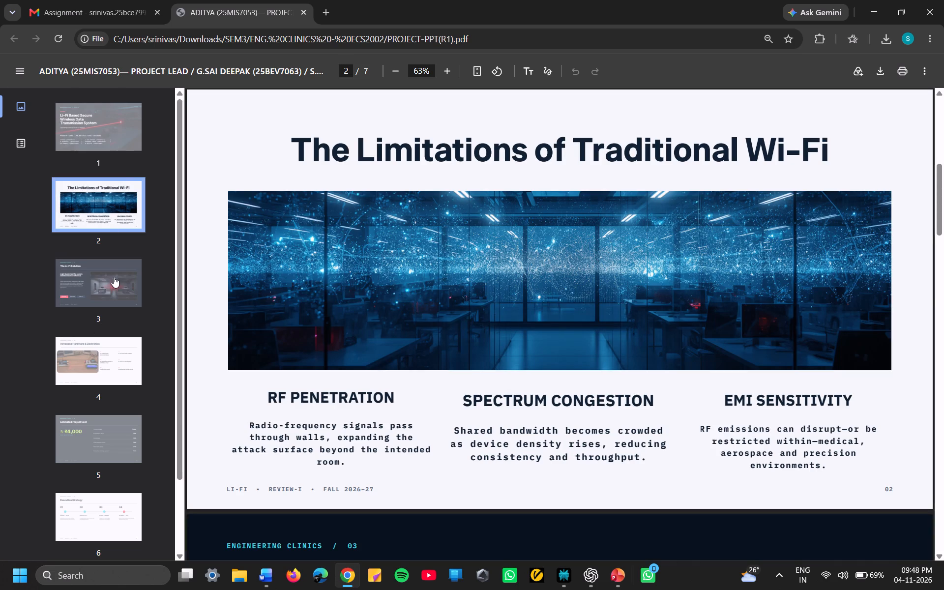
left_click(114, 277)
left_click(101, 348)
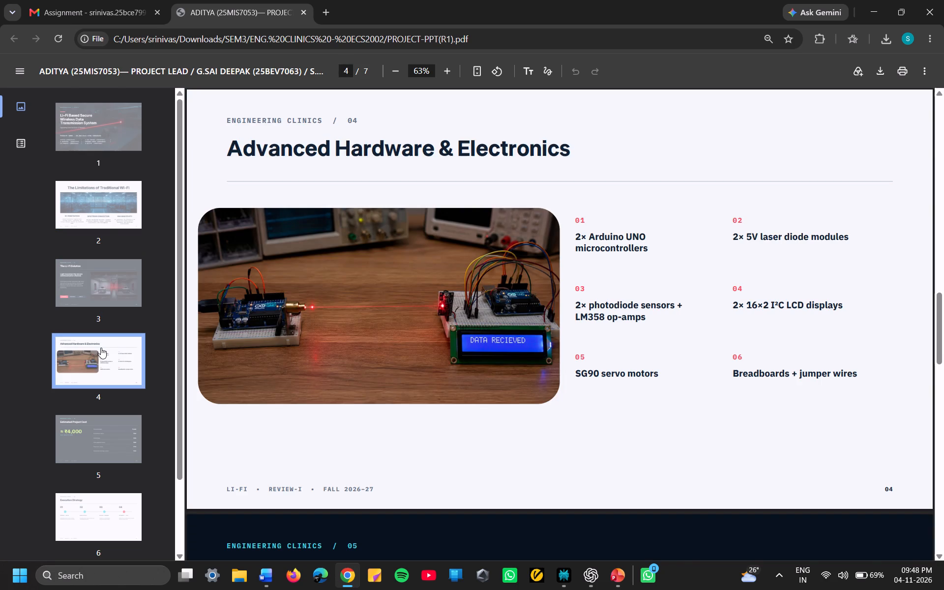
left_click(82, 431)
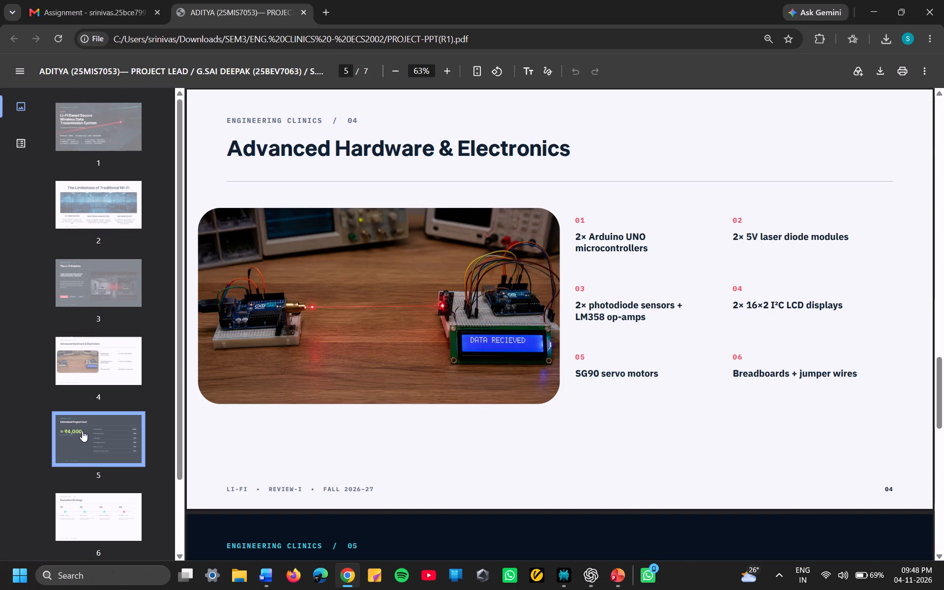
scroll(82, 431, "down", 3)
left_click(105, 442)
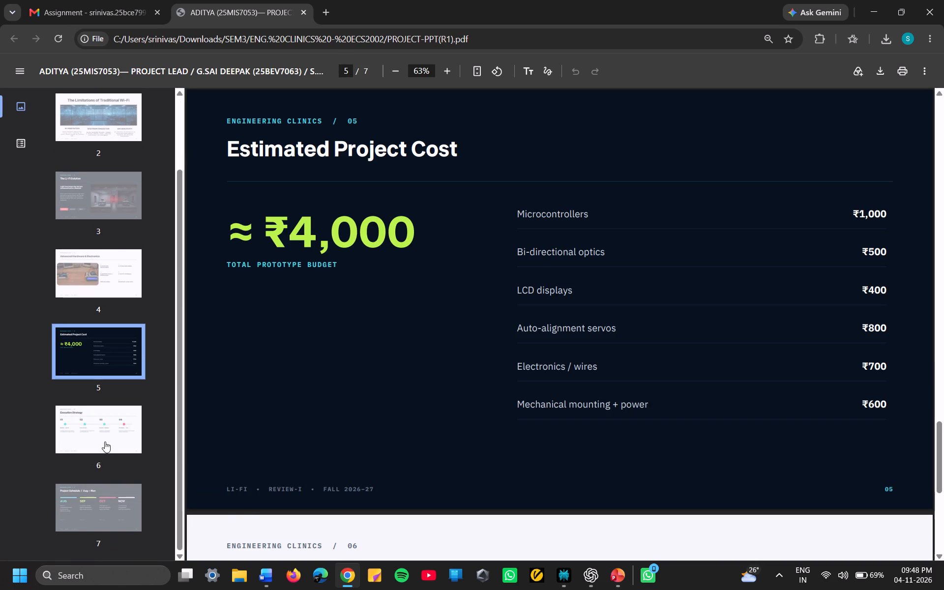
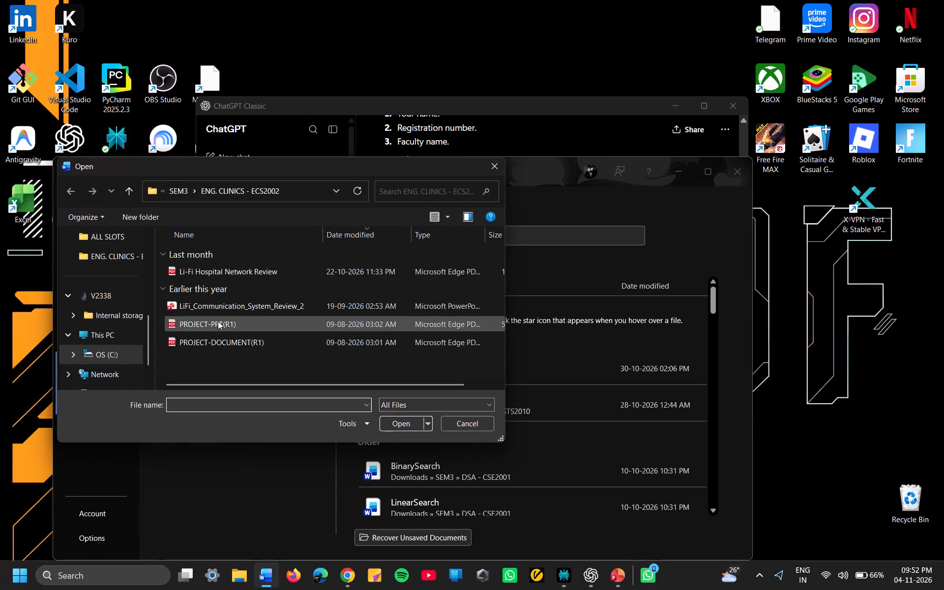
scroll(109, 271, "up", 1)
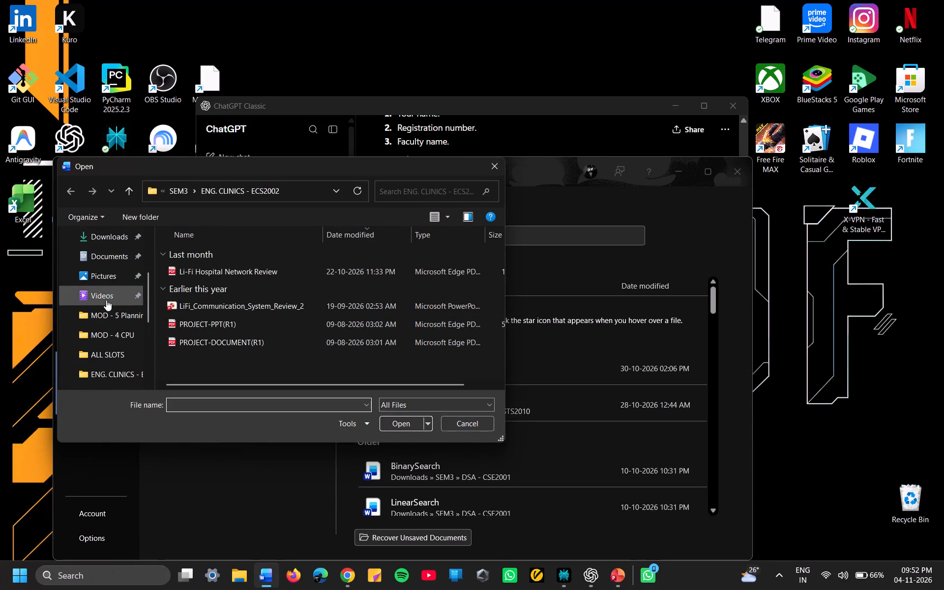
left_click(104, 236)
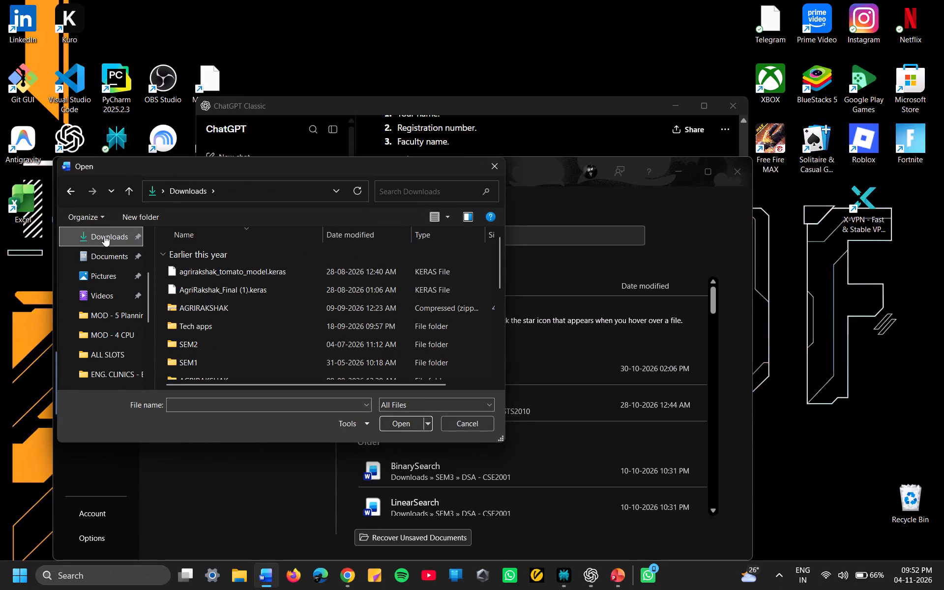
scroll(265, 299, "down", 3)
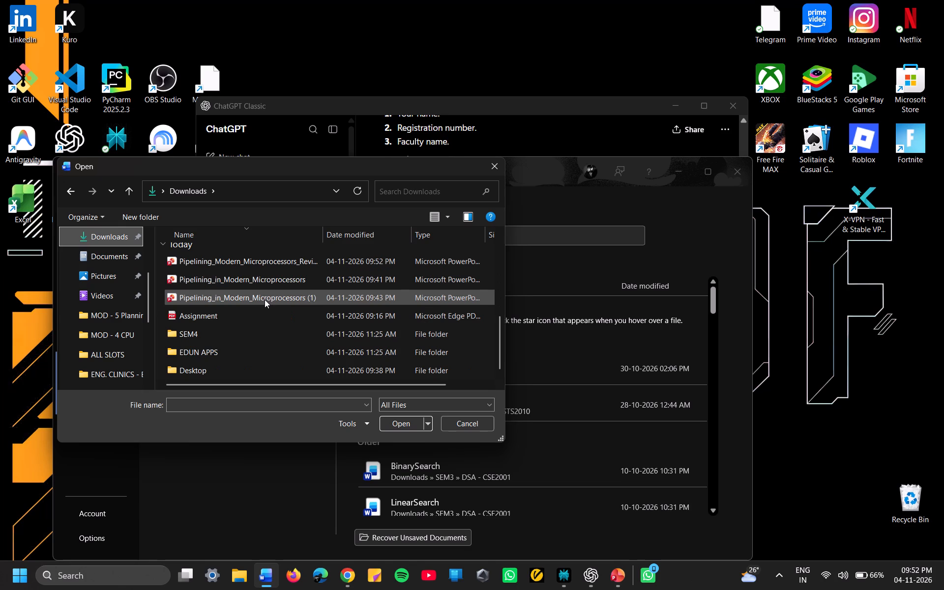
left_click(258, 296)
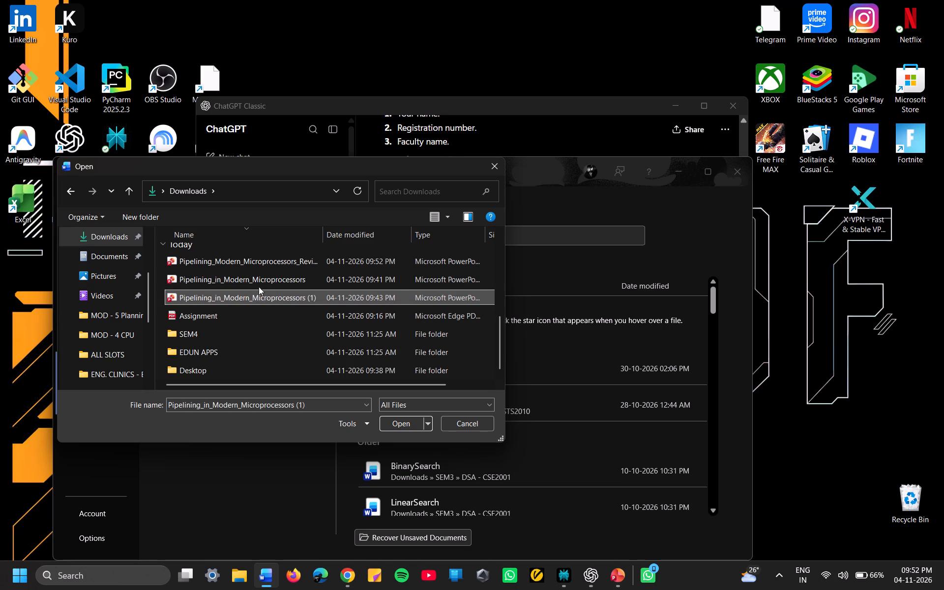
left_click(261, 279)
right_click(261, 279)
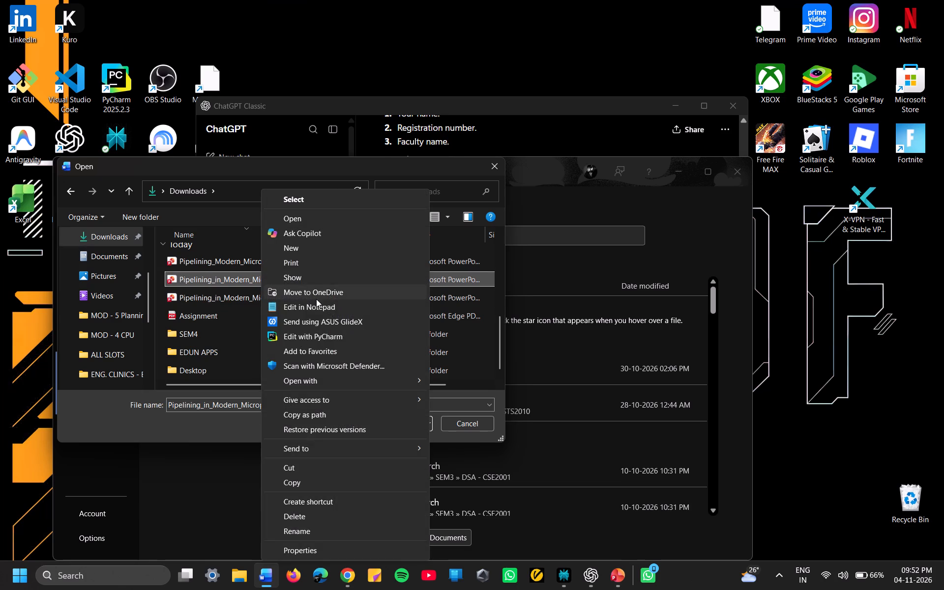
left_click(317, 518)
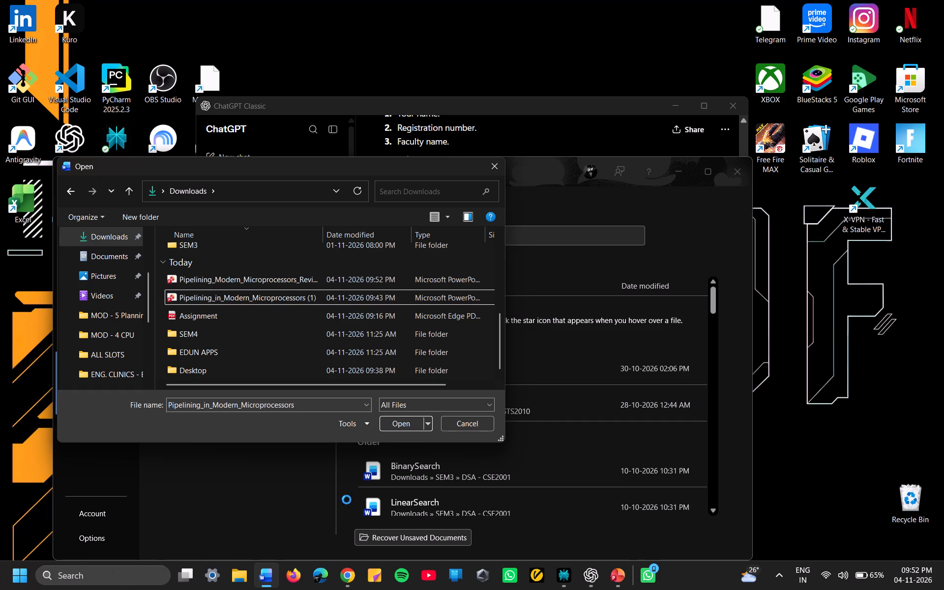
Open Pipelining_in_Modern_Microprocessors (1) from Downloads in PowerPoint and look back through its slides to the title slide.
left_click(272, 295)
right_click(272, 295)
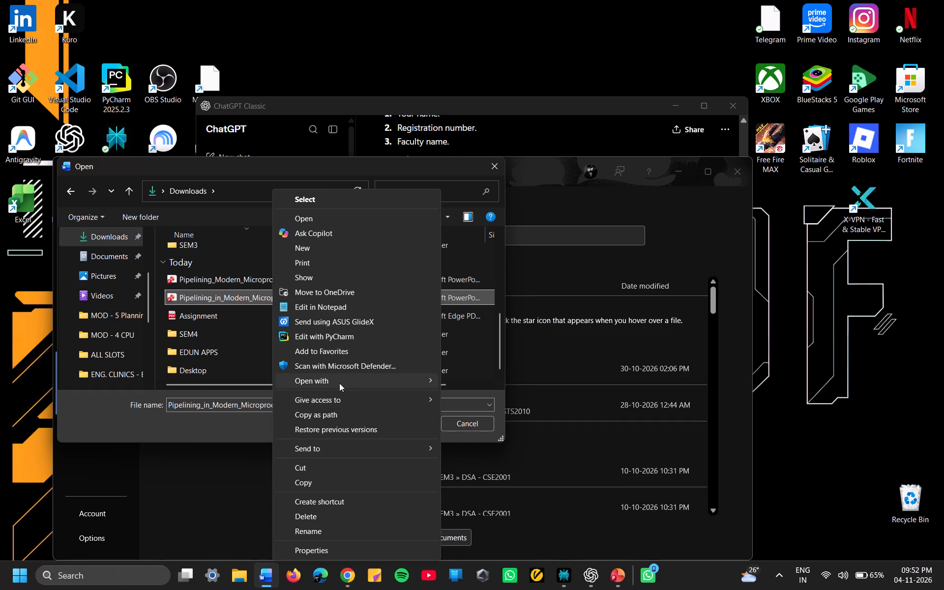
left_click(469, 395)
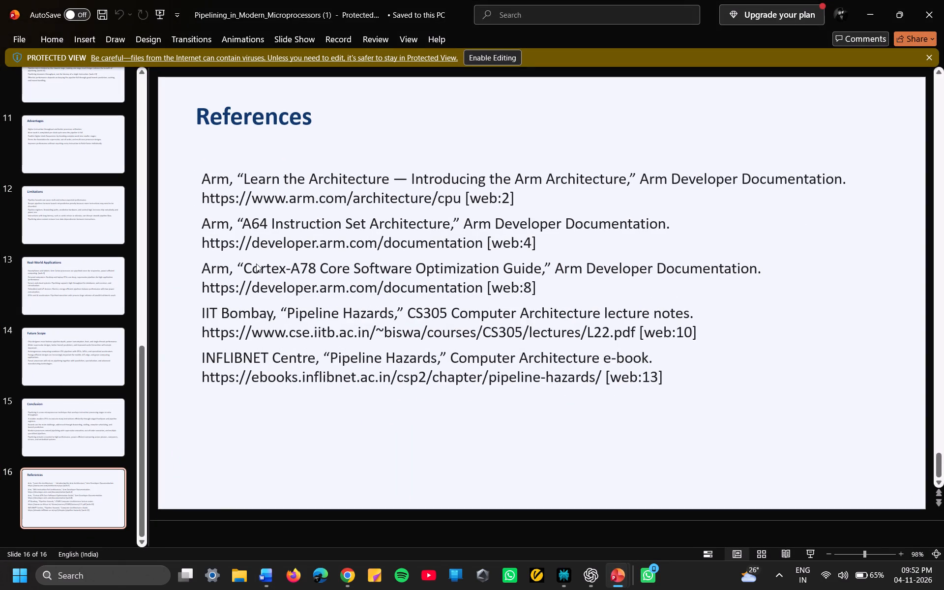
scroll(256, 264, "up", 7)
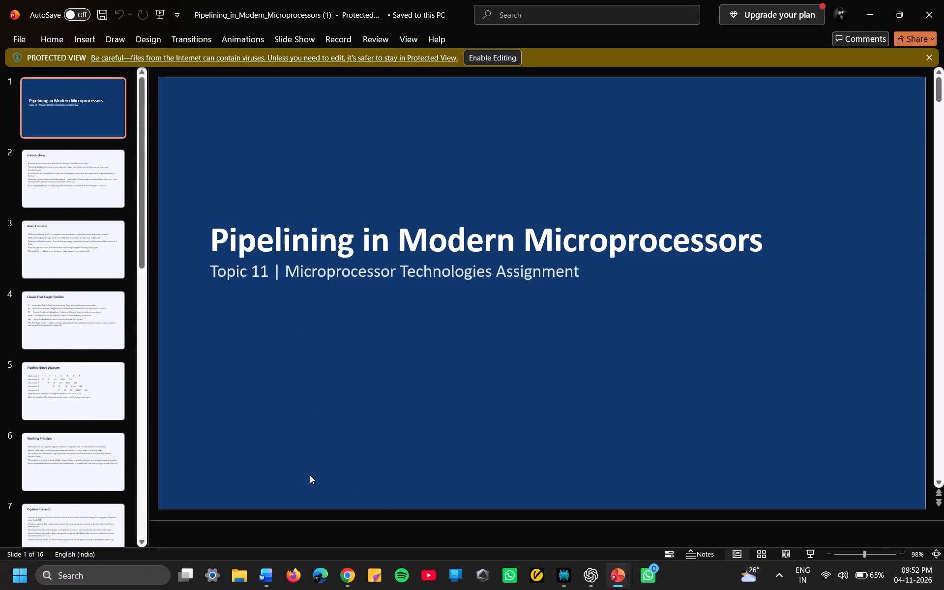
Return to Word's file browser, open Pipelining_Modern_Microprocessors_Review_Style in PowerPoint, then dismiss the file browser and minimize Word.
left_click(263, 536)
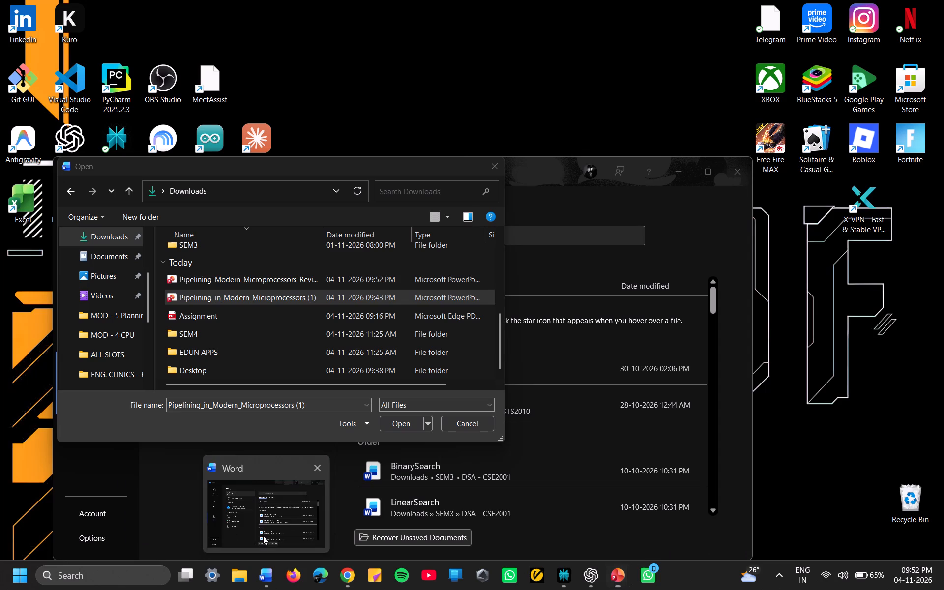
left_click(276, 275)
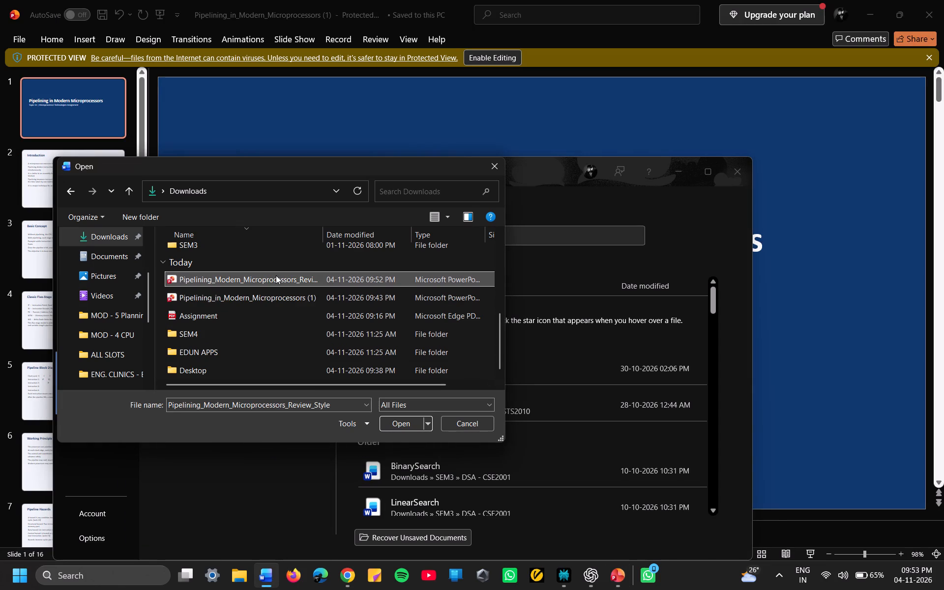
right_click(276, 275)
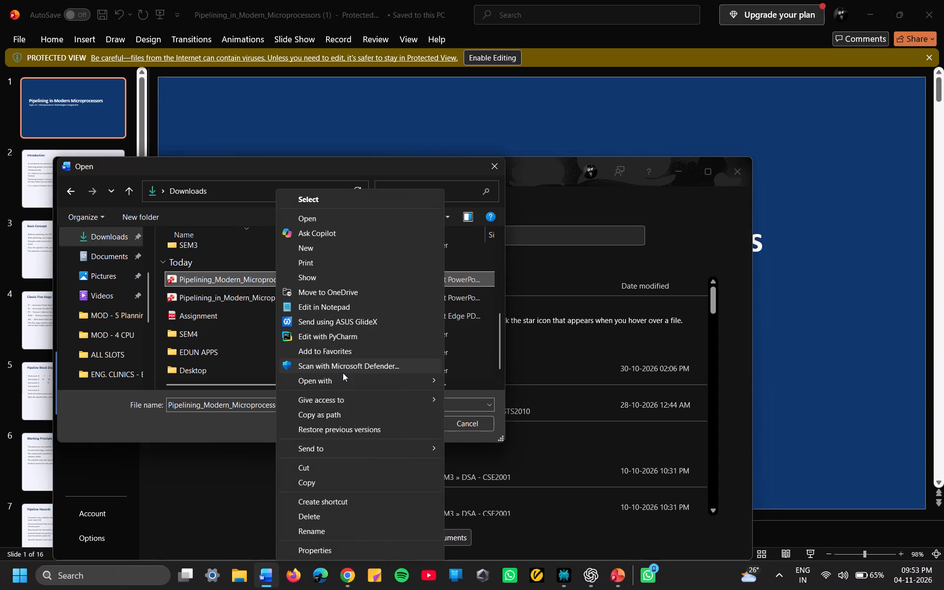
left_click(482, 401)
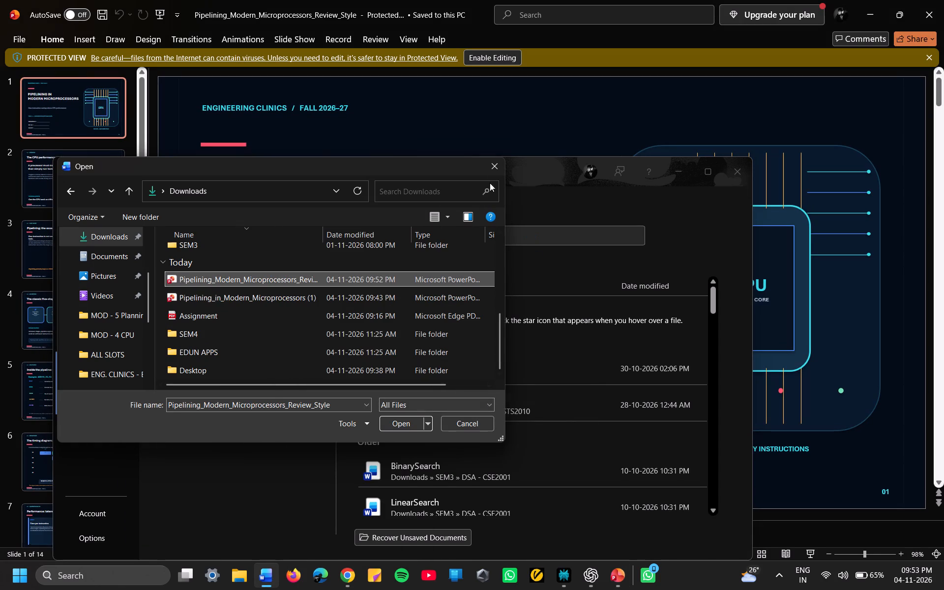
left_click(492, 163)
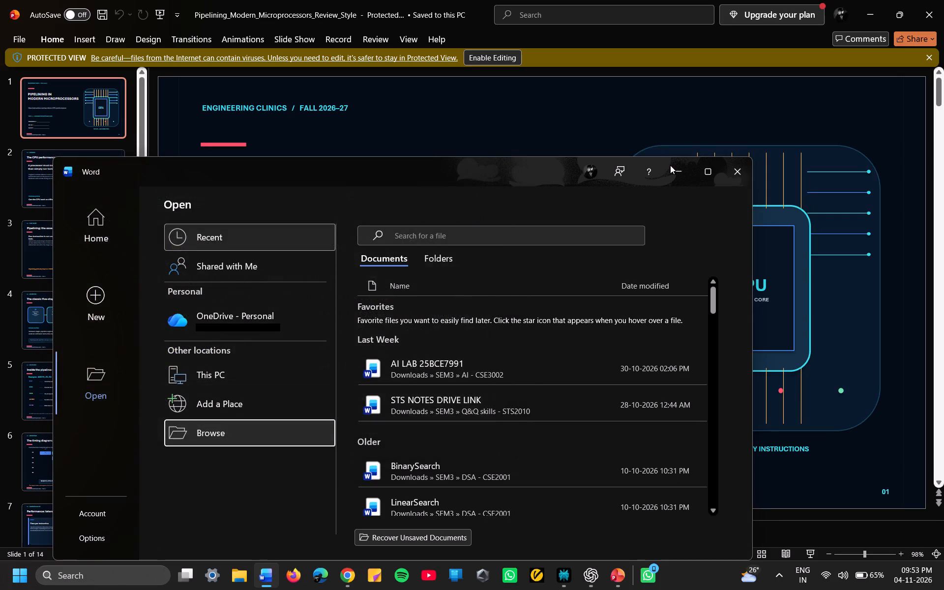
left_click(670, 165)
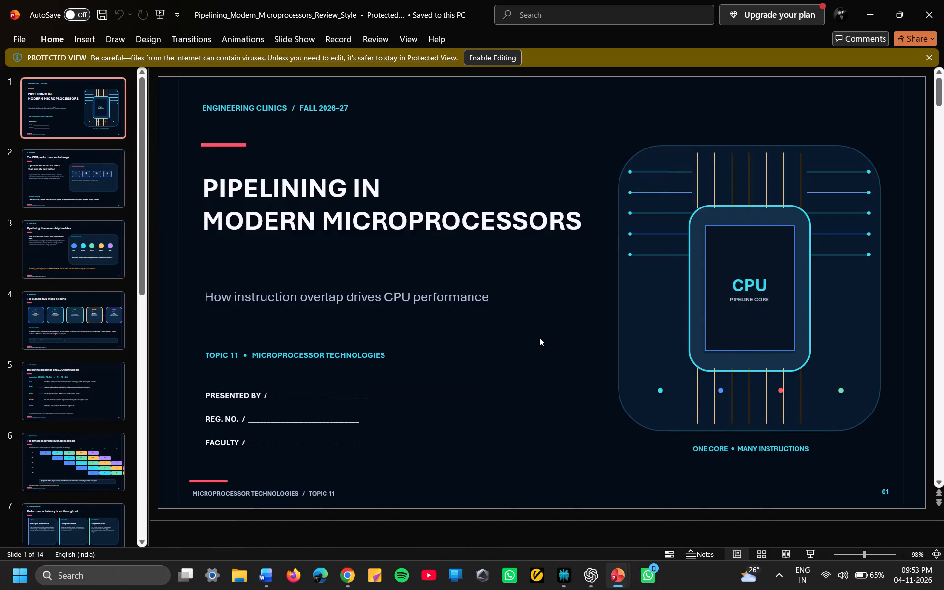
Examine the slides of the Review_Style presentation through to Conclusion & references, then return to the title slide.
scroll(539, 337, "down", 3)
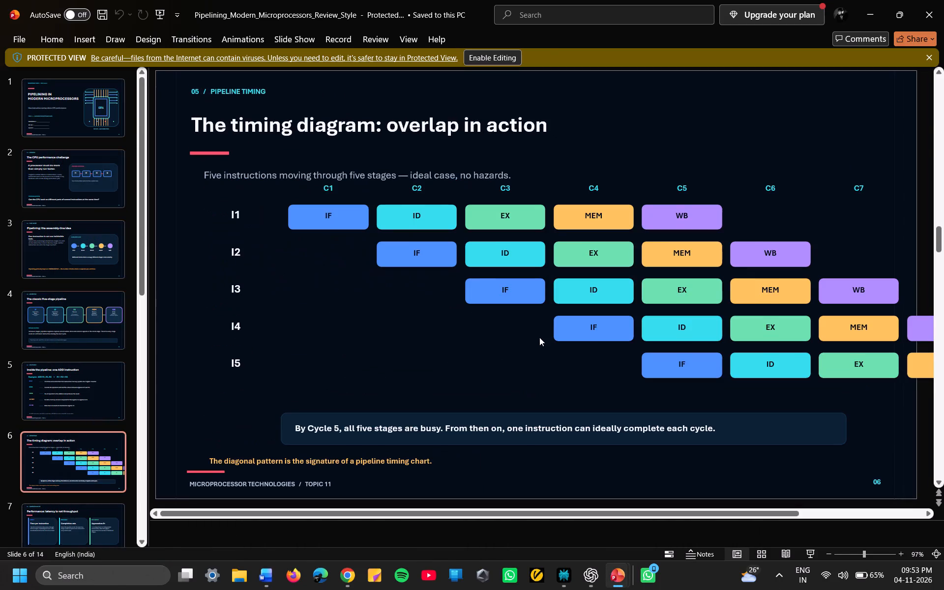
scroll(539, 337, "down", 2)
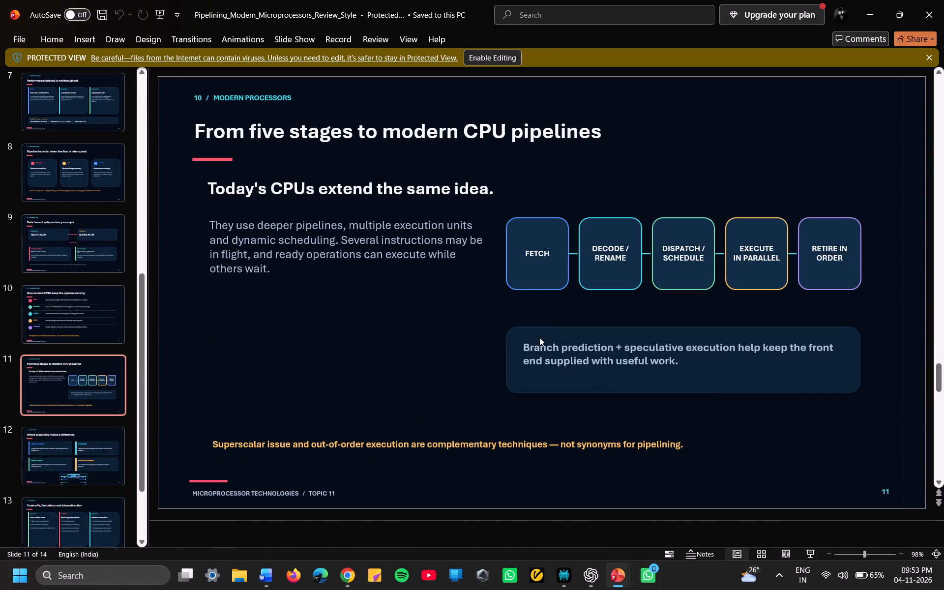
scroll(539, 337, "down", 3)
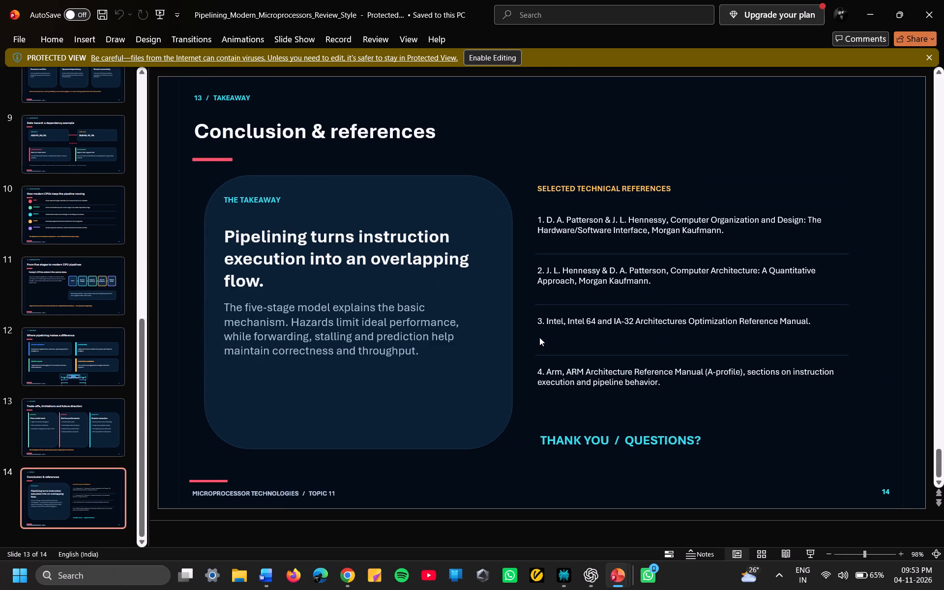
scroll(539, 337, "down", 2)
scroll(539, 337, "up", 19)
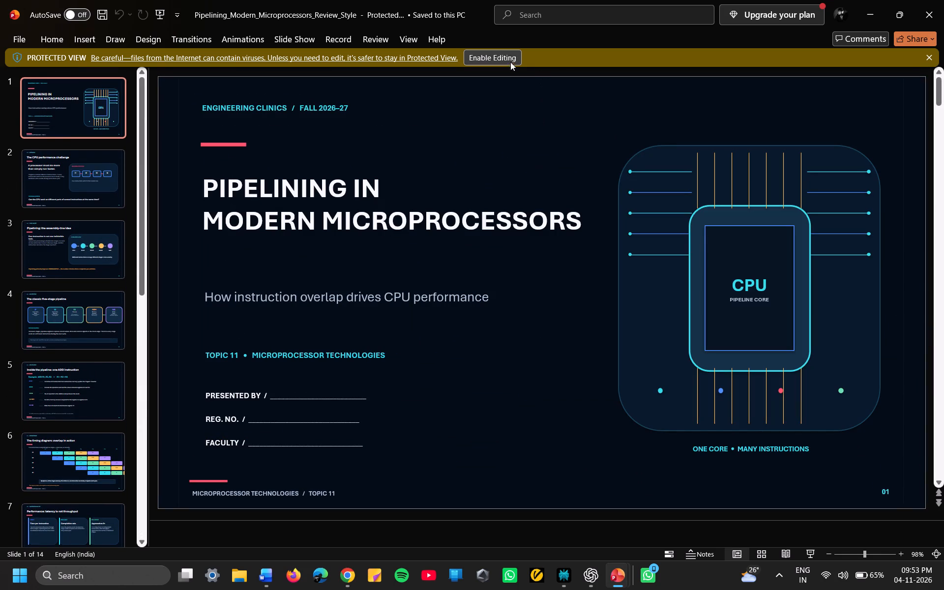
Enable editing for the Review_Style presentation and enter the presenter's name on the title slide's PRESENTED BY line.
left_click(501, 55)
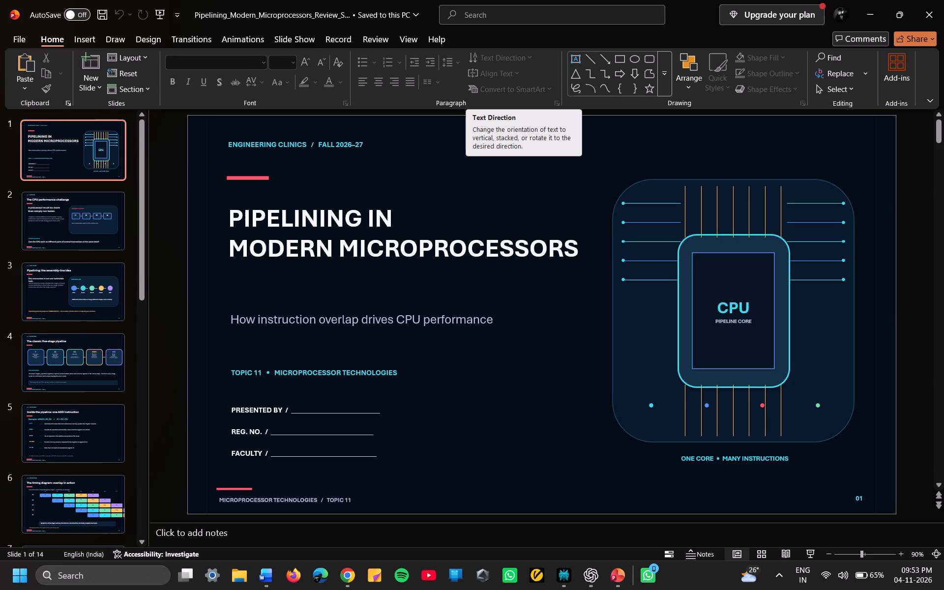
left_click(324, 412)
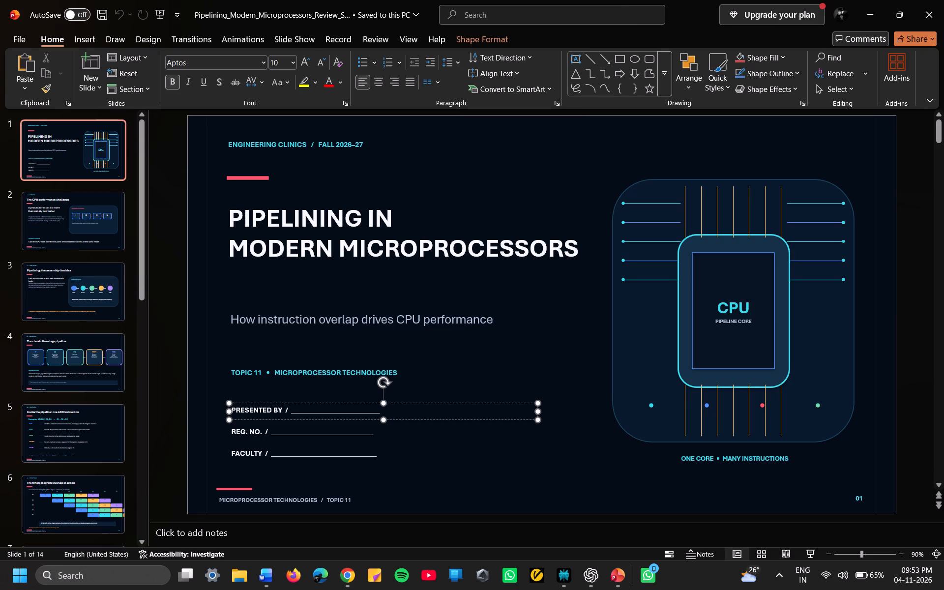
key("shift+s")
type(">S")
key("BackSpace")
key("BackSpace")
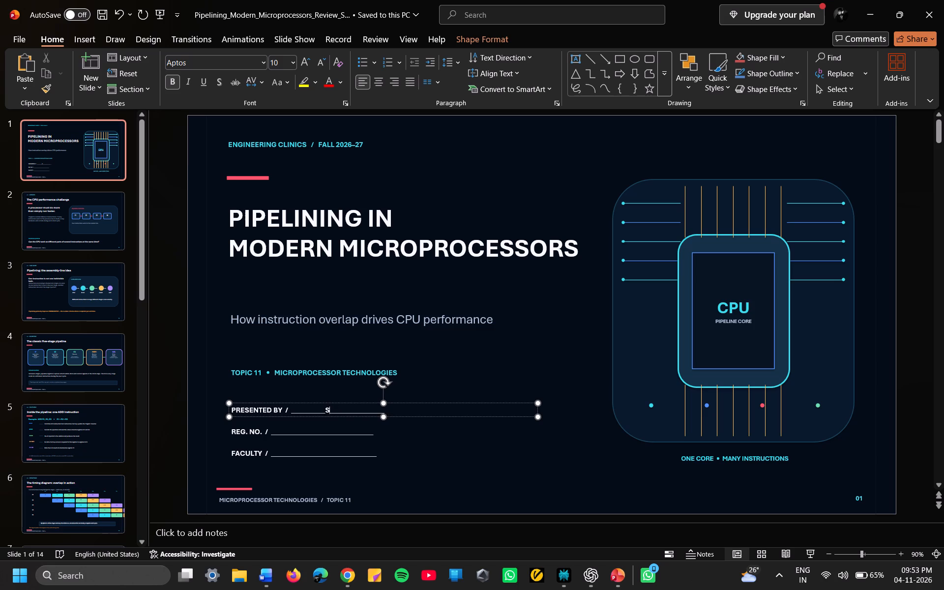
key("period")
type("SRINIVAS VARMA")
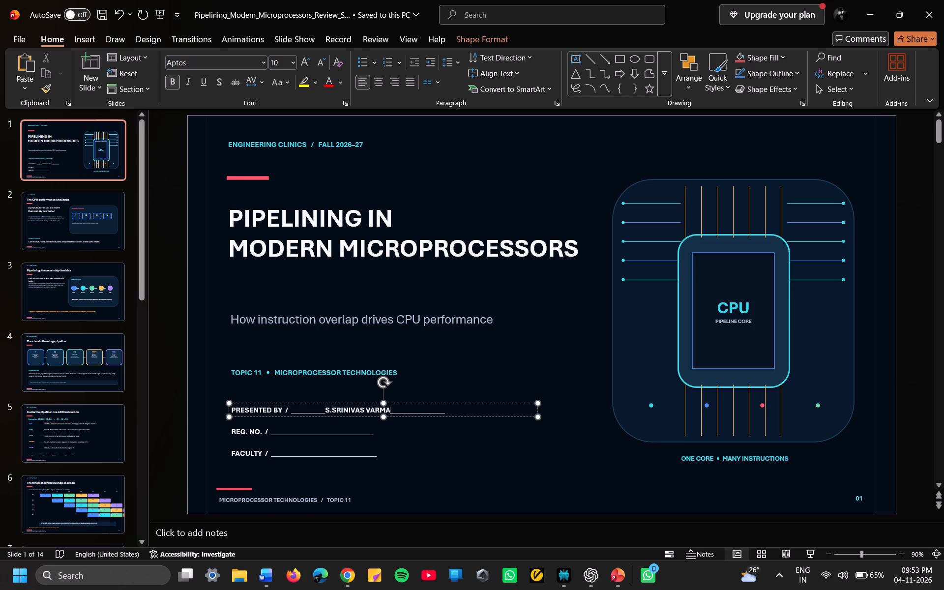
Enter the presenter's registration number on the REG. NO. line.
left_click(304, 431)
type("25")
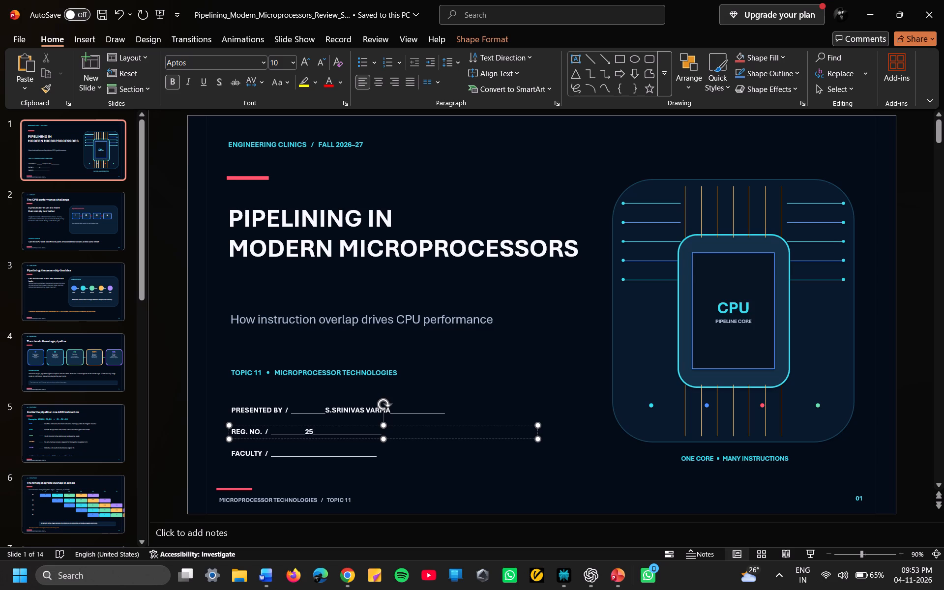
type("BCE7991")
Enter the faculty member's name followed by SIR on the FACULTY line.
left_click(314, 449)
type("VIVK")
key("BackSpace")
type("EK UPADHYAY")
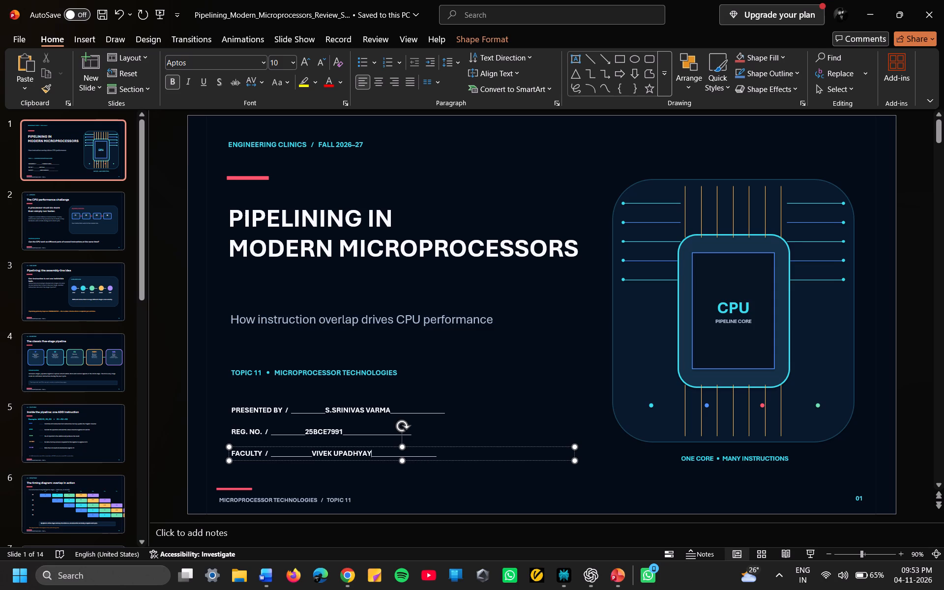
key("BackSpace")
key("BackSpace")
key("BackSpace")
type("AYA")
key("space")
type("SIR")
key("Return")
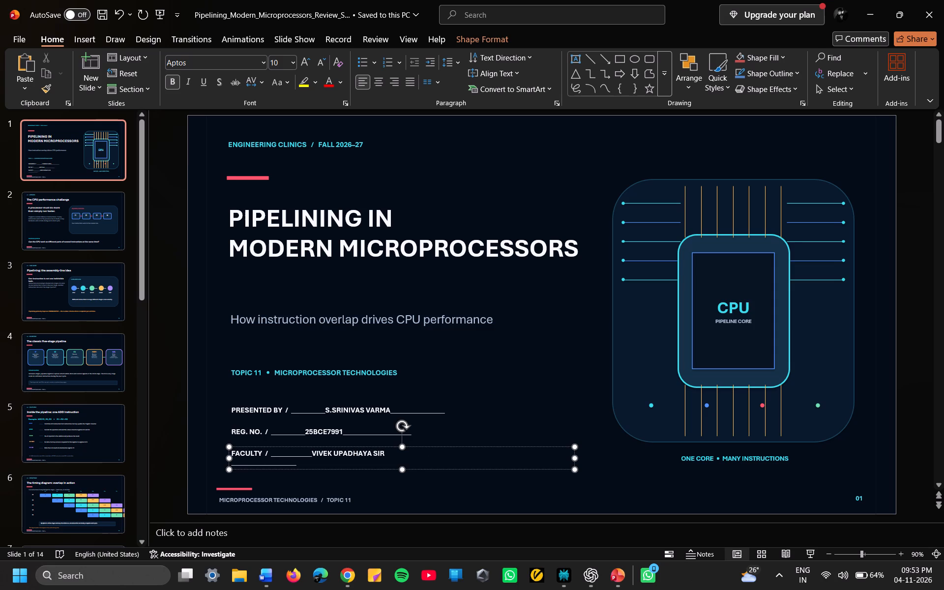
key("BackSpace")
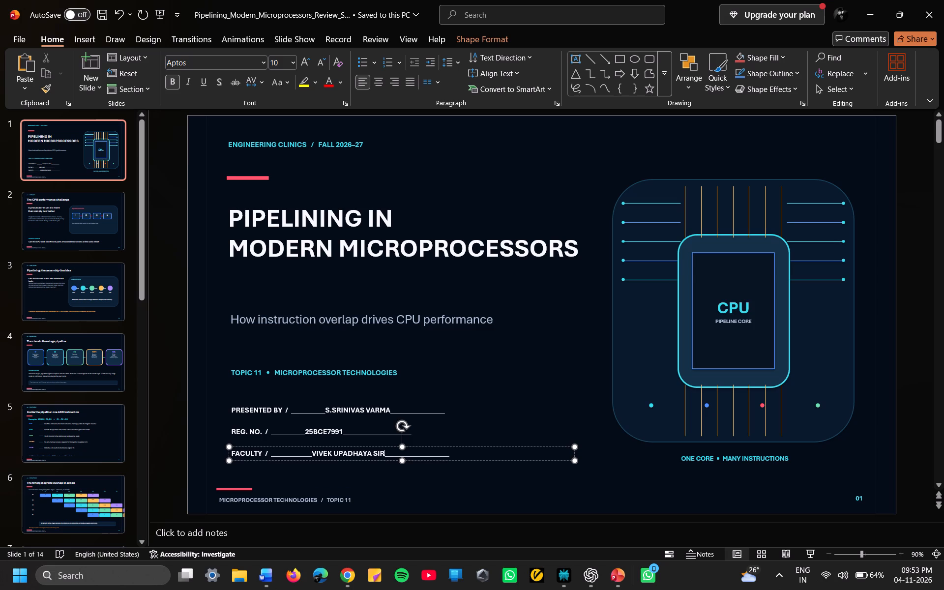
Remove the number 11 from the TOPIC line above the presenter details, leaving TOPIC • MICROPROCESSOR TECHNOLOGIES.
left_click(513, 374)
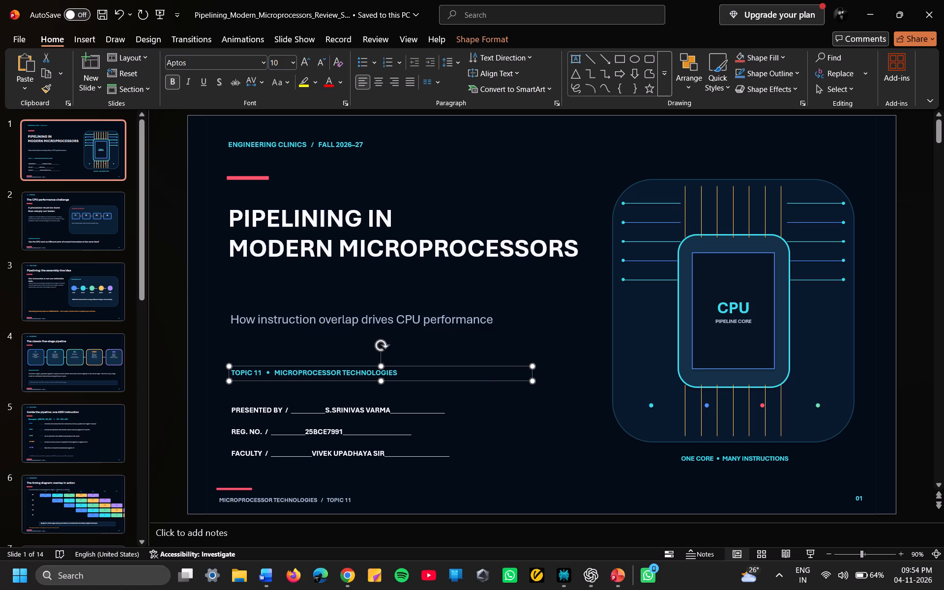
left_click(264, 374)
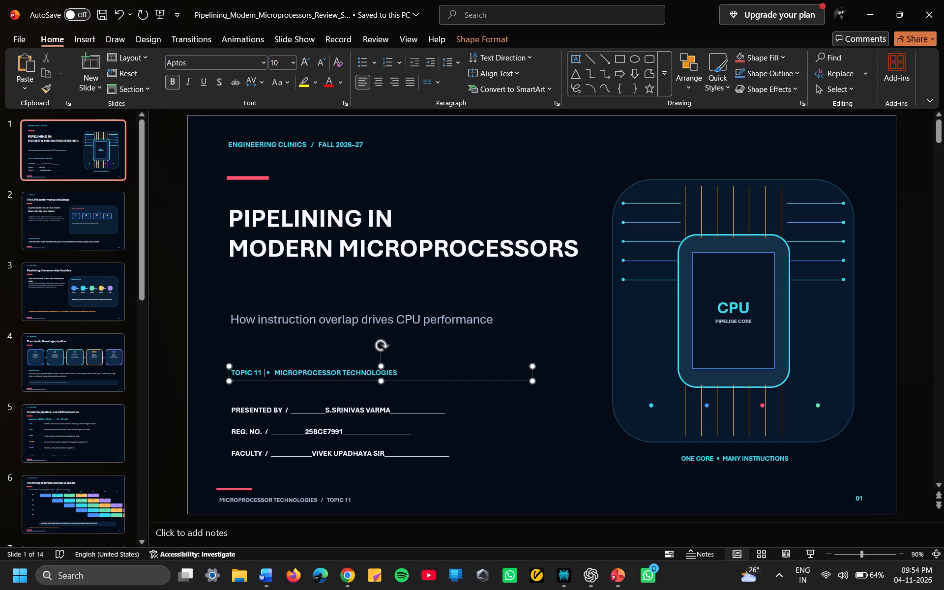
key("BackSpace")
key("BackSpace")
key("BackSpace")
key("BackSpace")
key("BackSpace")
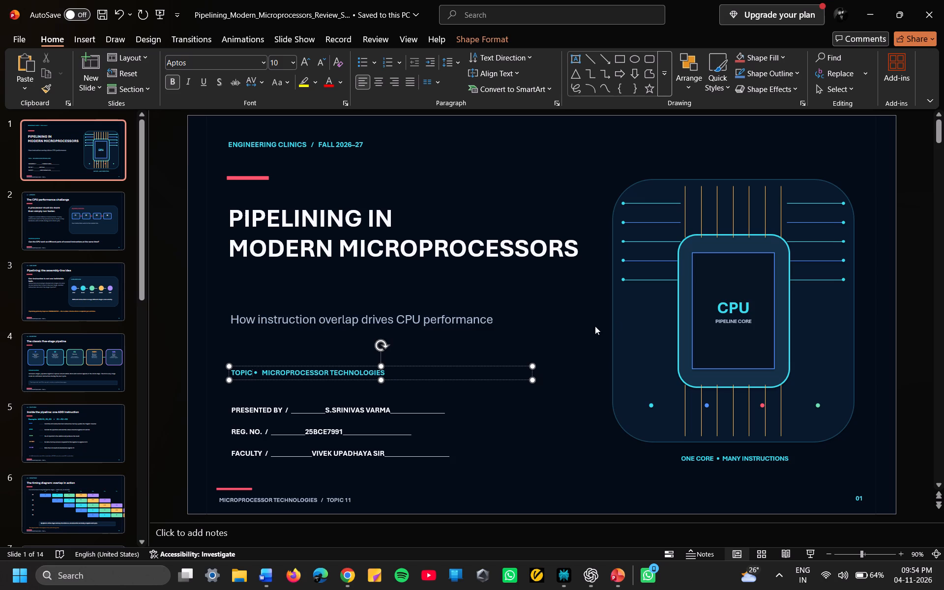
left_click(577, 336)
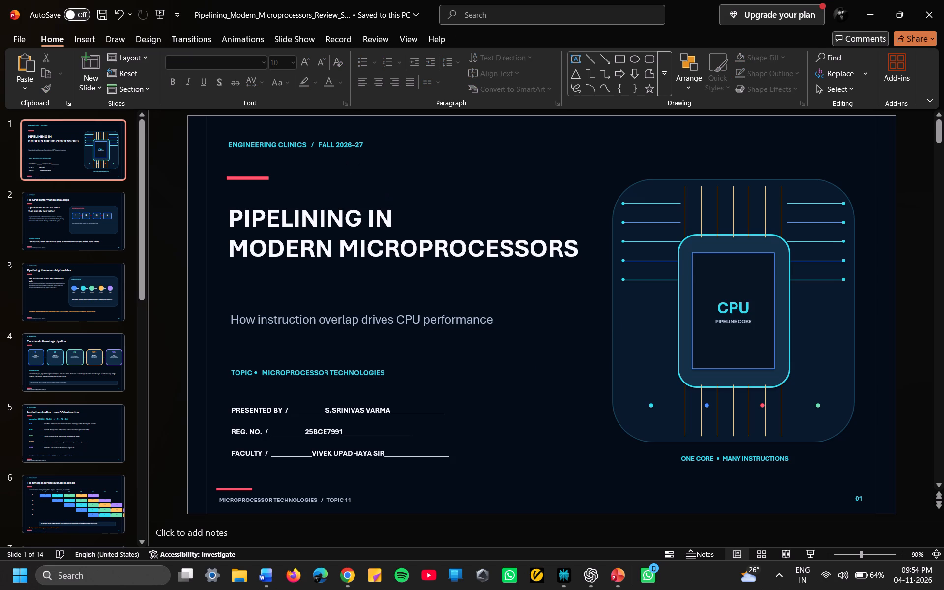
Delete the ENGINEERING CLINICS / FALL 2026–27 text box from the title slide.
left_click(366, 145)
key("BackSpace")
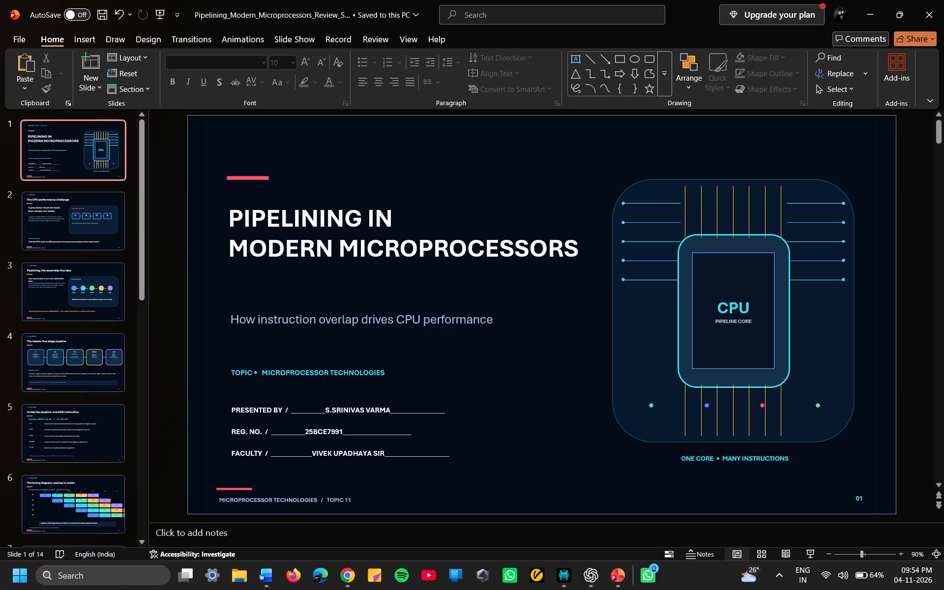
Move the title slide's upper red accent bar and the title up into the space above them.
left_click(105, 214)
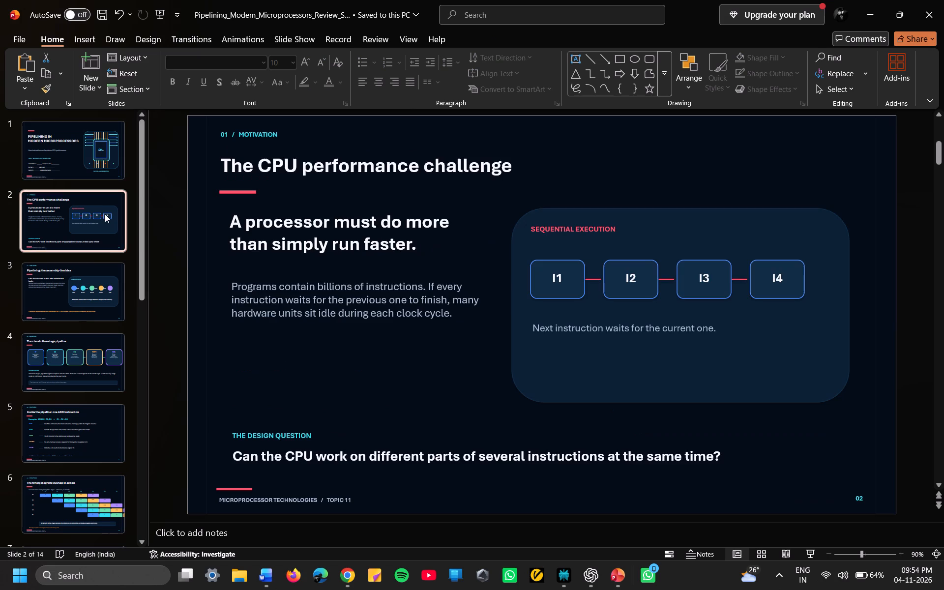
left_click(88, 146)
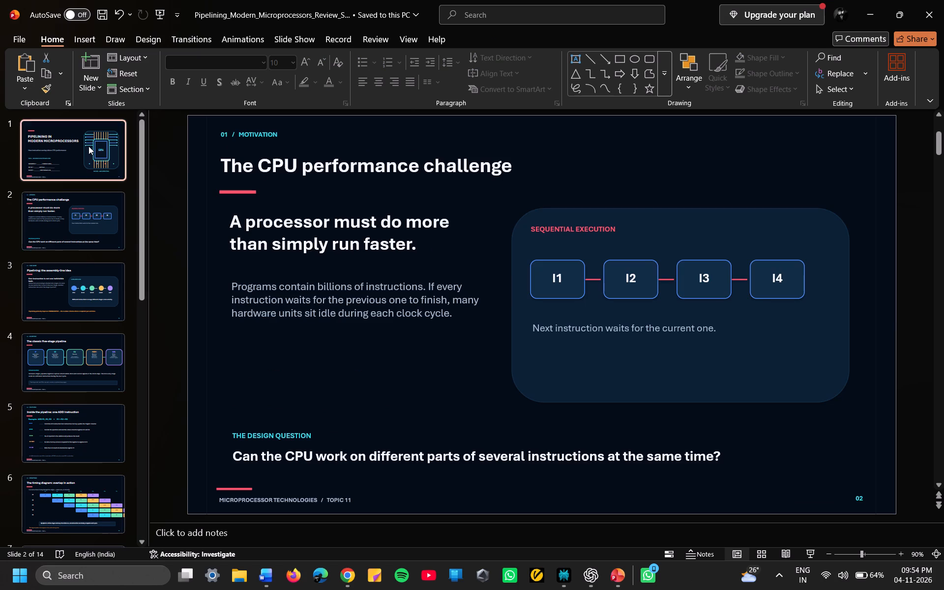
left_click_drag(249, 179, 250, 148)
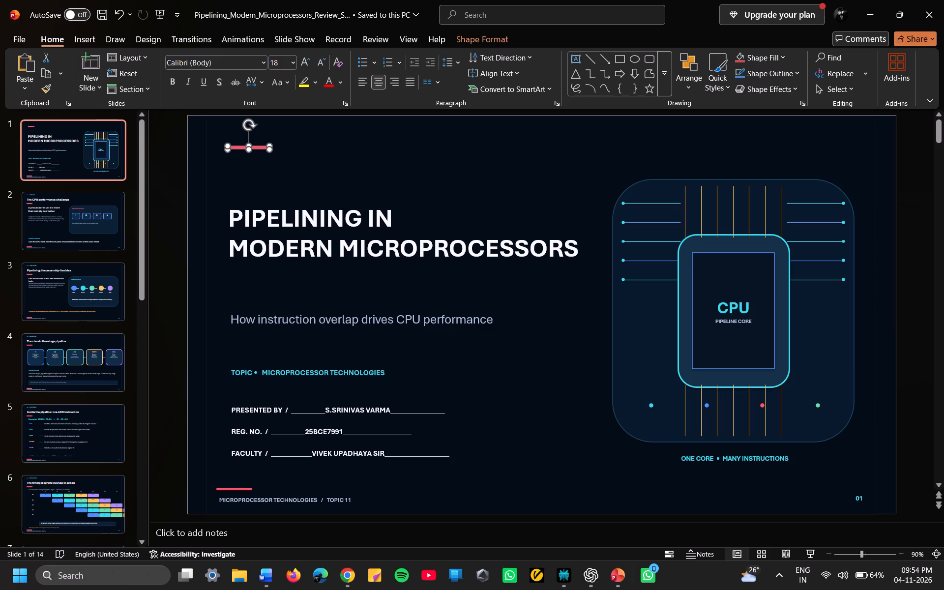
left_click_drag(431, 270, 432, 266)
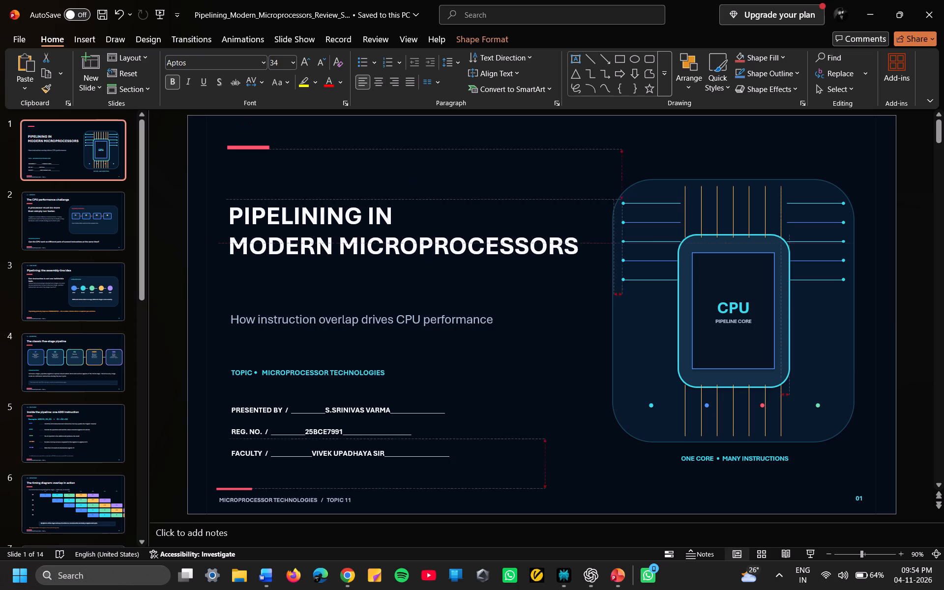
left_click_drag(432, 266, 430, 239)
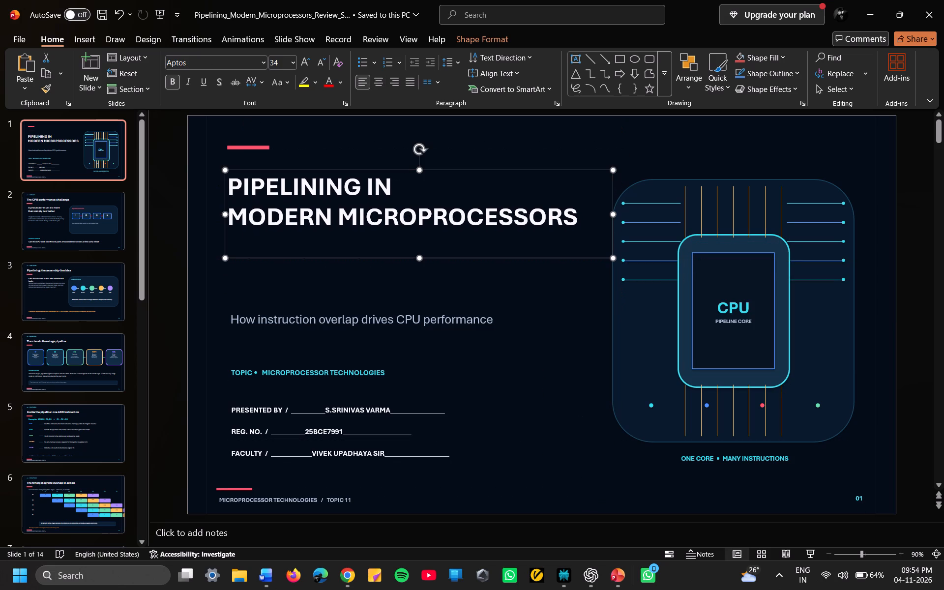
Move the subtitle up directly beneath the title and place the TOPIC line just below the subtitle.
left_click_drag(517, 322, 517, 265)
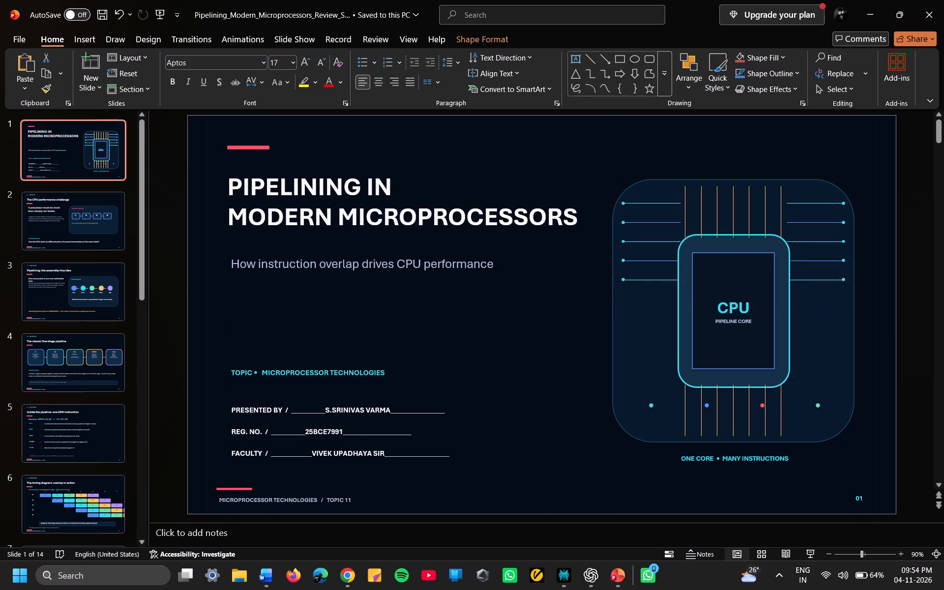
left_click_drag(517, 265, 513, 255)
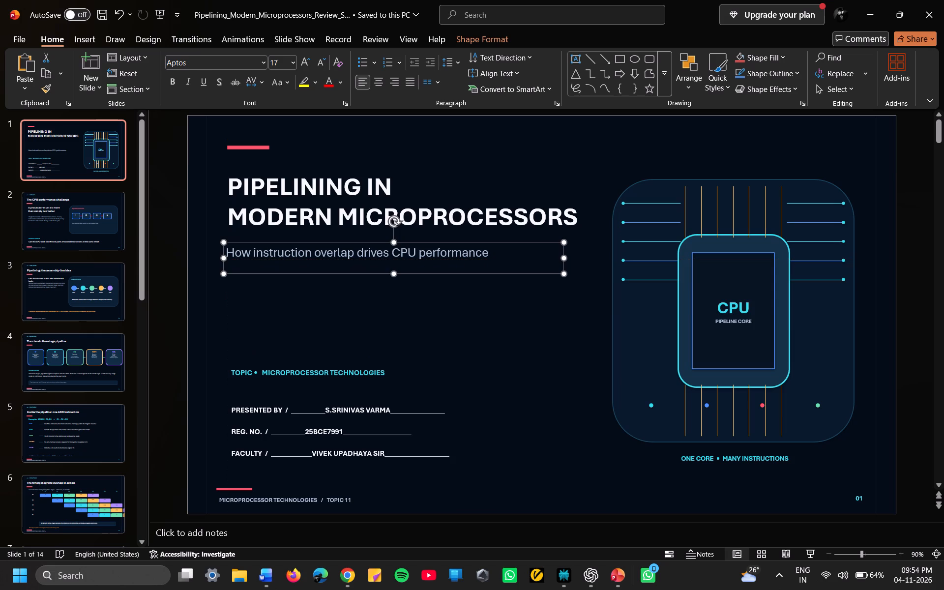
left_click_drag(398, 374, 396, 346)
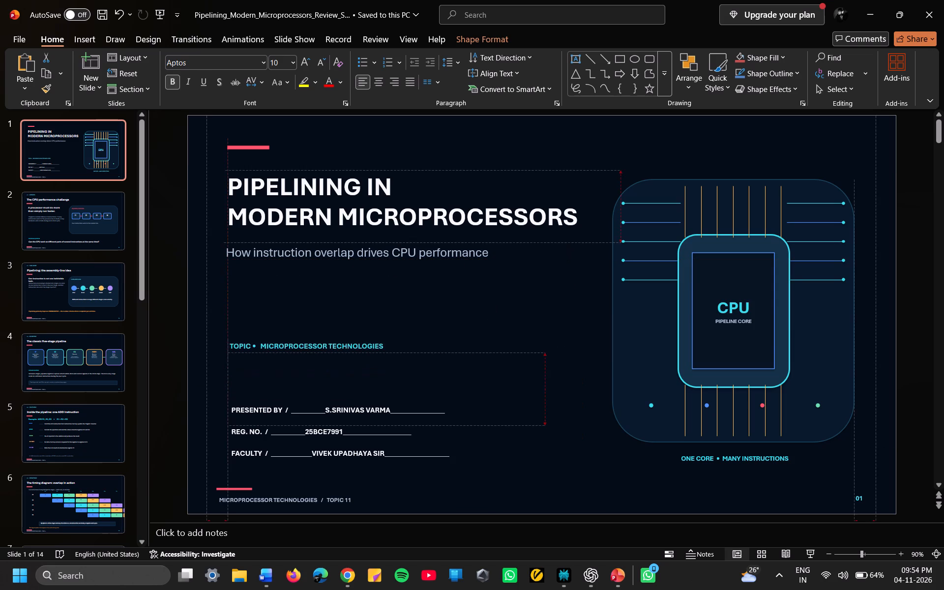
left_click_drag(396, 346, 391, 286)
Move the PRESENTED BY line up below the TOPIC line, roughly matching its left edge.
left_click(470, 424)
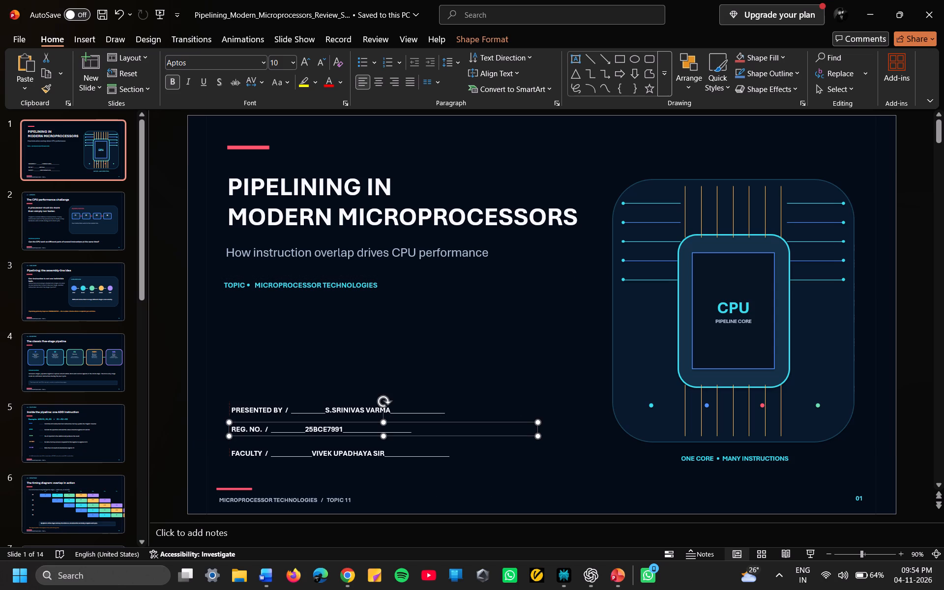
left_click_drag(481, 408, 478, 329)
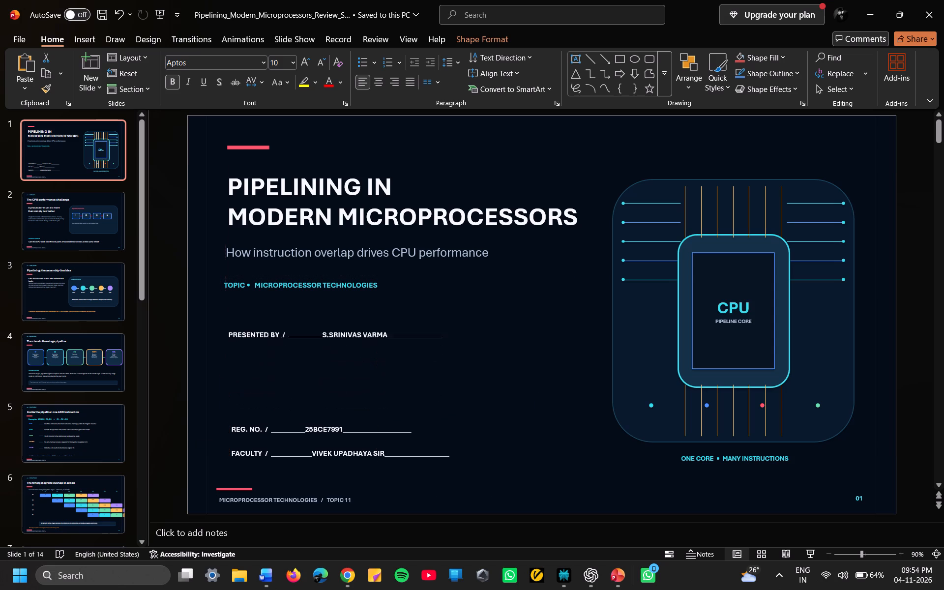
left_click_drag(478, 329, 472, 325)
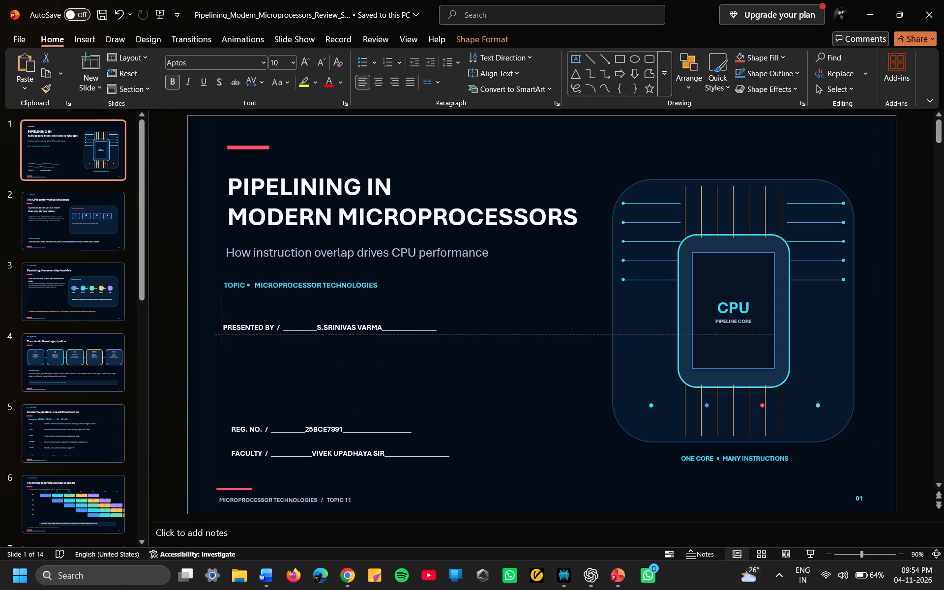
left_click_drag(472, 325, 473, 326)
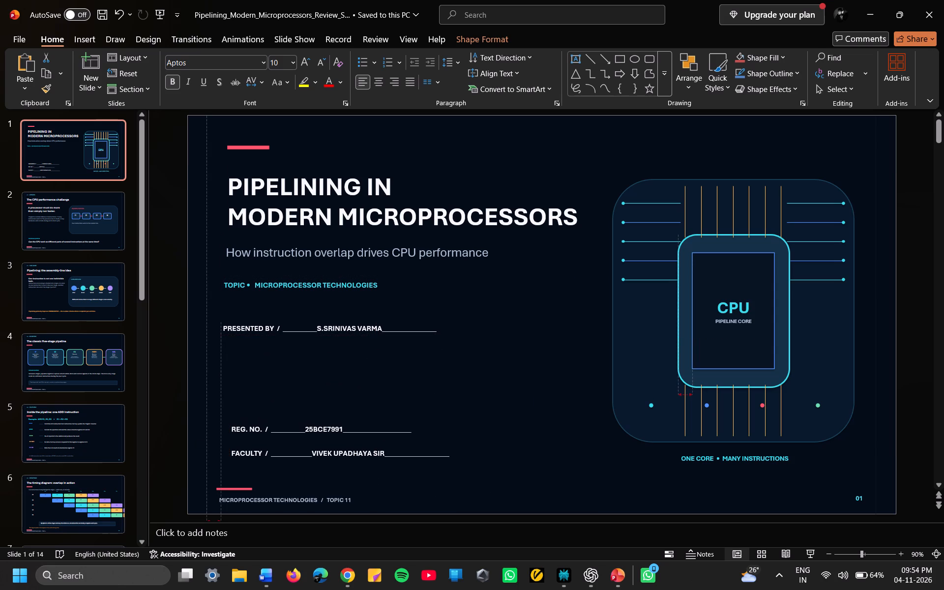
left_click_drag(473, 326, 475, 330)
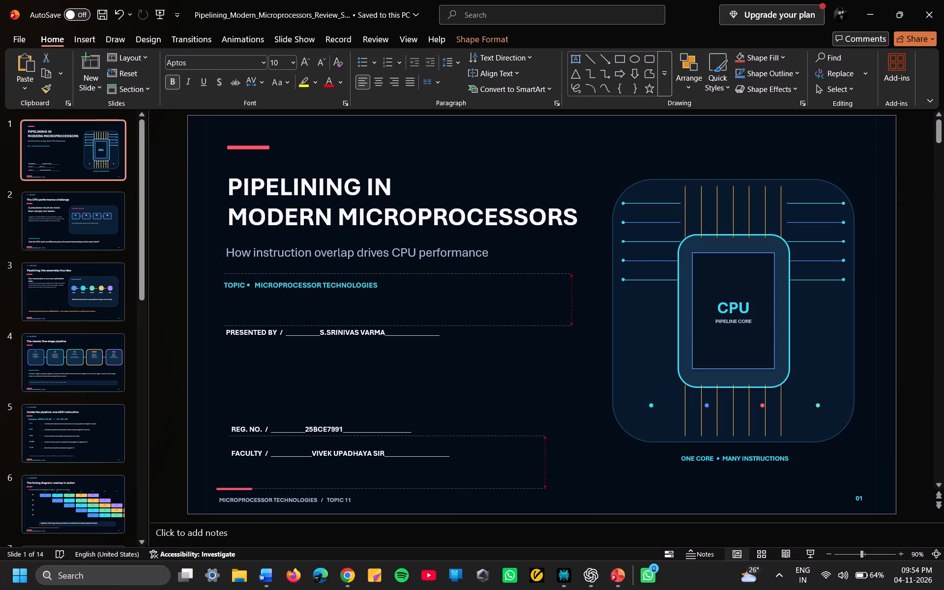
left_click_drag(475, 330, 474, 329)
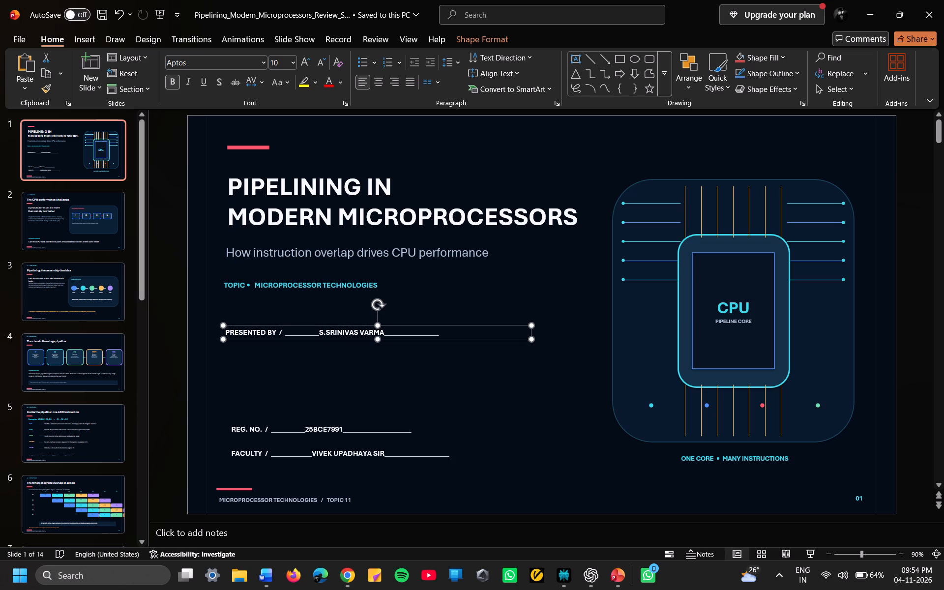
Move the REG. NO. and FACULTY lines up so they sit in order beneath the PRESENTED BY line.
left_click_drag(425, 426, 422, 361)
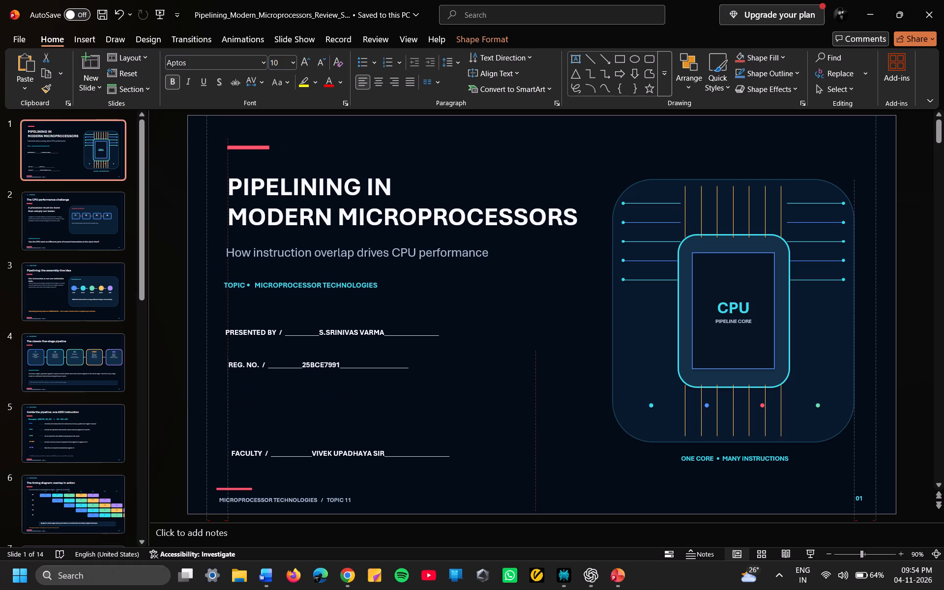
left_click_drag(422, 361, 422, 361)
left_click_drag(472, 464, 458, 401)
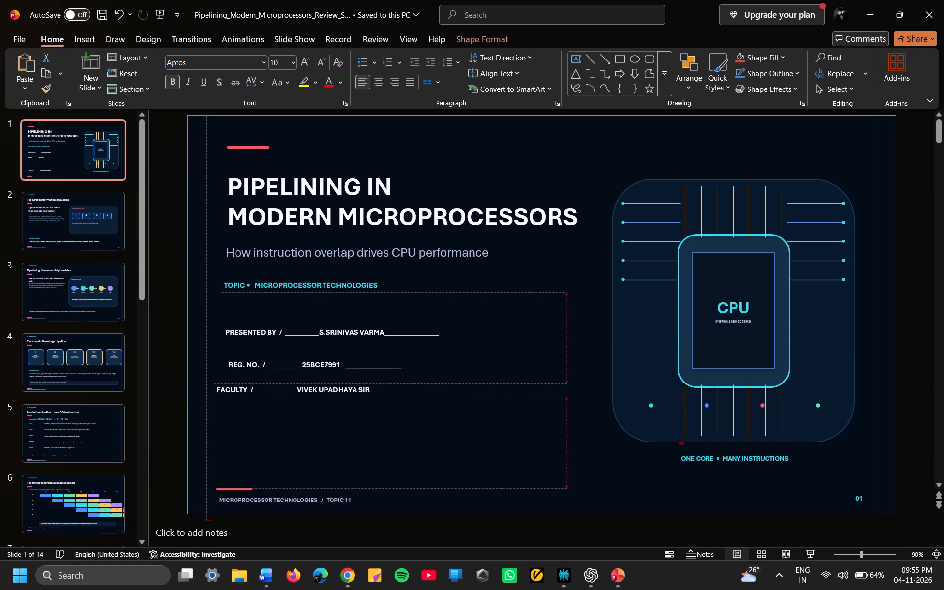
left_click_drag(458, 401, 477, 416)
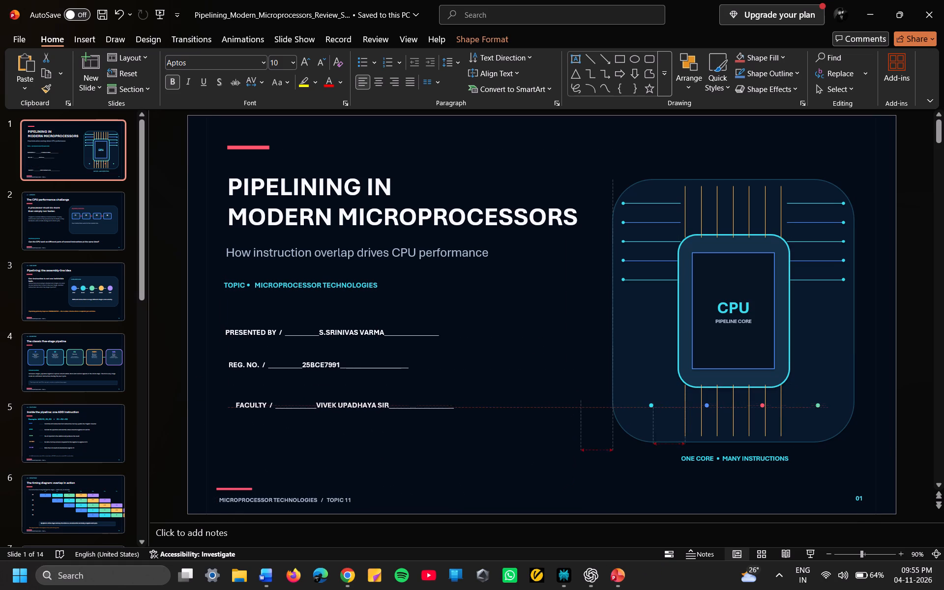
left_click_drag(477, 416, 474, 414)
left_click(484, 445)
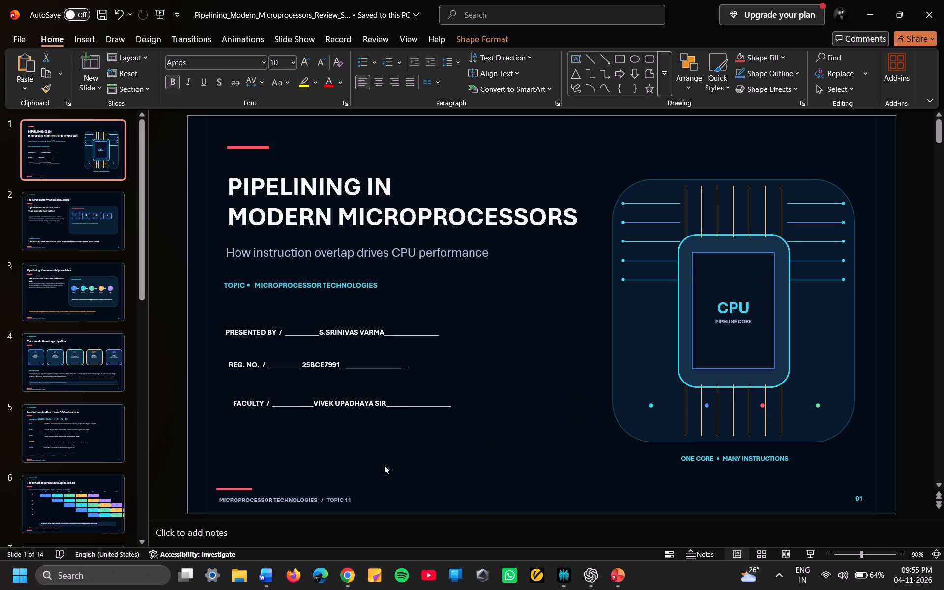
left_click_drag(384, 465, 301, 411)
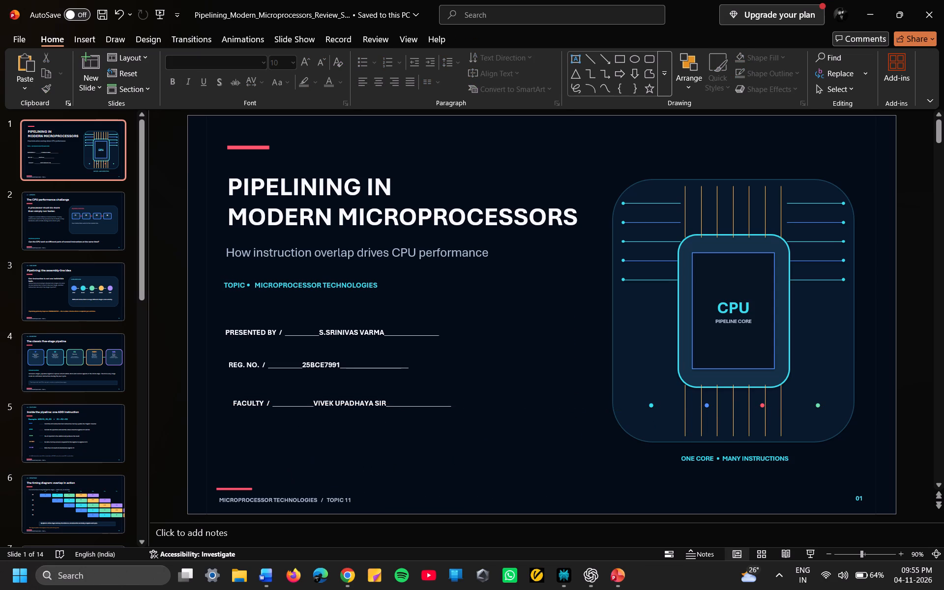
Shift the red accent bar above the title slide's footer text slightly to the right and up.
left_click_drag(251, 490, 265, 487)
left_click(307, 472)
Shift the FACULTY line slightly left to line up roughly with the PRESENTED BY line's left edge.
left_click_drag(474, 399, 464, 398)
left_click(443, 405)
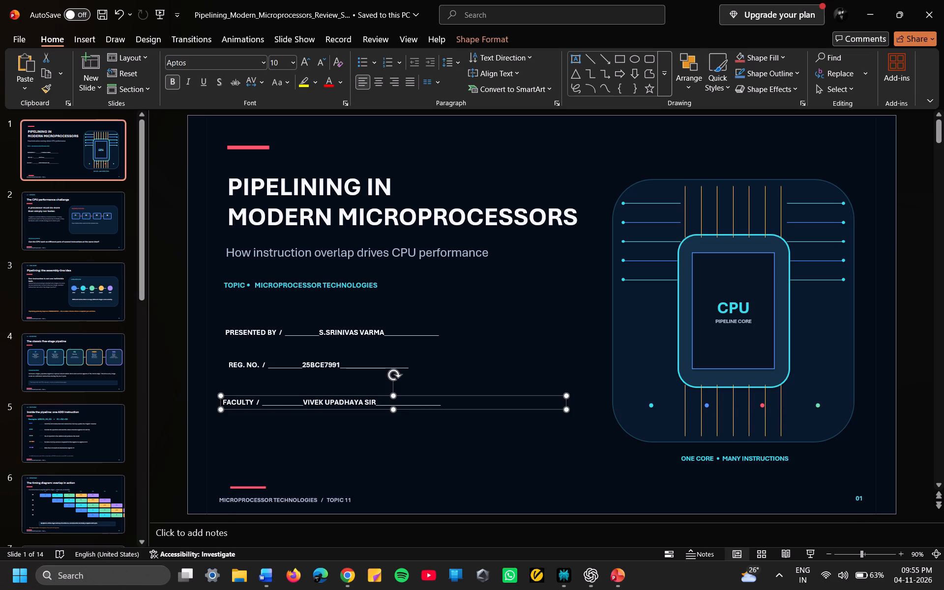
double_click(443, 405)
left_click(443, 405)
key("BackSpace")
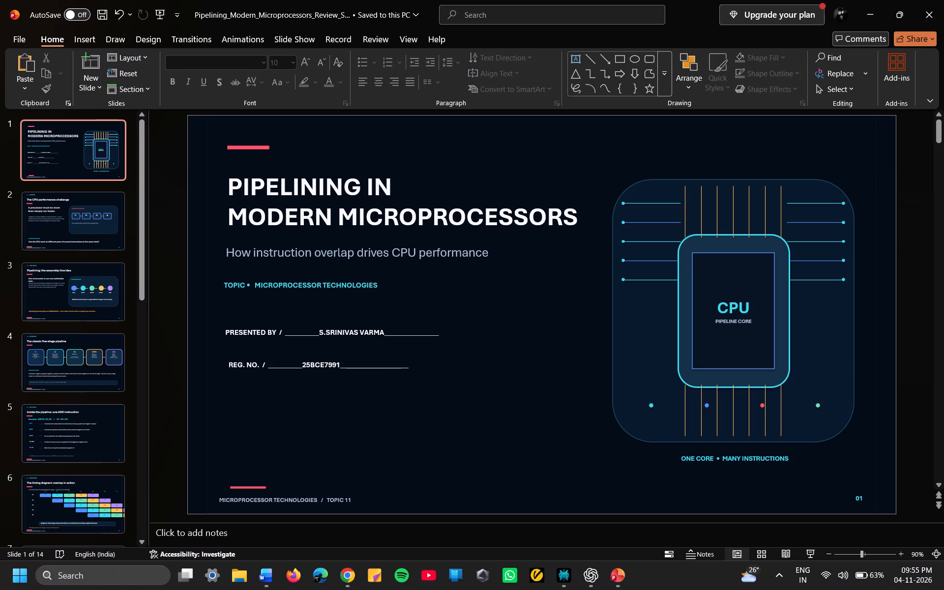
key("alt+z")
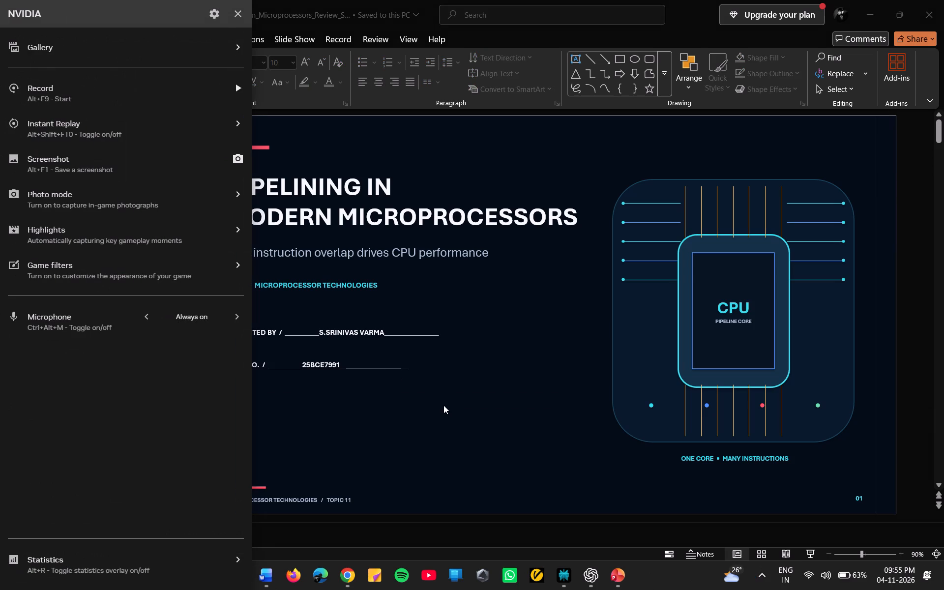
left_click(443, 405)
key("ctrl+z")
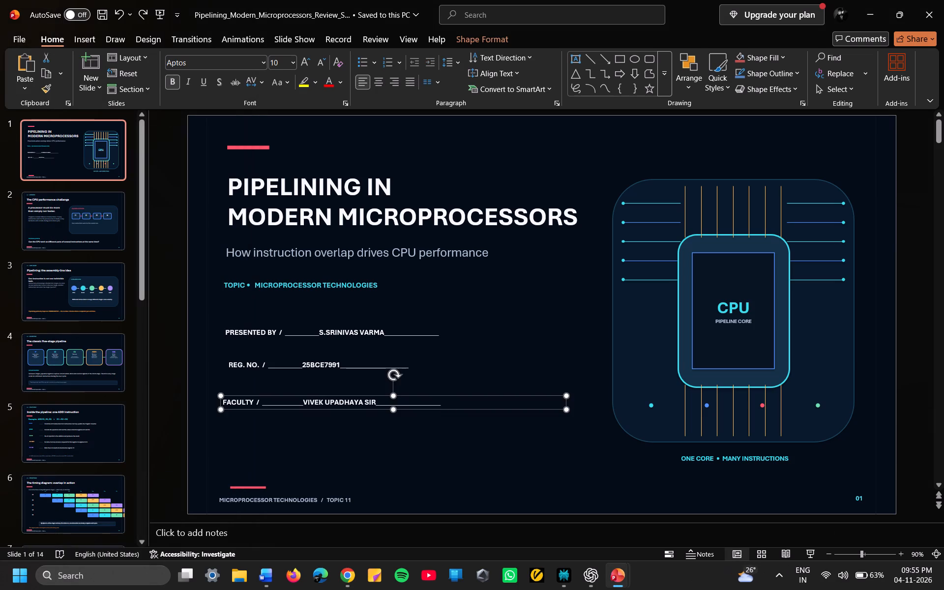
Delete all the placeholder underscores after the faculty name on the FACULTY line.
left_click(433, 405)
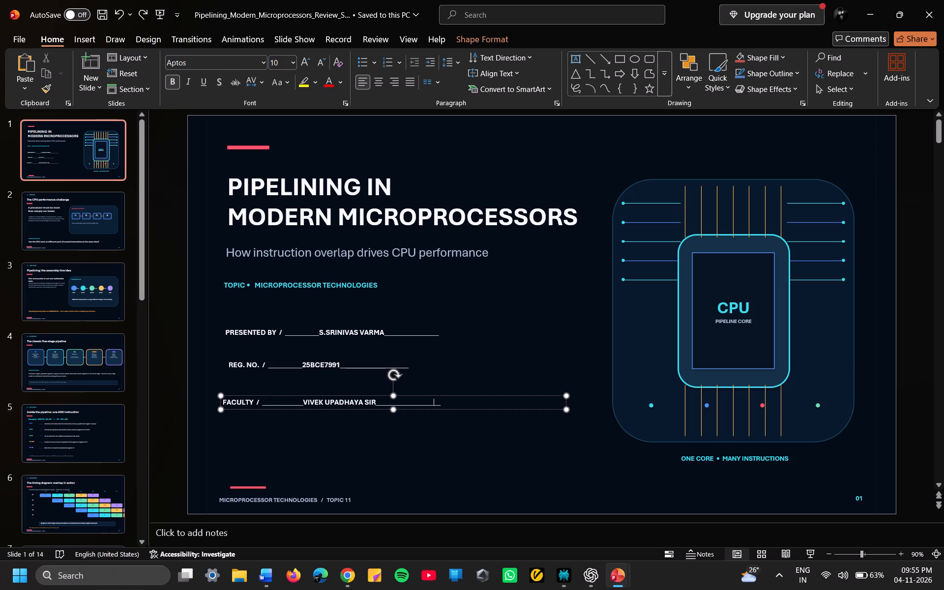
key("BackSpace")
key("BackSpace")
key("BackSpace")
key("BackSpace")
key("Right")
key("BackSpace")
key("BackSpace")
key("BackSpace")
key("BackSpace")
key("BackSpace")
key("BackSpace")
key("BackSpace")
key("BackSpace")
key("BackSpace")
key("Right")
key("Right")
key("BackSpace")
key("BackSpace")
key("BackSpace")
key("BackSpace")
key("BackSpace")
key("BackSpace")
Replace the slash and underscores between FACULTY and the faculty name with ":-" and spacing.
key("Left")
key("Left")
key("Left")
key("Left")
key("Left")
key("Left")
key("Left")
key("Left")
key("Left")
key("Left")
key("Left")
key("Left")
key("Left")
key("Left")
key("Left")
key("Left")
key("Left")
key("Left")
key("BackSpace")
key("BackSpace")
key("BackSpace")
key("BackSpace")
key("BackSpace")
key("BackSpace")
key("BackSpace")
key("BackSpace")
key("BackSpace")
key("BackSpace")
key("BackSpace")
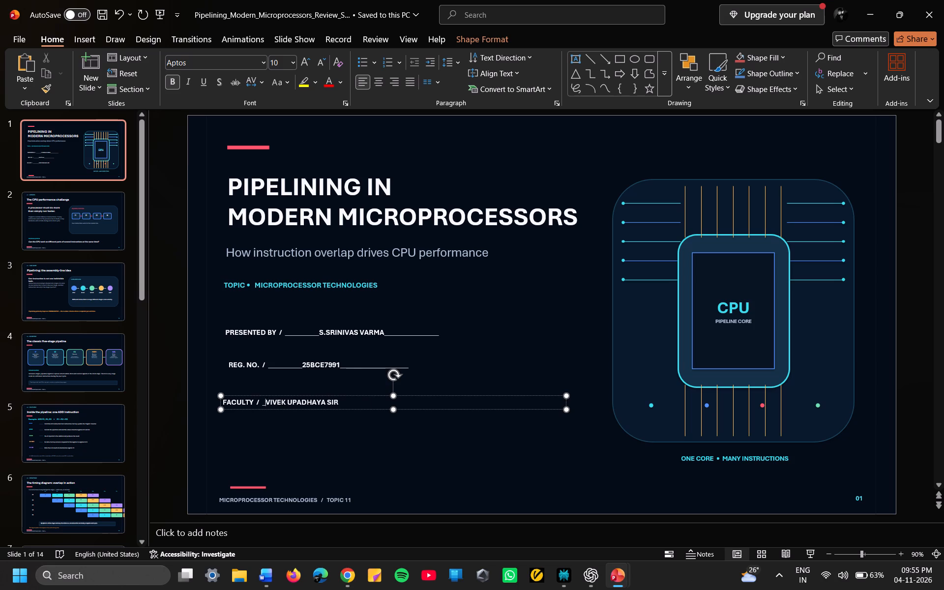
key("BackSpace")
key("BackSpace")
key("BackSpace")
key("BackSpace")
key("BackSpace")
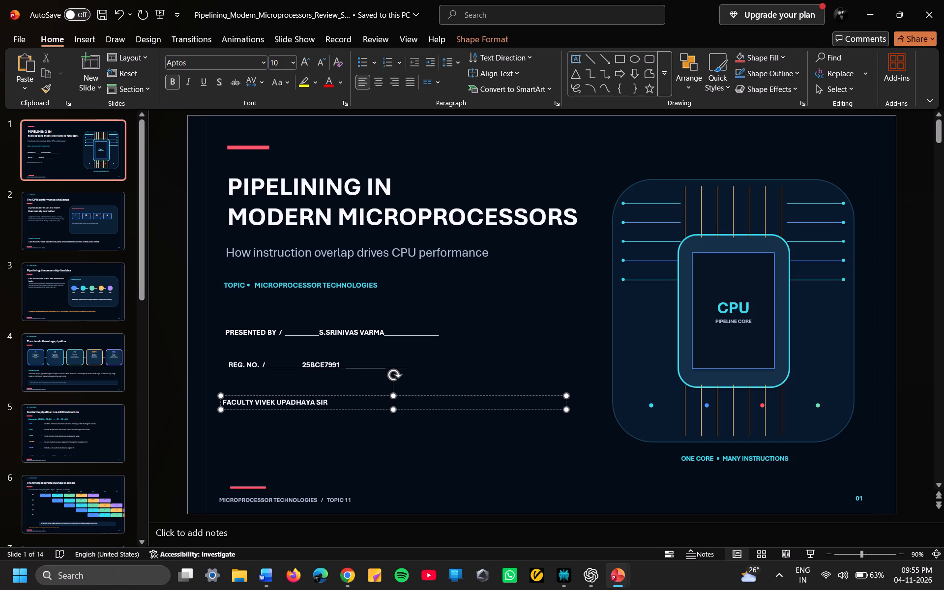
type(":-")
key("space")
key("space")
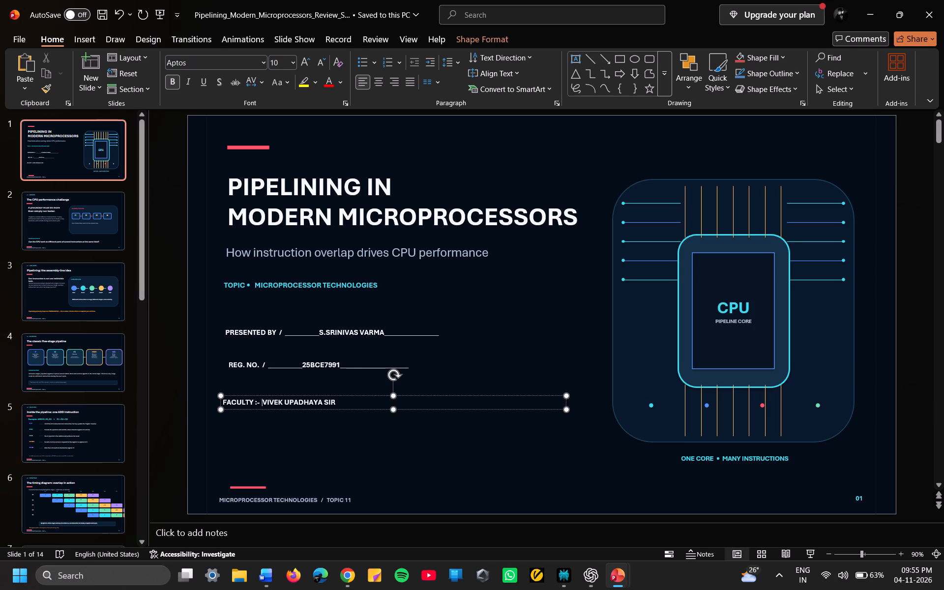
Replace the period and slash after REG. NO with ":-".
left_click(265, 364)
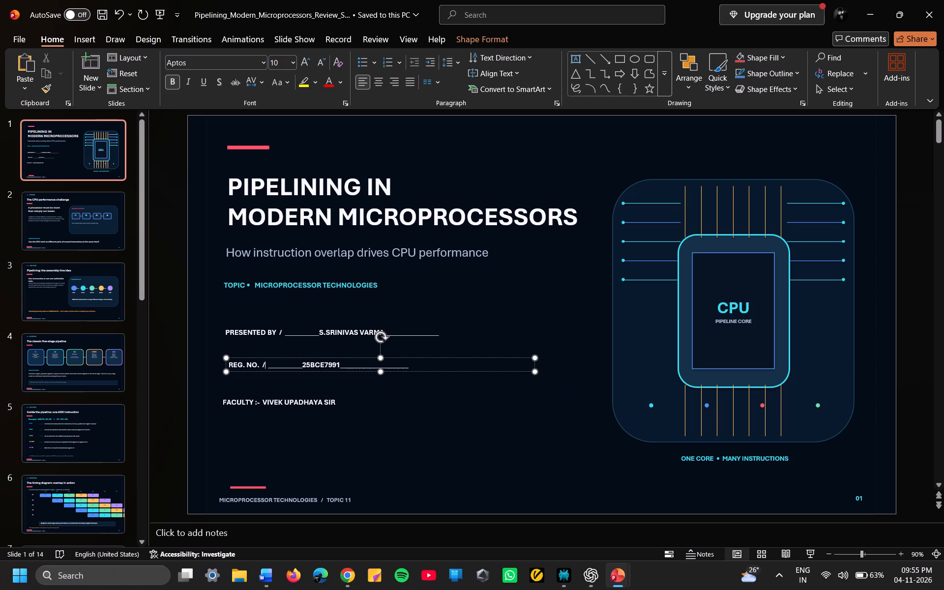
key("BackSpace")
key("BackSpace")
key("BackSpace")
key("BackSpace")
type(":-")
Delete all the placeholder underscores after the registration number on the REG. NO line.
left_click(396, 364)
key("BackSpace")
key("BackSpace")
key("BackSpace")
key("BackSpace")
key("BackSpace")
key("BackSpace")
key("BackSpace")
key("BackSpace")
key("BackSpace")
key("BackSpace")
key("BackSpace")
key("BackSpace")
key("BackSpace")
key("BackSpace")
key("BackSpace")
key("Right")
key("BackSpace")
key("BackSpace")
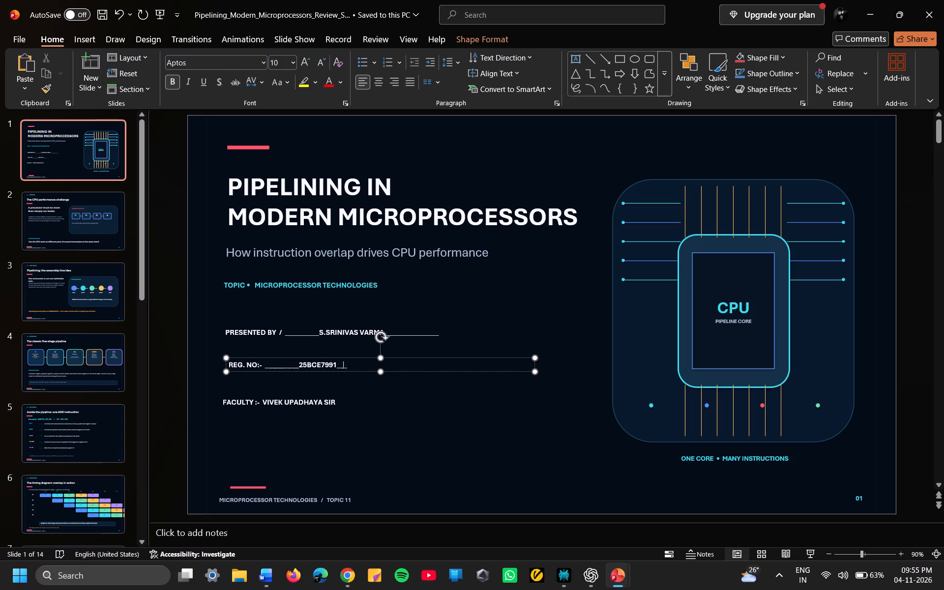
key("BackSpace")
key("Right")
key("Right")
key("BackSpace")
key("BackSpace")
Delete the placeholder underscores between the ":-" and the registration number.
key("Left")
key("Left")
key("Left")
key("Left")
key("Left")
key("Left")
key("Left")
key("Left")
key("Left")
key("BackSpace")
key("BackSpace")
key("BackSpace")
key("BackSpace")
key("BackSpace")
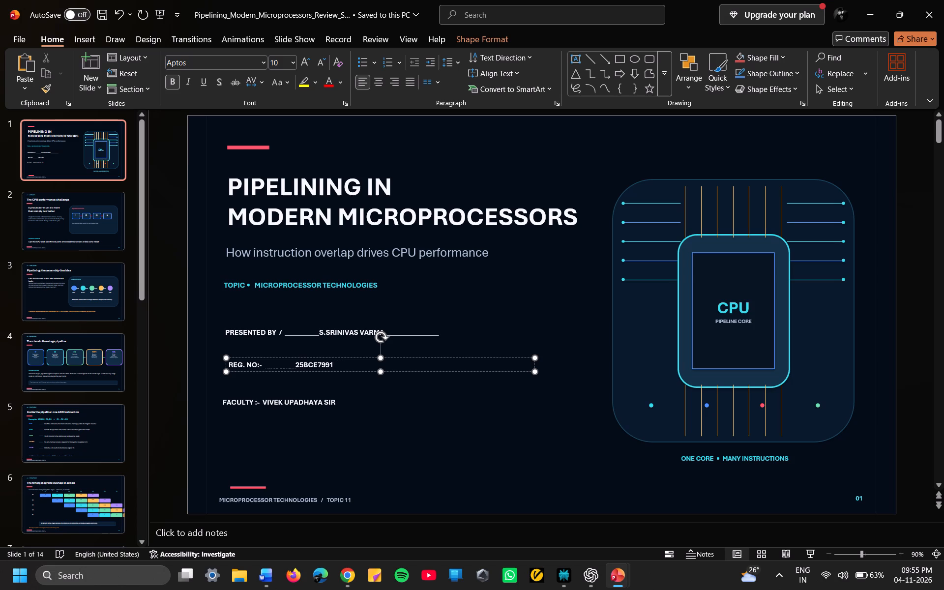
key("BackSpace")
key("BackSpace")
key("BackSpace")
key("BackSpace")
key("BackSpace")
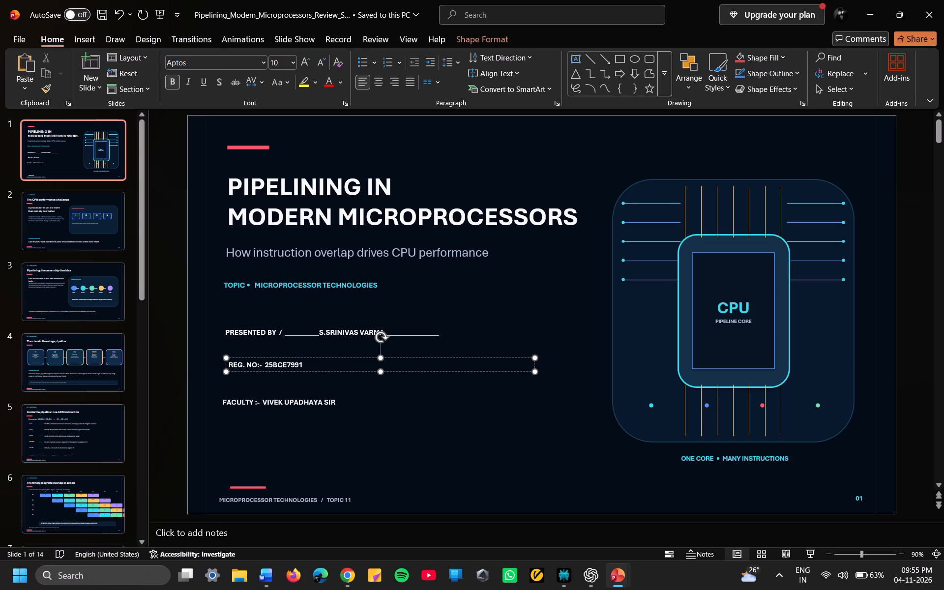
Replace the slash and underscores between PRESENTED BY and the presenter's name with ":-" and a space.
left_click(321, 332)
key("BackSpace")
key("BackSpace")
key("BackSpace")
key("BackSpace")
key("BackSpace")
key("BackSpace")
key("BackSpace")
key("BackSpace")
key("BackSpace")
key("BackSpace")
key("BackSpace")
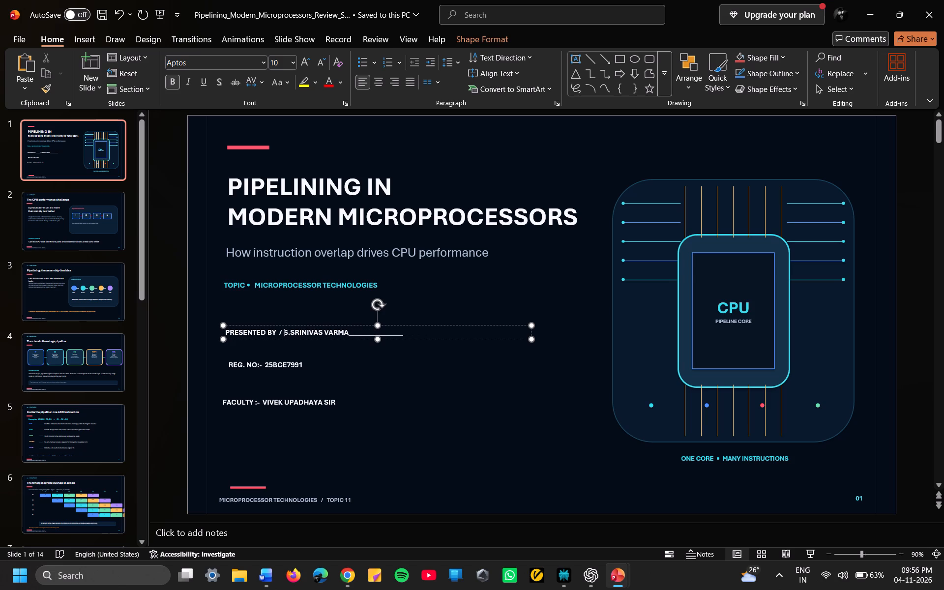
key("BackSpace")
key("BackSpace")
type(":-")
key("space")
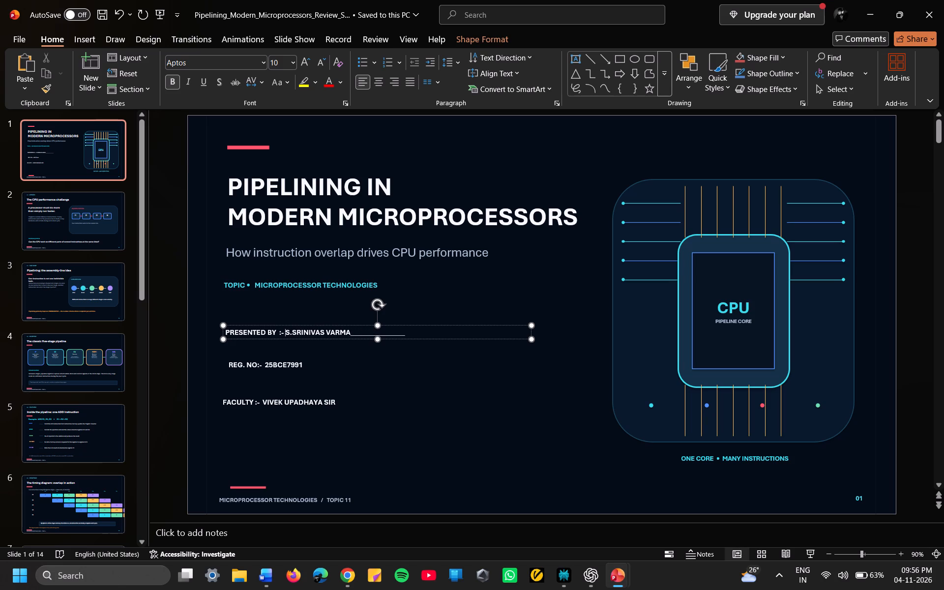
Delete all the placeholder underscores after the presenter's name on the PRESENTED BY line.
left_click(402, 332)
key("BackSpace")
key("BackSpace")
key("BackSpace")
key("BackSpace")
key("BackSpace")
key("BackSpace")
key("BackSpace")
key("BackSpace")
key("BackSpace")
key("BackSpace")
key("BackSpace")
key("BackSpace")
key("BackSpace")
key("BackSpace")
key("BackSpace")
key("Right")
key("BackSpace")
Set the font size of the whole PRESENTED BY line to 16.
left_click_drag(350, 332, 233, 338)
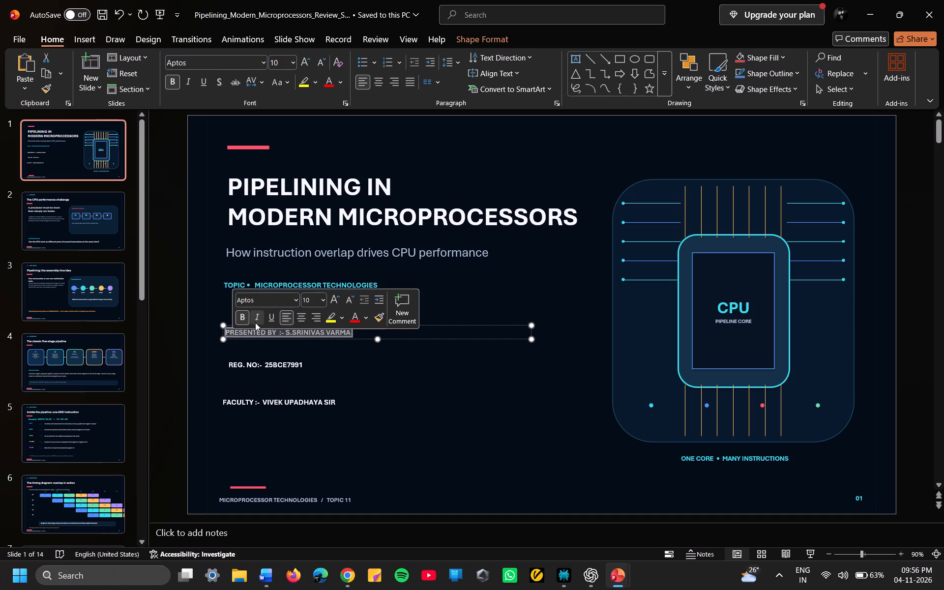
left_click(323, 298)
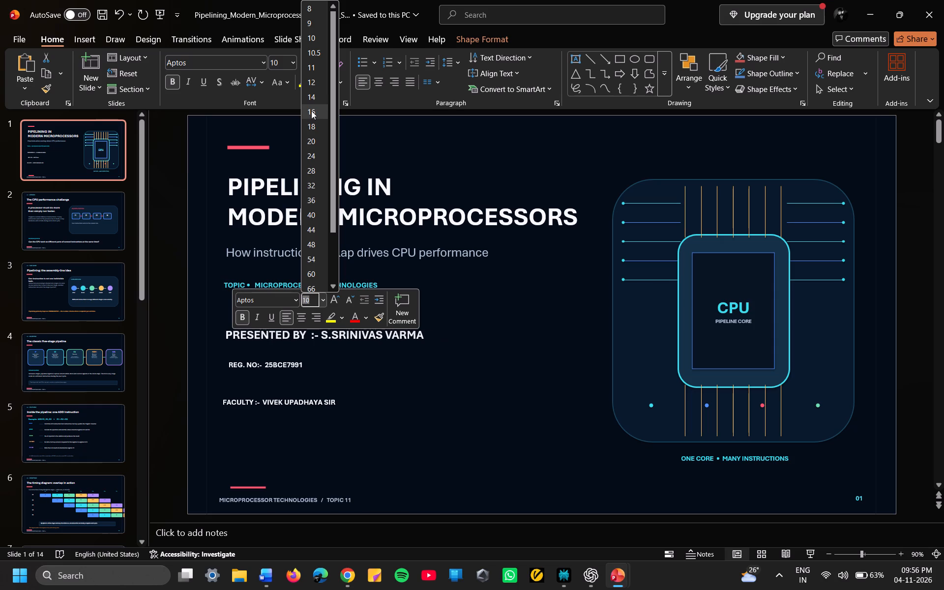
left_click(311, 111)
Nudge the REG. NO line slightly left and set the font size of its whole text to 16.
left_click(308, 366)
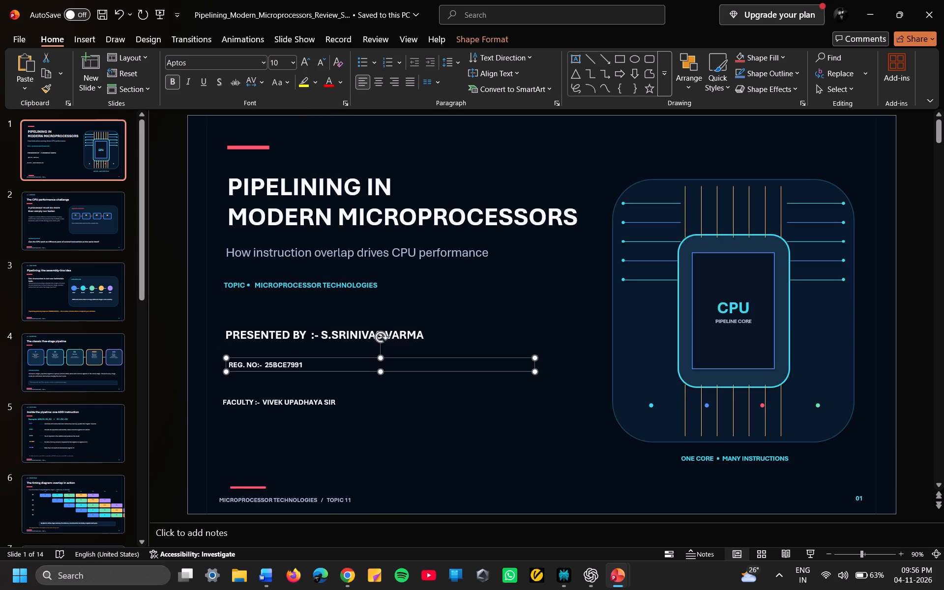
left_click(303, 365)
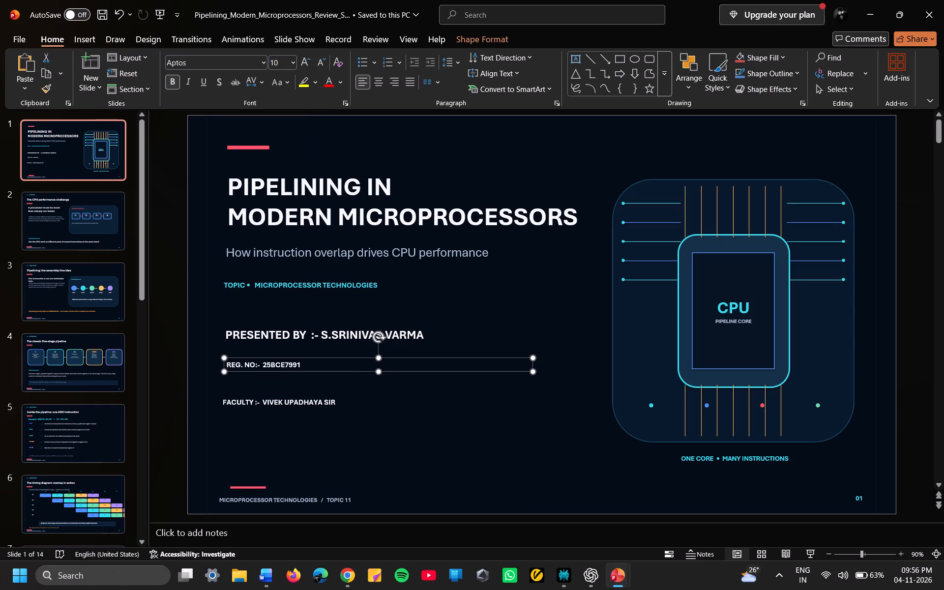
left_click_drag(299, 364, 228, 363)
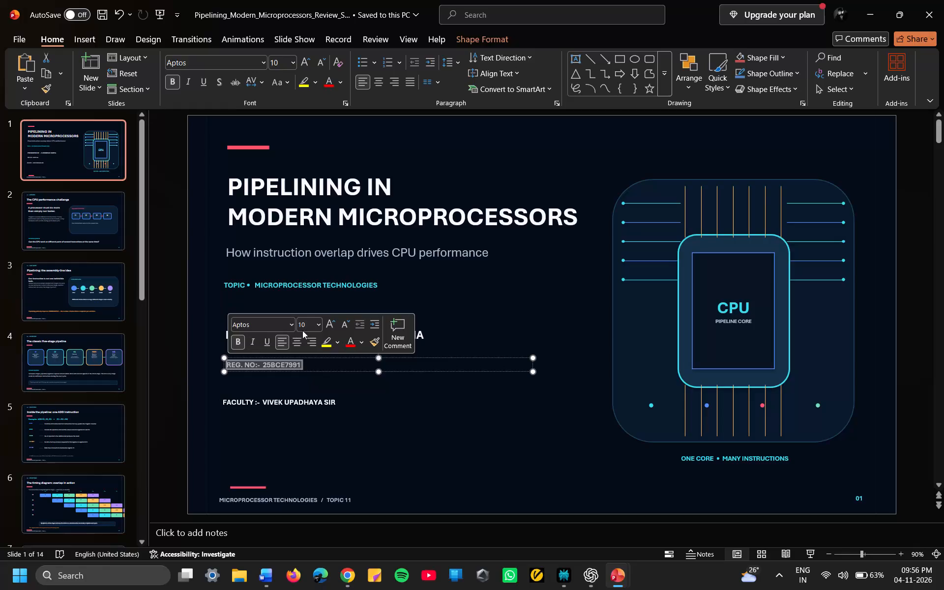
left_click(317, 324)
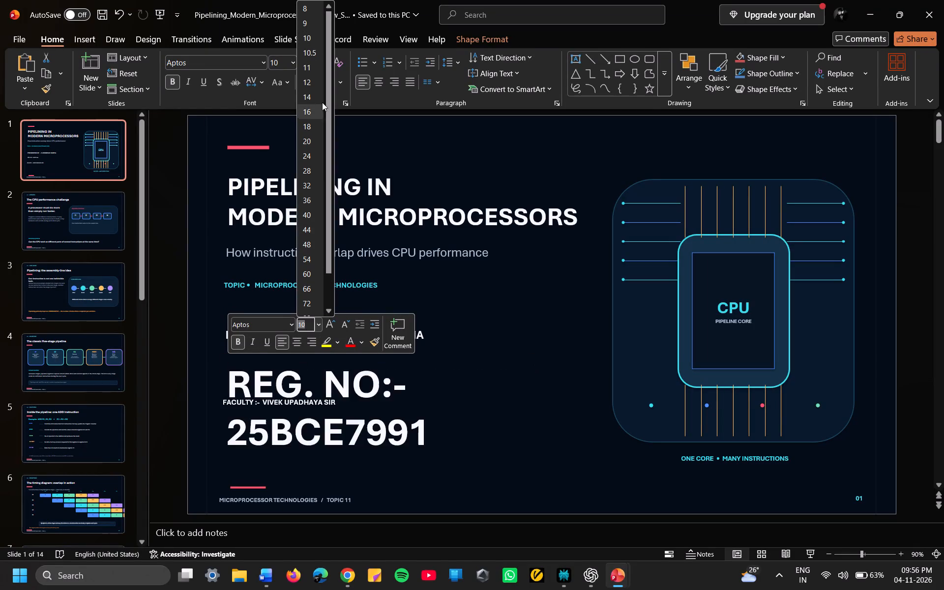
left_click(303, 114)
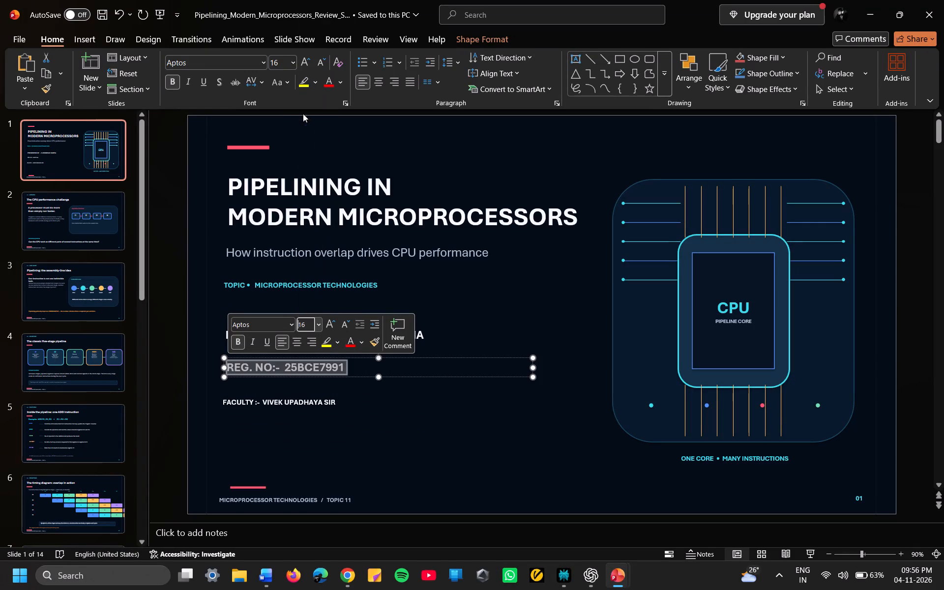
Set the font size of the whole FACULTY line on the title slide to 16.
left_click(349, 411)
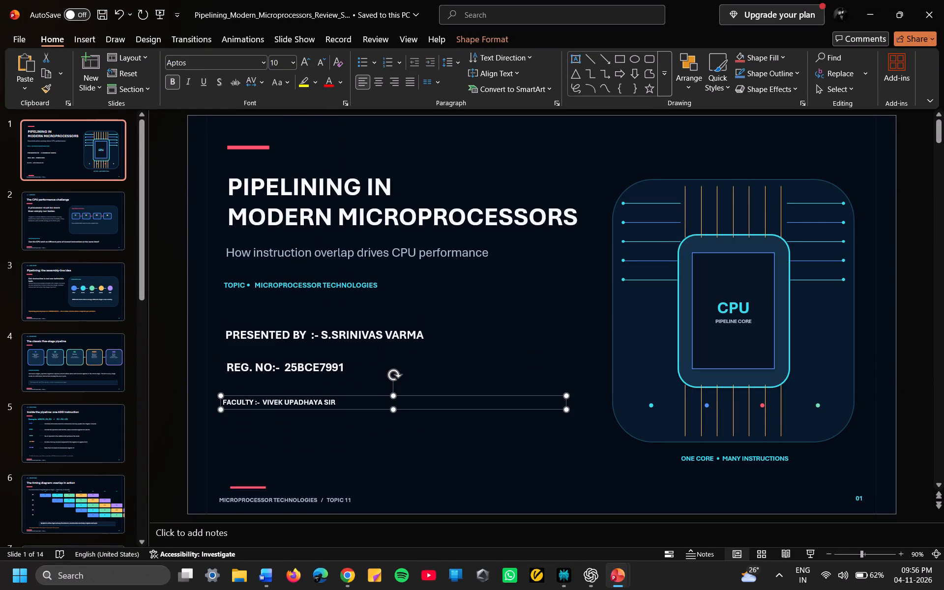
left_click_drag(335, 402, 239, 400)
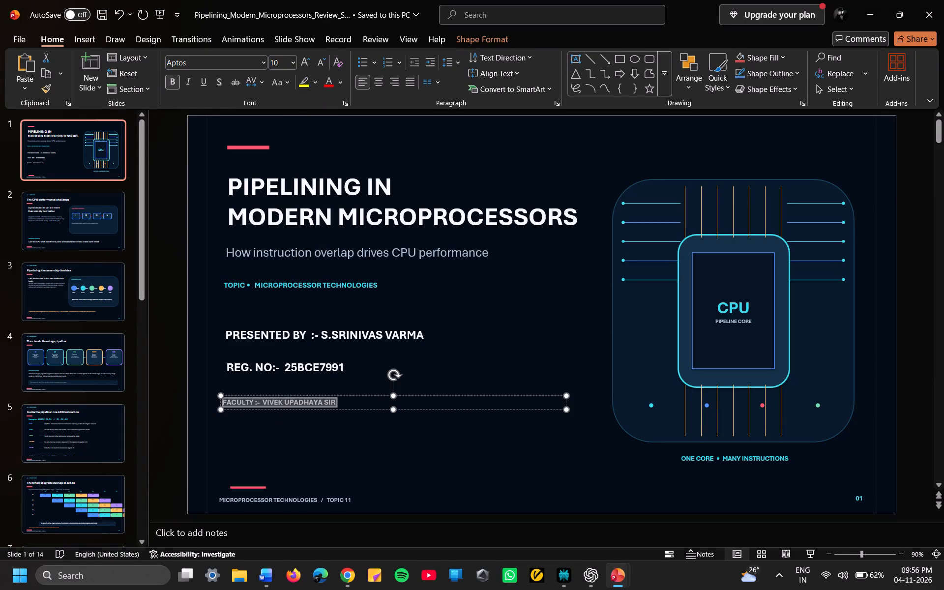
left_click_drag(239, 400, 223, 402)
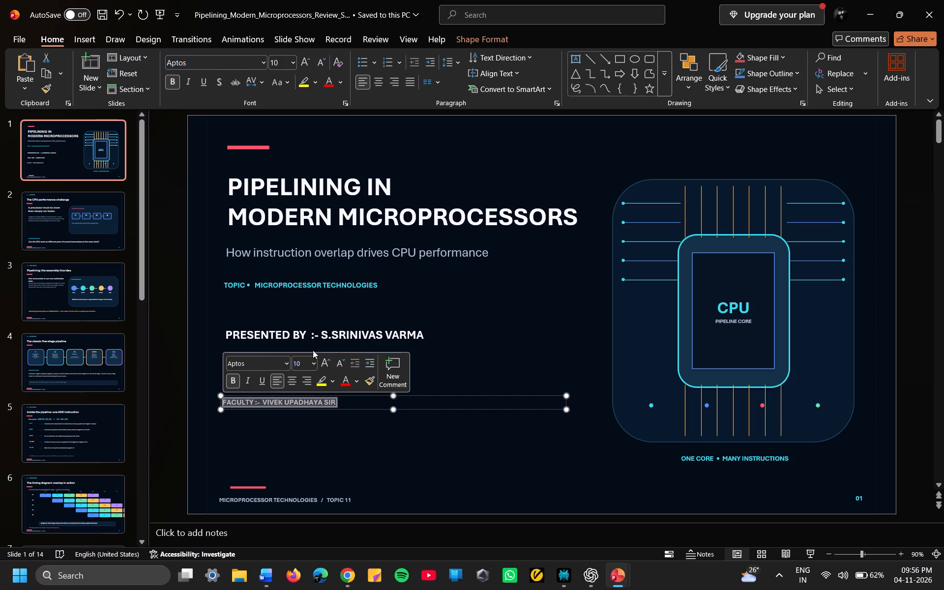
left_click(311, 361)
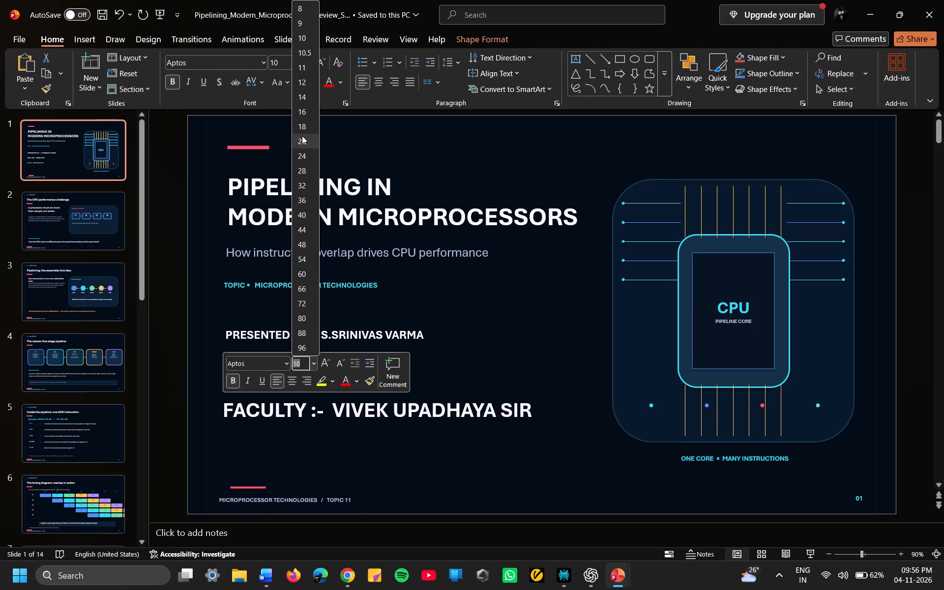
left_click(302, 111)
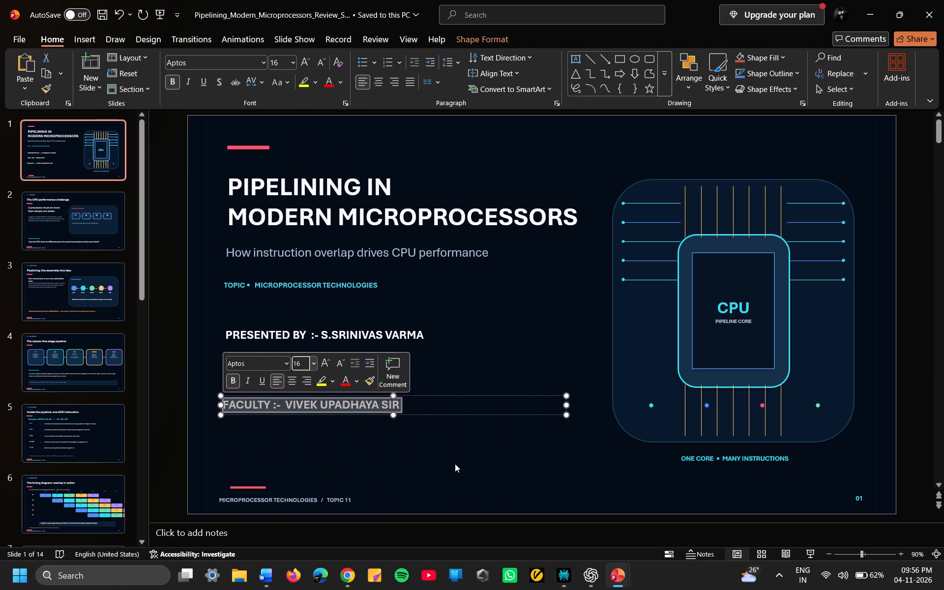
left_click(455, 464)
Reposition the REG. NO and FACULTY lines so their text starts level with the left edge of the PRESENTED BY line.
left_click(373, 370)
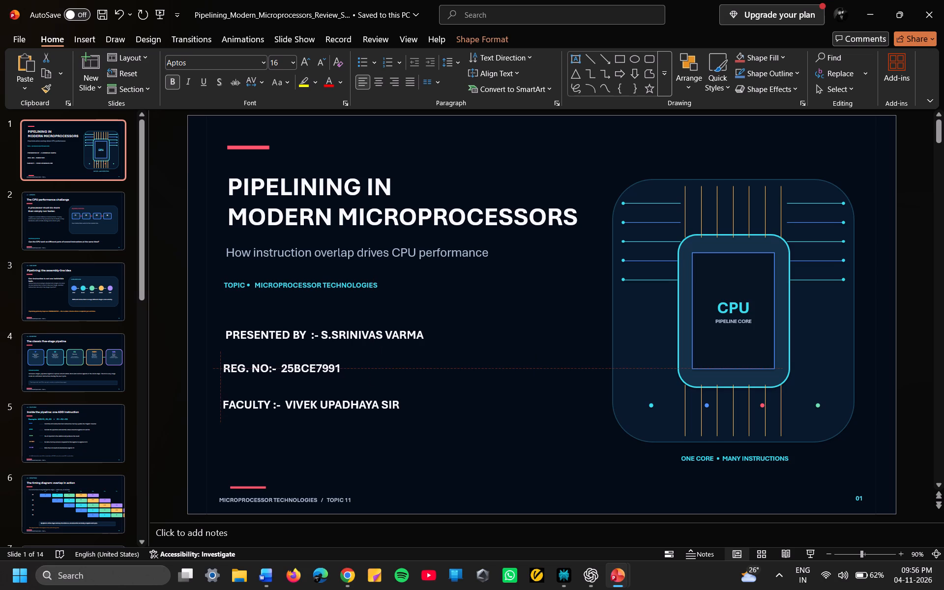
left_click(426, 420)
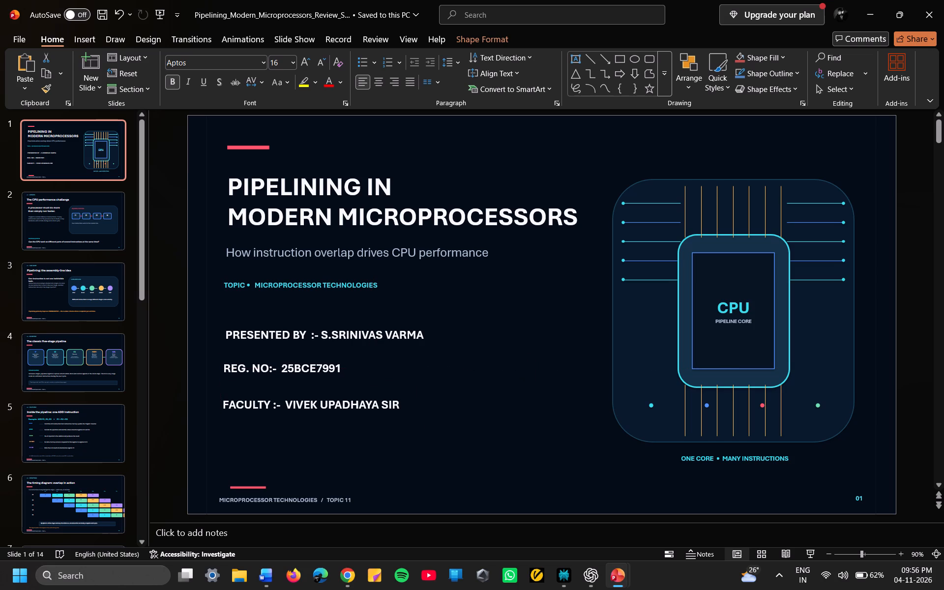
left_click(373, 375)
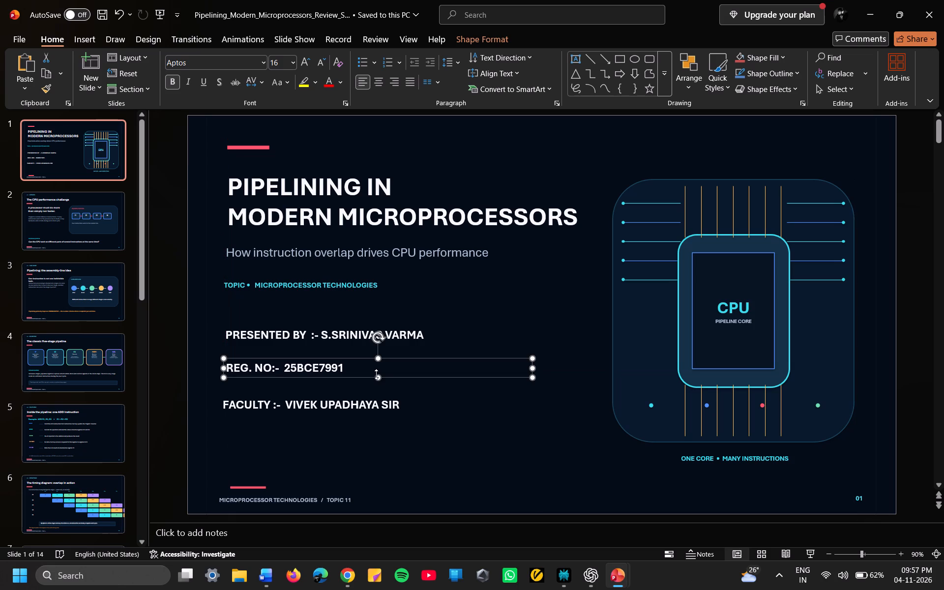
left_click(376, 374)
left_click(407, 403)
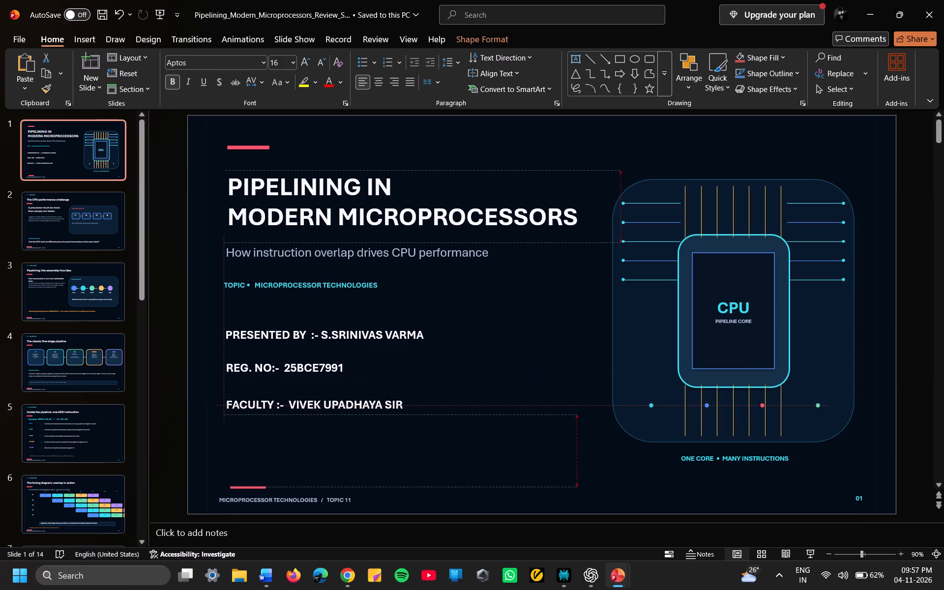
left_click(467, 461)
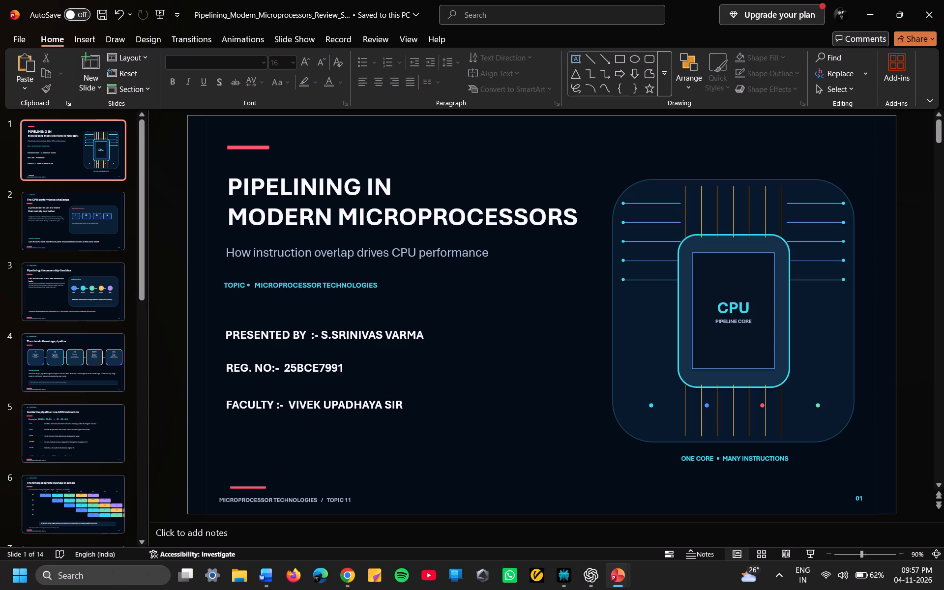
Review slides 2 through 14 in order, checking each slide's content and layout up to Conclusion & references.
left_click(84, 236)
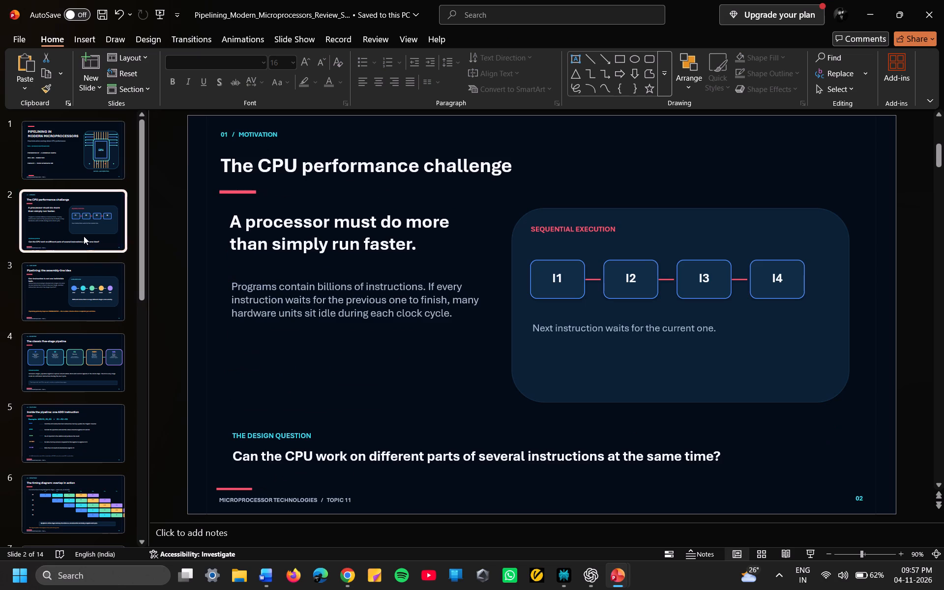
left_click(89, 280)
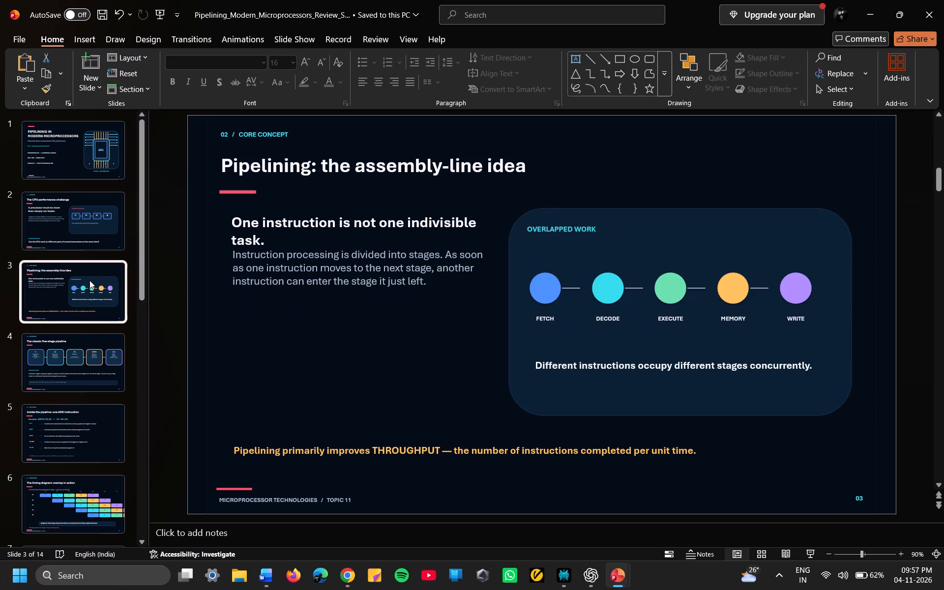
left_click(84, 346)
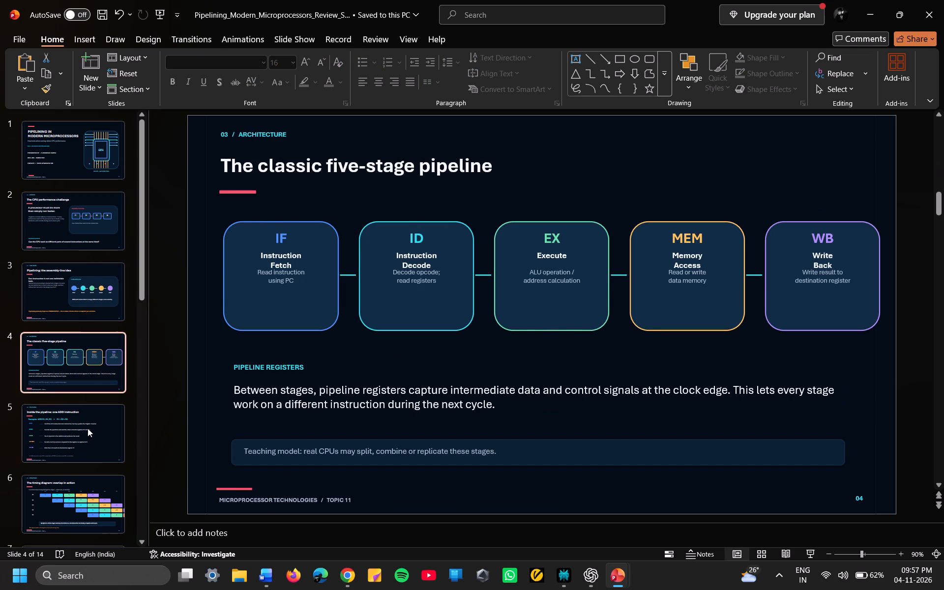
left_click(88, 428)
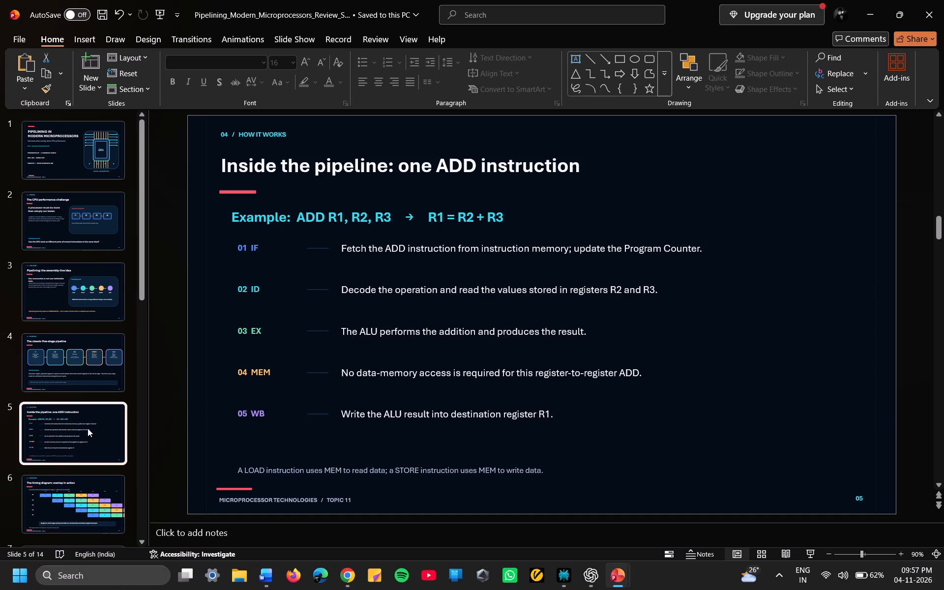
left_click(81, 495)
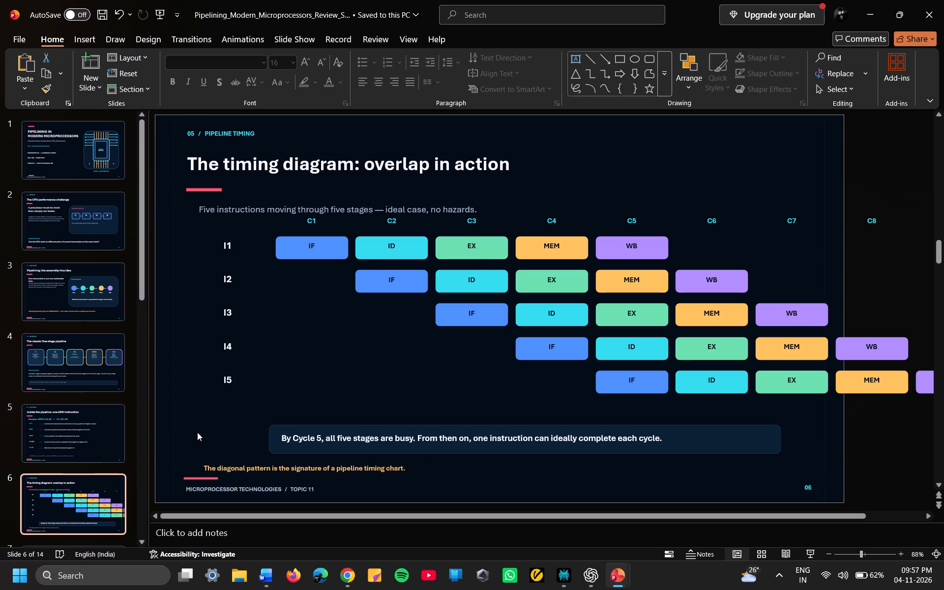
key("Down")
key("Down")
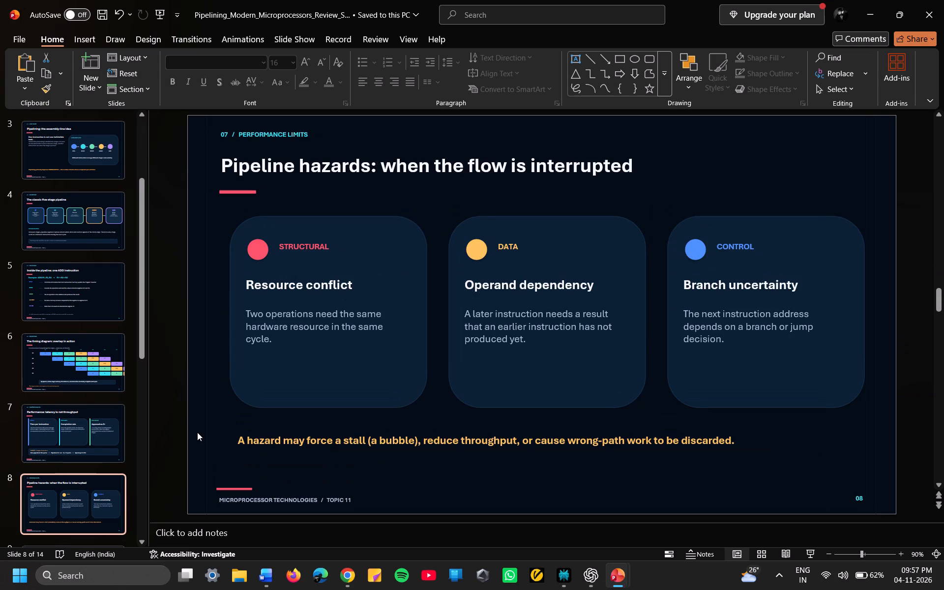
key("Down")
key("Down")
key("Down")
key("Down")
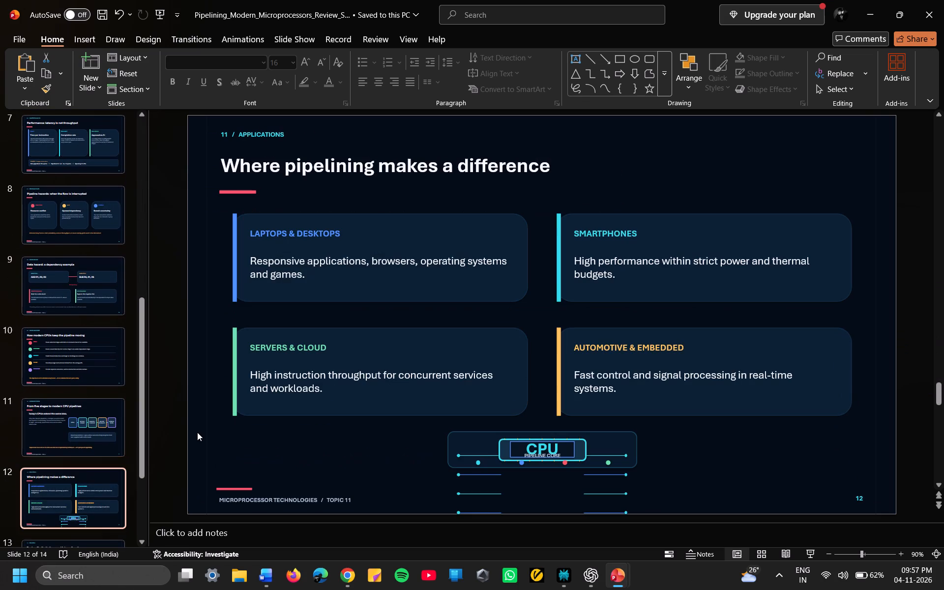
key("Down")
key("Down")
key("Down")
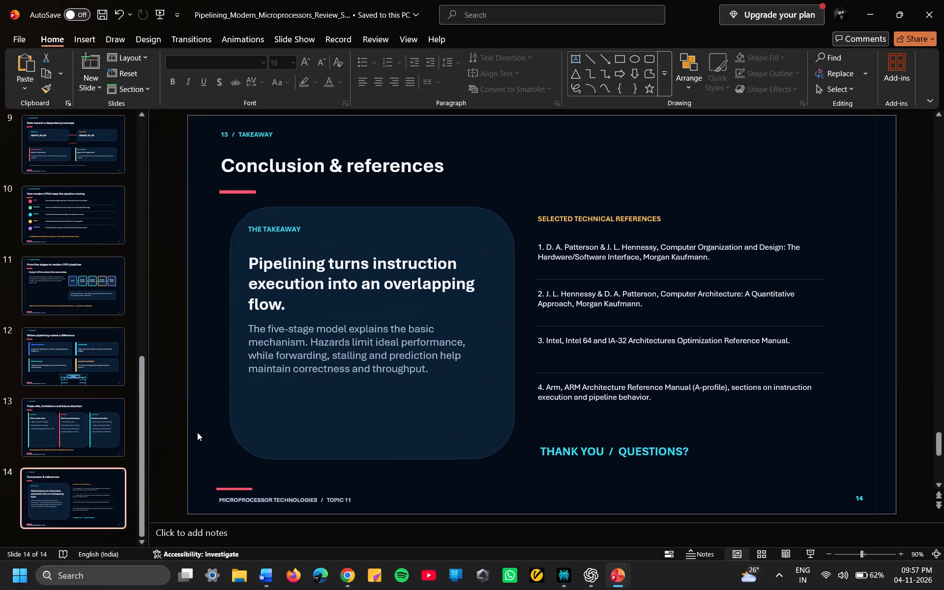
key("Down")
key("Down")
key("Down")
key("Down")
key("Down")
key("Down")
key("Down")
Go back through the slides from the conclusion to the title slide, checking their layout again.
key("Up")
key("Up")
key("Up")
key("Up")
key("Up")
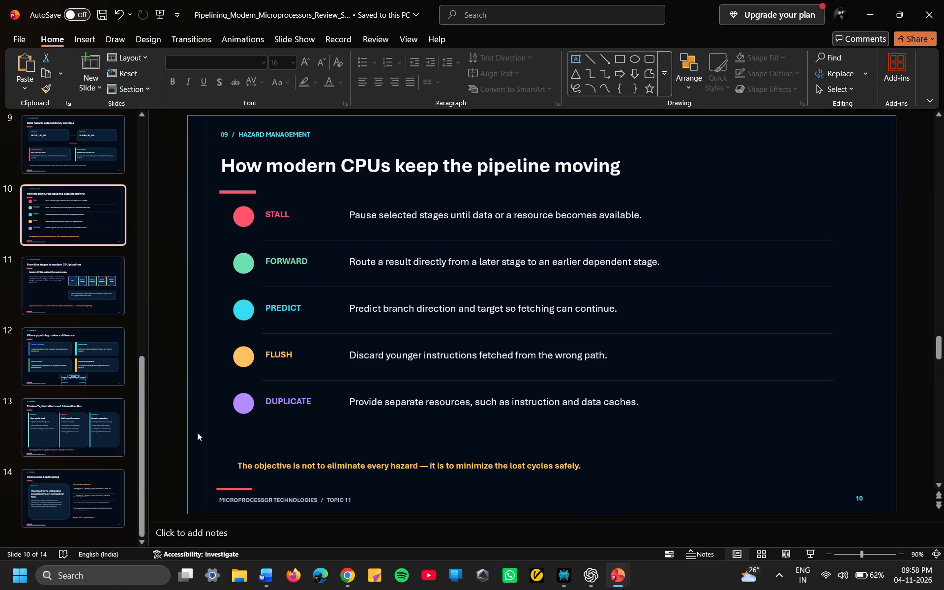
key("Up")
key("Up")
key("Up")
key("Up")
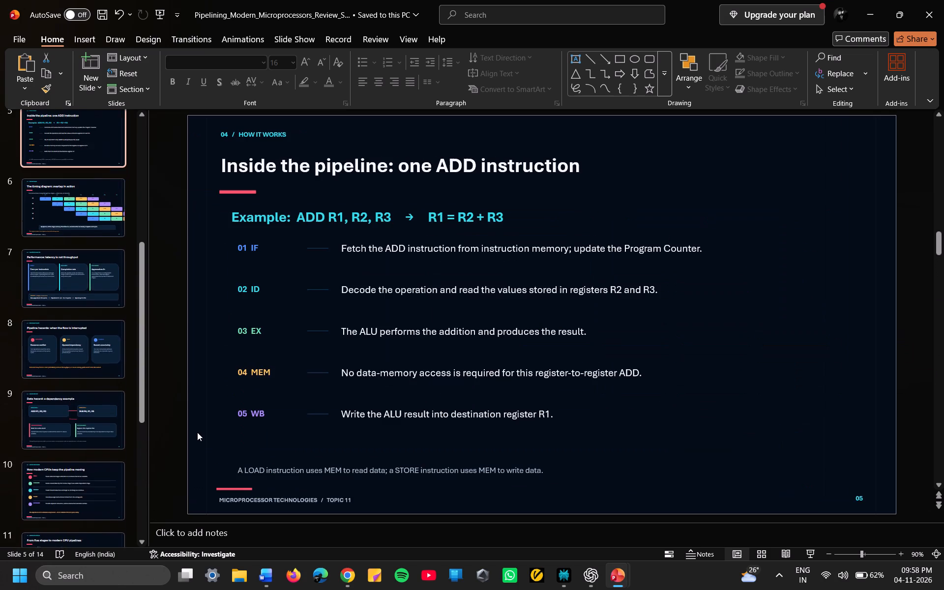
key("Up")
key("Up")
key("Up")
key("Up")
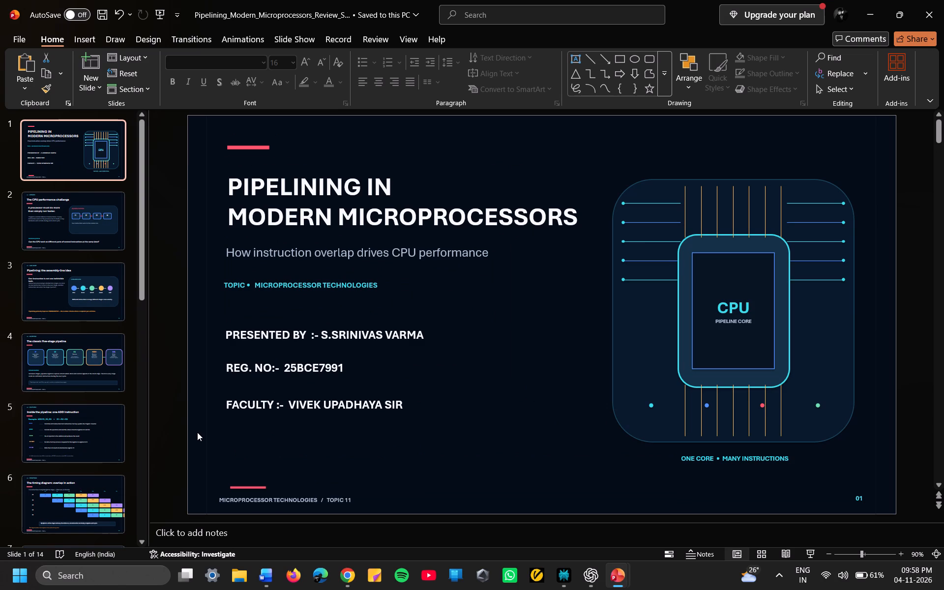
key("Up")
Recheck slides 2 to 5 one by one and examine the timing diagram's layout on slide 6.
key("Down")
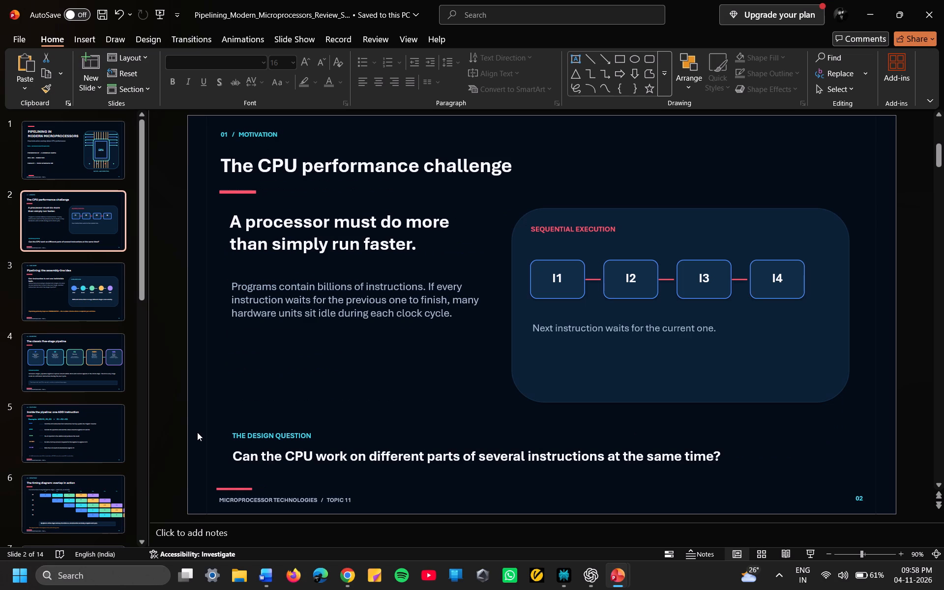
key("Down")
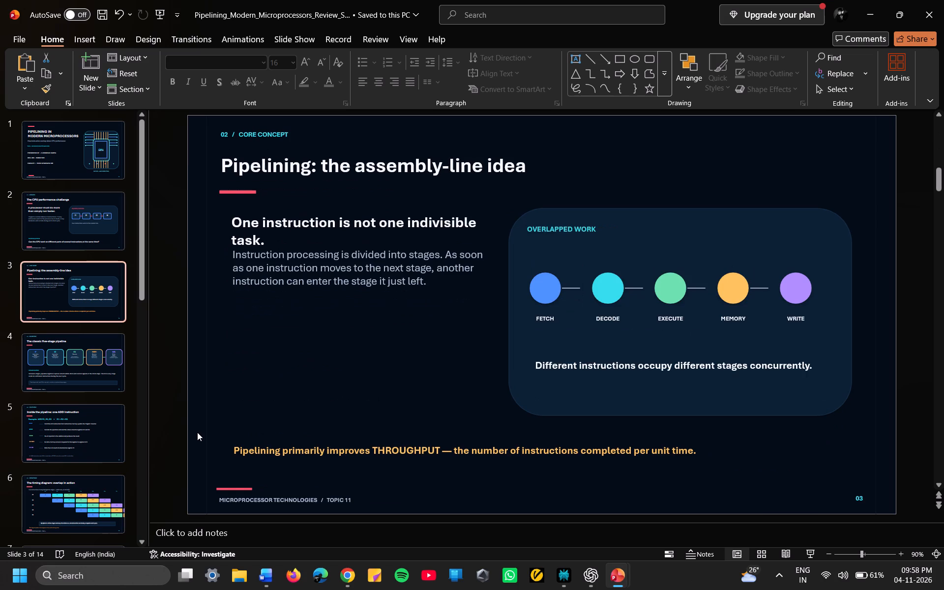
key("Down")
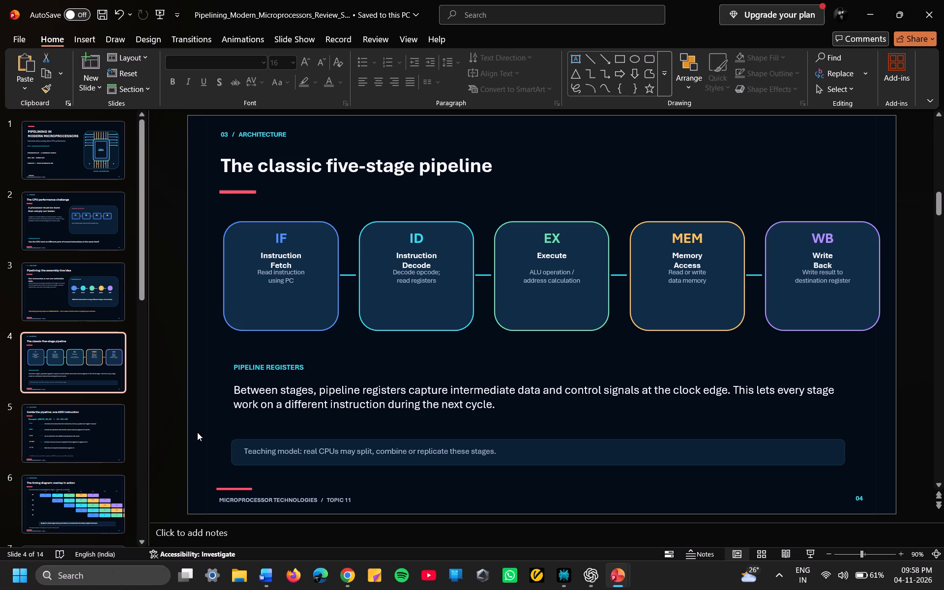
key("Down")
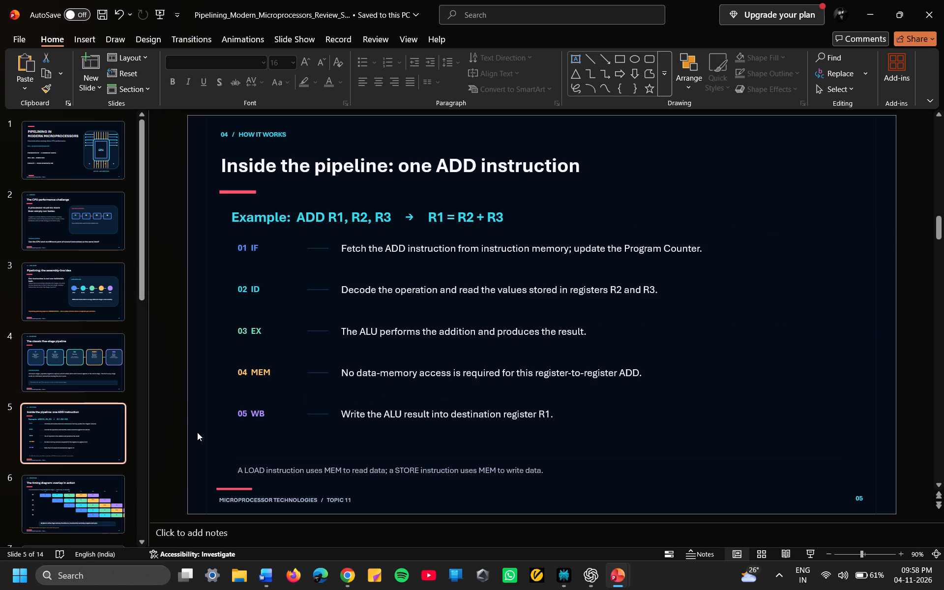
key("Down")
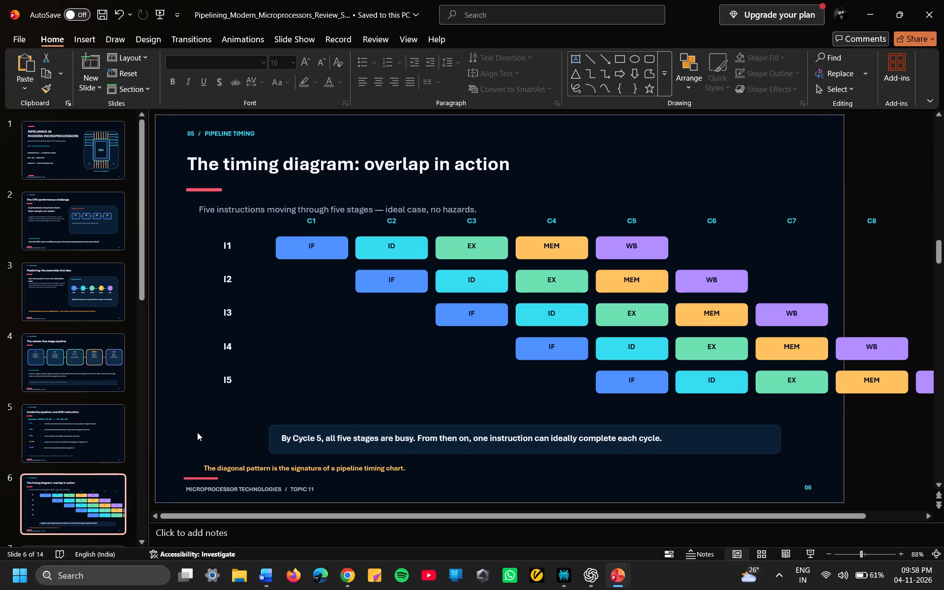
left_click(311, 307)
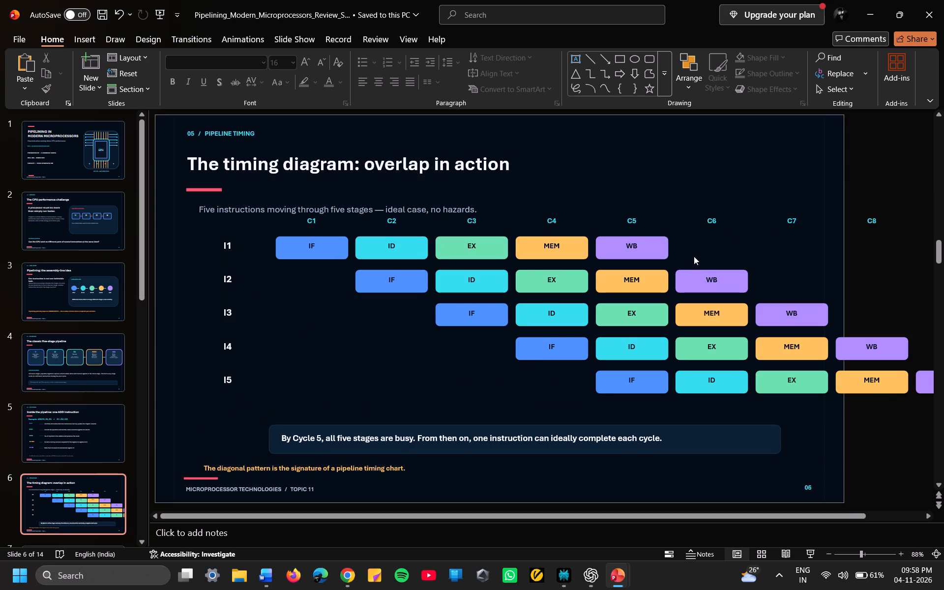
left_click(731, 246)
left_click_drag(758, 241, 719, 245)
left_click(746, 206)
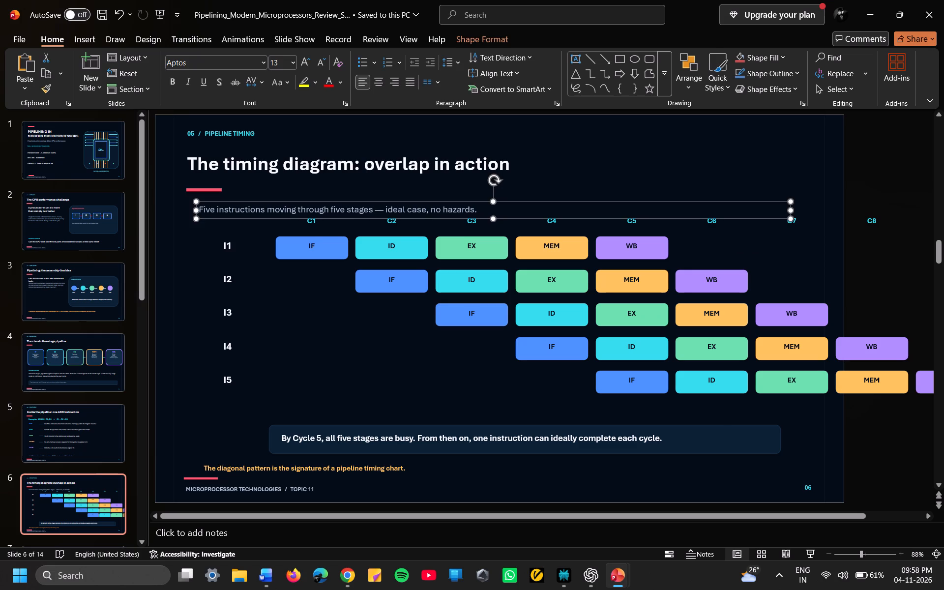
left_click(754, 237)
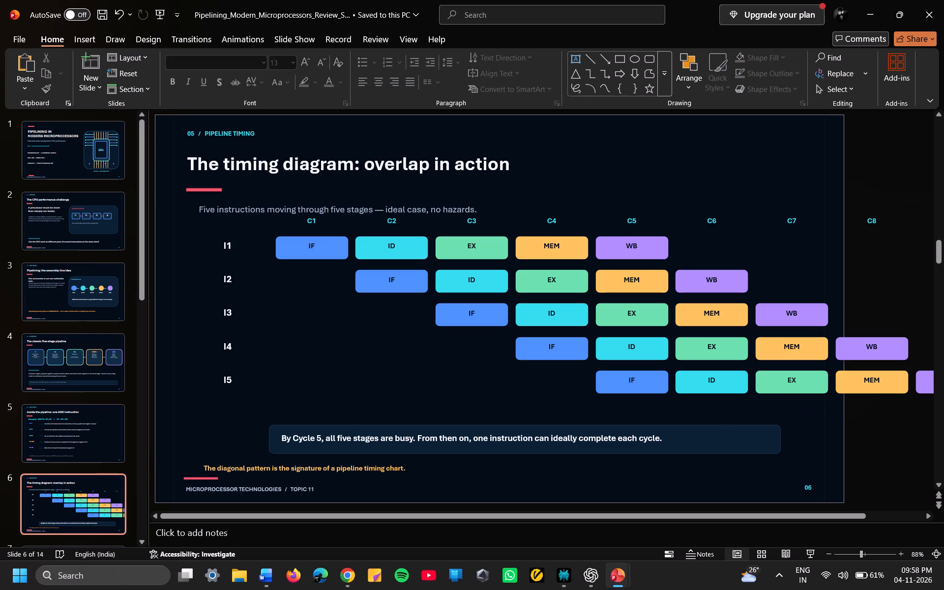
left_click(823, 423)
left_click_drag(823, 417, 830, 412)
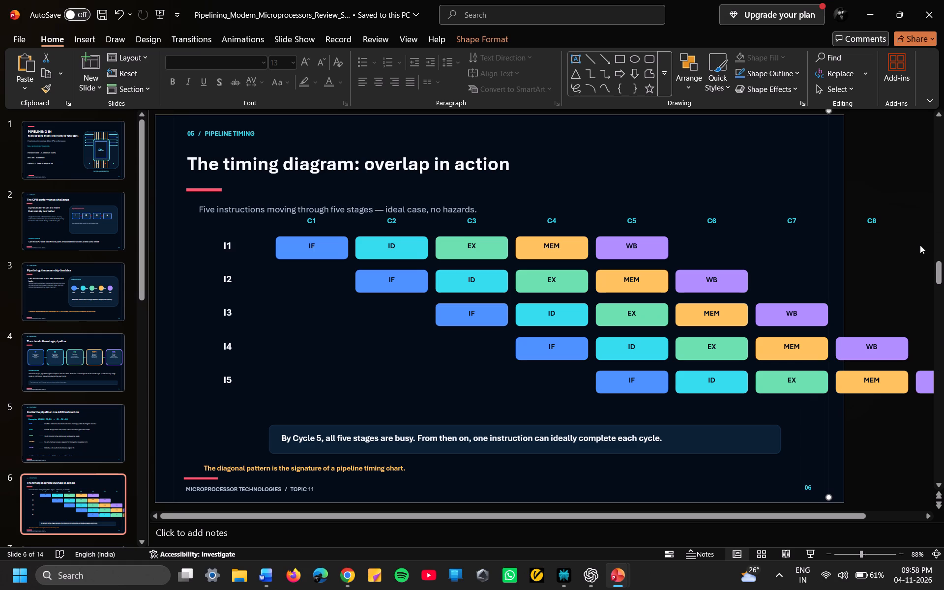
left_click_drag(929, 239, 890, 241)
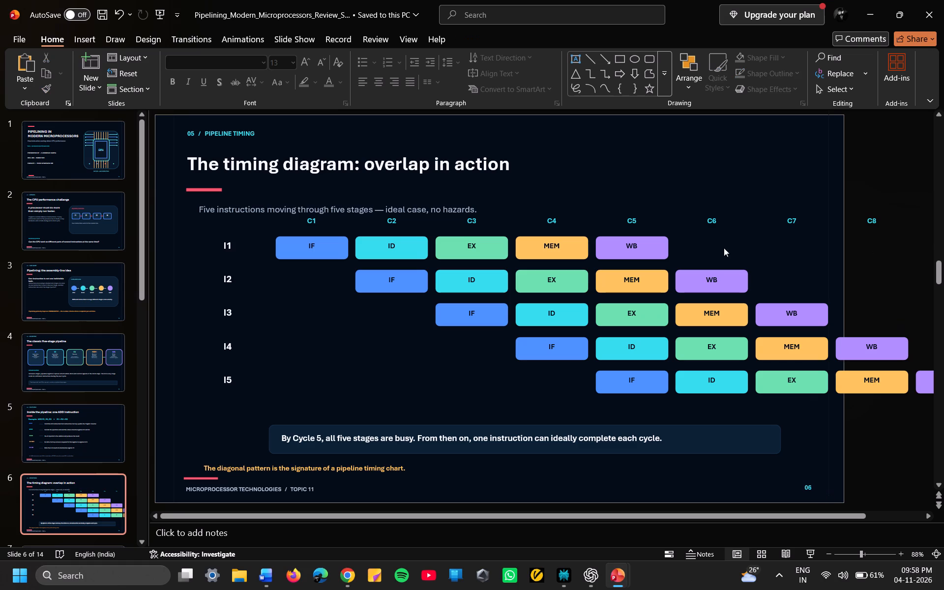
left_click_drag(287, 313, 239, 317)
Move the I1 to I5 row labels of the timing diagram outward so they line up under the slide title's left edge.
left_click_drag(228, 245, 220, 247)
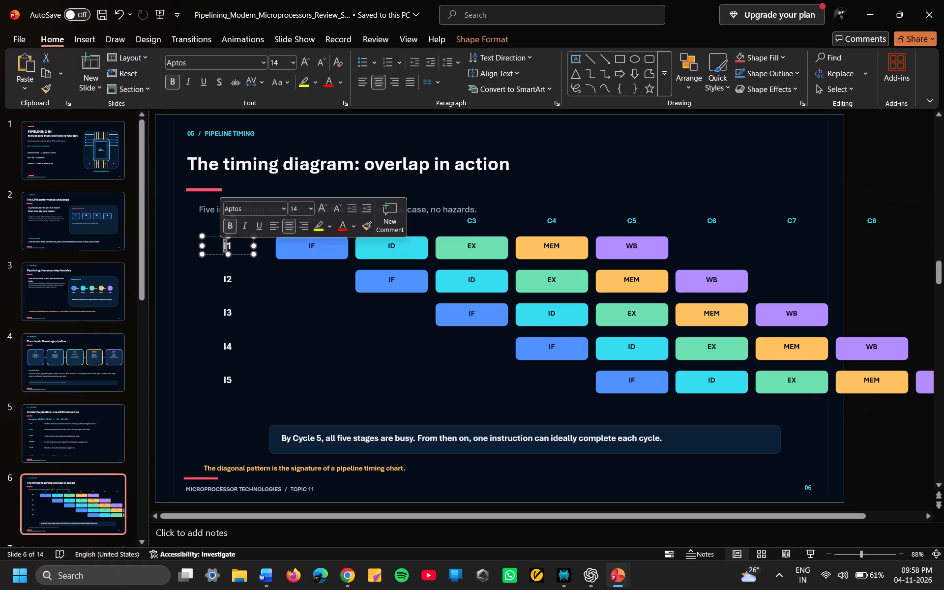
left_click_drag(243, 252, 208, 256)
left_click_drag(245, 280, 212, 280)
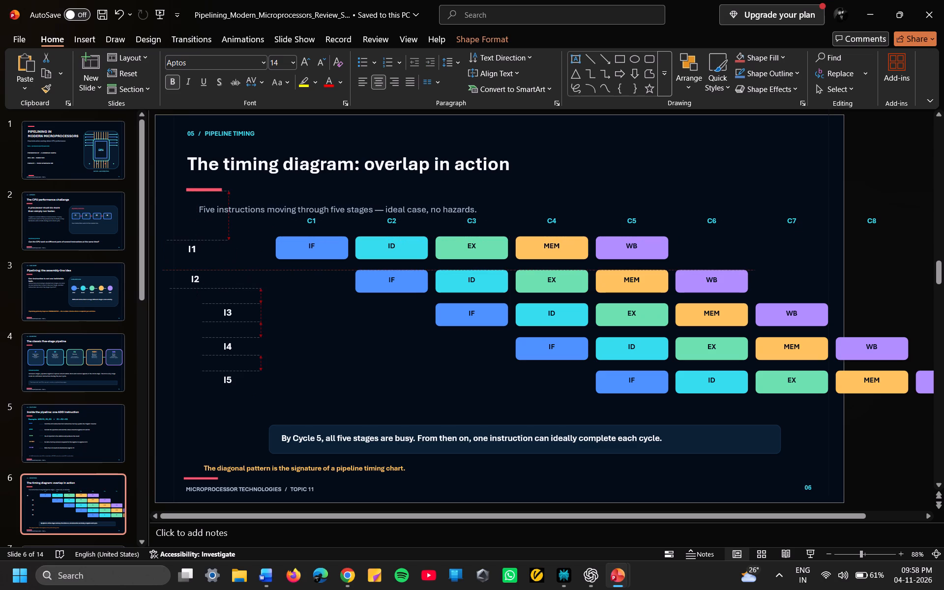
left_click_drag(212, 280, 209, 280)
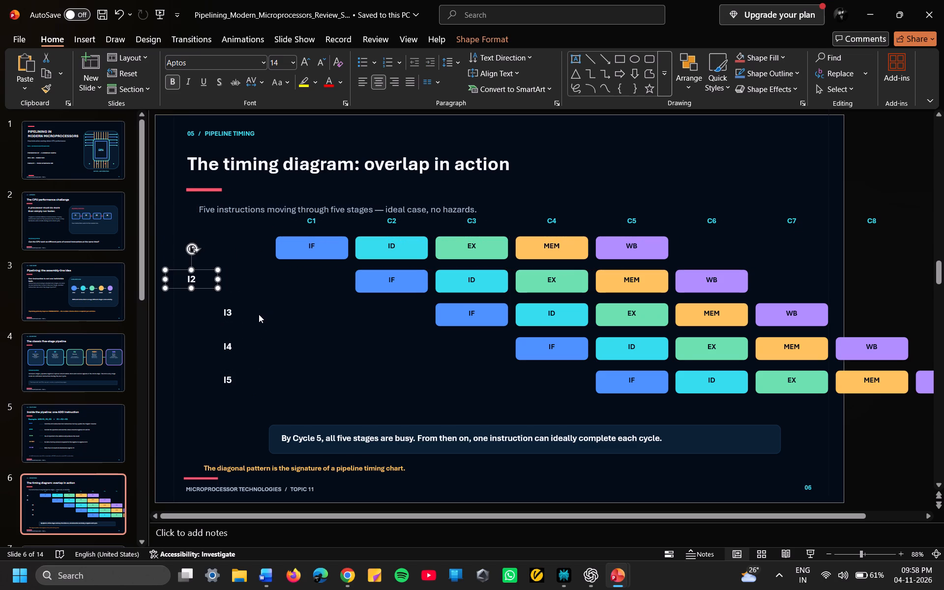
left_click_drag(258, 313, 222, 314)
left_click_drag(249, 345, 220, 347)
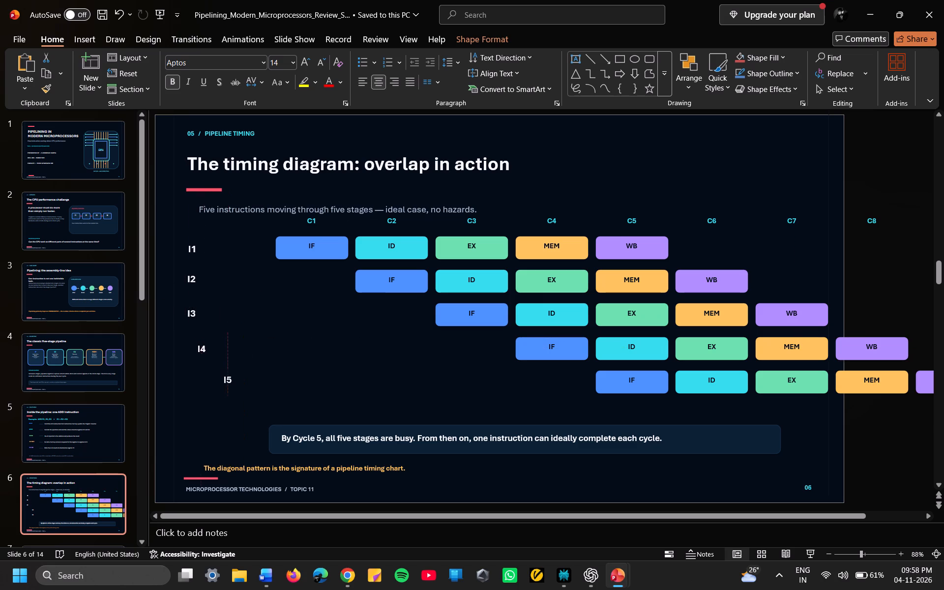
left_click_drag(220, 347, 211, 347)
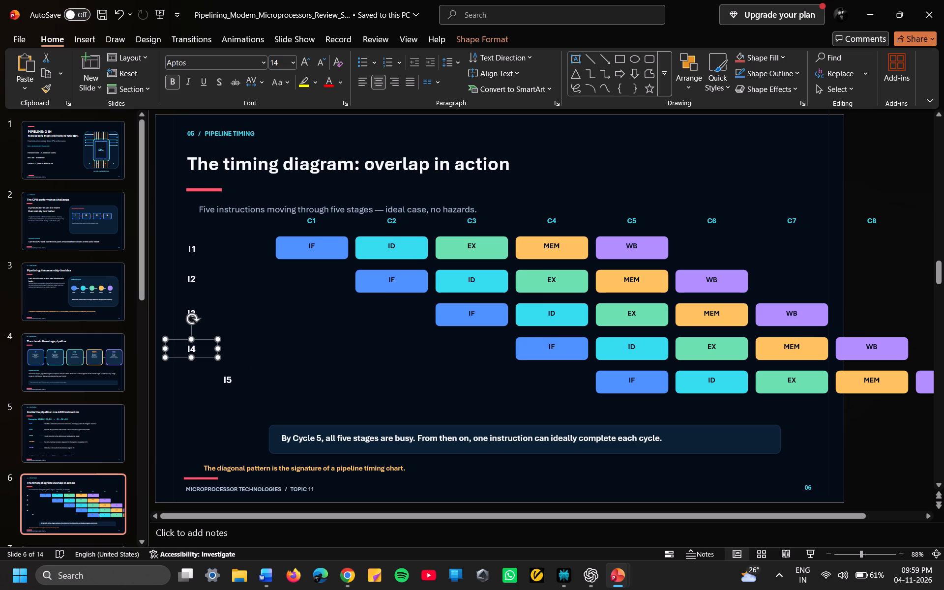
left_click_drag(250, 383, 214, 386)
Move row I1's IF text and its blue block beside the I1 label, with the text centred on the block.
left_click_drag(295, 246, 246, 253)
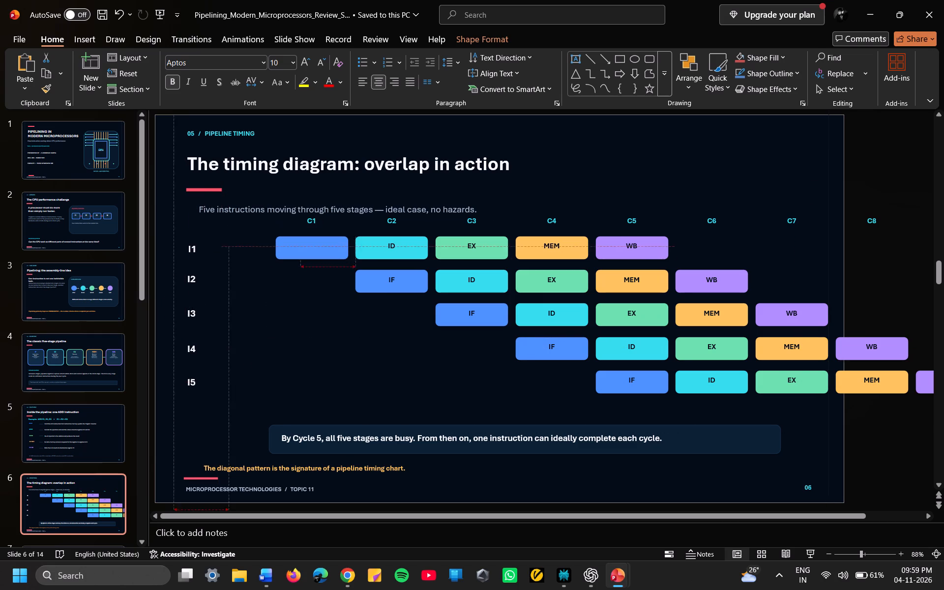
left_click_drag(246, 253, 239, 253)
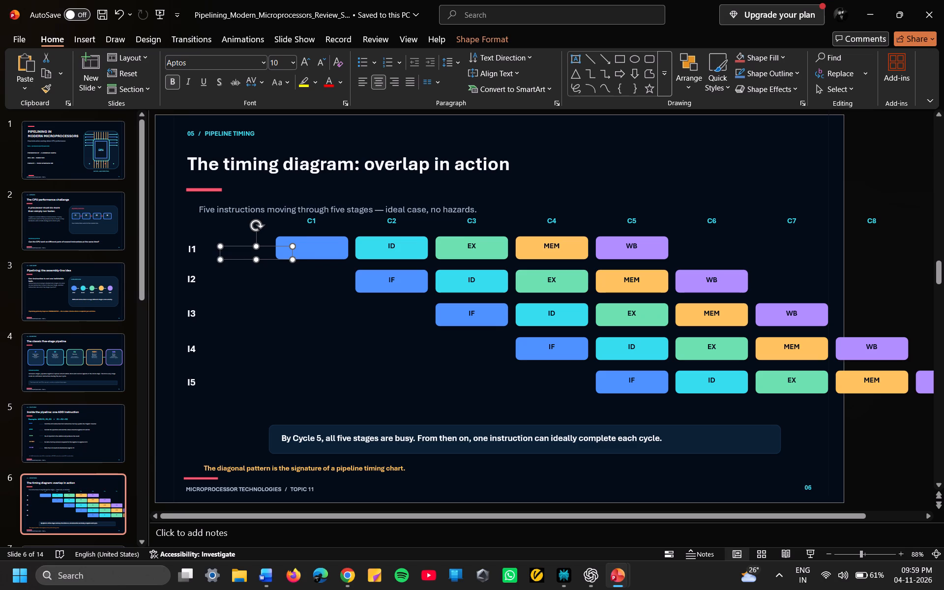
left_click_drag(324, 248, 269, 251)
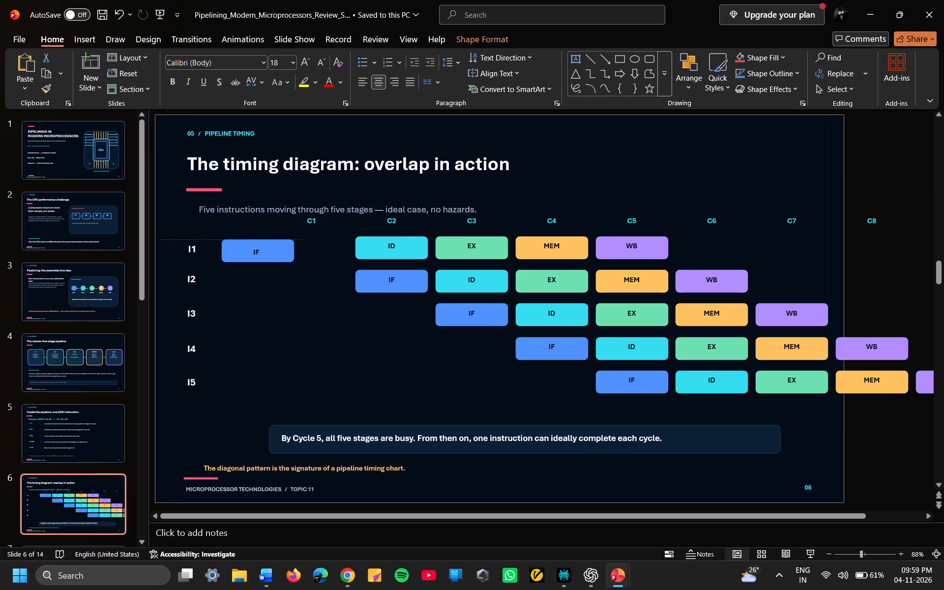
left_click_drag(269, 251, 269, 253)
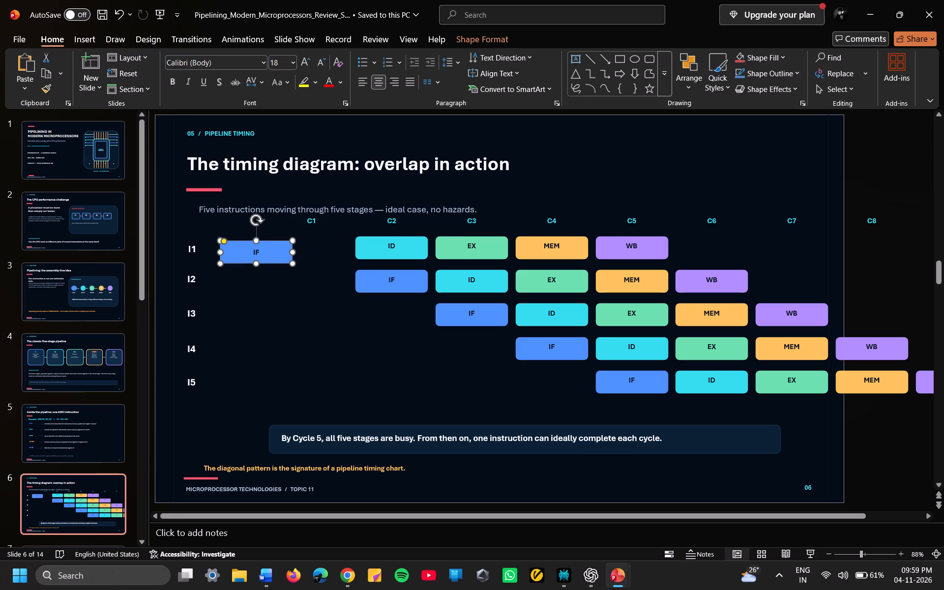
Shift row I1's ID block closer to IF with its text centred on it, and nudge the EX block the same way.
left_click(405, 285)
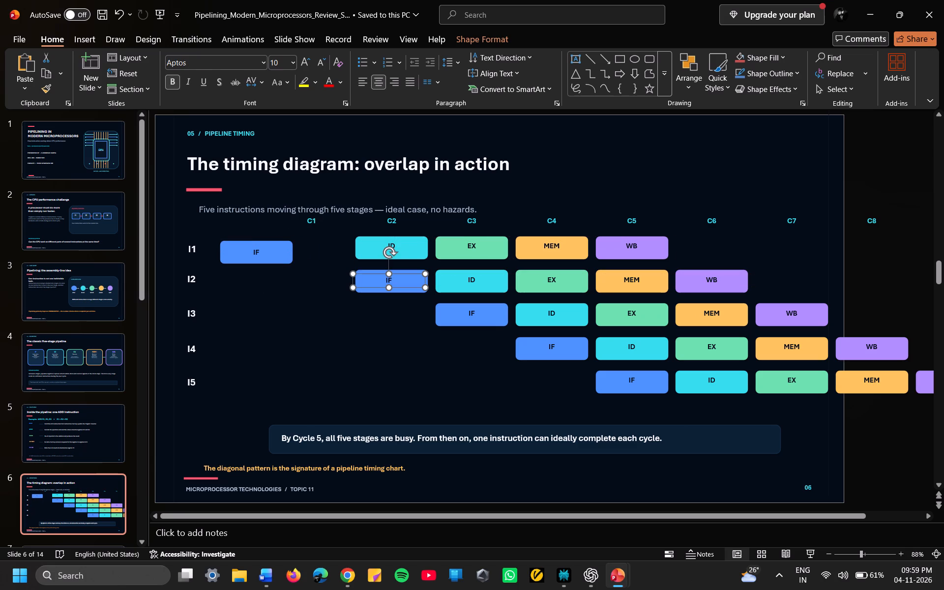
left_click_drag(411, 254, 386, 260)
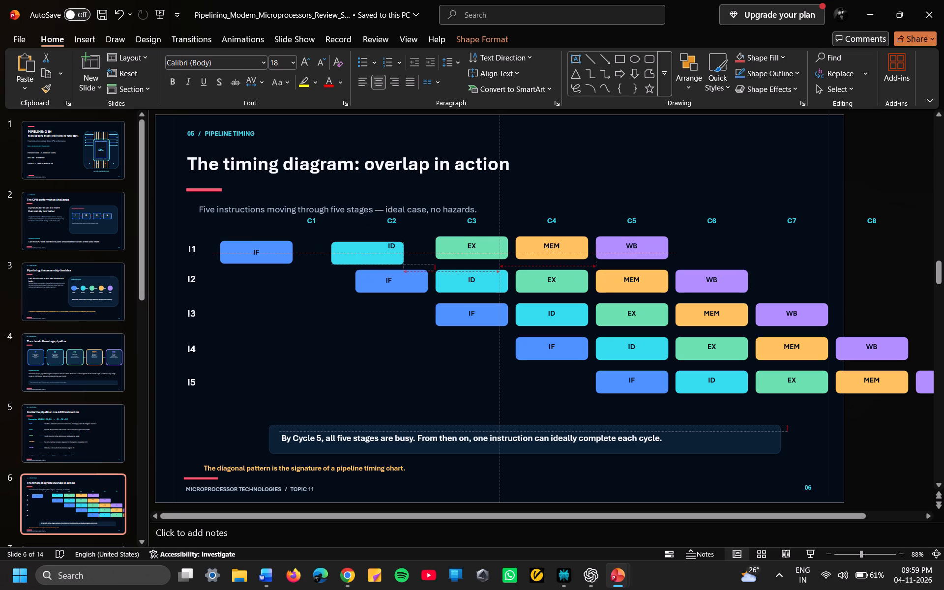
left_click_drag(386, 260, 385, 259)
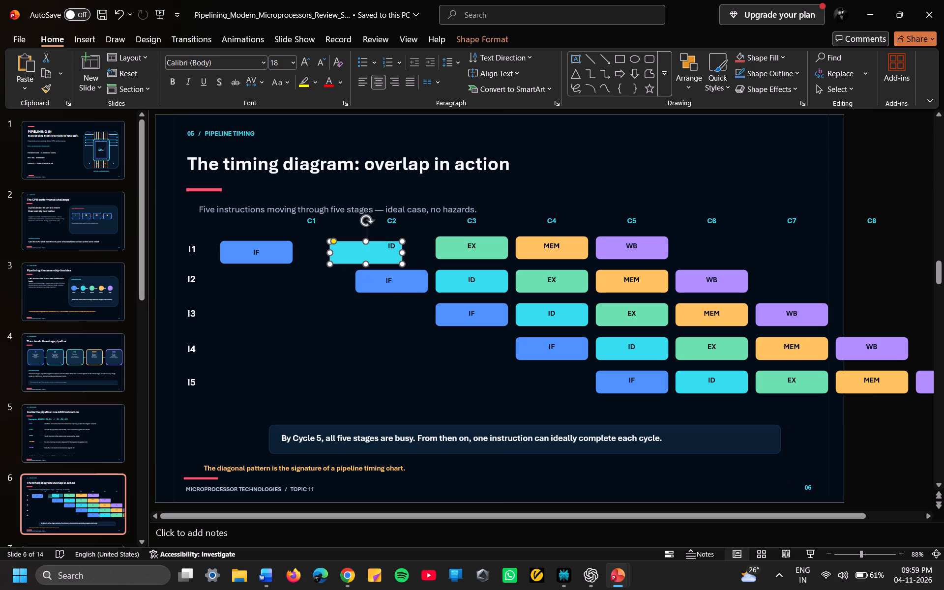
left_click(392, 247)
left_click(392, 247)
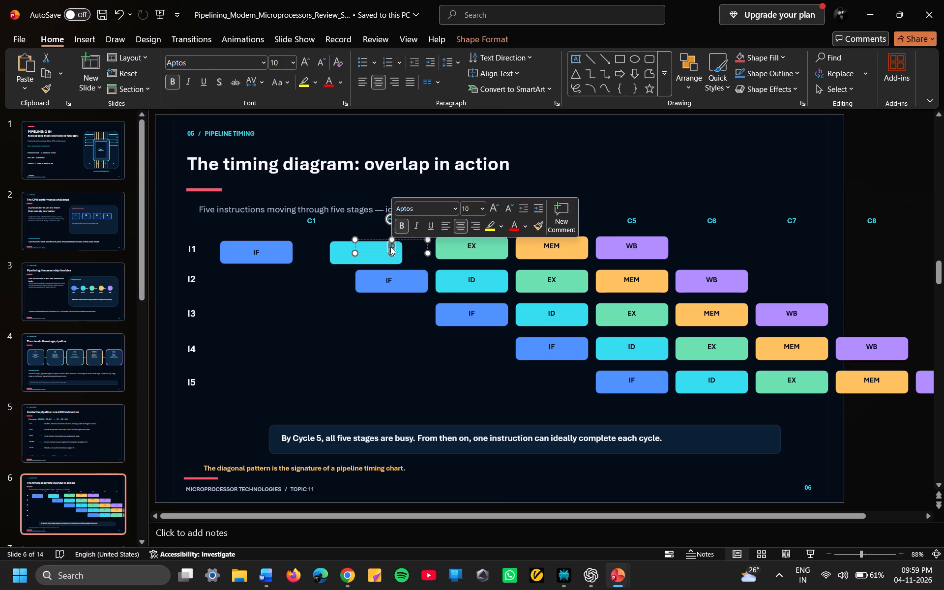
left_click_drag(398, 245, 385, 251)
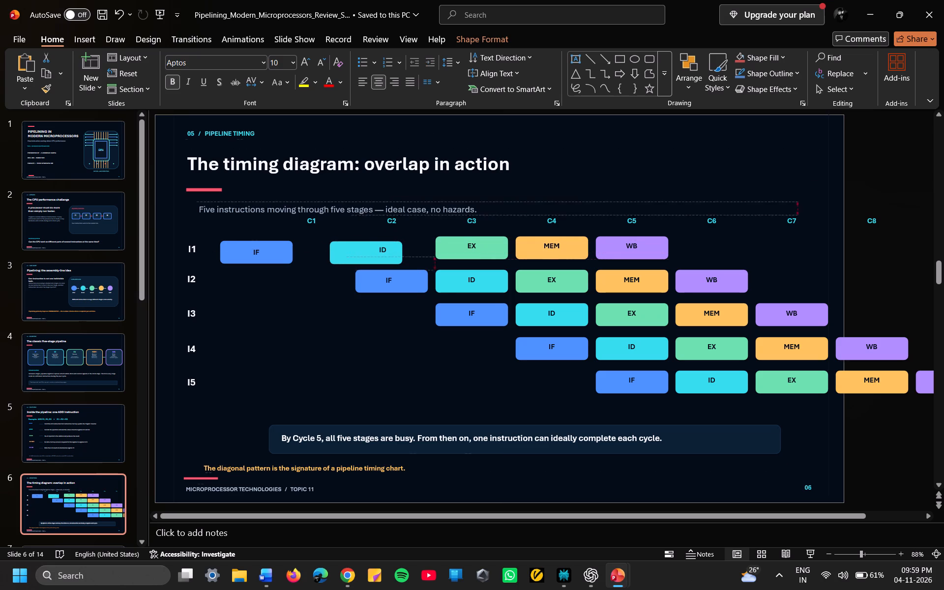
left_click_drag(385, 251, 372, 254)
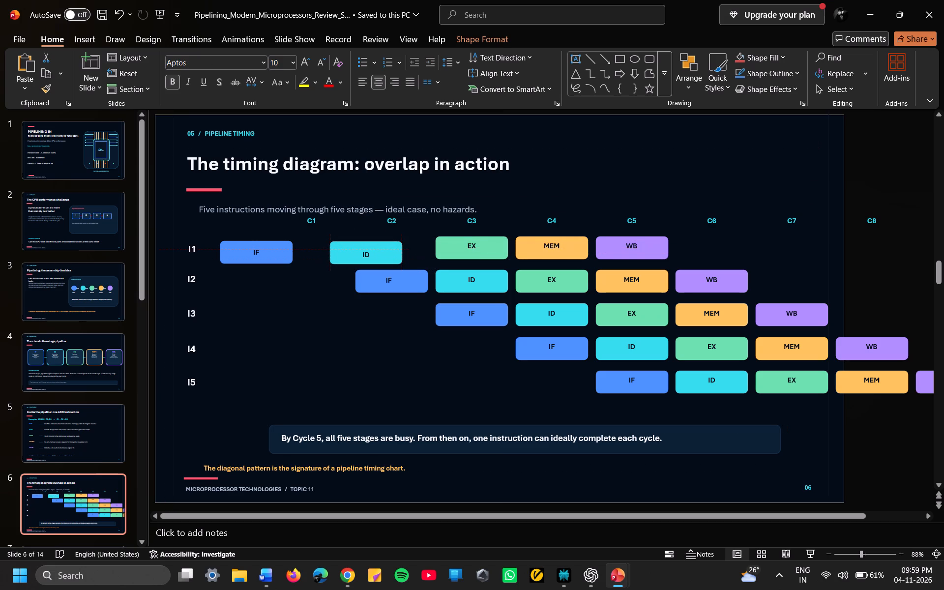
left_click_drag(372, 254, 373, 251)
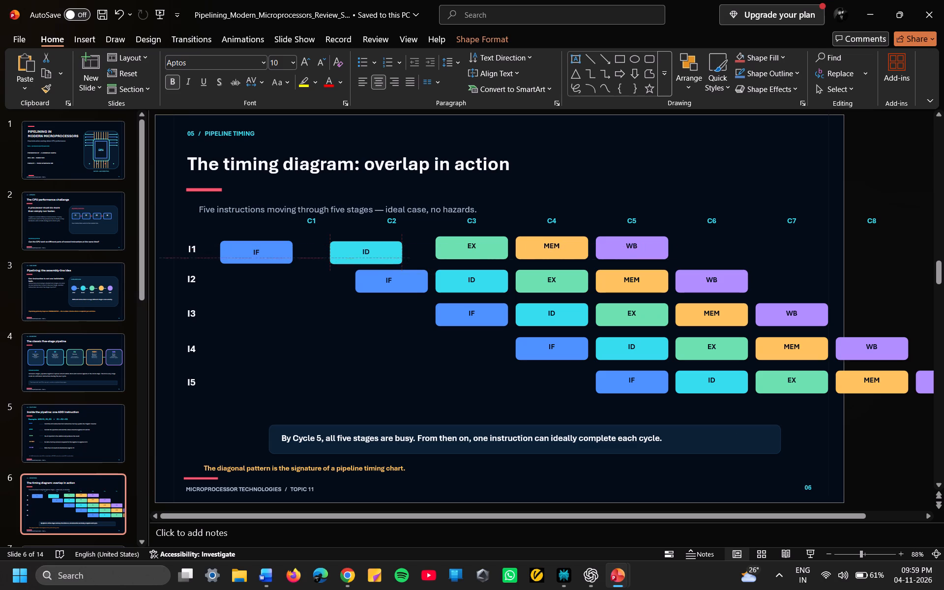
left_click_drag(373, 251, 373, 253)
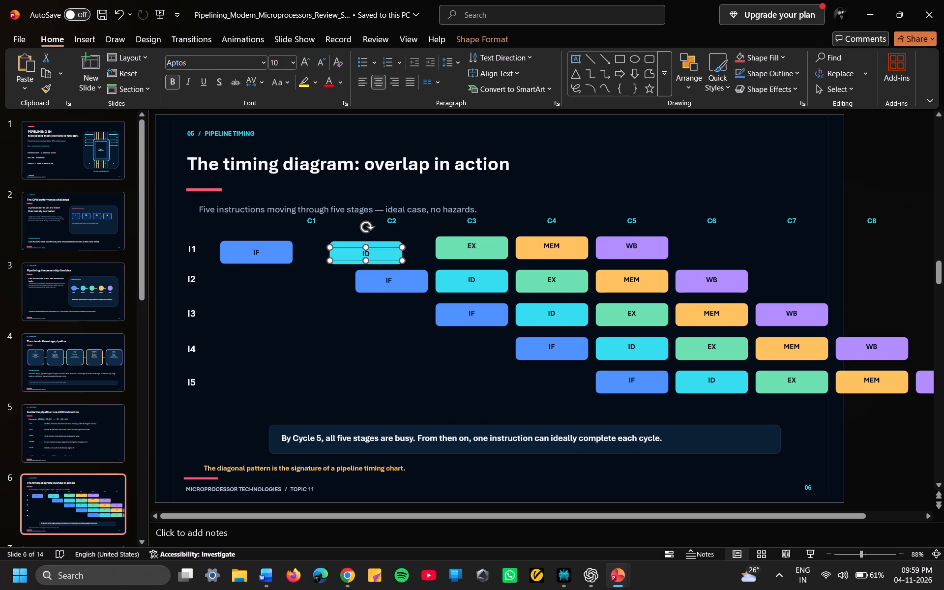
left_click_drag(477, 253, 466, 254)
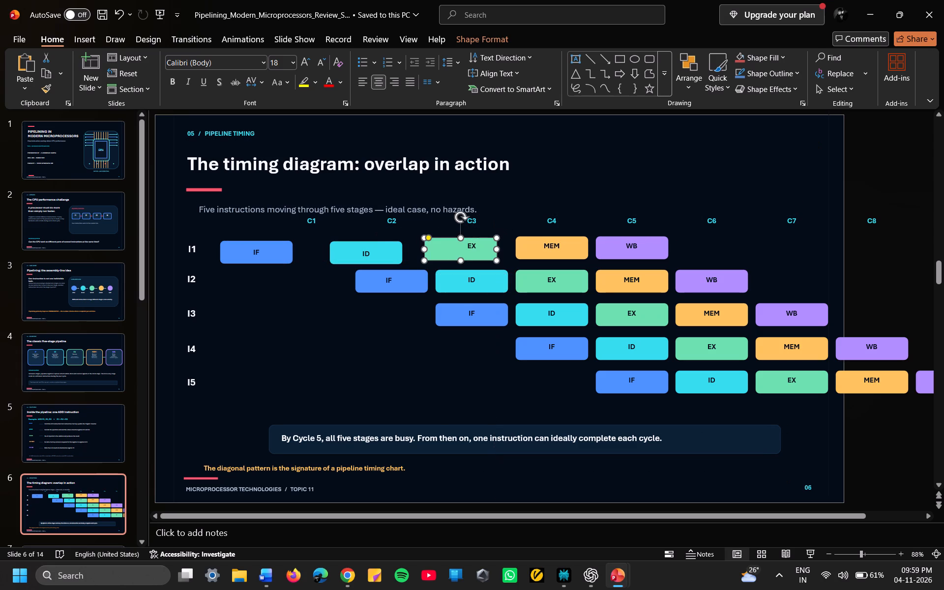
Move the C1 and C2 column headings so they sit centred above row I1's repositioned IF and ID blocks.
left_click_drag(322, 221, 285, 224)
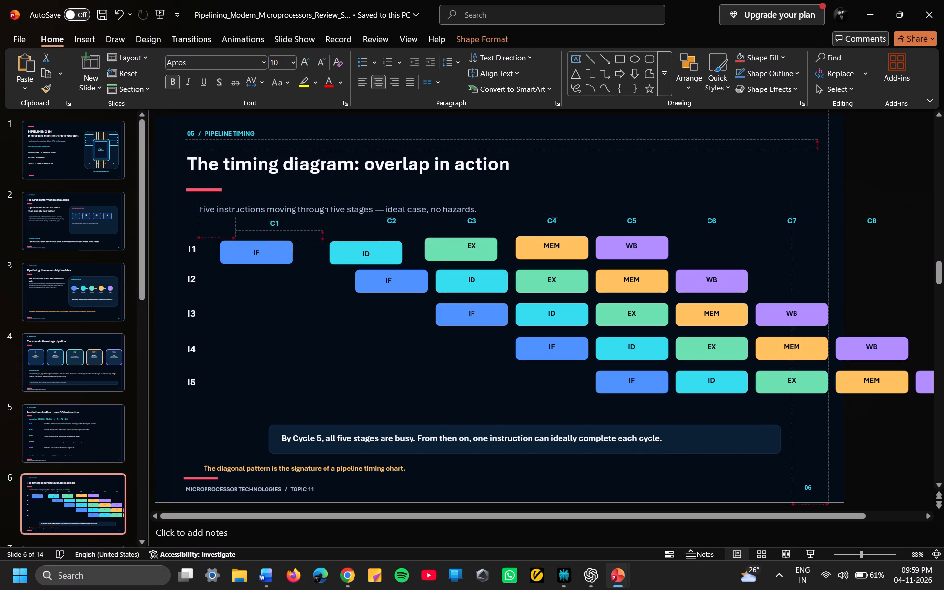
left_click_drag(285, 224, 266, 227)
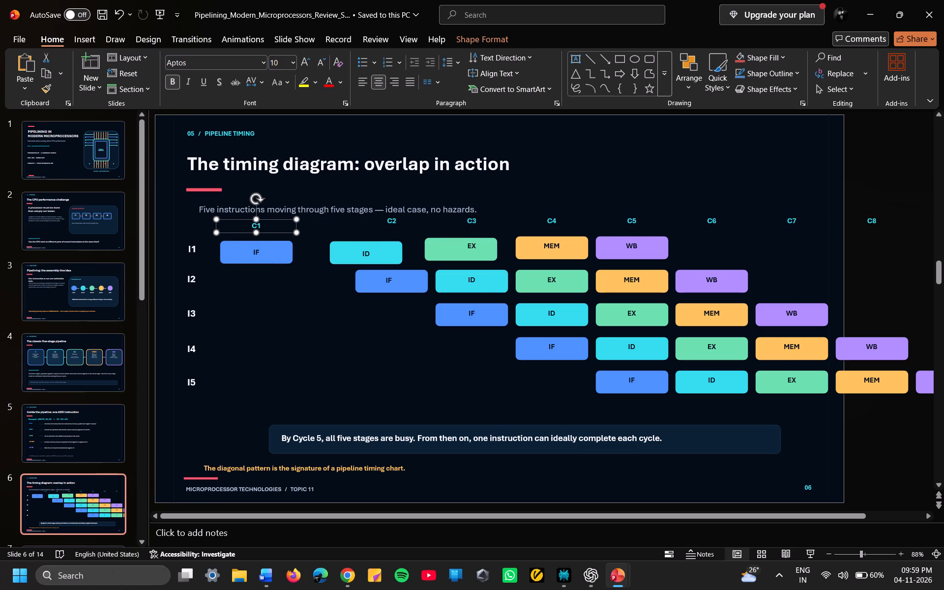
left_click_drag(409, 224, 383, 229)
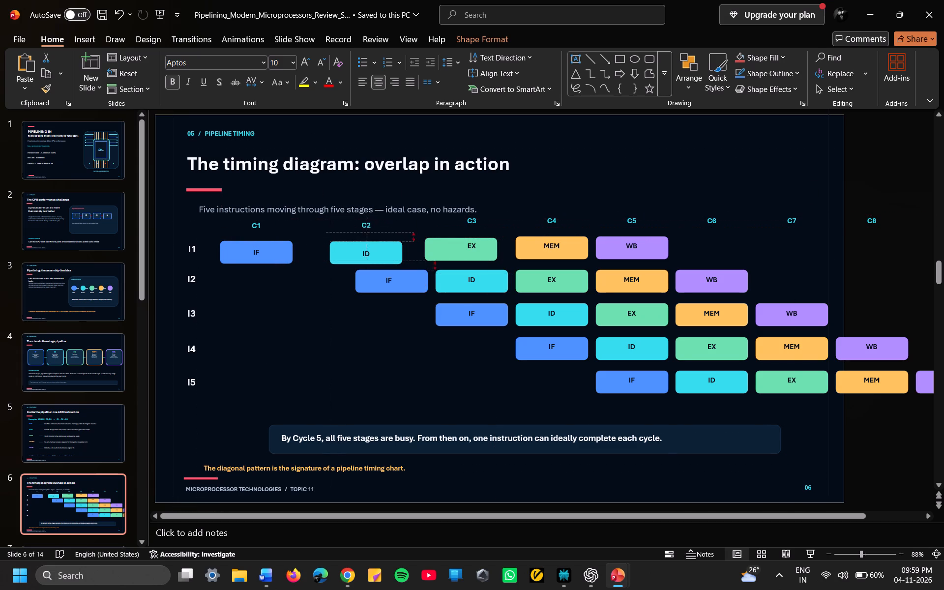
left_click_drag(383, 229, 382, 230)
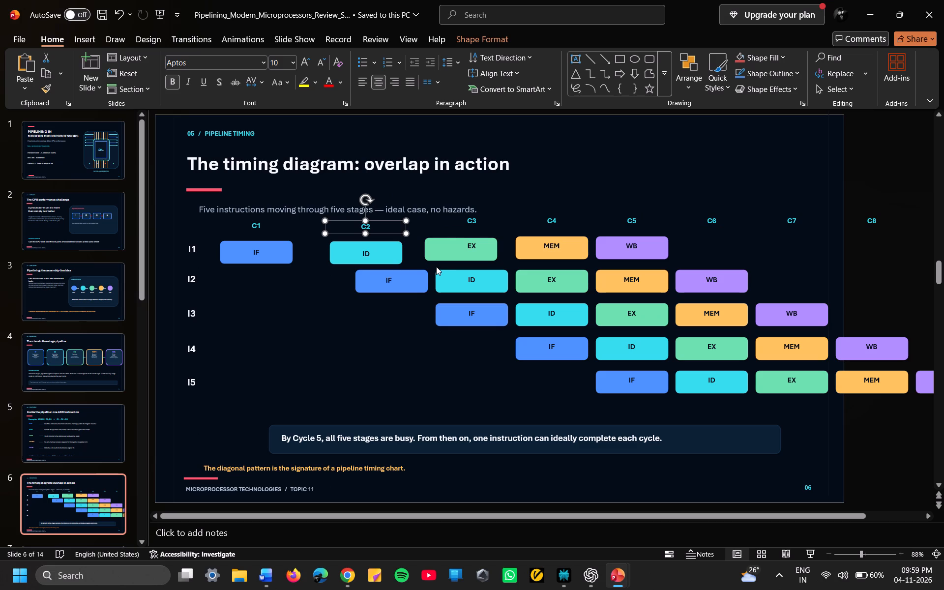
Check the content of slides 7 to 9, from latency and throughput to the data hazard example.
scroll(86, 447, "down", 1)
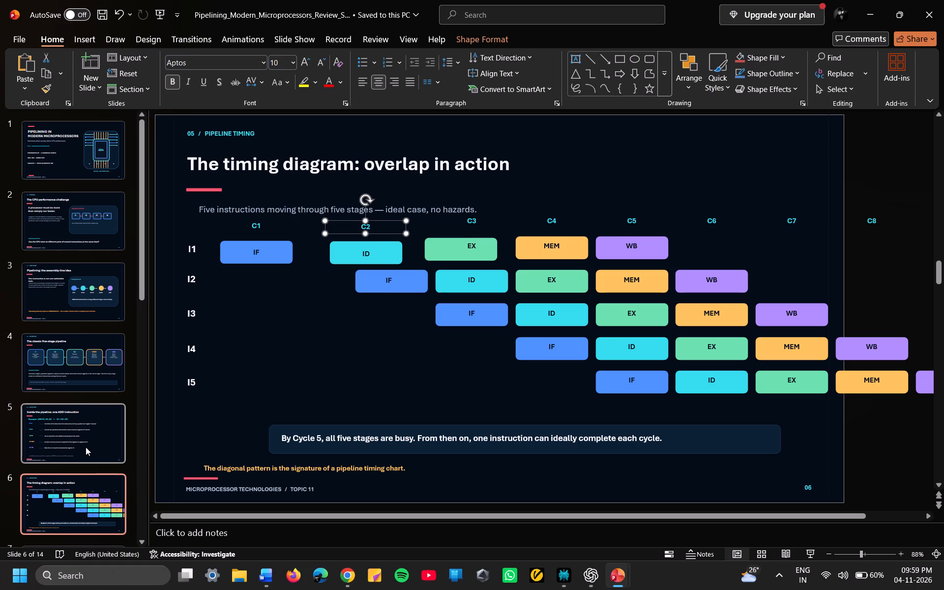
scroll(86, 447, "down", 2)
left_click(88, 384)
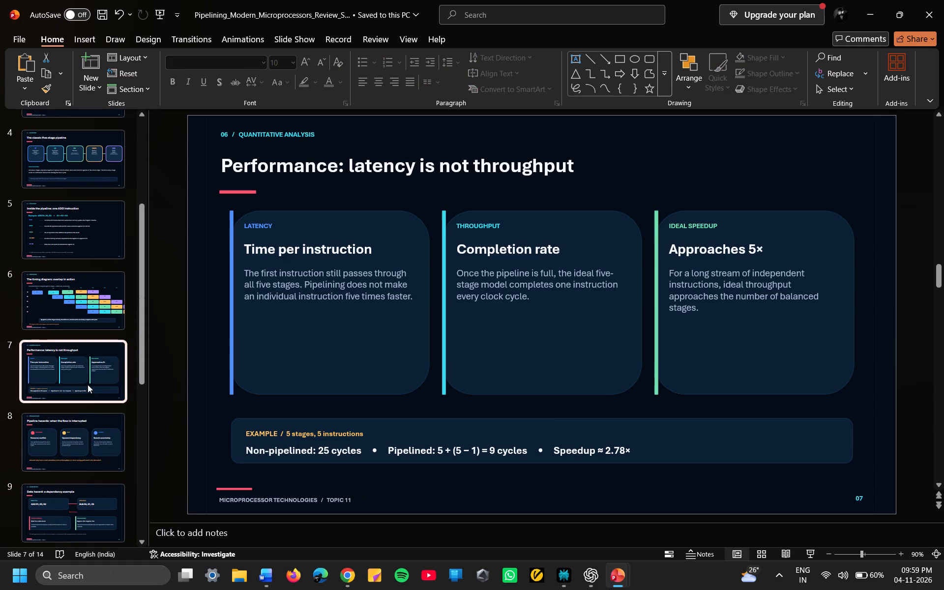
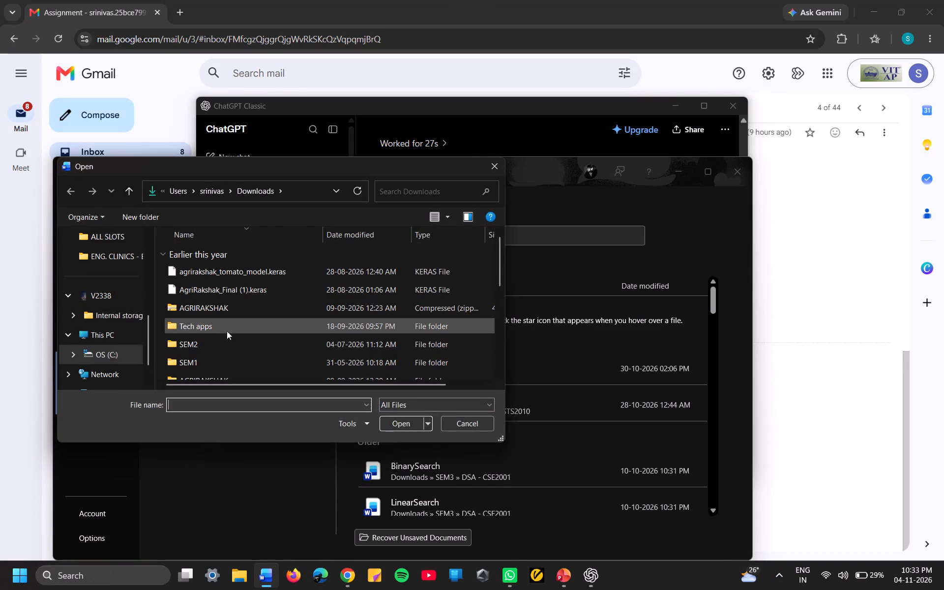
scroll(227, 331, "down", 1)
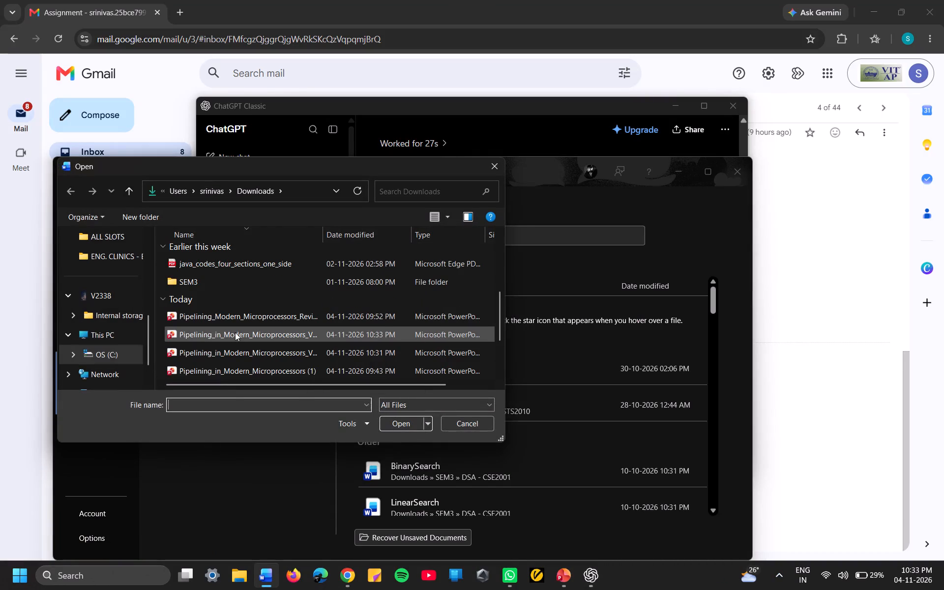
left_click(235, 332)
right_click(235, 332)
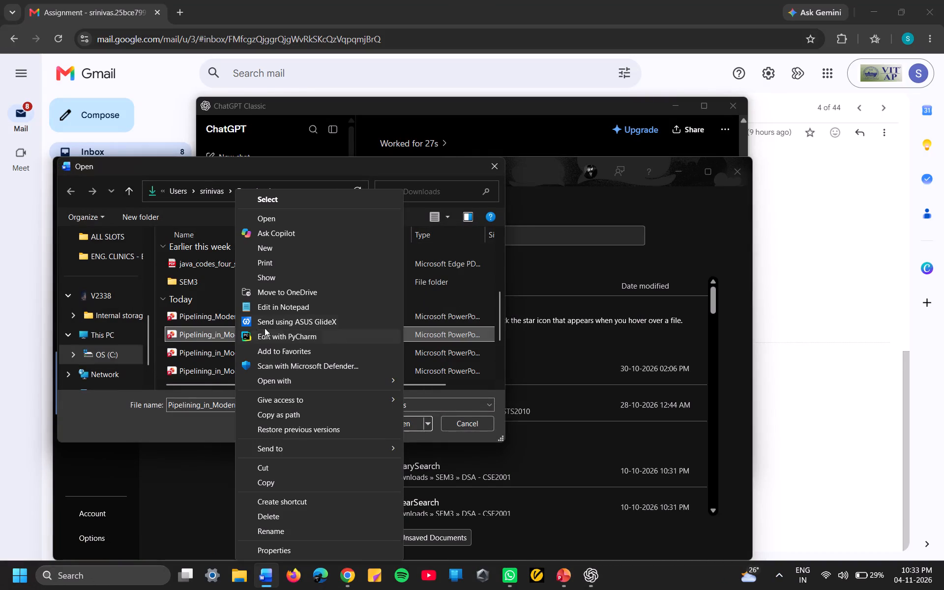
left_click(443, 396)
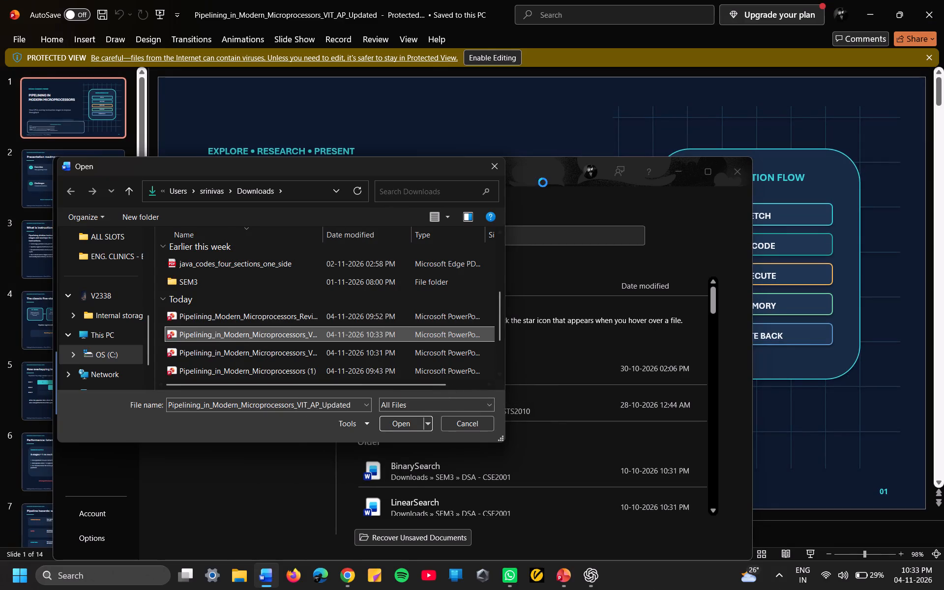
left_click(500, 170)
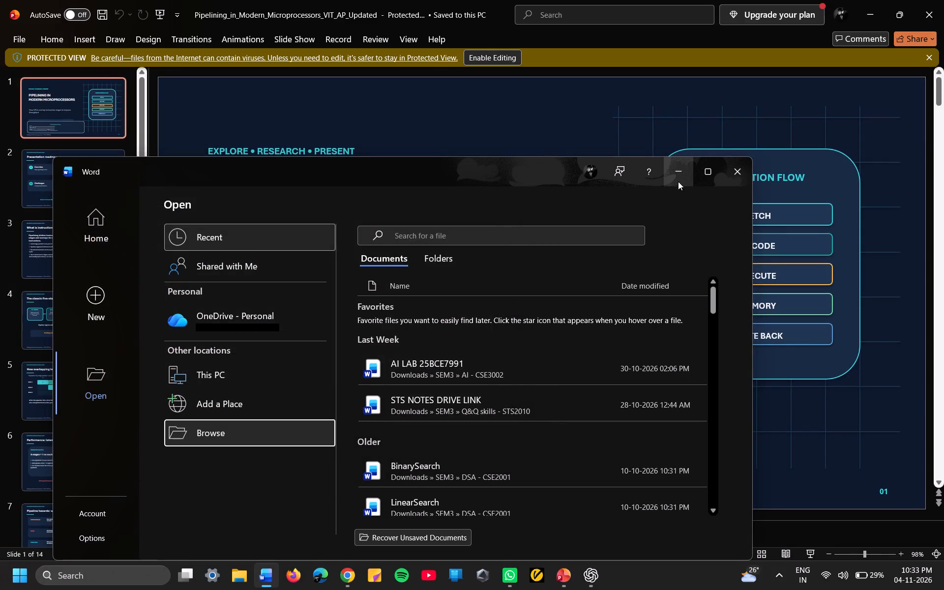
left_click(678, 181)
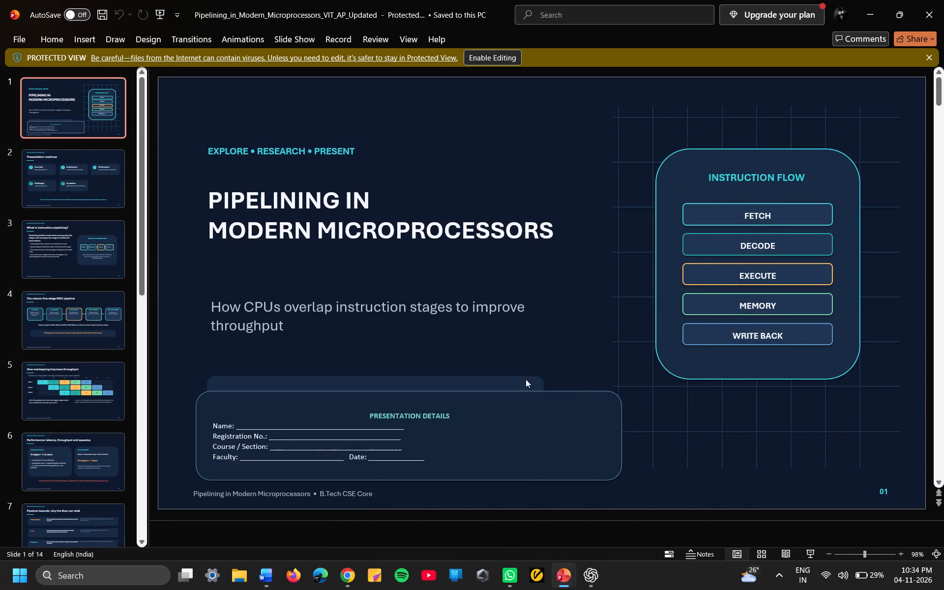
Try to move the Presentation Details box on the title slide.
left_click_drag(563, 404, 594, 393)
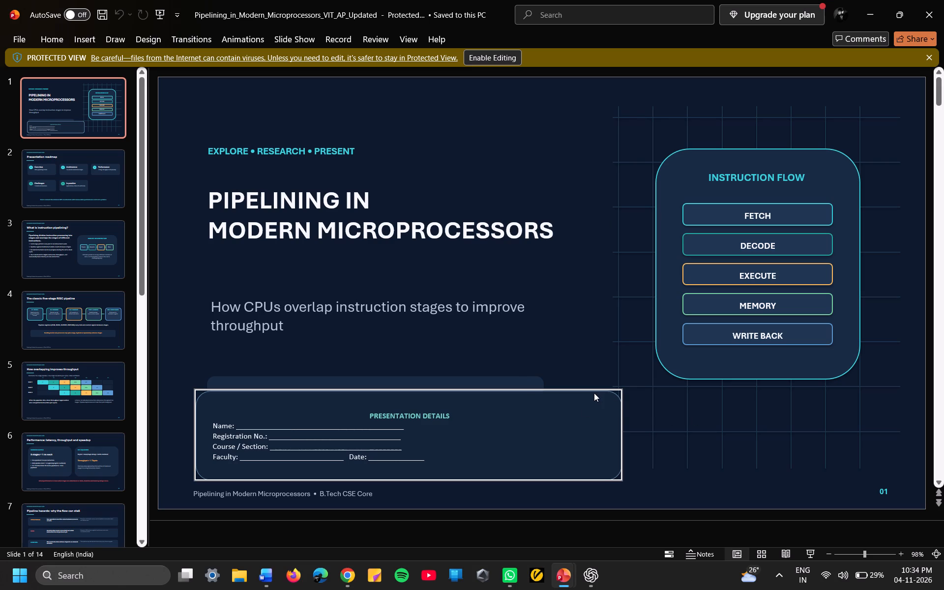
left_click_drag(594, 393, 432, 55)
Review the updated presentation's slides in order, from the title slide through References and image credits.
key("Down")
key("Down")
left_click(99, 173)
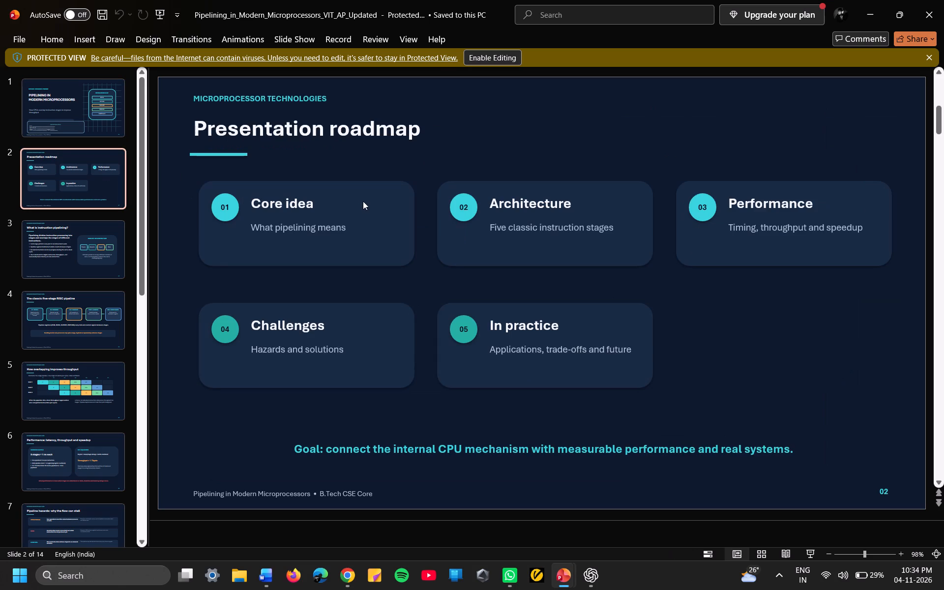
key("Down")
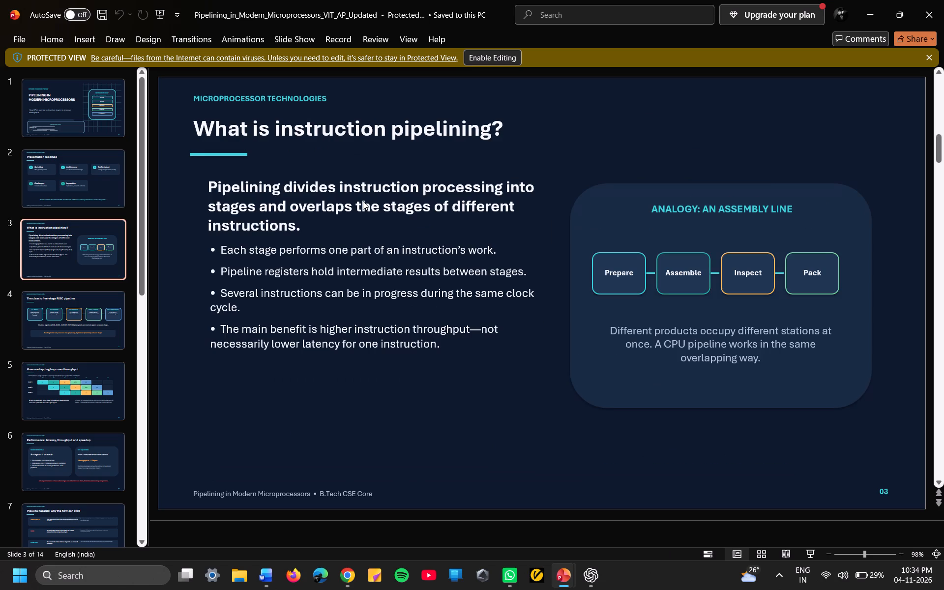
key("Down")
key("Down")
key("Down")
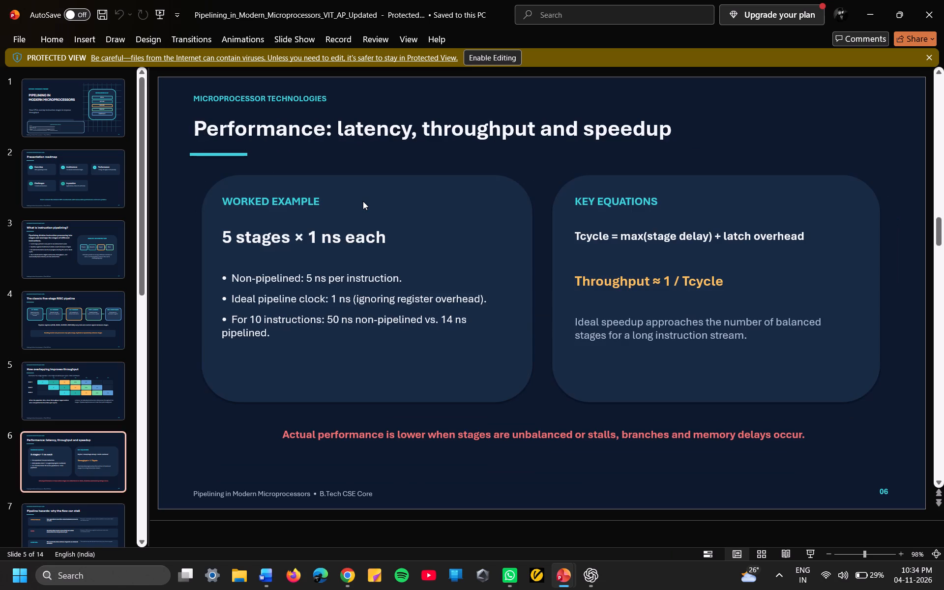
key("Down")
key("Down")
key("Down")
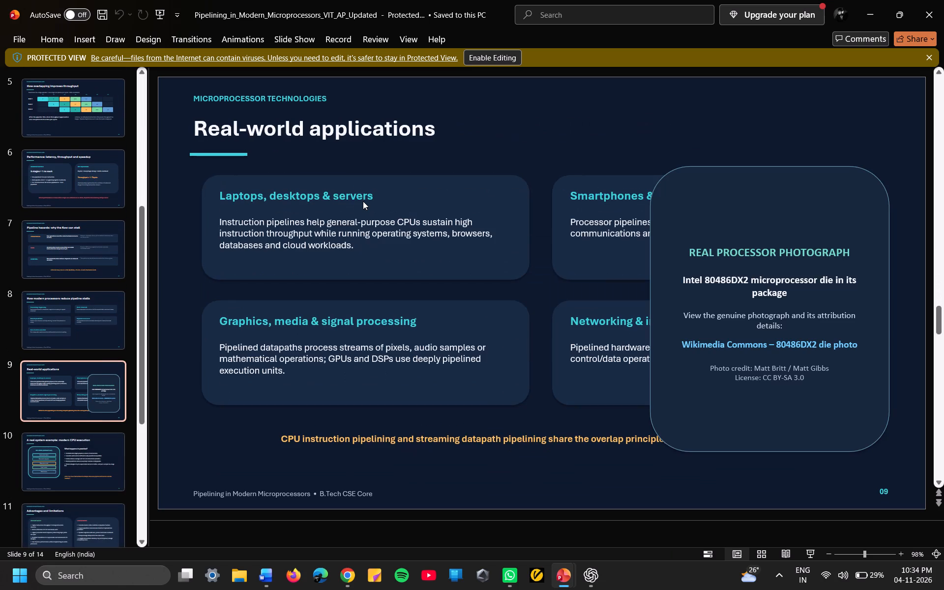
key("Down")
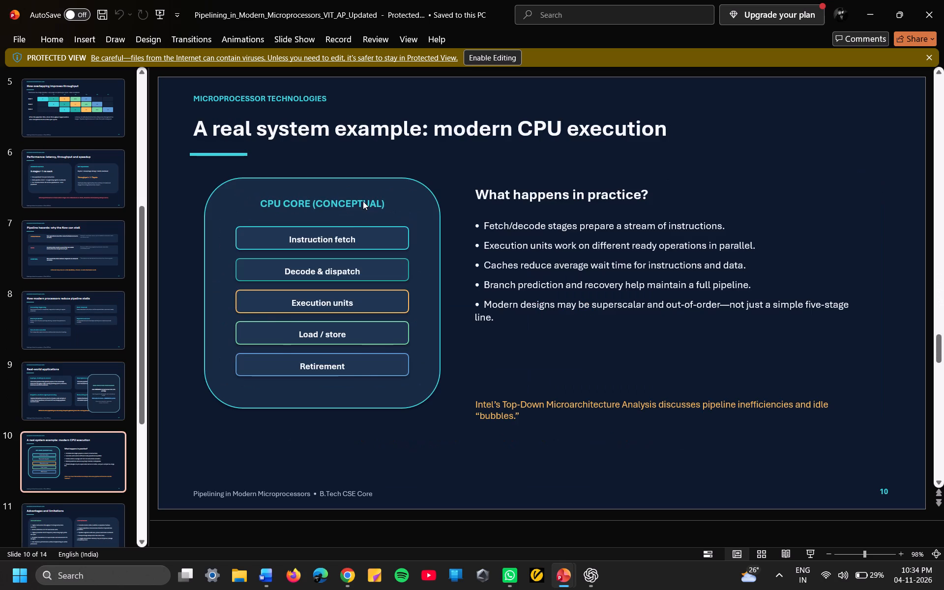
key("Up")
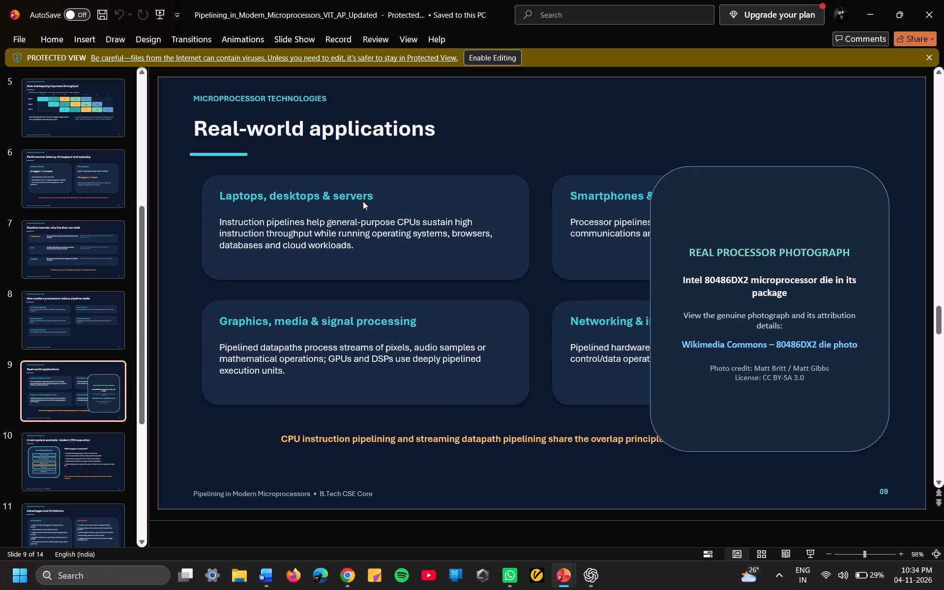
key("Down")
key("Down")
key("Down")
key("Down")
key("Down")
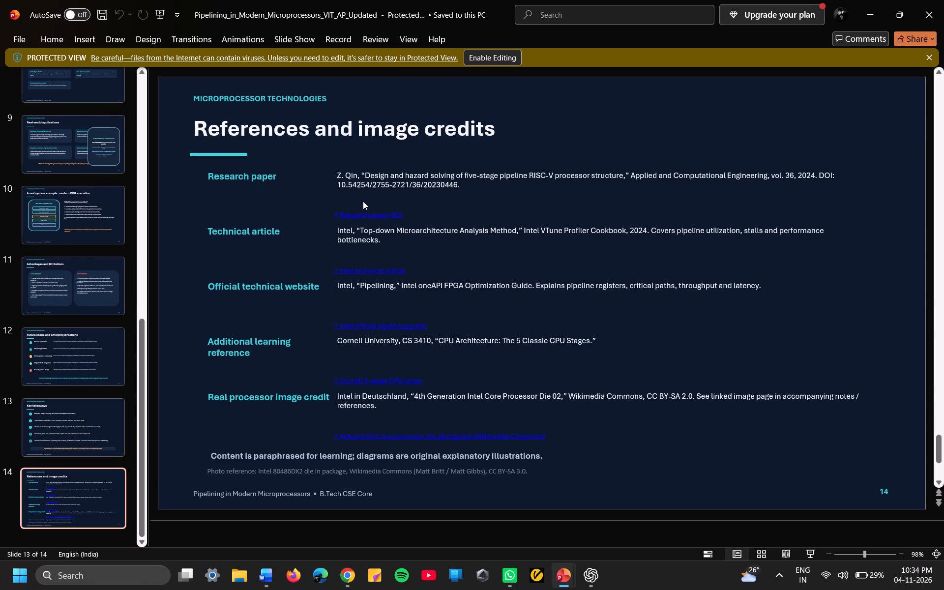
key("Down")
key("Down")
key("Down")
key("Down")
key("Down")
Recheck the updated slides in reverse, from References and image credits back to the title slide with its details fields.
key("Up")
key("Up")
key("Up")
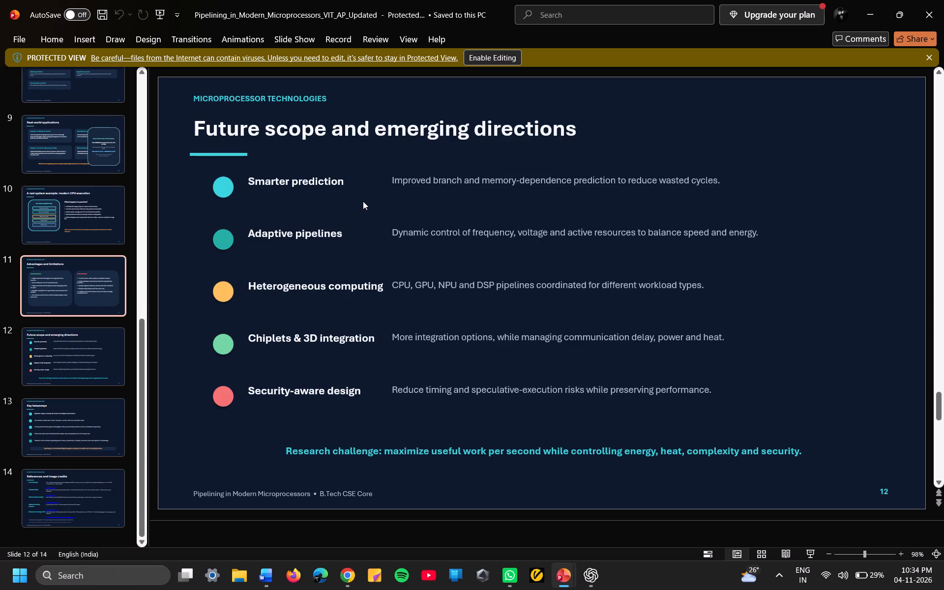
key("Up")
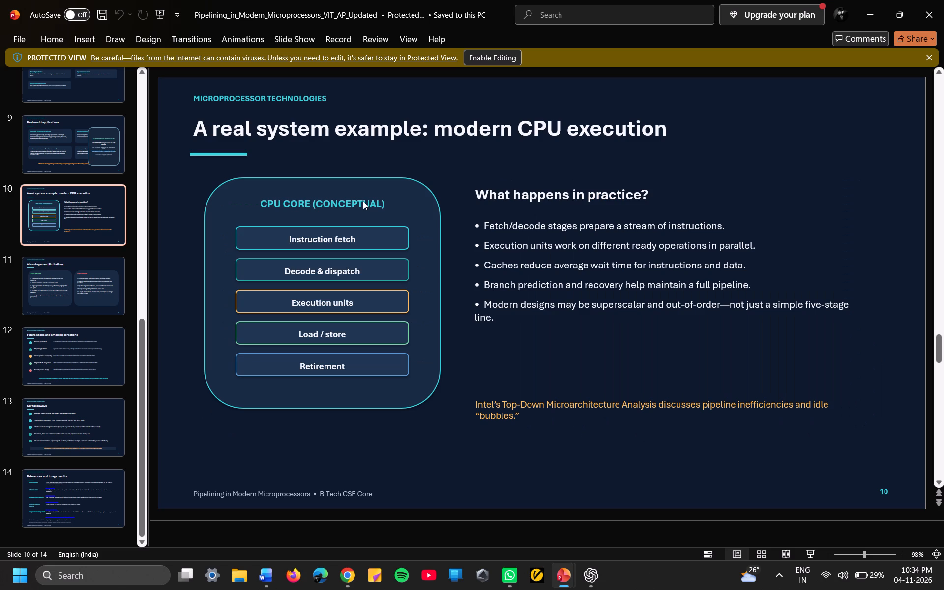
key("Up")
key("Up")
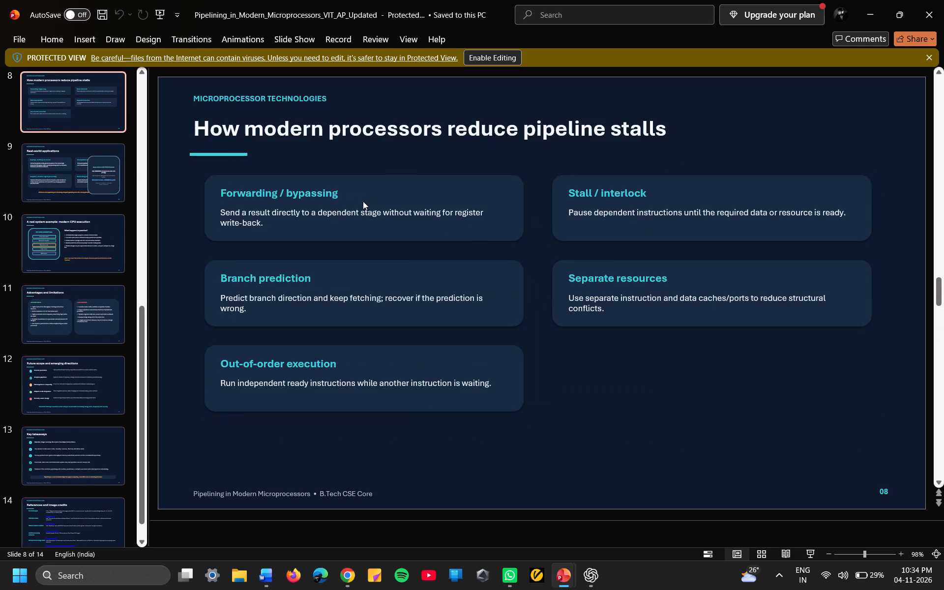
key("Down")
key("Up")
key("Up")
key("Up")
key("Up")
key("Up")
key("Up")
key("Down")
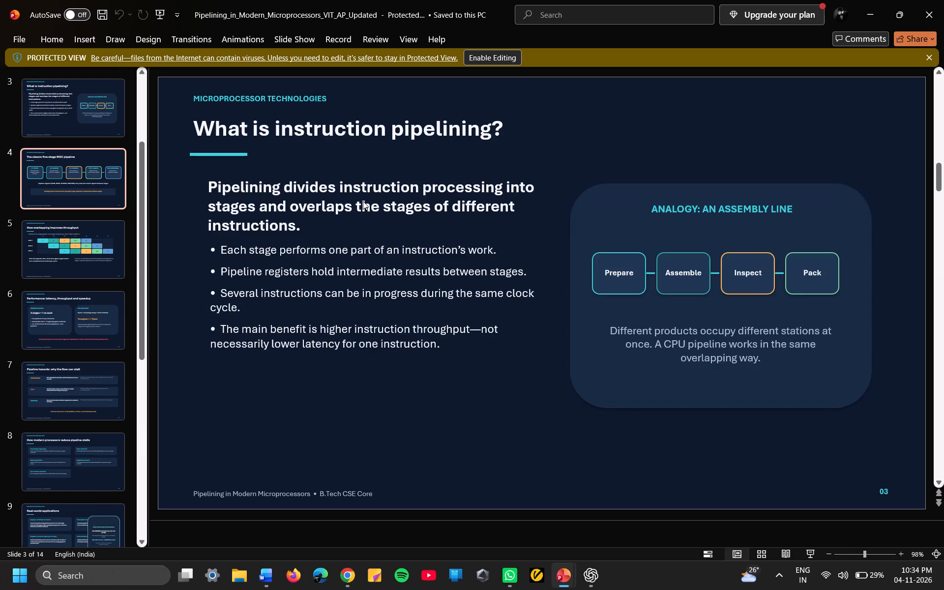
key("Down")
key("Down")
key("Up")
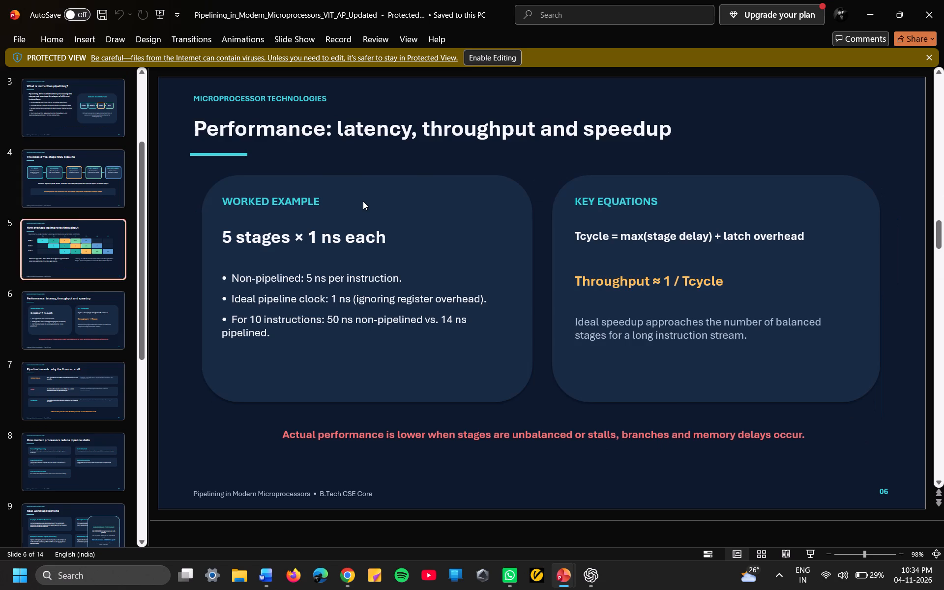
key("Up")
key("Up")
key("Up")
key("Up")
key("Up")
key("Down")
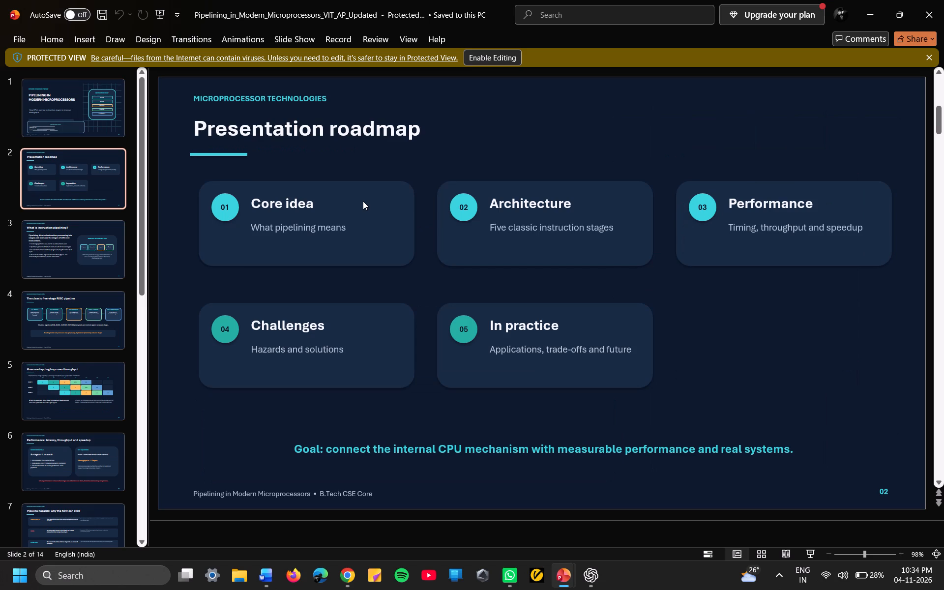
key("Down")
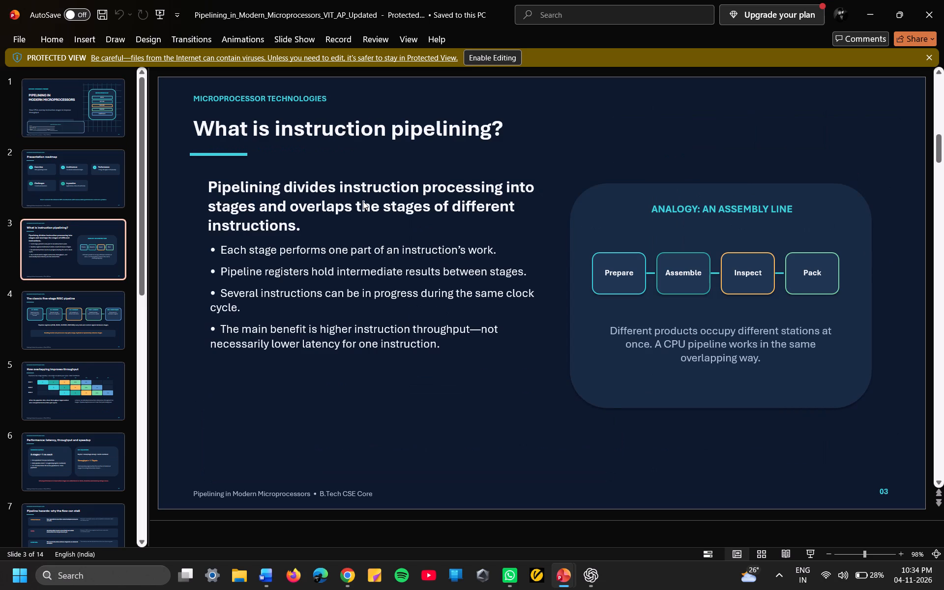
key("Up")
key("Up")
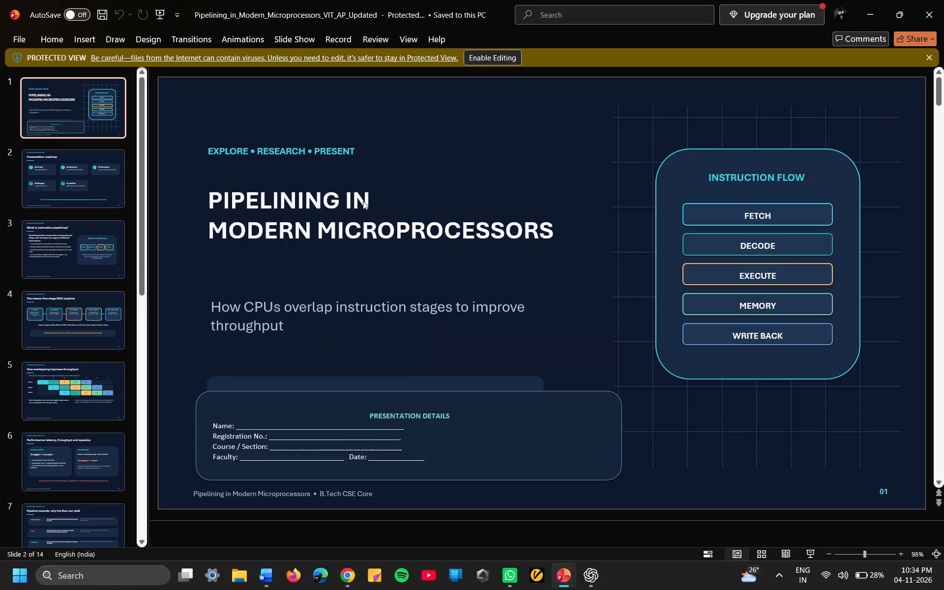
Go through the slides again from the title slide to Real-world applications and inspect its processor photograph box.
key("Down")
key("Up")
key("Down")
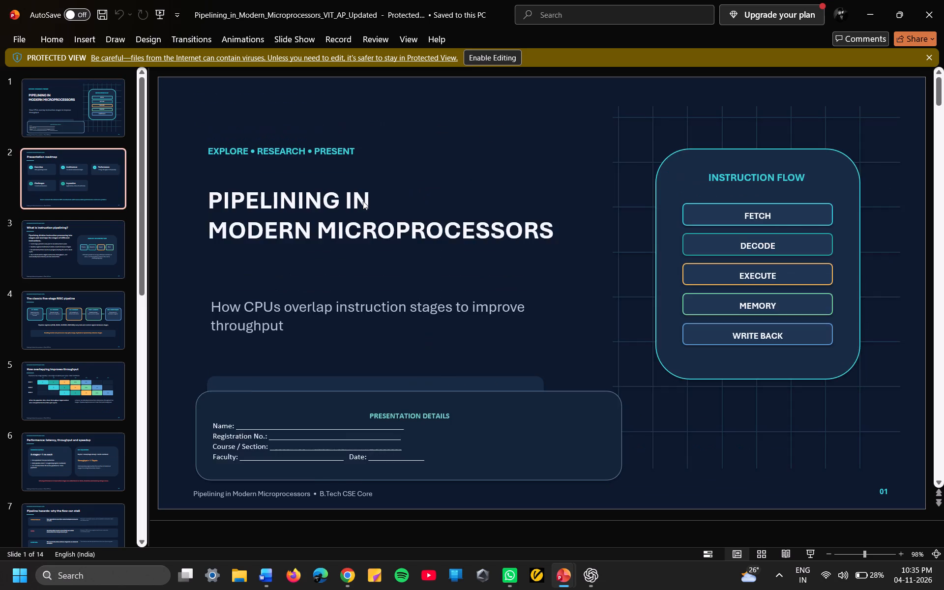
key("Down")
key("Down")
key("Down")
key("Down")
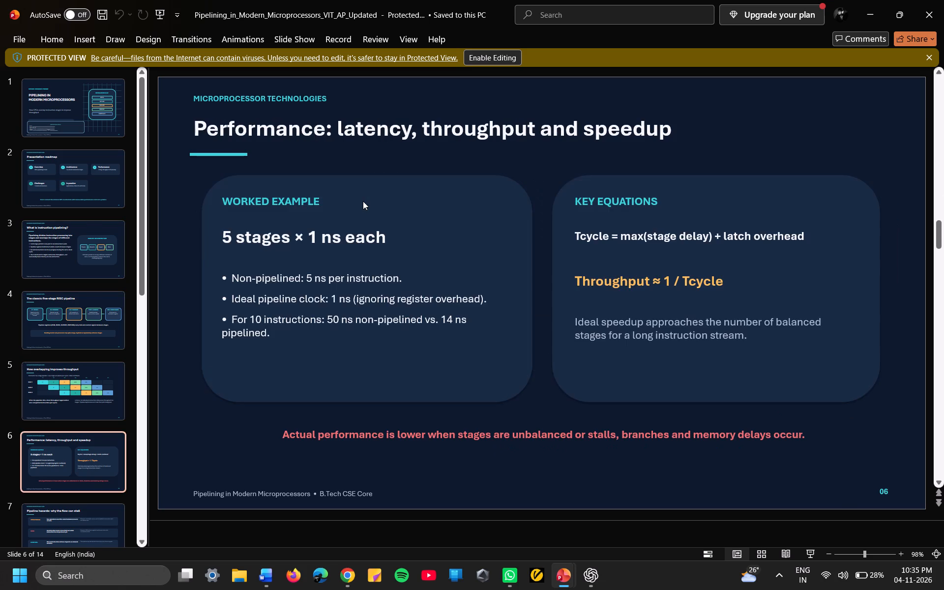
key("Down")
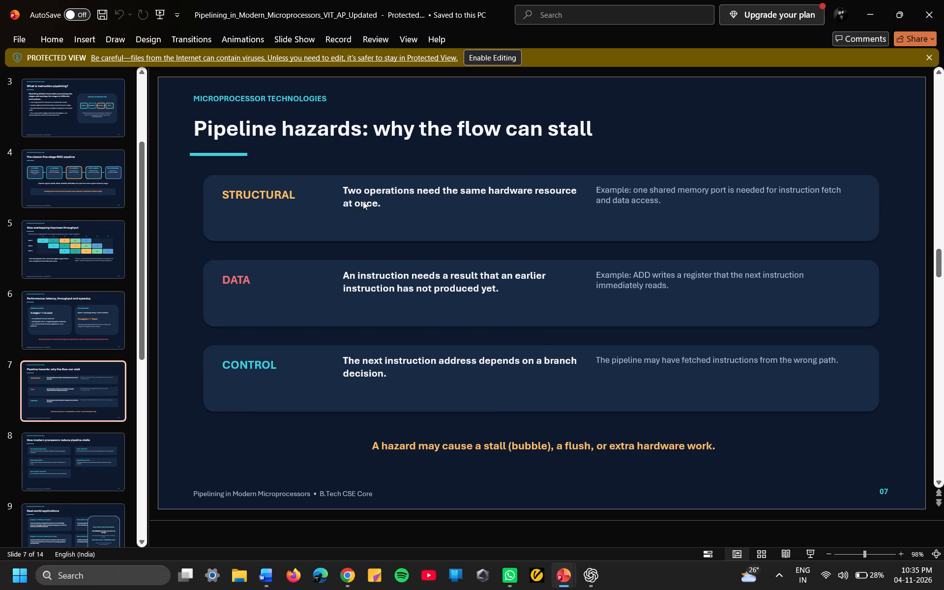
key("Down")
key("Down")
key("Down")
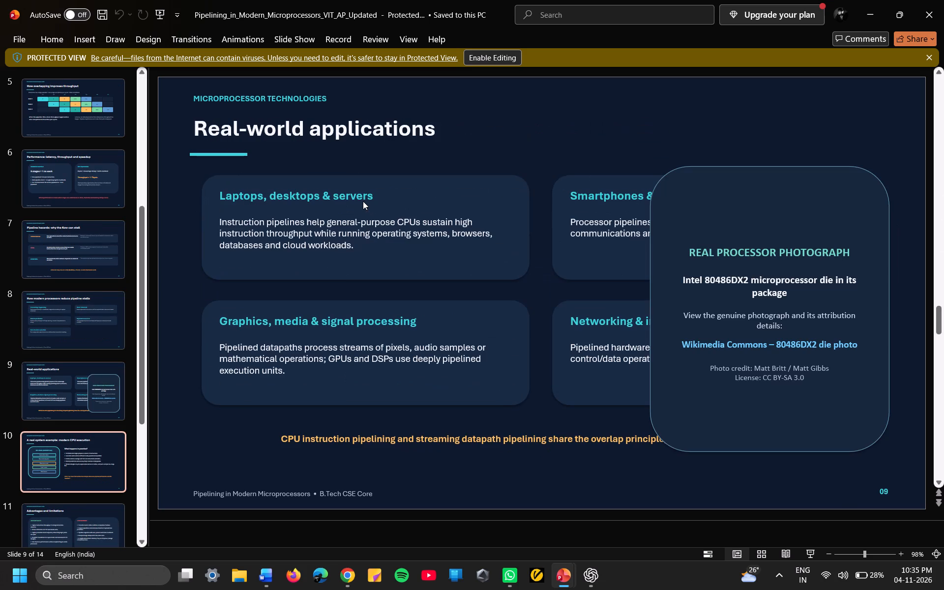
key("Up")
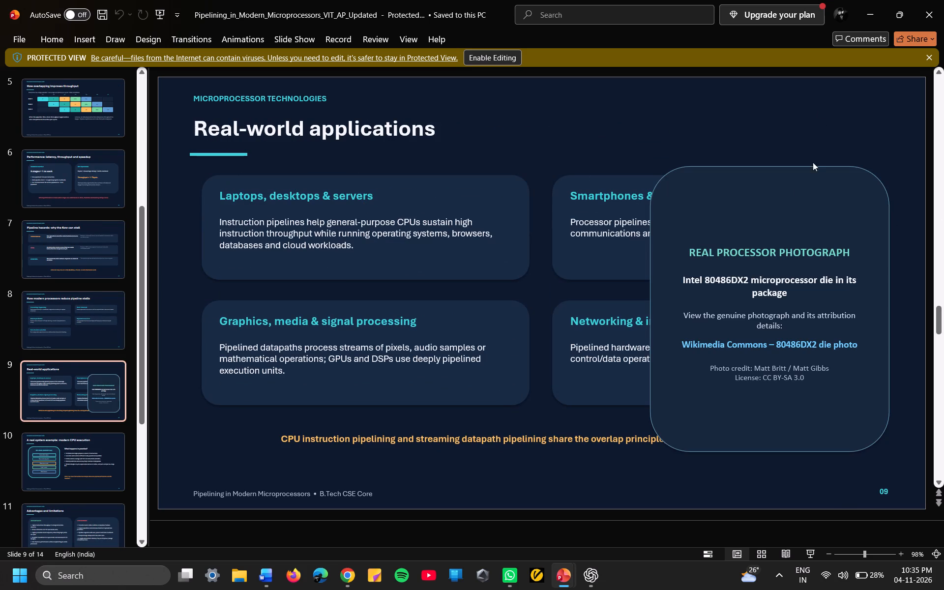
Enable editing and move the Real Processor Photograph box on slide 9 to the slide's lower-right corner, off the Smartphones & embedded systems card.
left_click(504, 52)
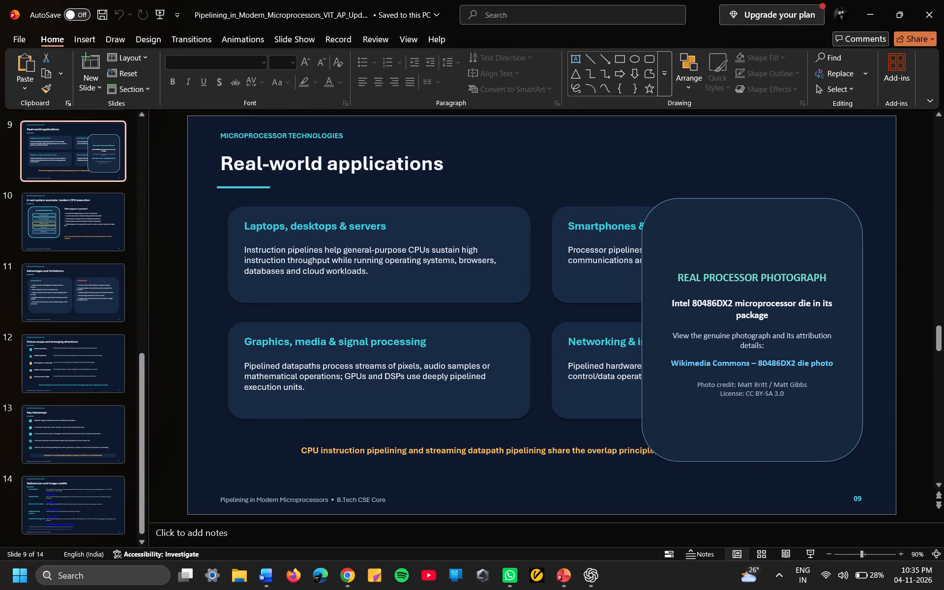
left_click_drag(736, 211, 867, 123)
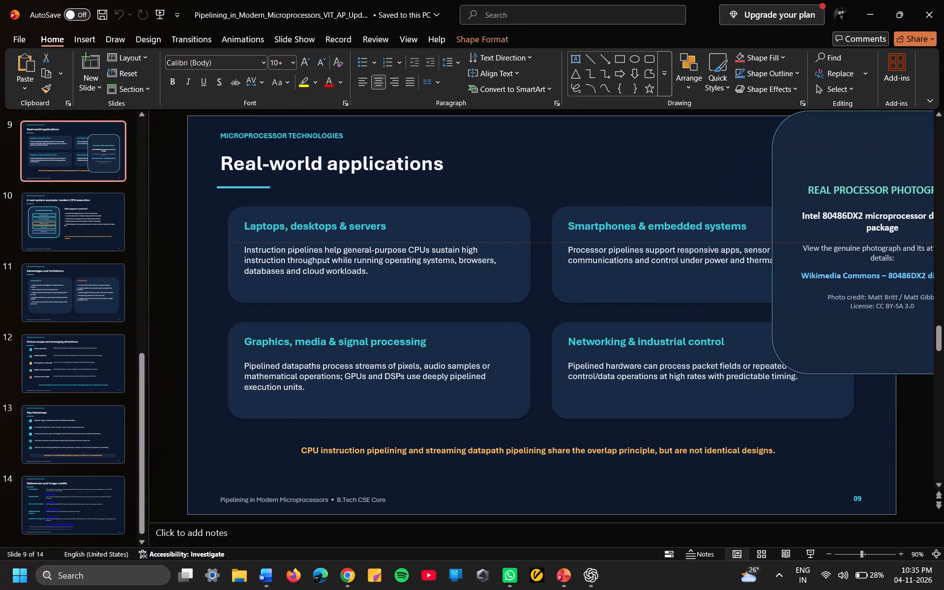
left_click_drag(867, 123, 769, 163)
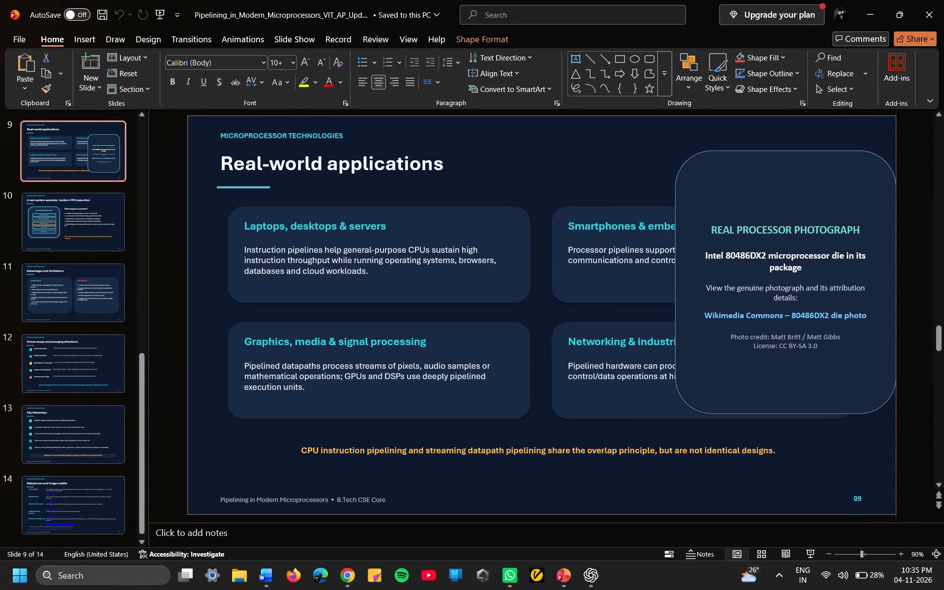
left_click_drag(769, 163, 771, 172)
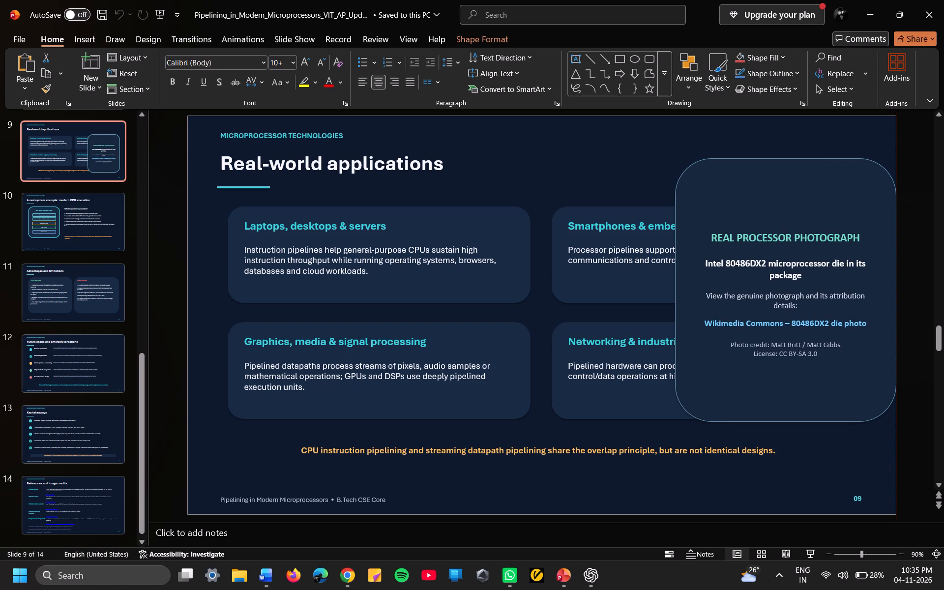
left_click_drag(771, 172, 840, 186)
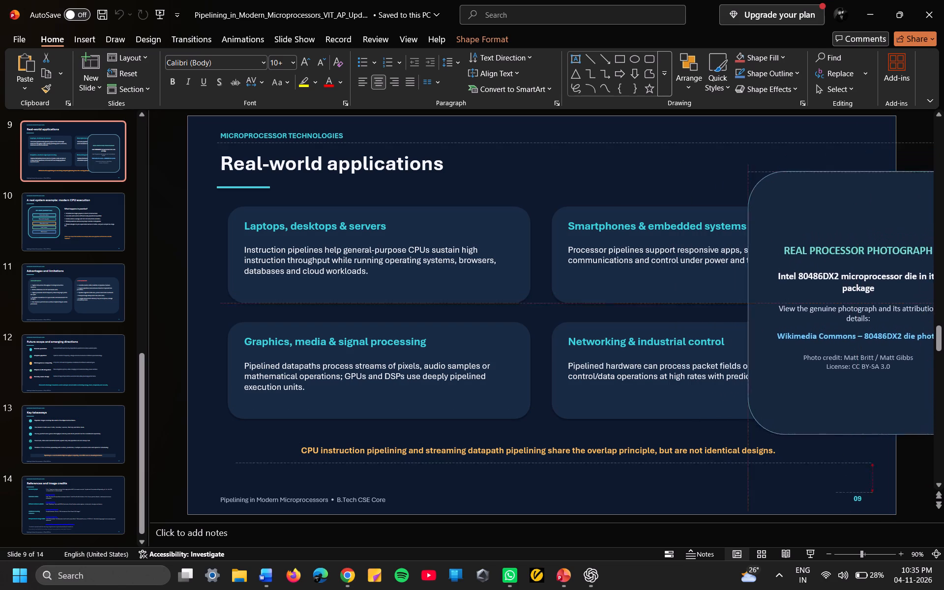
left_click_drag(840, 186, 765, 169)
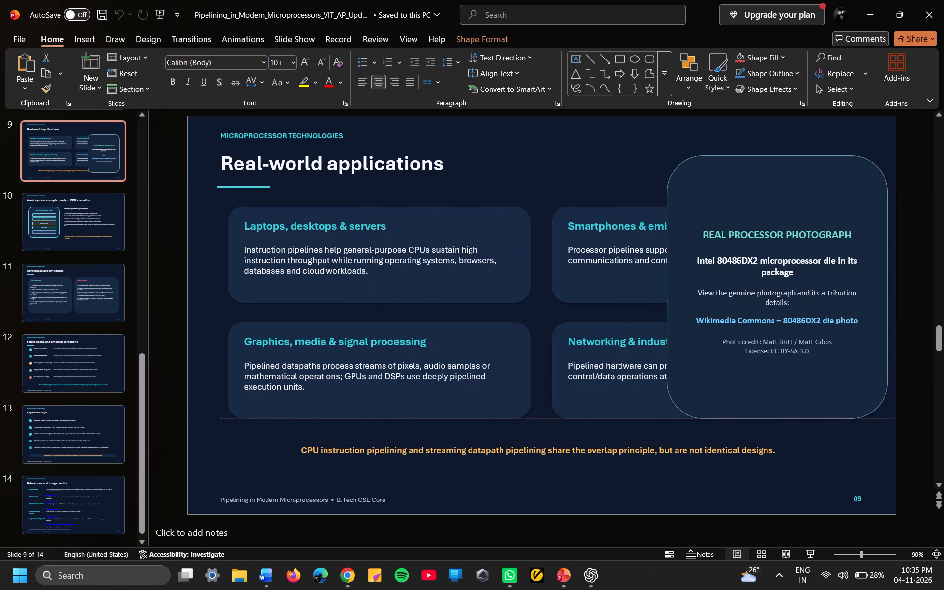
left_click_drag(765, 169, 748, 181)
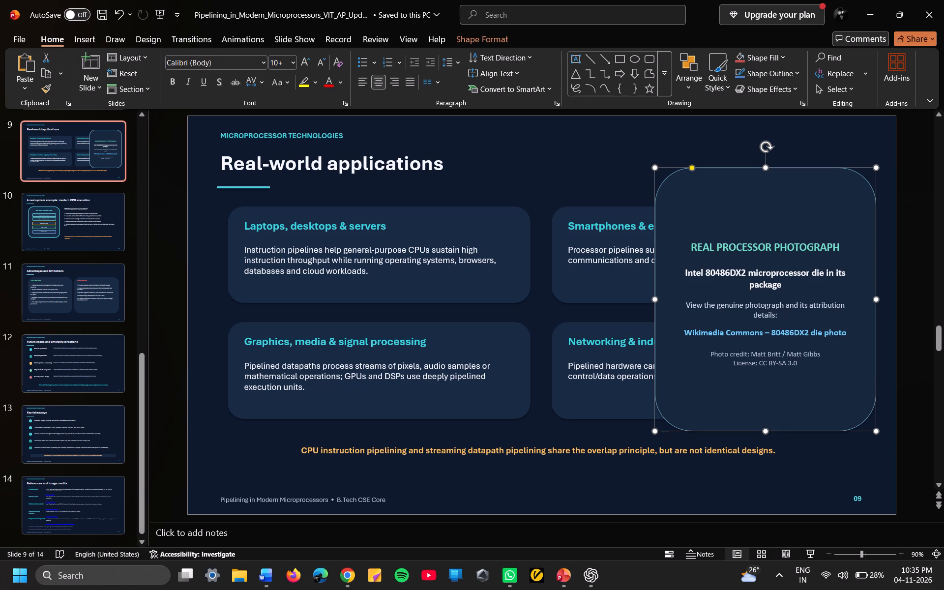
left_click(797, 332)
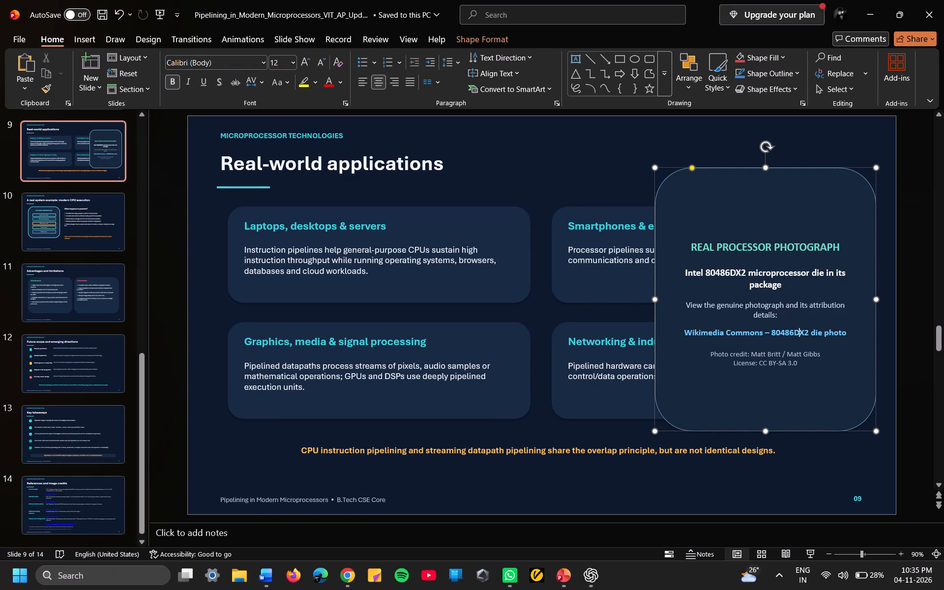
left_click(573, 284)
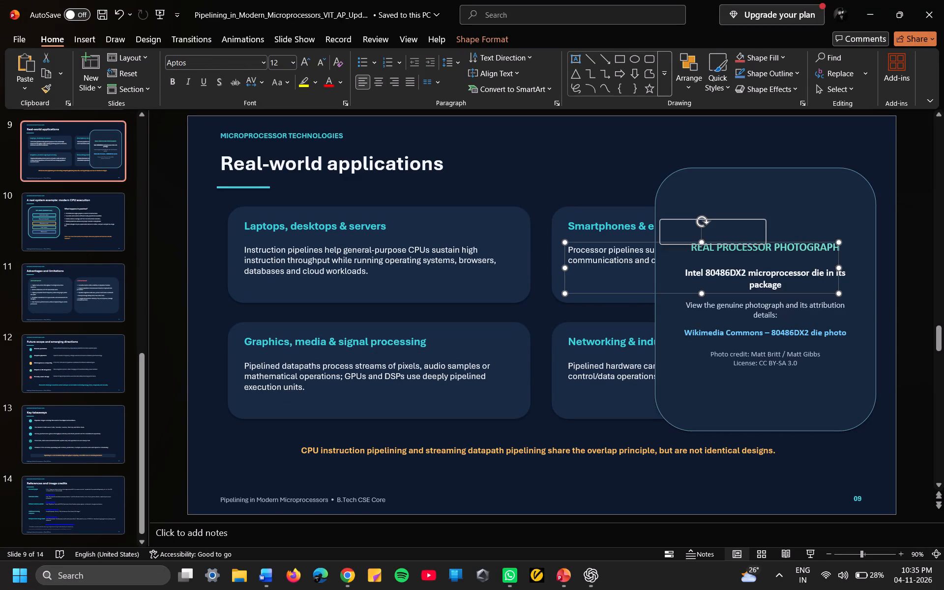
left_click_drag(709, 196, 820, 318)
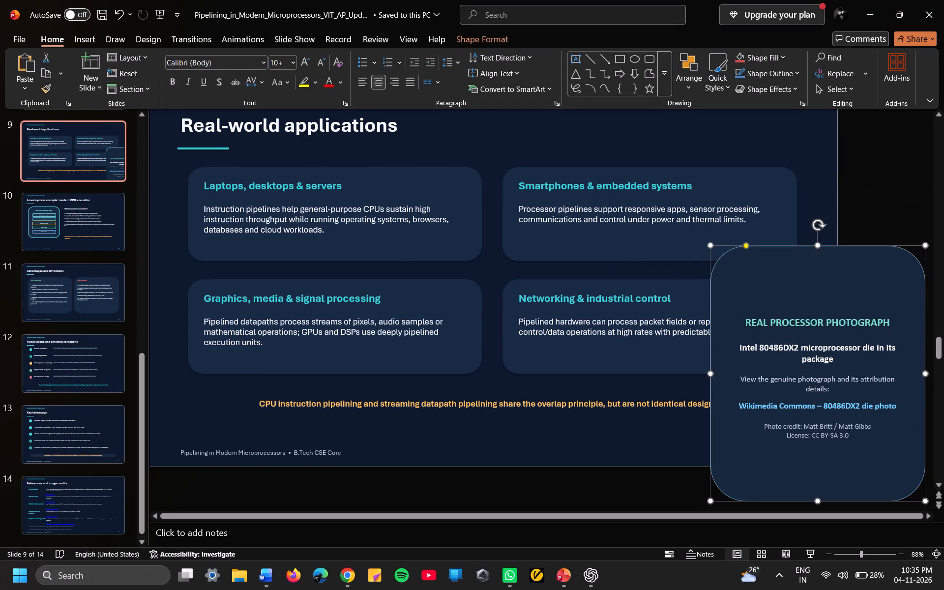
Cut the Smartphones & embedded systems card from slide 9, including its heading, background shape and description text.
left_click(745, 192)
right_click(745, 192)
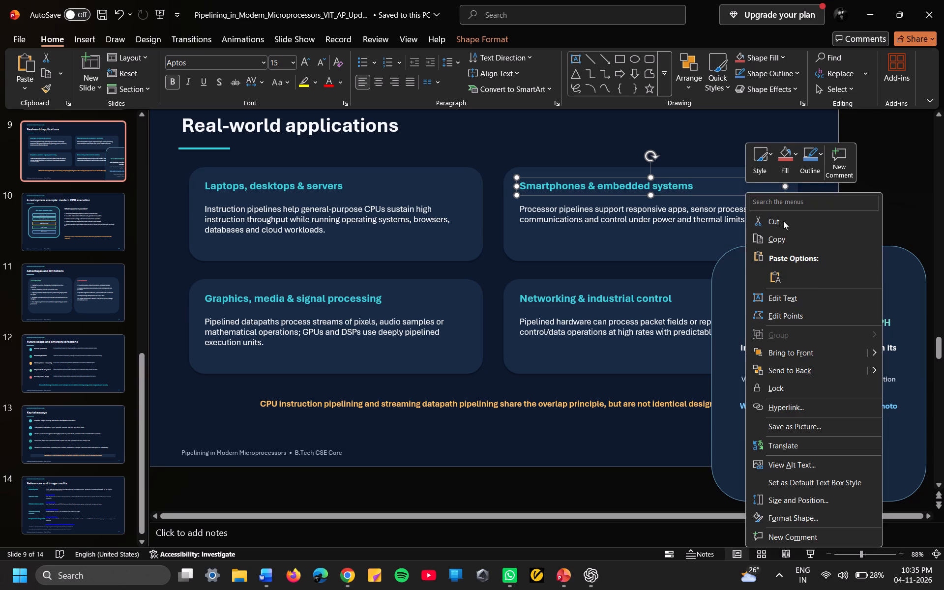
left_click(798, 226)
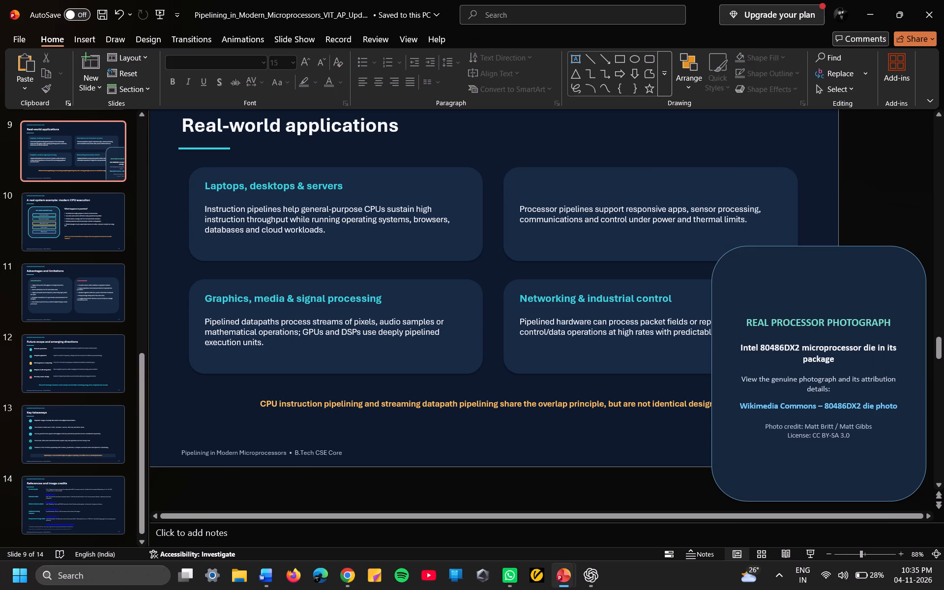
left_click(694, 177)
right_click(694, 177)
left_click(733, 205)
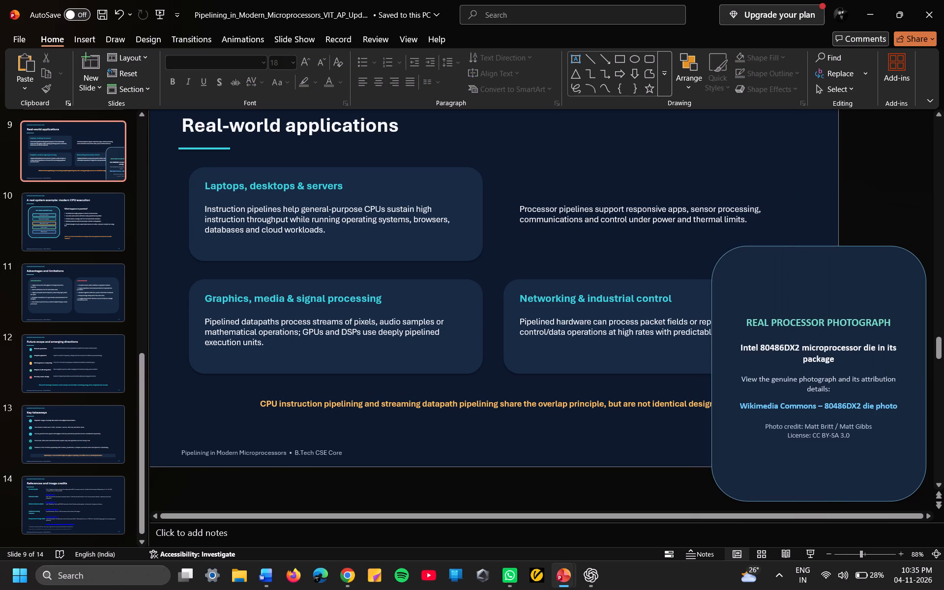
left_click(771, 221)
right_click(771, 221)
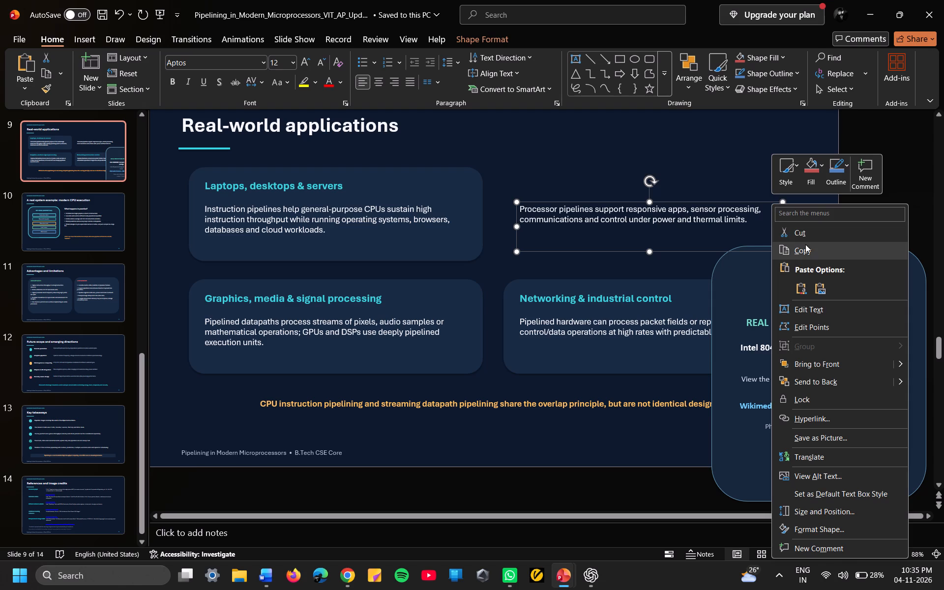
left_click(810, 238)
Cut the Networking & industrial control card from slide 9, including its heading, background shape and description text.
left_click(694, 302)
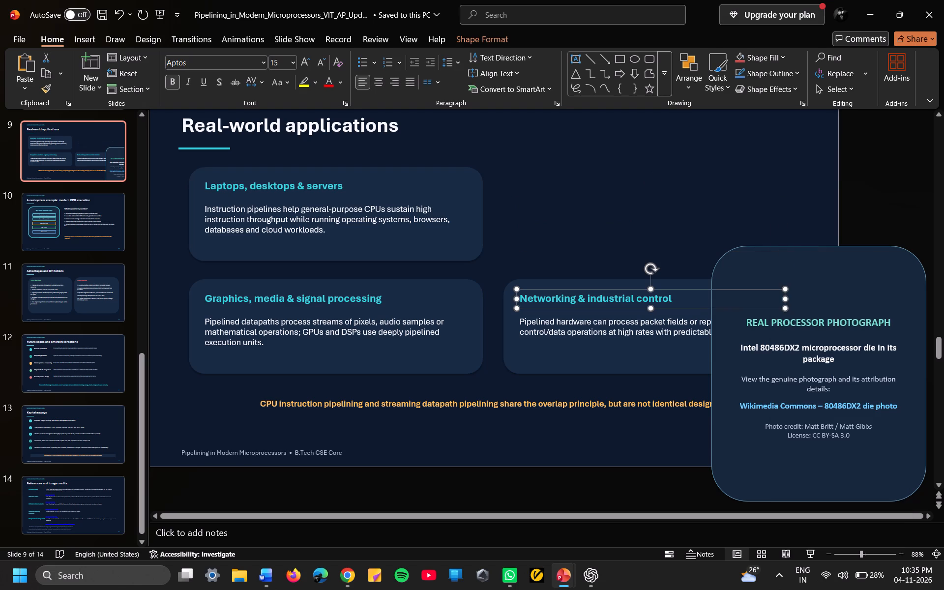
right_click(694, 302)
left_click(743, 232)
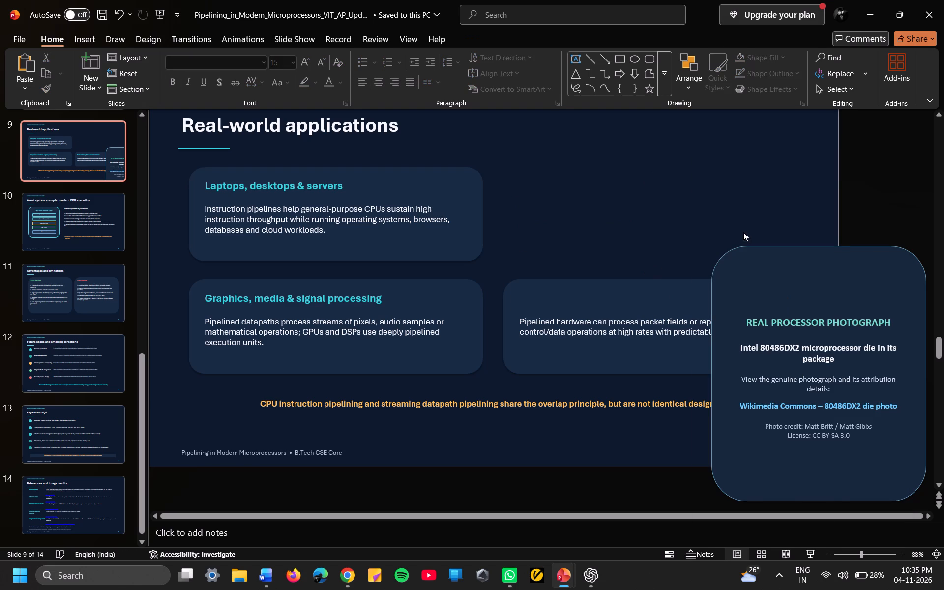
left_click(675, 309)
right_click(675, 309)
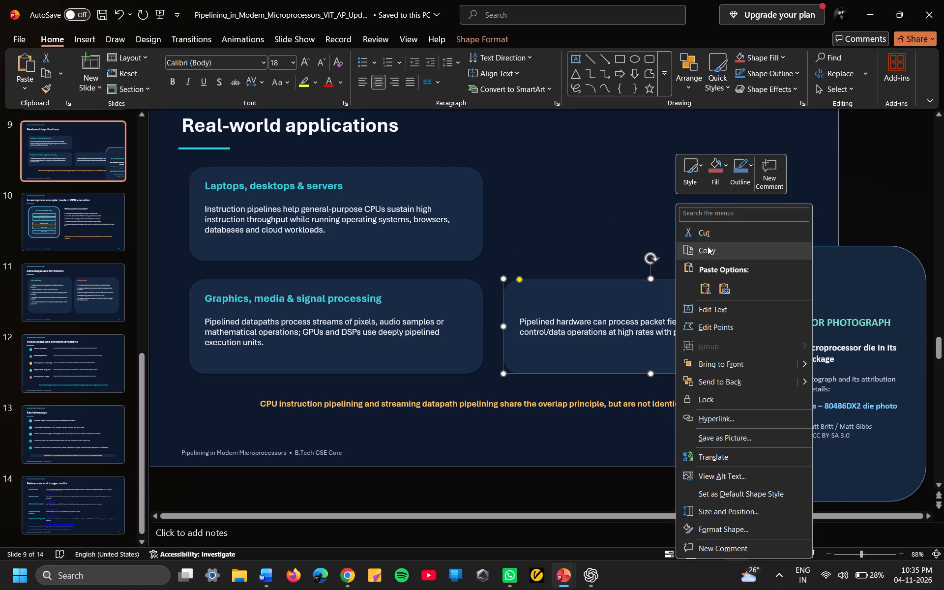
left_click(716, 228)
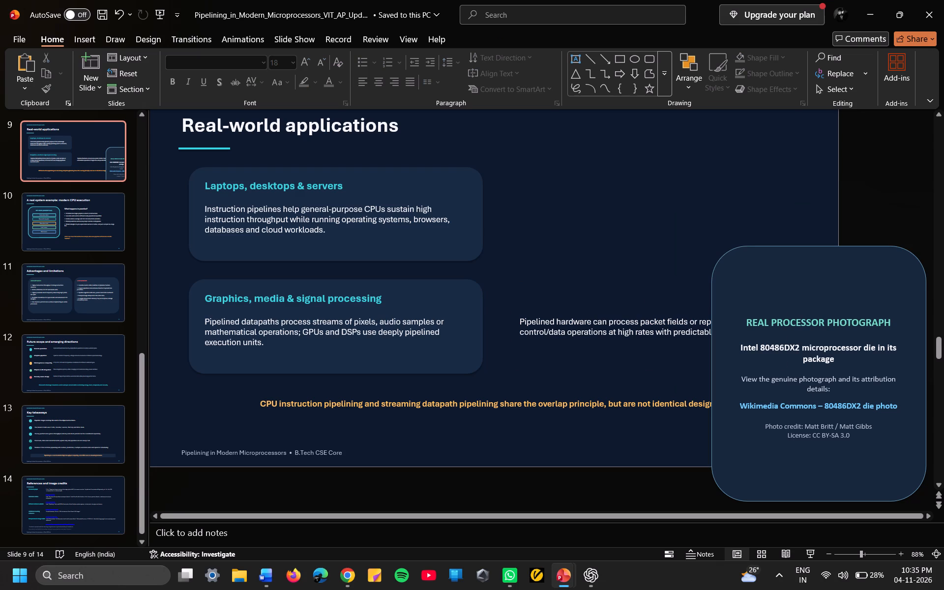
left_click(635, 342)
right_click(643, 347)
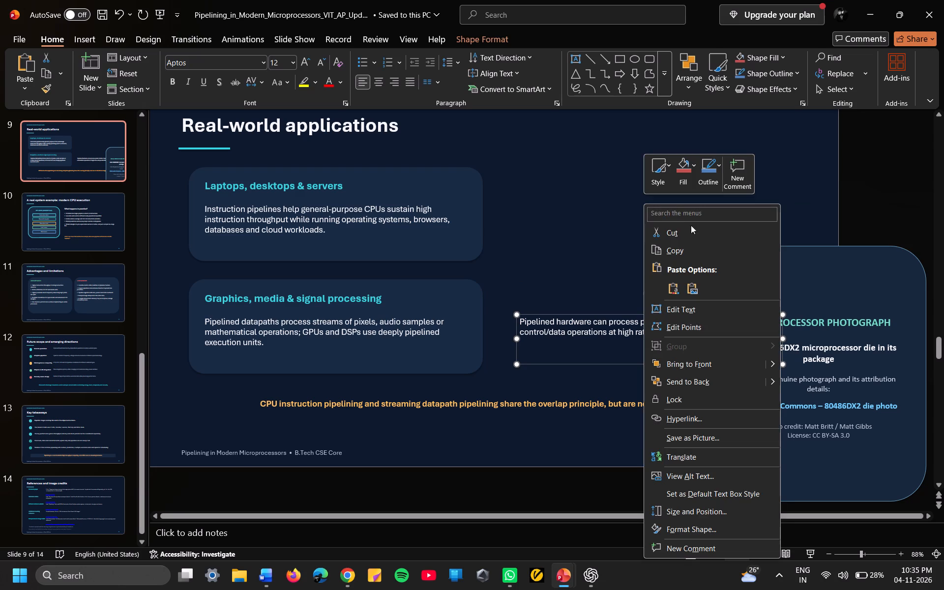
left_click(686, 230)
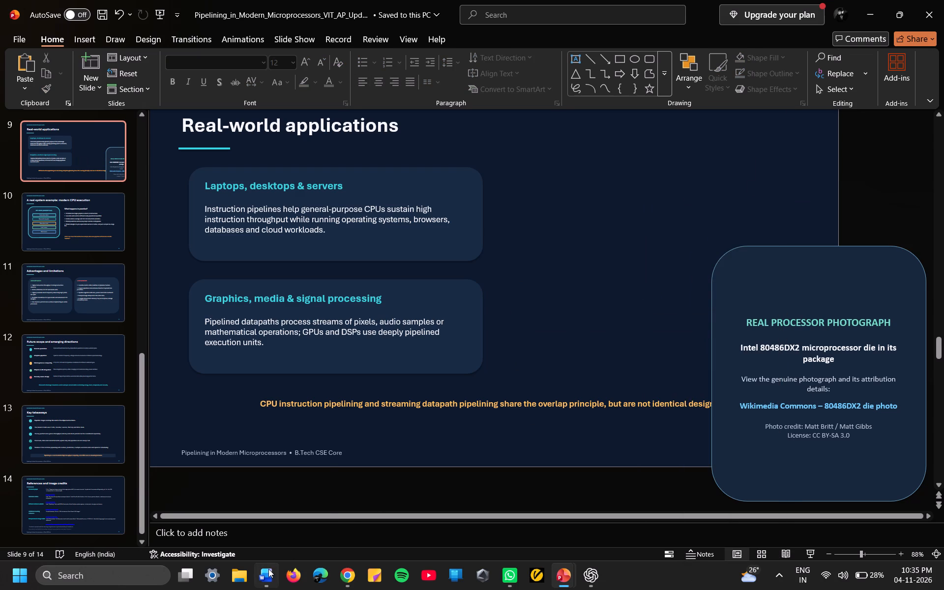
Switch to Word's file browser and open the mod 6.1 PDF in Chrome from SEM3, COA - ECE2002, MOD - 6 Parallel Organisation.
left_click(266, 524)
left_click(240, 430)
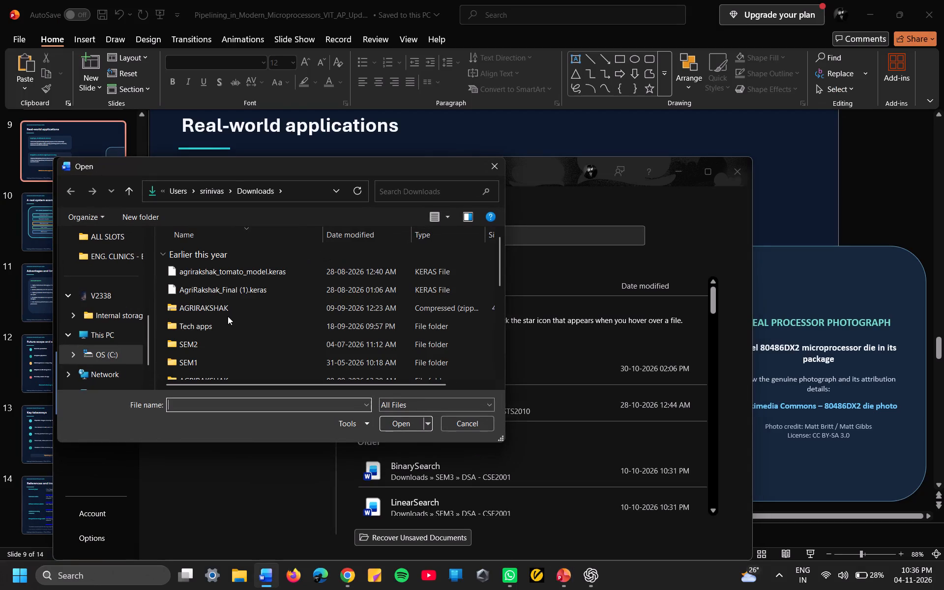
scroll(228, 316, "down", 1)
scroll(228, 296, "up", 2)
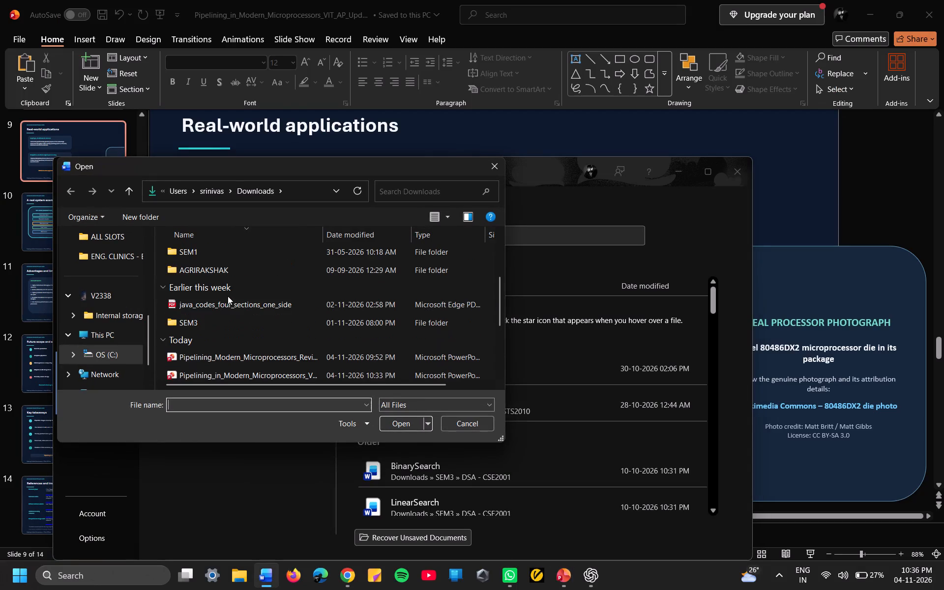
scroll(228, 296, "up", 2)
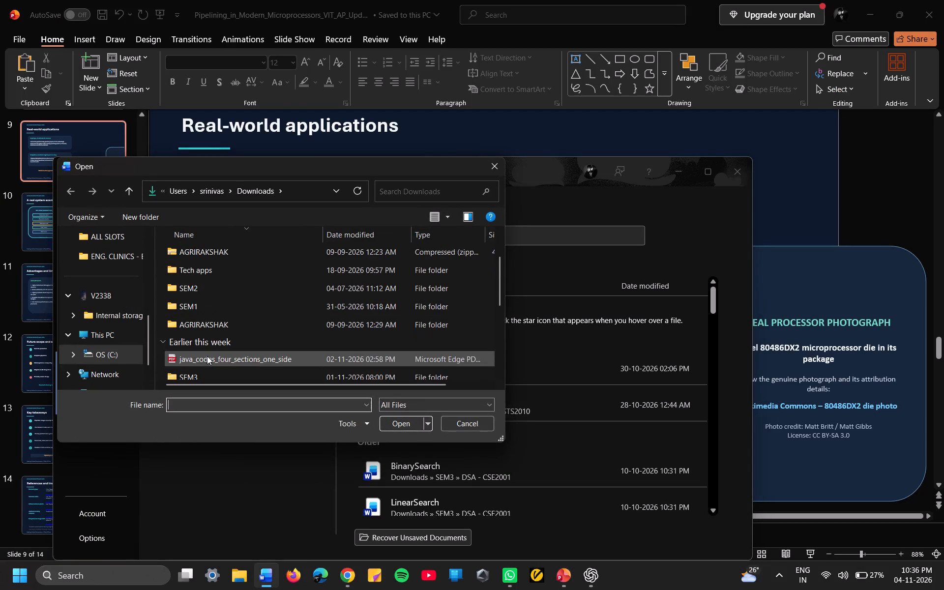
double_click(204, 372)
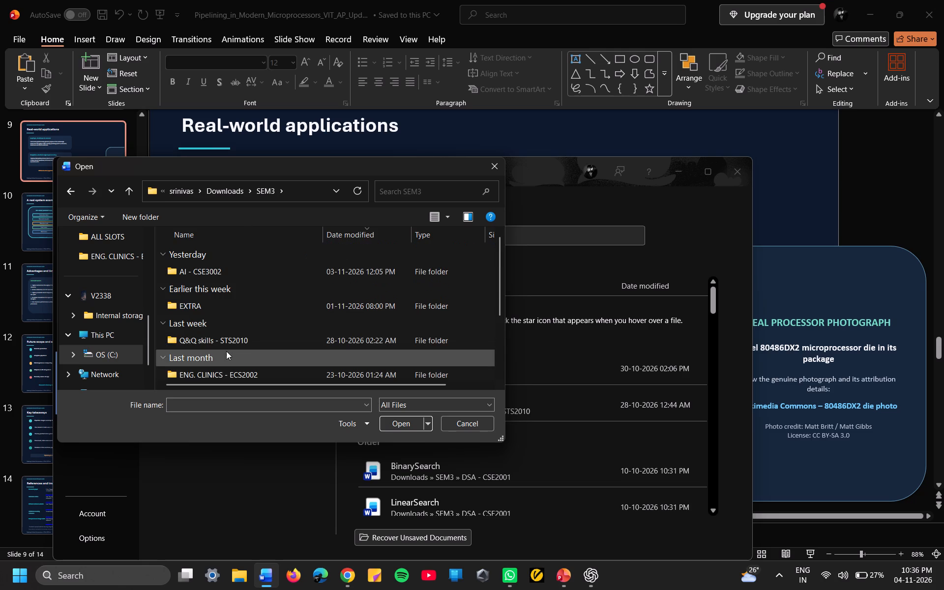
scroll(226, 352, "down", 1)
double_click(231, 348)
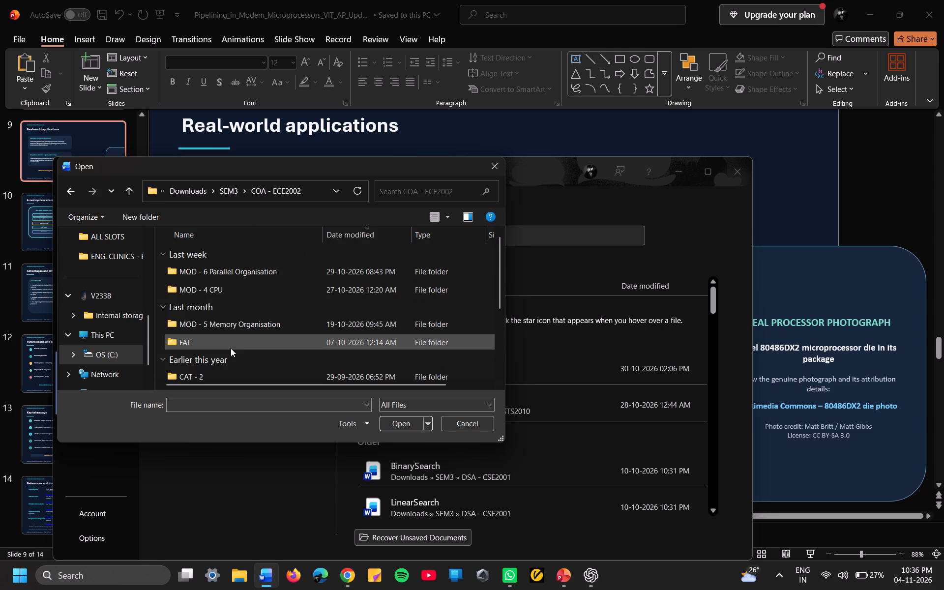
double_click(246, 271)
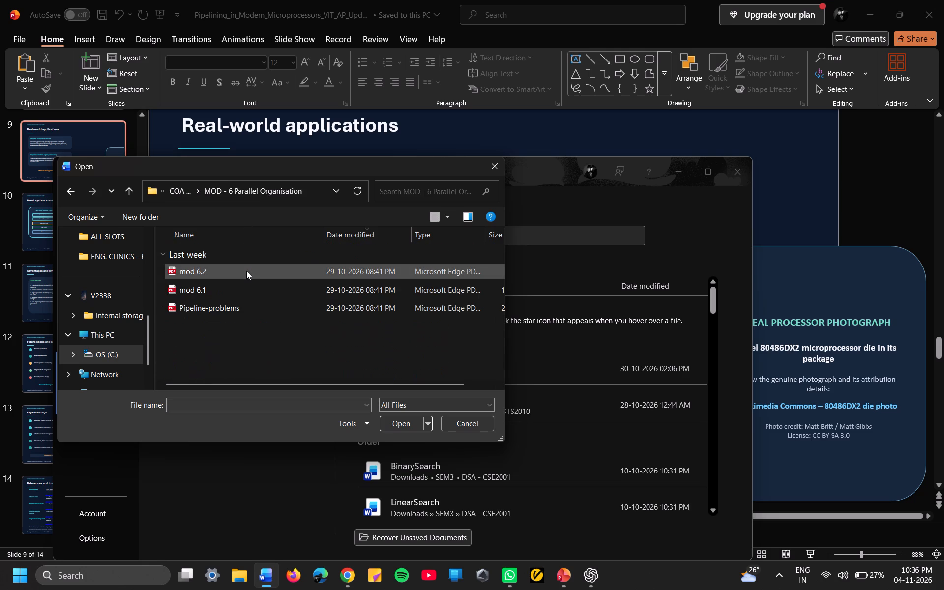
left_click(230, 293)
right_click(230, 293)
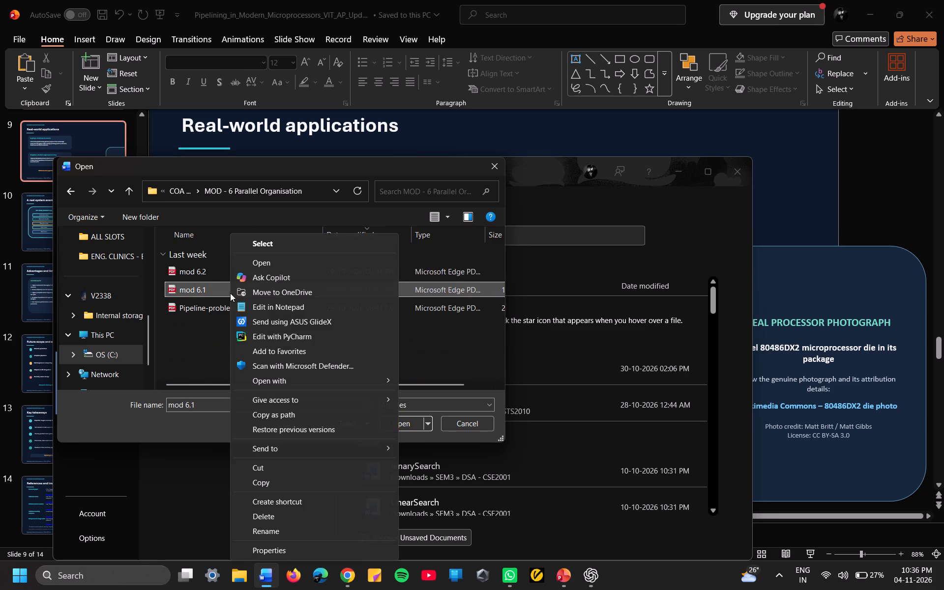
left_click(432, 401)
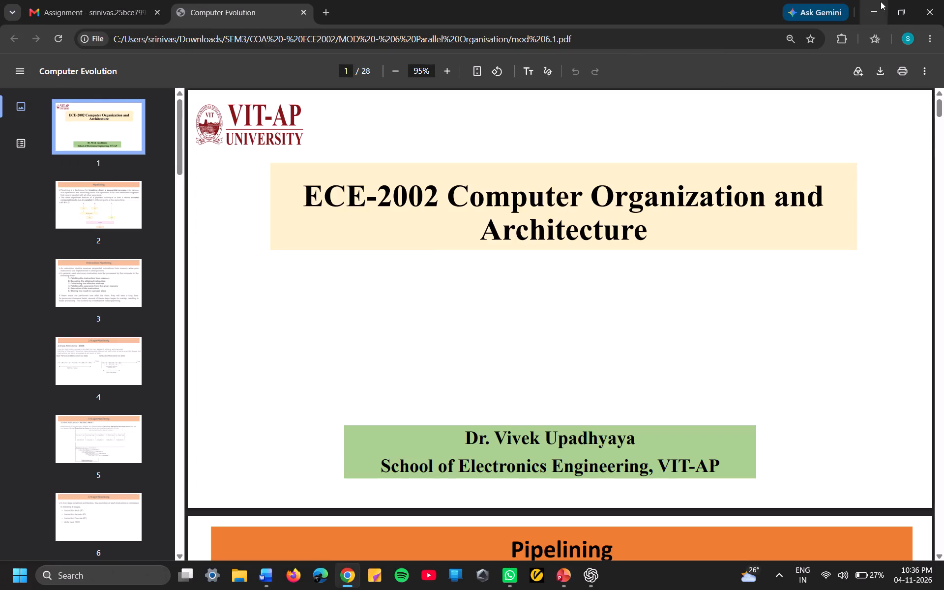
Arrange the PDF and presentation side by side, showing PDF page 2 and the title slide, with about two-thirds of the width for the presentation.
left_click(831, 45)
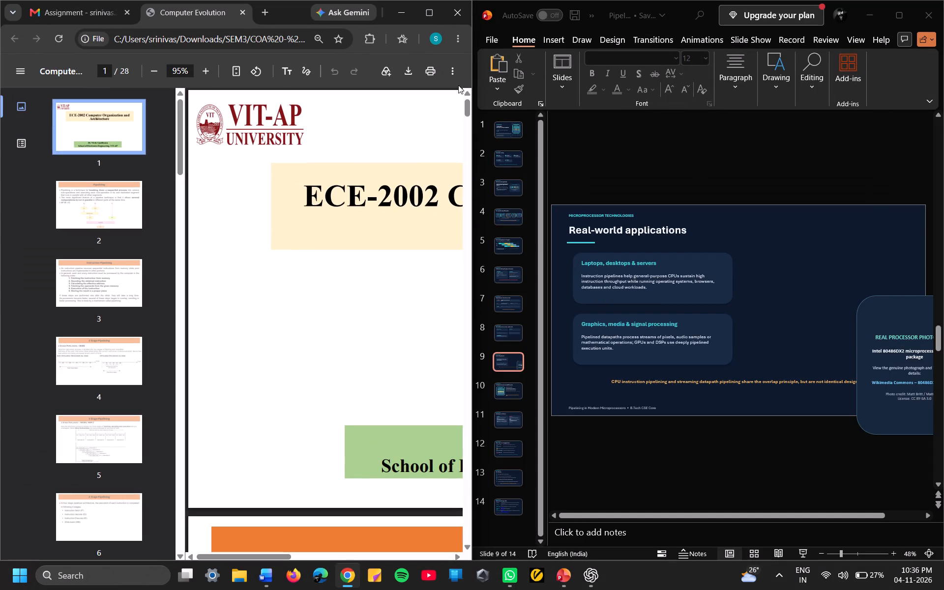
left_click(122, 193)
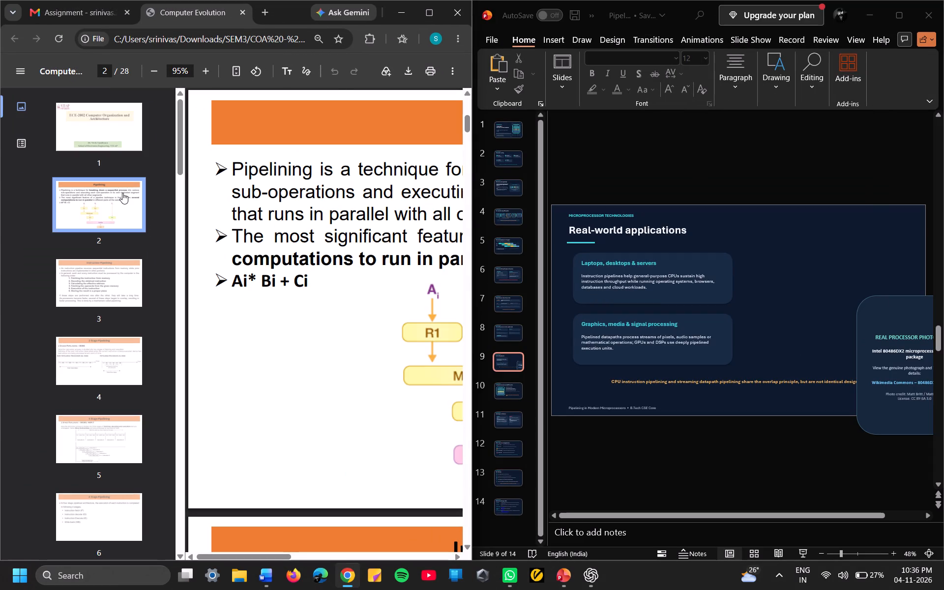
left_click(432, 22)
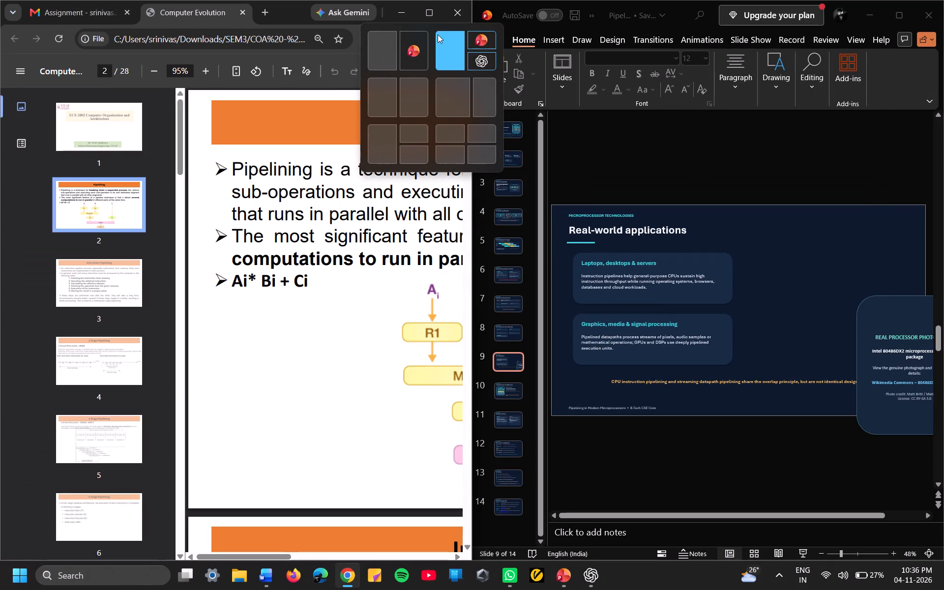
left_click(517, 153)
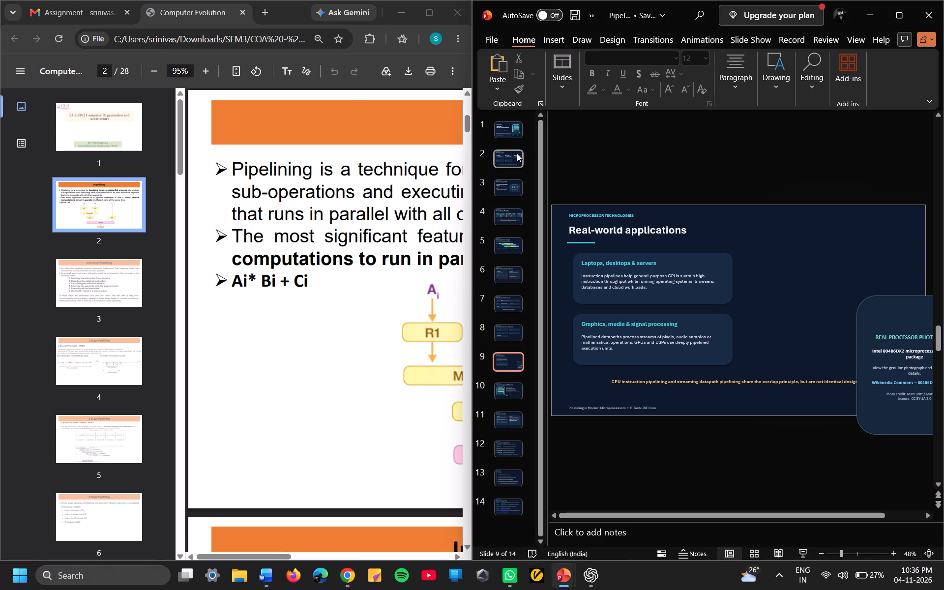
left_click(508, 129)
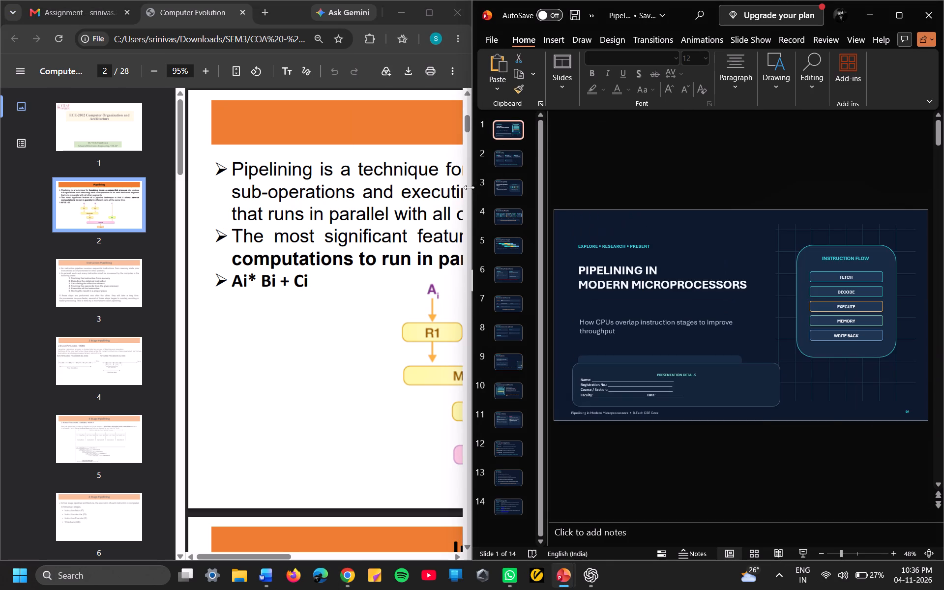
left_click_drag(469, 203, 366, 215)
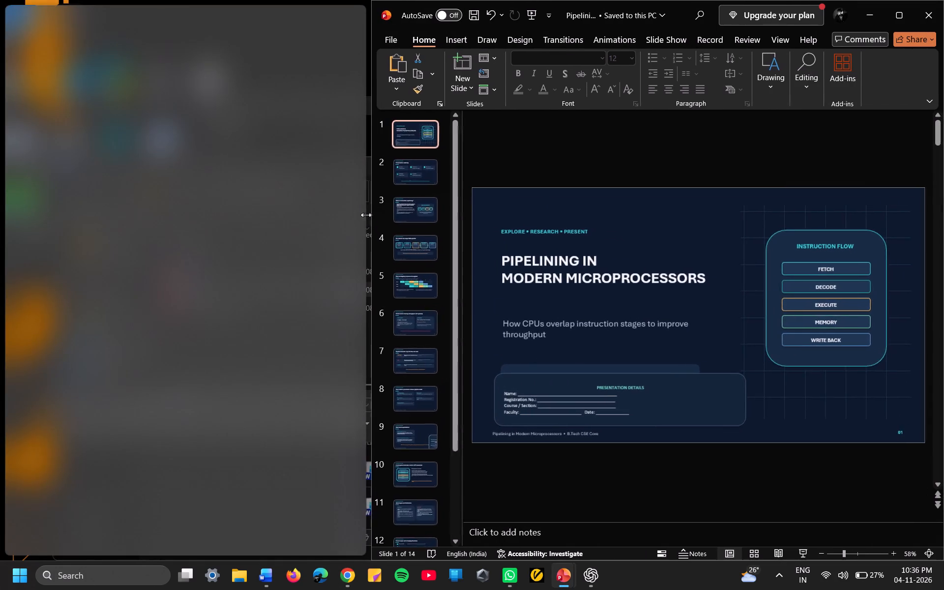
left_click_drag(366, 215, 322, 223)
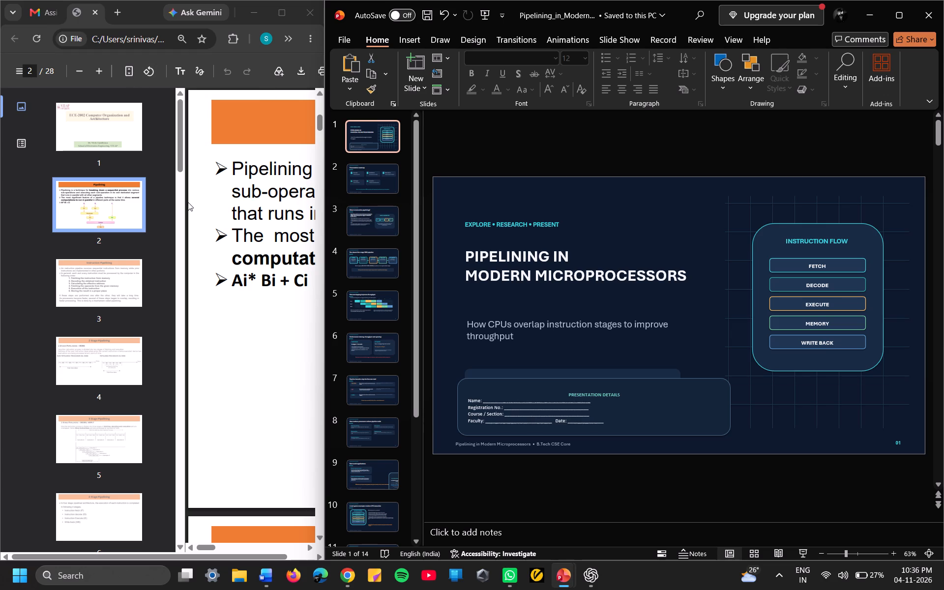
Zoom out the mod 6.1 PDF to view its Pipelining, Instruction Pipelining, 2 Stage and 3 Stage Pipelining pages together.
left_click_drag(228, 239, 226, 257)
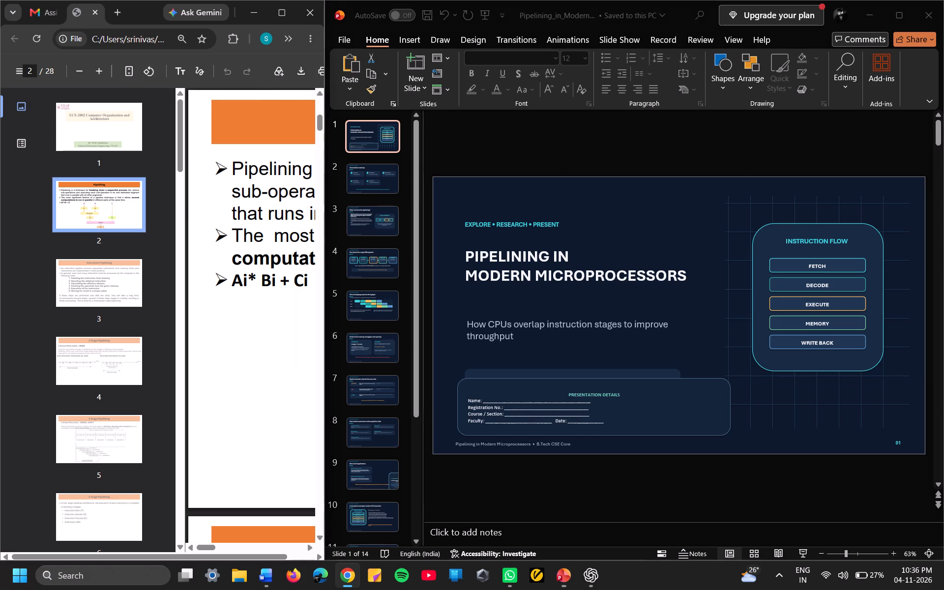
left_click_drag(226, 257, 235, 360)
left_click_drag(255, 553, 323, 562)
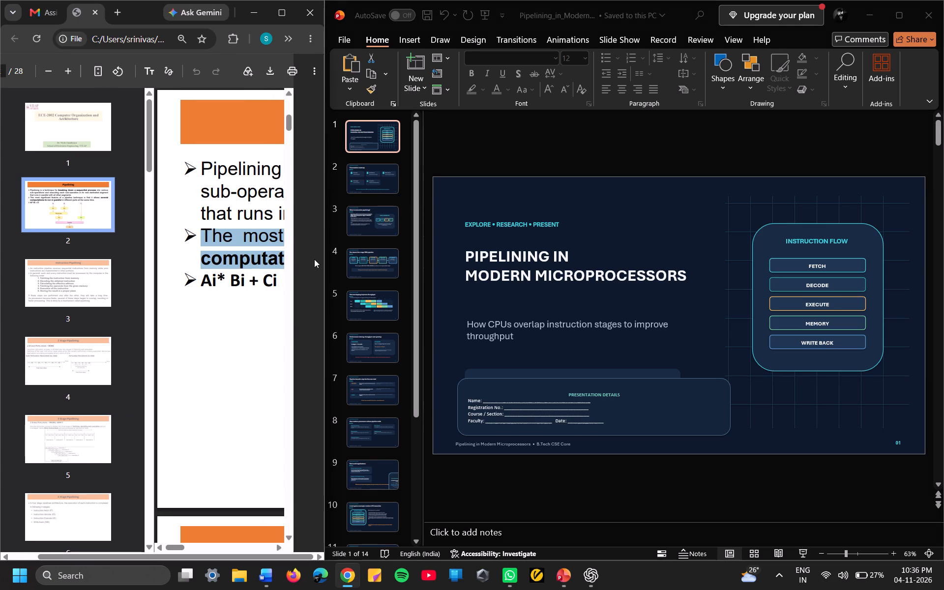
left_click(52, 66)
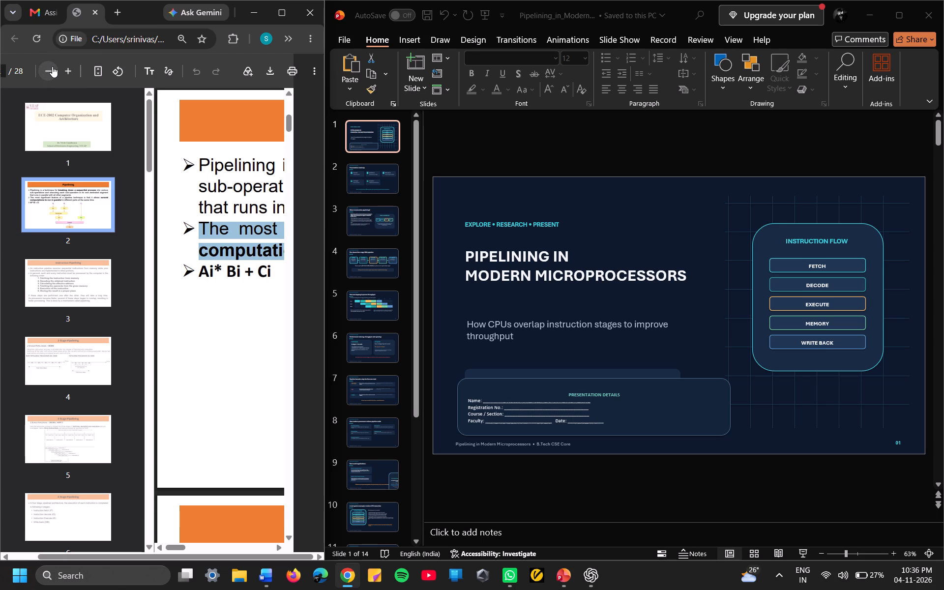
triple_click(52, 66)
triple_click(52, 66)
left_click(52, 66)
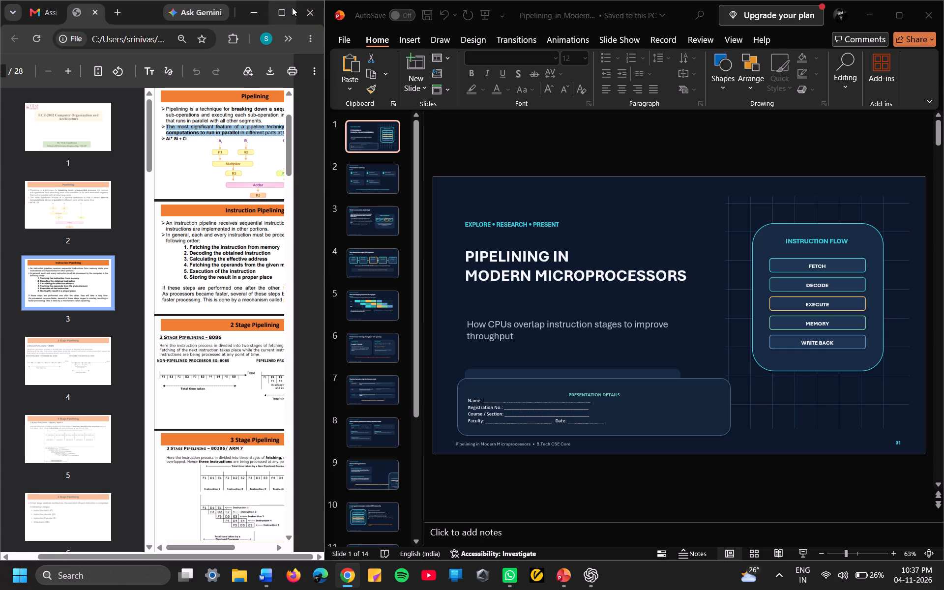
Minimise the Chrome window holding the PDF and maximise the presentation window.
left_click(261, 13)
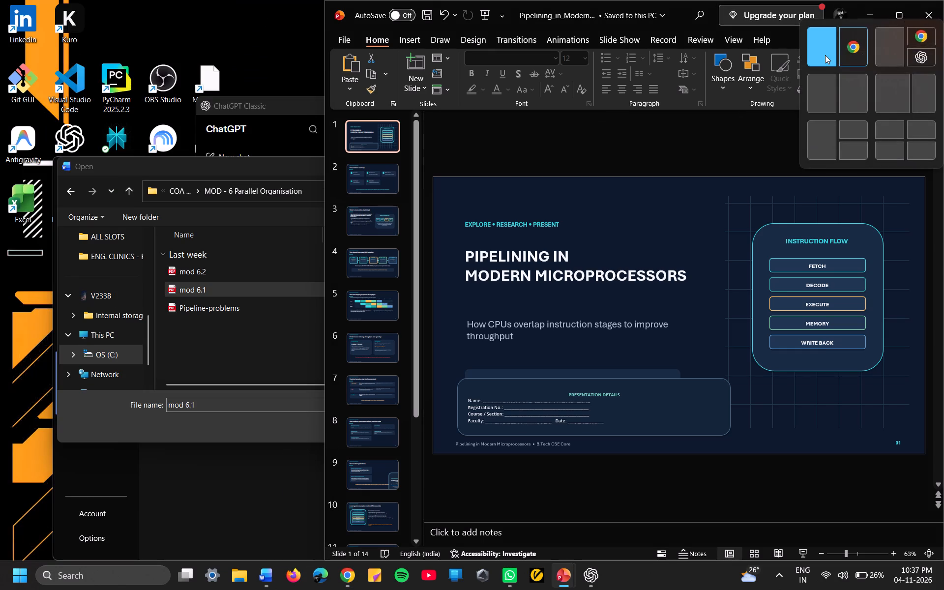
left_click(899, 14)
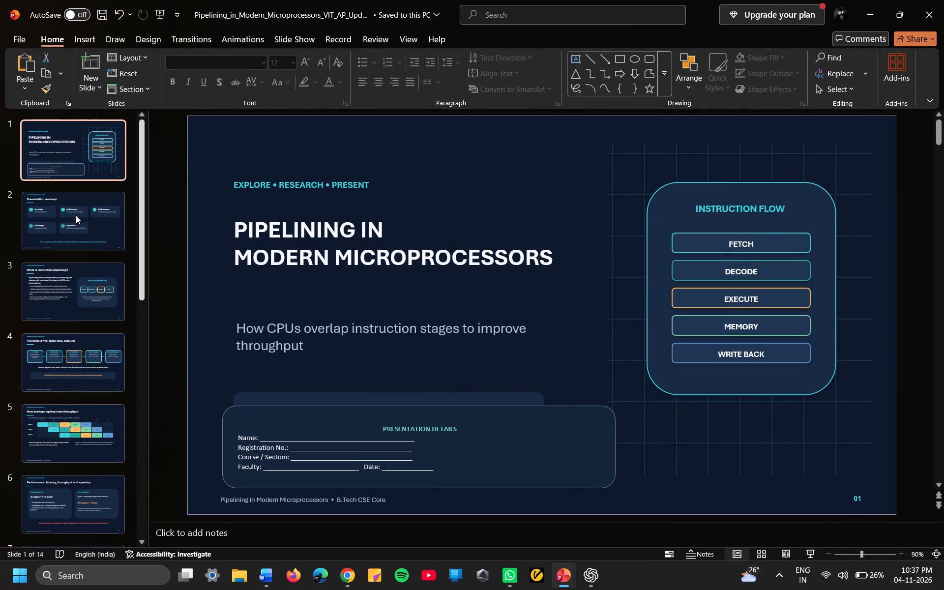
Replace the Core idea card's description on slide 2 with "Techincal Understanding of the topic".
left_click(76, 215)
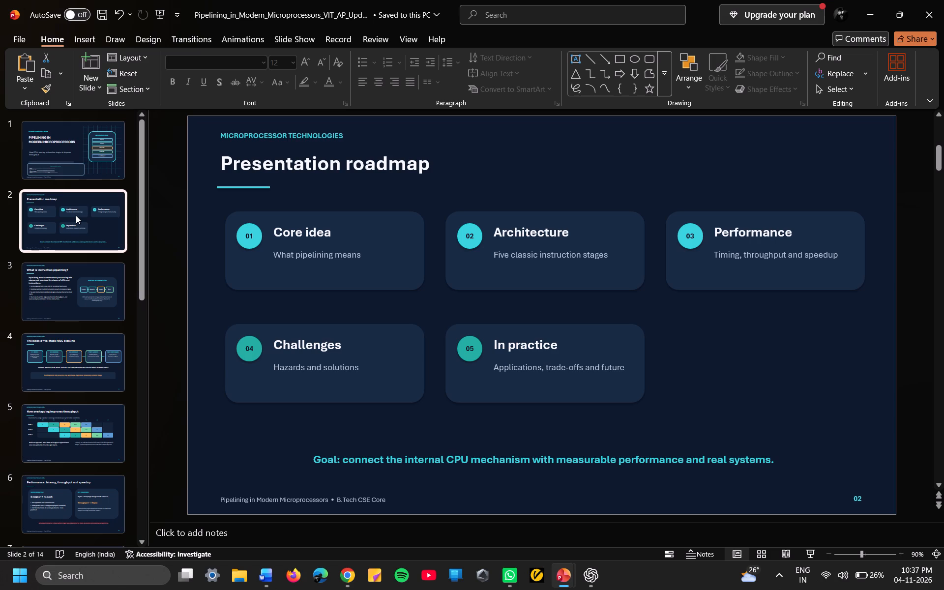
left_click(361, 255)
left_click(358, 255)
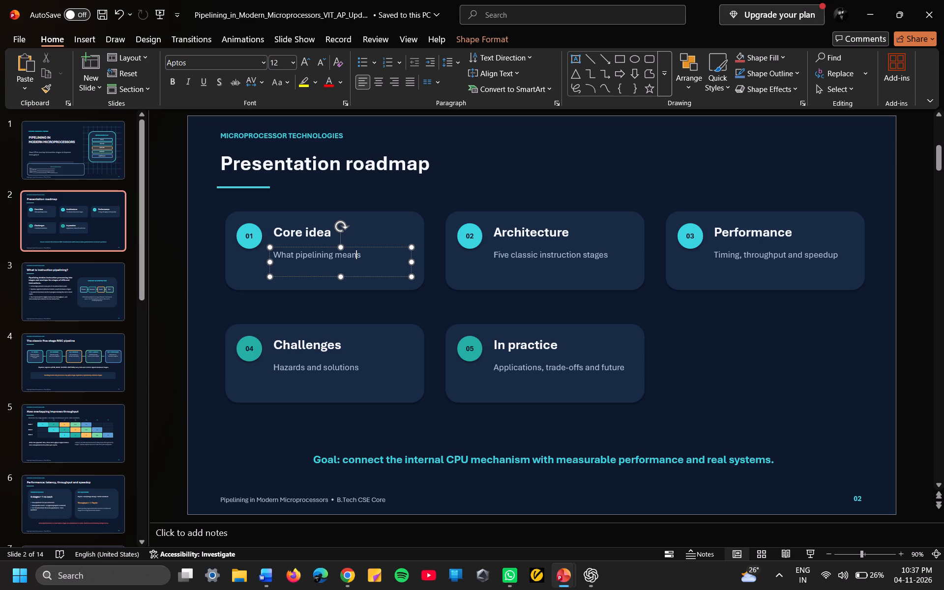
key("Right")
key("BackSpace")
key("BackSpace")
key("BackSpace")
key("BackSpace")
key("BackSpace")
key("BackSpace")
key("BackSpace")
key("BackSpace")
key("BackSpace")
key("BackSpace")
key("BackSpace")
key("BackSpace")
key("BackSpace")
key("BackSpace")
key("BackSpace")
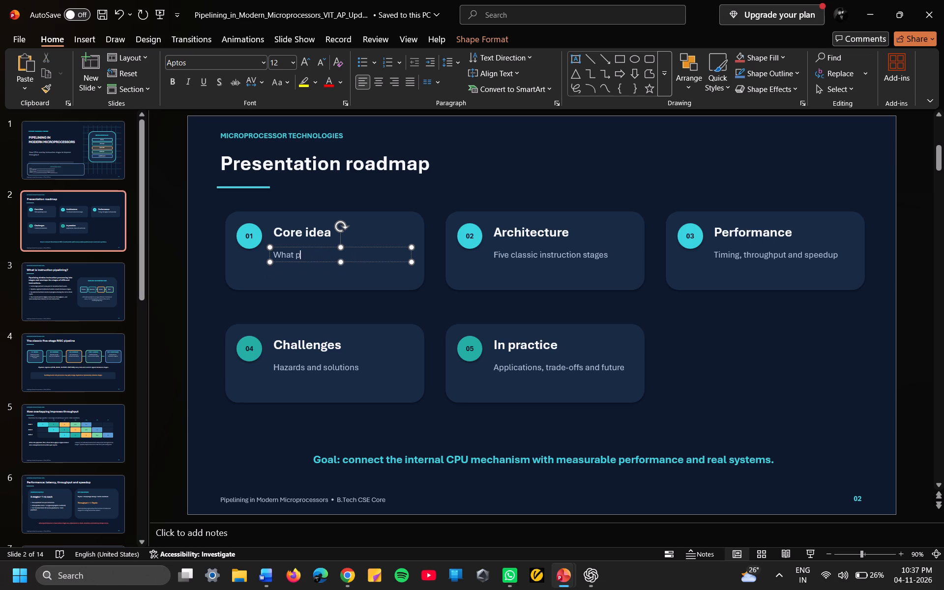
key("BackSpace")
key("BackSpace")
key("BackSpace")
key("BackSpace")
key("BackSpace")
key("BackSpace")
key("t")
type("chincal")
key("space")
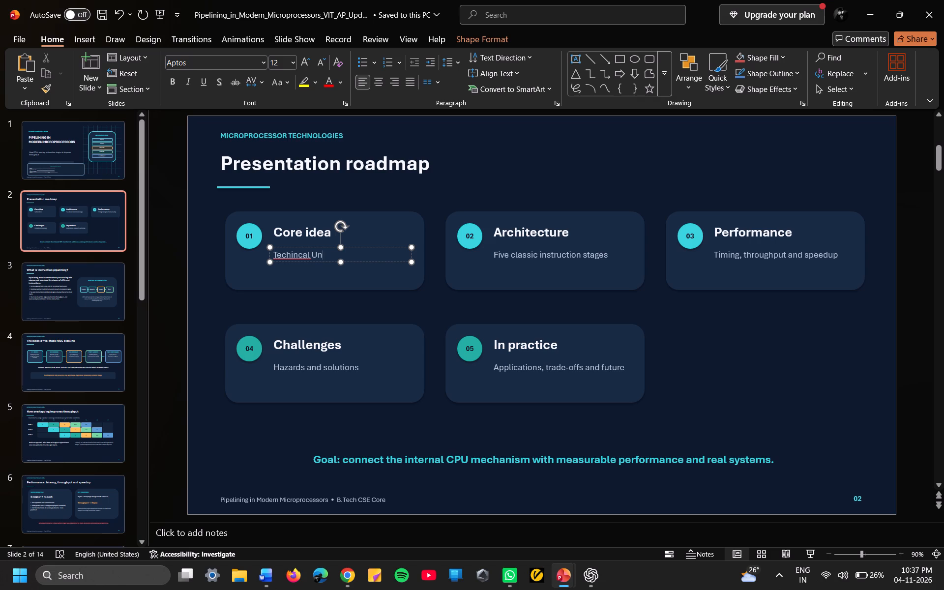
type("derstanding of the")
key("space")
type("topic")
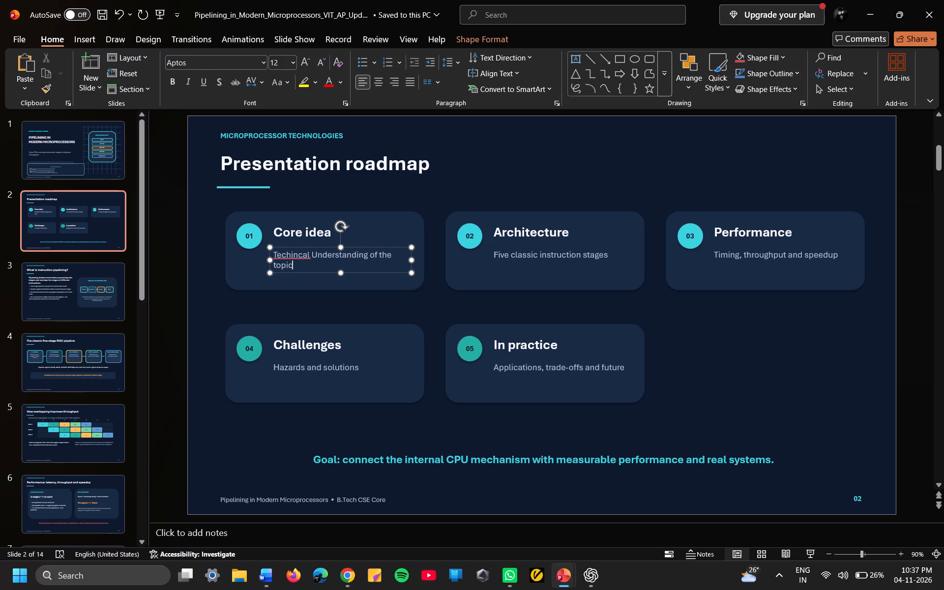
Correct the misspelled first word of the Core idea description to "Technical".
left_click(307, 255)
key("BackSpace")
key("BackSpace")
key("BackSpace")
key("BackSpace")
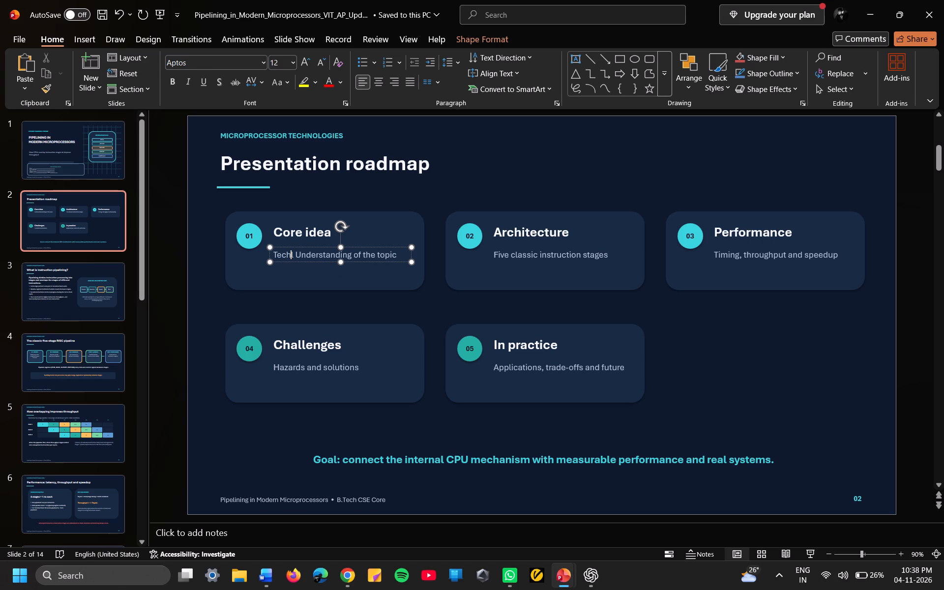
type("nical")
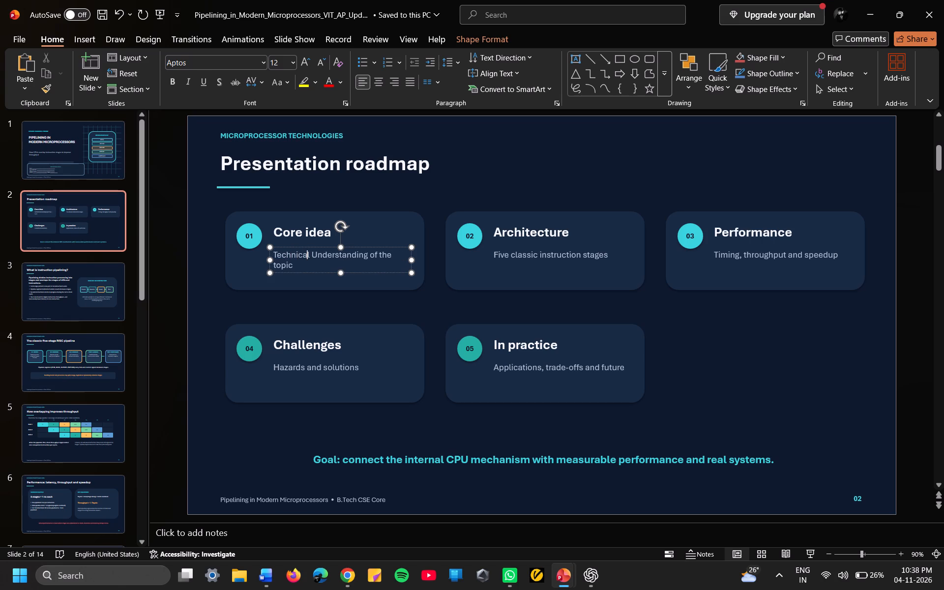
key("space")
left_click(594, 272)
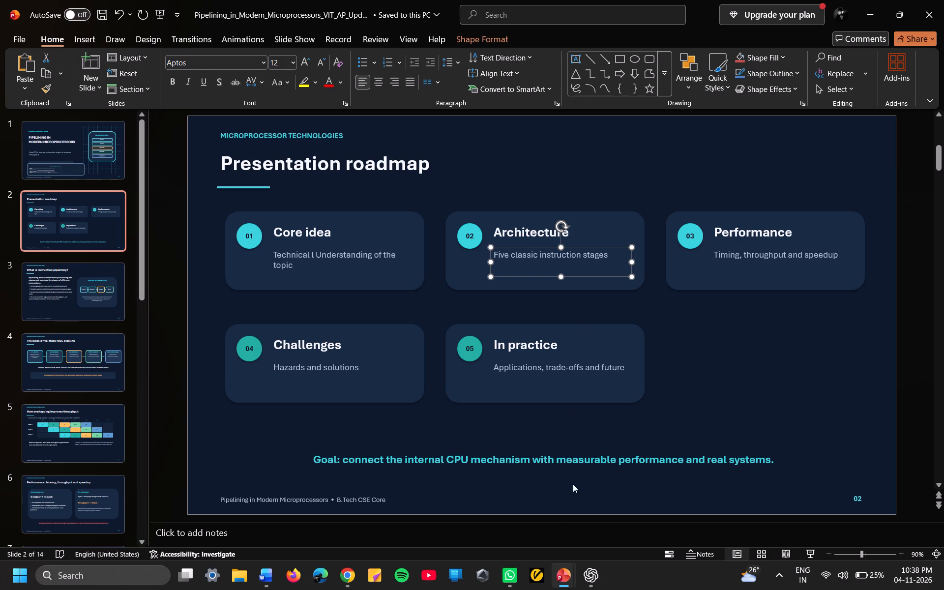
Bring back the Chrome window with the mod 6.1 PDF and close it.
left_click(354, 512)
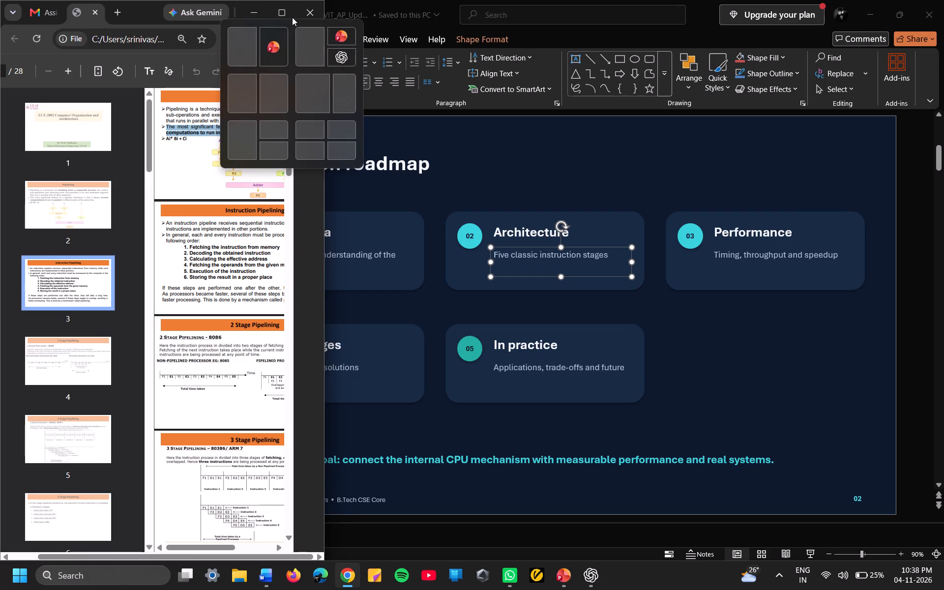
left_click(306, 14)
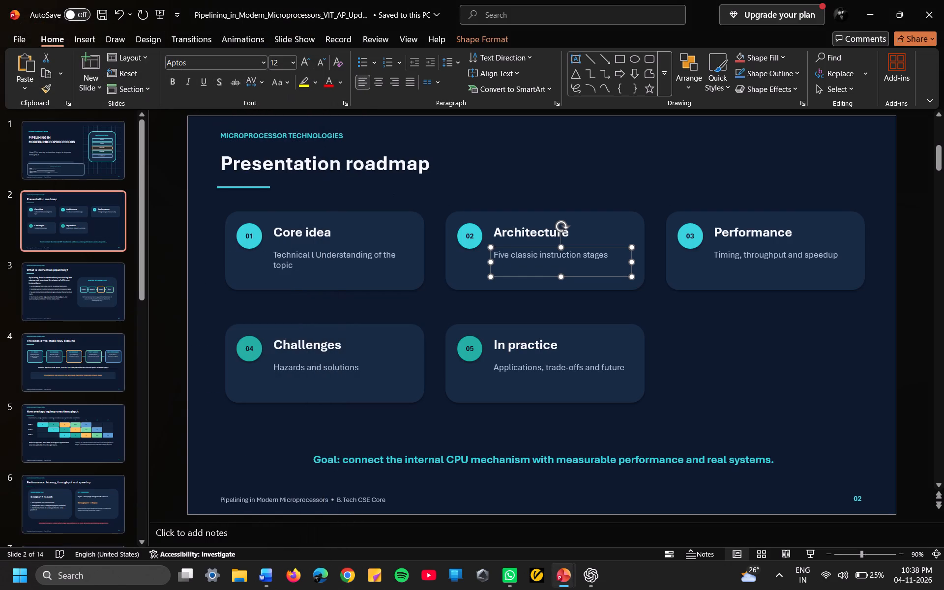
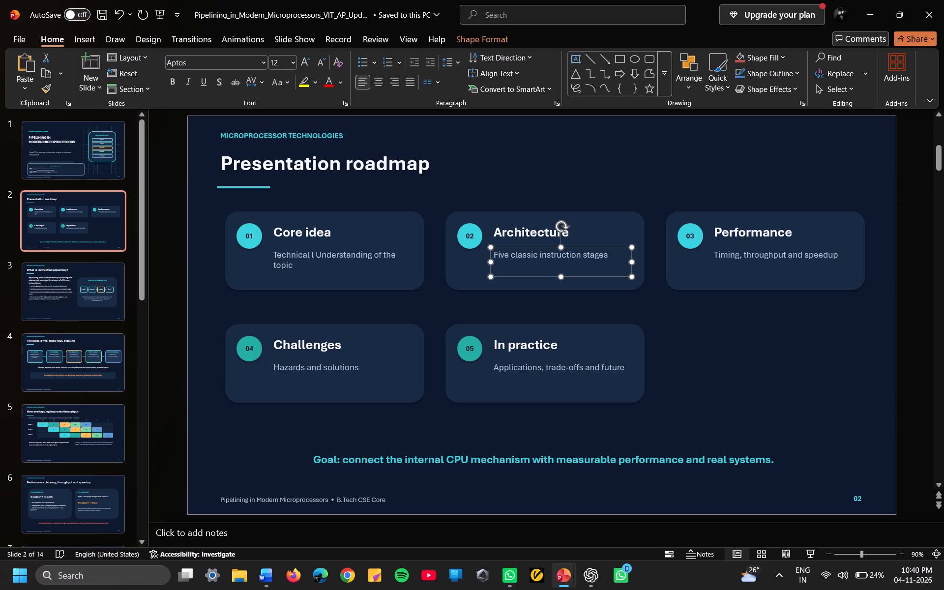
Select the words "classic instruction stages" in the Architecture card's description on slide 2.
left_click_drag(608, 254, 533, 258)
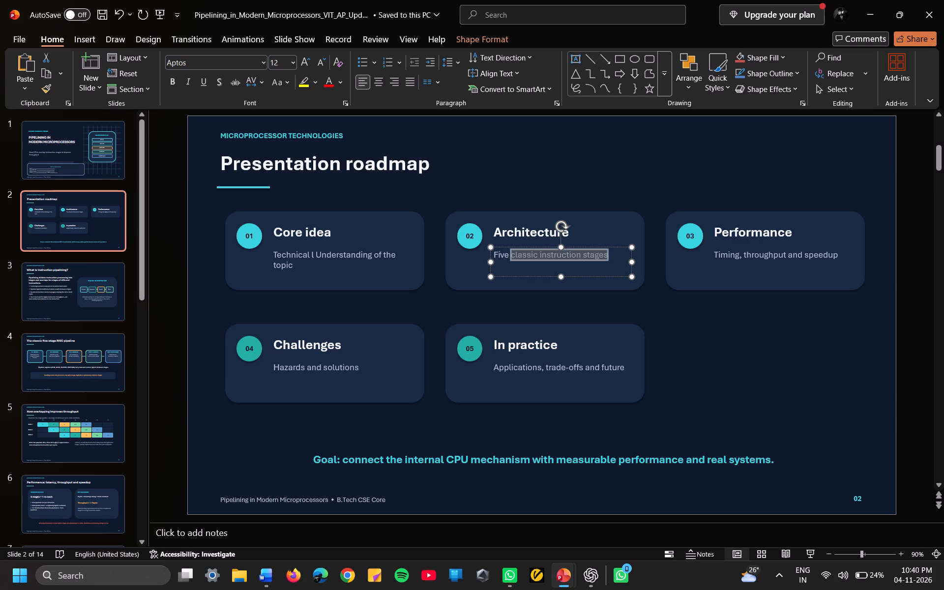
Replace "classic instruction stages" in the Architecture card's description on slide 2 so it reads "Five stages of pipelining".
left_click_drag(533, 258, 505, 257)
key("BackSpace")
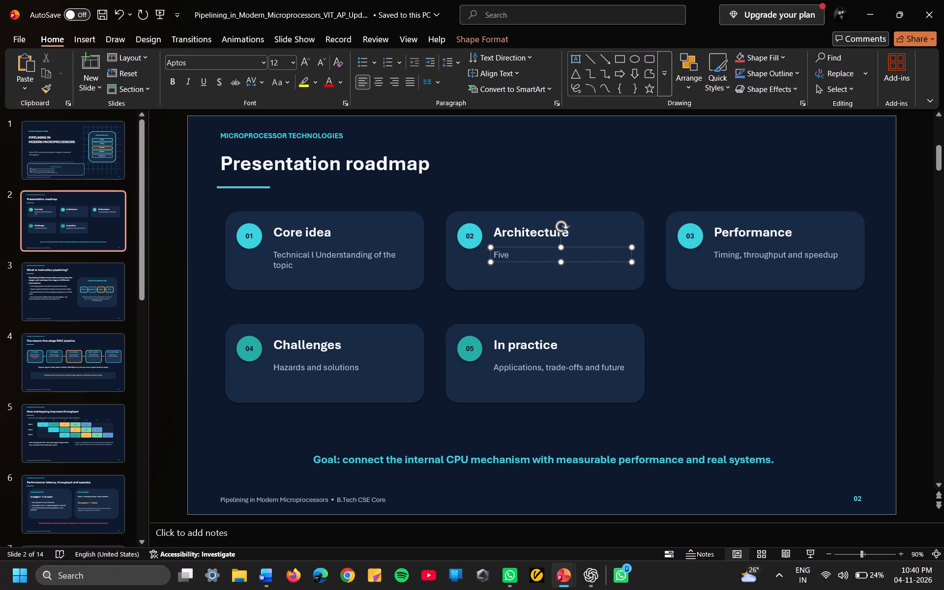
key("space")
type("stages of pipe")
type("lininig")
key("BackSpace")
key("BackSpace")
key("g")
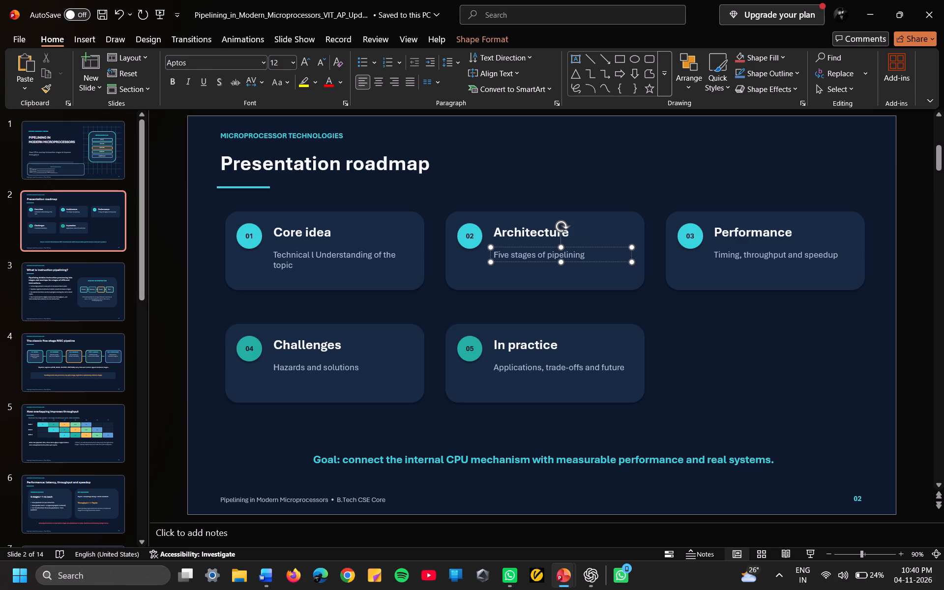
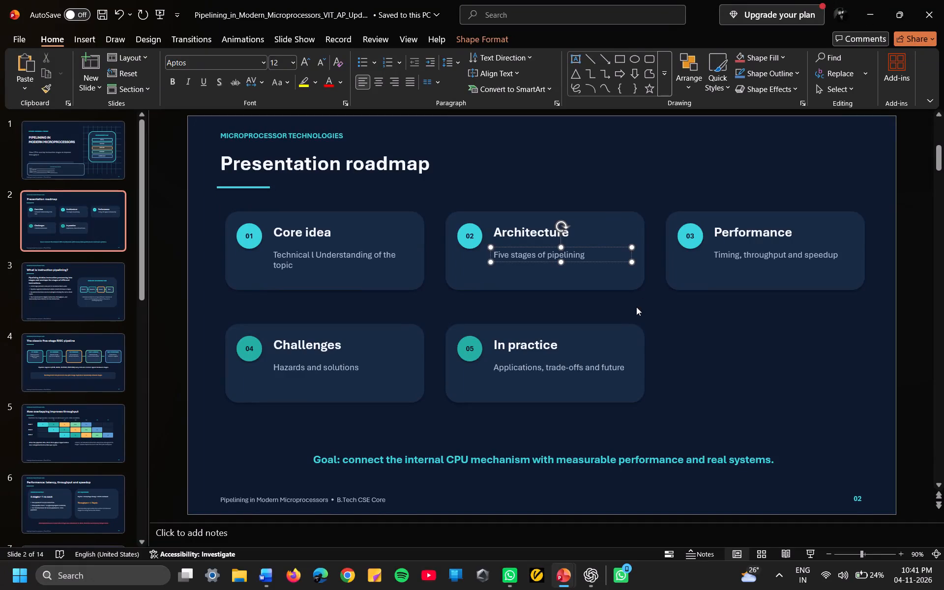
Go to slide 3 and open the bold pipelining definition for editing at the end of its text.
left_click(97, 286)
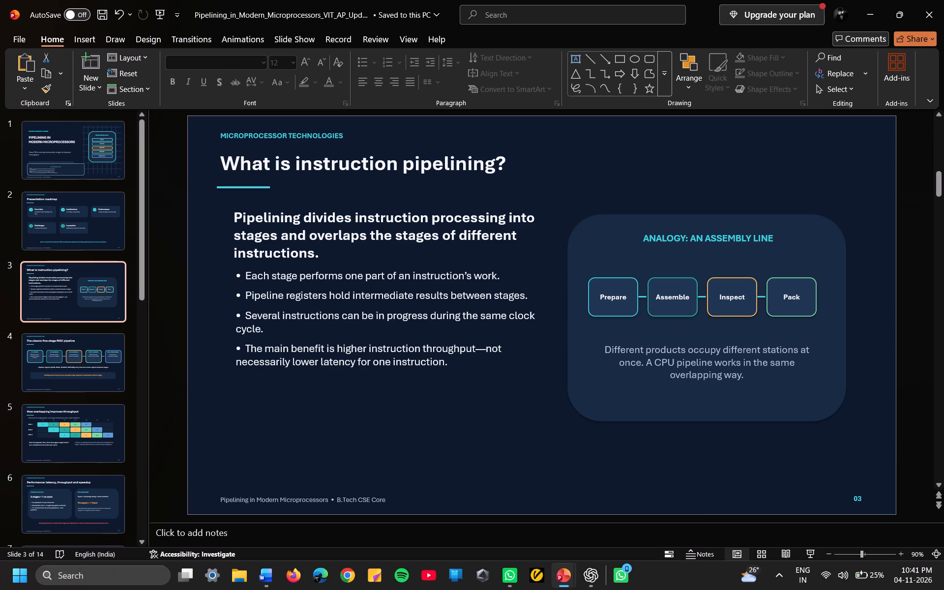
left_click(324, 256)
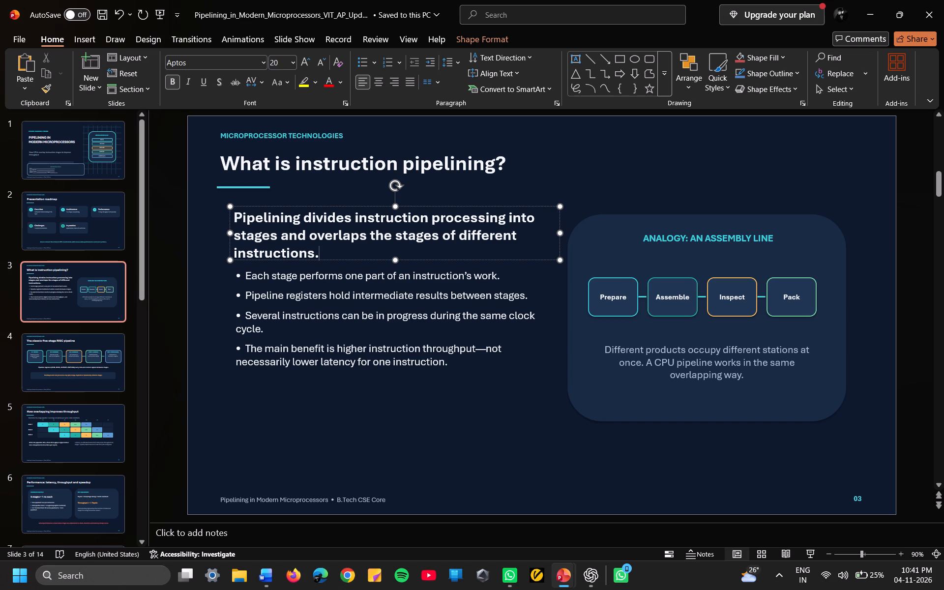
Rewrite slide 3's lead statement after "Pipelining" so it reads "Pipelining is a technique for breaking down a sequential process into various".
key("BackSpace")
key("BackSpace")
key("BackSpace")
key("BackSpace")
key("BackSpace")
key("BackSpace")
key("BackSpace")
key("BackSpace")
key("BackSpace")
key("BackSpace")
key("BackSpace")
key("BackSpace")
key("BackSpace")
key("BackSpace")
key("BackSpace")
key("BackSpace")
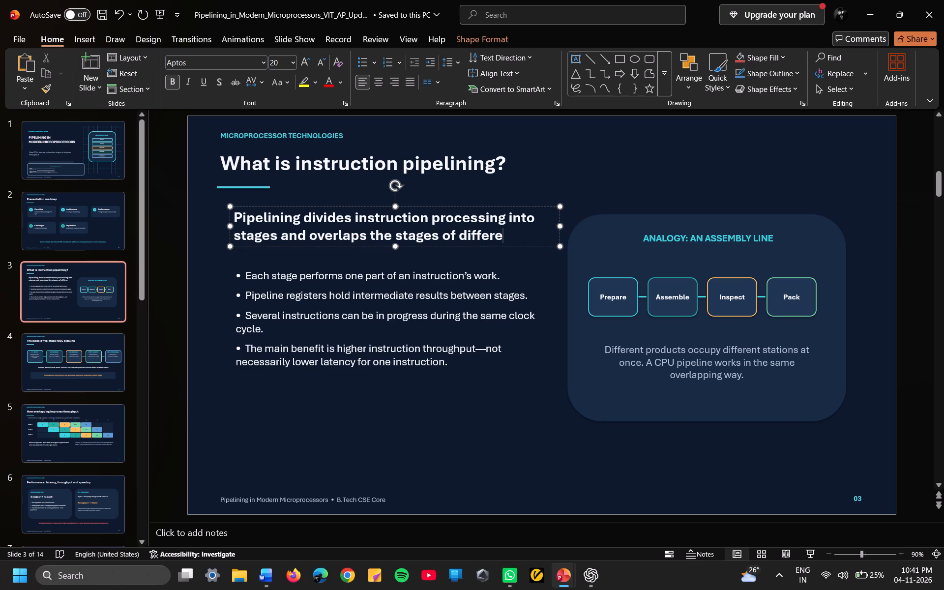
key("BackSpace")
key("BackSpace")
key("BackSpace")
key("BackSpace")
key("BackSpace")
key("BackSpace")
key("BackSpace")
key("BackSpace")
key("BackSpace")
key("BackSpace")
key("BackSpace")
key("BackSpace")
key("BackSpace")
key("BackSpace")
key("BackSpace")
key("BackSpace")
key("BackSpace")
key("BackSpace")
key("BackSpace")
key("BackSpace")
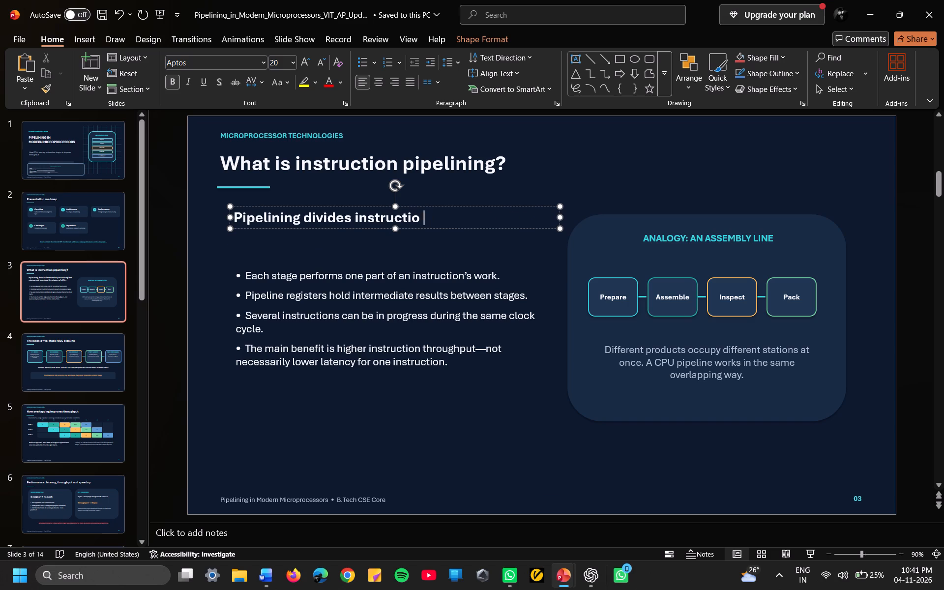
key("BackSpace")
key("BackSpace")
key("BackSpace")
key("BackSpace")
key("BackSpace")
key("BackSpace")
key("BackSpace")
key("BackSpace")
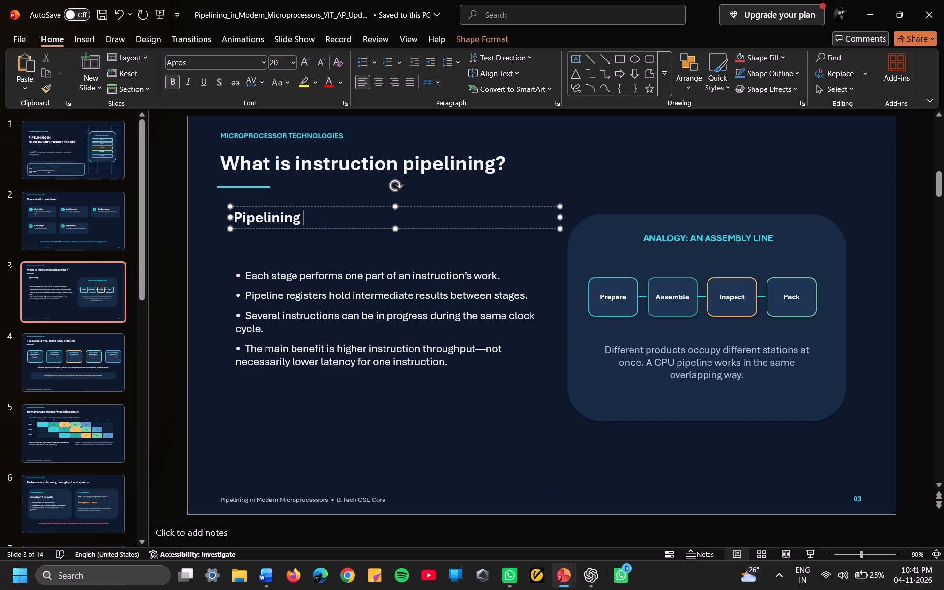
type("is a techinque")
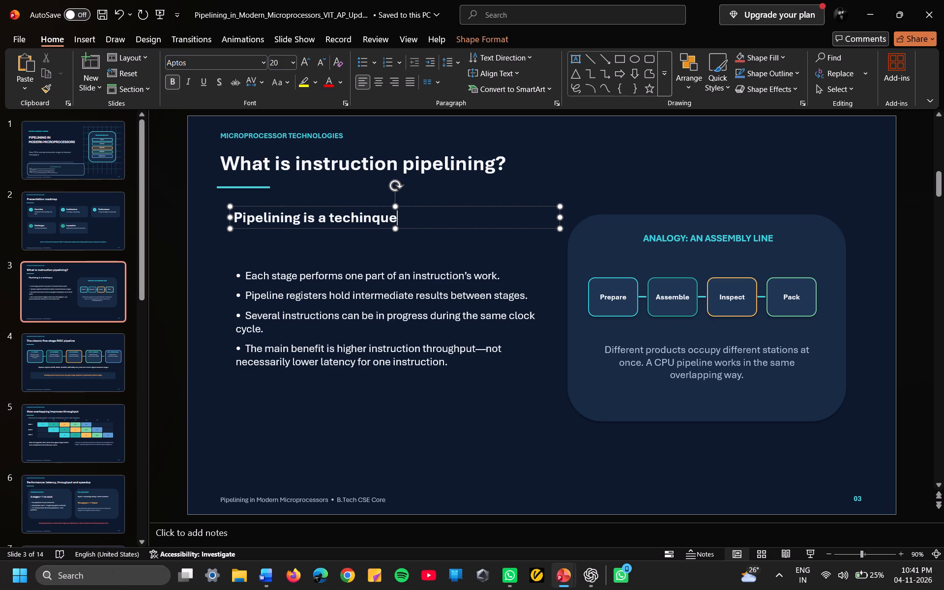
key("space")
type("for breaking down")
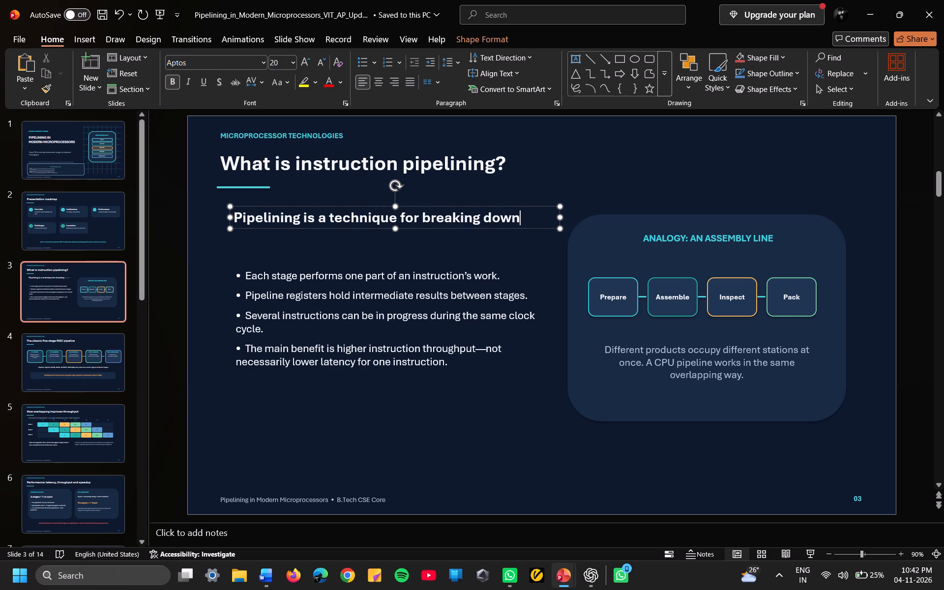
key("space")
type("a sequenti")
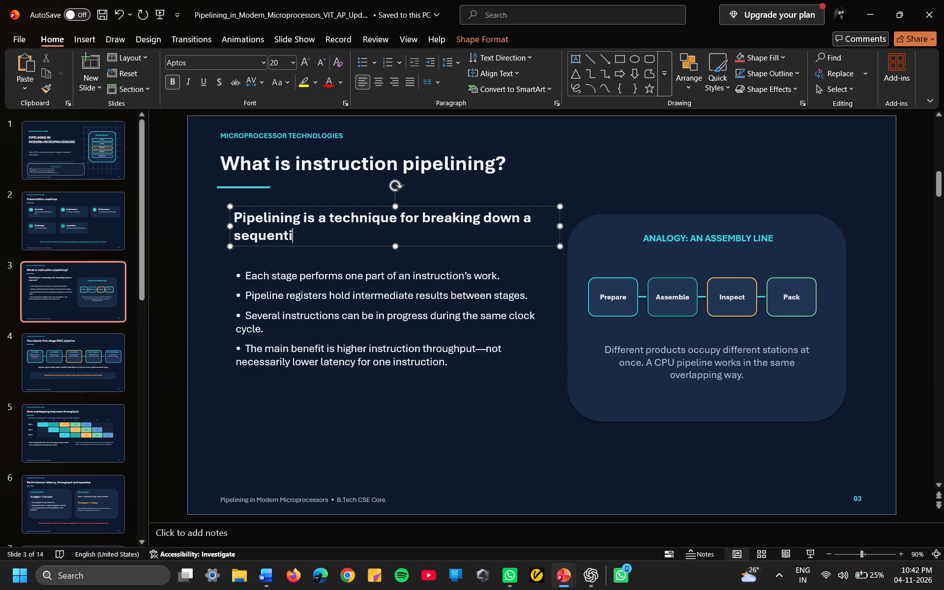
type("al process into va")
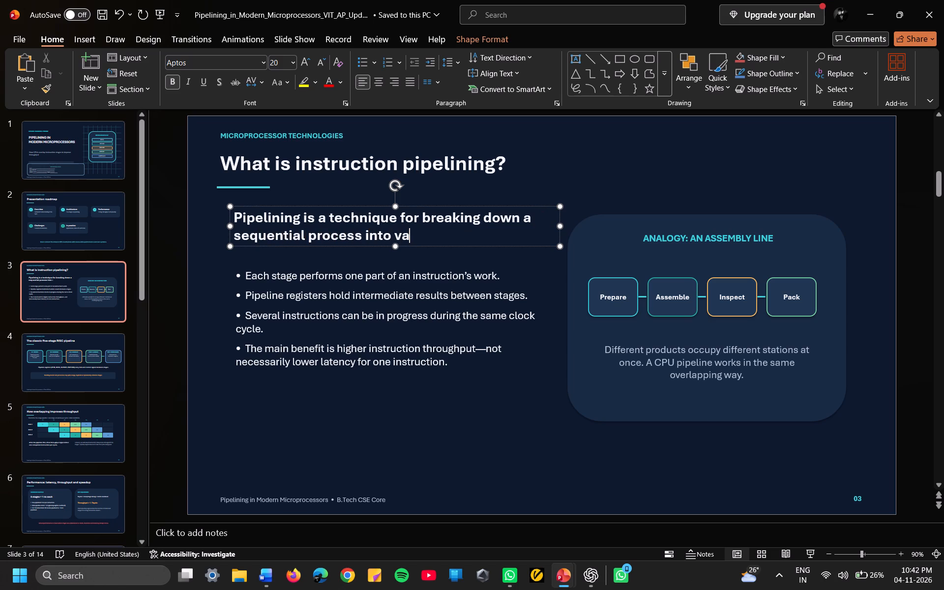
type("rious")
Continue slide 3's lead statement after "various" with "sub - operations and each executing each sub-operation".
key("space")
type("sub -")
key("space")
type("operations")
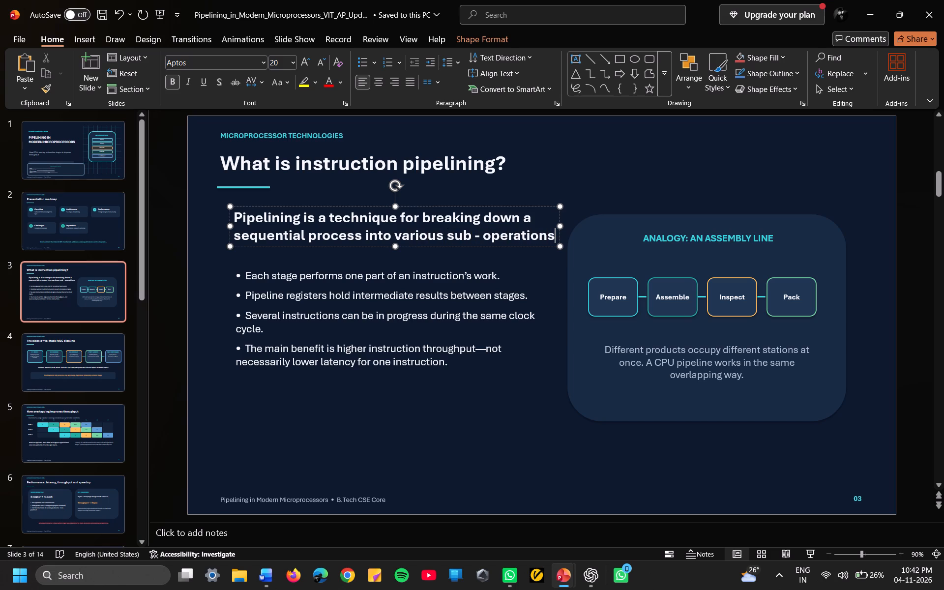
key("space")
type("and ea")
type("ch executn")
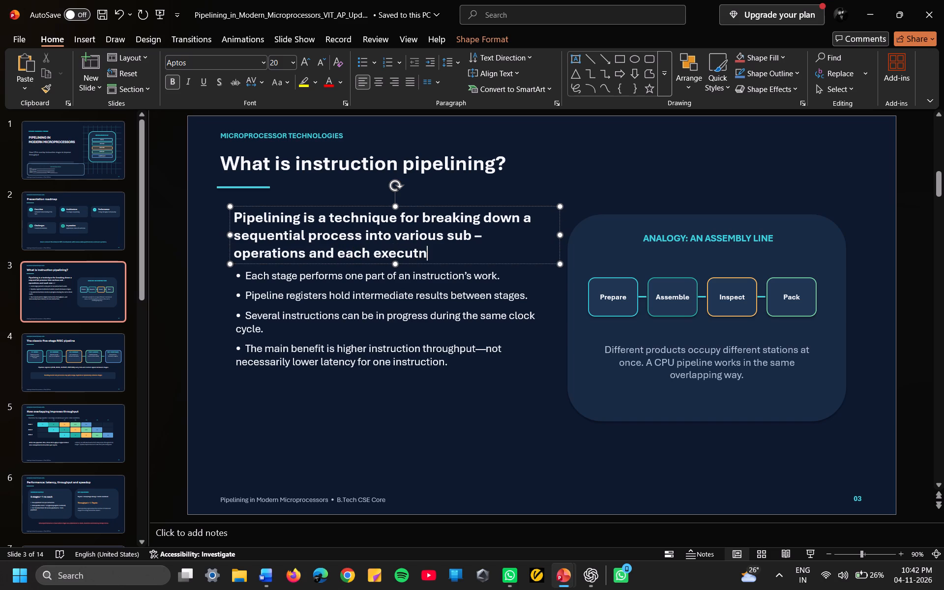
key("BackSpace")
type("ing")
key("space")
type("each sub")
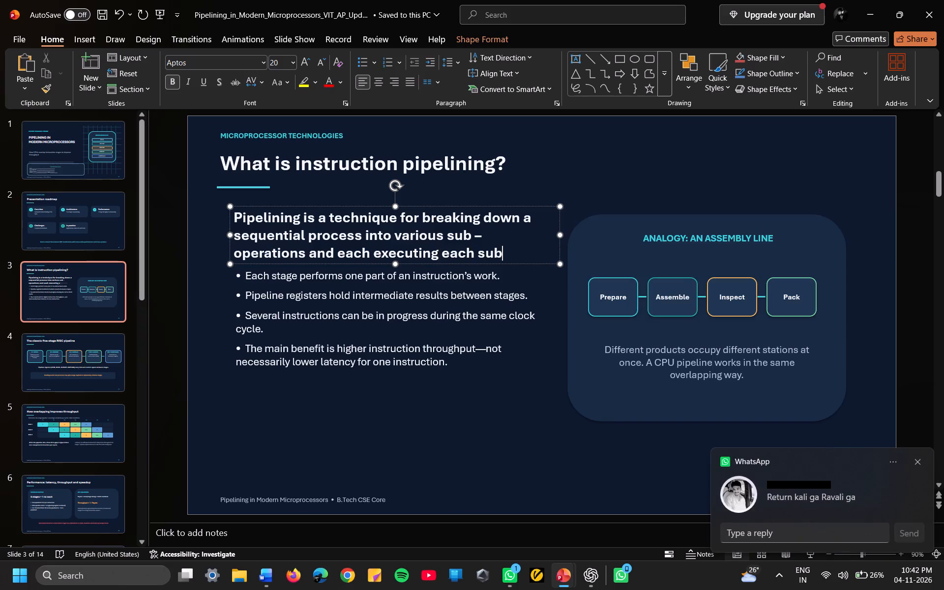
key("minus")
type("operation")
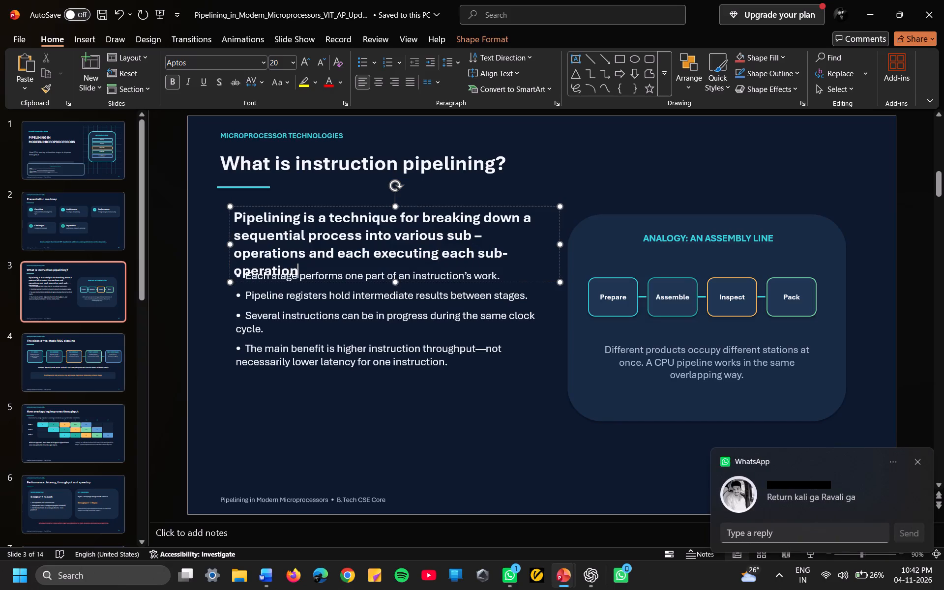
Extend the lead statement with "in its own dedicated segment".
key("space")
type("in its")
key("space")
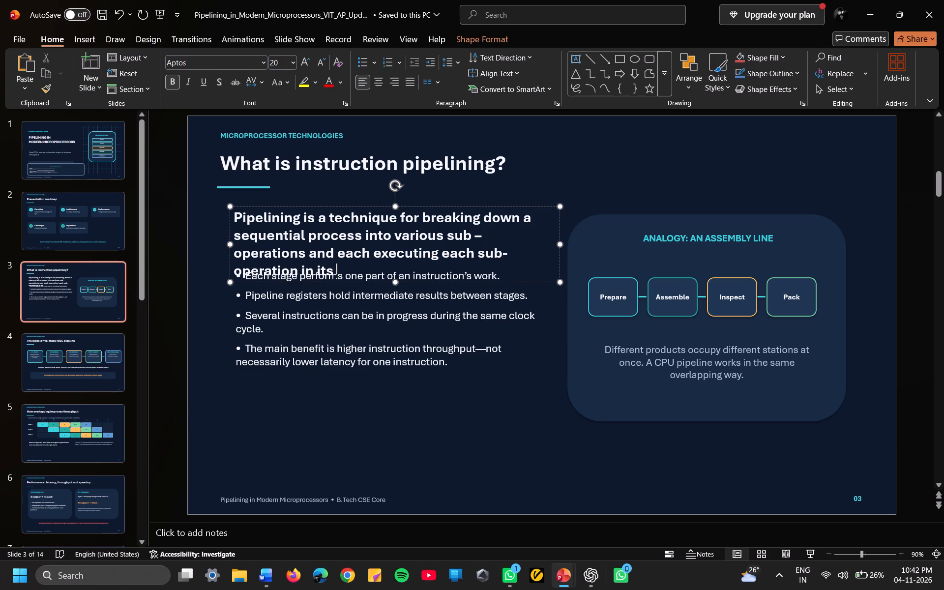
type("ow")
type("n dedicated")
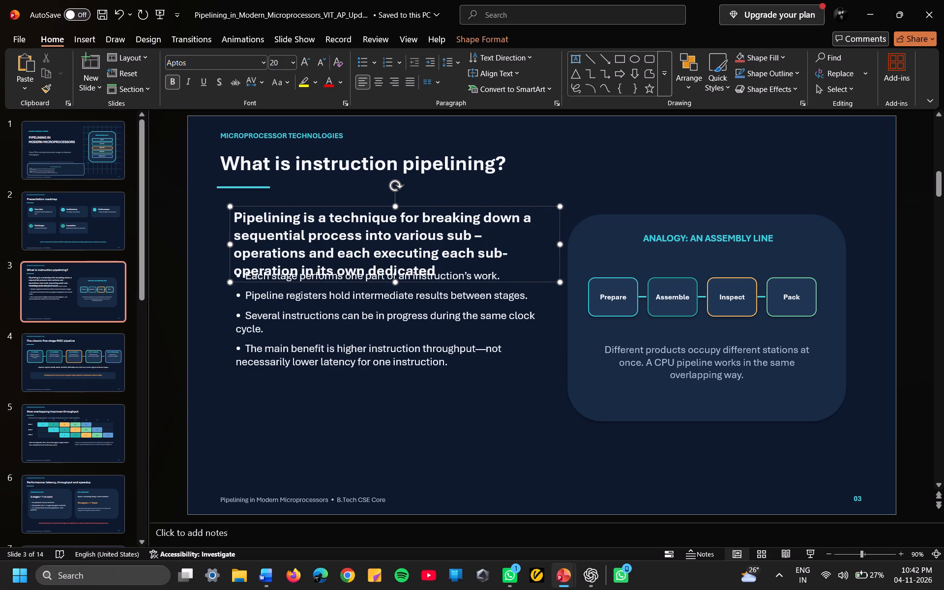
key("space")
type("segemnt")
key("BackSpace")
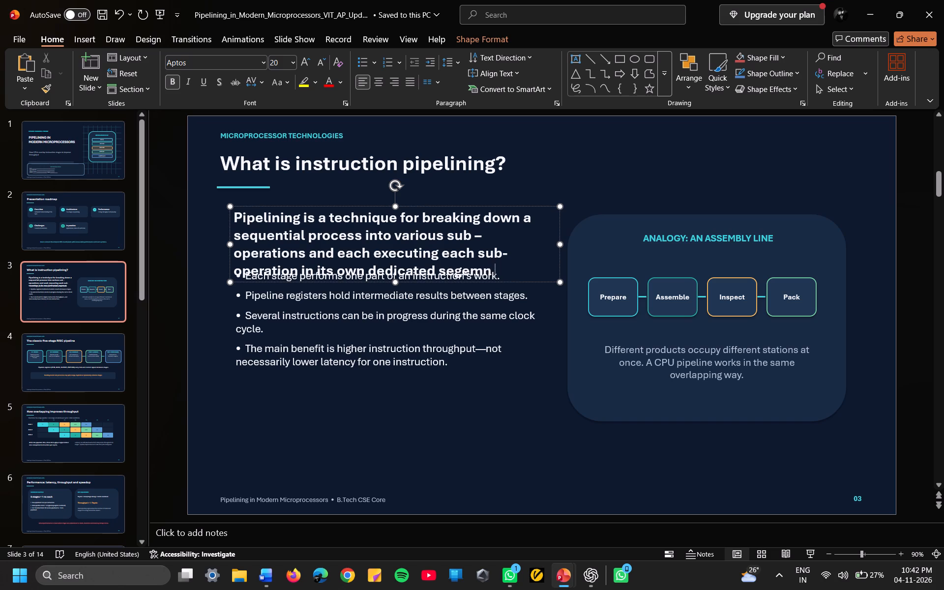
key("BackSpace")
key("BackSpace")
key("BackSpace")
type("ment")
Finish the lead statement with "that runs in parallel with all other segments".
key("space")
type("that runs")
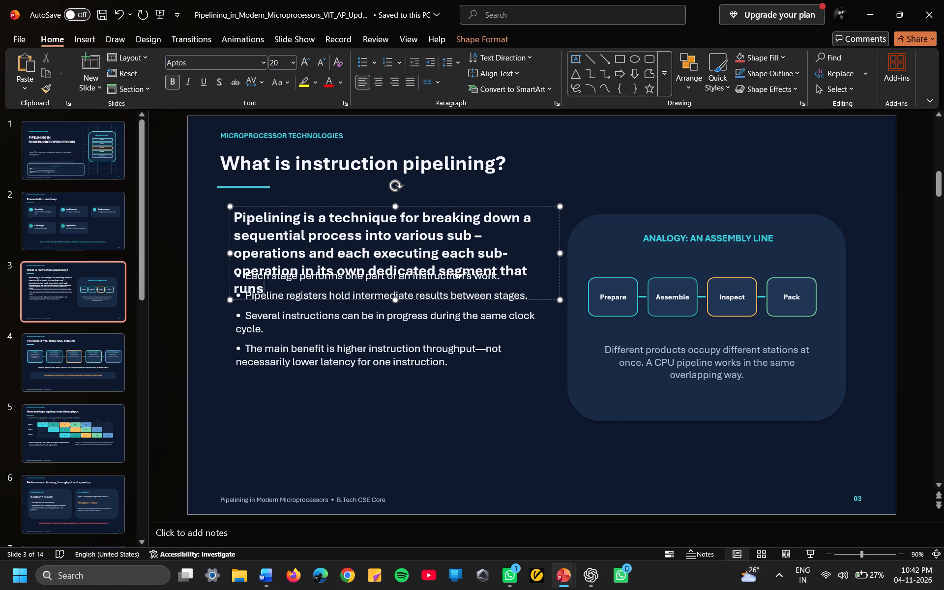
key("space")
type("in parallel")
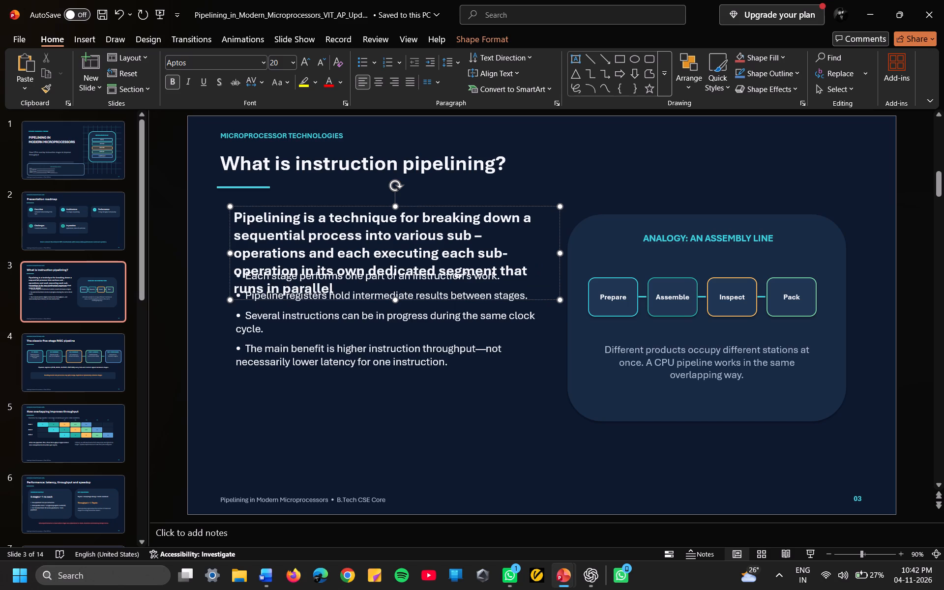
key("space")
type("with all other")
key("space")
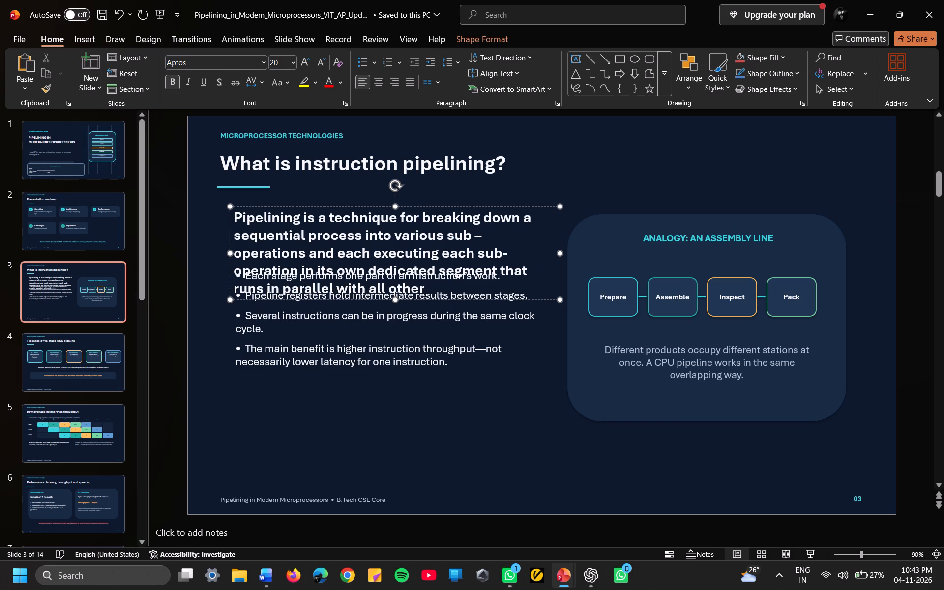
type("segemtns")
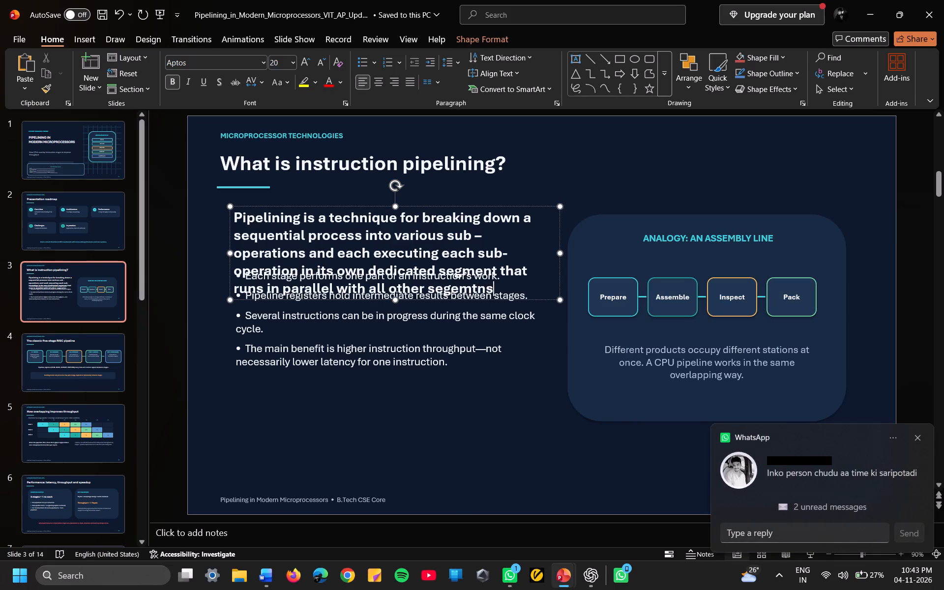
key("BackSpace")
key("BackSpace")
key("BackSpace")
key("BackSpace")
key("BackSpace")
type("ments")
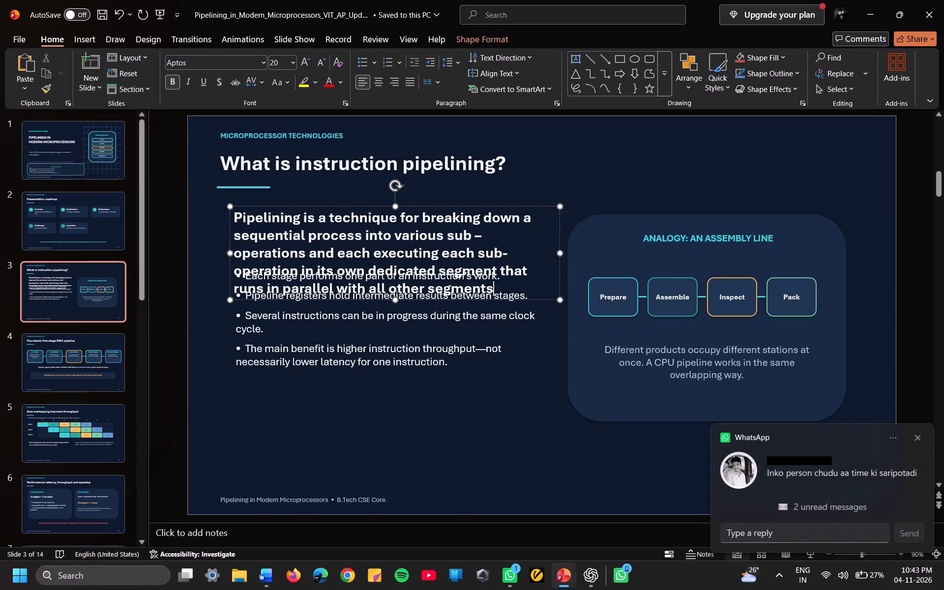
Move the bullet list text box down so it sits clear below the lengthened lead statement, roughly aligned with its start.
left_click(480, 384)
left_click_drag(480, 384, 481, 428)
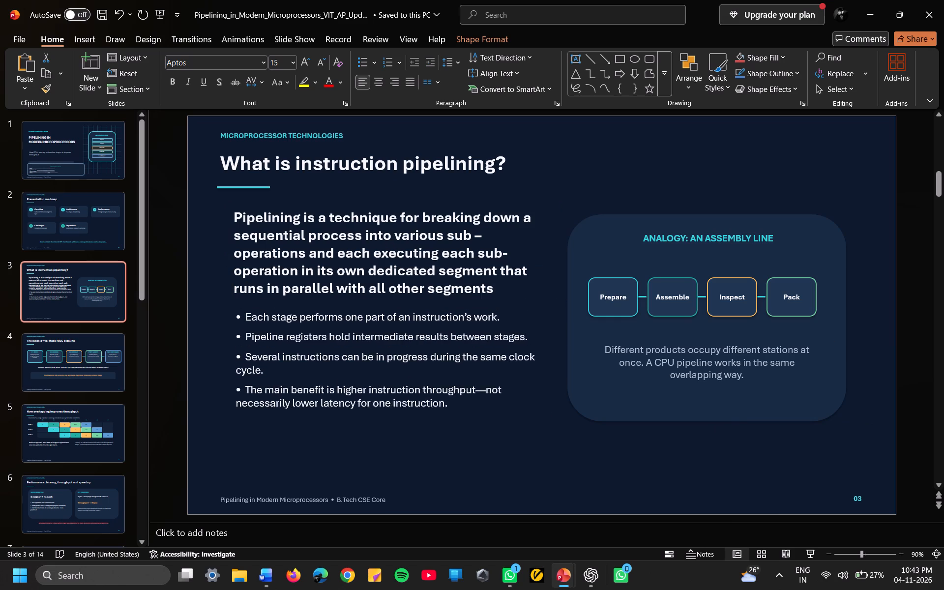
left_click_drag(481, 428, 478, 435)
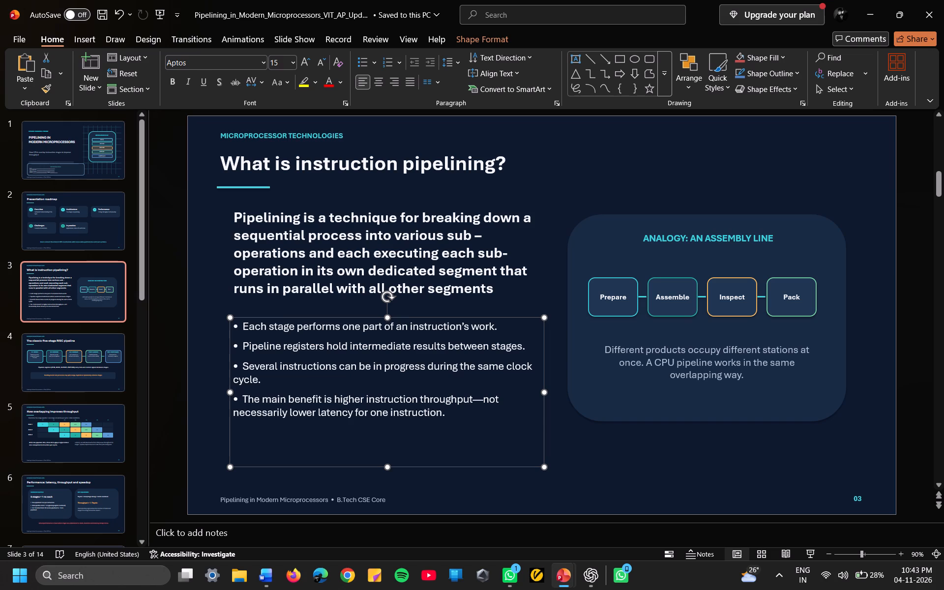
Retitle slide 2 in capitals as "PRESENTATION ROADMAP", followed by a line break.
left_click(112, 363)
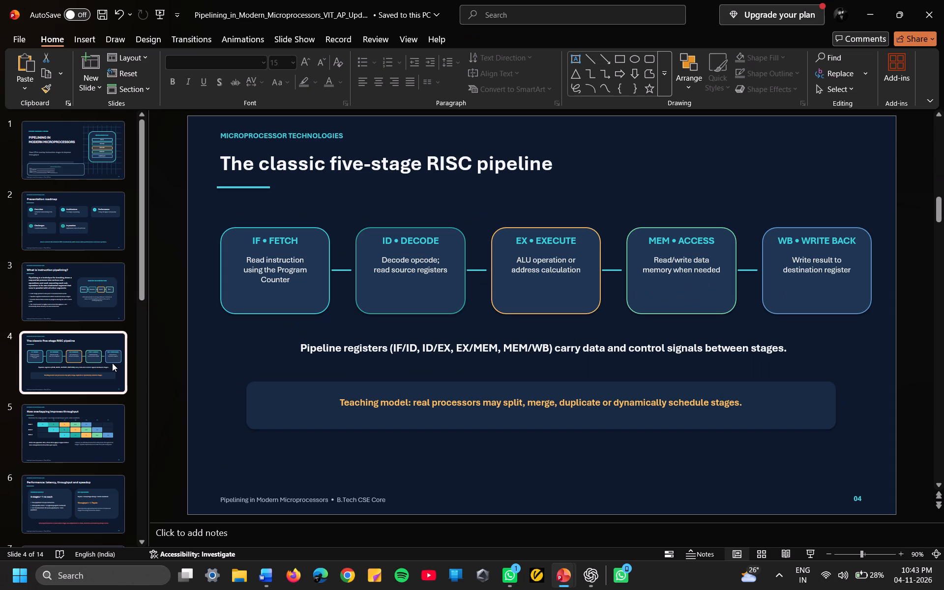
left_click(92, 213)
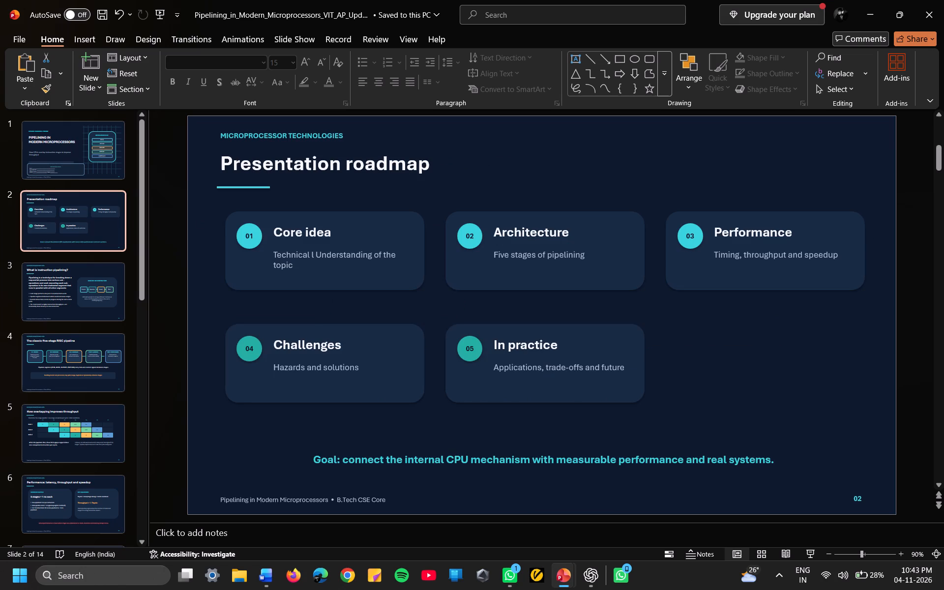
left_click(430, 165)
key("BackSpace")
key("BackSpace")
key("BackSpace")
key("BackSpace")
key("BackSpace")
key("BackSpace")
key("BackSpace")
key("BackSpace")
key("BackSpace")
key("BackSpace")
key("BackSpace")
key("BackSpace")
key("BackSpace")
key("BackSpace")
key("BackSpace")
key("BackSpace")
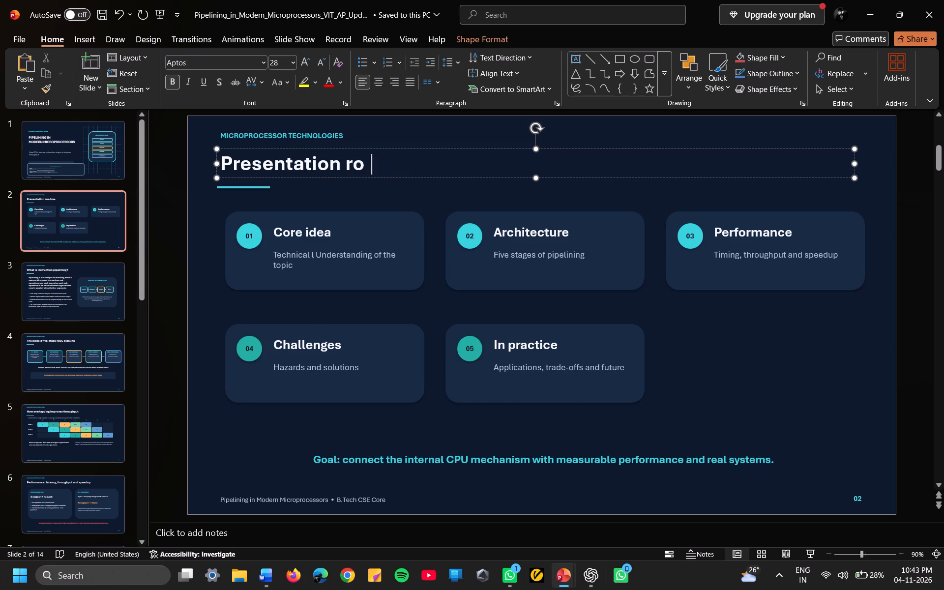
key("BackSpace")
key("BackSpace")
key("BackSpace")
key("BackSpace")
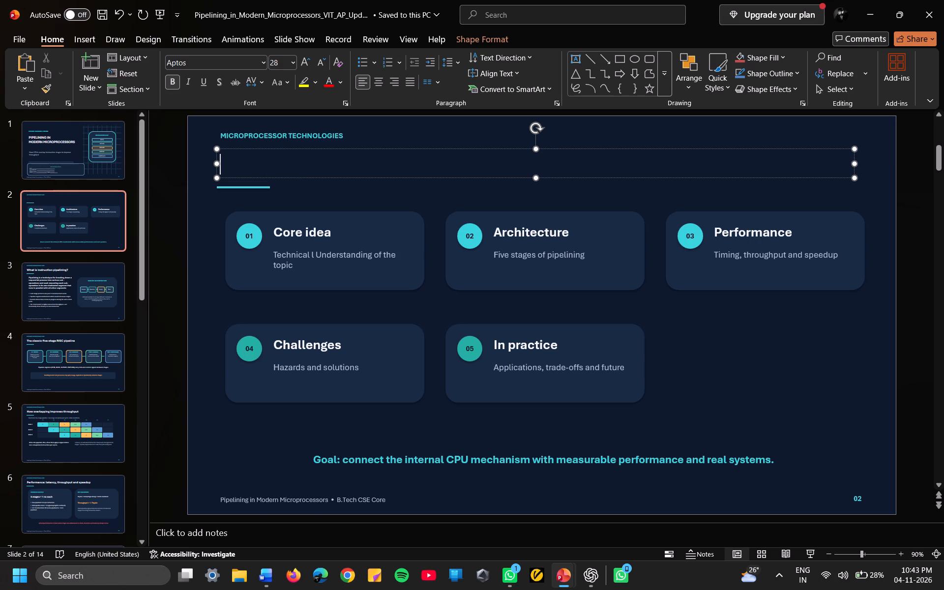
key("r")
key("BackSpace")
type("PRESENT")
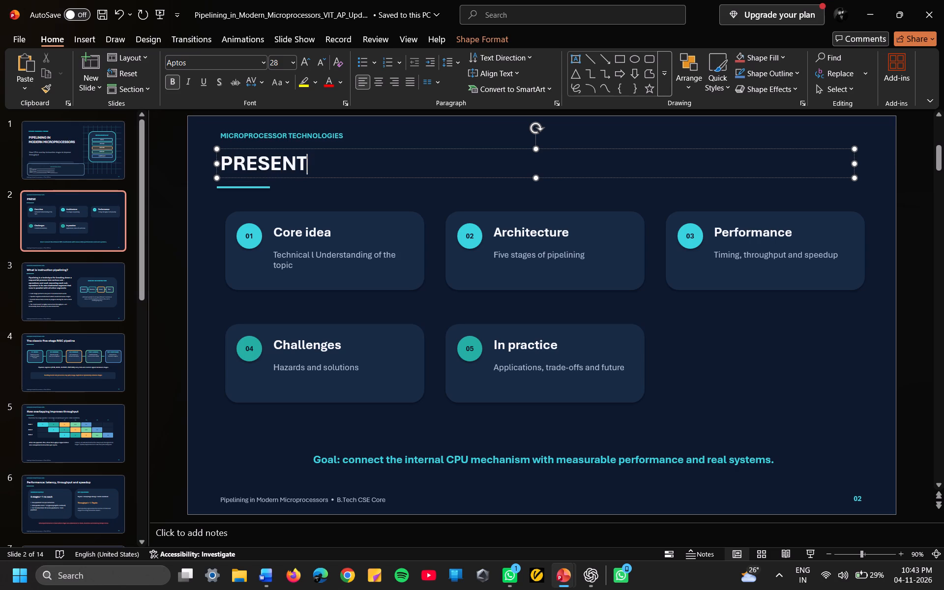
type("ATION ROADMAP")
key("Return")
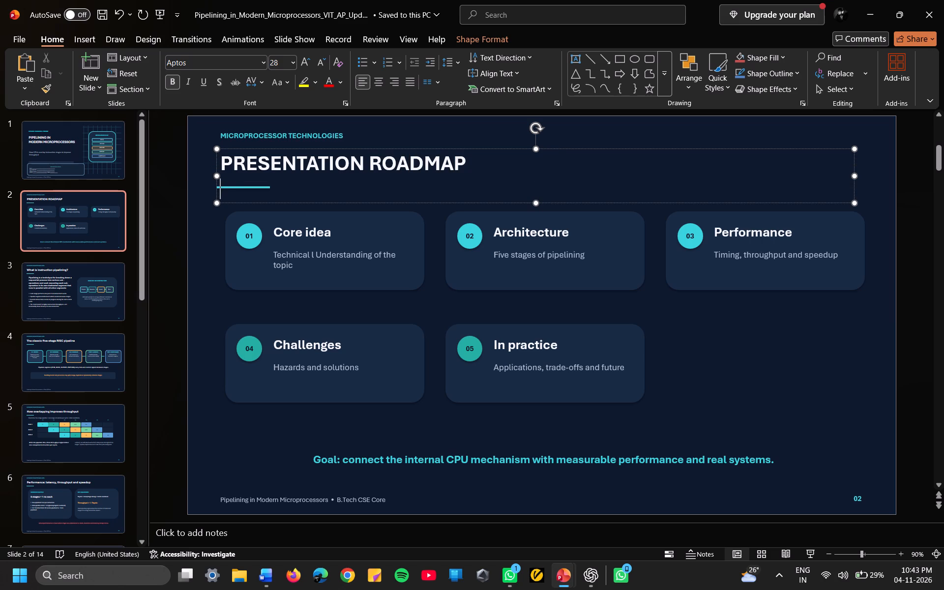
From slide 4's IF • FETCH description, switch to Word's Open dialog and open the mod 6.1 PDF in Google Chrome.
left_click(101, 302)
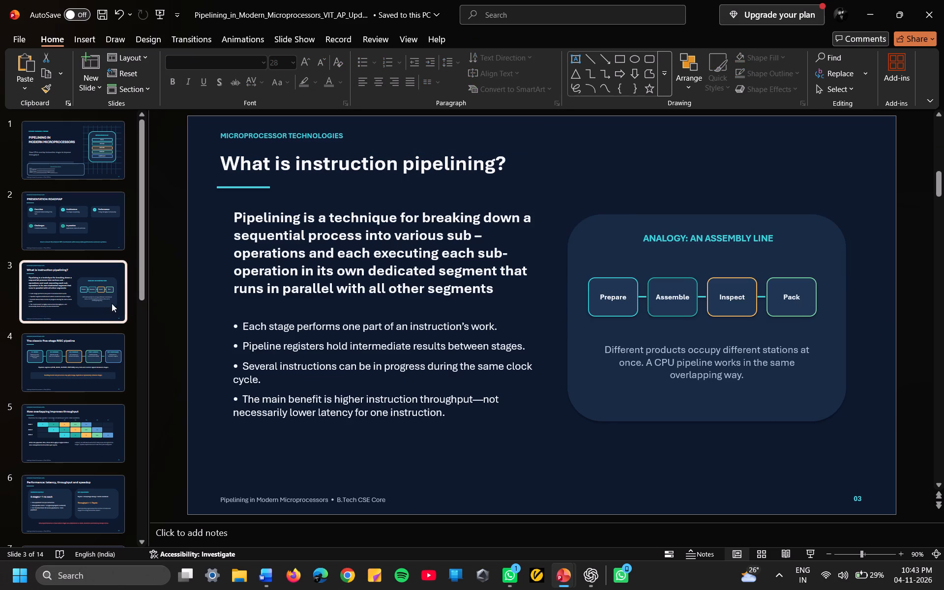
left_click(76, 363)
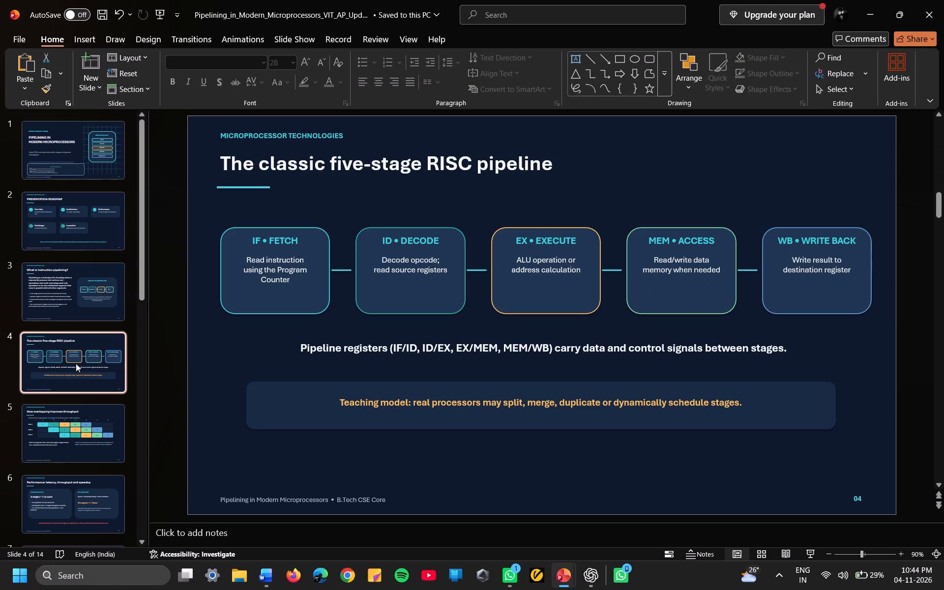
left_click(294, 279)
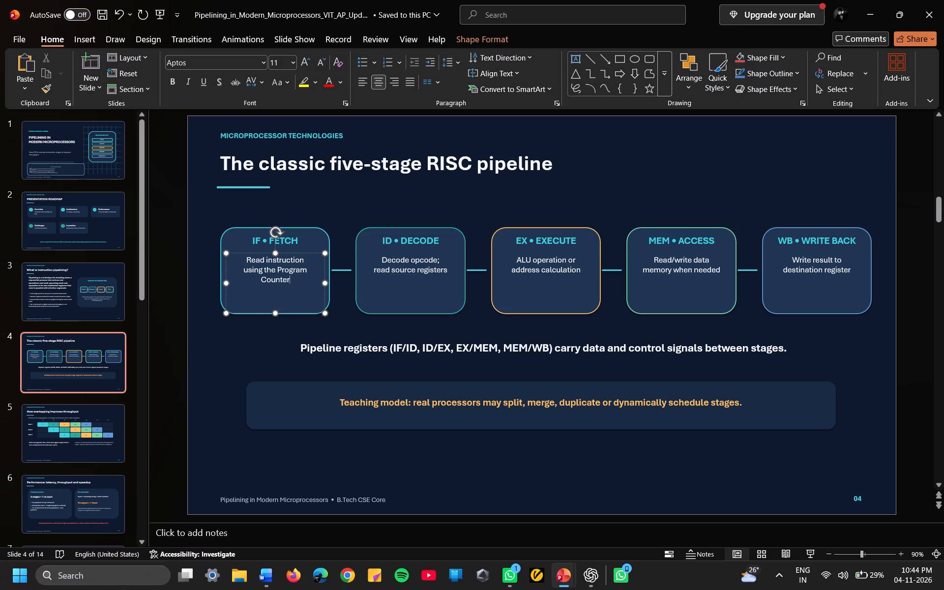
left_click(269, 503)
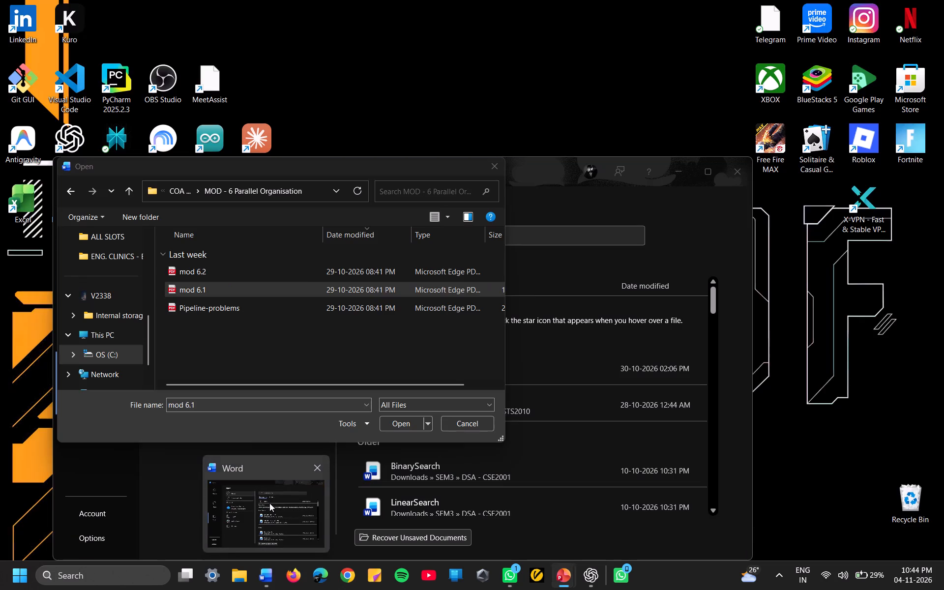
left_click(240, 285)
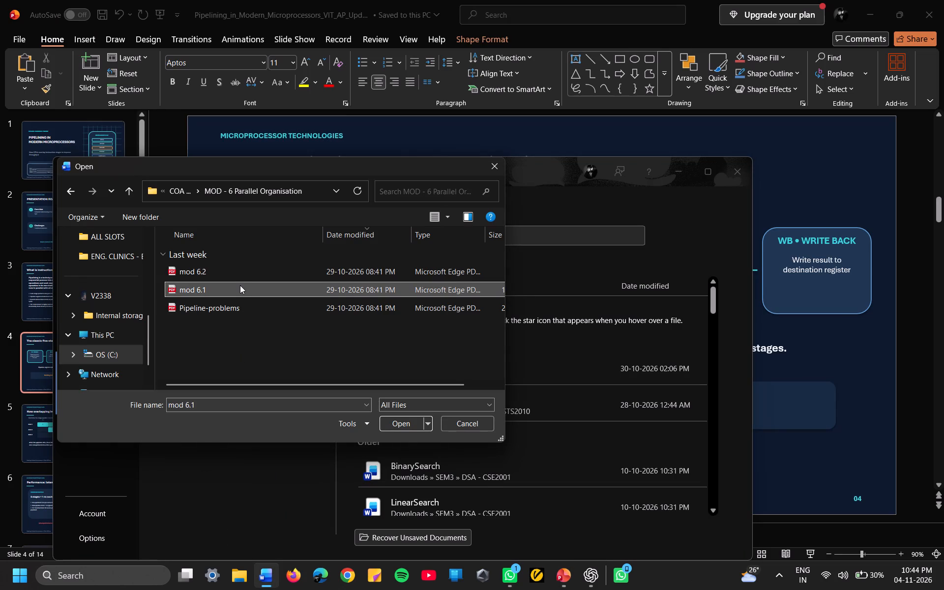
right_click(240, 285)
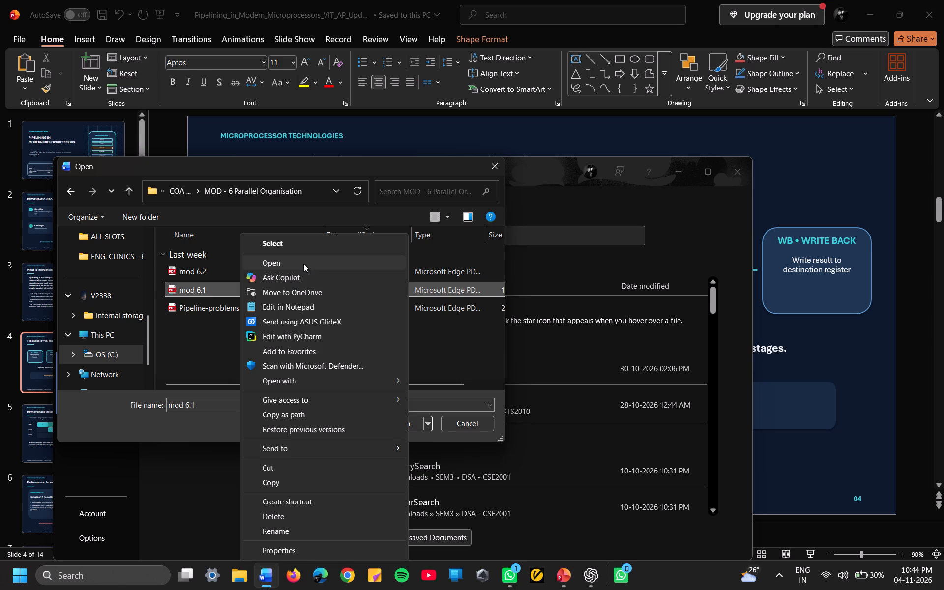
left_click(439, 397)
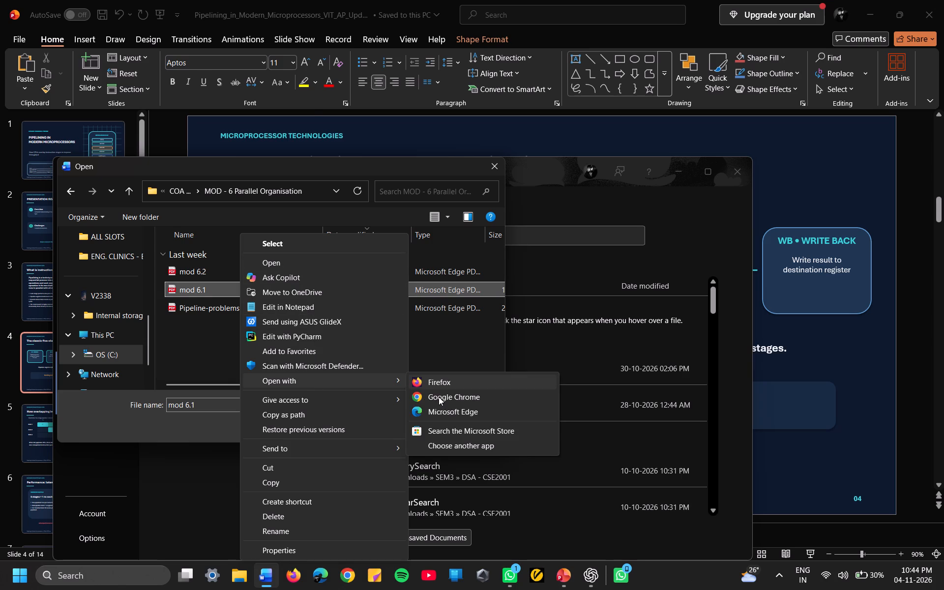
Copy "CPU reads instructions from the address in the memory whose value is present in the program counter." from the PDF's 5 Stage Pipelining page.
scroll(260, 308, "down", 2)
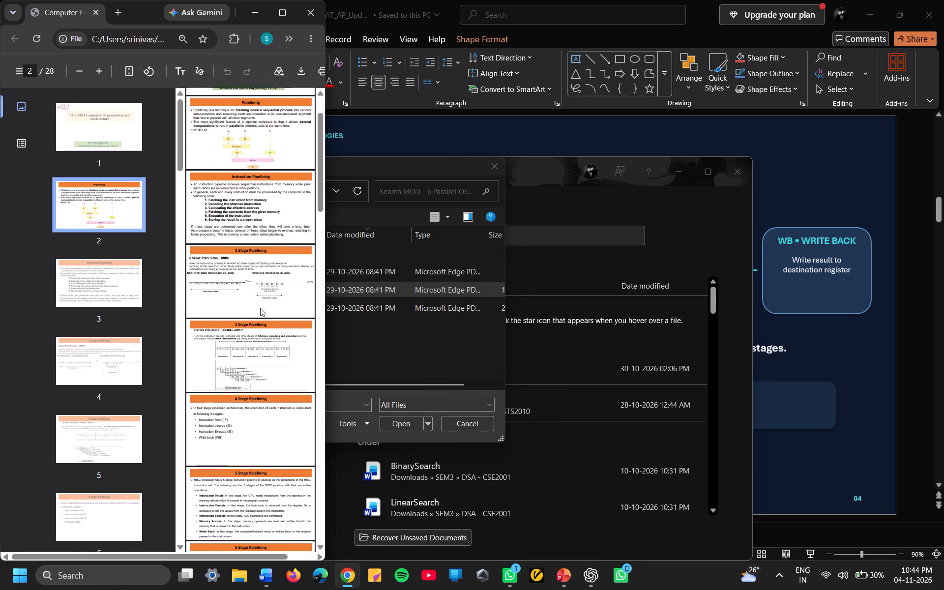
scroll(260, 308, "down", 2)
left_click(289, 4)
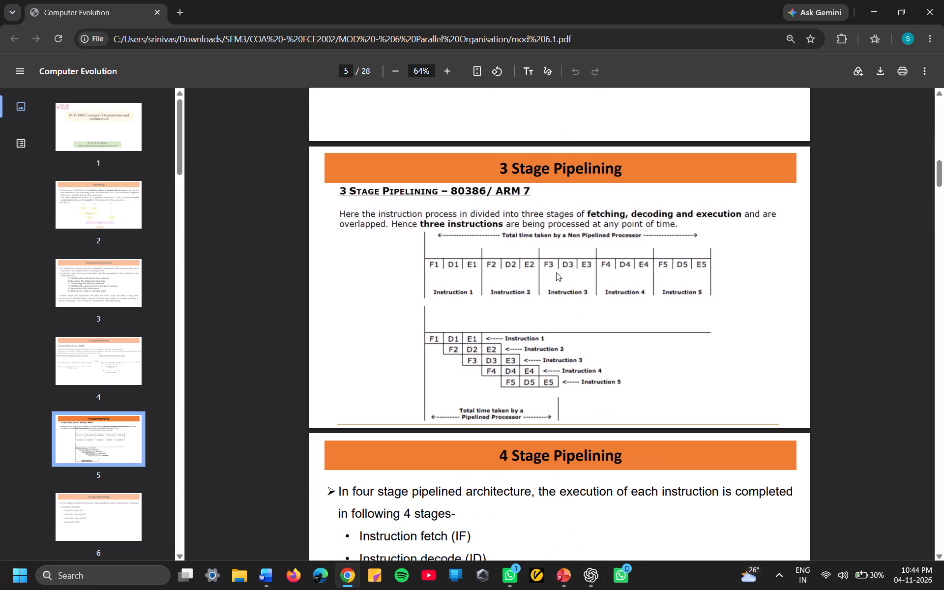
right_click(556, 272)
scroll(556, 272, "down", 2)
left_click(417, 332)
scroll(417, 332, "down", 2)
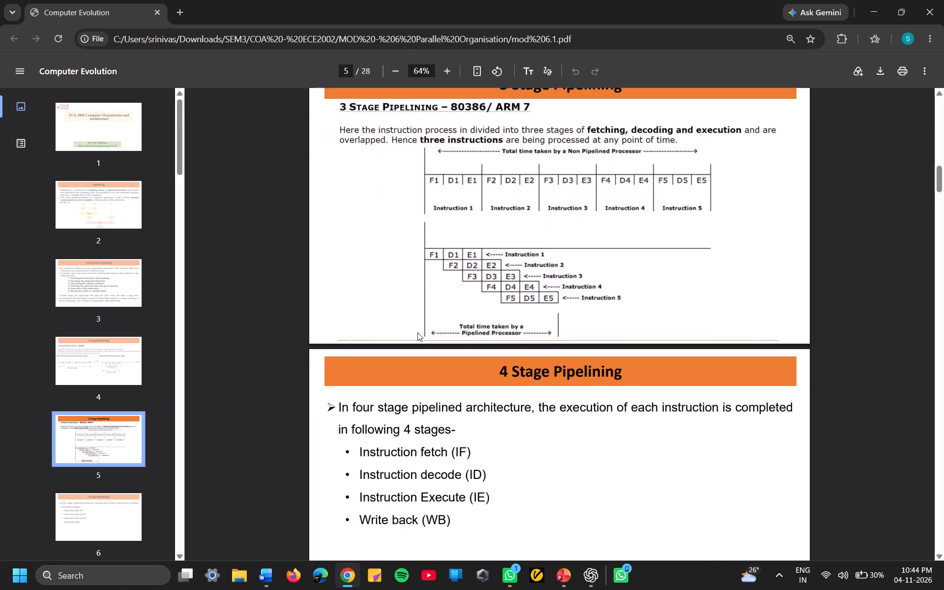
scroll(417, 332, "down", 7)
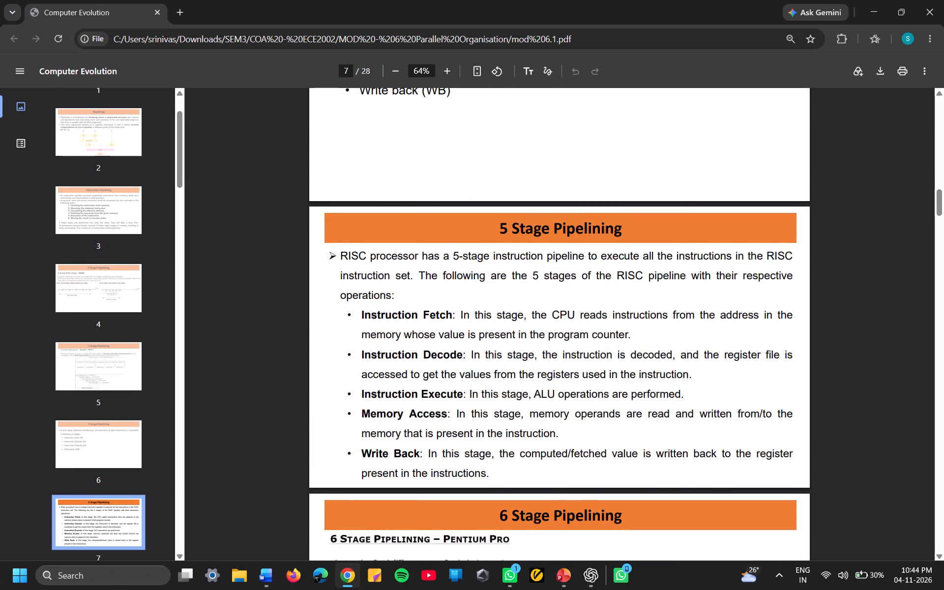
left_click_drag(551, 312, 641, 337)
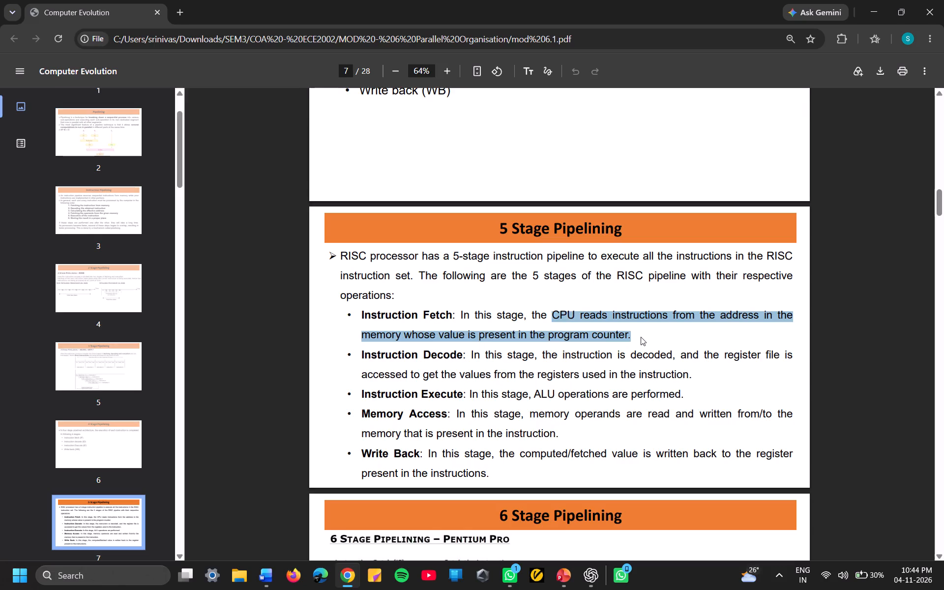
key("ctrl+c")
Switch to Word, dismiss its Open dialog and close Word.
key("alt+Tab")
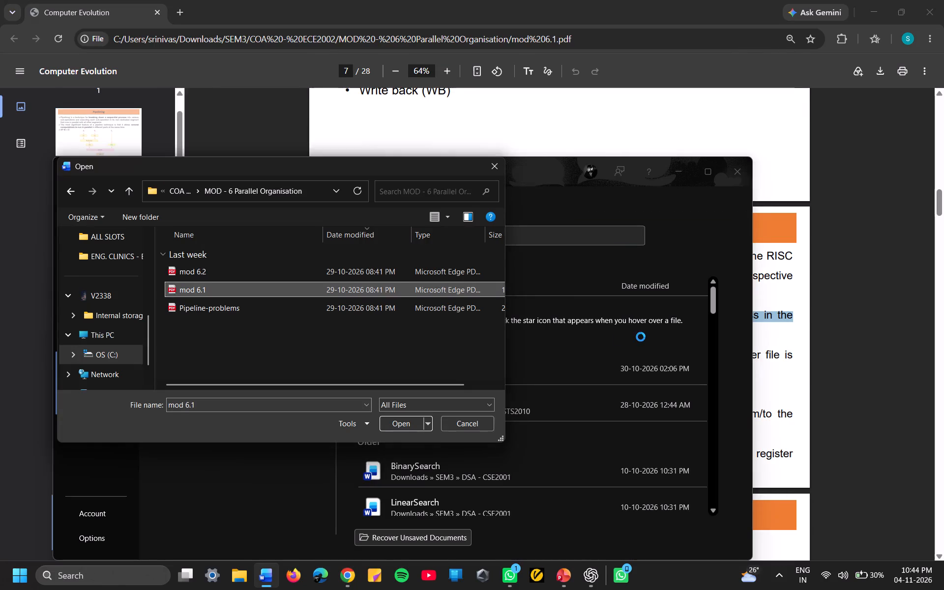
left_click(488, 166)
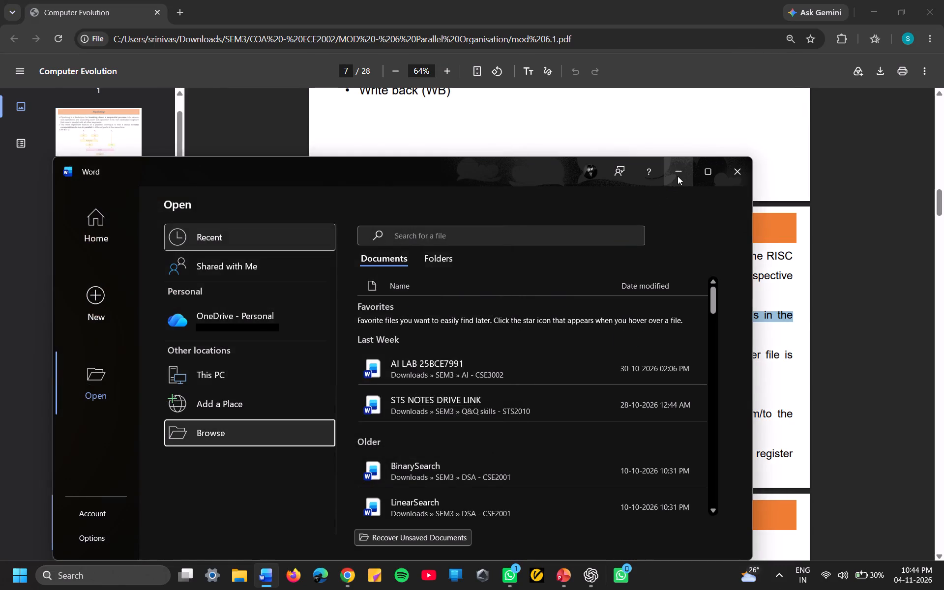
left_click(678, 176)
key("alt+Tab")
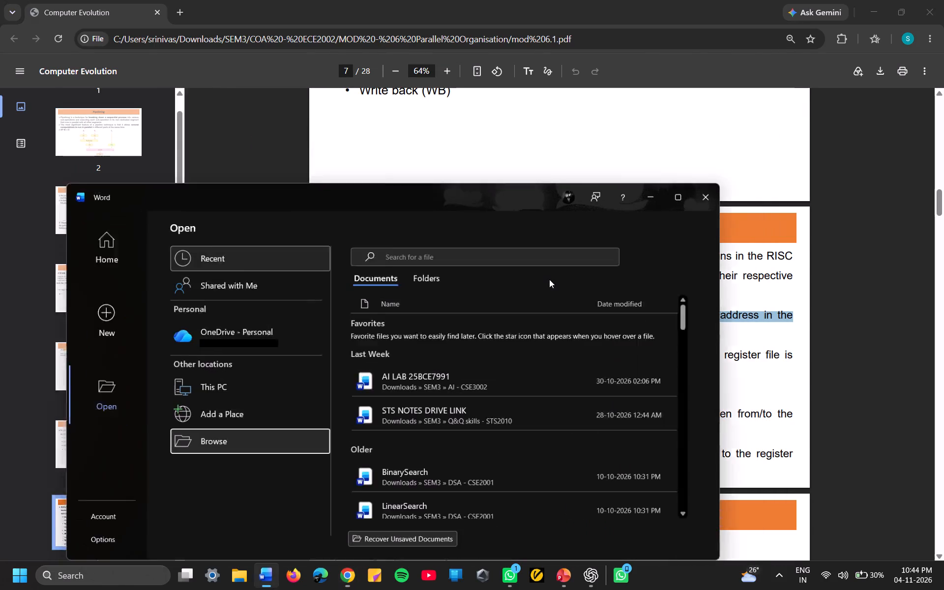
left_click(722, 180)
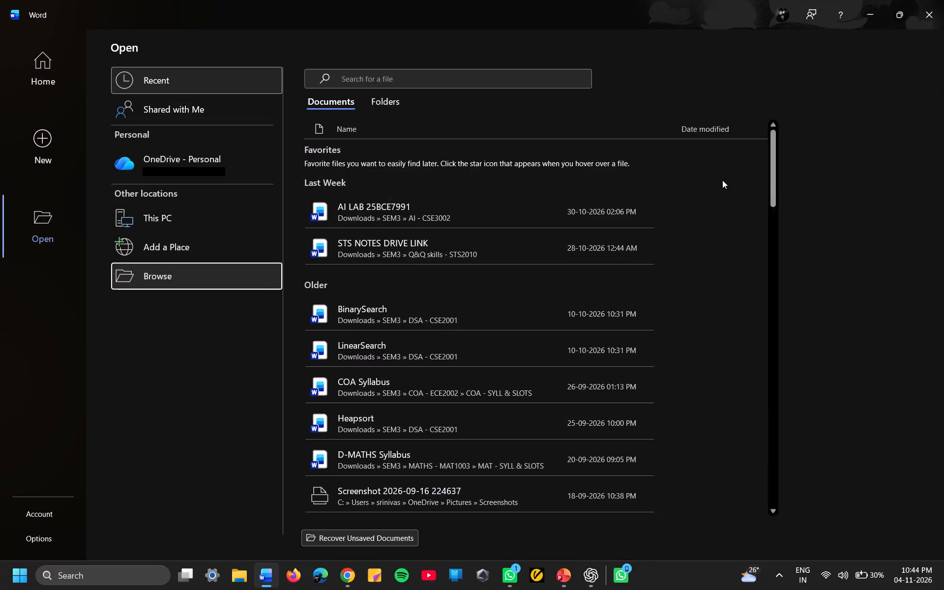
left_click(920, 20)
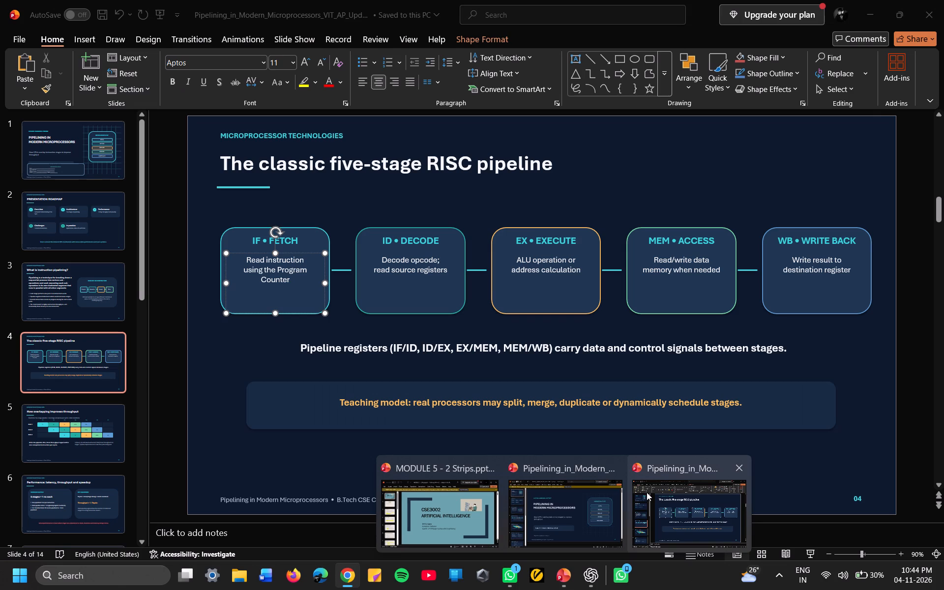
Switch to the PowerPoint presentation and replace the IF • FETCH description on slide 4 with the copied program counter sentence.
left_click(647, 492)
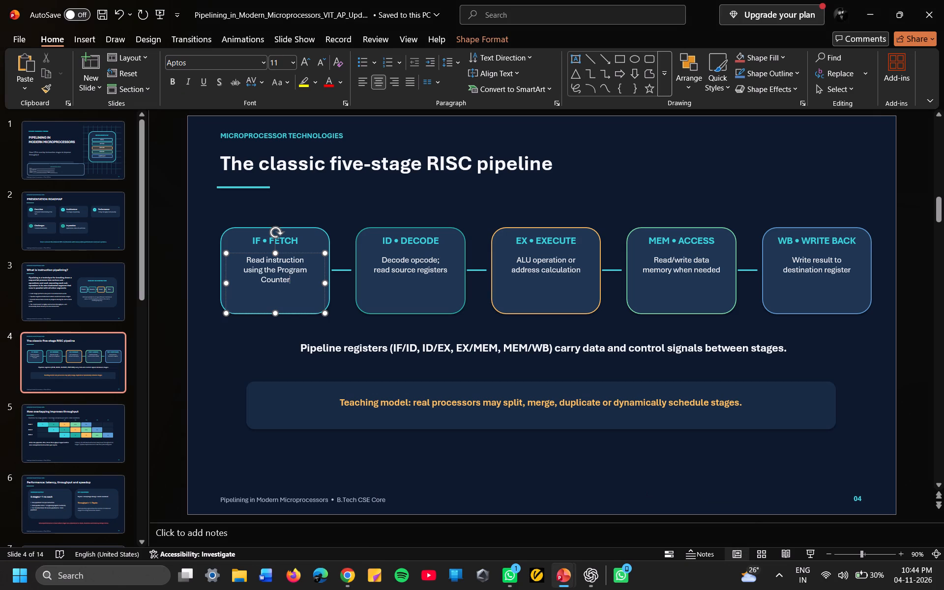
left_click_drag(294, 279, 258, 263)
key("BackSpace")
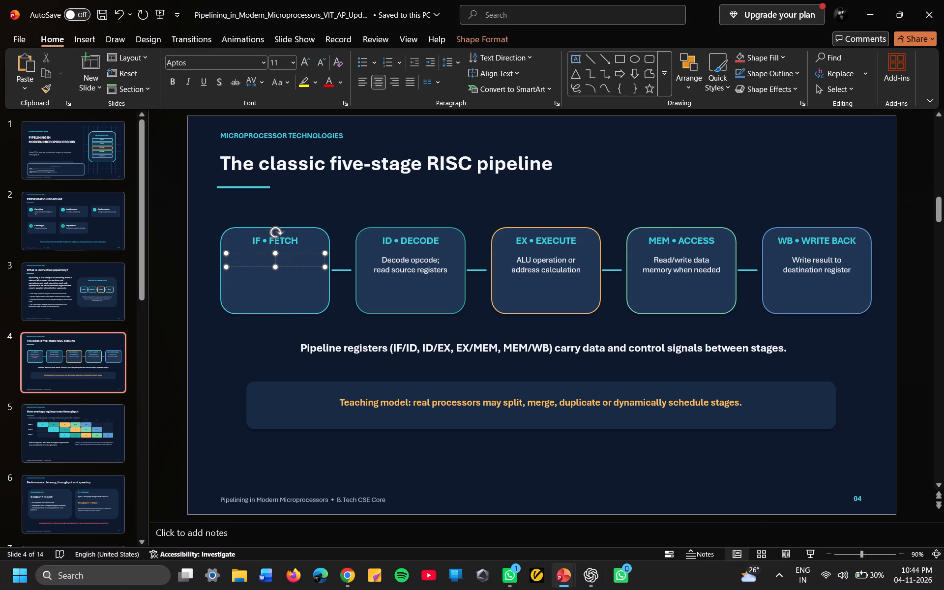
key("ctrl+v")
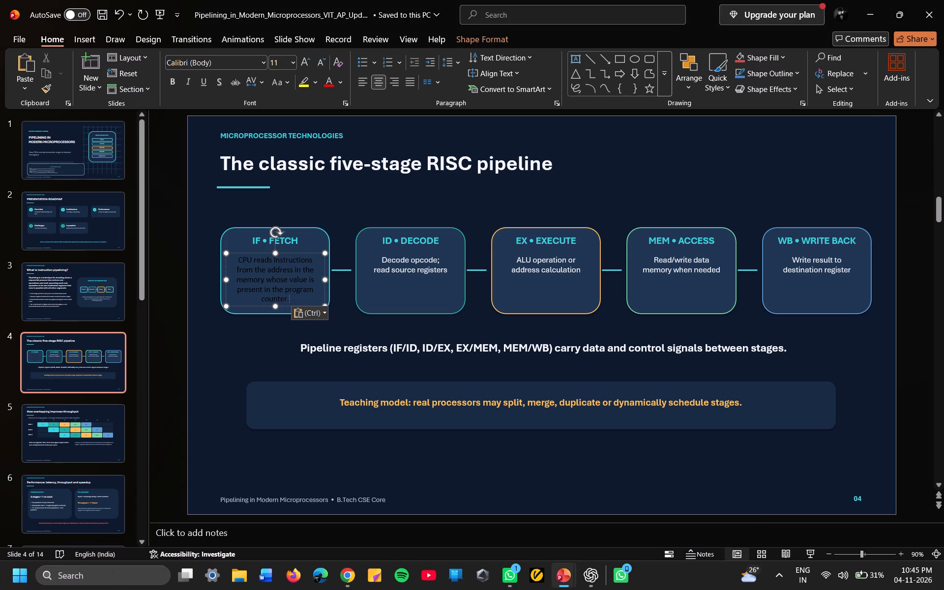
Change the font colour of slide 4's IF • FETCH description to white.
left_click(289, 298)
left_click_drag(289, 298, 240, 261)
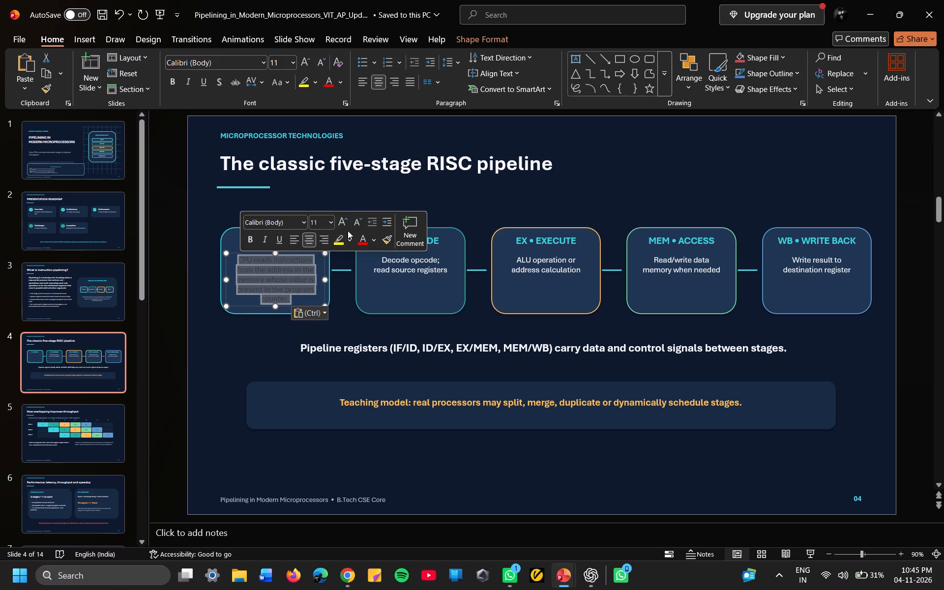
left_click(374, 239)
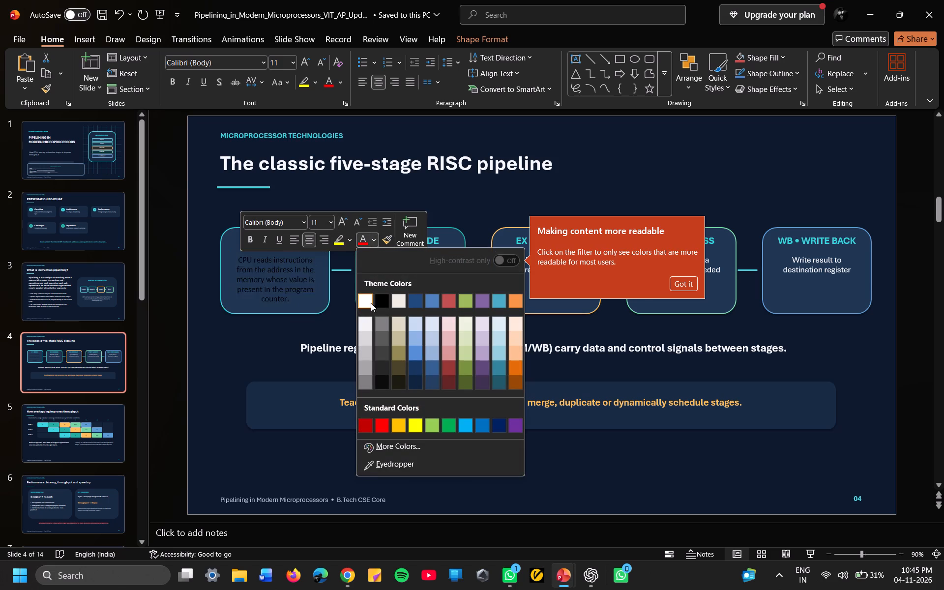
left_click(366, 301)
left_click(298, 296)
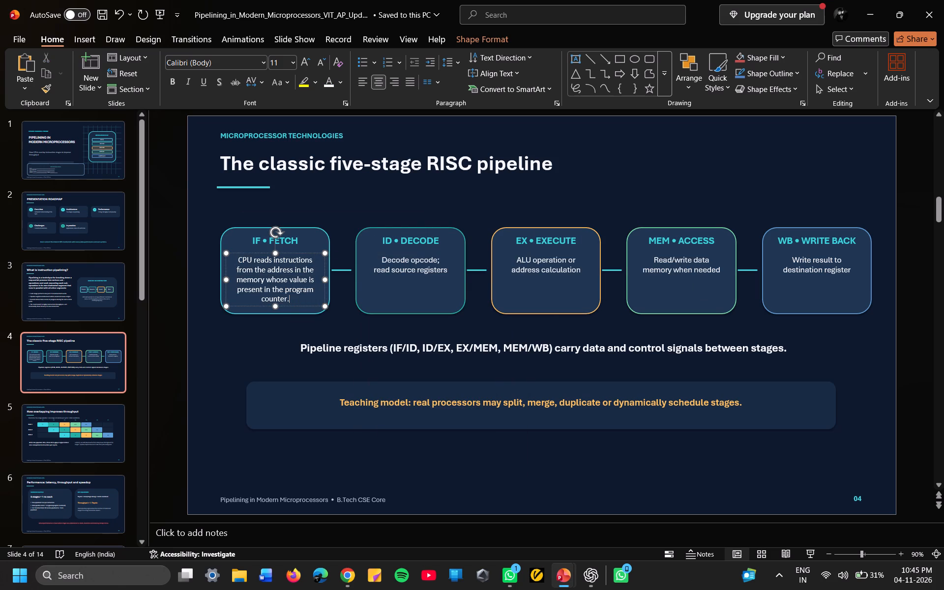
Switch to the PDF in Google Chrome, copy the Instruction Decode text from "instruction is decoded" to "used in the instruction.", and return to PowerPoint.
key("alt+Tab")
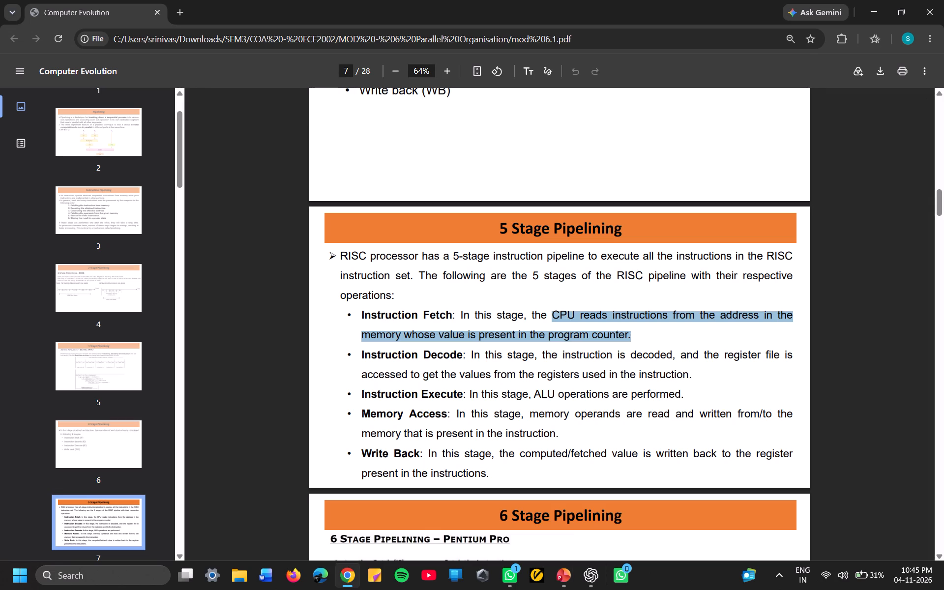
left_click_drag(562, 354, 702, 381)
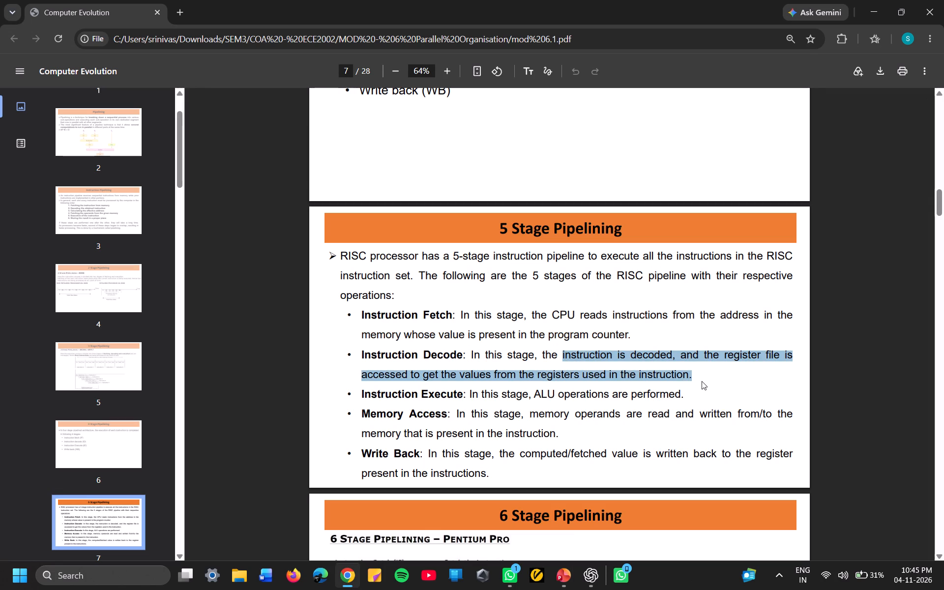
key("ctrl+c")
key("alt+Tab")
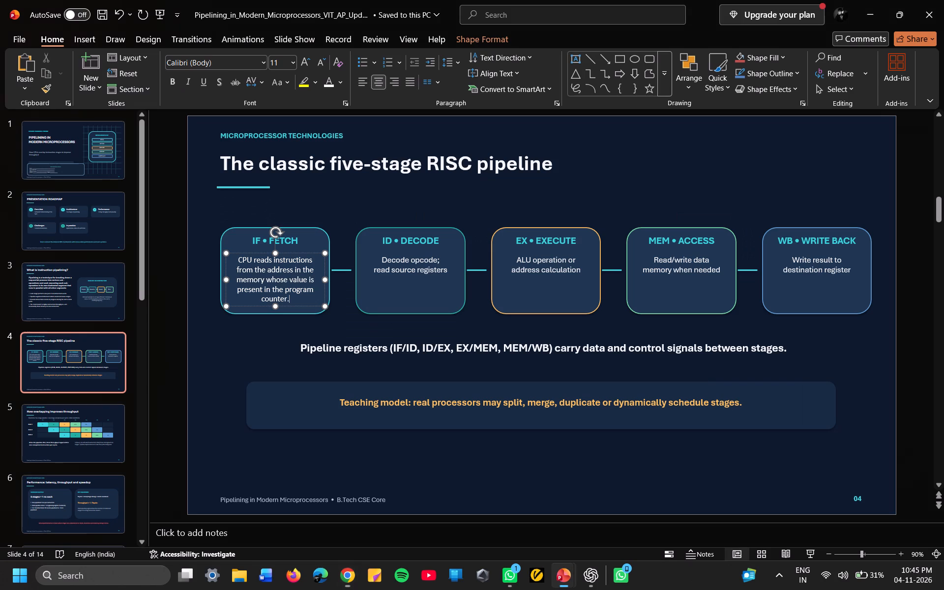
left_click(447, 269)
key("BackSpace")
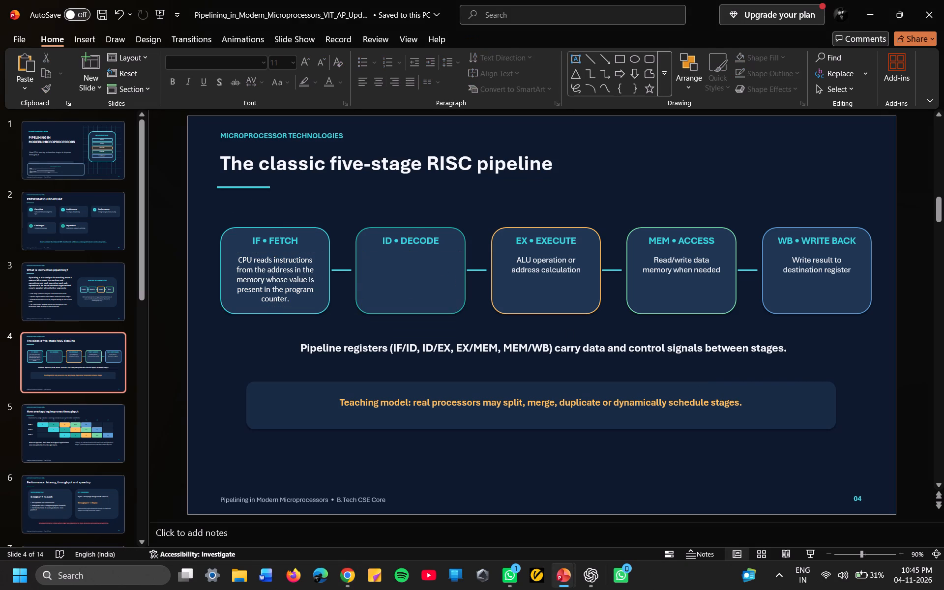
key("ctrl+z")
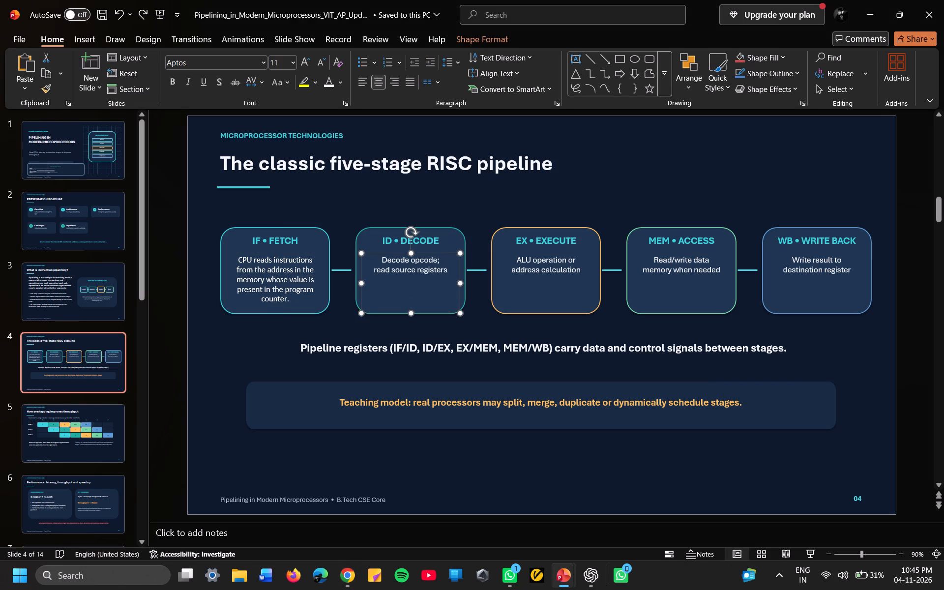
Replace the ID • DECODE description on slide 4 with the copied sentence about decoding and accessing the register file.
left_click(447, 269)
left_click(445, 270)
key("Right")
key("BackSpace")
key("BackSpace")
key("BackSpace")
key("BackSpace")
key("BackSpace")
key("BackSpace")
key("BackSpace")
key("BackSpace")
key("BackSpace")
key("BackSpace")
key("BackSpace")
key("BackSpace")
key("BackSpace")
key("BackSpace")
key("BackSpace")
key("BackSpace")
key("BackSpace")
key("BackSpace")
key("BackSpace")
key("BackSpace")
key("BackSpace")
key("BackSpace")
key("BackSpace")
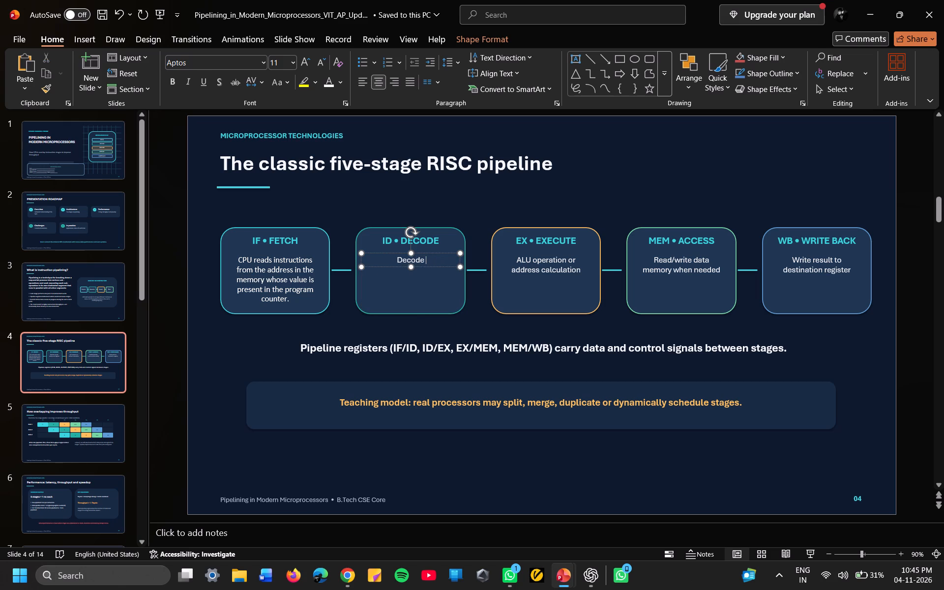
key("BackSpace")
key("BackSpace")
key("BackSpace")
key("BackSpace")
key("BackSpace")
key("ctrl+v")
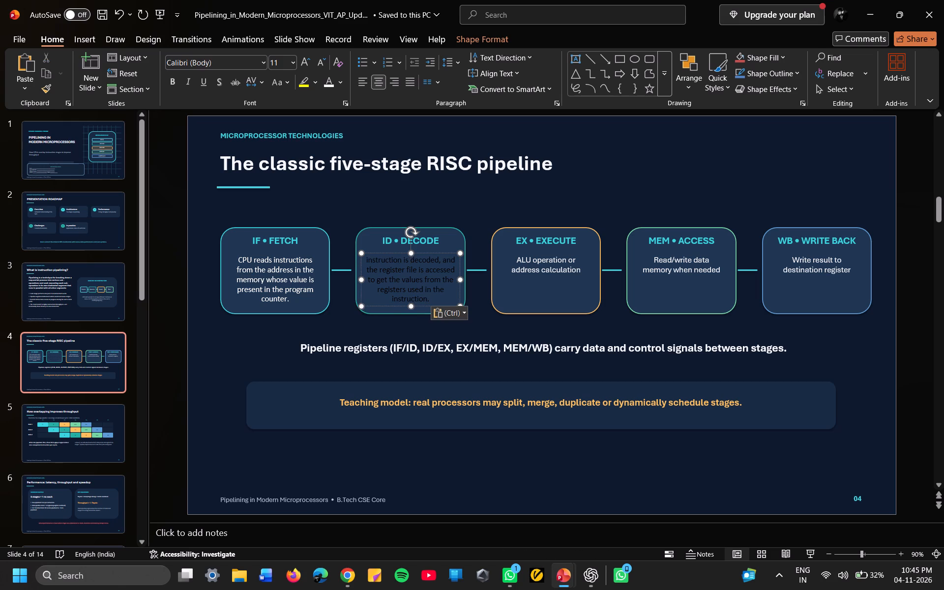
Format the ID • DECODE description with font size 12 and white text.
left_click_drag(433, 298, 377, 273)
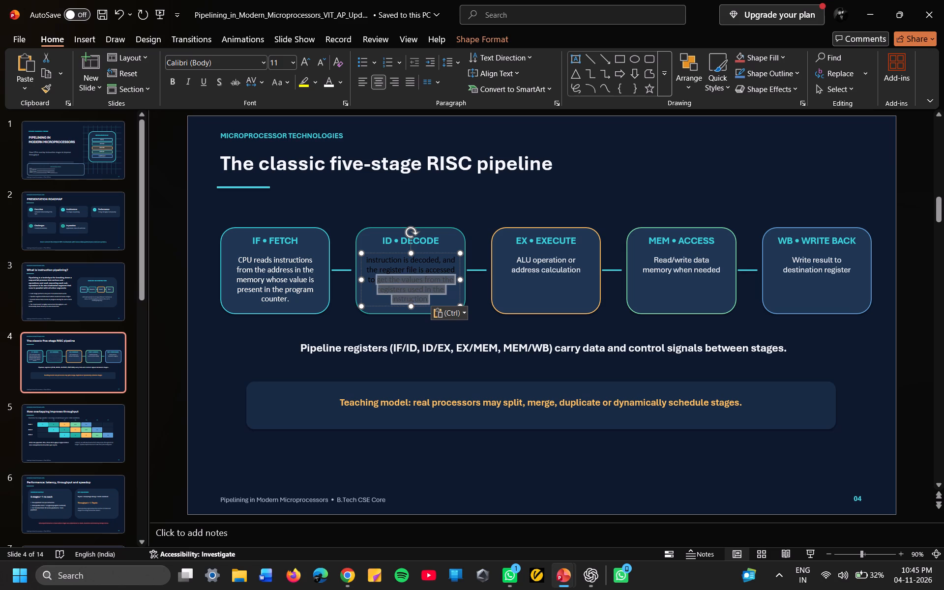
left_click_drag(377, 273, 363, 258)
left_click(450, 219)
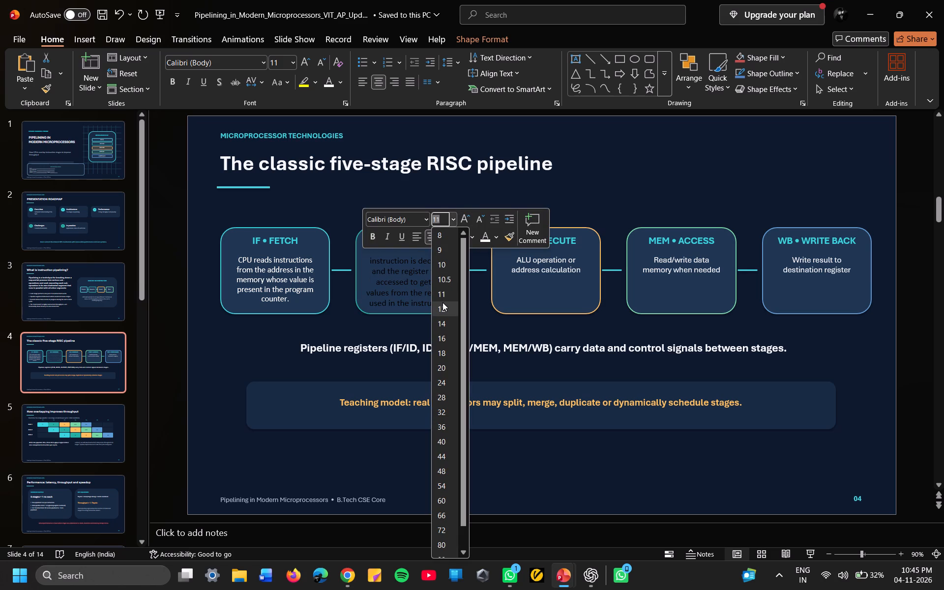
left_click(442, 302)
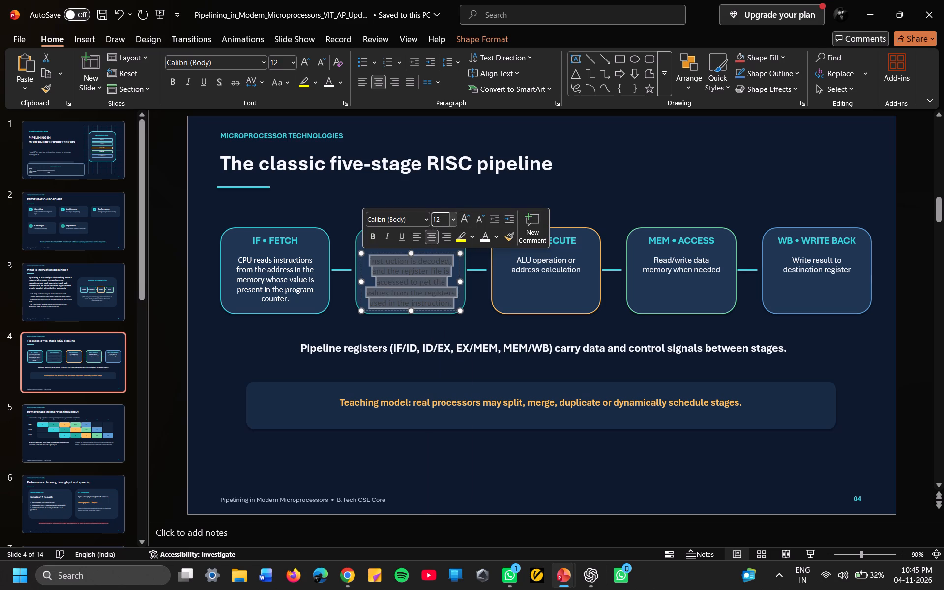
left_click(495, 239)
left_click(482, 293)
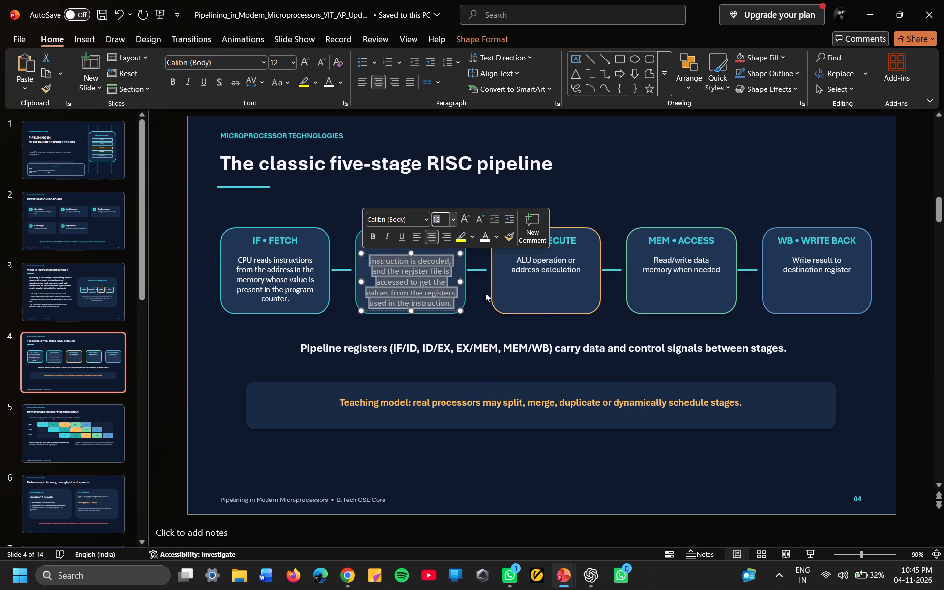
left_click(528, 290)
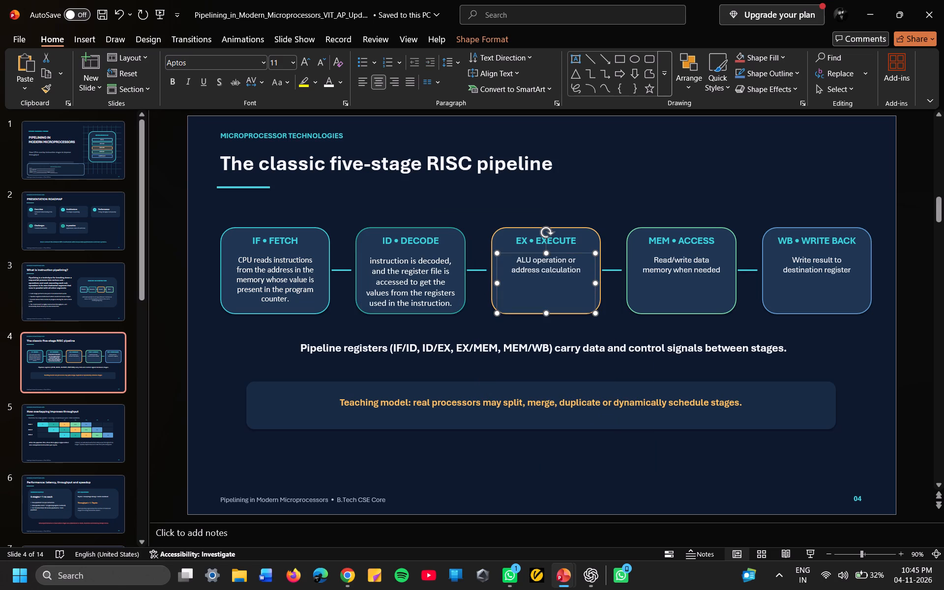
Switch to the PDF in Google Chrome, copy "ALU operations are performed." from Instruction Execute, and return to PowerPoint.
key("alt+Tab")
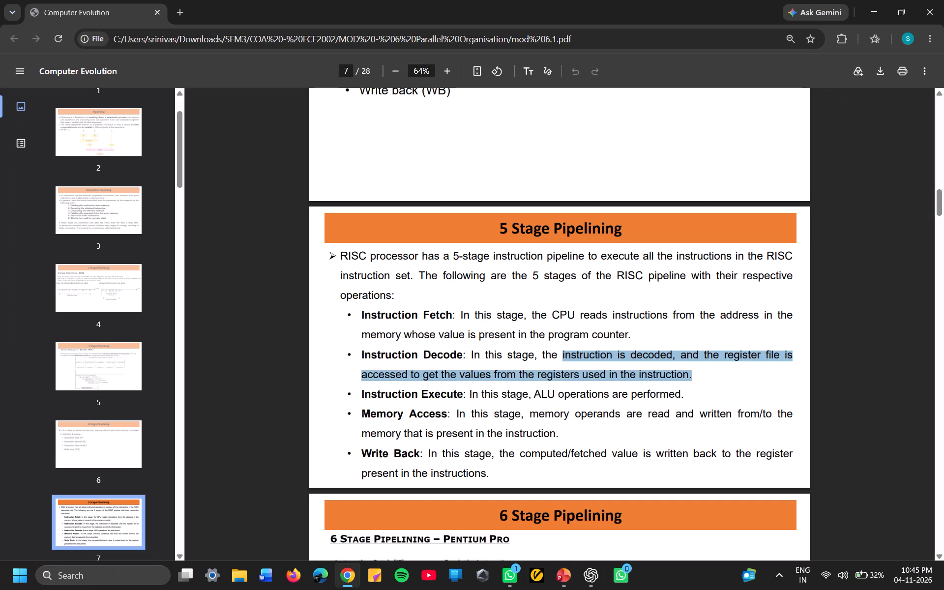
left_click_drag(533, 392, 574, 398)
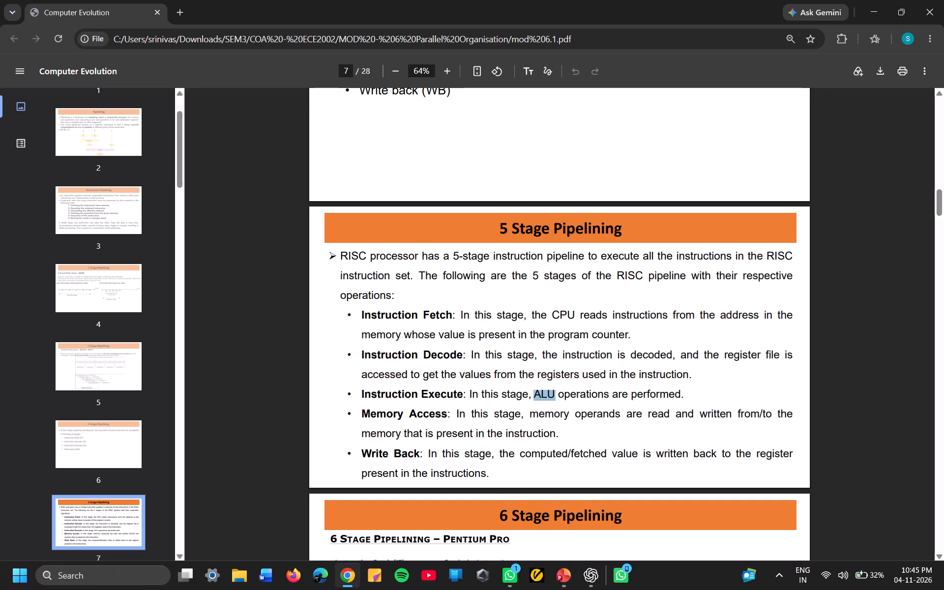
left_click_drag(574, 398, 684, 395)
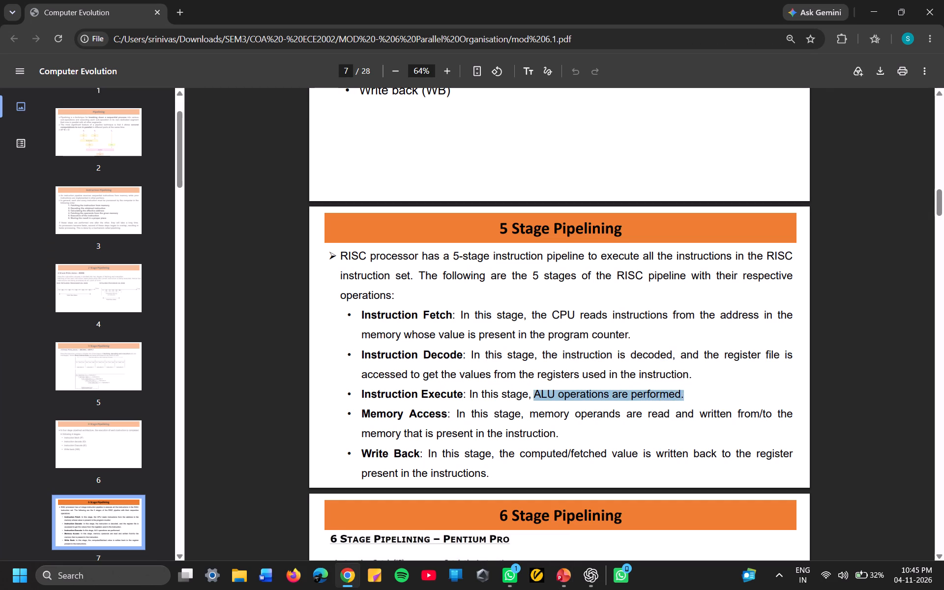
key("ctrl+c")
key("alt+Tab")
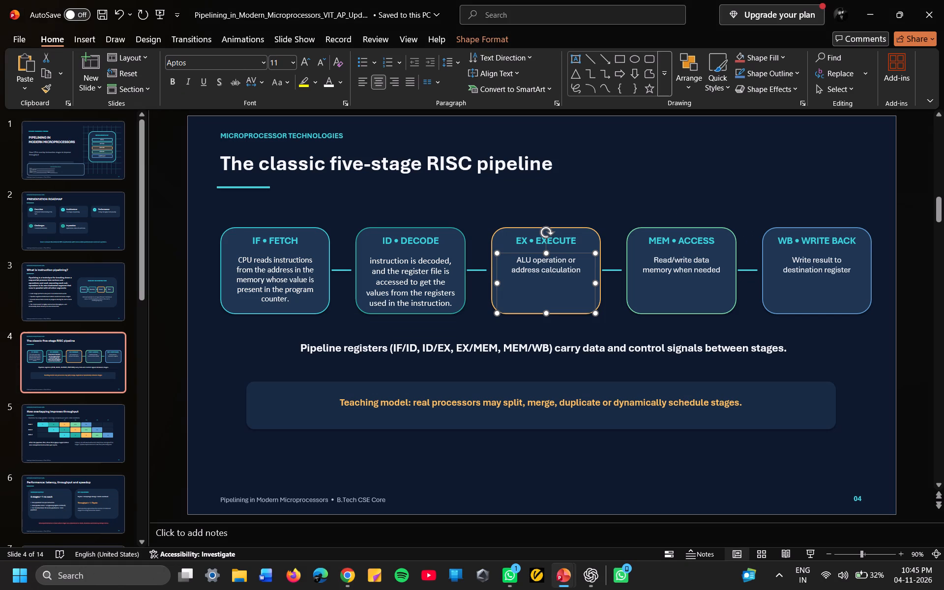
Reword the EX • EXECUTE description on slide 4 as "ALU operation are performed".
left_click(580, 271)
key("BackSpace")
key("BackSpace")
key("BackSpace")
key("BackSpace")
key("BackSpace")
key("BackSpace")
key("BackSpace")
key("BackSpace")
key("BackSpace")
key("BackSpace")
key("BackSpace")
key("BackSpace")
key("BackSpace")
key("BackSpace")
key("BackSpace")
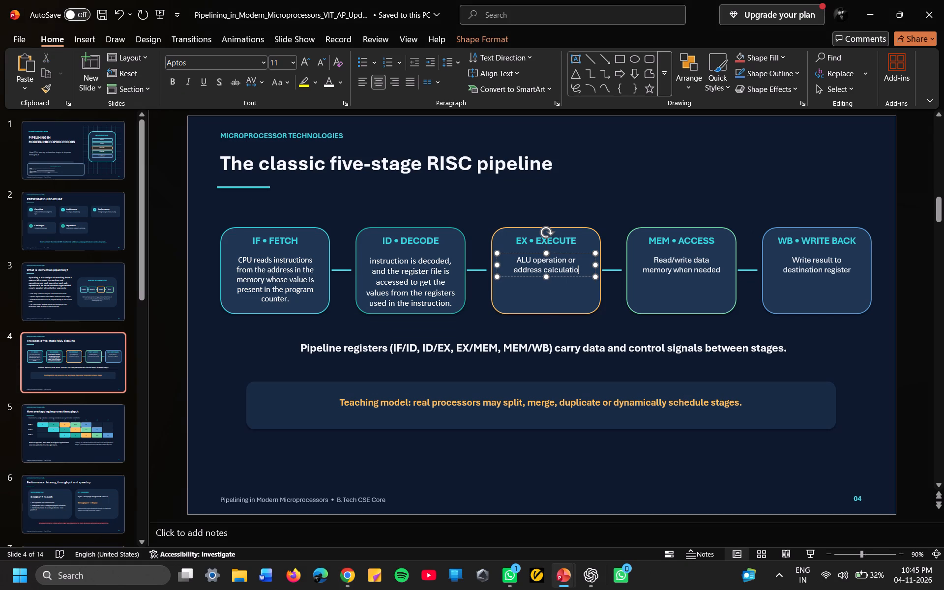
key("BackSpace")
key("BackSpace")
key("BackSpace")
key("BackSpace")
key("BackSpace")
key("BackSpace")
key("BackSpace")
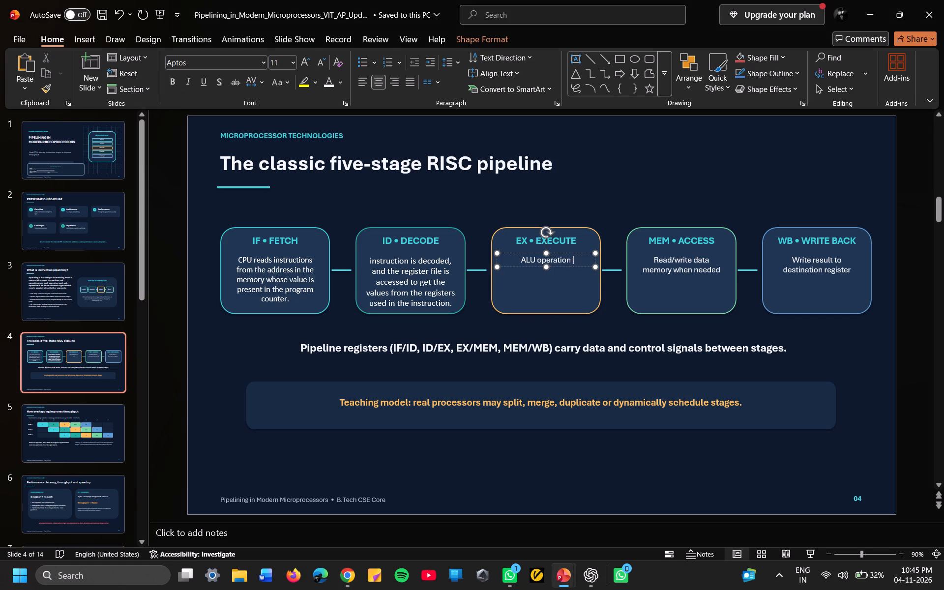
type("s arre")
key("BackSpace")
key("BackSpace")
key("BackSpace")
key("BackSpace")
key("BackSpace")
key("BackSpace")
type("are")
key("space")
type("performed")
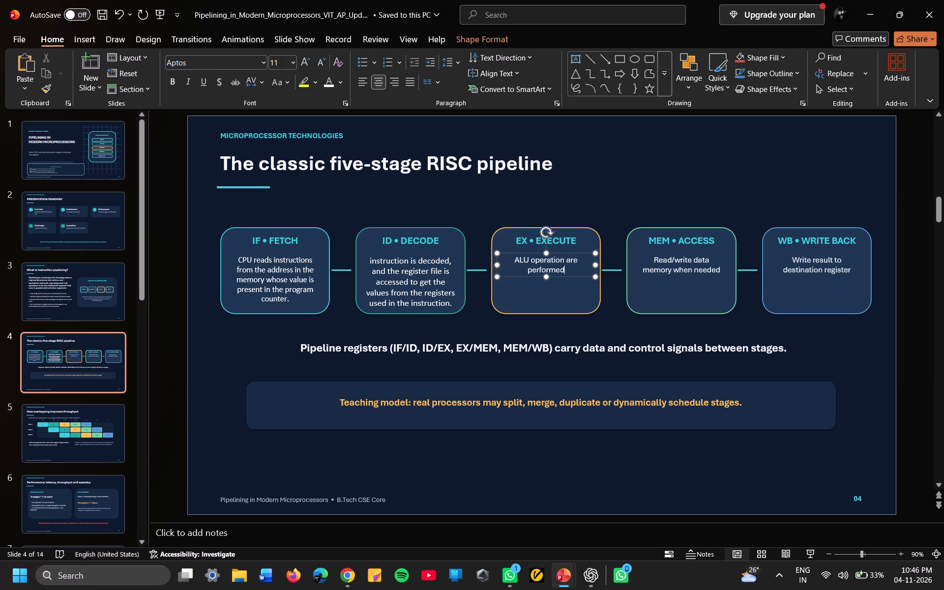
Switch to the PDF in Google Chrome, copy "memory operands are read and written from/to the memory that is present in the instruction.", and return to PowerPoint.
key("alt+Tab")
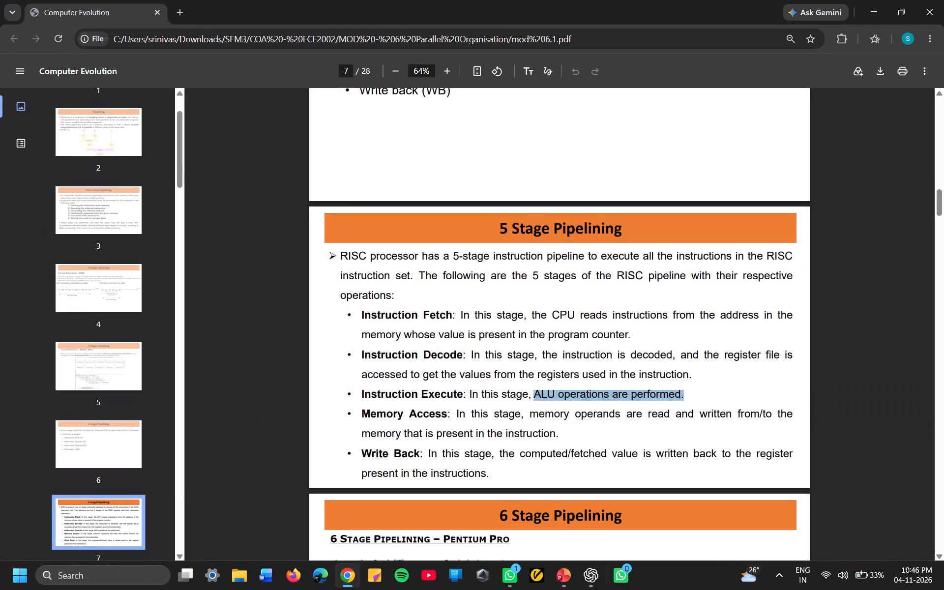
left_click_drag(531, 414, 569, 435)
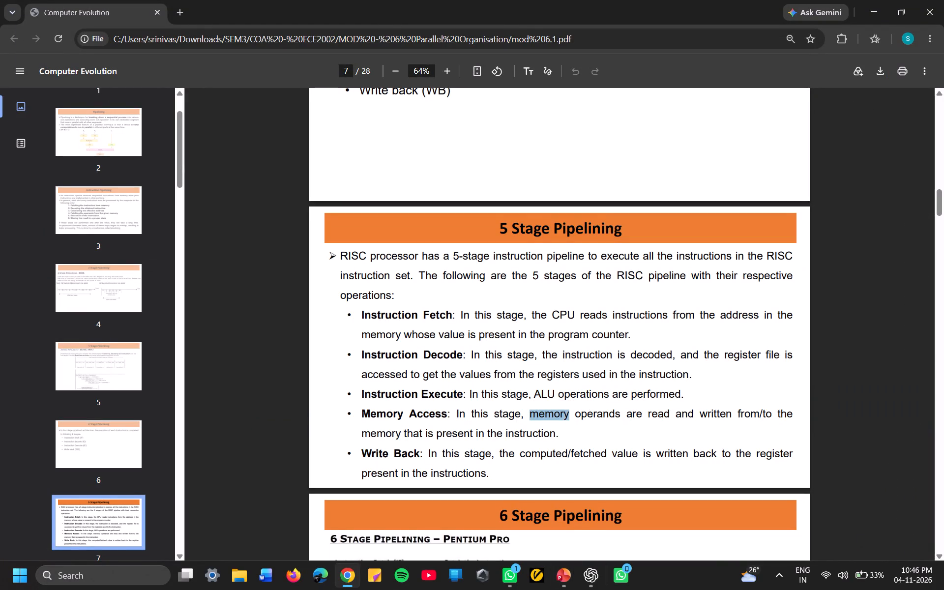
left_click_drag(569, 435, 560, 436)
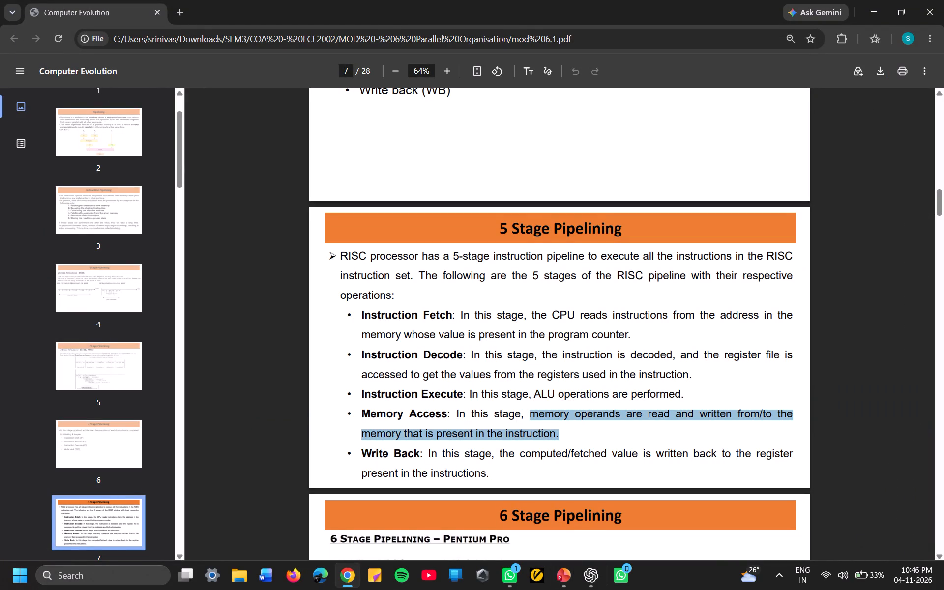
key("ctrl+c")
key("alt+Tab")
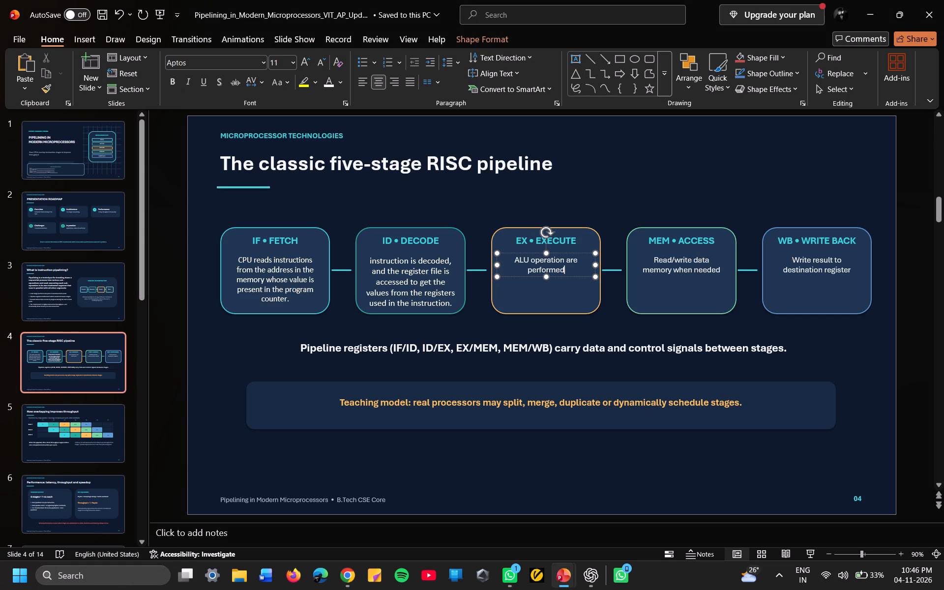
Replace the MEM • ACCESS description on slide 4 with the copied memory operands sentence.
left_click(720, 269)
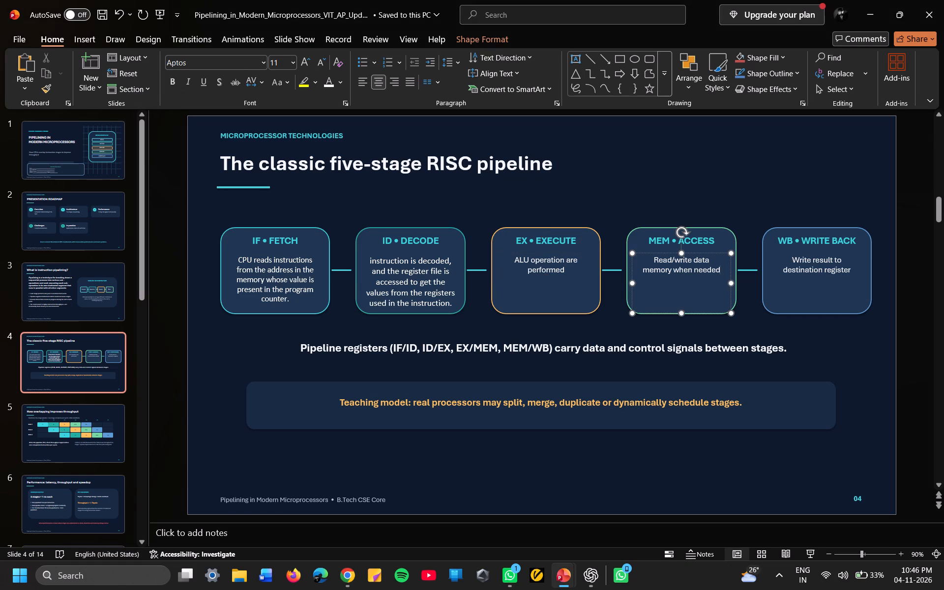
key("BackSpace")
key("BackSpace")
key("BackSpace")
key("BackSpace")
key("BackSpace")
key("BackSpace")
key("BackSpace")
key("BackSpace")
key("BackSpace")
key("BackSpace")
key("BackSpace")
key("BackSpace")
key("BackSpace")
key("BackSpace")
key("BackSpace")
key("BackSpace")
key("BackSpace")
key("BackSpace")
key("BackSpace")
key("BackSpace")
key("BackSpace")
key("BackSpace")
key("BackSpace")
key("BackSpace")
key("BackSpace")
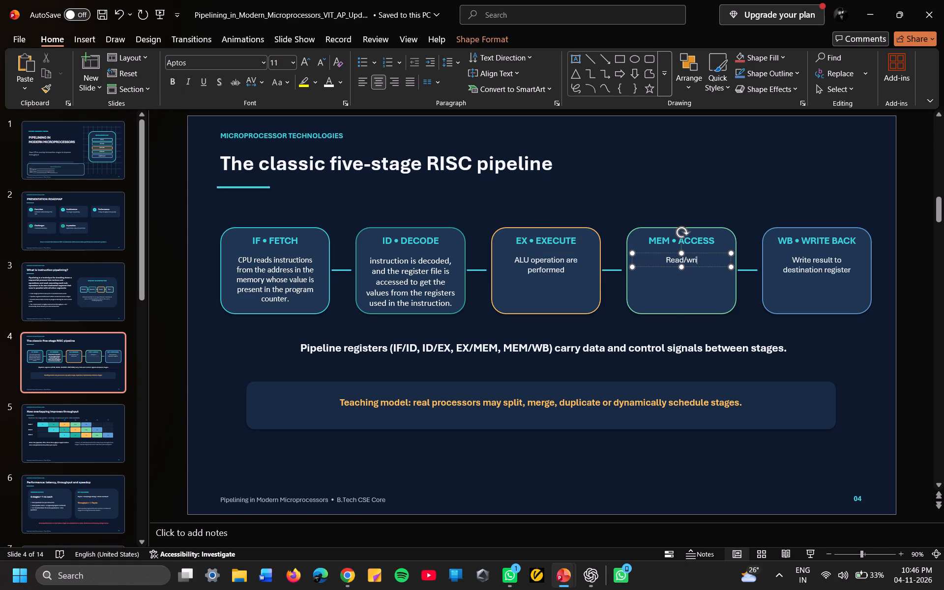
key("BackSpace")
key("BackSpace")
key("BackSpace")
key("BackSpace")
key("ctrl+v")
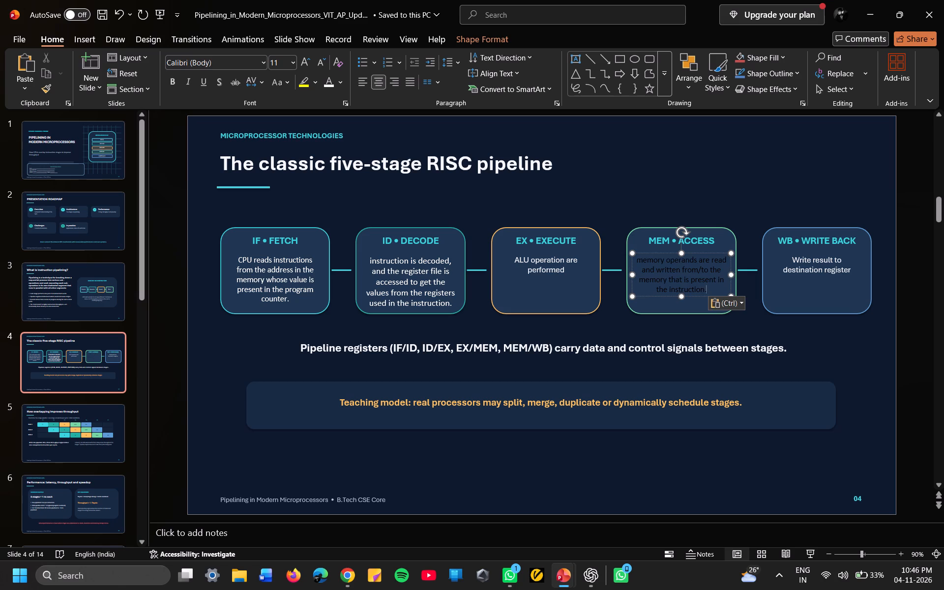
Set the font size of the MEM • ACCESS description to 12.
left_click(710, 286)
left_click_drag(703, 291, 641, 259)
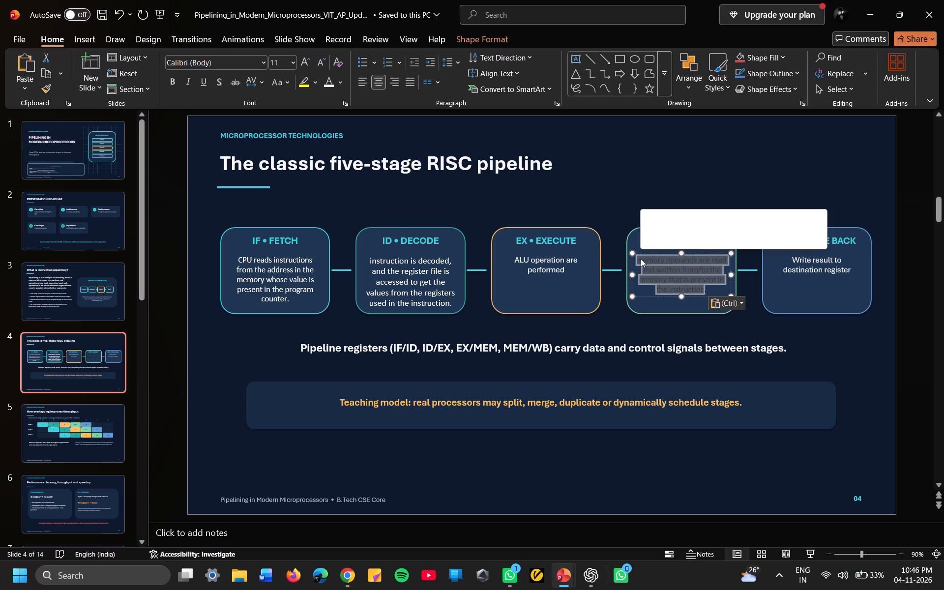
left_click(732, 223)
left_click(725, 309)
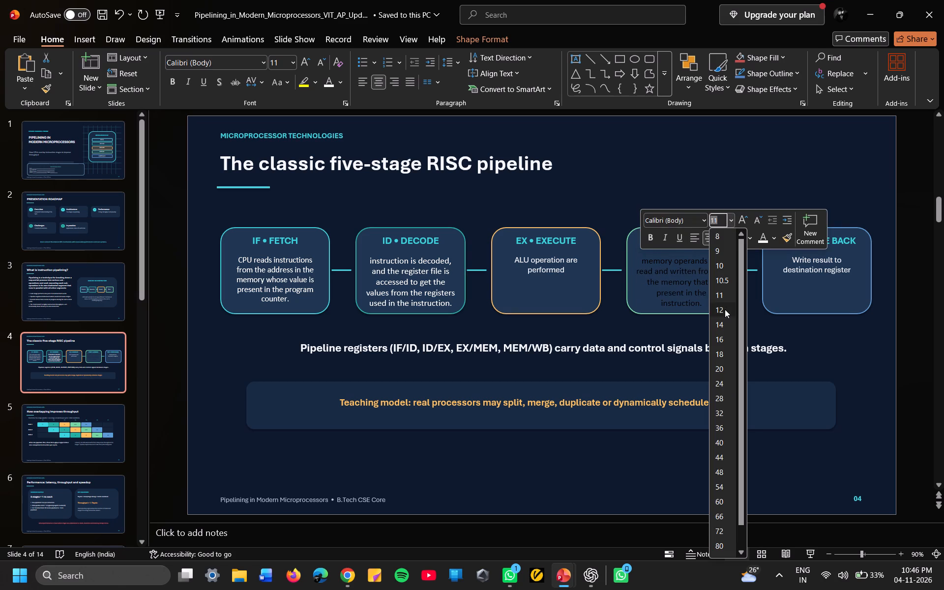
Set the text colour of the MEM • ACCESS description on slide 4 to white.
left_click(770, 241)
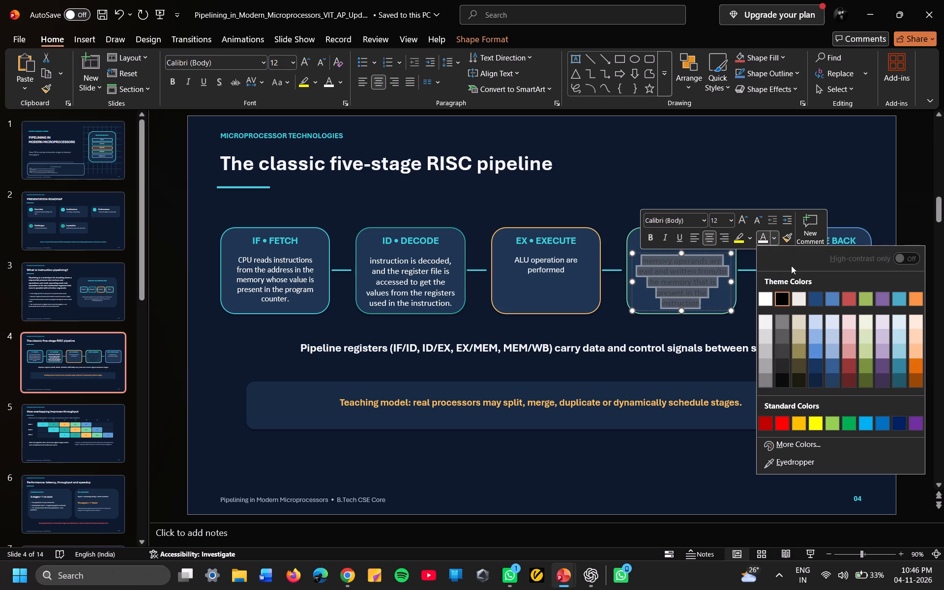
left_click(766, 294)
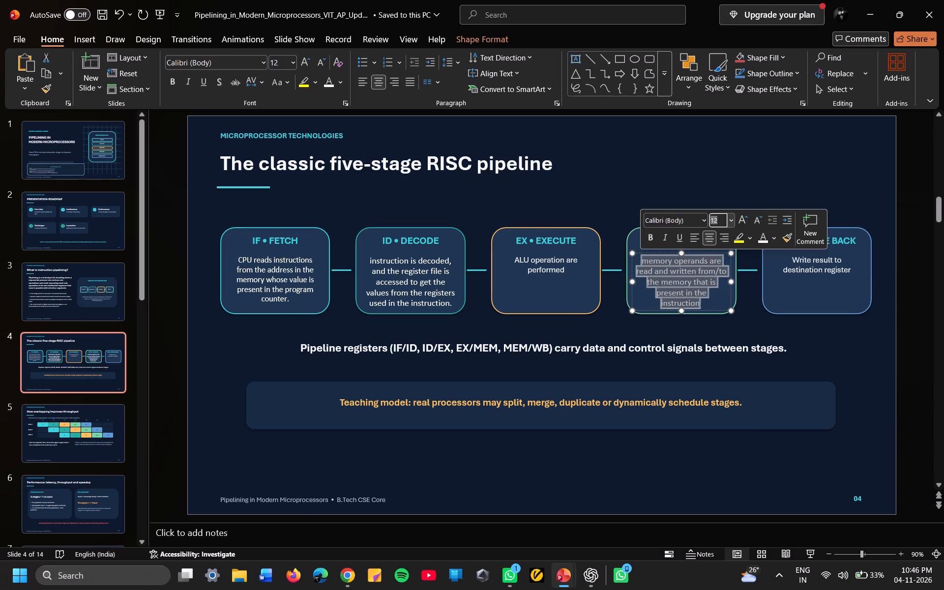
left_click(718, 302)
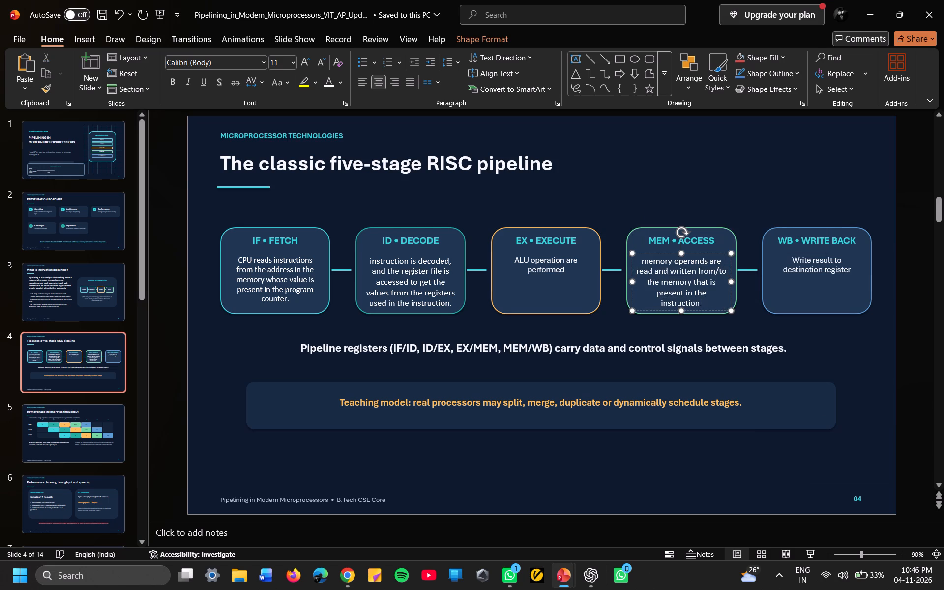
Switch to the PDF in Google Chrome, copy "the computed/fetched value is written back to the register present in the instructions.", and return to PowerPoint.
key("alt+Tab")
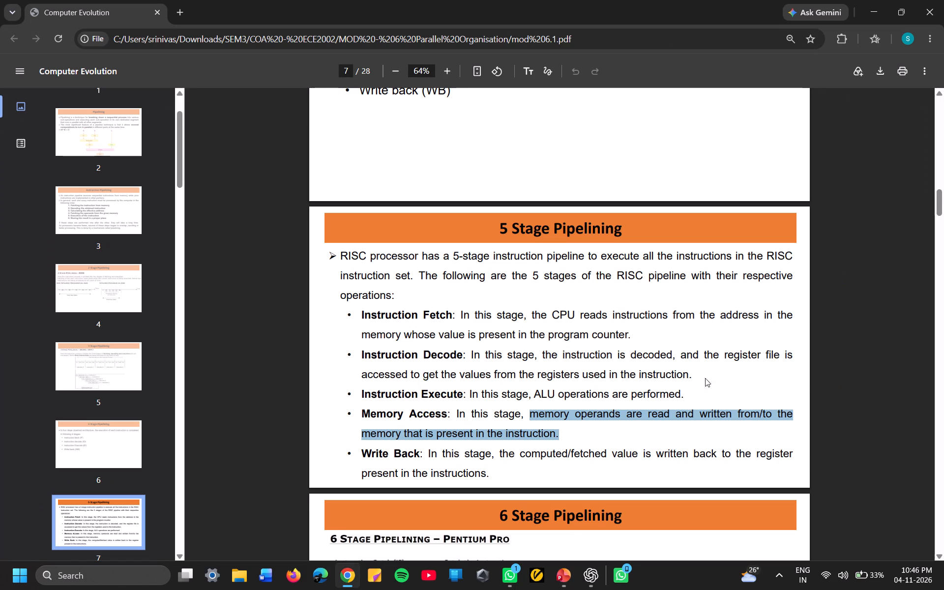
left_click_drag(499, 454, 492, 479)
key("ctrl+c")
key("alt+Tab")
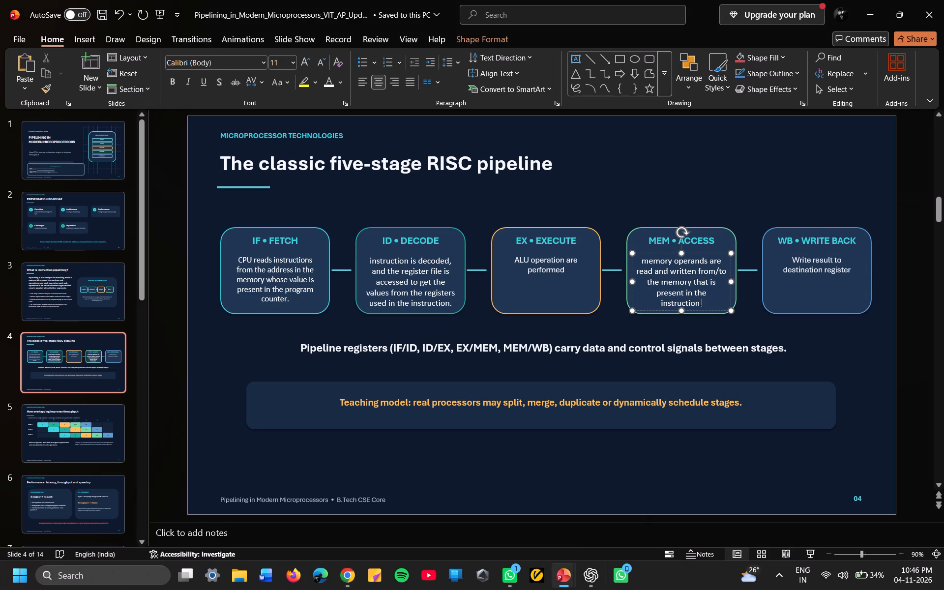
Replace the WB • WRITE BACK description on slide 4 with the copied computed/fetched value sentence.
left_click(850, 269)
key("BackSpace")
key("BackSpace")
key("BackSpace")
key("BackSpace")
key("BackSpace")
key("BackSpace")
key("BackSpace")
key("BackSpace")
key("BackSpace")
key("BackSpace")
key("BackSpace")
key("BackSpace")
key("BackSpace")
key("BackSpace")
key("BackSpace")
key("BackSpace")
key("BackSpace")
key("BackSpace")
key("BackSpace")
key("BackSpace")
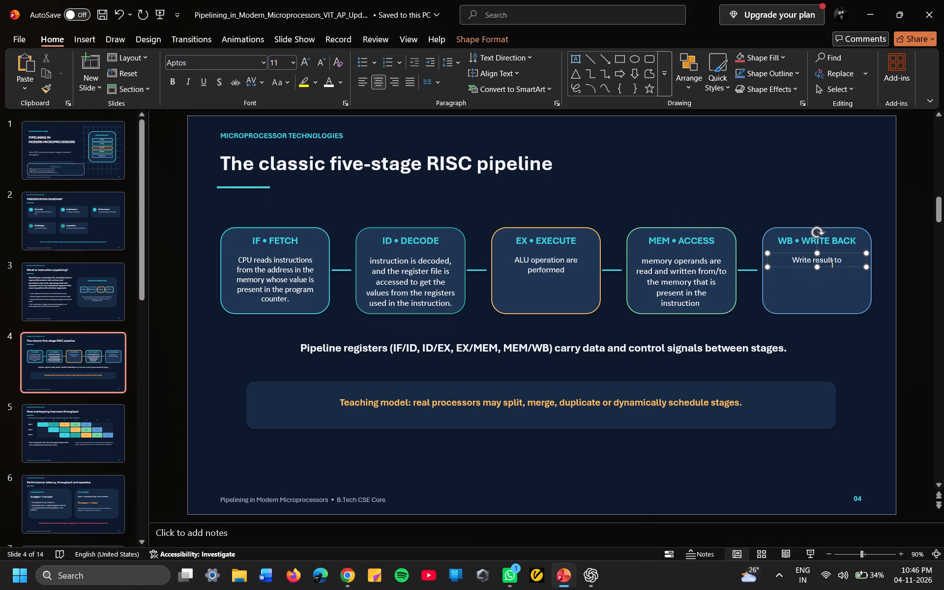
key("BackSpace")
key("BackSpace")
key("BackSpace")
key("BackSpace")
key("BackSpace")
key("BackSpace")
key("BackSpace")
key("BackSpace")
key("BackSpace")
key("ctrl+v")
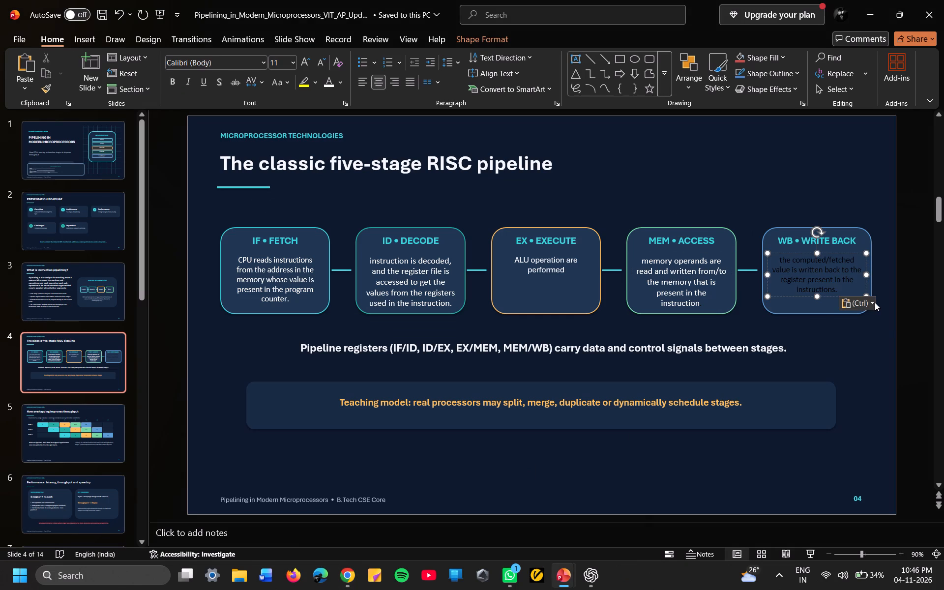
Format the WB • WRITE BACK description with font size 12 and white text colour.
left_click_drag(839, 291, 781, 264)
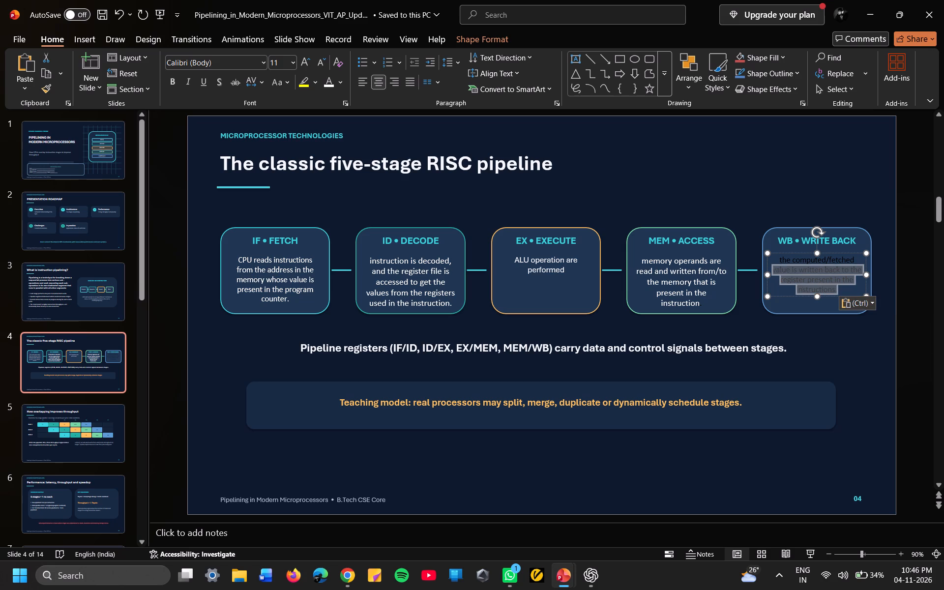
left_click_drag(781, 264, 780, 263)
left_click(842, 223)
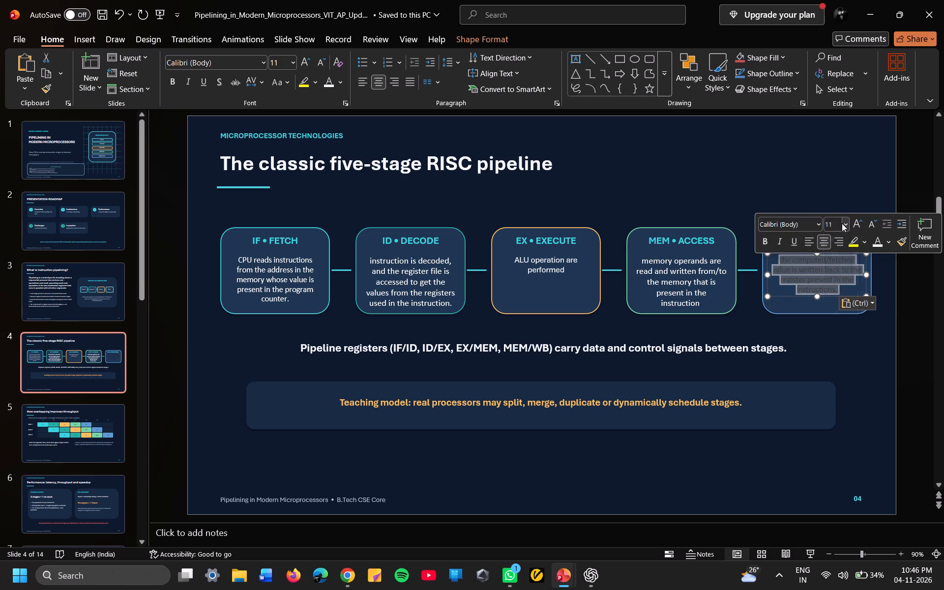
left_click(841, 318)
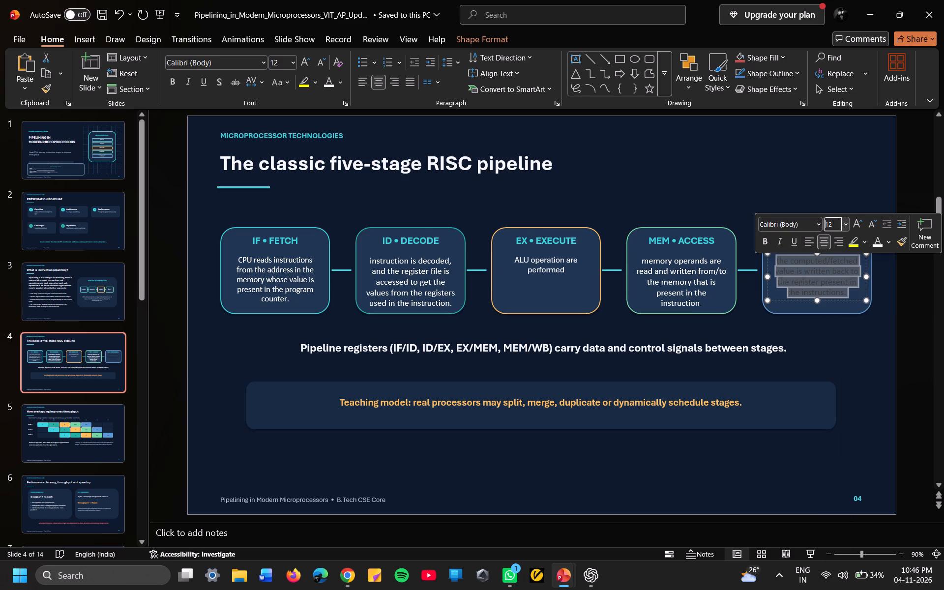
left_click(886, 243)
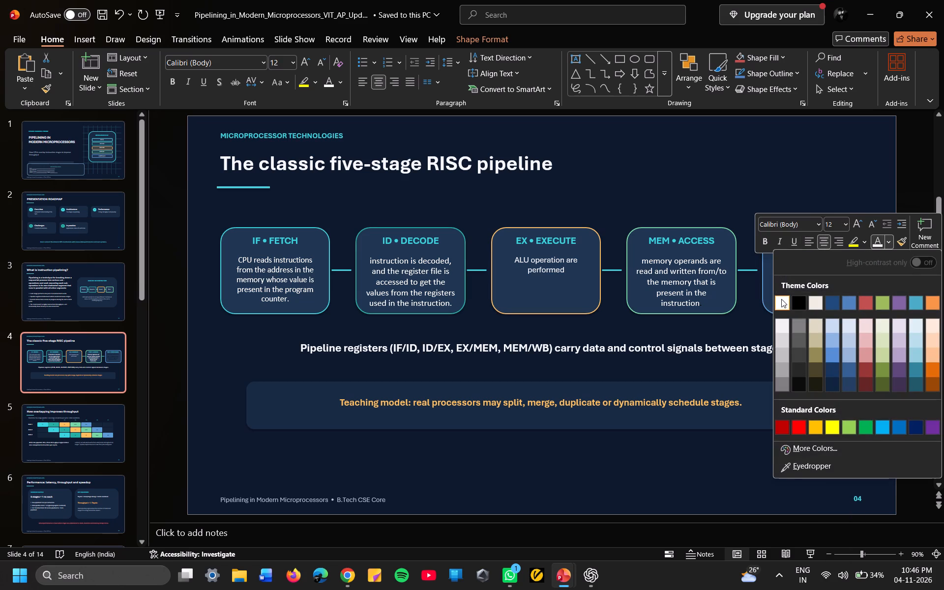
left_click(781, 299)
left_click(730, 323)
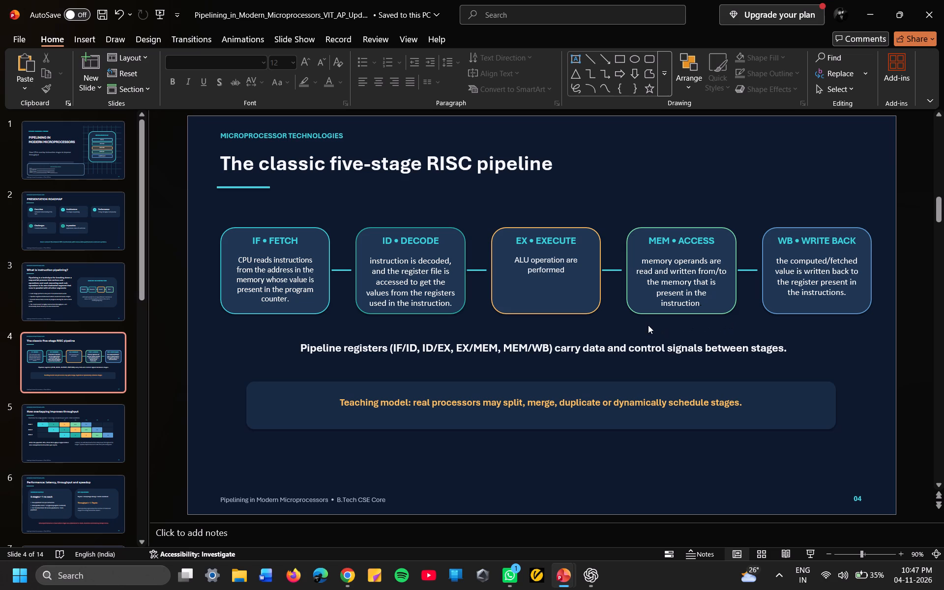
On slide 5, nudge the throughput and latency notes below the pipeline chart slightly lower so they sit level.
left_click(71, 434)
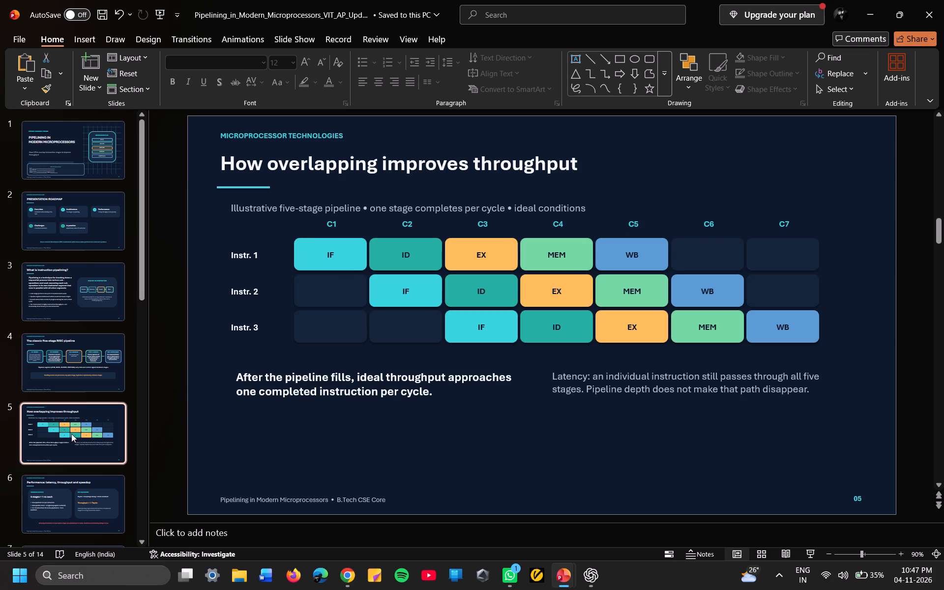
left_click(467, 403)
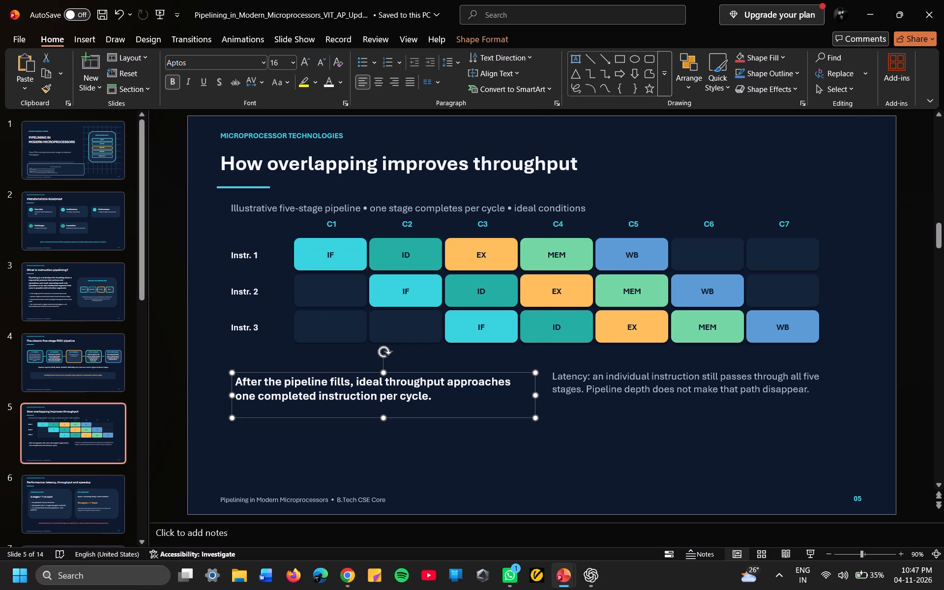
left_click_drag(826, 395, 826, 399)
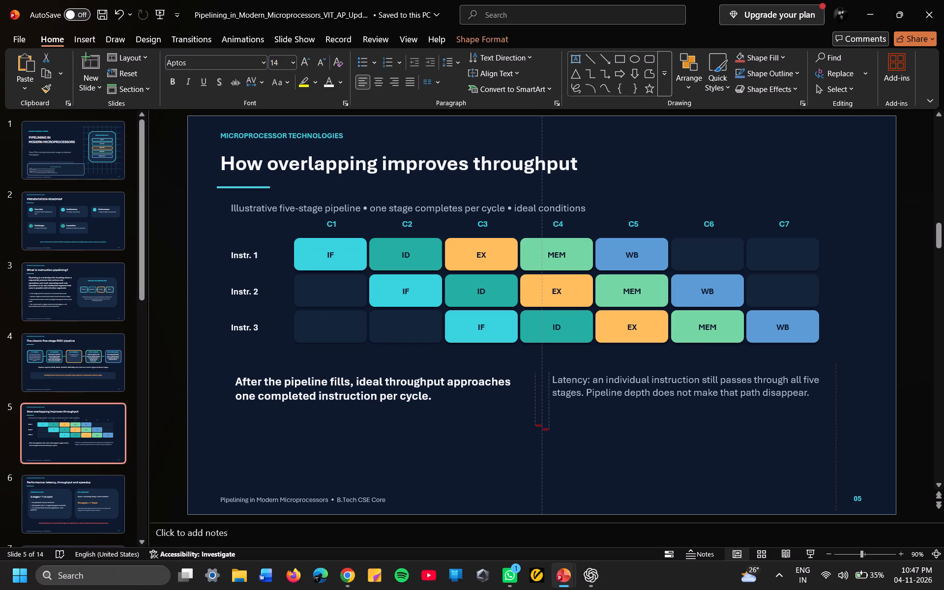
left_click_drag(826, 399, 825, 401)
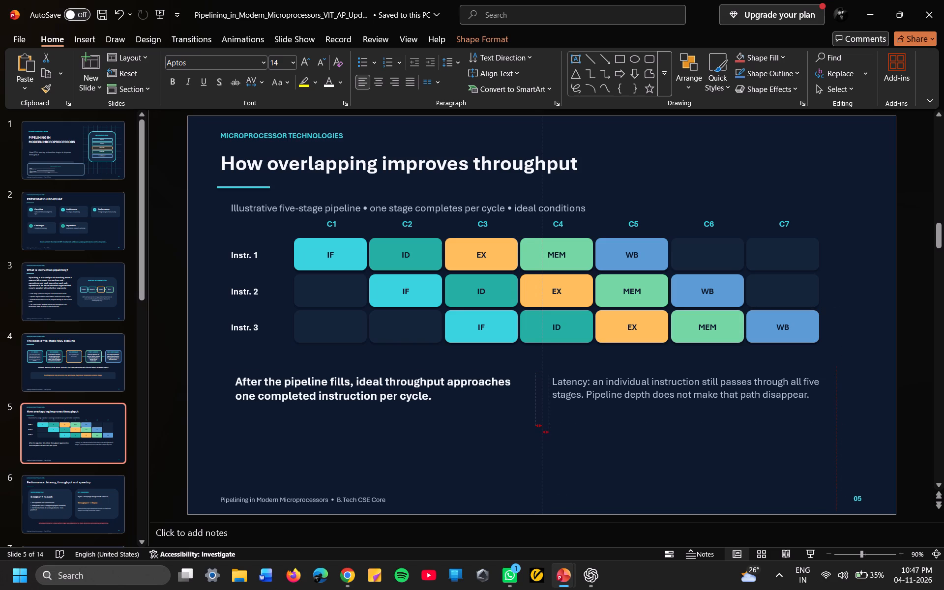
left_click_drag(825, 401, 825, 400)
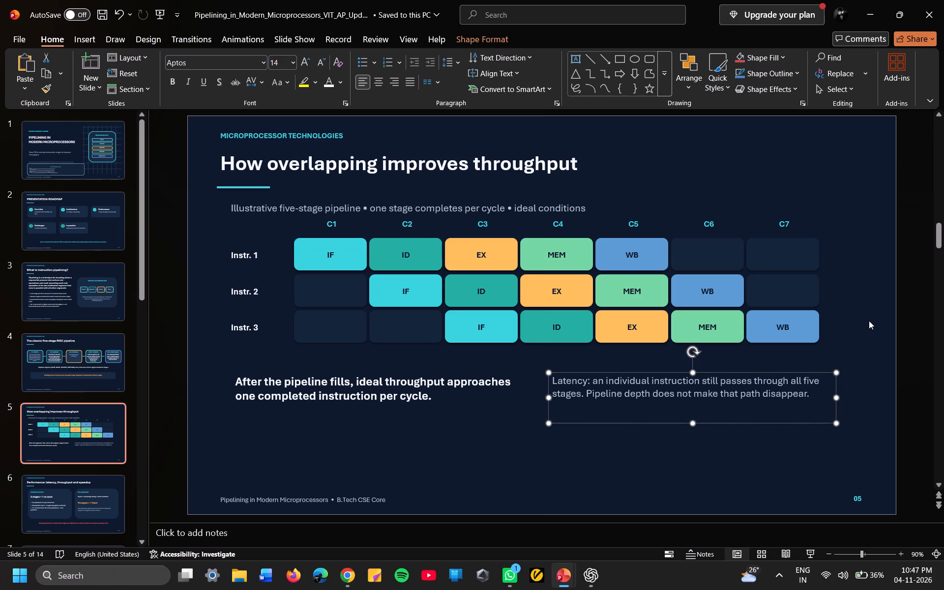
left_click(869, 321)
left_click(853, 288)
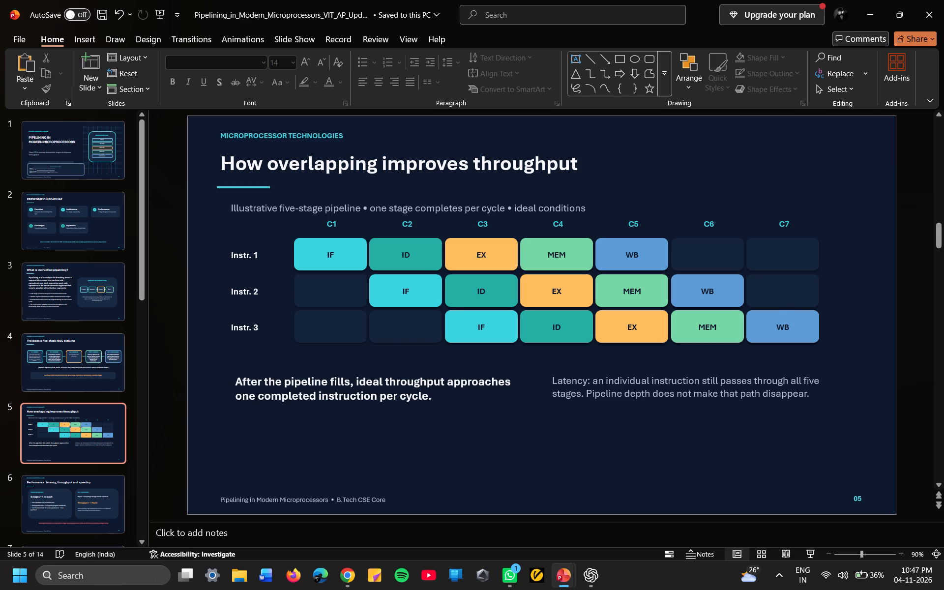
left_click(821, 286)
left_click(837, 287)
Move the "Illustrative five-stage pipeline" caption on slide 5 slightly higher, away from the cycle labels.
left_click_drag(597, 209, 597, 205)
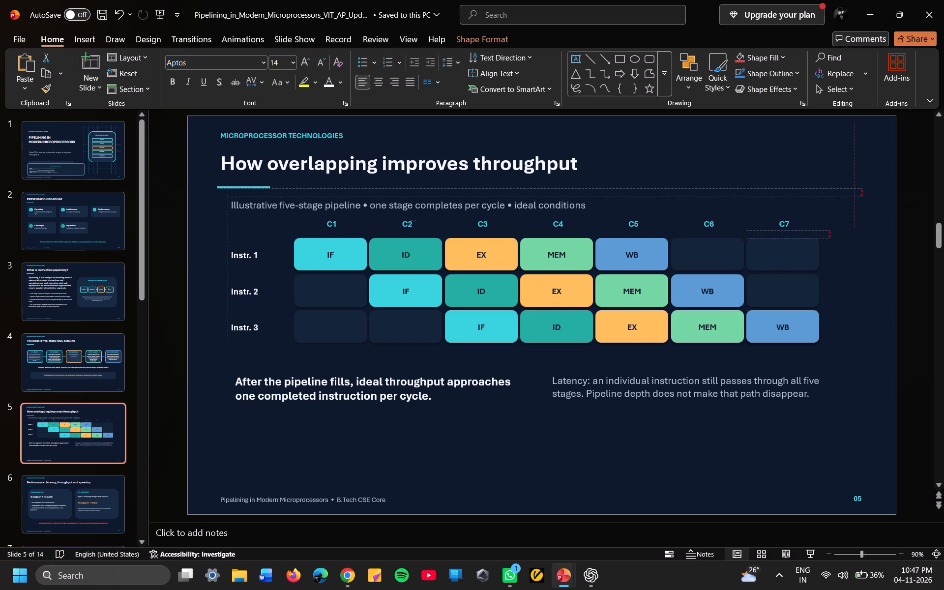
left_click_drag(597, 205, 597, 203)
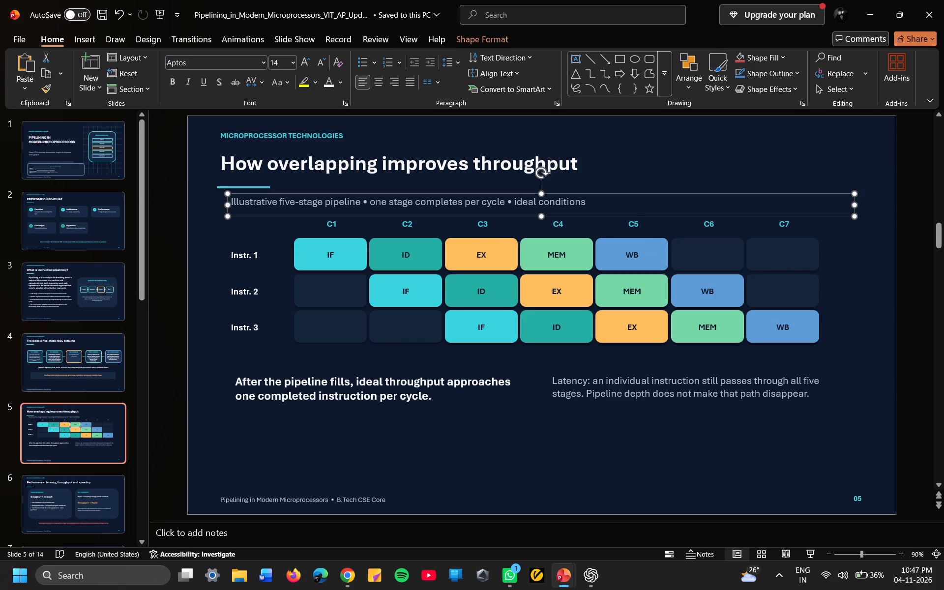
Try retyping the slide 5 title in capitals, and clear the title text completely.
left_click(680, 155)
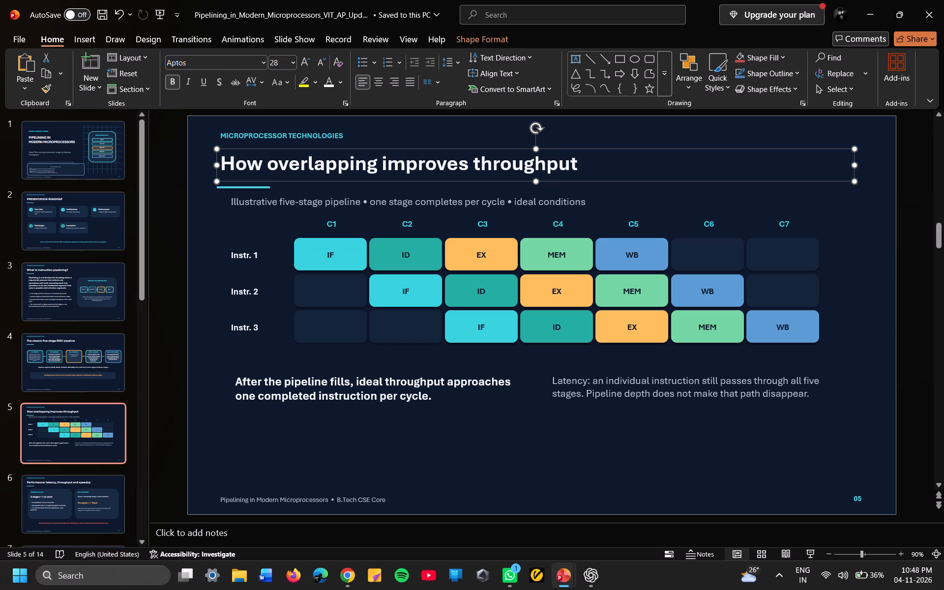
left_click(578, 164)
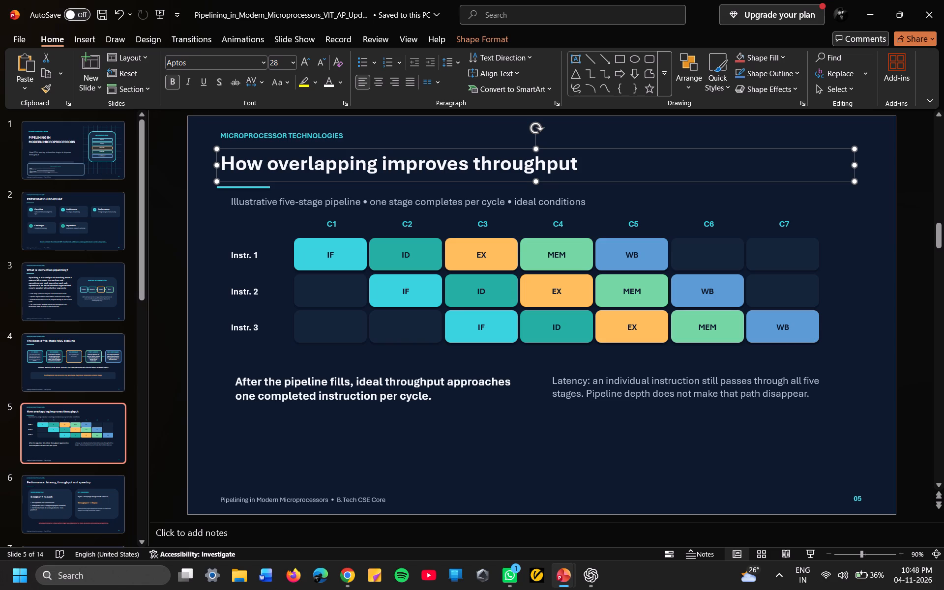
left_click(576, 164)
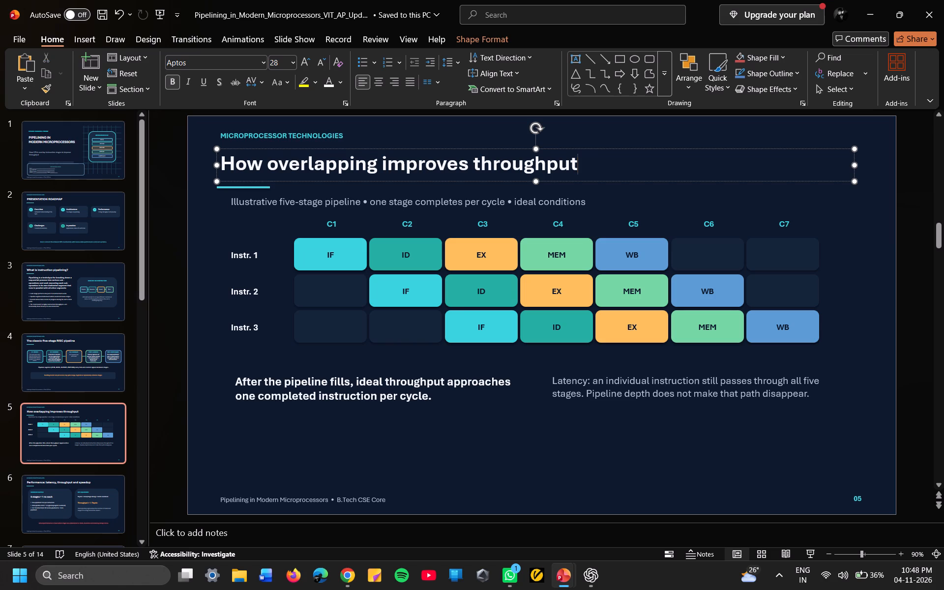
key("BackSpace")
key("BackSpace")
key("BackSpace")
key("BackSpace")
key("BackSpace")
key("BackSpace")
key("BackSpace")
key("BackSpace")
key("BackSpace")
key("BackSpace")
key("BackSpace")
key("BackSpace")
key("BackSpace")
key("BackSpace")
key("BackSpace")
key("BackSpace")
key("BackSpace")
key("BackSpace")
key("BackSpace")
key("BackSpace")
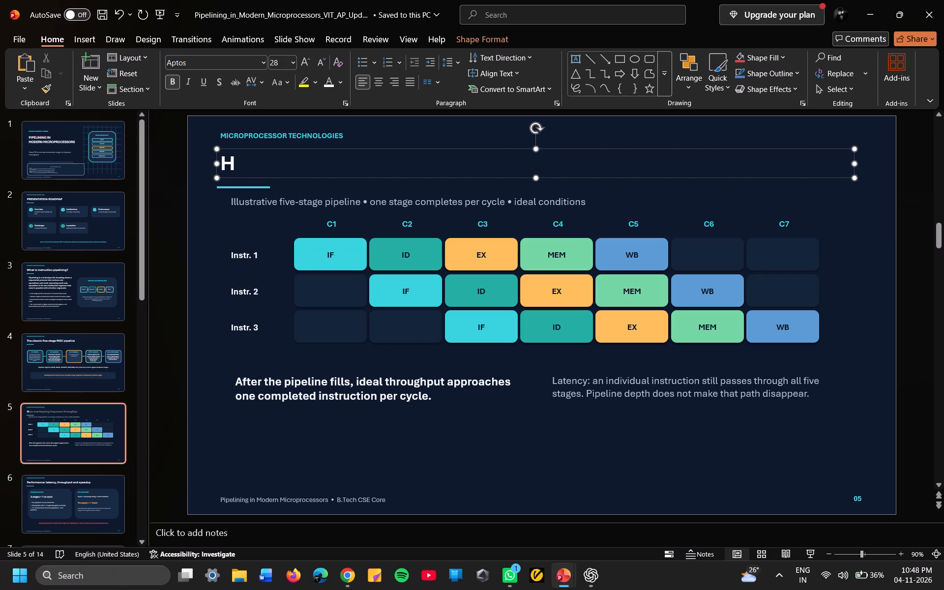
type("OVER")
key("BackSpace")
key("BackSpace")
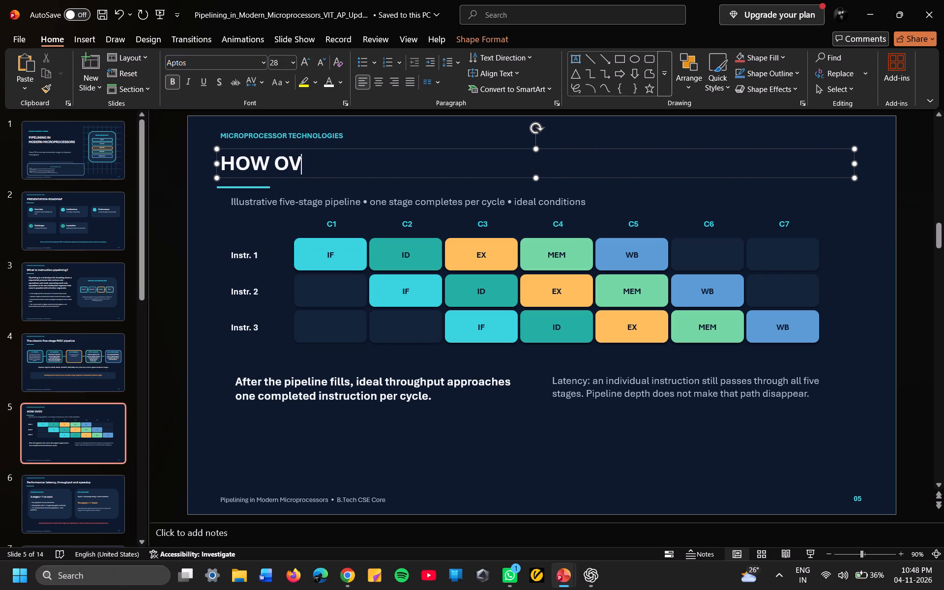
key("BackSpace")
key("BackSpace")
key("BackSpace")
key("BackSpace")
key("BackSpace")
key("BackSpace")
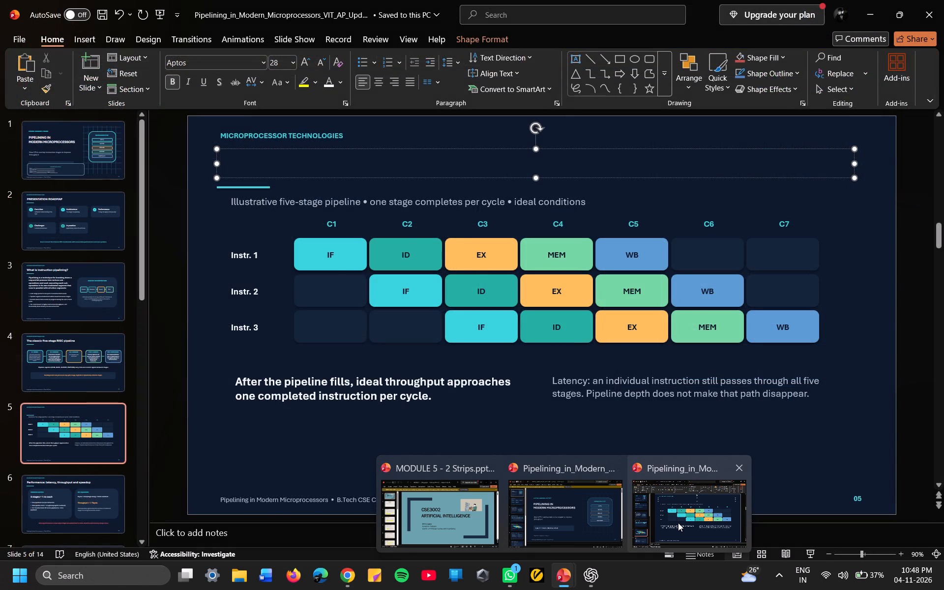
Switch to the original Pipelining deck and review slides 3 to 6, checking slide 5's title and layout.
left_click(569, 514)
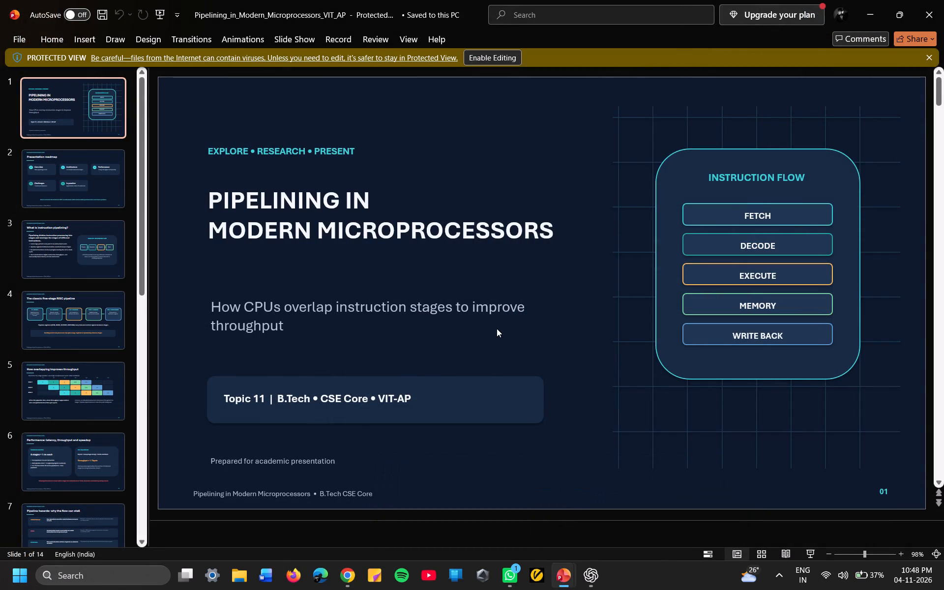
scroll(497, 328, "down", 1)
key("Down")
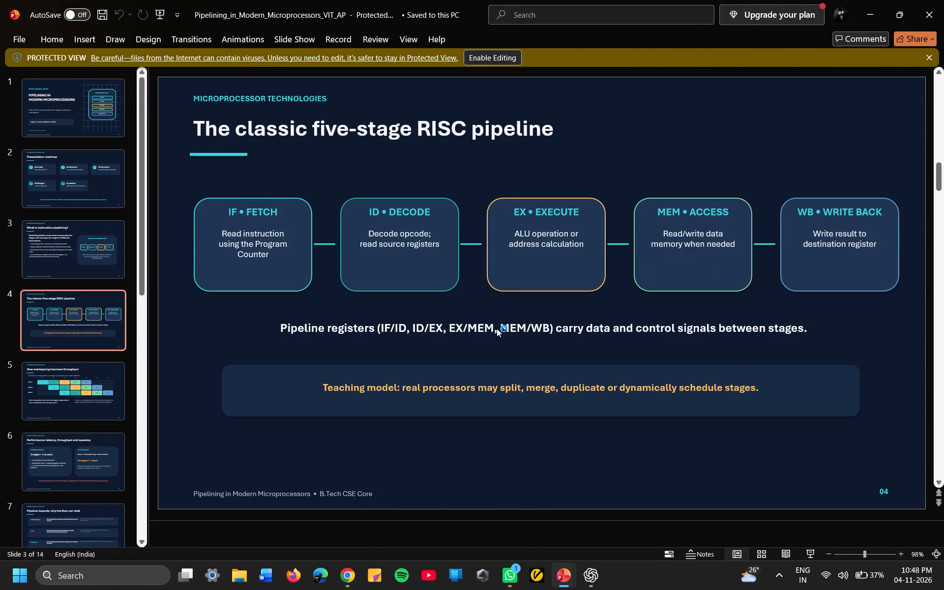
key("Down")
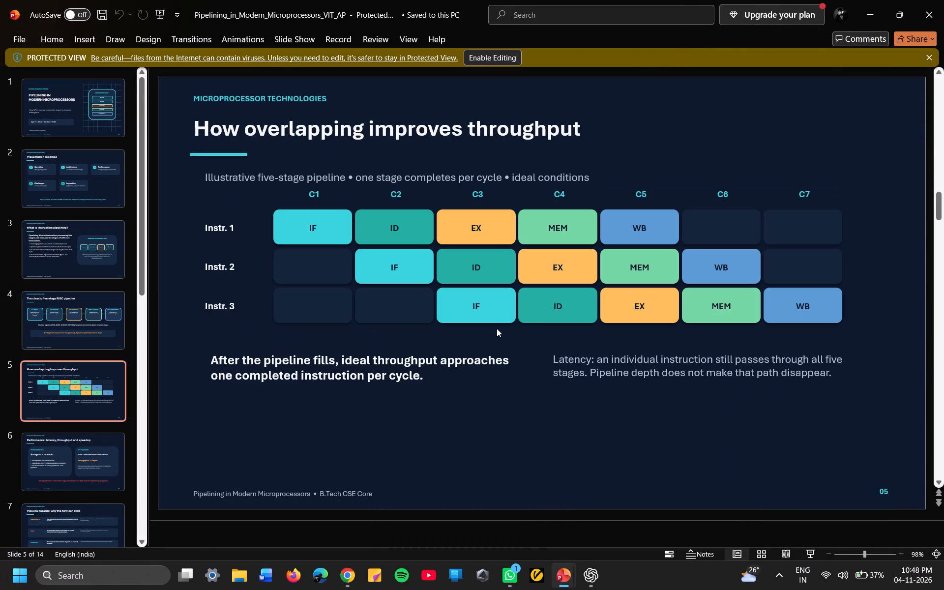
key("Down")
key("Up")
key("Up")
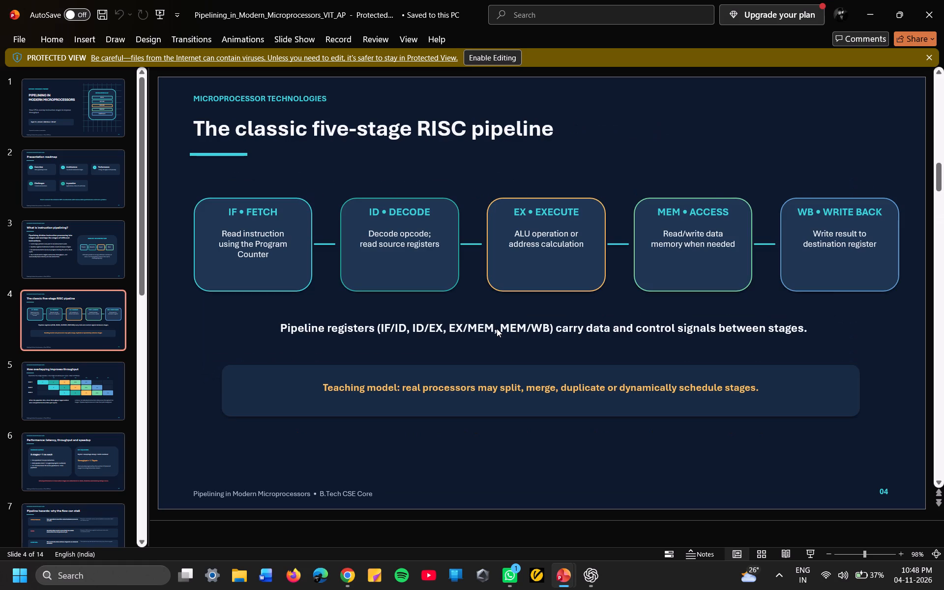
key("Up")
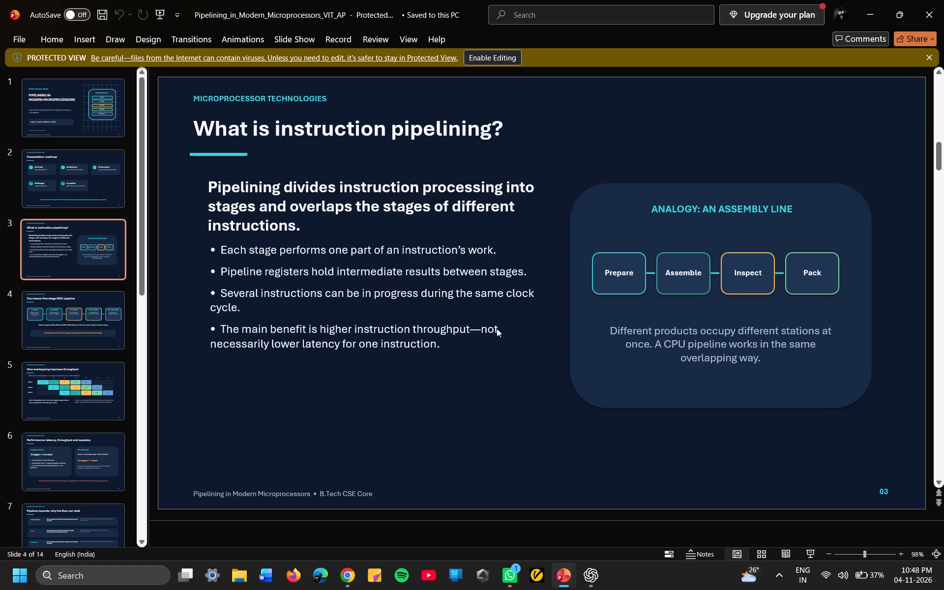
key("Down")
key("Down")
key("Down")
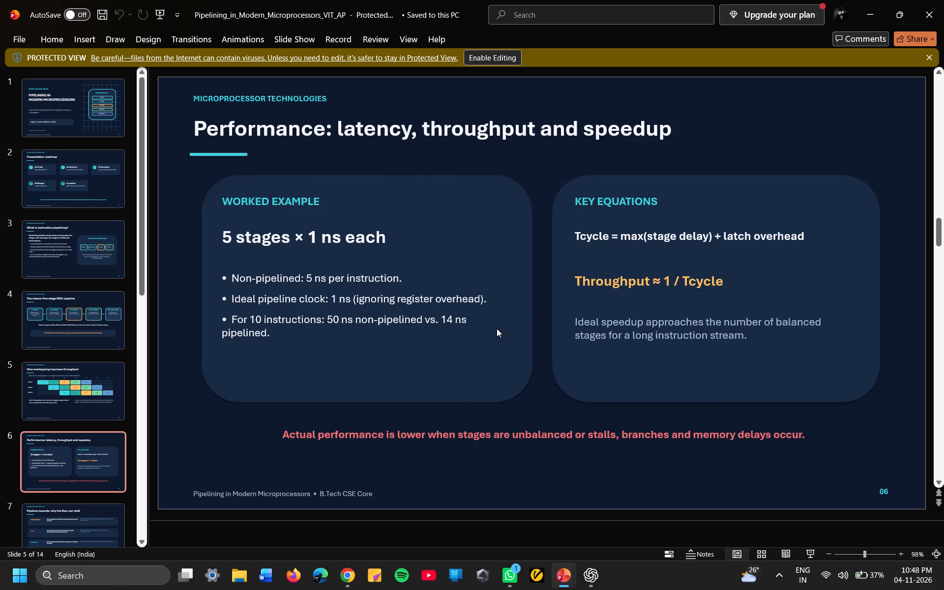
key("Up")
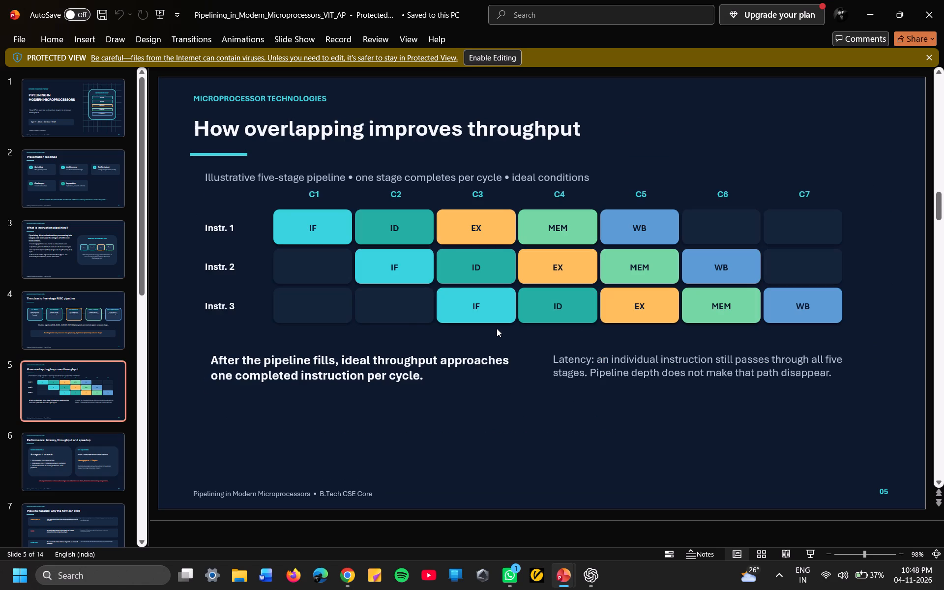
Back in the updated deck, enter "HOW OVERLAPPING IMPROVES THORUGHPUT" as the slide 5 title.
key("alt+Tab")
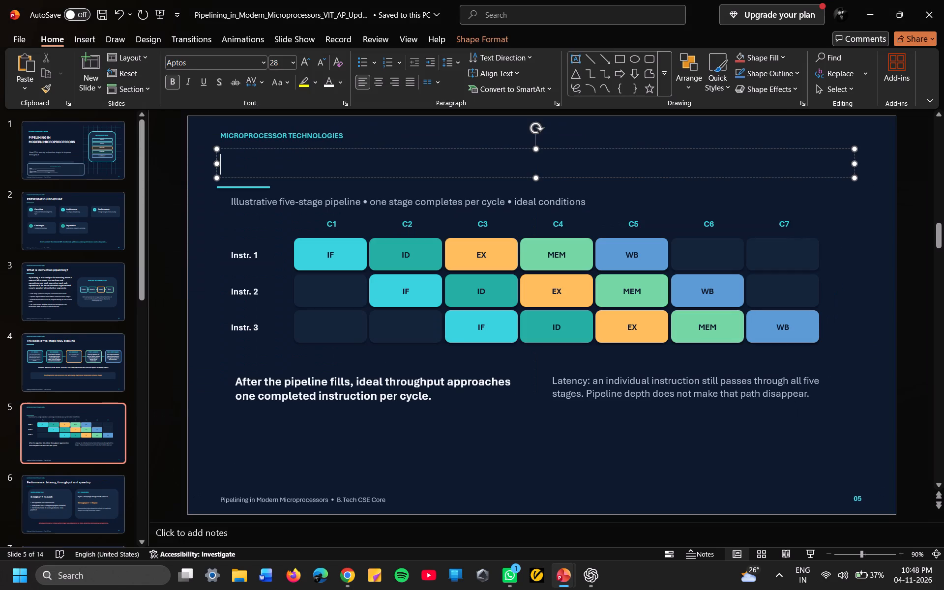
type("HOW OVERLAPPING IMPROVES THORUGH")
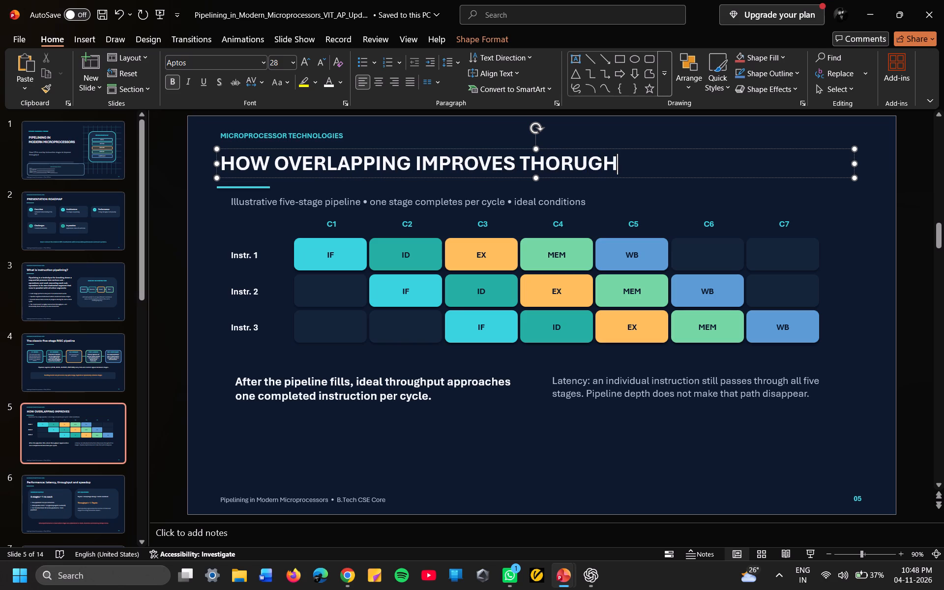
type("PUT")
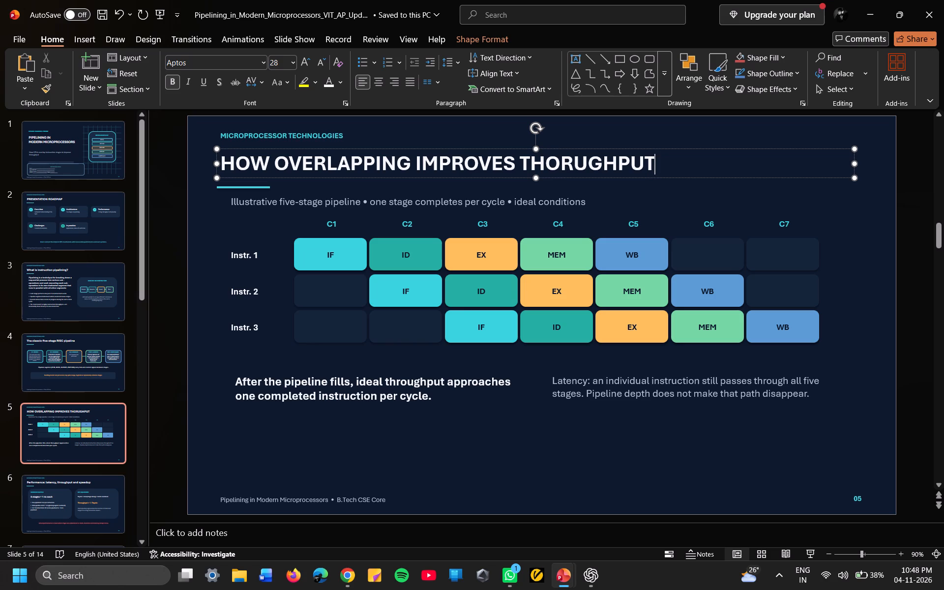
Move the "Illustrative five-stage pipeline" caption from above the chart to just below the throughput note, aligned with its text.
left_click_drag(608, 200, 605, 426)
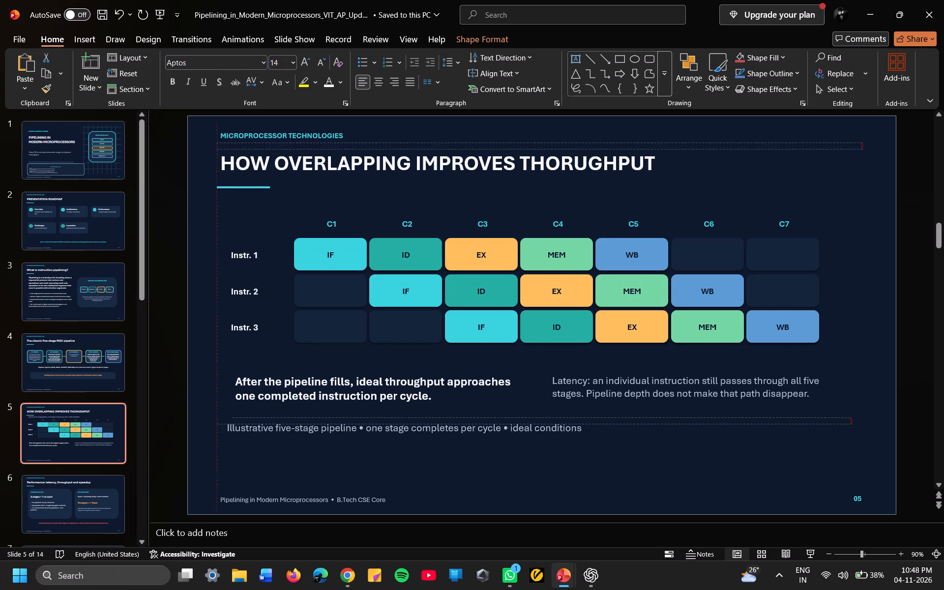
left_click_drag(605, 426, 613, 421)
left_click(624, 473)
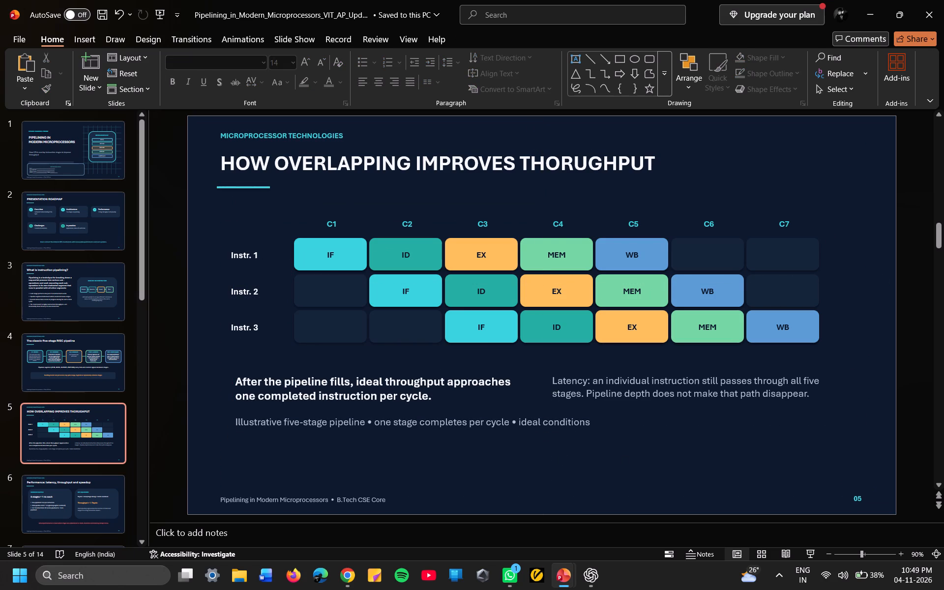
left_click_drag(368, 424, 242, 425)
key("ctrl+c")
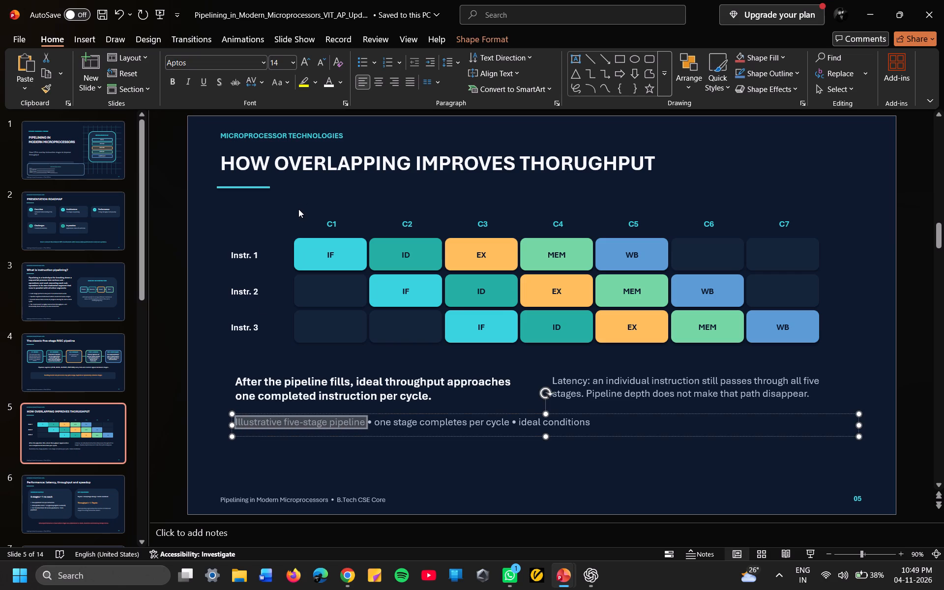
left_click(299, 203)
Duplicate the full caption text box and place the copy under the slide title, above the cycle labels.
left_click(604, 427)
right_click(604, 427)
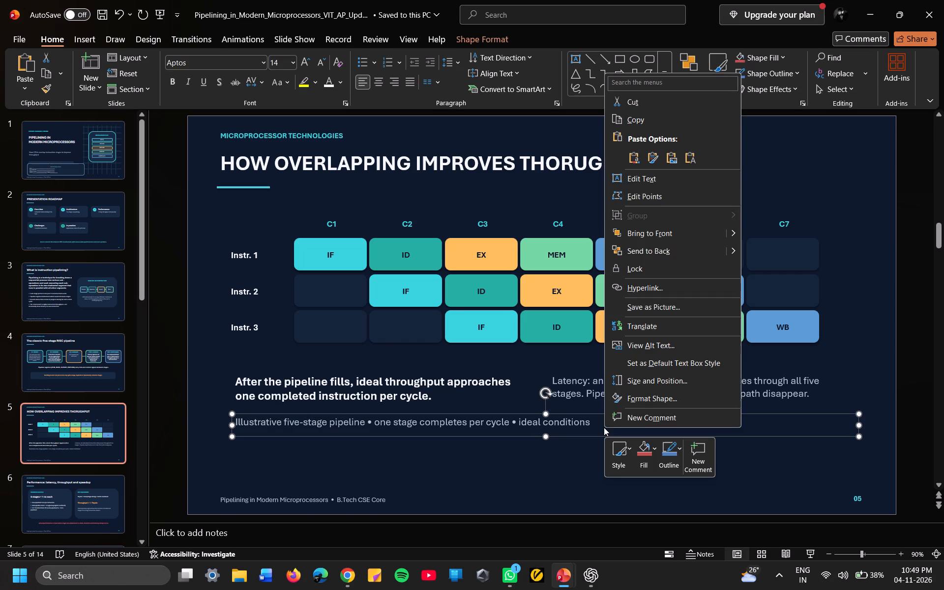
left_click(650, 115)
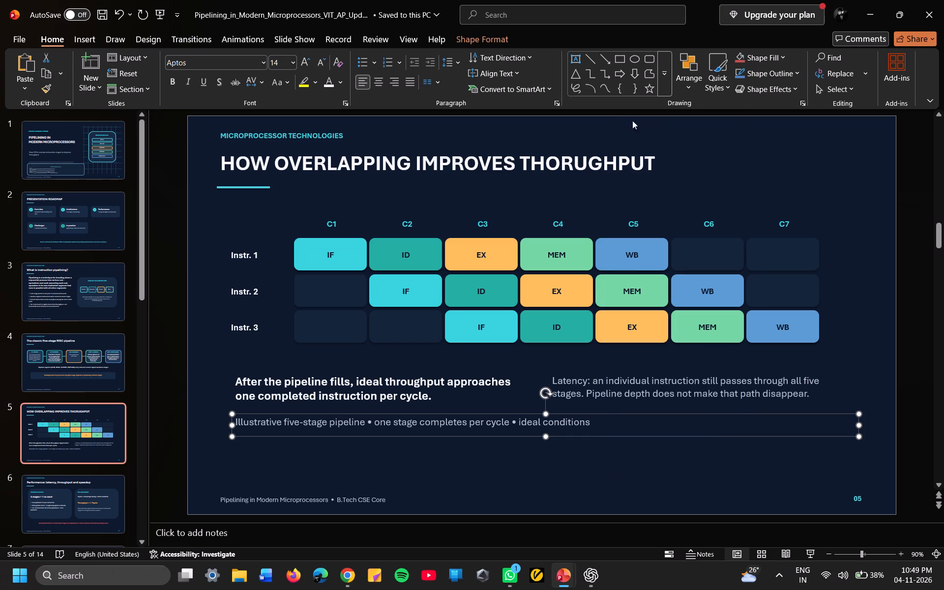
left_click(400, 194)
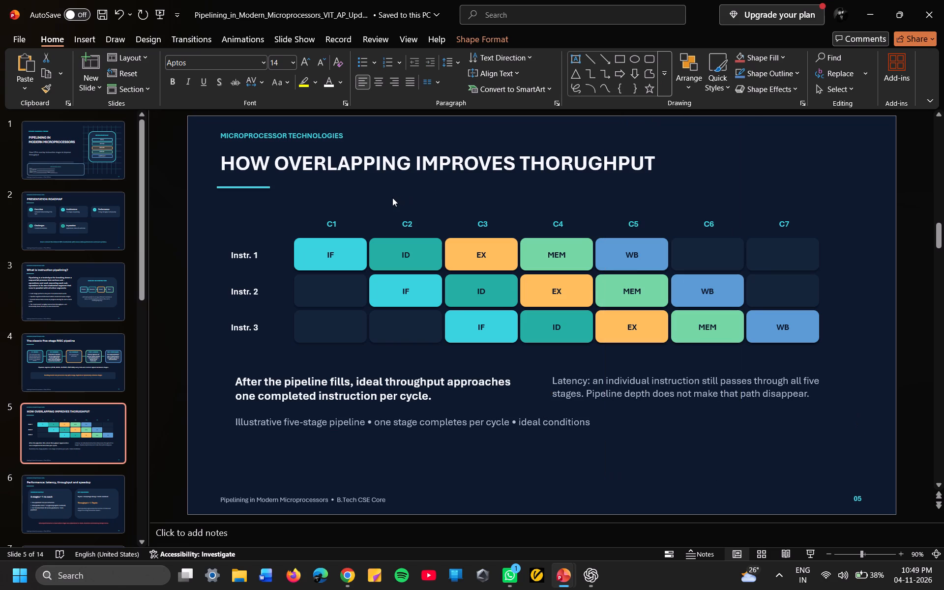
key("ctrl+v")
left_click_drag(641, 434, 637, 414)
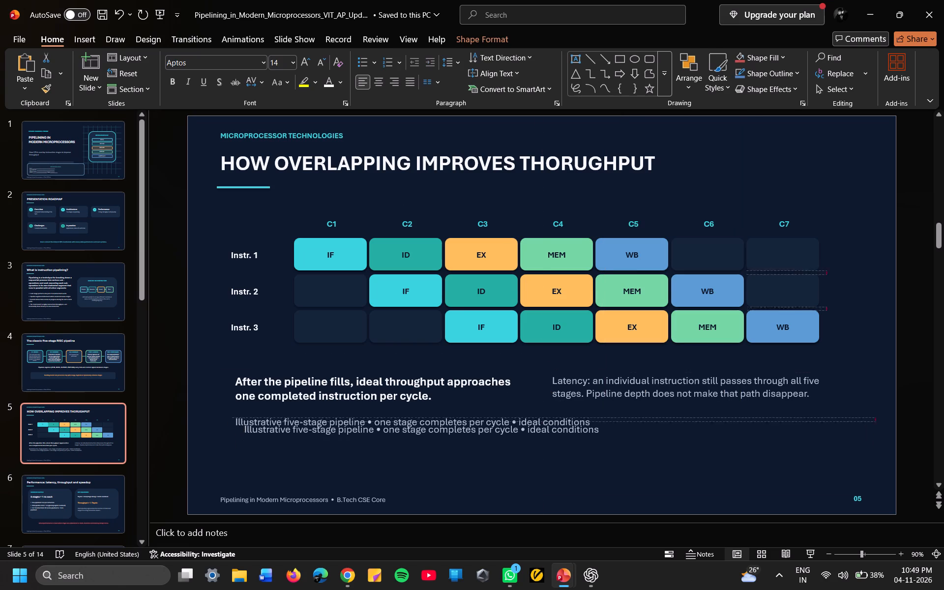
left_click_drag(637, 414, 614, 208)
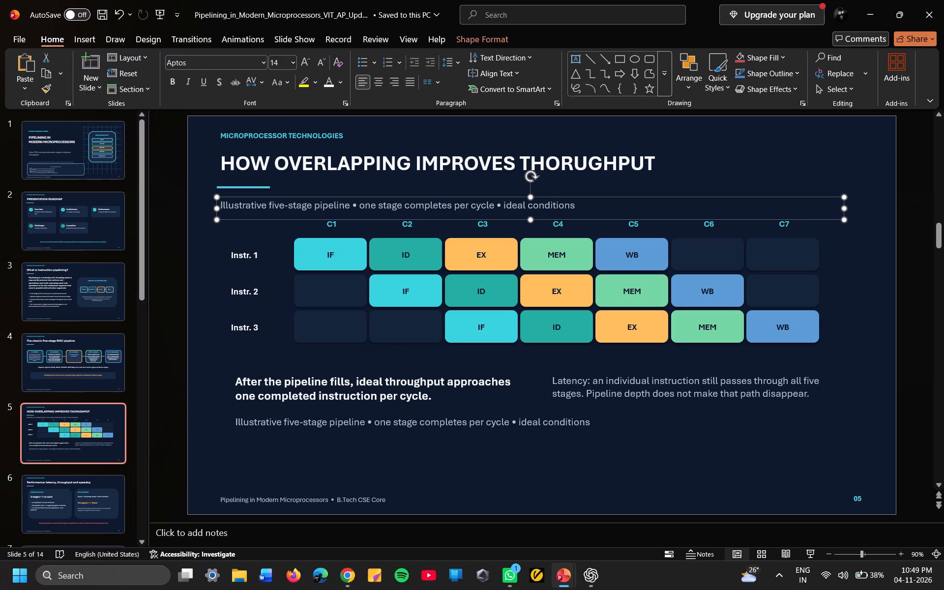
Trim the caption copy under the title to "Illustrative five-stage pipeline" and add a line break after it.
left_click(575, 205)
key("BackSpace")
key("BackSpace")
key("BackSpace")
key("BackSpace")
key("BackSpace")
key("BackSpace")
key("BackSpace")
key("BackSpace")
key("BackSpace")
key("BackSpace")
key("BackSpace")
key("BackSpace")
key("BackSpace")
key("BackSpace")
key("BackSpace")
key("BackSpace")
key("BackSpace")
key("BackSpace")
key("BackSpace")
key("BackSpace")
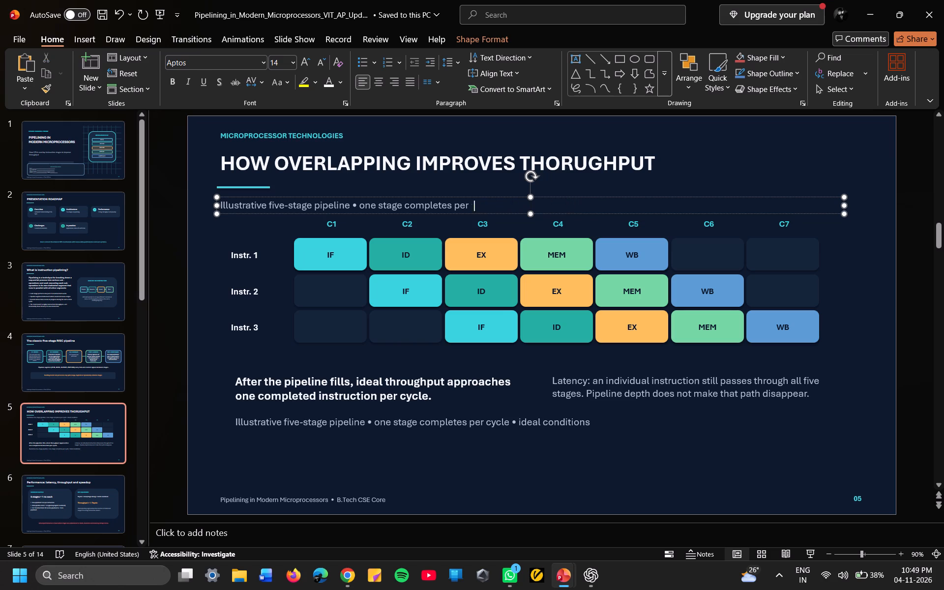
key("BackSpace")
key("BackSpace")
key("BackSpace")
key("BackSpace")
key("BackSpace")
key("BackSpace")
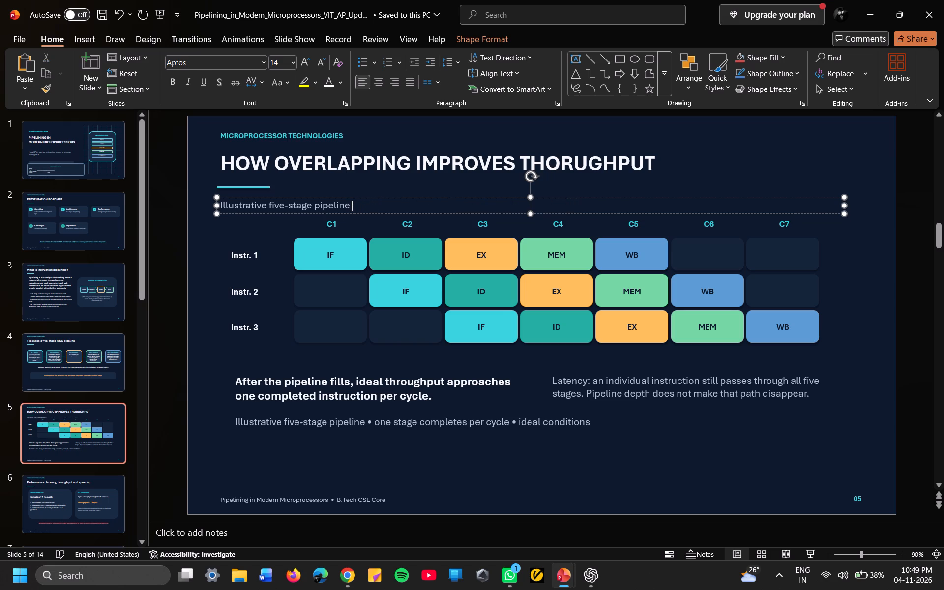
key("Return")
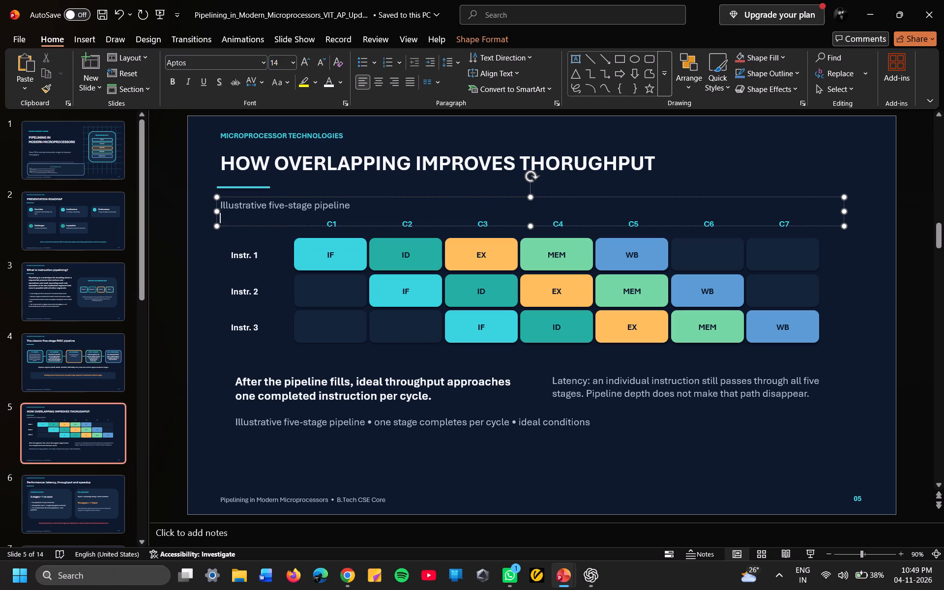
Move the throughput and latency notes lower, beneath the full caption and just above the slide footer.
left_click(626, 435)
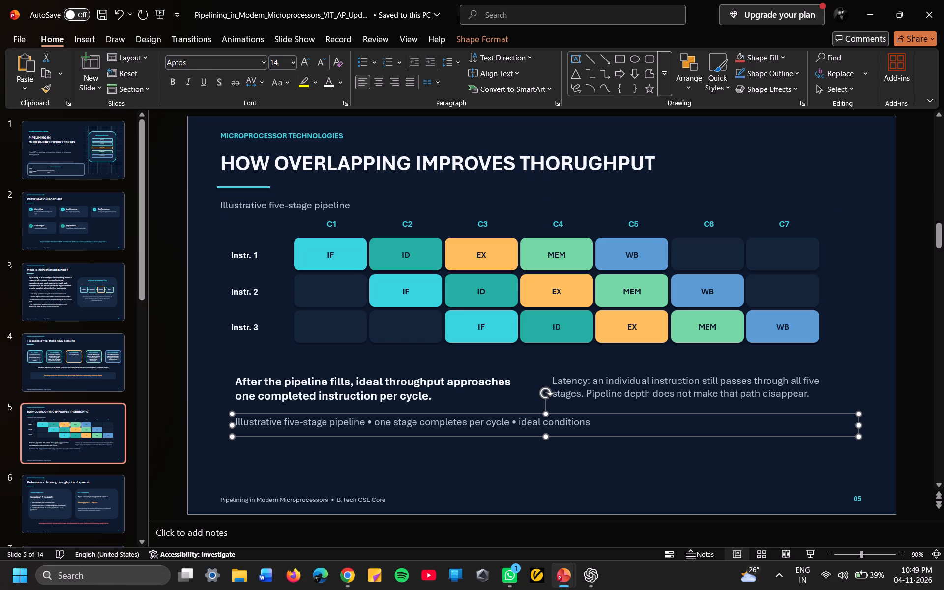
left_click_drag(528, 387, 544, 450)
left_click_drag(624, 417, 636, 489)
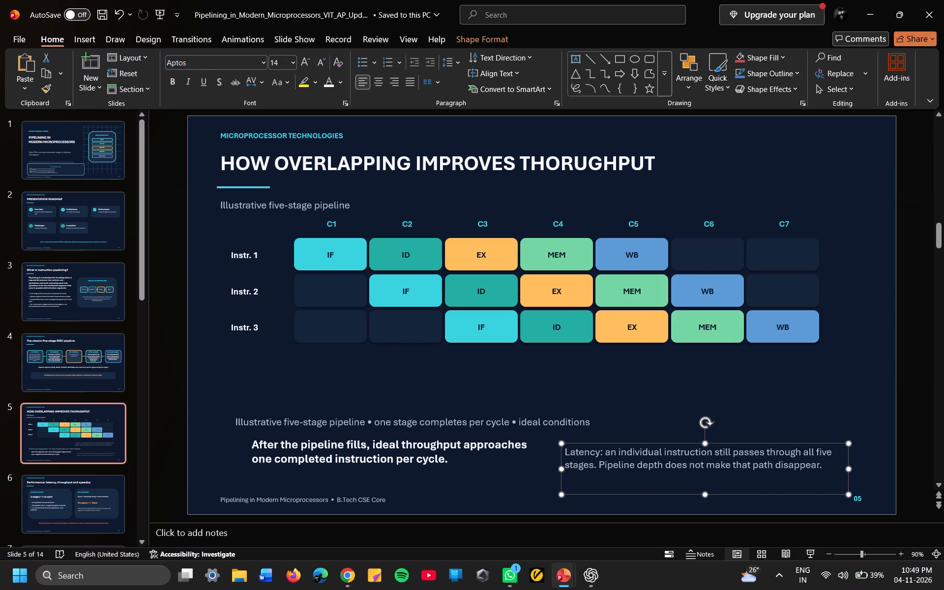
Move the full caption up to just beneath the pipeline chart.
left_click_drag(630, 427, 628, 375)
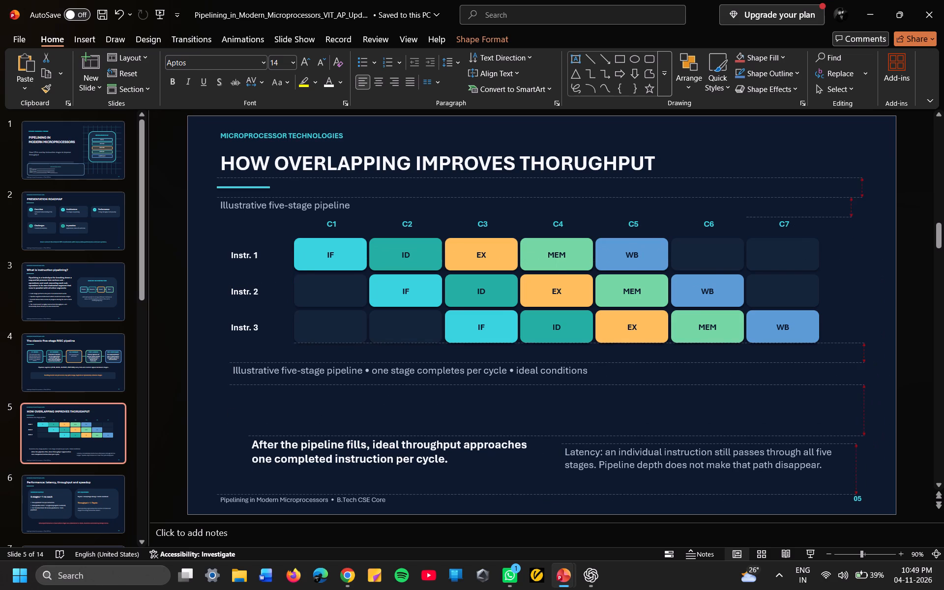
left_click_drag(628, 375, 627, 375)
Delete "Illustrative five-stage pipeline" from the start of the caption beneath the chart.
left_click(365, 371)
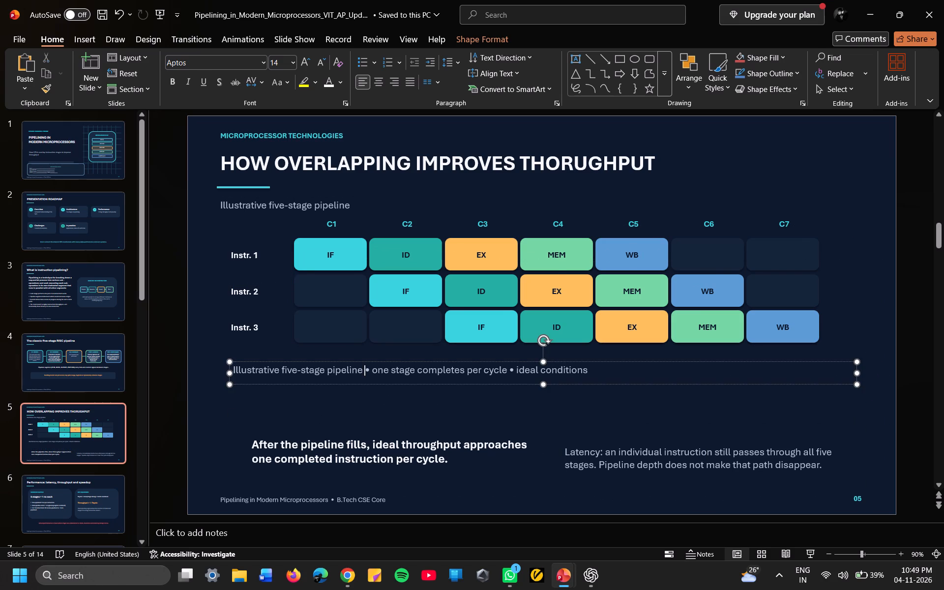
key("BackSpace")
key("BackSpace")
key("BackSpace")
key("BackSpace")
key("BackSpace")
key("BackSpace")
key("BackSpace")
key("BackSpace")
key("BackSpace")
key("BackSpace")
key("BackSpace")
key("BackSpace")
key("BackSpace")
key("BackSpace")
key("BackSpace")
key("BackSpace")
key("BackSpace")
key("BackSpace")
key("BackSpace")
key("BackSpace")
key("BackSpace")
key("BackSpace")
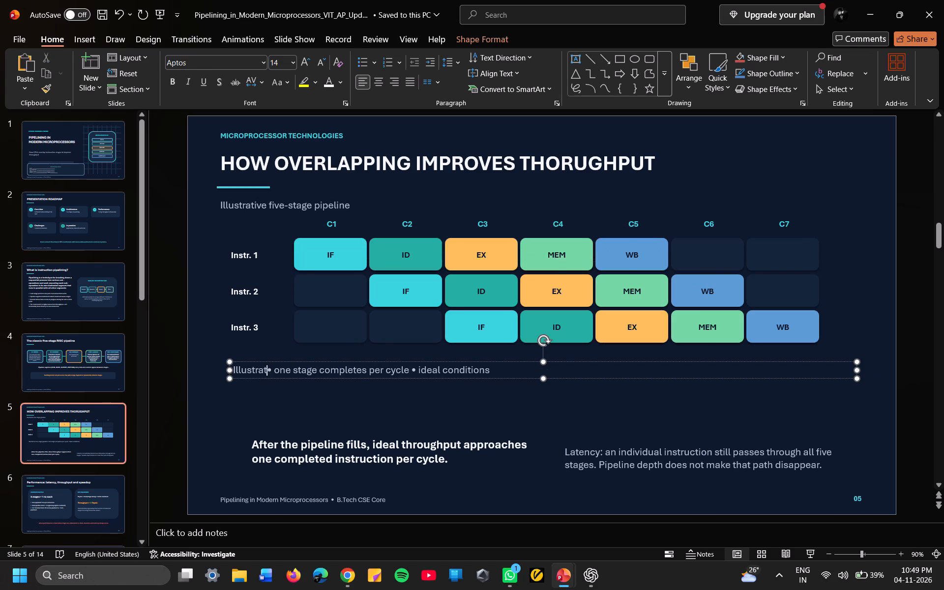
key("BackSpace")
key("BackSpace")
key("BackSpace")
key("BackSpace")
key("BackSpace")
key("BackSpace")
key("BackSpace")
key("BackSpace")
key("BackSpace")
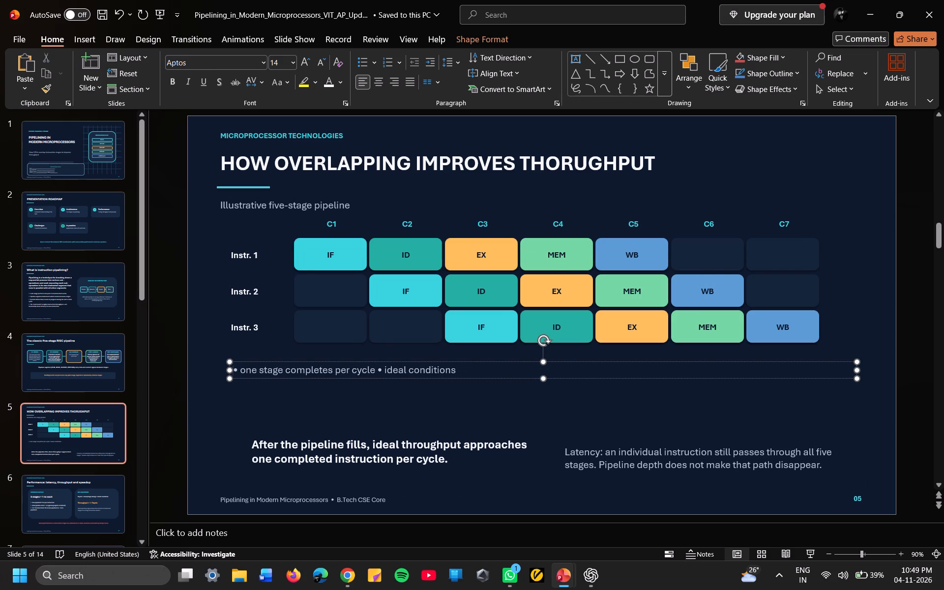
Delete "• ideal conditions" from the end of the same caption, leaving only "• one stage completes per cycle".
key("Right")
key("Right")
key("Right")
key("Right")
key("Right")
key("Right")
key("Right")
key("Right")
key("Right")
key("Right")
key("Right")
key("Right")
key("Right")
key("Right")
key("Right")
key("Right")
key("Right")
key("Right")
key("Right")
key("Right")
key("Right")
key("Right")
key("Right")
key("Right")
key("Right")
key("Right")
key("Right")
key("Right")
key("Right")
key("Right")
key("Right")
key("Right")
key("Right")
key("Right")
key("Right")
key("Right")
key("BackSpace")
key("BackSpace")
key("BackSpace")
key("BackSpace")
key("BackSpace")
key("BackSpace")
key("BackSpace")
key("BackSpace")
key("BackSpace")
key("BackSpace")
key("BackSpace")
key("BackSpace")
key("BackSpace")
key("BackSpace")
key("BackSpace")
key("BackSpace")
key("BackSpace")
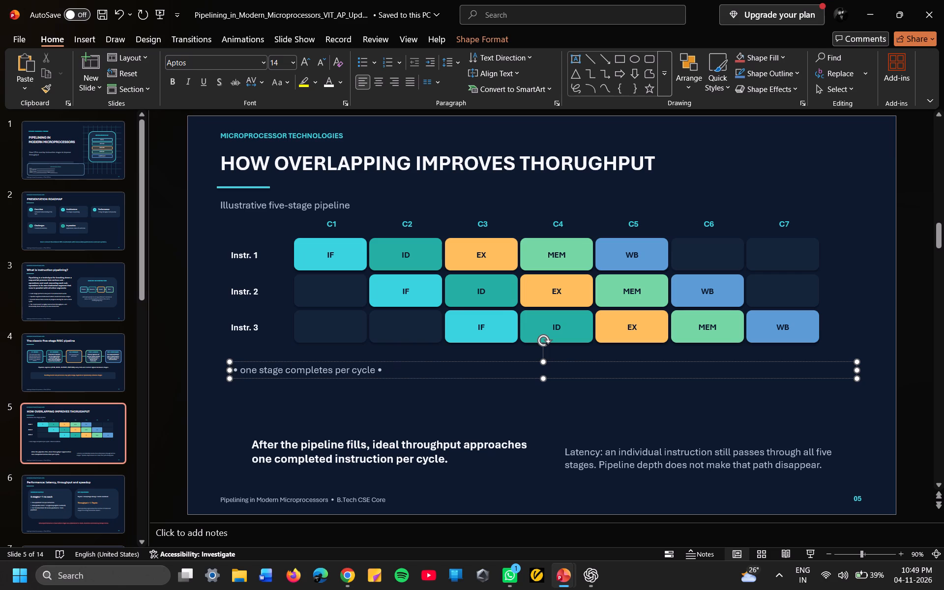
key("BackSpace")
key("BackSpace")
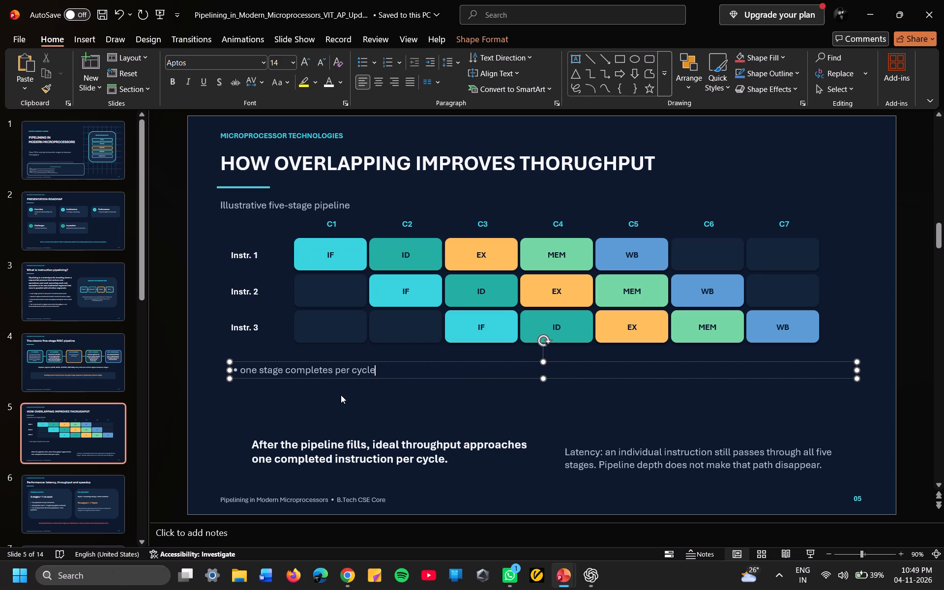
Paste another copy of the full caption, trim it to "• ideal conditions", and place it beneath "• one stage completes per cycle".
left_click(341, 395)
key("ctrl+v")
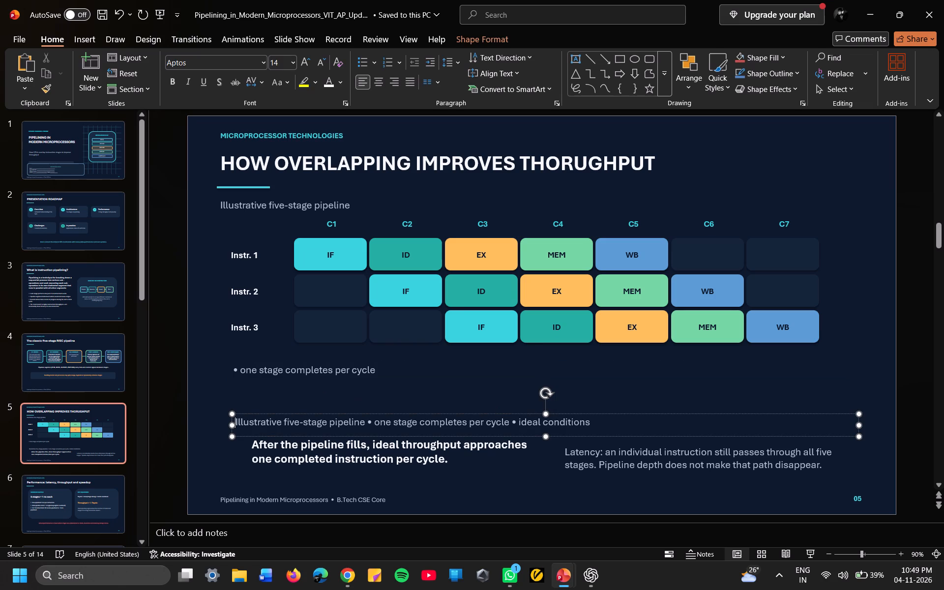
left_click_drag(513, 421, 258, 422)
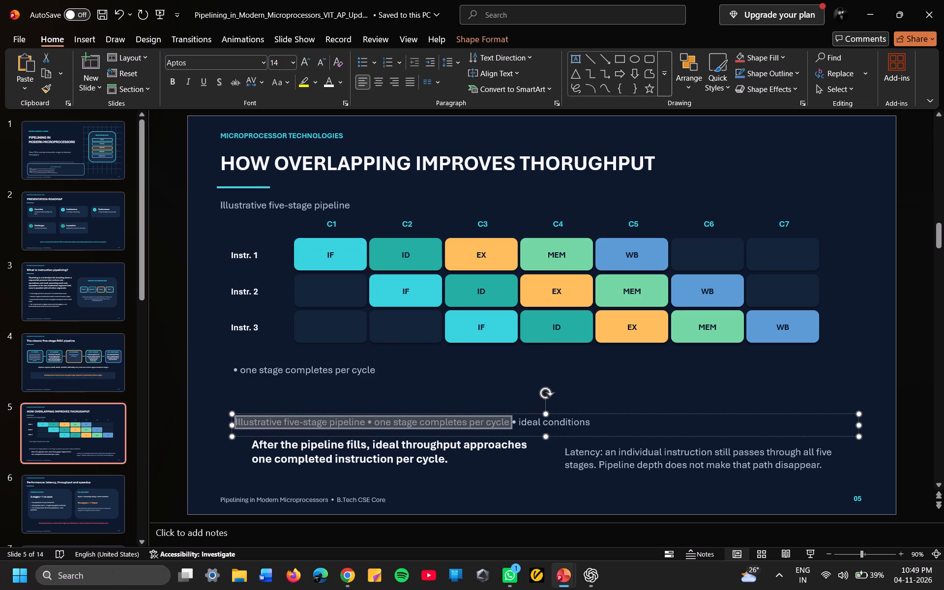
left_click_drag(258, 422, 255, 421)
key("BackSpace")
left_click(361, 383)
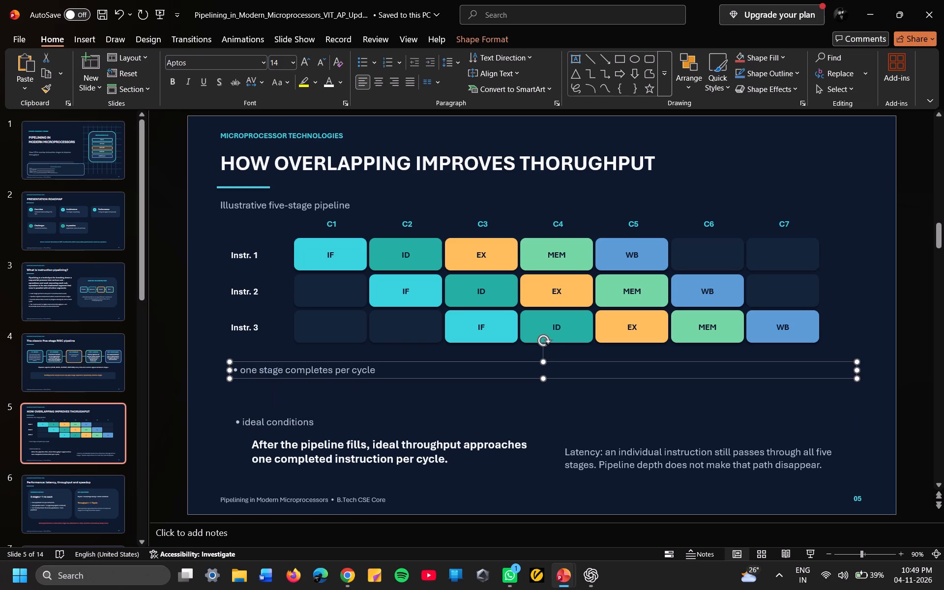
left_click_drag(346, 424, 342, 396)
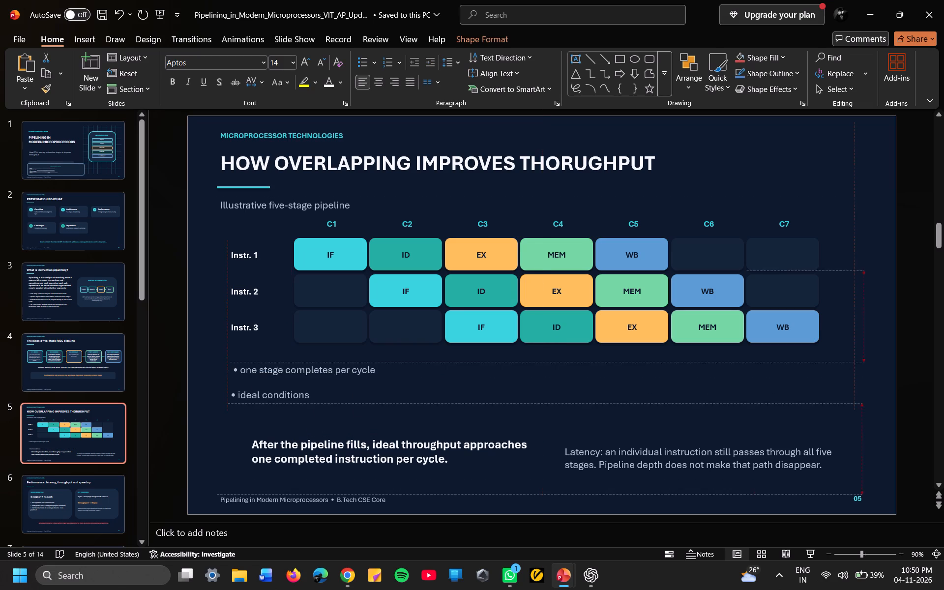
left_click_drag(342, 396, 343, 393)
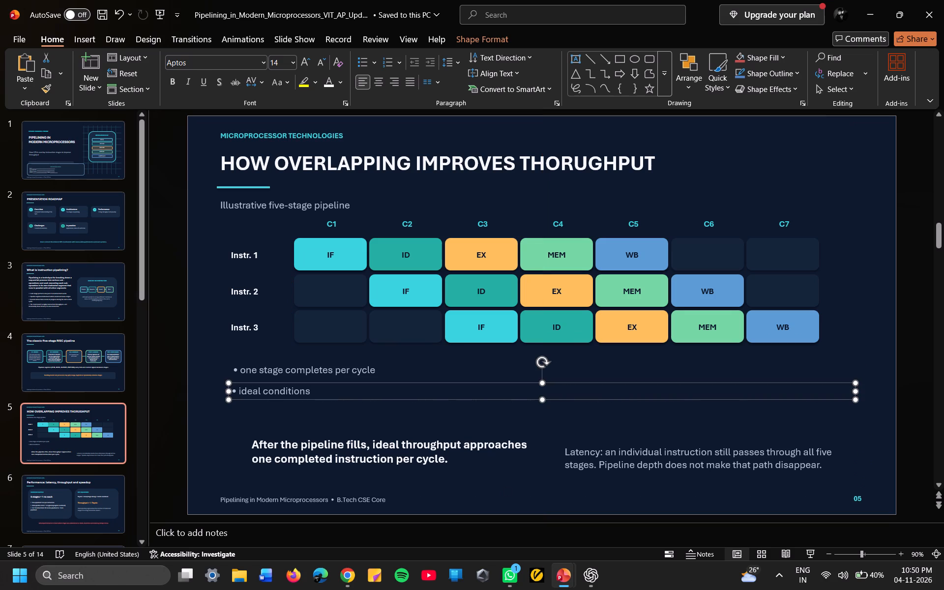
Move the bold throughput note up to sit directly beneath "• ideal conditions", lined up with the bullets.
left_click(478, 458)
left_click_drag(510, 482, 498, 466)
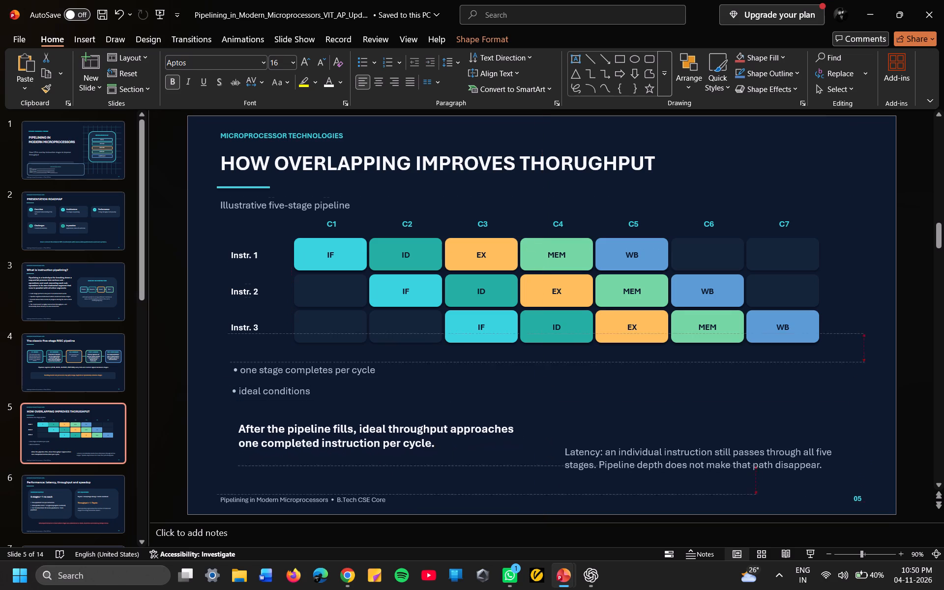
left_click_drag(498, 466, 491, 454)
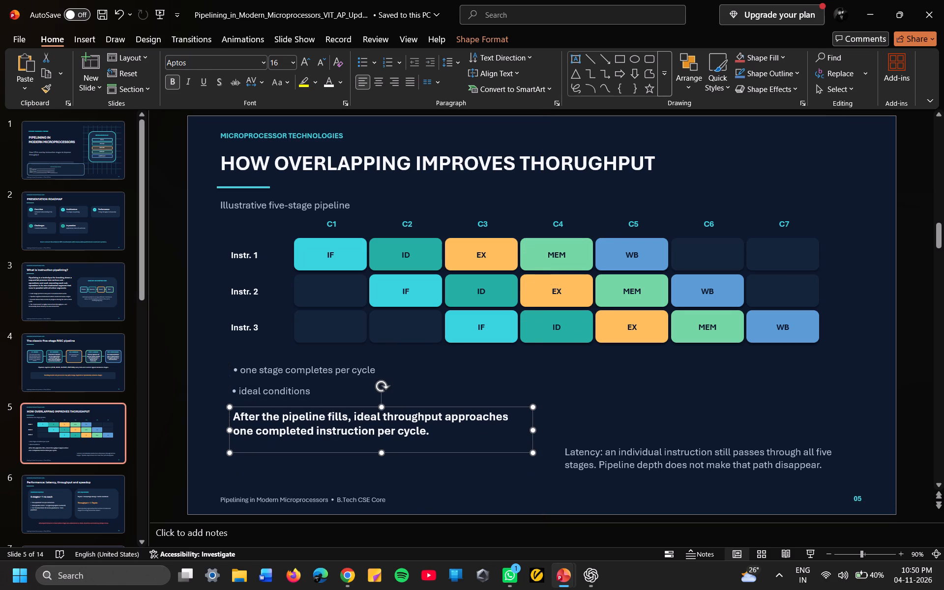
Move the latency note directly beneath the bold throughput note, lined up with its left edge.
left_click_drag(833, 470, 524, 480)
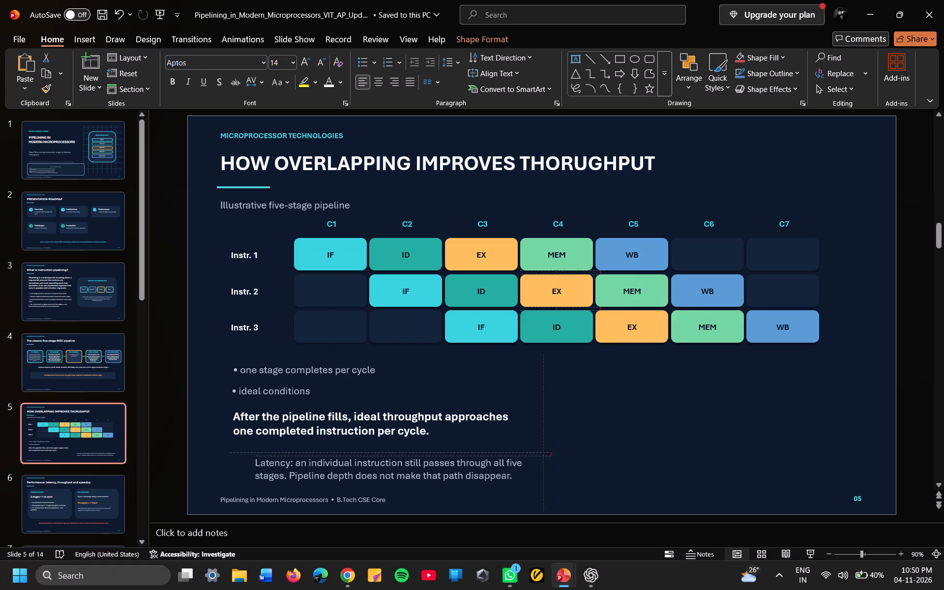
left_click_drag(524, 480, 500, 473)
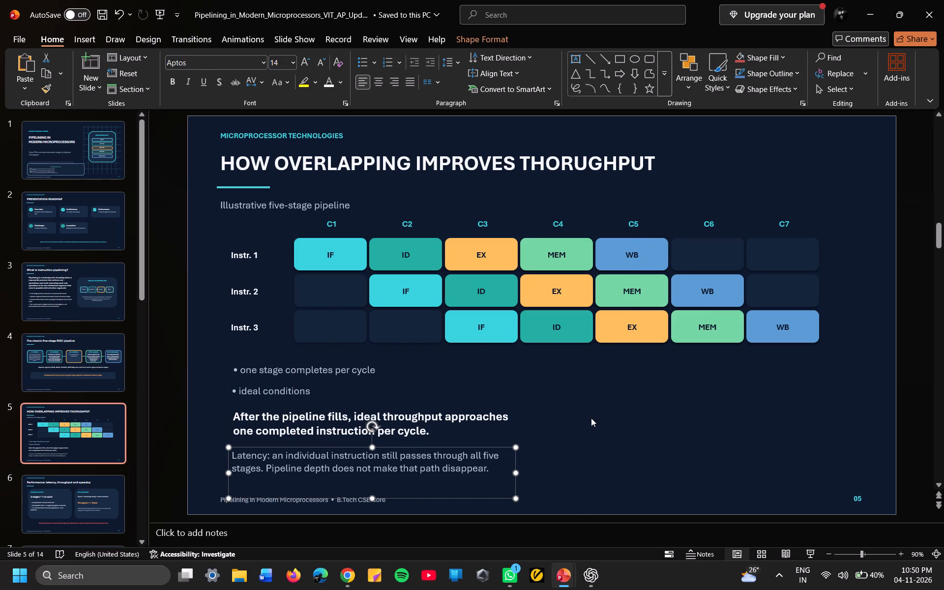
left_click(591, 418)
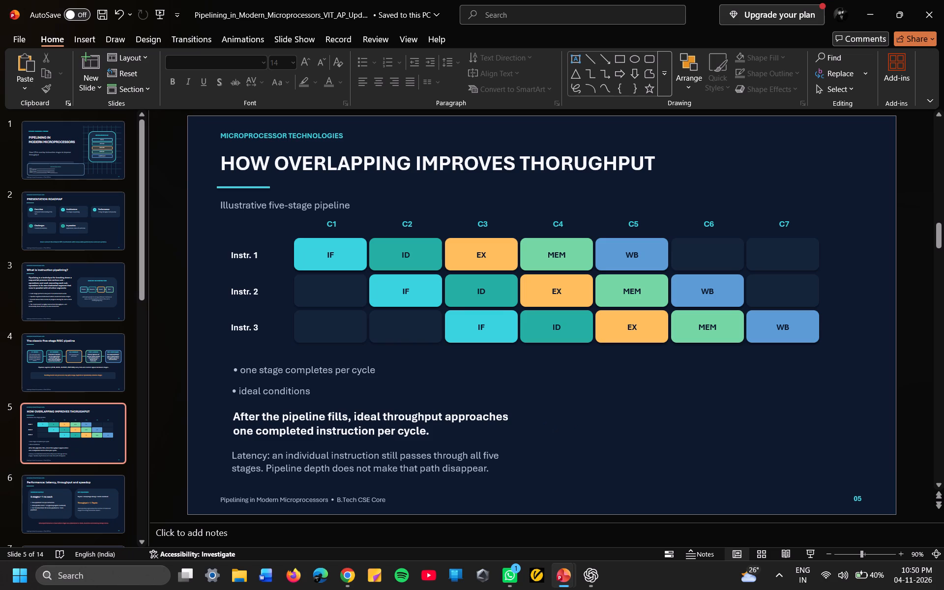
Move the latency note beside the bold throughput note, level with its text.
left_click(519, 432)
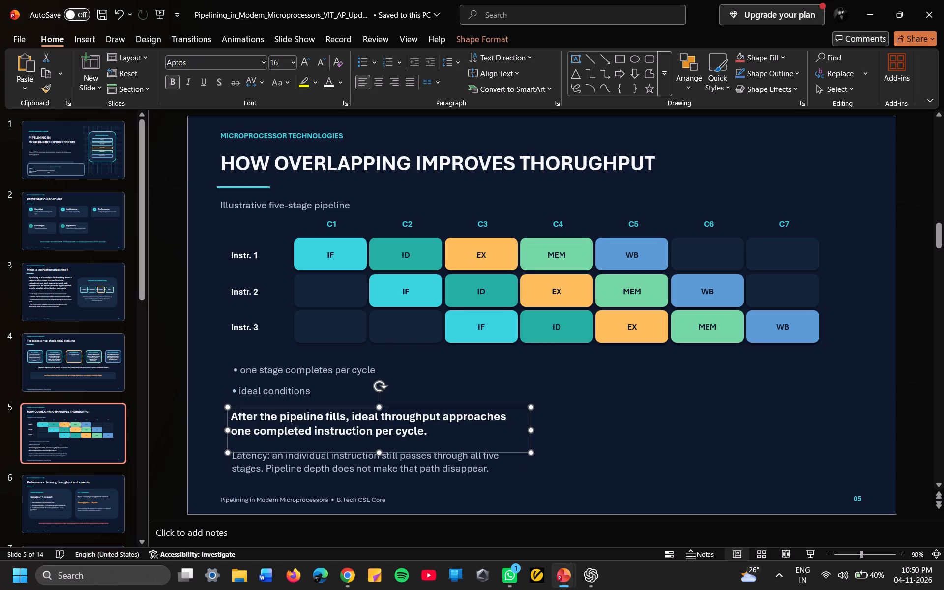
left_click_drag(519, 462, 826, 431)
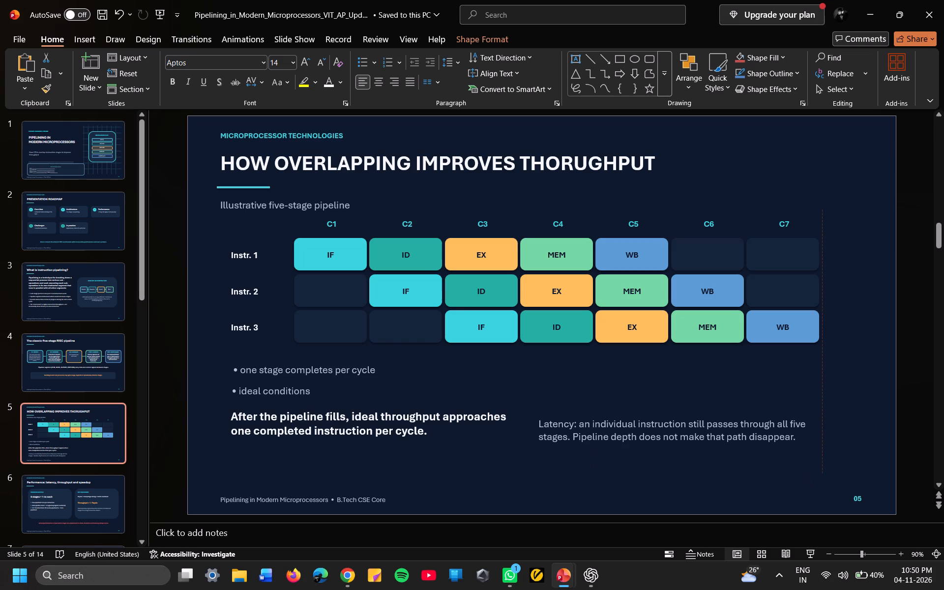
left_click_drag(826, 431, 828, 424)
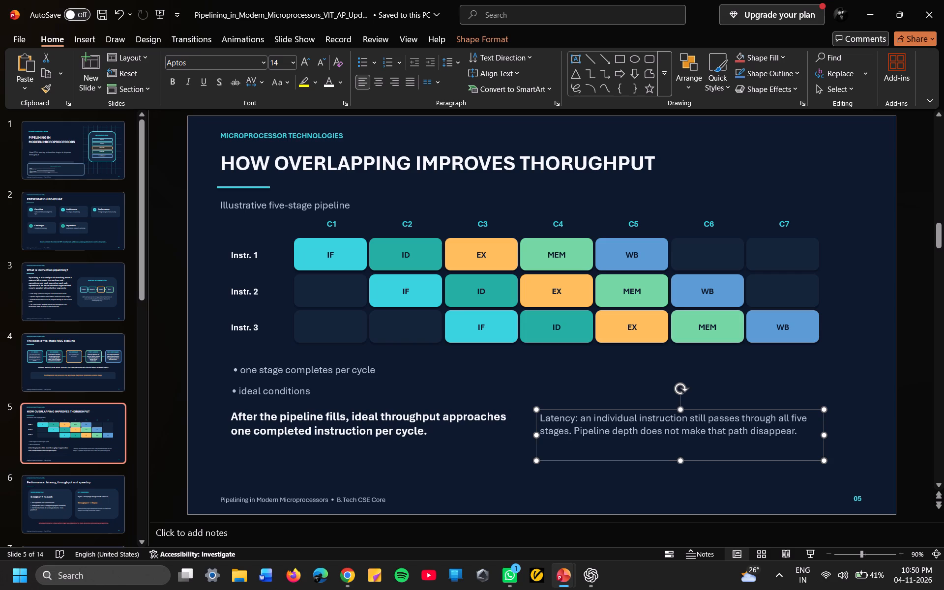
Replace the line break before "one completed instruction per cycle." in the throughput note with a space.
left_click(231, 430)
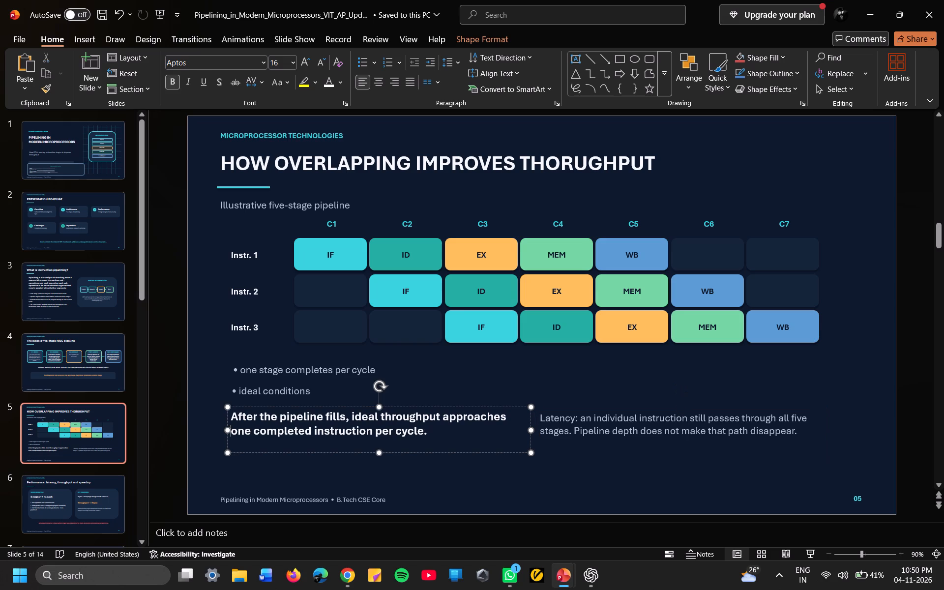
key("BackSpace")
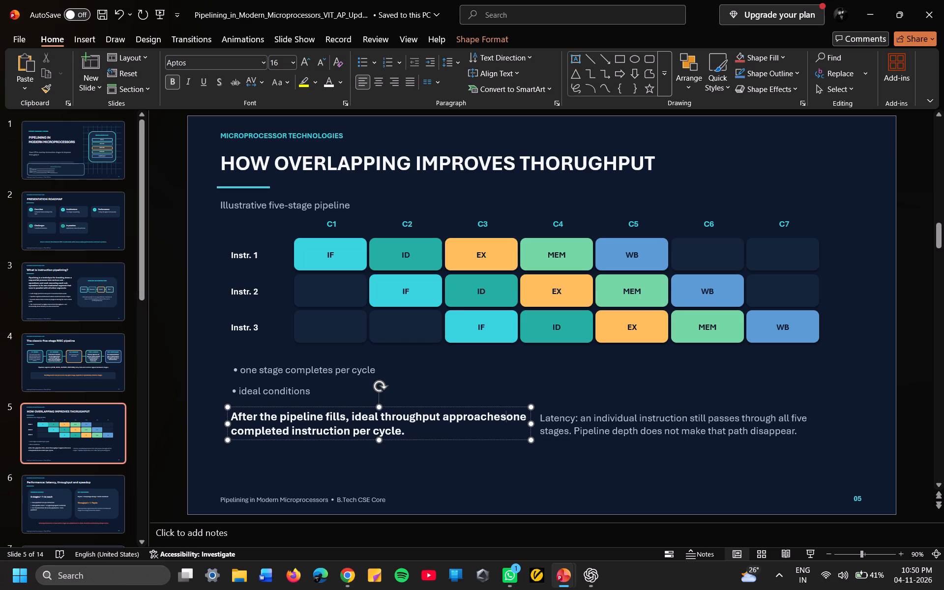
key("space")
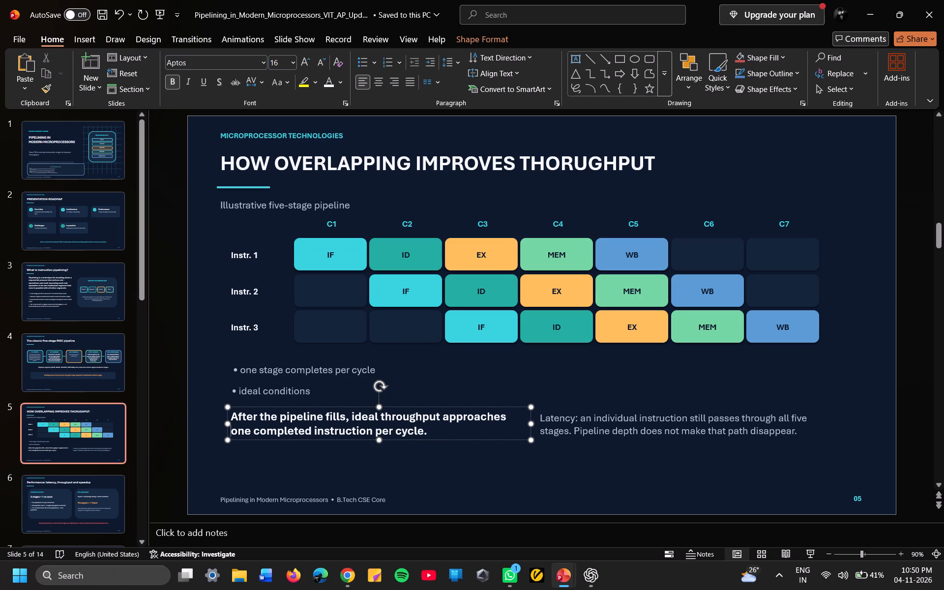
Move the latency note beneath the throughput note, just above the slide footer.
left_click_drag(700, 446, 381, 480)
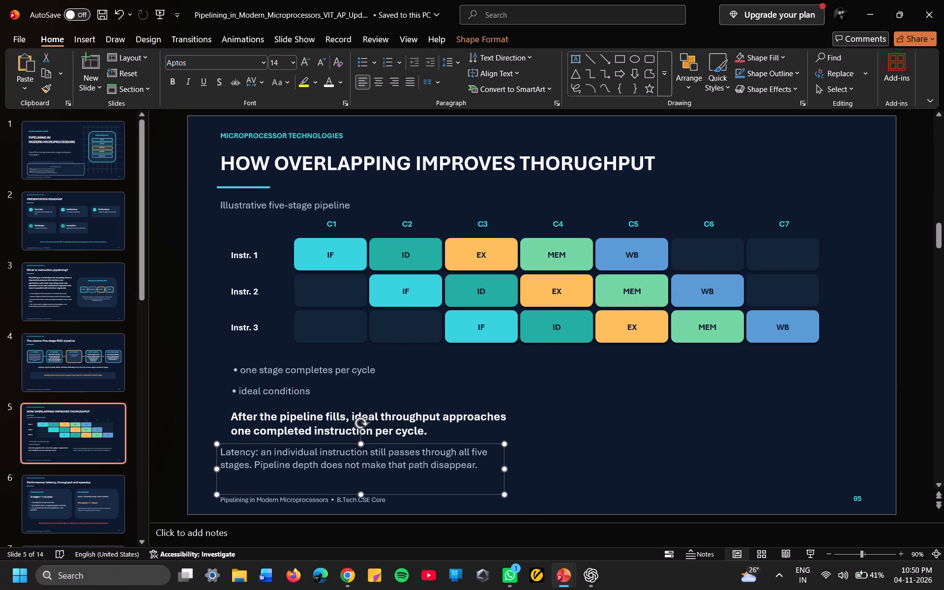
Widen the throughput note's text box so its whole sentence fits on one line.
left_click(505, 424)
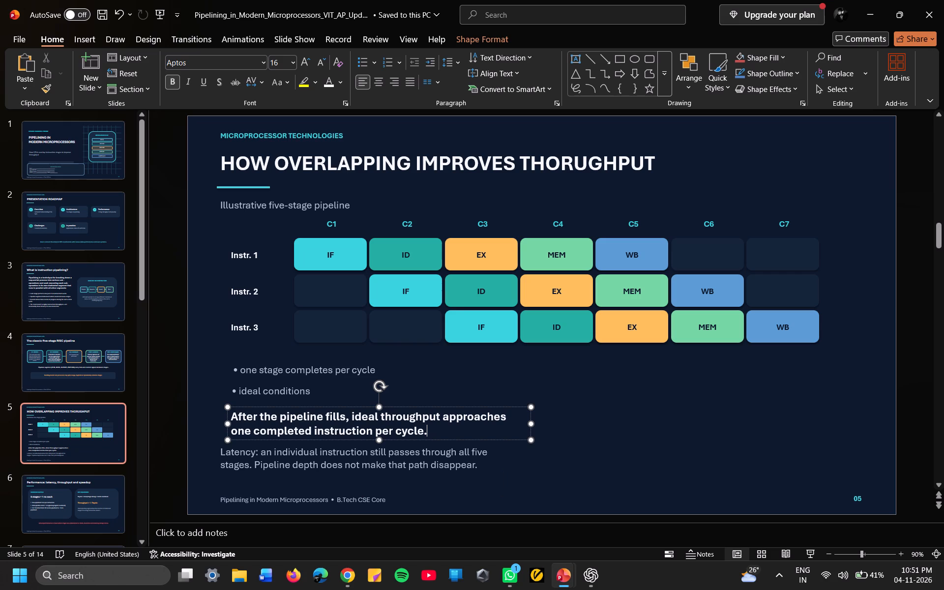
left_click_drag(532, 423, 709, 423)
left_click(552, 511)
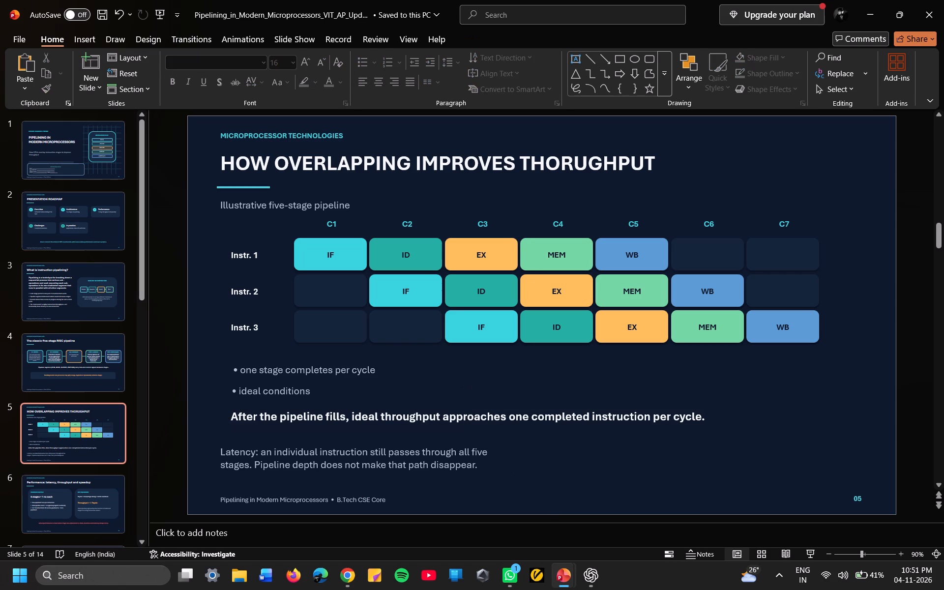
Widen the latency note's text box to nearly the width of the throughput note.
left_click(500, 457)
left_click_drag(508, 468, 591, 459)
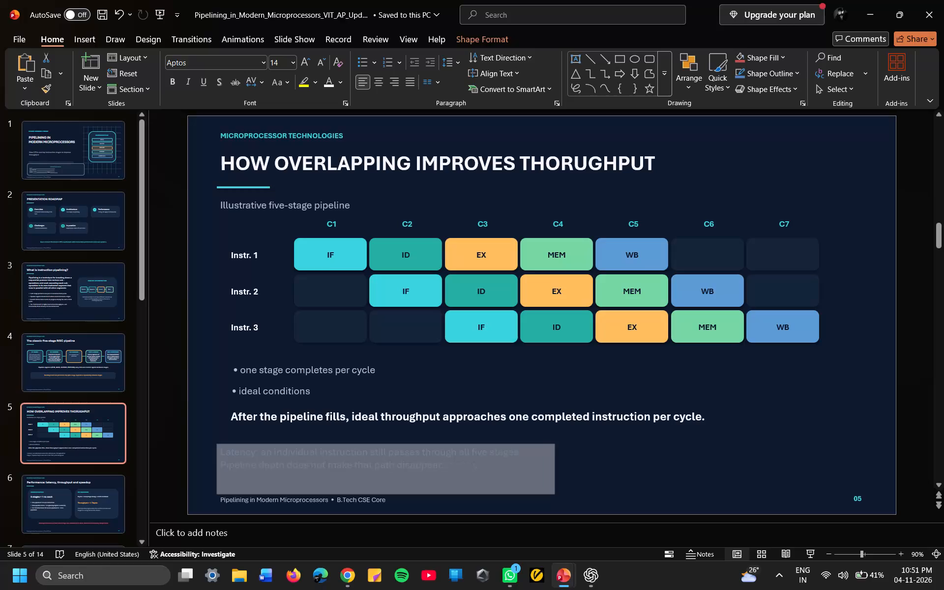
left_click_drag(591, 459, 702, 440)
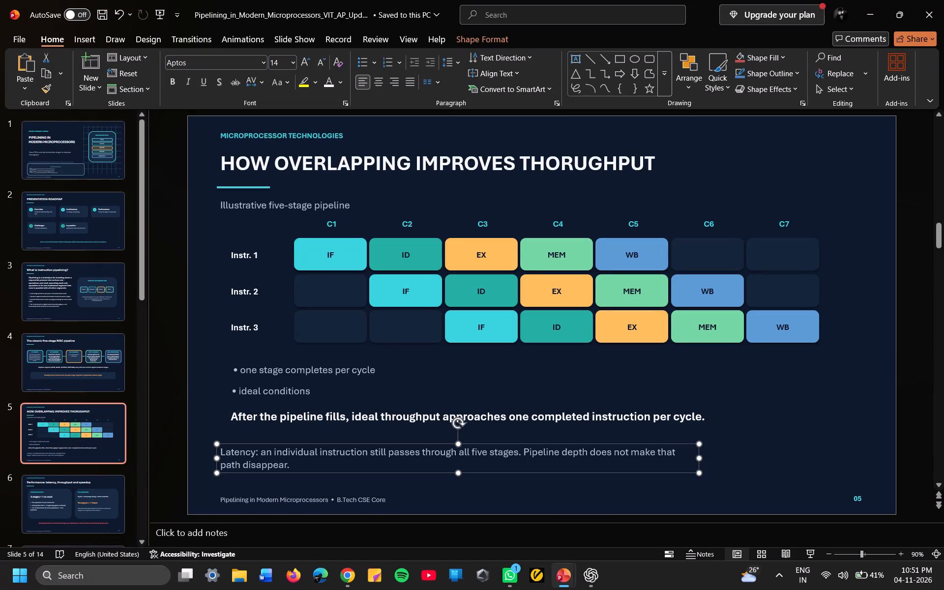
left_click(622, 469)
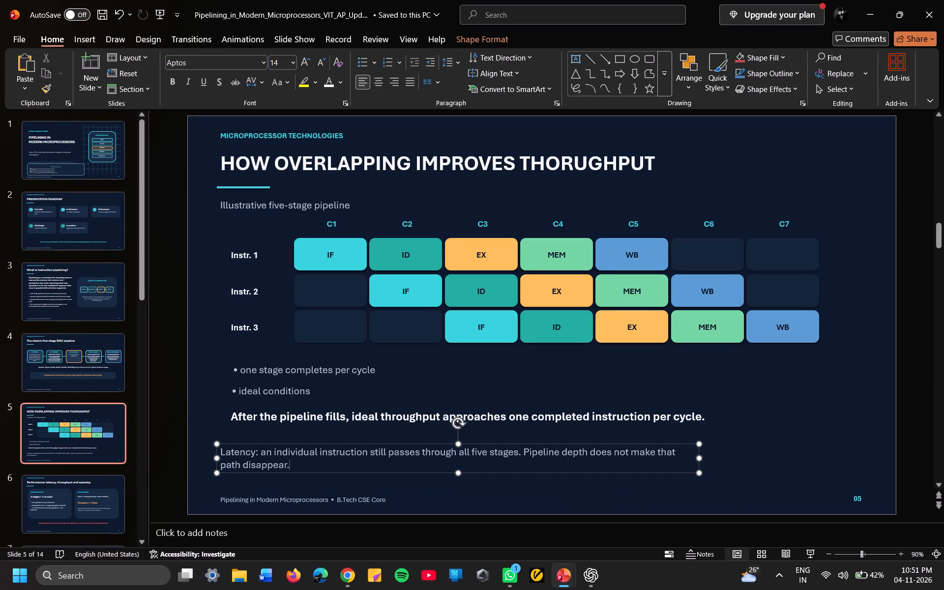
left_click(695, 477)
Move the latency note up closer beneath the throughput note and line up the left edges of both notes.
left_click_drag(689, 462, 700, 455)
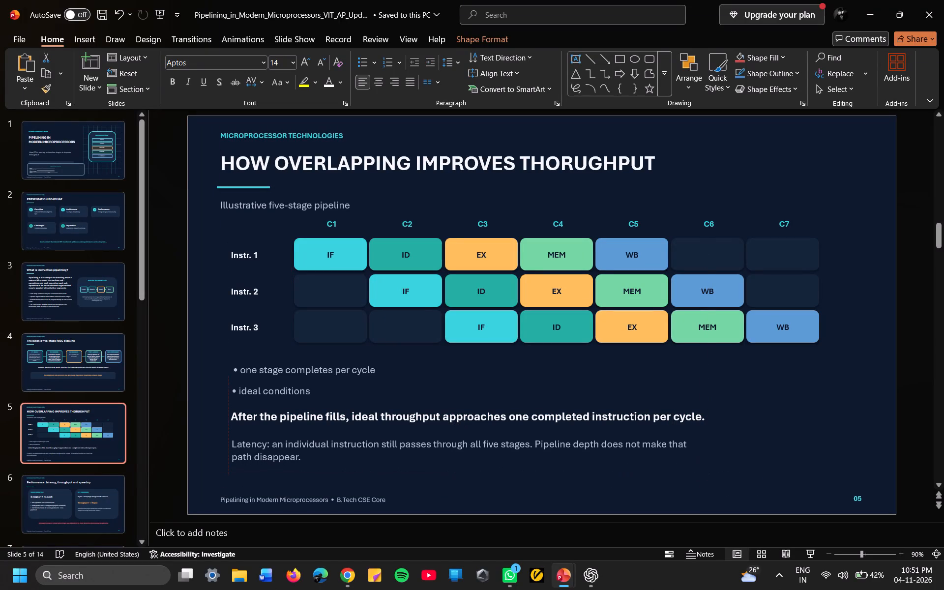
left_click_drag(700, 455, 701, 454)
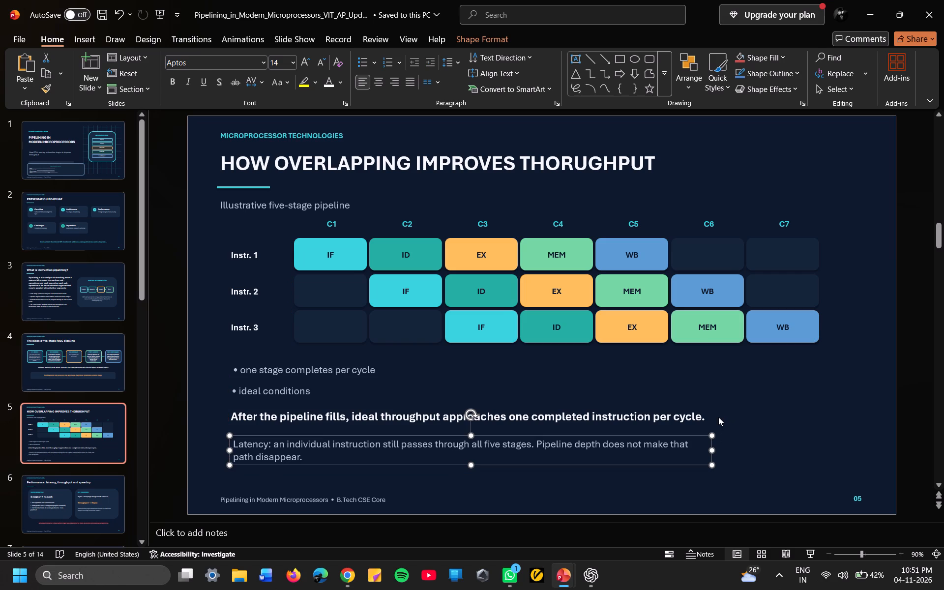
left_click(713, 417)
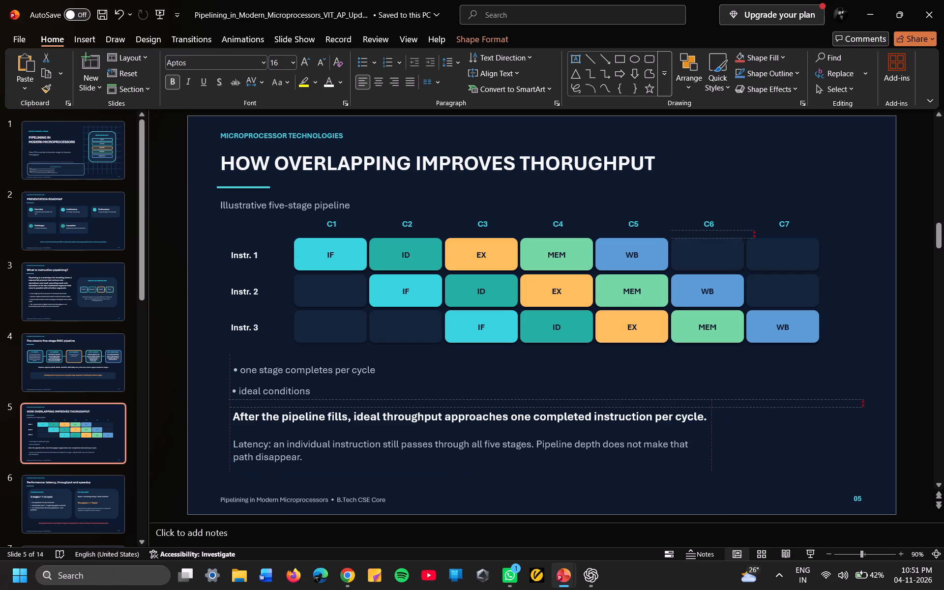
left_click(612, 475)
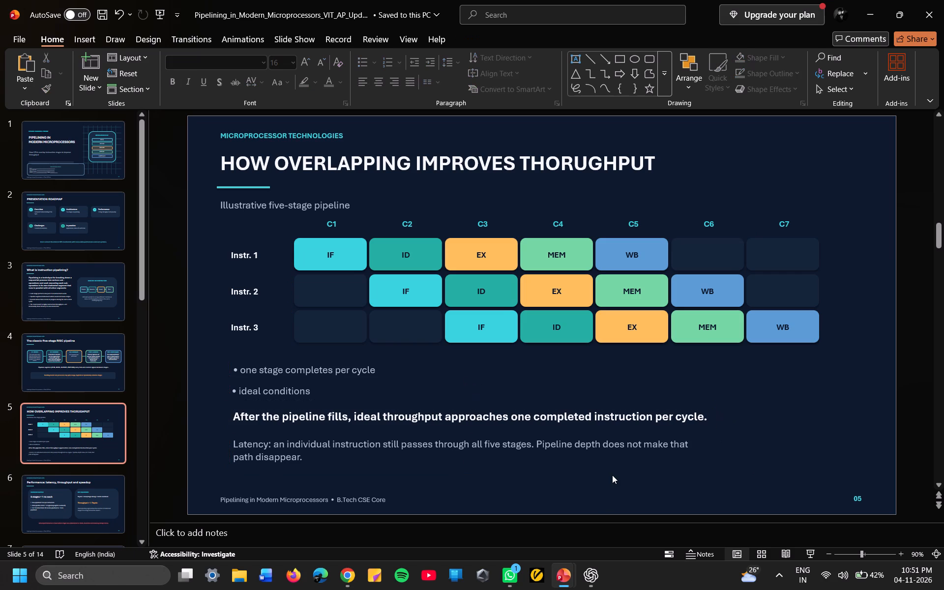
On slide 6, change "latch overhead" to "latch delay" in the Tcycle equation under Key Equations.
left_click(92, 497)
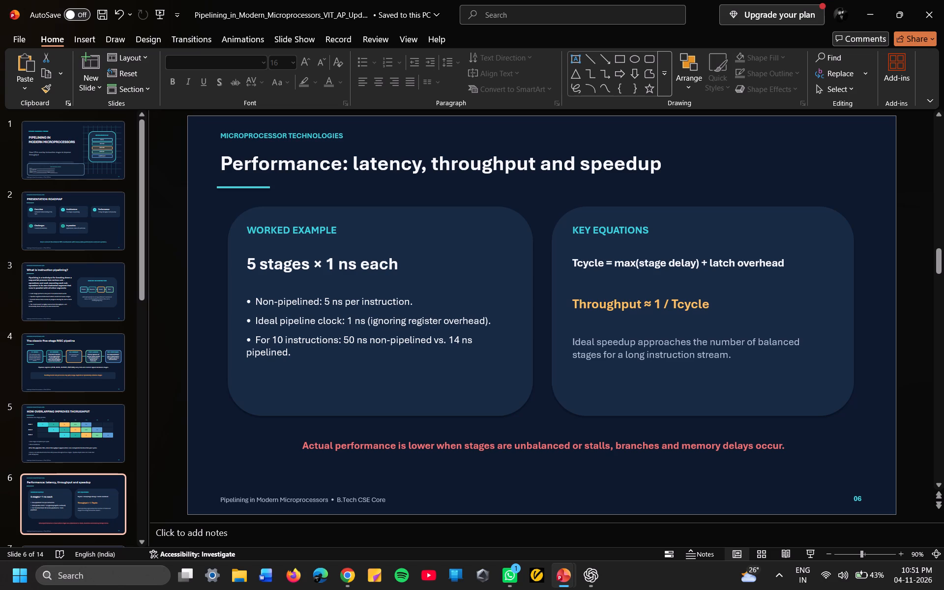
left_click(784, 260)
key("BackSpace")
key("BackSpace")
key("BackSpace")
key("BackSpace")
key("BackSpace")
key("BackSpace")
key("BackSpace")
key("BackSpace")
key("BackSpace")
key("BackSpace")
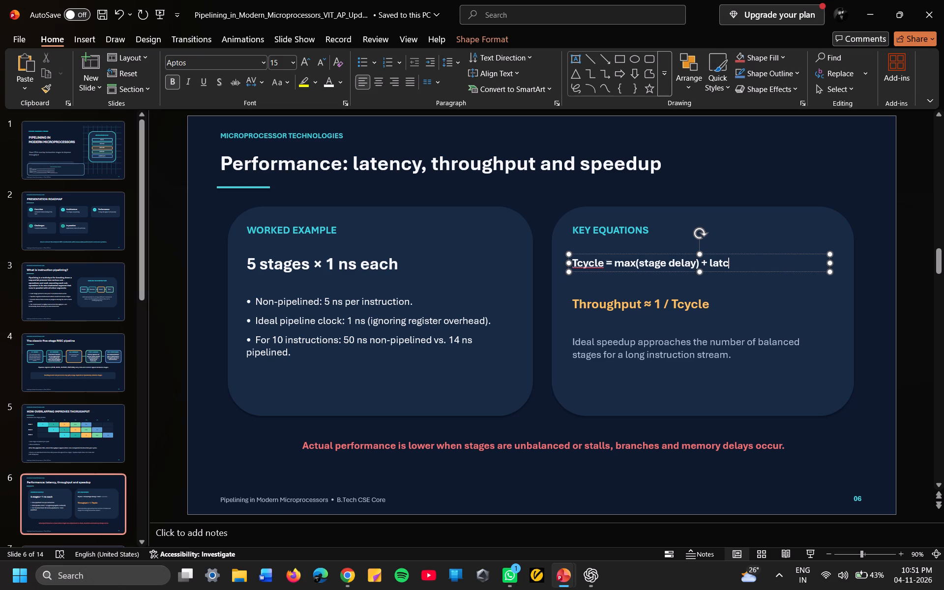
type("H DELAY")
key("BackSpace")
key("BackSpace")
key("BackSpace")
key("BackSpace")
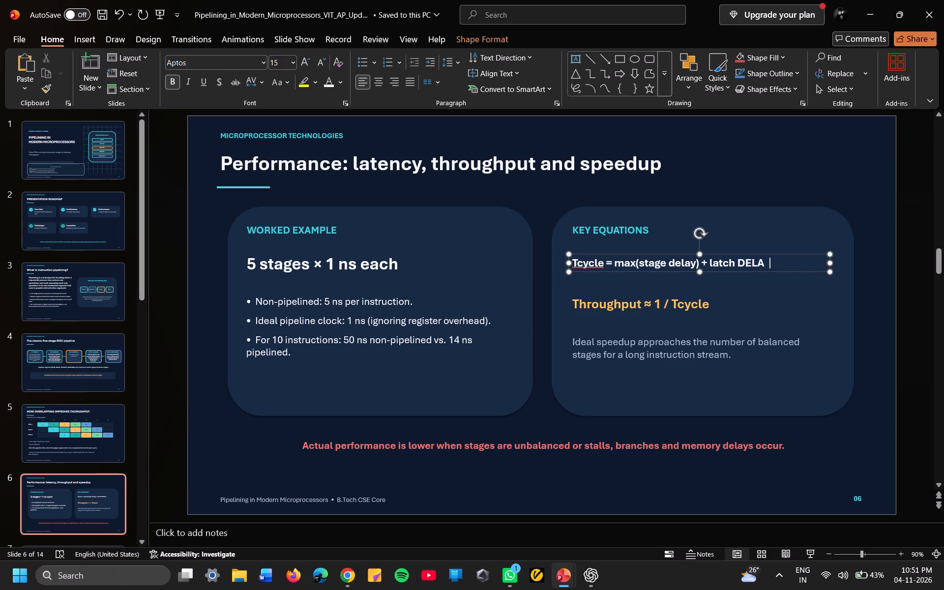
key("BackSpace")
type("delay")
Shorten the Worked Example card from its bottom edge so it ends just below its last bullet.
left_click(382, 415)
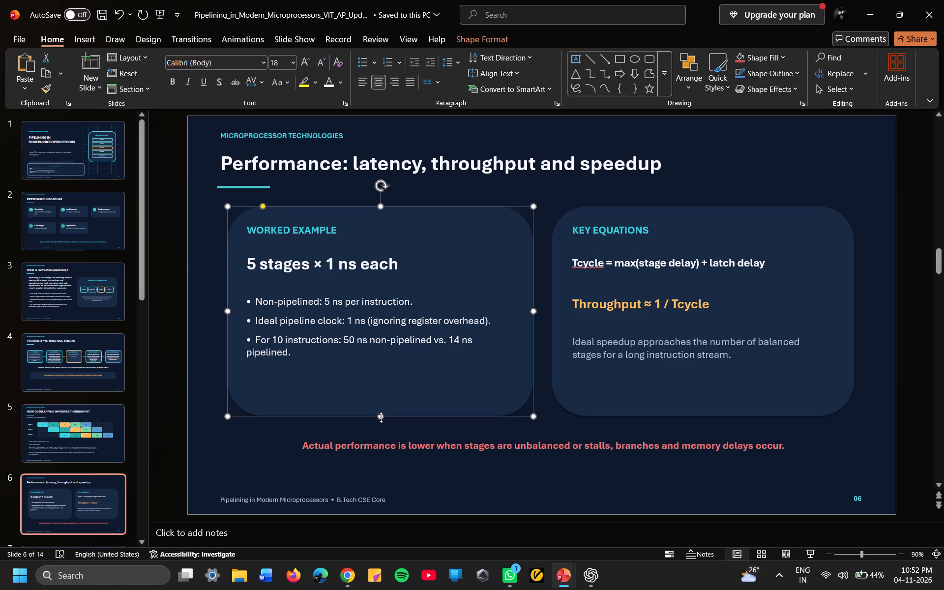
left_click_drag(381, 416, 389, 383)
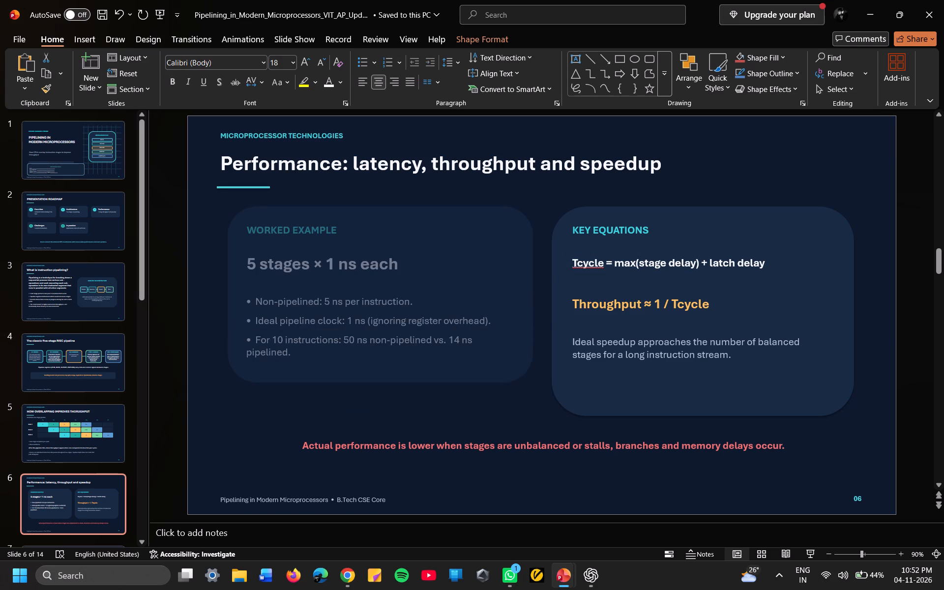
left_click_drag(389, 383, 389, 383)
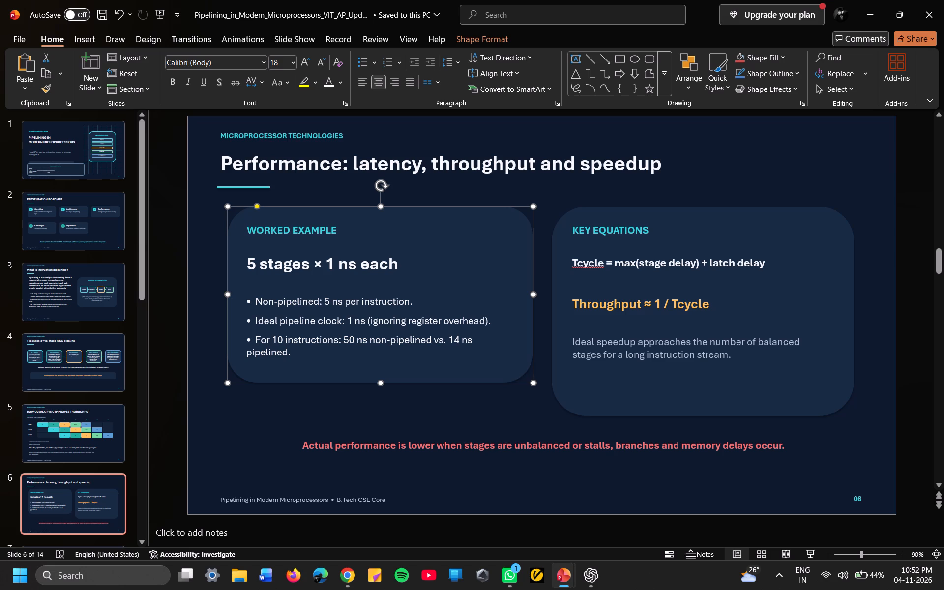
Remove the bullets, the "5 stages × 1 ns each" line and the Worked Example heading from slide 6's left card.
left_click(460, 269)
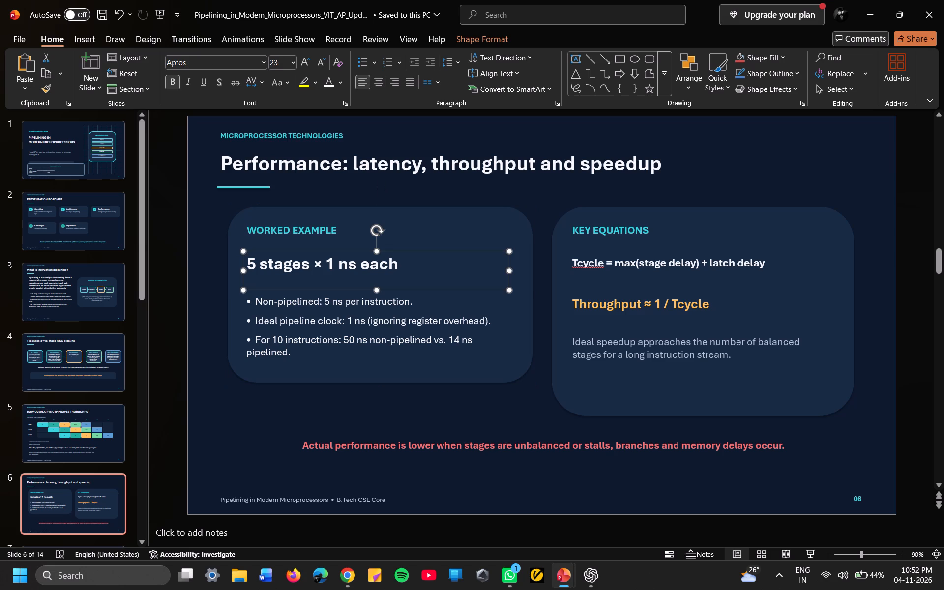
left_click(498, 340)
right_click(498, 340)
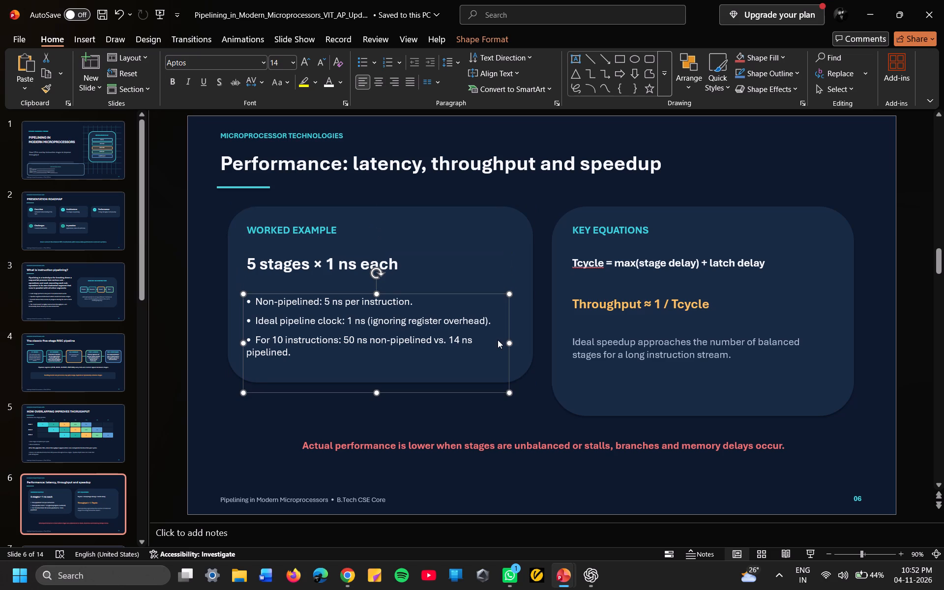
left_click(548, 234)
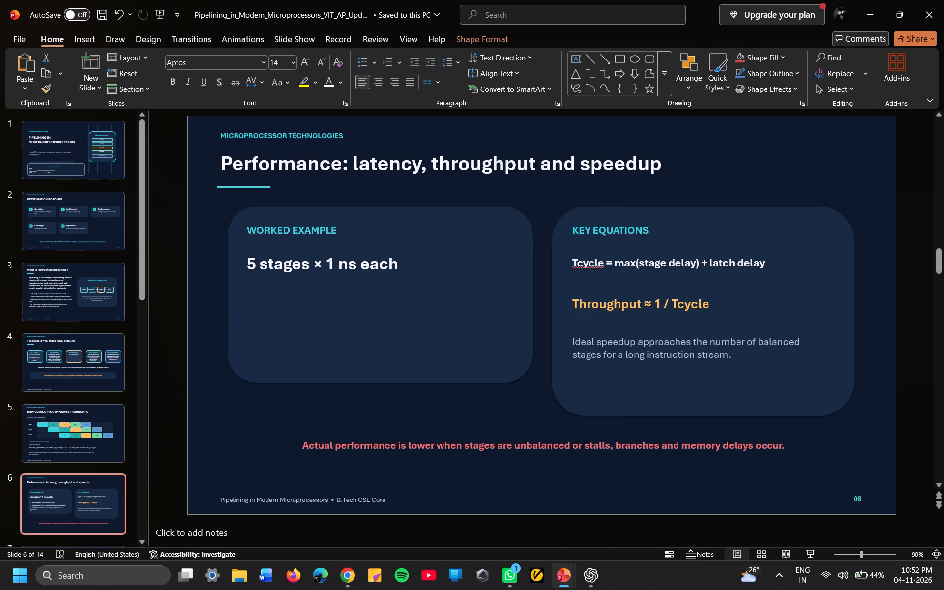
left_click(404, 269)
right_click(404, 269)
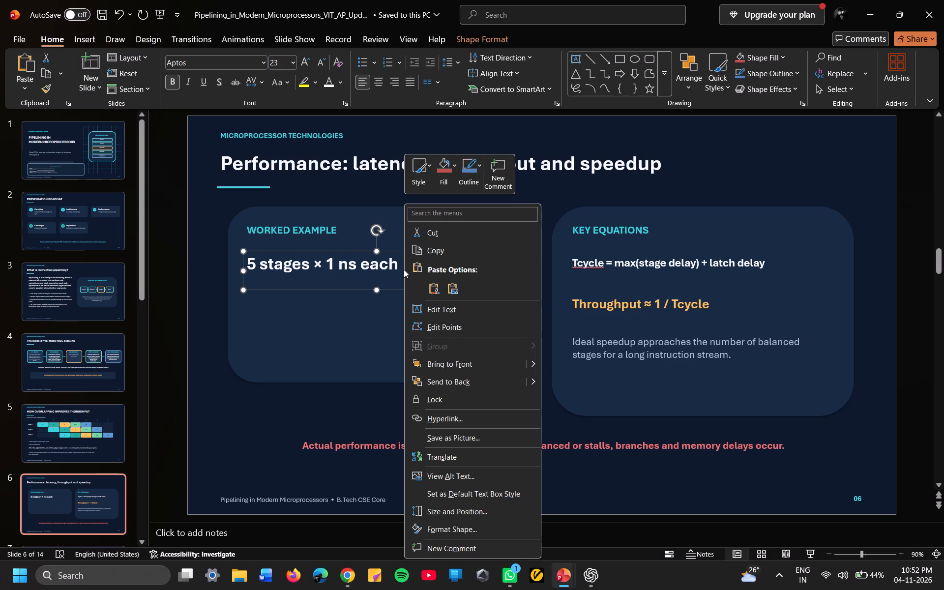
left_click(441, 234)
left_click(353, 235)
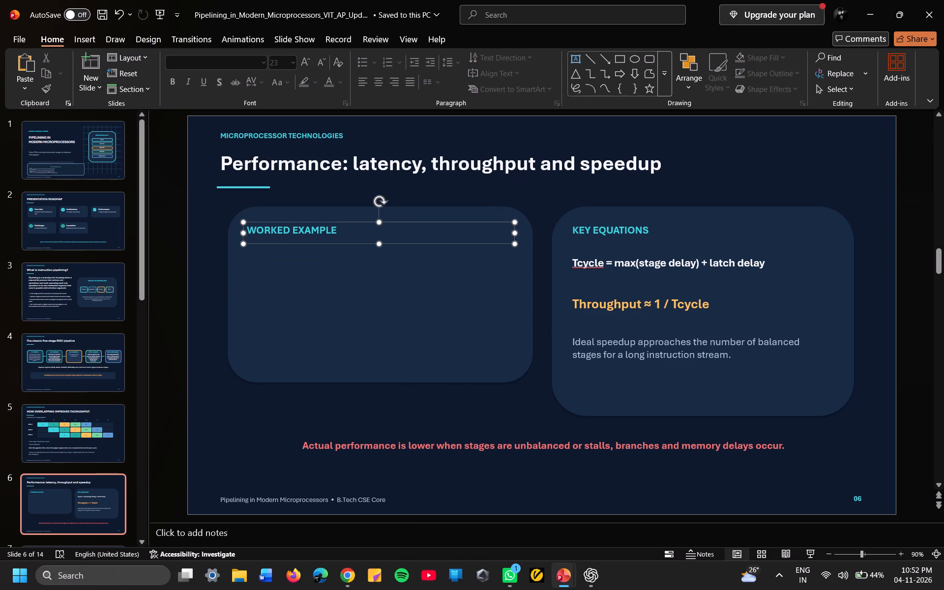
right_click(353, 235)
left_click(396, 226)
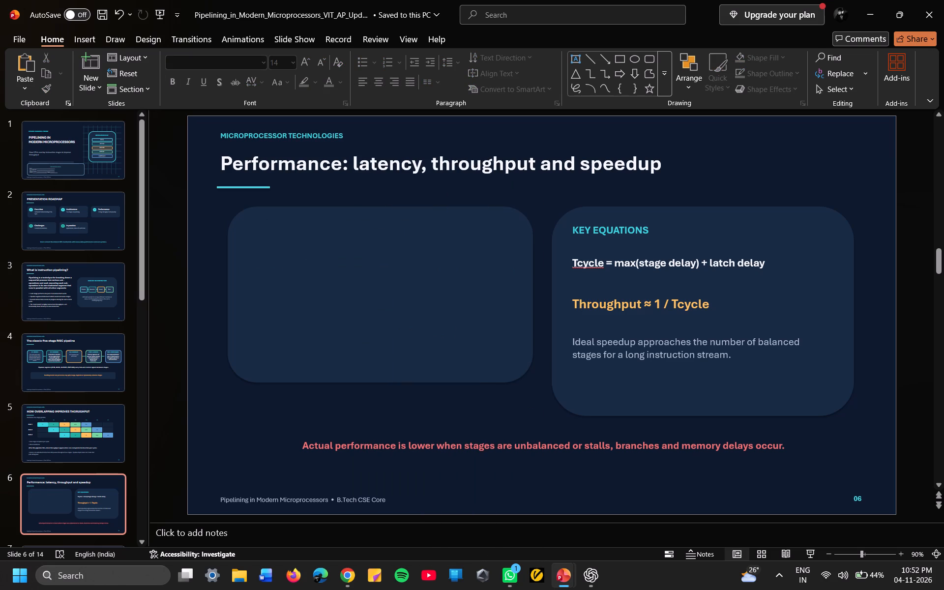
Duplicate the Tcycle equation from Key Equations and place the copy near the top of the emptied card.
left_click(771, 267)
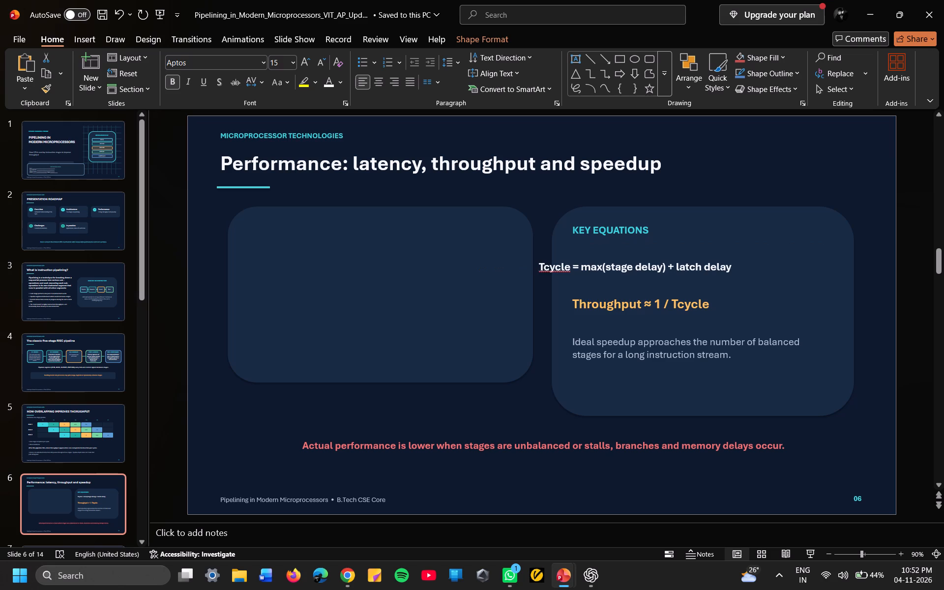
right_click(768, 265)
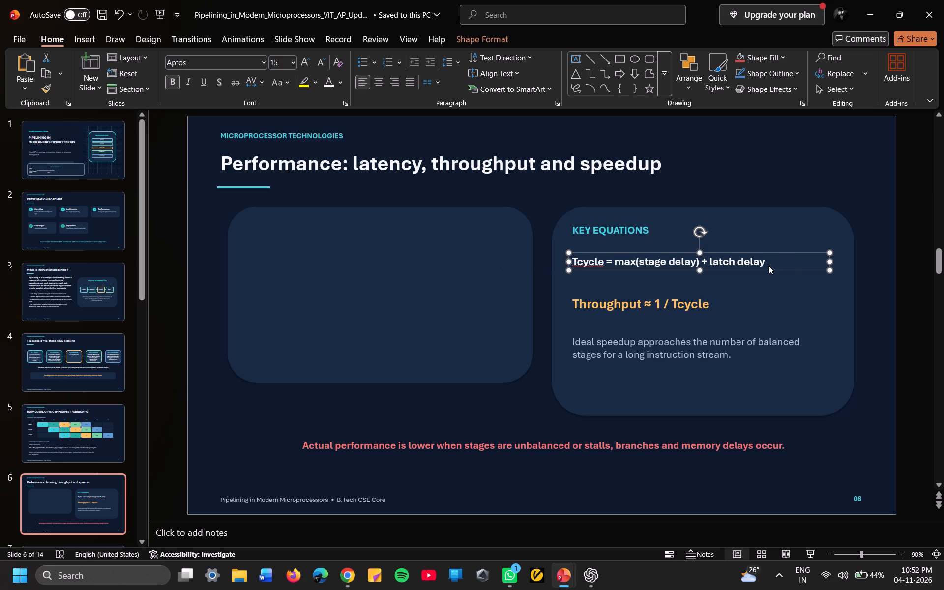
left_click(803, 247)
key("ctrl+v")
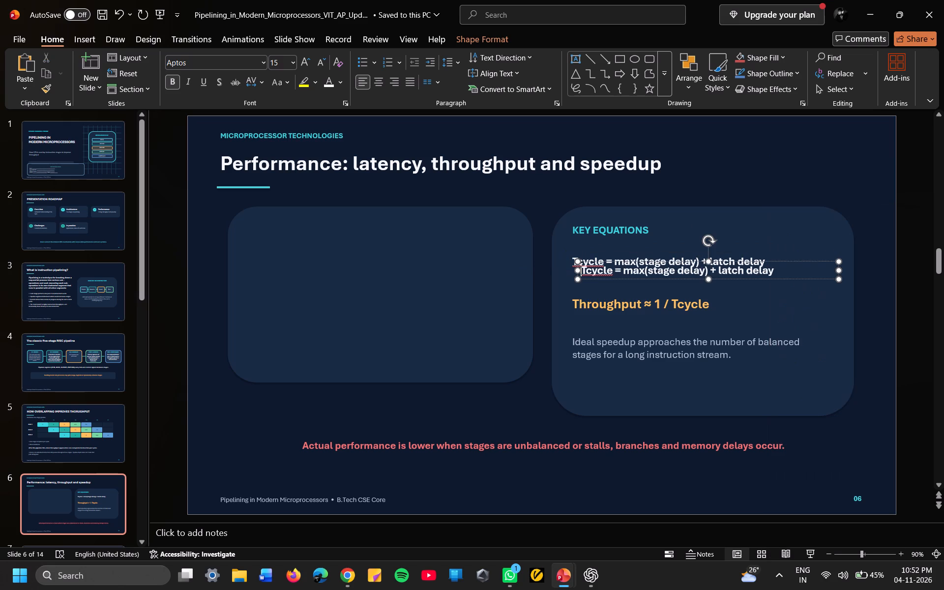
left_click_drag(809, 269, 789, 269)
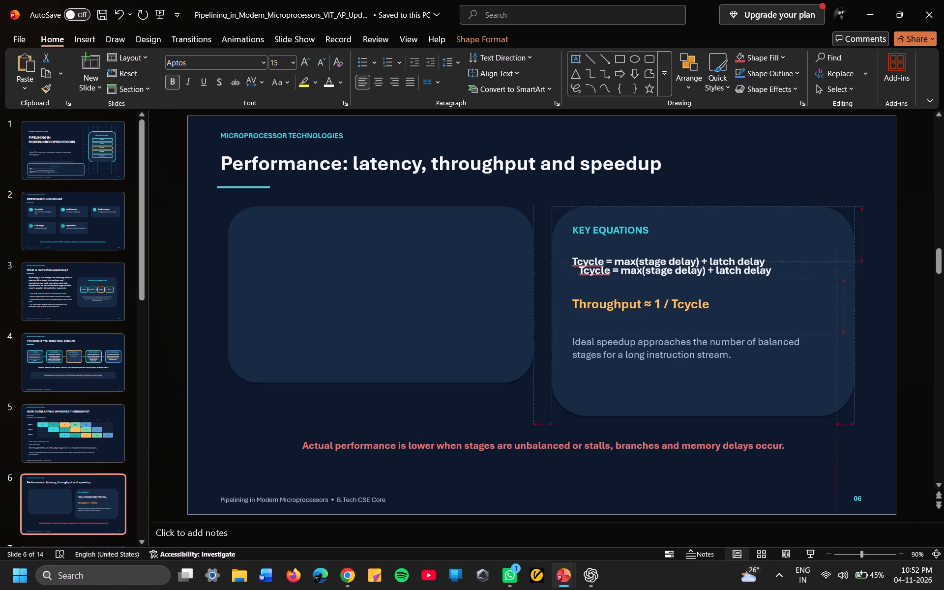
left_click_drag(789, 269, 476, 242)
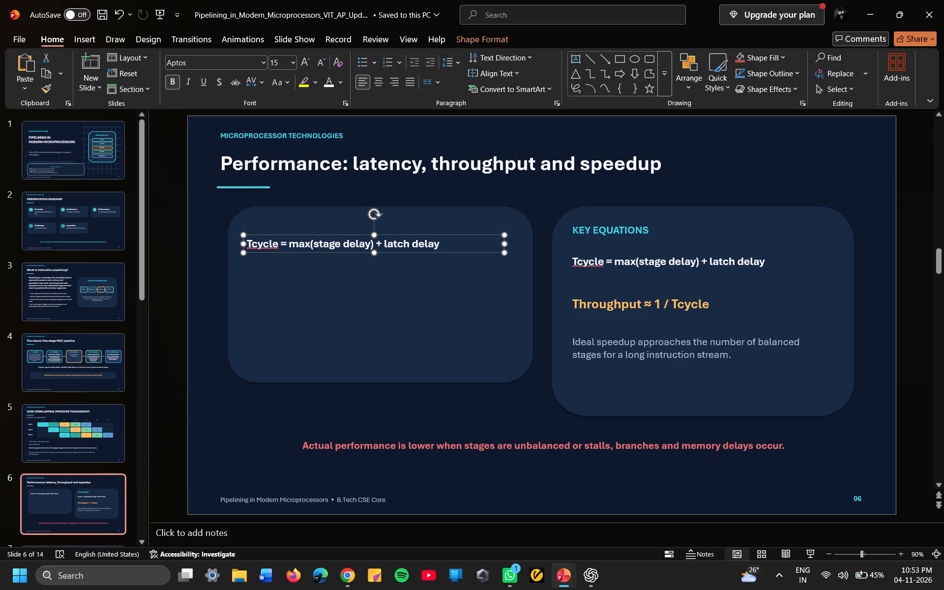
In the copied equation, replace "Tcycle" with "PIPELINE CYCLE TIME".
left_click(278, 245)
key("BackSpace")
key("BackSpace")
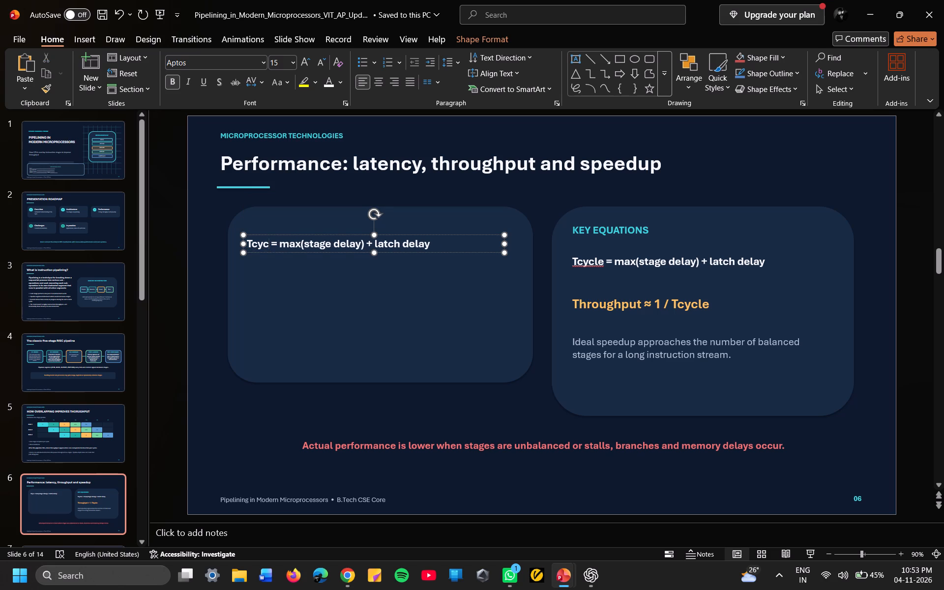
key("BackSpace")
key("BackSpace")
key("BackSpace")
key("BackSpace")
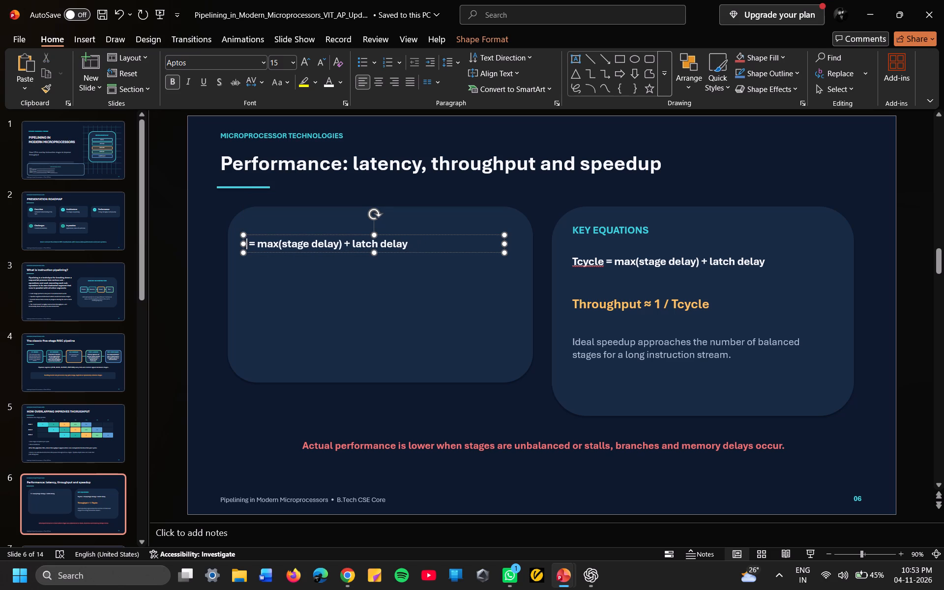
type("PIPL")
key("BackSpace")
type("ELINE CYC")
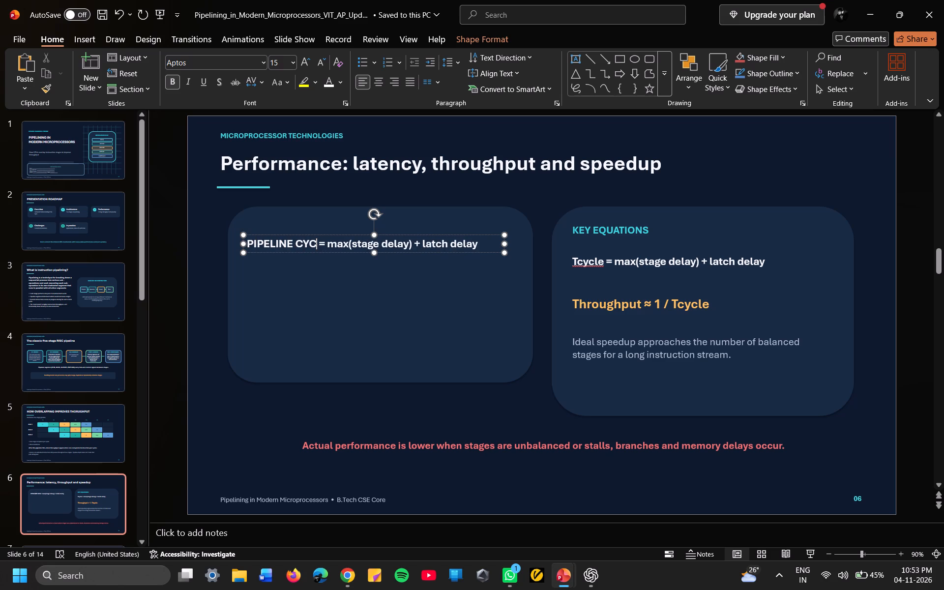
type("LE TIME")
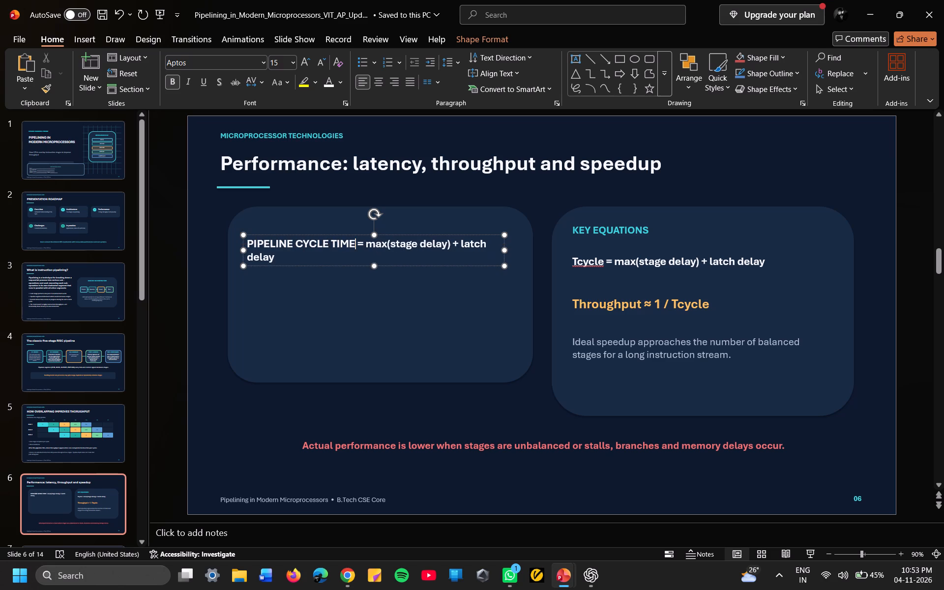
key("Right")
key("Right")
key("Right")
key("Right")
Paste another copy of the Tcycle equation and align it beneath the PIPELINE CYCLE TIME equation.
left_click(347, 285)
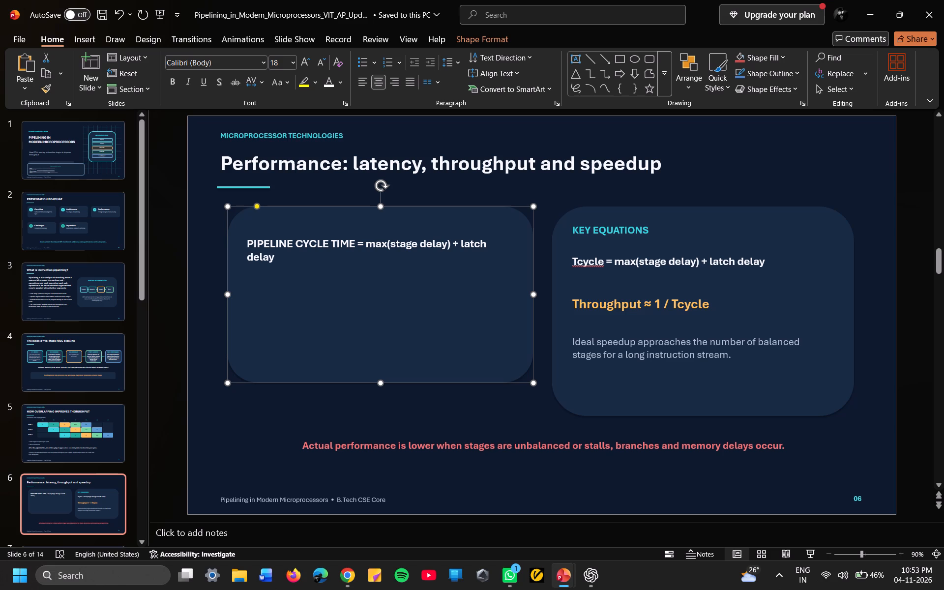
left_click(292, 287)
key("ctrl+v")
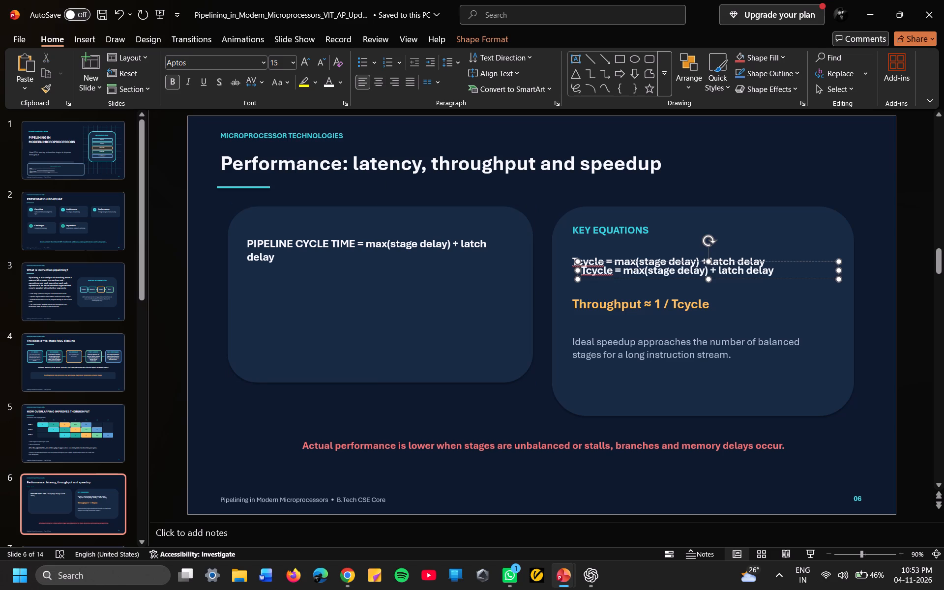
left_click_drag(784, 268, 477, 284)
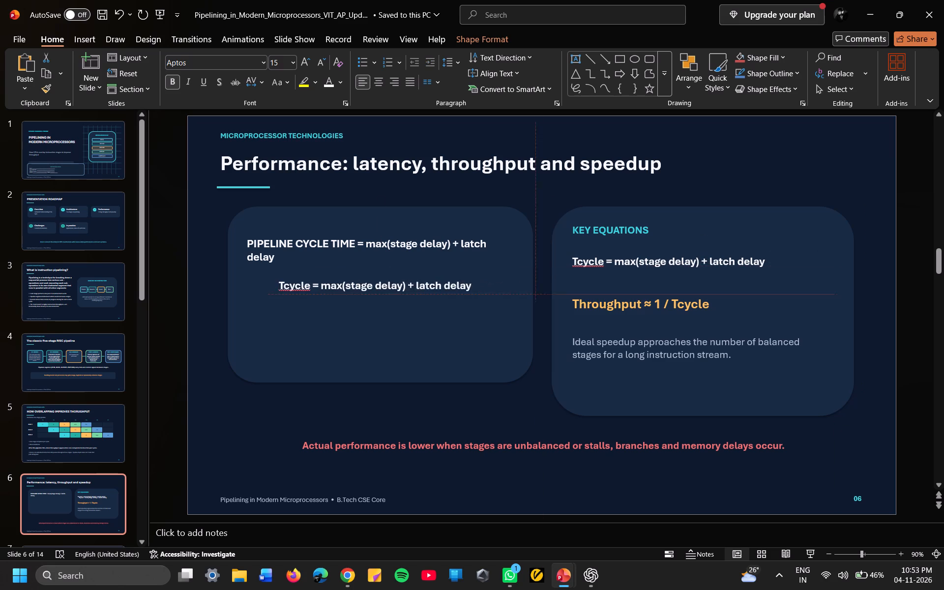
left_click_drag(477, 284, 448, 282)
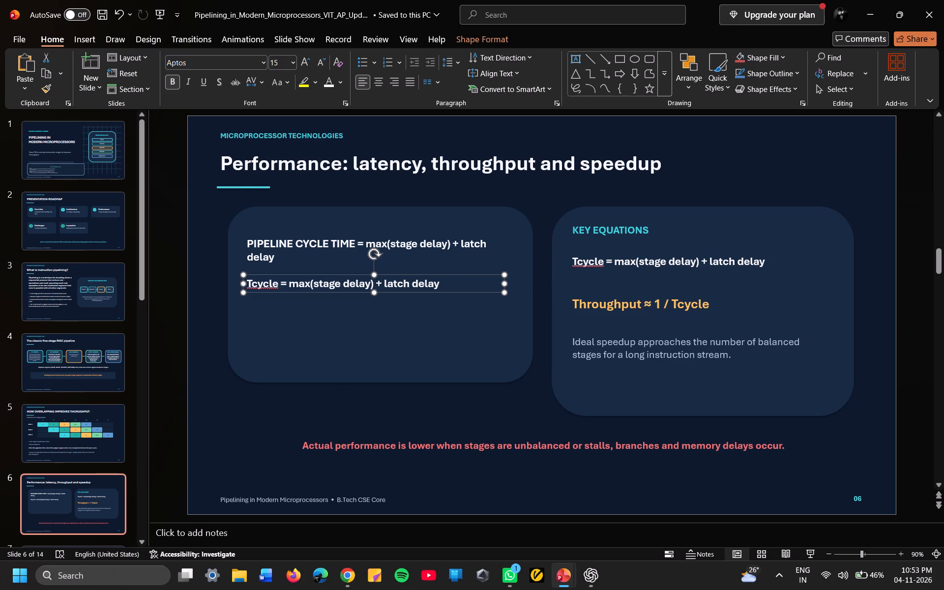
Replace the whole text of the second equation copy with "NON-PIPELINE CYCLE TIME =".
left_click(438, 284)
key("BackSpace")
key("BackSpace")
key("BackSpace")
key("BackSpace")
key("BackSpace")
key("BackSpace")
key("BackSpace")
key("BackSpace")
key("BackSpace")
key("BackSpace")
key("BackSpace")
key("BackSpace")
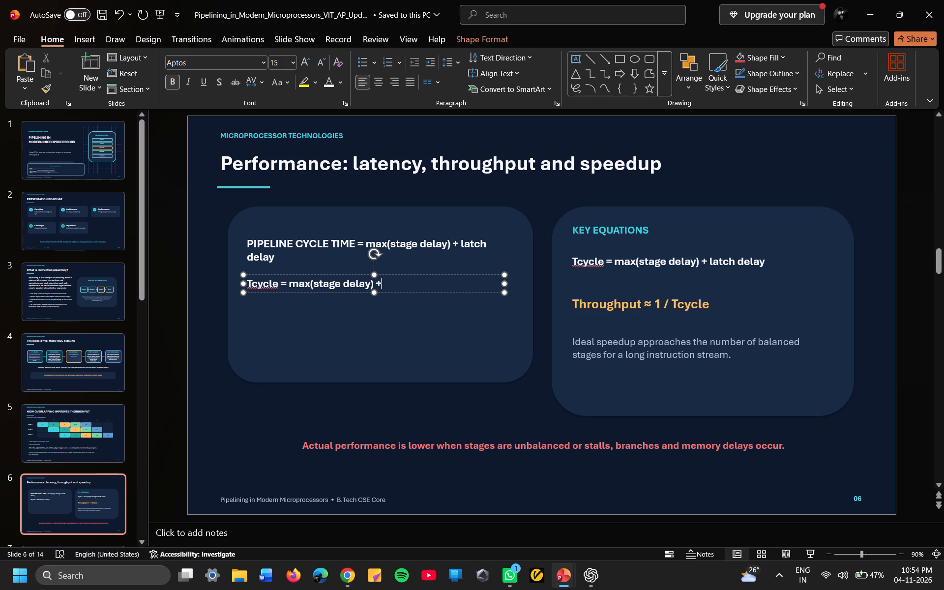
key("BackSpace")
key("BackSpace")
key("BackSpace")
key("BackSpace")
key("BackSpace")
key("BackSpace")
key("BackSpace")
key("BackSpace")
key("BackSpace")
key("BackSpace")
key("BackSpace")
key("BackSpace")
key("BackSpace")
key("BackSpace")
key("BackSpace")
key("BackSpace")
key("BackSpace")
key("BackSpace")
key("BackSpace")
key("BackSpace")
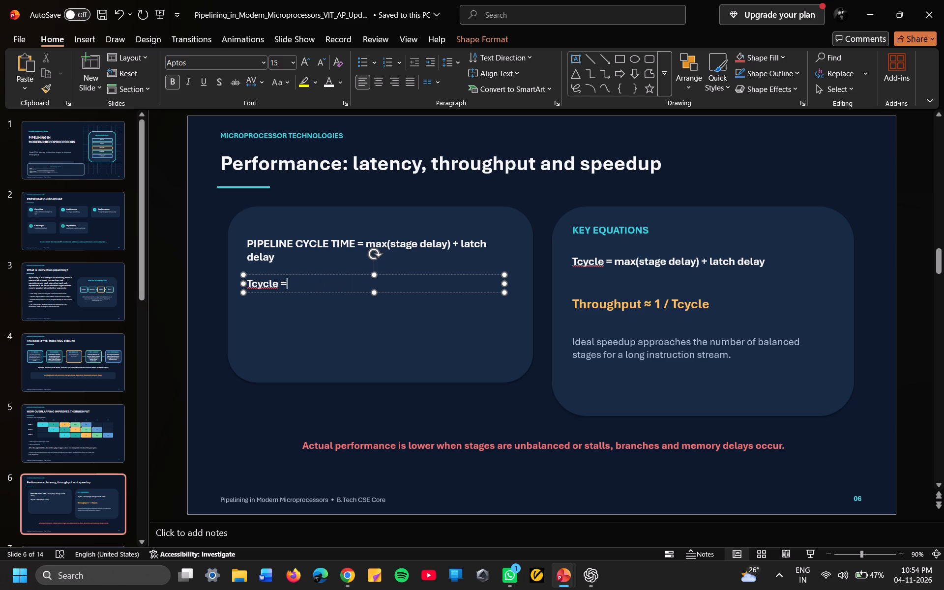
key("BackSpace")
key("BackSpace")
key("BackSpace")
key("BackSpace")
key("BackSpace")
key("BackSpace")
key("BackSpace")
type("NON")
type("-")
key("space")
key("BackSpace")
type("PO")
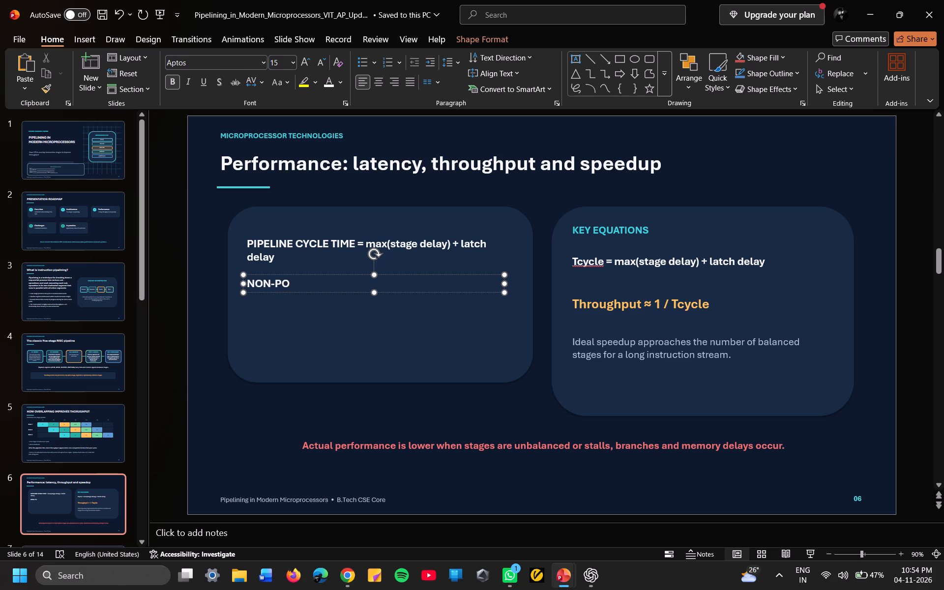
key("BackSpace")
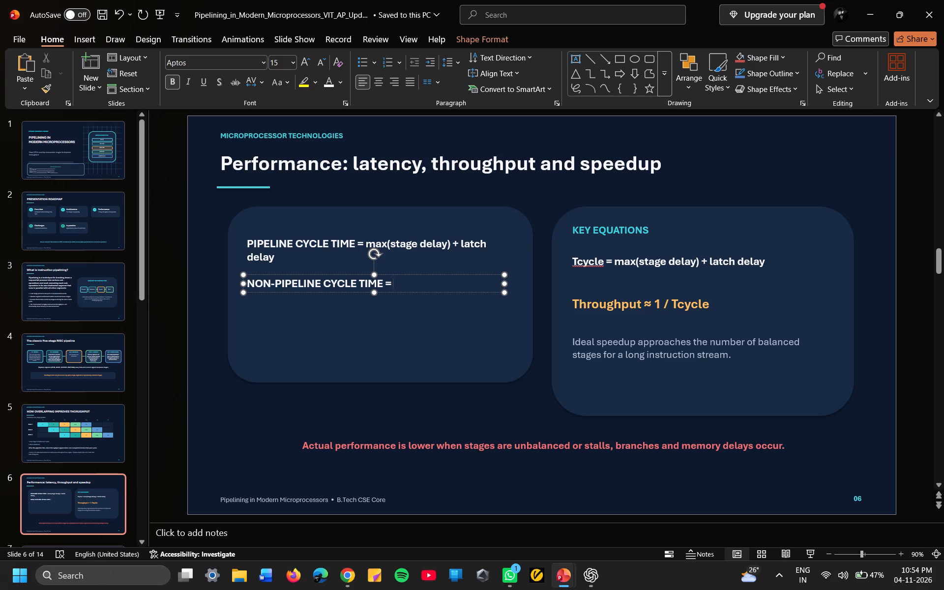
Complete the NON-PIPELINE CYCLE TIME equation with "sum of all phases of durations(ns)".
type("sum of all phases")
key("space")
type("of durations")
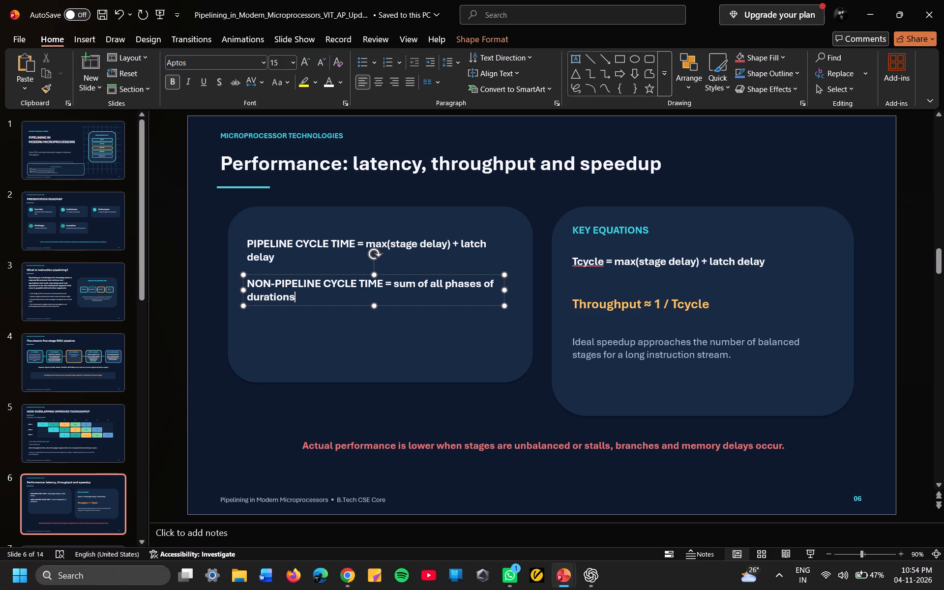
type("(ns")
key("shift+parenright")
Append "(ns)" to the end of the PIPELINE CYCLE TIME equation.
left_click(279, 255)
type("(ns)")
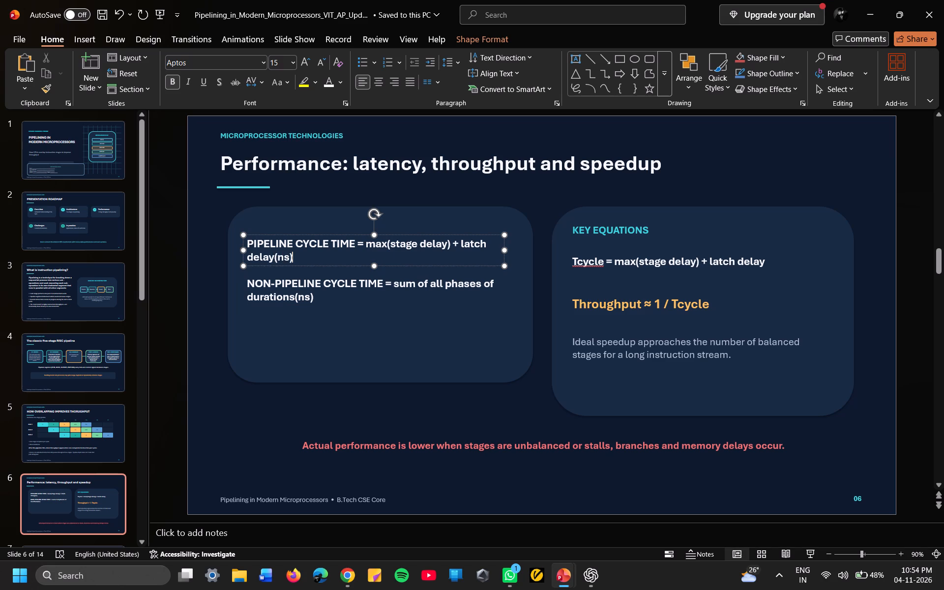
Paste a third copy of the Tcycle equation and align it beneath the NON-PIPELINE CYCLE TIME equation.
left_click(323, 300)
left_click(318, 340)
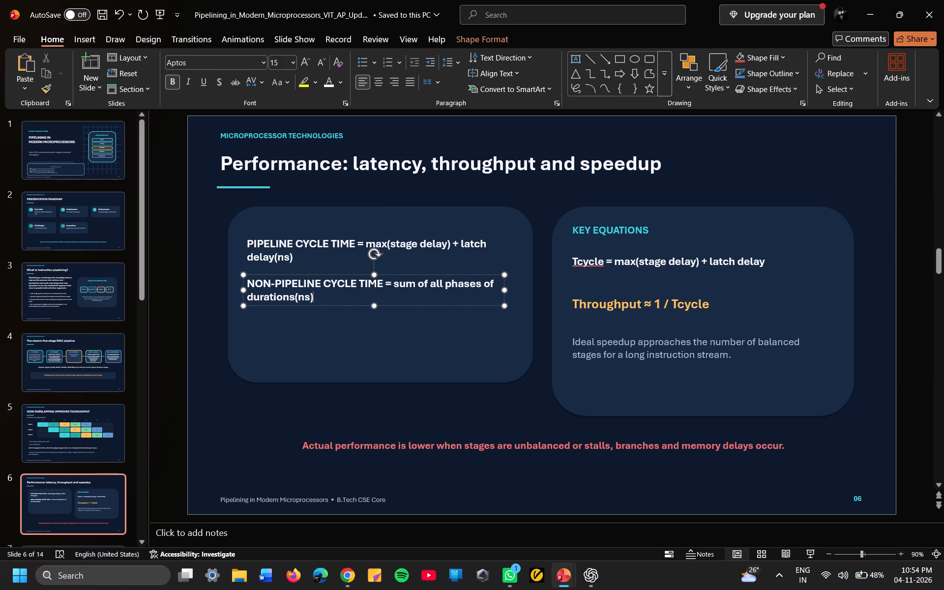
left_click(338, 327)
key("ctrl+v")
left_click_drag(795, 272, 572, 317)
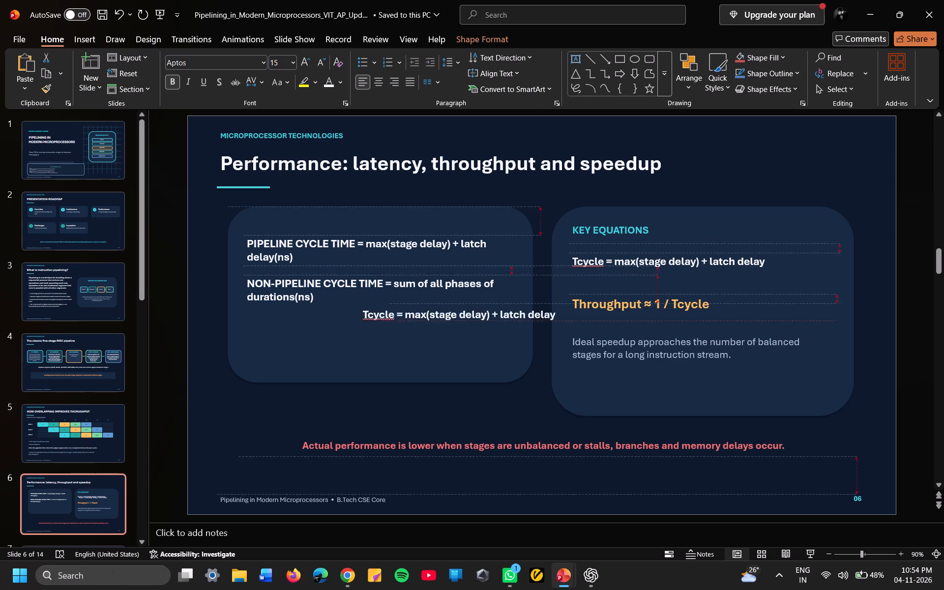
left_click_drag(572, 317, 459, 328)
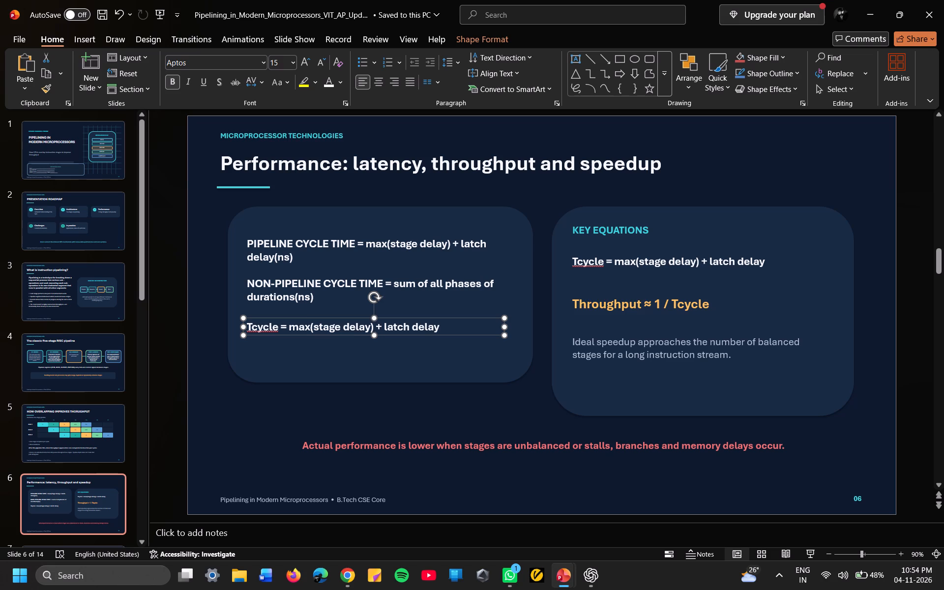
Replace the whole text of the third equation copy with "SPEED UP RATIO =".
left_click(441, 328)
left_click_drag(439, 327, 256, 333)
type("SPEED UP RATIO =")
key("space")
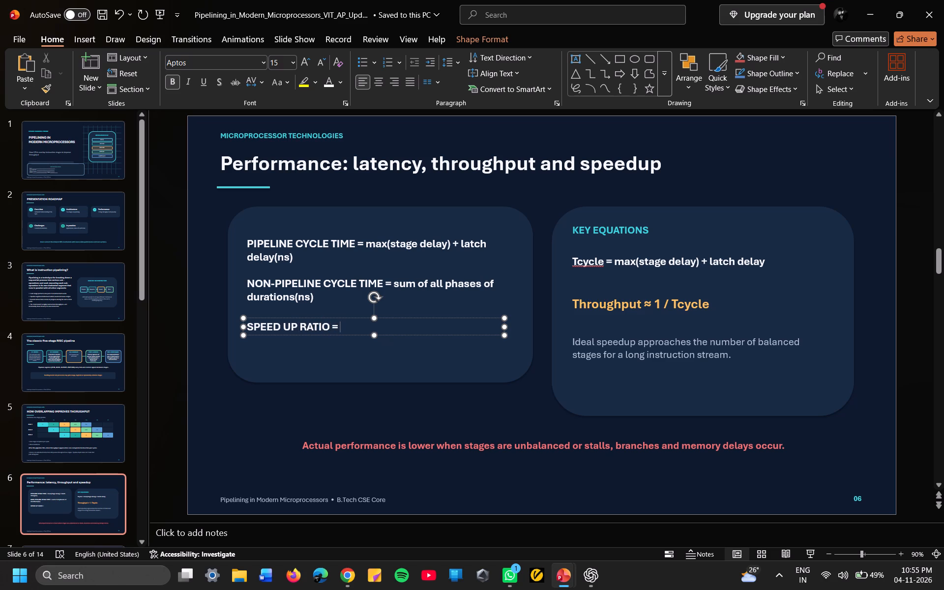
Complete the SPEED UP RATIO equation with "non-pipeline execution time/pipeline execution time".
type("nn")
key("BackSpace")
type("on - ip")
key("BackSpace")
key("BackSpace")
key("BackSpace")
key("BackSpace")
key("BackSpace")
key("minus")
type("pipel")
type("ine execution time/")
type("pipeline execution")
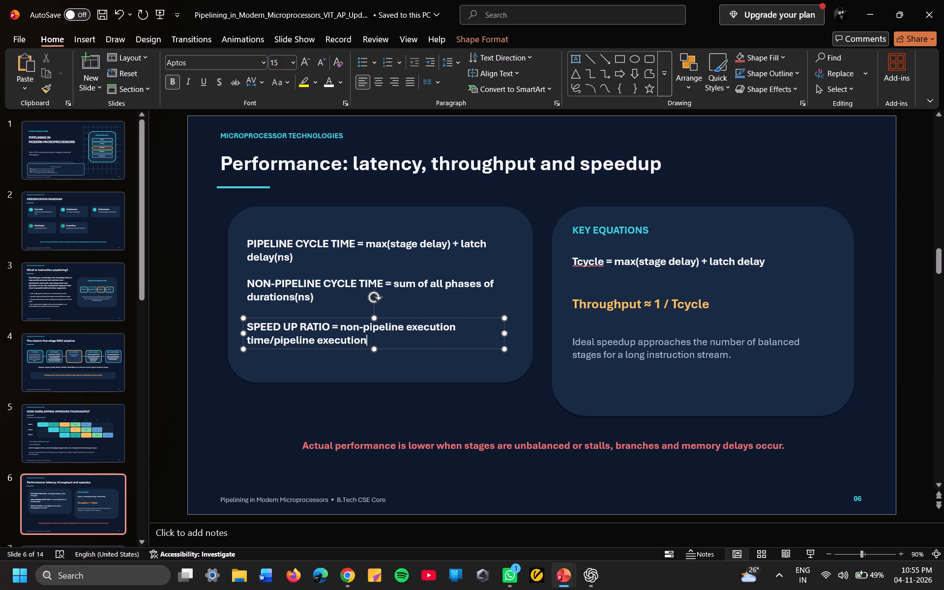
key("space")
type("time")
Extend the bottom edge of the formula panel to match the height of the KEY EQUATIONS panel.
left_click(342, 376)
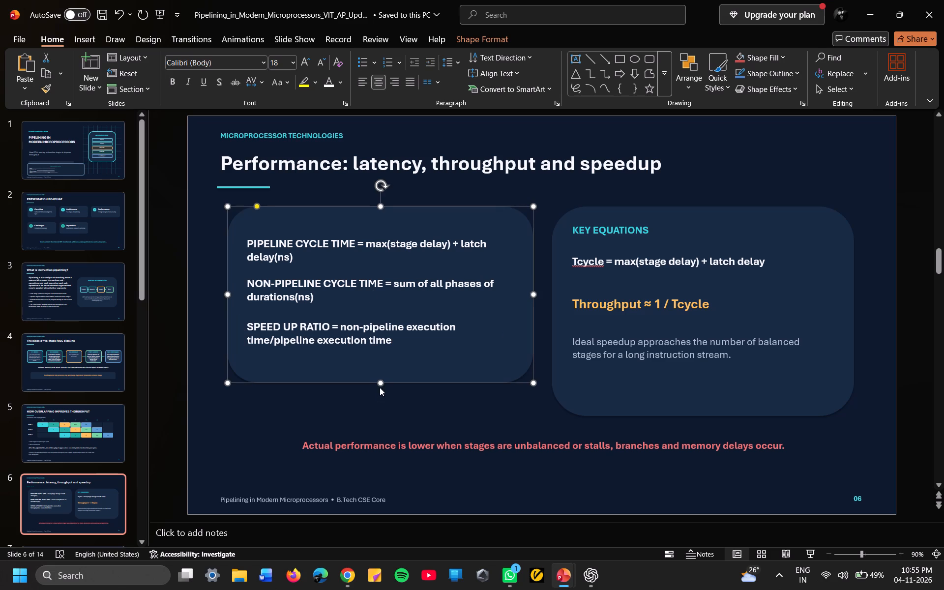
left_click_drag(381, 382, 386, 416)
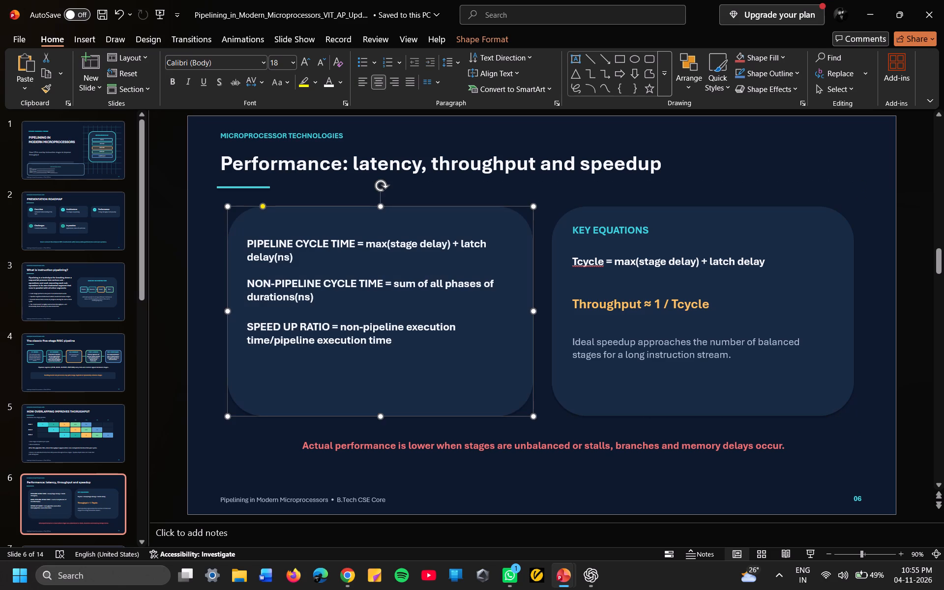
Paste a fourth copy of the Tcycle equation and align it beneath the SPEED UP RATIO equation.
left_click(357, 358)
key("ctrl+v")
left_click_drag(801, 270, 770, 277)
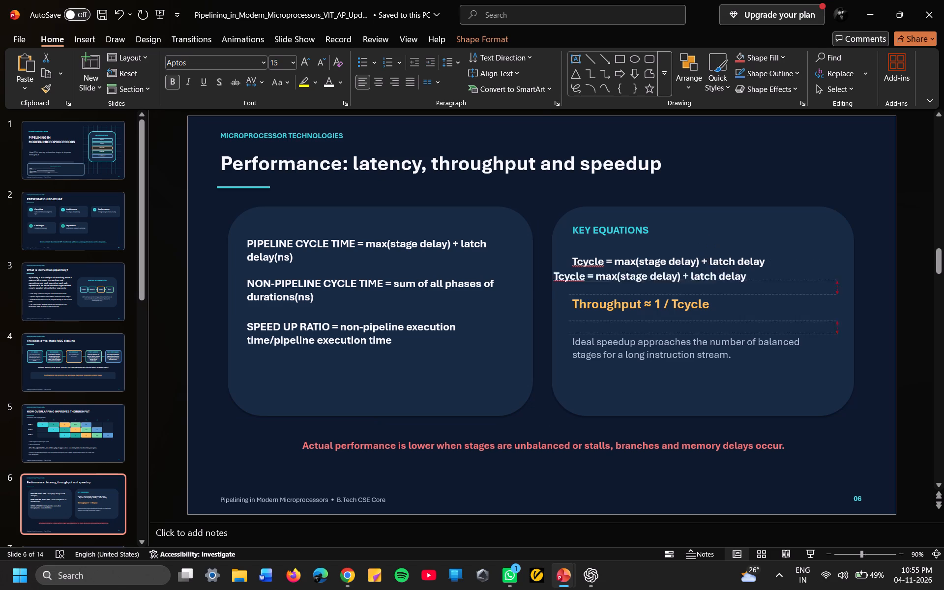
left_click_drag(770, 277, 485, 366)
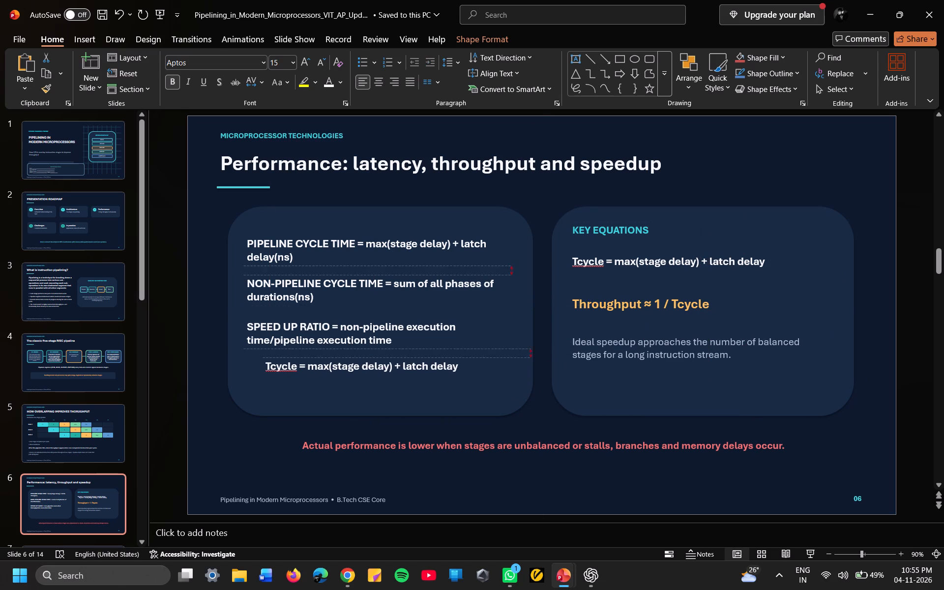
left_click_drag(485, 366, 465, 364)
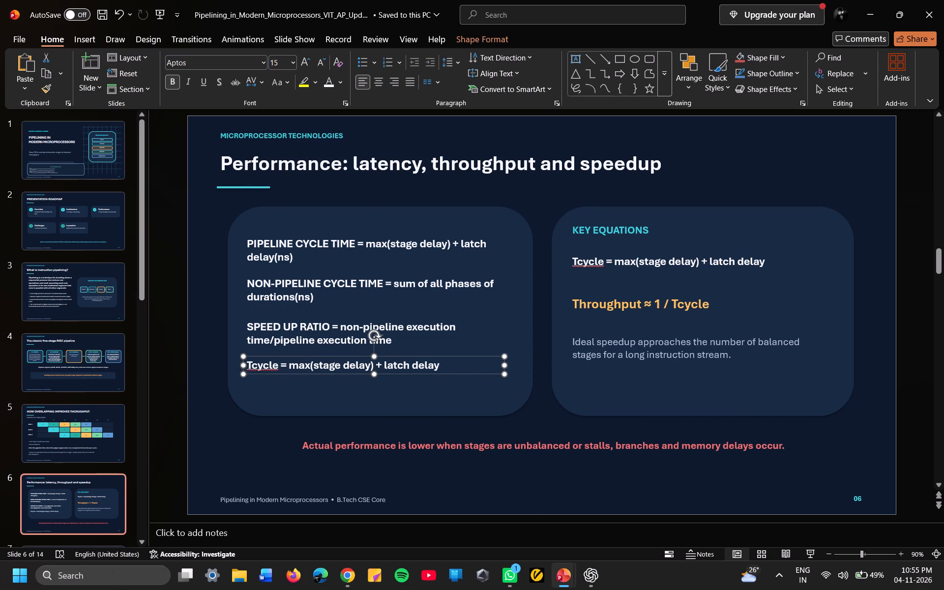
Replace the whole text of the fourth equation copy with "THROUGHPUT =".
left_click(438, 367)
key("BackSpace")
key("BackSpace")
key("BackSpace")
key("BackSpace")
key("BackSpace")
key("BackSpace")
key("BackSpace")
key("BackSpace")
key("BackSpace")
key("BackSpace")
key("BackSpace")
key("BackSpace")
key("BackSpace")
key("BackSpace")
key("BackSpace")
key("BackSpace")
key("BackSpace")
key("BackSpace")
key("BackSpace")
key("BackSpace")
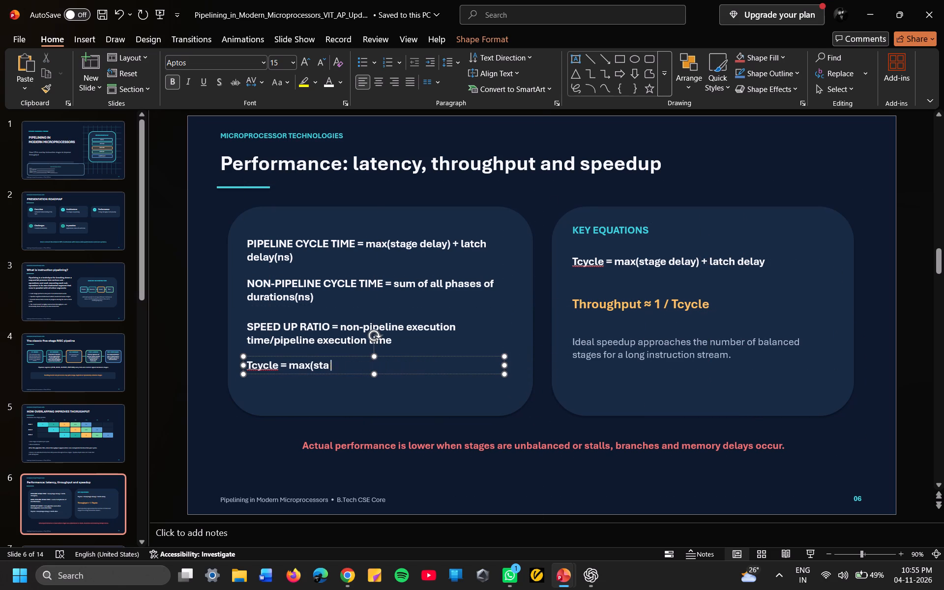
key("BackSpace")
type("HRIUGH")
key("BackSpace")
key("BackSpace")
key("BackSpace")
key("BackSpace")
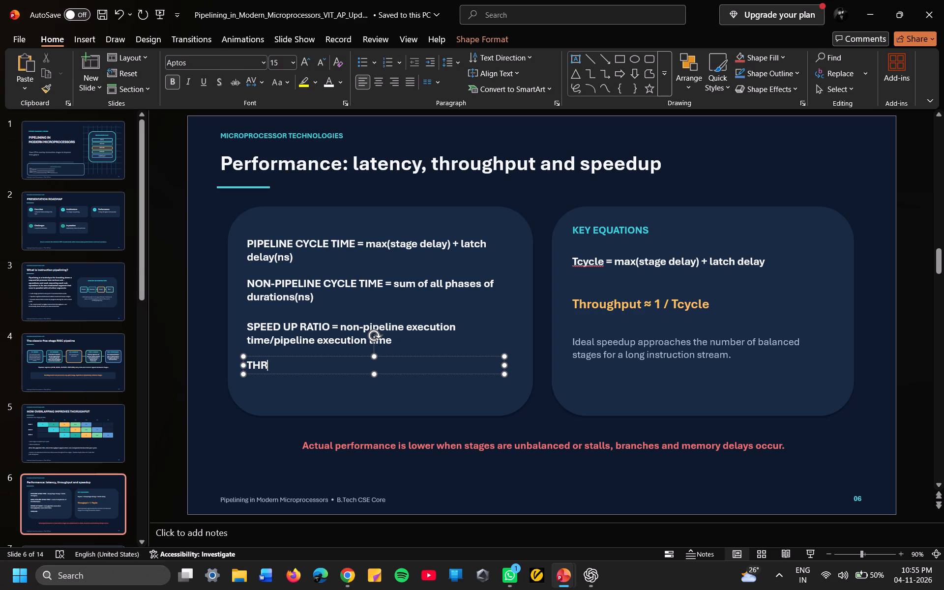
type("OUGHPUT")
key("space")
type("=")
key("space")
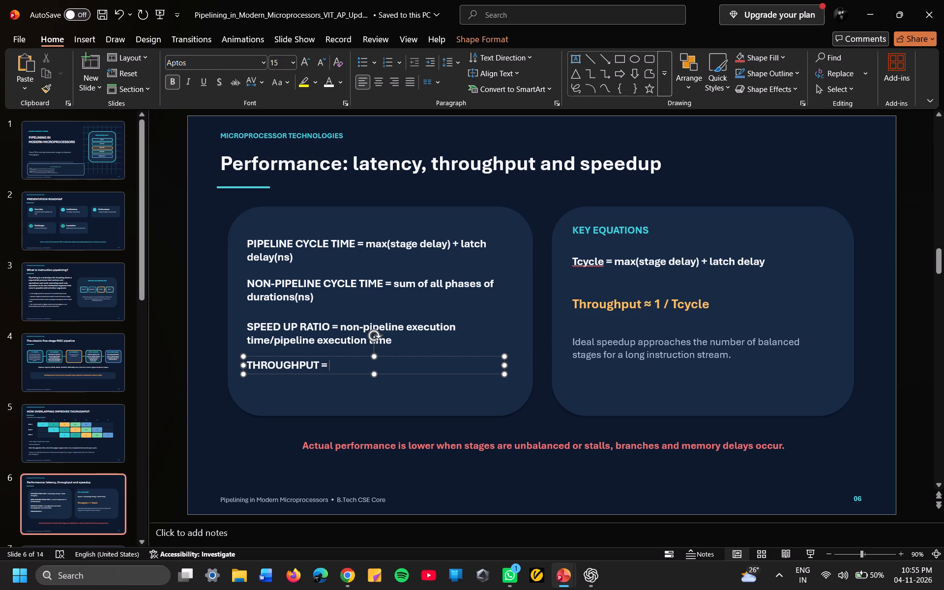
Complete the THROUGHPUT equation with "number of instructions executed per unit time".
type("number of instr")
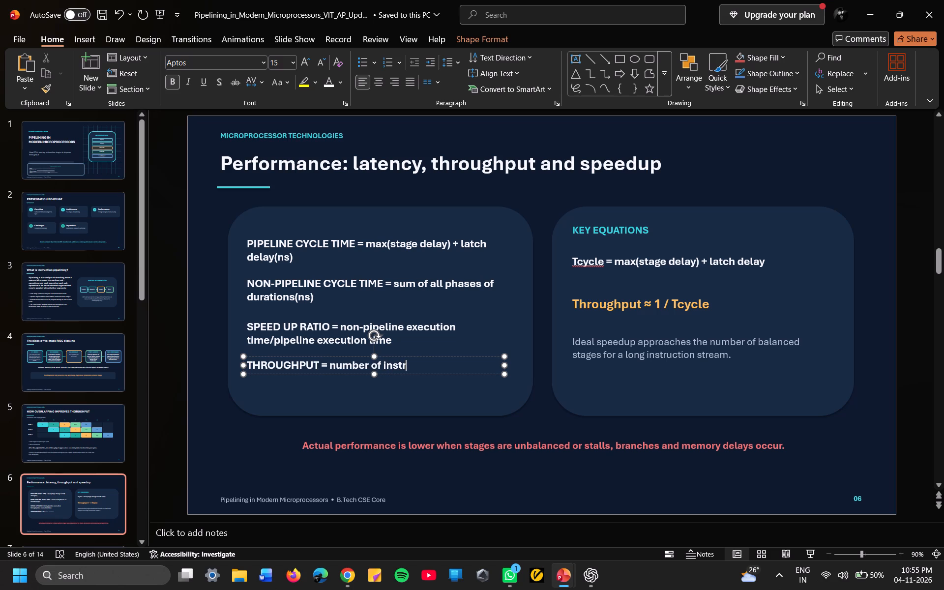
type("uctions")
key("space")
type("executed per unit time")
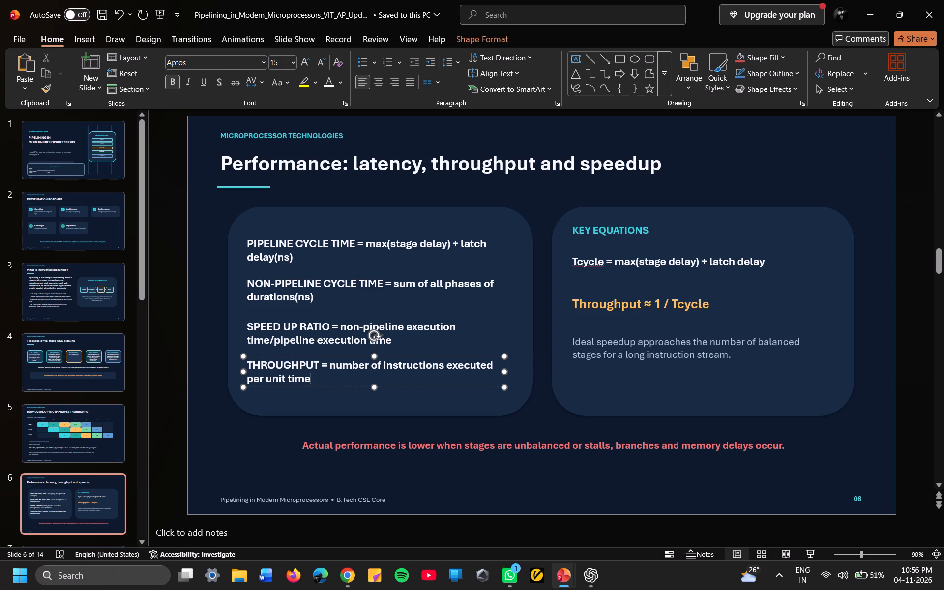
Paste a fifth copy of the Tcycle equation and align it beneath the THROUGHPUT equation.
left_click(428, 401)
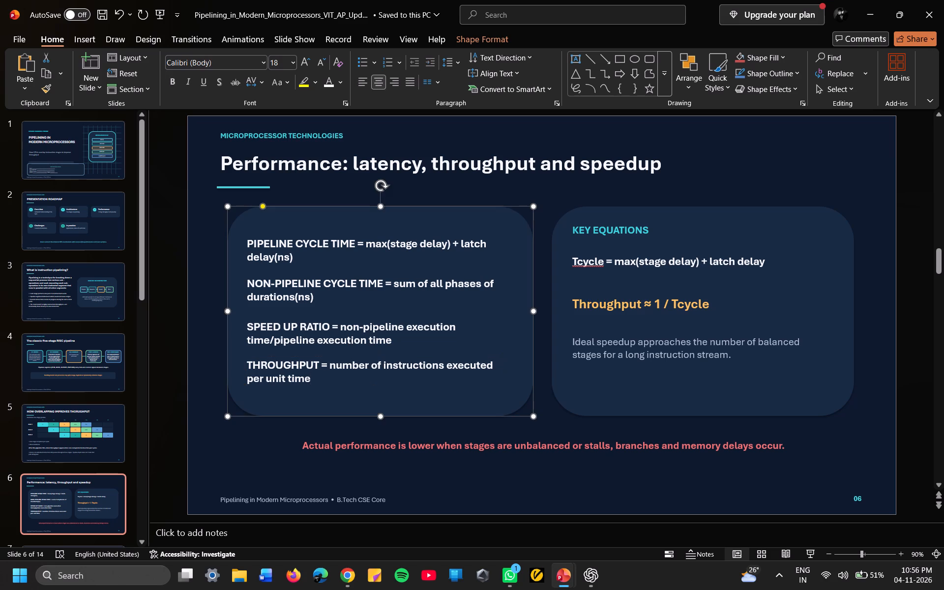
key("ctrl+v")
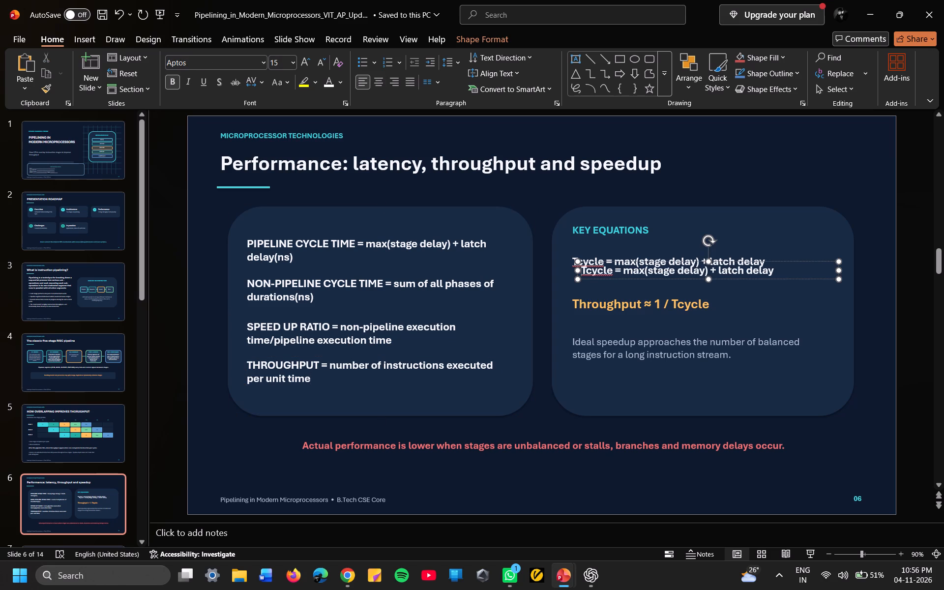
left_click_drag(800, 268, 469, 409)
Replace the whole text of the fifth equation copy with "EFFECTIVE CPI =".
left_click(439, 411)
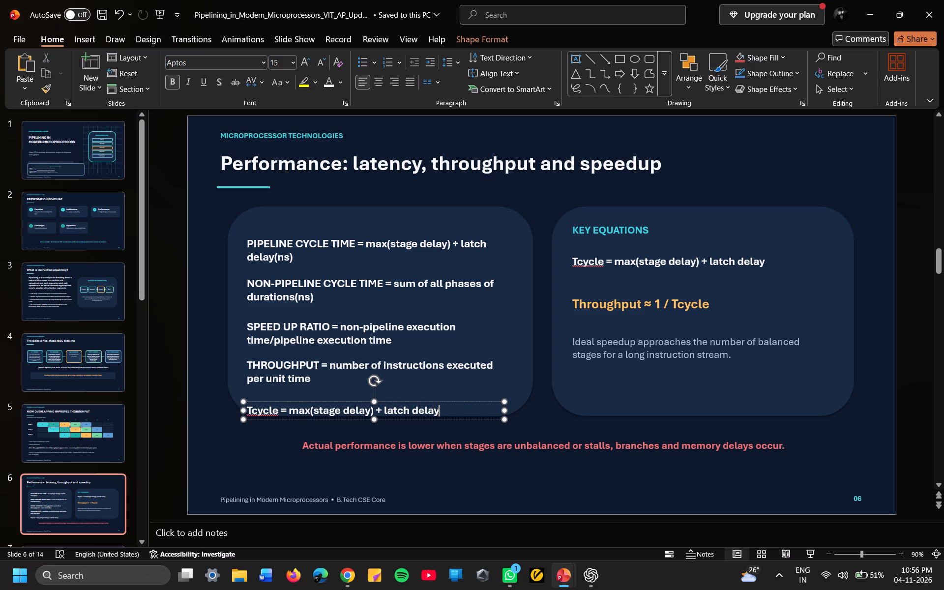
key("BackSpace")
key("BackSpace")
key("BackSpace")
key("BackSpace")
key("BackSpace")
key("BackSpace")
key("BackSpace")
key("BackSpace")
key("BackSpace")
key("BackSpace")
key("BackSpace")
key("BackSpace")
key("BackSpace")
key("BackSpace")
key("BackSpace")
key("BackSpace")
key("BackSpace")
key("BackSpace")
key("BackSpace")
key("BackSpace")
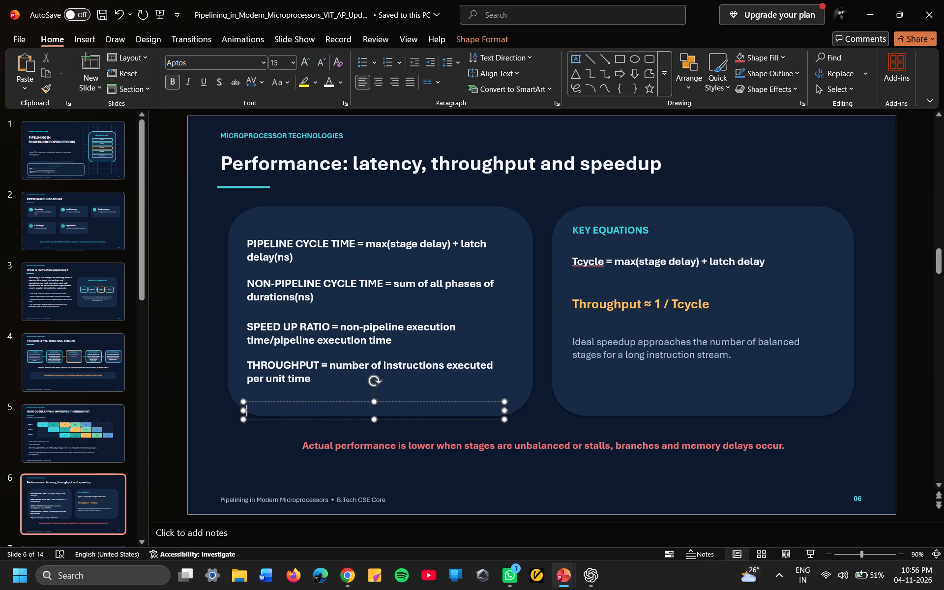
key("e")
type("FFECTIVE CPI =")
key("space")
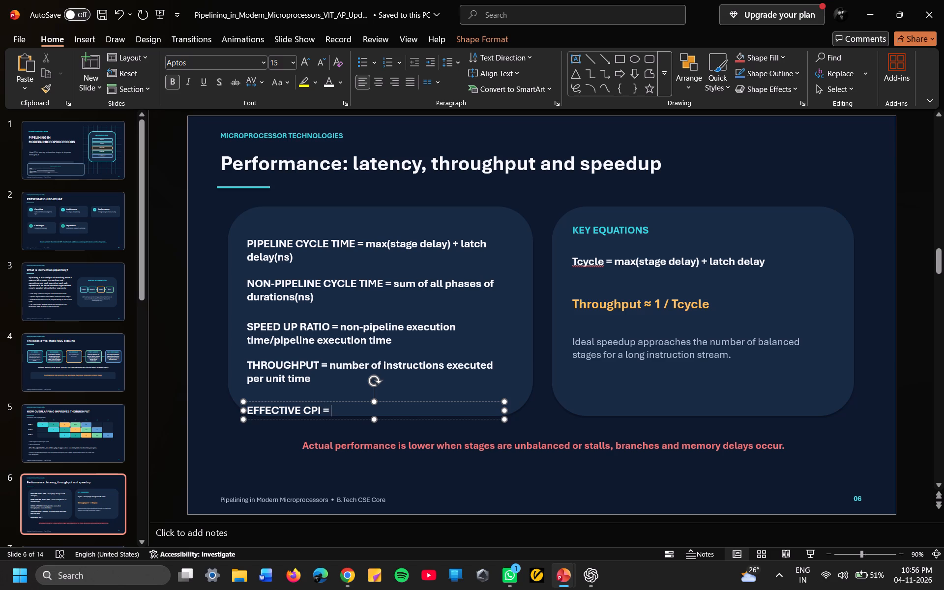
Complete the EFFECTIVE CPI equation with "1 + (branch function * penalty )".
type("1 +")
key("space")
type("(branch function")
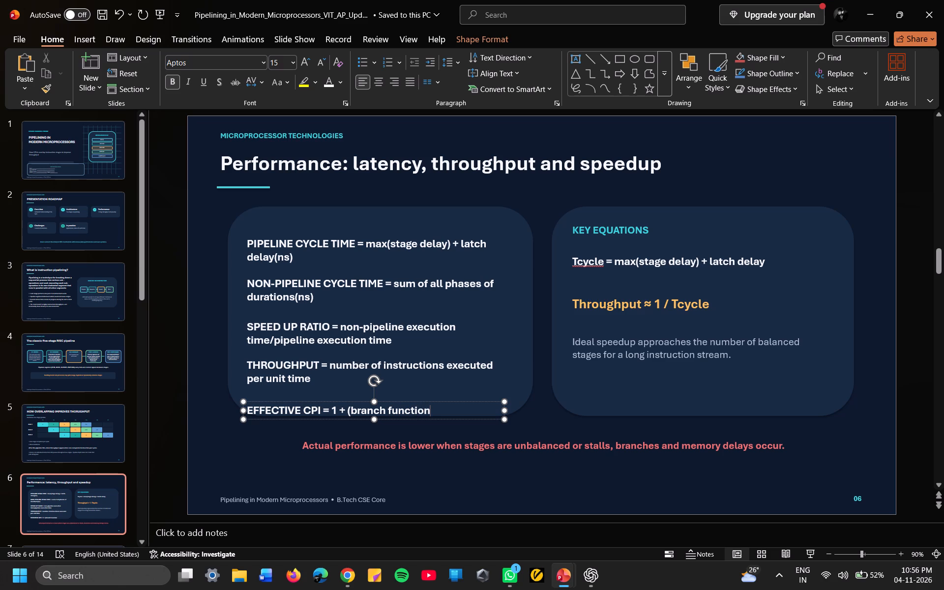
key("space")
type("* penalty )")
Replace "latency" in the slide title with "Cycle time".
left_click(420, 165)
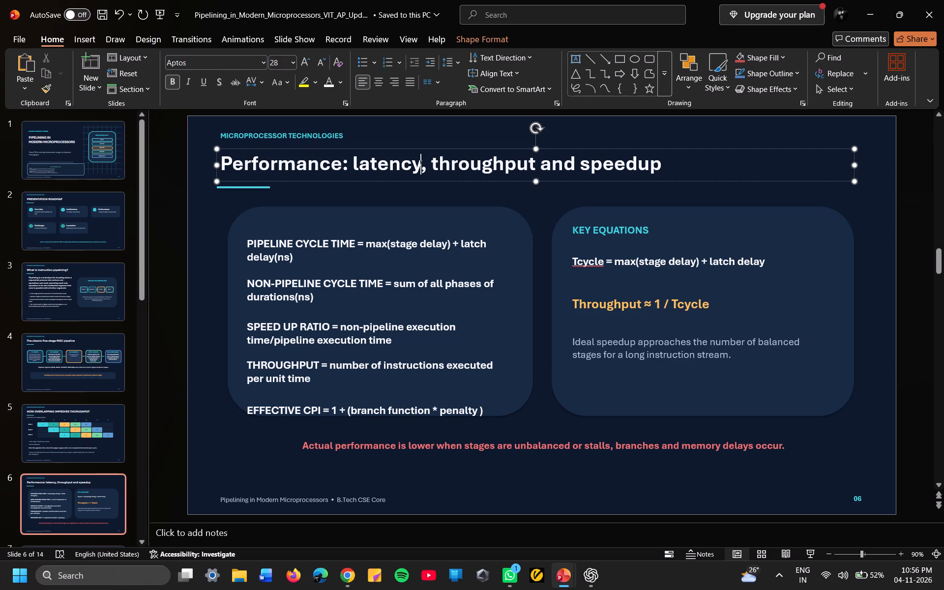
key("BackSpace")
key("BackSpace")
key("BackSpace")
key("BackSpace")
key("BackSpace")
key("BackSpace")
key("BackSpace")
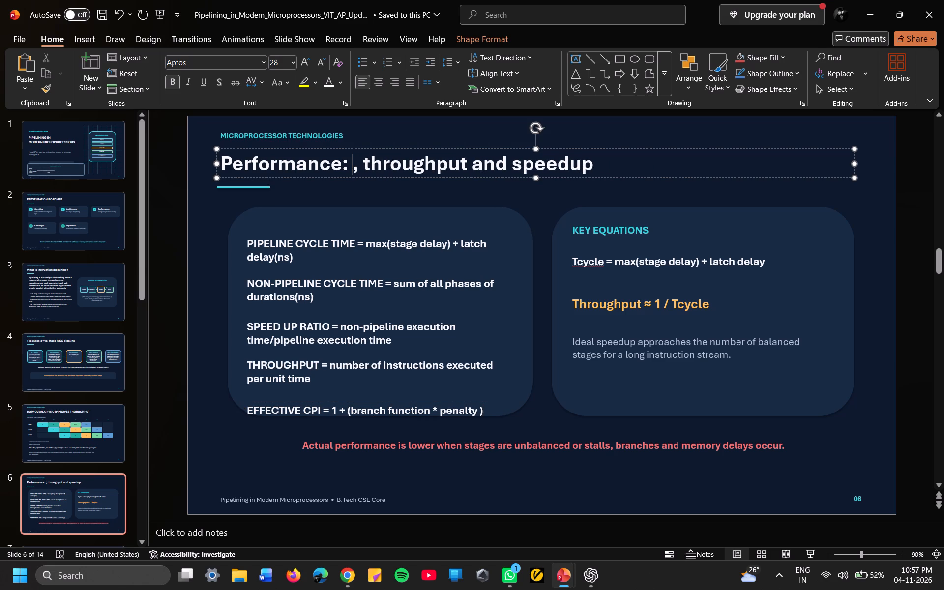
type("cyc")
key("BackSpace")
key("BackSpace")
key("BackSpace")
key("c")
key("BackSpace")
type("Cycle time")
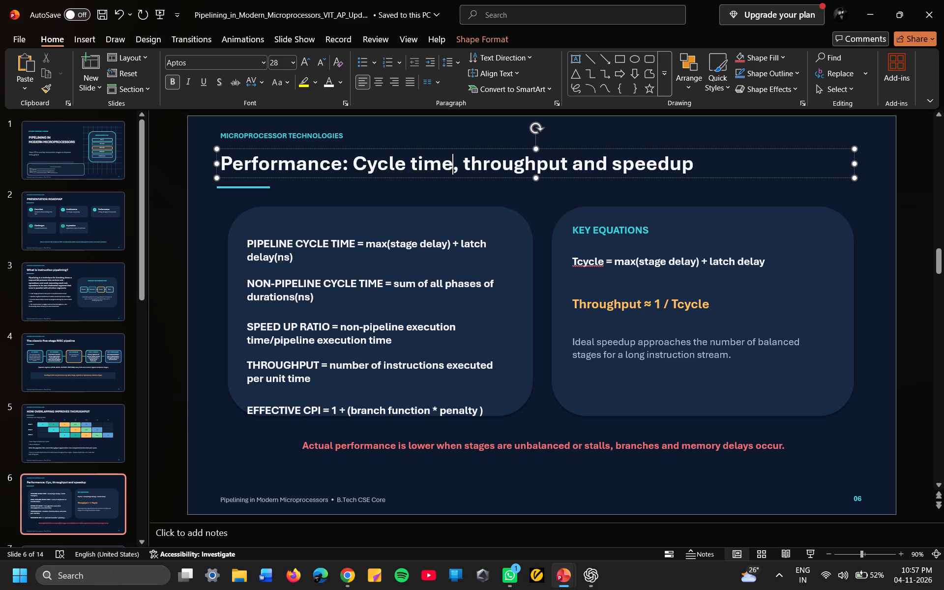
Change the end of the slide title to read "throughput, speedup and effective cpi".
left_click(606, 164)
key("BackSpace")
key("BackSpace")
key("BackSpace")
key("BackSpace")
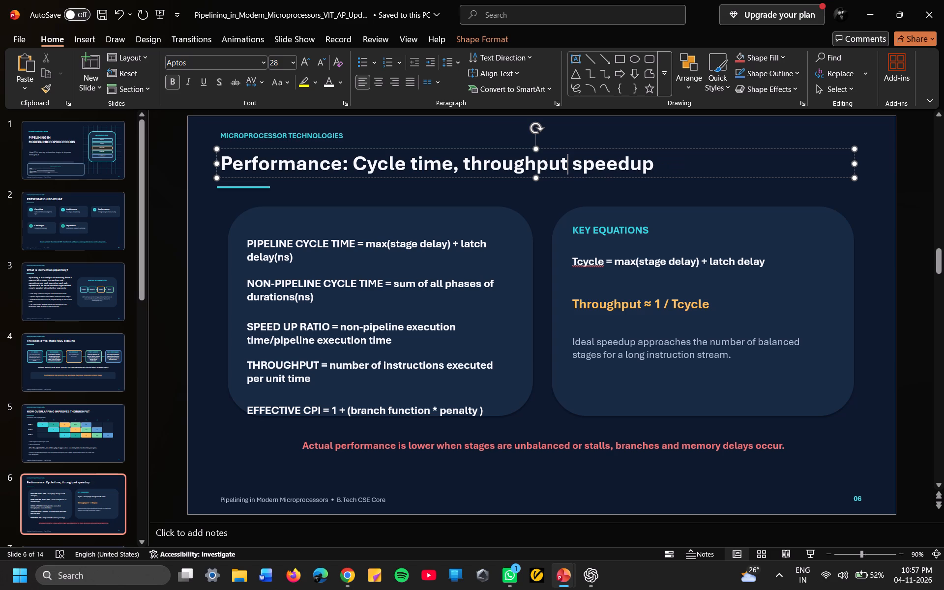
key("comma")
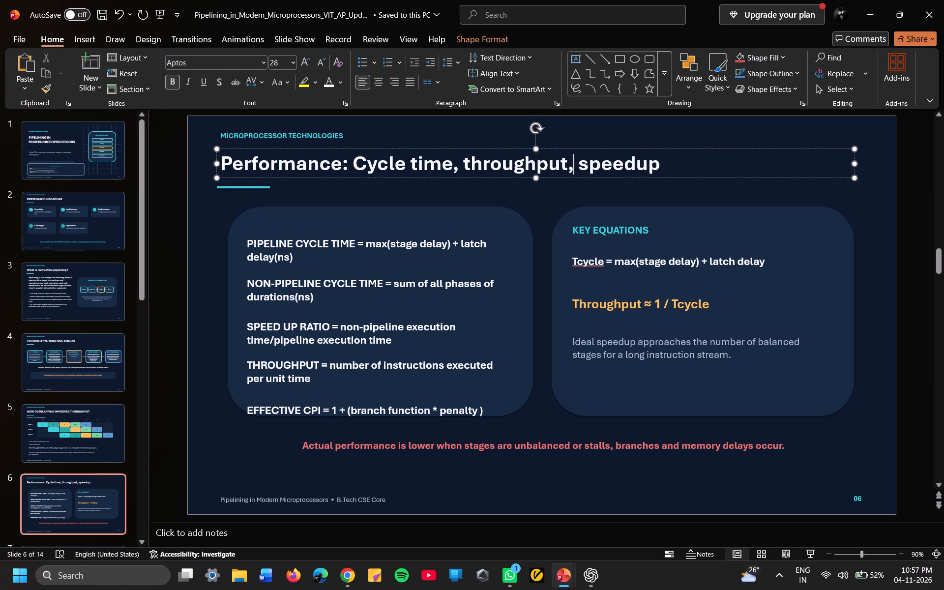
left_click(660, 164)
key("space")
type("and")
key("space")
type("effective cpi")
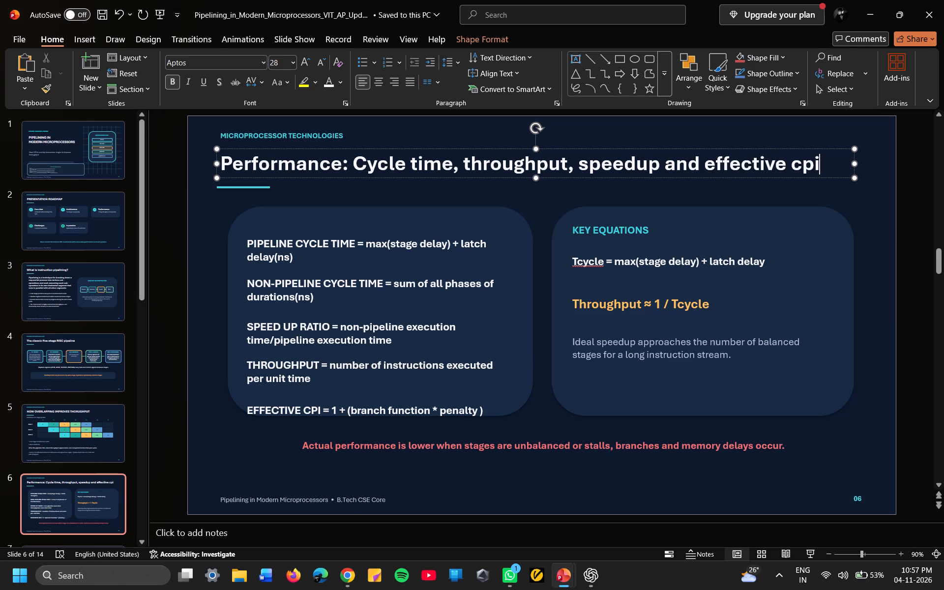
Move the KEY EQUATIONS heading from the second card to above the PIPELINE CYCLE TIME formula in the first card.
left_click(751, 204)
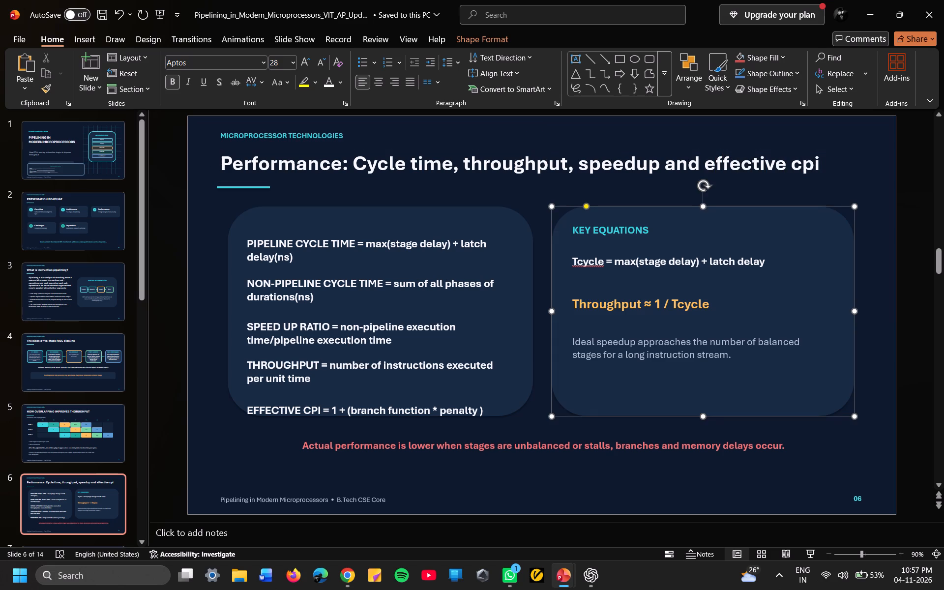
left_click_drag(648, 230, 667, 231)
left_click_drag(667, 231, 672, 239)
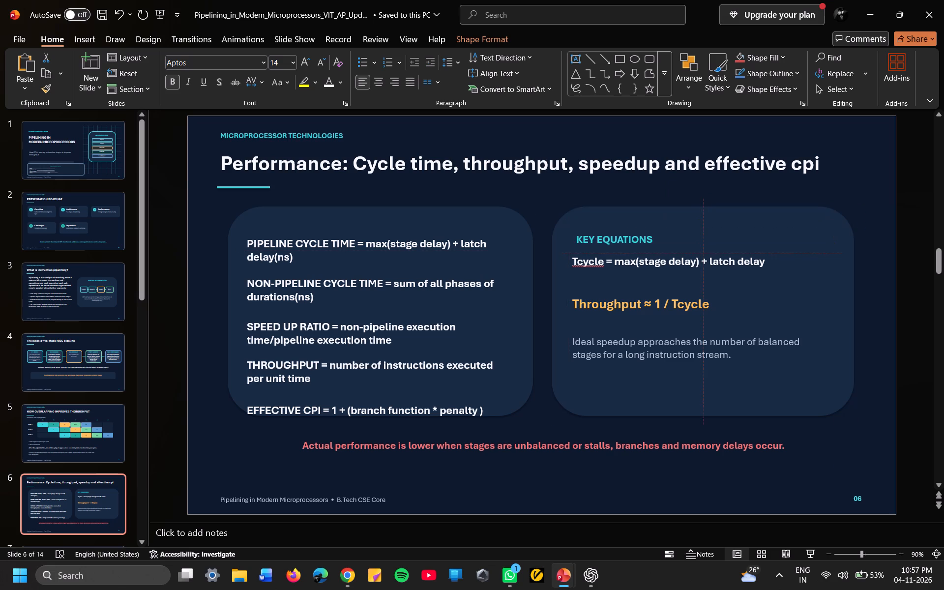
left_click_drag(672, 239, 351, 221)
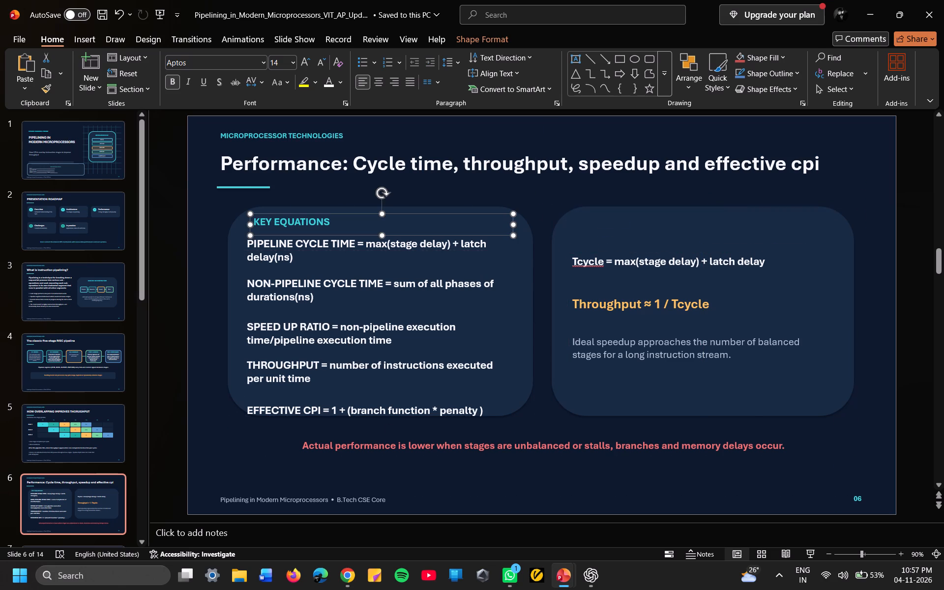
Extend the formula card's lower edge past the EFFECTIVE CPI line and shift the red "Actual performance" note down below it.
left_click(355, 391)
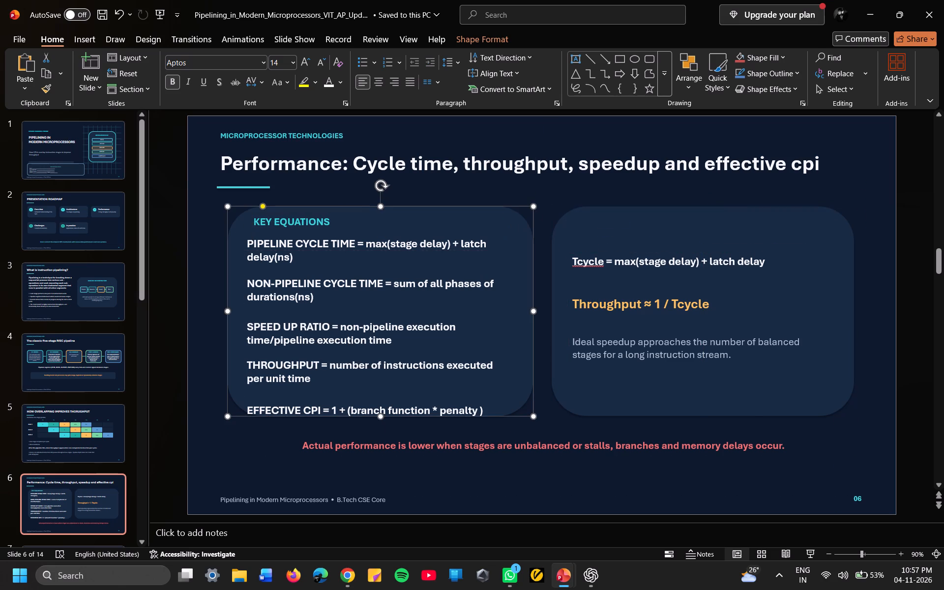
left_click_drag(382, 417, 382, 427)
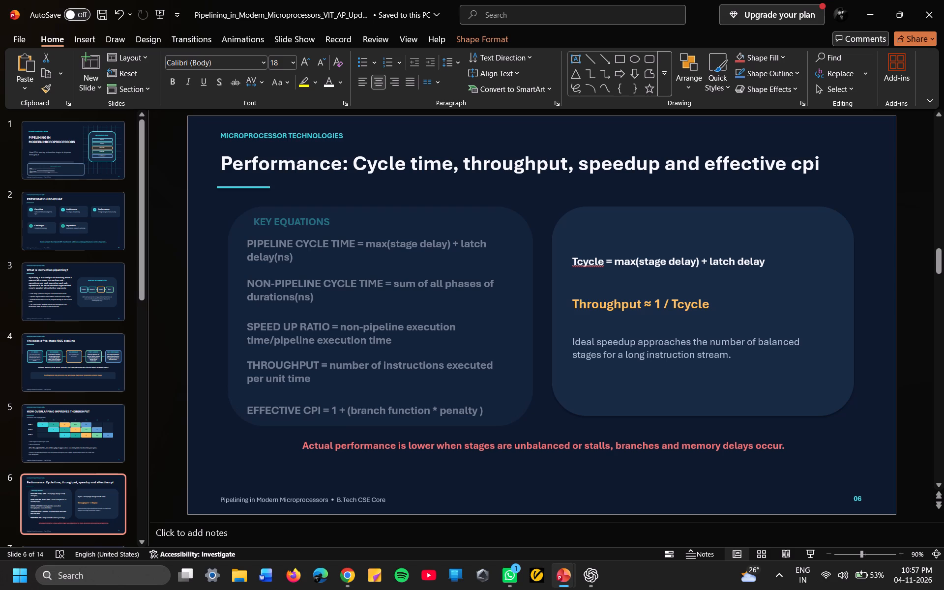
left_click_drag(382, 427, 382, 433)
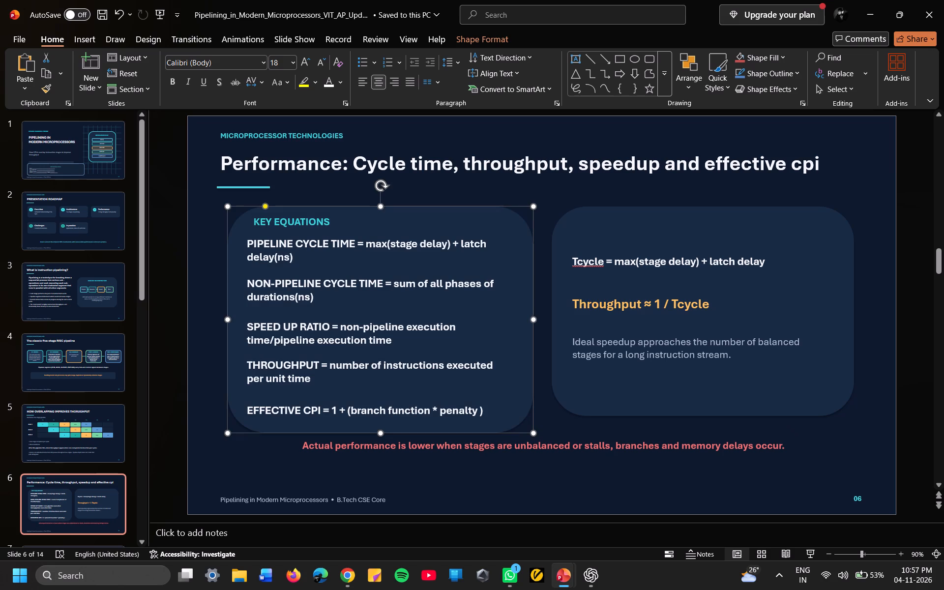
left_click_drag(804, 447, 745, 457)
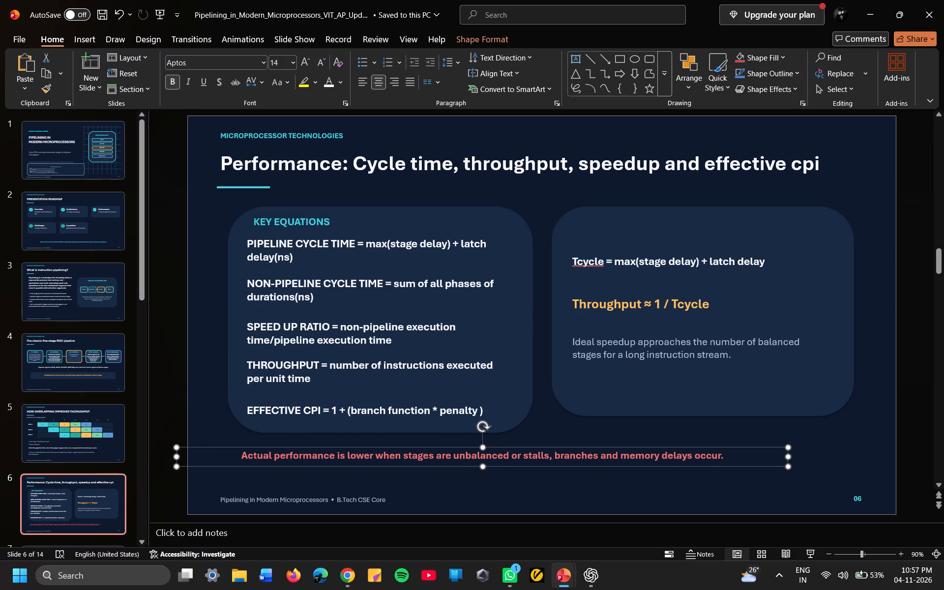
Move the "Ideal speedup" text beneath the red note, widen it to fit one line and leave a small gap between them.
left_click_drag(737, 350, 667, 354)
left_click(756, 364)
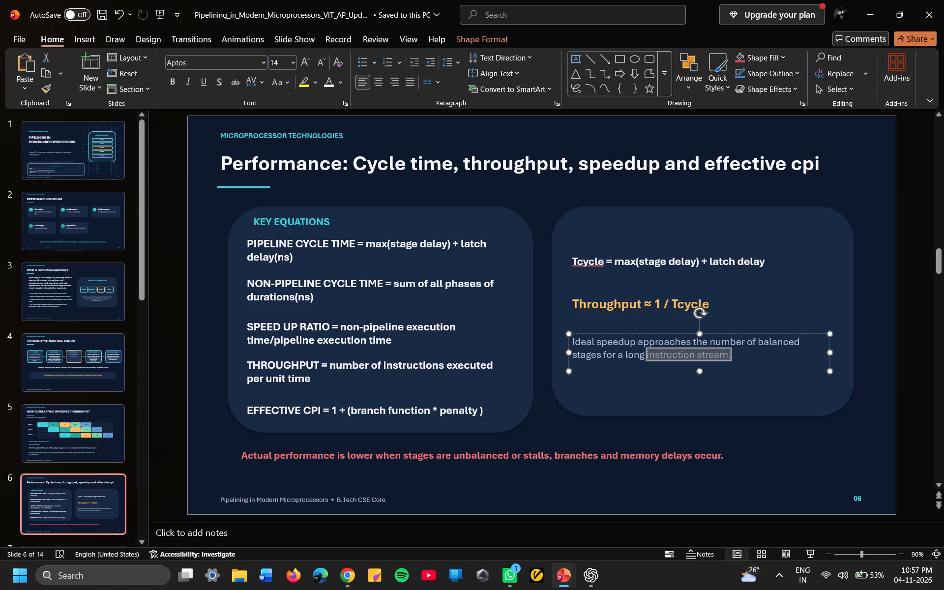
left_click_drag(742, 353, 761, 364)
left_click(761, 364)
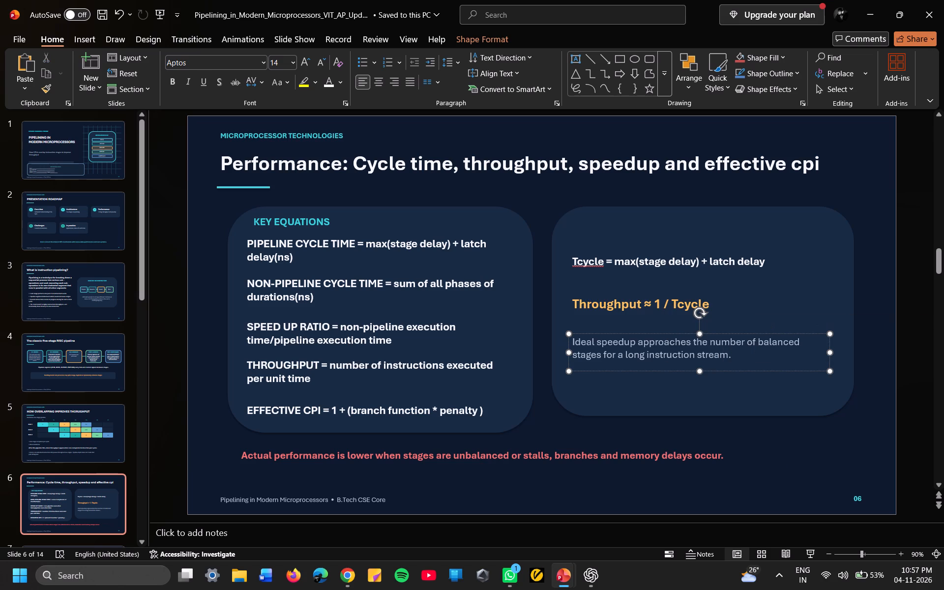
left_click_drag(766, 364, 510, 487)
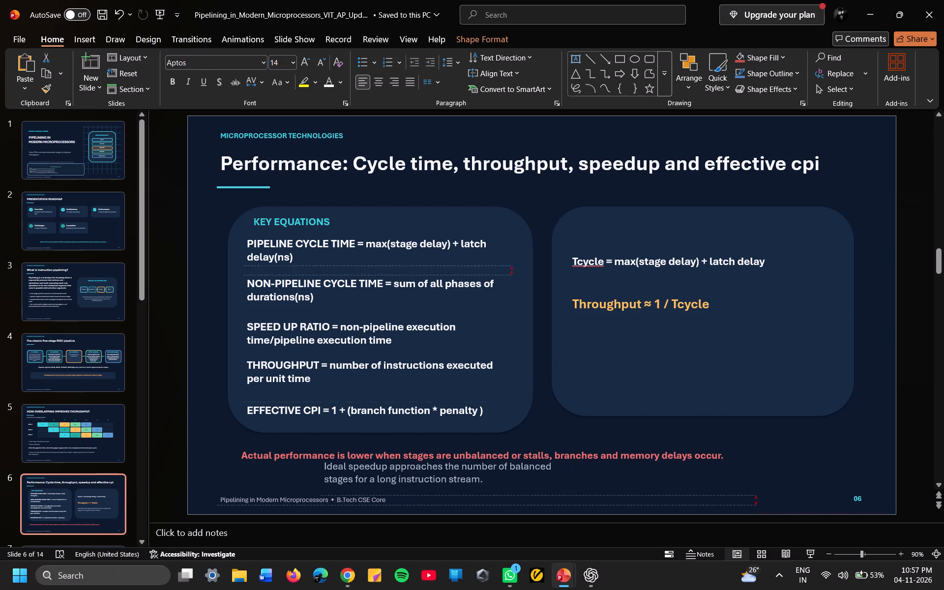
left_click_drag(510, 487, 435, 490)
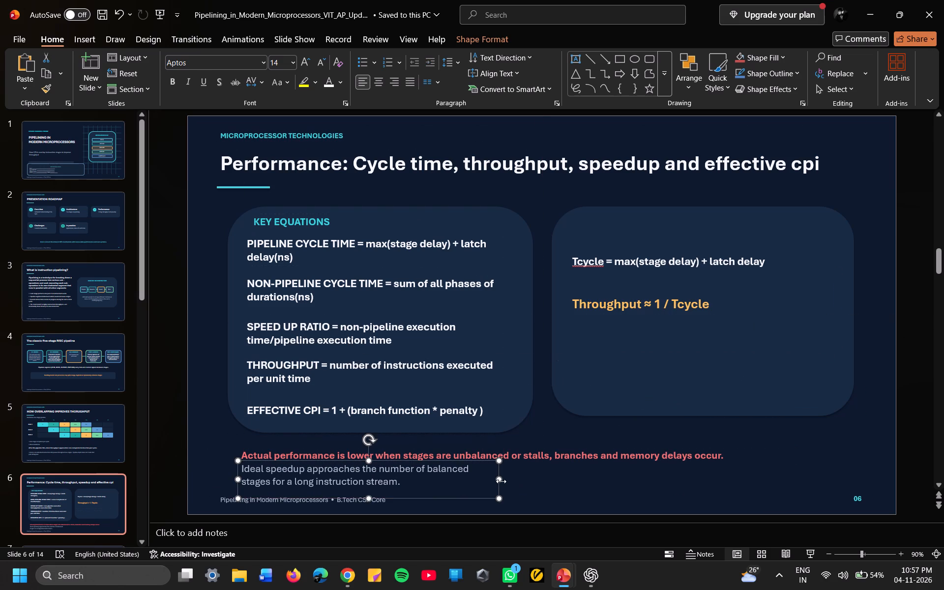
left_click_drag(500, 482, 734, 474)
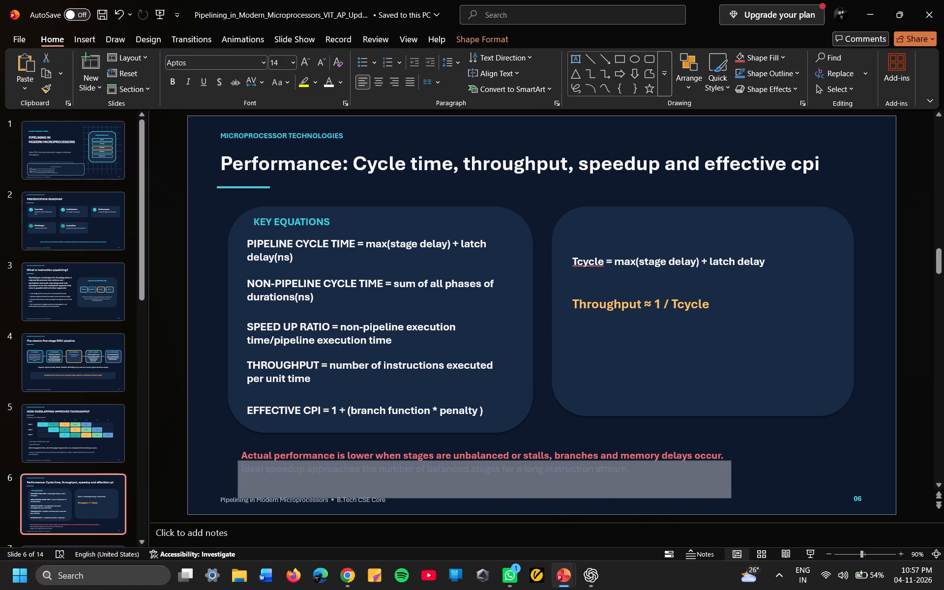
left_click_drag(734, 474, 724, 476)
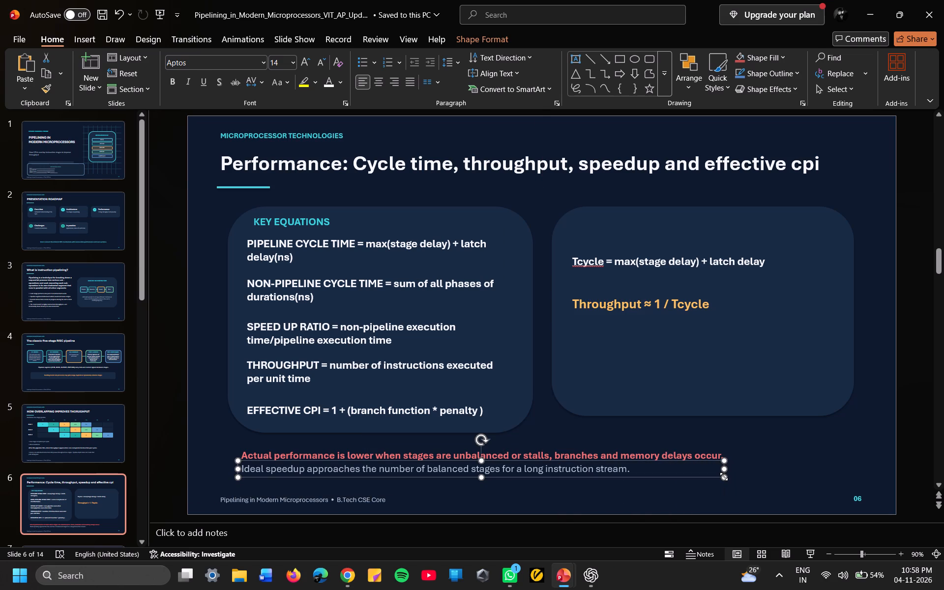
left_click(747, 469)
left_click_drag(680, 475, 678, 485)
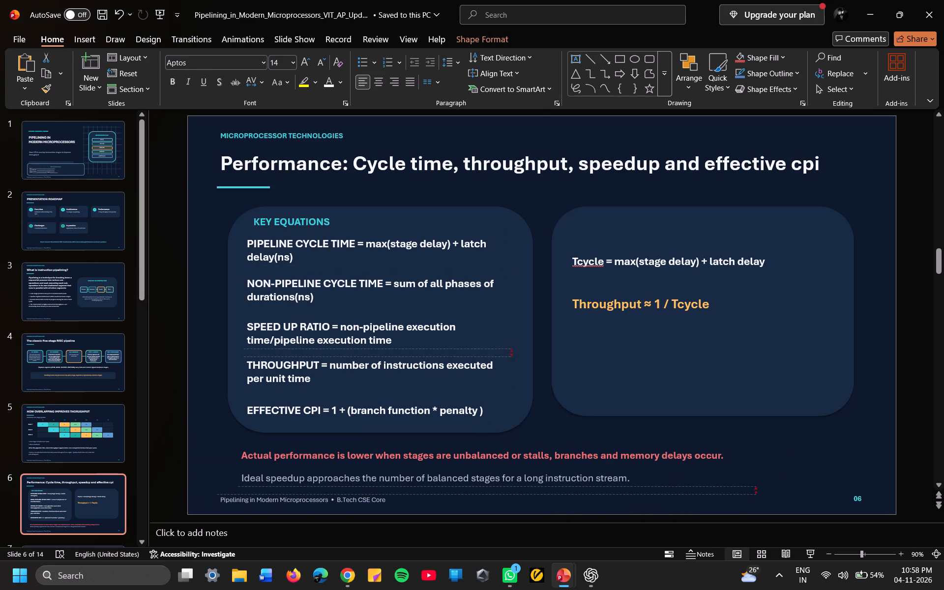
left_click_drag(678, 485, 678, 482)
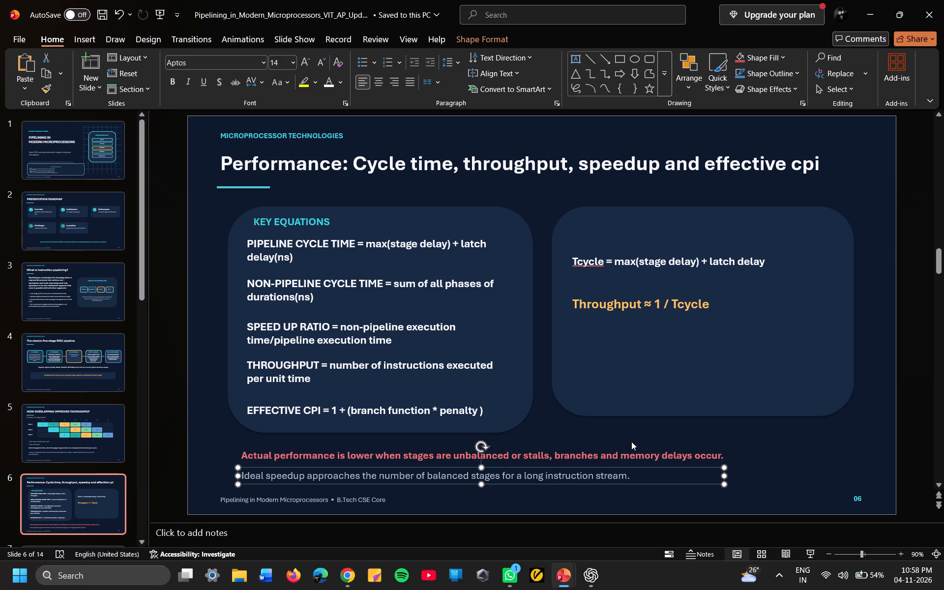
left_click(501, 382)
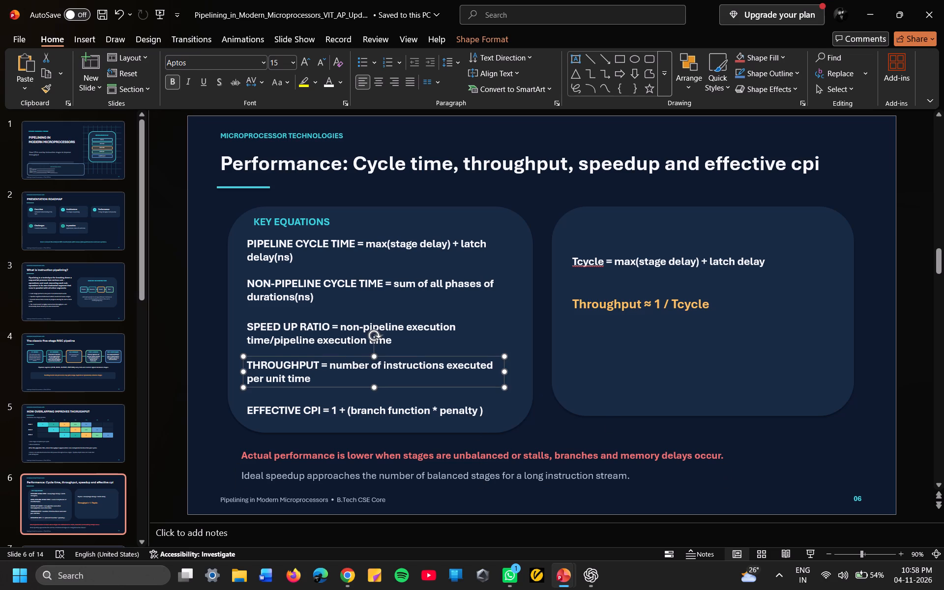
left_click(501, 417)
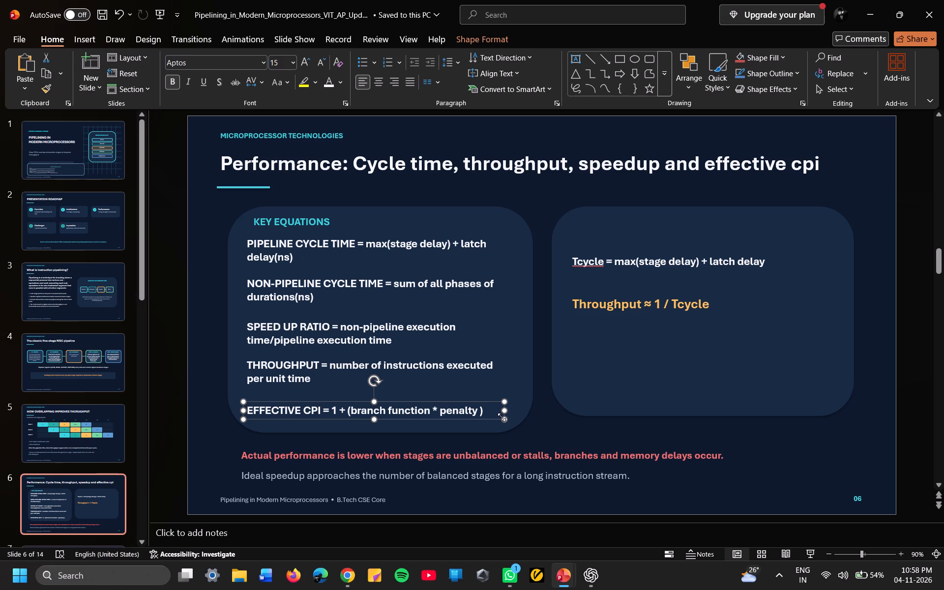
On slide 5, remove the bold from the sentence "After the pipeline fills, ideal throughput approaches one completed instruction per cycle.".
left_click(118, 432)
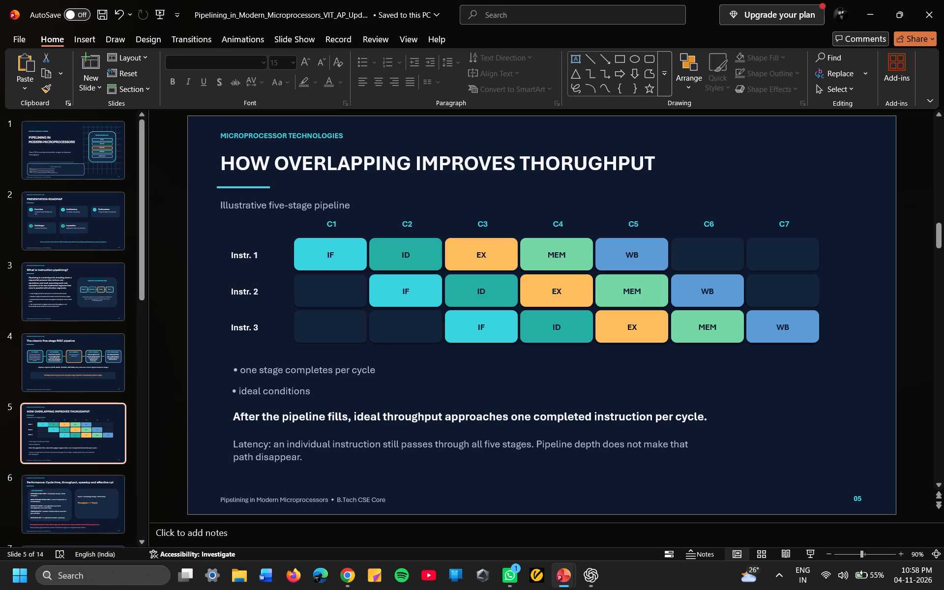
left_click_drag(706, 416, 239, 417)
left_click(248, 396)
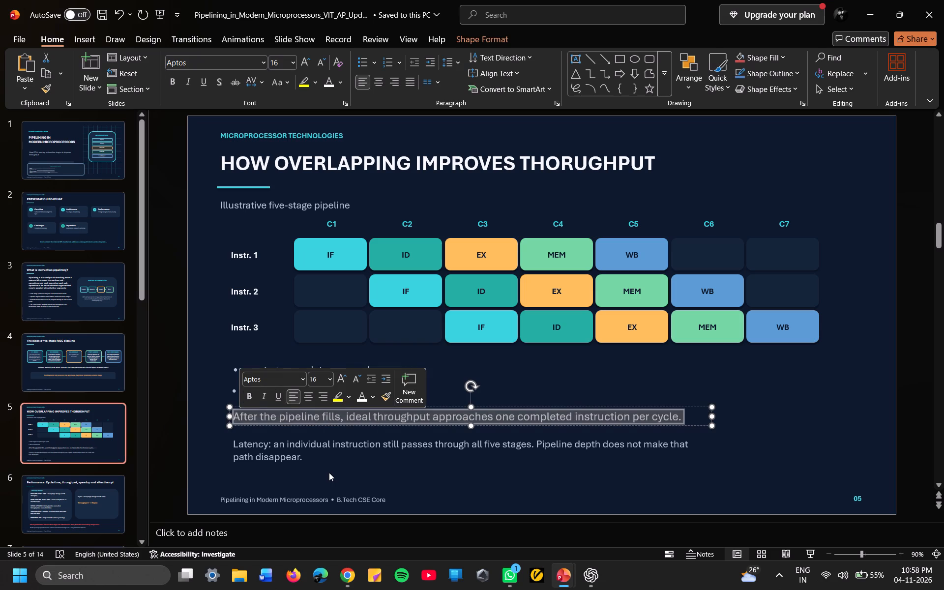
left_click(329, 473)
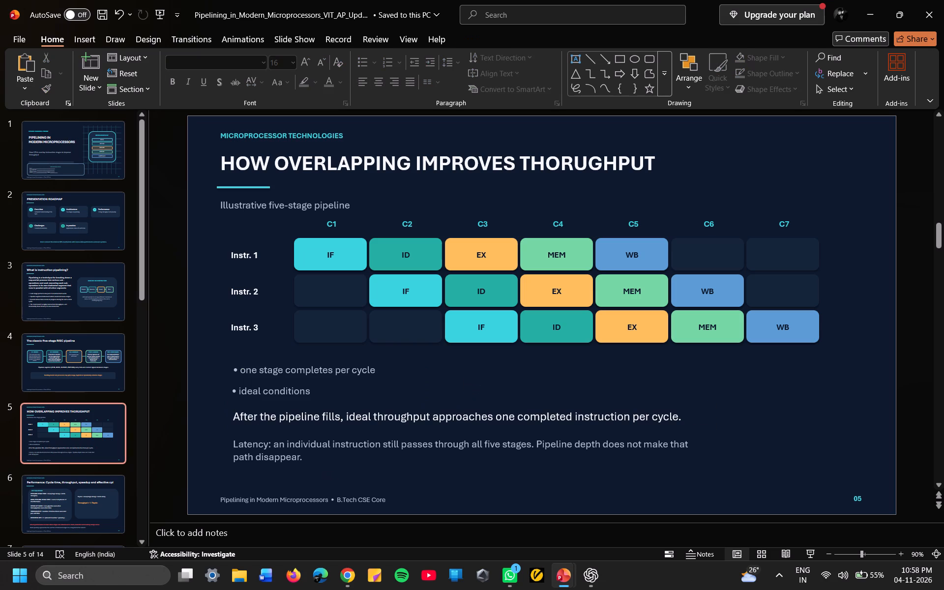
On slide 4, delete the word "classic" from the title so it reads "The five-stage RISC pipeline".
left_click(100, 365)
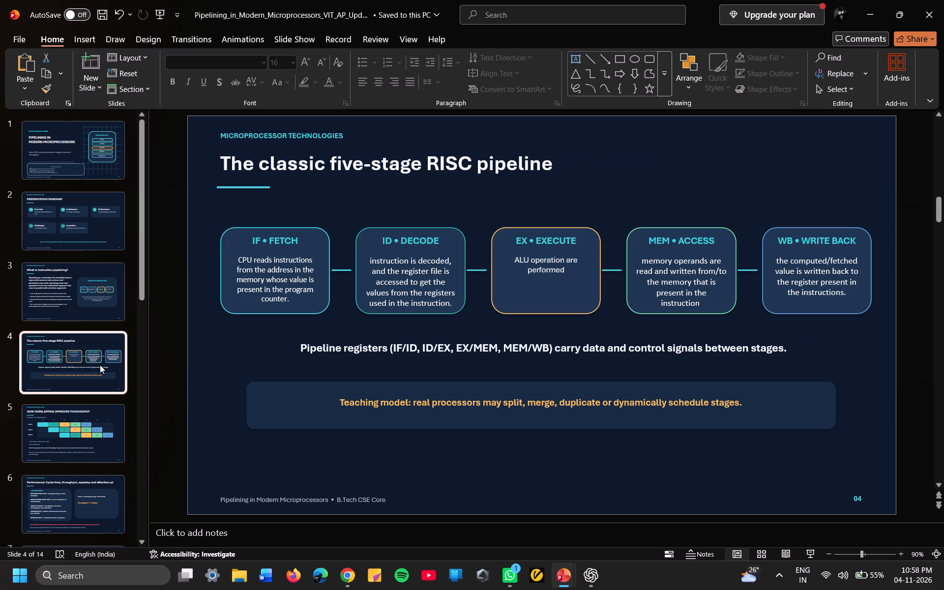
left_click(325, 163)
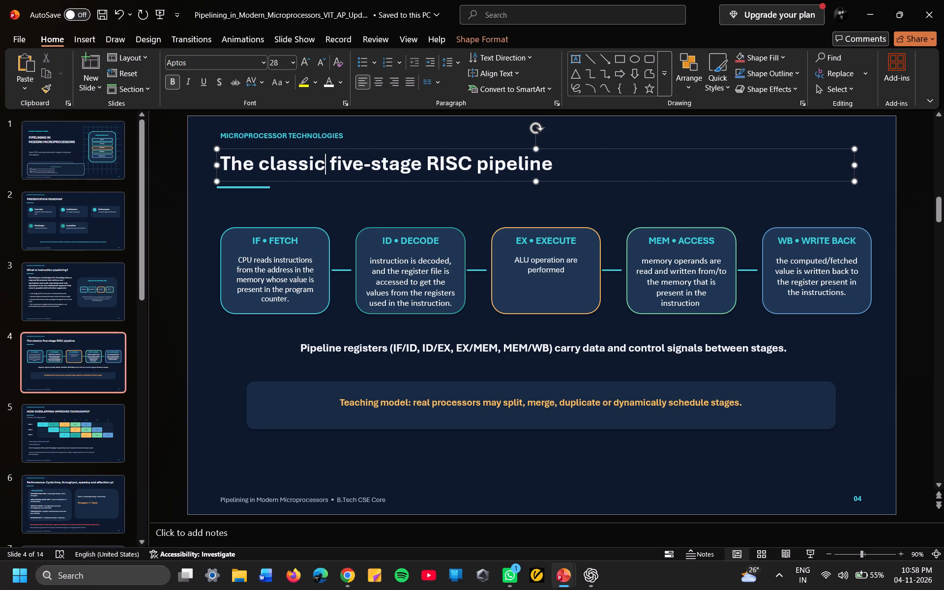
key("BackSpace")
key("BackSpace")
key("BackSpace")
key("BackSpace")
key("BackSpace")
key("BackSpace")
key("BackSpace")
key("BackSpace")
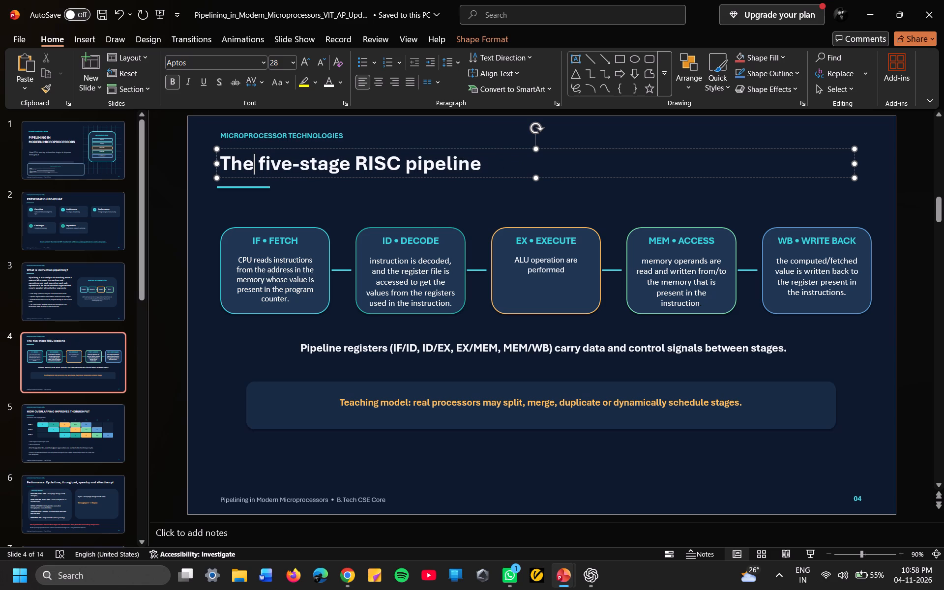
On slide 8, widen the Forwarding / bypassing card and its description box so the description fits on one line.
left_click(45, 437)
key("Down")
key("Down")
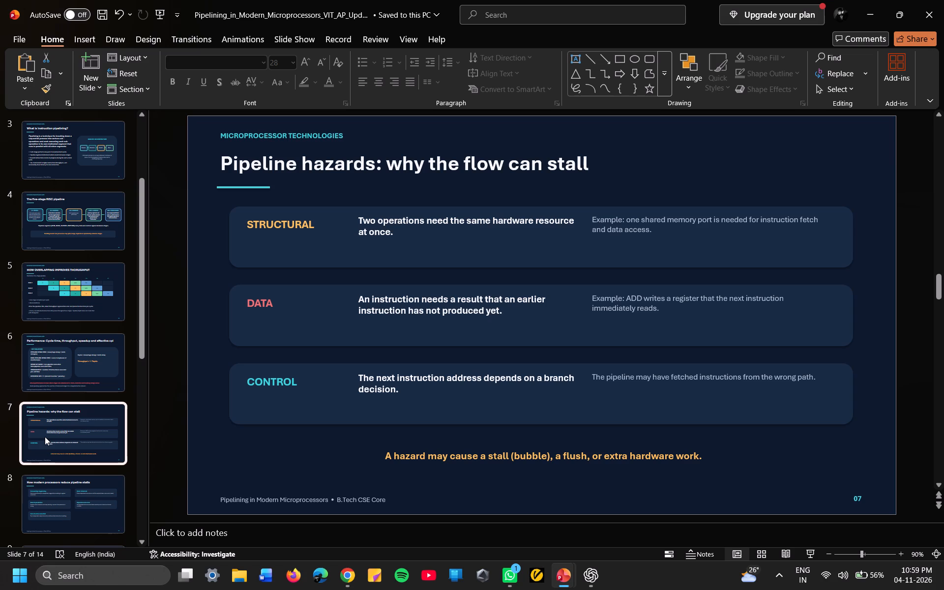
key("Down")
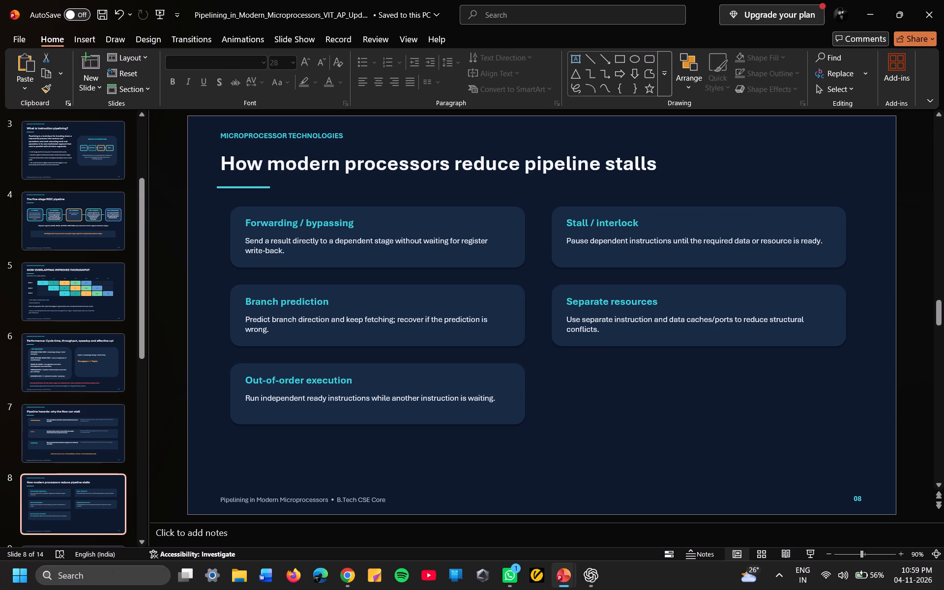
left_click(729, 228)
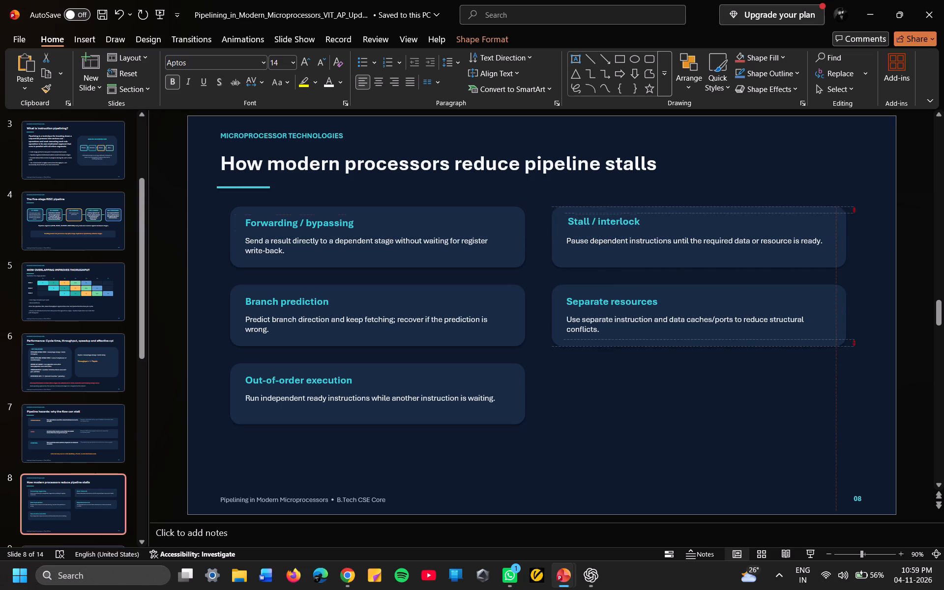
left_click(525, 237)
left_click(525, 237)
left_click_drag(525, 237, 586, 237)
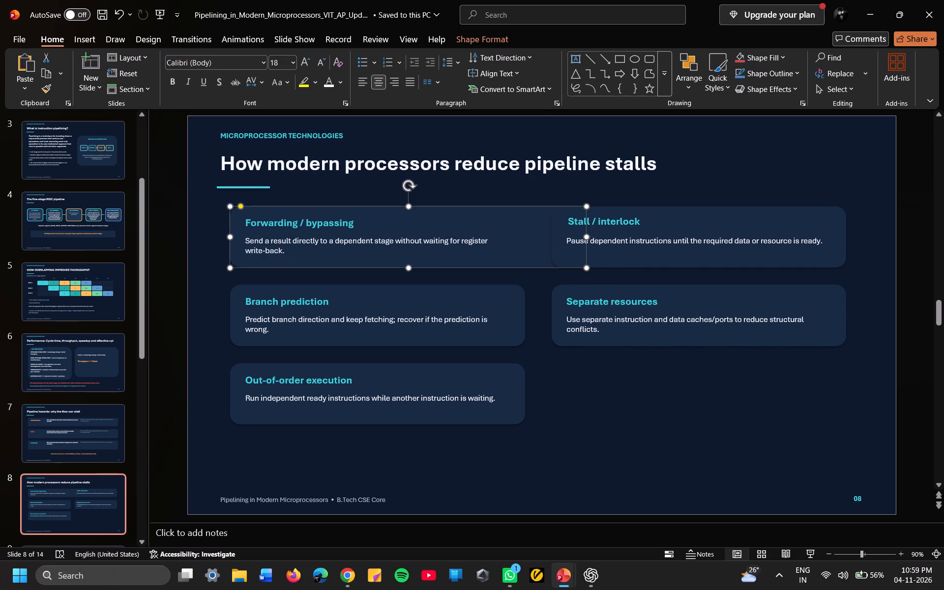
left_click(286, 251)
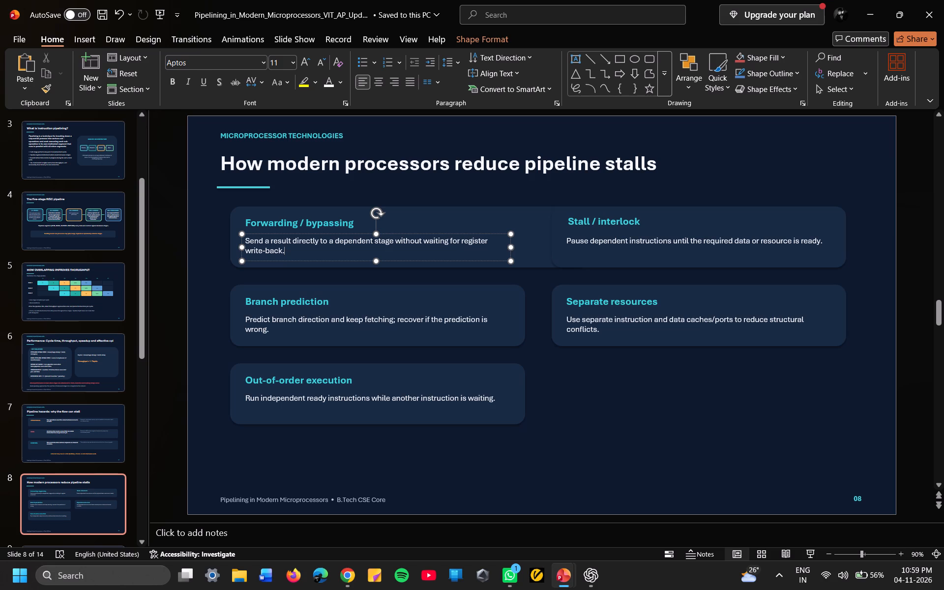
left_click_drag(512, 247, 555, 248)
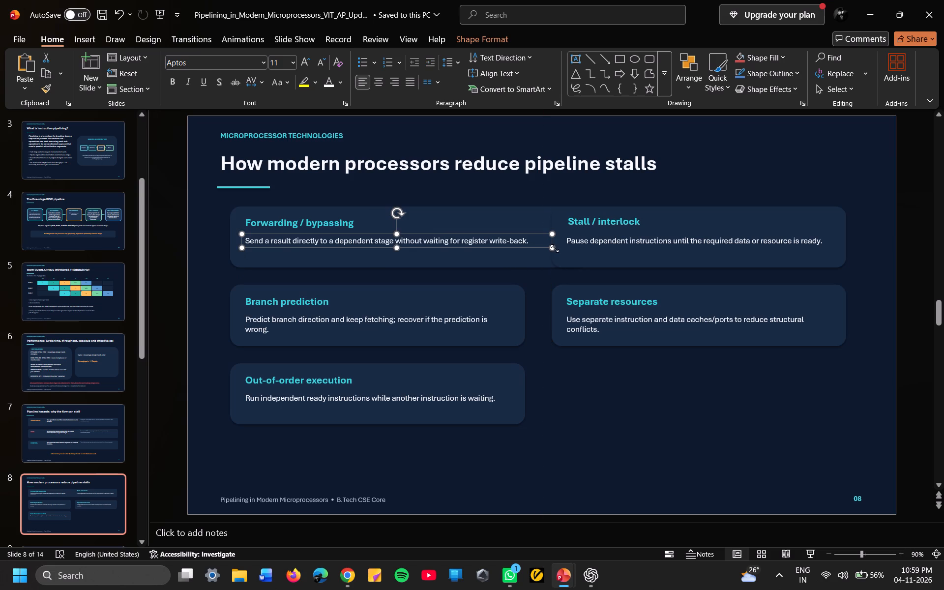
Move the Stall / interlock card, its description and its heading to the empty space below the Separate resources card.
left_click_drag(623, 262, 661, 330)
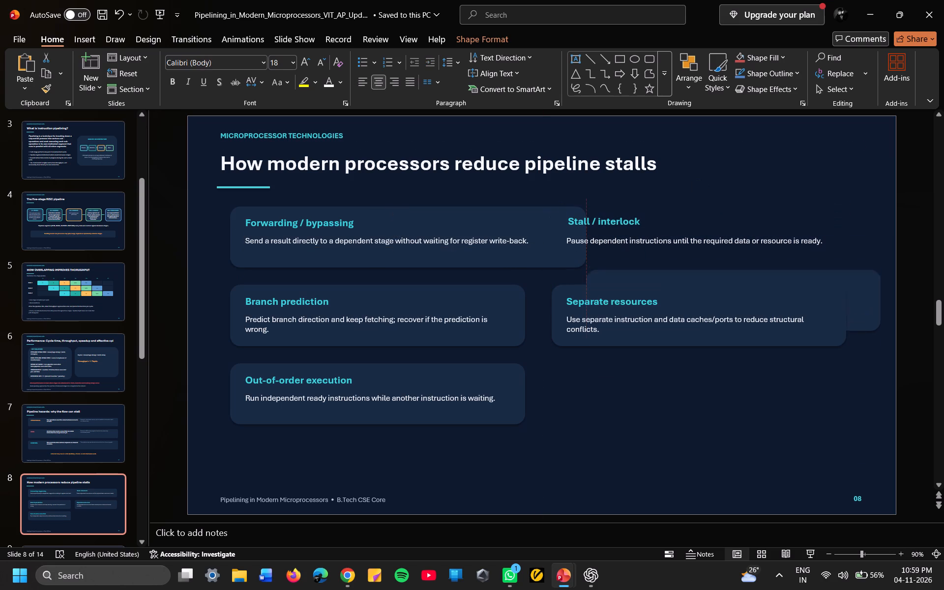
left_click_drag(661, 330, 643, 437)
left_click_drag(717, 256, 732, 432)
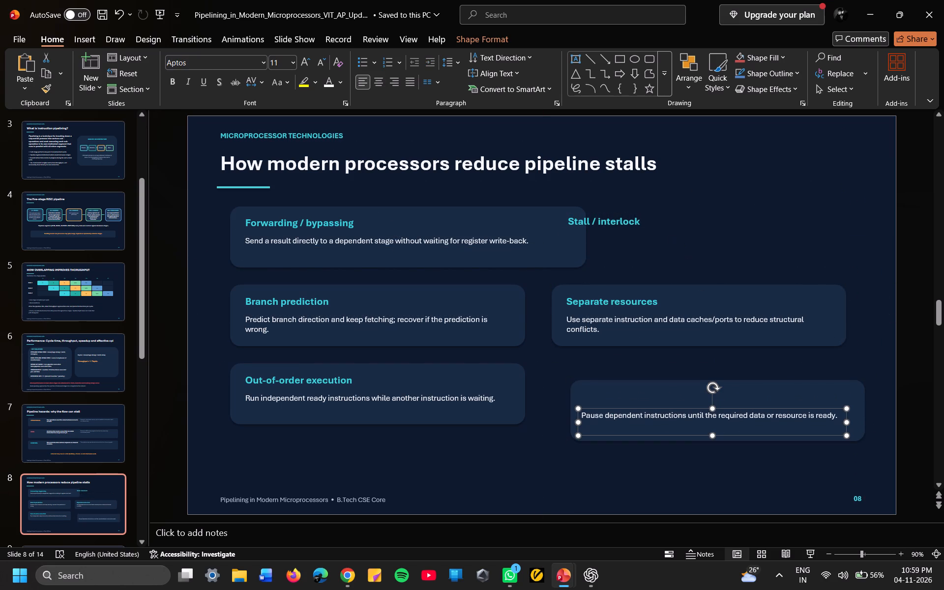
left_click_drag(656, 229, 678, 406)
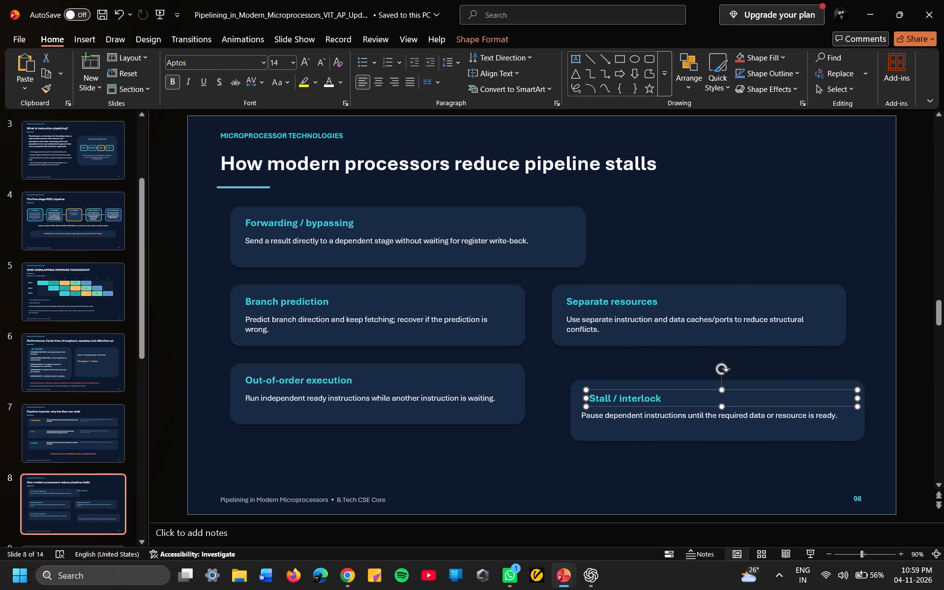
Widen the Branch prediction card to match the Forwarding / bypassing card and widen its description box so the text fits one line.
left_click(525, 315)
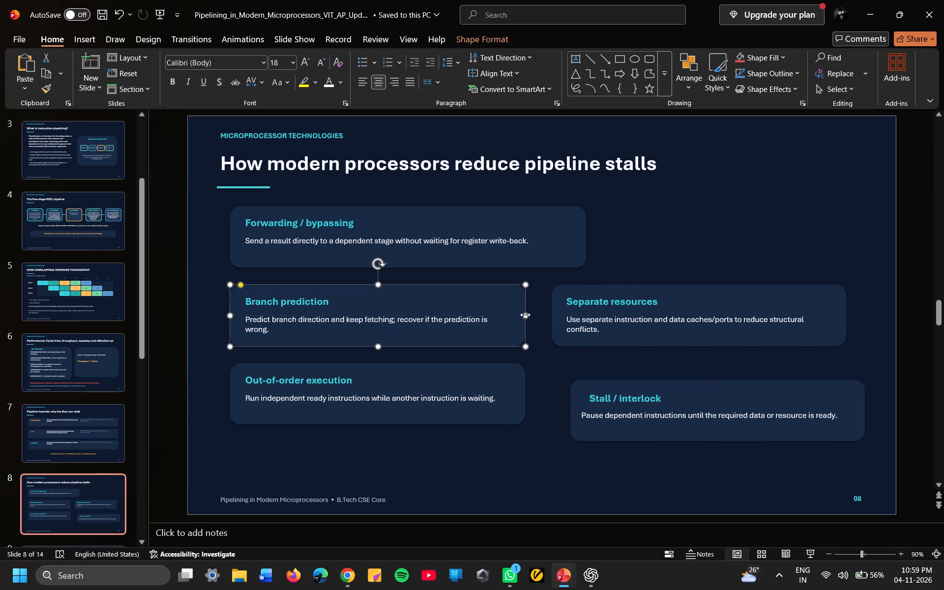
left_click_drag(525, 315, 586, 315)
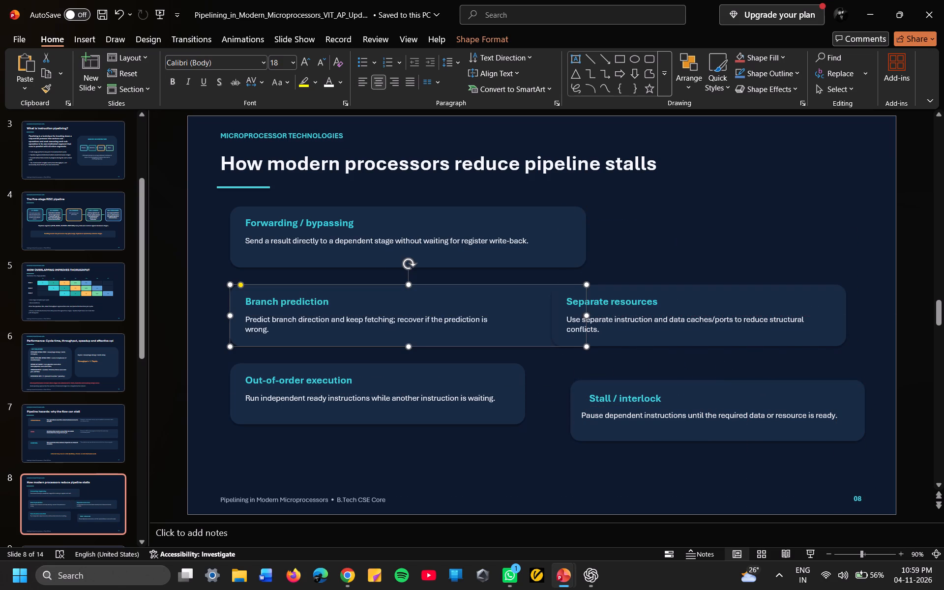
left_click(349, 338)
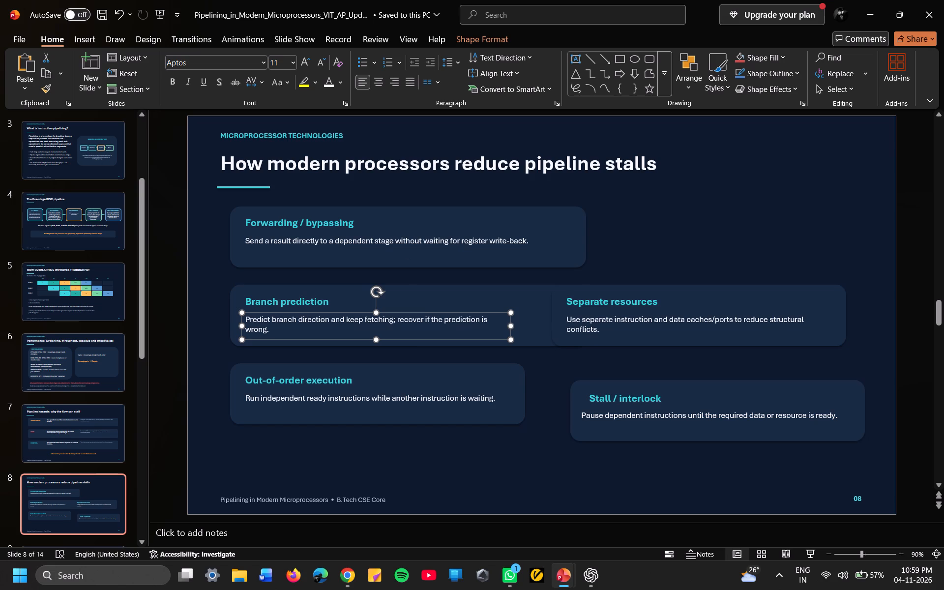
left_click_drag(513, 327, 537, 325)
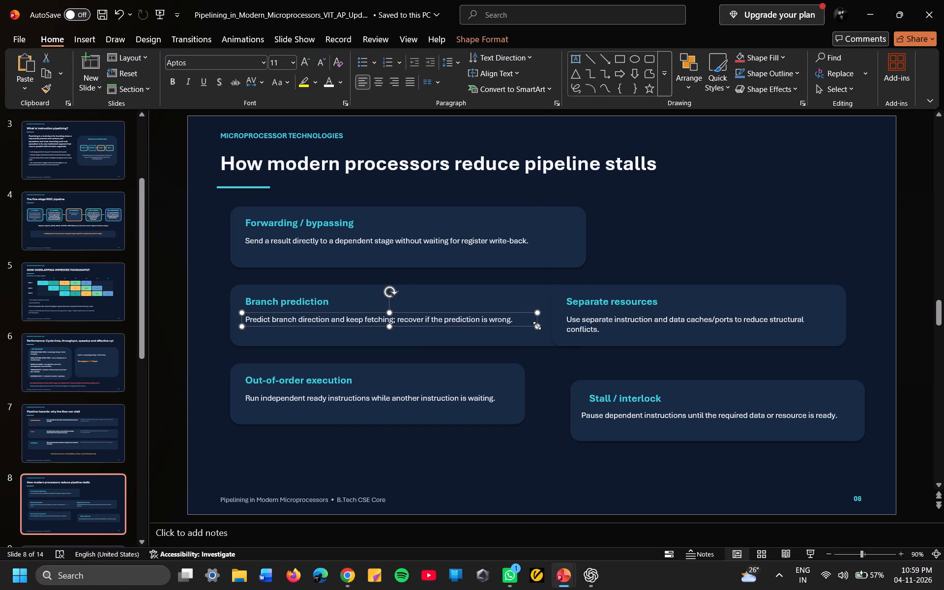
Widen the Out-of-order execution card to nearly the width of the cards above it.
left_click(526, 405)
left_click_drag(527, 395, 579, 396)
left_click(505, 398)
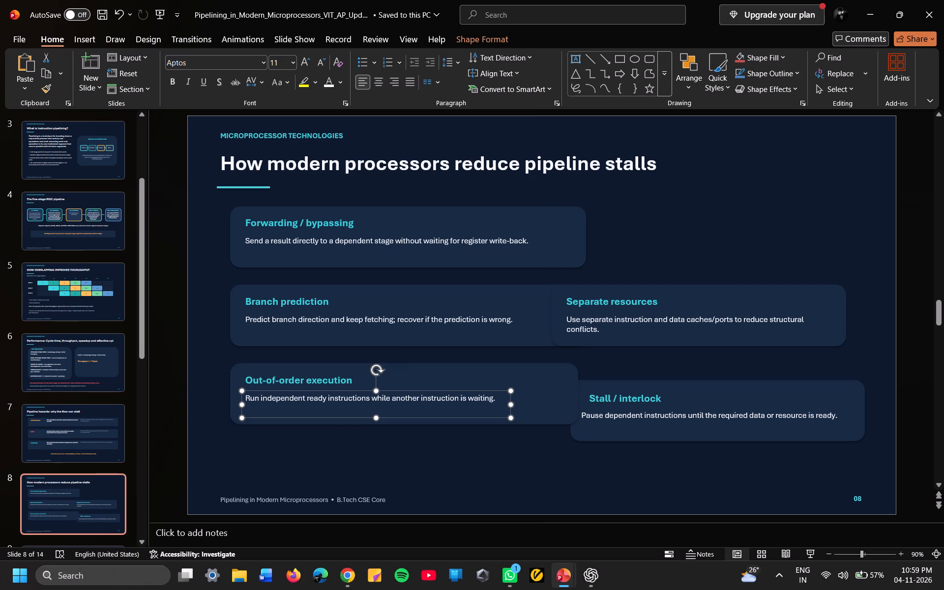
Move the Stall / interlock heading, card and description below the Out-of-order execution card, and widen the card to match it.
left_click_drag(706, 403, 408, 454)
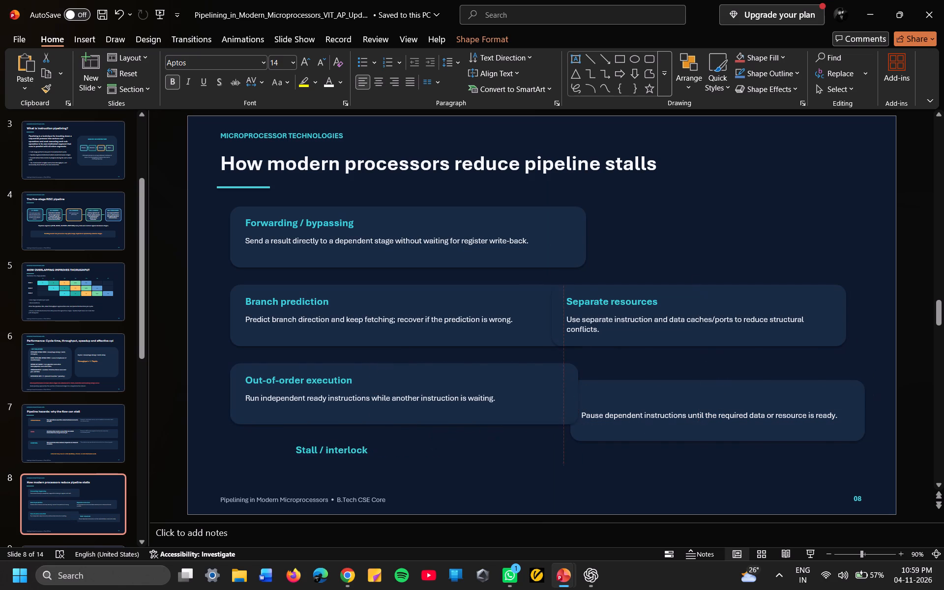
left_click_drag(408, 454, 365, 453)
left_click_drag(692, 438, 652, 454)
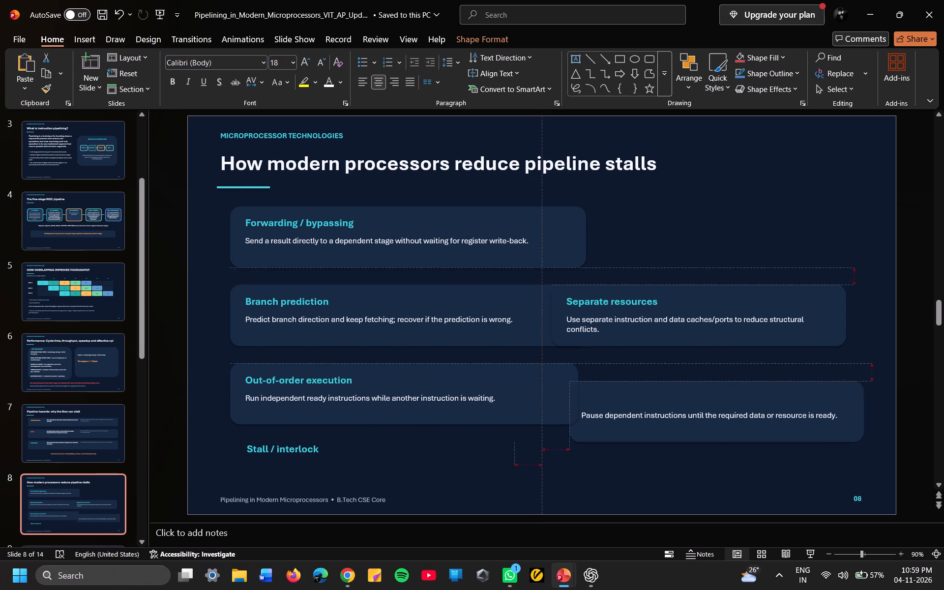
left_click_drag(652, 454, 352, 494)
left_click_drag(524, 467, 530, 467)
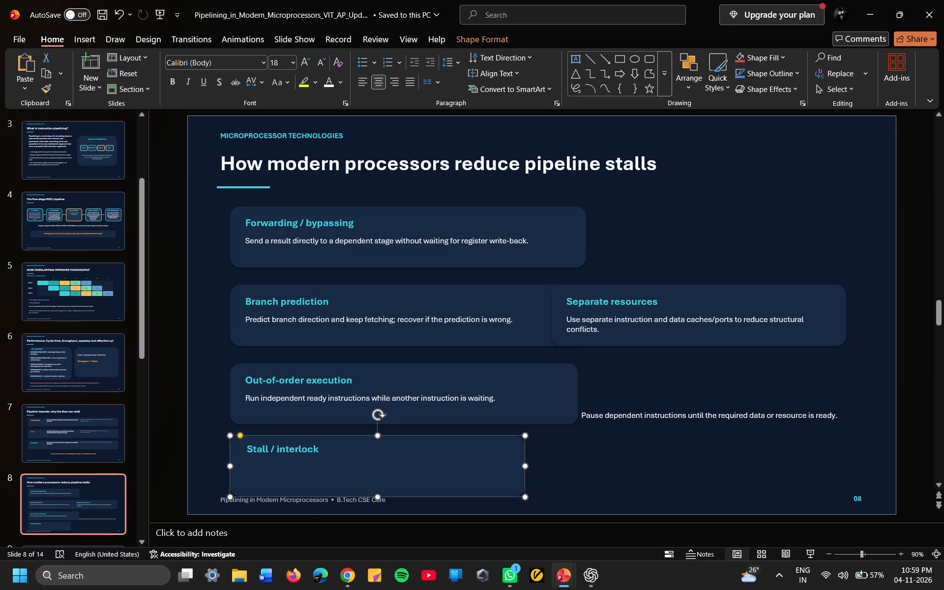
left_click_drag(530, 467, 578, 465)
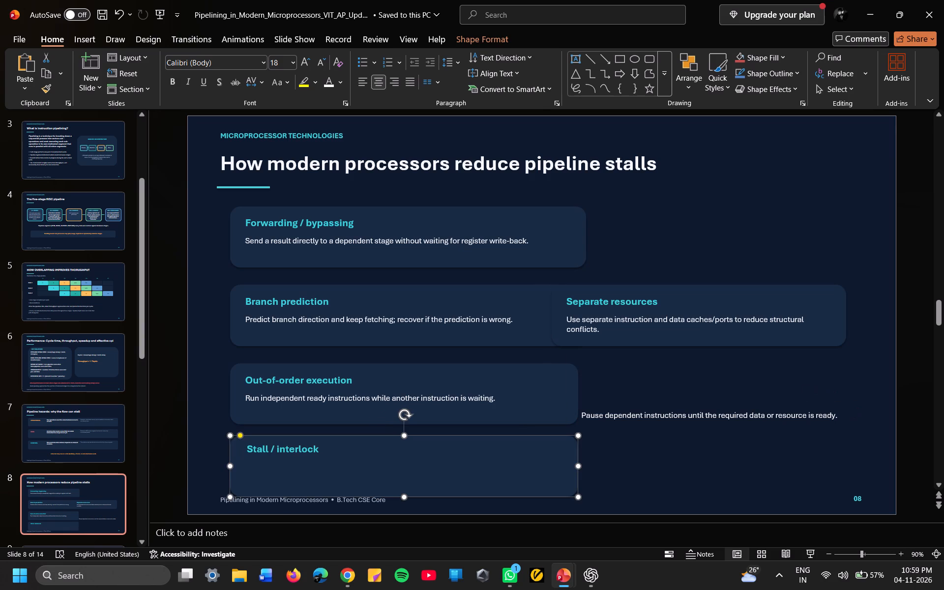
left_click_drag(849, 414, 511, 470)
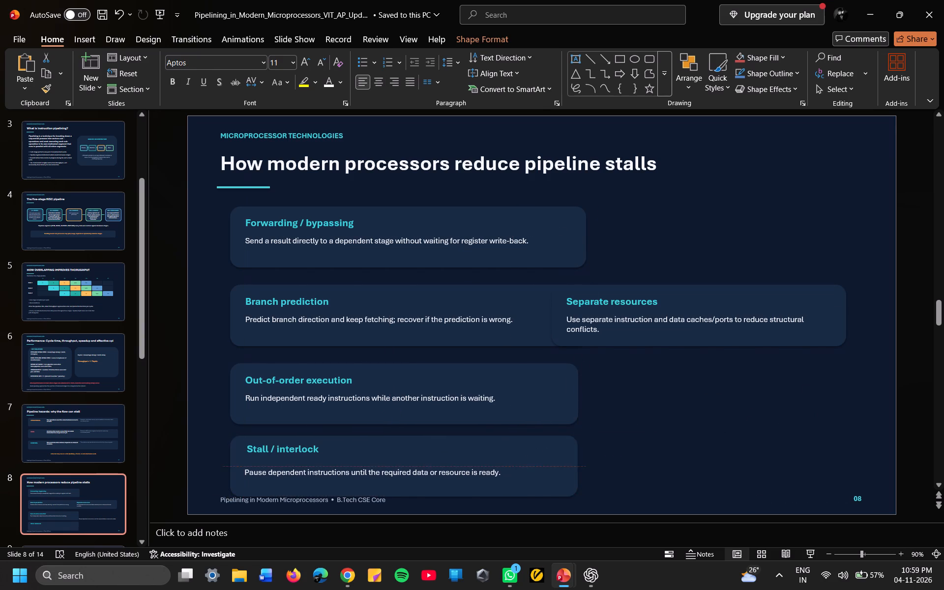
left_click_drag(511, 470, 511, 469)
left_click(785, 427)
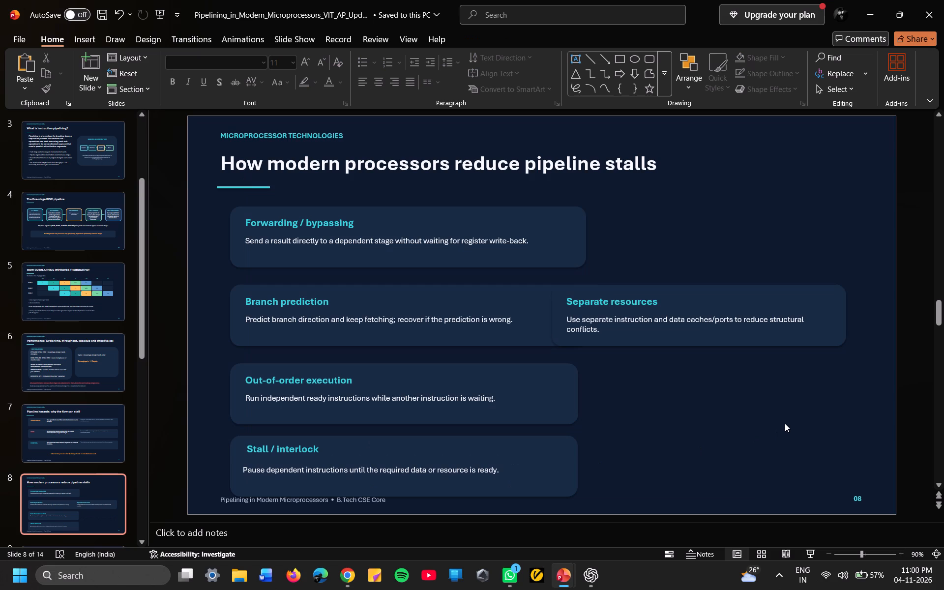
Remove the Separate resources heading, card and description from slide 8.
left_click(749, 307)
right_click(749, 307)
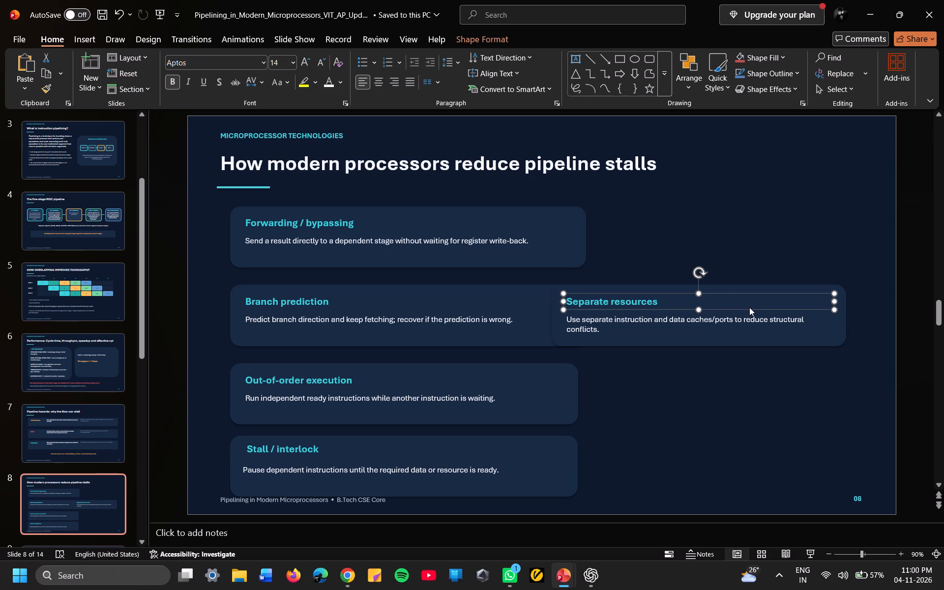
left_click(791, 237)
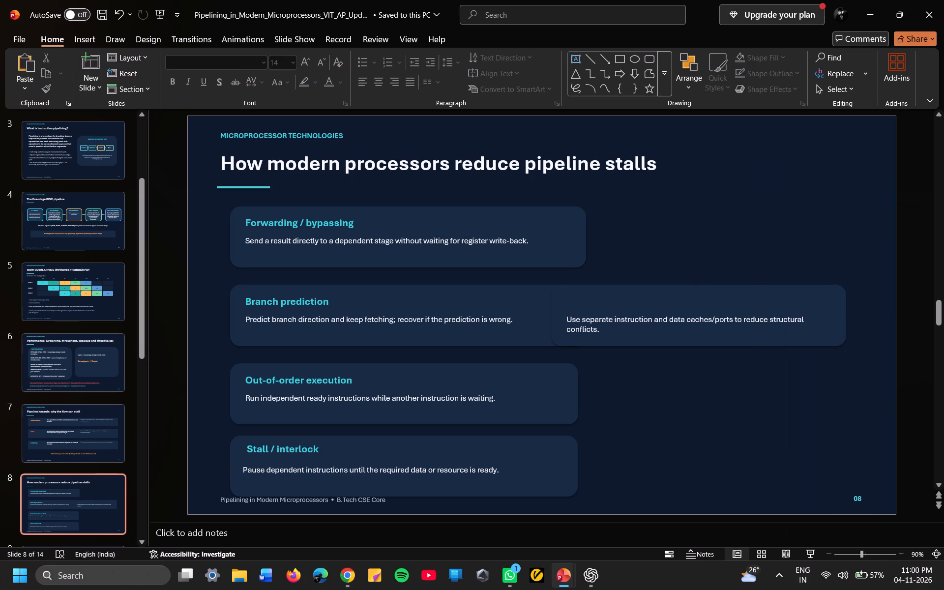
left_click(734, 302)
right_click(734, 302)
left_click(776, 229)
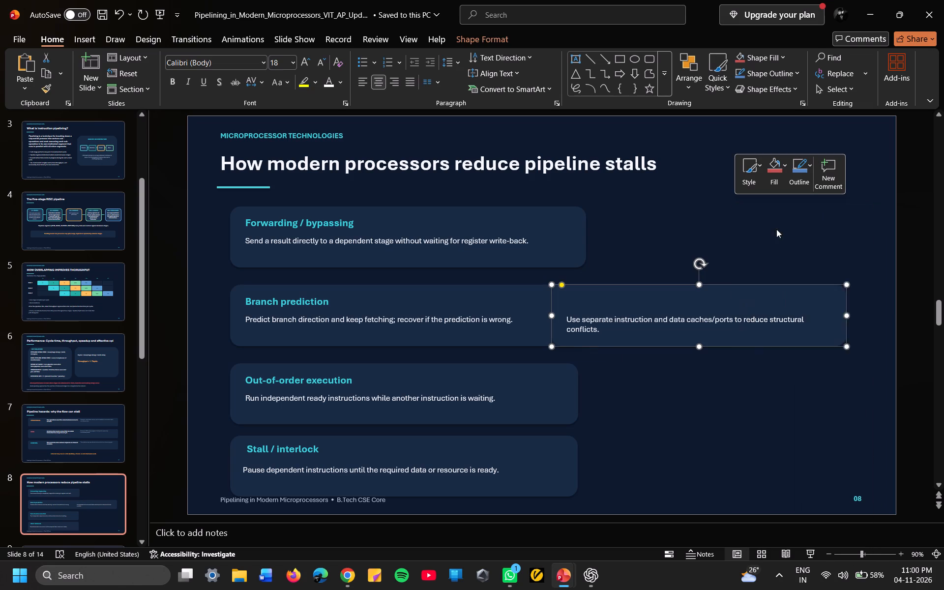
left_click(723, 332)
right_click(723, 332)
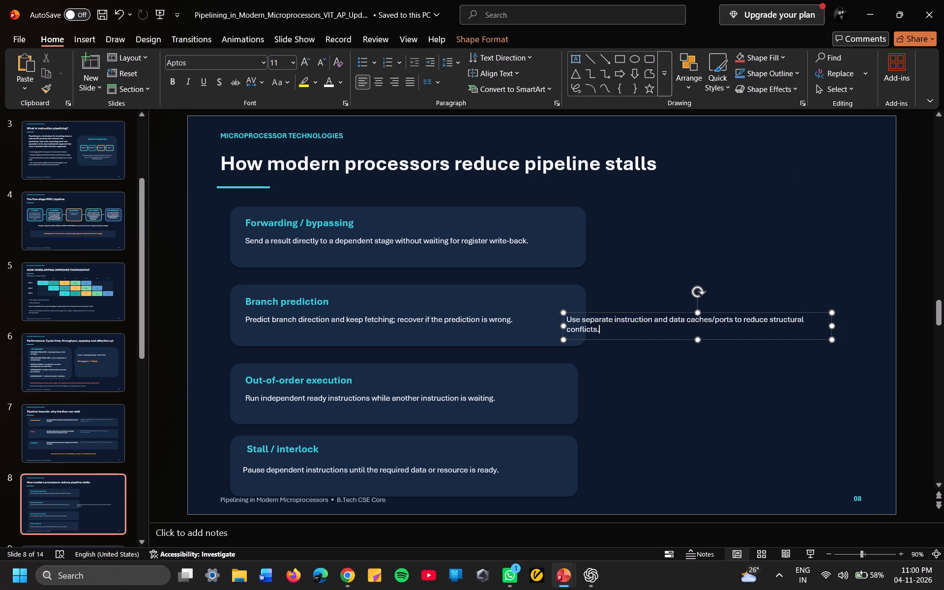
left_click(698, 347)
left_click(759, 339)
right_click(759, 339)
left_click(806, 237)
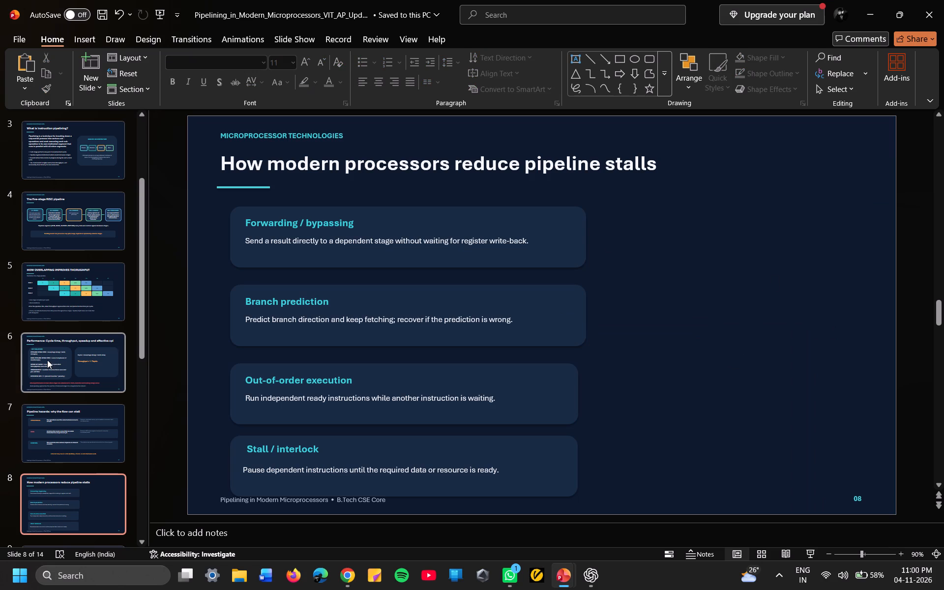
On slide 9, Real-world applications, remove the REAL PROCESSOR PHOTOGRAPH box that overhangs the slide.
key("Down")
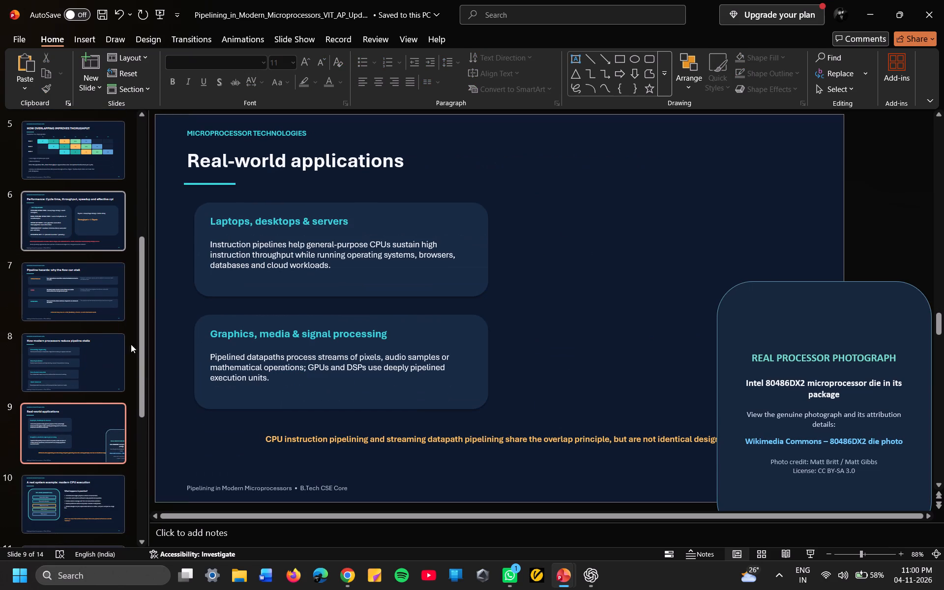
left_click(782, 295)
right_click(782, 295)
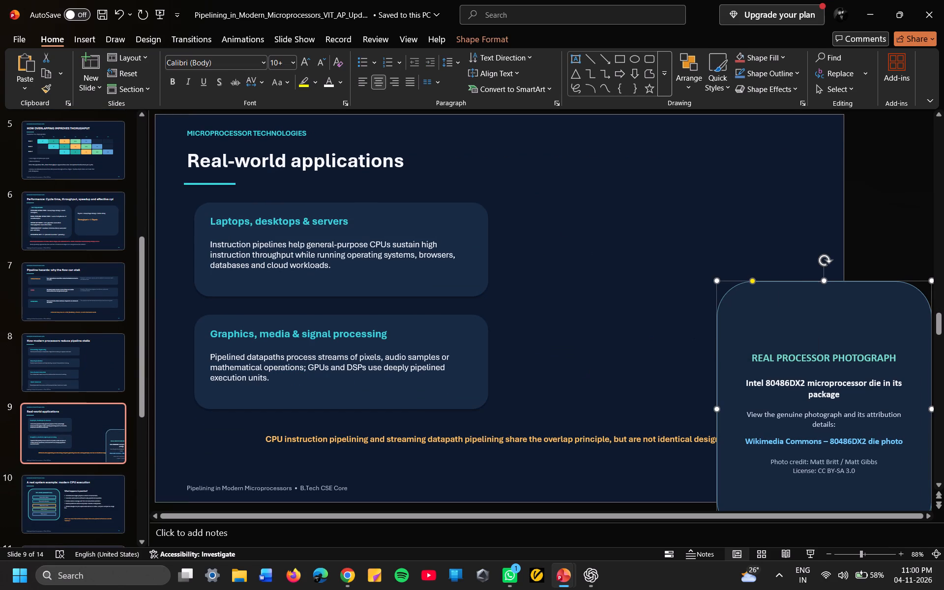
left_click(832, 181)
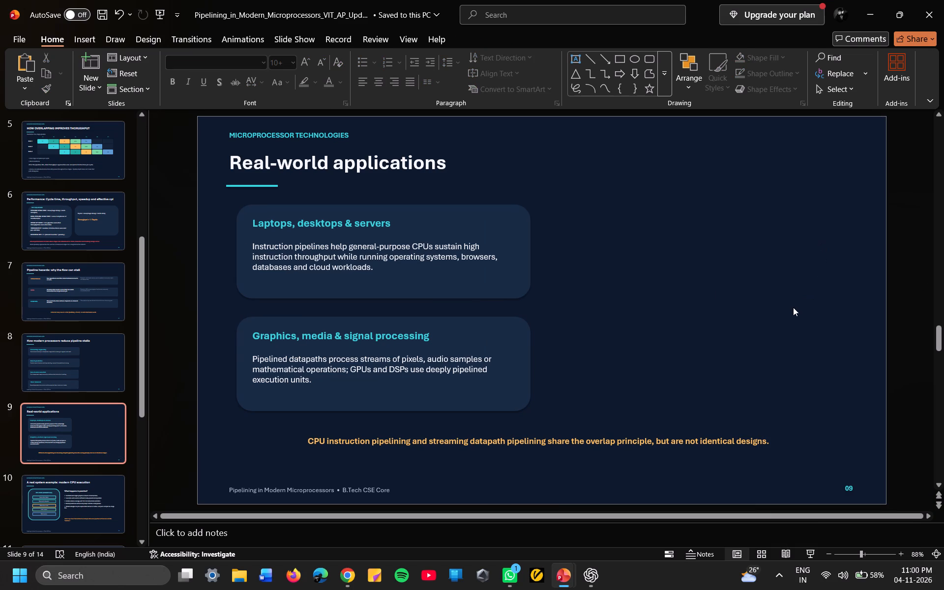
Review slides 10 to 13 for content that still needs editing.
left_click(51, 482)
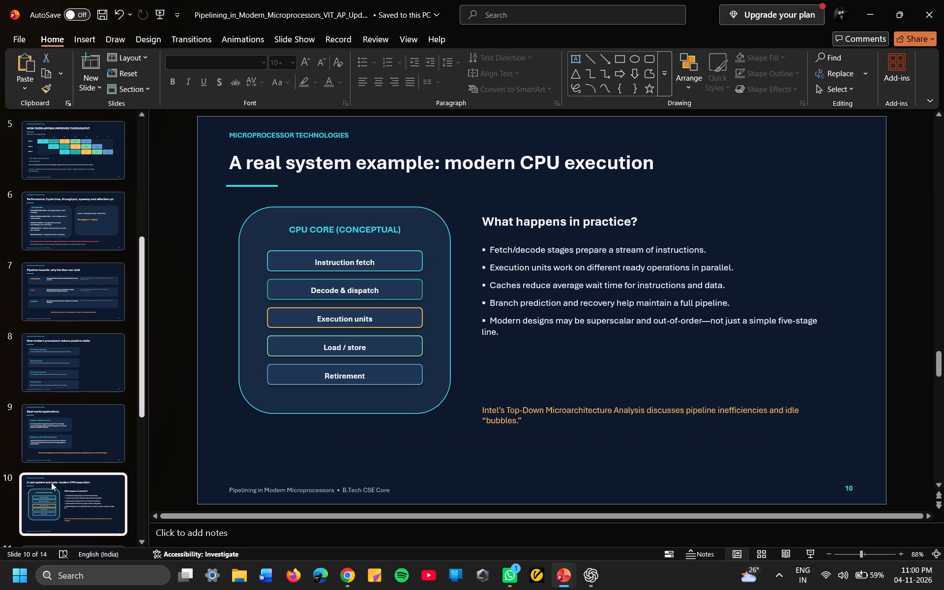
scroll(51, 482, "down", 1)
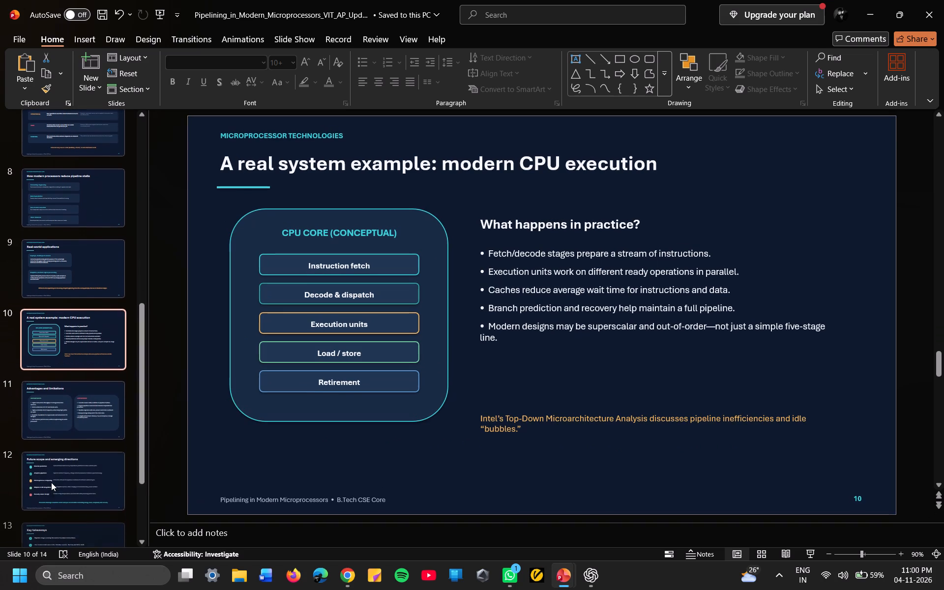
scroll(51, 482, "down", 1)
left_click(73, 410)
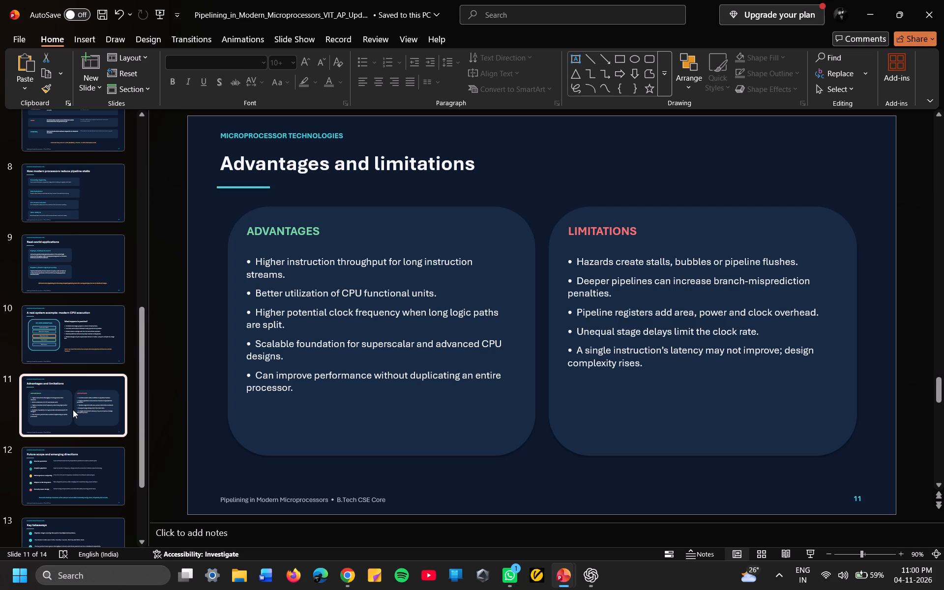
scroll(73, 410, "down", 1)
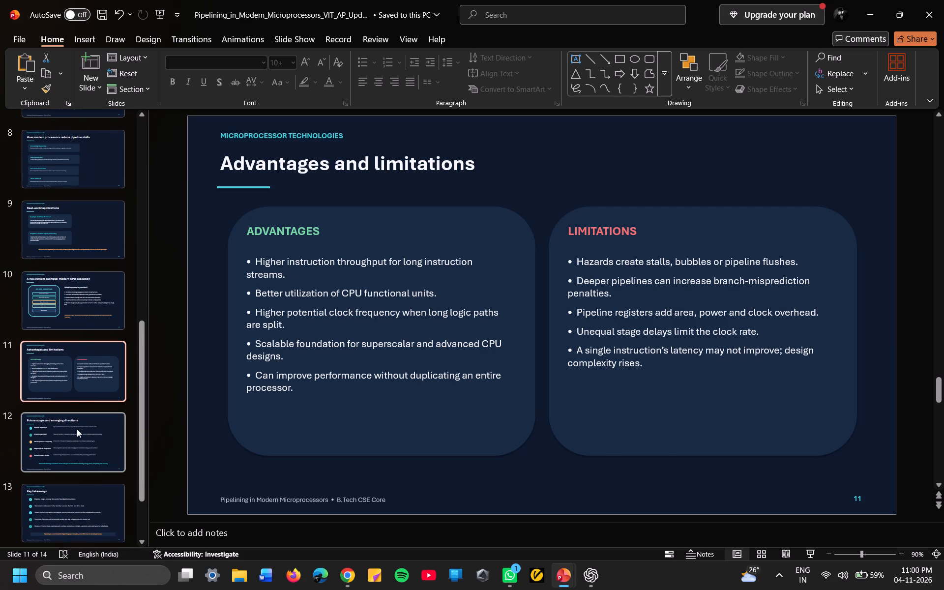
left_click(75, 437)
scroll(75, 437, "down", 1)
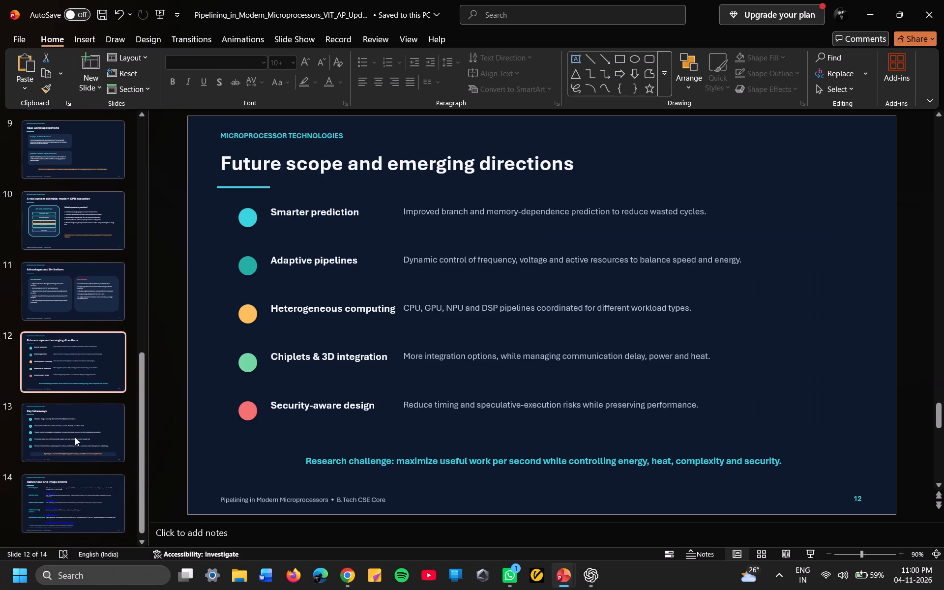
scroll(75, 437, "down", 1)
left_click(71, 441)
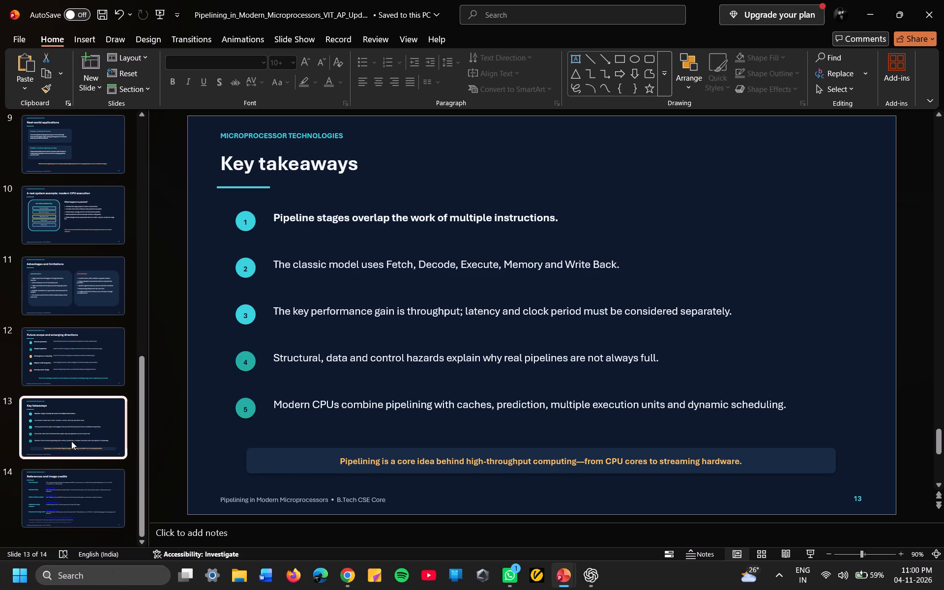
scroll(71, 441, "down", 1)
On slide 14, remove the Additional learning reference heading and its Cornell University, CS 3410 citation.
left_click(67, 481)
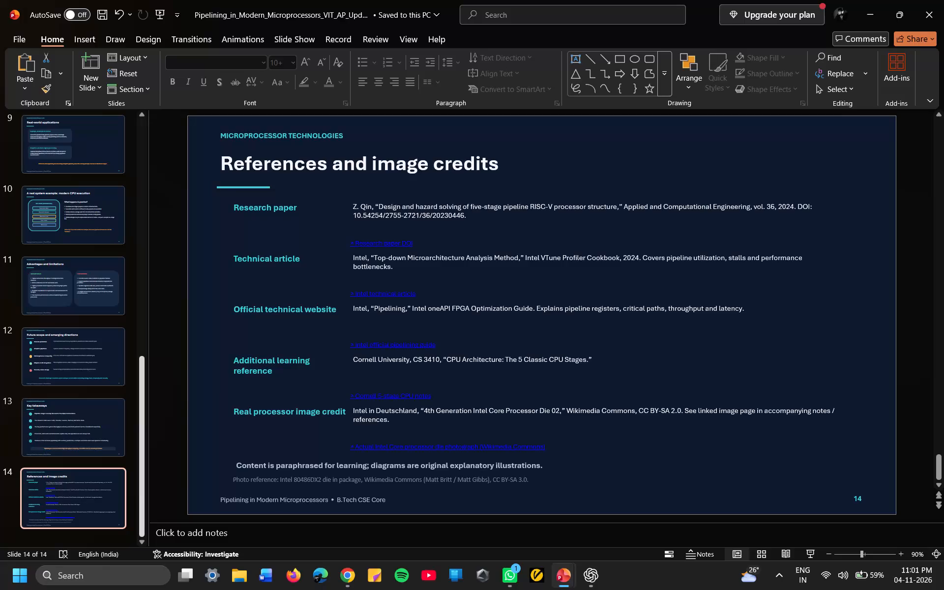
left_click(232, 359)
right_click(232, 359)
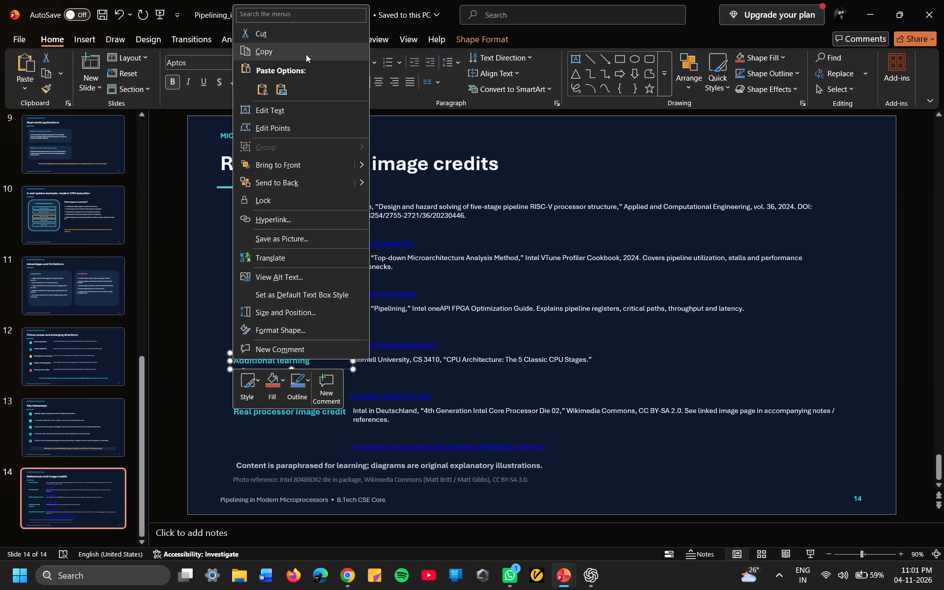
left_click(302, 36)
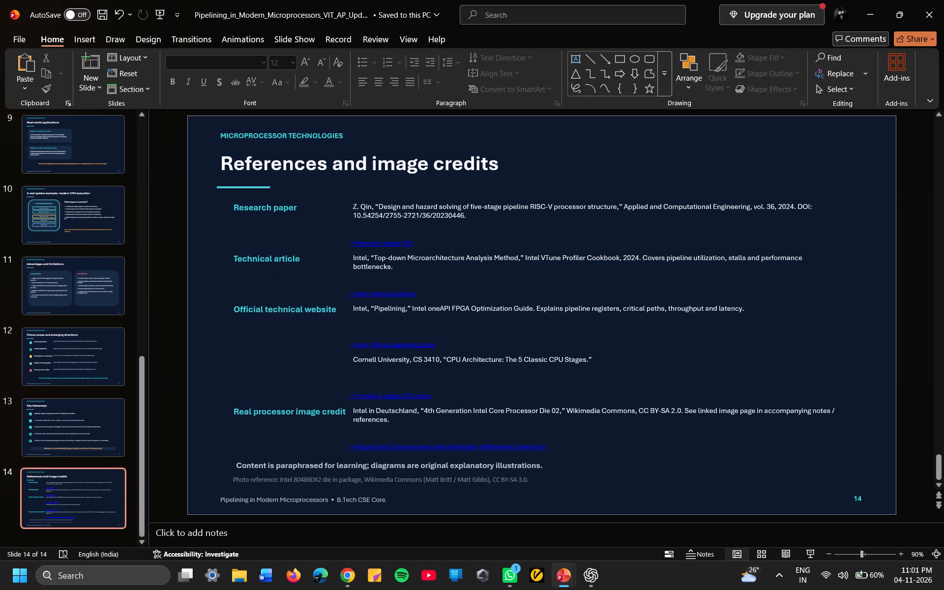
left_click(611, 361)
right_click(611, 361)
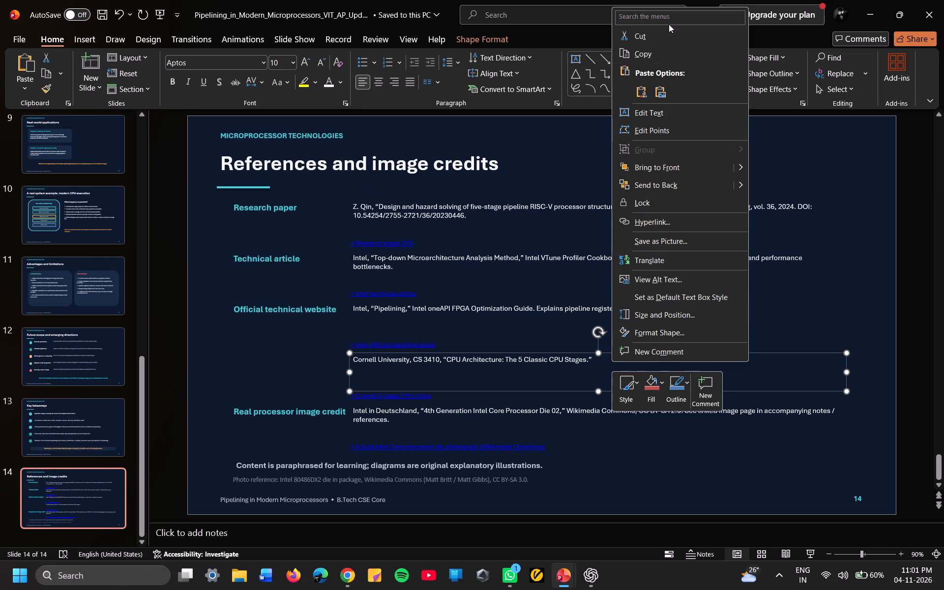
left_click(663, 30)
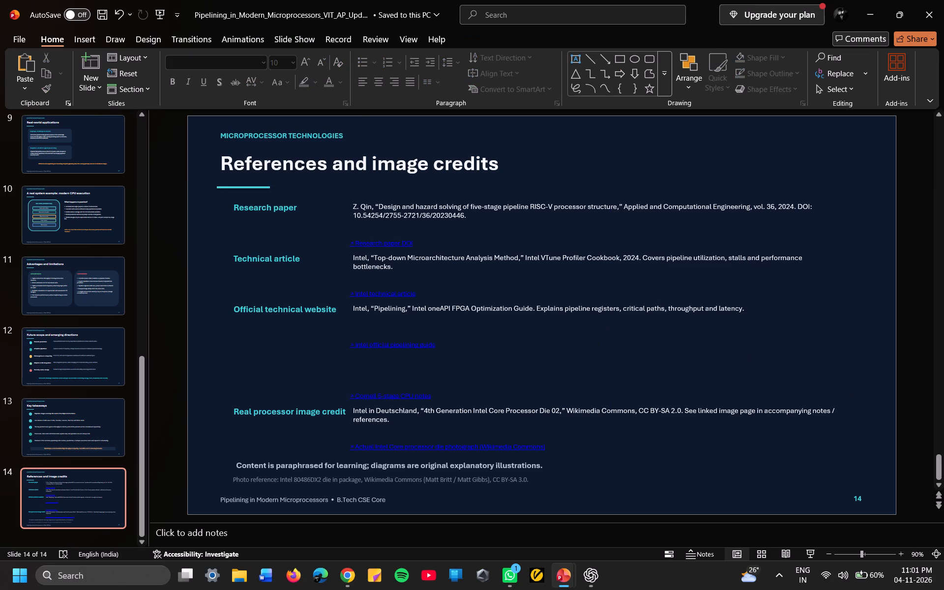
Remove the hyperlink line beneath the Official technical website reference.
left_click(456, 348)
right_click(456, 348)
left_click(497, 240)
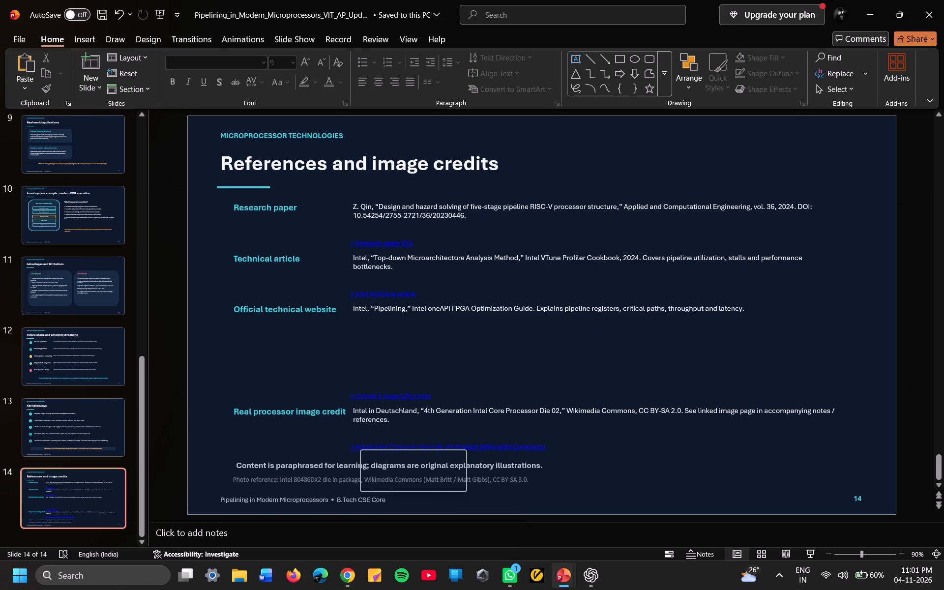
Remove the note "Content is paraphrased for learning; diagrams are original explanatory illustrations." from slide 14.
left_click(552, 466)
right_click(552, 466)
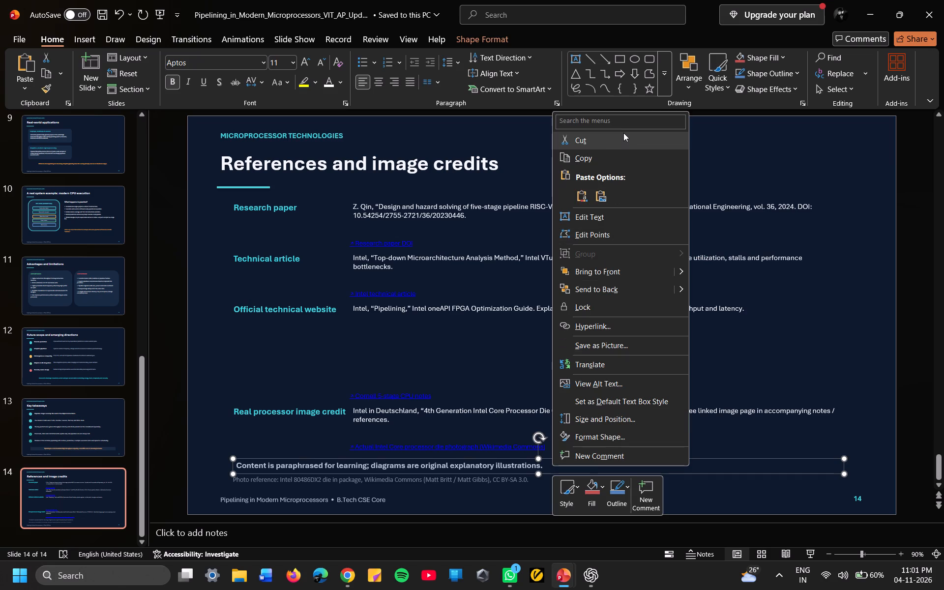
left_click(623, 133)
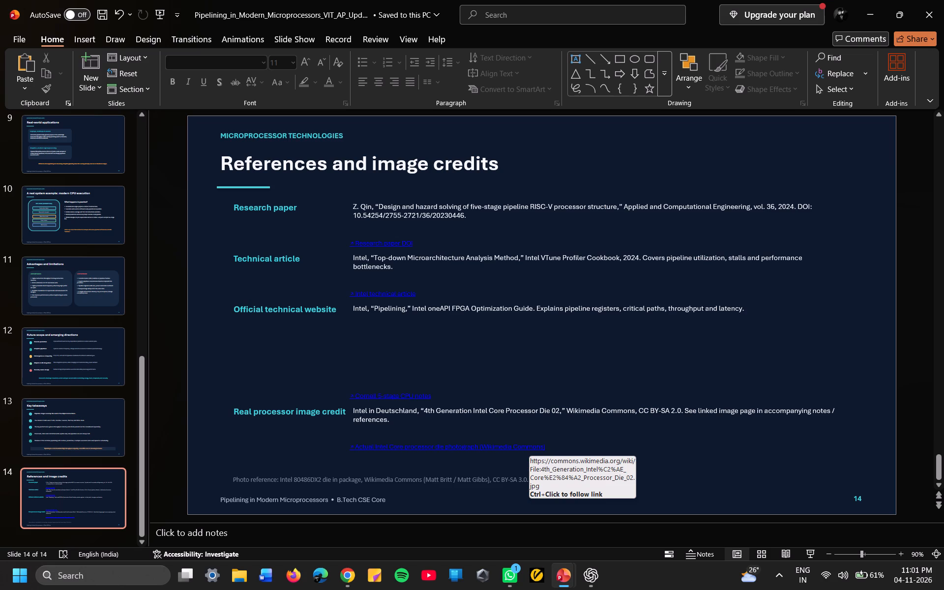
Retype slide 13's title in capitals as KEY TAKEAWAYS, followed by an empty line.
left_click(92, 426)
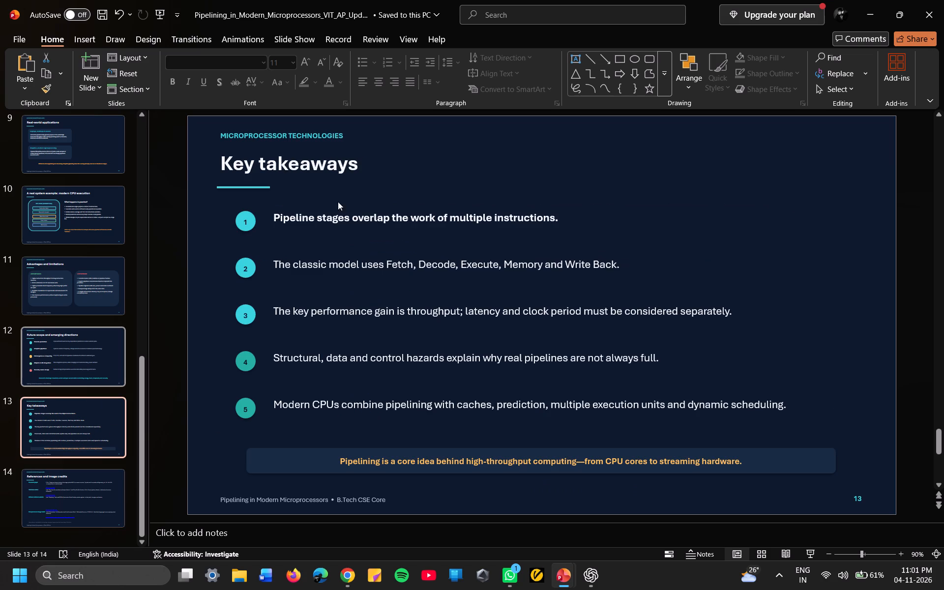
left_click(356, 164)
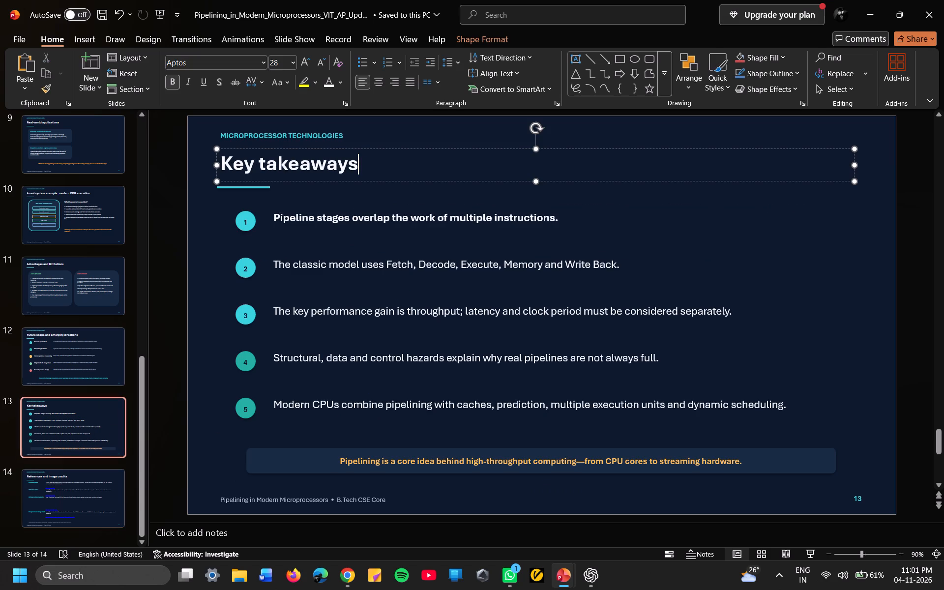
key("BackSpace")
key("BackSpace")
key("BackSpace")
key("BackSpace")
key("BackSpace")
key("BackSpace")
key("BackSpace")
key("BackSpace")
key("BackSpace")
key("BackSpace")
key("BackSpace")
key("BackSpace")
key("BackSpace")
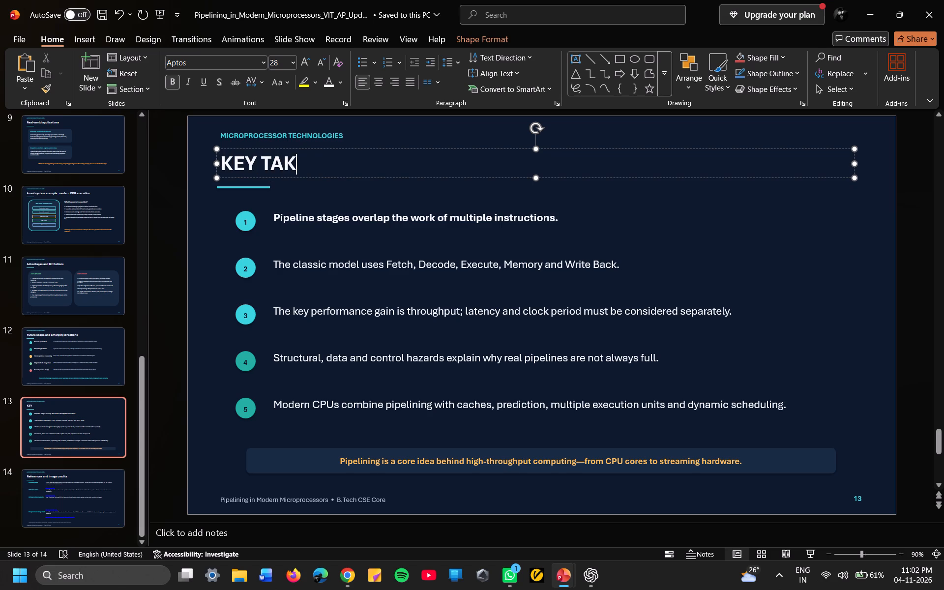
type("AWAYS")
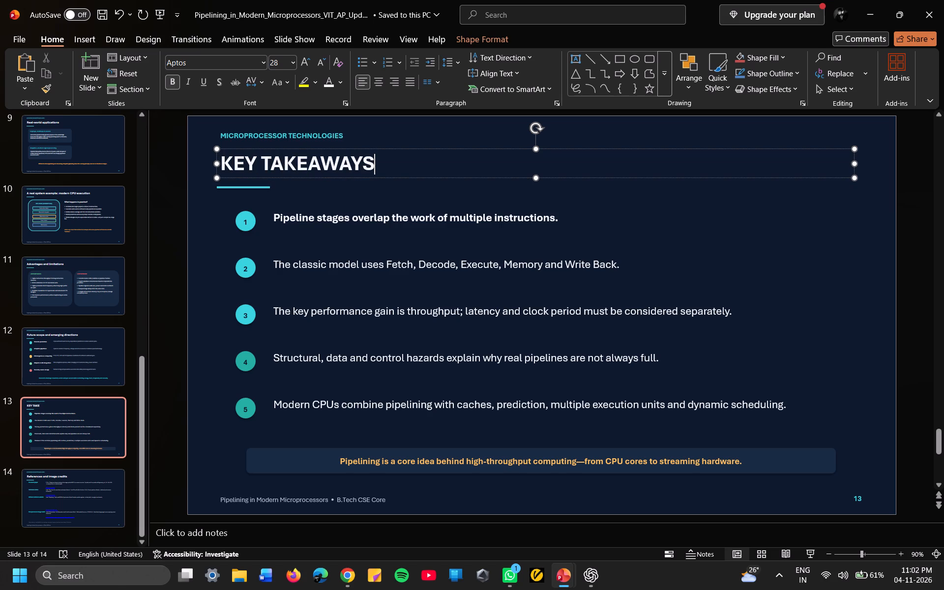
key("Return")
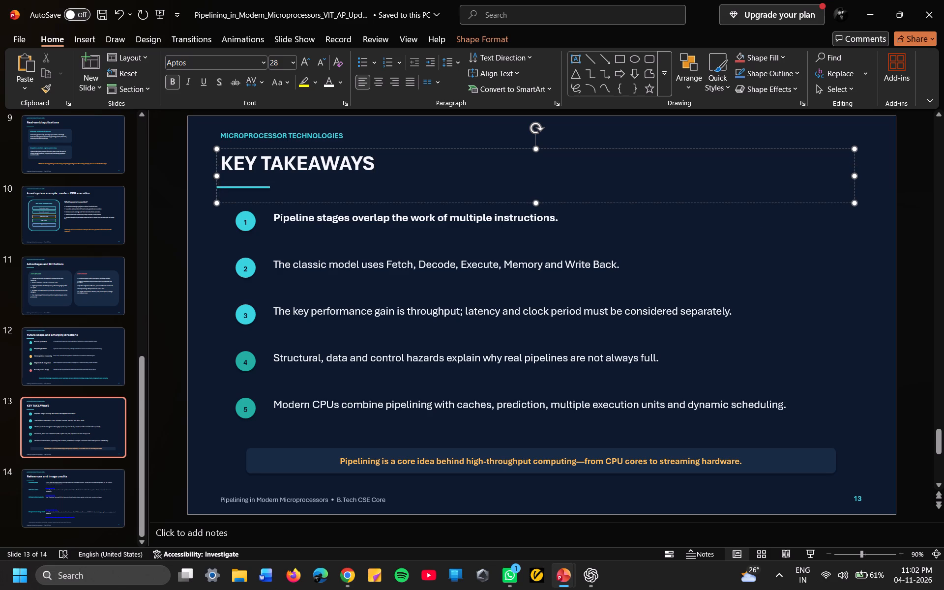
left_click(768, 268)
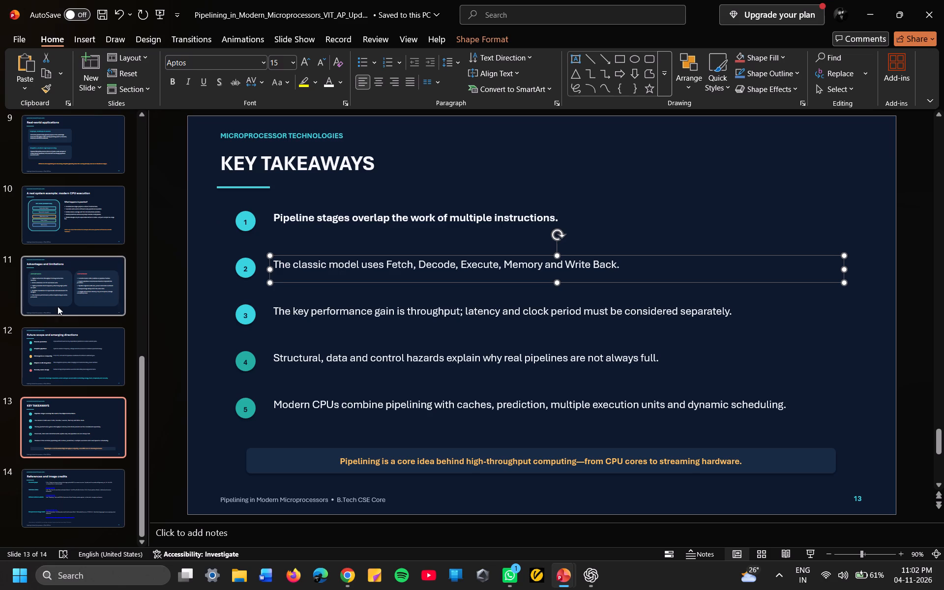
Retype slide 12's title in capitals as FUTURE SCOPE AND EMERGING DIRECTIONS.
left_click(55, 350)
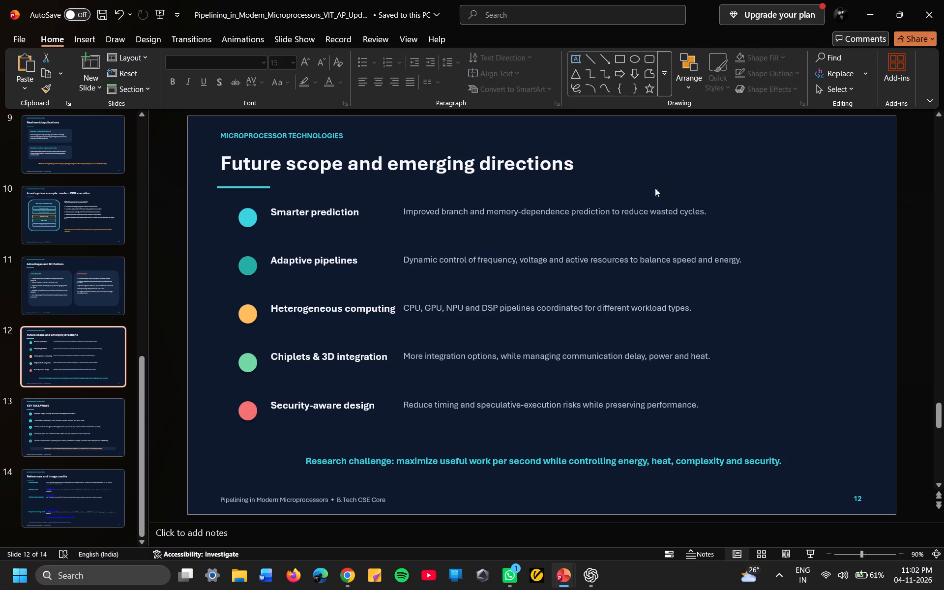
left_click(574, 164)
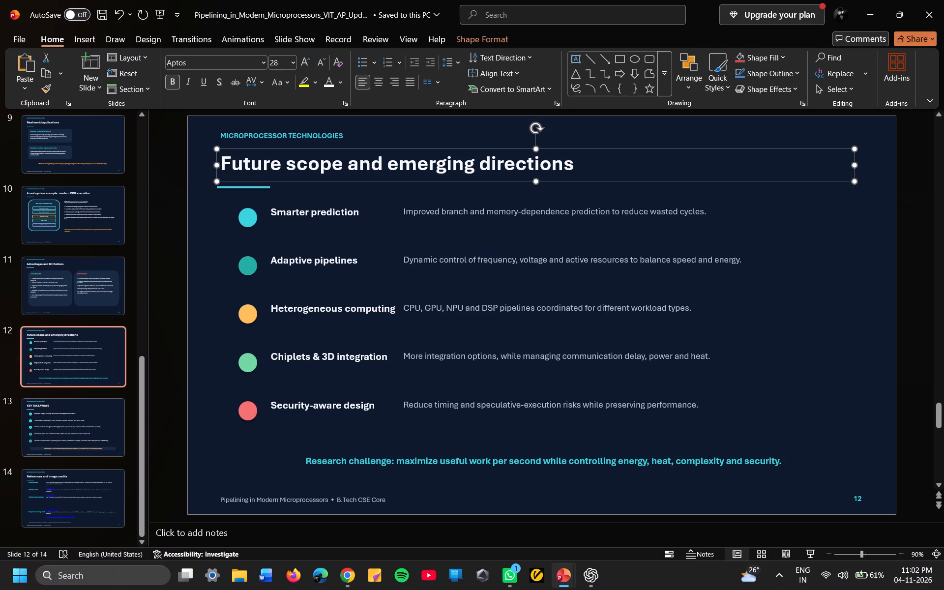
left_click(573, 164)
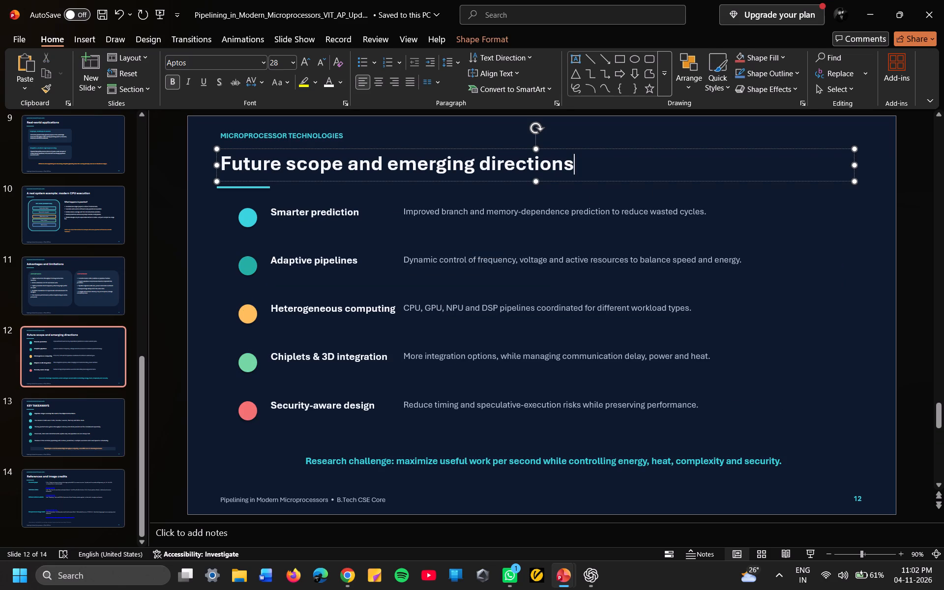
key("BackSpace")
key("BackSpace")
key("BackSpace")
key("BackSpace")
key("BackSpace")
key("BackSpace")
key("BackSpace")
key("BackSpace")
key("BackSpace")
key("BackSpace")
key("BackSpace")
key("BackSpace")
key("BackSpace")
key("BackSpace")
key("BackSpace")
key("BackSpace")
key("BackSpace")
key("BackSpace")
key("BackSpace")
key("BackSpace")
key("BackSpace")
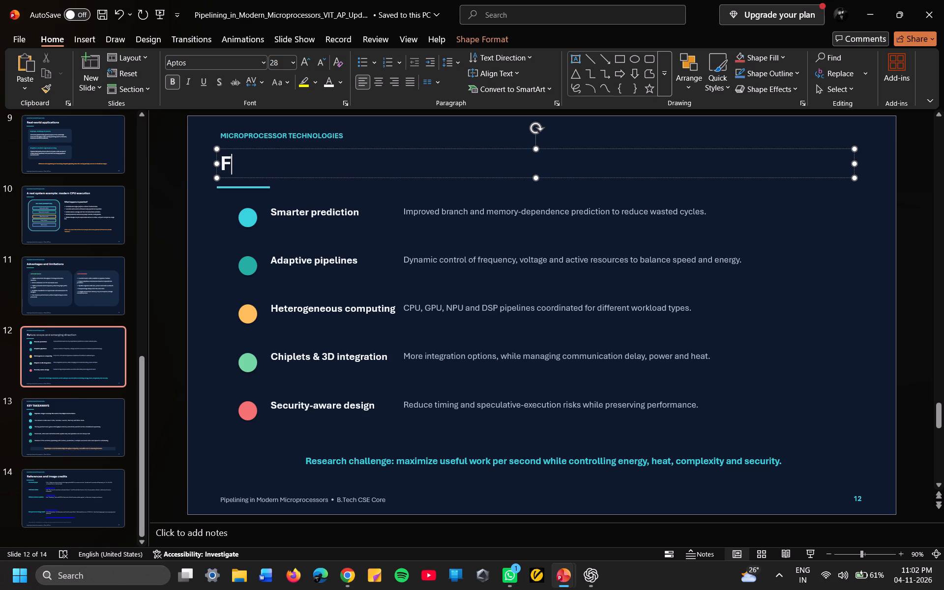
type("UTURE SCOPE AND EMERGING DIRECTIONS")
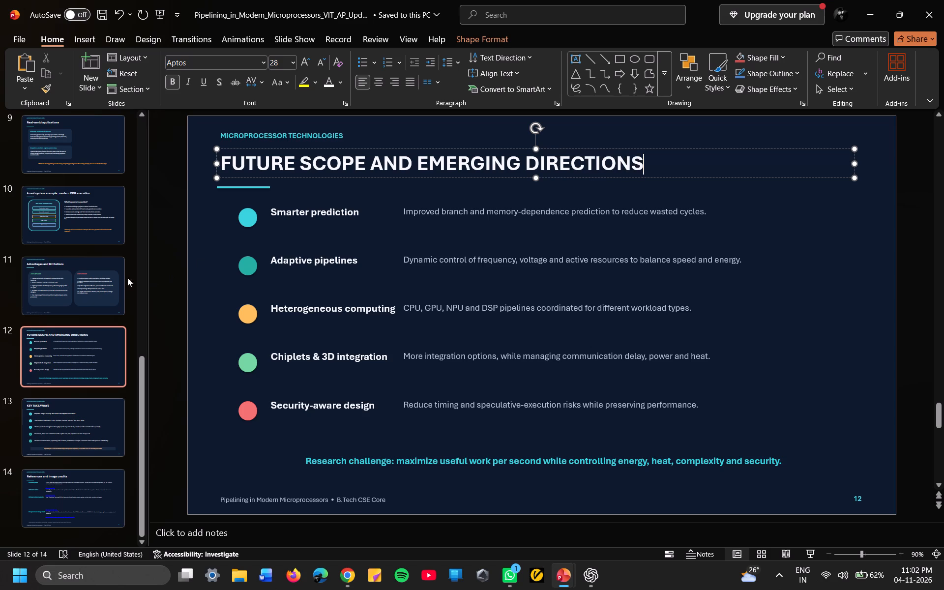
Retype slide 11's title in capitals as ADVANTAGES AND LIMITATIONS.
left_click(116, 271)
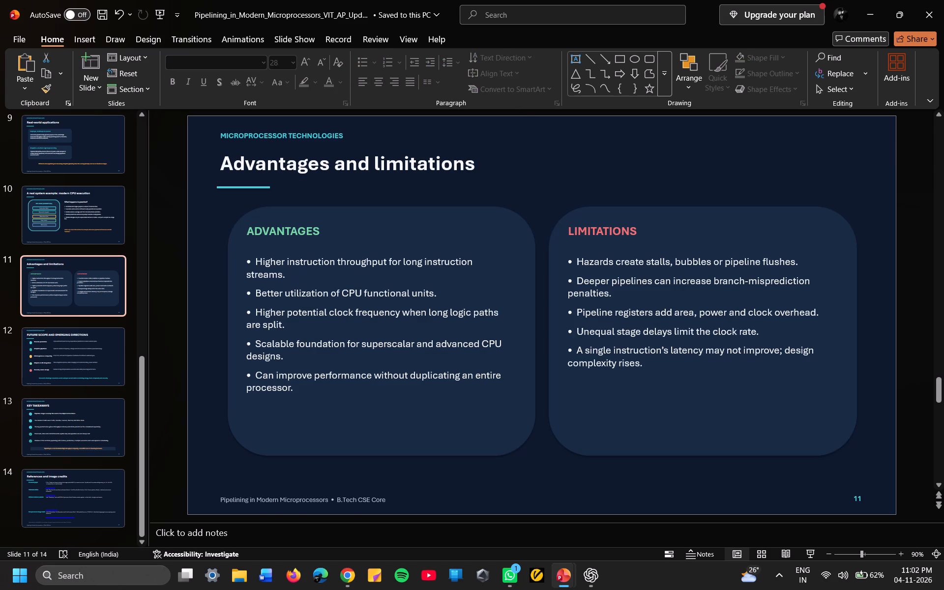
left_click(473, 163)
key("BackSpace")
key("BackSpace")
key("BackSpace")
key("BackSpace")
key("BackSpace")
key("BackSpace")
key("BackSpace")
key("BackSpace")
key("BackSpace")
key("BackSpace")
key("BackSpace")
key("BackSpace")
key("BackSpace")
key("BackSpace")
key("BackSpace")
key("BackSpace")
key("BackSpace")
key("BackSpace")
key("BackSpace")
key("BackSpace")
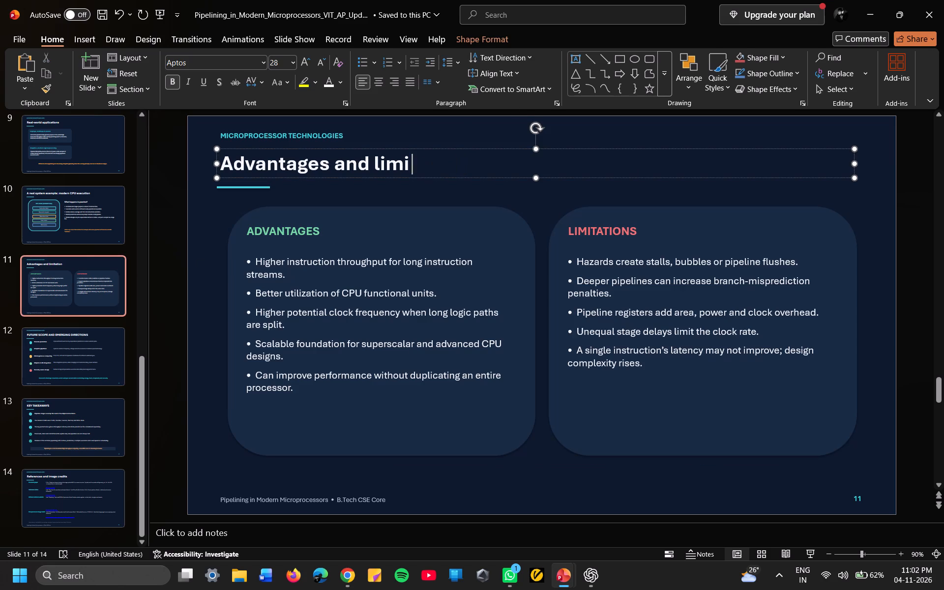
type("DVANTAGES AND")
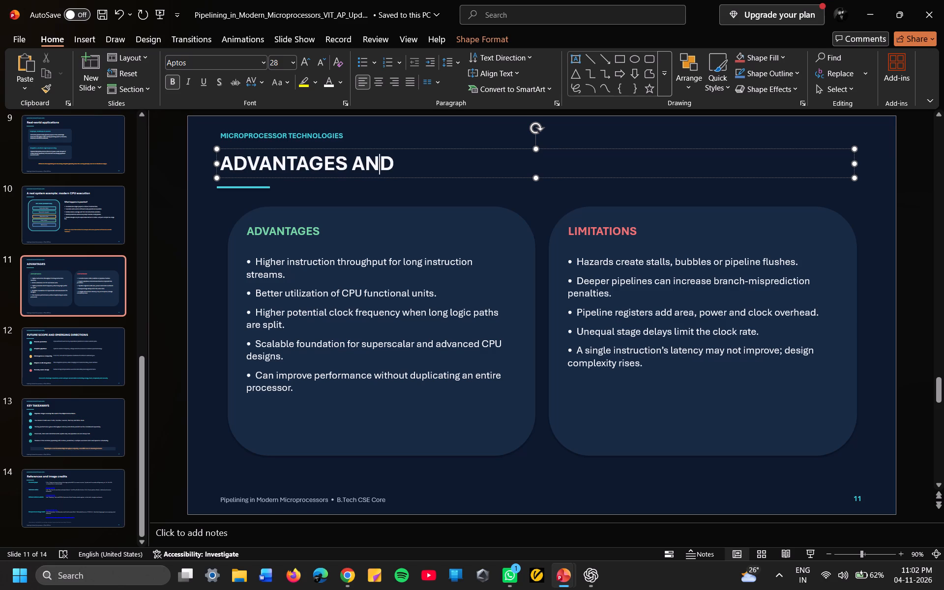
key("space")
type("LIMITATIONS")
Skip slide 10 and retype slide 9's title in capitals as REAL-WORLD APPLICATIONS.
left_click(71, 210)
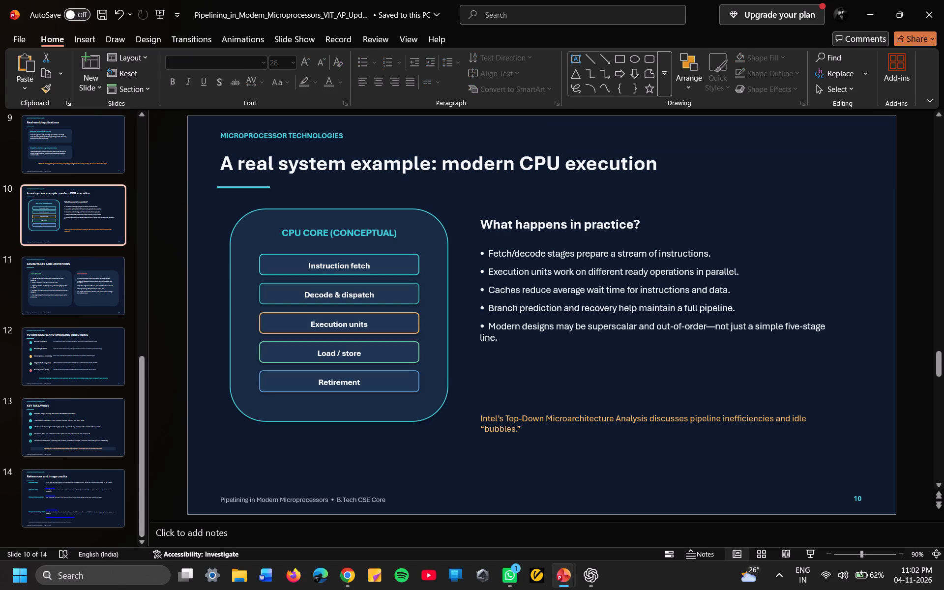
left_click(67, 153)
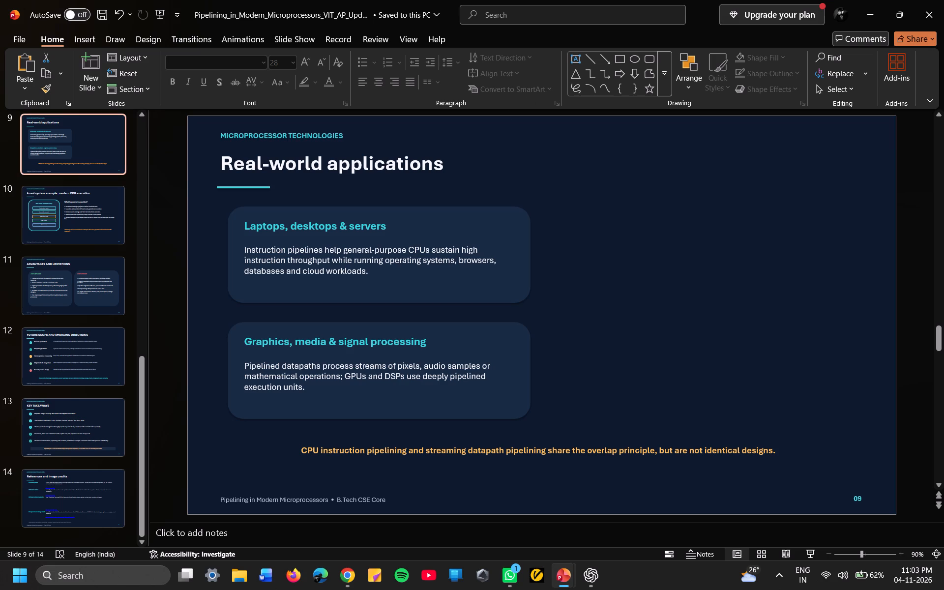
left_click(443, 164)
key("BackSpace")
key("BackSpace")
key("BackSpace")
key("BackSpace")
key("BackSpace")
key("BackSpace")
key("BackSpace")
key("BackSpace")
key("BackSpace")
key("BackSpace")
key("BackSpace")
key("BackSpace")
key("BackSpace")
key("BackSpace")
key("BackSpace")
key("BackSpace")
key("BackSpace")
key("BackSpace")
key("BackSpace")
key("BackSpace")
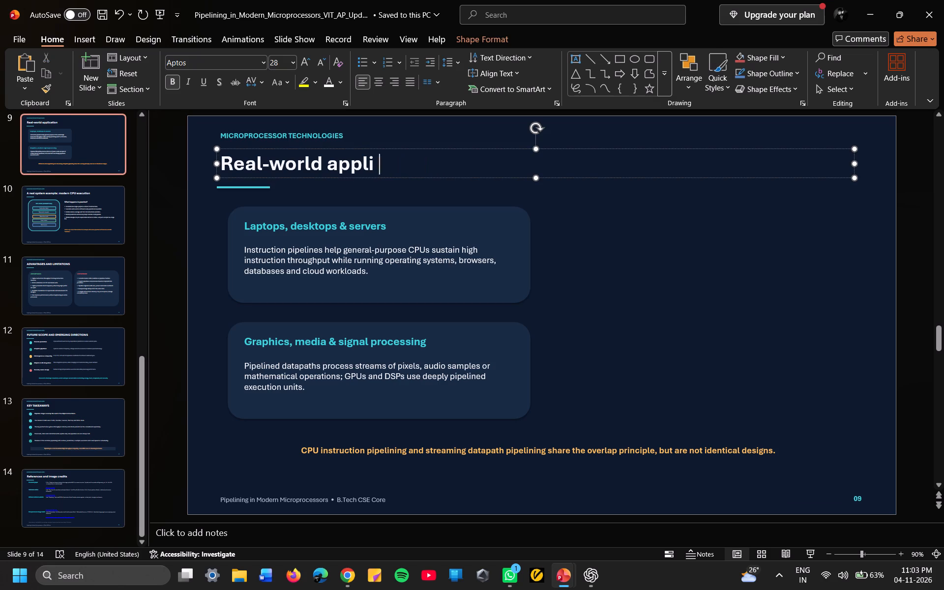
key("BackSpace")
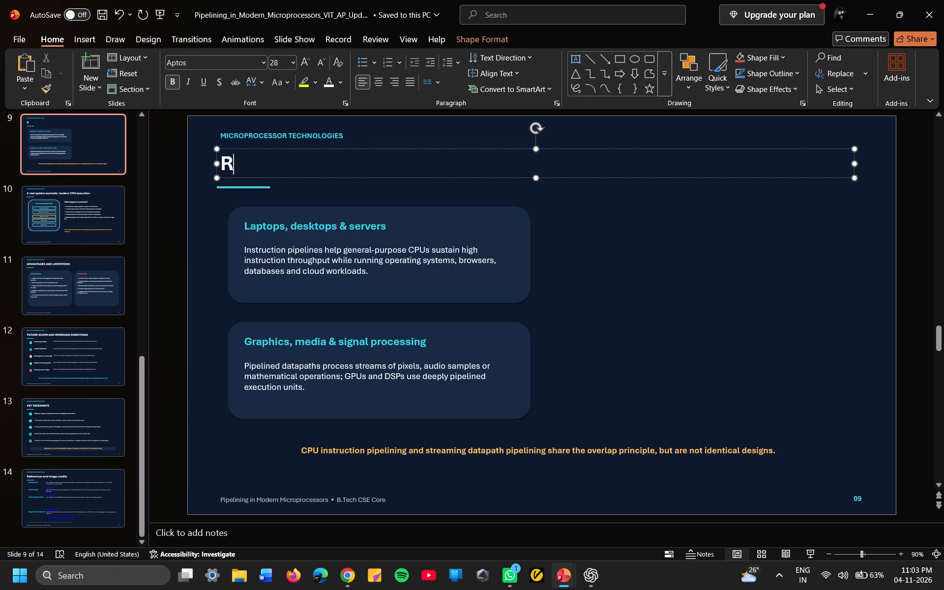
type("EAL")
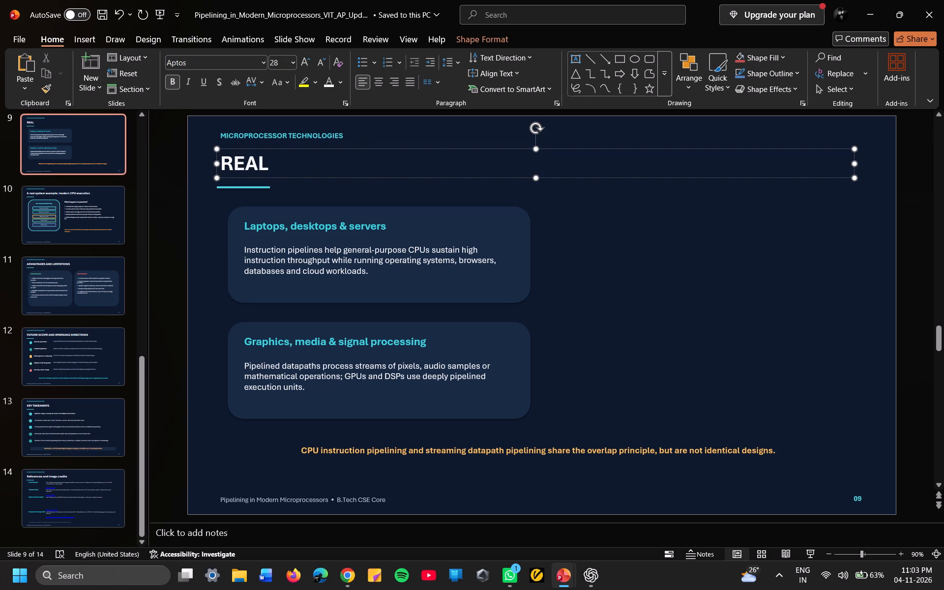
type("-WROLD")
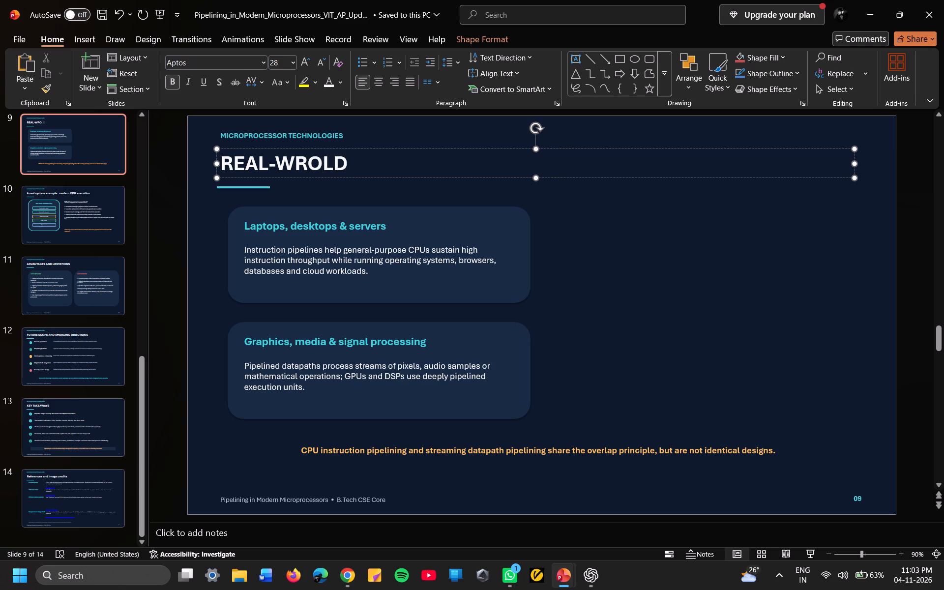
key("BackSpace")
key("BackSpace")
key("BackSpace")
key("BackSpace")
type("ORLD")
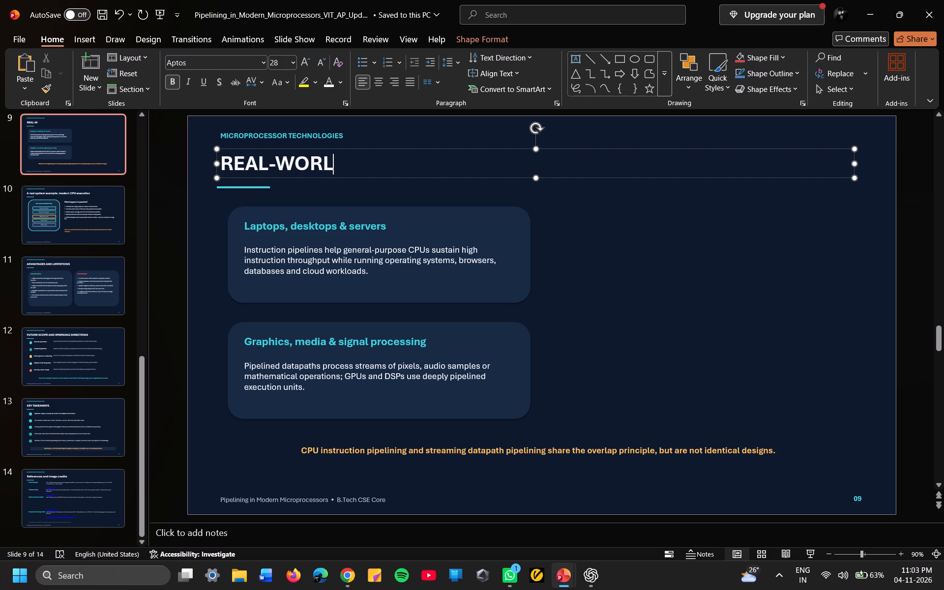
key("space")
type("APPLICATIONS")
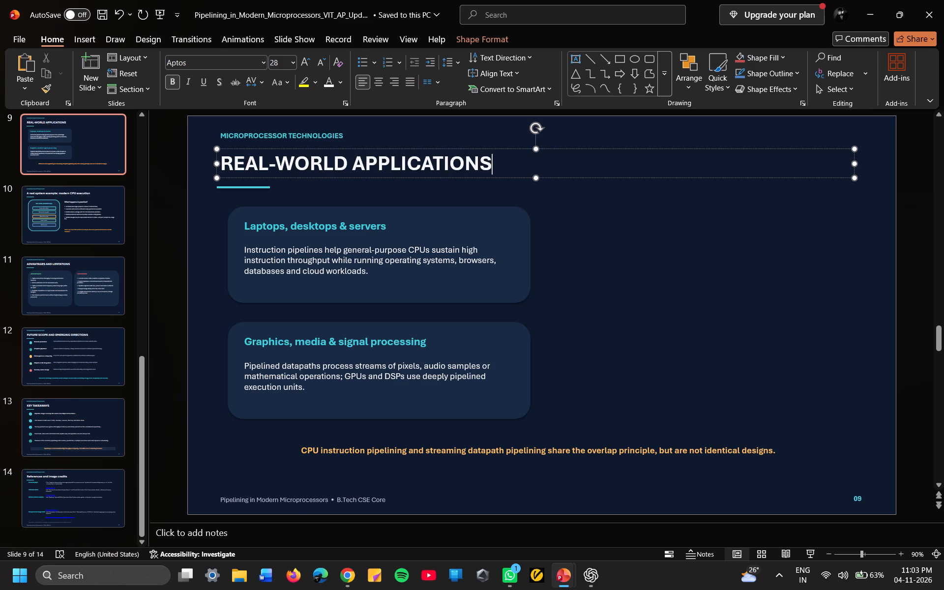
Replace slide 8's title with the shorter capitalised wording HOW MODERN PROCESSORS REDUCE STALLS.
scroll(52, 162, "up", 1)
left_click(55, 167)
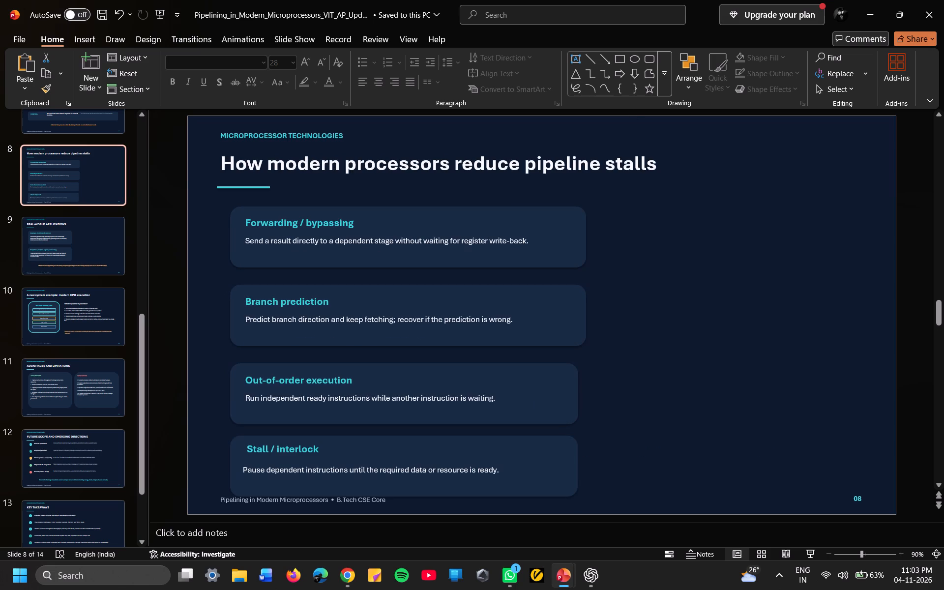
left_click(657, 166)
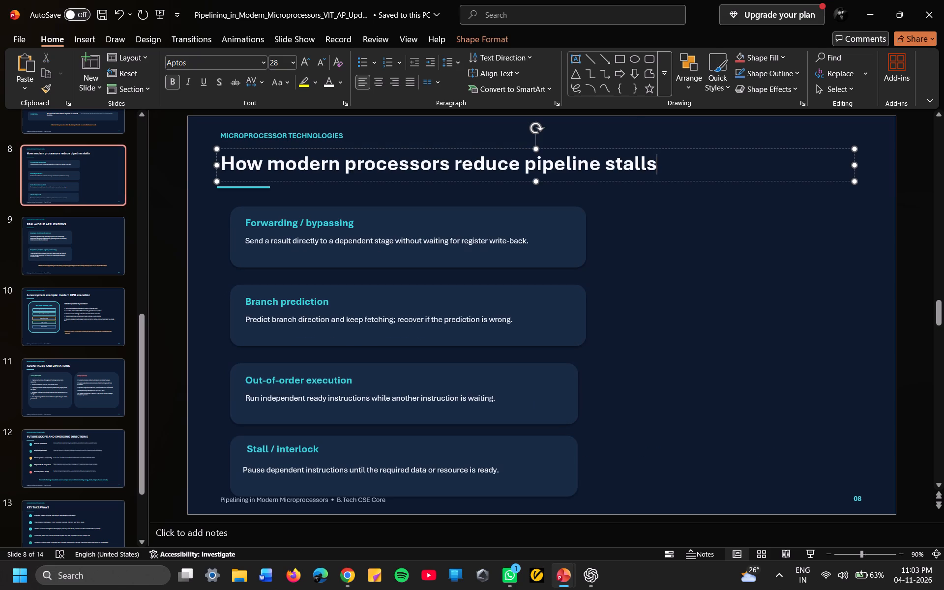
key("BackSpace")
key("BackSpace")
key("BackSpace")
key("BackSpace")
key("BackSpace")
key("BackSpace")
key("BackSpace")
key("BackSpace")
key("BackSpace")
key("BackSpace")
key("BackSpace")
key("BackSpace")
key("BackSpace")
key("BackSpace")
key("BackSpace")
key("BackSpace")
key("BackSpace")
key("BackSpace")
key("BackSpace")
key("BackSpace")
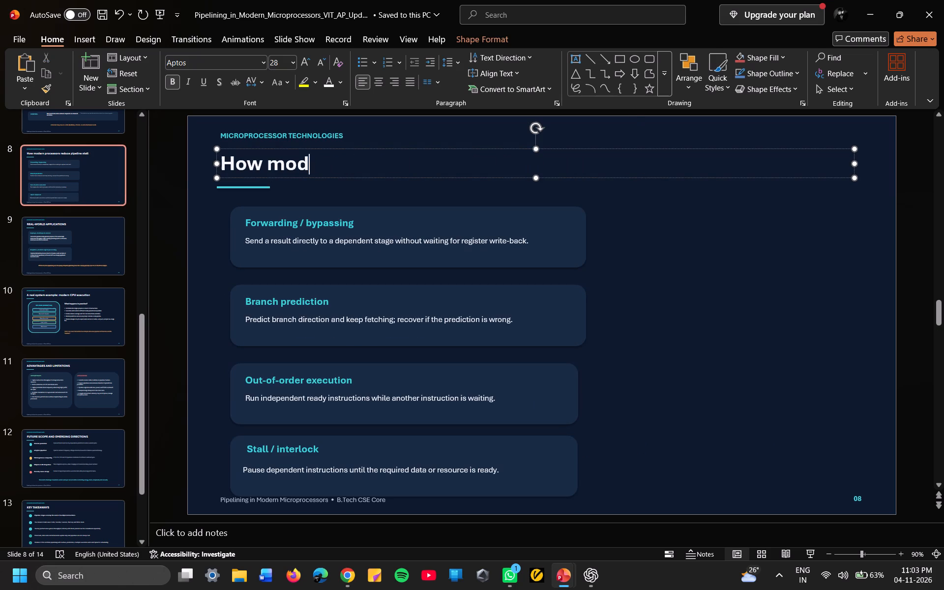
key("BackSpace")
key("BackSpace")
key("BackSpace")
key("BackSpace")
key("BackSpace")
key("BackSpace")
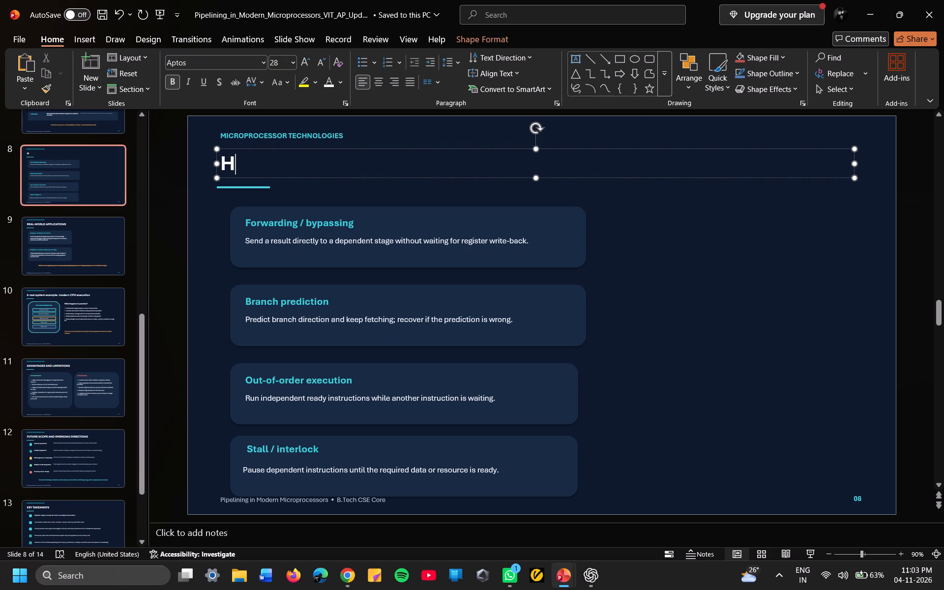
type("OW MODERN")
key("space")
type("PROCESSORS")
key("space")
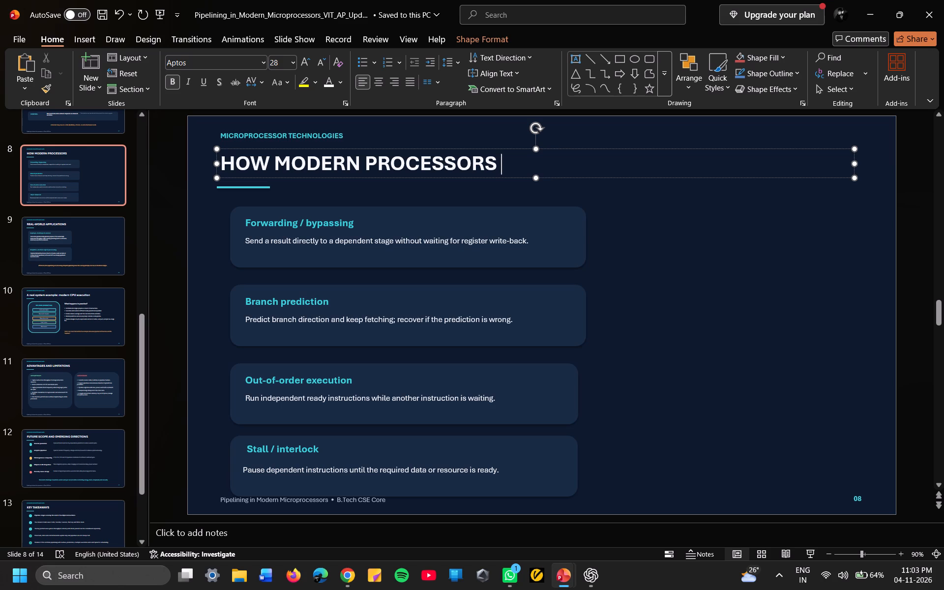
type("REDUCE")
key("space")
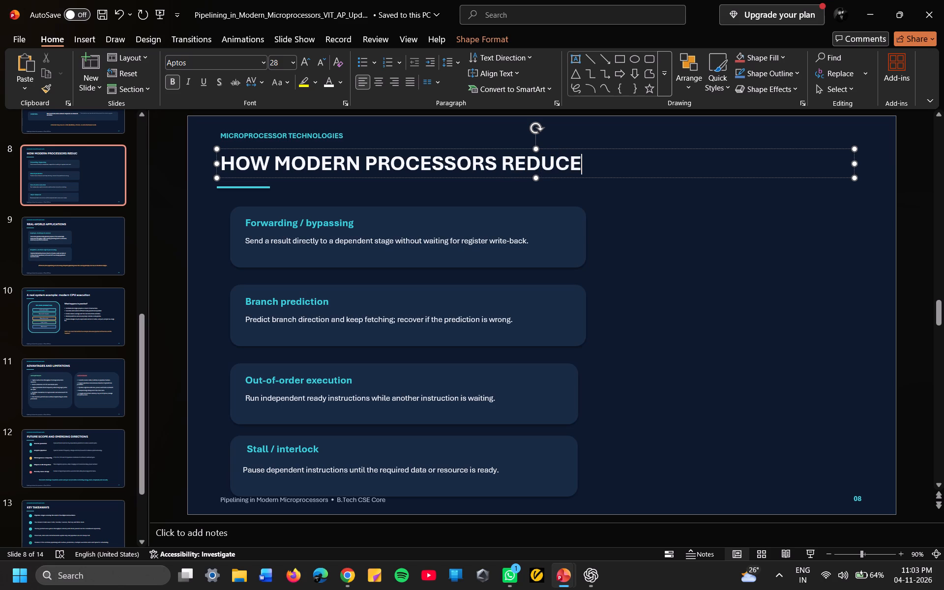
type("STALLS")
Retype slide 7's title in capitals as PIPELINE HAZARDS: WHY THE FLOW CAN STALL.
scroll(72, 163, "up", 1)
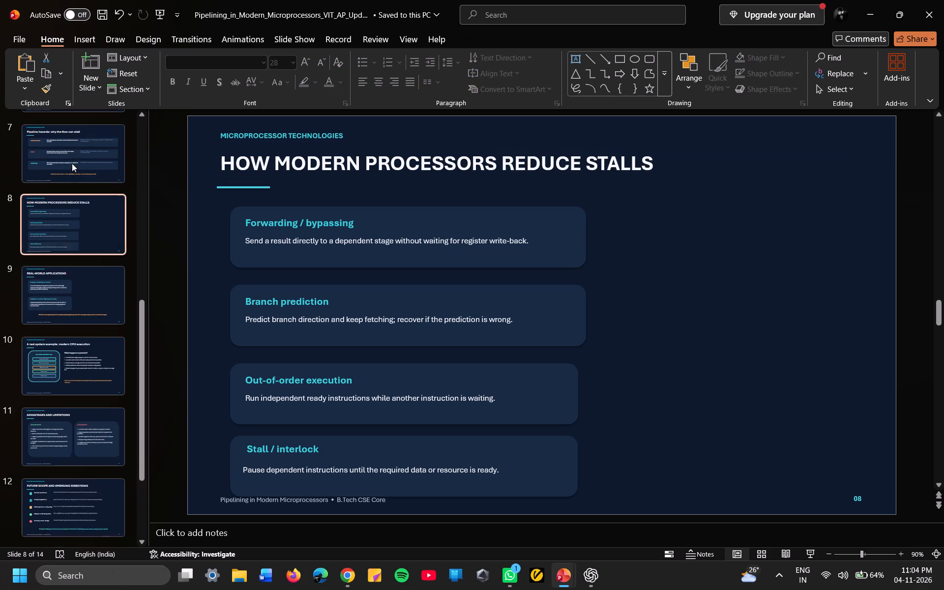
scroll(72, 163, "up", 1)
left_click(74, 195)
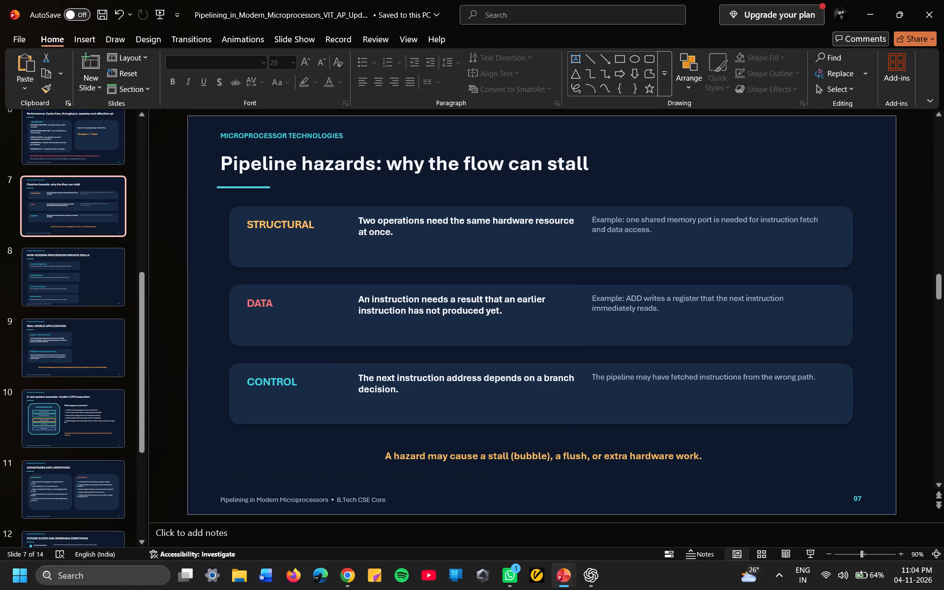
left_click(588, 162)
key("BackSpace")
key("BackSpace")
key("BackSpace")
key("BackSpace")
key("BackSpace")
key("BackSpace")
key("BackSpace")
key("BackSpace")
key("BackSpace")
key("BackSpace")
key("BackSpace")
key("BackSpace")
key("BackSpace")
key("BackSpace")
key("BackSpace")
key("BackSpace")
key("BackSpace")
key("BackSpace")
key("BackSpace")
key("BackSpace")
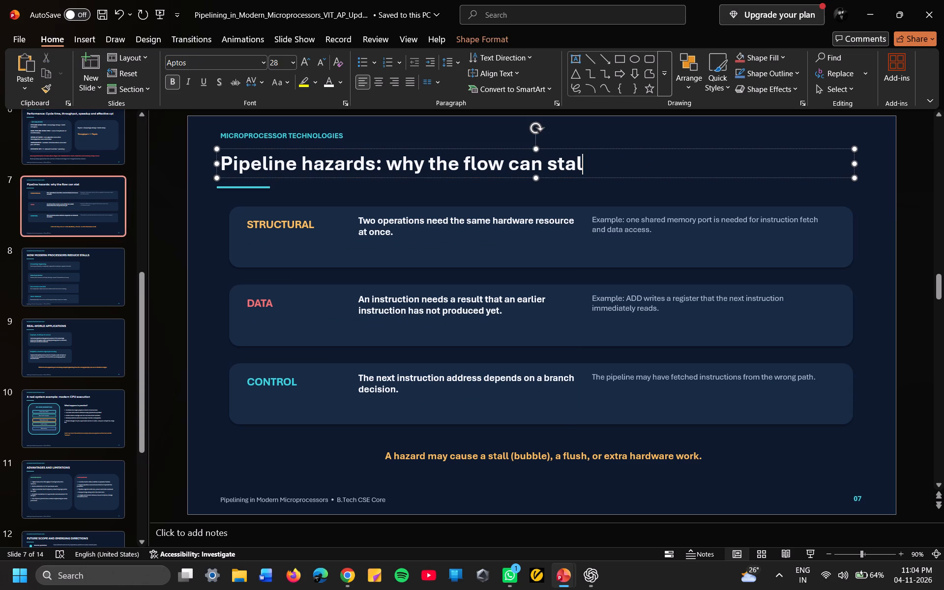
key("BackSpace")
key("BackSpace")
key("BackSpace")
key("BackSpace")
key("BackSpace")
key("BackSpace")
key("BackSpace")
key("BackSpace")
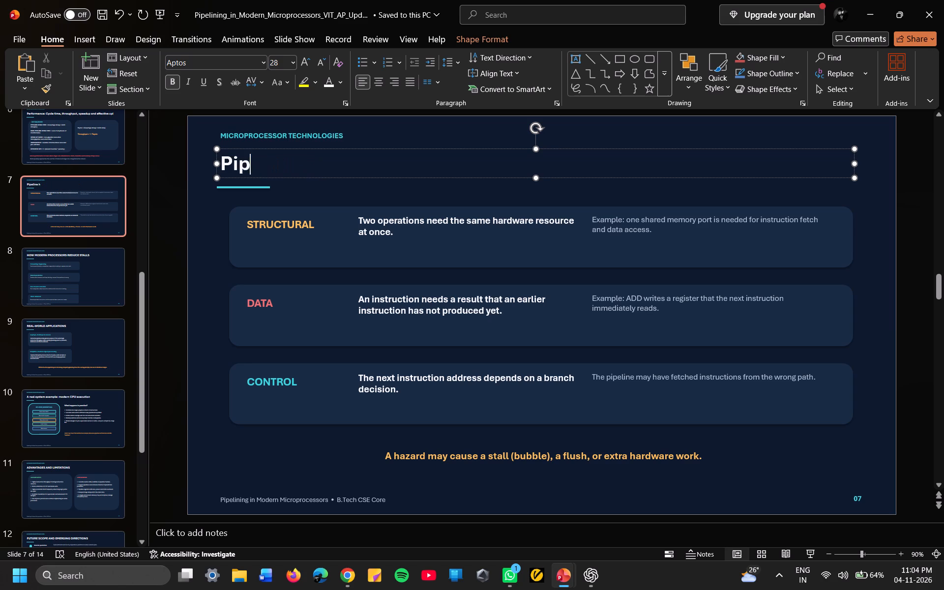
key("BackSpace")
key("BackSpace")
type("IPELINEHA")
key("BackSpace")
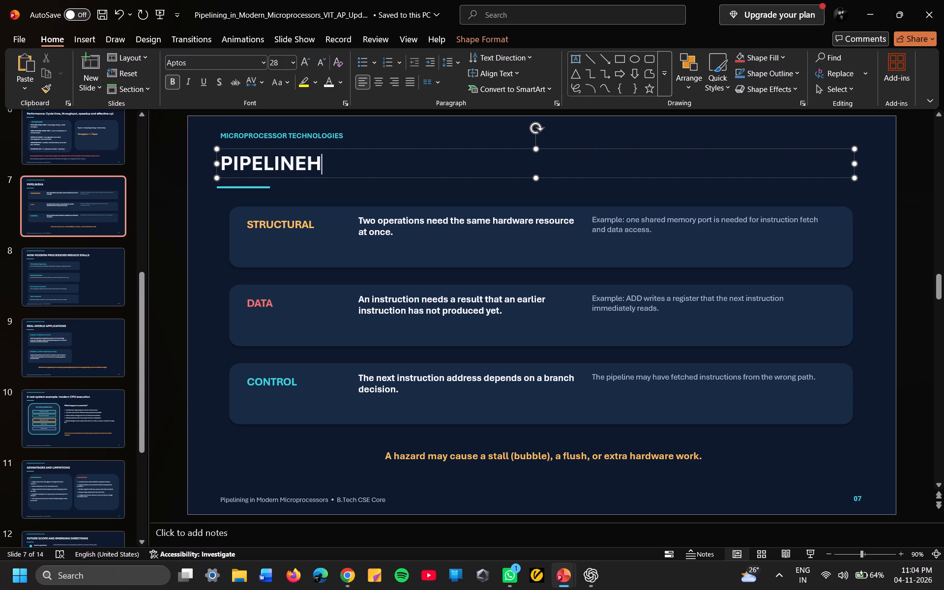
key("BackSpace")
key("space")
type("HAZARDS: WHY THE FLOW")
key("space")
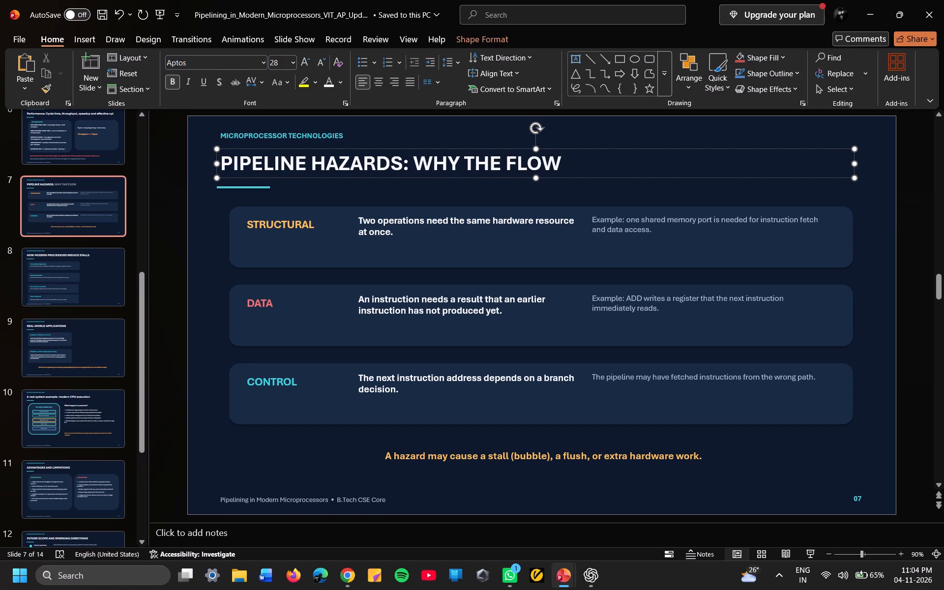
type("CAN STALL")
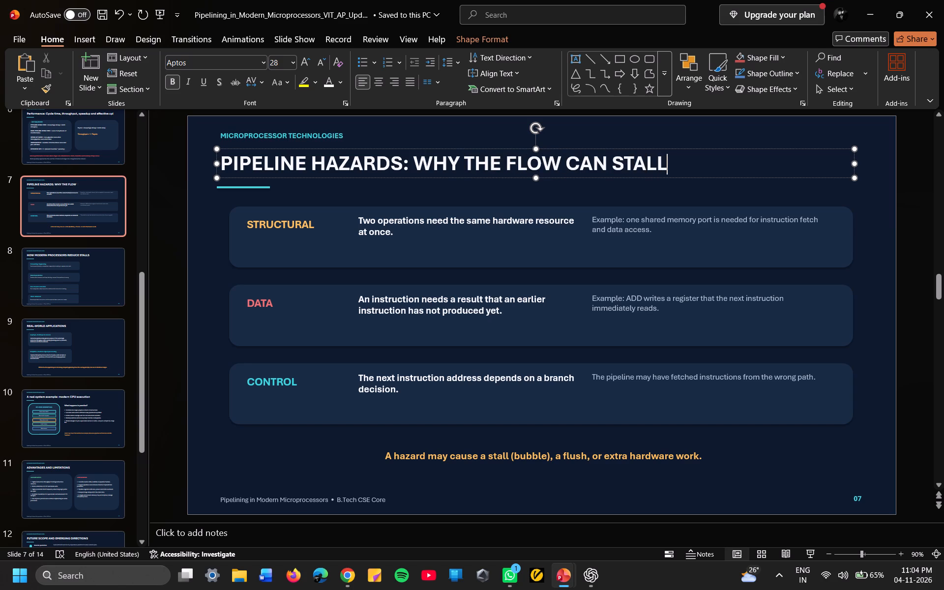
Replace slide 6's title with the shorter capitalised wording PERFORMANCE MEASURES.
left_click(78, 140)
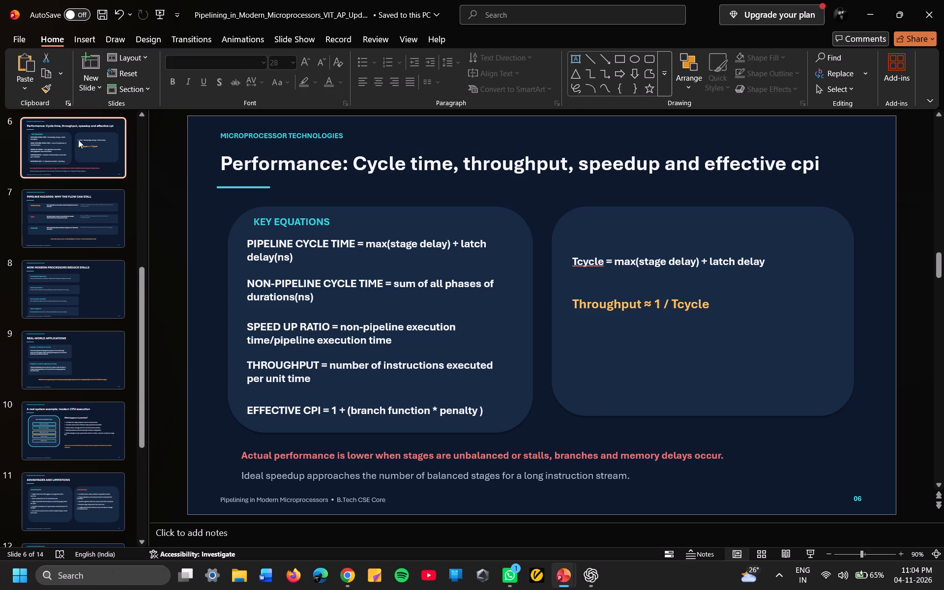
left_click(819, 165)
key("BackSpace")
key("BackSpace")
key("BackSpace")
key("BackSpace")
key("BackSpace")
key("BackSpace")
key("BackSpace")
key("BackSpace")
key("BackSpace")
key("BackSpace")
key("BackSpace")
key("BackSpace")
key("BackSpace")
key("BackSpace")
key("BackSpace")
key("BackSpace")
key("BackSpace")
key("BackSpace")
key("BackSpace")
key("BackSpace")
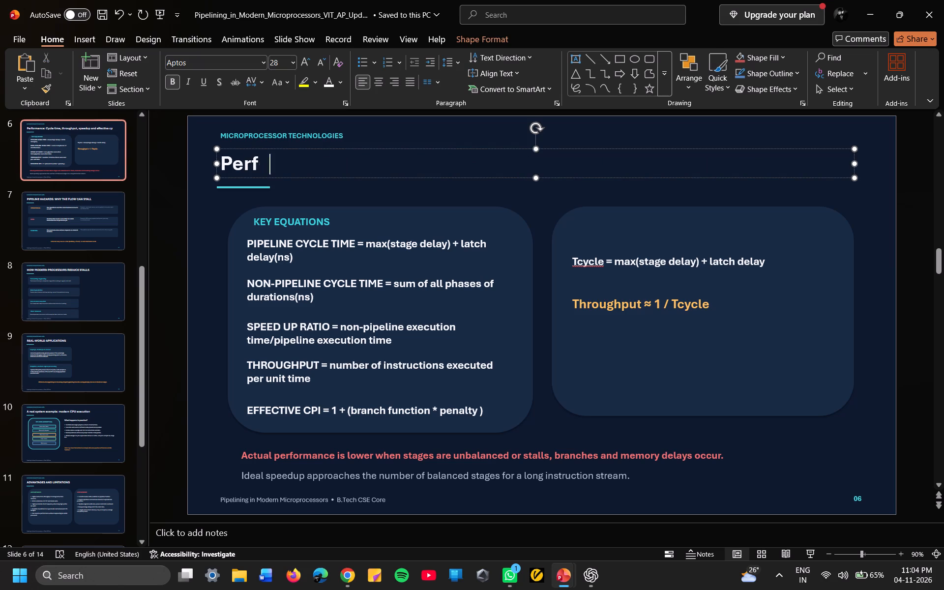
key("BackSpace")
type("ERFORMANCE MEASURES")
Retype slide 4's title in capitals as THE FIVE STAGE - RISC PIPELINE.
scroll(85, 159, "up", 1)
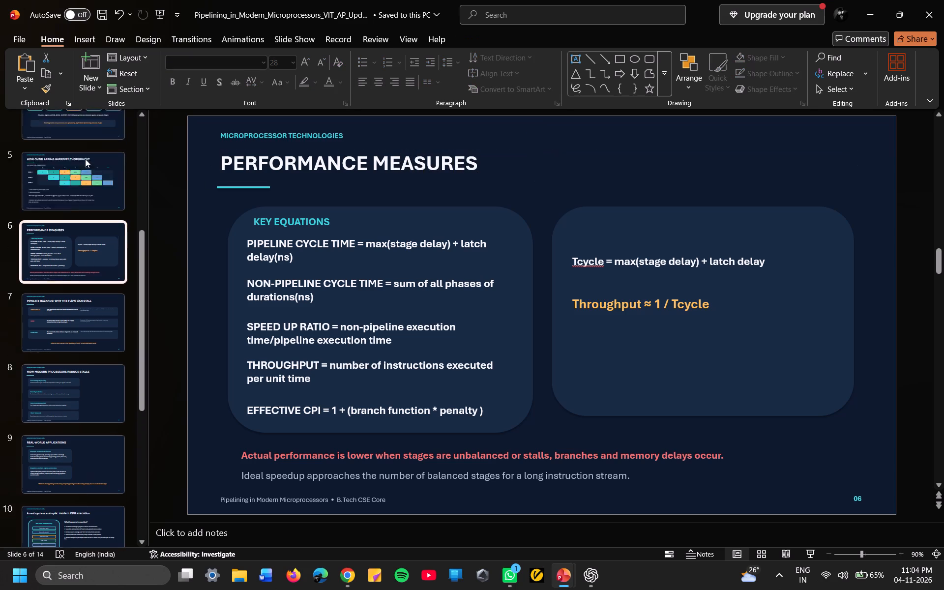
scroll(85, 159, "up", 1)
left_click(78, 281)
left_click(84, 207)
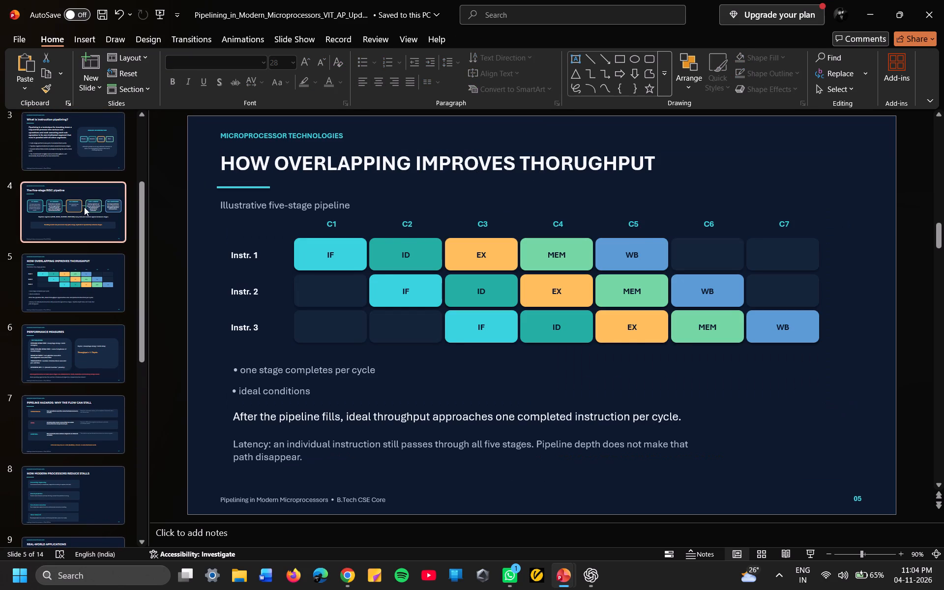
scroll(84, 207, "up", 1)
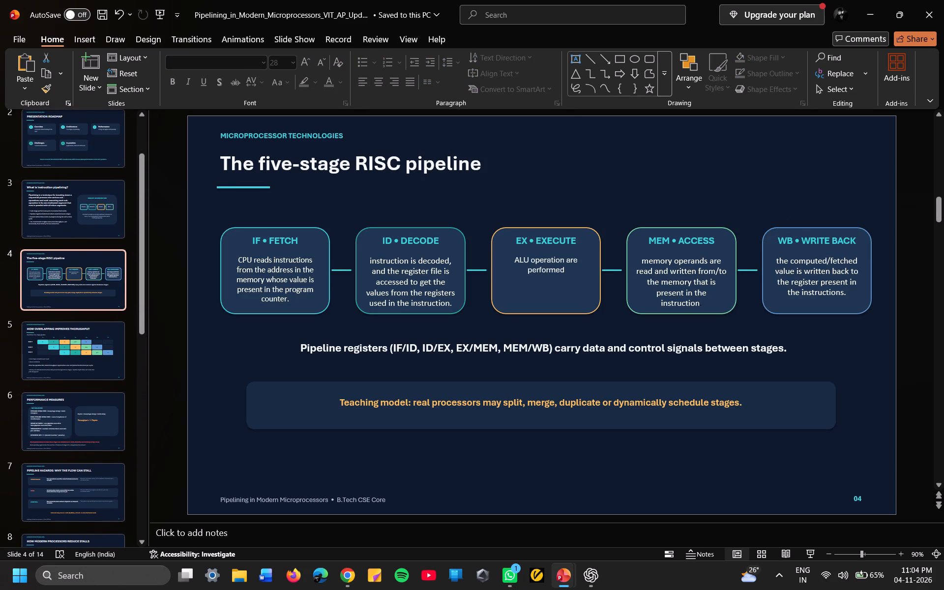
left_click(481, 163)
key("BackSpace")
key("BackSpace")
key("BackSpace")
key("BackSpace")
key("BackSpace")
key("BackSpace")
key("BackSpace")
key("BackSpace")
key("BackSpace")
key("BackSpace")
key("BackSpace")
key("BackSpace")
key("BackSpace")
key("BackSpace")
key("BackSpace")
key("BackSpace")
key("BackSpace")
key("BackSpace")
key("BackSpace")
key("BackSpace")
key("BackSpace")
key("BackSpace")
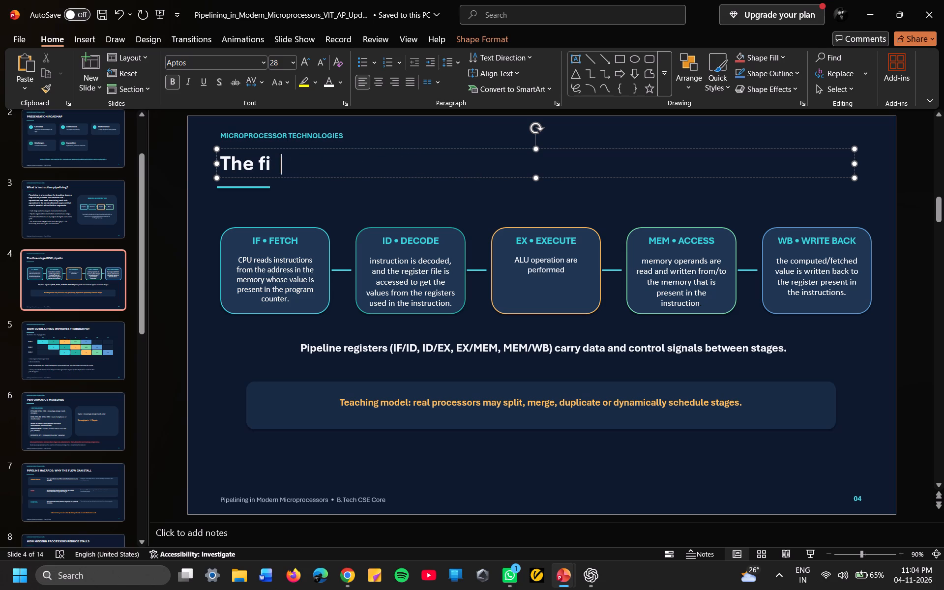
key("BackSpace")
key("BackSpace")
key("BackSpace")
key("BackSpace")
key("BackSpace")
type("HE FIVE STAGE")
key("space")
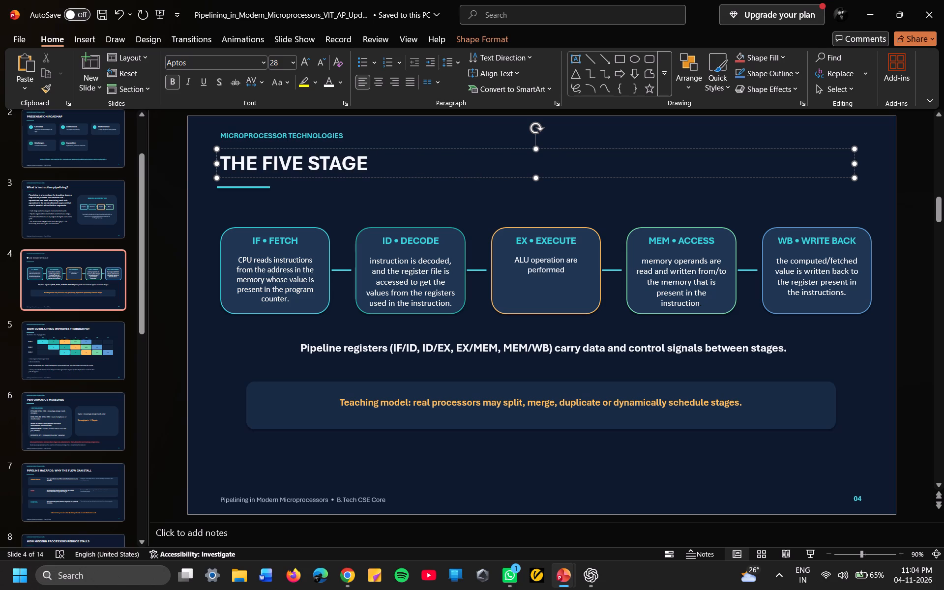
type("- RISC")
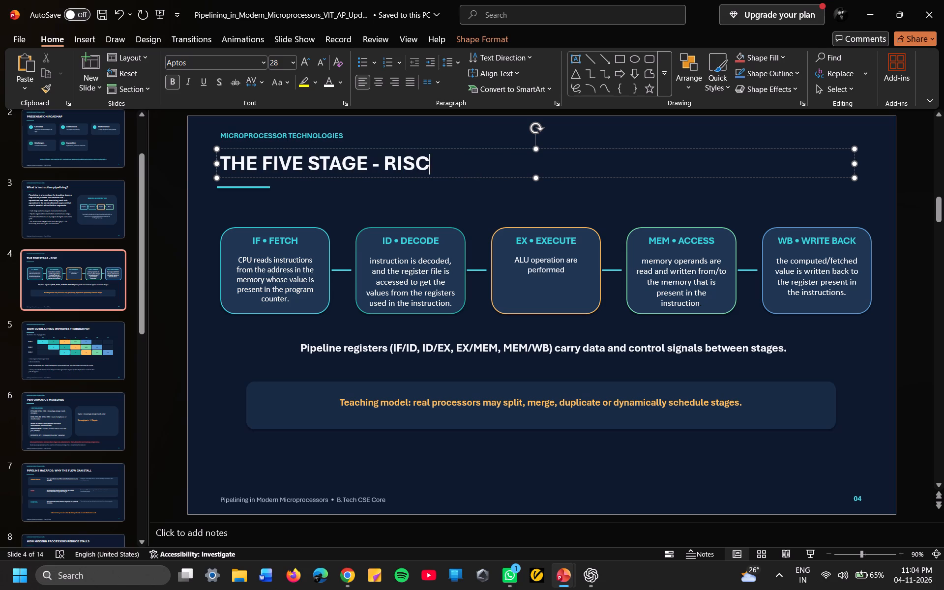
key("space")
type("PIPELINE")
Go back to the title slide and cut the empty rounded rectangle behind the Presentation Details card.
left_click(69, 213)
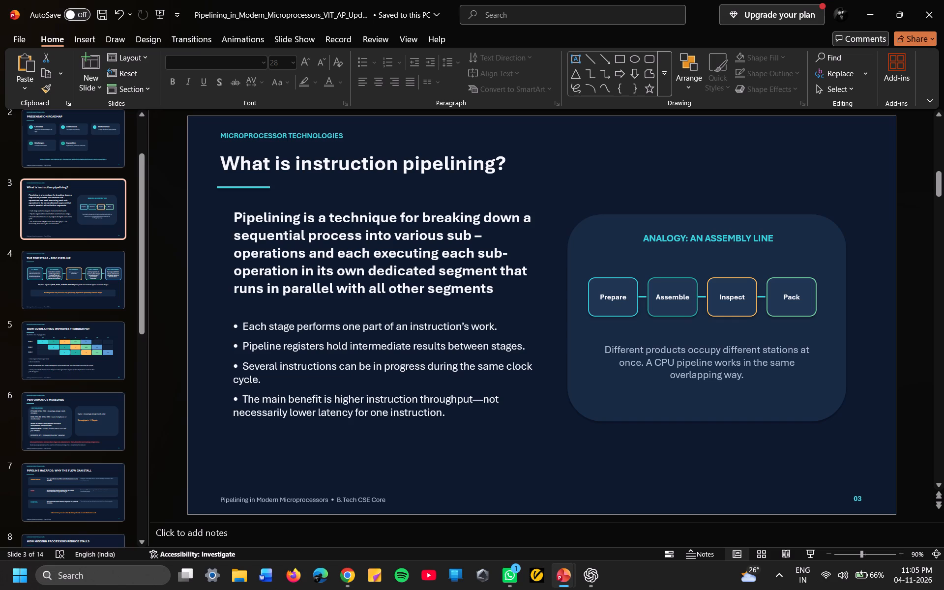
left_click(95, 138)
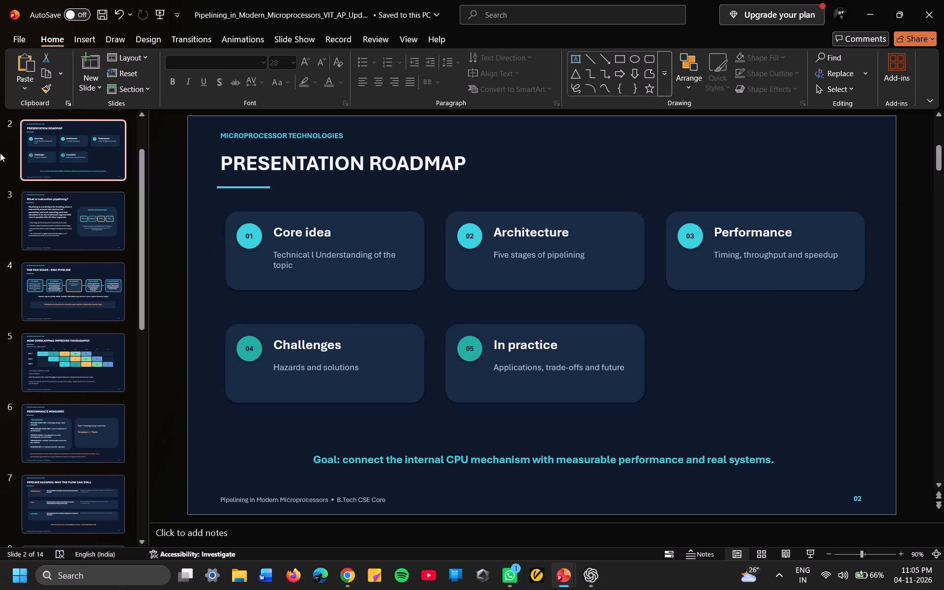
scroll(0, 153, "up", 2)
left_click(82, 153)
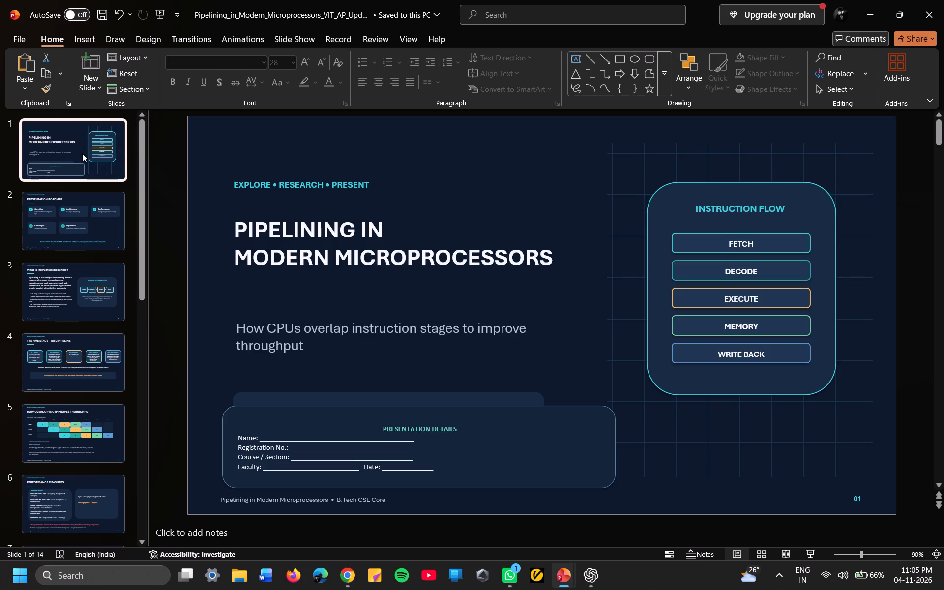
left_click(355, 395)
right_click(355, 395)
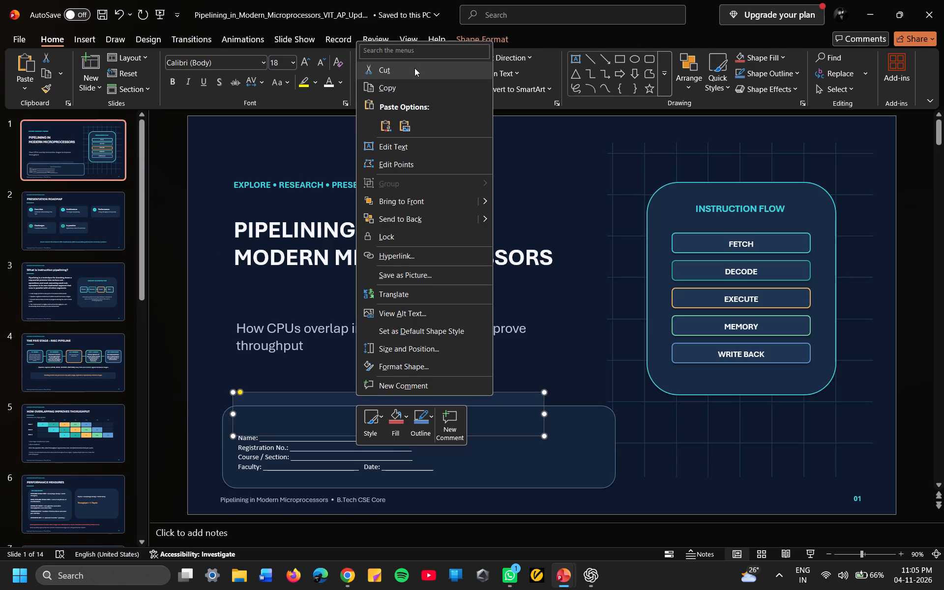
left_click(414, 68)
Move the Presentation Details card up so it sits just above the line Prepared for academic presentation.
left_click_drag(521, 438, 504, 406)
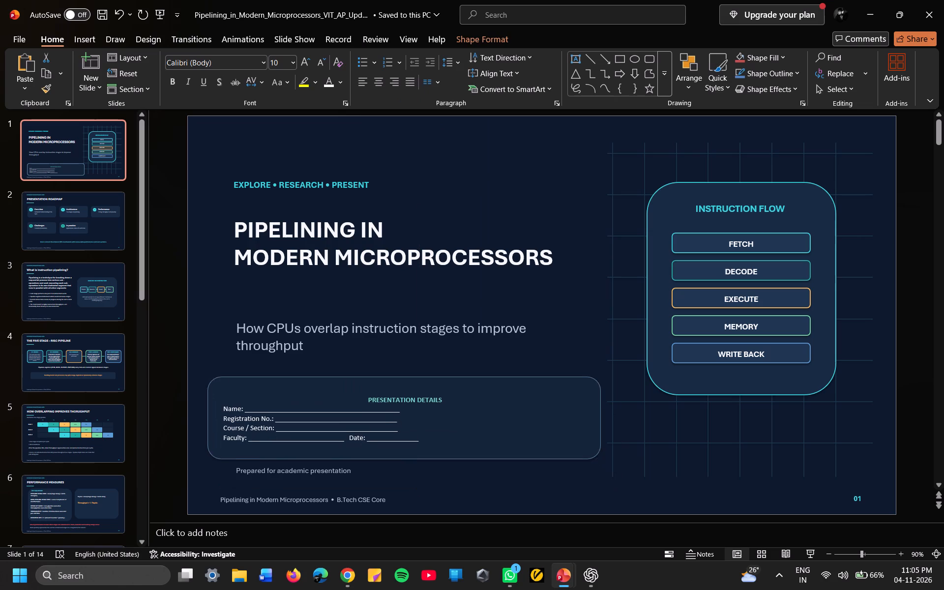
left_click_drag(504, 406, 514, 405)
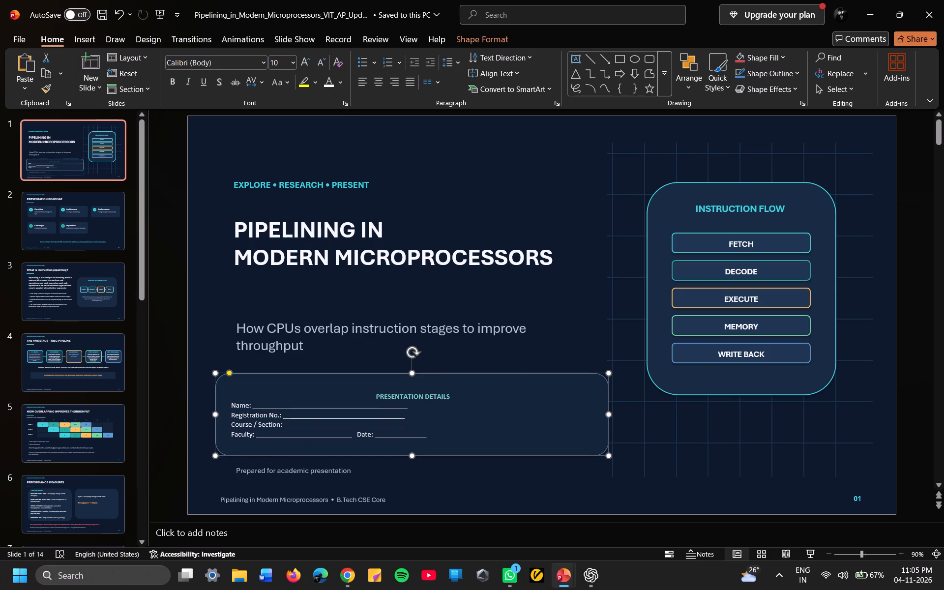
Move the subtitle about how CPUs overlap instruction stages up, closer beneath the main title and in line with its left edge.
left_click_drag(547, 342, 540, 318)
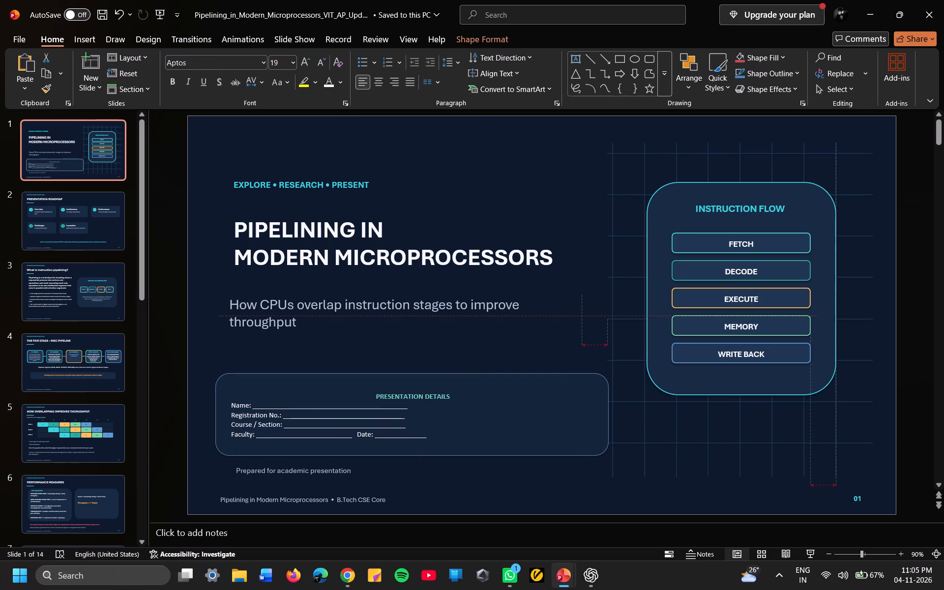
left_click_drag(540, 318, 543, 315)
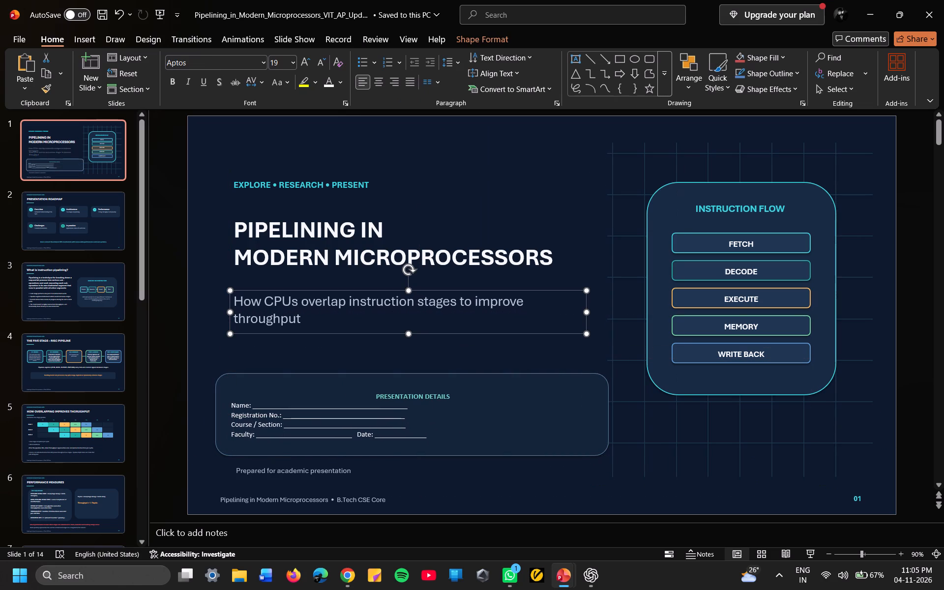
left_click(533, 359)
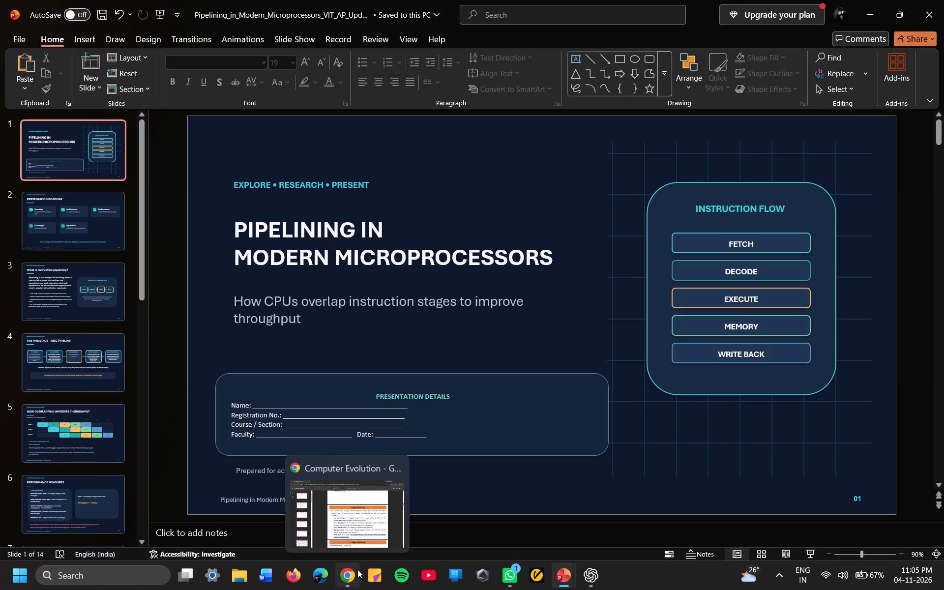
Switch to Chrome and search Google in a new tab for pipelining in modern processors.
left_click(352, 539)
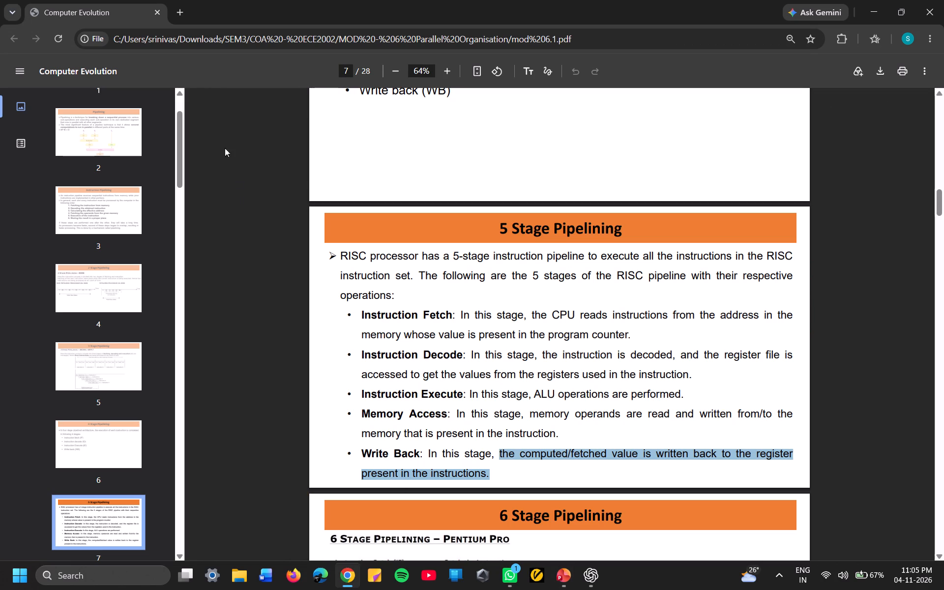
left_click(178, 9)
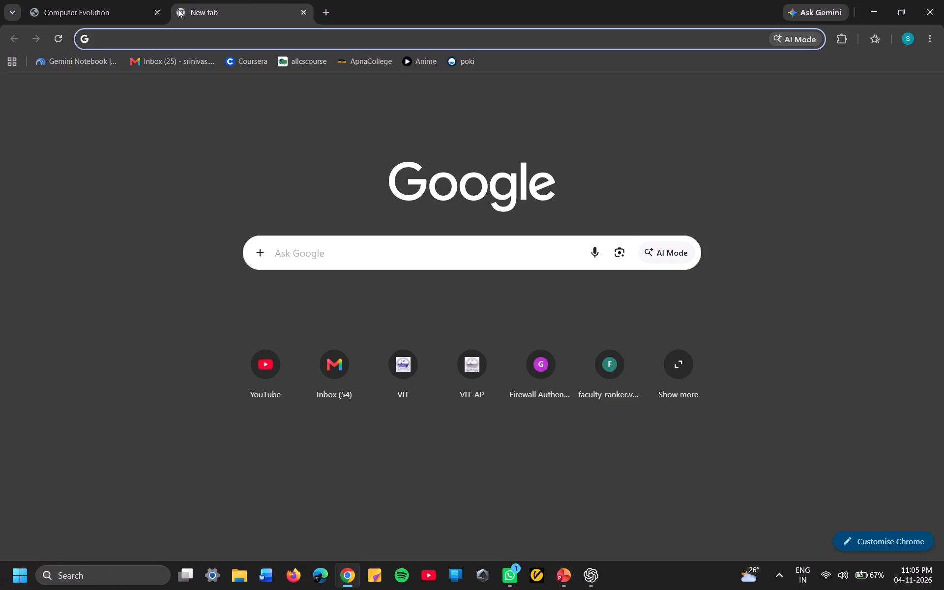
type("PIPE")
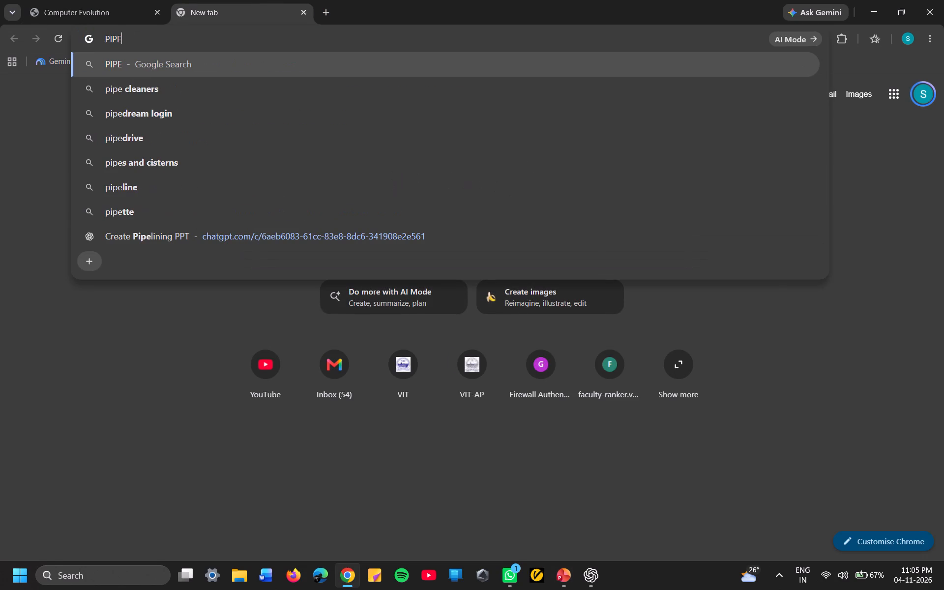
key("BackSpace")
key("BackSpace")
type("pipelining in modern")
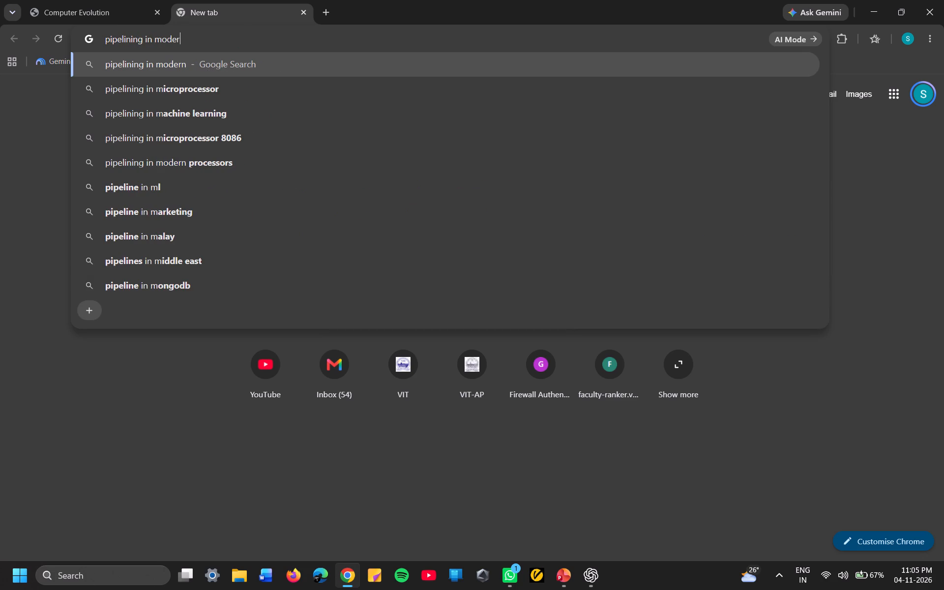
key("space")
type("processors")
key("Return")
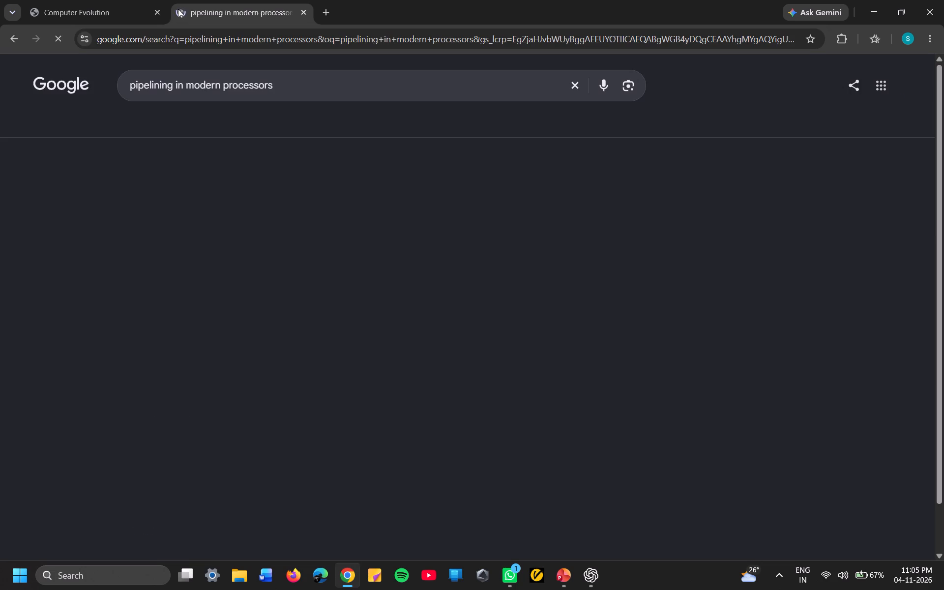
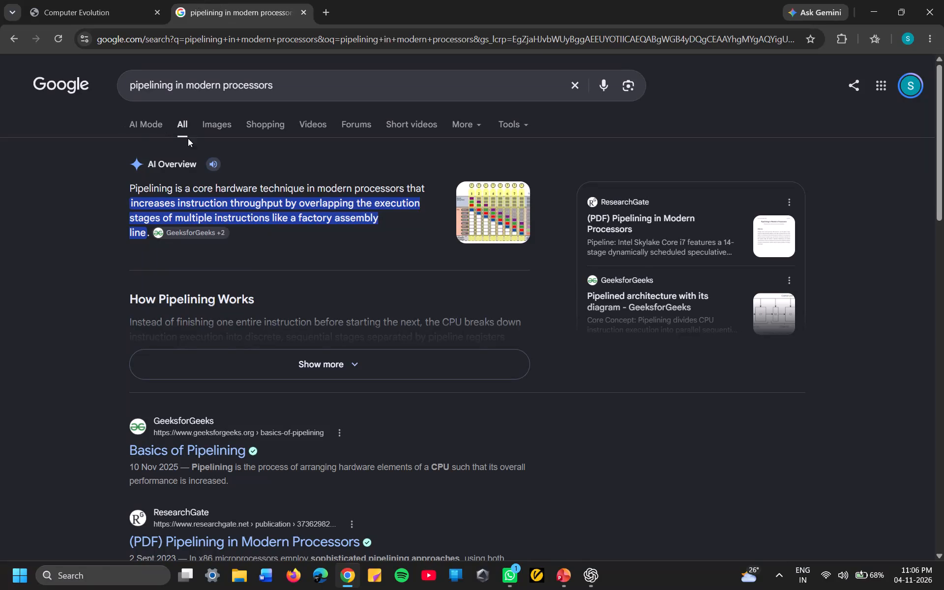
Run an image search for "pipelining in modern processors reallistic image".
left_click(209, 123)
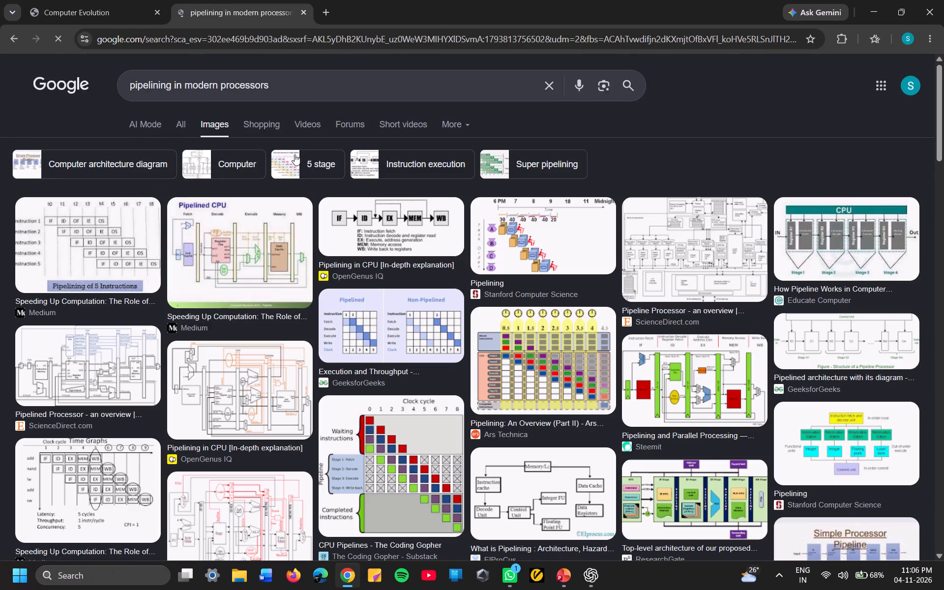
left_click(349, 84)
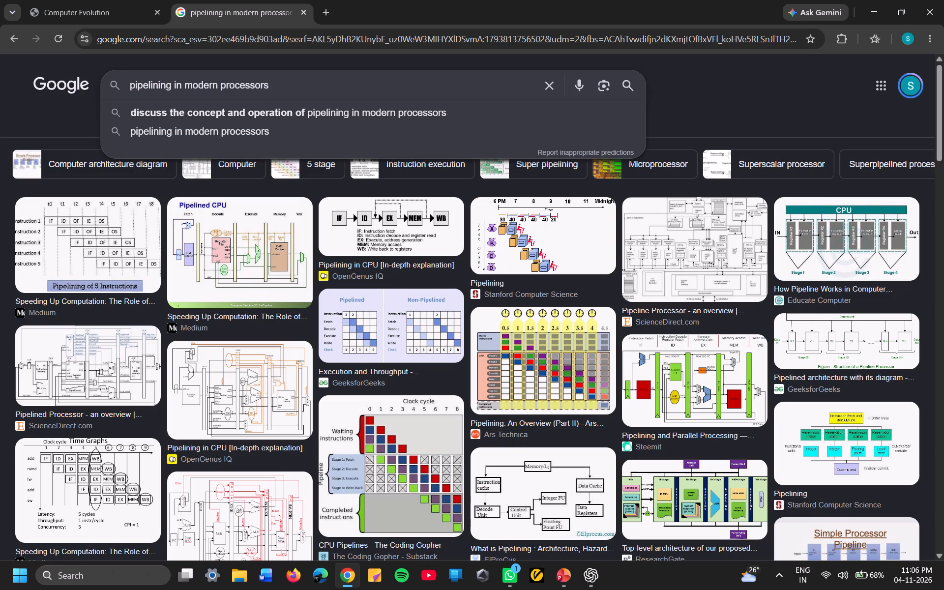
key("space")
type("reallistic image")
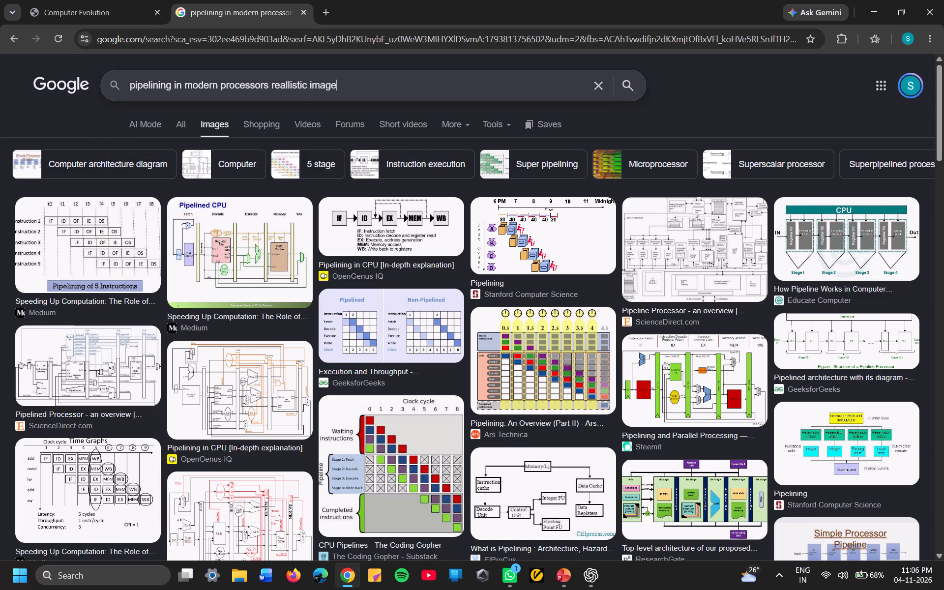
key("Return")
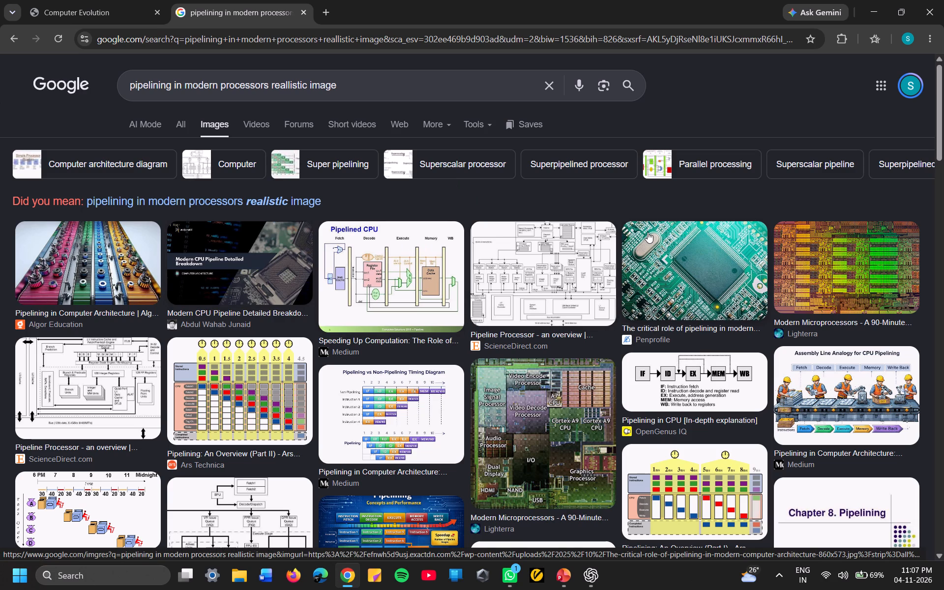
Preview the Ars Technica pipelining diagram from the image results and open its source article.
left_click(230, 366)
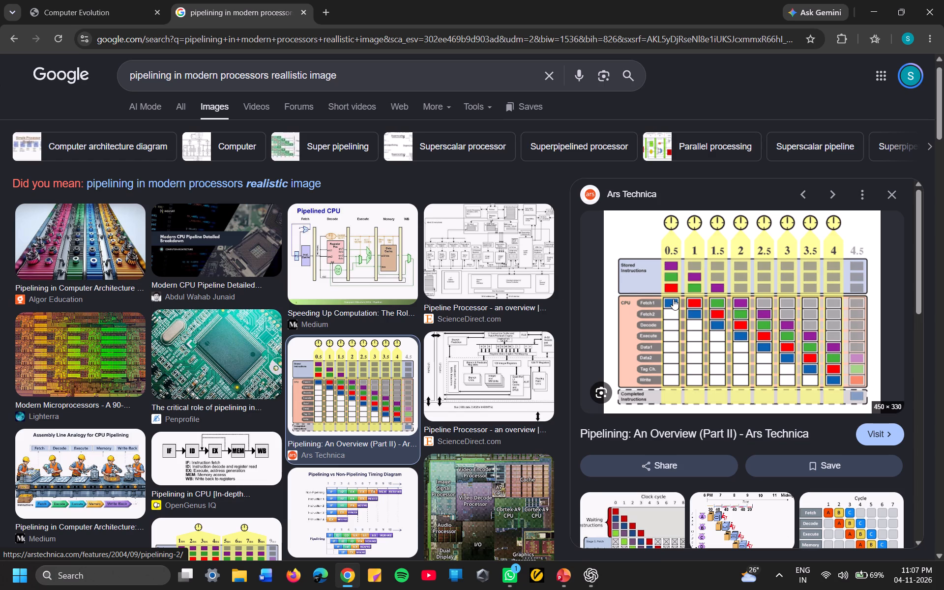
left_click(703, 288)
right_click(703, 288)
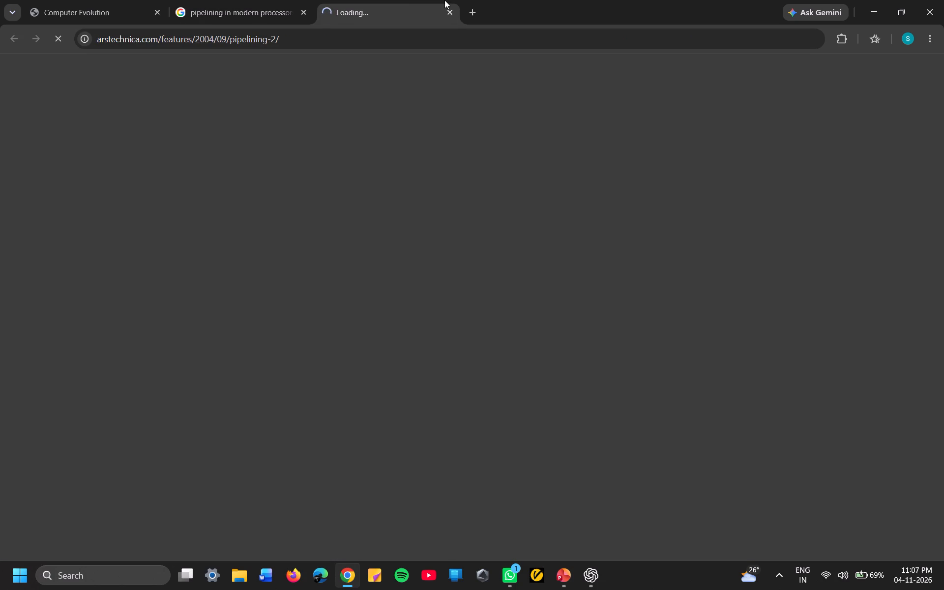
left_click(446, 9)
right_click(705, 255)
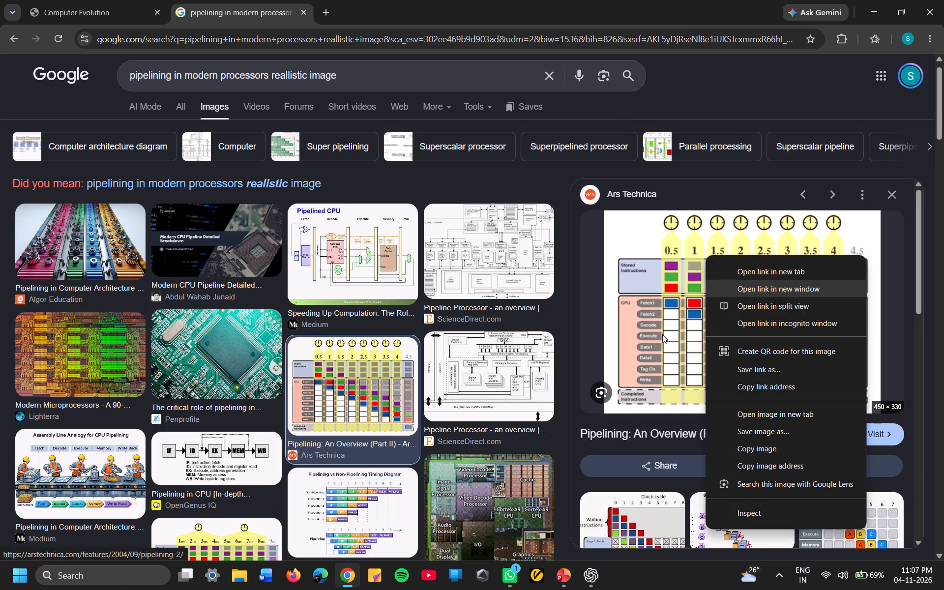
left_click(666, 317)
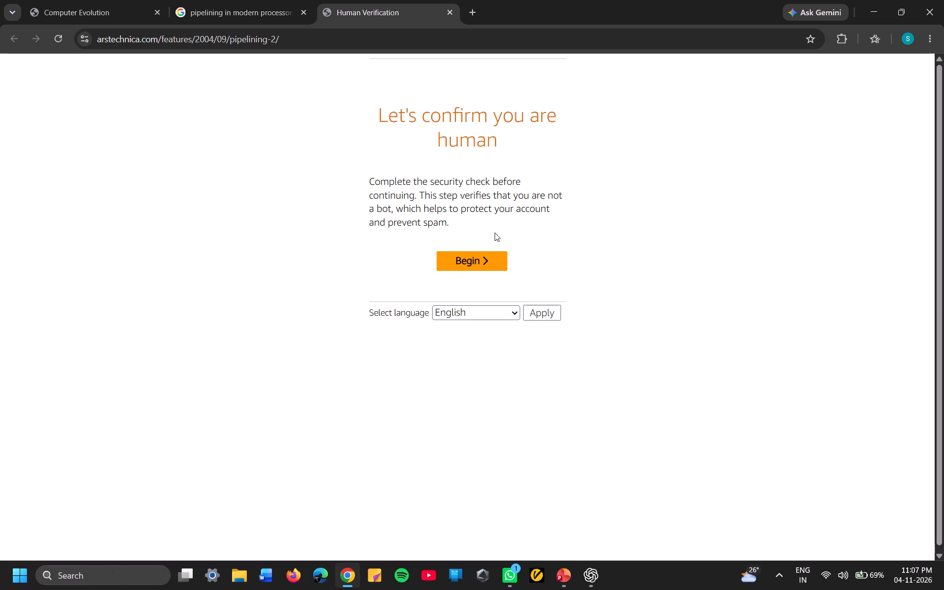
Complete the human verification by choosing all the bed pictures and submitting the selection.
left_click(470, 261)
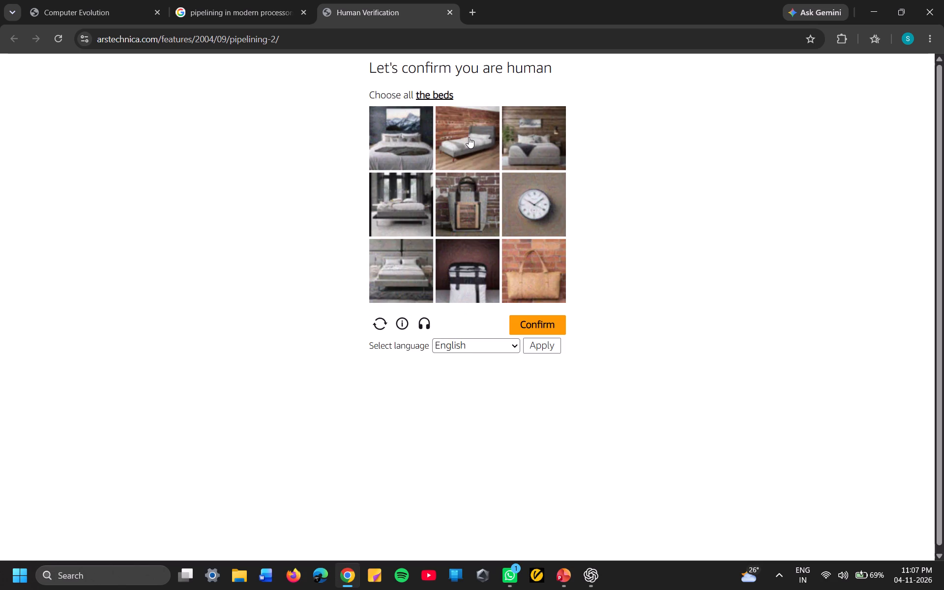
left_click(469, 137)
left_click(401, 137)
left_click(406, 210)
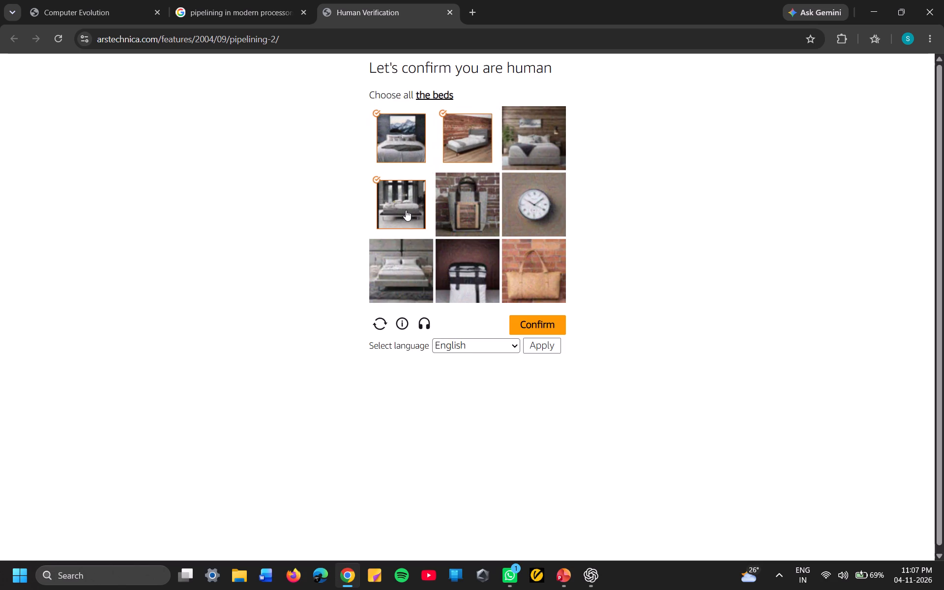
left_click(409, 268)
left_click(539, 134)
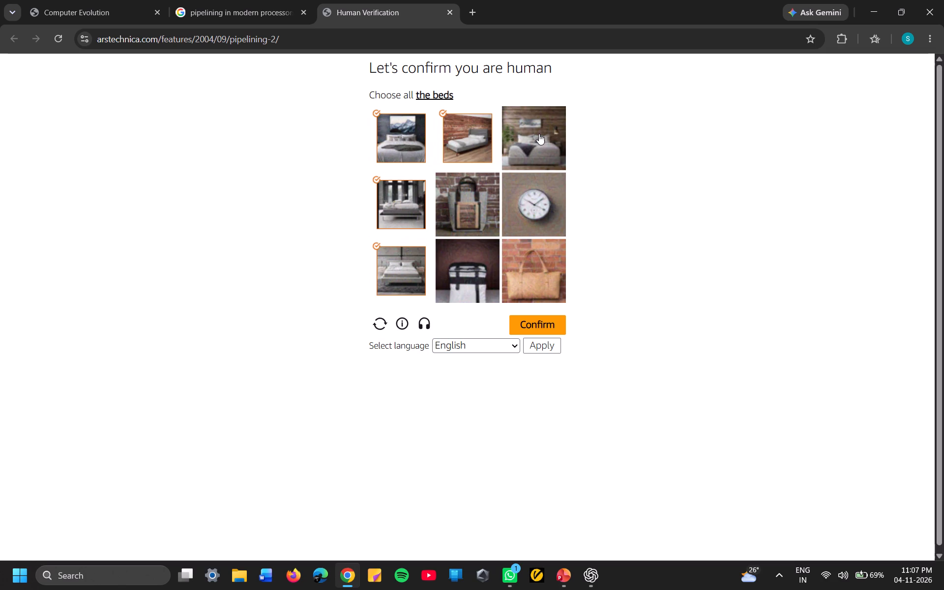
left_click(552, 320)
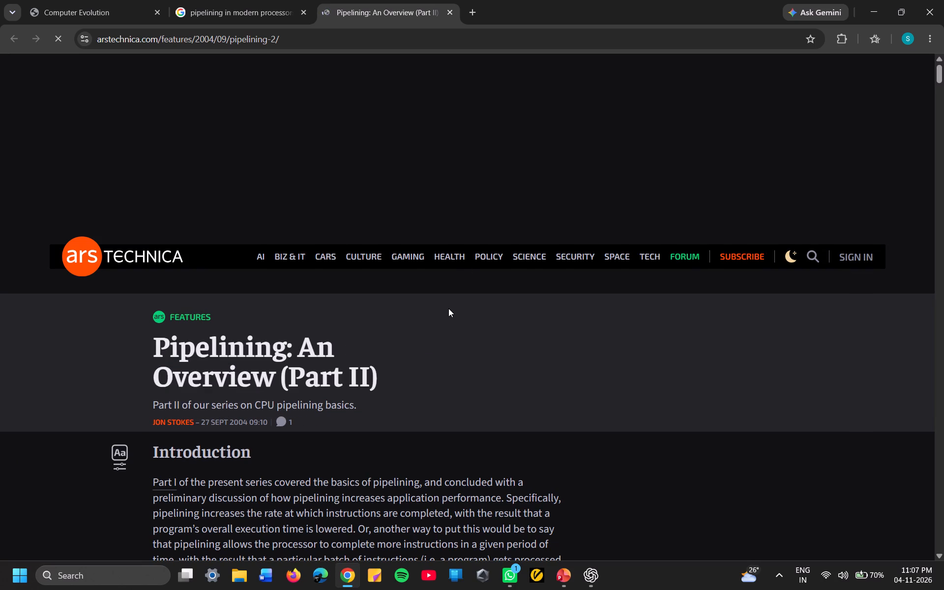
Copy the eight-stage pipeline diagram, Figure PIPELINING.6.1, from the Ars Technica article.
scroll(448, 308, "down", 4)
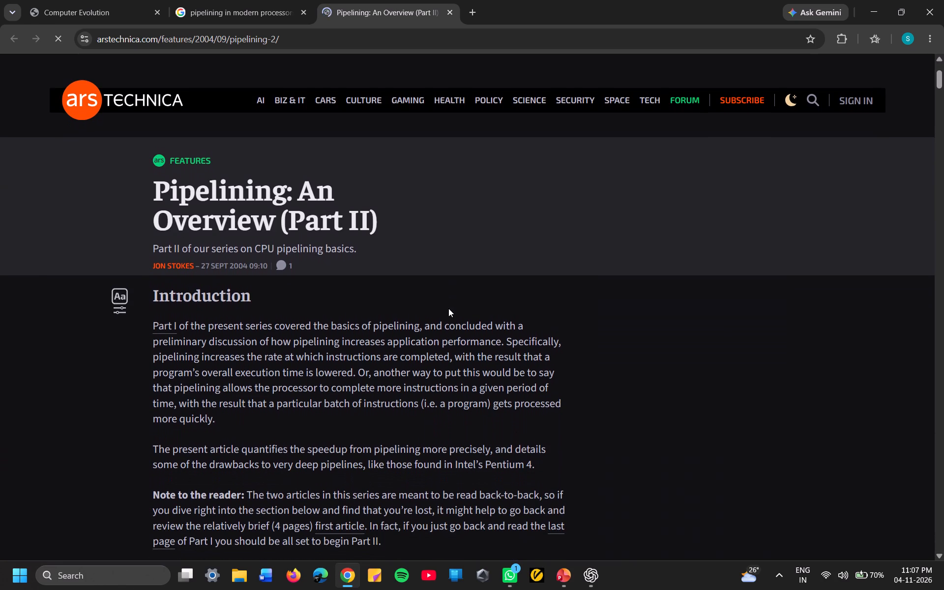
scroll(448, 308, "down", 8)
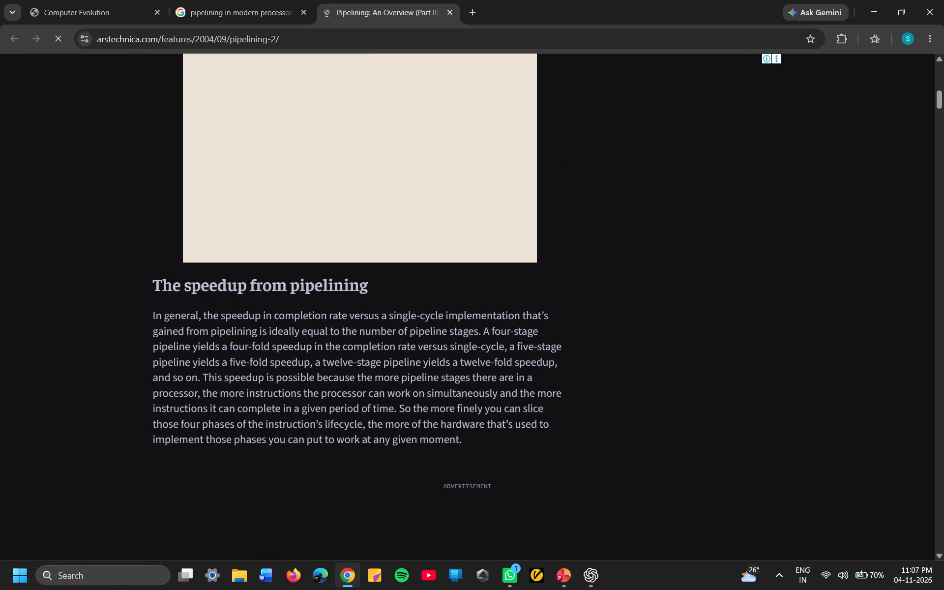
scroll(448, 308, "down", 10)
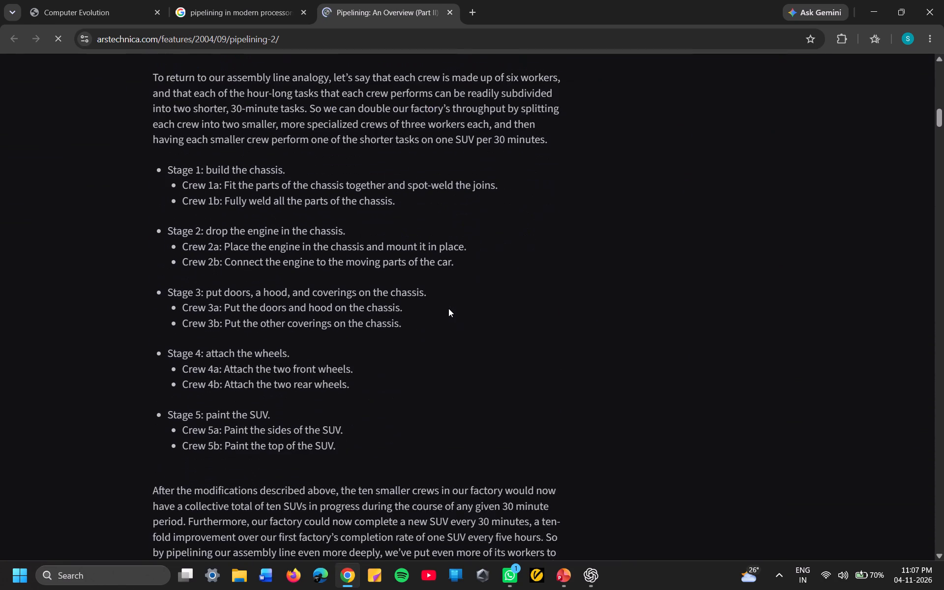
scroll(448, 308, "down", 6)
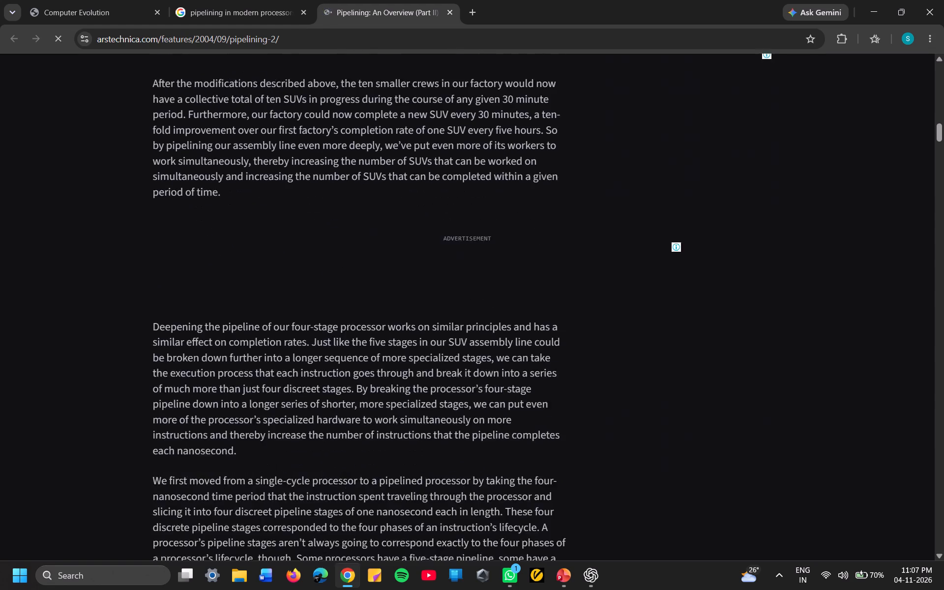
scroll(448, 308, "down", 5)
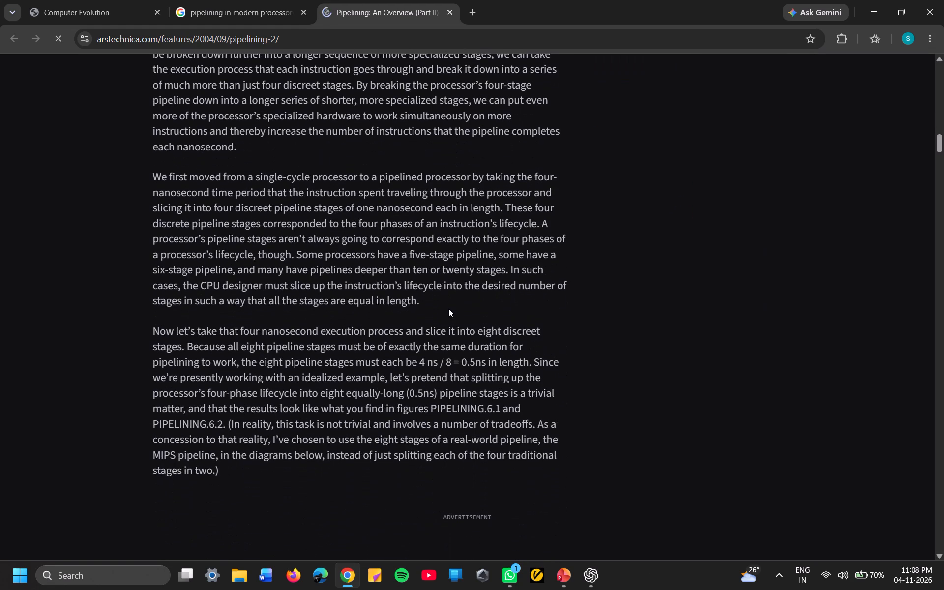
scroll(448, 308, "down", 3)
scroll(411, 349, "down", 2)
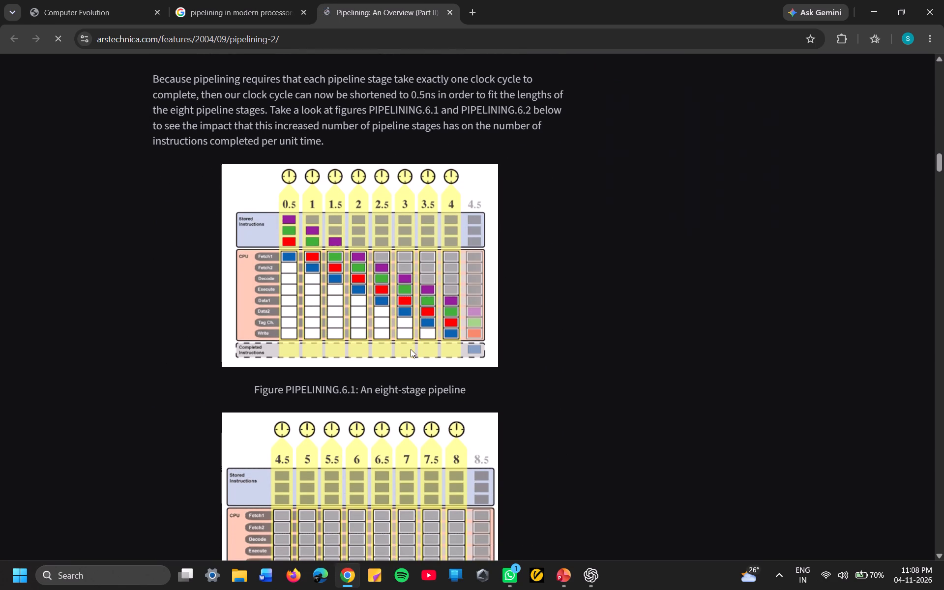
scroll(411, 349, "down", 1)
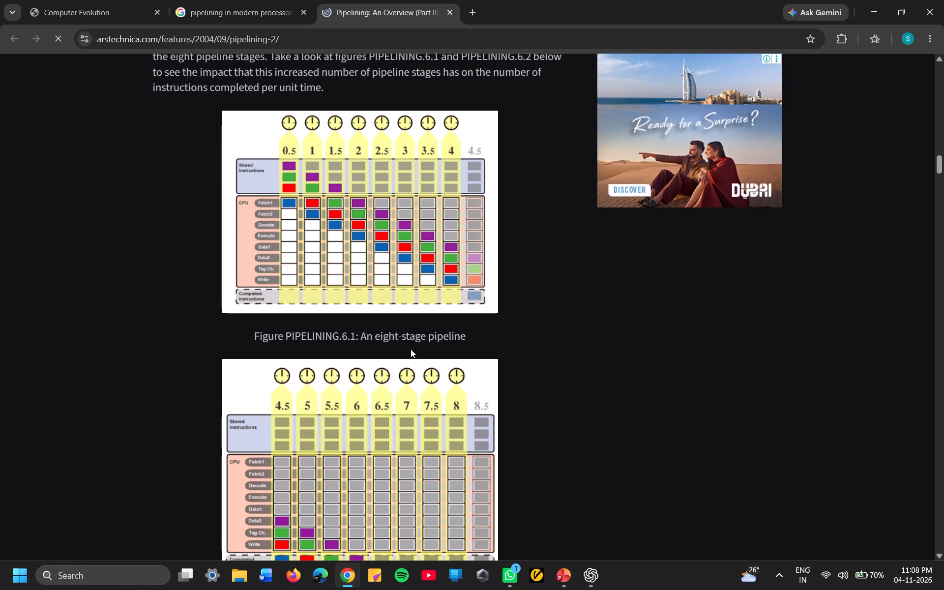
scroll(411, 349, "down", 1)
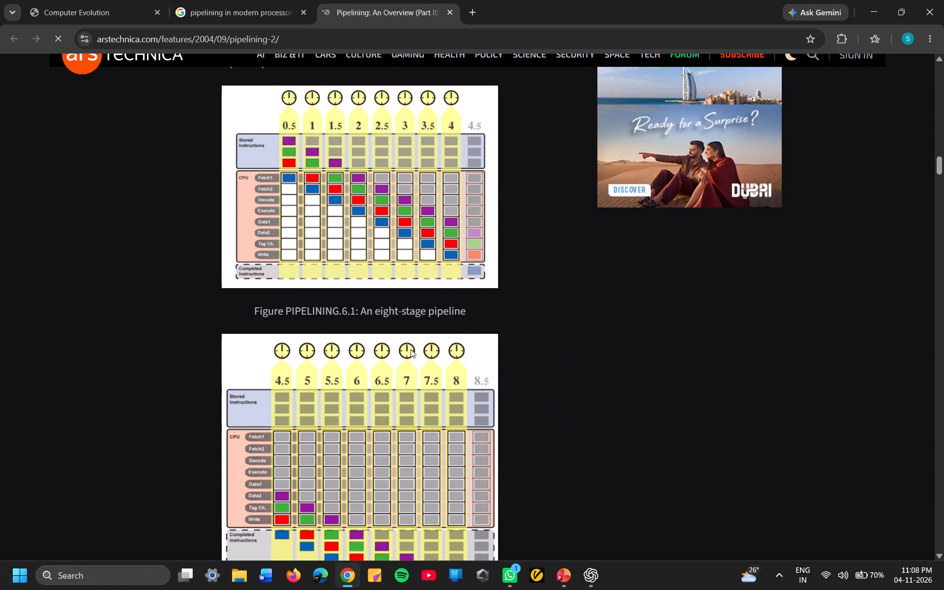
scroll(411, 349, "down", 1)
left_click(402, 256)
right_click(402, 256)
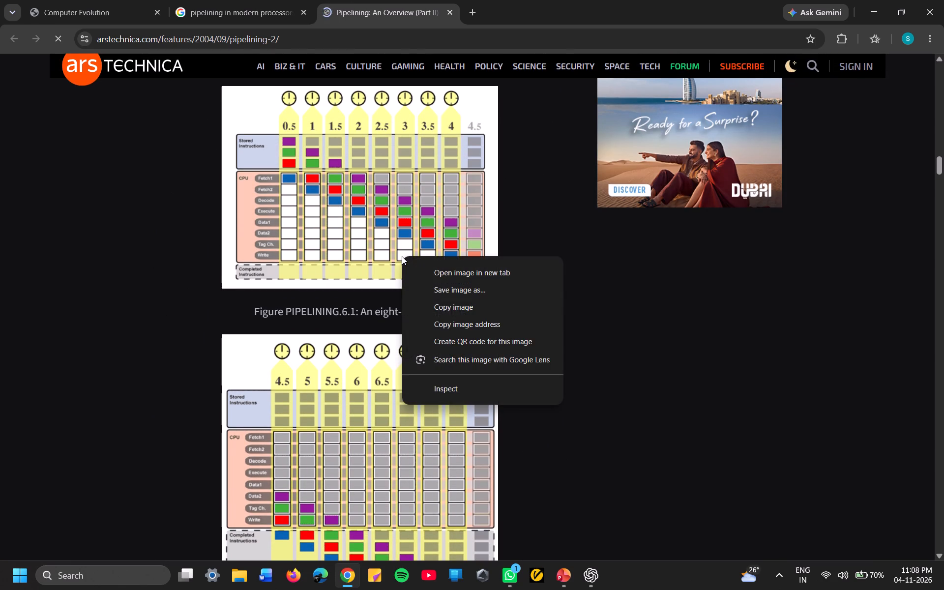
left_click(466, 303)
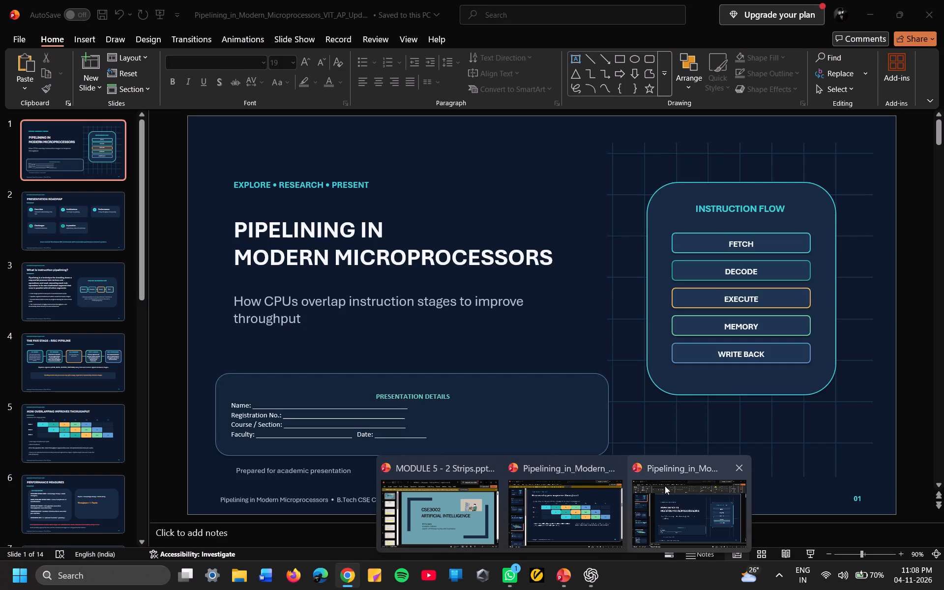
Switch to the Pipelining in Modern Microprocessors presentation in PowerPoint and paste the copied diagram onto the title slide.
left_click(665, 486)
left_click(572, 330)
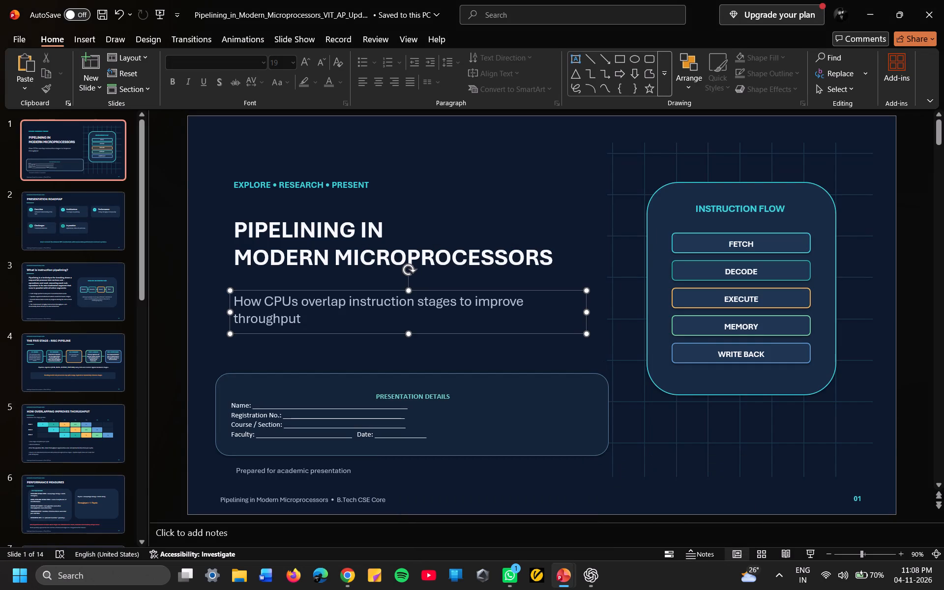
left_click(563, 358)
key("ctrl+v")
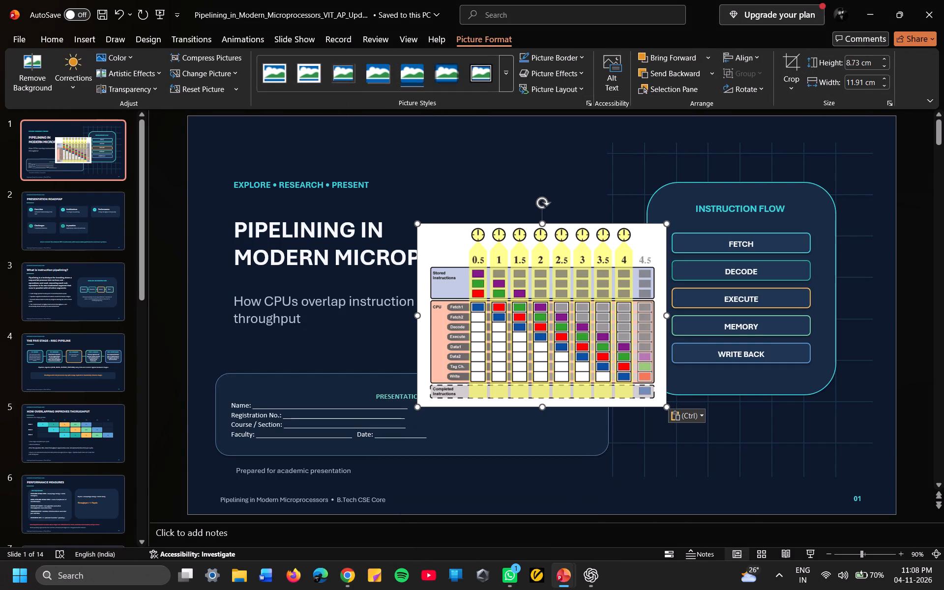
Cut the INSTRUCTION FLOW heading and its large rounded background panel from slide 1.
left_click(812, 213)
right_click(812, 213)
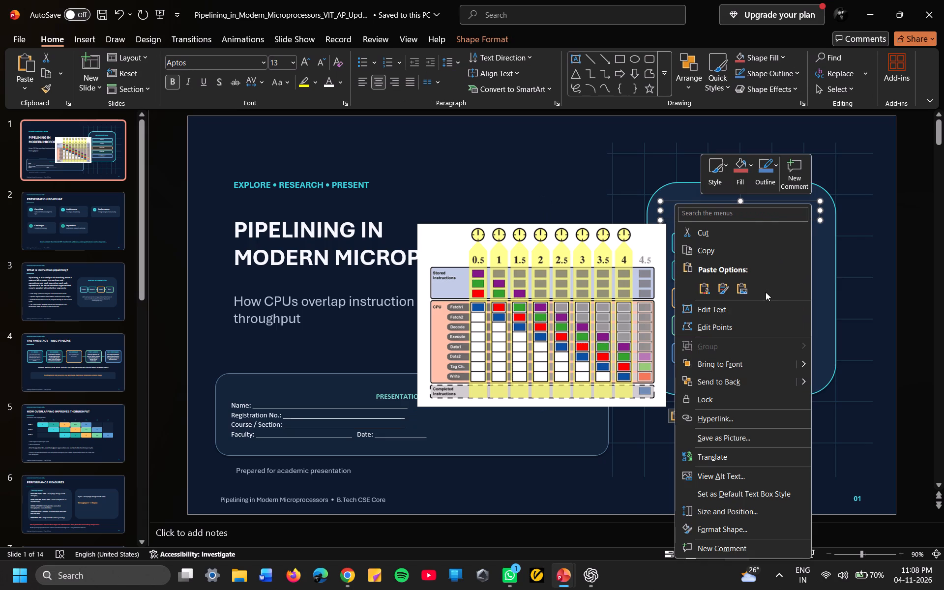
left_click(743, 231)
left_click(768, 203)
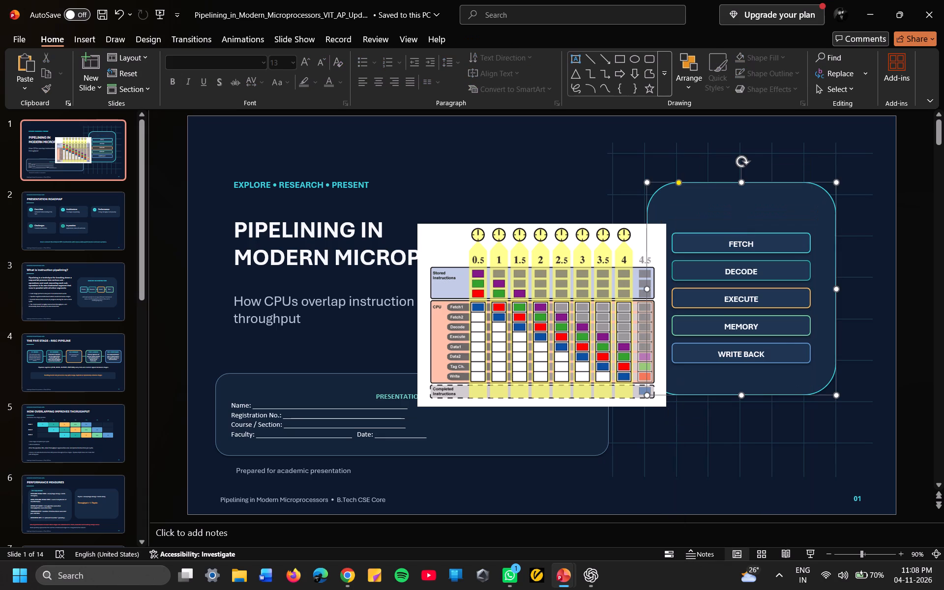
right_click(768, 203)
left_click(799, 233)
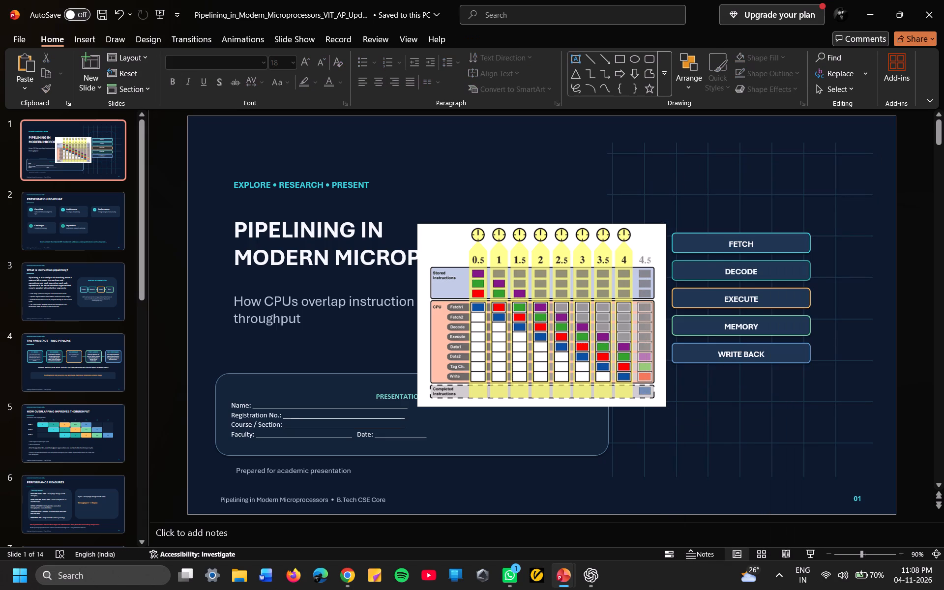
Cut the outlined box behind the FETCH label on slide 1.
left_click(776, 248)
right_click(776, 248)
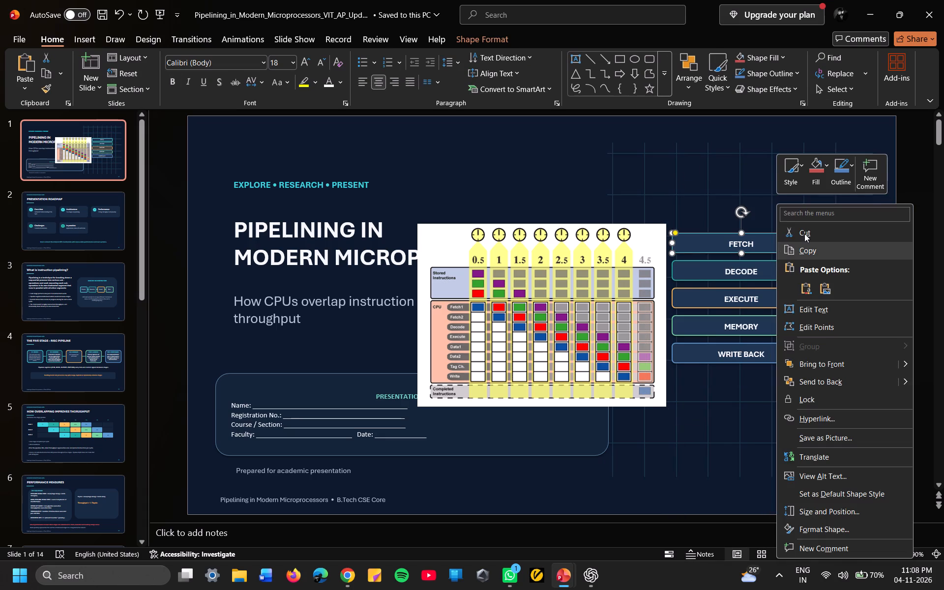
left_click(805, 234)
Cut the DECODE, EXECUTE and MEMORY text labels from their boxes on slide 1.
left_click(770, 274)
right_click(770, 274)
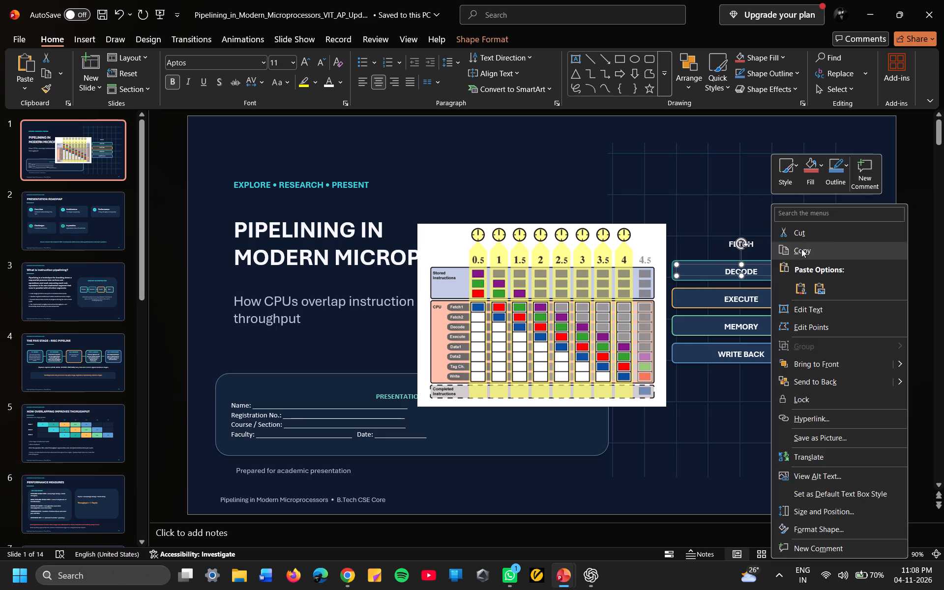
left_click(813, 230)
left_click(768, 296)
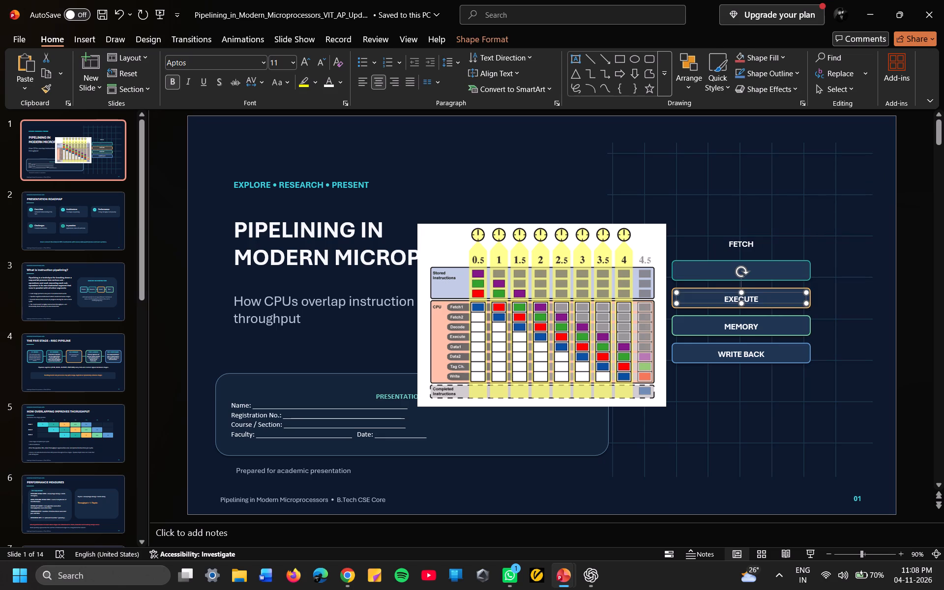
right_click(768, 296)
left_click(842, 231)
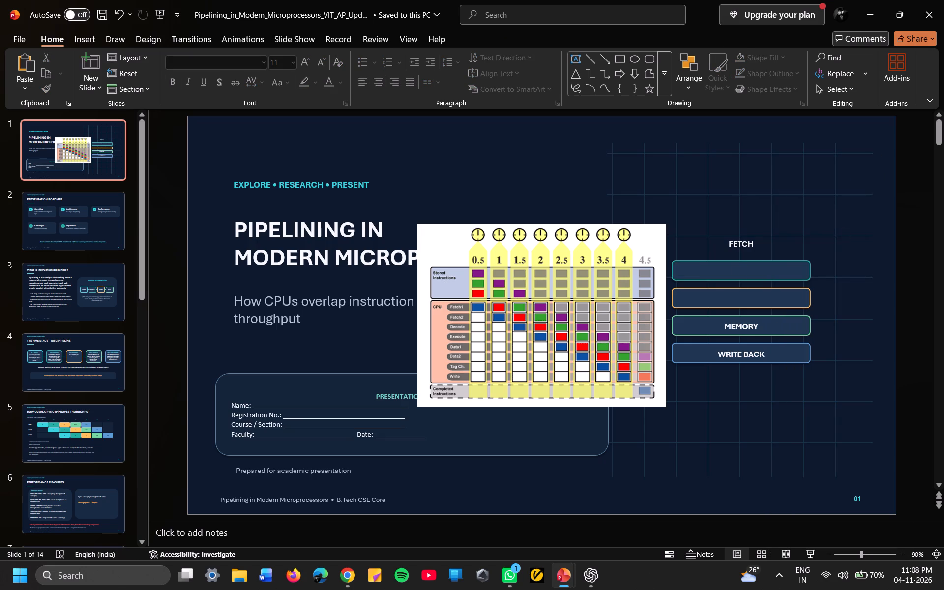
left_click(772, 324)
right_click(772, 324)
left_click(813, 241)
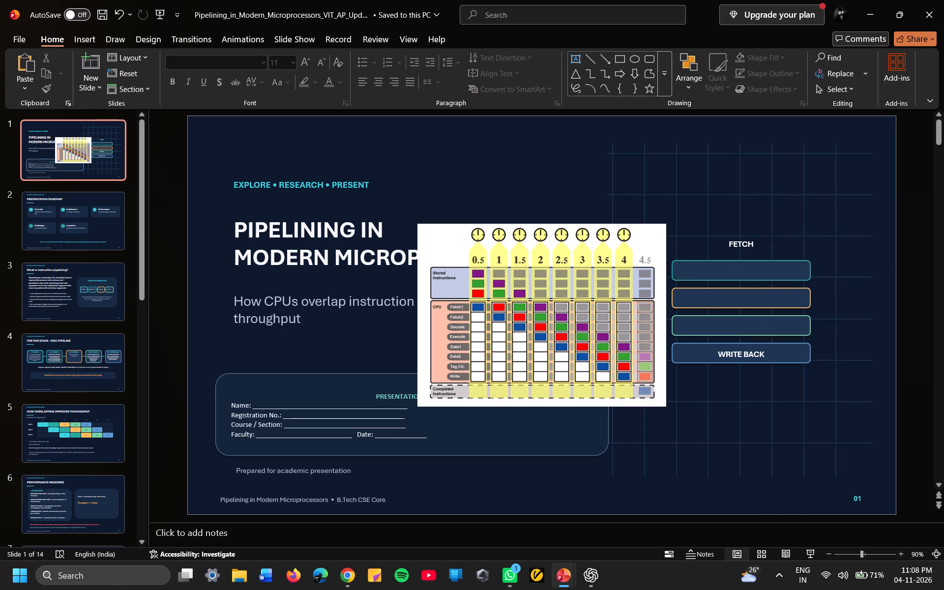
Cut the two empty outlined boxes that held the MEMORY and EXECUTE labels.
left_click(776, 331)
right_click(776, 331)
left_click(804, 235)
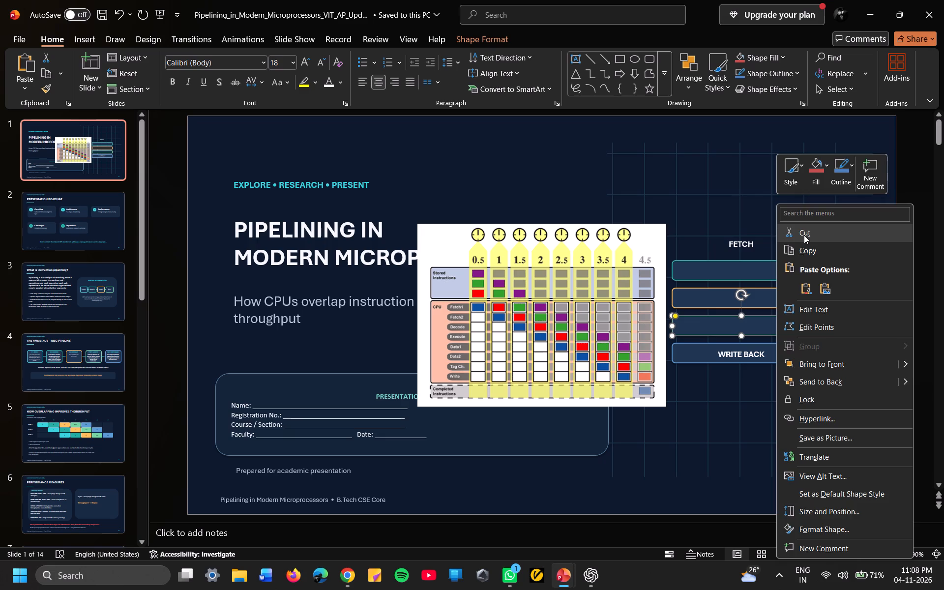
left_click(777, 300)
right_click(777, 300)
left_click(806, 230)
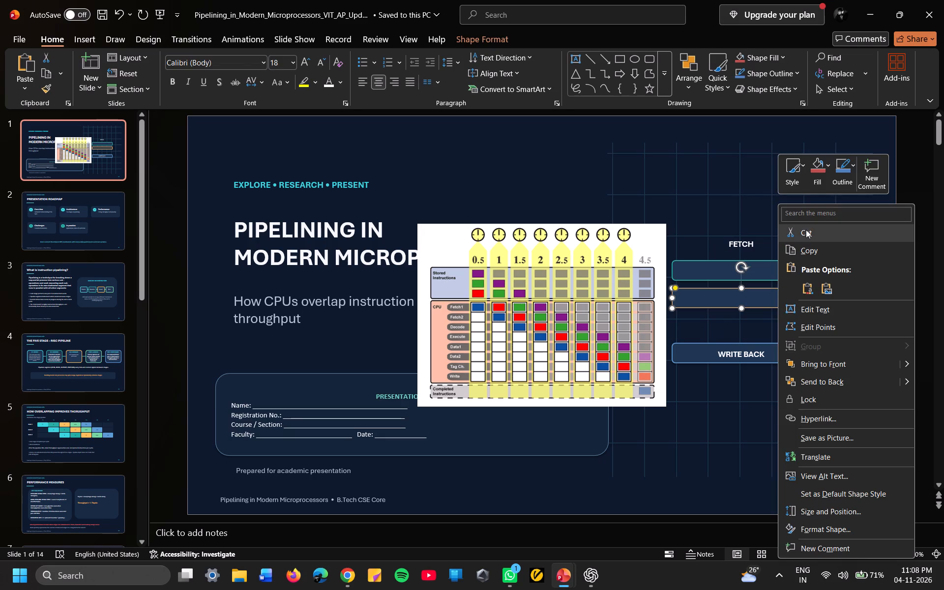
Cut the WRITE BACK text label and the empty box behind it on slide 1.
left_click(788, 350)
right_click(788, 350)
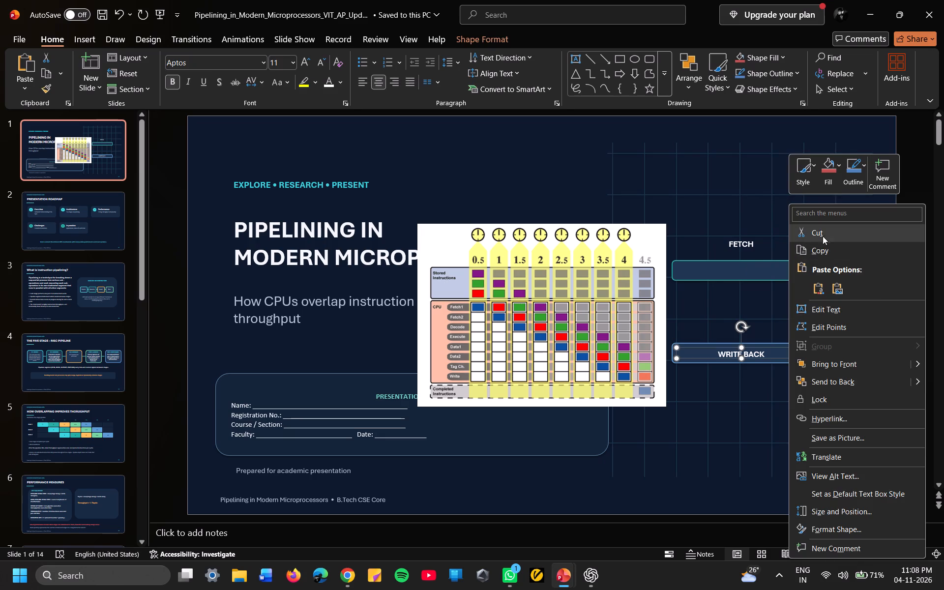
left_click(824, 235)
left_click(757, 354)
right_click(757, 354)
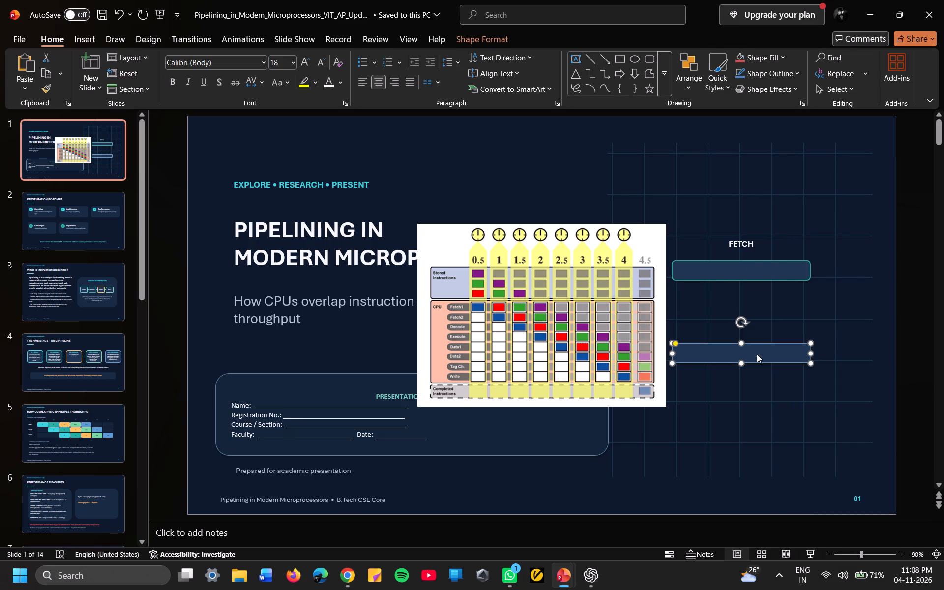
left_click(811, 237)
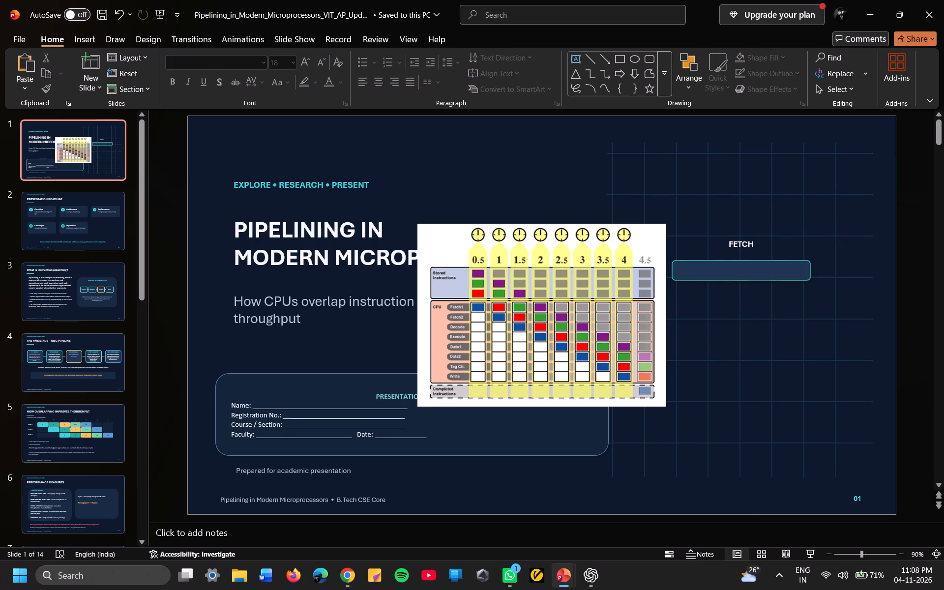
Cut the last teal-outlined box and the FETCH text label from slide 1.
left_click(773, 267)
right_click(773, 267)
left_click(804, 228)
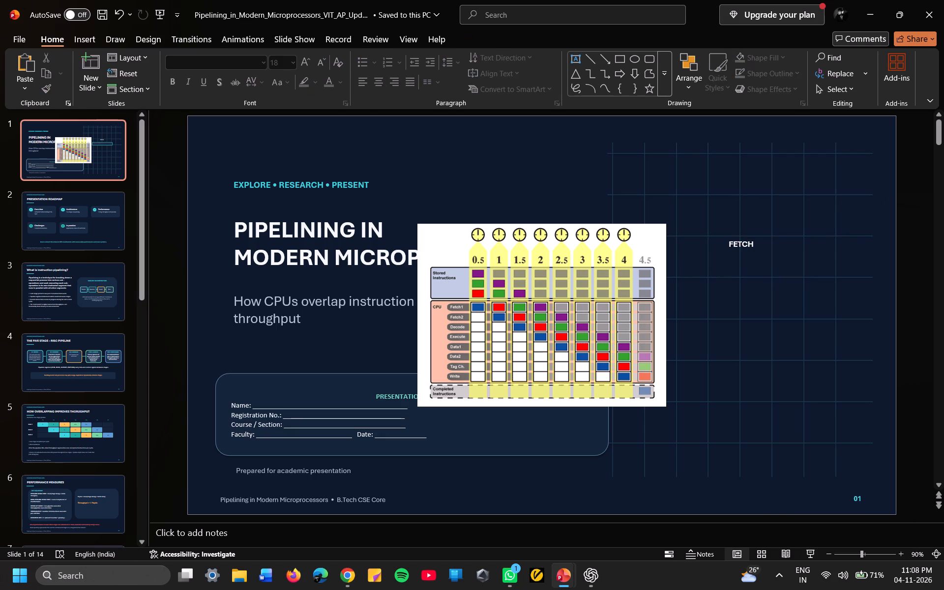
left_click(780, 240)
right_click(780, 240)
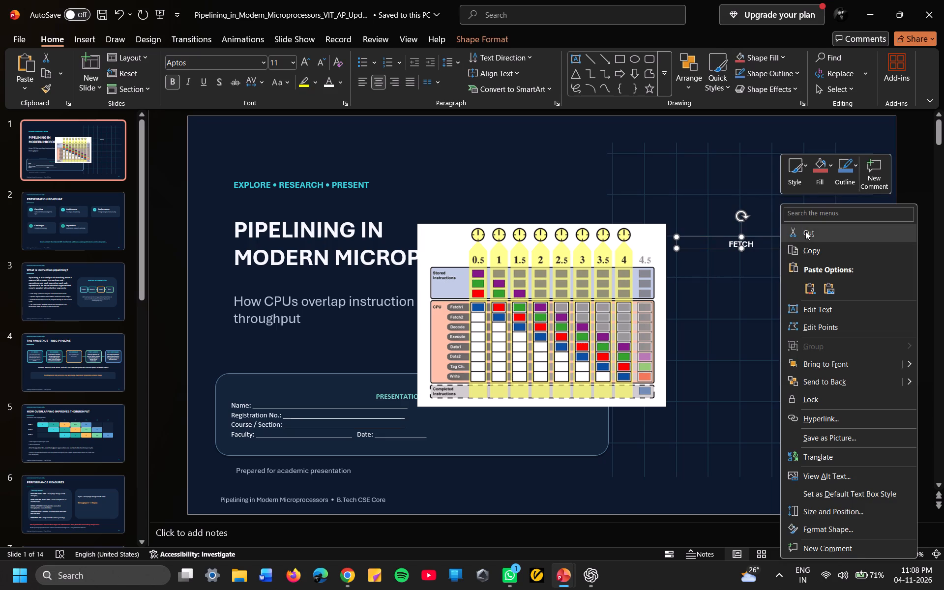
left_click(805, 231)
Move the pipeline diagram picture off the title onto the grid area on the slide's right side.
left_click_drag(641, 241, 826, 252)
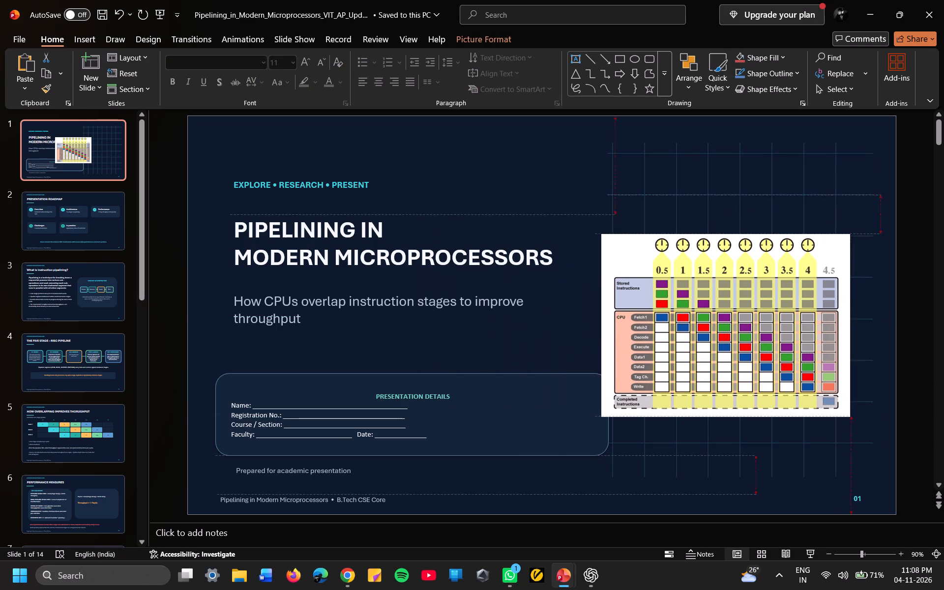
left_click_drag(826, 252, 846, 236)
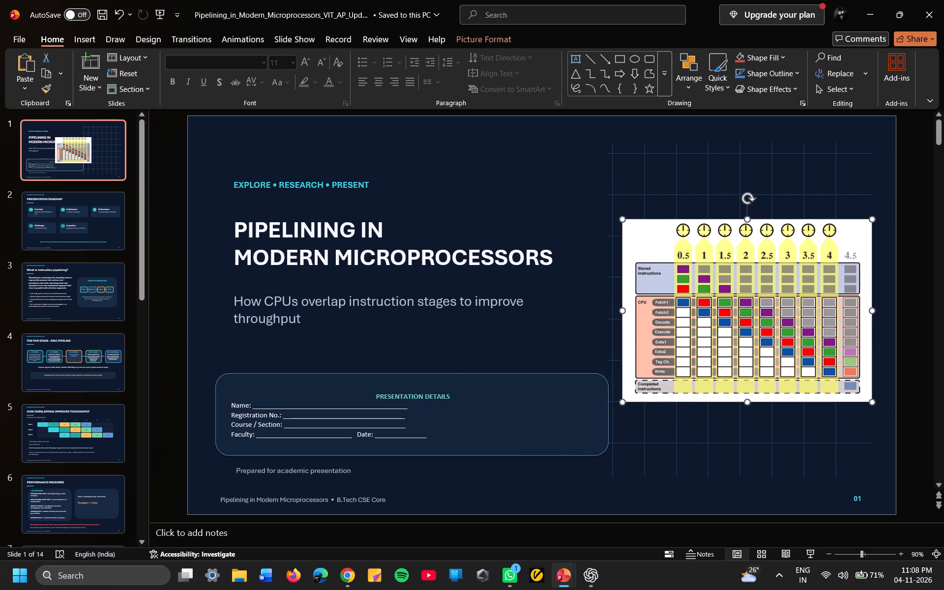
Stretch the pipeline diagram vertically at both its top and bottom edges to fill most of the grid's height.
left_click_drag(748, 218, 748, 201)
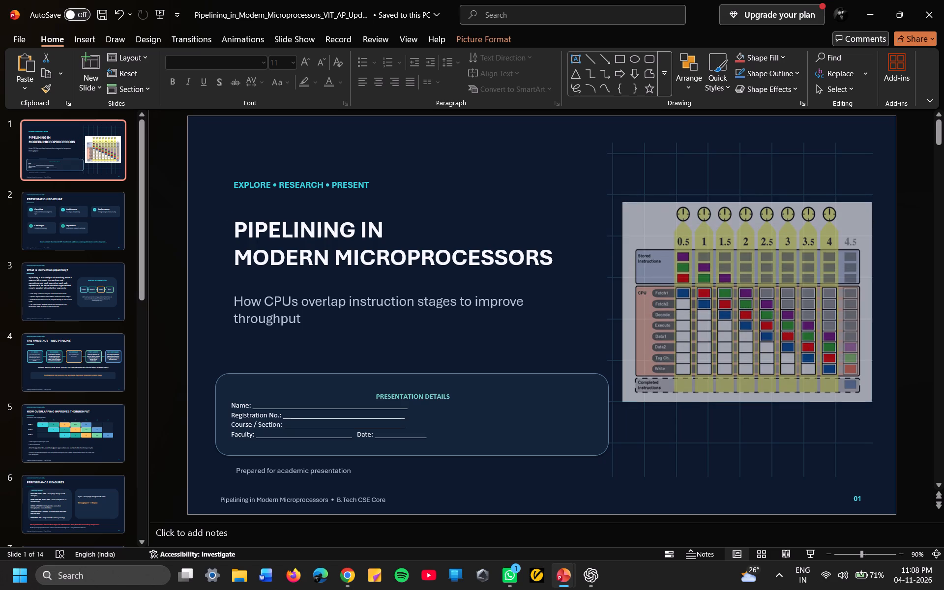
left_click_drag(748, 201, 748, 197)
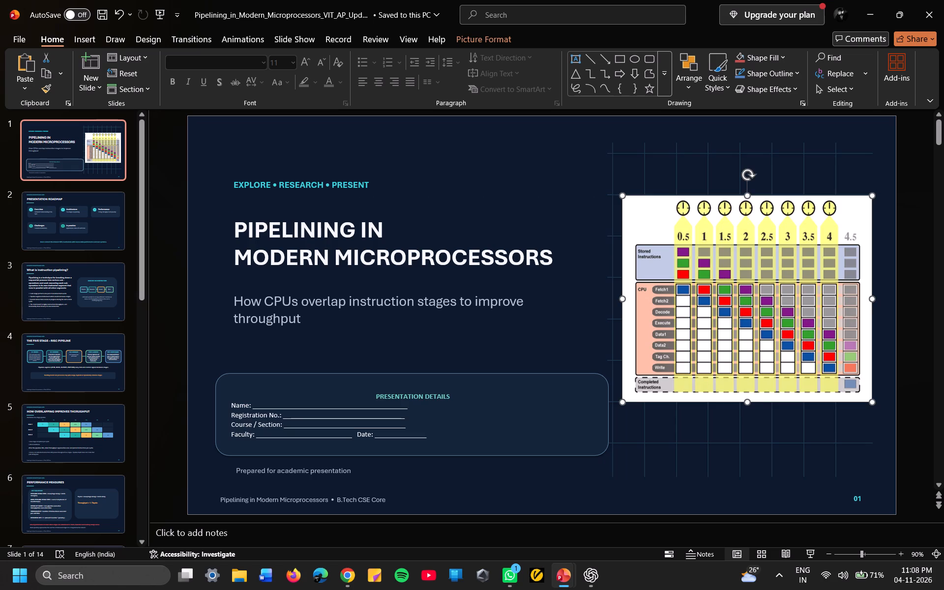
left_click_drag(748, 403, 752, 436)
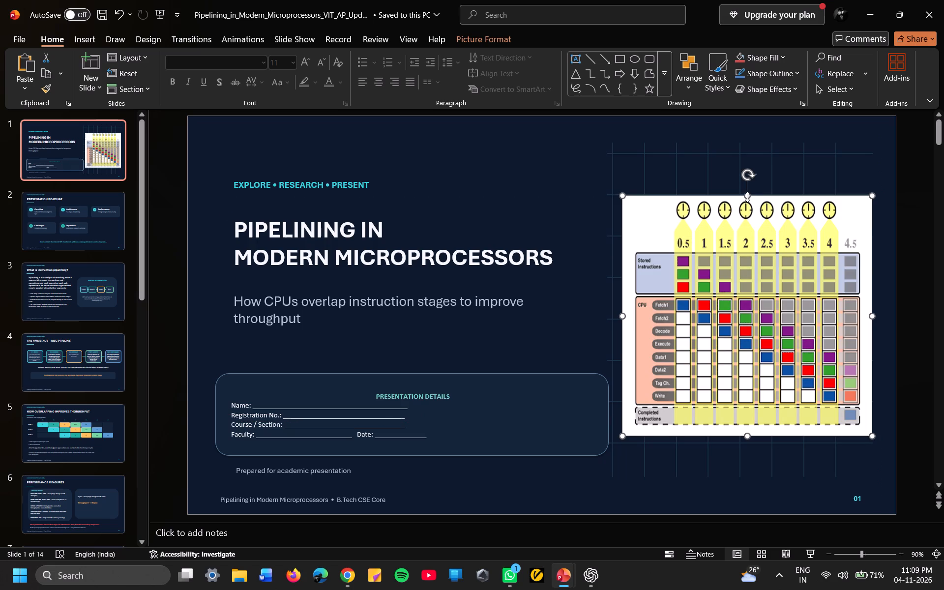
left_click_drag(747, 197, 747, 182)
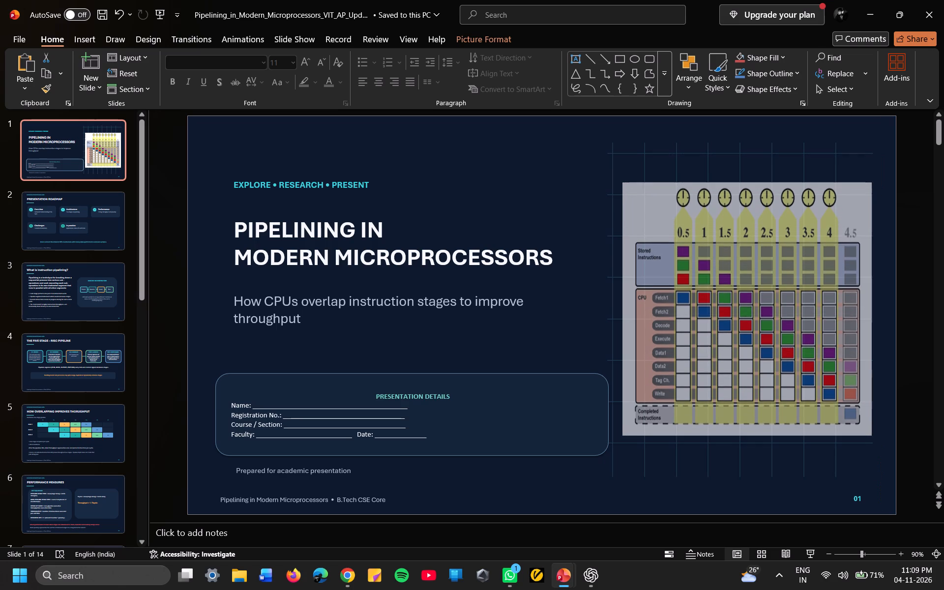
left_click_drag(747, 182, 747, 168)
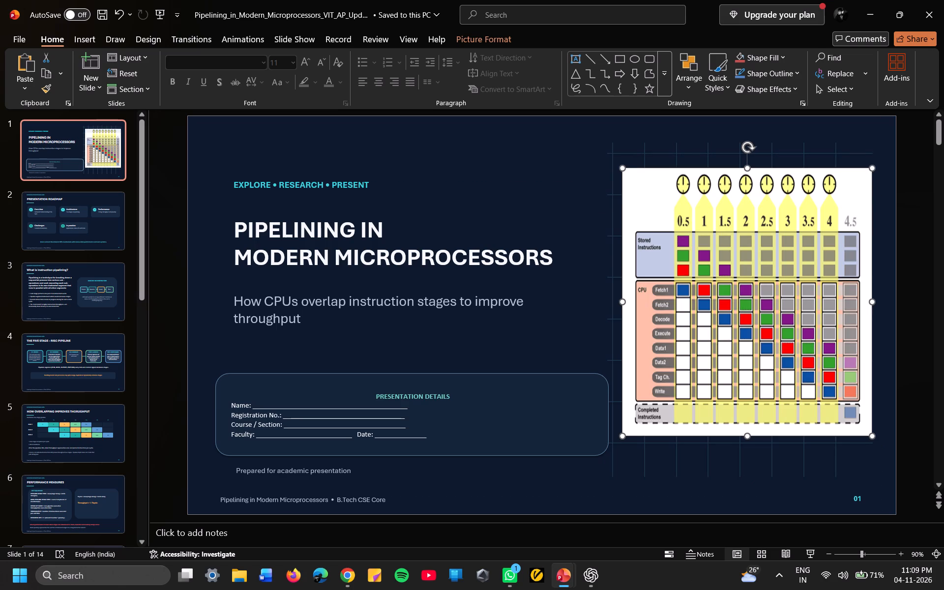
left_click(570, 234)
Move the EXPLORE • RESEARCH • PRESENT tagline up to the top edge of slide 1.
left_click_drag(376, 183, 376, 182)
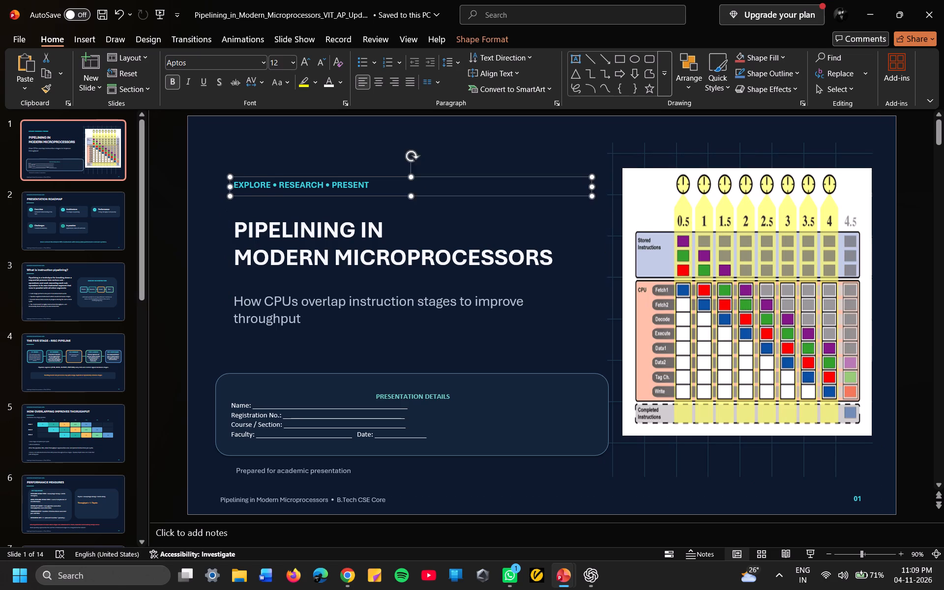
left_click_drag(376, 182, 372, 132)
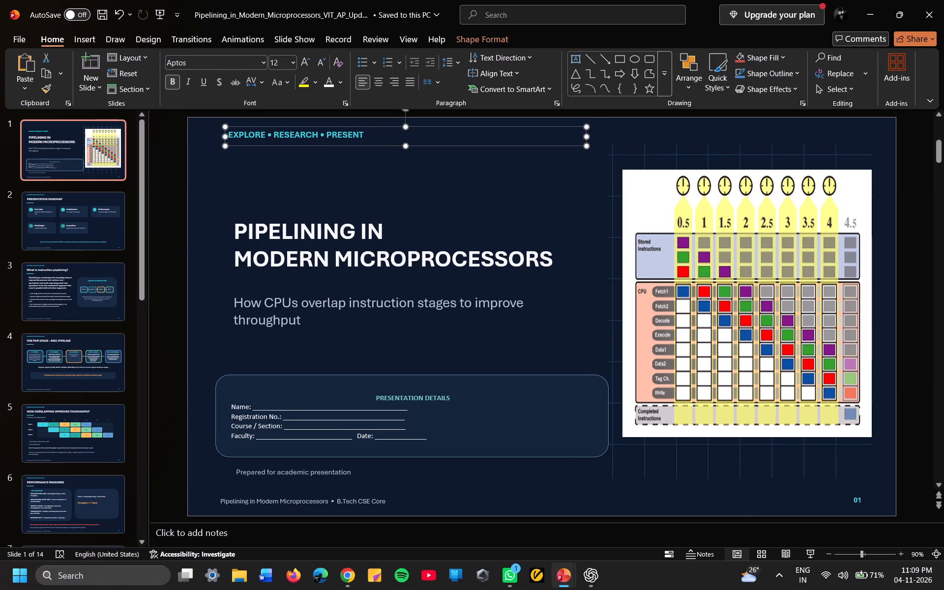
Copy the MICROPROCESSOR TECHNOLOGIES label from slide 2 to slide 1 and place it below the EXPLORE • RESEARCH • PRESENT tagline.
left_click(70, 229)
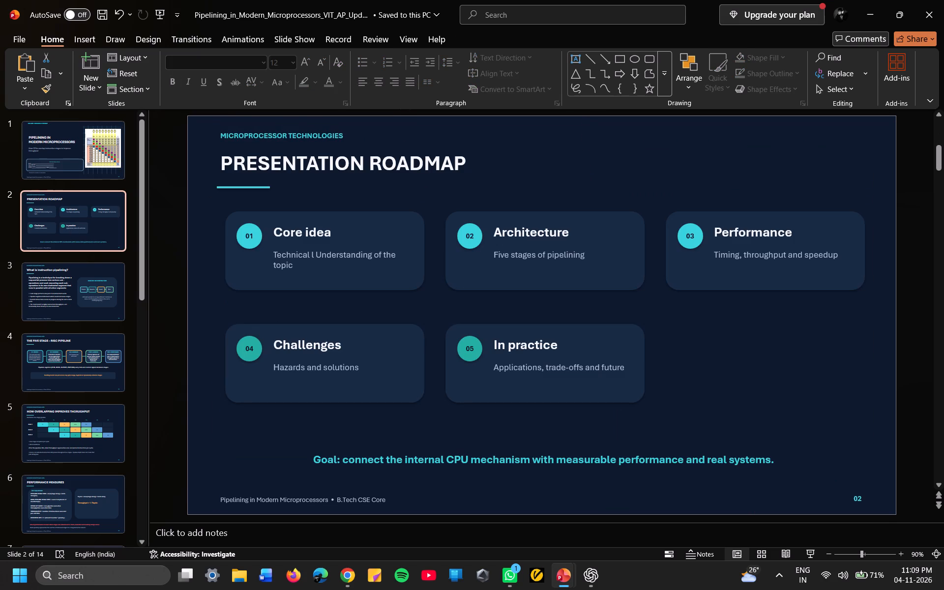
left_click(347, 136)
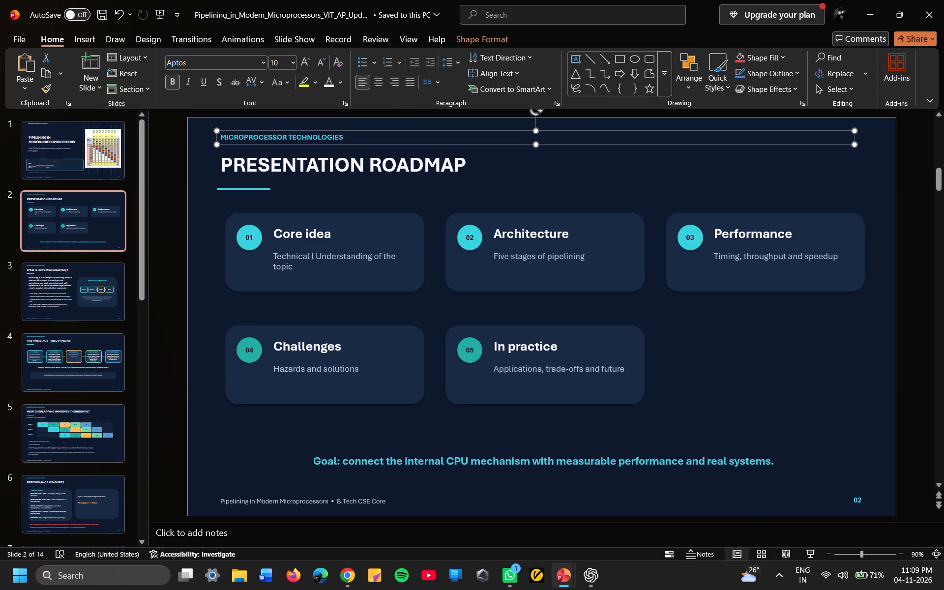
key("ctrl+c")
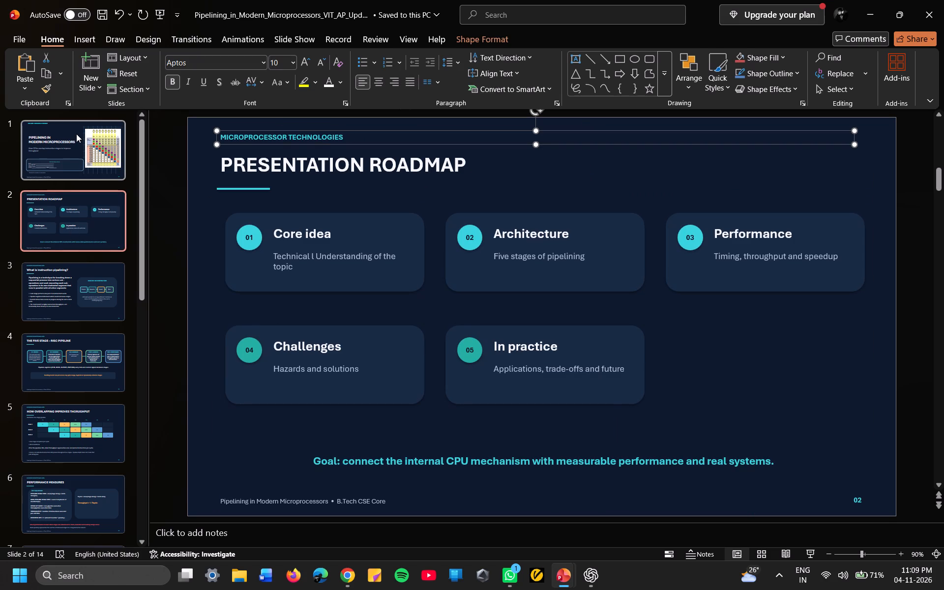
left_click(76, 134)
left_click(309, 182)
key("ctrl+v")
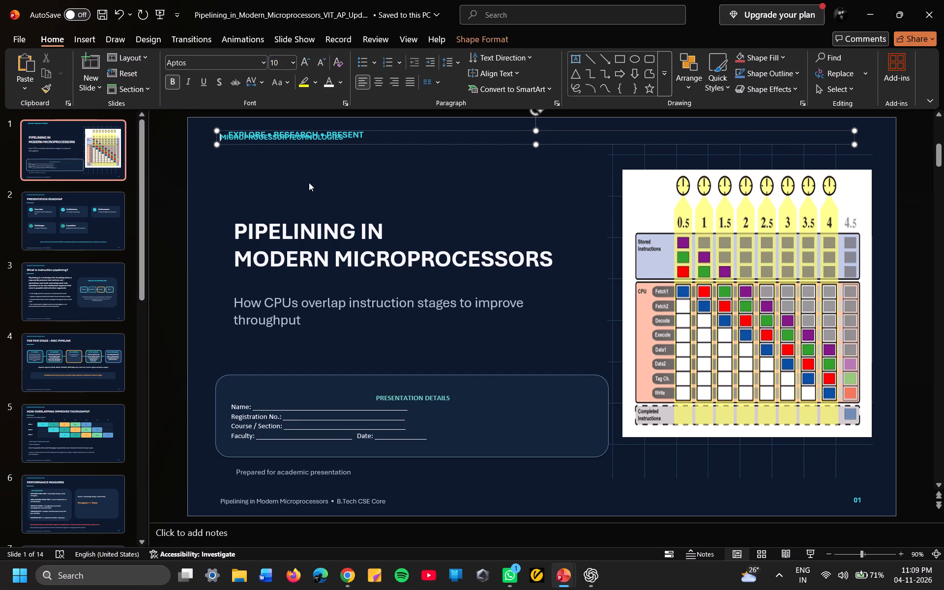
left_click_drag(413, 141, 421, 177)
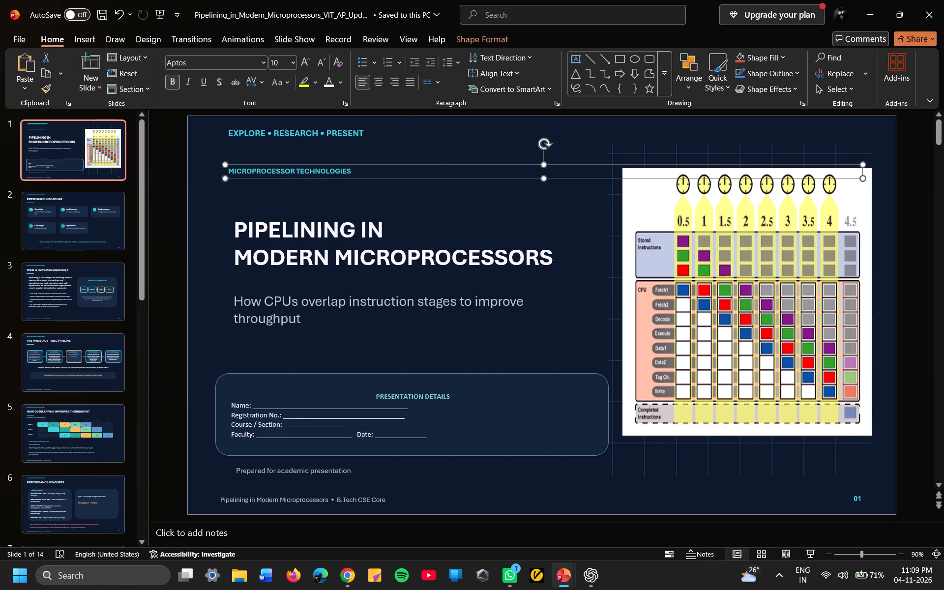
Cut the EXPLORE • RESEARCH • PRESENT tagline and move the MICROPROCESSOR TECHNOLOGIES label up into its place.
left_click(406, 134)
right_click(406, 134)
left_click(441, 161)
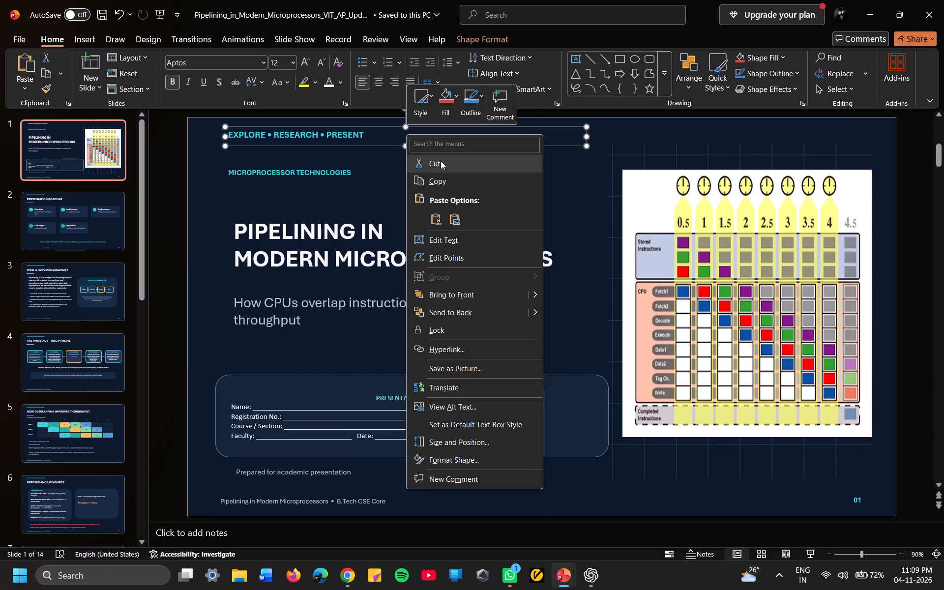
left_click_drag(394, 171, 389, 136)
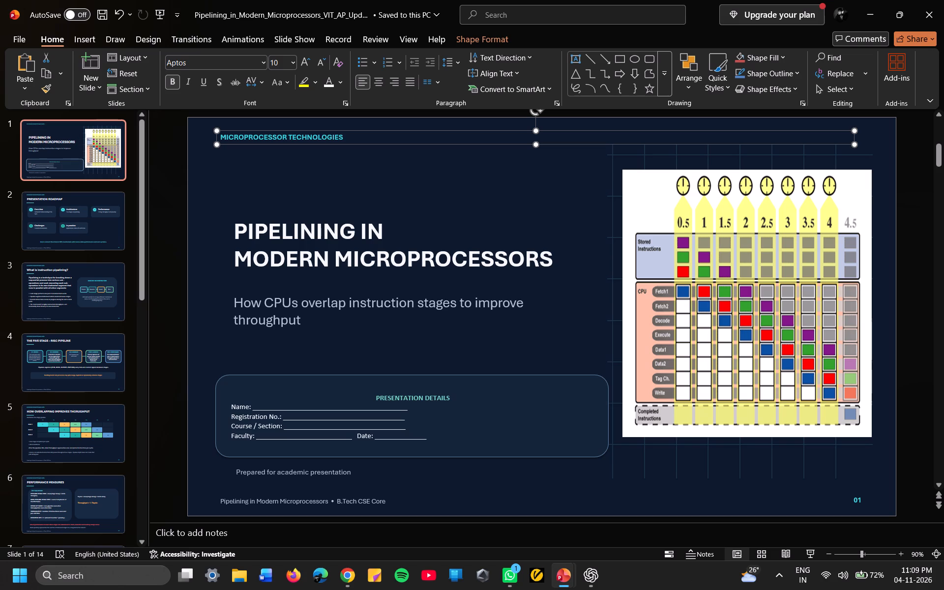
Set the font size of the MICROPROCESSOR TECHNOLOGIES label on slide 1 to 12.
left_click_drag(342, 137, 242, 137)
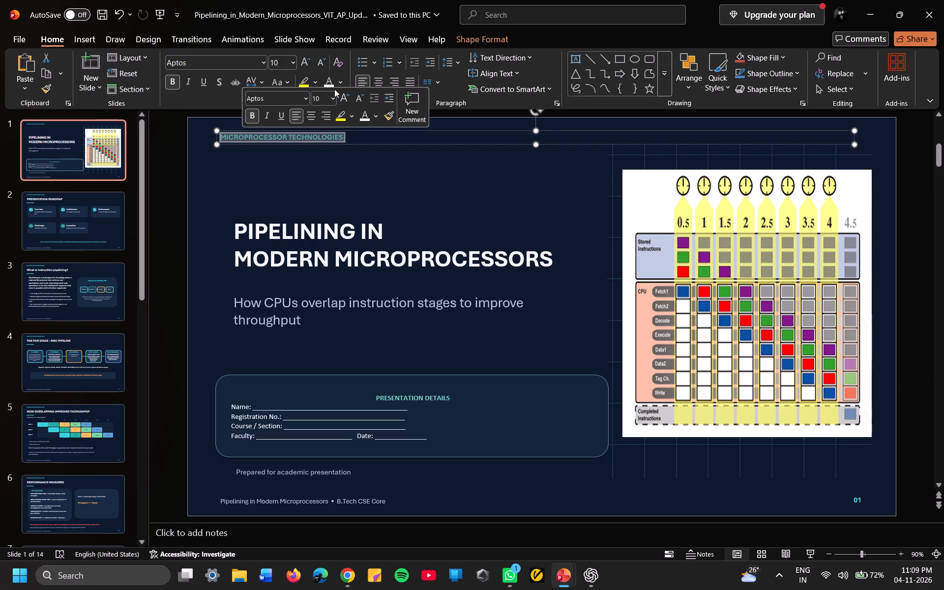
left_click(332, 96)
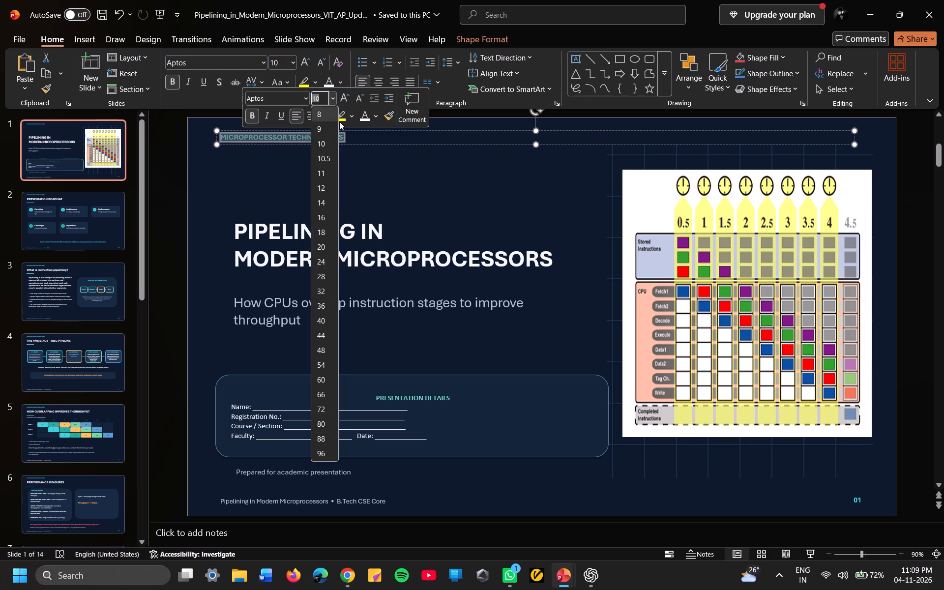
left_click(324, 186)
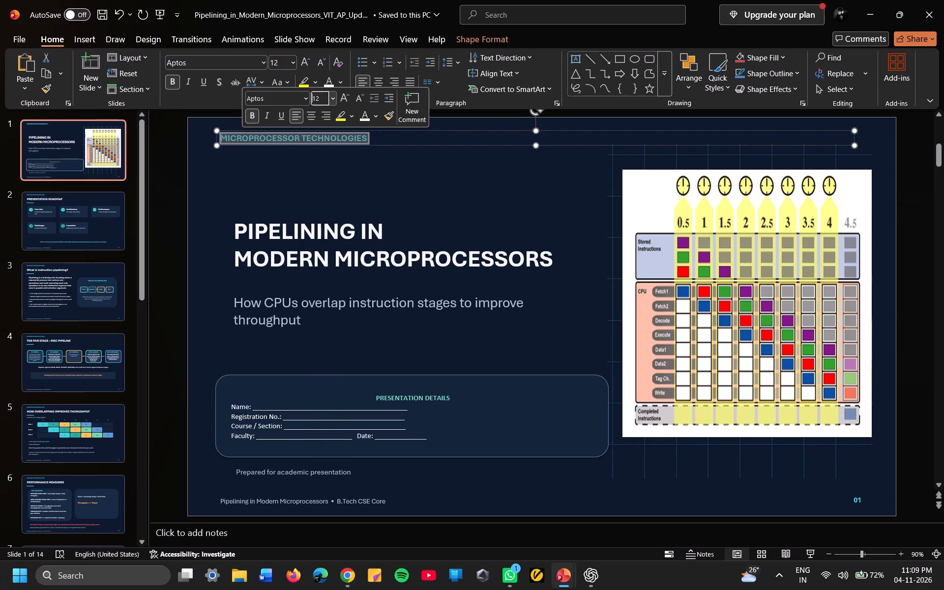
Move the PIPELINING IN MODERN MICROPROCESSORS title up beneath the MICROPROCESSOR TECHNOLOGIES label, aligned with its left edge.
left_click_drag(562, 246, 552, 192)
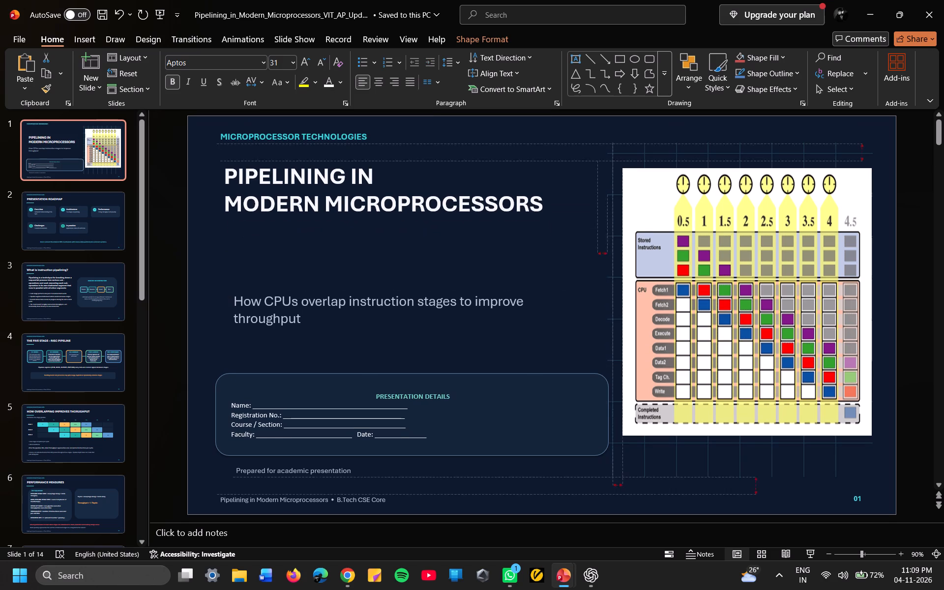
left_click_drag(552, 192, 549, 187)
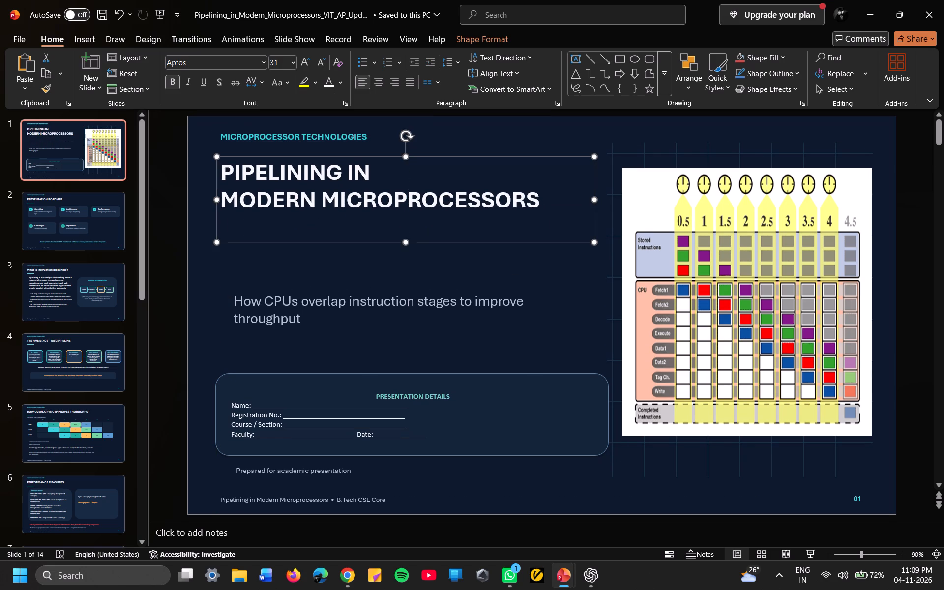
Move the subtitle "How CPUs overlap instruction stages to improve throughput" up beneath the title, aligned with its left edge.
left_click_drag(534, 317, 534, 298)
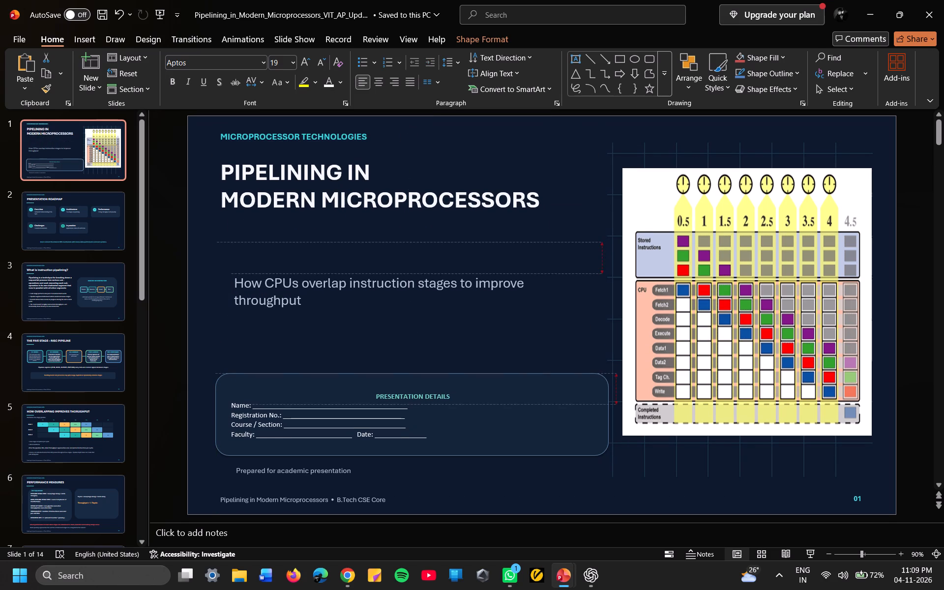
left_click_drag(534, 298, 523, 254)
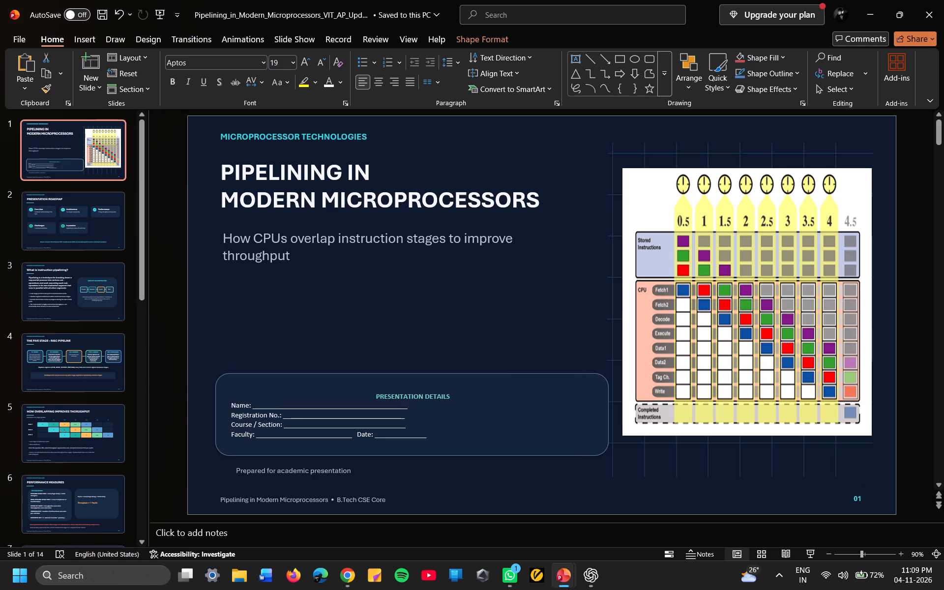
left_click_drag(523, 254, 523, 255)
left_click_drag(523, 255, 524, 273)
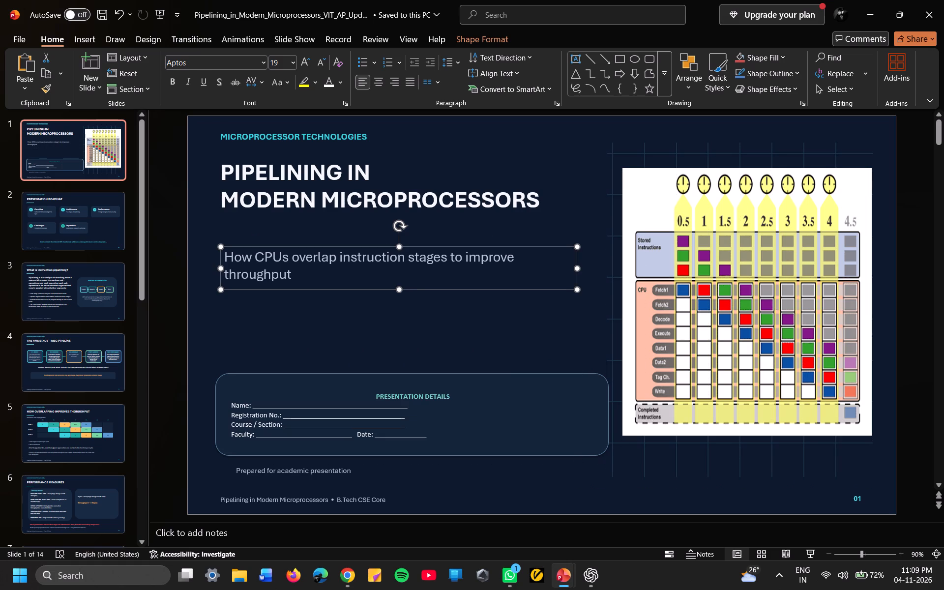
left_click_drag(519, 279, 516, 260)
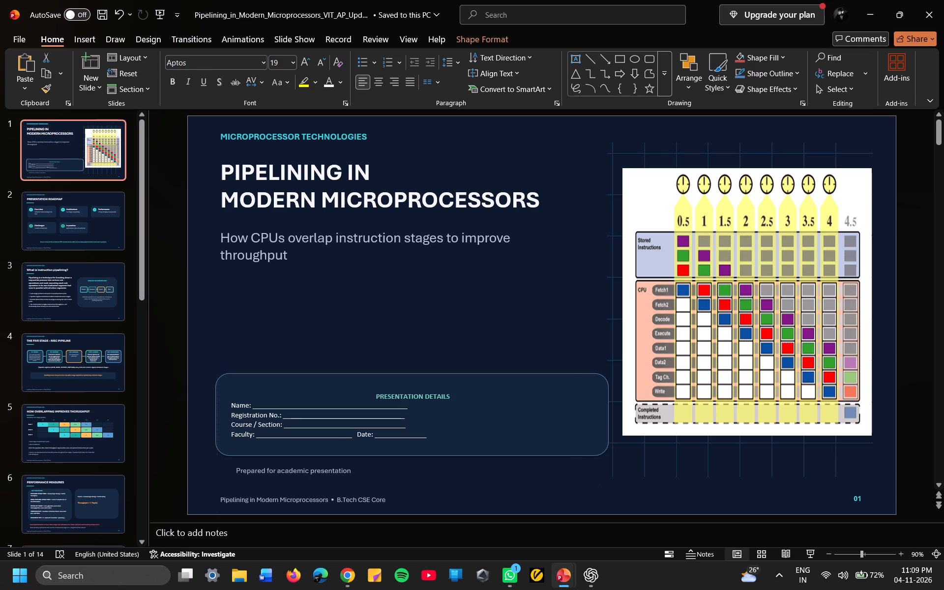
left_click_drag(516, 260, 515, 260)
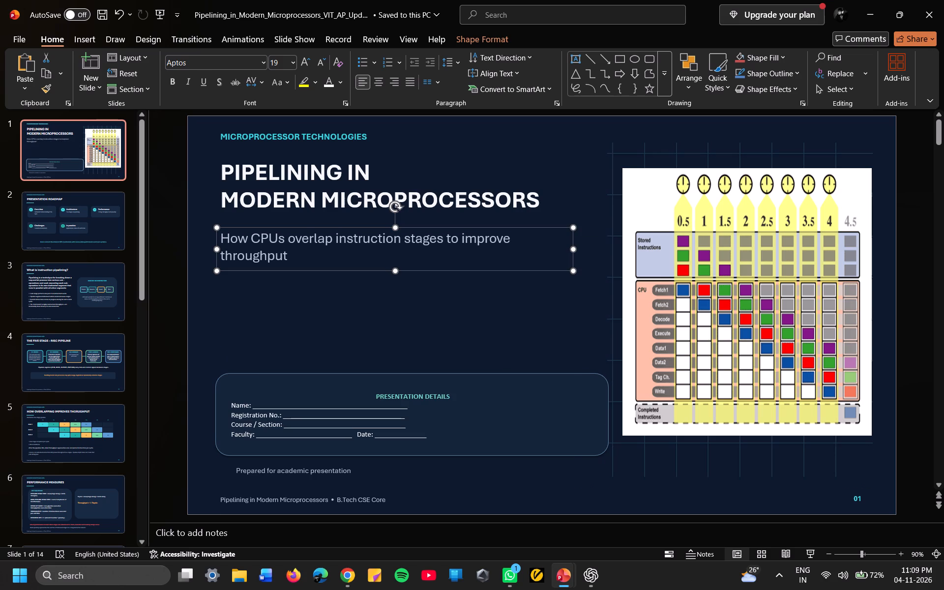
Extend the rounded panel behind PRESENTATION DETAILS upward until its top edge sits just below the subtitle.
left_click(419, 372)
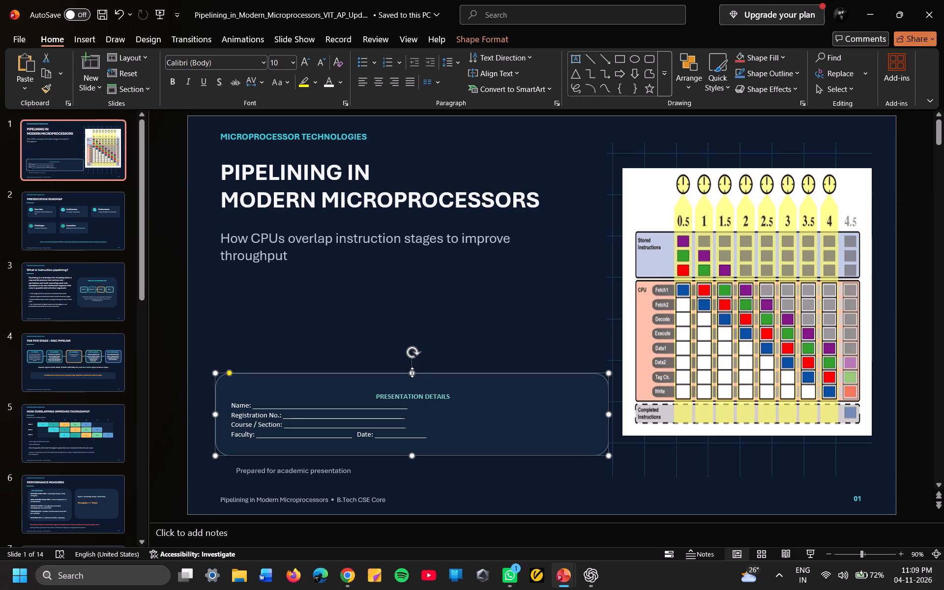
left_click_drag(412, 372, 408, 285)
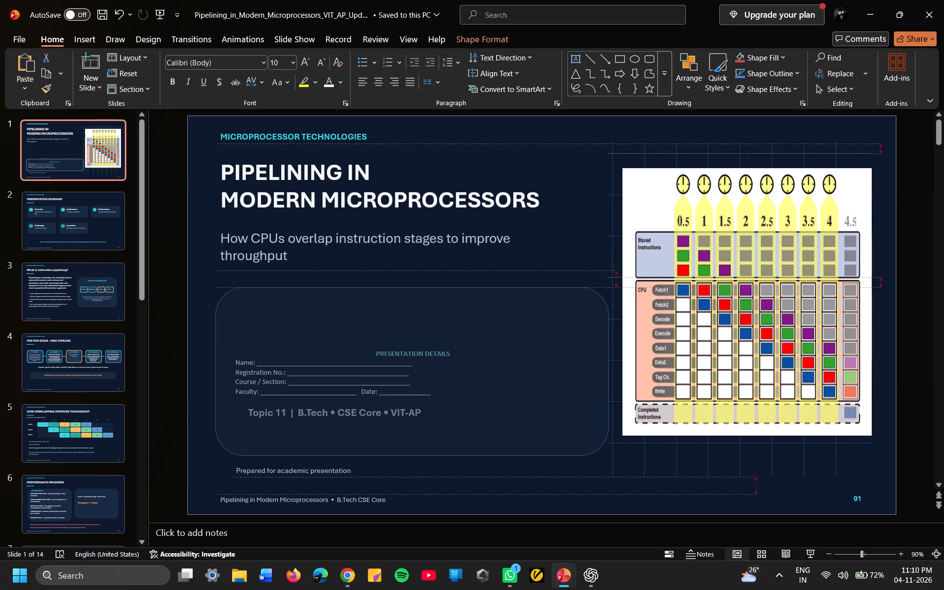
left_click_drag(408, 285, 408, 284)
left_click(453, 350)
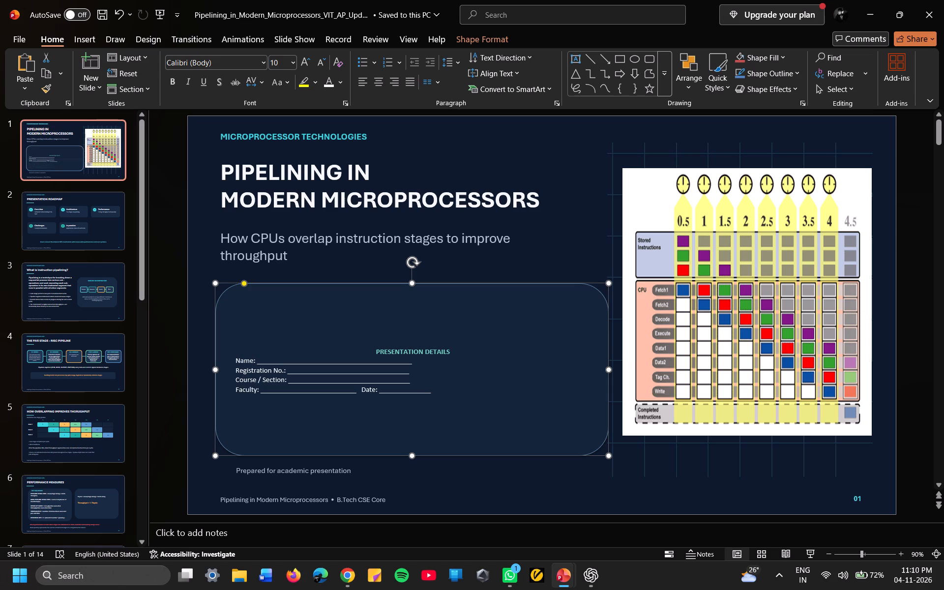
Move the rounded PRESENTATION DETAILS panel slightly left and up beneath the subtitle.
left_click_drag(452, 351, 450, 353)
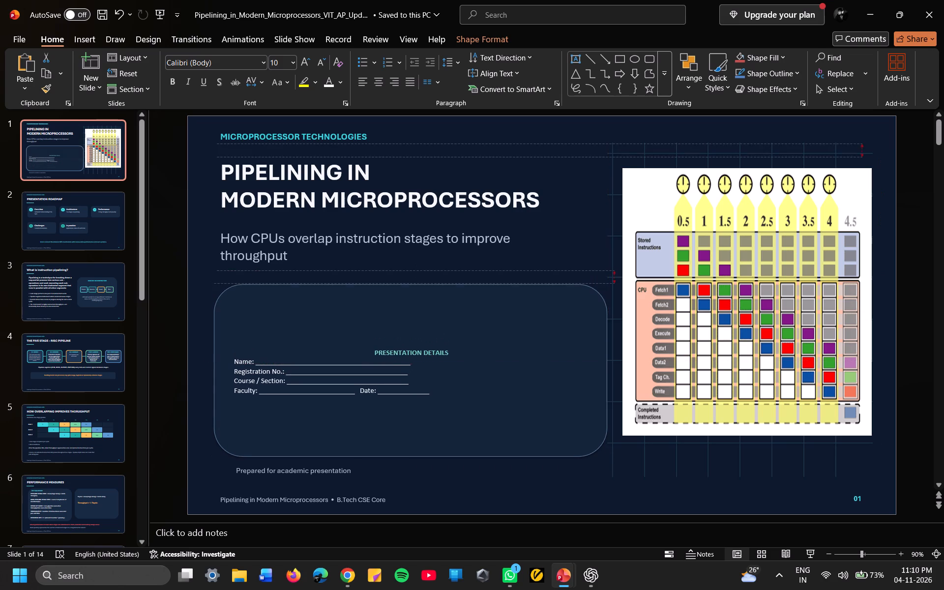
left_click_drag(450, 353, 446, 348)
left_click(445, 348)
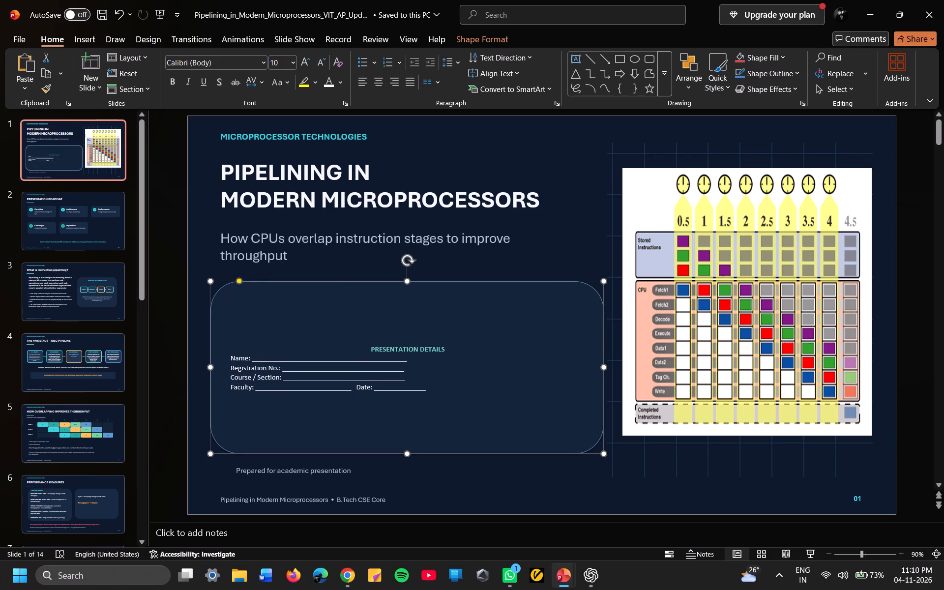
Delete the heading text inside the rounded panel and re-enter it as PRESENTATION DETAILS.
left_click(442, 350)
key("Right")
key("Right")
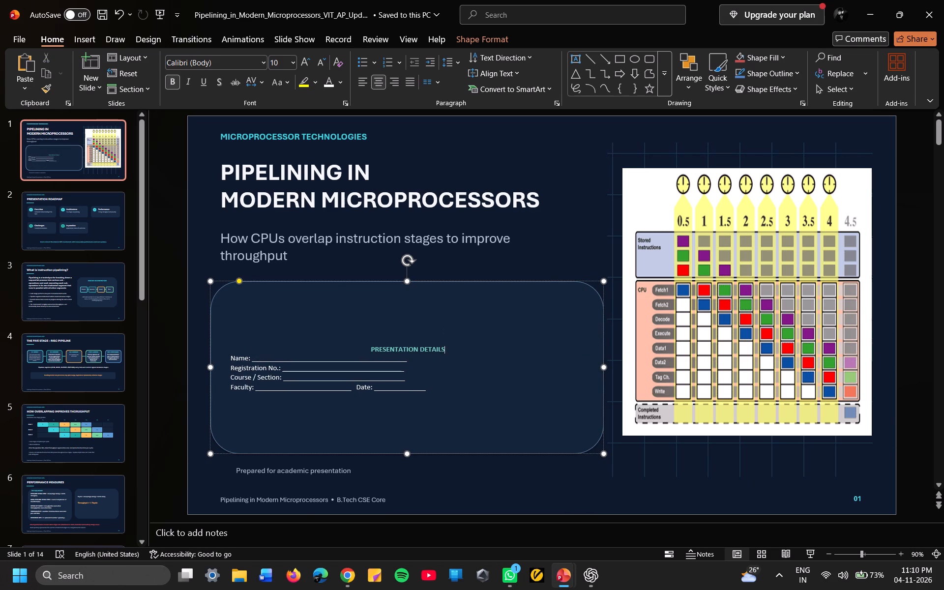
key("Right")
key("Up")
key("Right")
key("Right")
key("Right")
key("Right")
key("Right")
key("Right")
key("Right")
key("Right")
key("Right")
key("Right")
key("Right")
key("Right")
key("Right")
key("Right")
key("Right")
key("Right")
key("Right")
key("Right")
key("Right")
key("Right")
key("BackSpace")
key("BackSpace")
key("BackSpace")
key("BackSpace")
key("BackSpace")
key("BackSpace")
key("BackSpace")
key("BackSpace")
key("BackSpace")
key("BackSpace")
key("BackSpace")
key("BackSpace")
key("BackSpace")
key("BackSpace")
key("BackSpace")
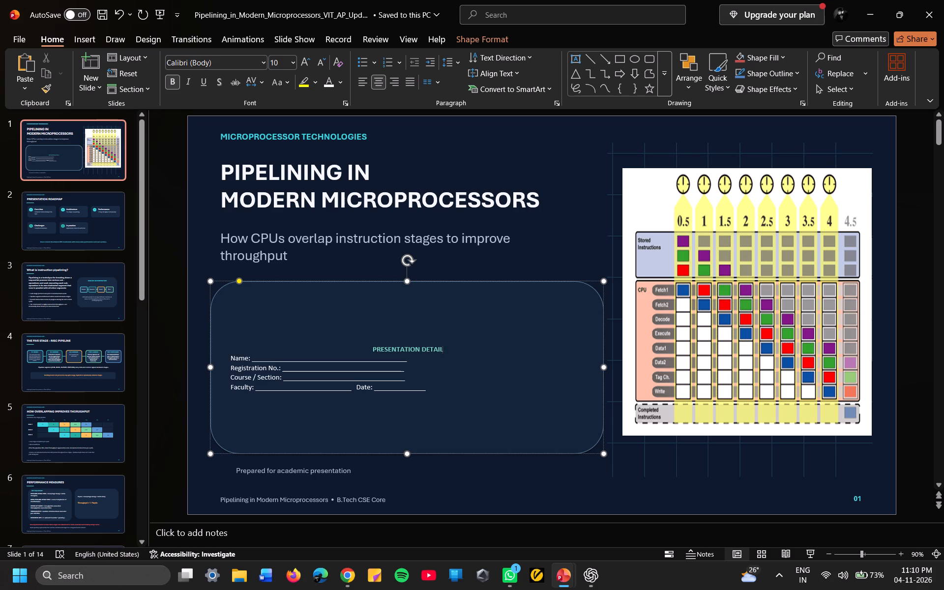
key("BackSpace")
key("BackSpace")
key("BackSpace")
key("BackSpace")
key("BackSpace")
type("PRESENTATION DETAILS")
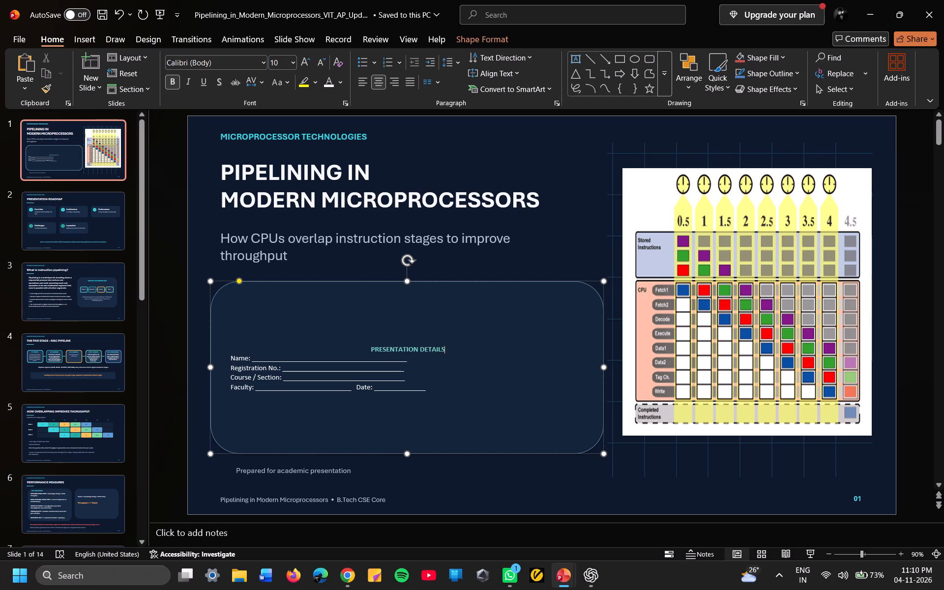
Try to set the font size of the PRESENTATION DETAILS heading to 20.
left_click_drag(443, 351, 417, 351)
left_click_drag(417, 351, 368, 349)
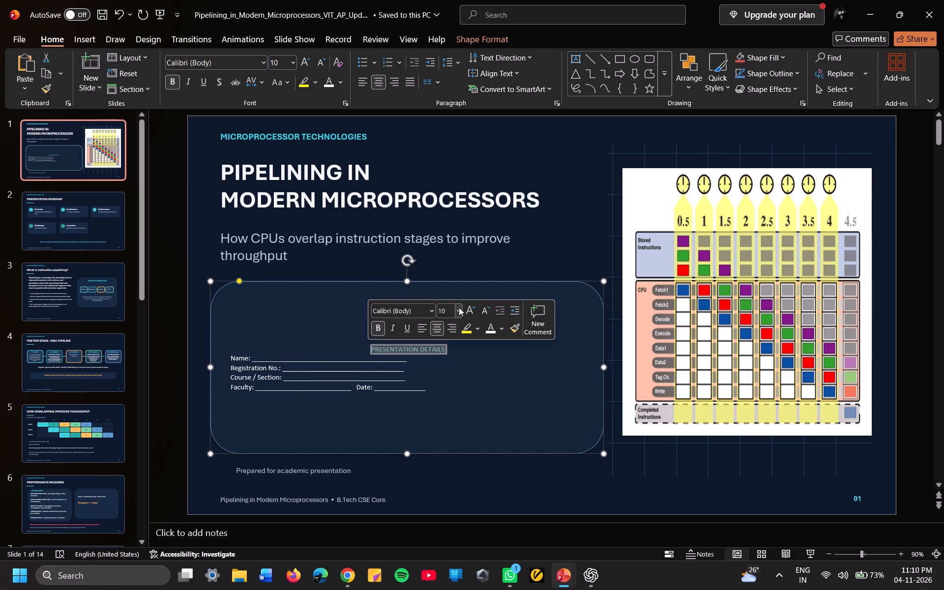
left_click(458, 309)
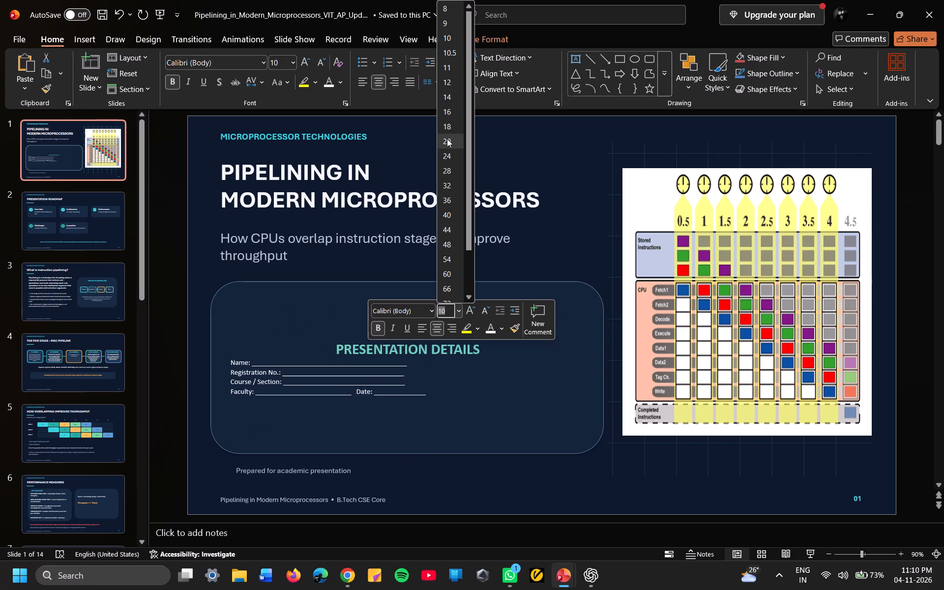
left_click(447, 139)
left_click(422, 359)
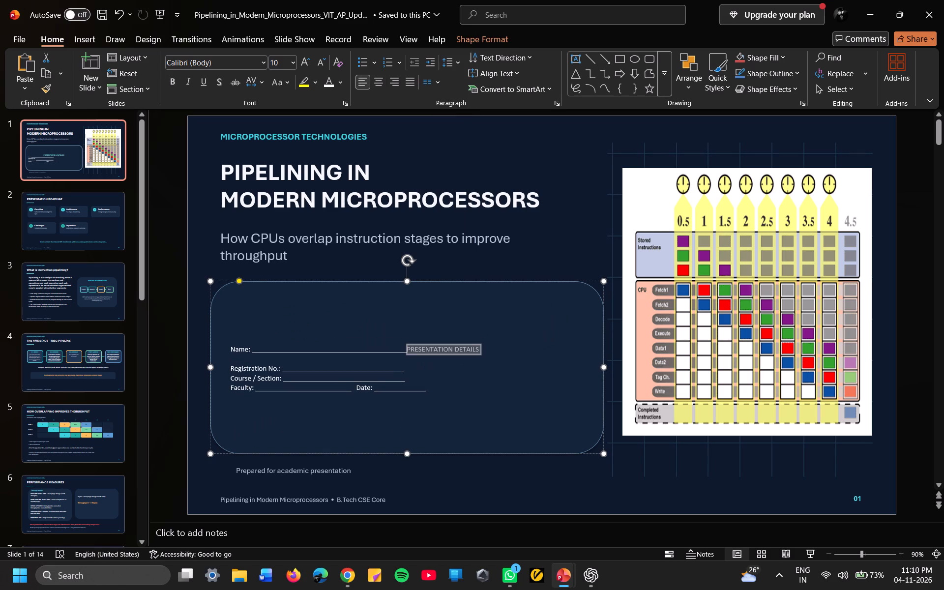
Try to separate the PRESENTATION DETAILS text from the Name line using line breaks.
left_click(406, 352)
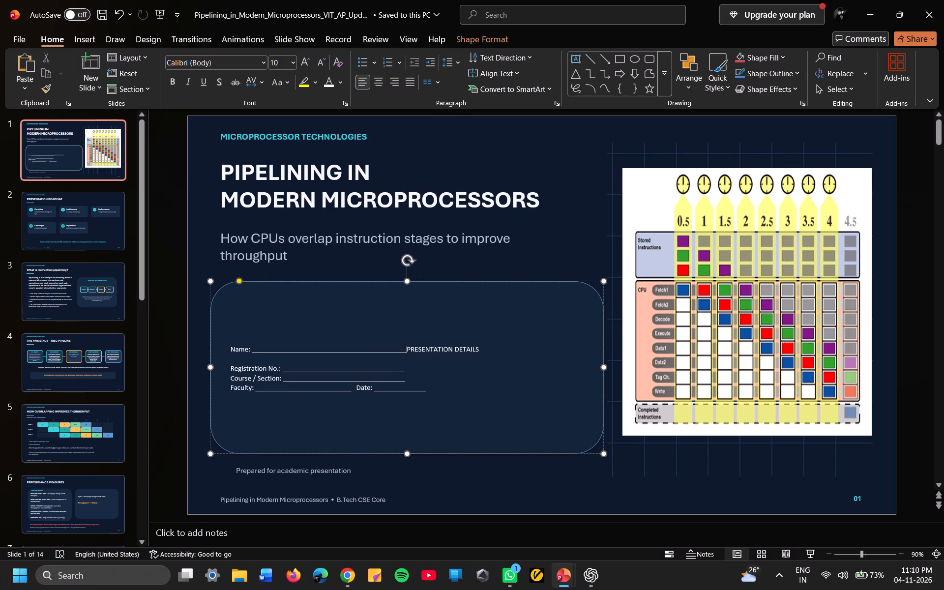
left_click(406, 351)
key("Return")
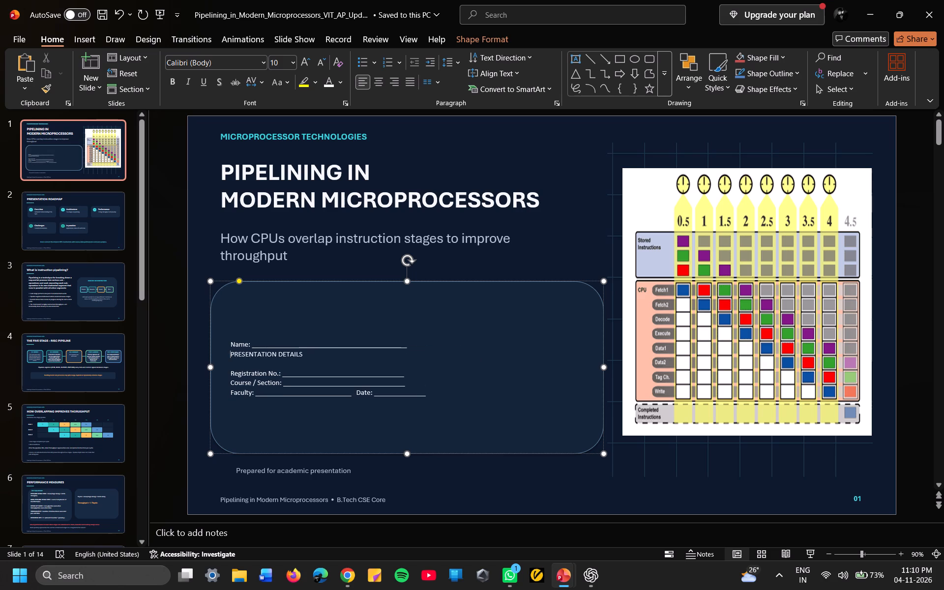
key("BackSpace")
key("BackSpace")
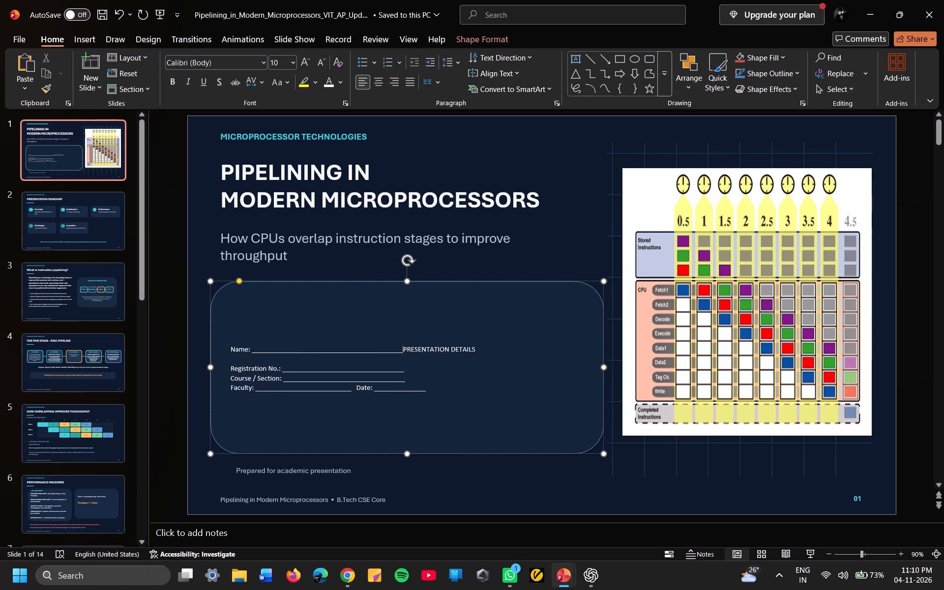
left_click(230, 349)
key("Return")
Delete all the text inside the rounded details panel, from the Name line through the Faculty and Date line.
left_click(495, 389)
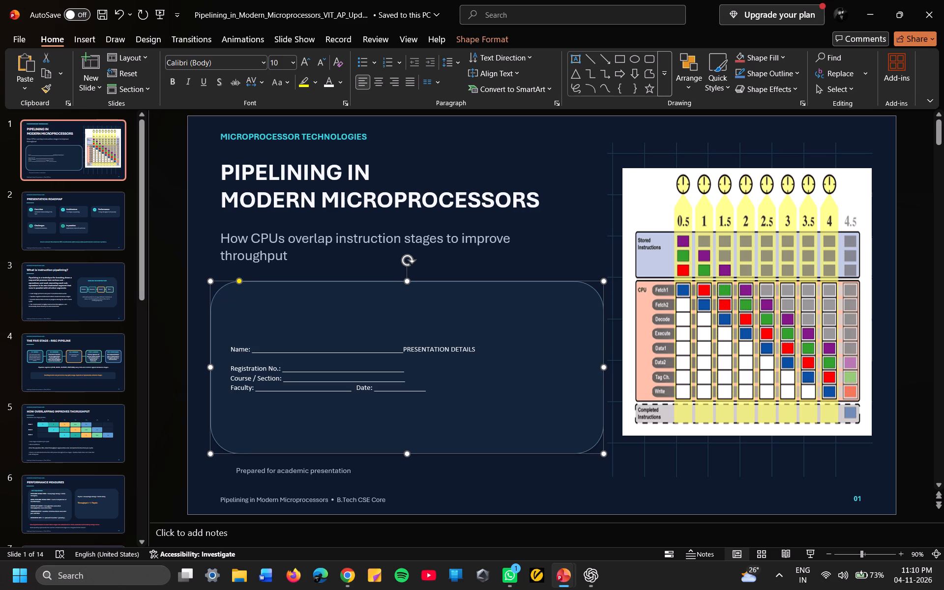
left_click(425, 394)
left_click_drag(424, 389, 225, 352)
key("BackSpace")
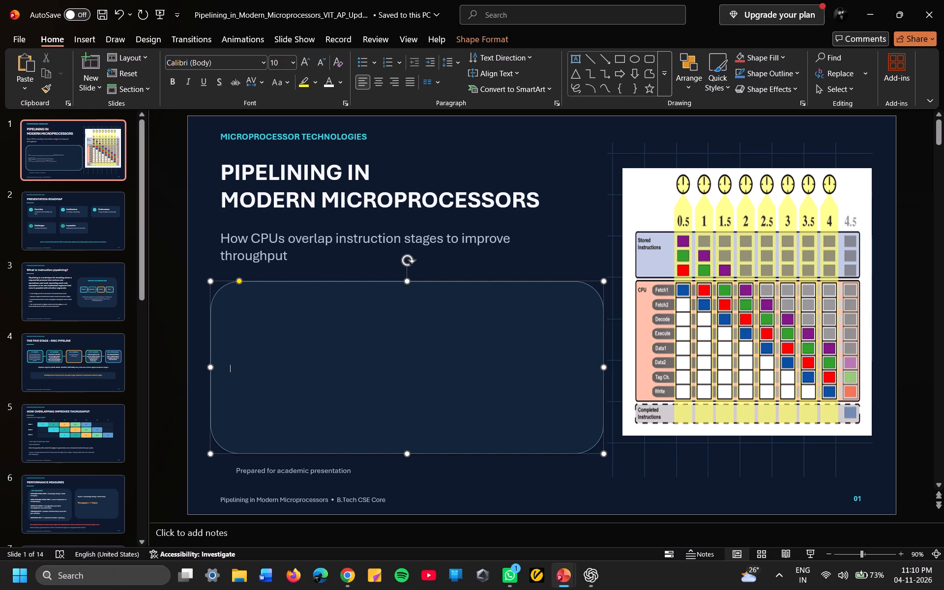
left_click(496, 491)
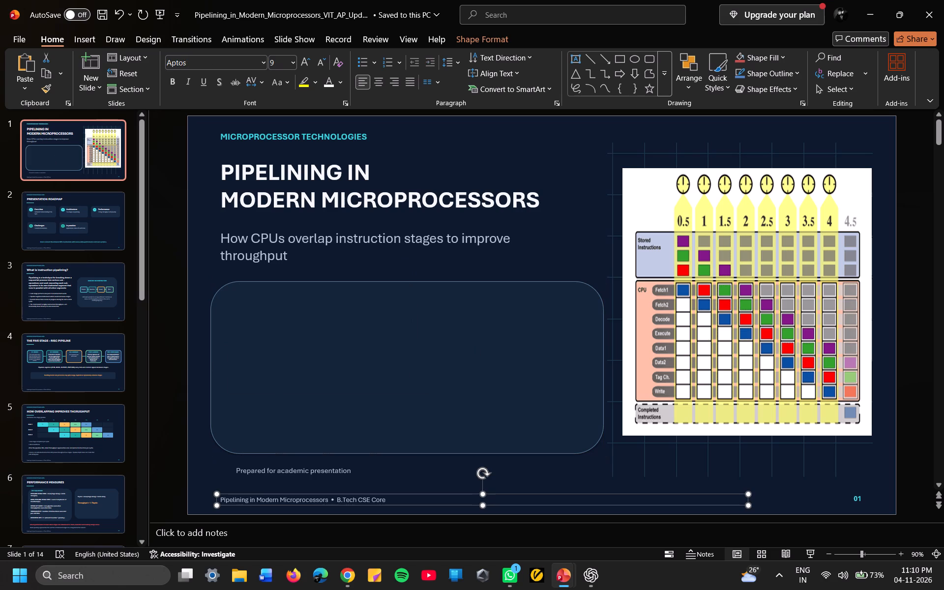
Move the "Prepared for academic presentation" text left and slightly down, in line with the left edge of the footer text.
left_click_drag(359, 470, 343, 474)
Move the footer "Pipelining in Modern Microprocessors • B.Tech CSE Core" slightly up, closer to the "Prepared for academic presentation" text.
left_click(422, 501)
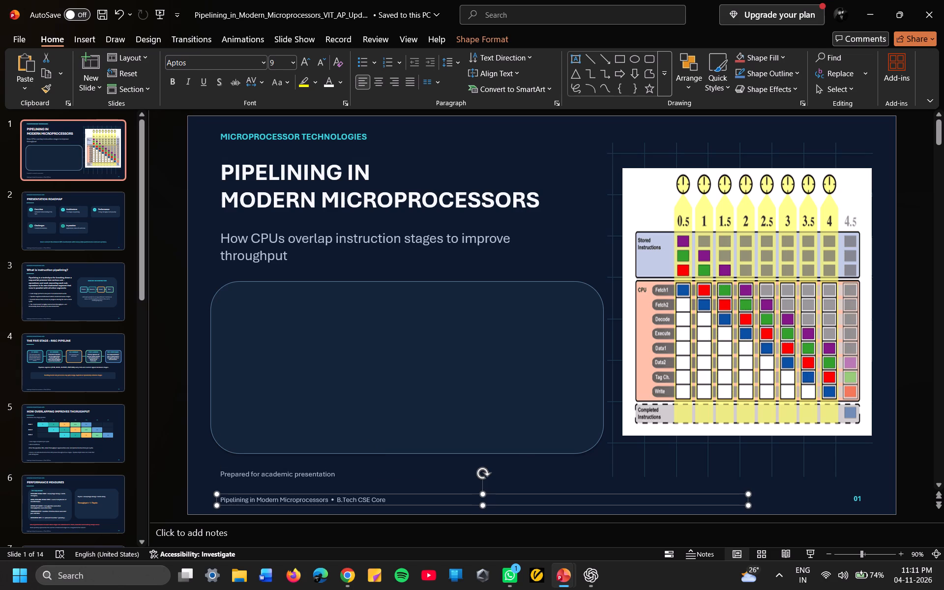
left_click_drag(458, 502, 457, 496)
left_click(452, 476)
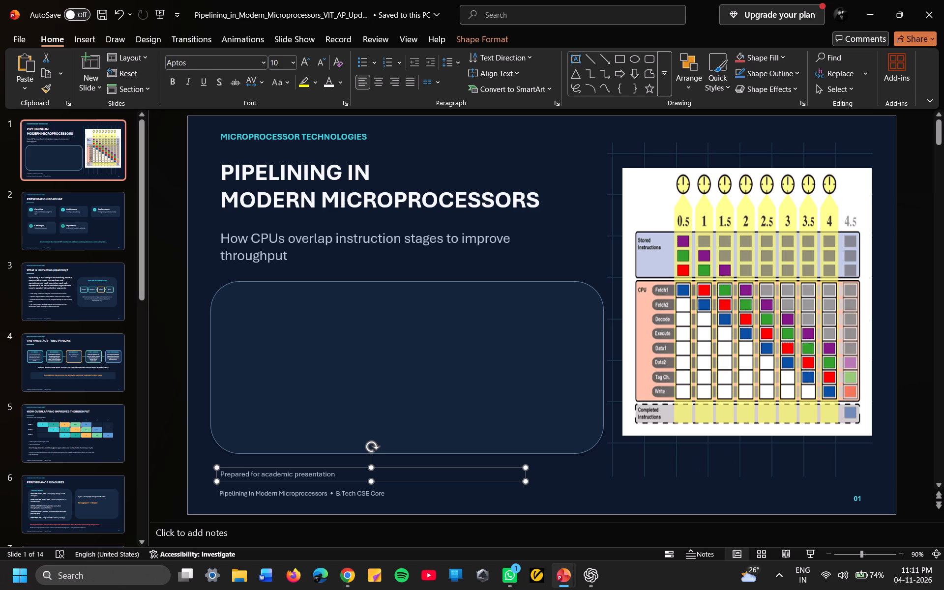
Shift the three rightmost vertical grid lines behind the pipeline diagram rightward, placing the outermost near the diagram's right edge.
left_click(850, 459)
left_click(831, 465)
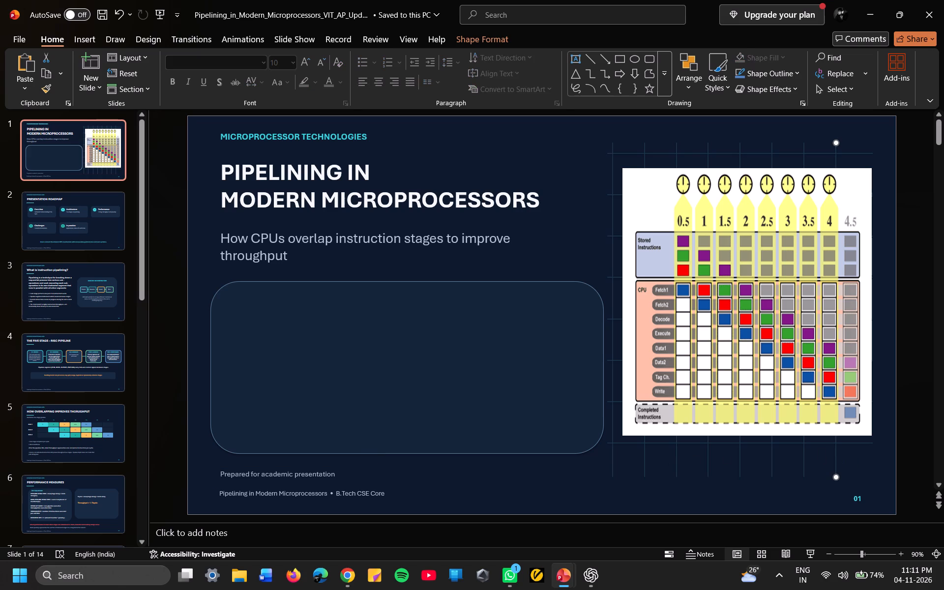
left_click_drag(831, 465, 836, 465)
left_click_drag(836, 465, 836, 464)
left_click_drag(840, 464, 855, 463)
left_click_drag(802, 462, 824, 463)
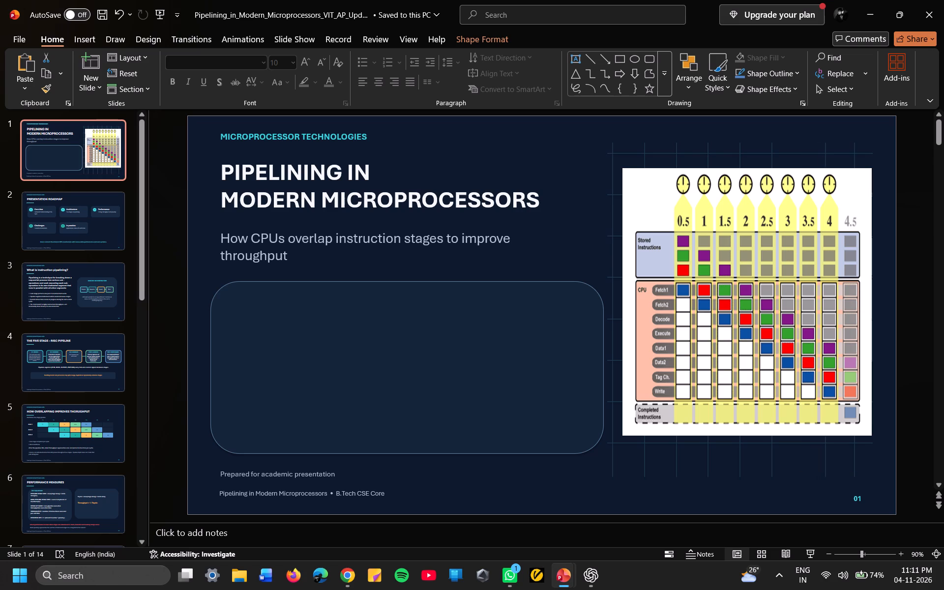
left_click_drag(824, 463, 829, 463)
left_click_drag(829, 463, 827, 463)
left_click_drag(770, 462, 802, 464)
left_click_drag(802, 464, 802, 464)
Shift the next three vertical grid lines behind the pipeline diagram rightward, spacing them evenly beside the three already moved.
left_click_drag(740, 460, 780, 462)
left_click_drag(707, 460, 728, 462)
left_click_drag(728, 462, 752, 465)
left_click_drag(752, 465, 752, 463)
left_click_drag(752, 463, 753, 464)
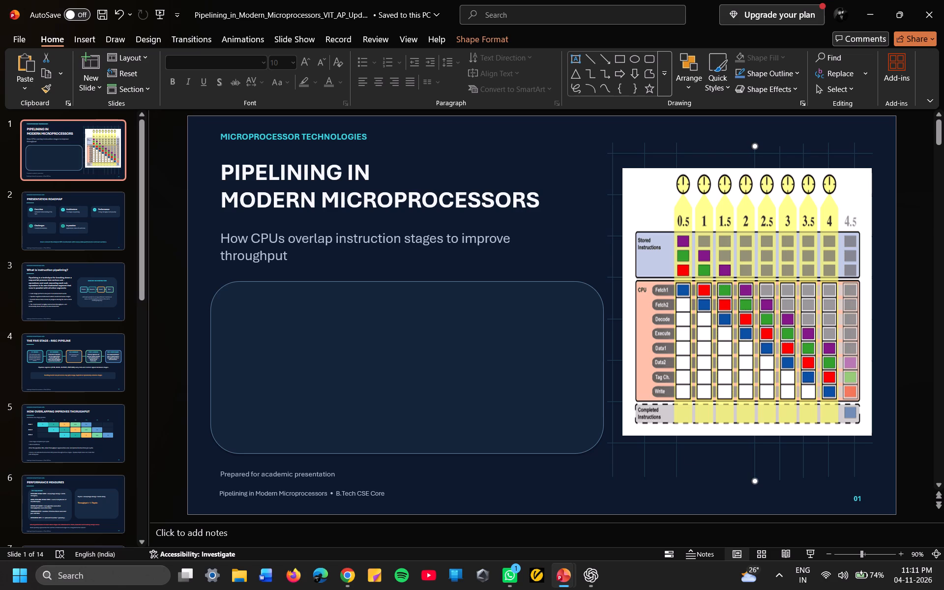
left_click_drag(679, 453, 734, 454)
left_click_drag(734, 454, 733, 454)
Shift the two leftmost vertical grid lines rightward behind the diagram, continuing the even spacing of the other lines.
left_click_drag(644, 458, 709, 461)
left_click_drag(709, 461, 703, 461)
left_click_drag(703, 461, 702, 459)
left_click_drag(612, 457, 633, 459)
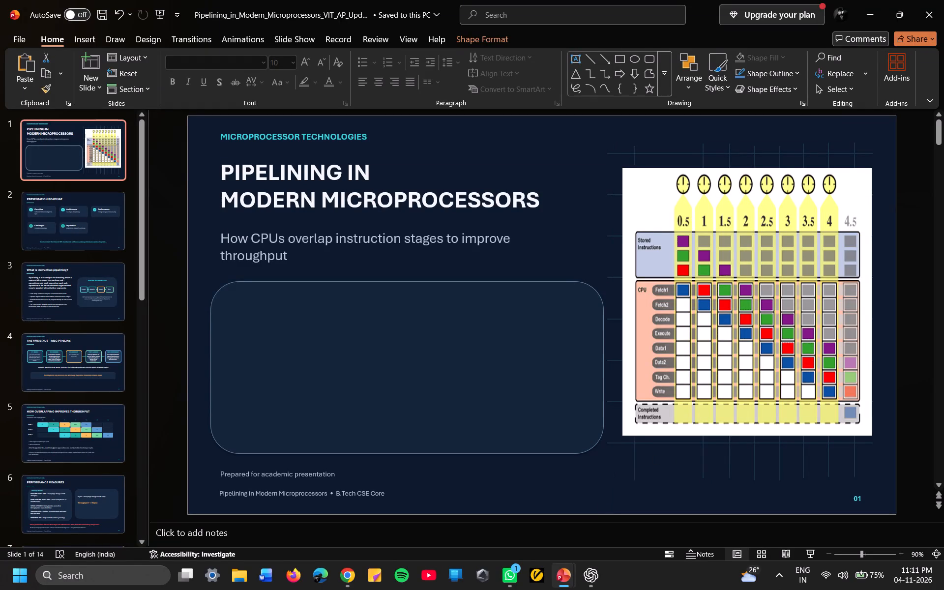
left_click_drag(633, 459, 669, 458)
left_click_drag(669, 458, 669, 458)
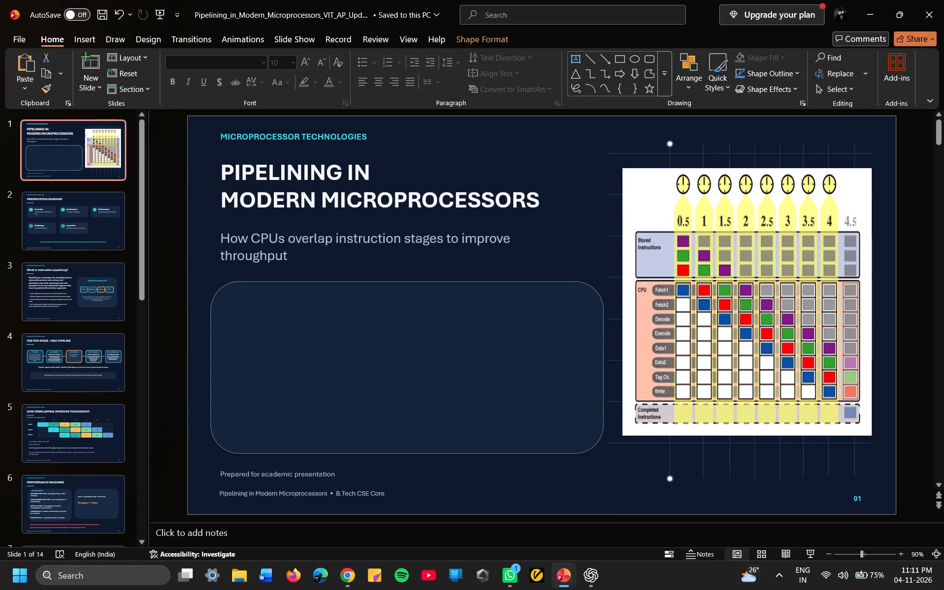
Duplicate the leftmost vertical grid line and place the copy along the pipeline diagram's left edge.
left_click(671, 462)
right_click(671, 462)
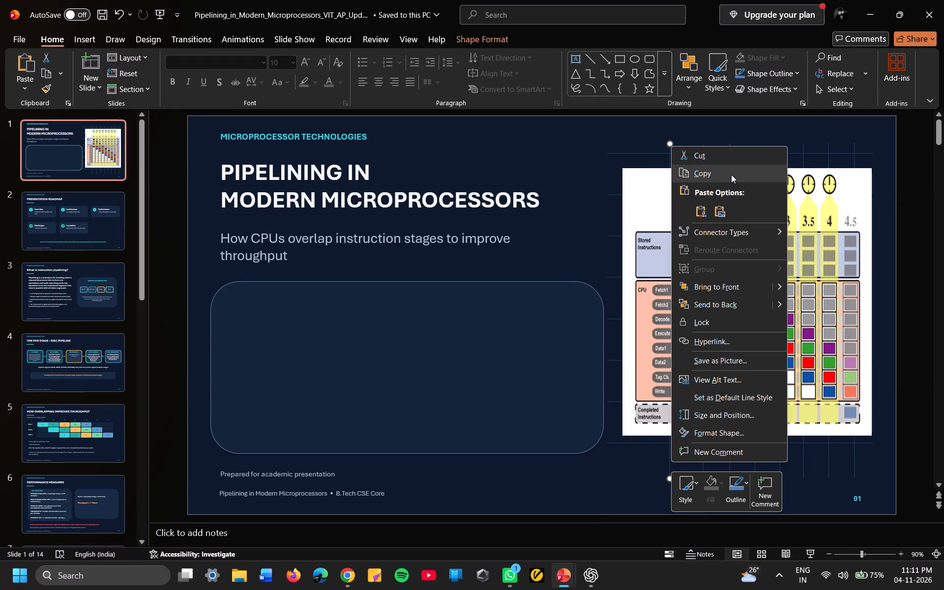
left_click(731, 175)
left_click(630, 456)
key("ctrl+v")
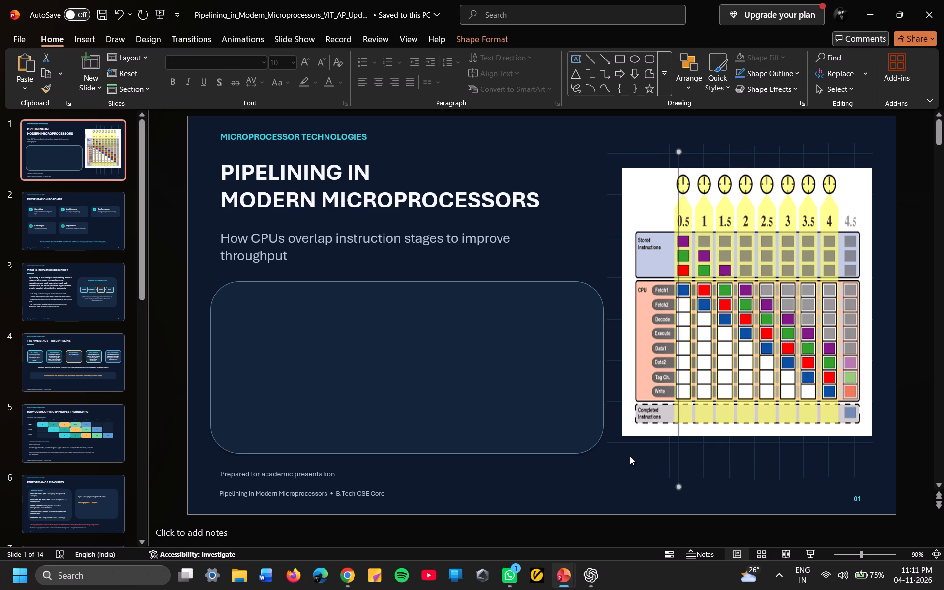
left_click_drag(679, 464, 663, 461)
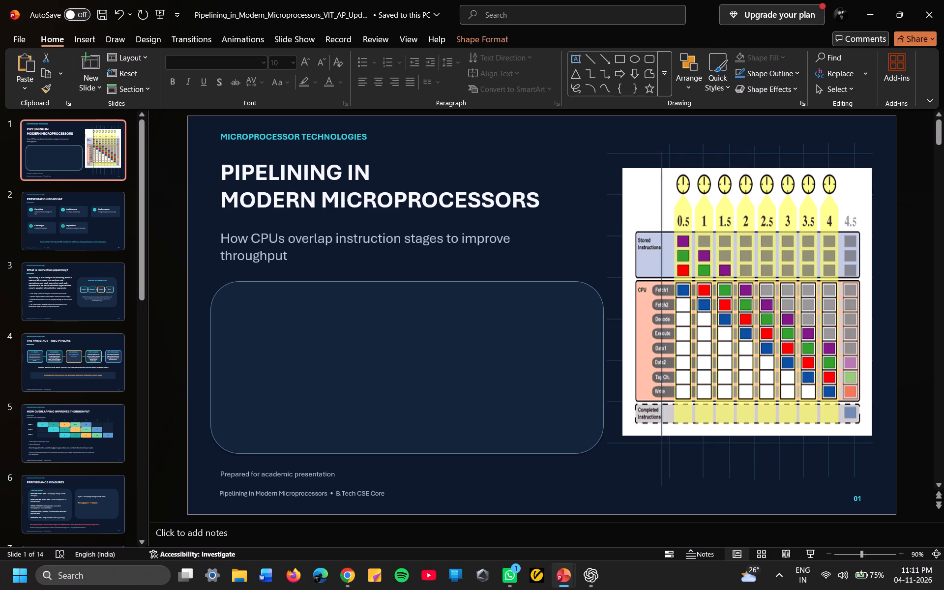
left_click_drag(663, 461, 621, 456)
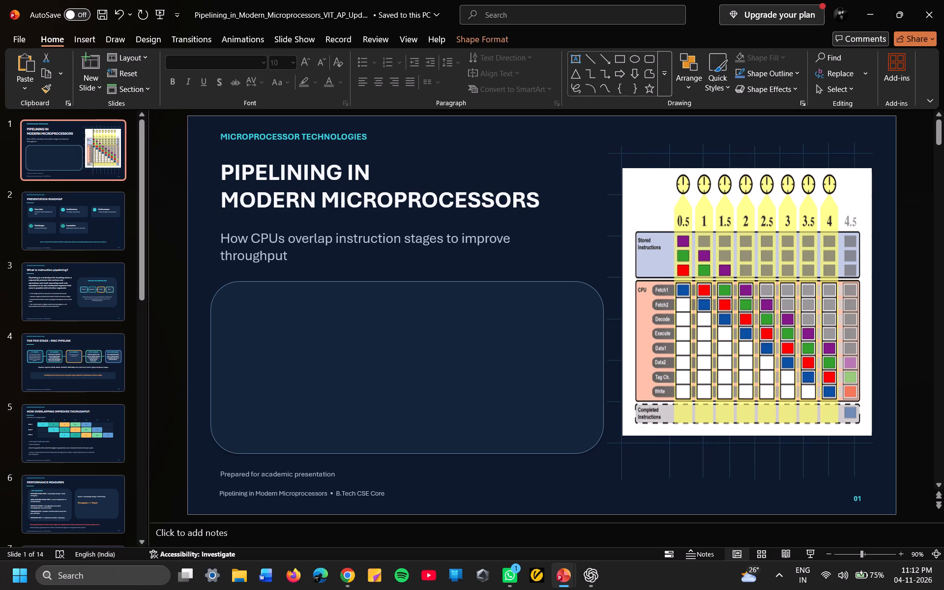
left_click_drag(621, 456, 623, 456)
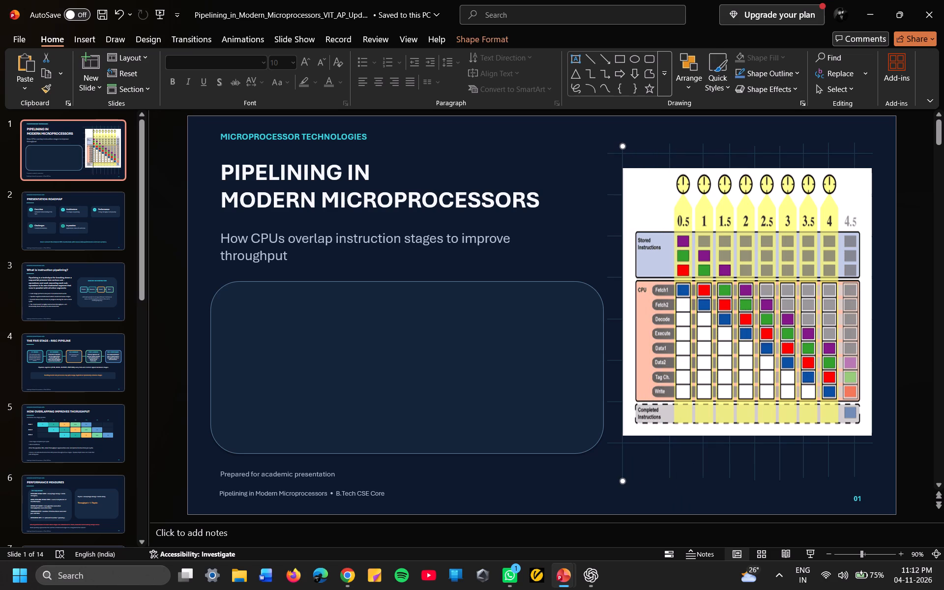
left_click(545, 466)
On slide 2, set the "MICROPROCESSOR TECHNOLOGIES" header text to font size 12.
left_click(68, 204)
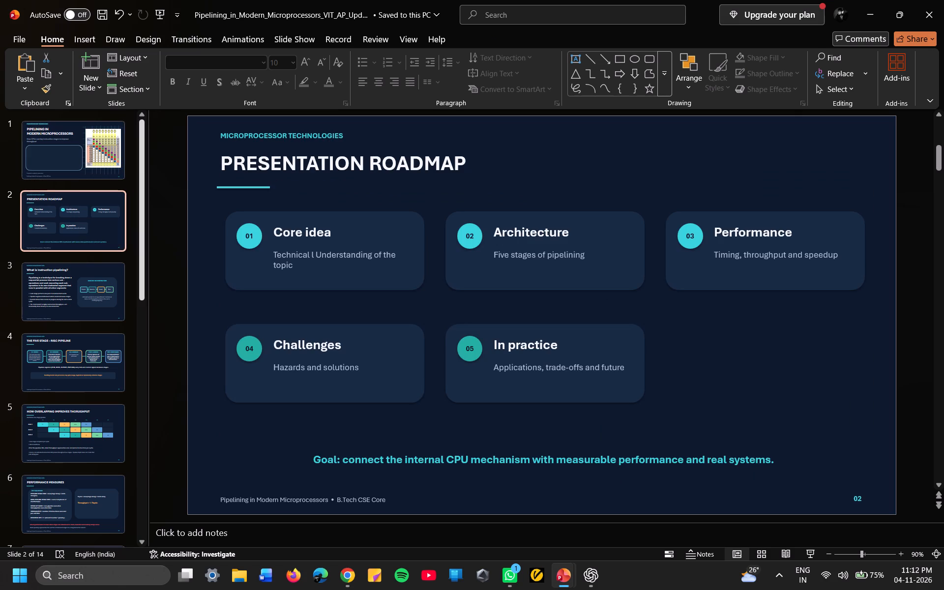
left_click_drag(342, 136, 233, 132)
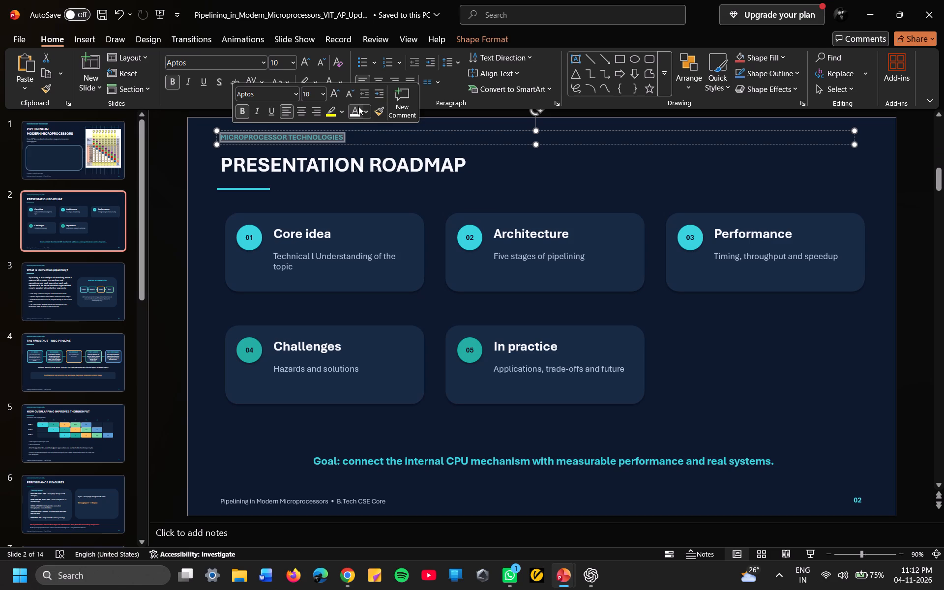
left_click(317, 94)
key("BackSpace")
type("12")
key("Return")
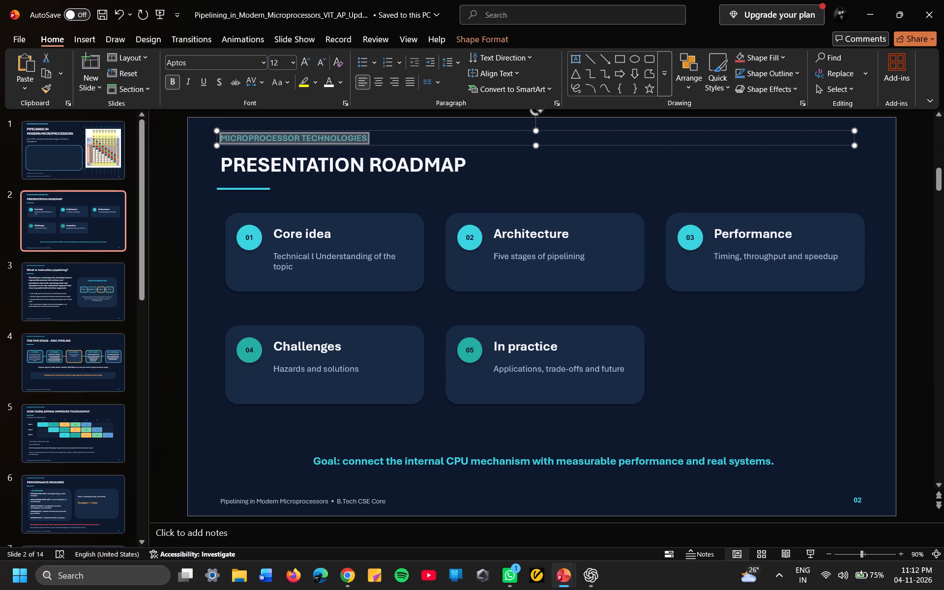
Set the "PRESENTATION ROADMAP" title on slide 2 to font size 28.
left_click_drag(465, 166, 269, 163)
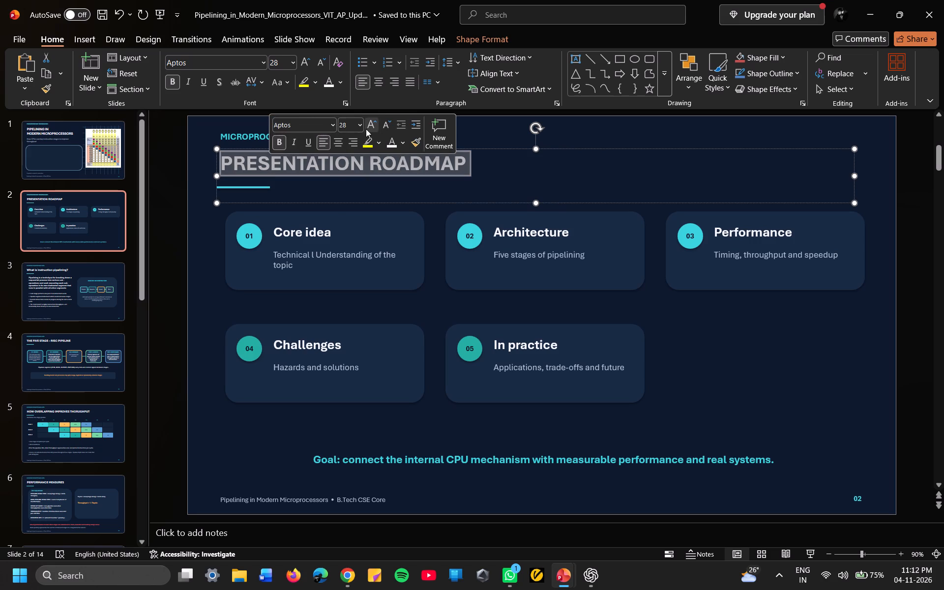
left_click(359, 125)
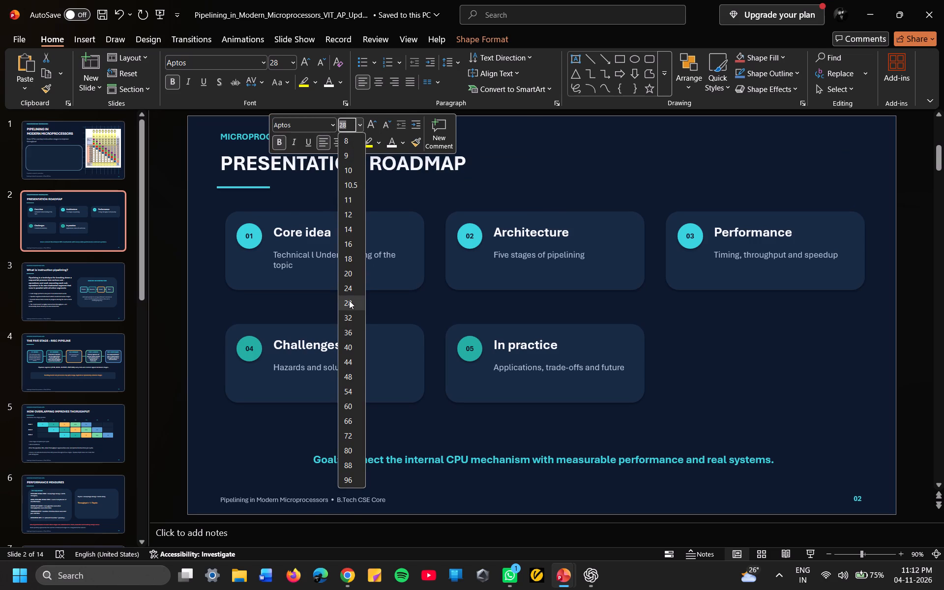
left_click(349, 300)
left_click(519, 195)
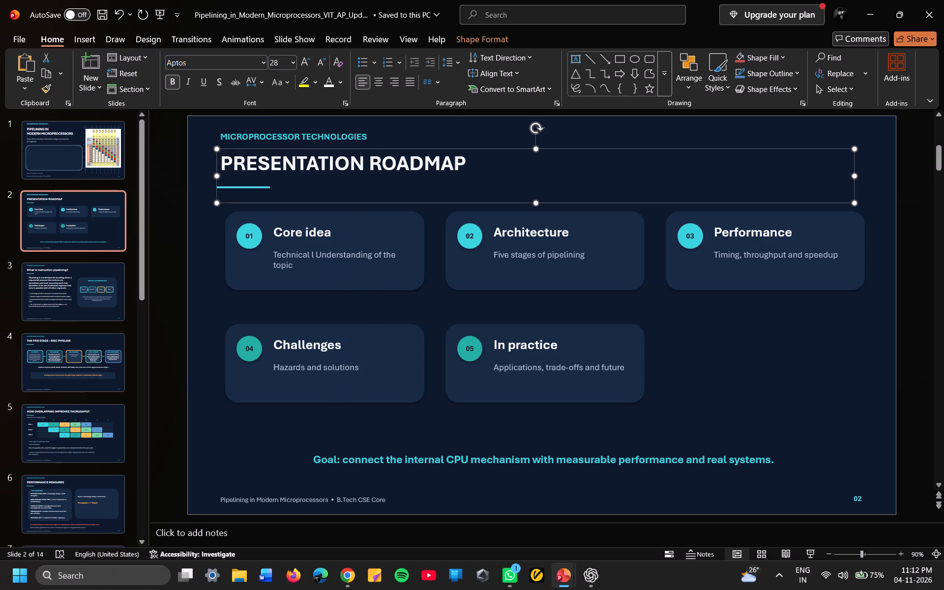
left_click(693, 362)
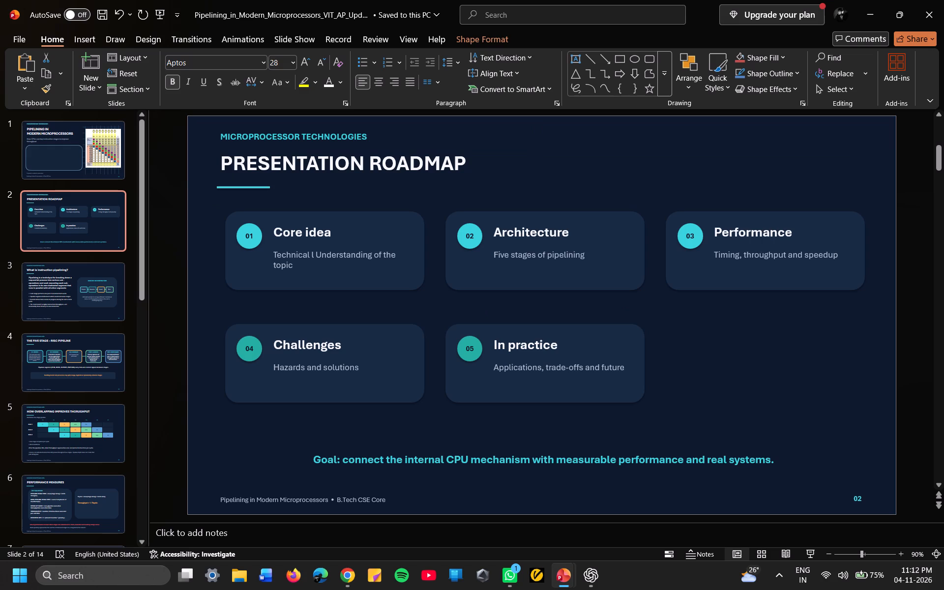
Move the "PRESENTATION ROADMAP" title and the header above it slightly left, in line with the start of the accent line.
left_click_drag(494, 164, 489, 163)
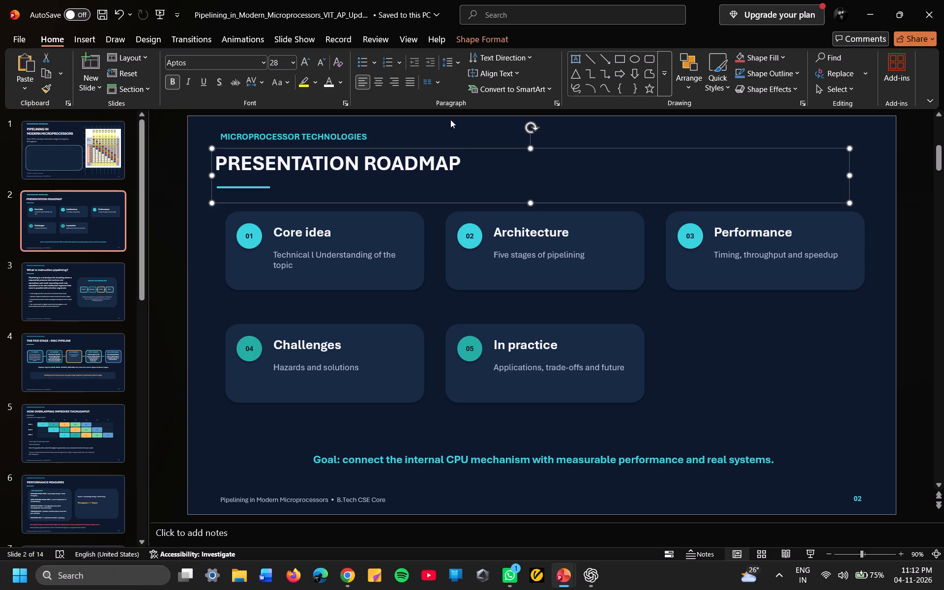
left_click(433, 139)
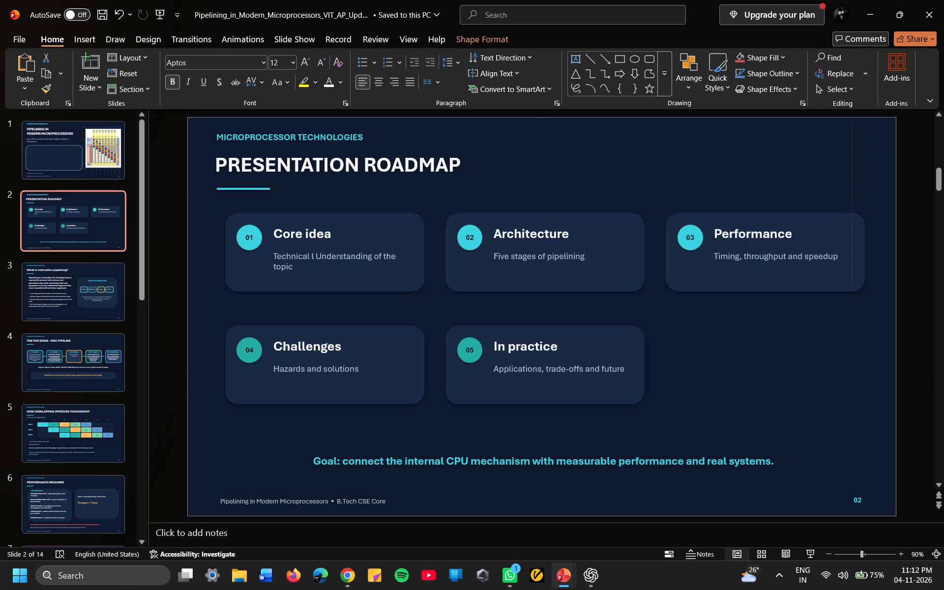
left_click(689, 338)
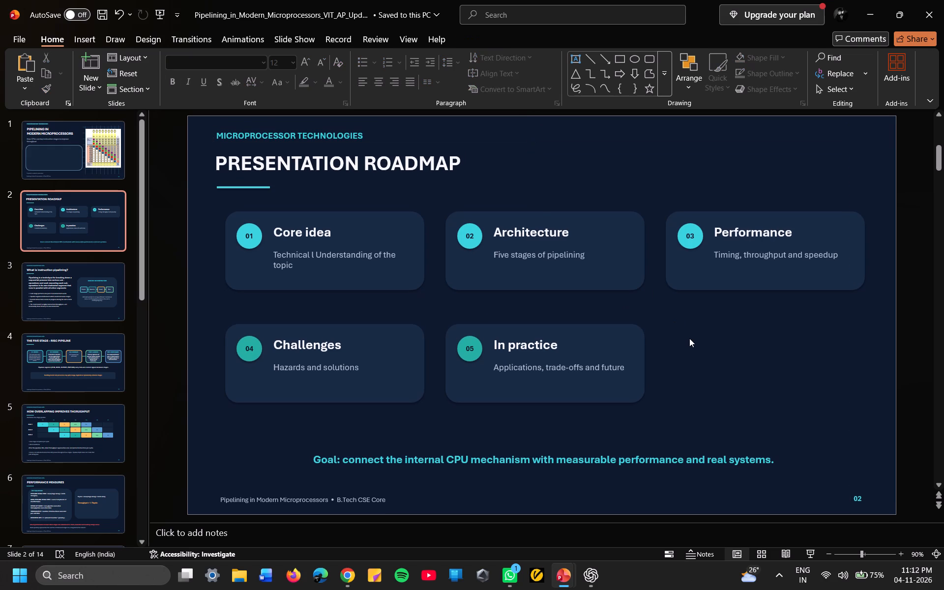
Look through slides 3 to 13 to examine their headers, titles and content layout.
left_click(105, 299)
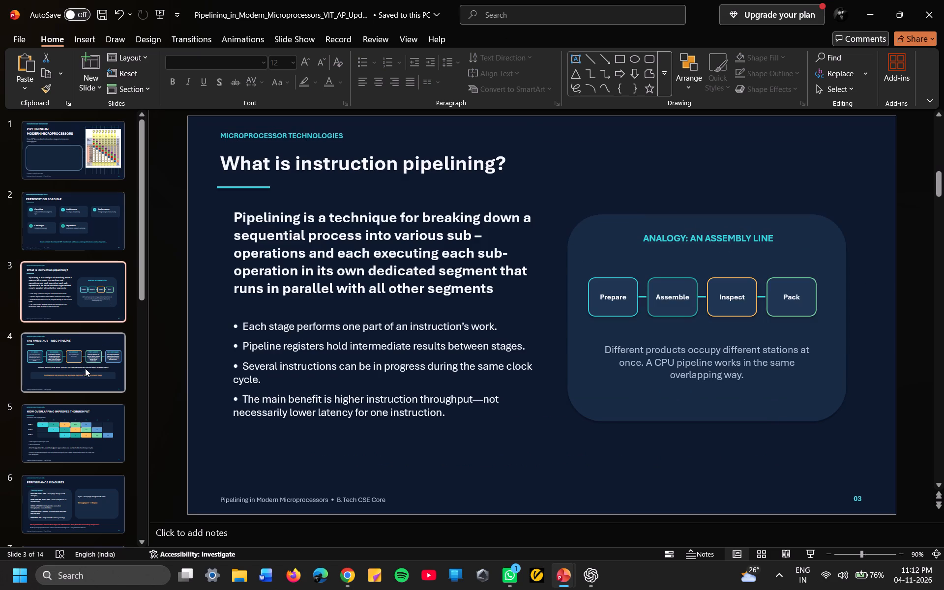
left_click(84, 370)
left_click(80, 433)
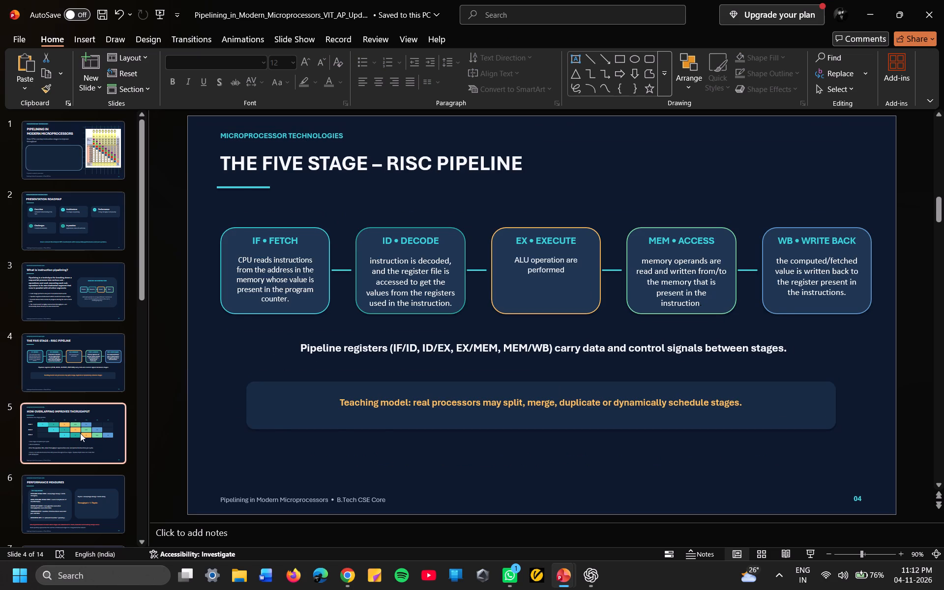
key("Down")
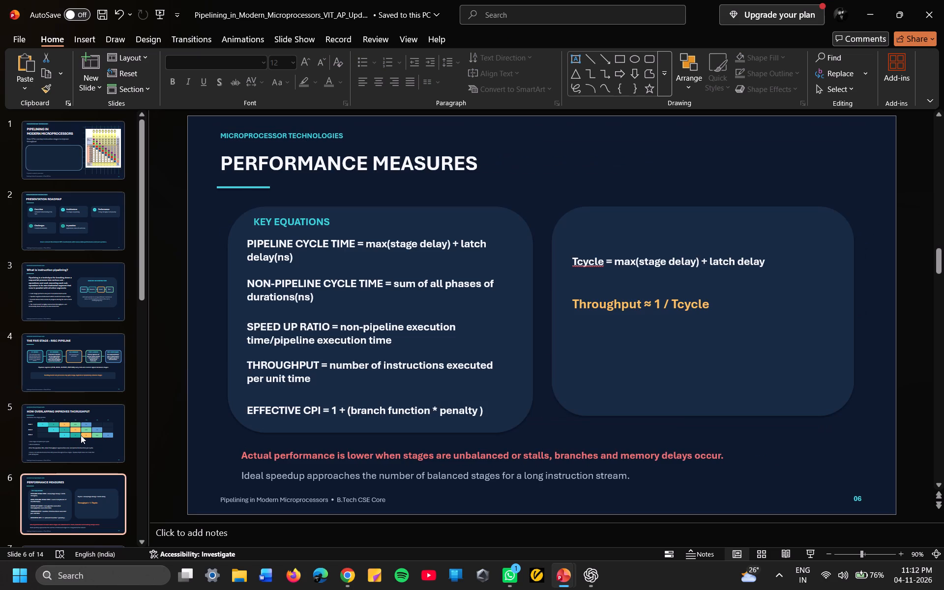
key("Down")
key("Down")
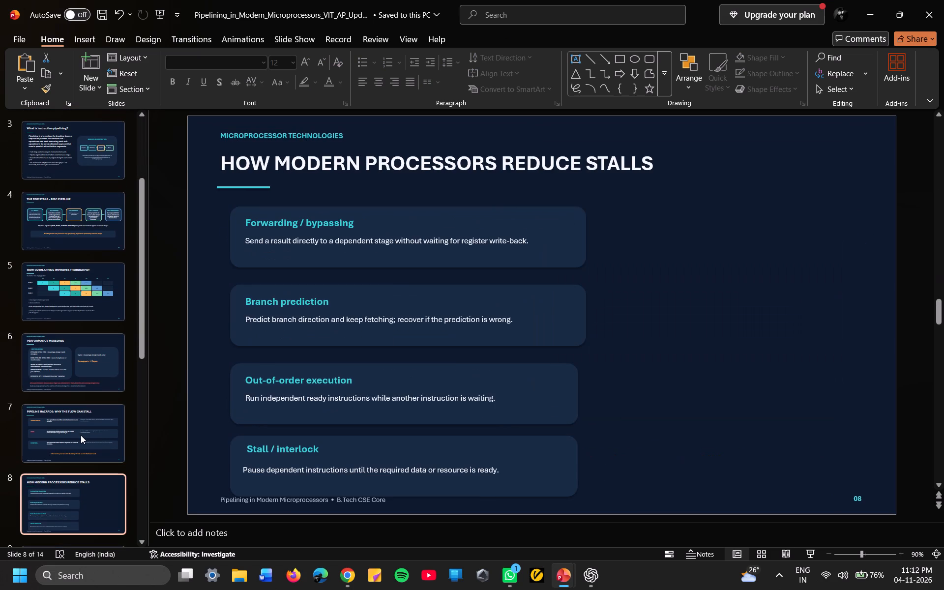
key("Down")
key("Down")
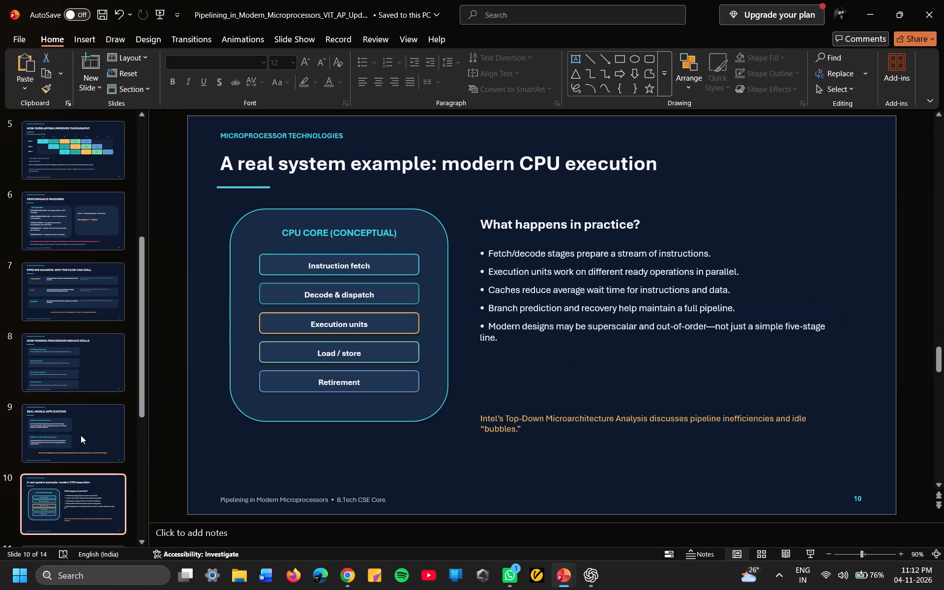
key("Down")
key("Down")
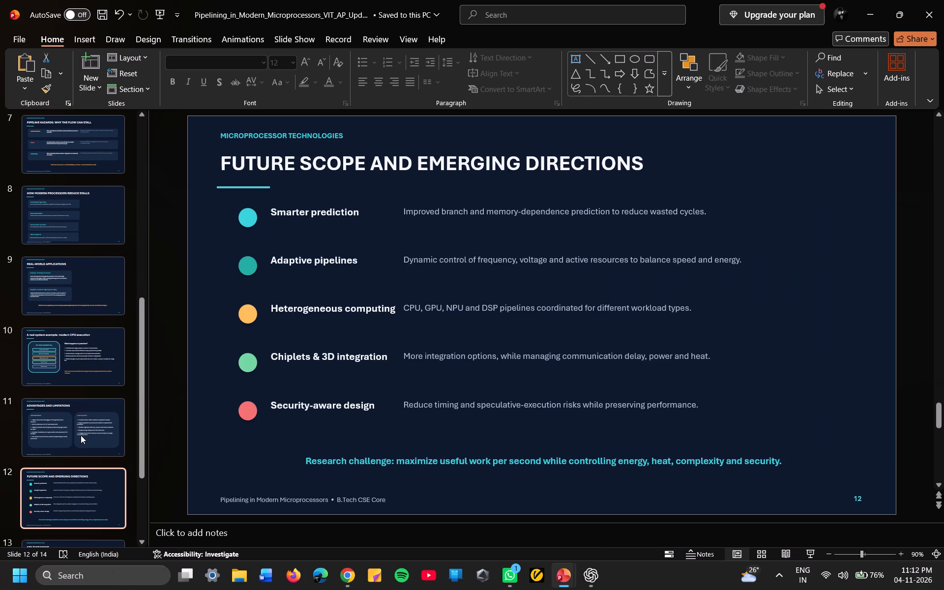
key("Down")
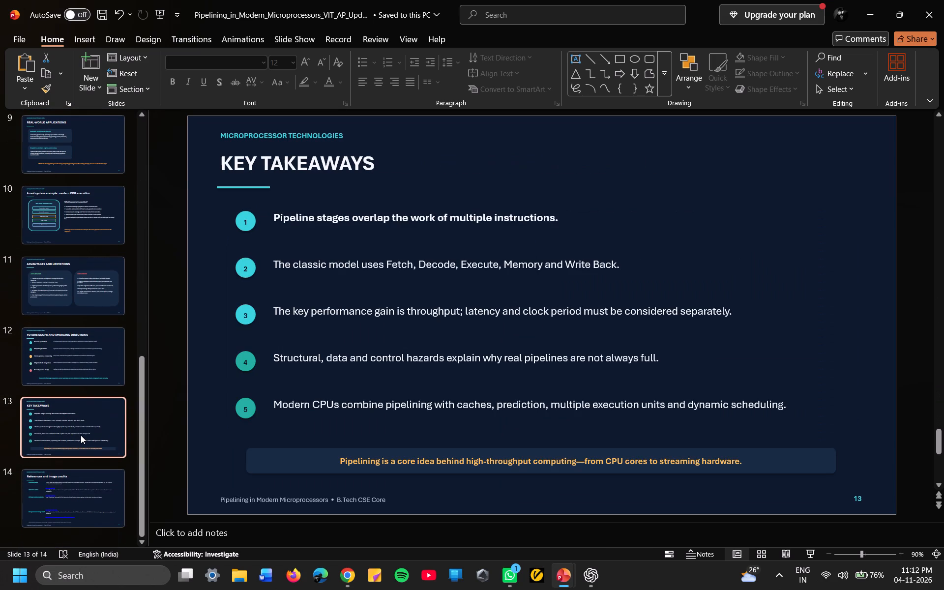
Look back through the slides from 13 to 2 and compare slides 2 and 3 to review their titles and content.
key("Down")
key("Up")
key("Up")
key("Up")
key("Up")
key("Up")
key("Up")
key("Up")
key("Up")
key("Up")
key("Up")
key("Up")
key("Up")
key("Up")
key("Up")
key("Up")
key("Up")
key("Up")
key("Up")
key("Down")
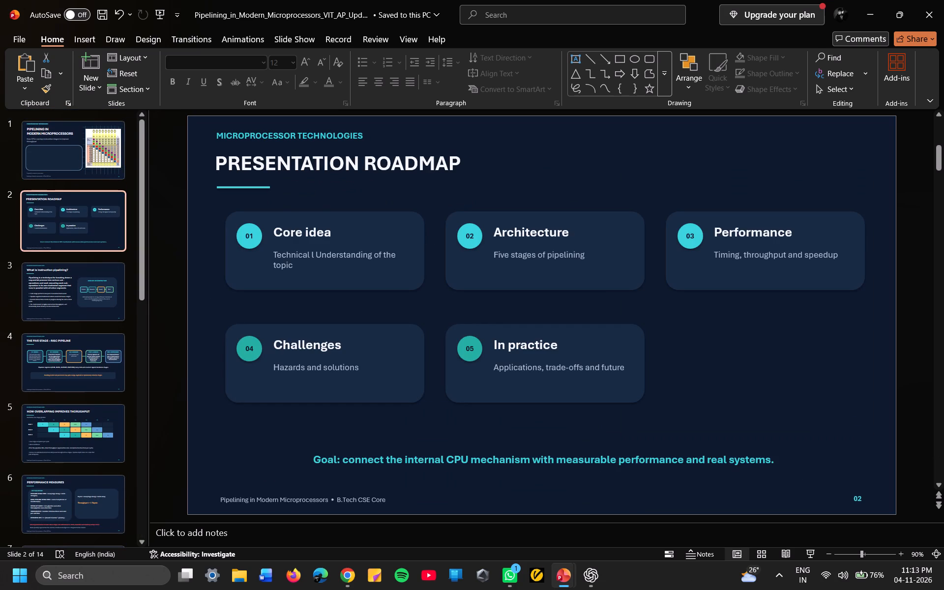
left_click(81, 281)
left_click(83, 227)
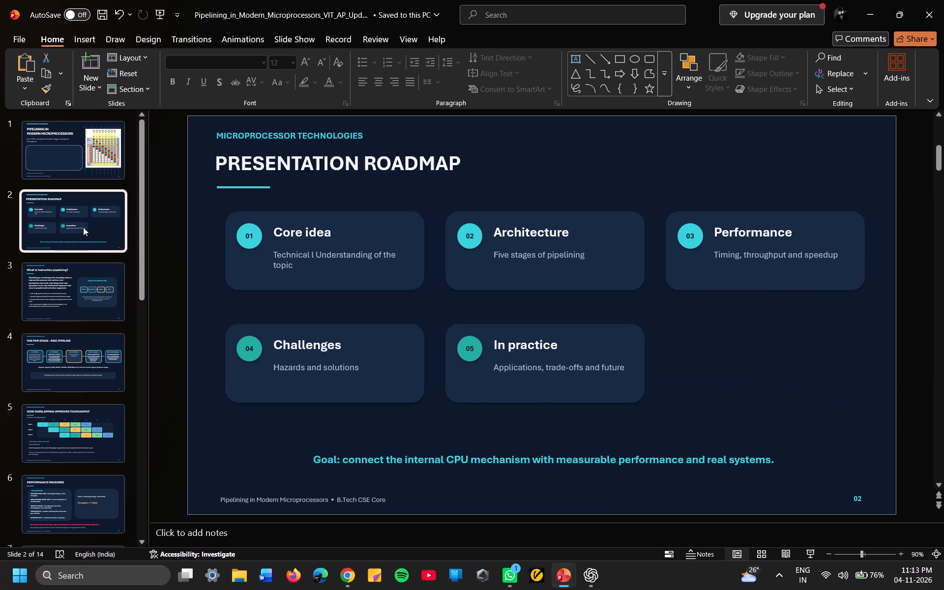
left_click(117, 303)
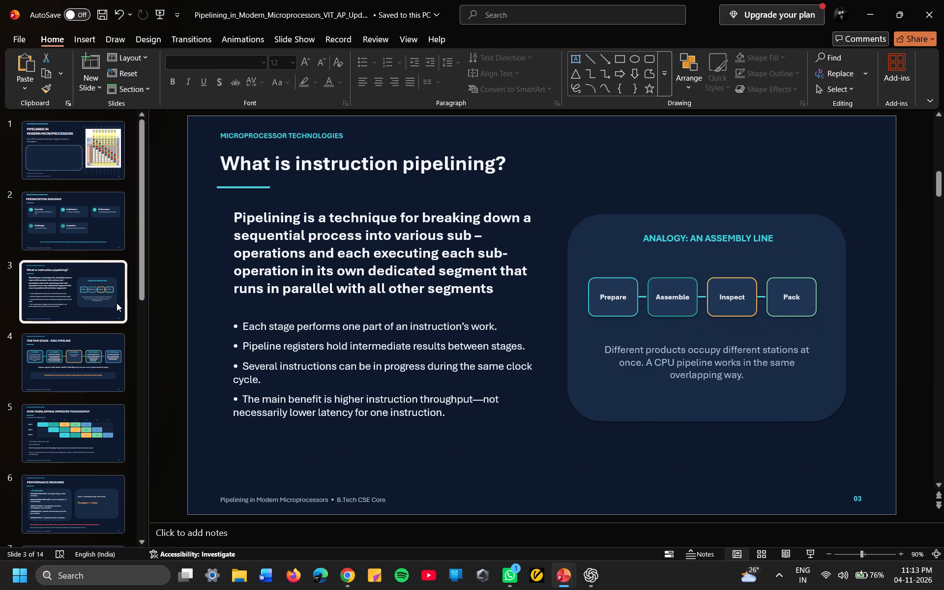
Remove the "PRESENTATION ROADMAP" slide from the presentation.
left_click(84, 232)
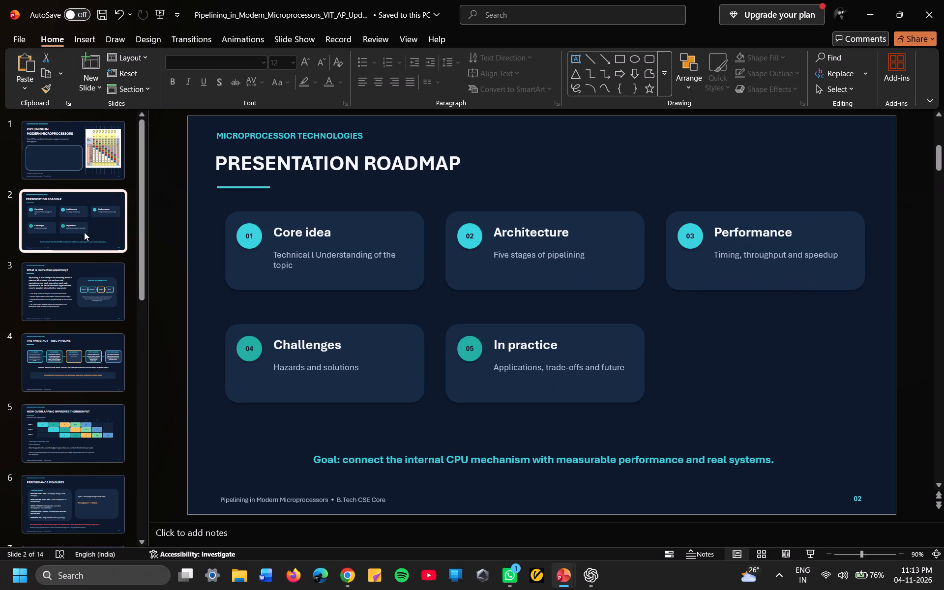
right_click(84, 232)
left_click(124, 264)
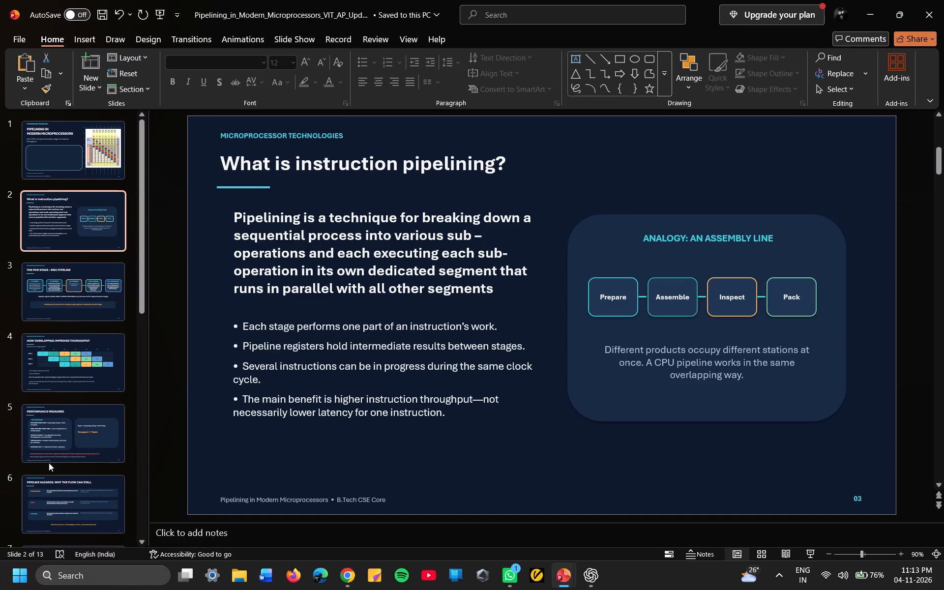
Change the title of the last slide, "References and image credits", to "REFERENCES", followed by a line break.
scroll(49, 463, "down", 5)
left_click(81, 491)
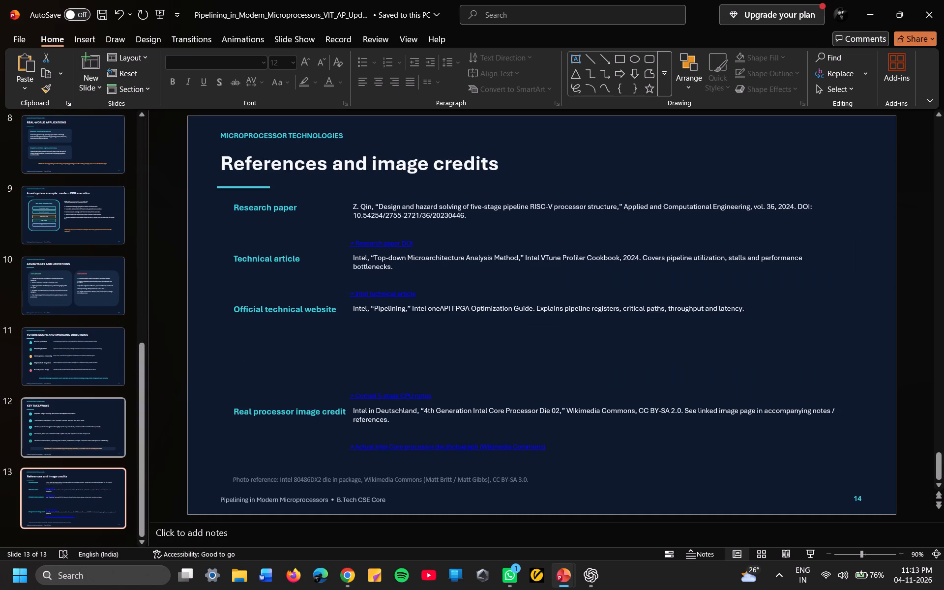
left_click(496, 162)
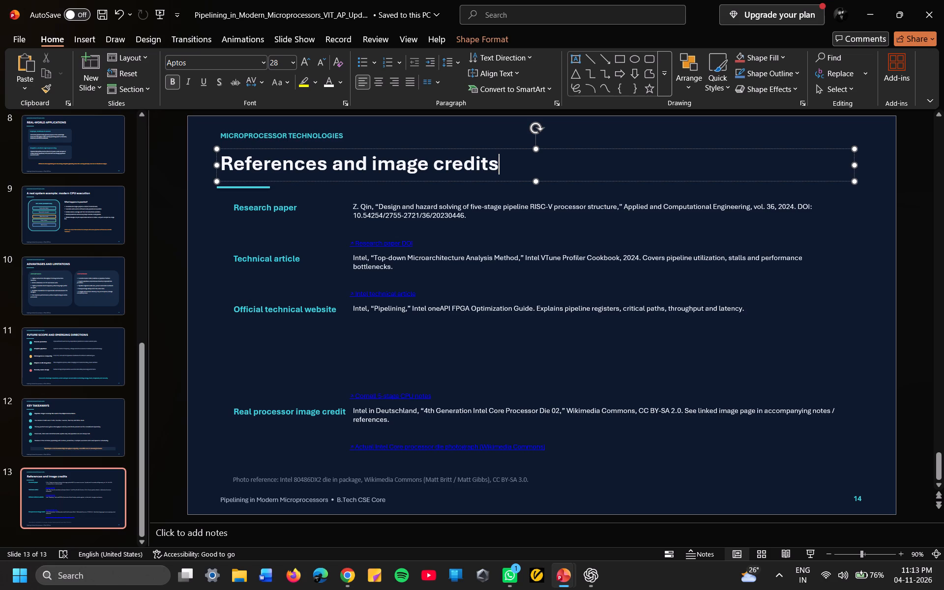
key("BackSpace")
key("BackSpace")
key("BackSpace")
key("BackSpace")
key("BackSpace")
key("BackSpace")
key("BackSpace")
key("BackSpace")
key("BackSpace")
key("BackSpace")
key("BackSpace")
key("BackSpace")
key("BackSpace")
key("BackSpace")
key("BackSpace")
key("BackSpace")
key("BackSpace")
key("BackSpace")
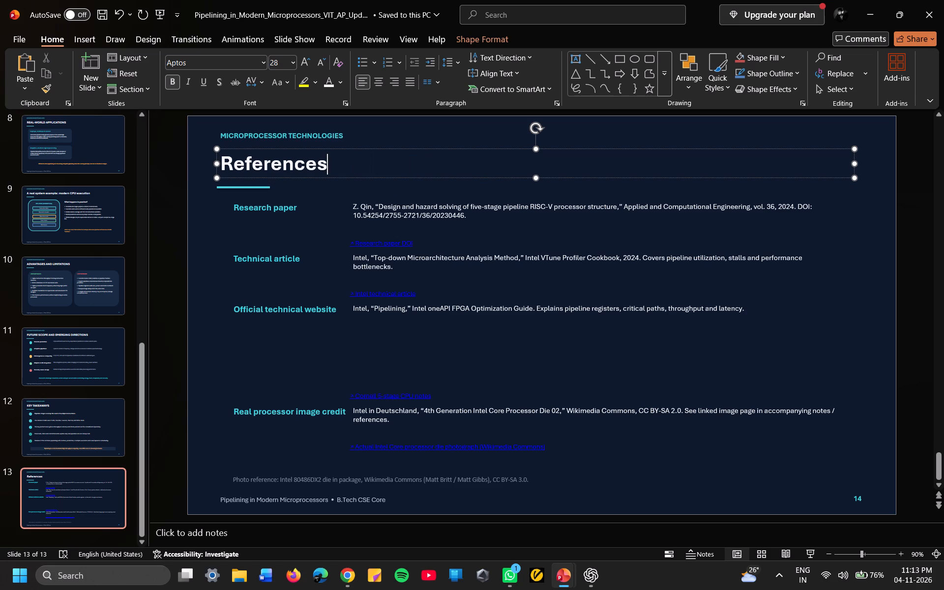
key("BackSpace")
key("BackSpace")
key("BackSpace")
key("BackSpace")
key("BackSpace")
key("BackSpace")
key("BackSpace")
key("BackSpace")
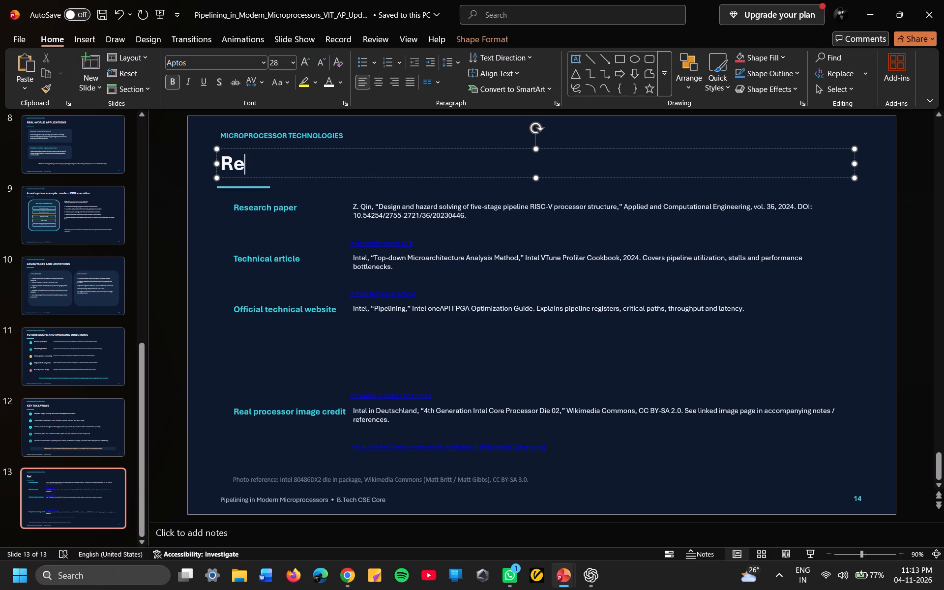
key("BackSpace")
type("EFERNECES")
key("BackSpace")
key("BackSpace")
key("BackSpace")
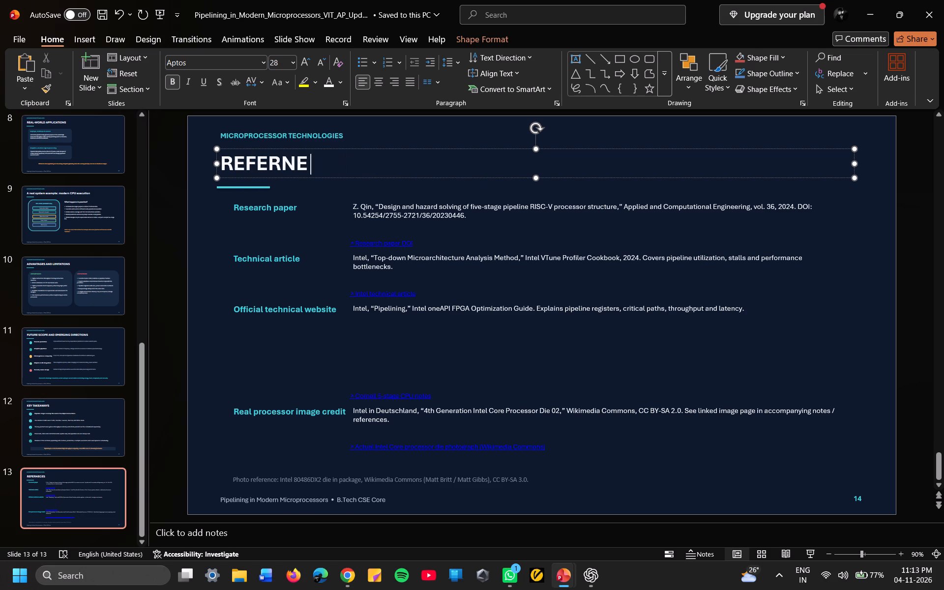
key("BackSpace")
key("BackSpace")
type("ENCES")
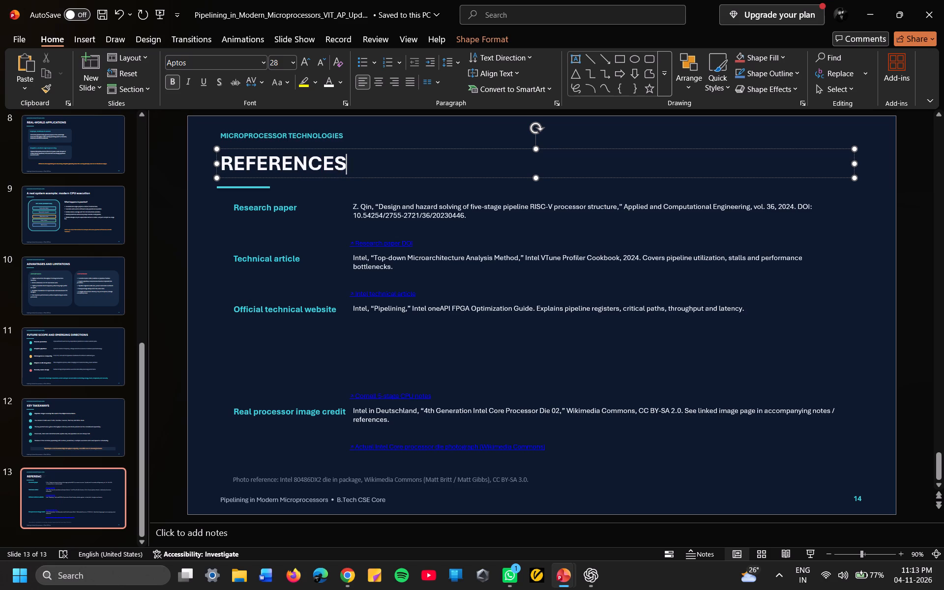
key("Return")
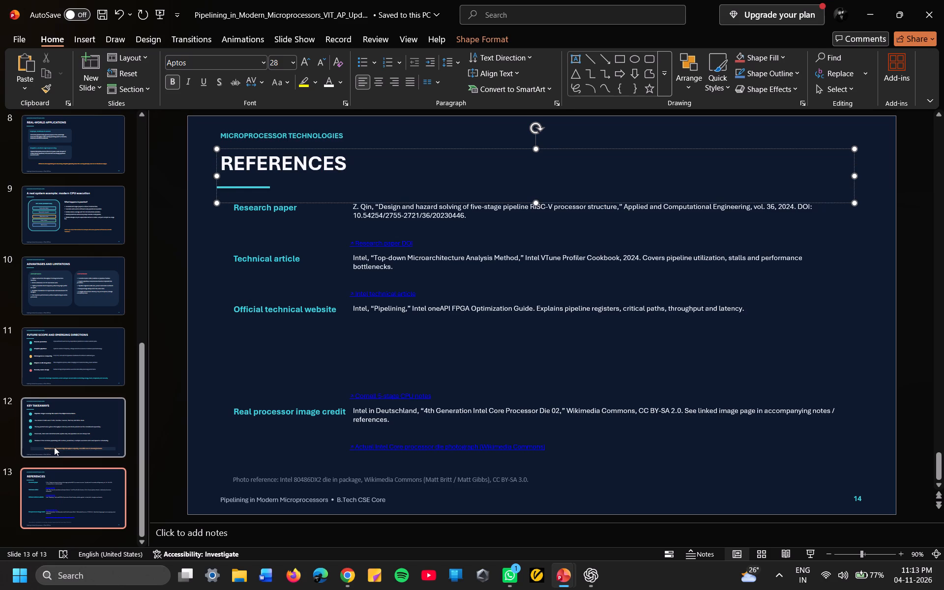
Replace the title of slide 9, on modern CPU execution, with "A REAL SYSTEM EXECUTION : MODERN CPU".
left_click(54, 447)
left_click(90, 332)
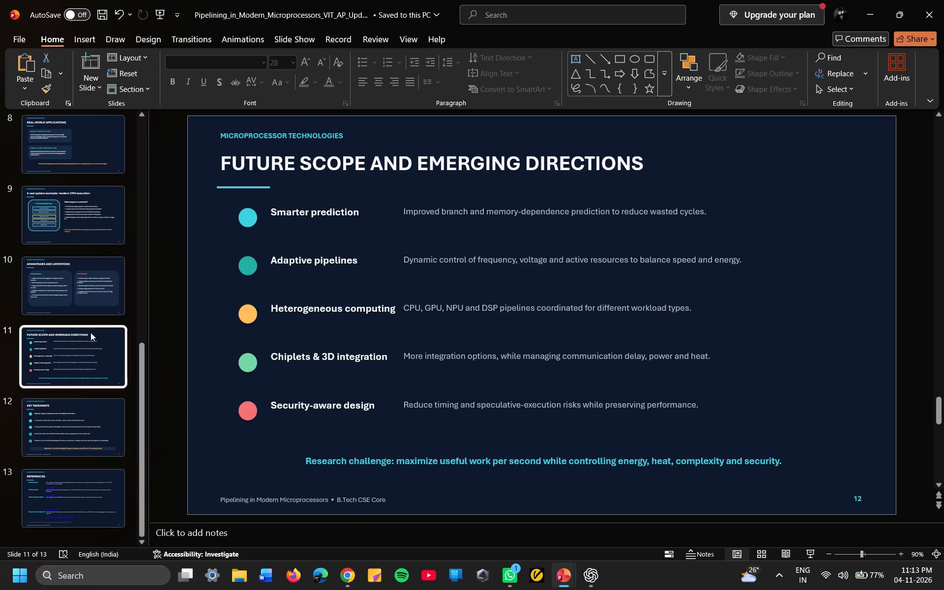
left_click(95, 298)
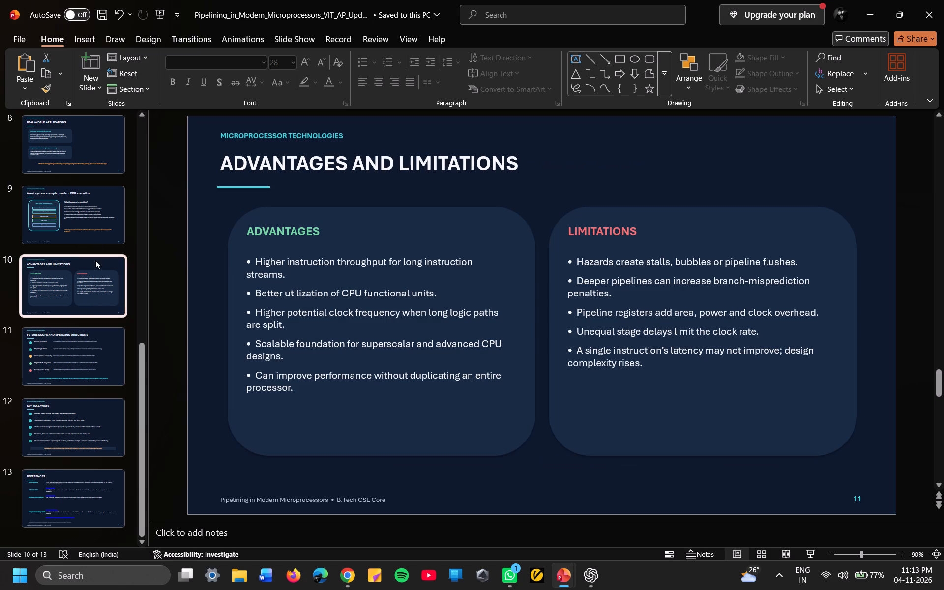
left_click(92, 221)
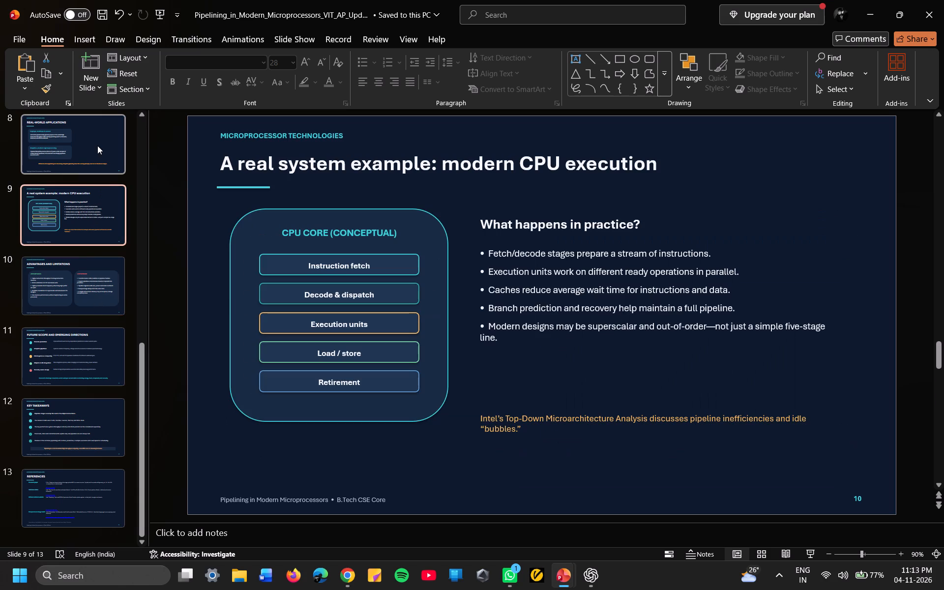
left_click(97, 146)
scroll(97, 146, "up", 1)
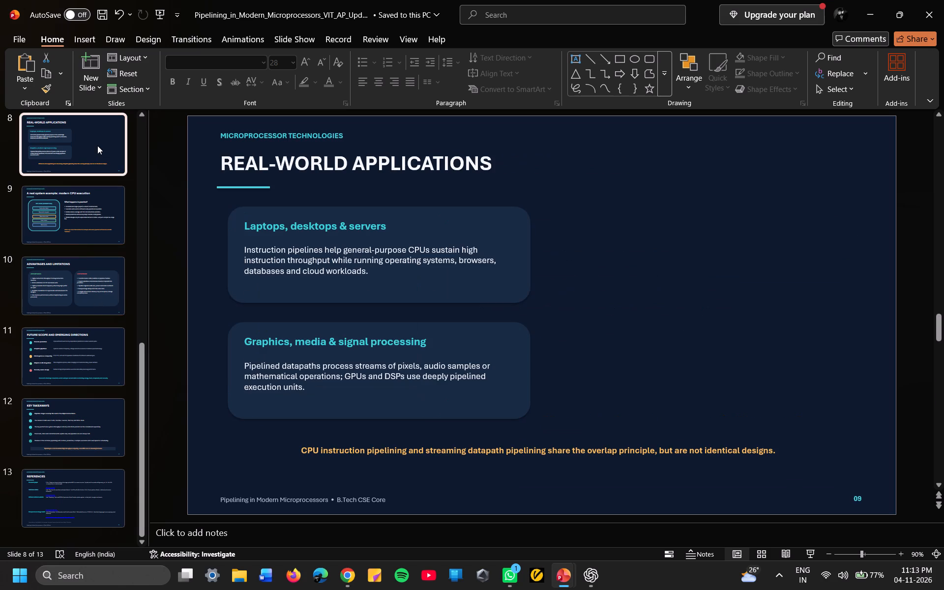
left_click(83, 211)
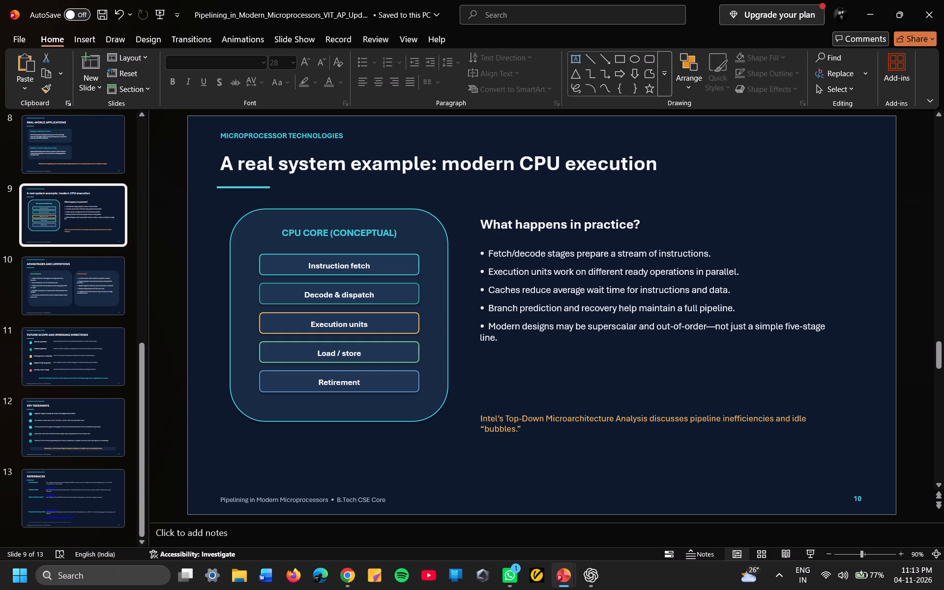
left_click(656, 165)
key("BackSpace")
key("BackSpace")
key("BackSpace")
key("BackSpace")
key("BackSpace")
key("BackSpace")
key("BackSpace")
key("BackSpace")
key("BackSpace")
key("BackSpace")
key("BackSpace")
key("BackSpace")
key("BackSpace")
key("BackSpace")
key("BackSpace")
key("BackSpace")
key("BackSpace")
key("BackSpace")
key("BackSpace")
key("BackSpace")
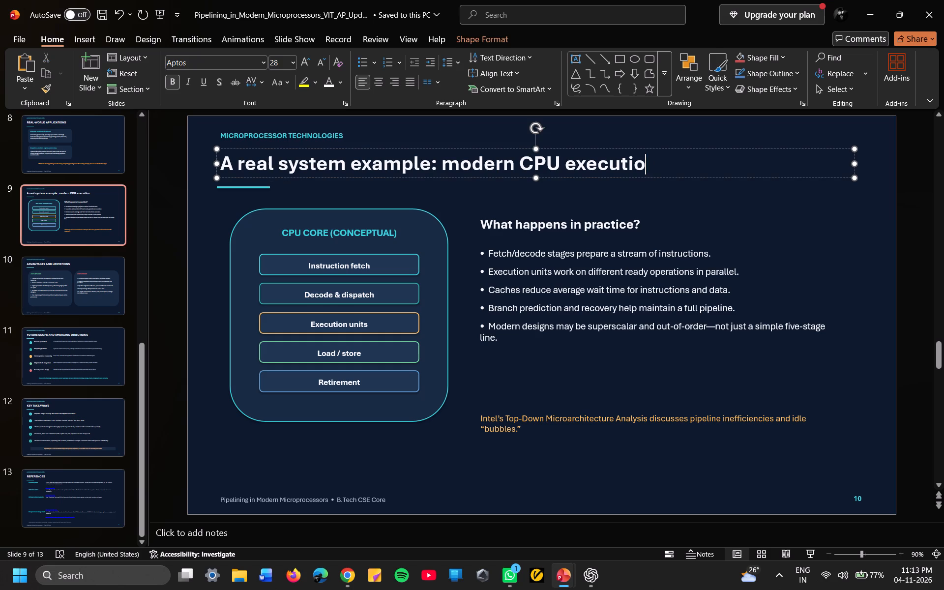
key("BackSpace")
key("BackSpace")
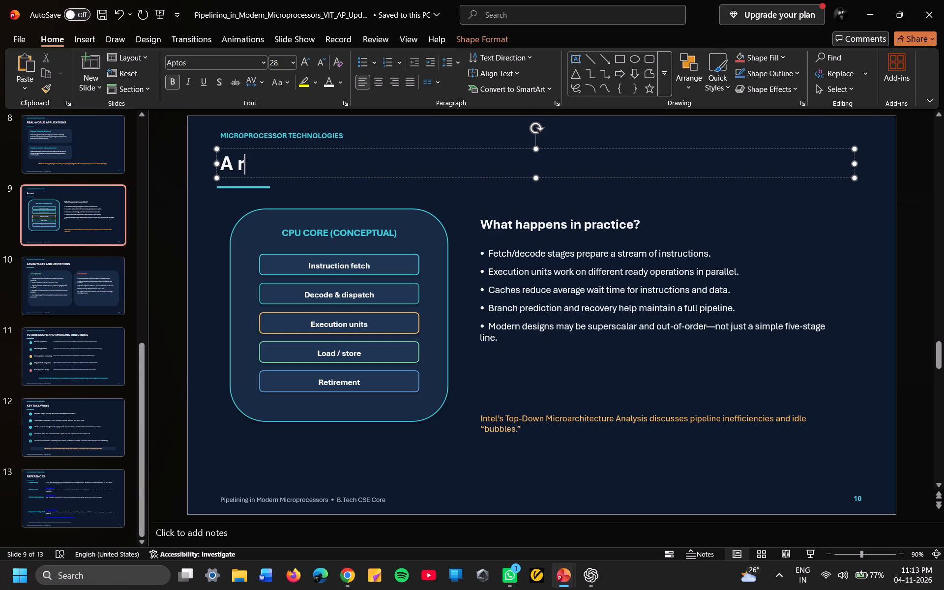
key("BackSpace")
type("REAL SYSTEM EXECUTION")
key("space")
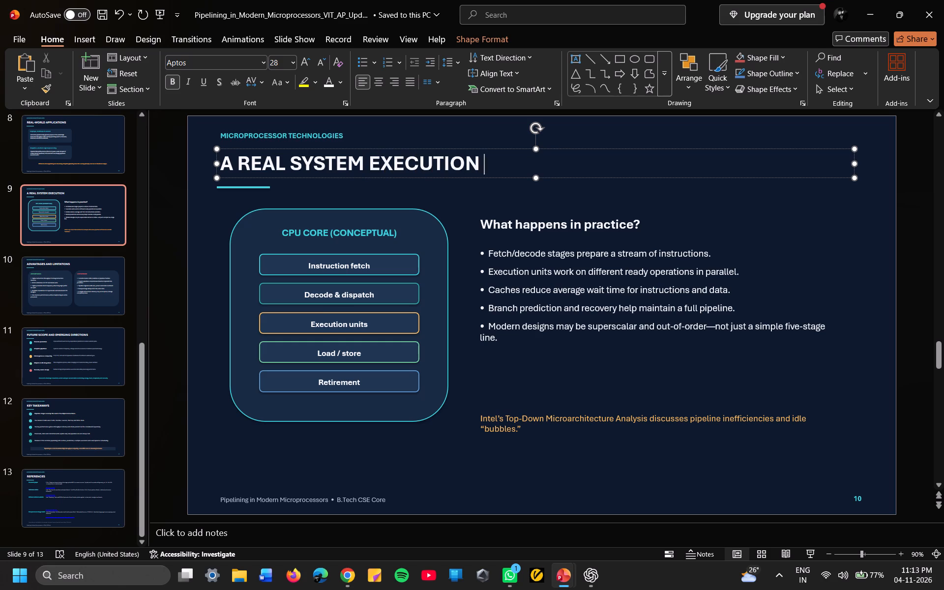
type(": MODERN CPU")
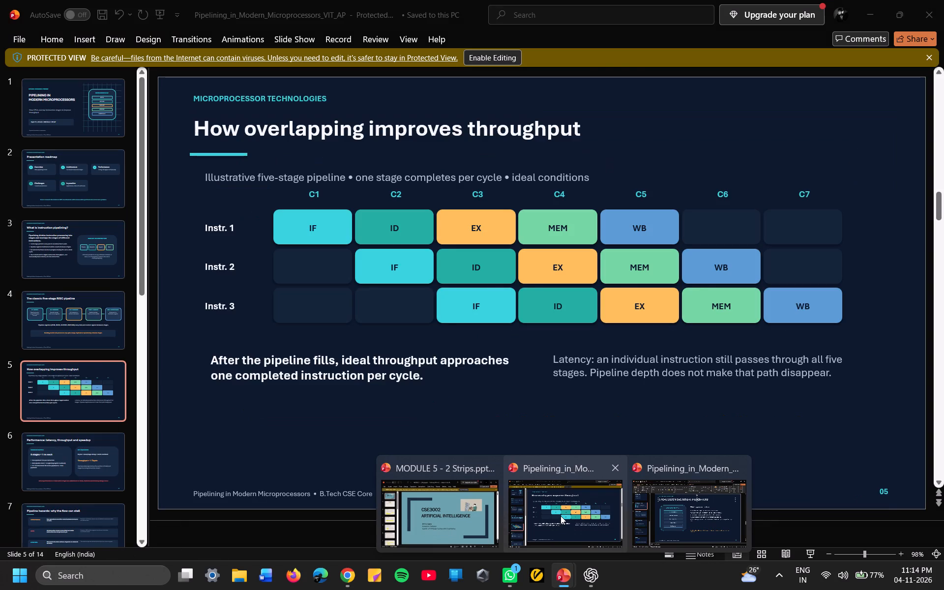
Check the title of slide 10 in the original presentation file, and add "EXECUTION" to the end of the edited slide 9 title.
left_click(588, 515)
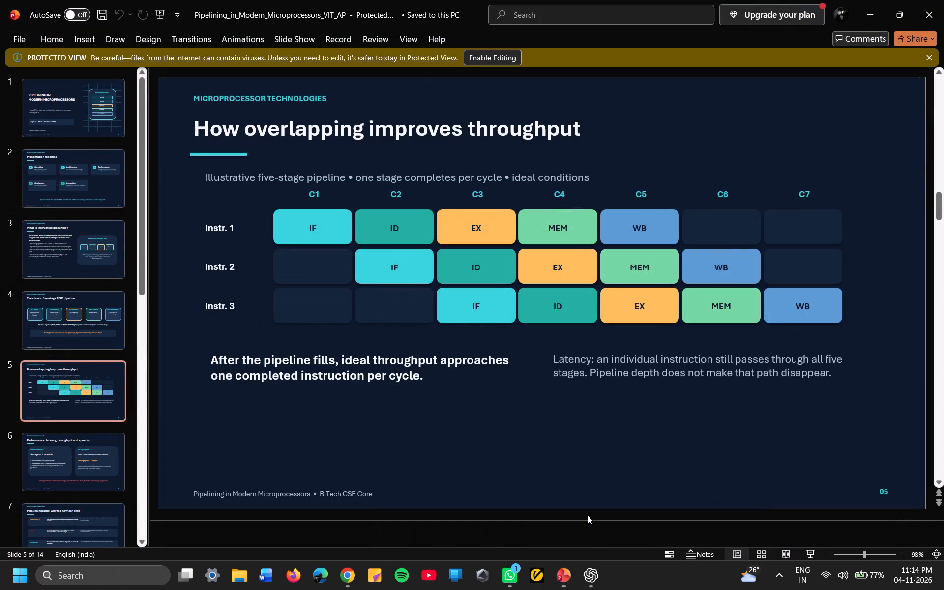
key("Down")
key("Down")
key("Down")
key("Down")
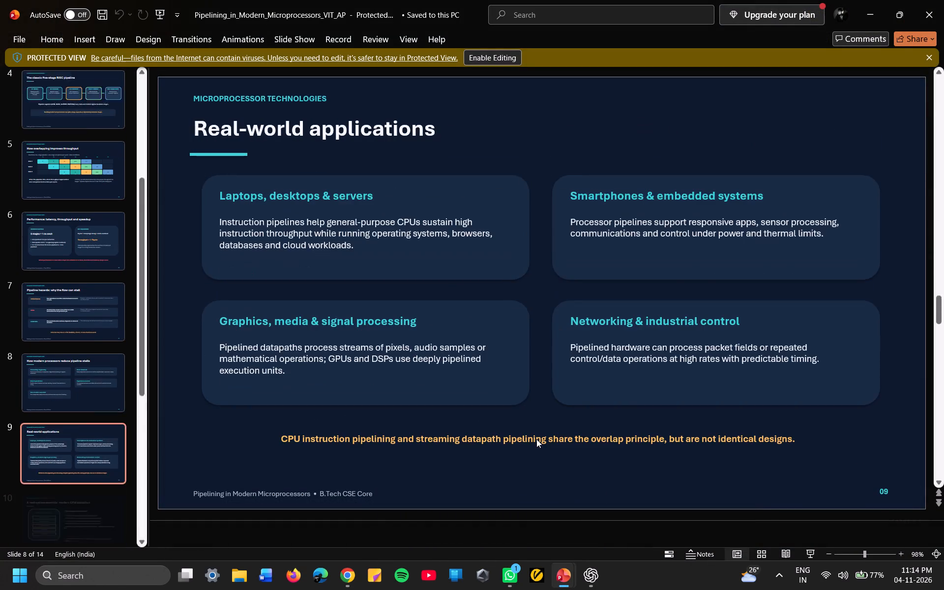
key("Down")
key("alt+Tab")
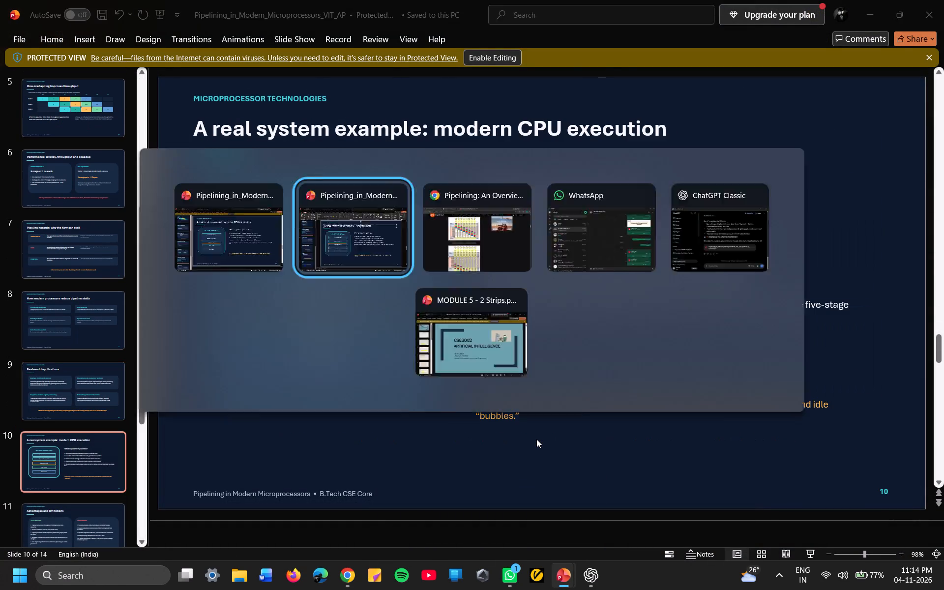
key("space")
type("EXECUTION")
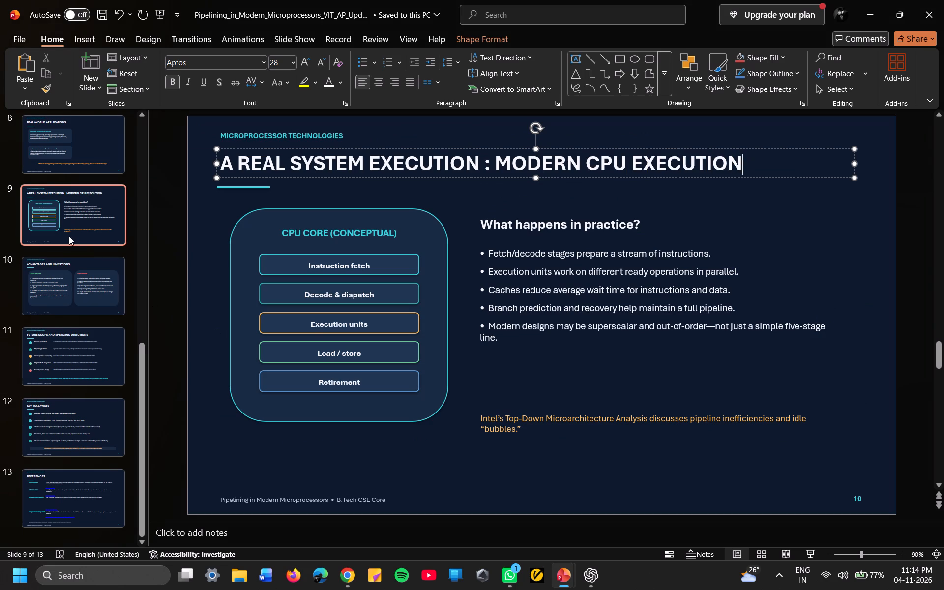
Look through slides 8 to 4 to examine their titles and content.
scroll(68, 235, "up", 2)
left_click(68, 433)
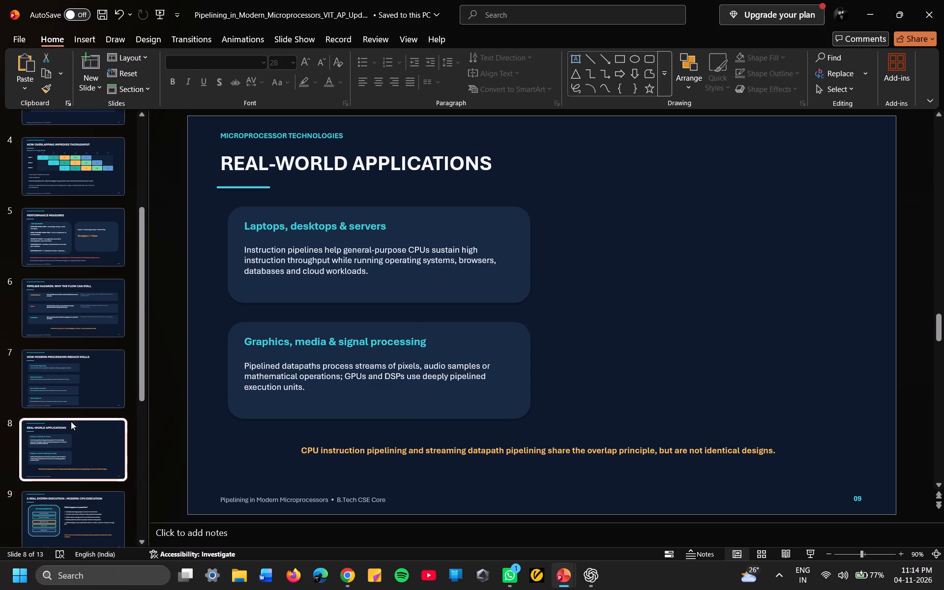
left_click(78, 378)
left_click(88, 319)
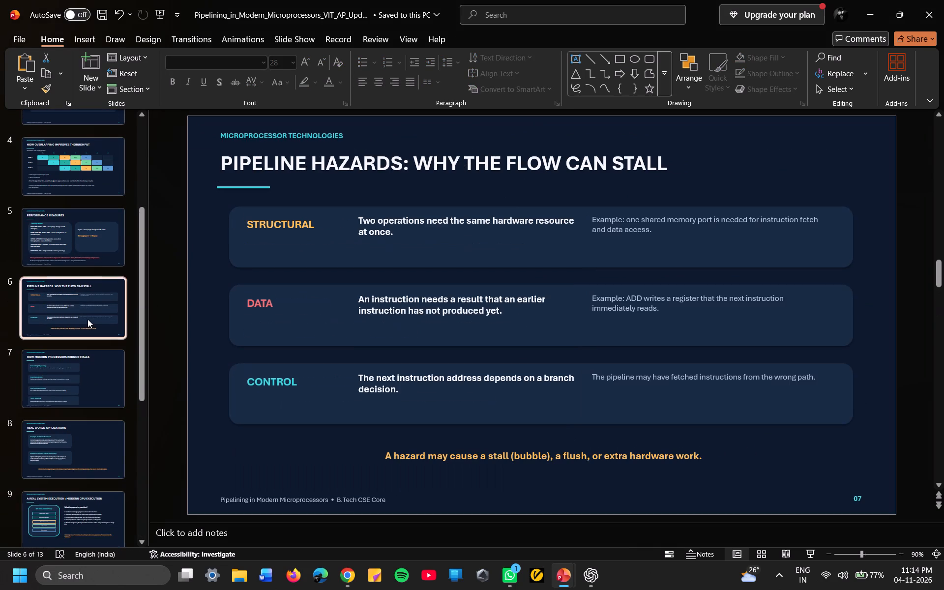
left_click(102, 249)
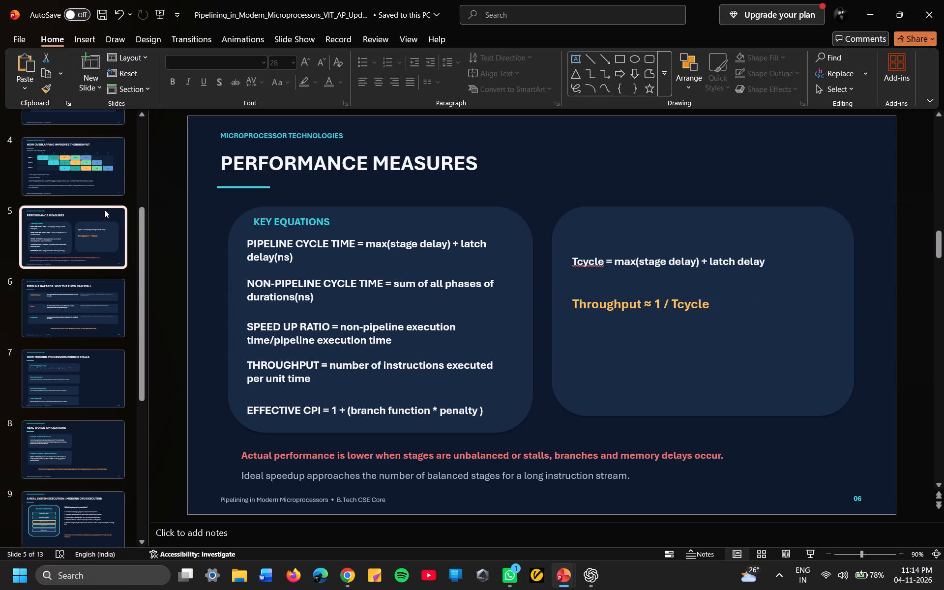
left_click(106, 184)
scroll(106, 184, "up", 2)
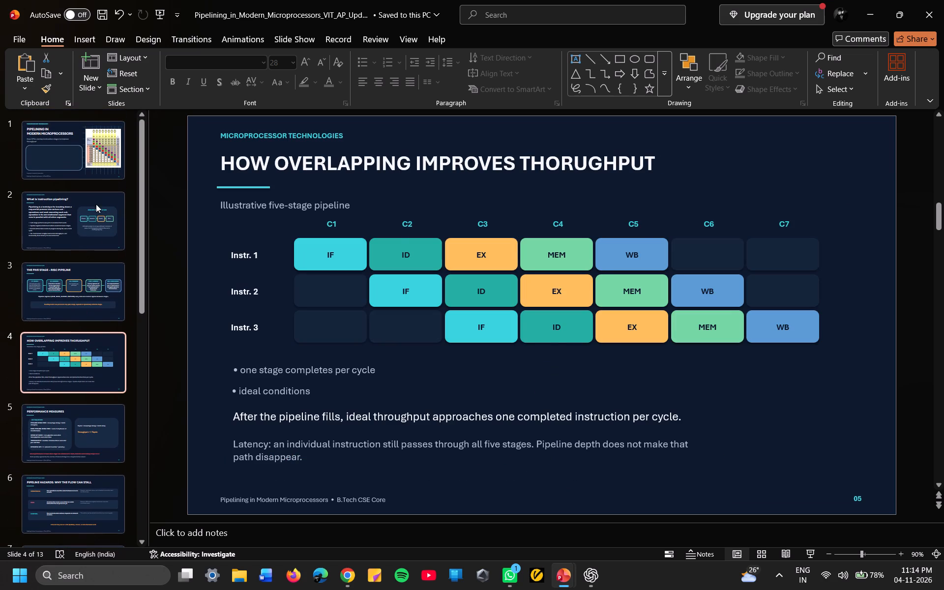
Cut the orange "Teaching model" sentence from the "THE FIVE STAGE – RISC PIPELINE" slide.
left_click(69, 299)
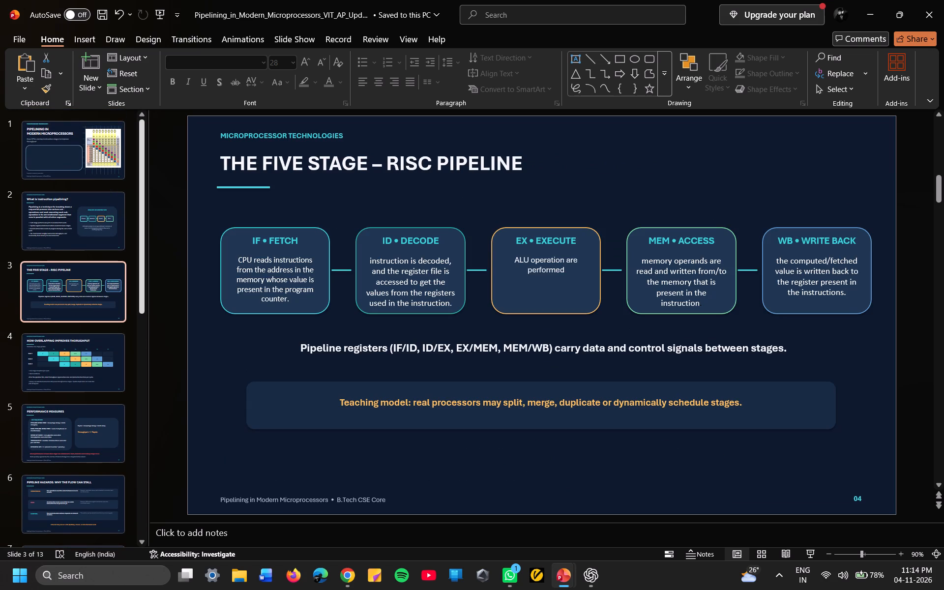
left_click(765, 412)
right_click(765, 412)
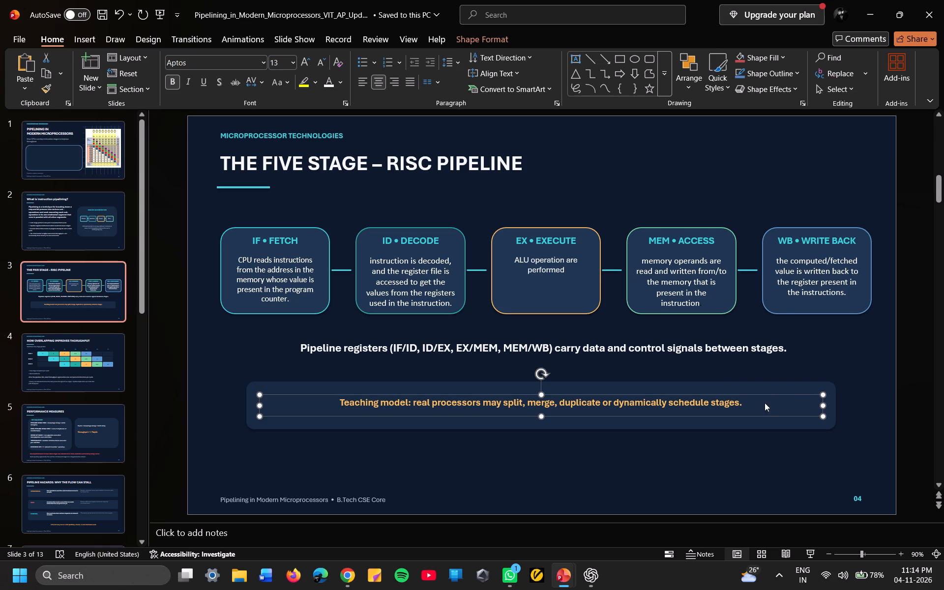
left_click(810, 85)
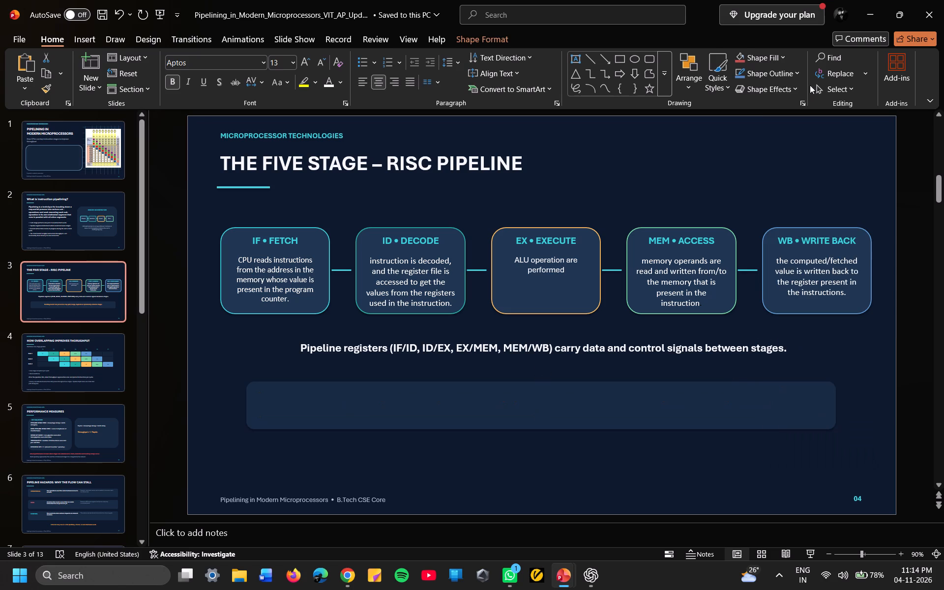
Cut the empty rounded rectangle below the "Pipeline registers" sentence on the five-stage pipeline slide.
left_click(753, 406)
right_click(753, 406)
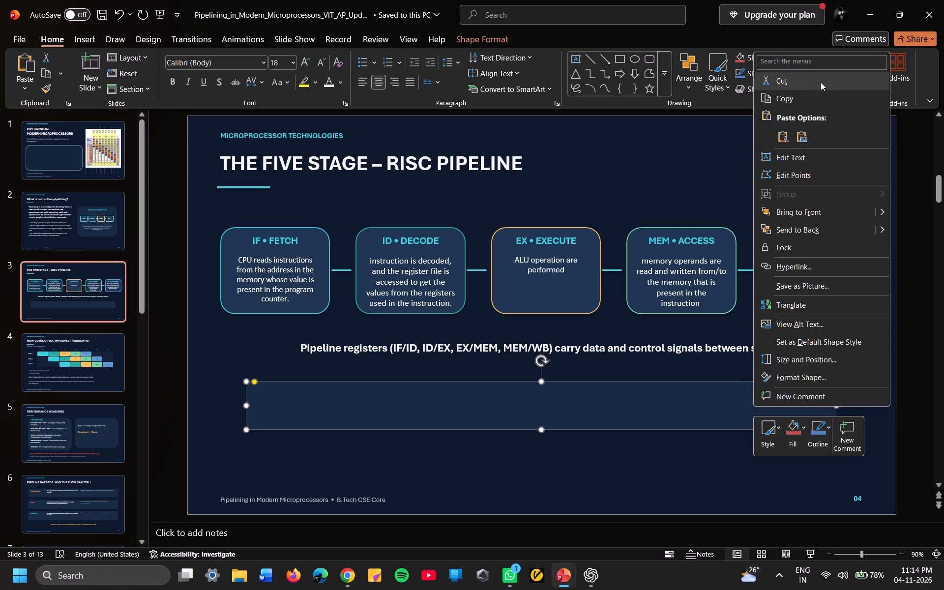
left_click(815, 77)
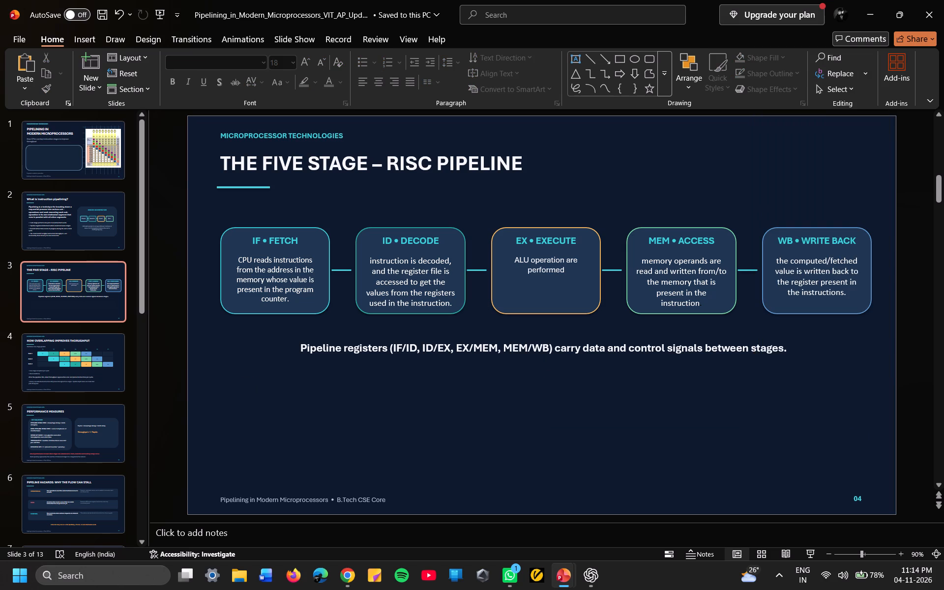
Move the ID • DECODE background box, without its text, to the empty area below the IF • FETCH stage.
left_click(443, 245)
left_click(456, 309)
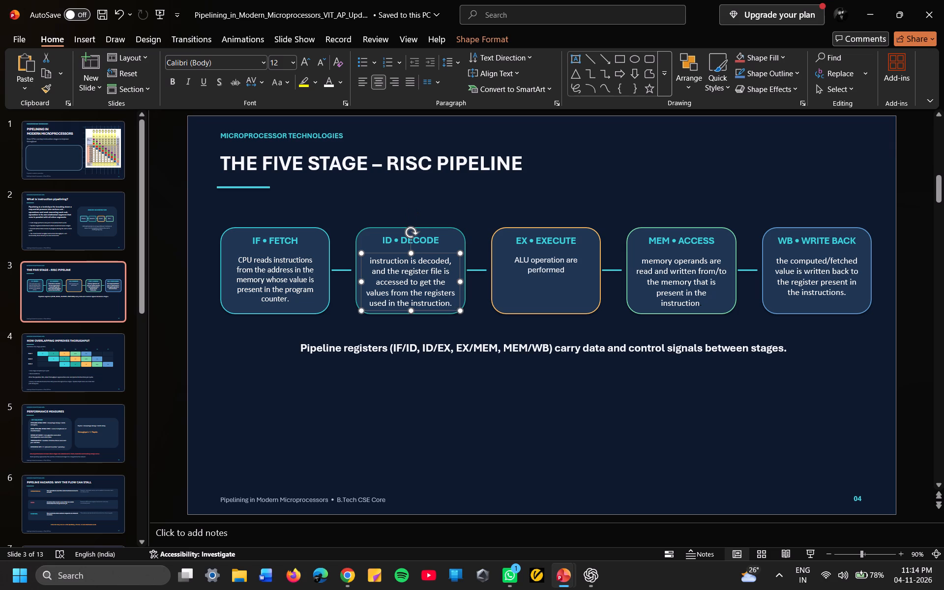
left_click(450, 316)
left_click_drag(450, 316, 325, 419)
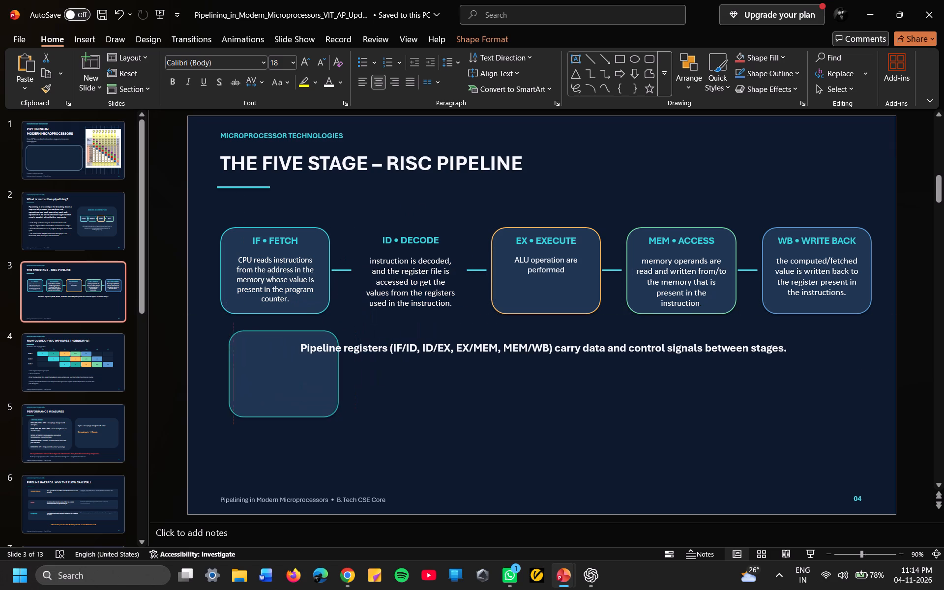
left_click_drag(325, 419, 322, 419)
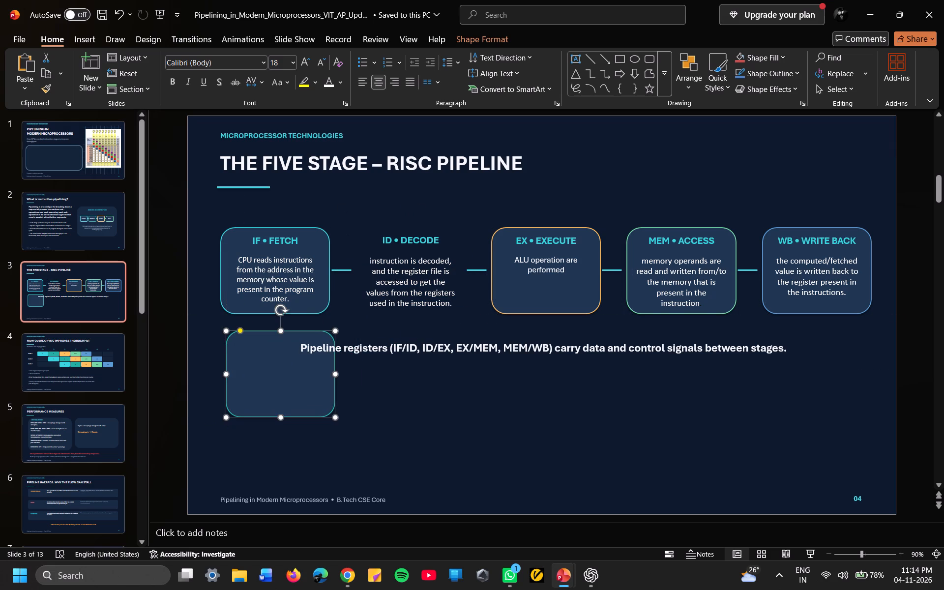
Move the IF • FETCH background box up under the slide title's underline and reshape it into a wider, shorter box.
left_click_drag(317, 231, 310, 201)
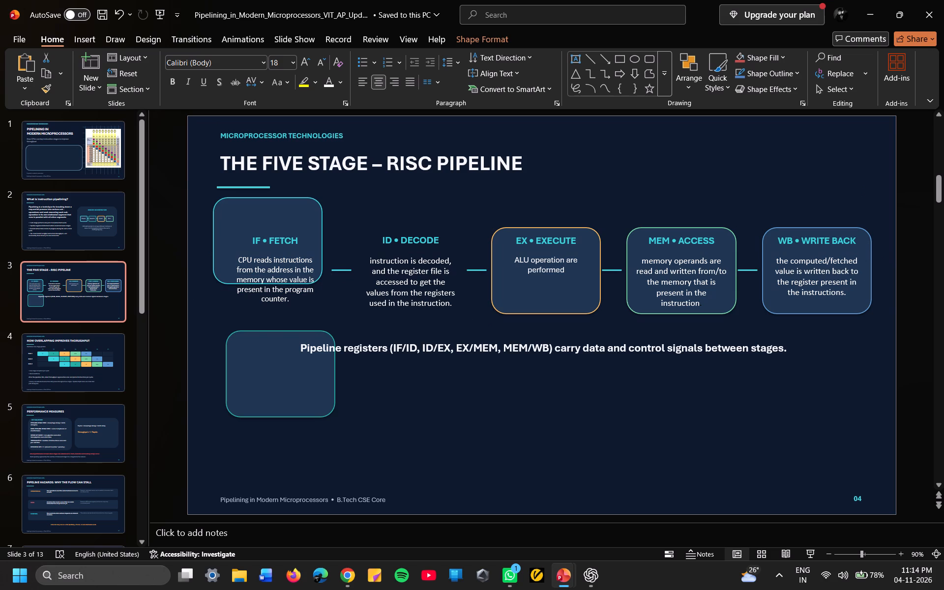
left_click_drag(310, 201, 312, 205)
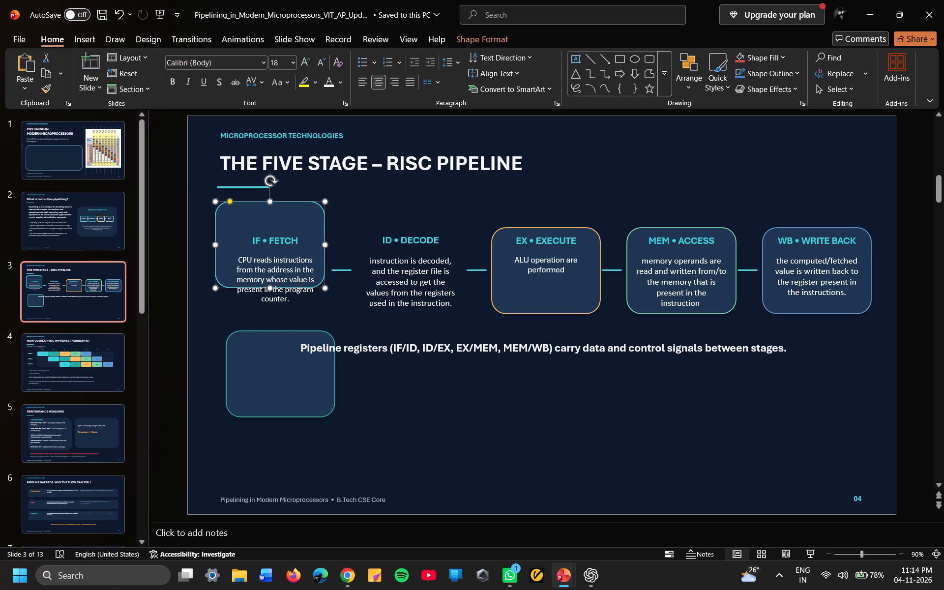
left_click_drag(324, 244, 378, 228)
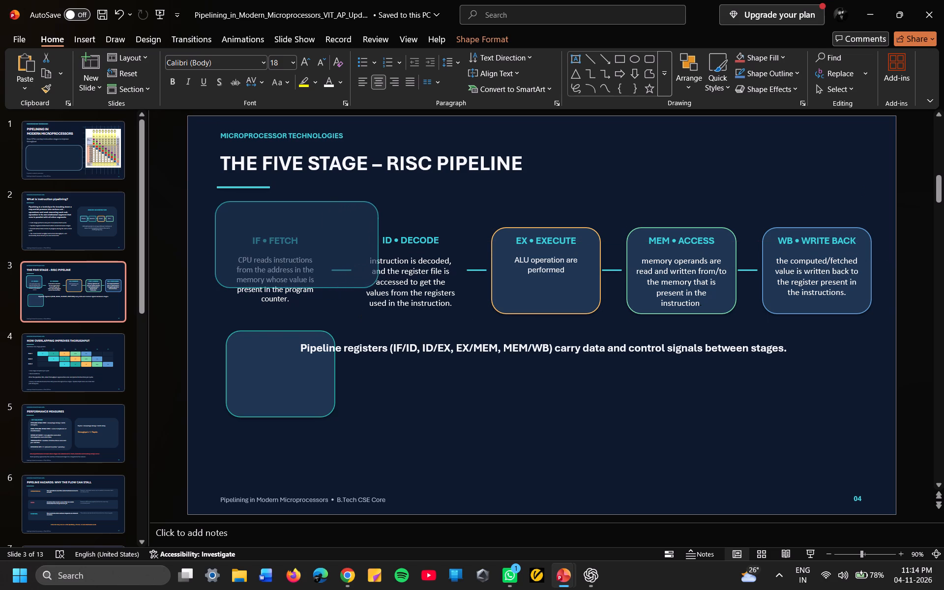
left_click_drag(378, 228, 408, 224)
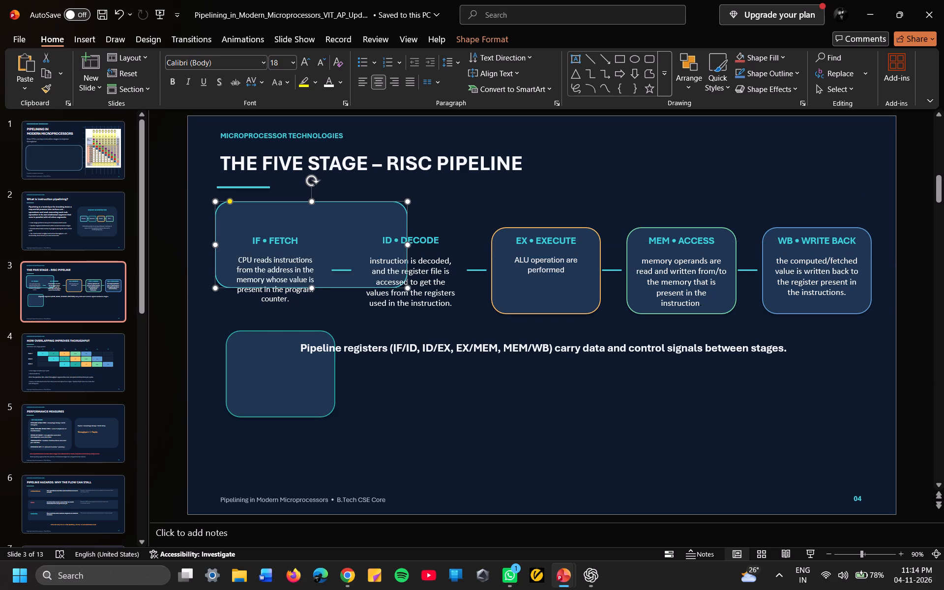
left_click_drag(312, 287, 314, 261)
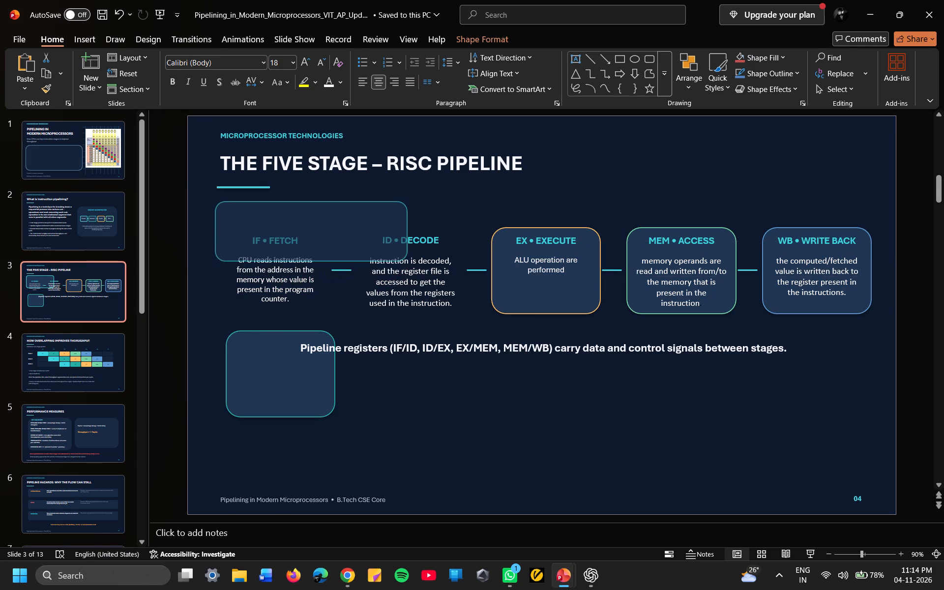
left_click_drag(314, 261, 313, 249)
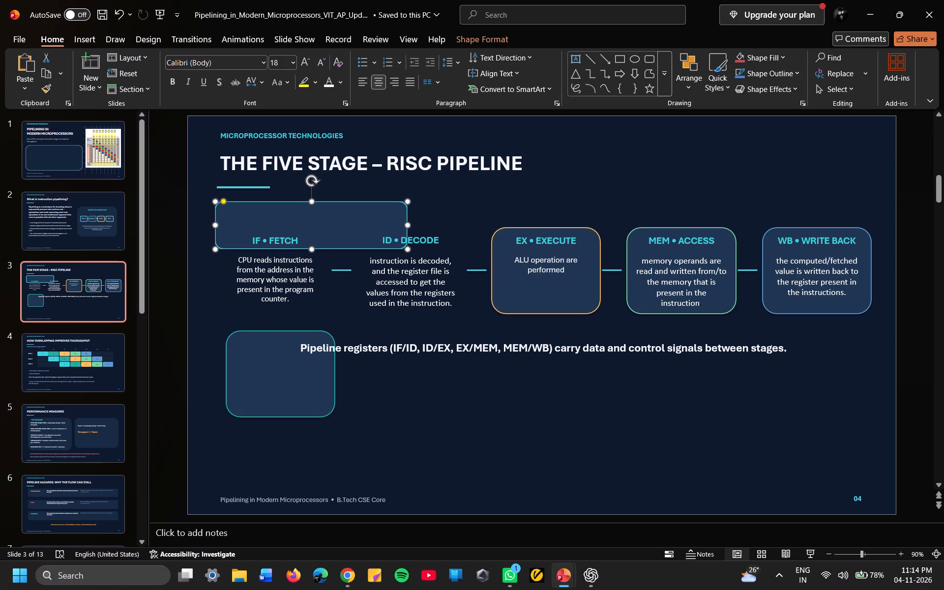
Place the IF • FETCH heading and description inside the reshaped box, widening the description to three lines and centring the box around them.
left_click_drag(305, 239, 328, 209)
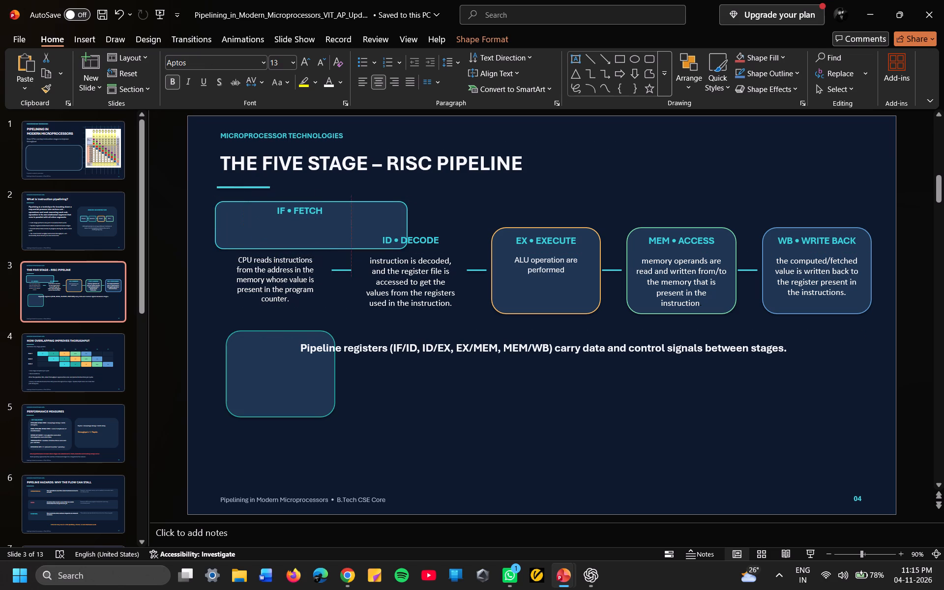
left_click_drag(328, 286, 337, 254)
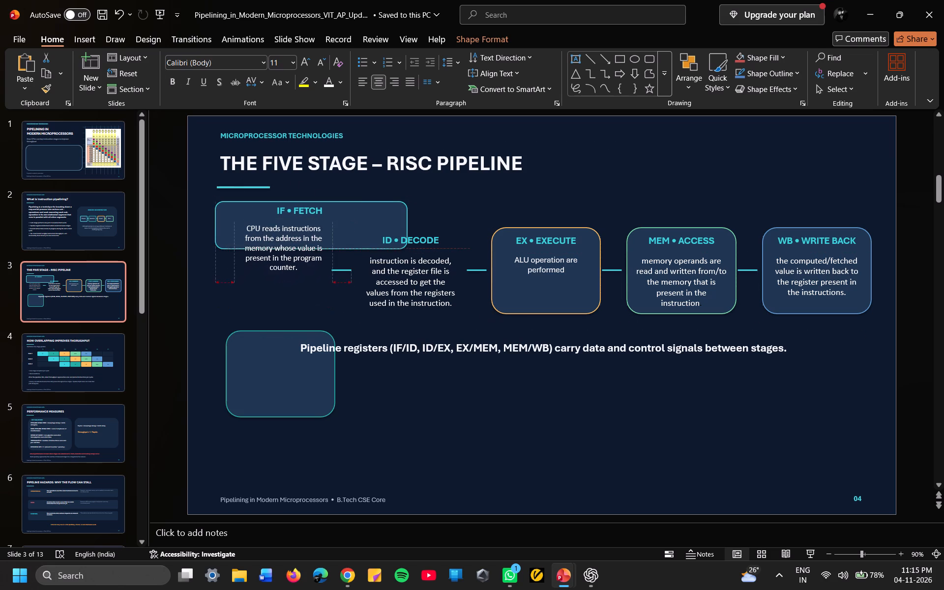
left_click_drag(337, 254, 354, 248)
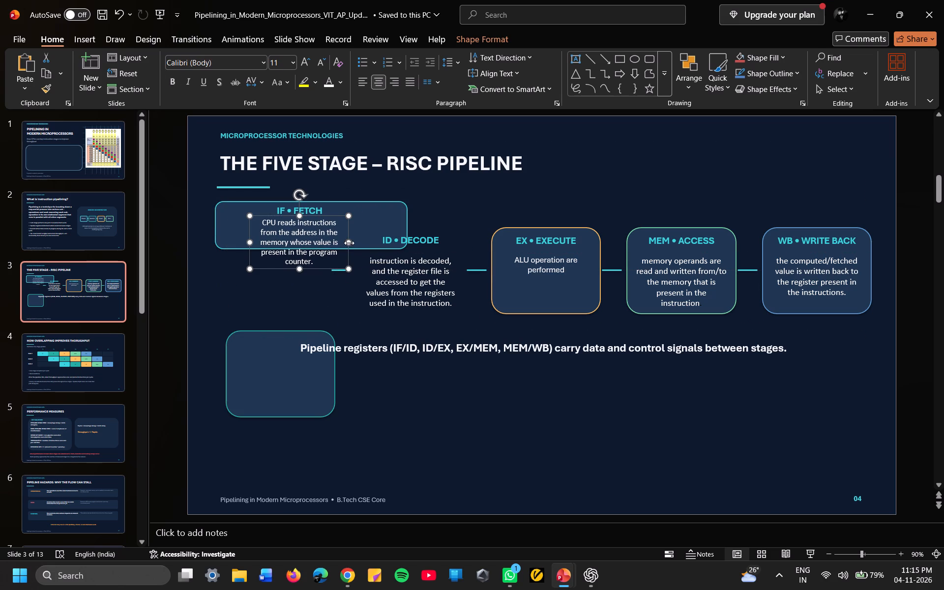
left_click_drag(349, 243, 384, 234)
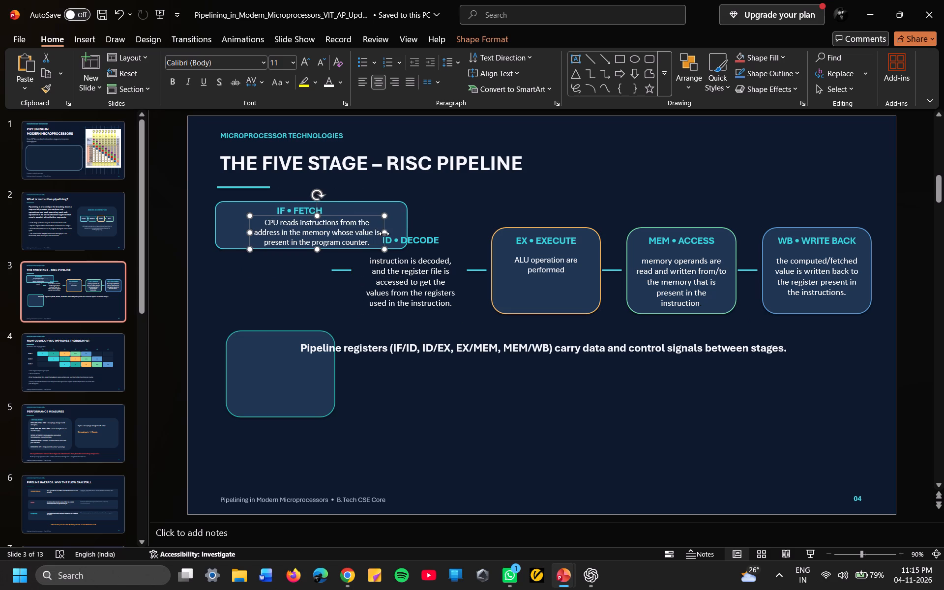
left_click(432, 205)
left_click_drag(339, 213, 347, 213)
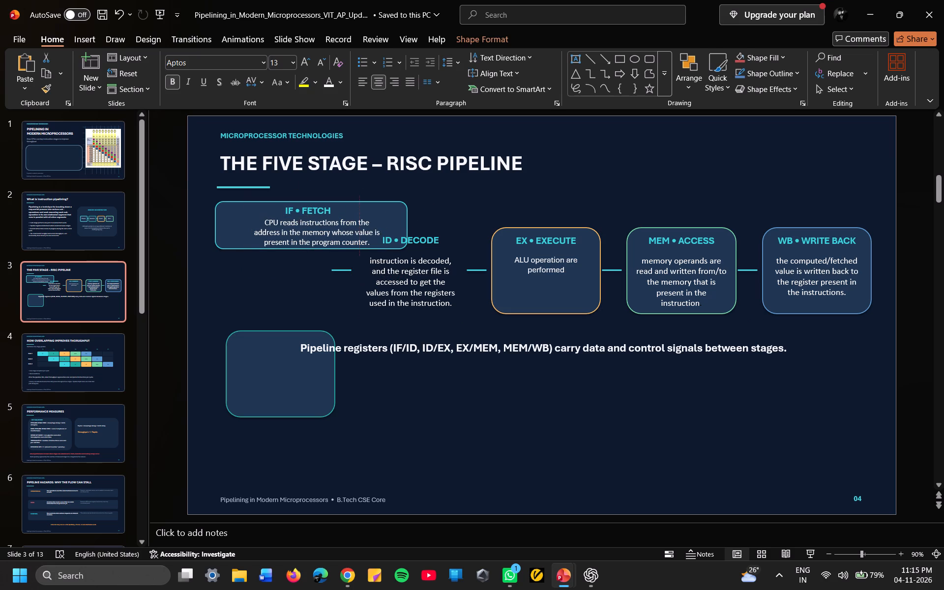
left_click_drag(347, 213, 350, 213)
left_click_drag(384, 228, 383, 228)
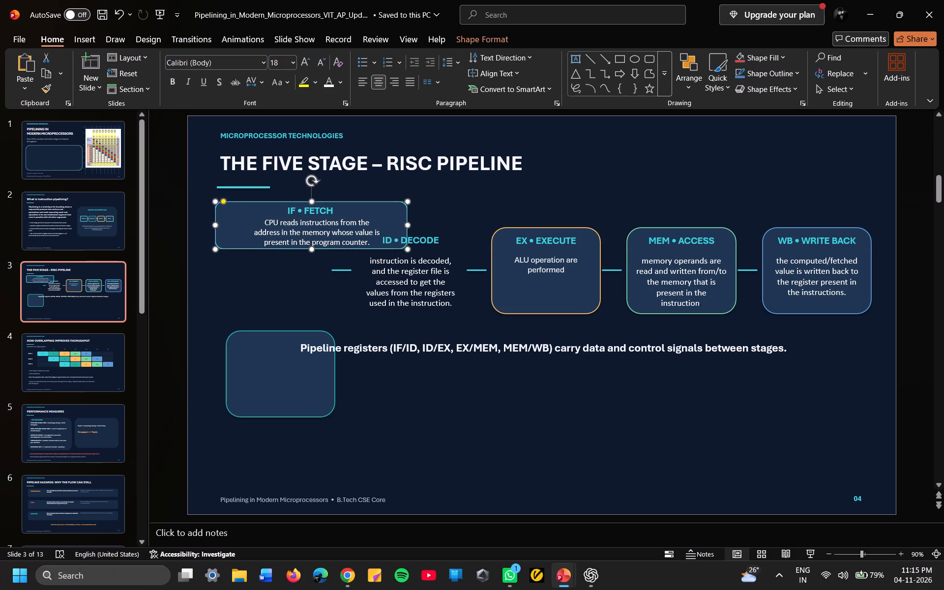
left_click_drag(383, 228, 388, 230)
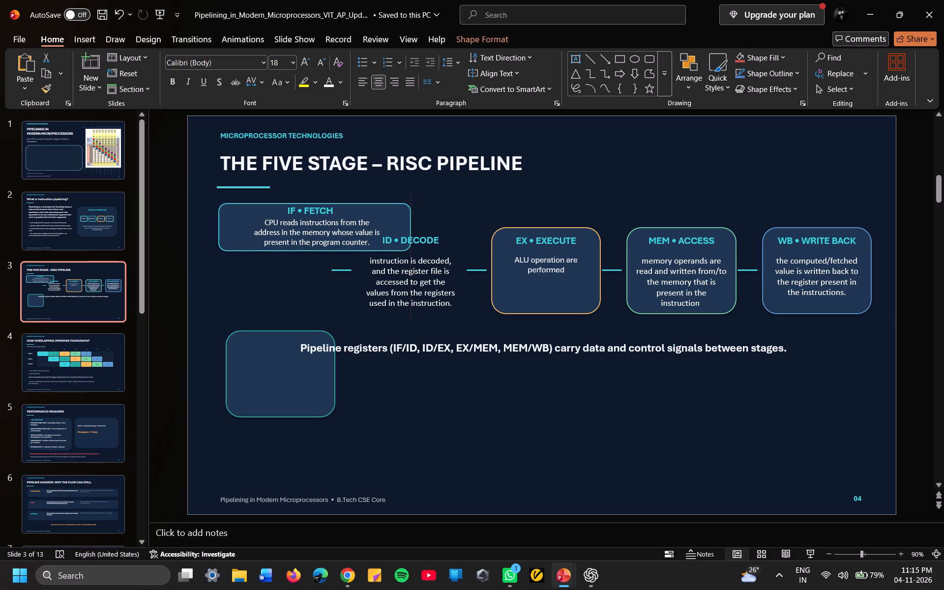
left_click_drag(388, 230, 390, 228)
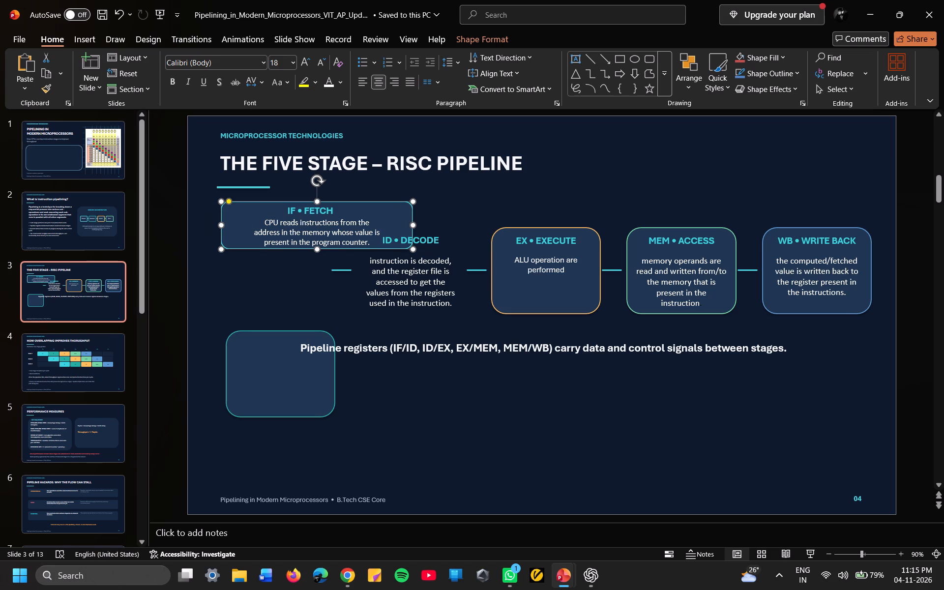
Move the ID • DECODE heading and its description to the empty area below the "Pipeline registers" sentence.
left_click_drag(443, 241, 454, 251)
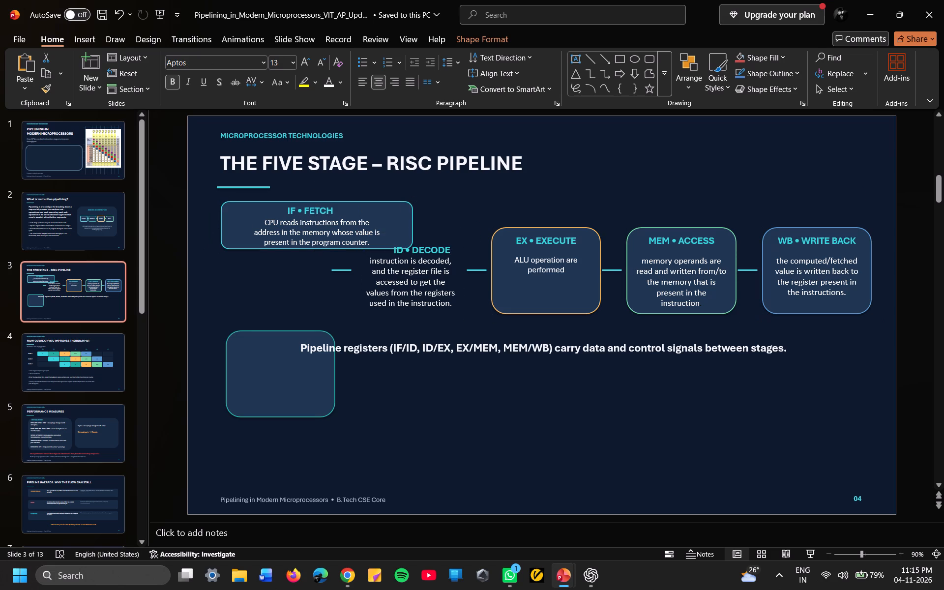
left_click_drag(454, 251, 593, 397)
left_click_drag(466, 306, 546, 348)
left_click(471, 291)
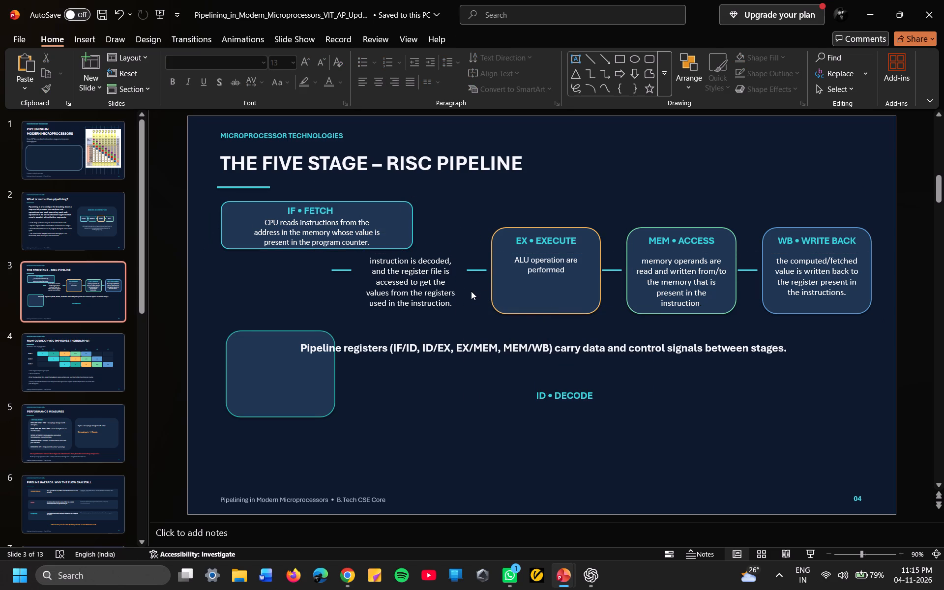
left_click_drag(463, 291, 617, 441)
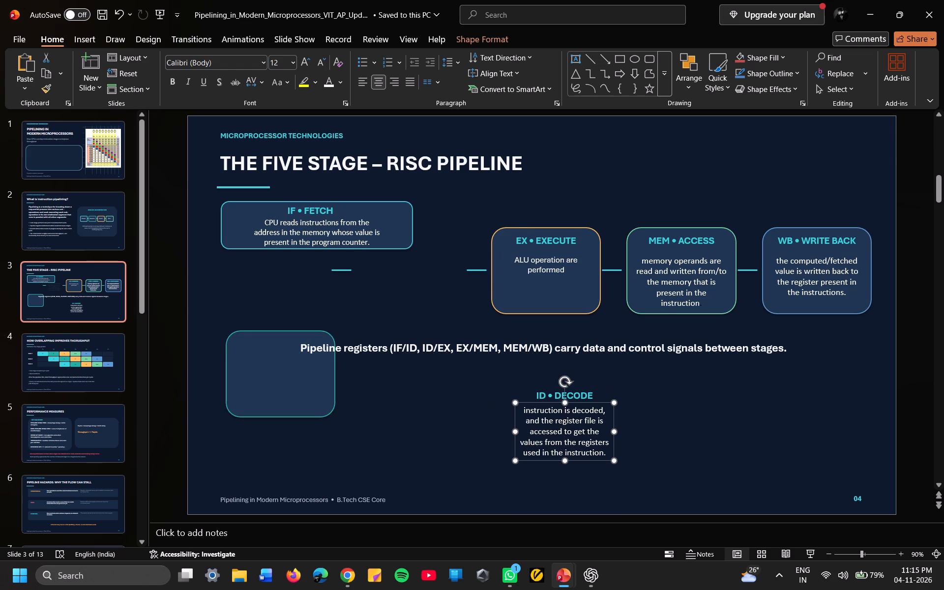
Cut the orange-outlined EX • EXECUTE box and move its heading and description beside the ID • DECODE text.
left_click_drag(573, 290, 583, 297)
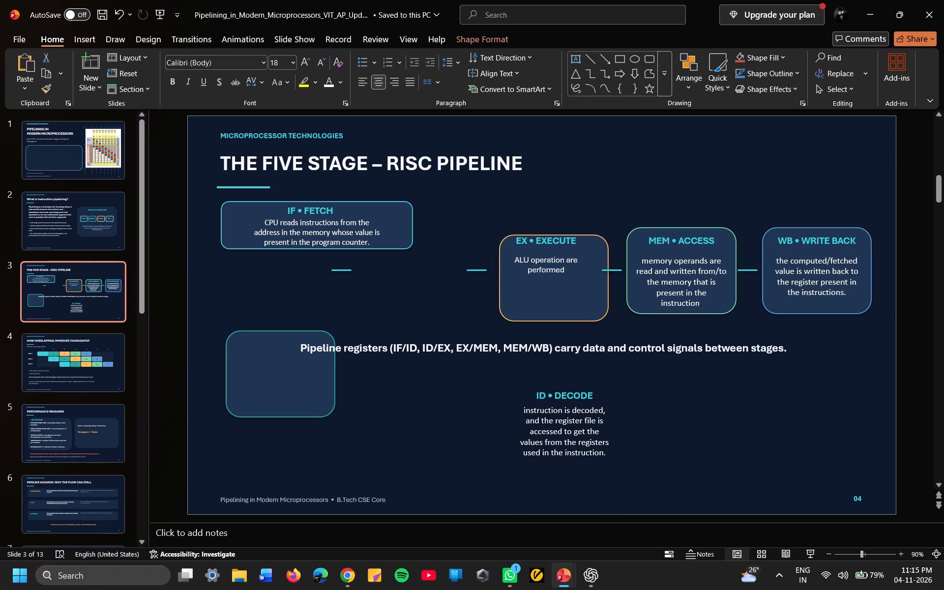
left_click_drag(583, 297, 578, 295)
left_click(578, 295)
right_click(578, 295)
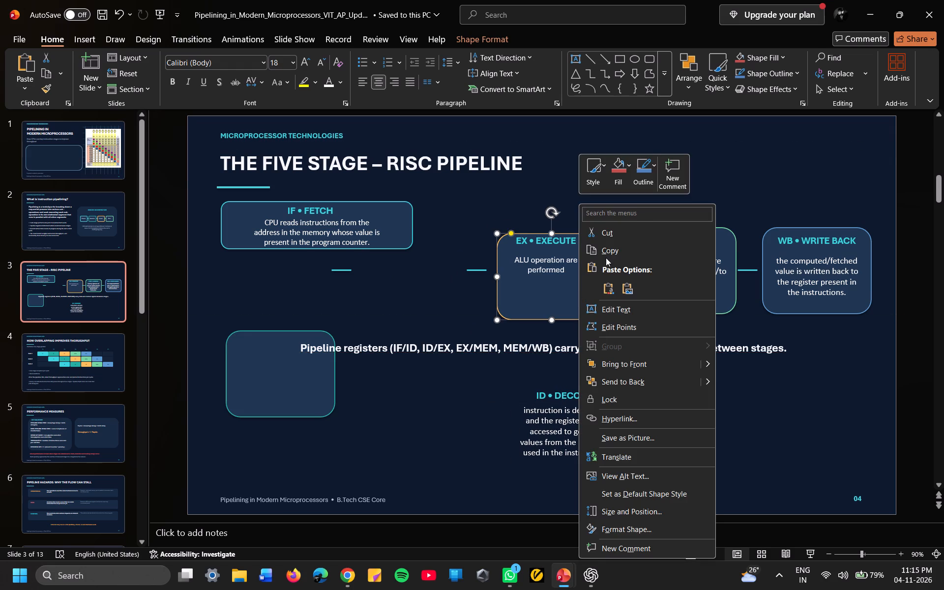
left_click(624, 236)
left_click_drag(586, 244, 708, 393)
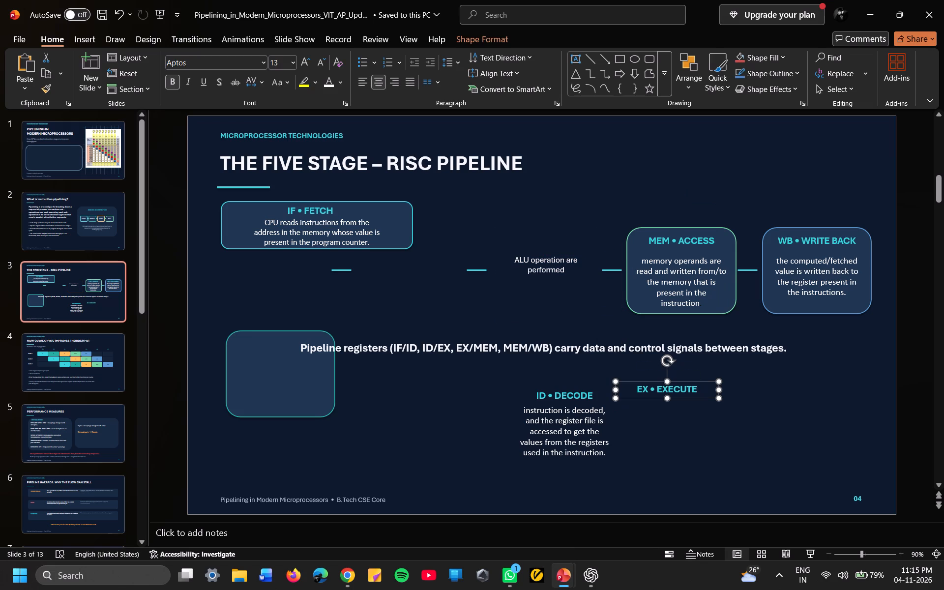
left_click_drag(581, 269, 703, 425)
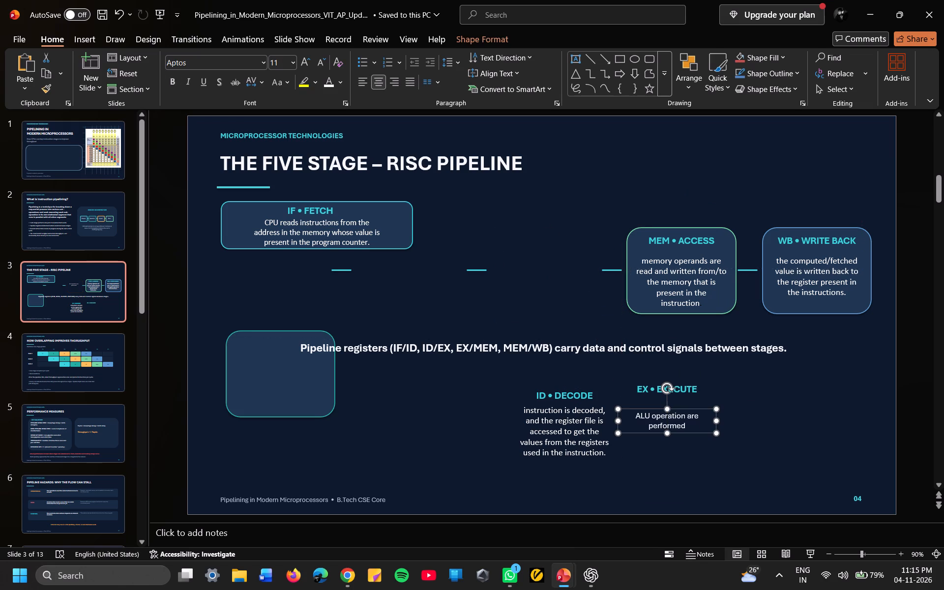
Move the MEM • ACCESS heading and description out of their box, beside the EX • EXECUTE text.
left_click_drag(721, 246, 804, 381)
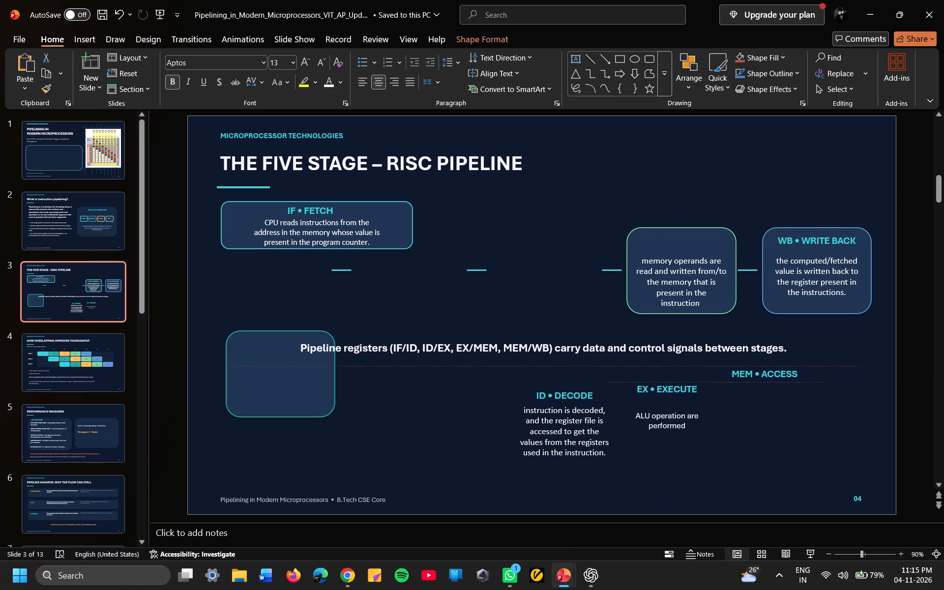
left_click_drag(804, 381, 806, 397)
left_click_drag(720, 296, 725, 300)
left_click(723, 300)
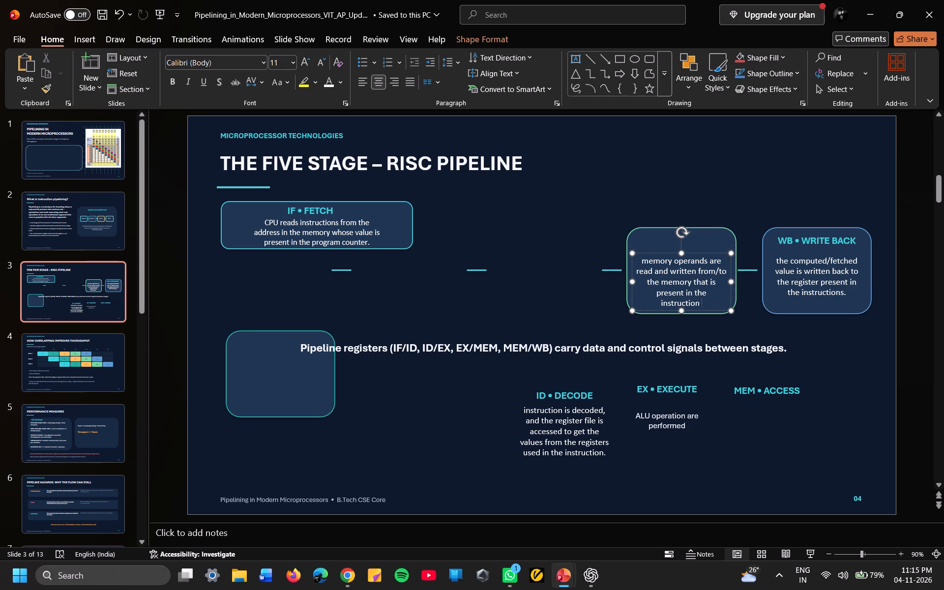
left_click_drag(715, 310, 796, 456)
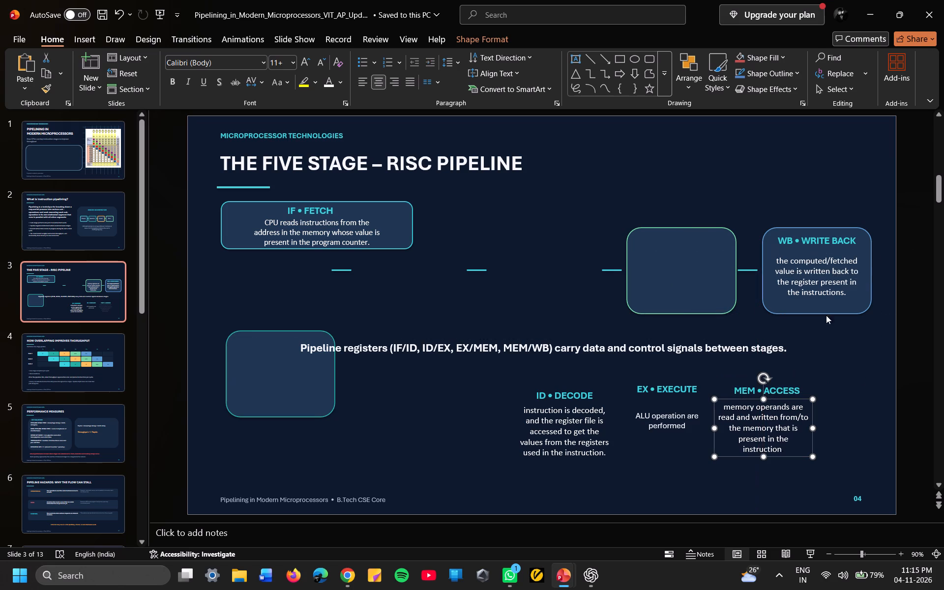
Cut the blue-outlined WB • WRITE BACK box and move its heading and description beside the MEM • ACCESS text.
left_click(856, 301)
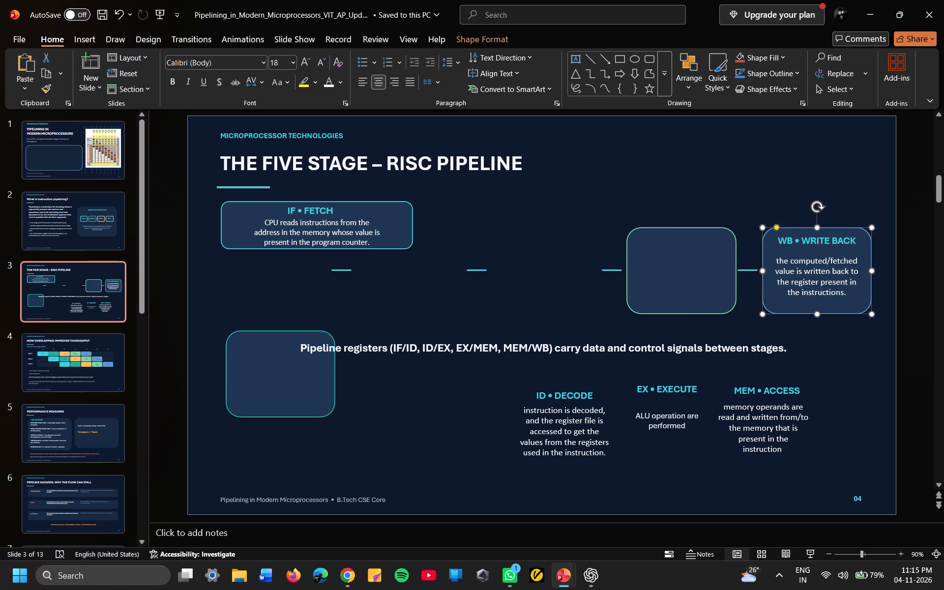
left_click_drag(850, 296, 857, 248)
left_click(857, 248)
left_click_drag(858, 244, 893, 376)
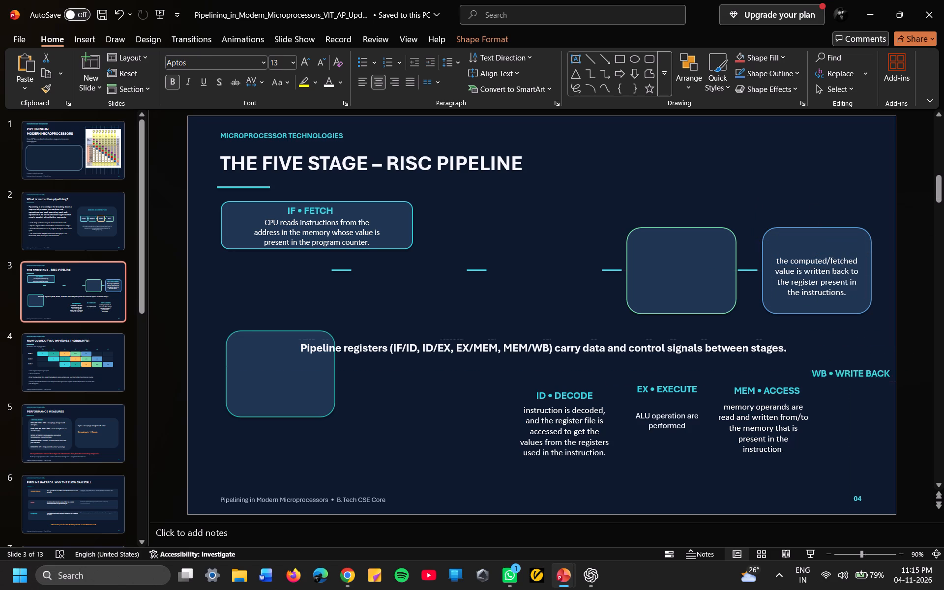
left_click_drag(893, 376, 896, 394)
left_click_drag(862, 300, 838, 228)
left_click(838, 228)
right_click(838, 228)
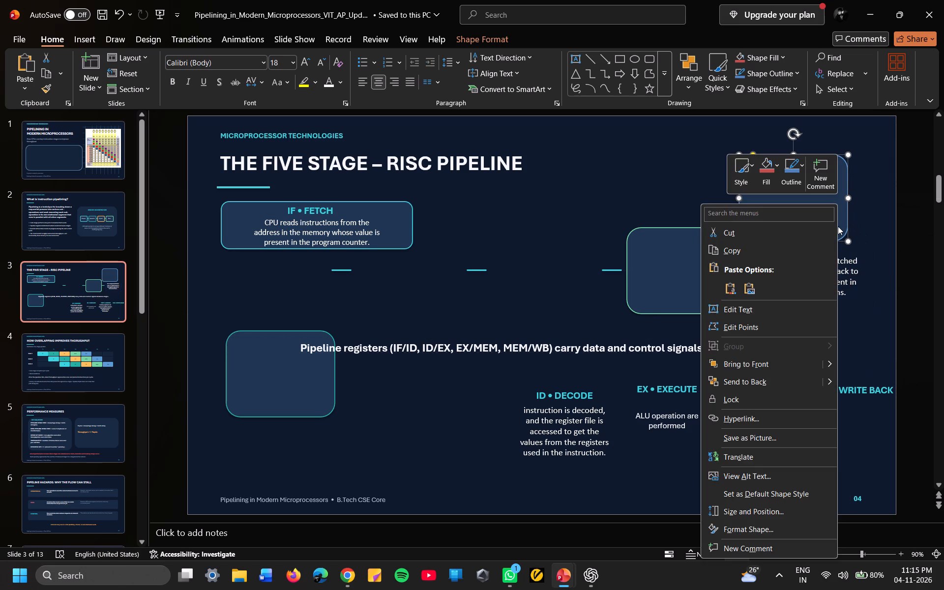
left_click(793, 236)
left_click(862, 297)
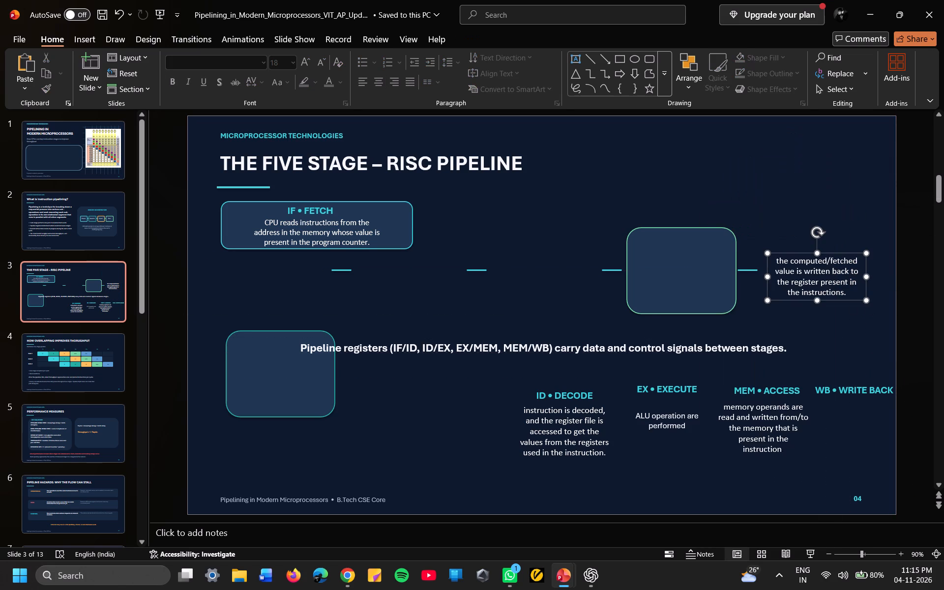
left_click_drag(862, 297, 901, 399)
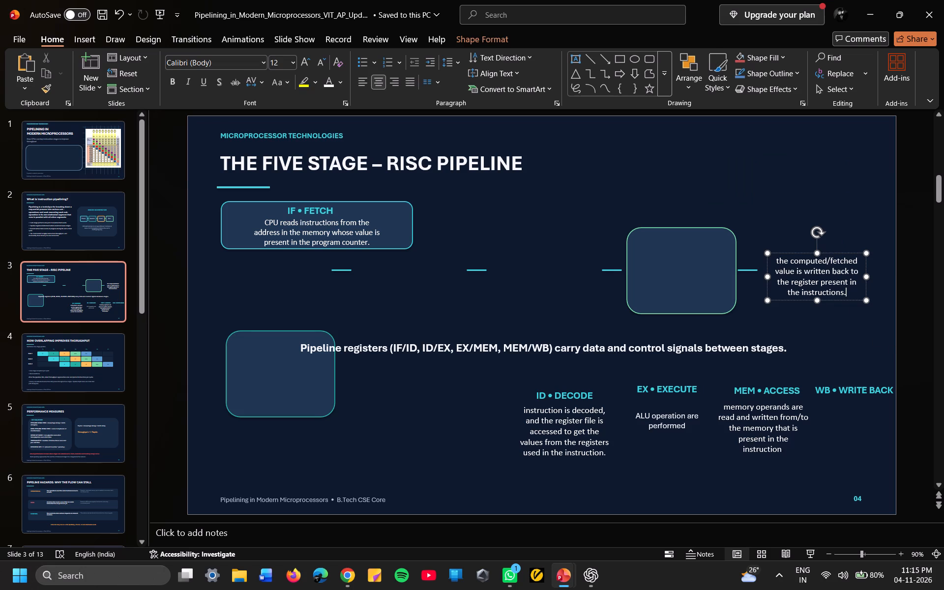
left_click_drag(862, 294, 899, 447)
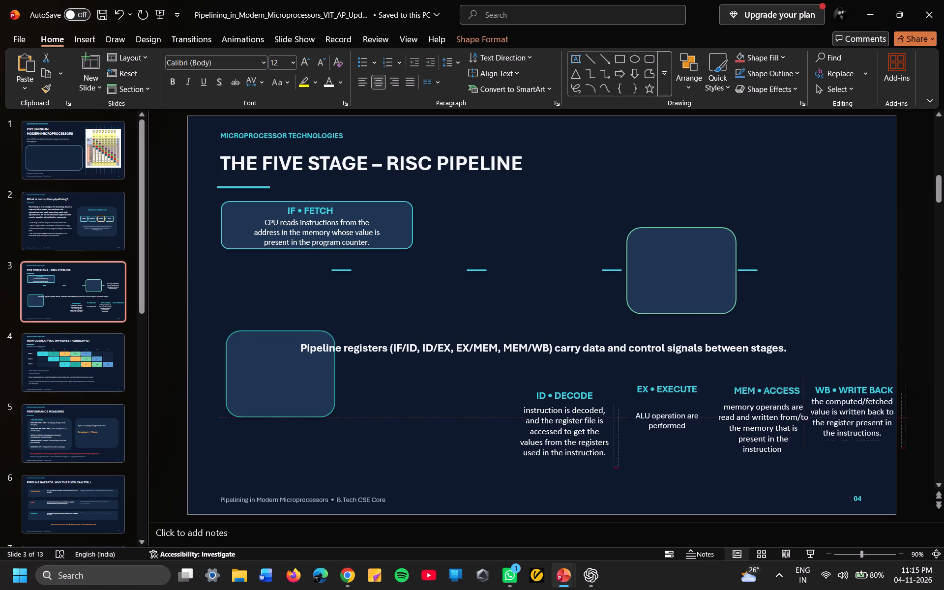
left_click_drag(899, 447, 900, 459)
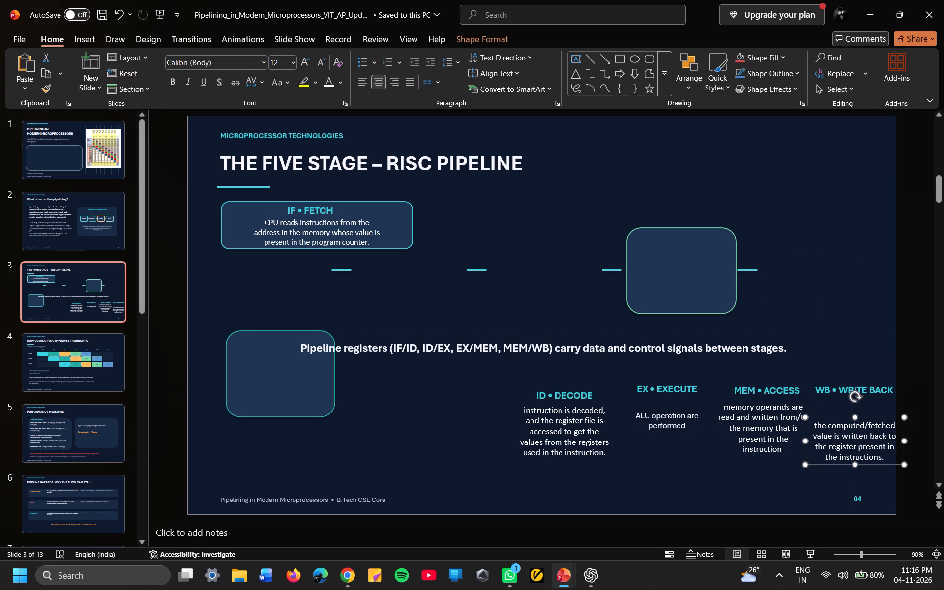
Set the MICROPROCESSOR TECHNOLOGIES label above the five-stage RISC pipeline title to font size 12.
left_click_drag(342, 135, 239, 135)
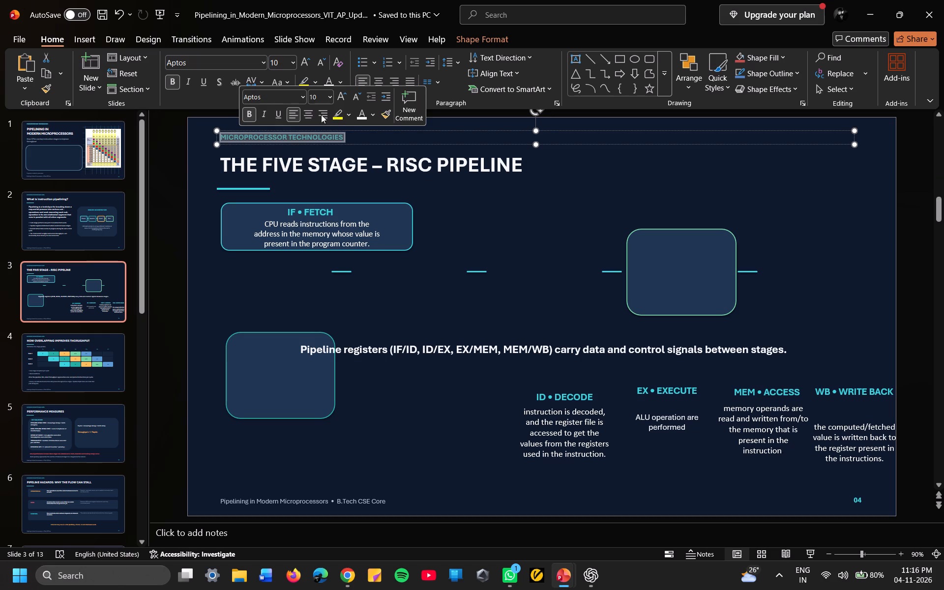
left_click(319, 96)
key("BackSpace")
type("12")
key("Return")
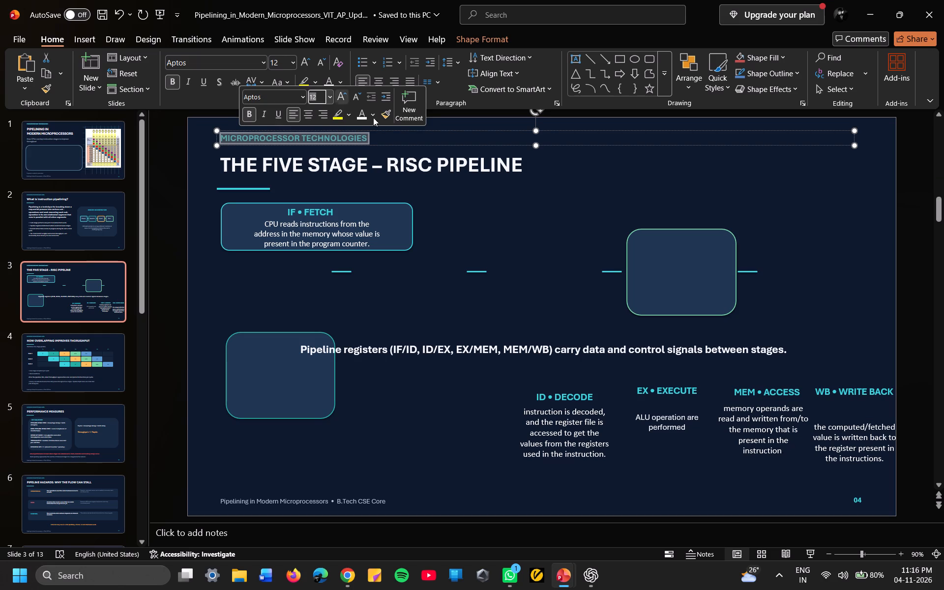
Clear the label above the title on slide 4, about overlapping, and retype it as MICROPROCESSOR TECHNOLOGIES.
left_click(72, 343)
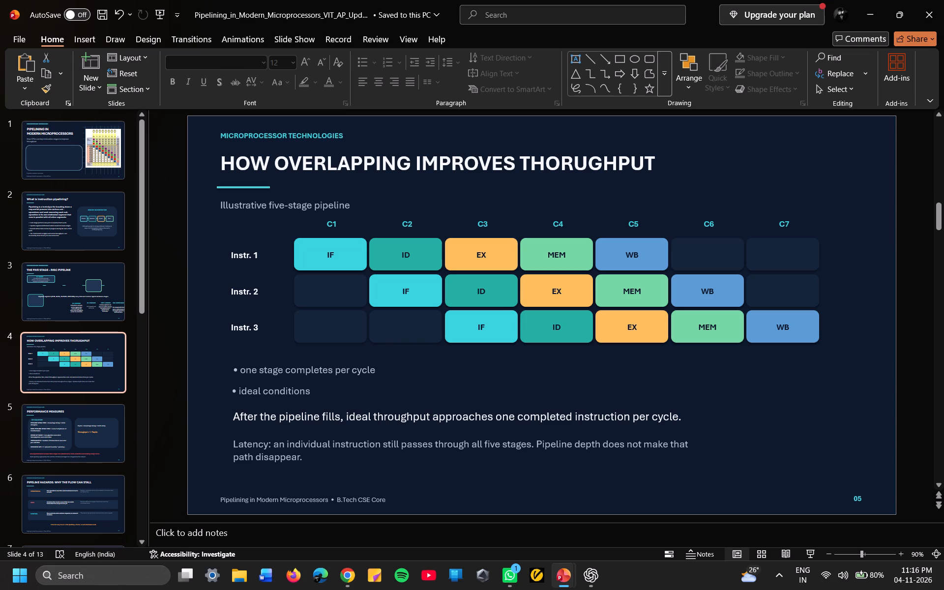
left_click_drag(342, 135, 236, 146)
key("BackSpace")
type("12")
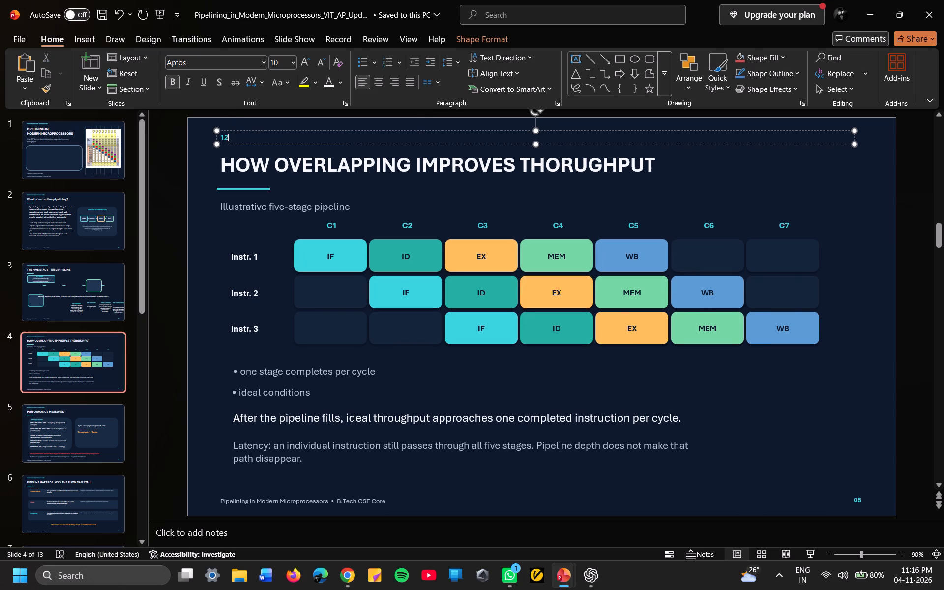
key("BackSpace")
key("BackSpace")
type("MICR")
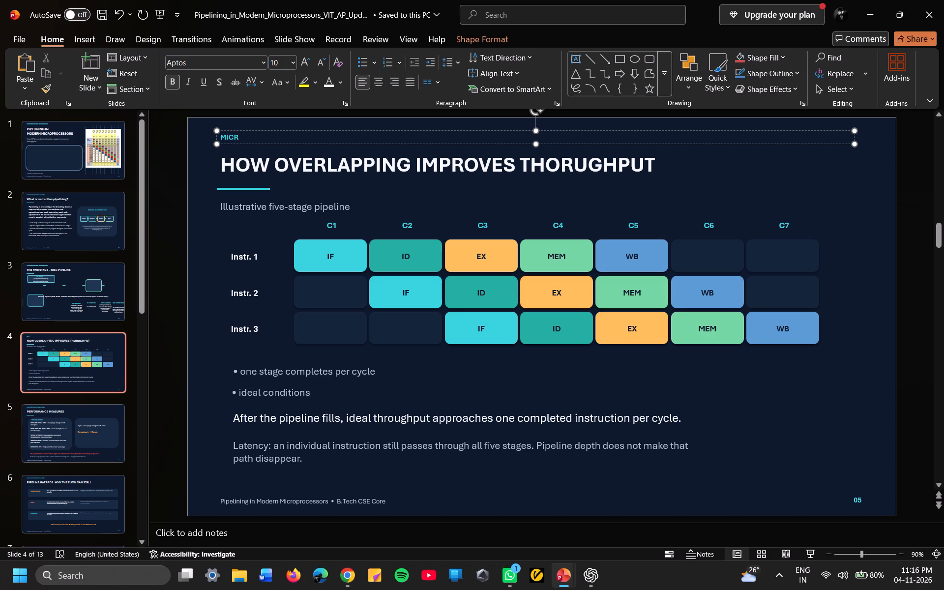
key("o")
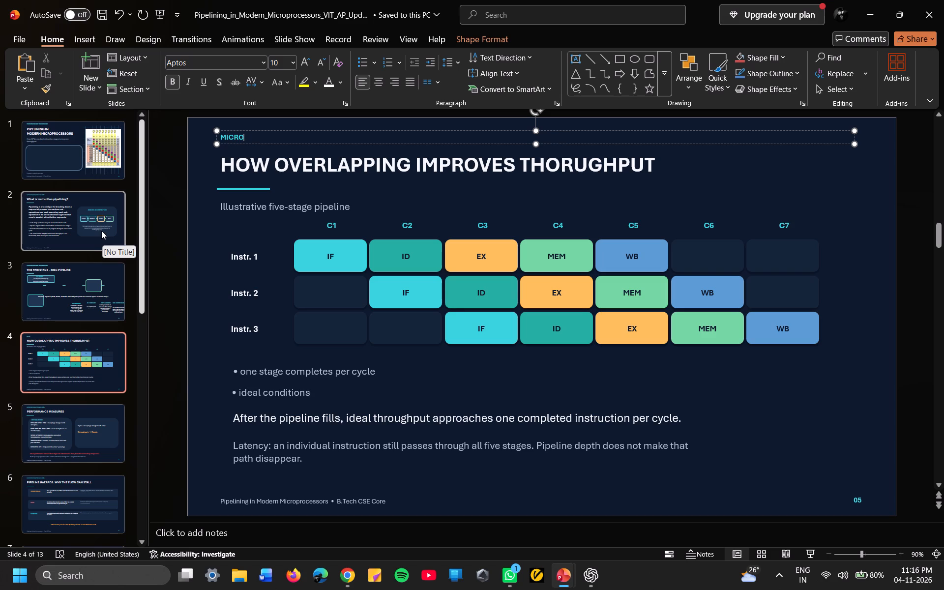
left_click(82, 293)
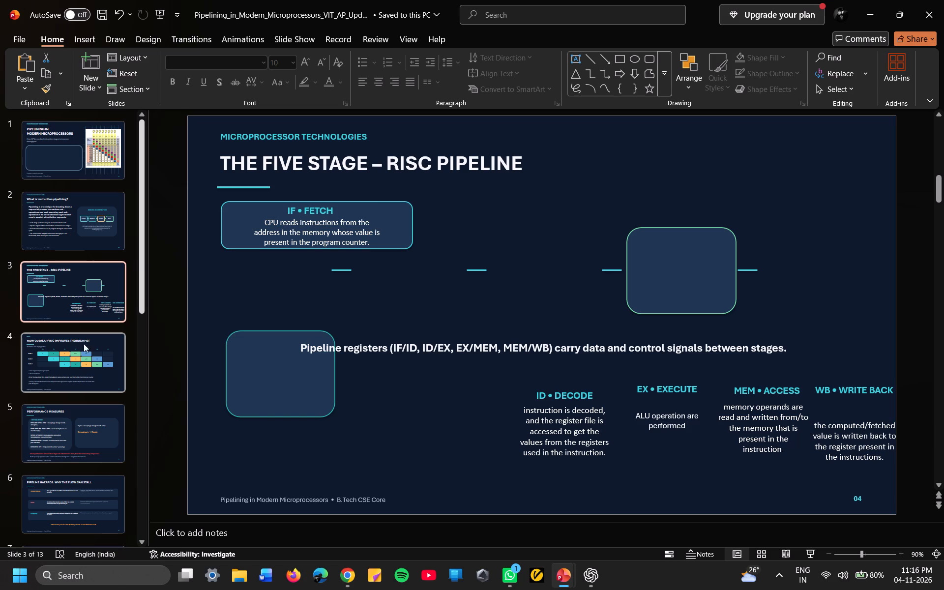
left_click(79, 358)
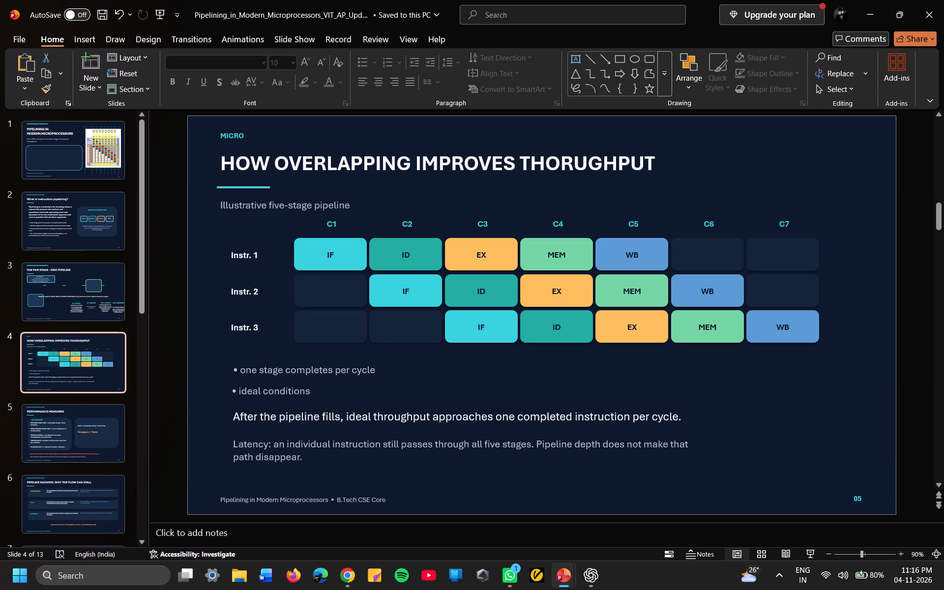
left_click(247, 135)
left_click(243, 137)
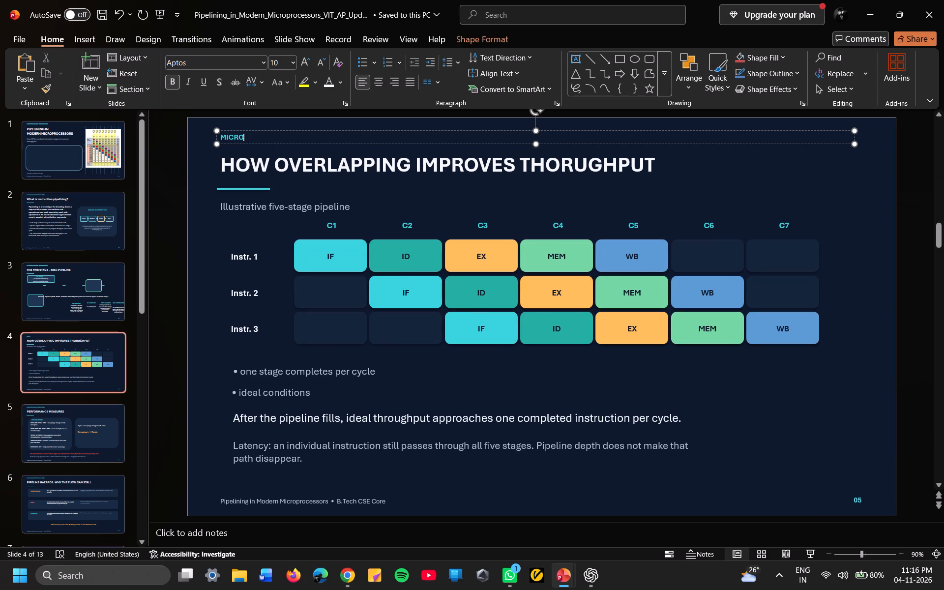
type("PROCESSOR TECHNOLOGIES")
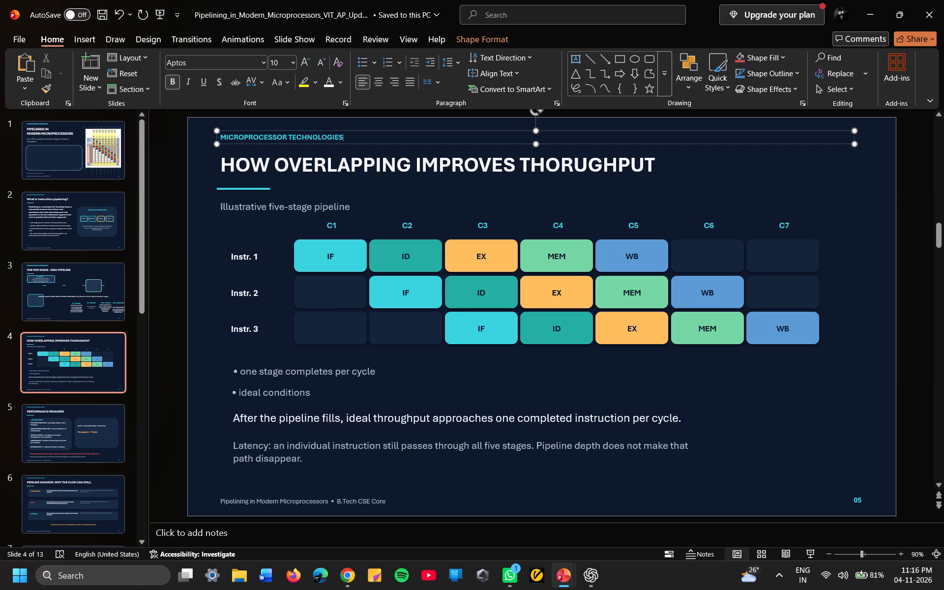
Set the MICROPROCESSOR TECHNOLOGIES label on slide 4, about overlapping, to font size 12.
left_click_drag(342, 138, 244, 140)
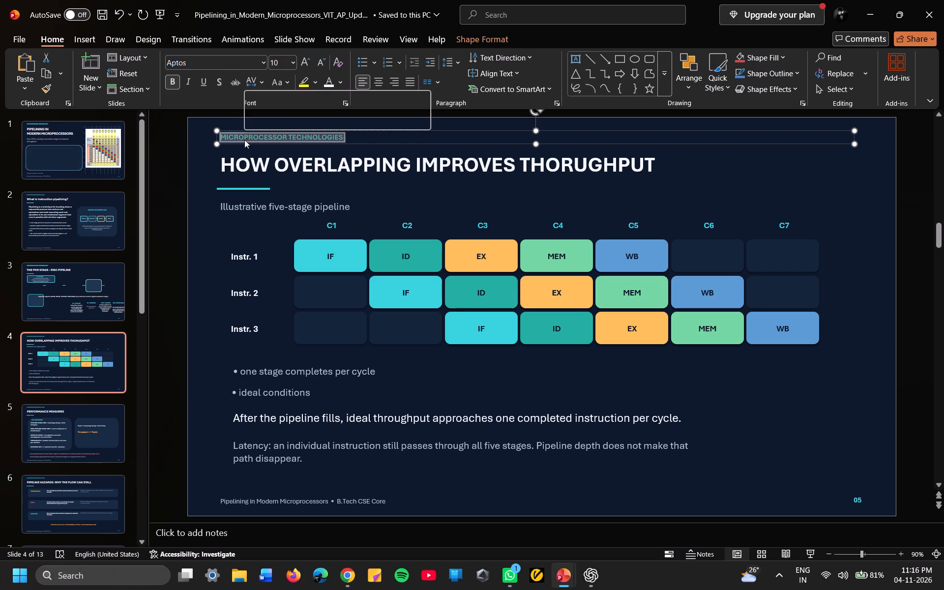
left_click(325, 100)
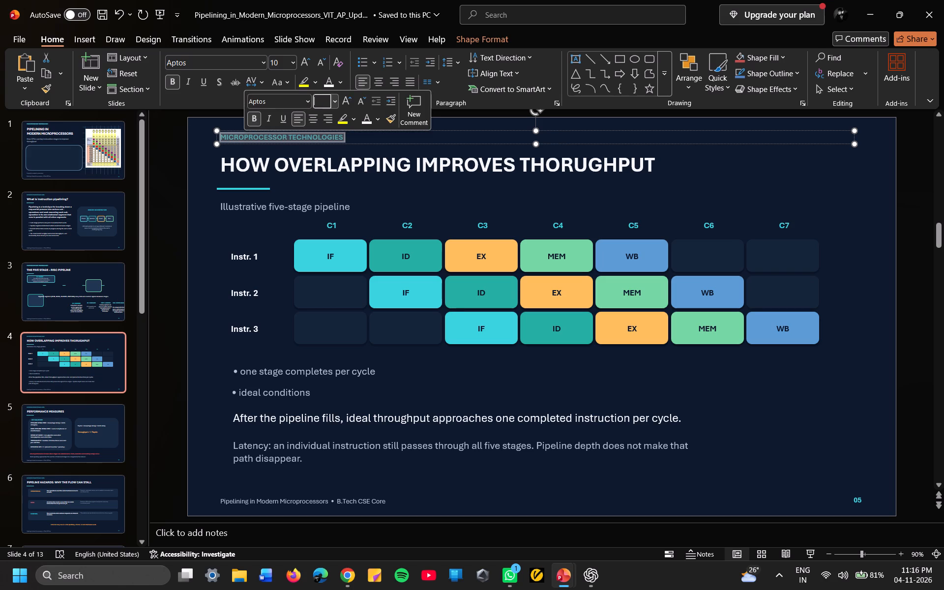
key("BackSpace")
type("12")
key("Return")
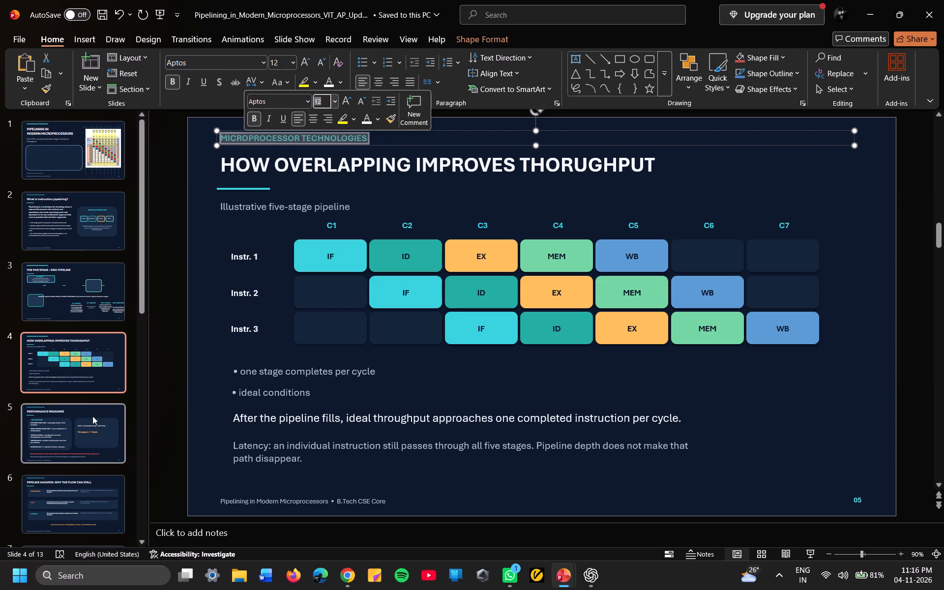
Set the MICROPROCESSOR TECHNOLOGIES label on the PERFORMANCE MEASURES slide to font size 12.
left_click(92, 416)
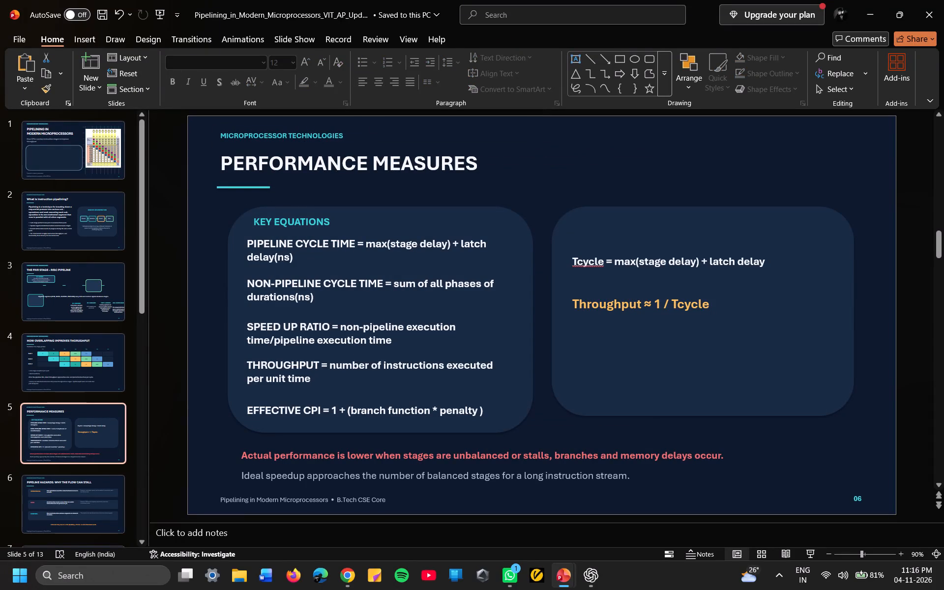
left_click_drag(343, 135, 241, 143)
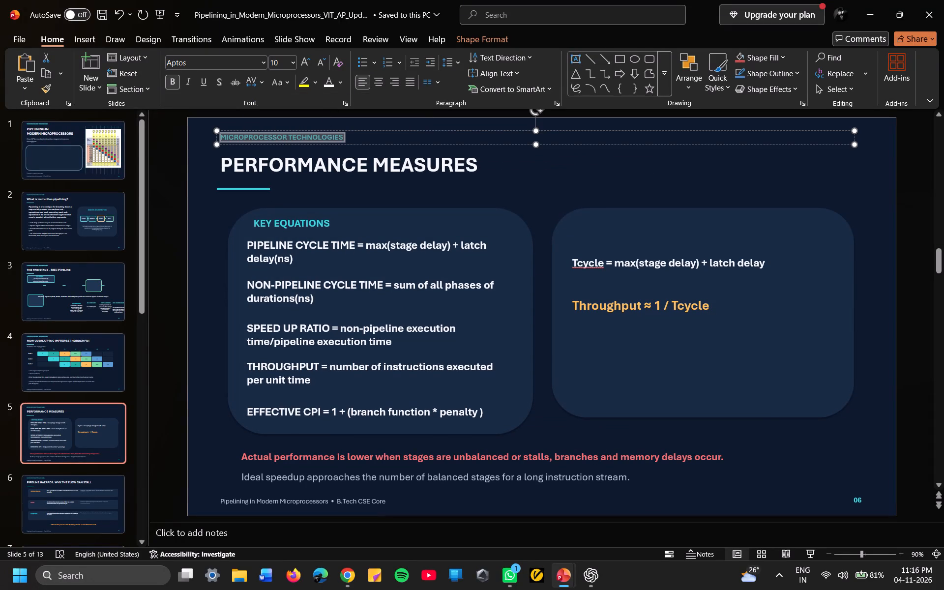
left_click(277, 65)
key("BackSpace")
type("12")
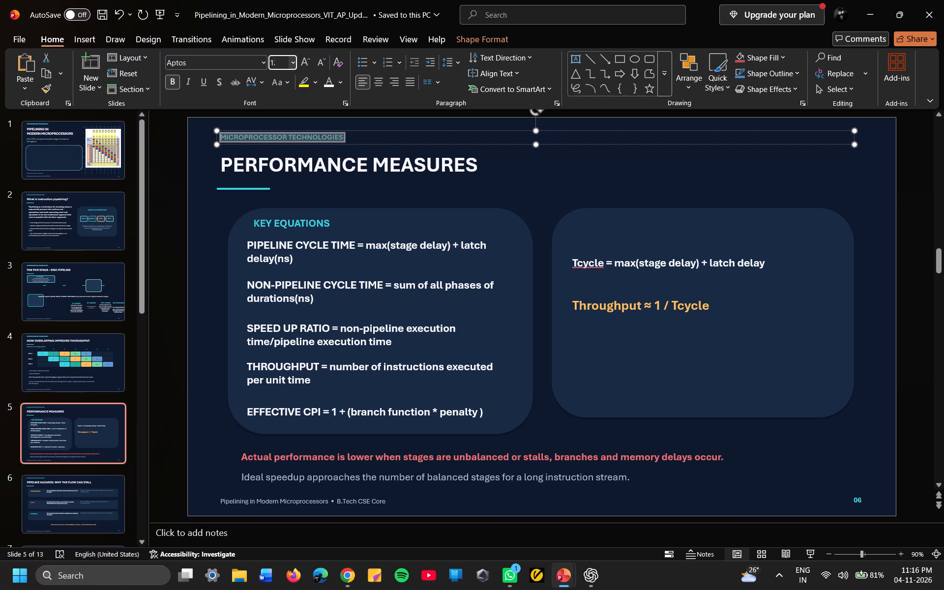
key("Return")
Set the MICROPROCESSOR TECHNOLOGIES label on the PIPELINE HAZARDS slide to font size 12.
left_click(73, 503)
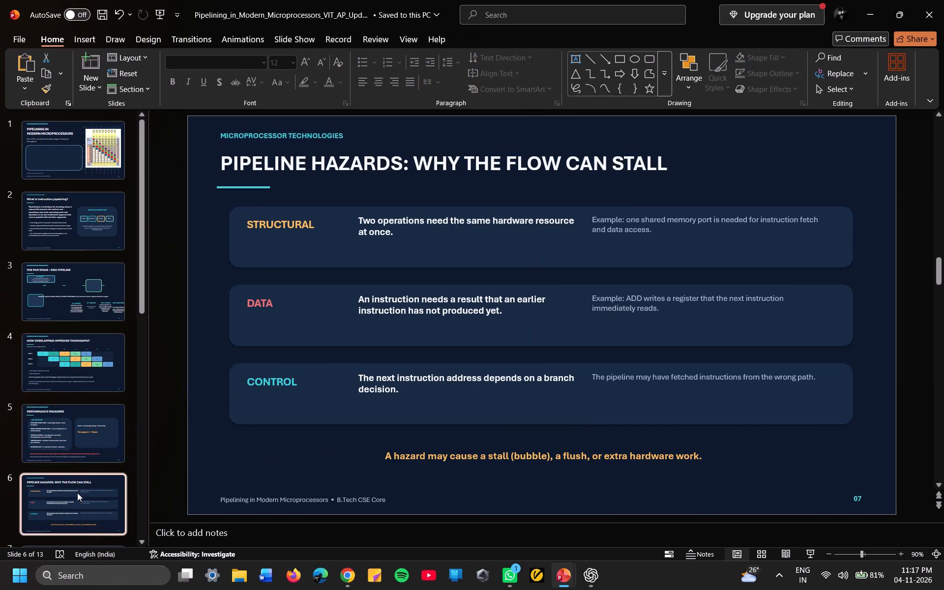
left_click_drag(342, 135, 289, 135)
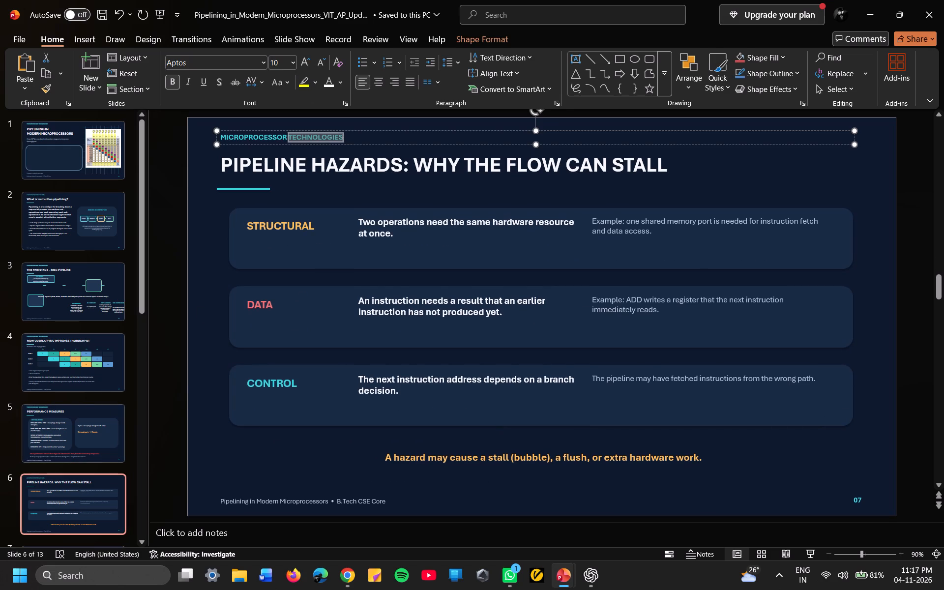
left_click_drag(289, 135, 234, 133)
left_click(277, 63)
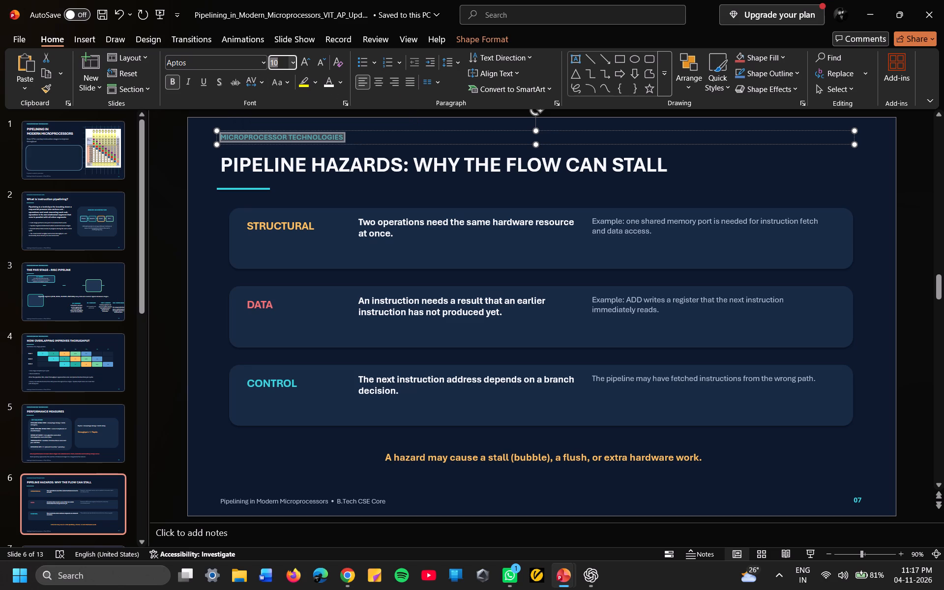
key("BackSpace")
key("2")
key("BackSpace")
type("12")
key("Return")
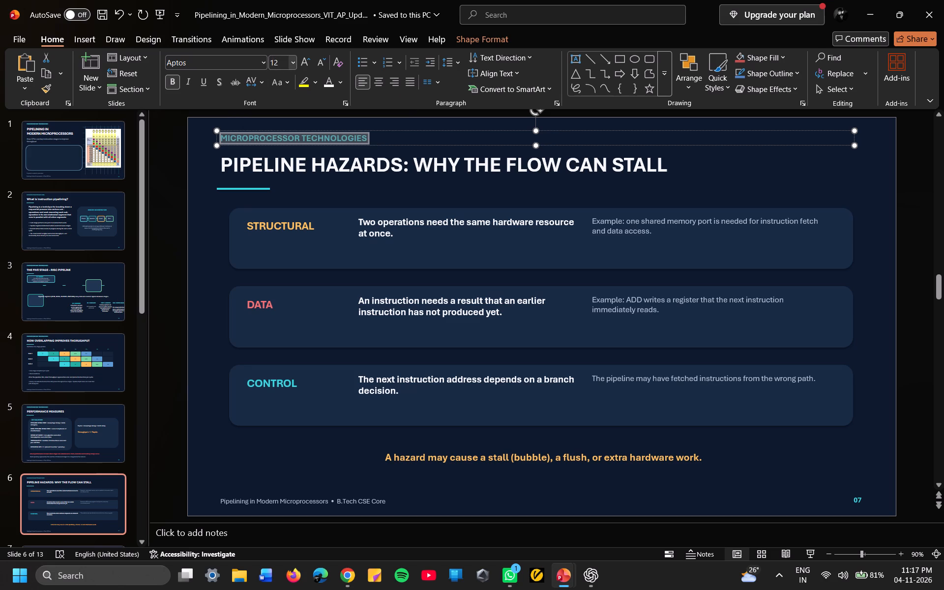
Set the MICROPROCESSOR TECHNOLOGIES label on the HOW MODERN PROCESSORS REDUCE STALLS slide to font size 12.
scroll(103, 335, "down", 2)
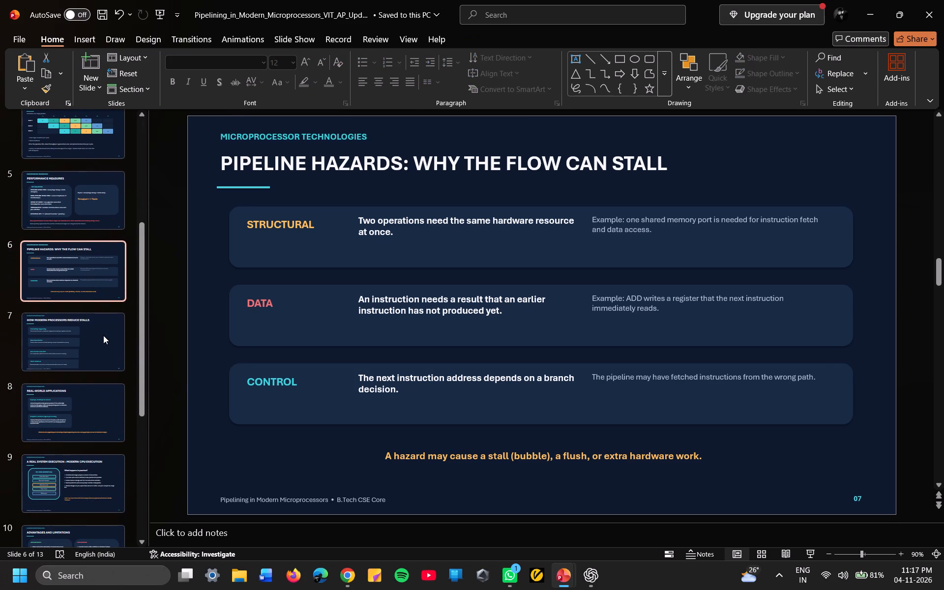
scroll(103, 335, "down", 1)
left_click(103, 335)
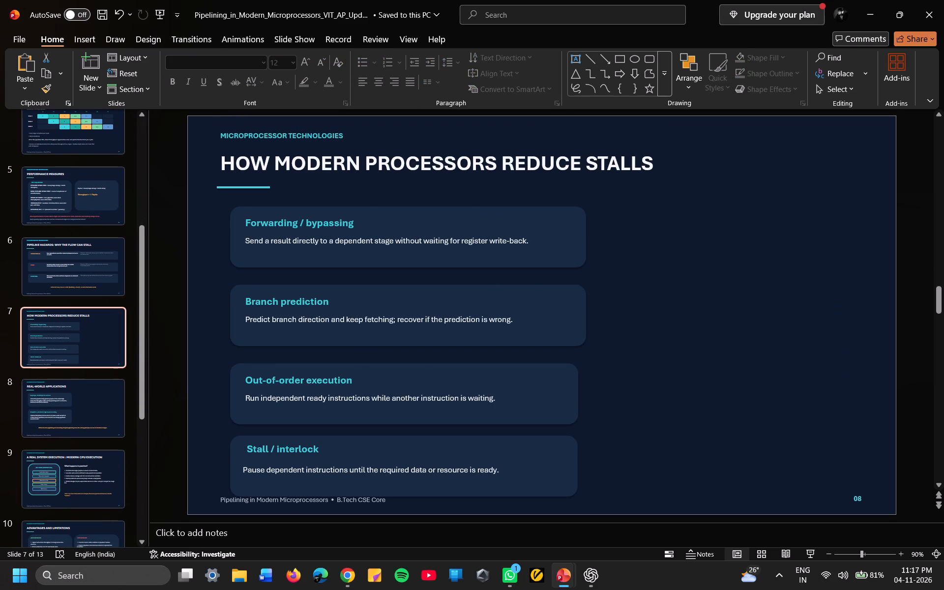
left_click(342, 133)
left_click_drag(342, 133, 307, 136)
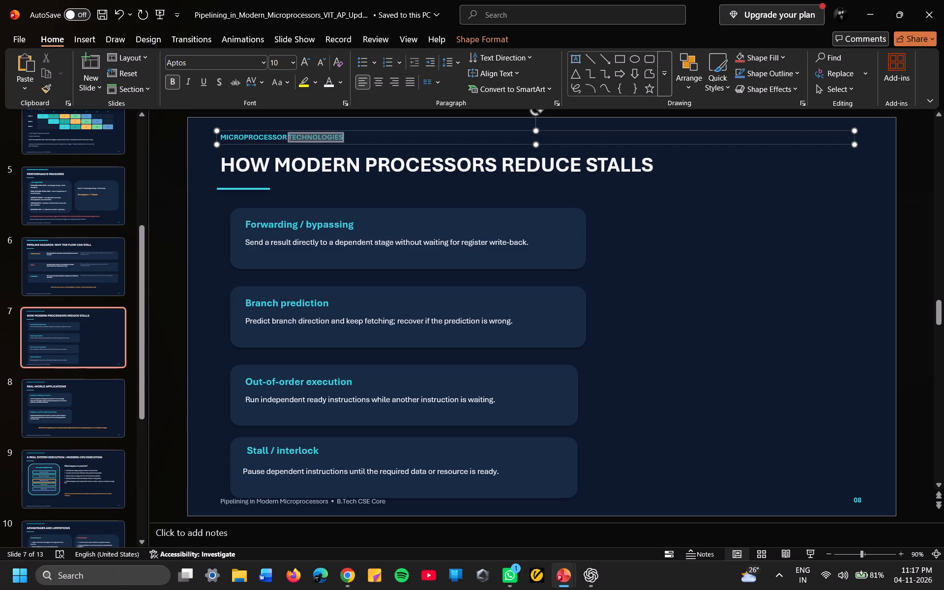
left_click_drag(307, 136, 226, 135)
left_click(304, 94)
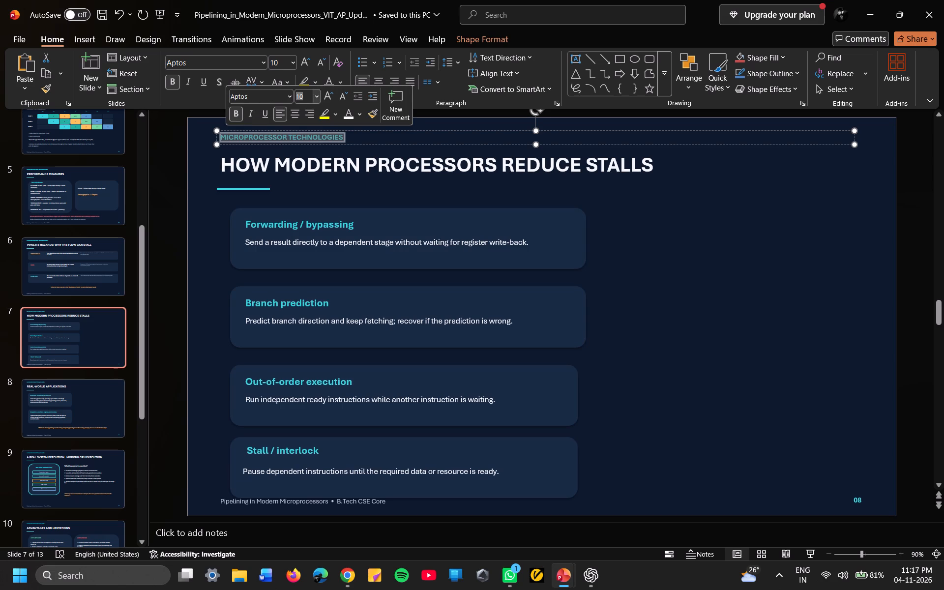
key("BackSpace")
type("12")
key("Return")
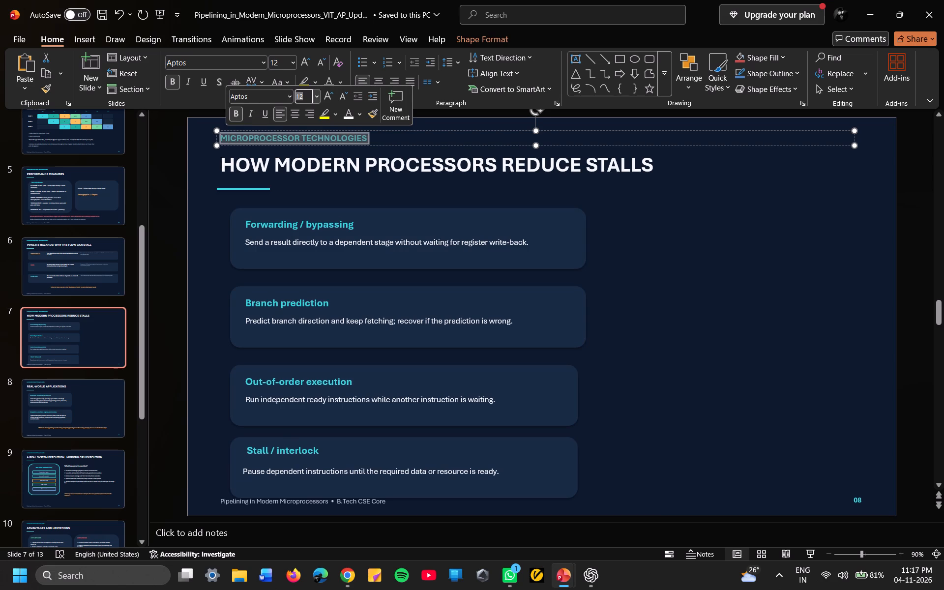
Set the MICROPROCESSOR TECHNOLOGIES label on the REAL-WORLD APPLICATIONS slide to font size 12.
left_click(77, 423)
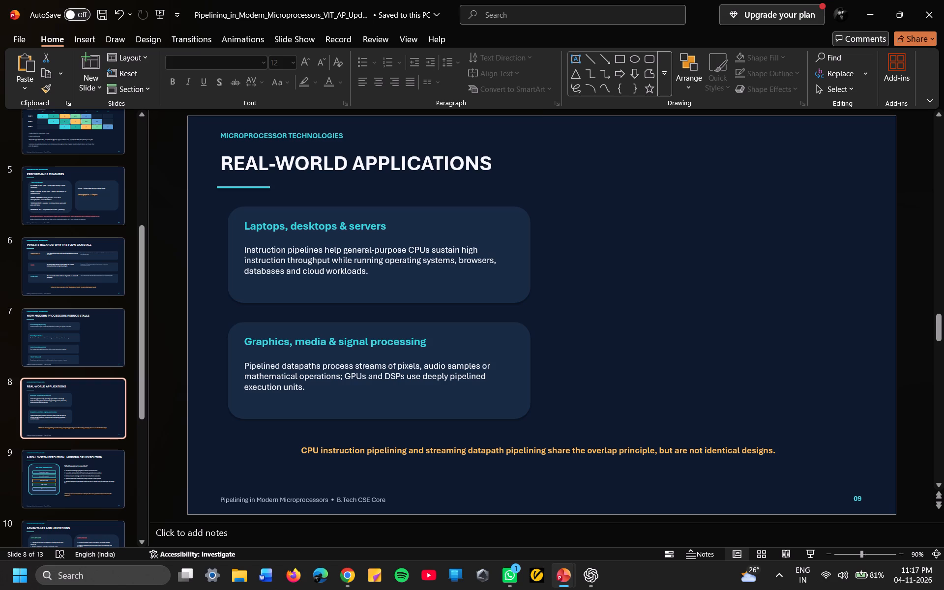
left_click_drag(343, 135, 241, 136)
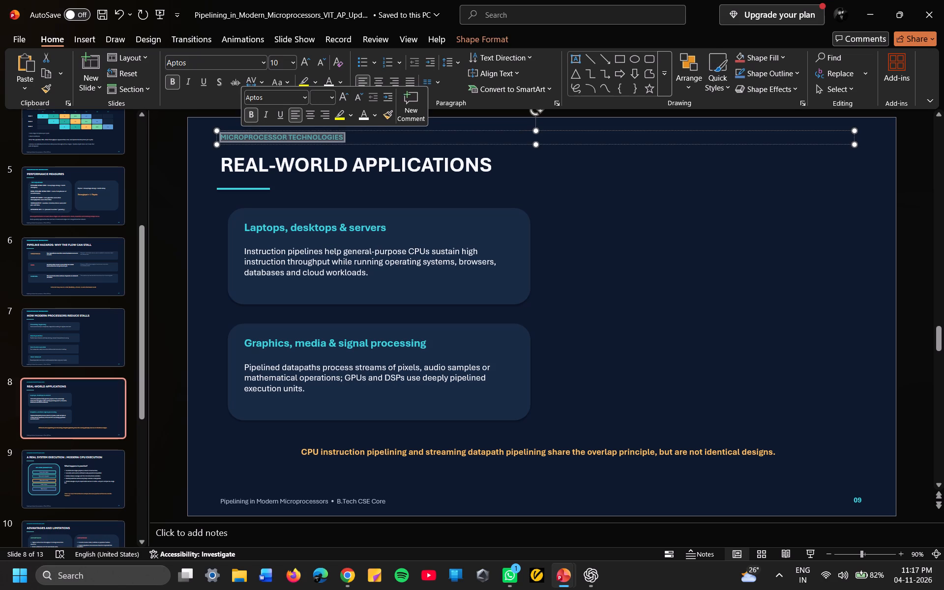
left_click(322, 97)
key("BackSpace")
type("12")
key("Return")
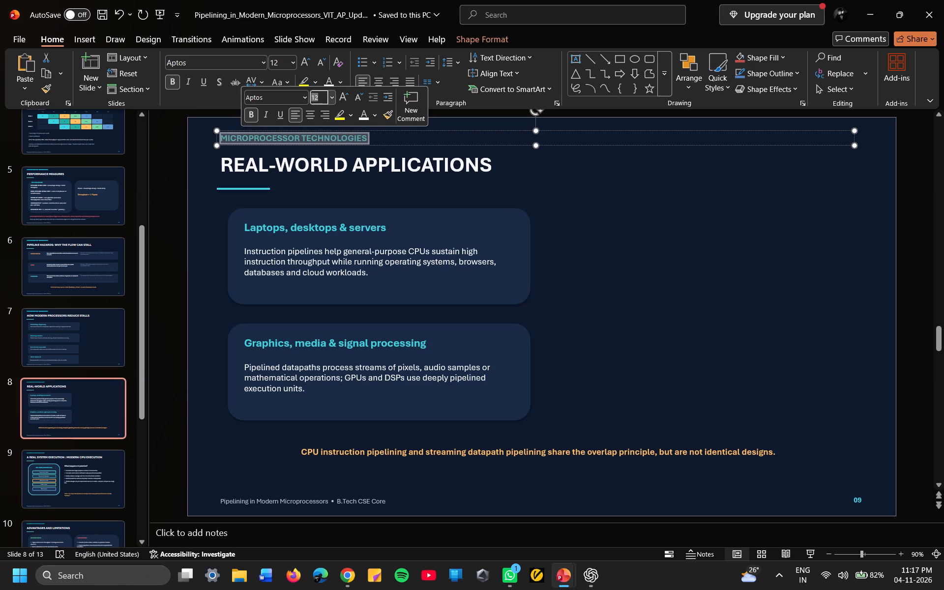
Set the MICROPROCESSOR TECHNOLOGIES label on the A REAL SYSTEM EXECUTION : MODERN CPU EXECUTION slide to font size 12.
left_click(89, 493)
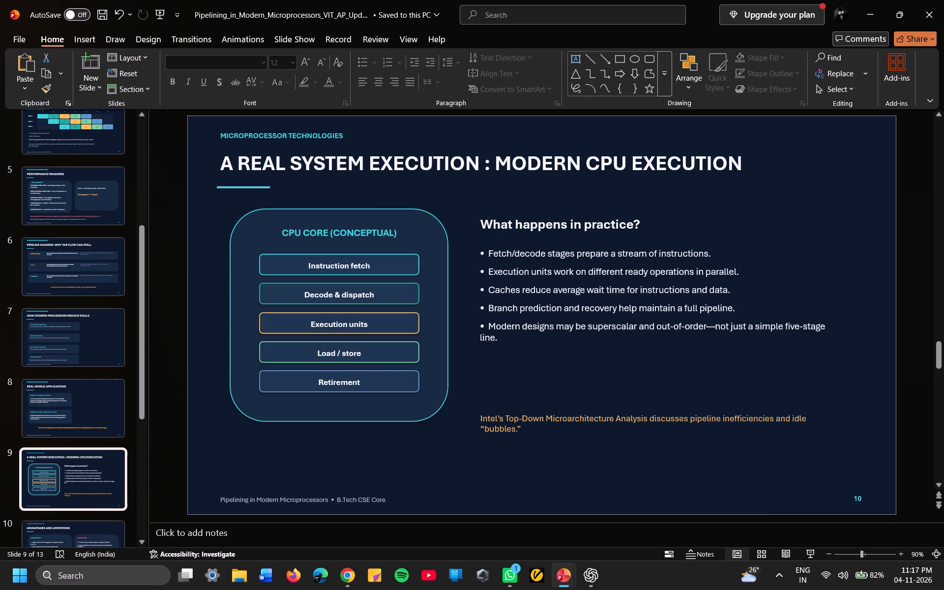
left_click_drag(342, 135, 278, 134)
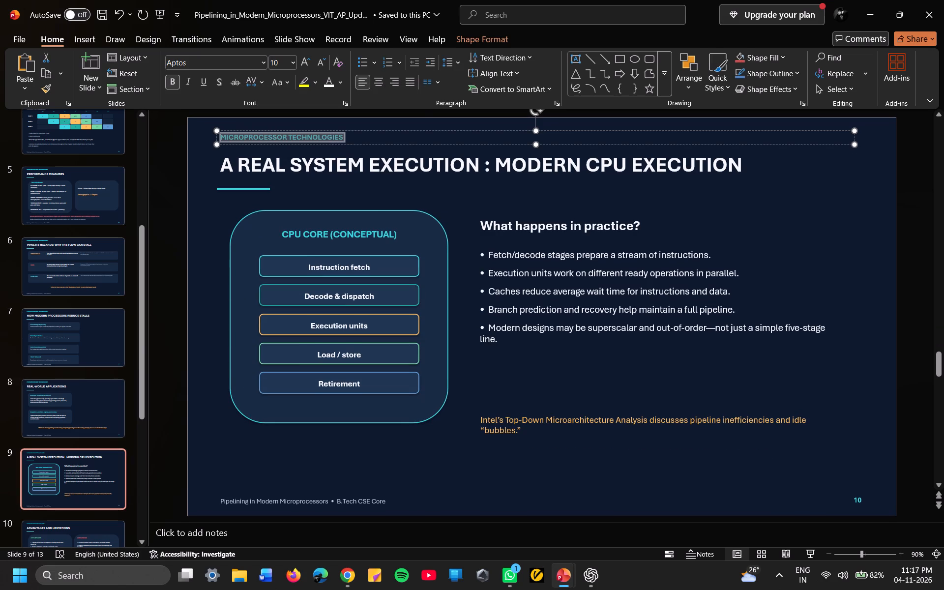
left_click_drag(278, 134, 237, 133)
left_click(315, 97)
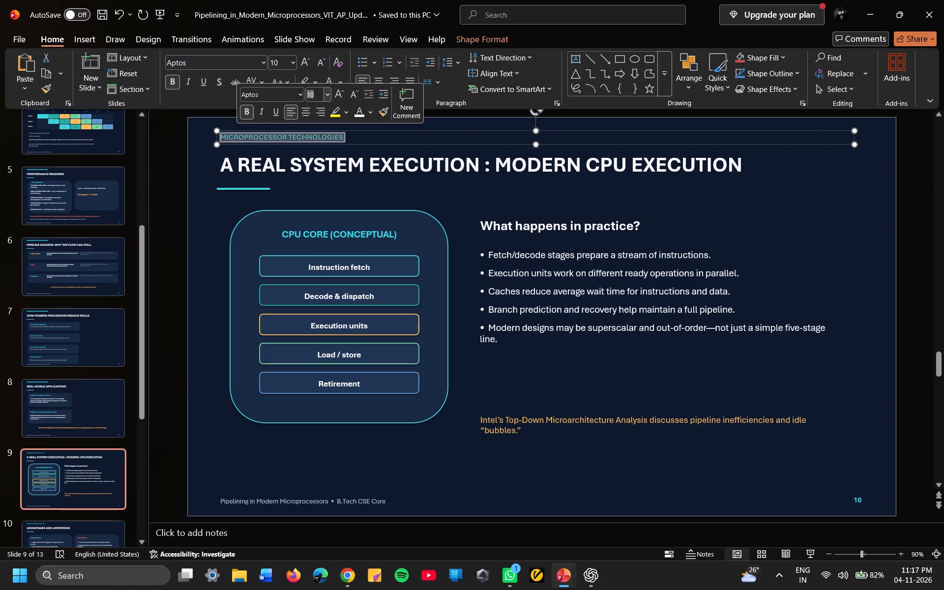
key("BackSpace")
type("12")
key("Return")
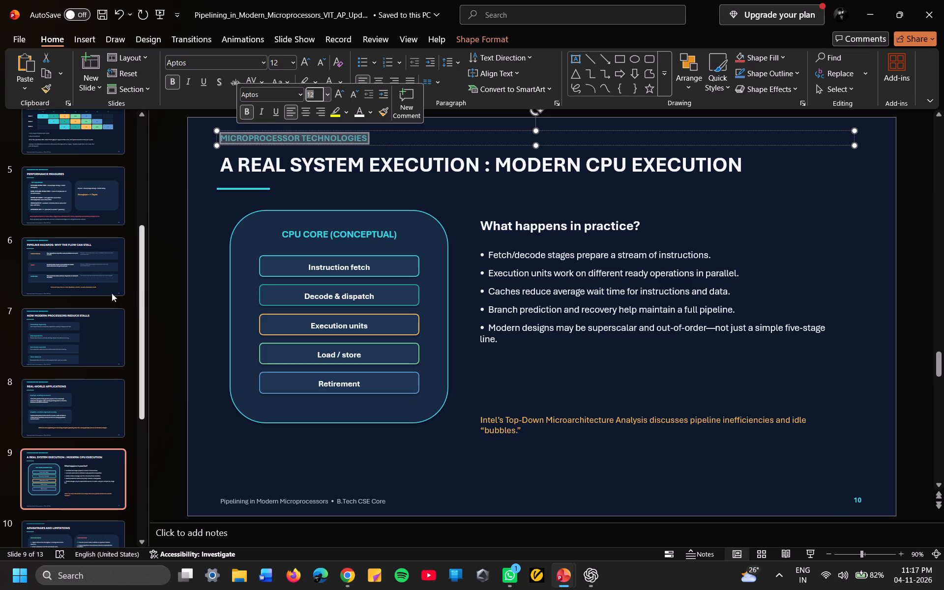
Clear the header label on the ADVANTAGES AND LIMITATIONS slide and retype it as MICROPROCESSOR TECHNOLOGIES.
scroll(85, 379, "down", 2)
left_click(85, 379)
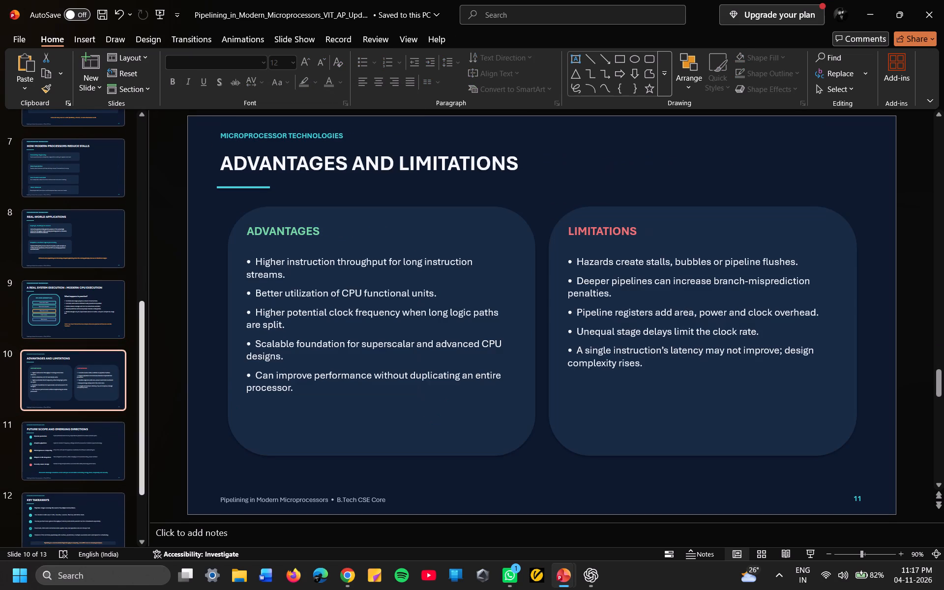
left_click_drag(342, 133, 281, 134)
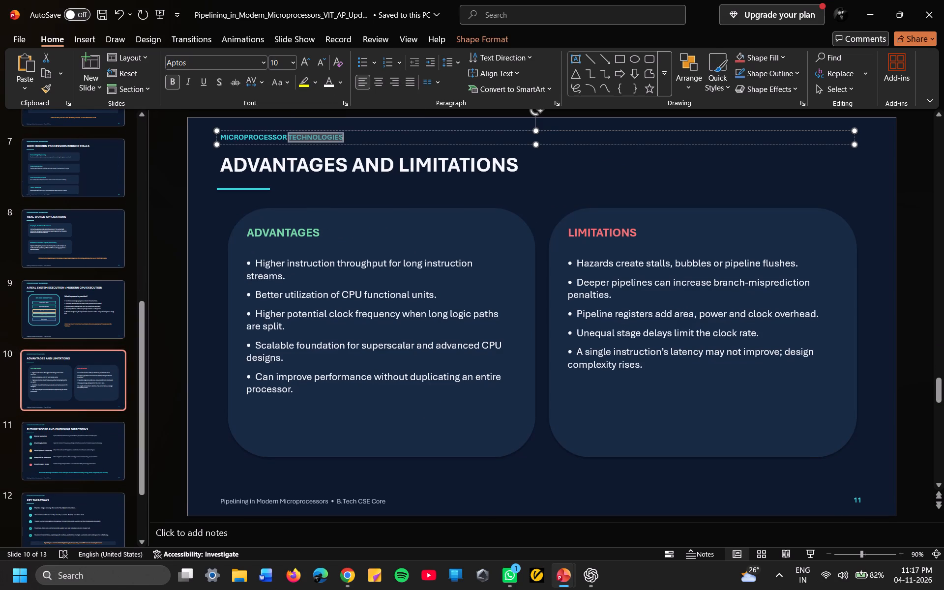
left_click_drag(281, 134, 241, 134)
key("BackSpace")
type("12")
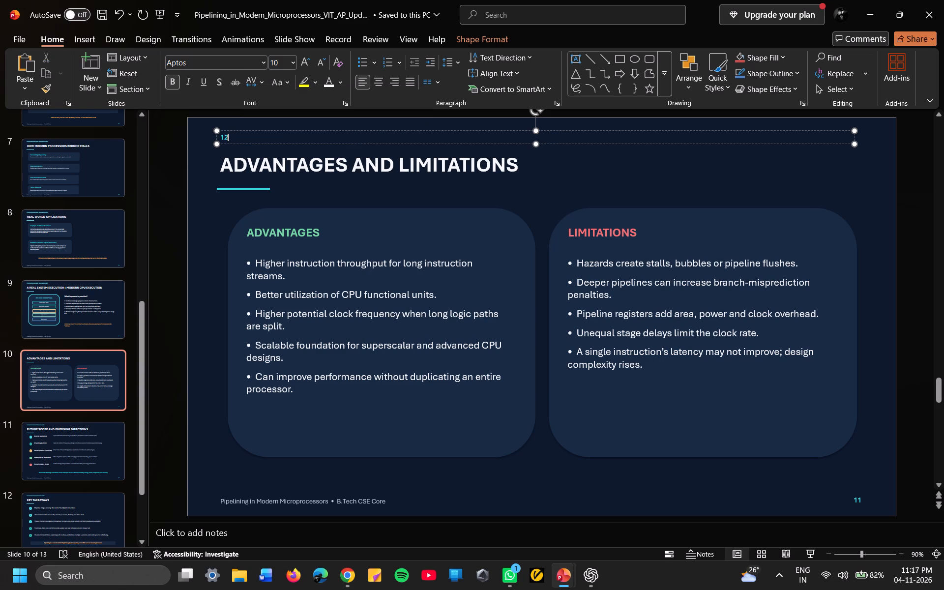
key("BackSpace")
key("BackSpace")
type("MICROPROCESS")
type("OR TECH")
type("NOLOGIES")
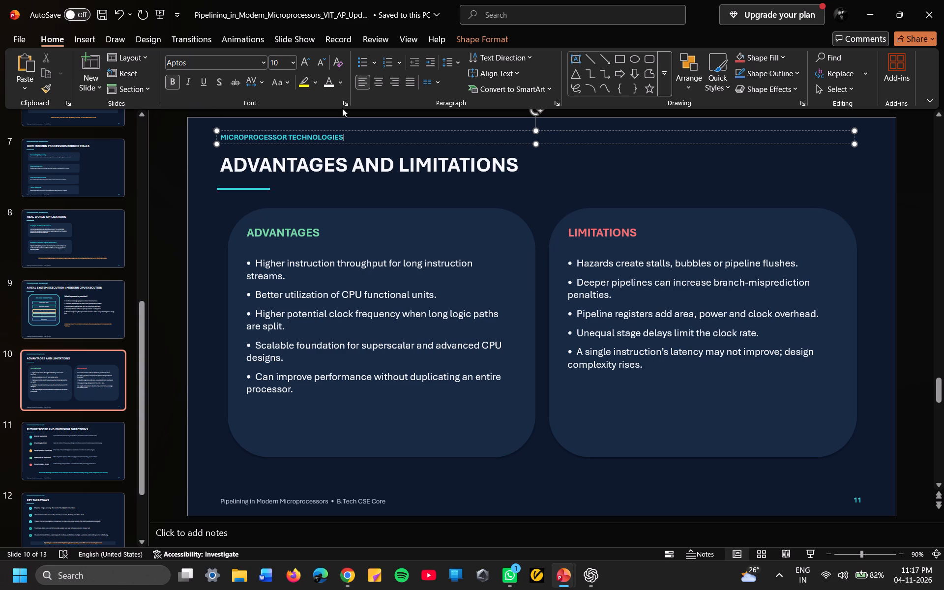
Set the MICROPROCESSOR TECHNOLOGIES label on the ADVANTAGES AND LIMITATIONS slide to font size 12.
left_click(343, 137)
left_click_drag(342, 137, 222, 135)
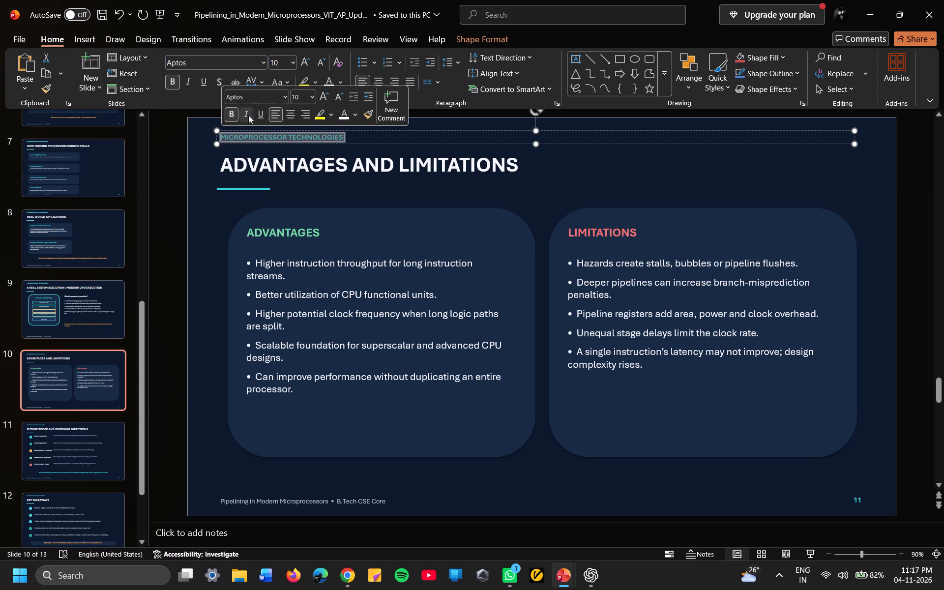
left_click(299, 94)
key("BackSpace")
type("12")
key("Return")
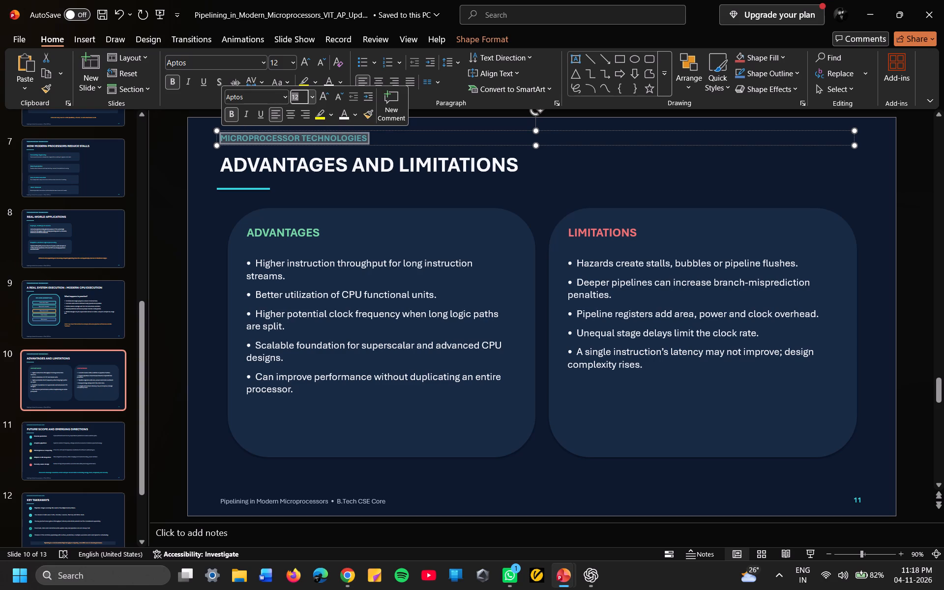
Set the MICROPROCESSOR TECHNOLOGIES label on the FUTURE SCOPE AND EMERGING DIRECTIONS slide to font size 12.
left_click(69, 450)
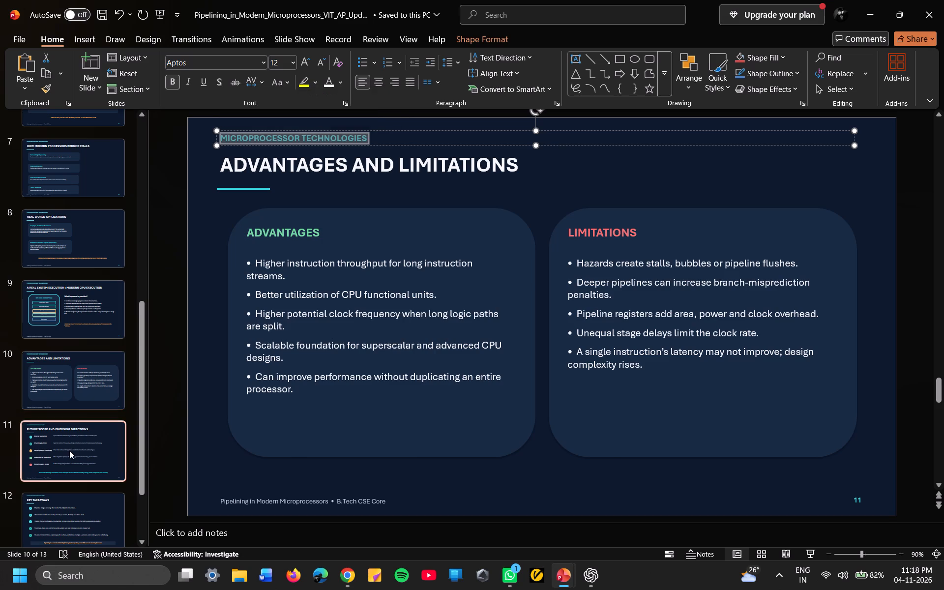
left_click(346, 136)
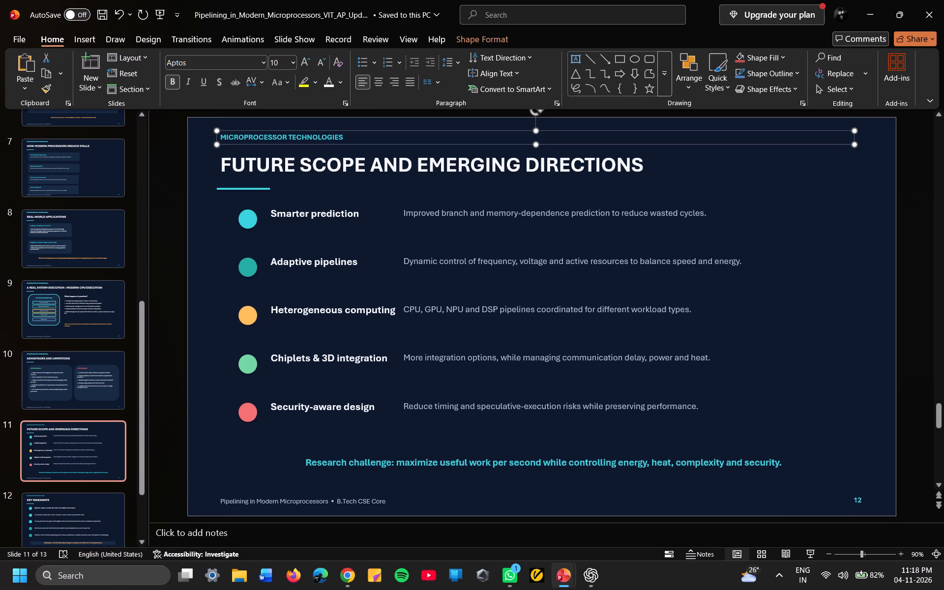
left_click_drag(341, 136, 222, 139)
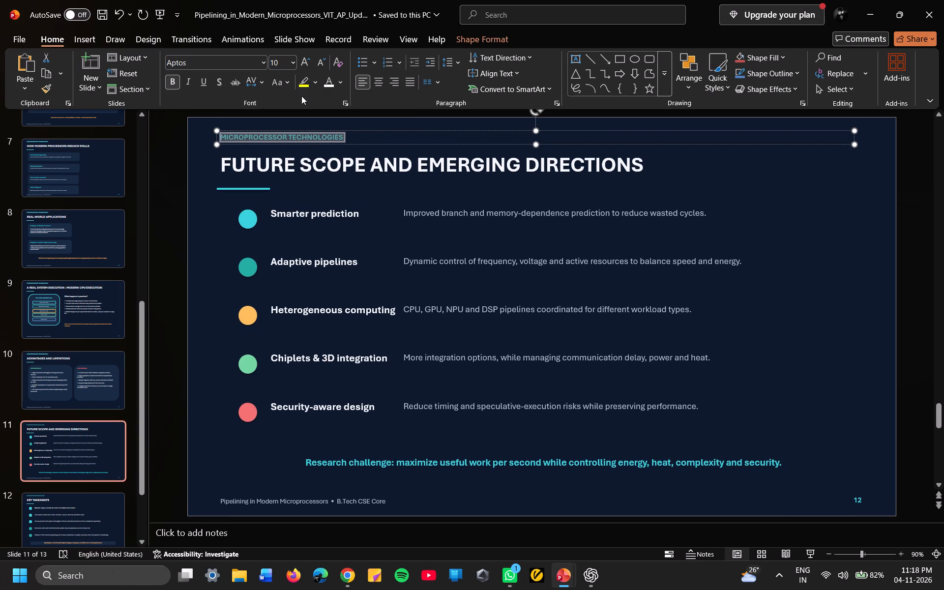
left_click(279, 59)
key("BackSpace")
type("12")
key("Return")
Set the MICROPROCESSOR TECHNOLOGIES label on the KEY TAKEAWAYS slide to font size 12.
left_click(87, 497)
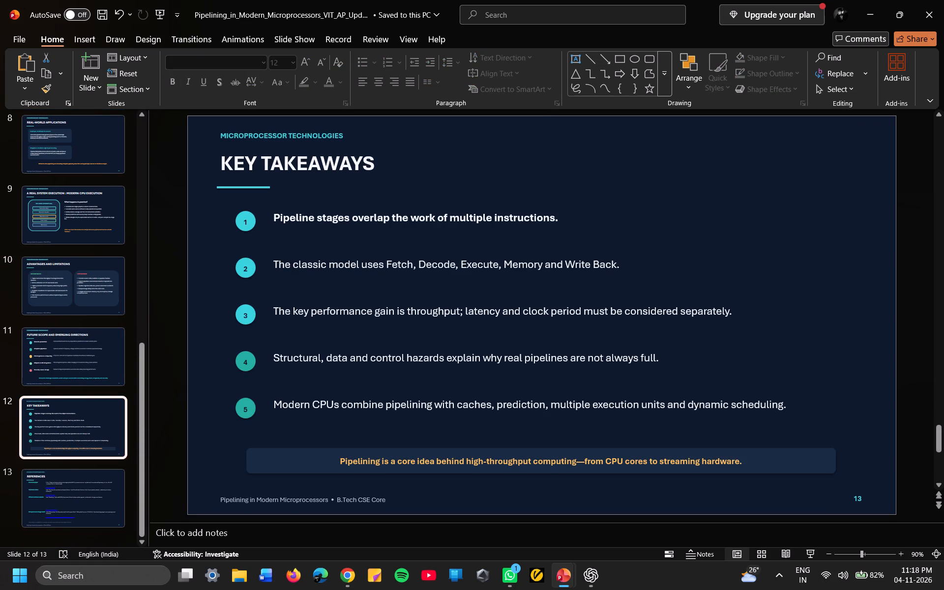
left_click_drag(343, 135, 237, 135)
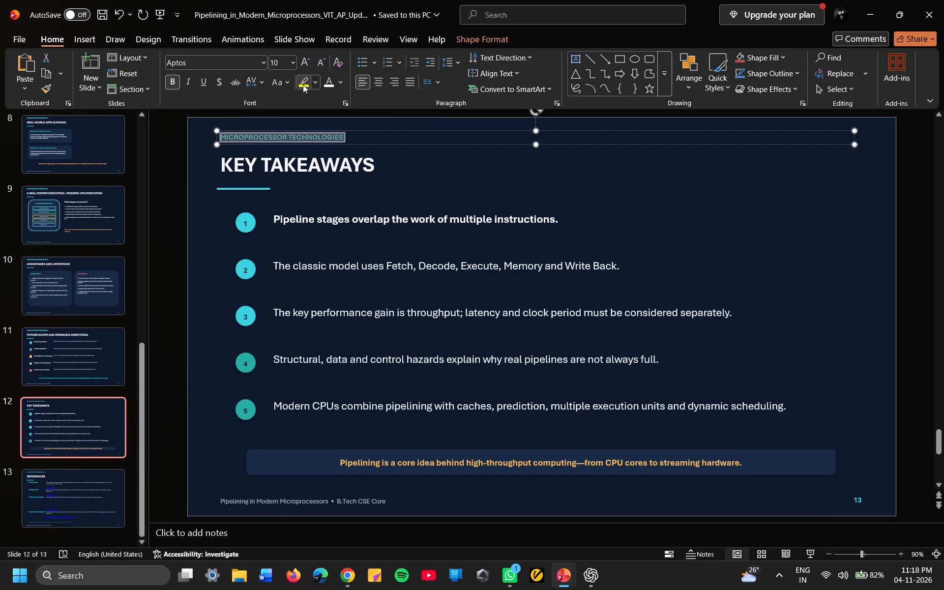
left_click(283, 62)
key("BackSpace")
type("12")
key("Return")
Set the MICROPROCESSOR TECHNOLOGIES label on the REFERENCES slide to font size 12.
left_click(84, 486)
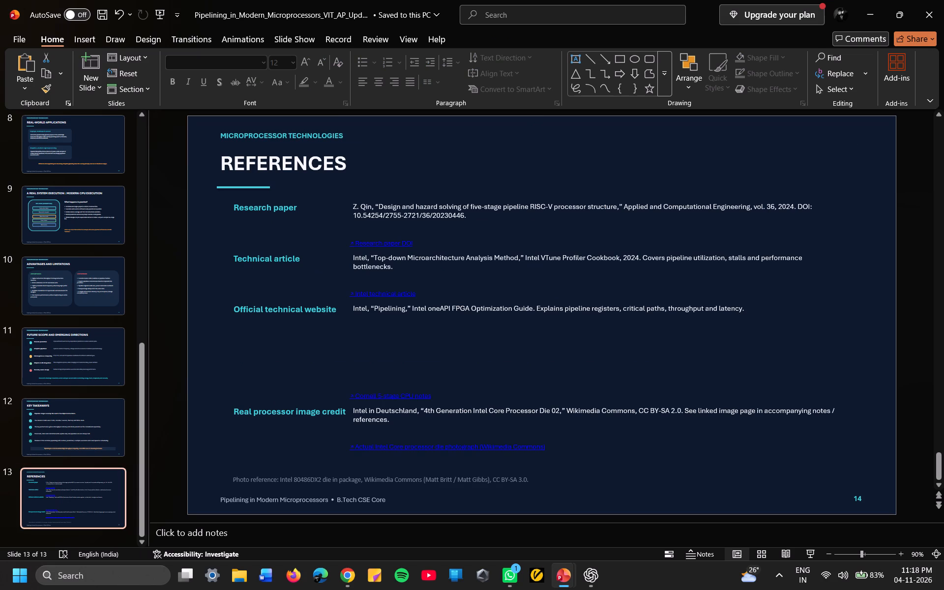
left_click_drag(342, 135, 254, 146)
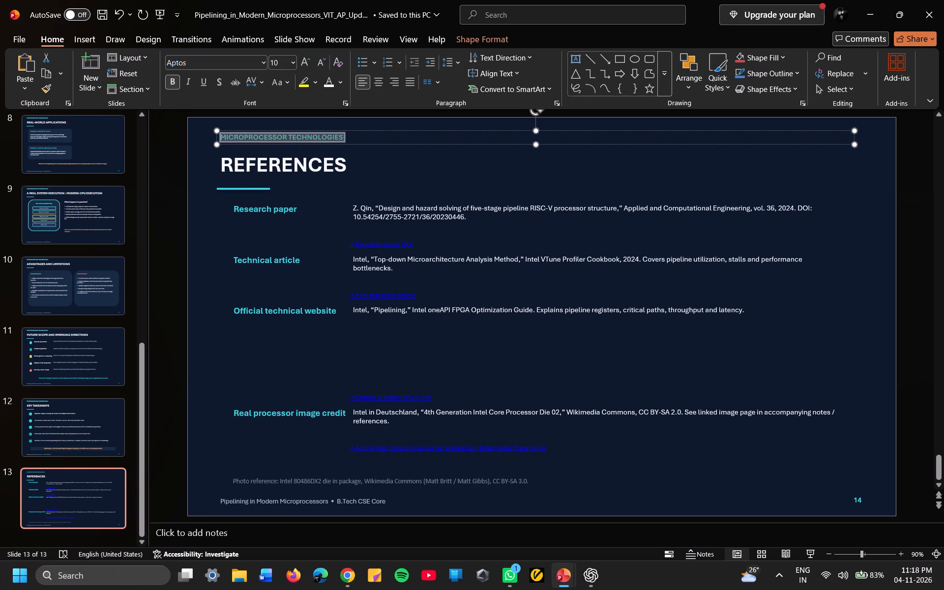
left_click_drag(254, 146, 238, 145)
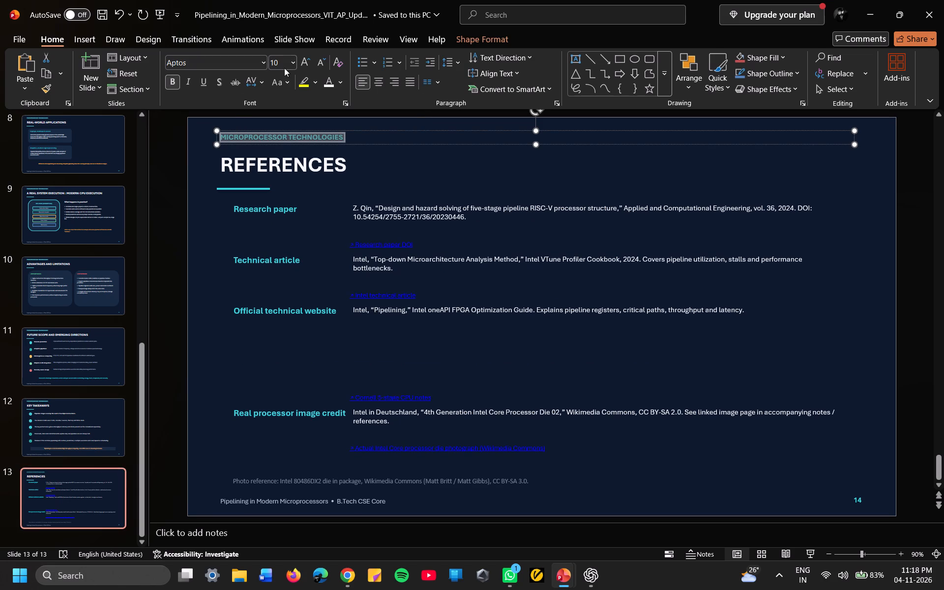
left_click(282, 61)
key("BackSpace")
type("12")
key("Return")
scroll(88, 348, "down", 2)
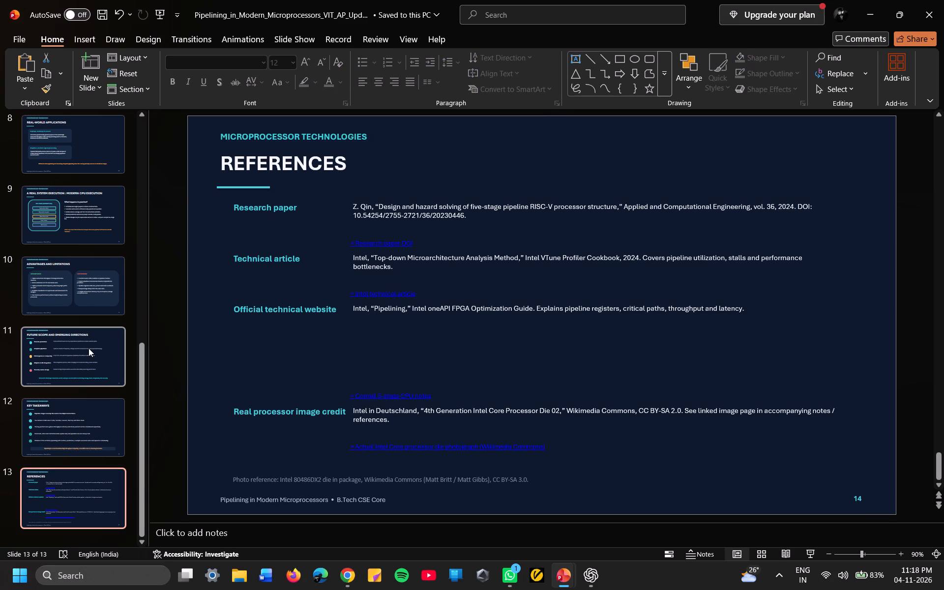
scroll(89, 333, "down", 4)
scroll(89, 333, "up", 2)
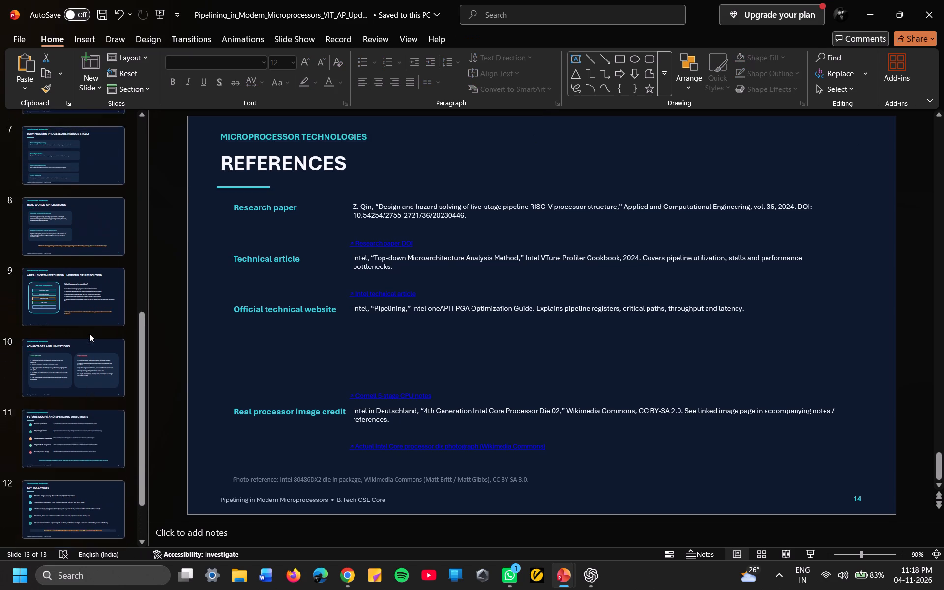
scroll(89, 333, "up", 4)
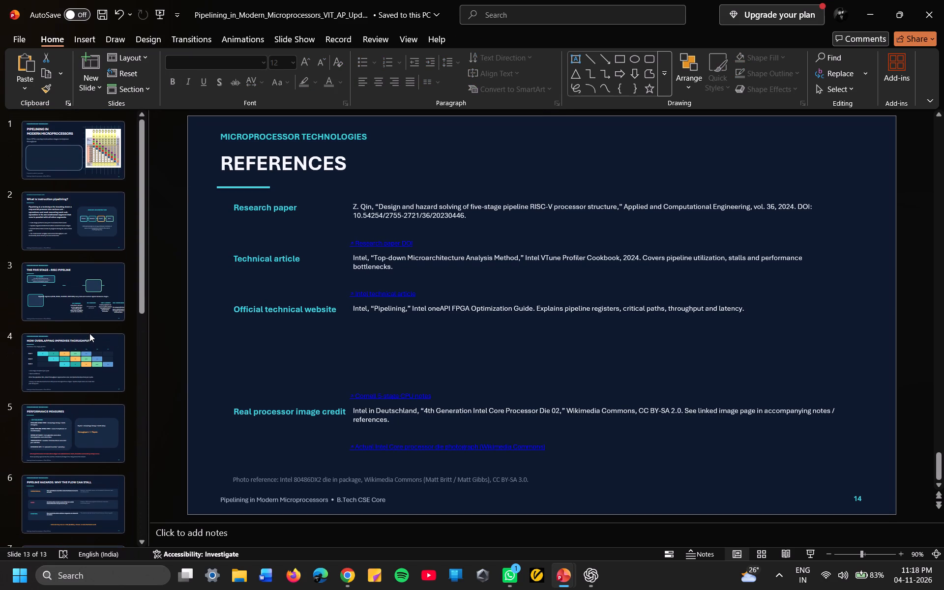
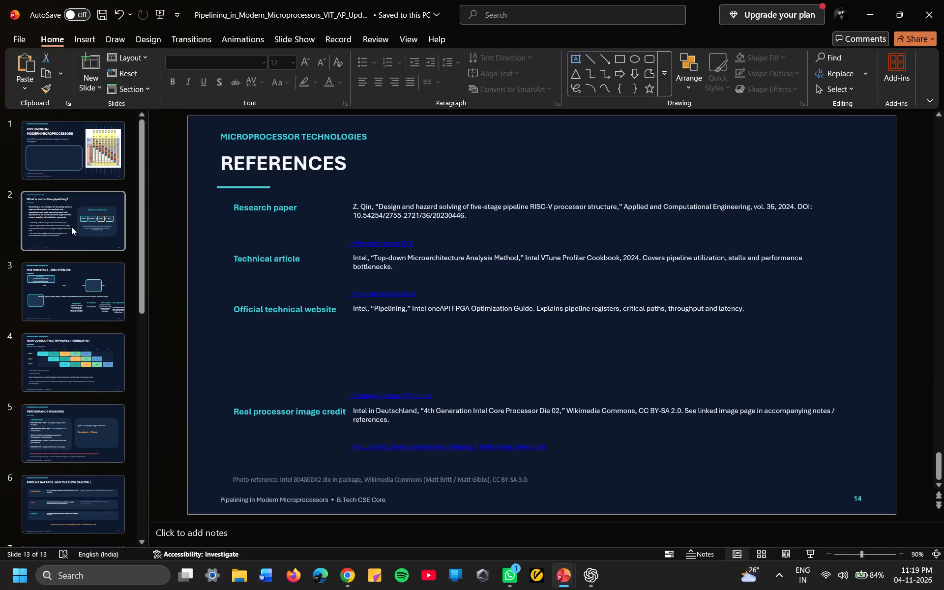
Preview the title slide full screen, return to editing and show the "What is instruction pipelining?" slide.
left_click(91, 150)
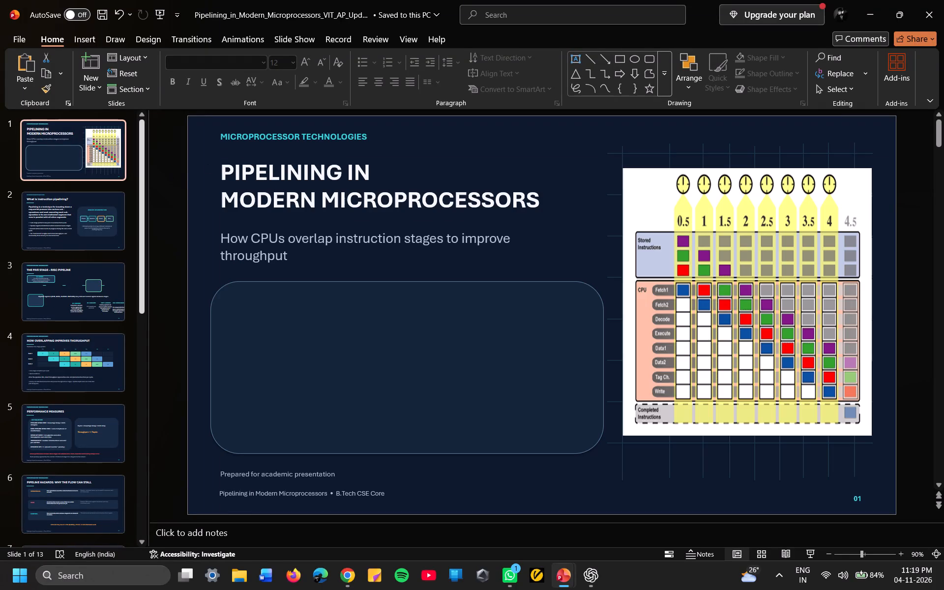
left_click(161, 16)
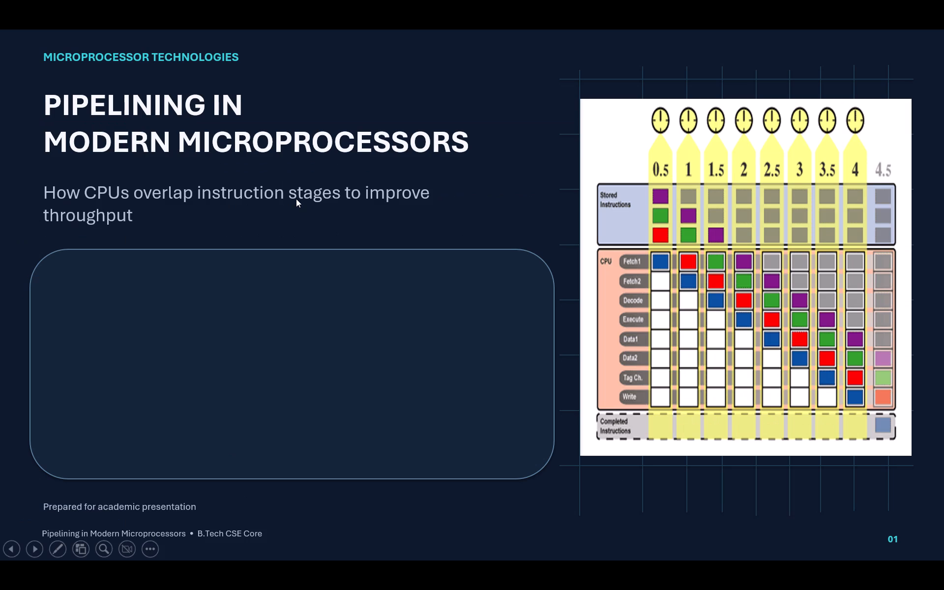
key("Escape")
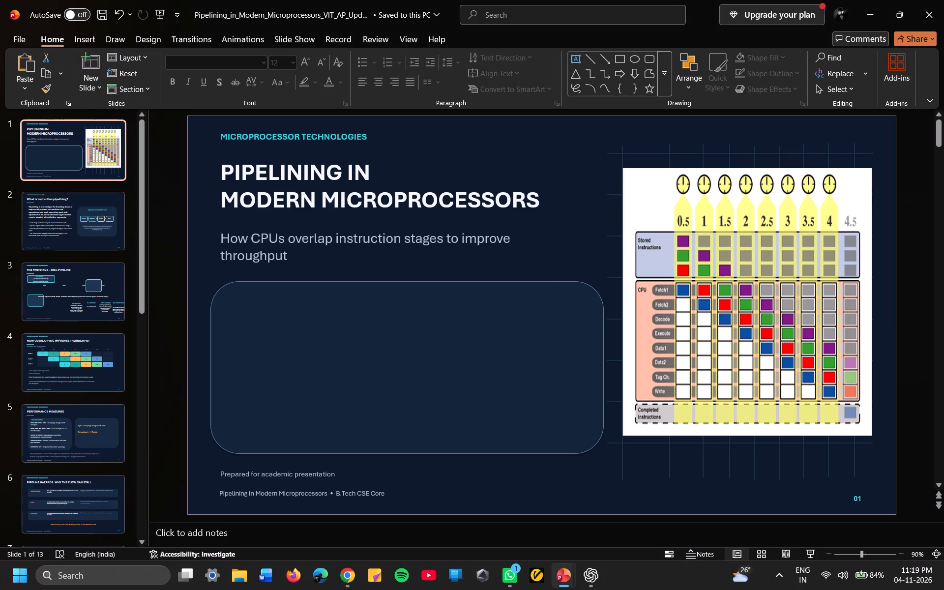
left_click(96, 229)
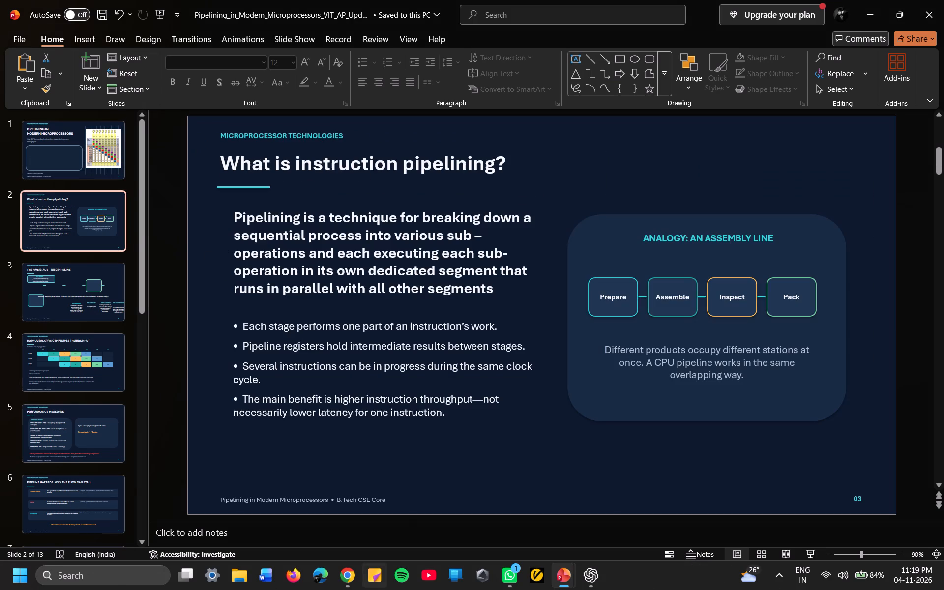
Switch to Chrome, close the Ars Technica page and search images for "instruction pipelining diagram".
left_click(347, 503)
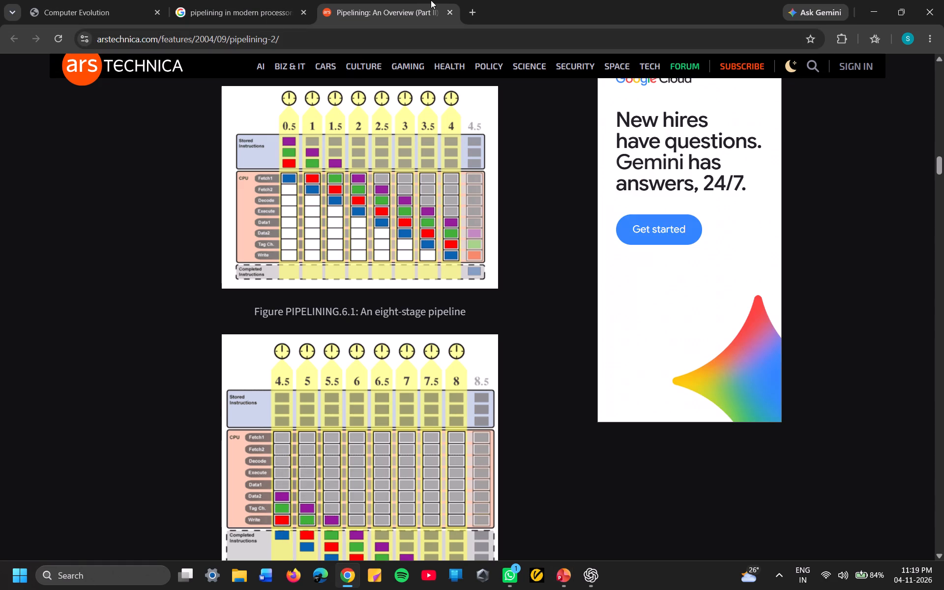
left_click(450, 12)
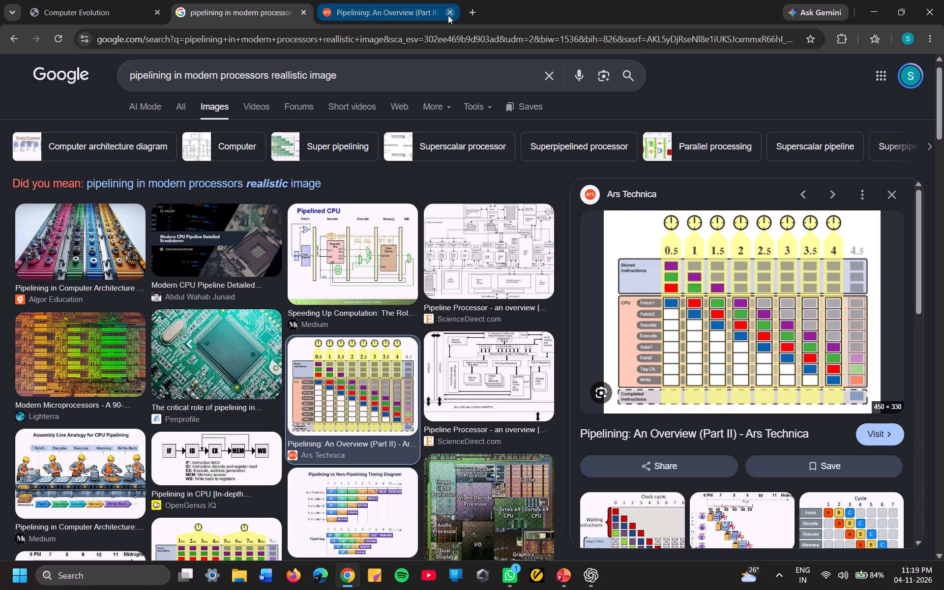
left_click(363, 75)
key("BackSpace")
key("BackSpace")
key("BackSpace")
key("BackSpace")
key("BackSpace")
key("BackSpace")
key("BackSpace")
key("BackSpace")
key("BackSpace")
key("BackSpace")
key("BackSpace")
key("BackSpace")
key("BackSpace")
key("BackSpace")
key("BackSpace")
key("BackSpace")
key("BackSpace")
key("BackSpace")
key("BackSpace")
key("BackSpace")
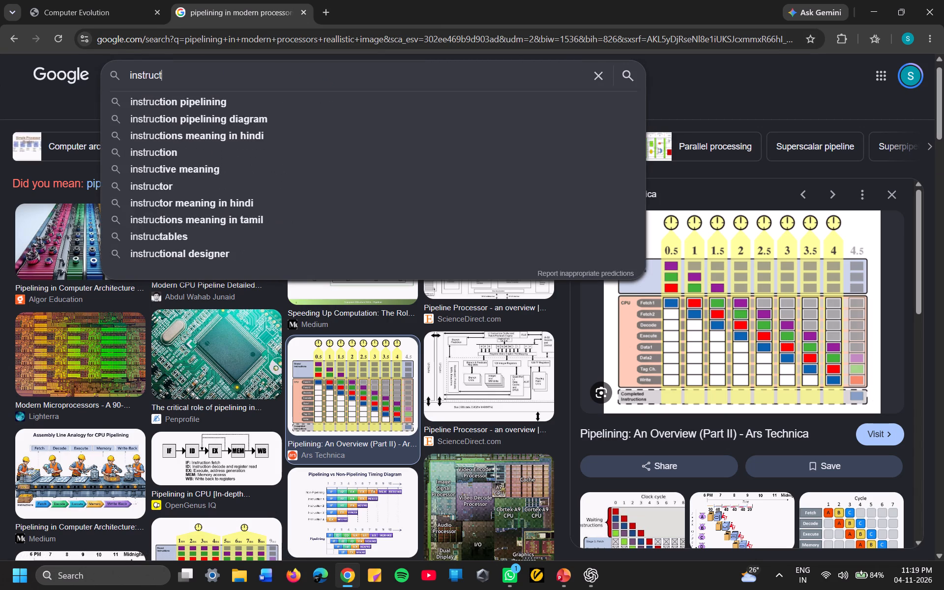
left_click(278, 118)
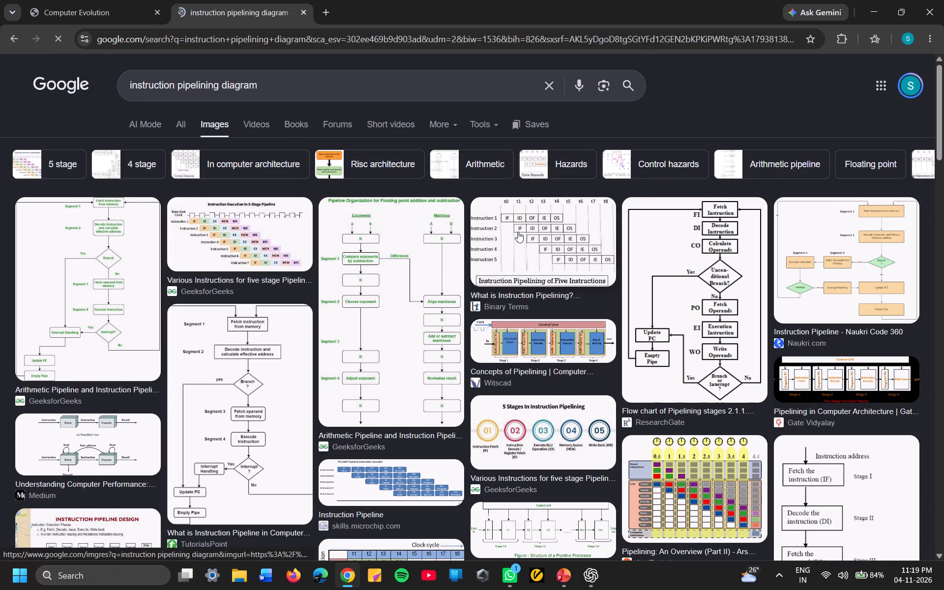
Examine the instruction pipelining image results, previewing the Witscad control-unit diagram and the GeeksforGeeks five-stage diagram, for a suitable slide picture.
left_click(563, 333)
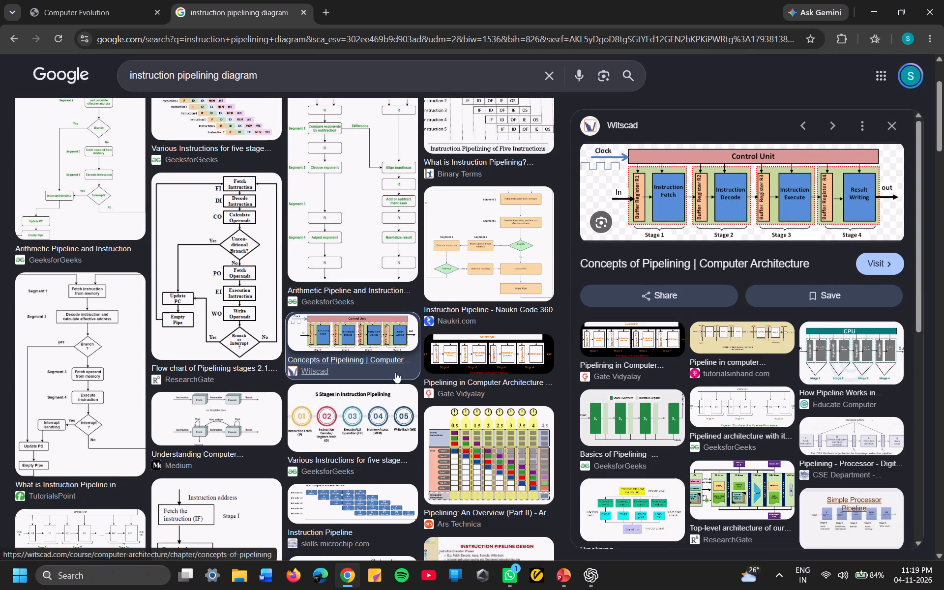
scroll(395, 372, "down", 4)
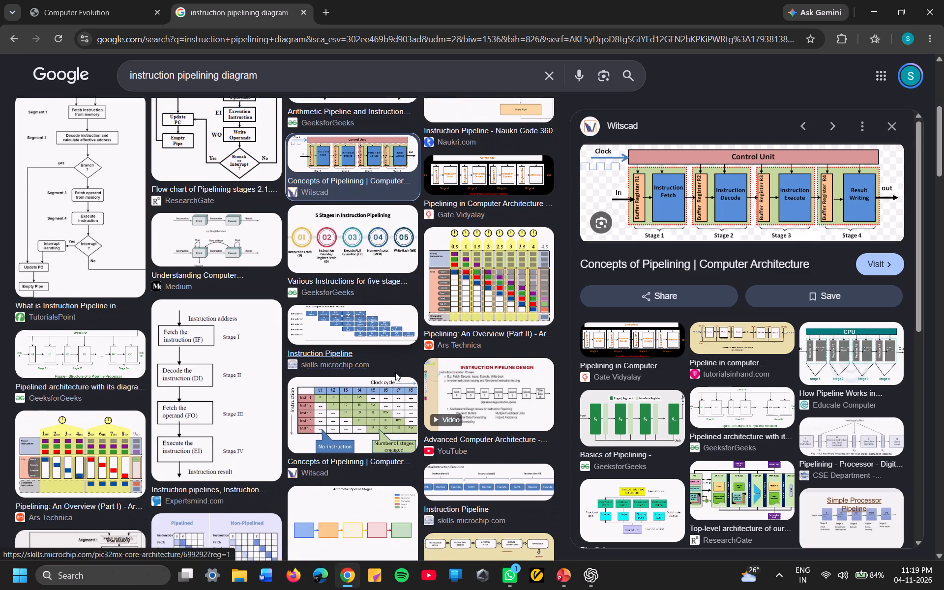
scroll(395, 372, "down", 8)
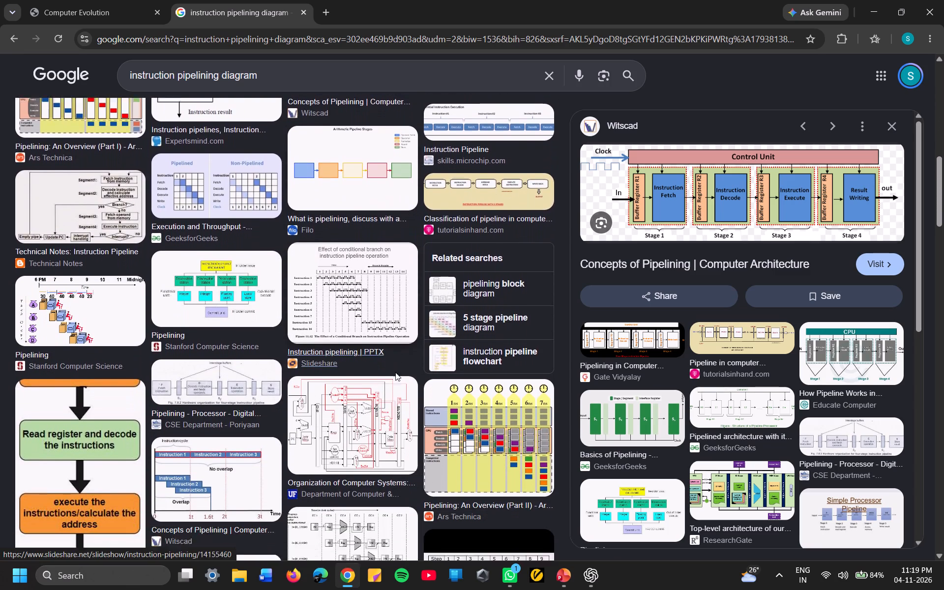
scroll(395, 372, "down", 8)
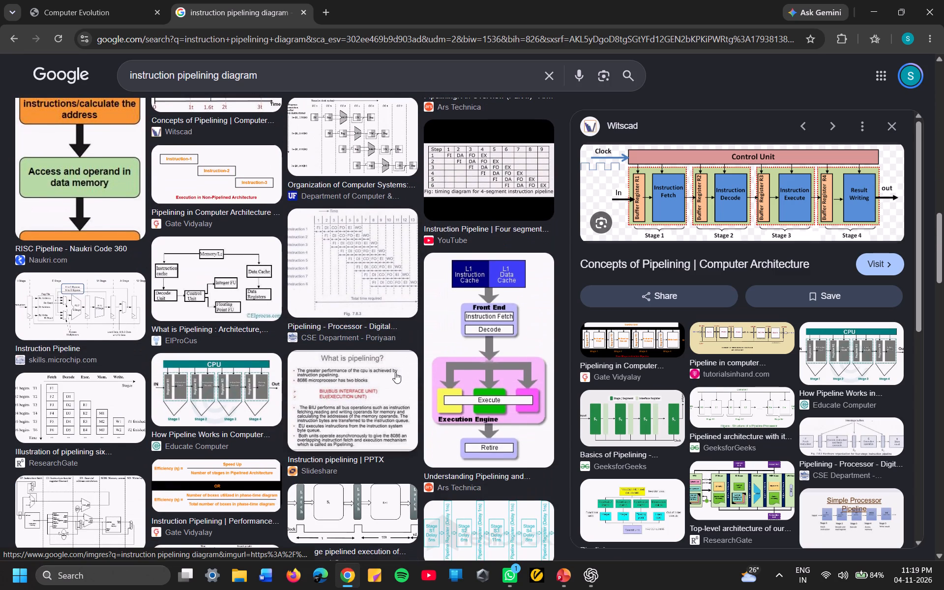
scroll(395, 372, "down", 1)
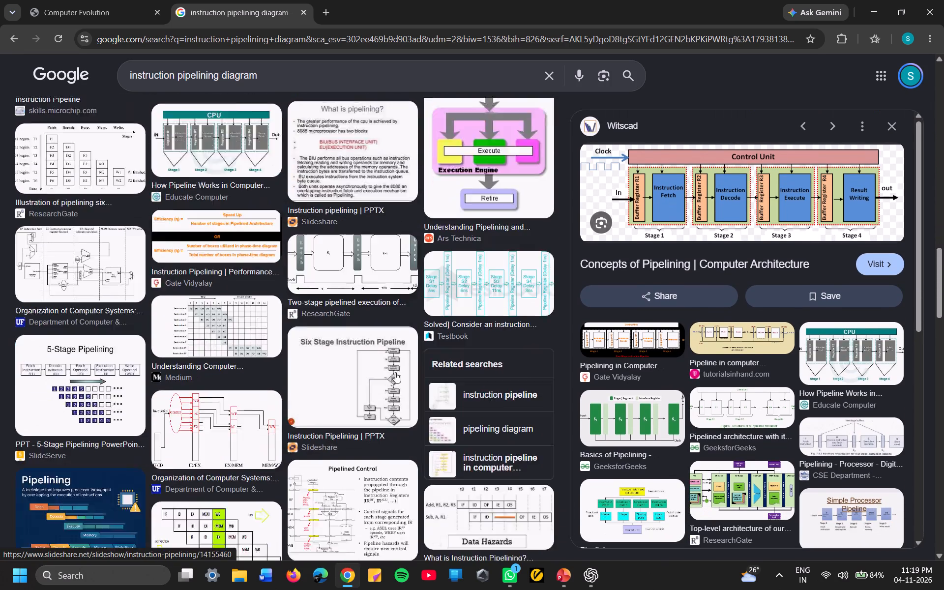
scroll(395, 372, "down", 1)
scroll(395, 372, "up", 4)
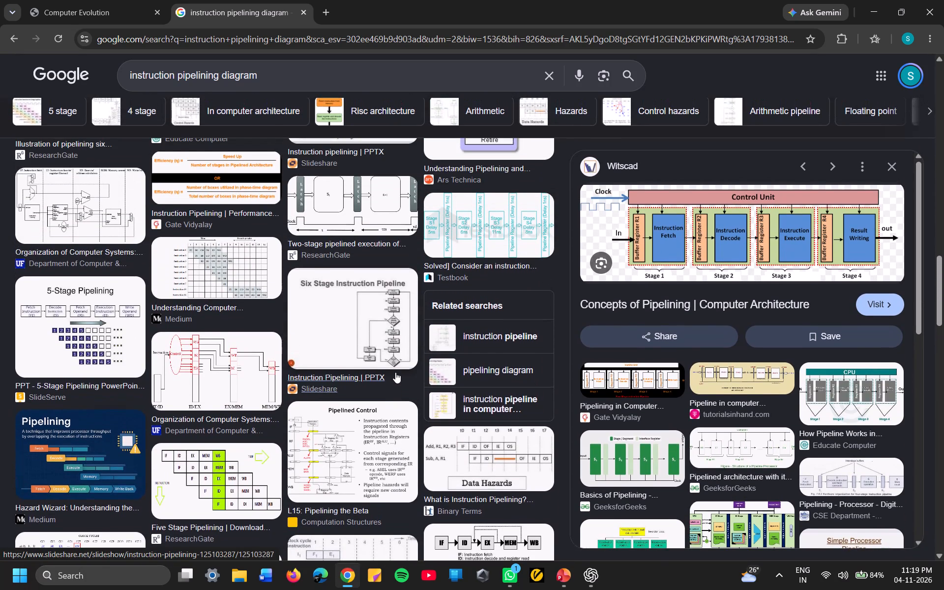
scroll(395, 372, "up", 4)
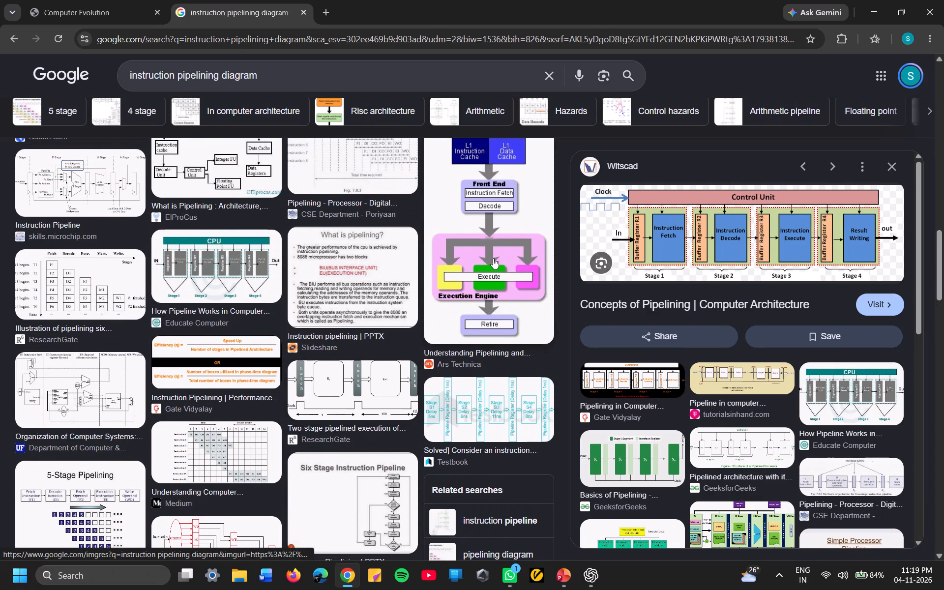
scroll(493, 258, "up", 2)
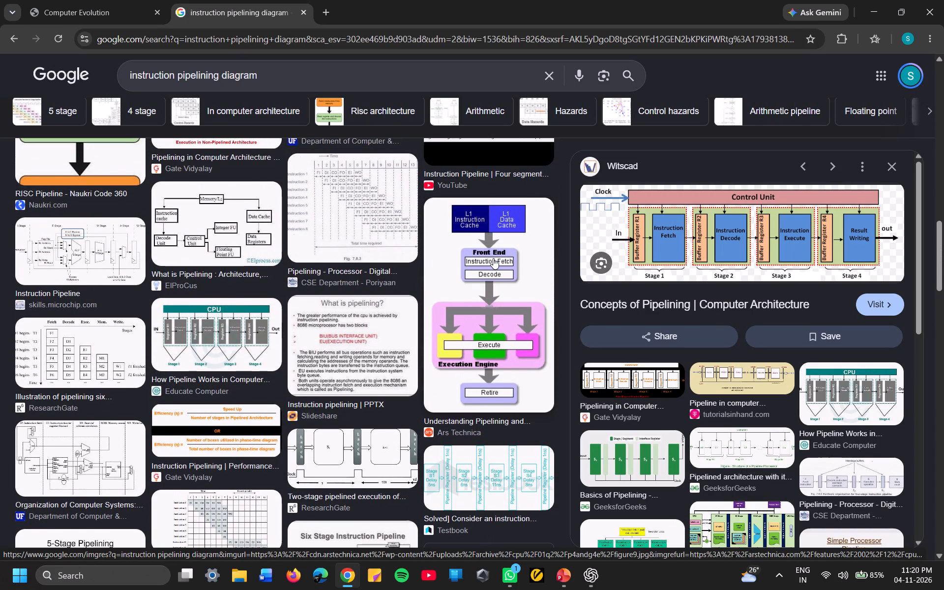
scroll(487, 324, "down", 2)
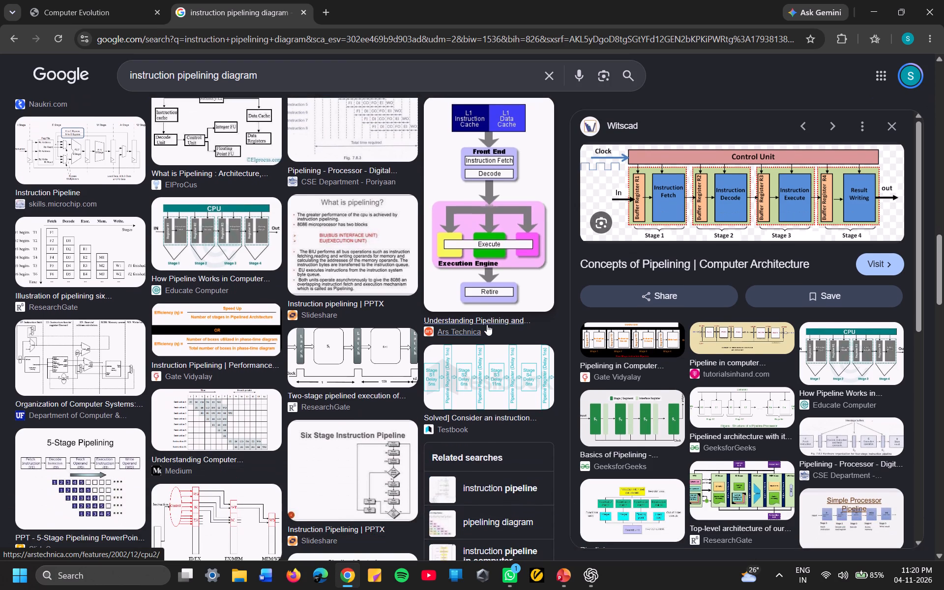
scroll(487, 324, "down", 2)
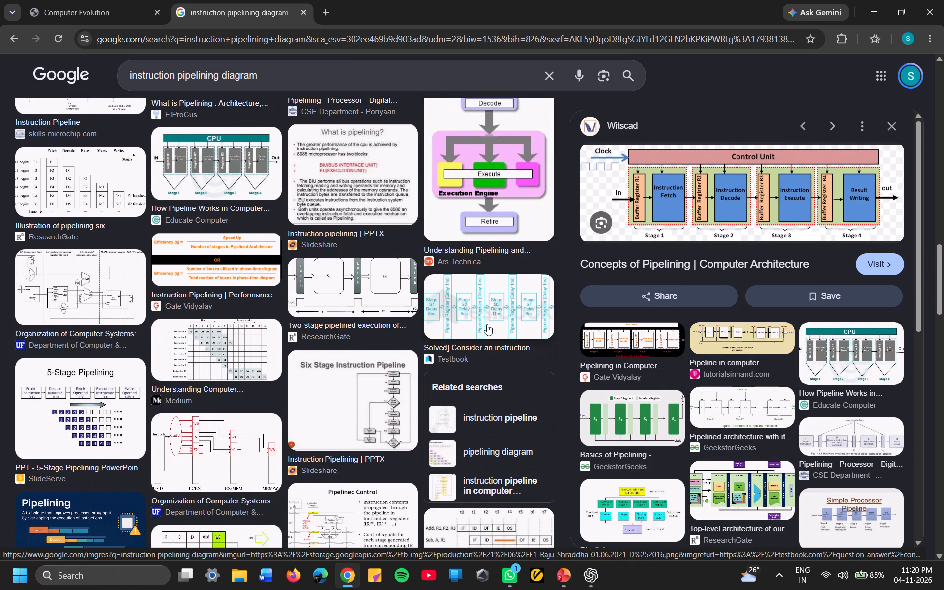
scroll(487, 324, "down", 2)
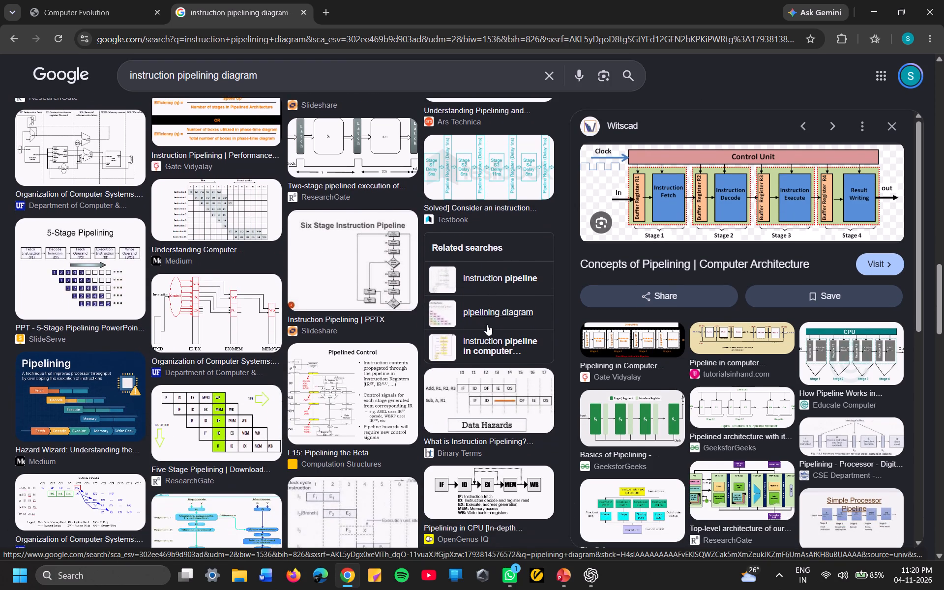
scroll(487, 324, "down", 7)
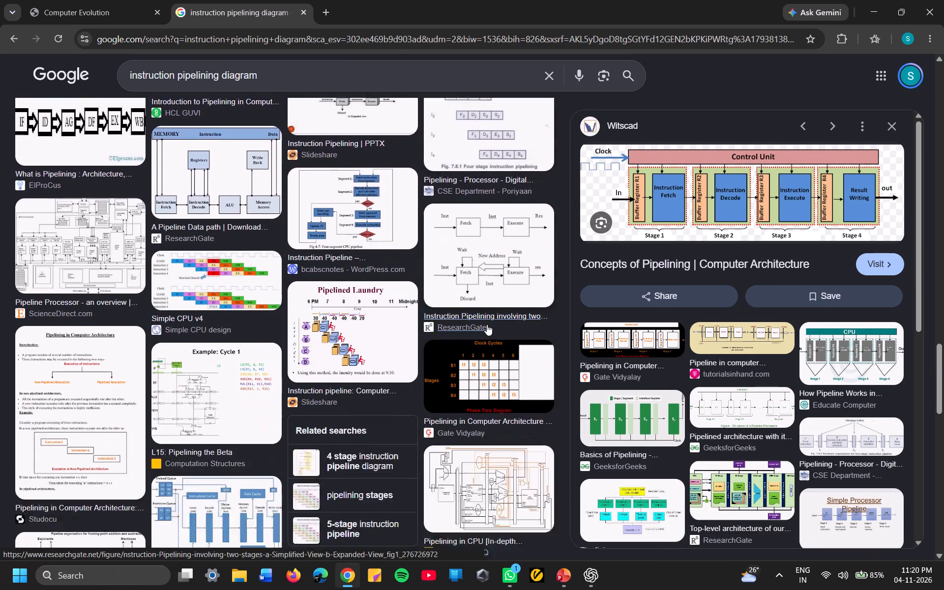
scroll(487, 324, "down", 1)
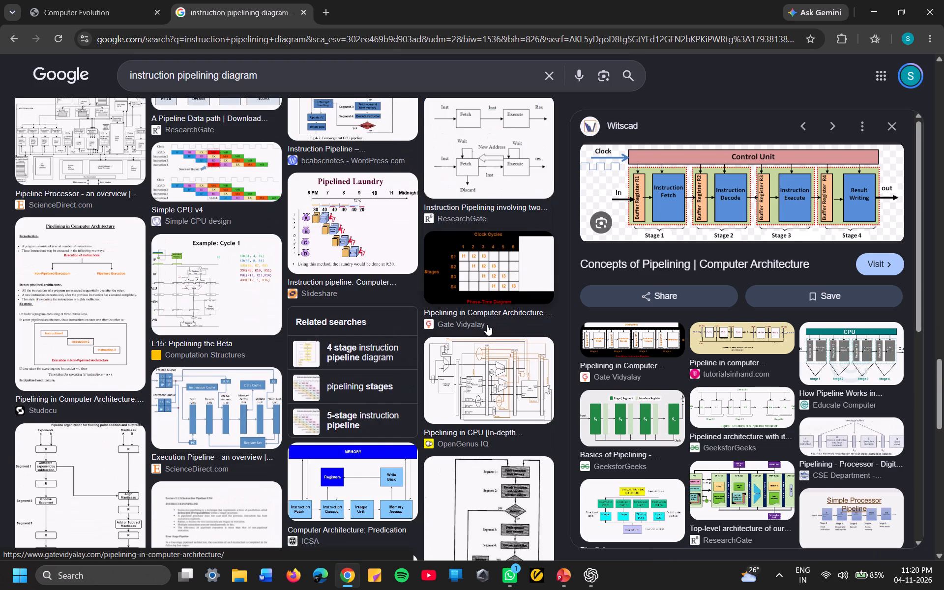
scroll(487, 324, "up", 19)
scroll(487, 324, "up", 6)
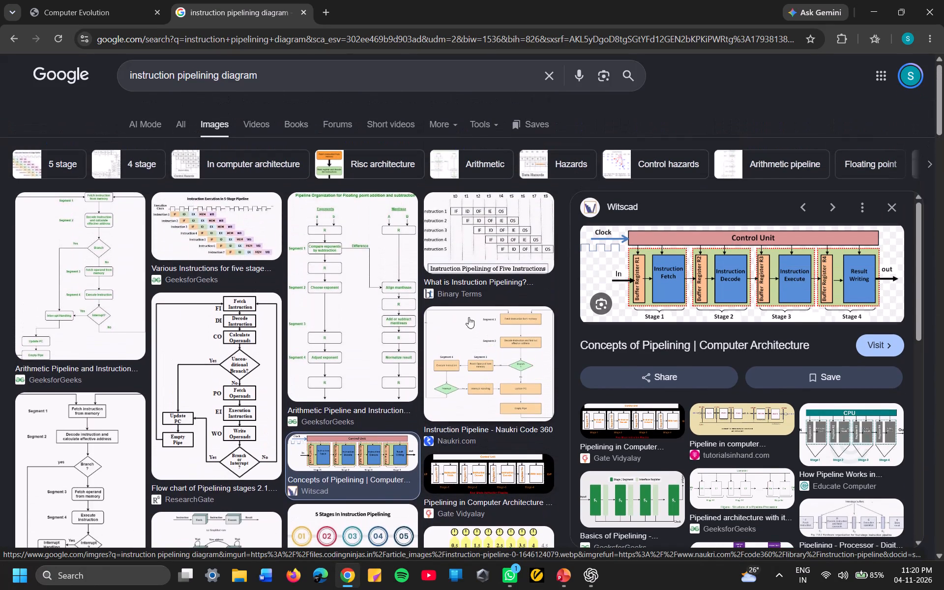
left_click(221, 230)
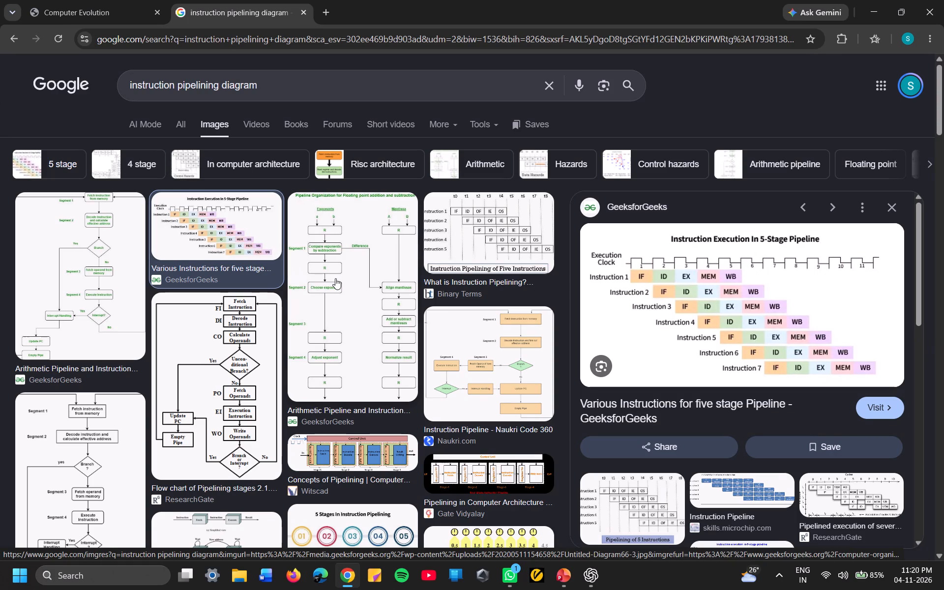
scroll(269, 299, "down", 2)
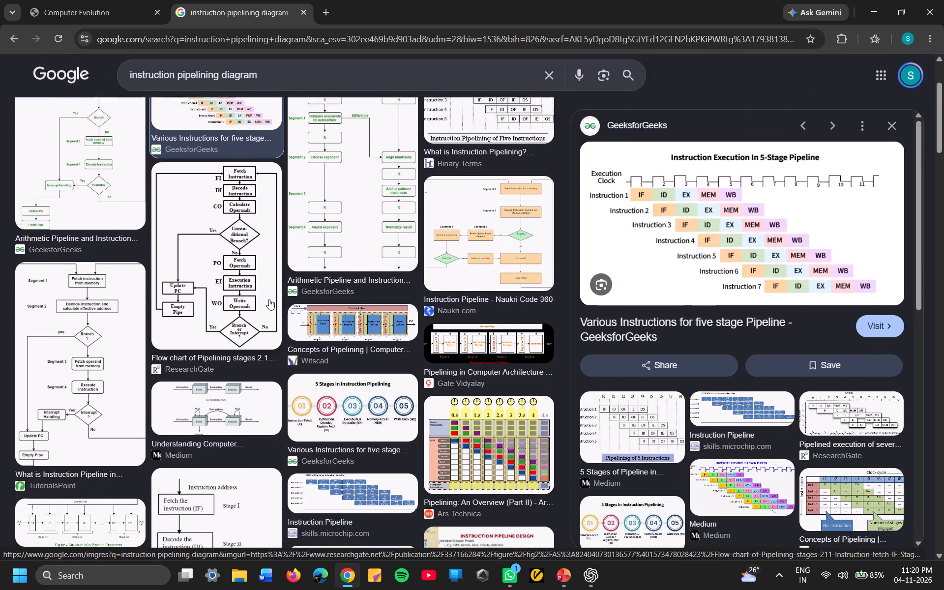
scroll(269, 299, "down", 2)
scroll(269, 299, "up", 6)
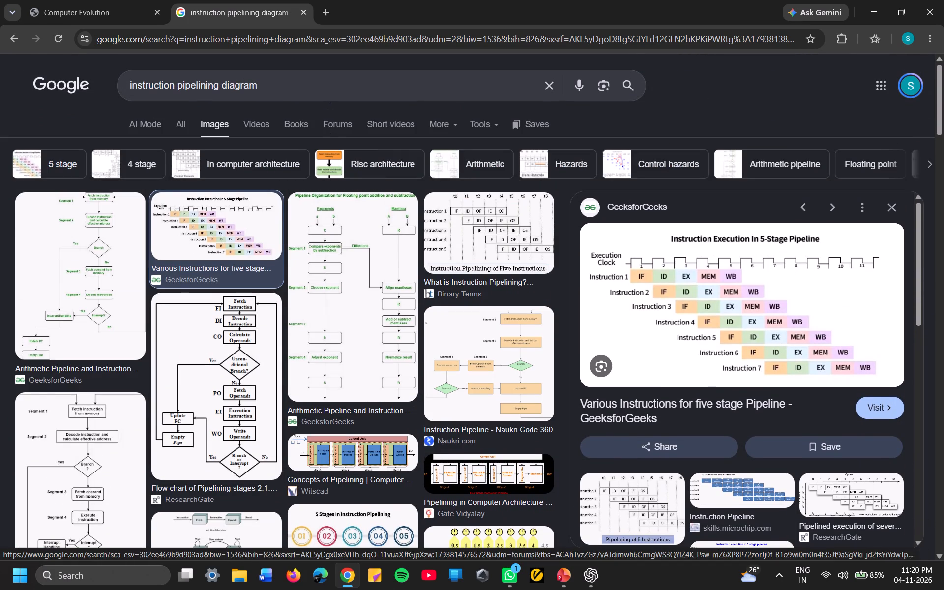
Extend the image search to "instruction pipelining diagram real world".
left_click(323, 85)
key("space")
type("real world")
key("Return")
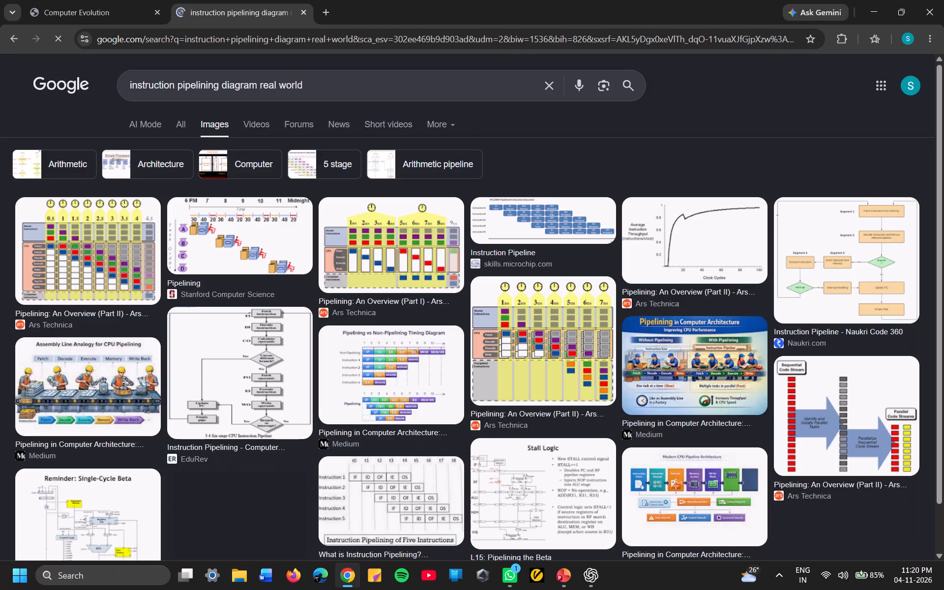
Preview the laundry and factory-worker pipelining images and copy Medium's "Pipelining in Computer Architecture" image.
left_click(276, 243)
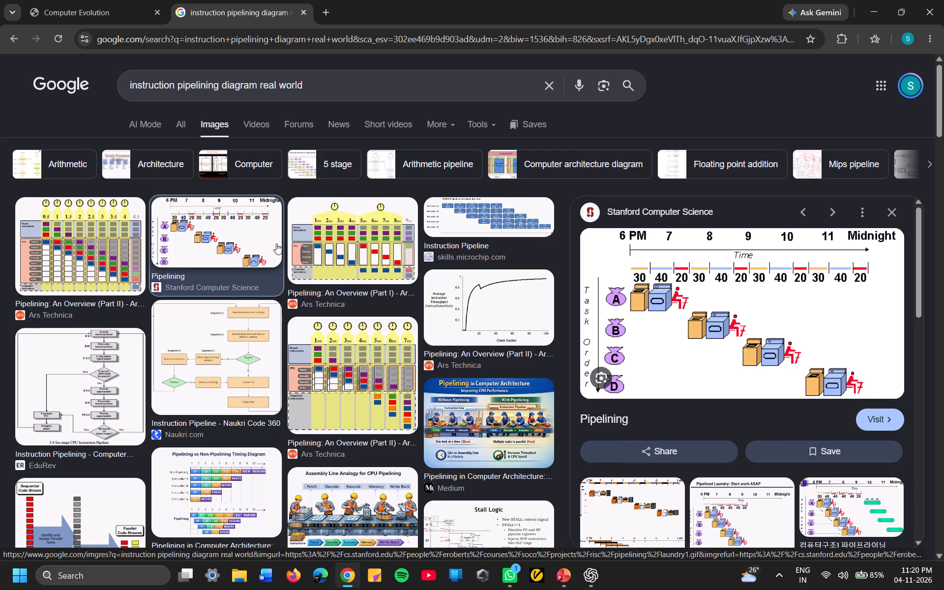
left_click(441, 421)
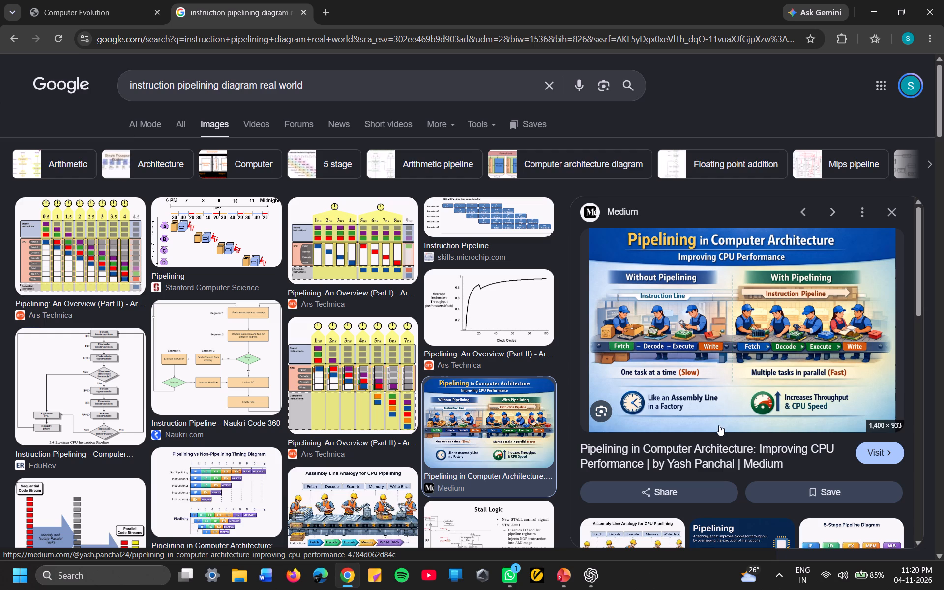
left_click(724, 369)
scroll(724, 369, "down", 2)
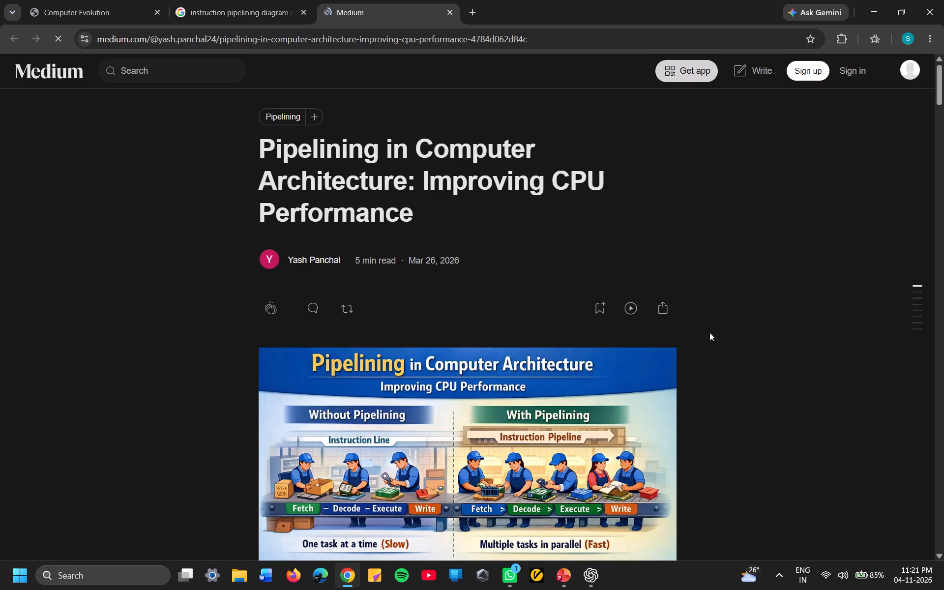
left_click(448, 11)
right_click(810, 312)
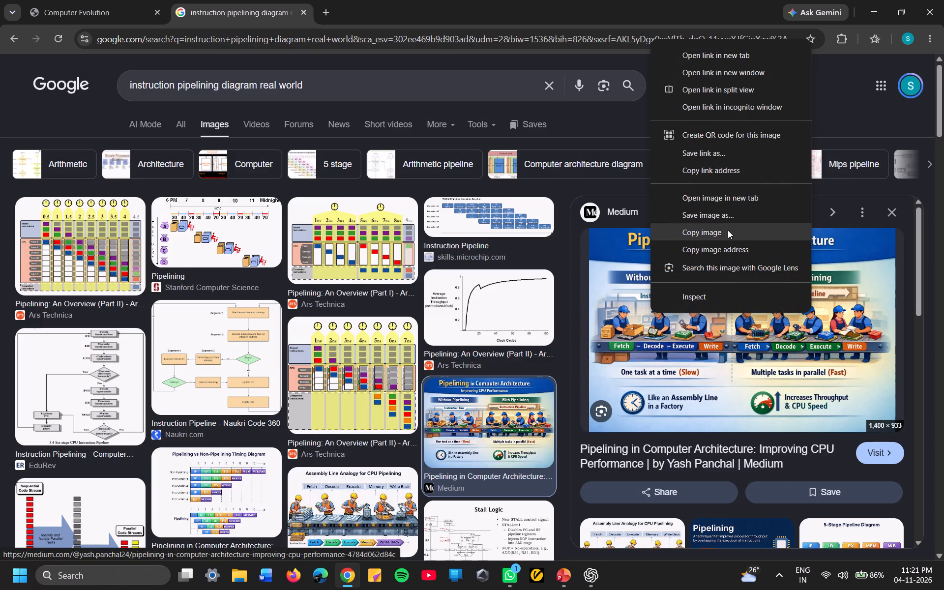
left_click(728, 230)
Back in PowerPoint, move the pipeline registers sentence on the five-stage RISC pipeline slide down to just above the footer.
key("alt+Tab")
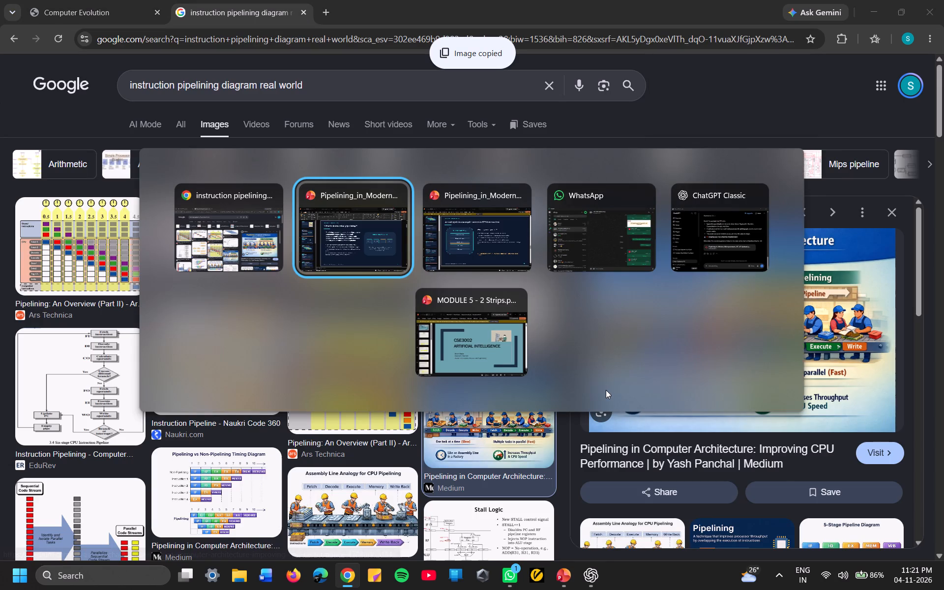
key("Down")
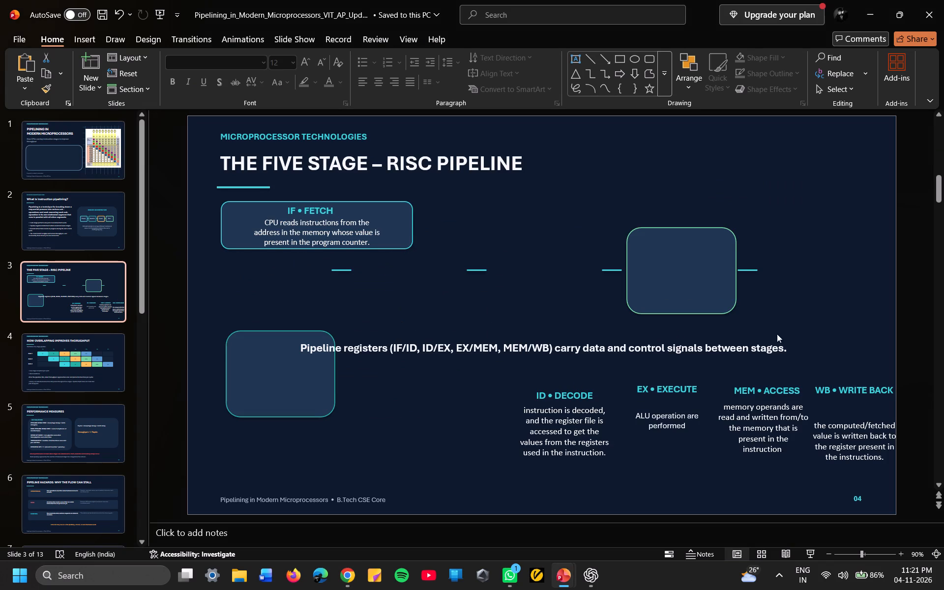
left_click_drag(801, 353, 858, 484)
Copy the IF • FETCH box and cut the two empty leftover rounded boxes from the five-stage pipeline slide.
left_click(389, 220)
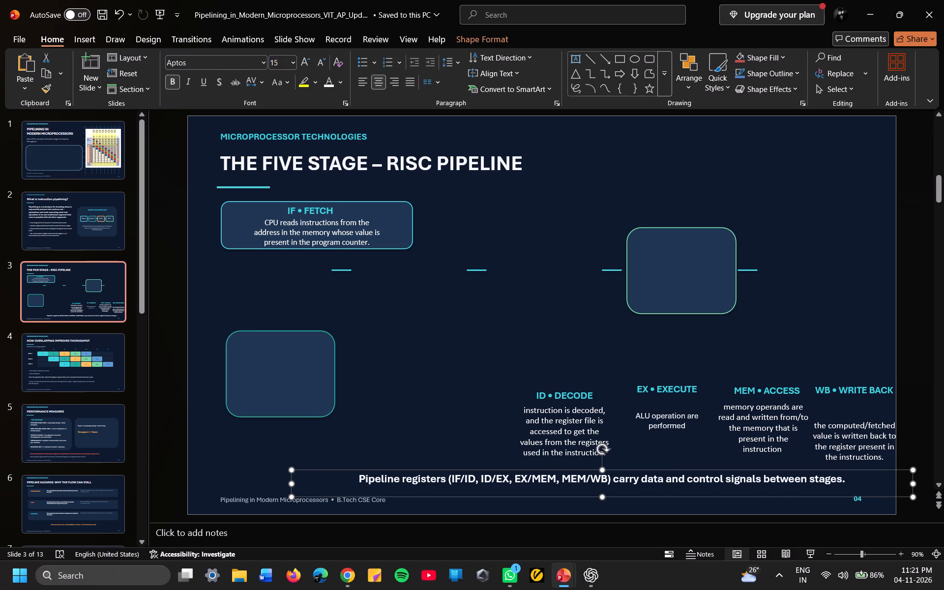
right_click(393, 237)
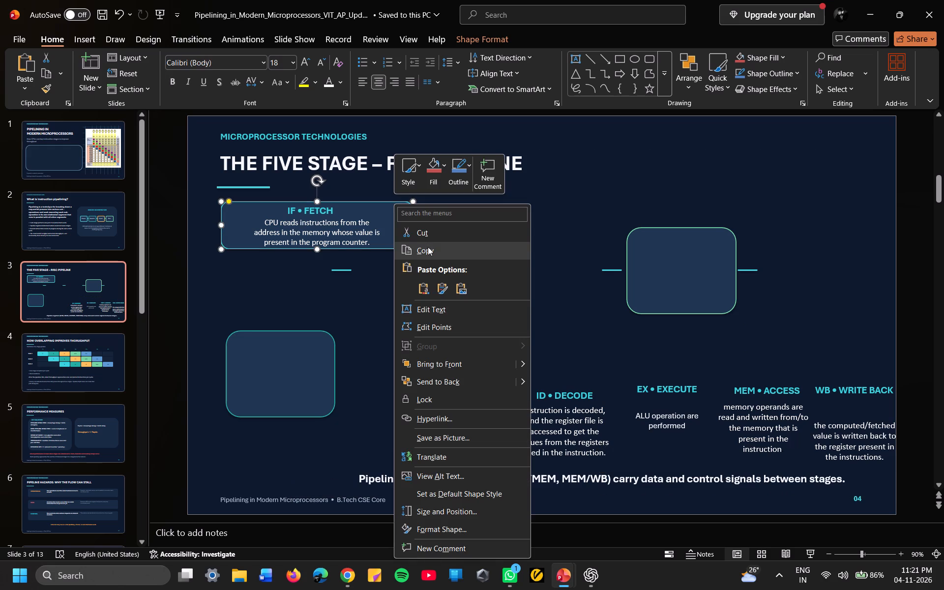
left_click(428, 247)
left_click(285, 367)
right_click(285, 367)
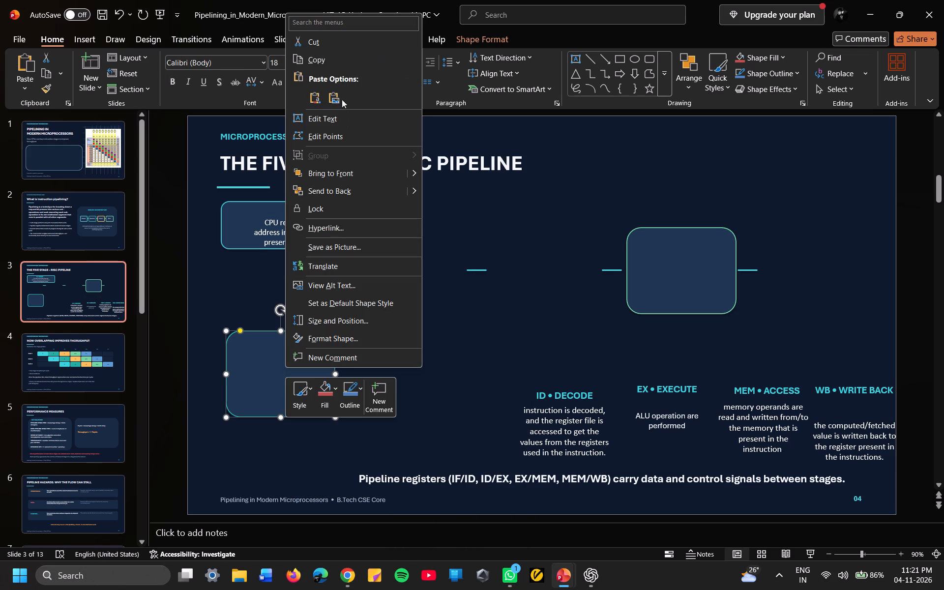
left_click(339, 43)
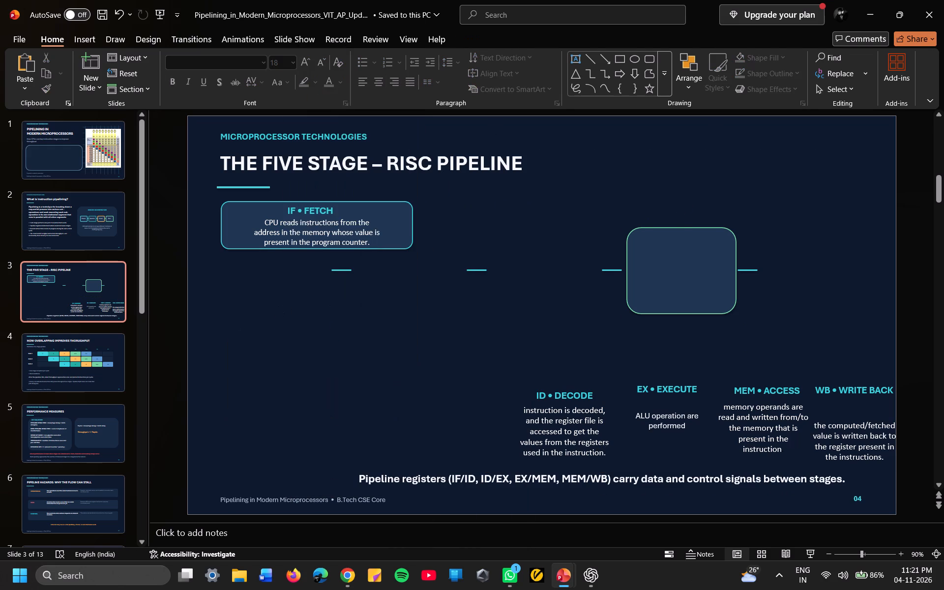
left_click(685, 274)
right_click(685, 274)
left_click(732, 231)
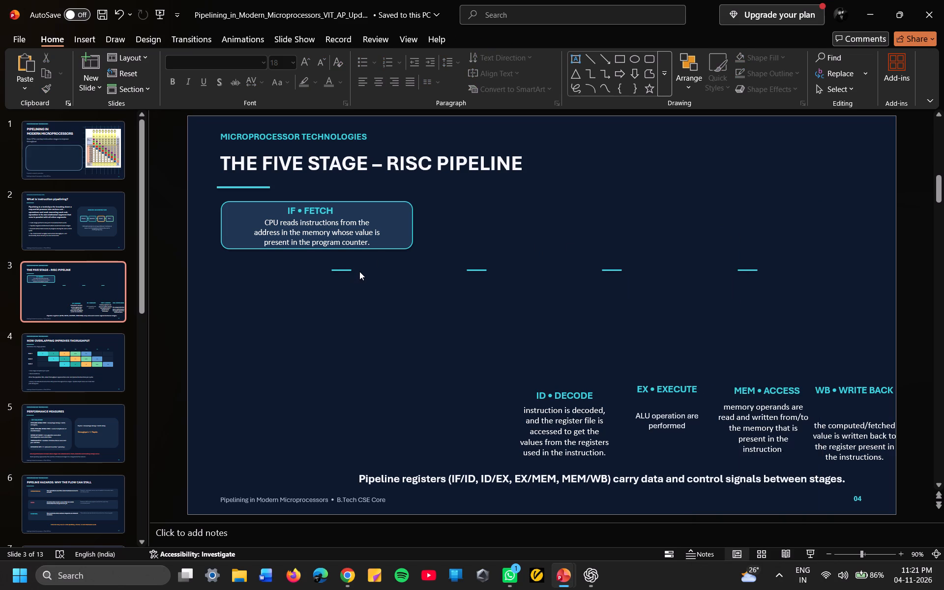
Cut the first three short connector lines from the middle of the slide, leaving only the last one.
left_click(359, 271)
left_click(349, 271)
right_click(349, 271)
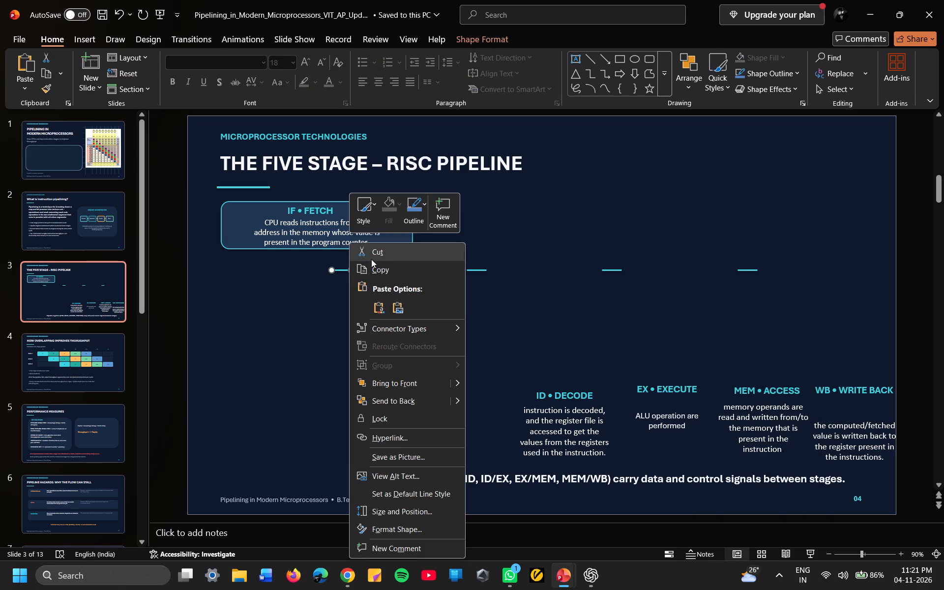
left_click(377, 257)
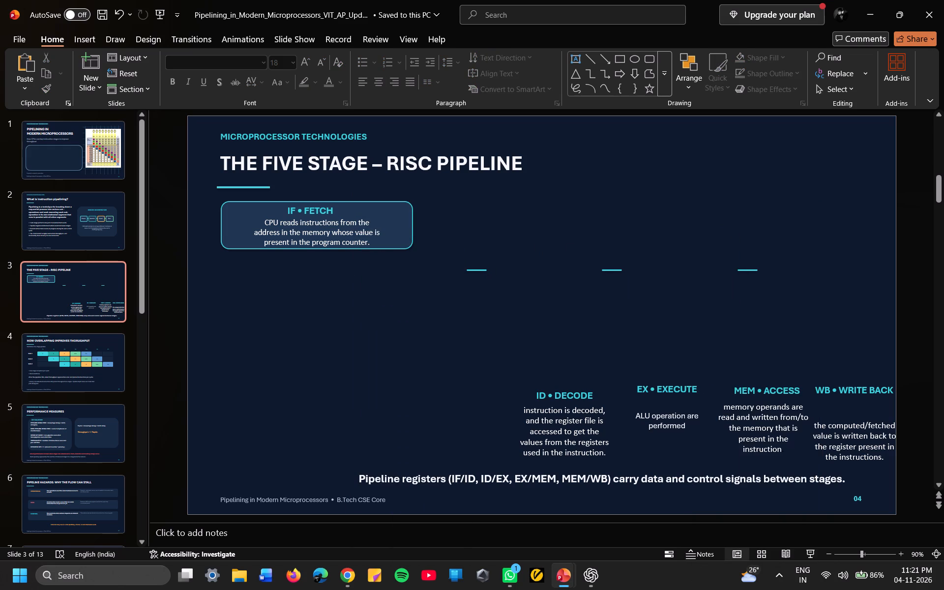
left_click(483, 270)
right_click(483, 270)
left_click(515, 256)
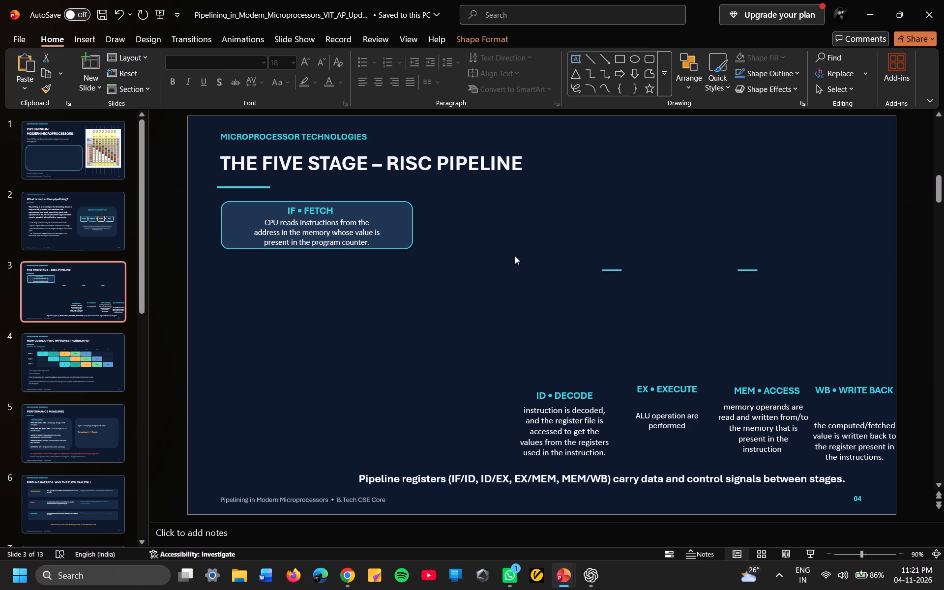
left_click(610, 271)
right_click(610, 271)
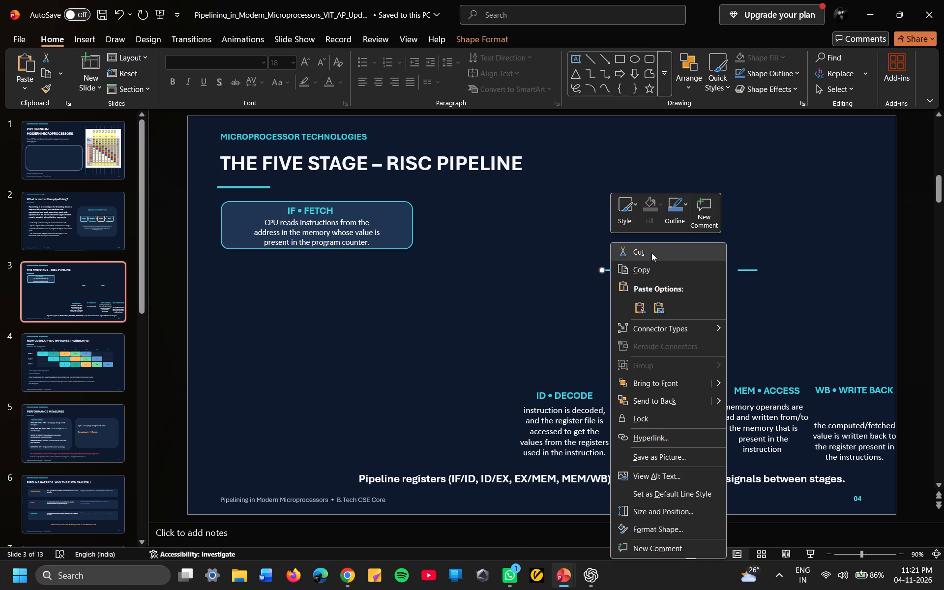
left_click(651, 253)
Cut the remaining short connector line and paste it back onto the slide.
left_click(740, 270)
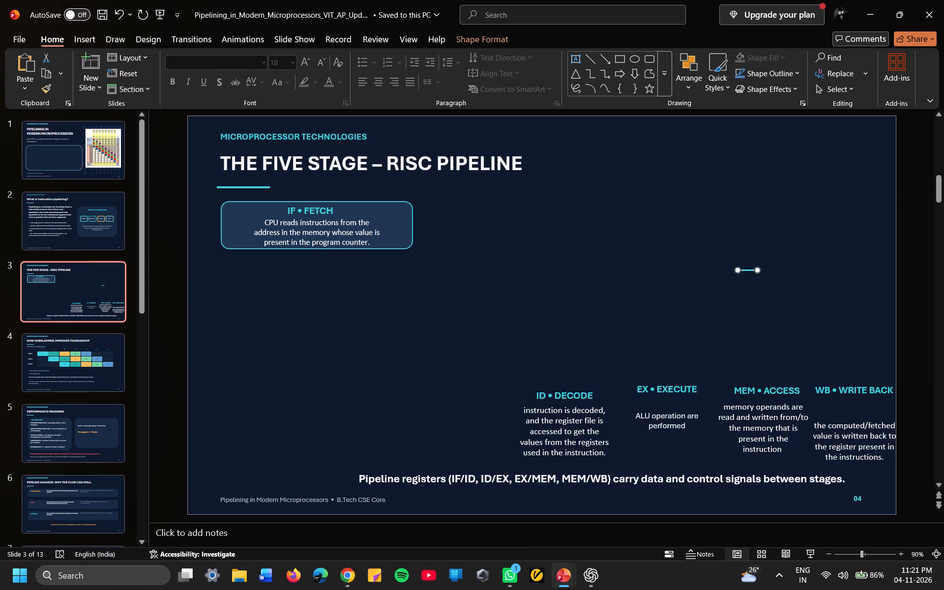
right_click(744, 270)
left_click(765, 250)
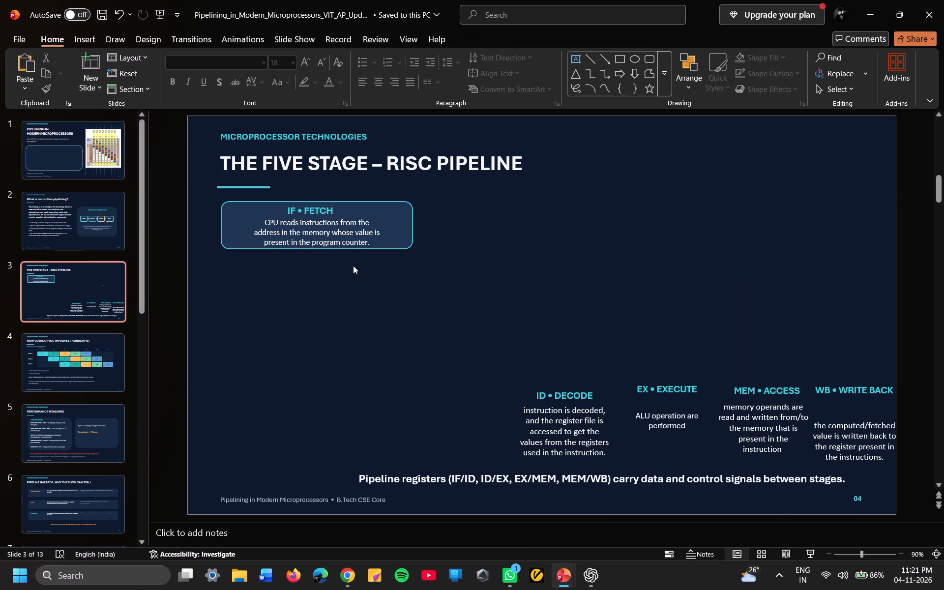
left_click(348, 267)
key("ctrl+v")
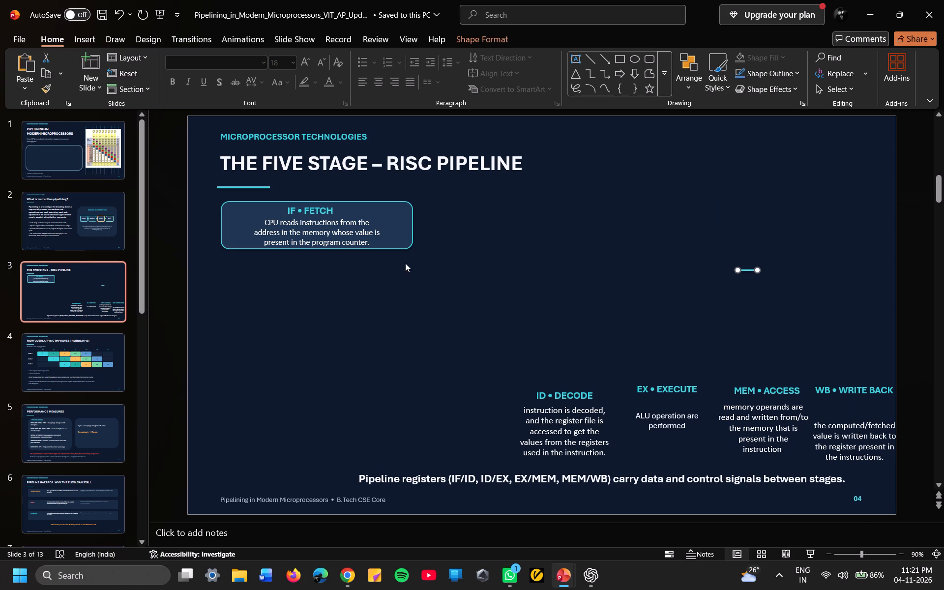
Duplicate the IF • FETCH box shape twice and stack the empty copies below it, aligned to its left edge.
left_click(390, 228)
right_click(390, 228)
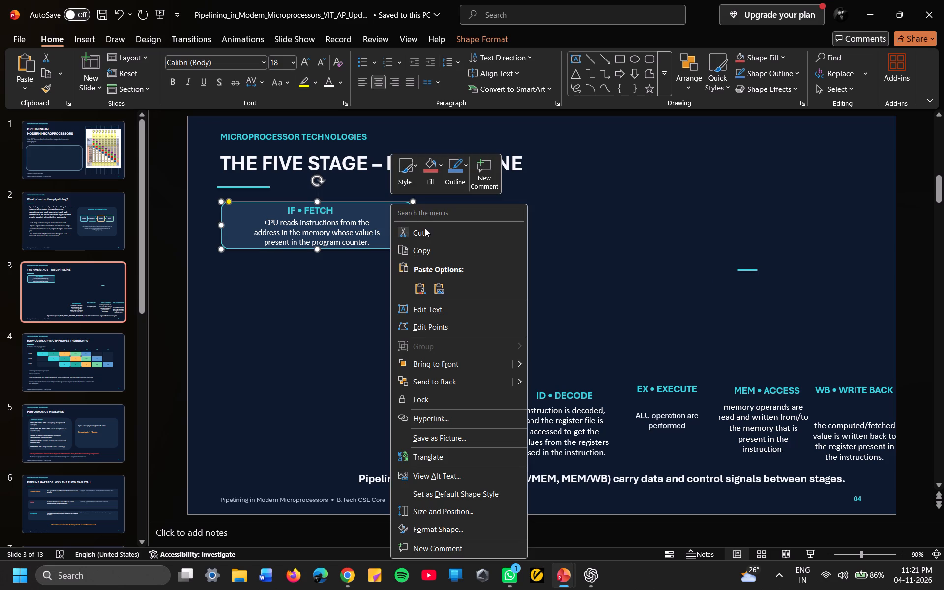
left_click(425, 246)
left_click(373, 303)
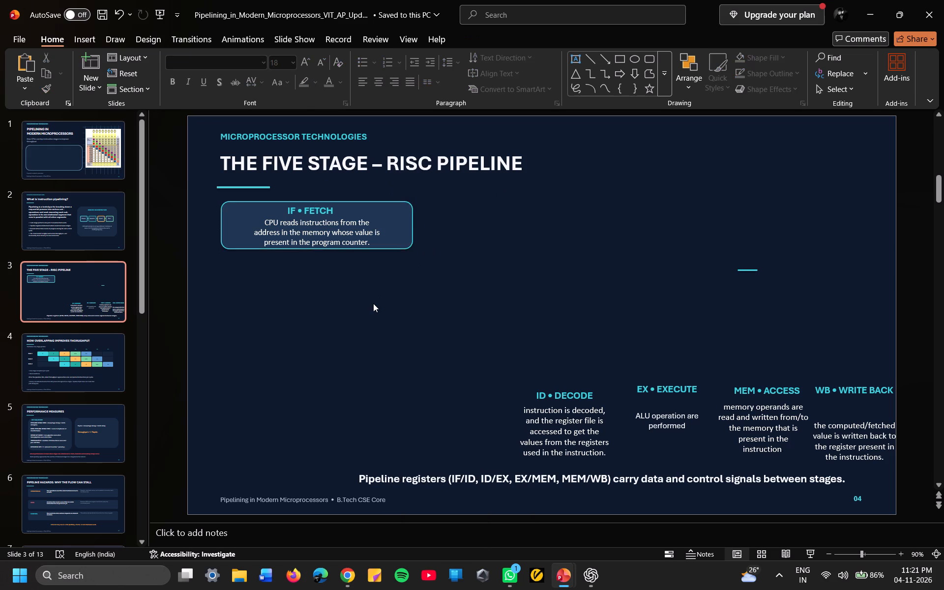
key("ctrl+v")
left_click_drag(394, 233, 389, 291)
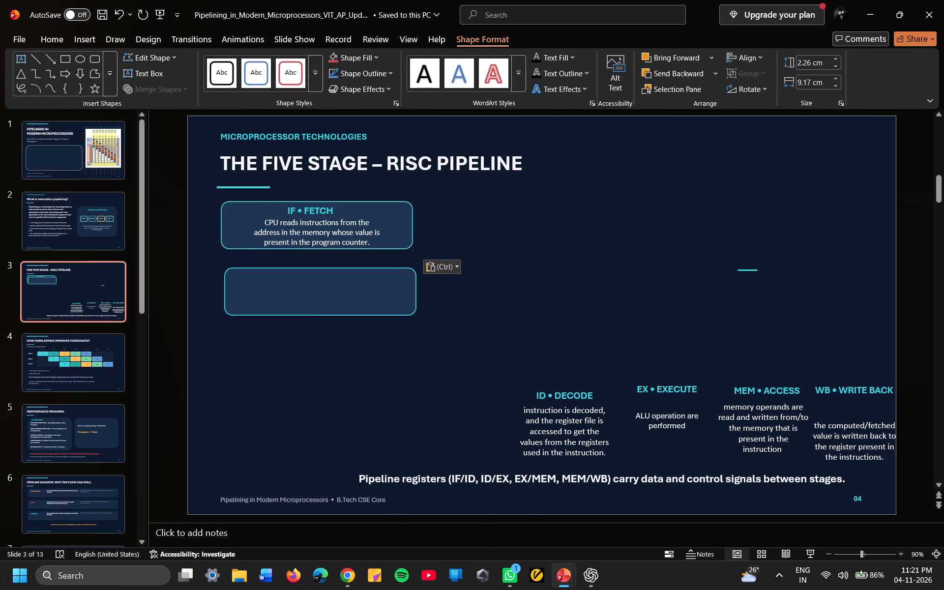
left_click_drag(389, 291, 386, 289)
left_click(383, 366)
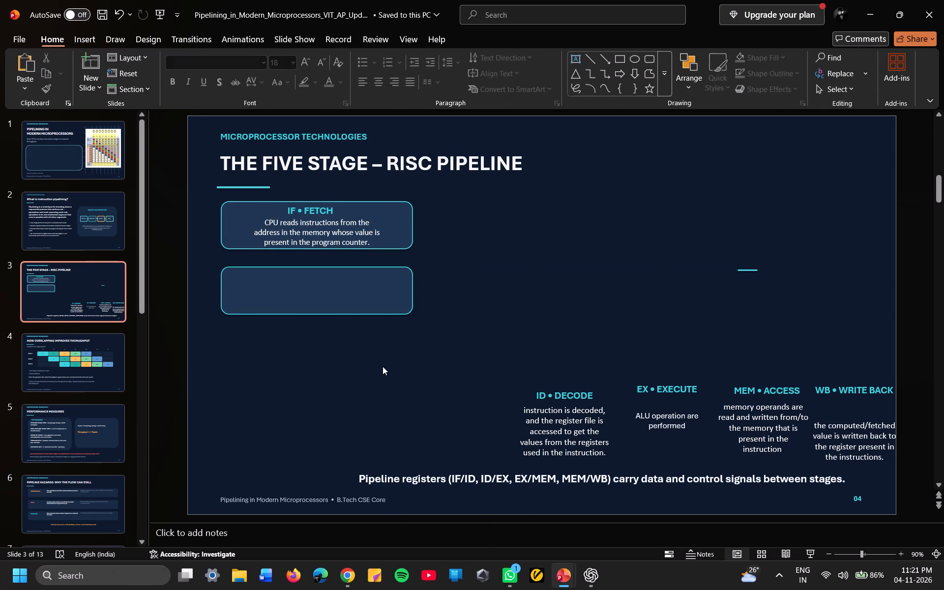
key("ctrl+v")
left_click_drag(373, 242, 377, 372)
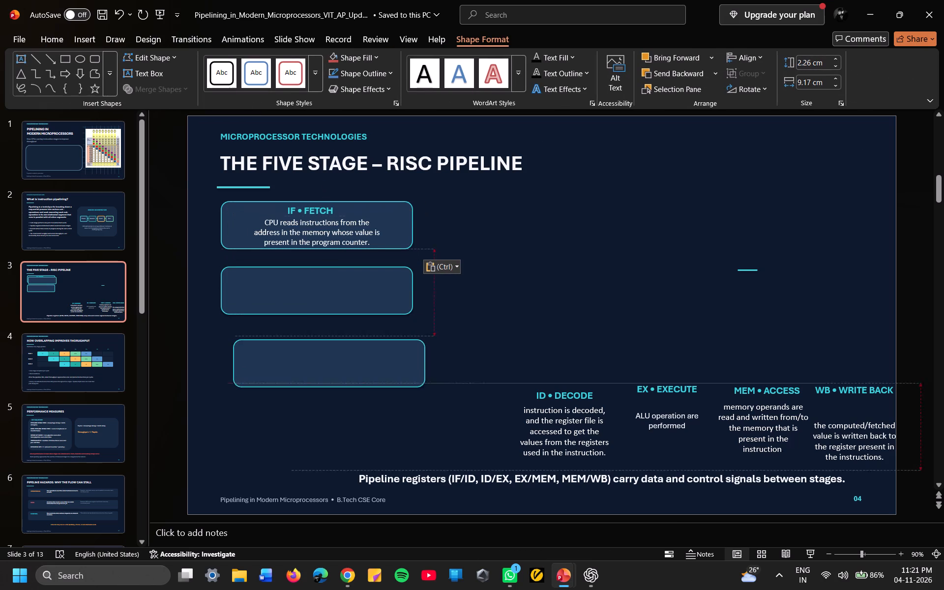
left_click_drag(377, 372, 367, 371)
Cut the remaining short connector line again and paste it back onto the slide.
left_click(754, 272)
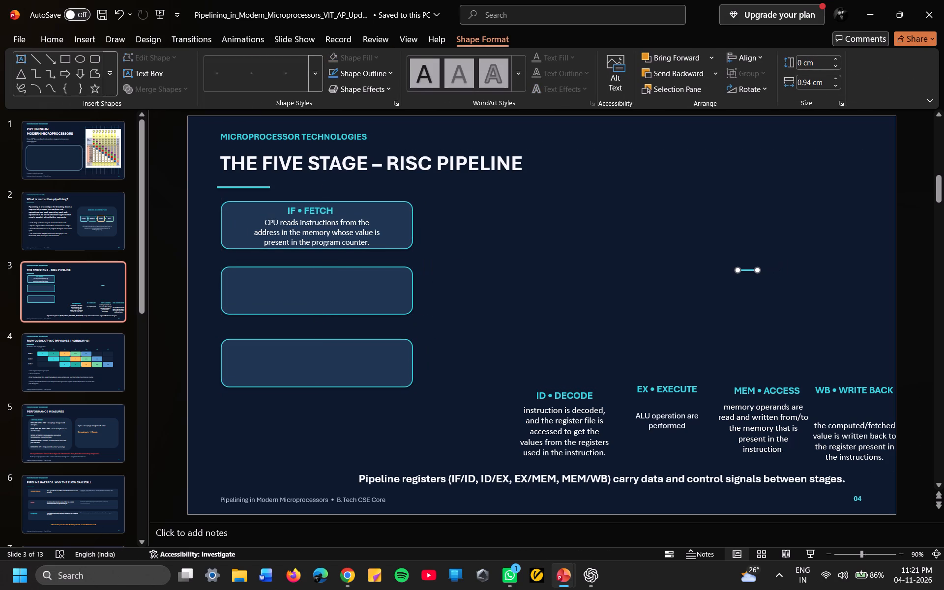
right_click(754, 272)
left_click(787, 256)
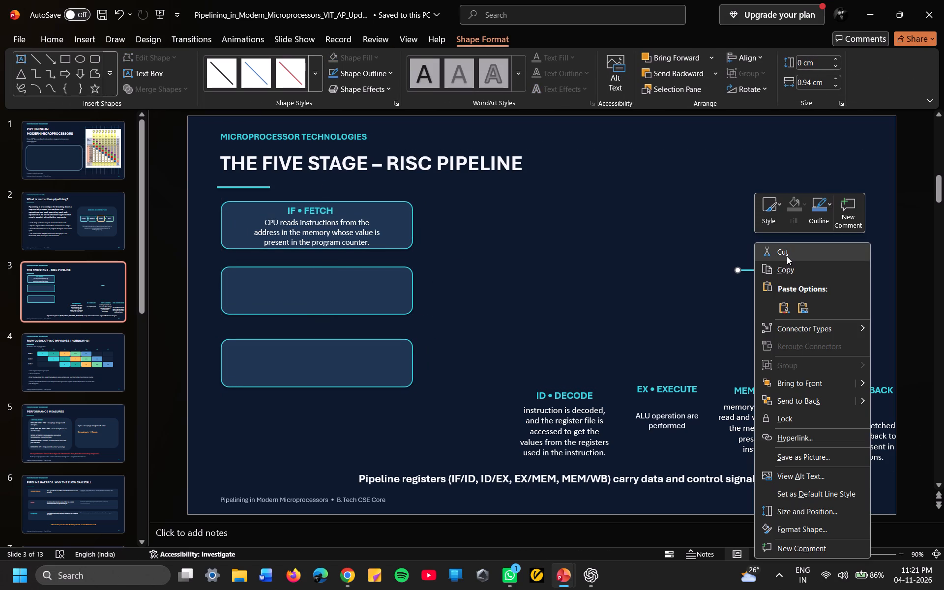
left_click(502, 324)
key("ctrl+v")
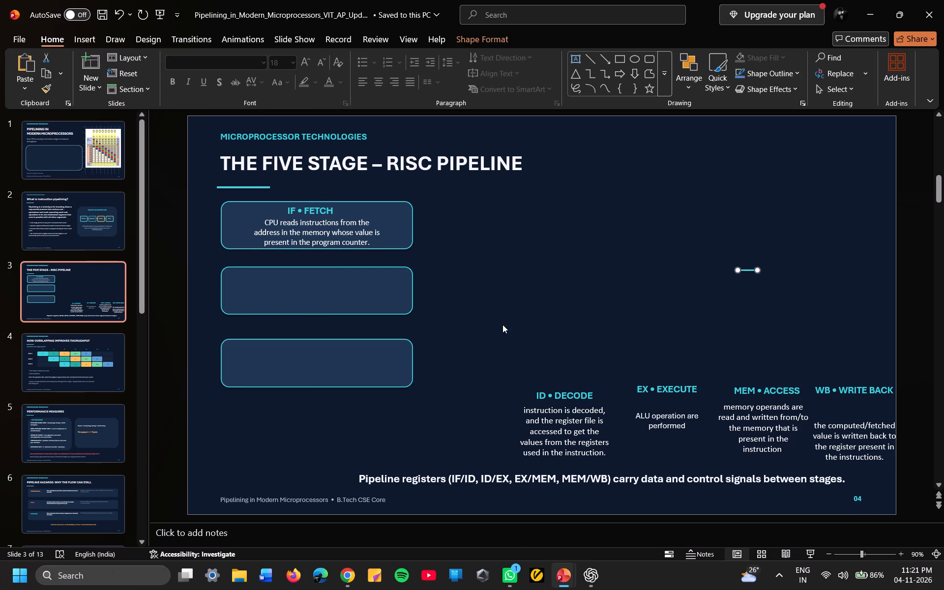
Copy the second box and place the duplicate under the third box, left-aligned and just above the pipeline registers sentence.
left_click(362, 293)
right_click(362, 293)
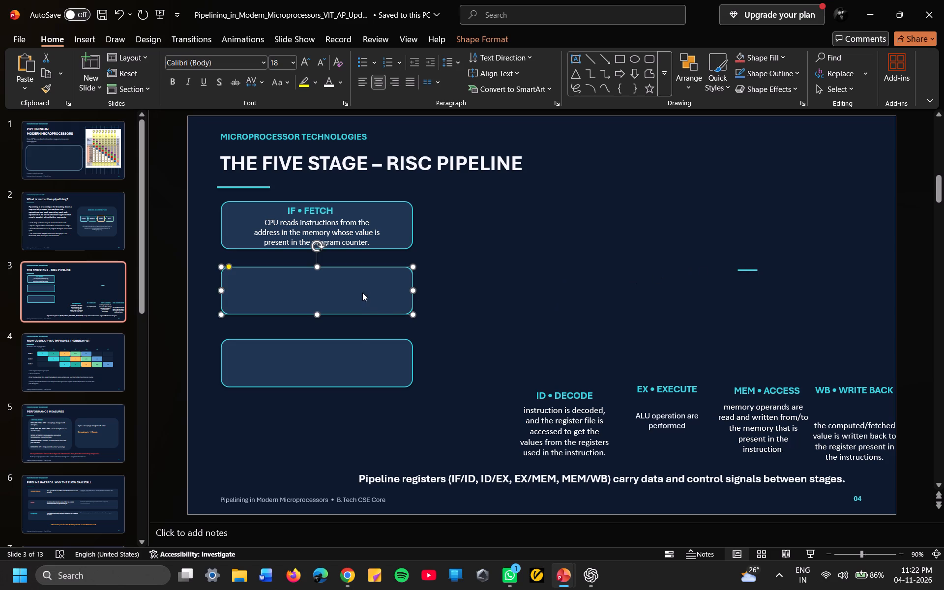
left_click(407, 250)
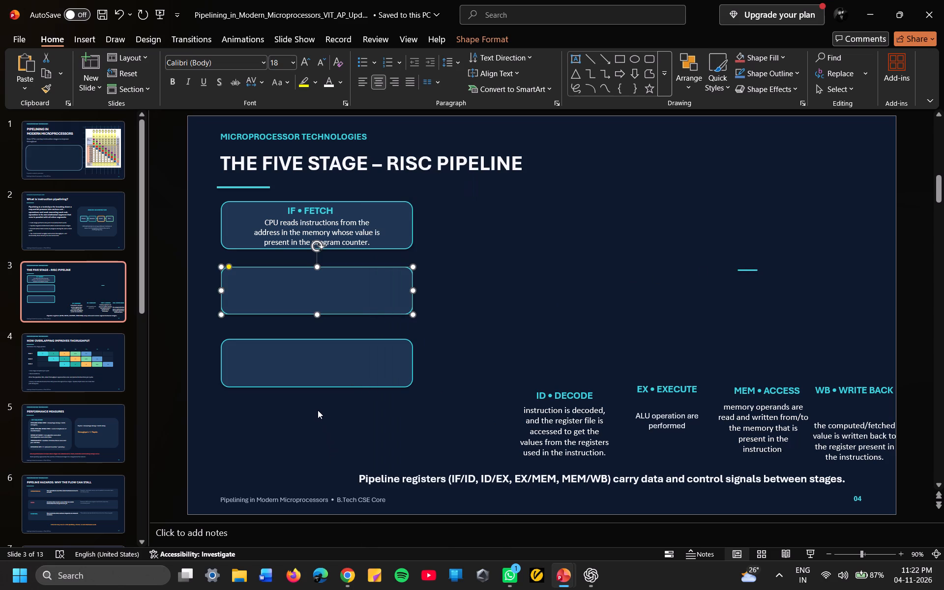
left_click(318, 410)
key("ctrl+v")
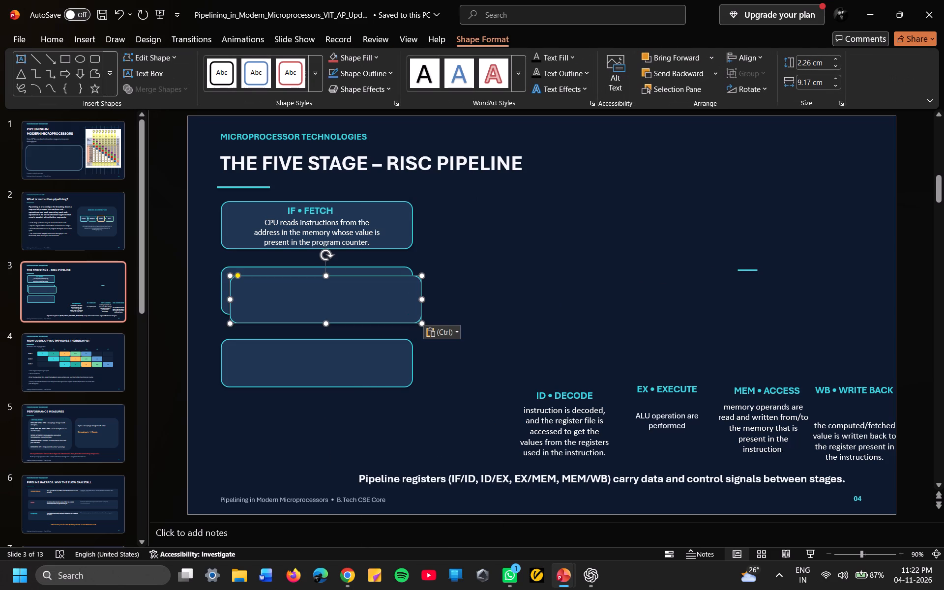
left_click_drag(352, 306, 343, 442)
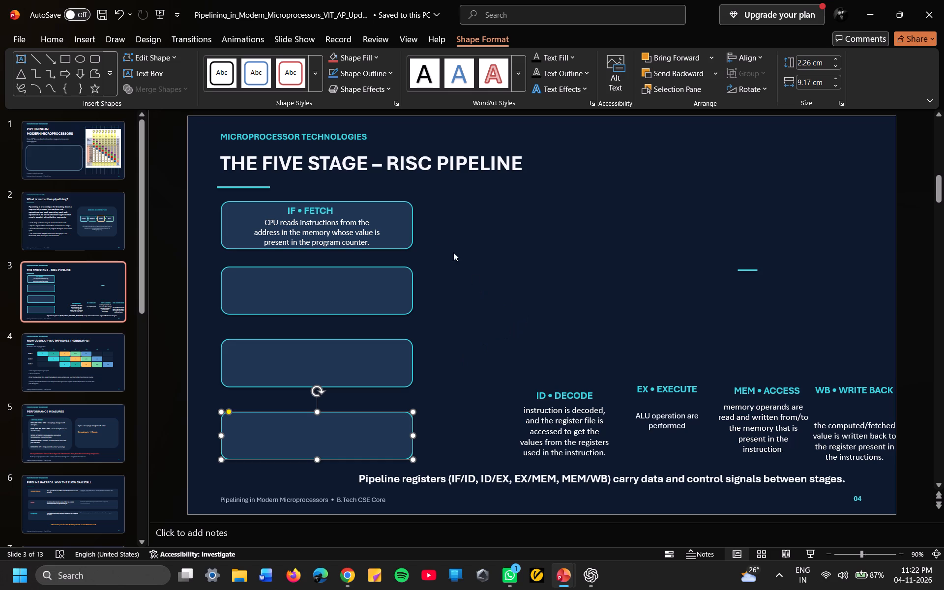
Widen the IF • FETCH box to about 10.92 cm and reduce its height from the bottom edge.
left_click(408, 223)
left_click_drag(414, 224, 449, 223)
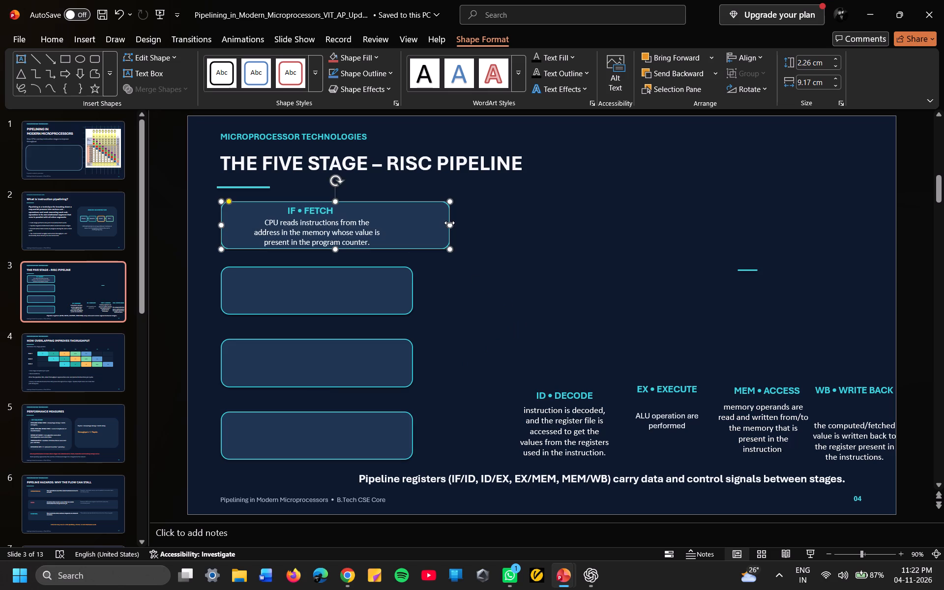
left_click_drag(336, 250, 336, 238)
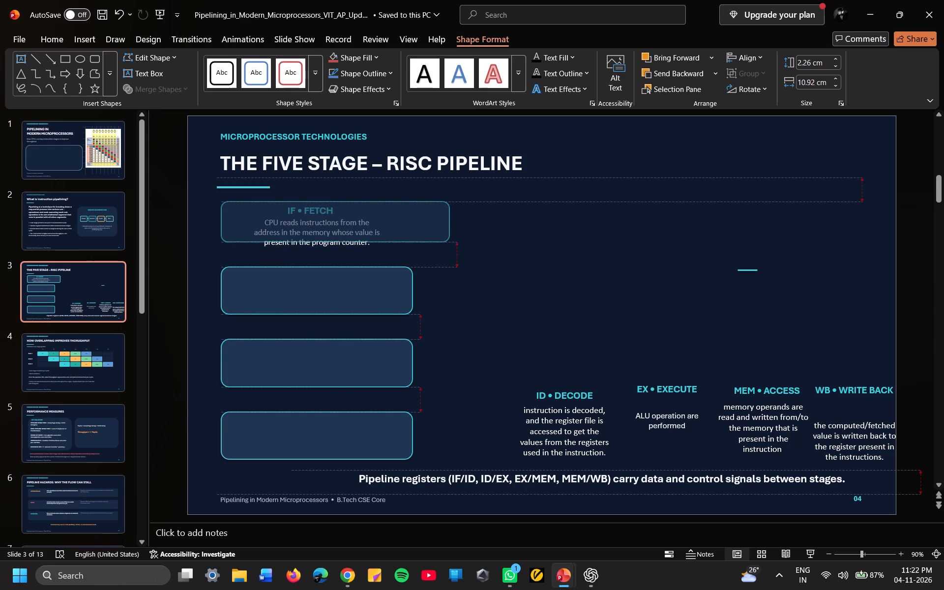
left_click_drag(336, 238, 337, 238)
left_click(525, 195)
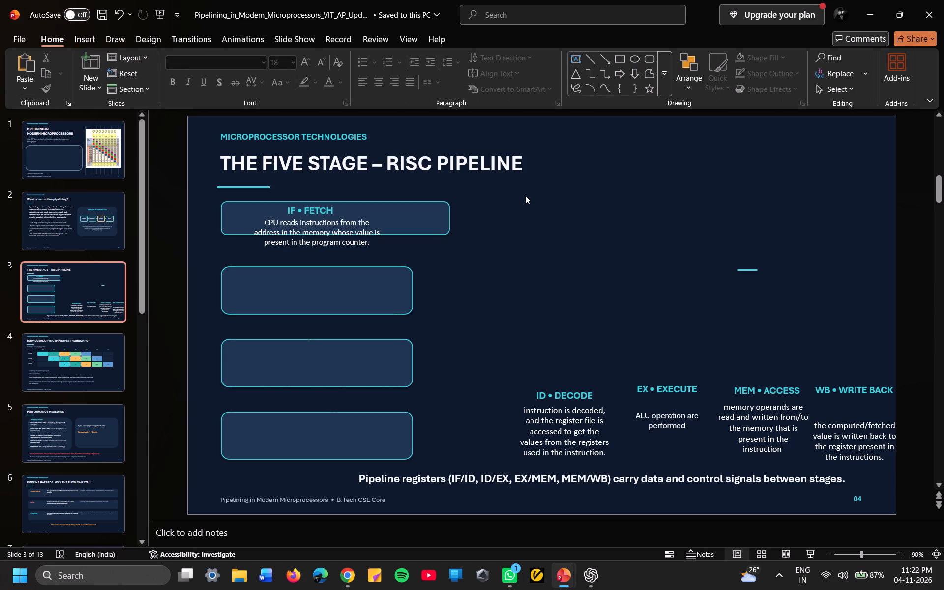
Copy the resized IF • FETCH box and cut the three empty boxes stacked below it.
left_click(396, 287)
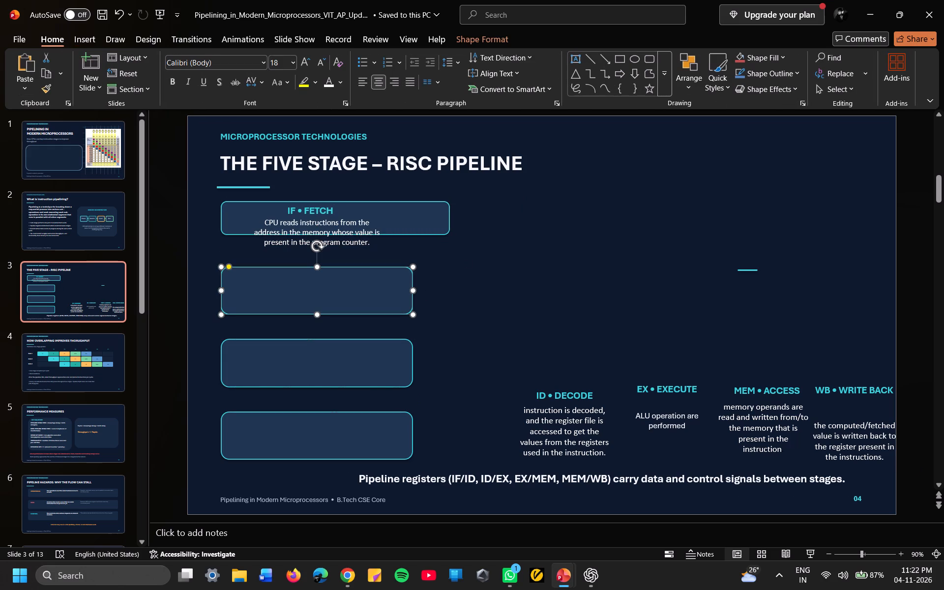
left_click(419, 220)
right_click(419, 220)
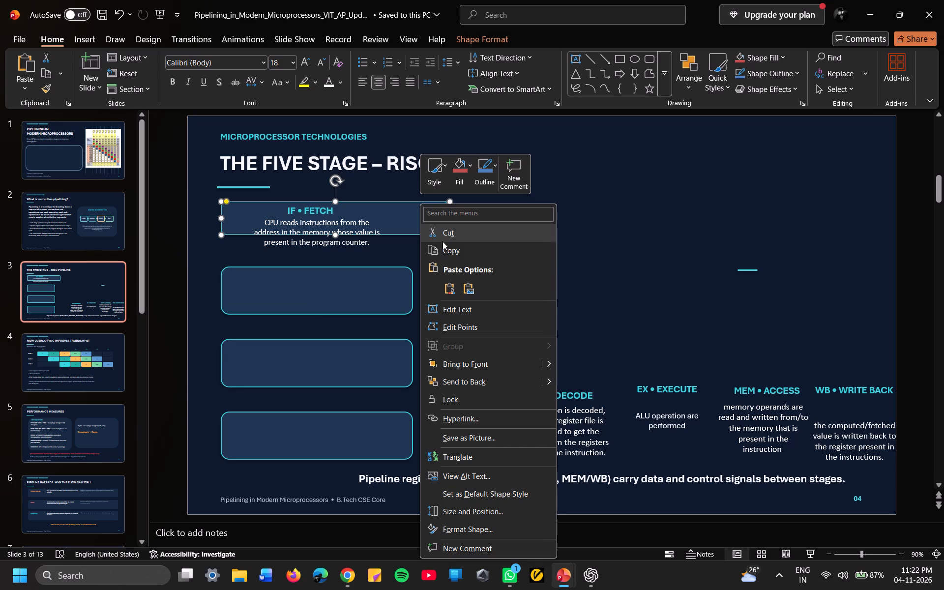
left_click(442, 245)
left_click(351, 282)
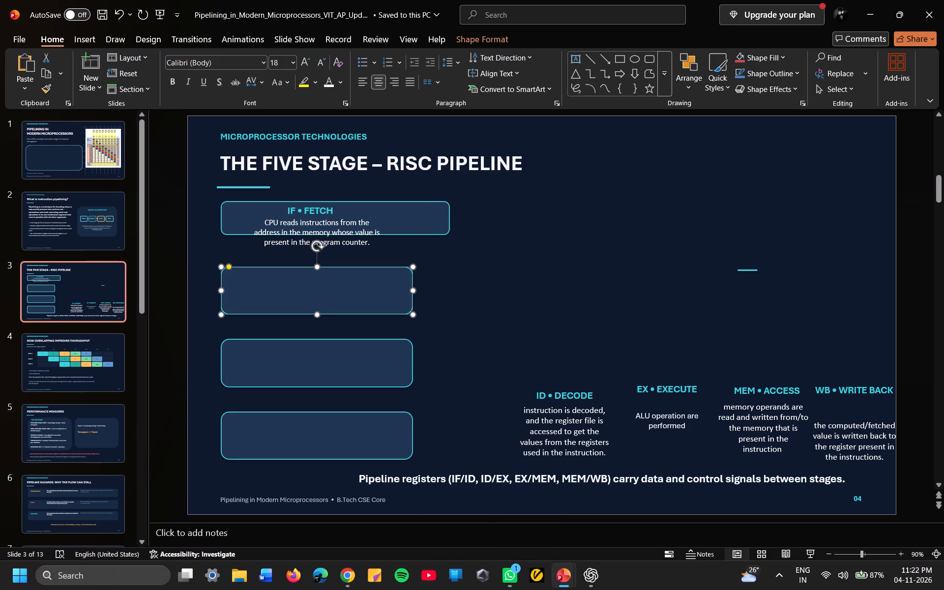
left_click(351, 282)
right_click(351, 282)
left_click(397, 230)
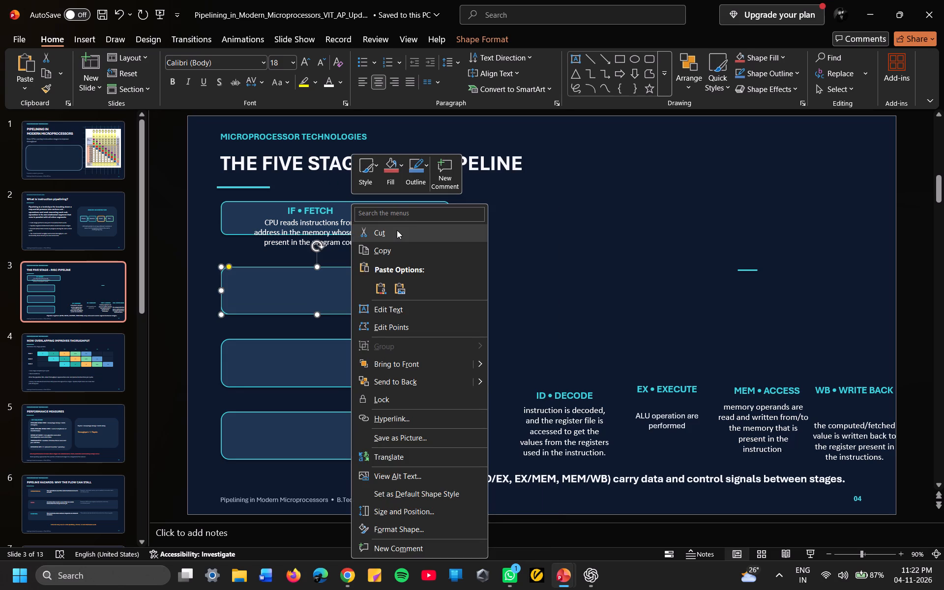
left_click(332, 349)
right_click(332, 349)
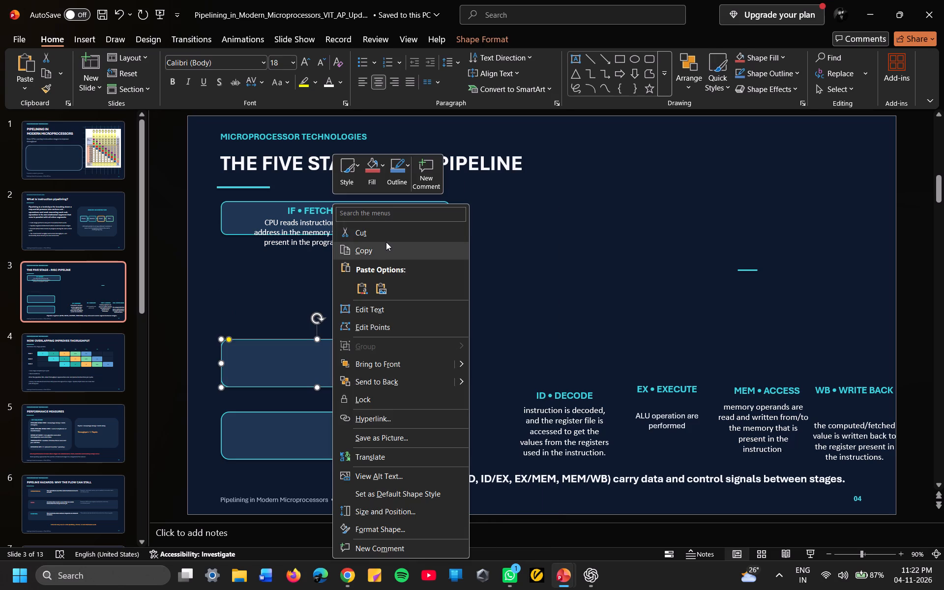
left_click(386, 240)
left_click(347, 456)
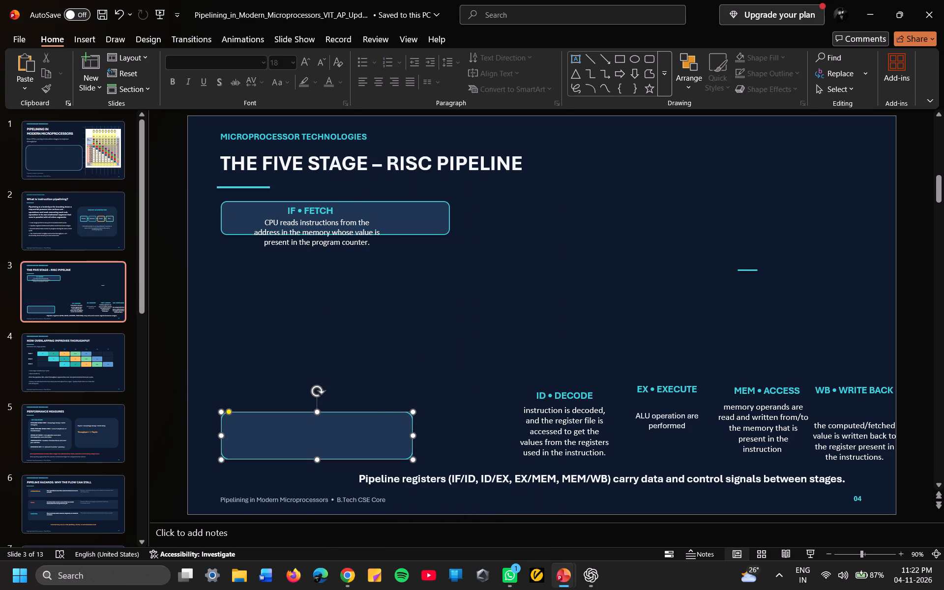
right_click(347, 456)
left_click(416, 131)
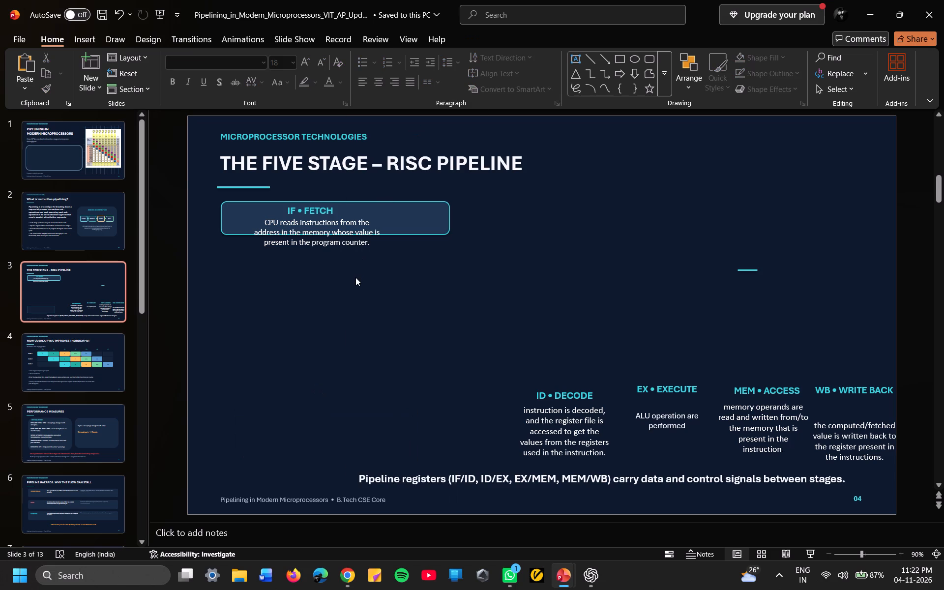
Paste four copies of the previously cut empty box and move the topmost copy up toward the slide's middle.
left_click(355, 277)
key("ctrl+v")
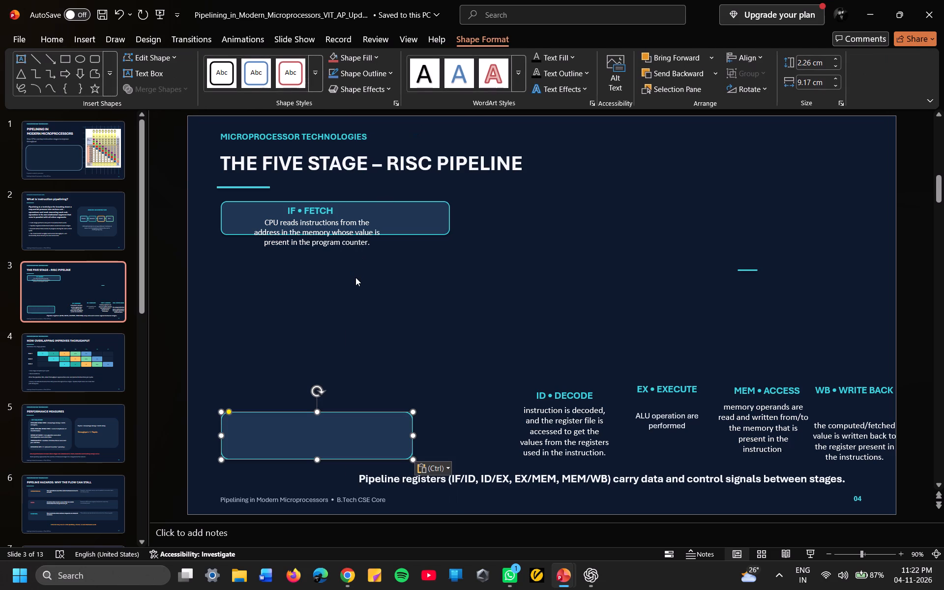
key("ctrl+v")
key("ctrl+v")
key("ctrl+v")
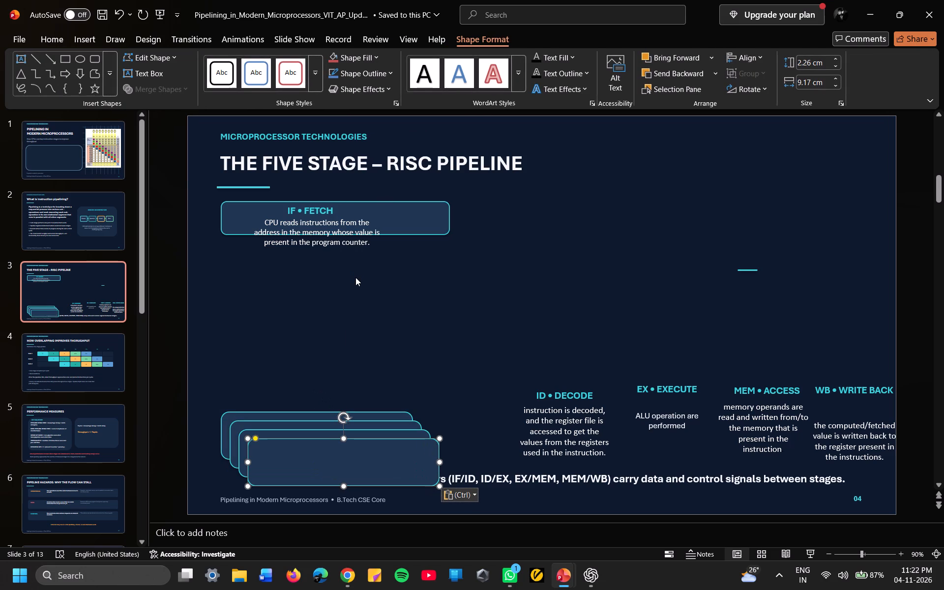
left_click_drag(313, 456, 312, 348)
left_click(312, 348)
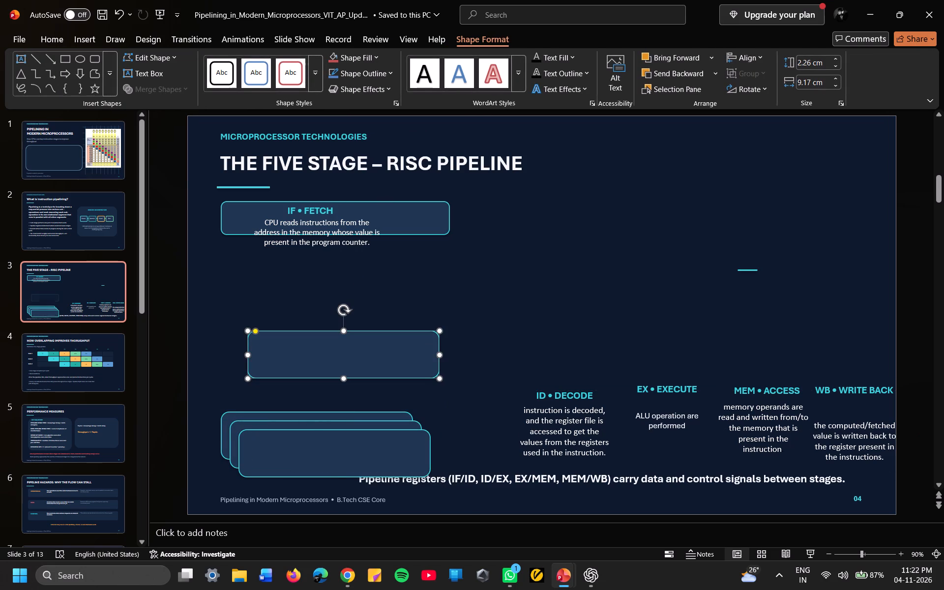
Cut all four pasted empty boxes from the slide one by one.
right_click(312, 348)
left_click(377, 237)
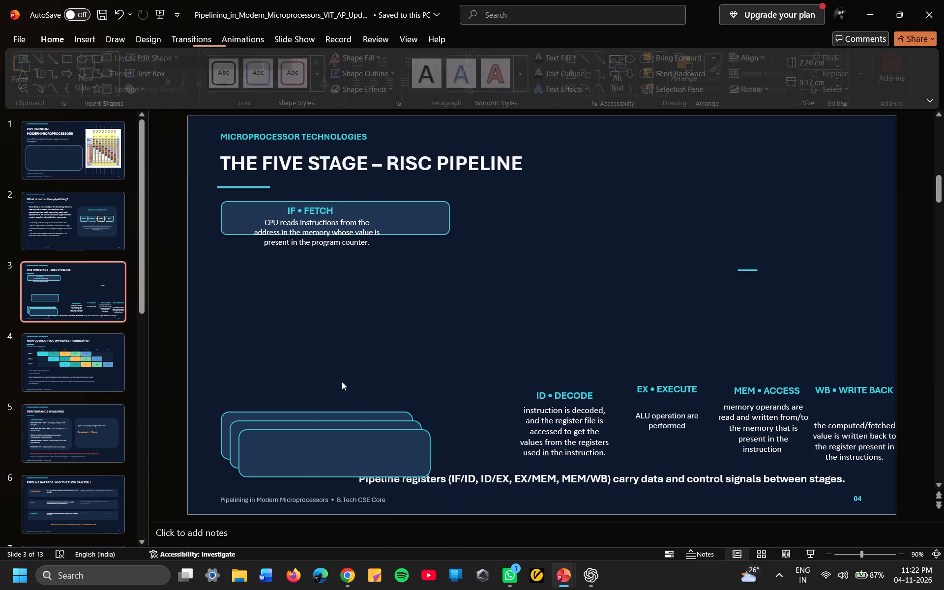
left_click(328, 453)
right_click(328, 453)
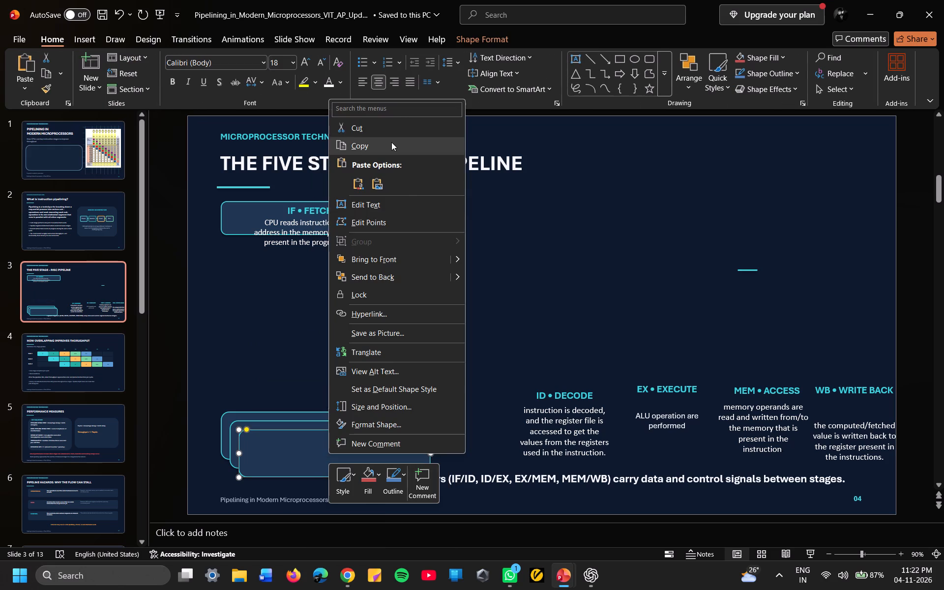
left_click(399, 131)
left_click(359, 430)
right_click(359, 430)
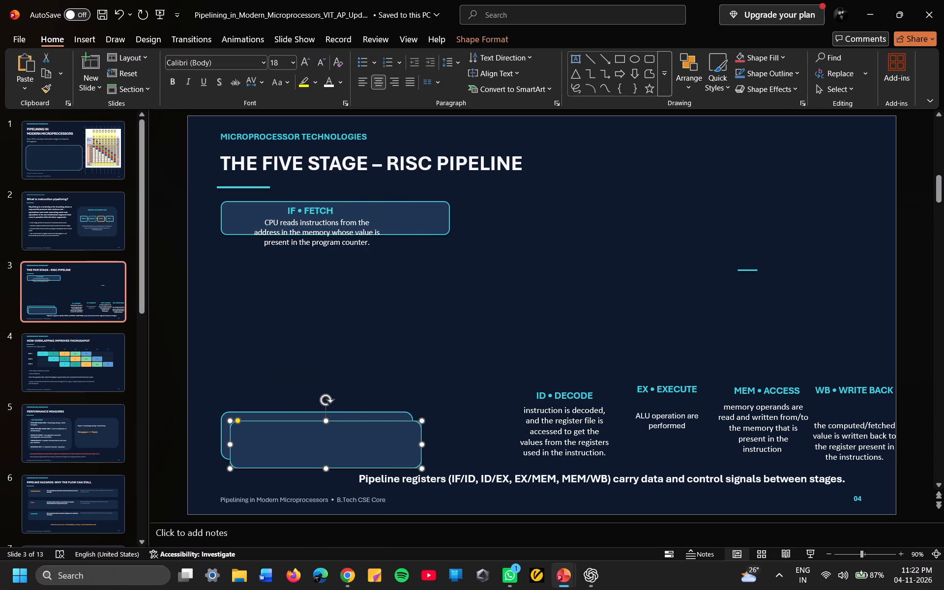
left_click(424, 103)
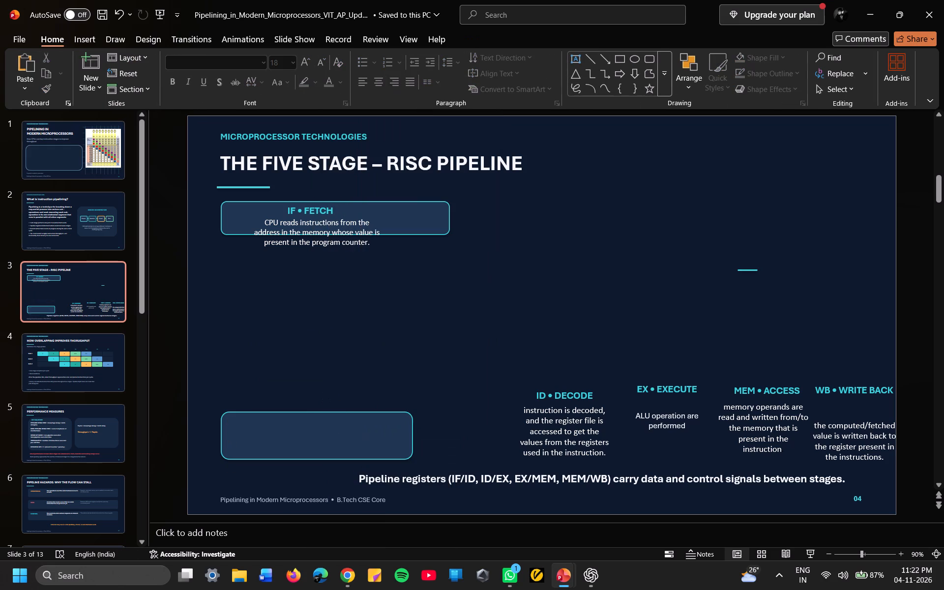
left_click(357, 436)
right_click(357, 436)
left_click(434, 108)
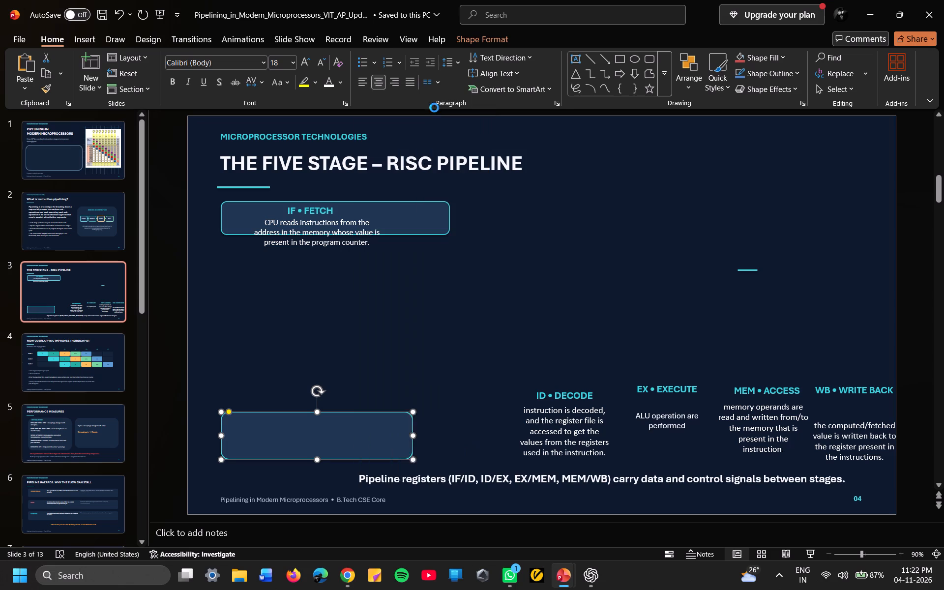
Cut the remaining short connector line from the slide.
left_click(746, 272)
right_click(746, 272)
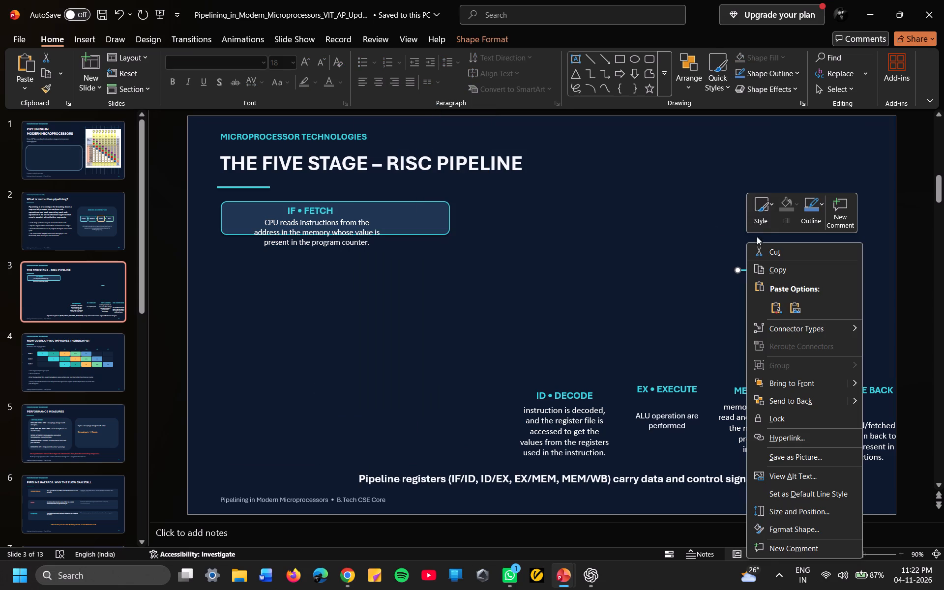
left_click(786, 257)
Copy the empty-shape background box behind IF • FETCH and paste four duplicates of it onto the slide.
left_click(429, 223)
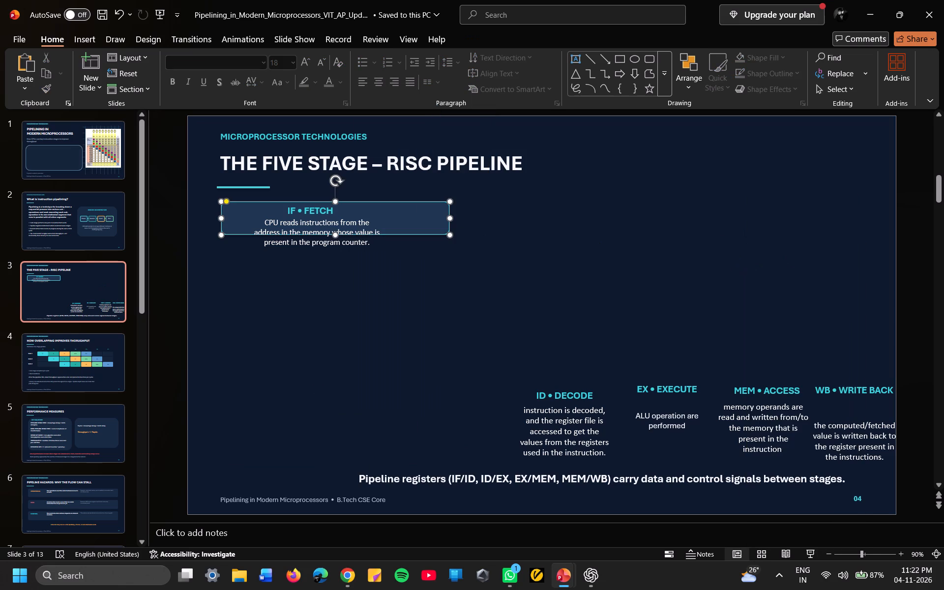
right_click(429, 223)
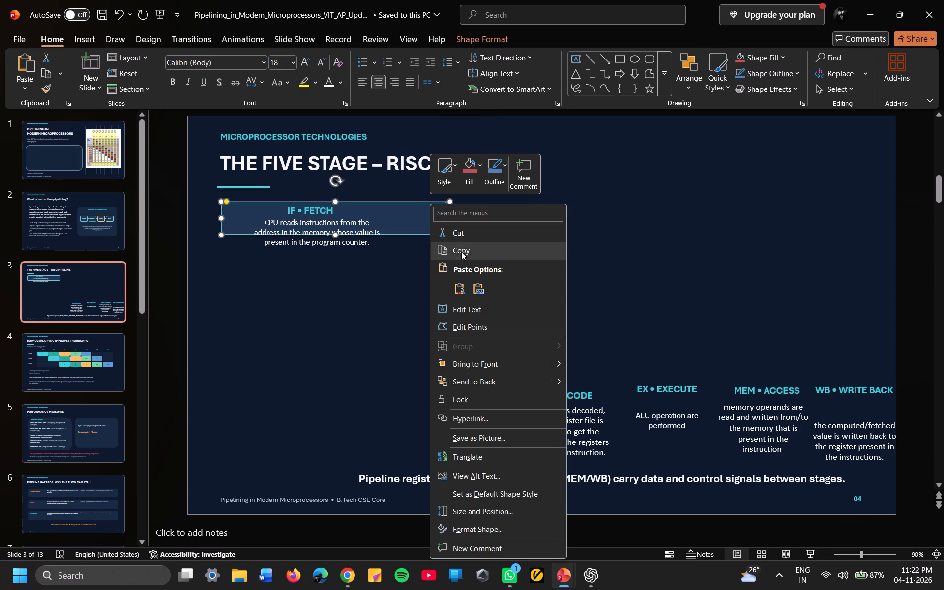
left_click(475, 247)
left_click(354, 286)
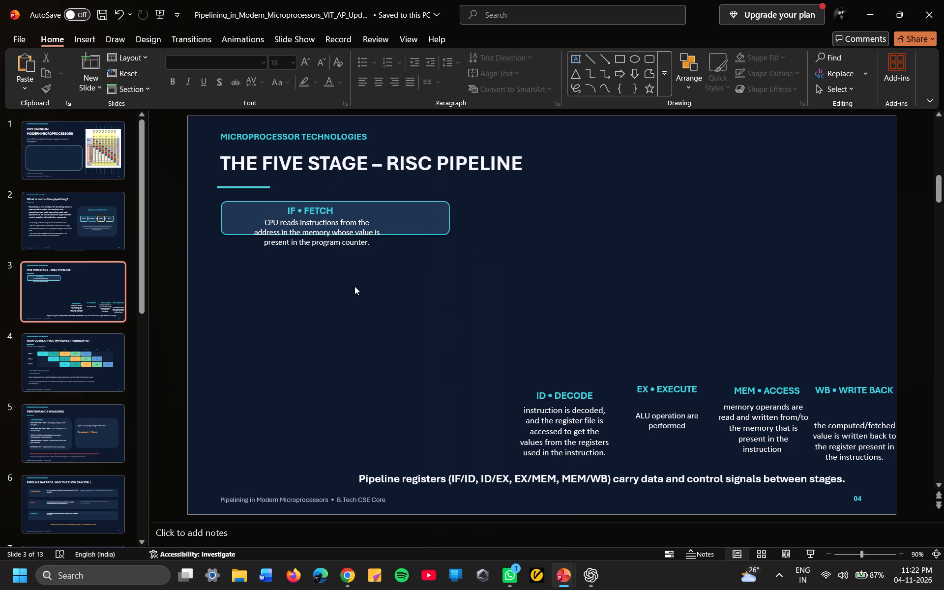
key("ctrl+v")
key("ctrl+v")
key("ctrl+v")
key("ctrl+v")
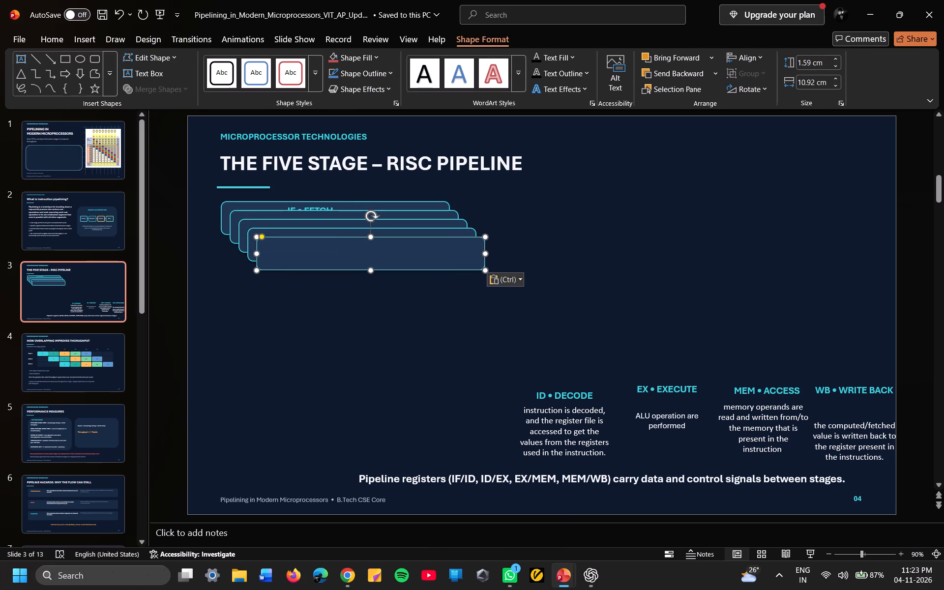
Arrange the four duplicate boxes in a vertical stack beneath the IF • FETCH box, left-aligned with it.
left_click_drag(415, 258, 407, 316)
left_click_drag(410, 243, 393, 377)
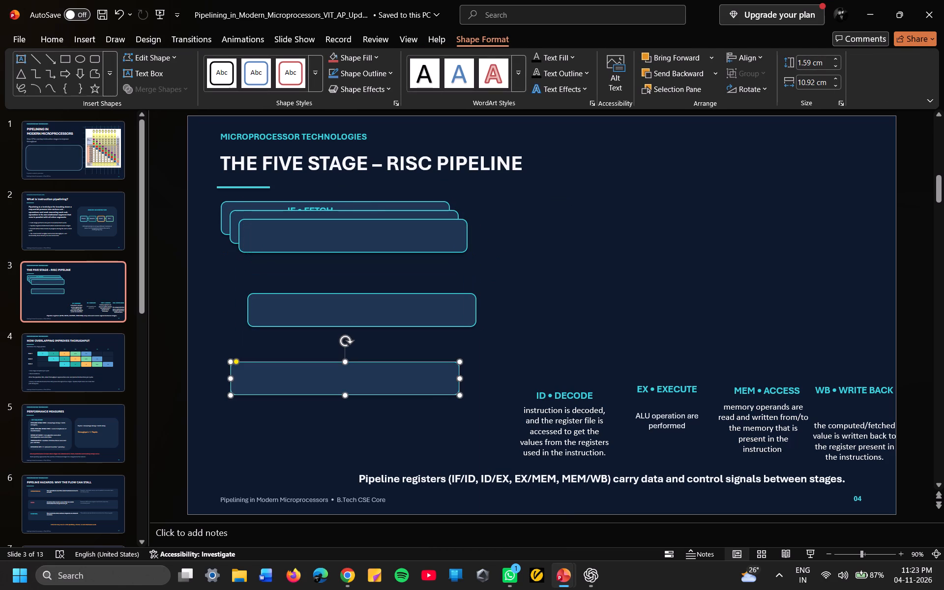
left_click_drag(392, 232, 373, 435)
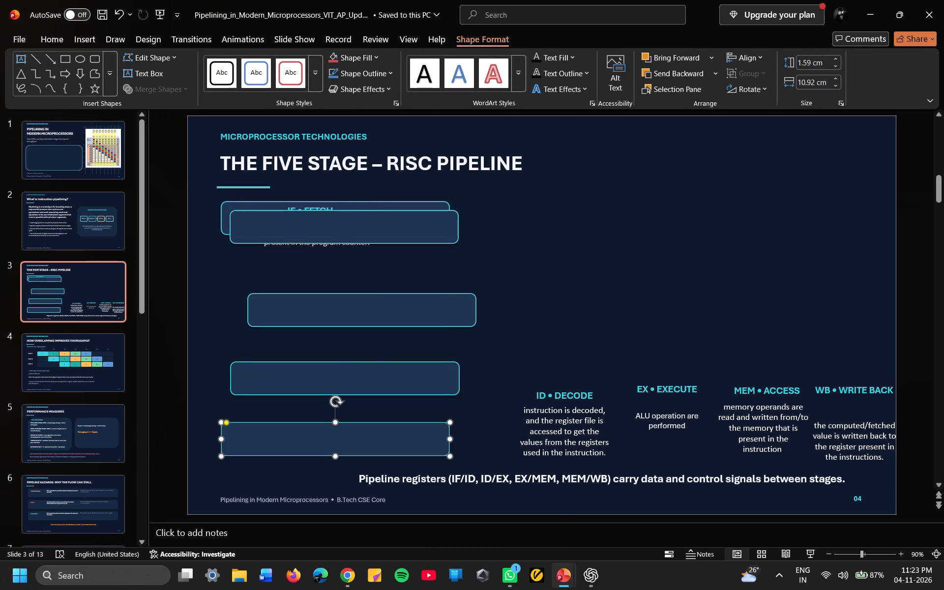
left_click(382, 222)
left_click_drag(382, 222, 389, 224)
left_click_drag(389, 224, 387, 243)
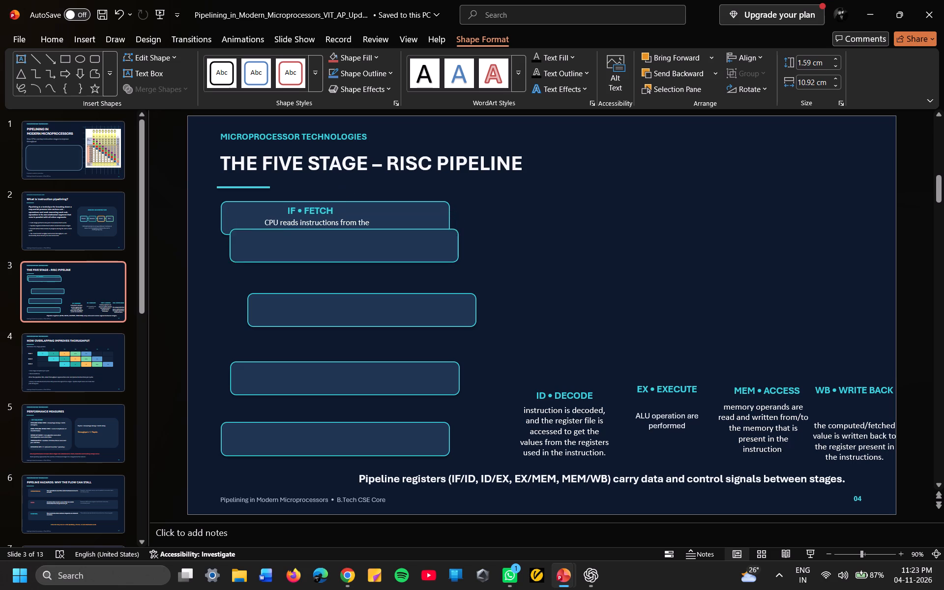
left_click_drag(387, 243, 379, 261)
left_click_drag(395, 307, 379, 315)
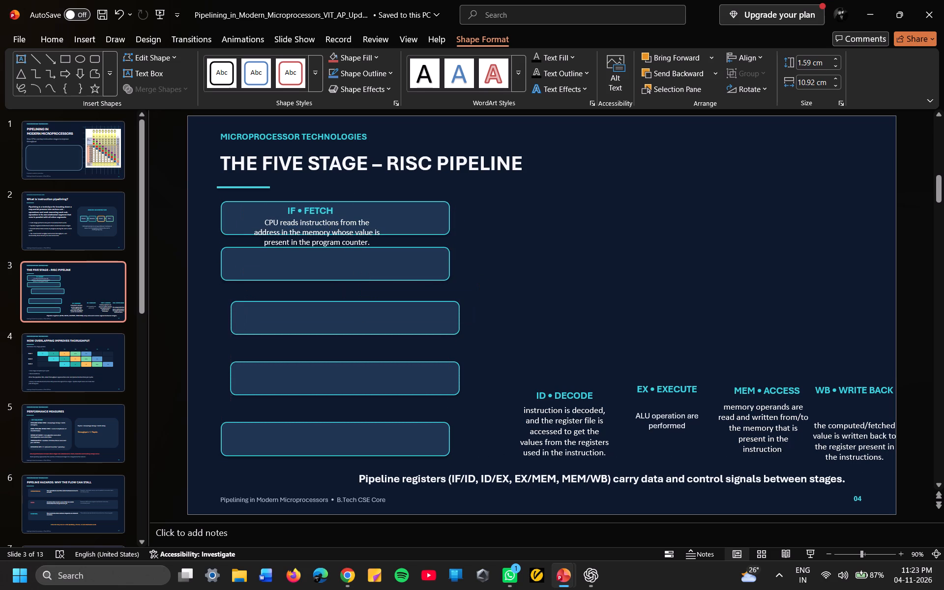
left_click_drag(379, 315, 369, 315)
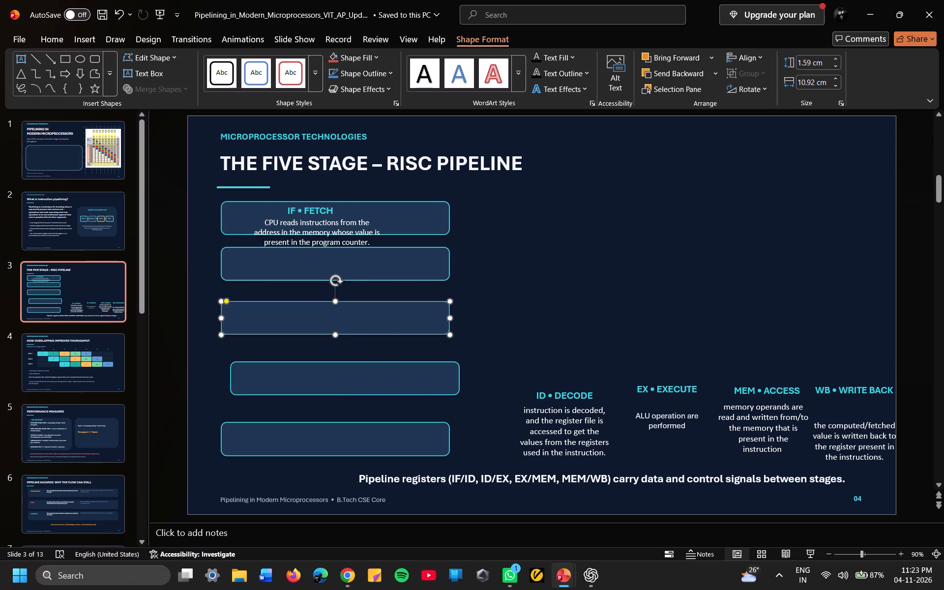
left_click_drag(397, 379, 386, 377)
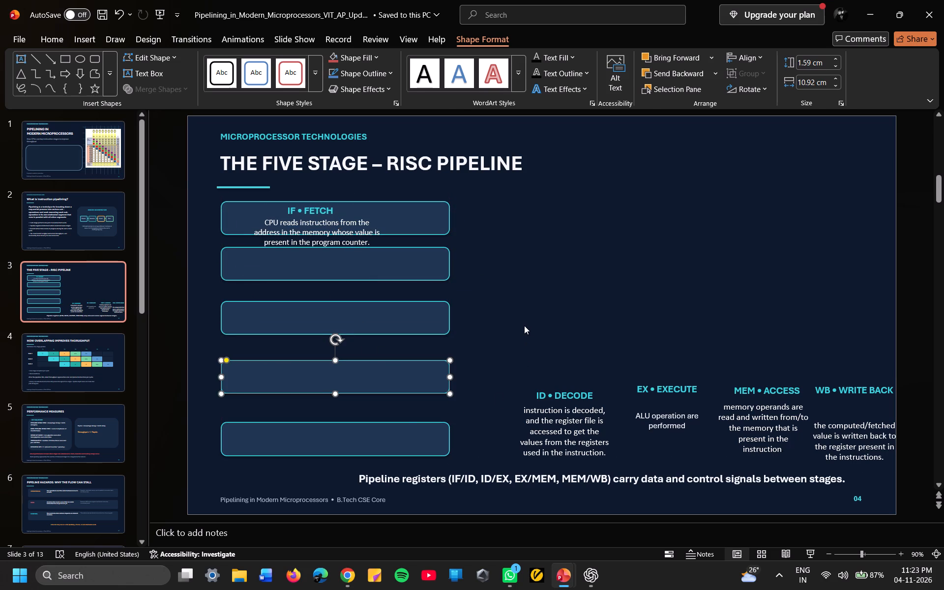
left_click(524, 325)
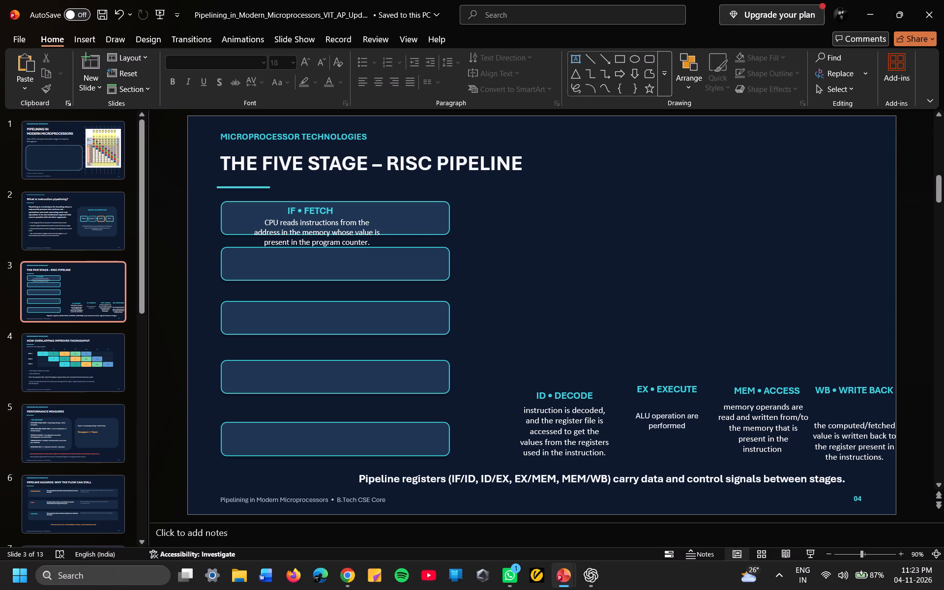
Move the fetch description up into the IF • FETCH box and widen it to nearly the box's width, wrapping on two lines.
left_click(380, 227)
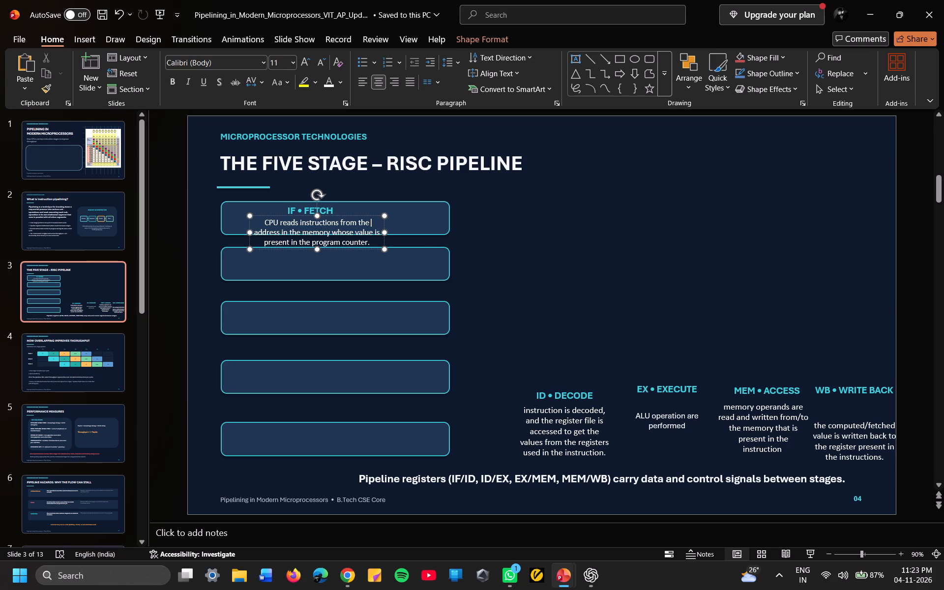
left_click_drag(382, 226, 385, 218)
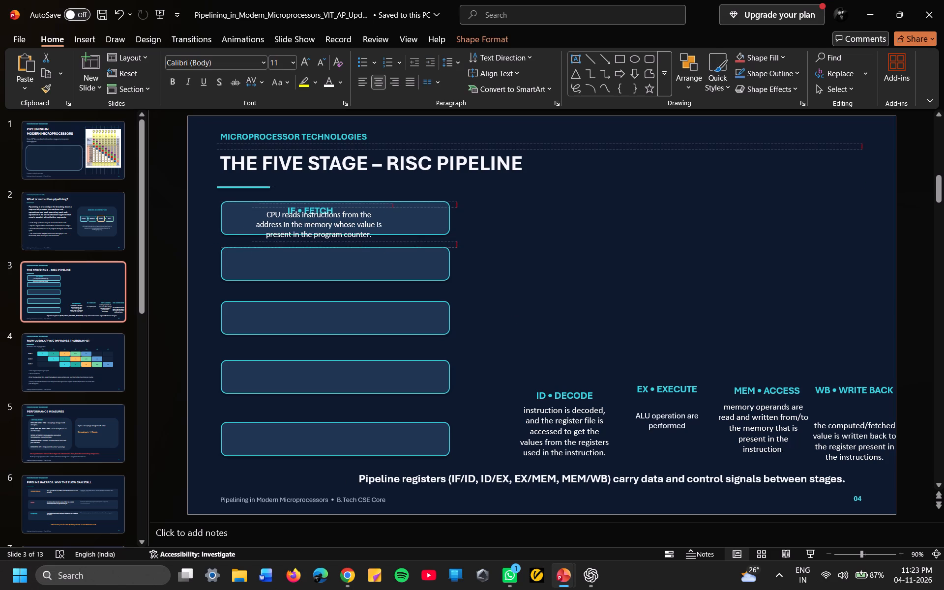
left_click_drag(385, 218, 386, 213)
left_click_drag(387, 221, 445, 217)
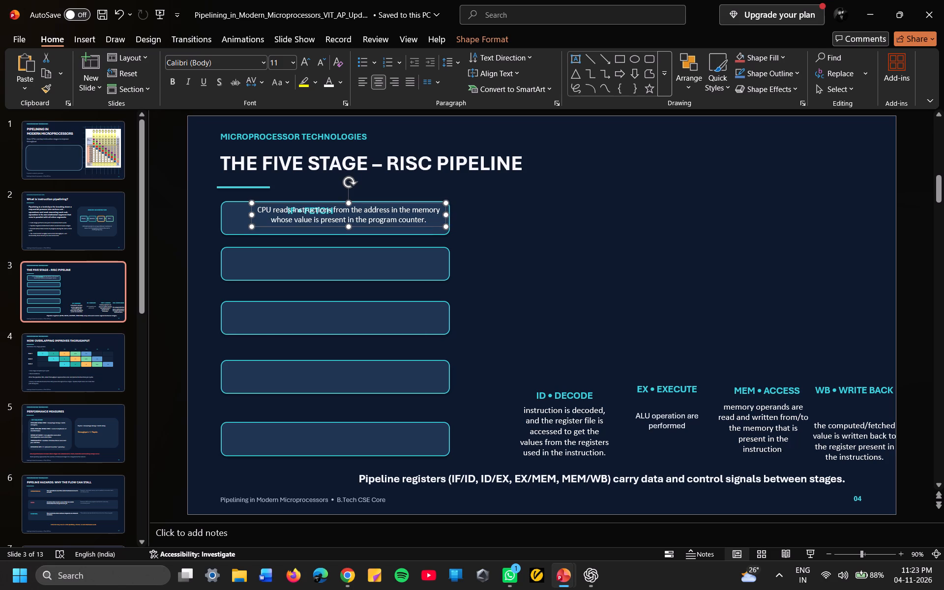
left_click_drag(253, 214, 230, 218)
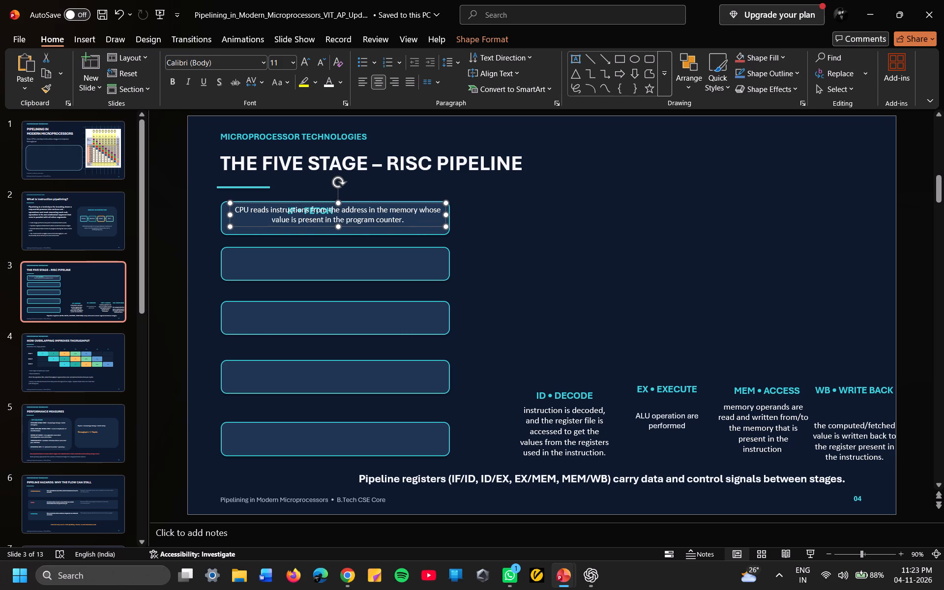
left_click(419, 225)
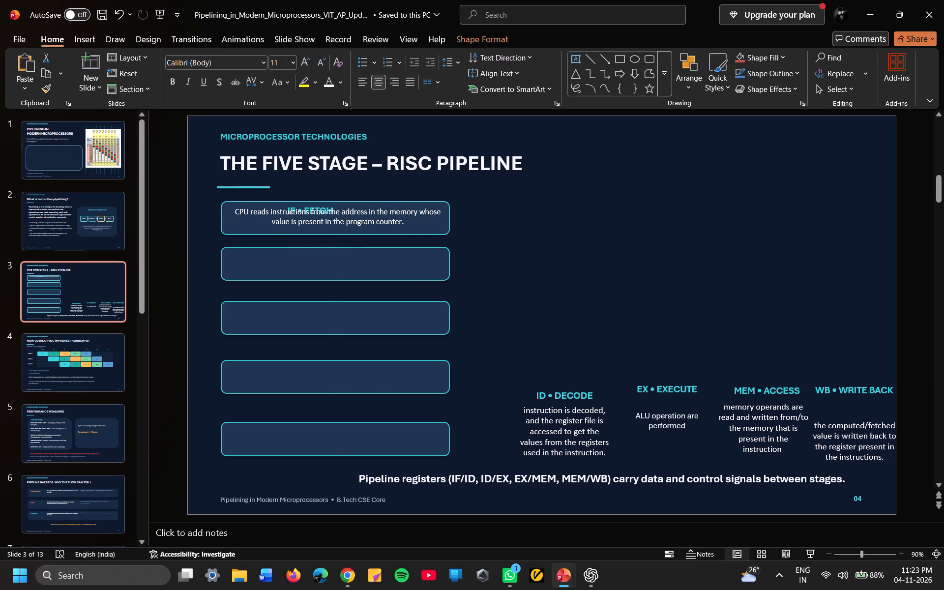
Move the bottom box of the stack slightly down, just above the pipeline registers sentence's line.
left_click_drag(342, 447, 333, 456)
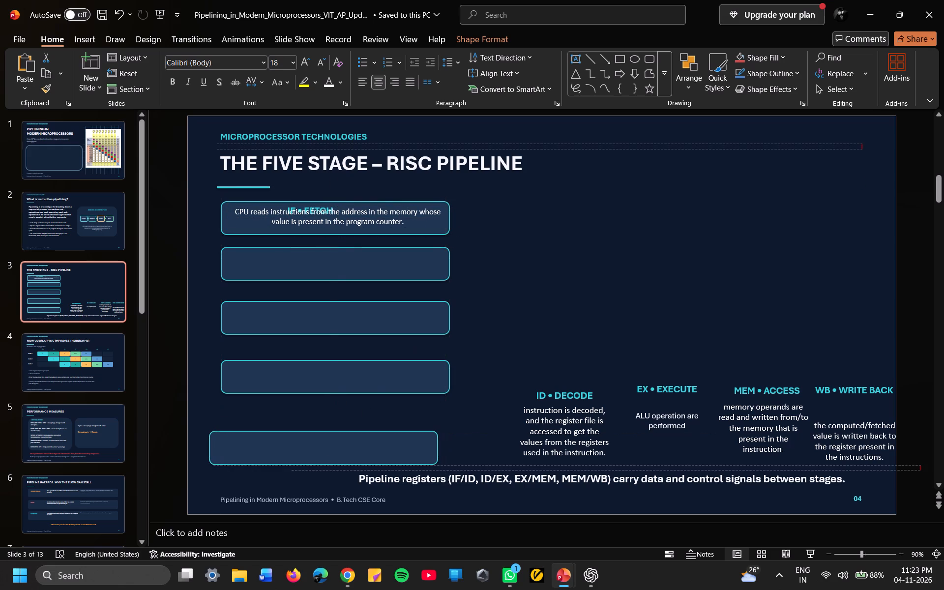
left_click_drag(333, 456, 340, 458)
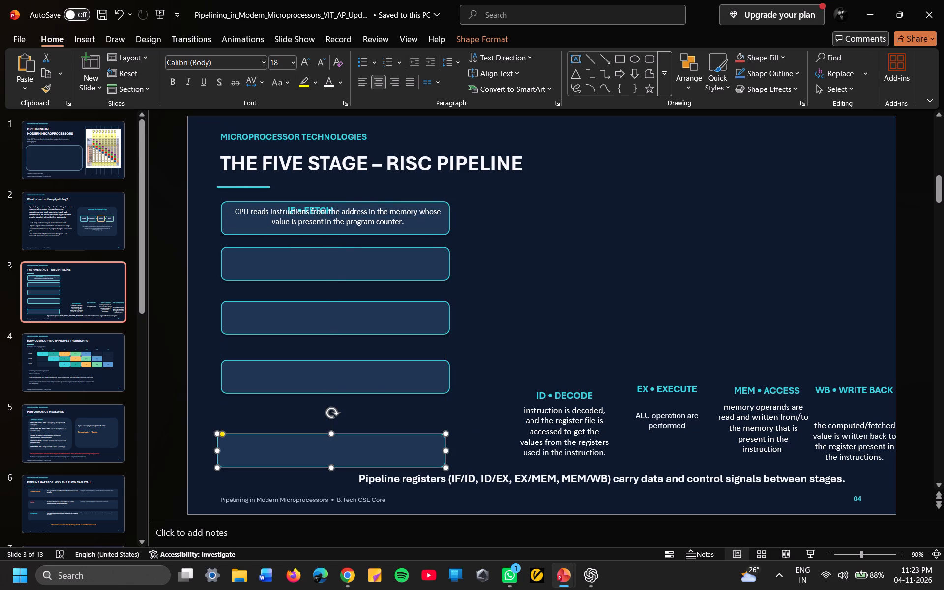
Shift the pipeline registers sentence beneath the box stack and cut it from the slide.
left_click_drag(853, 480, 725, 484)
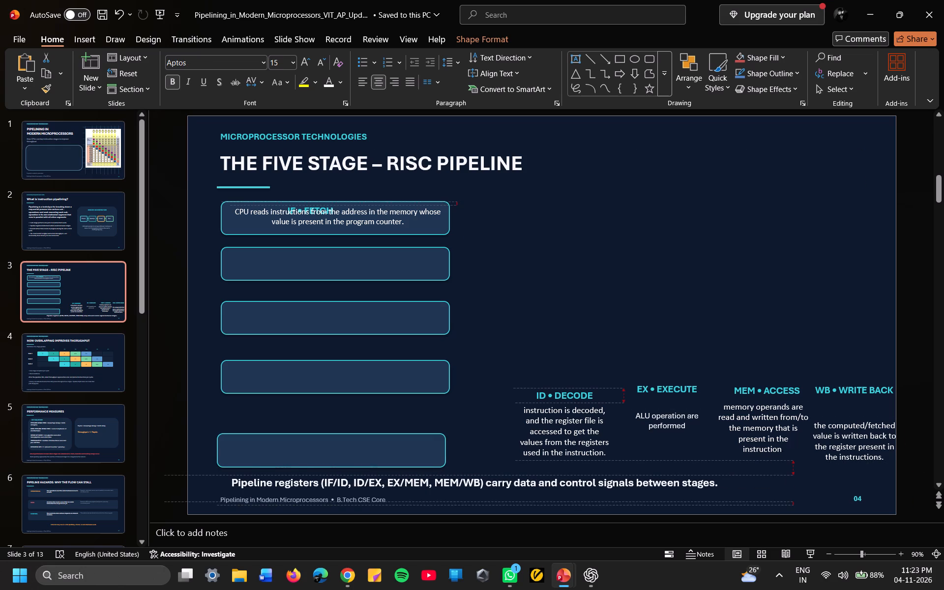
left_click_drag(725, 484, 713, 484)
left_click(713, 484)
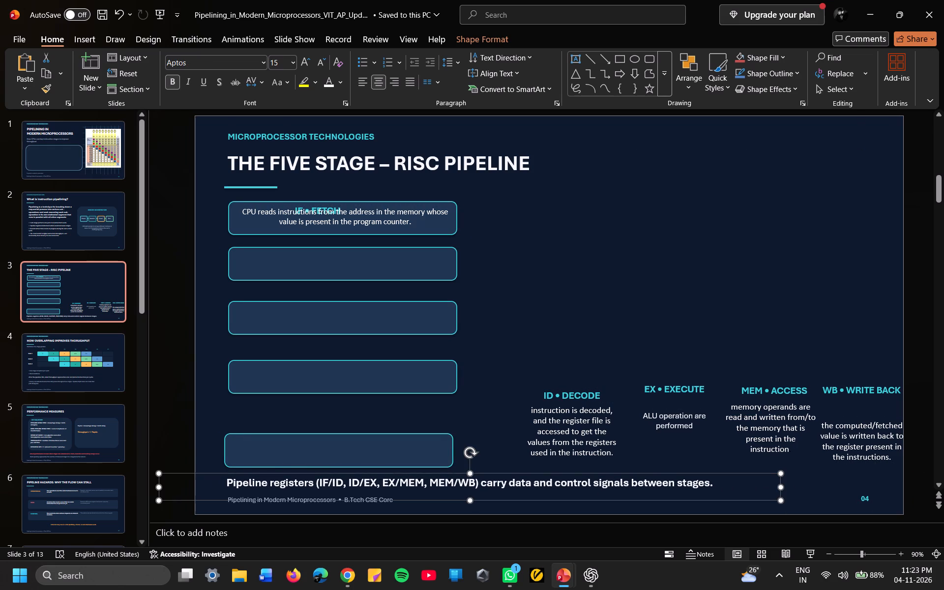
right_click(713, 484)
left_click(771, 154)
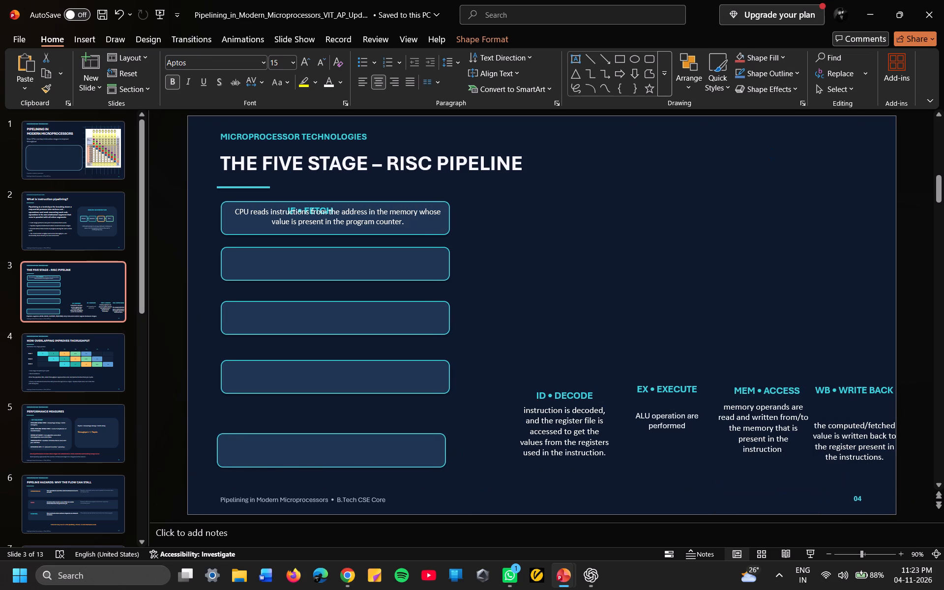
Move the four empty boxes down to spread the stack toward the footer with roughly even gaps, keeping them left-aligned.
left_click_drag(396, 449, 397, 459)
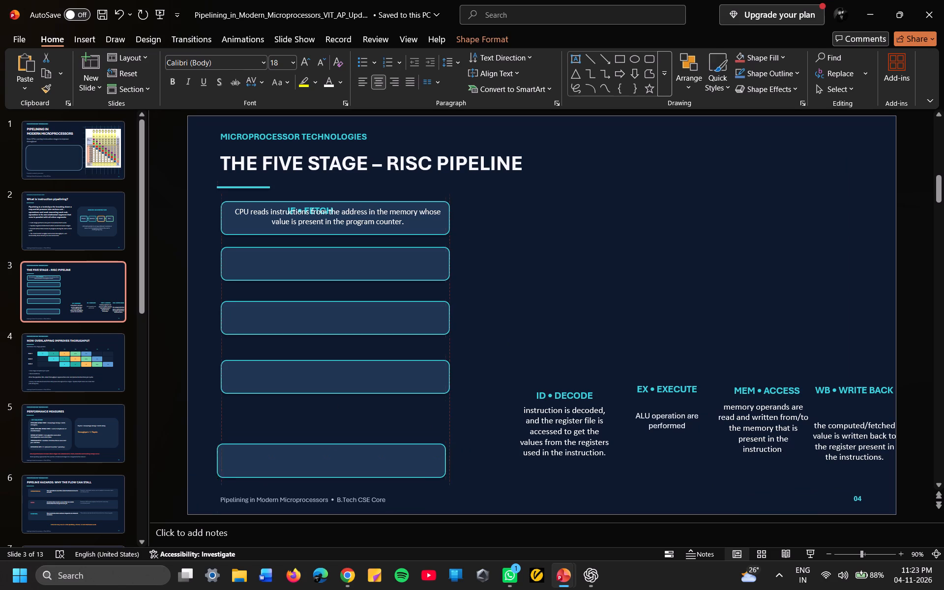
left_click_drag(397, 459, 399, 460)
left_click_drag(394, 381, 393, 402)
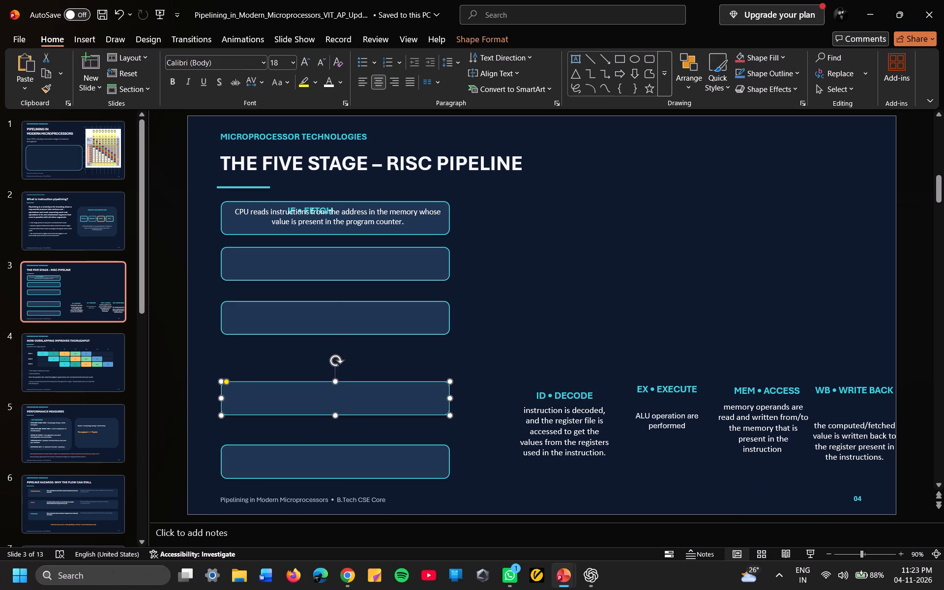
left_click_drag(393, 314, 394, 330)
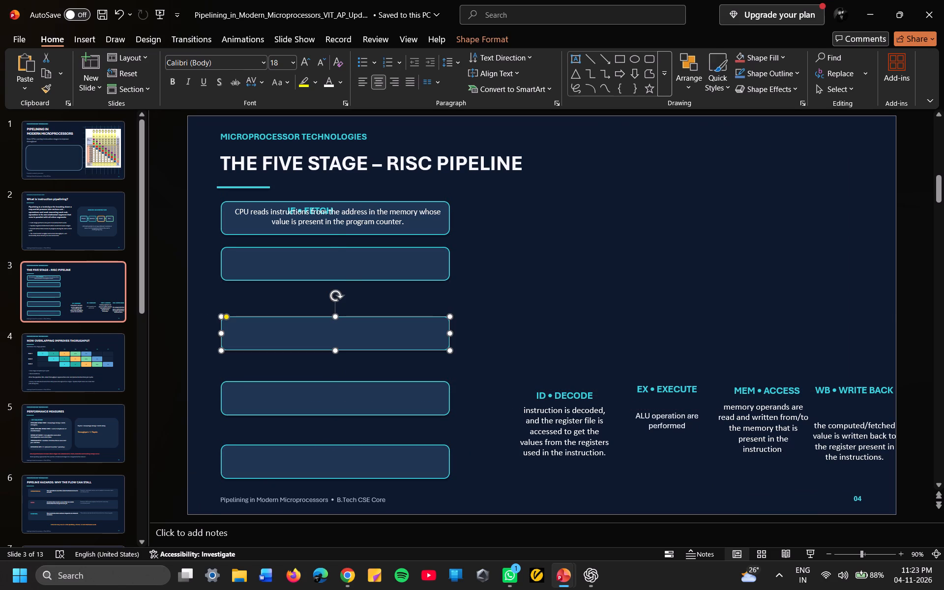
left_click_drag(392, 266, 392, 278)
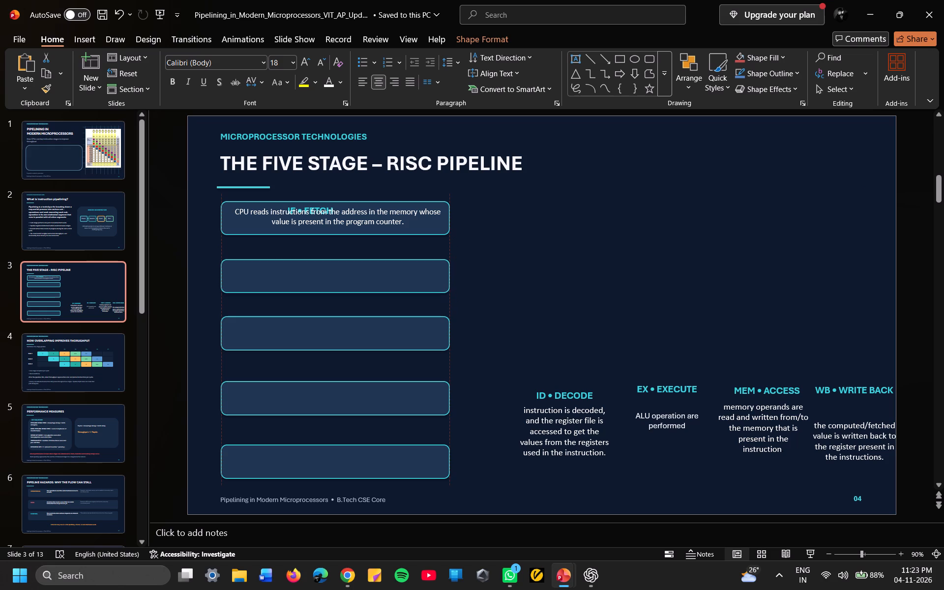
left_click_drag(392, 278, 392, 276)
Move the IF • FETCH label to the left end of the top box and place the fetch description beneath it.
left_click(409, 227)
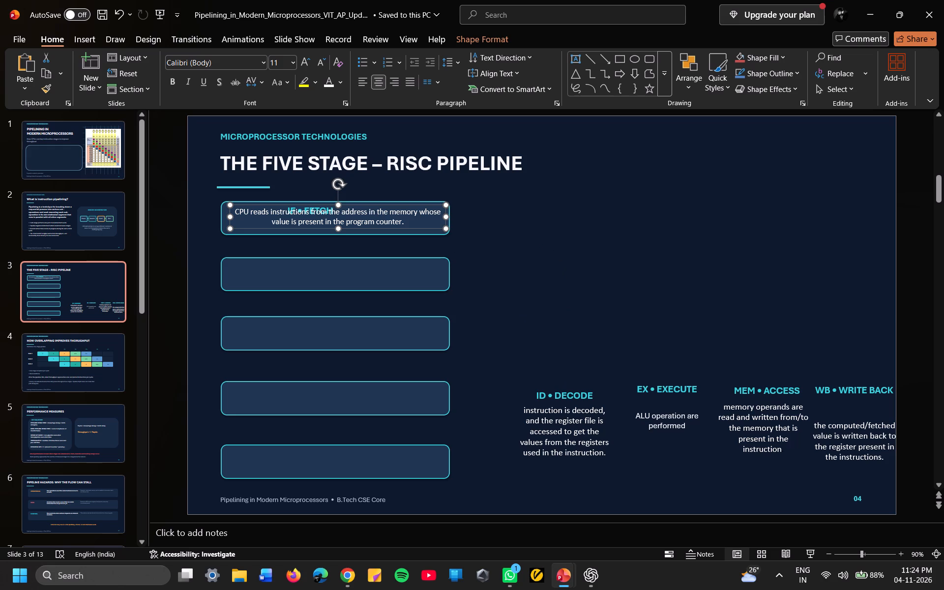
left_click_drag(429, 229, 437, 256)
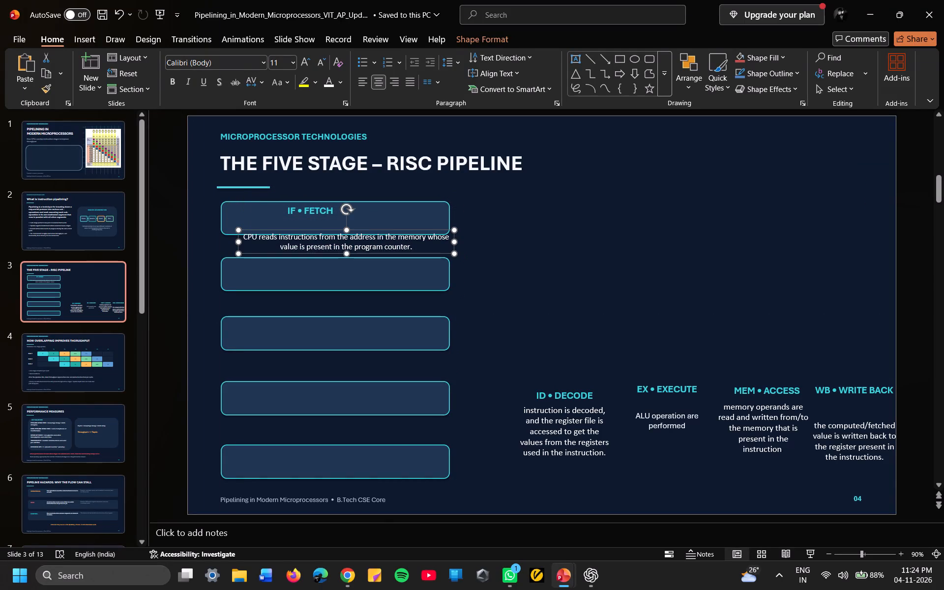
left_click_drag(334, 210, 283, 209)
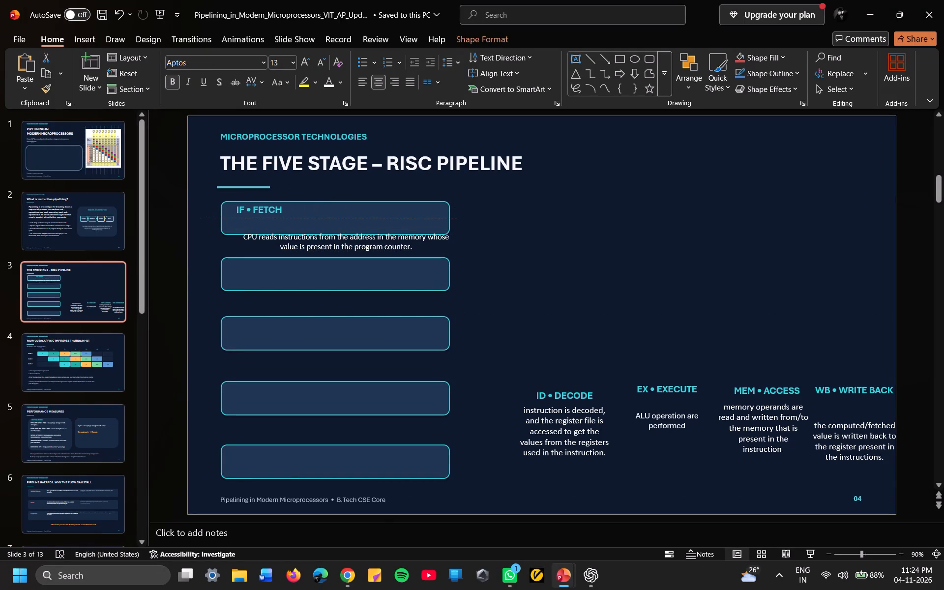
left_click_drag(283, 209, 282, 209)
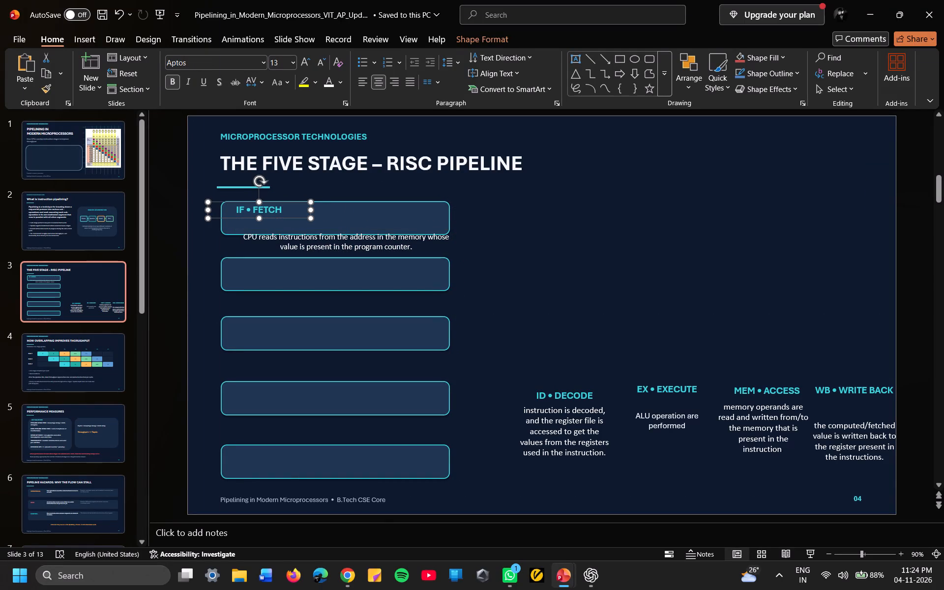
left_click_drag(454, 246, 452, 241)
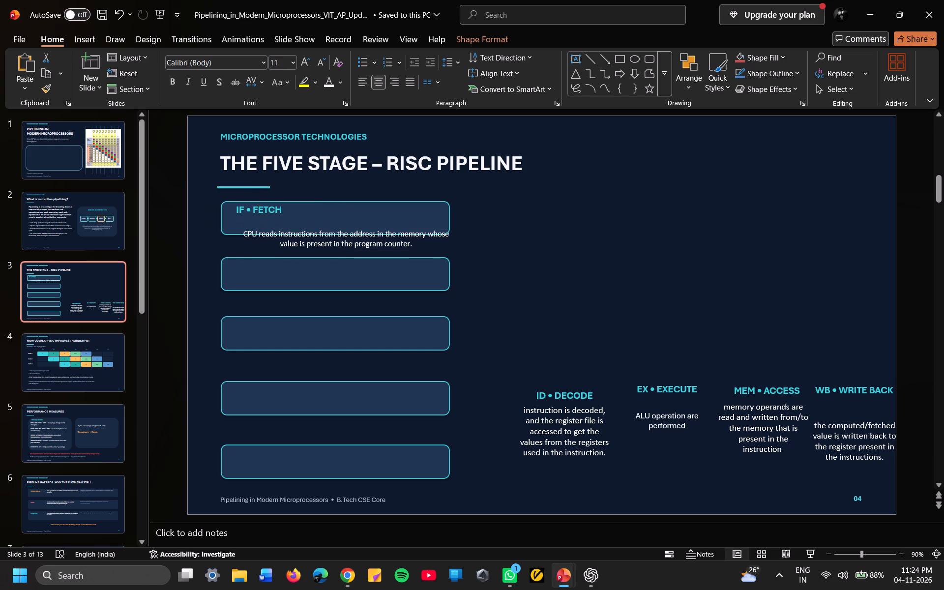
left_click_drag(452, 241, 445, 232)
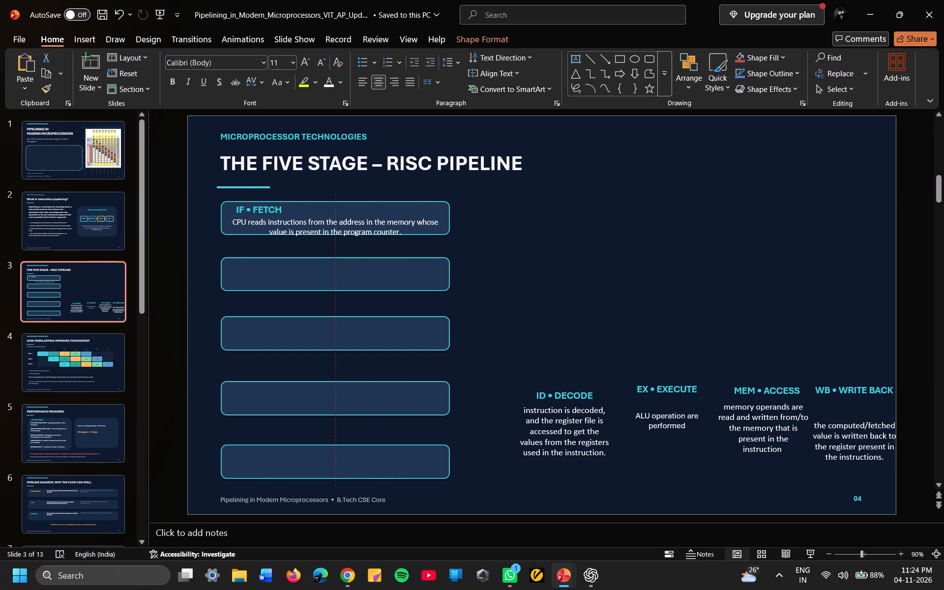
Nudge the fetch description up slightly and extend the top box's bottom edge so both text lines fit inside.
left_click_drag(445, 232, 447, 231)
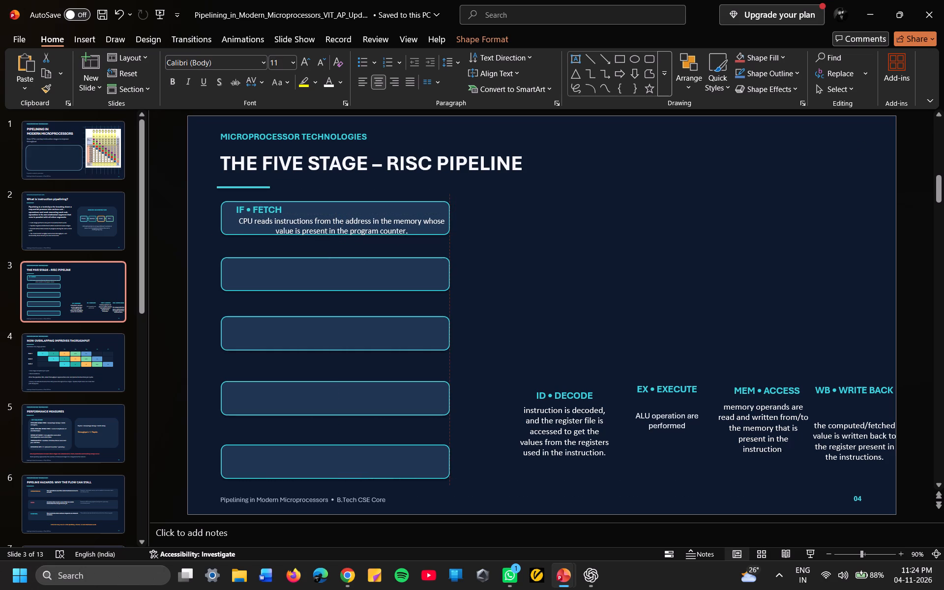
left_click_drag(447, 231, 444, 231)
left_click(415, 234)
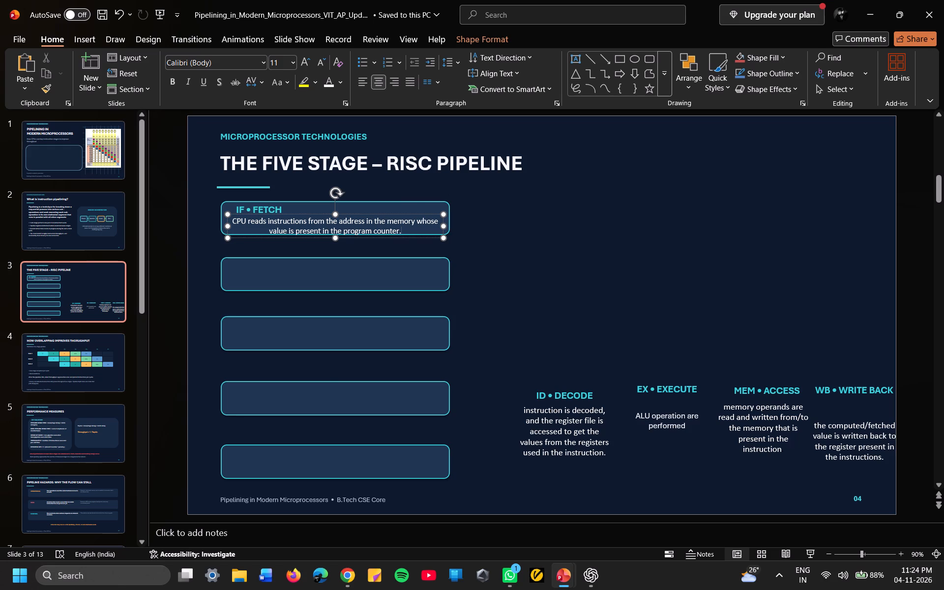
left_click(408, 200)
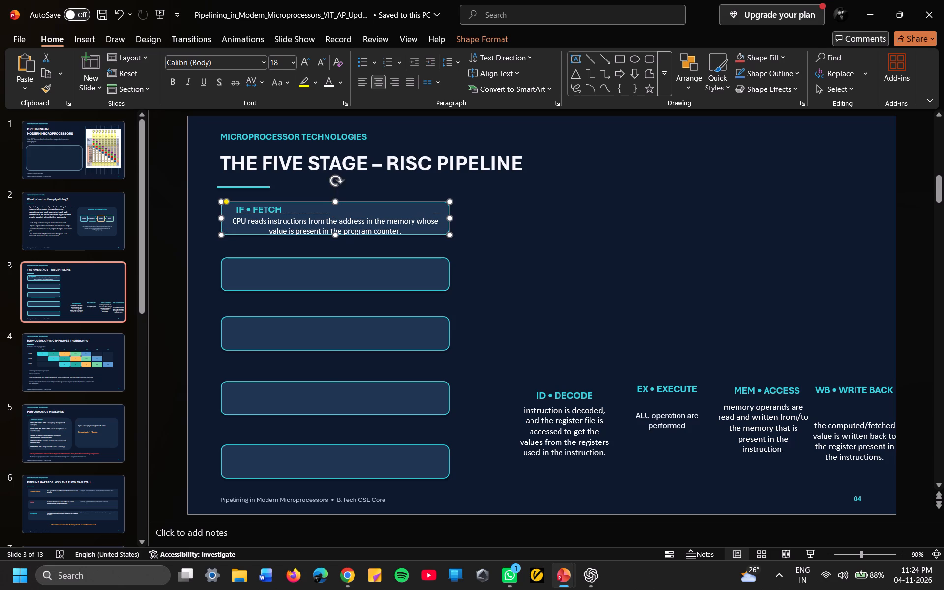
left_click(335, 235)
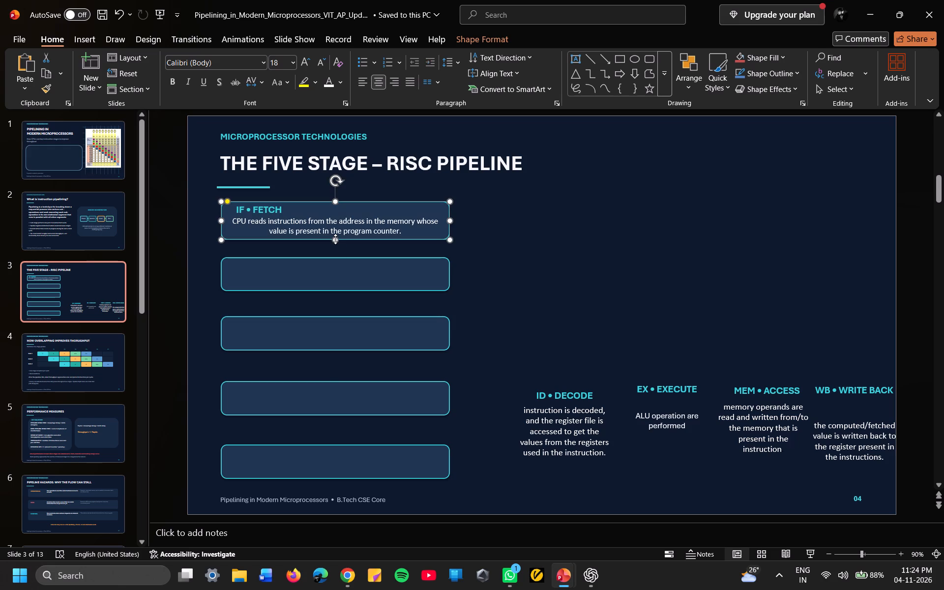
left_click(508, 199)
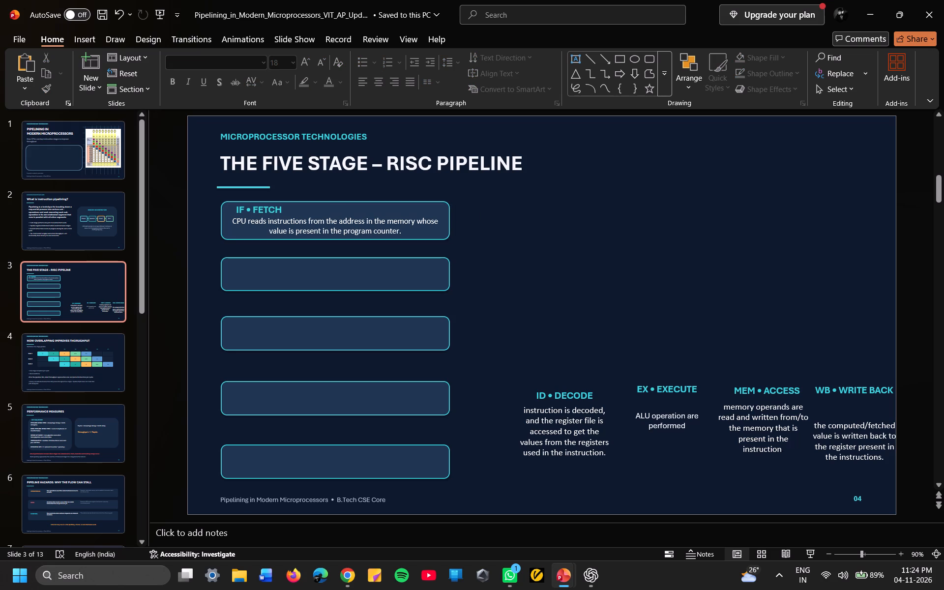
left_click(231, 219)
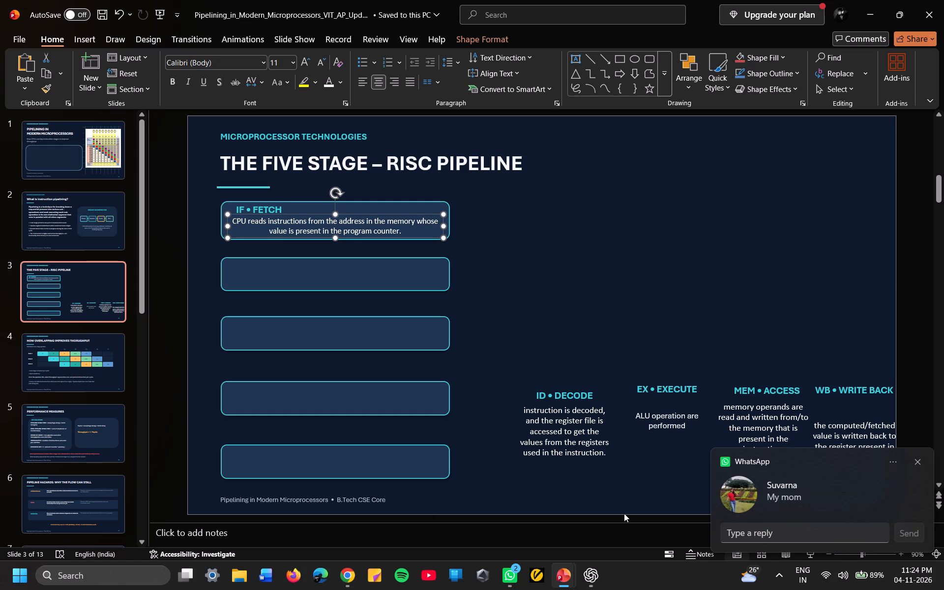
Reply "okie" to the incoming WhatsApp message.
left_click(773, 531)
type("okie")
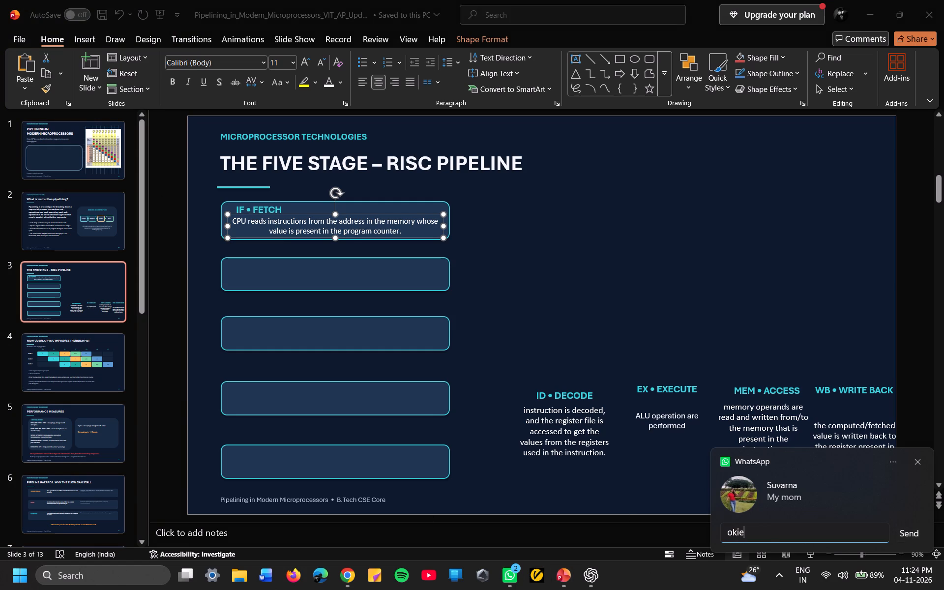
left_click(907, 530)
Widen the top box by moving its right edge slightly past the right edges of the boxes beneath it.
left_click(448, 213)
left_click(448, 217)
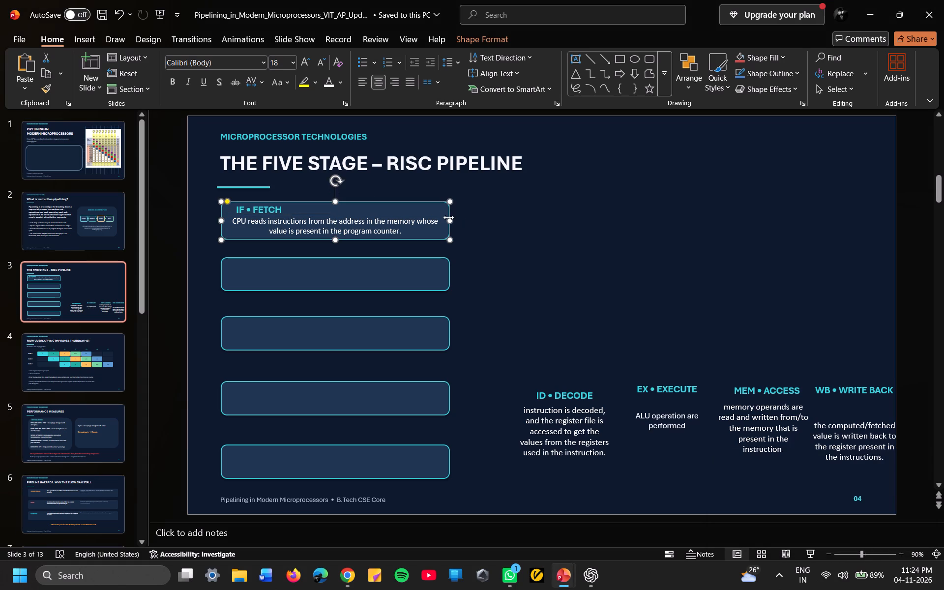
left_click_drag(450, 222, 464, 222)
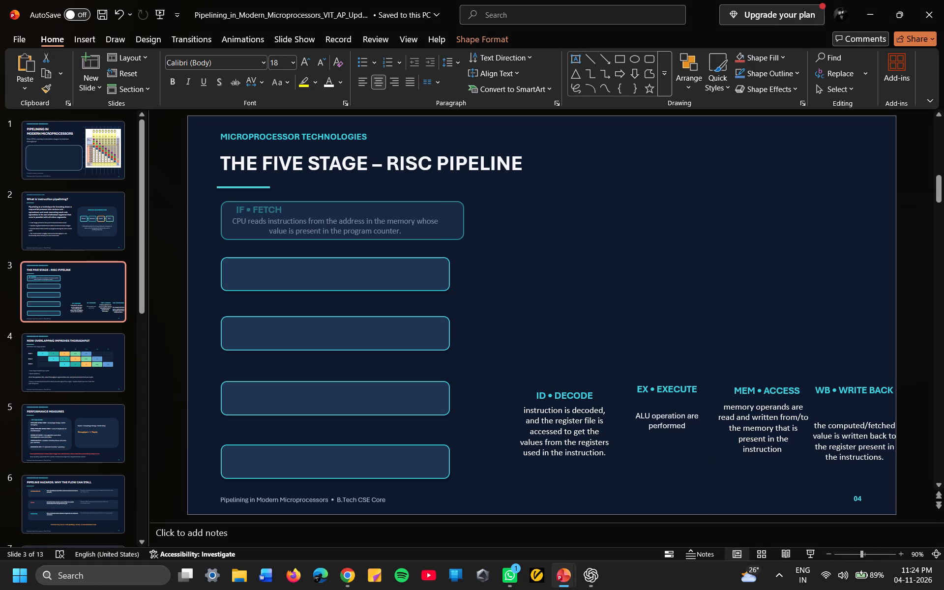
left_click_drag(464, 222, 471, 223)
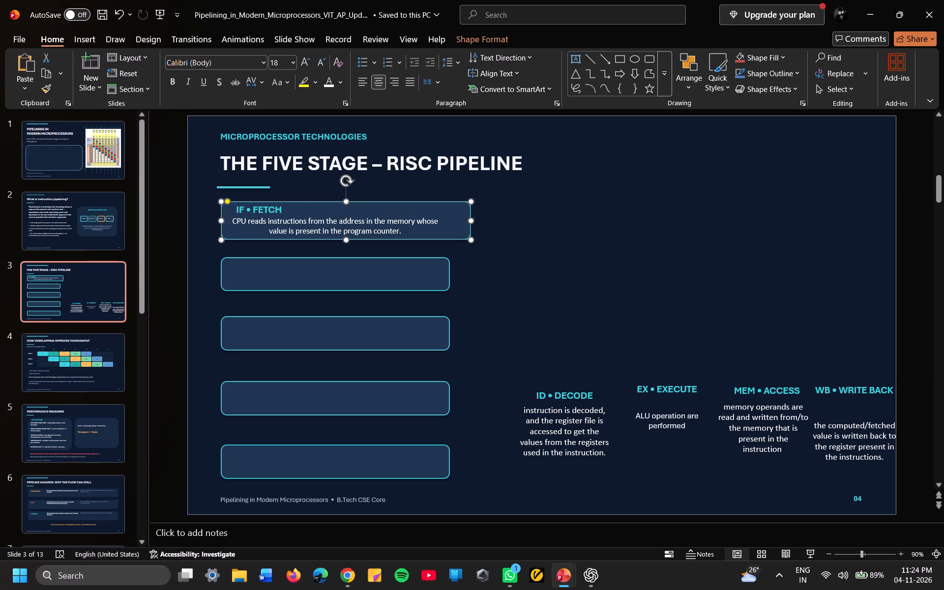
Shift the IF • FETCH label slightly left, close to the top box's left edge.
left_click(294, 209)
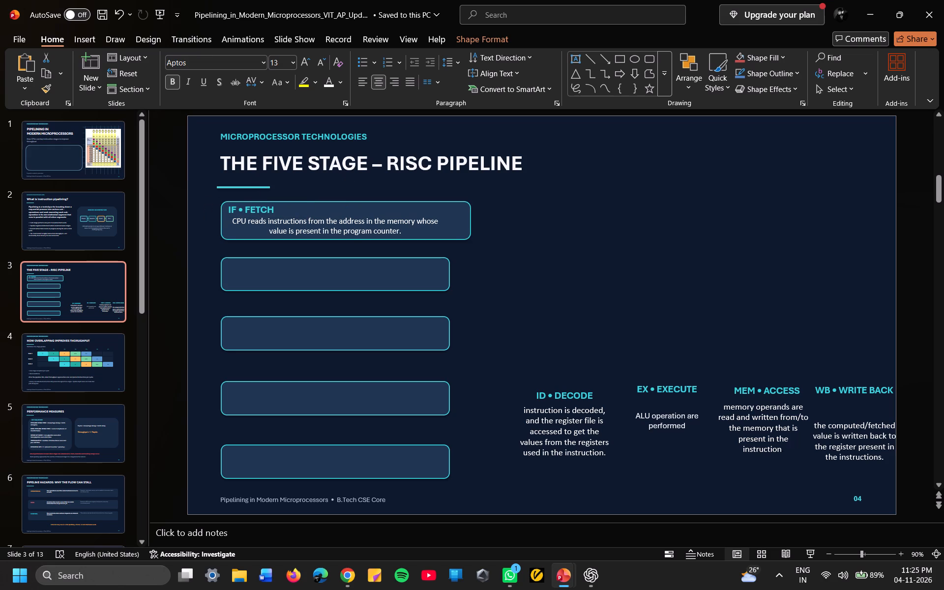
Select the fetch description's text box inside the widened top box.
left_click_drag(428, 232, 434, 228)
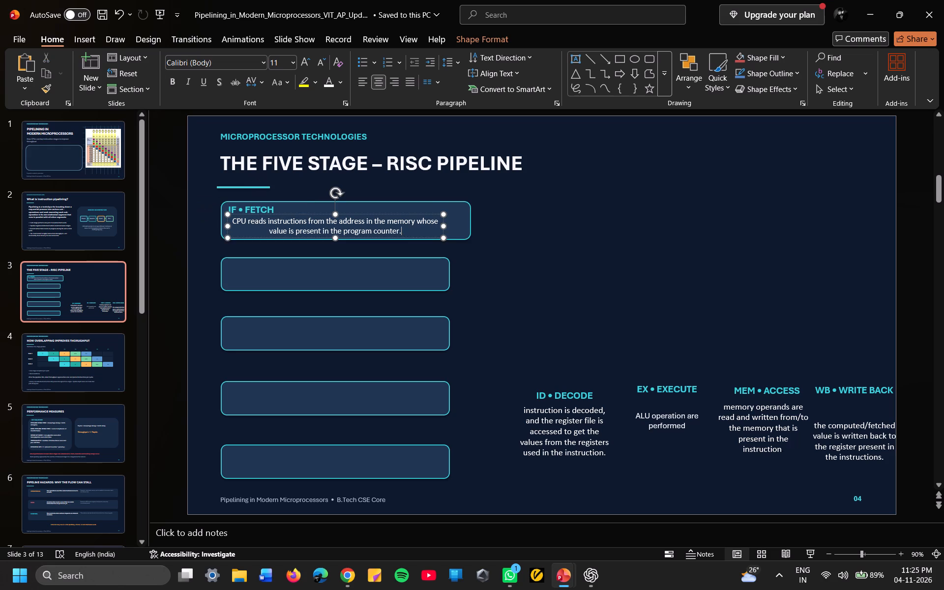
left_click_drag(434, 228, 435, 228)
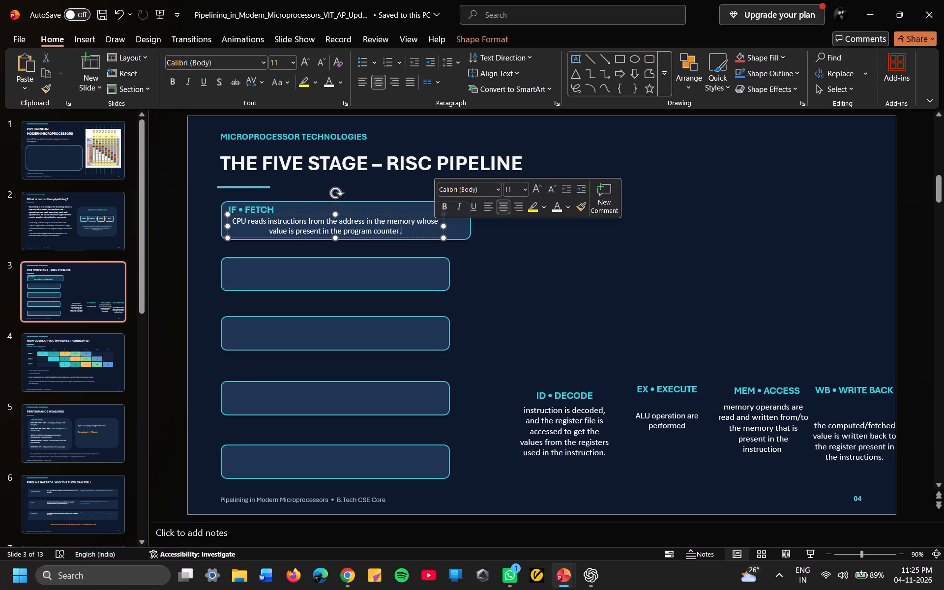
Move the fetch description up beside the IF • FETCH label so that both start on about the same line.
left_click_drag(444, 230, 475, 223)
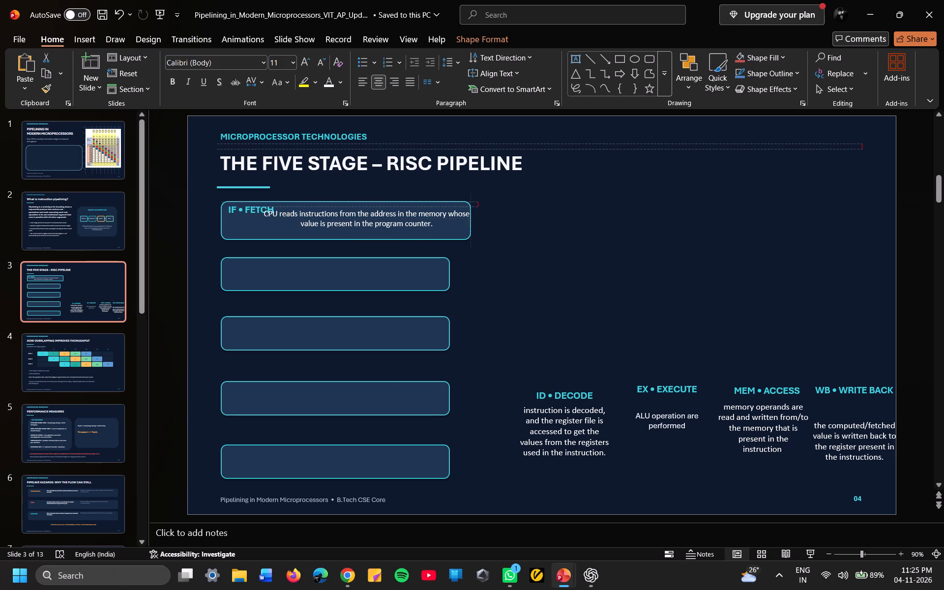
left_click_drag(475, 223, 490, 220)
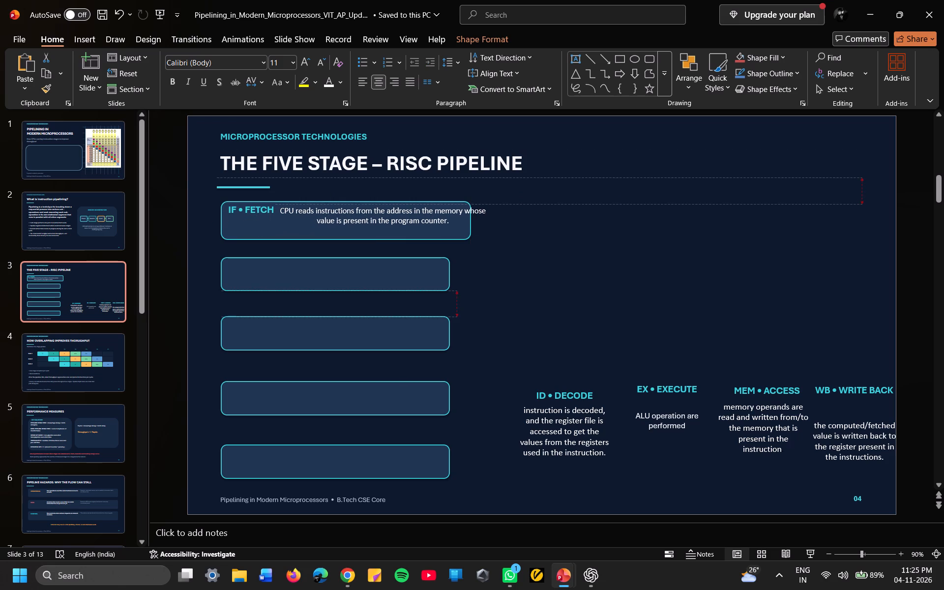
left_click_drag(490, 220, 489, 220)
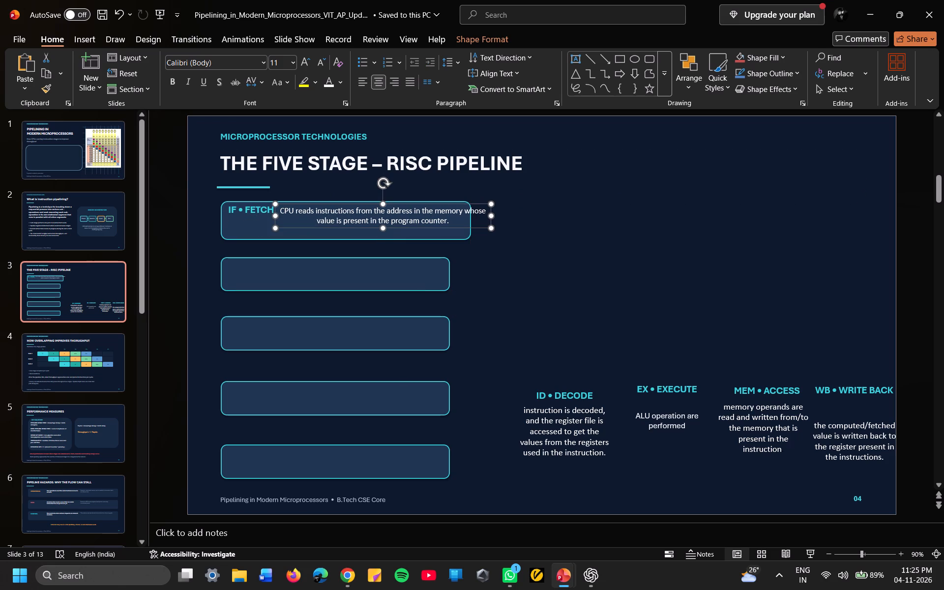
left_click_drag(383, 229, 383, 233)
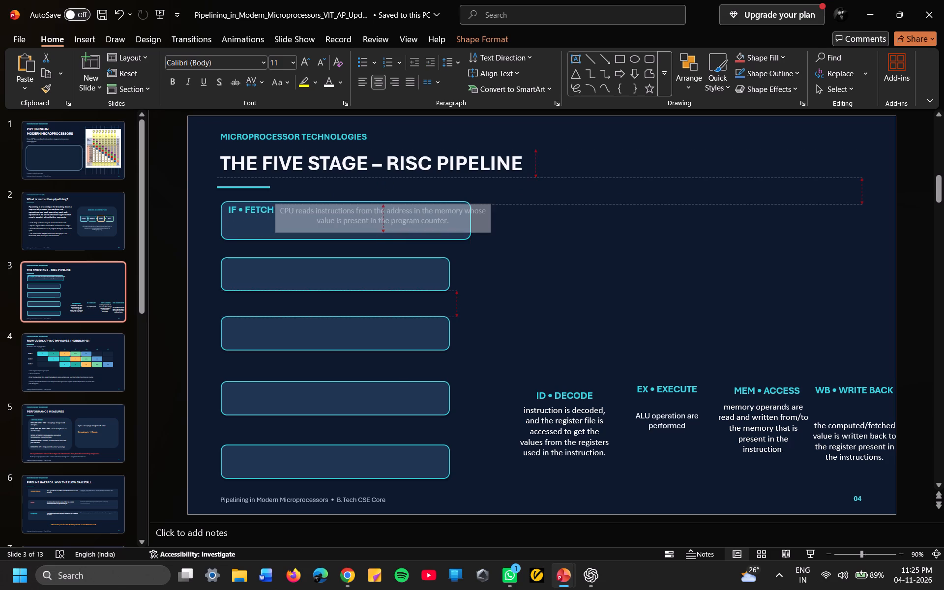
left_click_drag(383, 233, 383, 235)
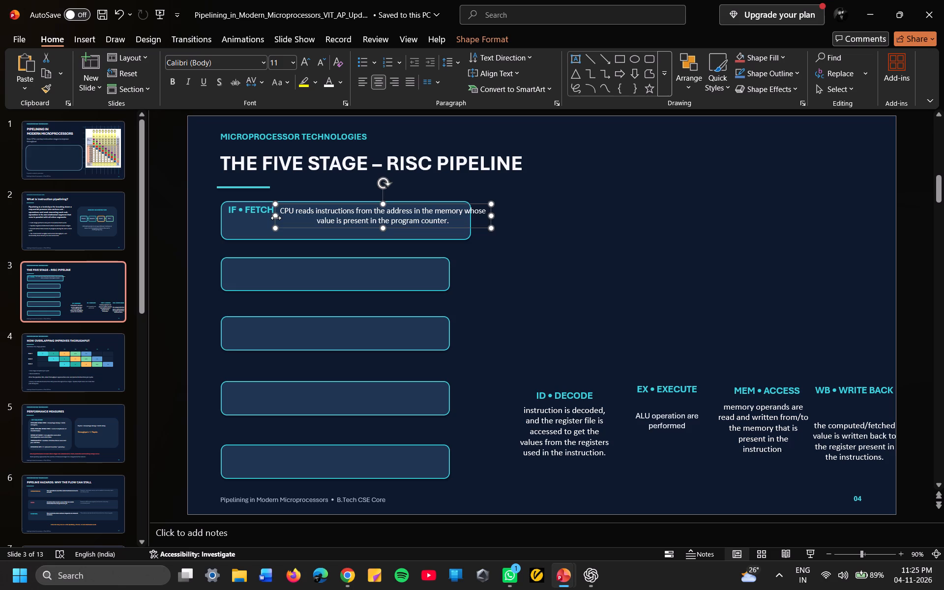
left_click_drag(276, 218, 219, 227)
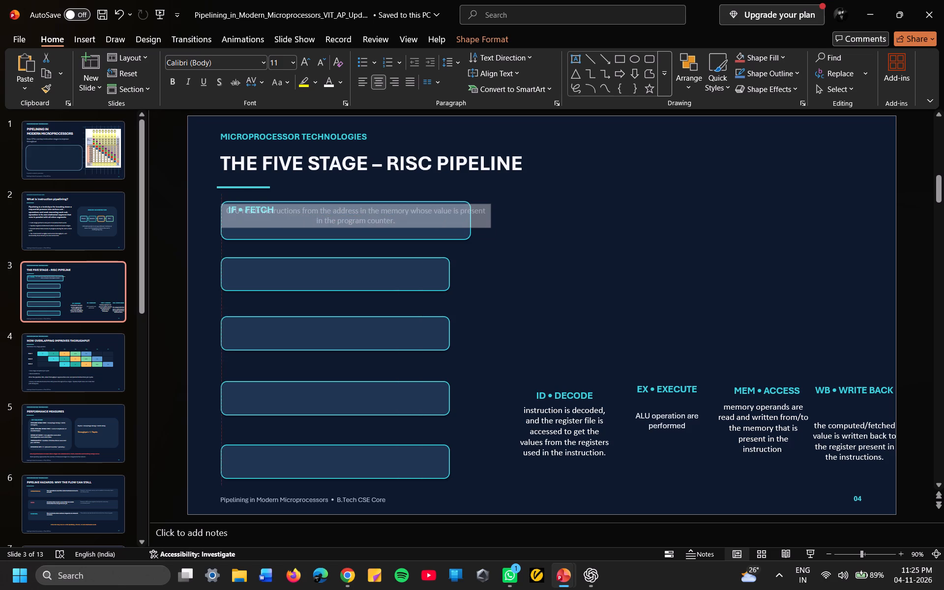
left_click_drag(219, 227, 275, 232)
left_click(290, 220)
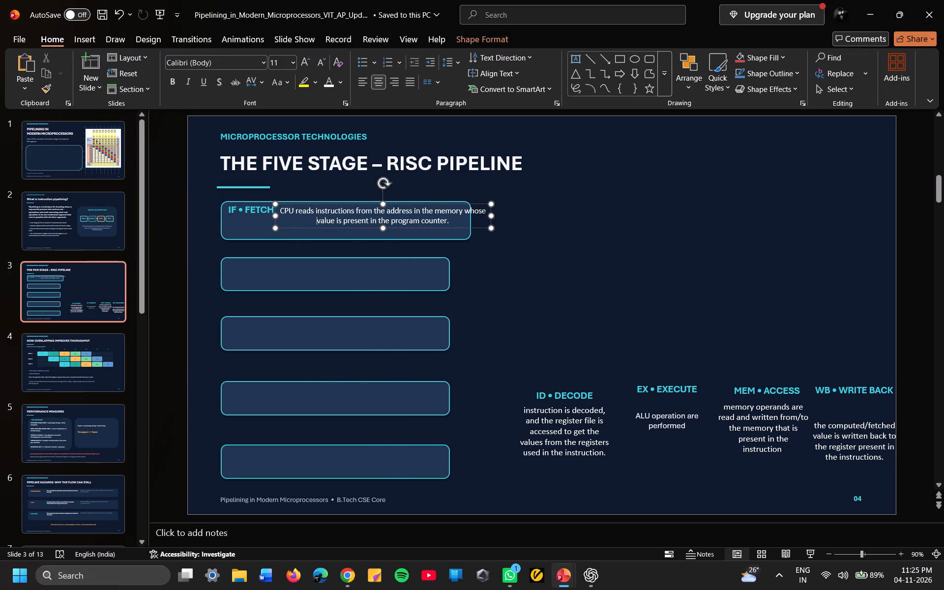
Move the ID • DECODE label up next to the right end of the second box.
left_click(239, 266)
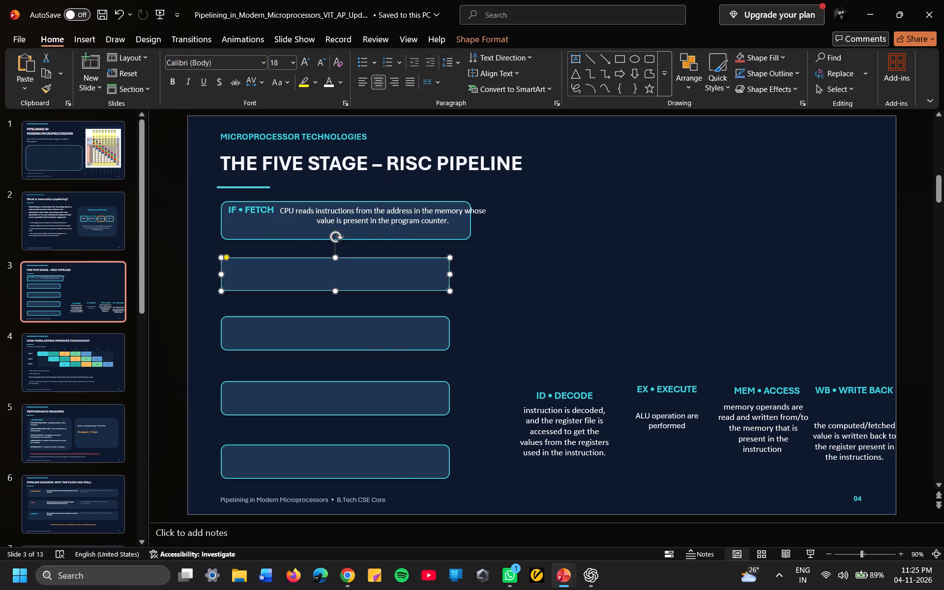
left_click_drag(601, 394, 317, 275)
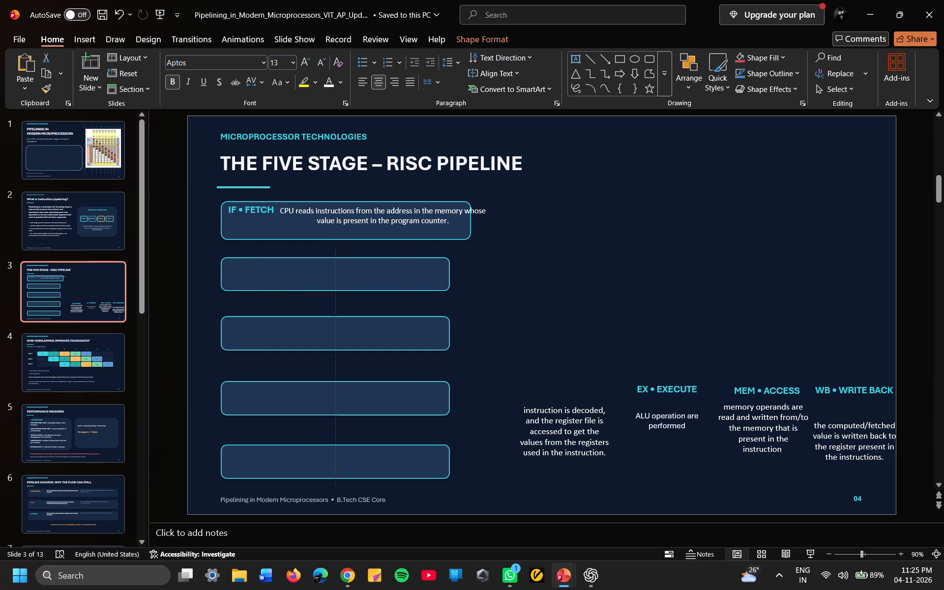
left_click_drag(317, 275, 270, 248)
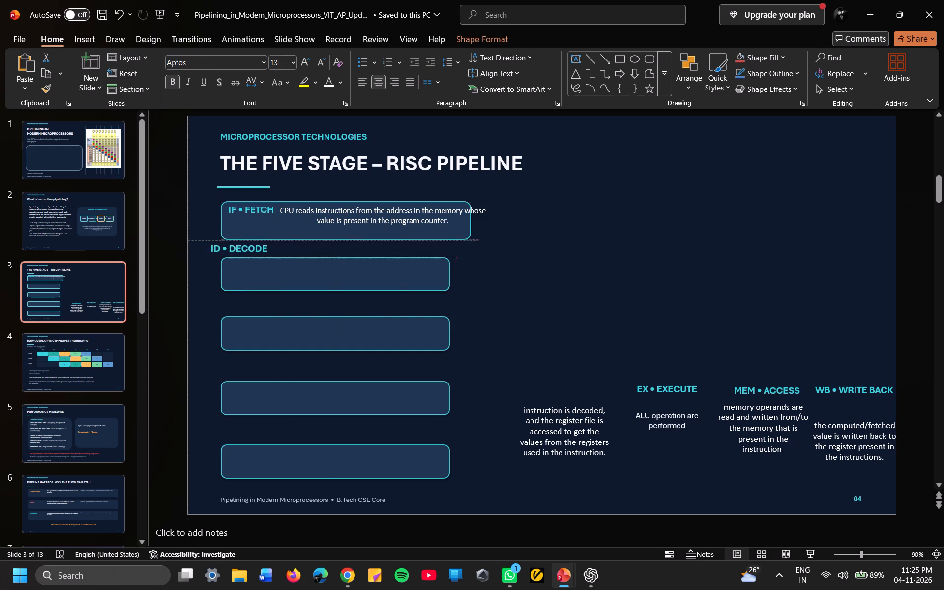
left_click_drag(270, 248, 292, 273)
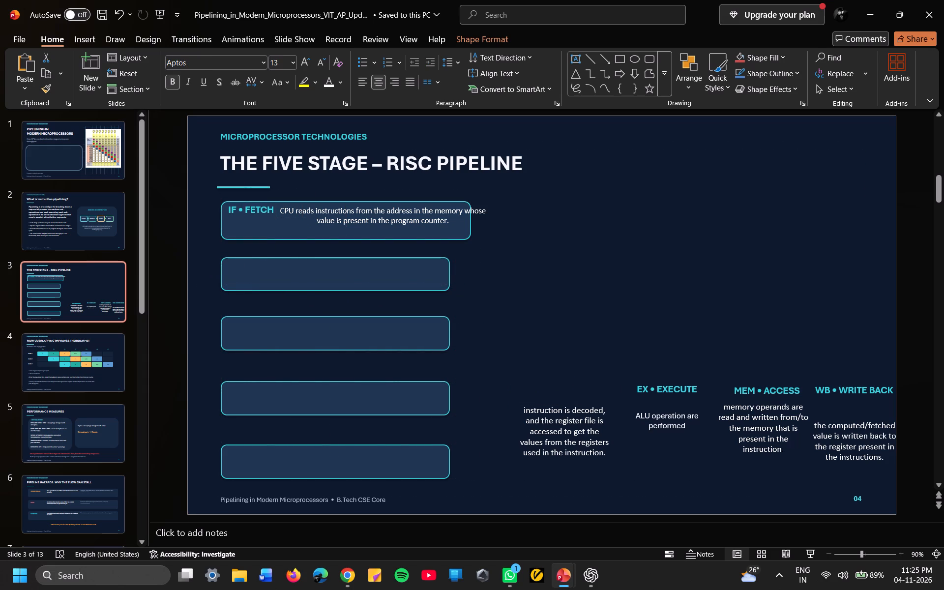
left_click_drag(292, 273, 520, 283)
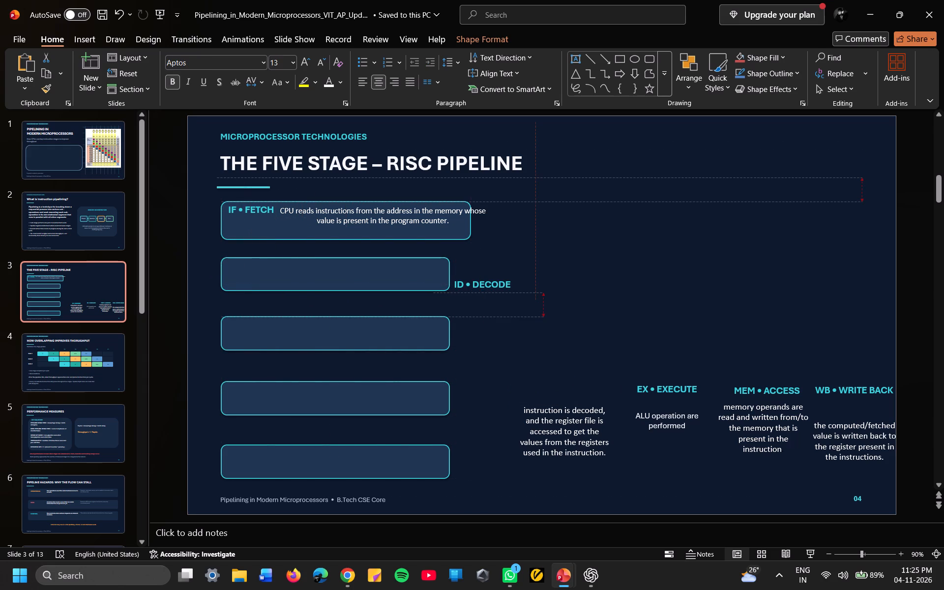
left_click_drag(520, 283, 520, 282)
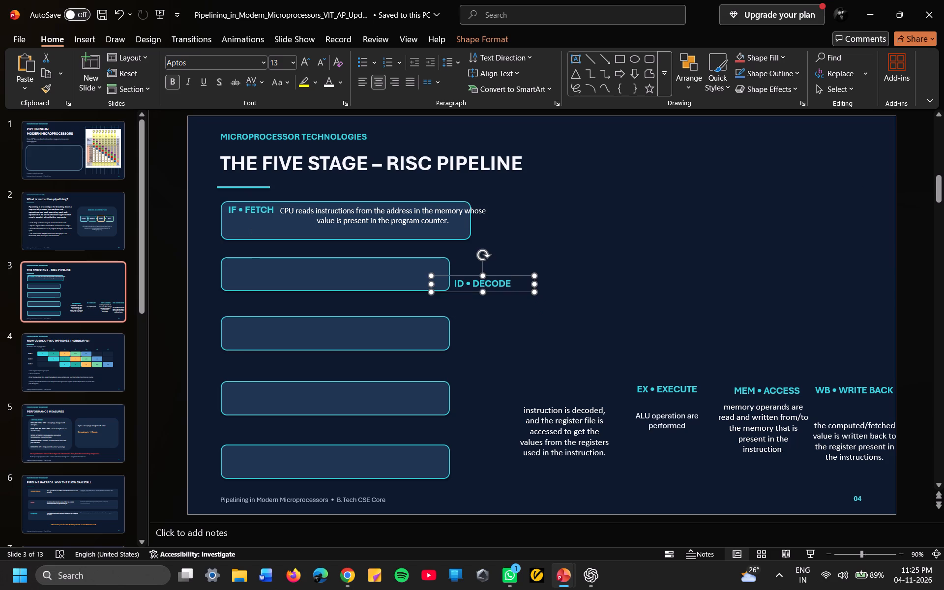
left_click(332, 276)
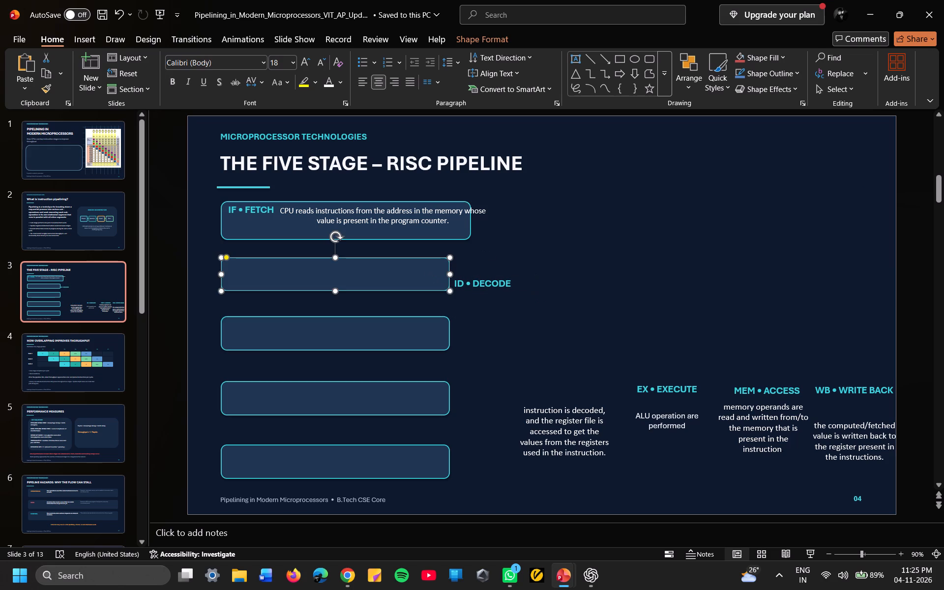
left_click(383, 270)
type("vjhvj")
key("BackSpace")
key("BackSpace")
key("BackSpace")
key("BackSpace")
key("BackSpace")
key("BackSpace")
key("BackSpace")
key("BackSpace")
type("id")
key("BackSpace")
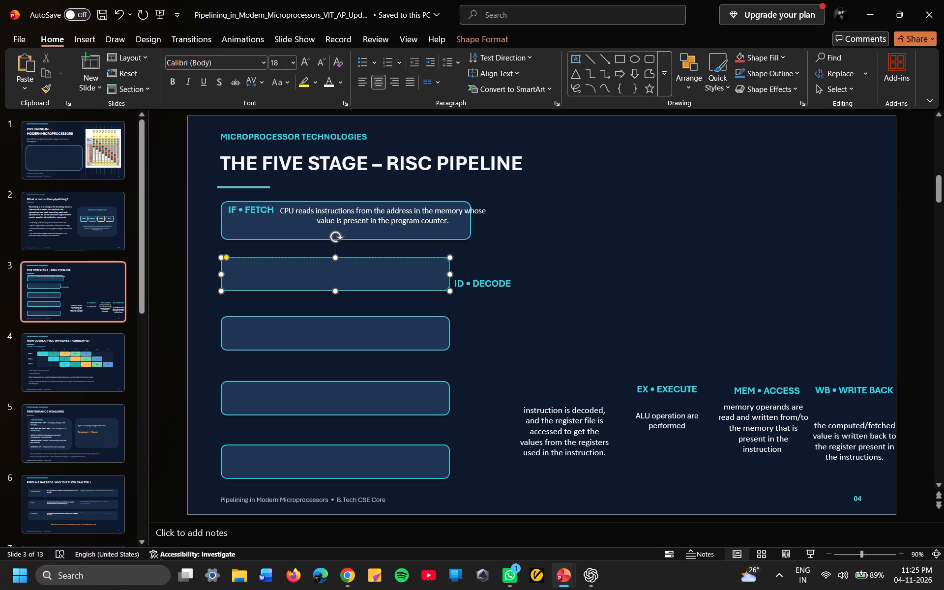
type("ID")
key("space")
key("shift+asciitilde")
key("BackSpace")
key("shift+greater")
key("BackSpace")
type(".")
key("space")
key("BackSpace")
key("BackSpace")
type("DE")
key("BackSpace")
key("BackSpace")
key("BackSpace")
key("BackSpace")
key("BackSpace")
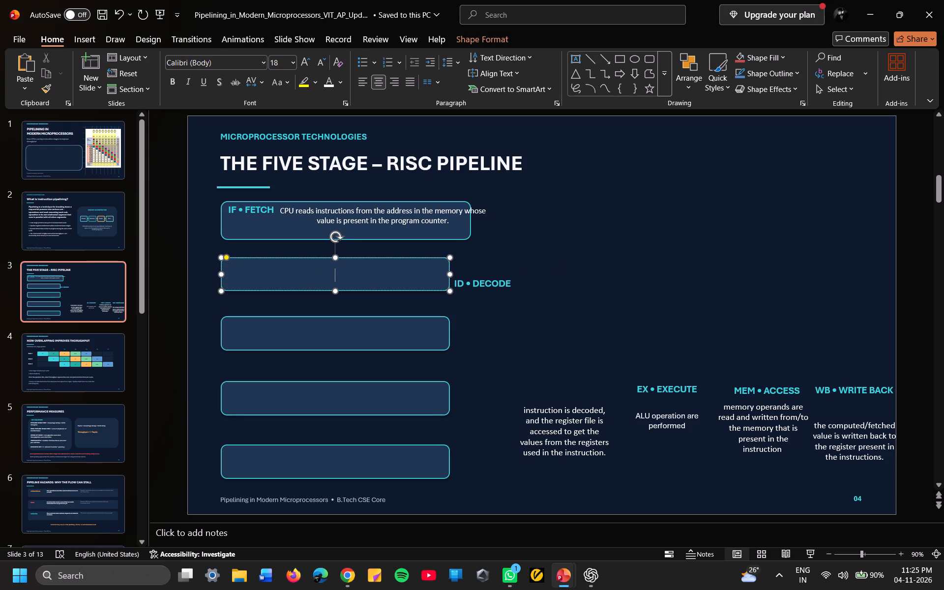
Duplicate the ID • DECODE label and place the copy at the second box's left end, aligned beneath the IF • FETCH label.
left_click(529, 285)
right_click(529, 285)
left_click(570, 248)
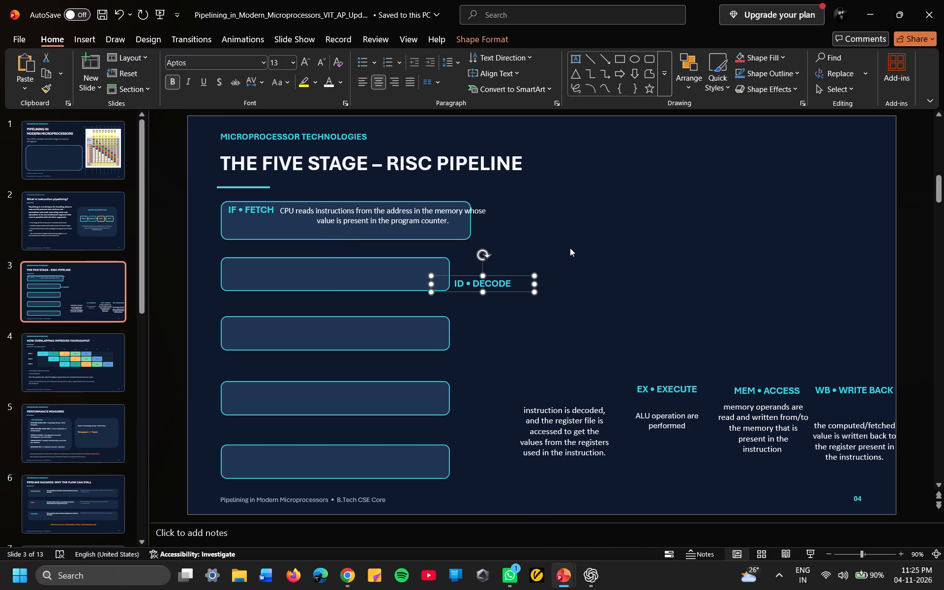
left_click(321, 274)
key("ctrl+v")
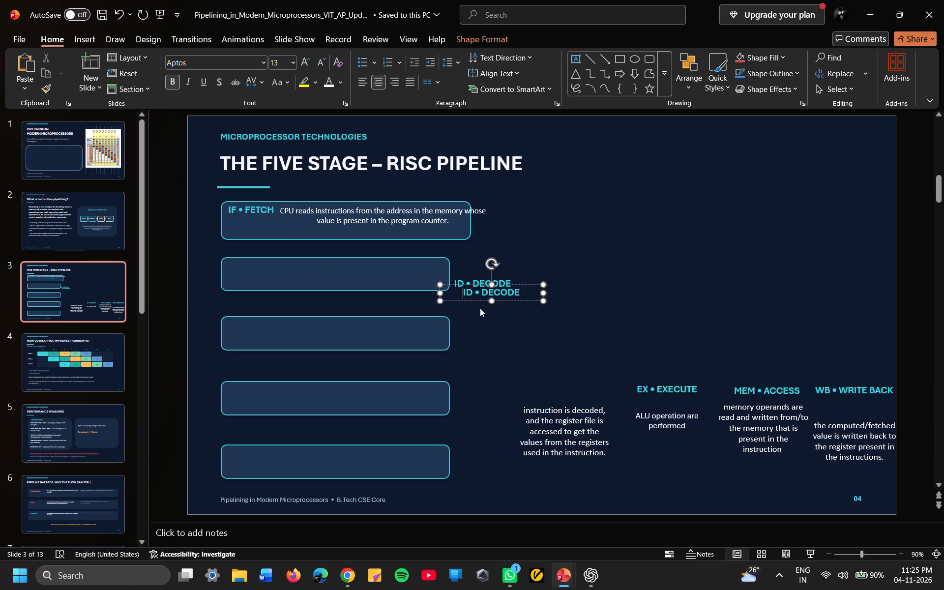
left_click_drag(526, 292, 307, 272)
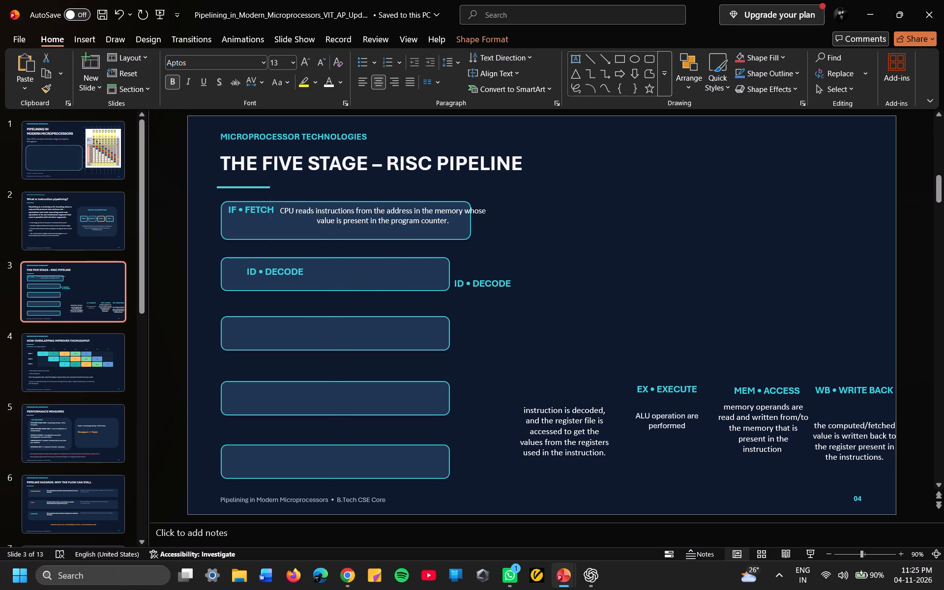
left_click_drag(307, 272, 291, 270)
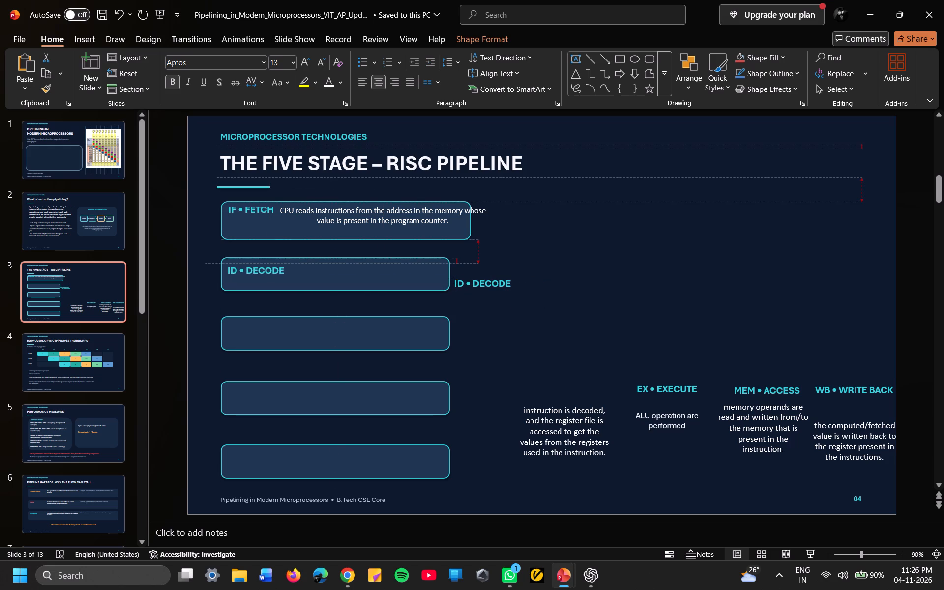
left_click_drag(291, 270, 292, 268)
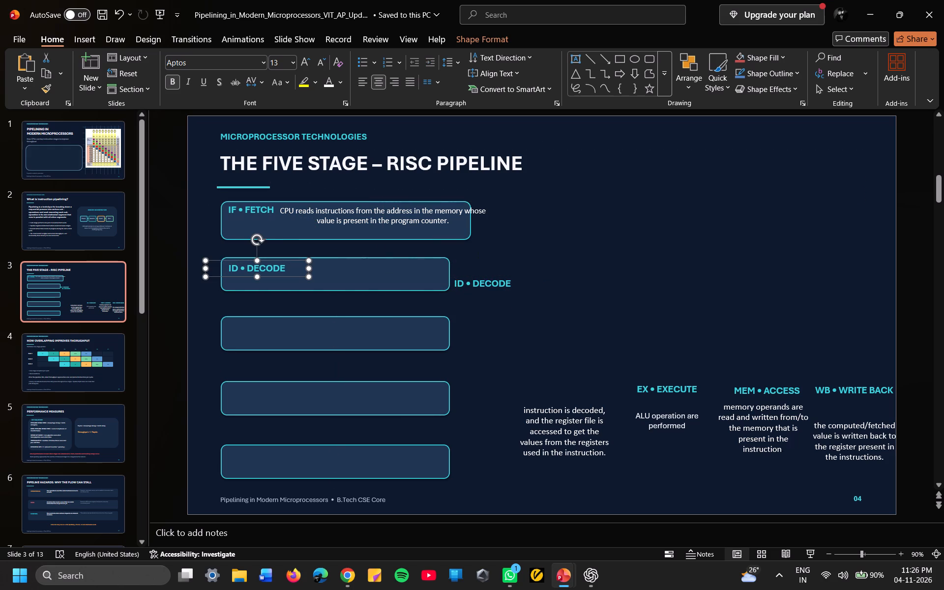
Cut the original ID • DECODE label beside the second box.
left_click(527, 286)
right_click(527, 286)
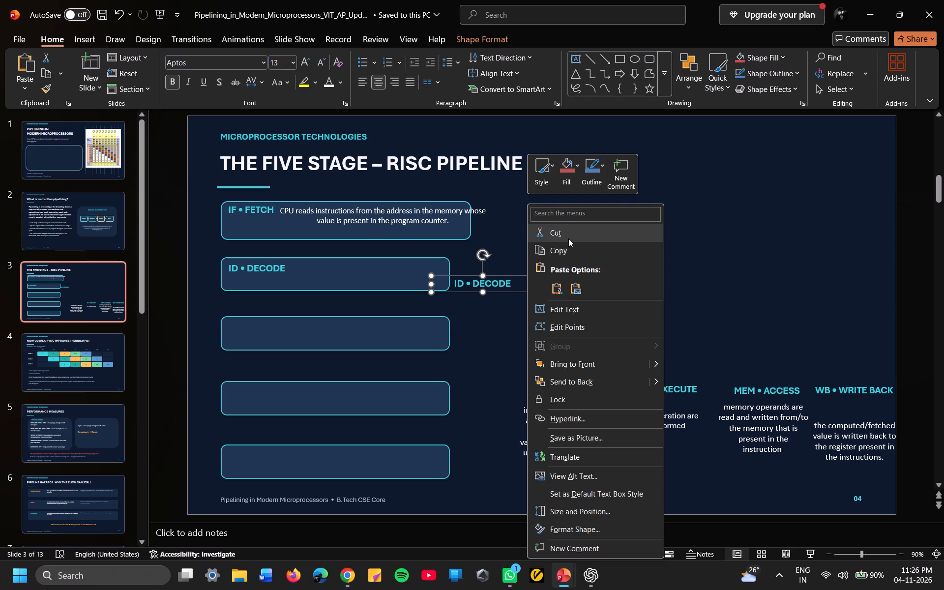
left_click(569, 236)
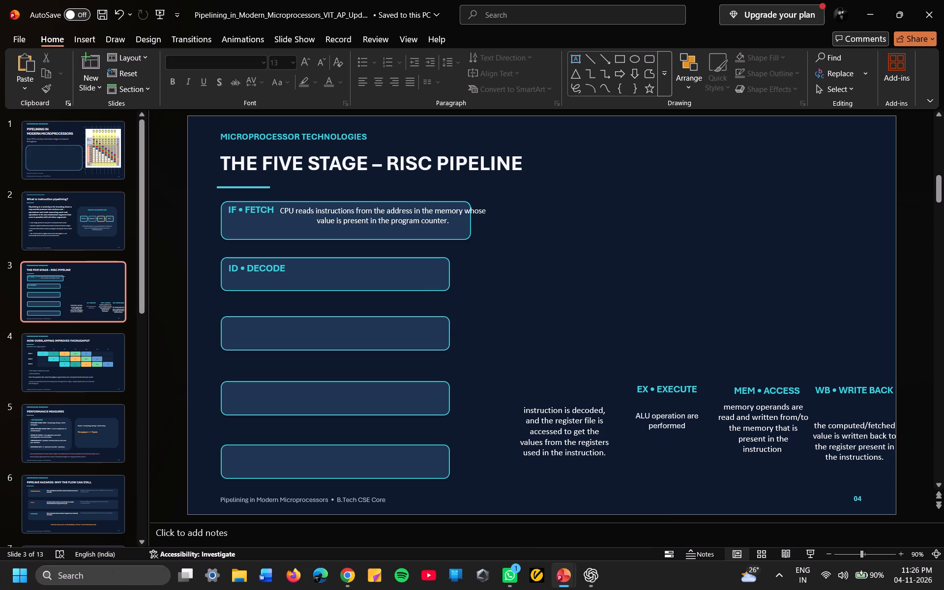
Duplicate the EX • EXECUTE label and place the copy at the third box's left end, aligned beneath the ID • DECODE label.
left_click(700, 382)
right_click(700, 382)
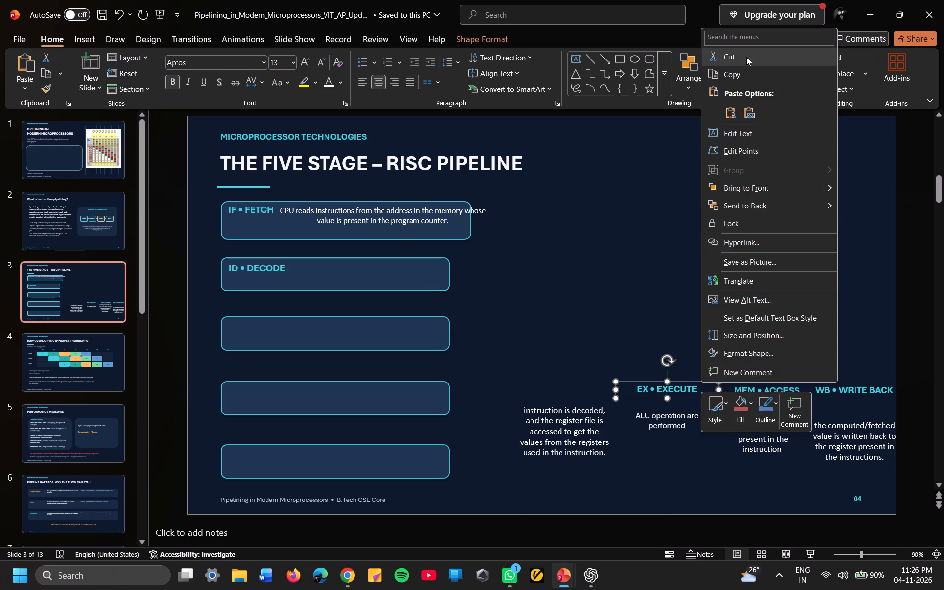
left_click(743, 69)
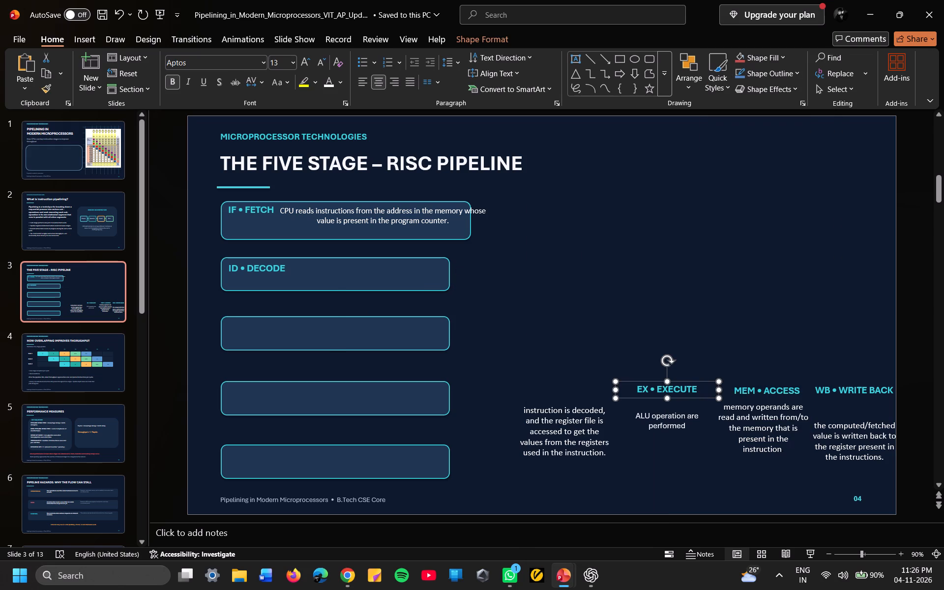
left_click(312, 326)
key("ctrl+v")
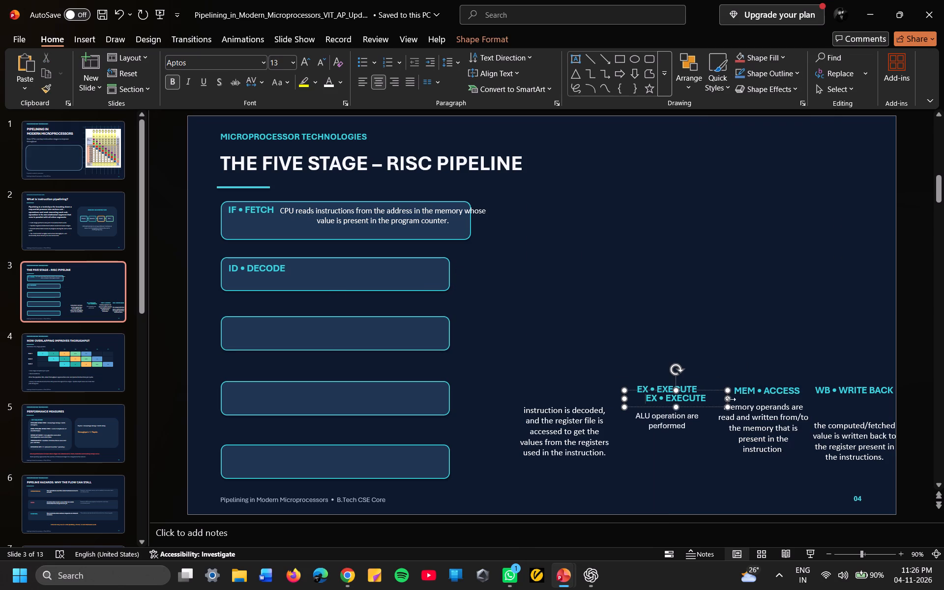
left_click_drag(711, 404, 296, 333)
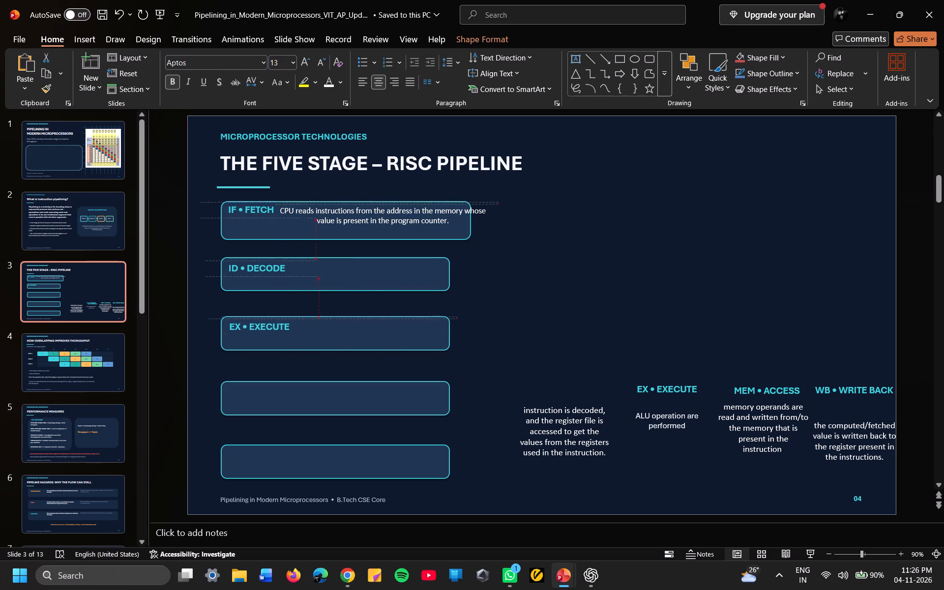
left_click_drag(296, 333, 298, 338)
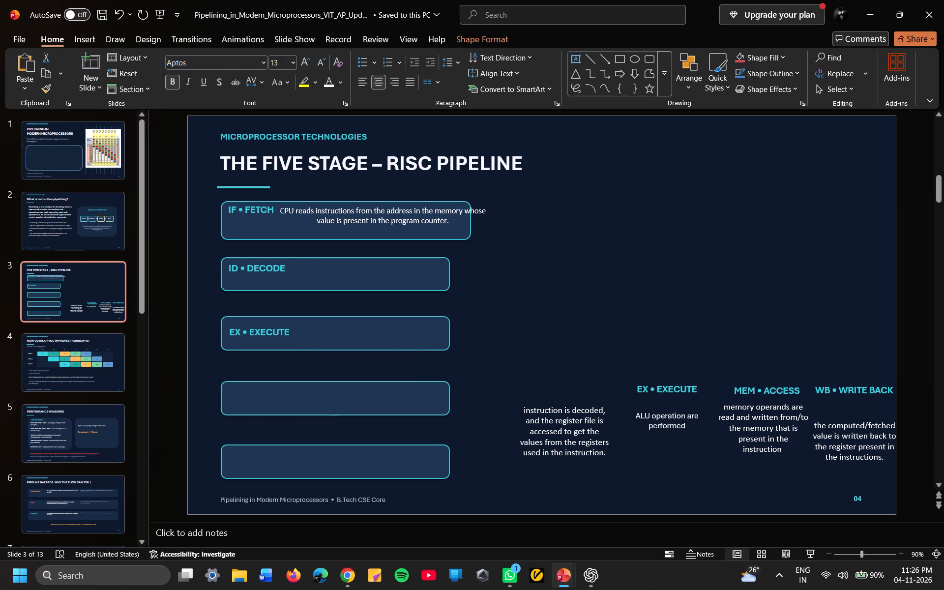
left_click_drag(298, 338, 297, 335)
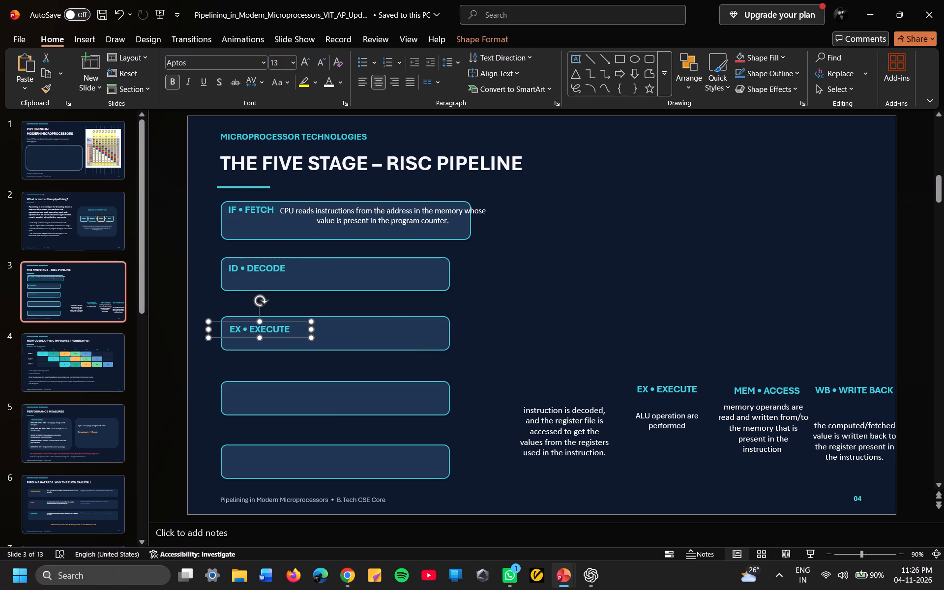
Cut the original EX • EXECUTE label above the ALU operation description.
left_click(704, 391)
right_click(704, 391)
left_click(748, 62)
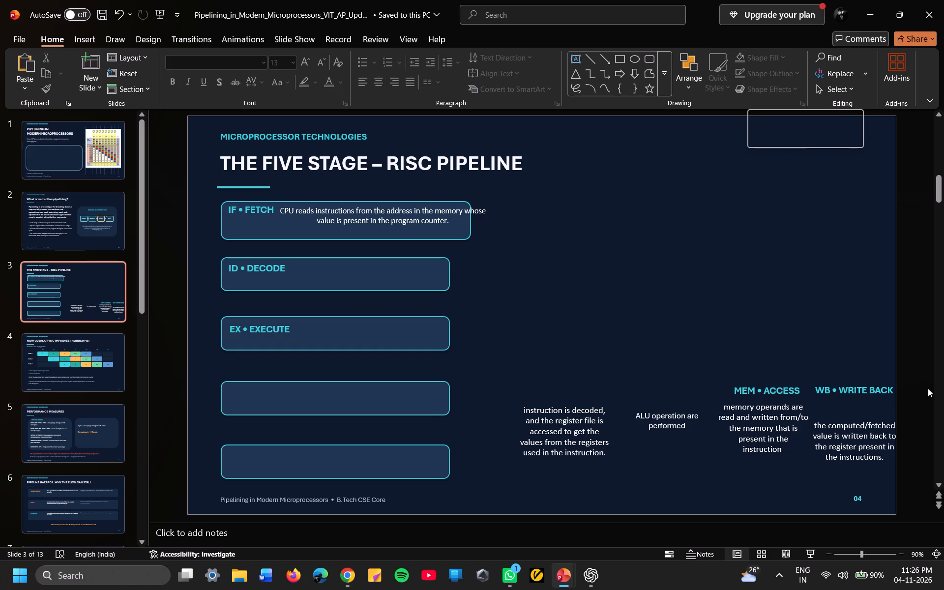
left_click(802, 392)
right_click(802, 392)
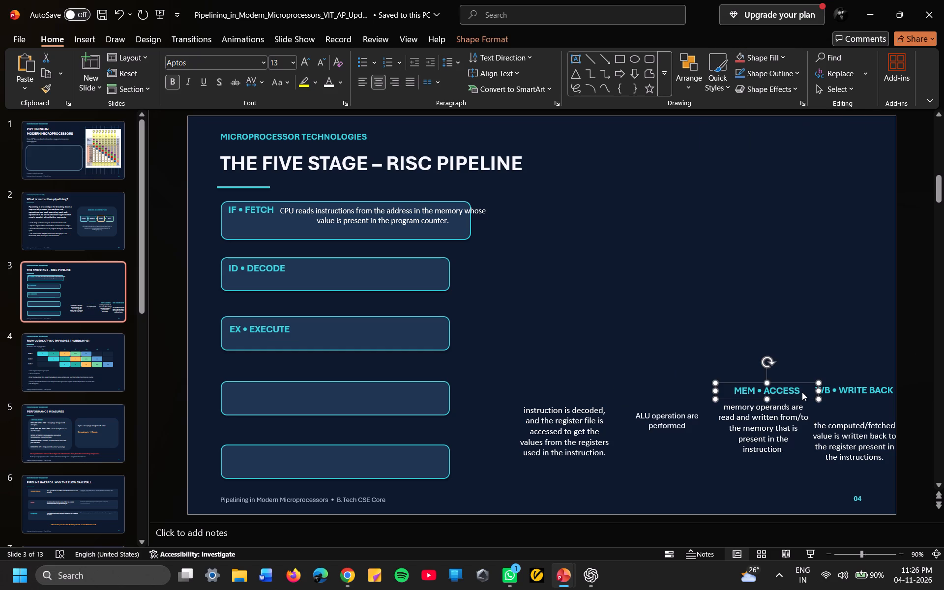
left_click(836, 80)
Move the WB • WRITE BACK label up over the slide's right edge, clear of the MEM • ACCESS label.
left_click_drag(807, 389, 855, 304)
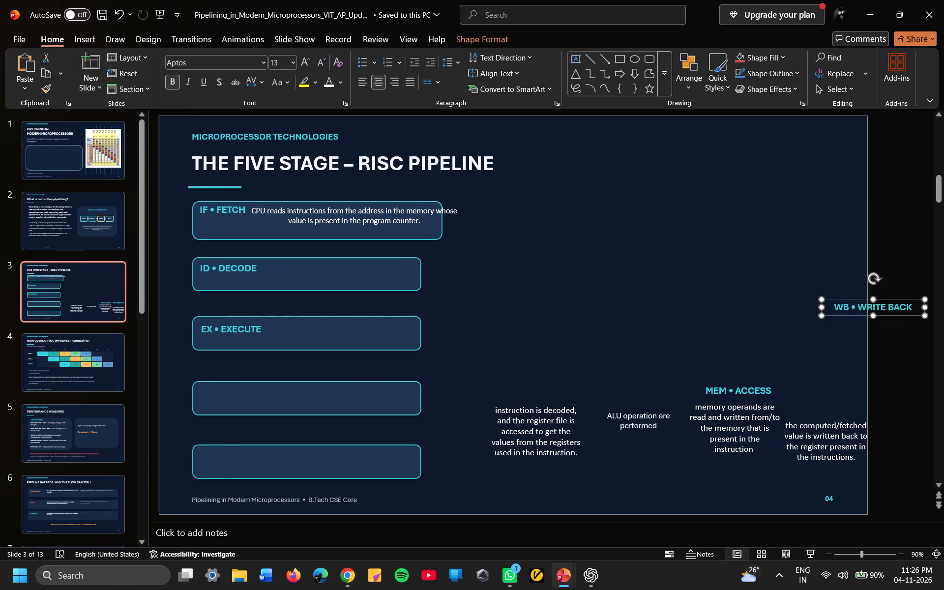
Pull the MEM • ACCESS label into the open area, duplicate it and place the copy at the fourth box's left end.
left_click(778, 393)
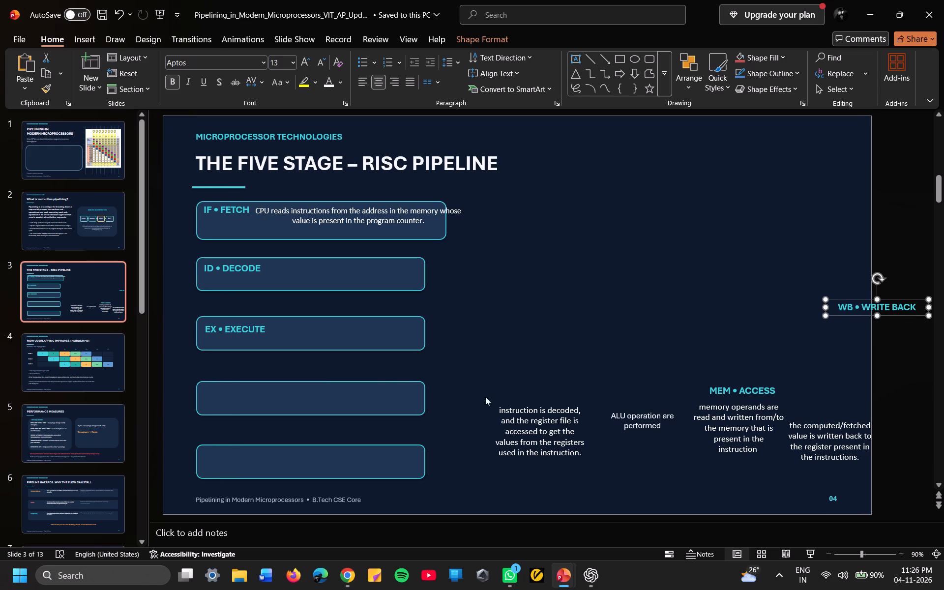
left_click_drag(777, 392, 336, 396)
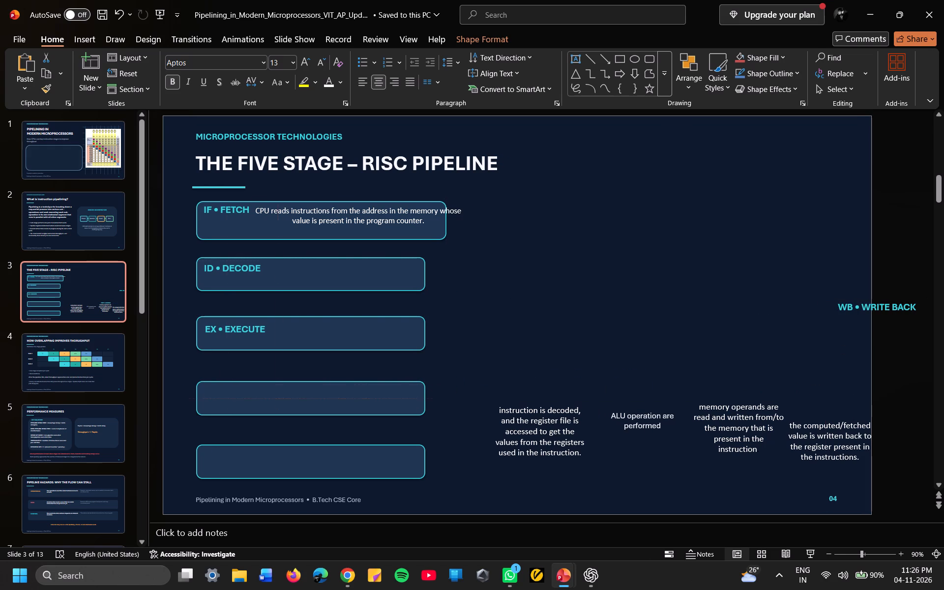
left_click_drag(336, 396, 605, 360)
left_click(605, 360)
right_click(605, 360)
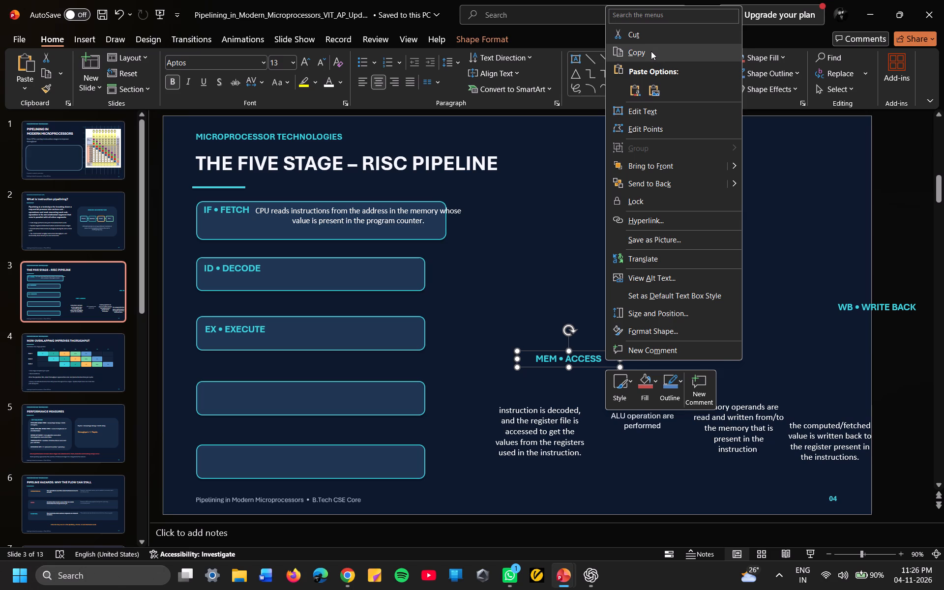
left_click(651, 51)
left_click(557, 204)
key("ctrl+v")
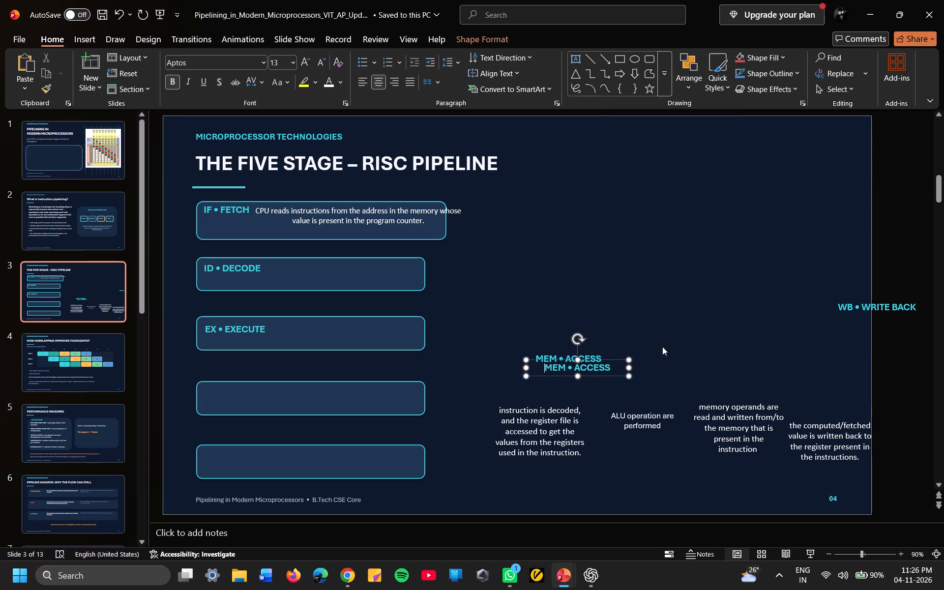
left_click_drag(619, 366, 277, 398)
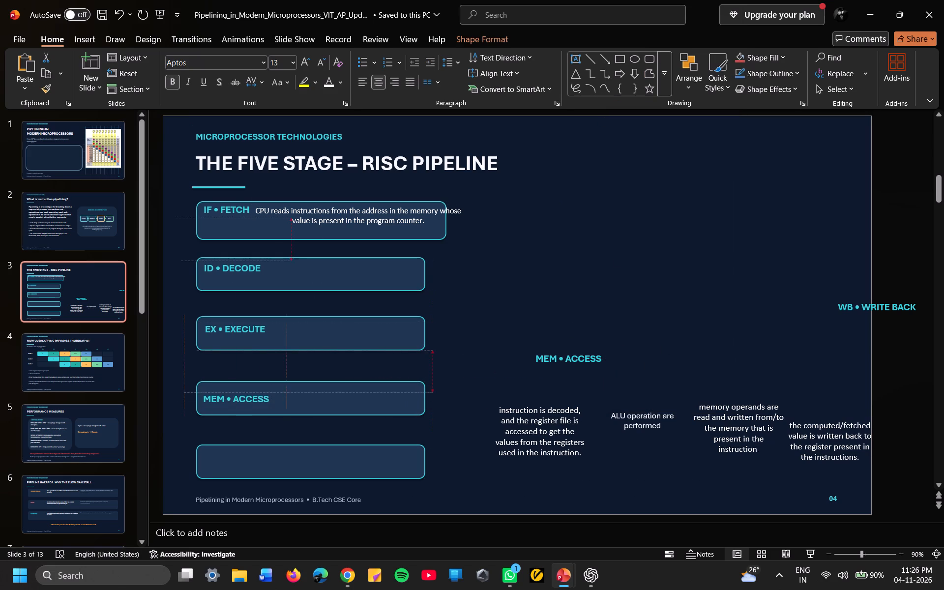
left_click_drag(277, 398, 280, 397)
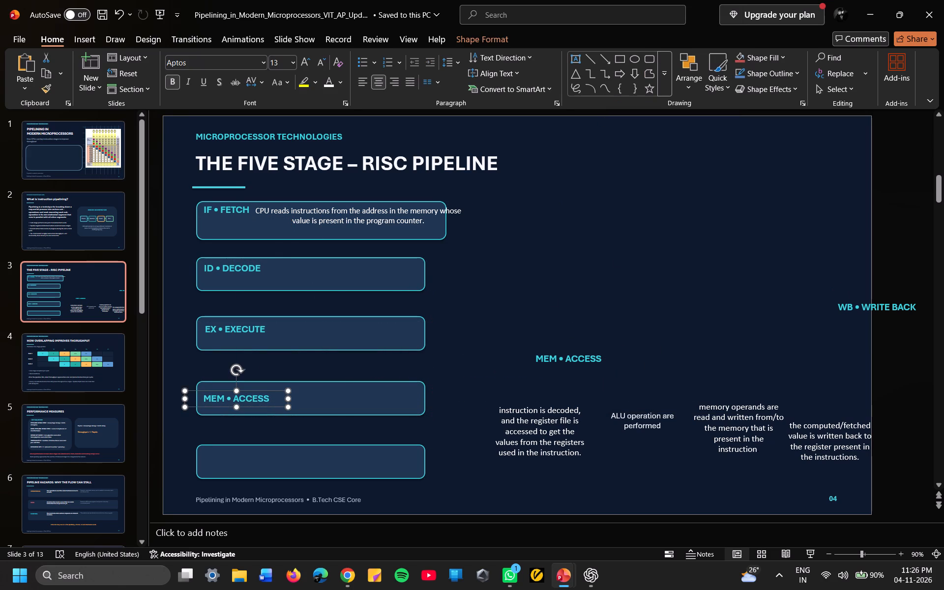
Bring the WB • WRITE BACK label back onto the slide, duplicate it and place the copy at the fifth box's left end.
left_click_drag(855, 318, 769, 324)
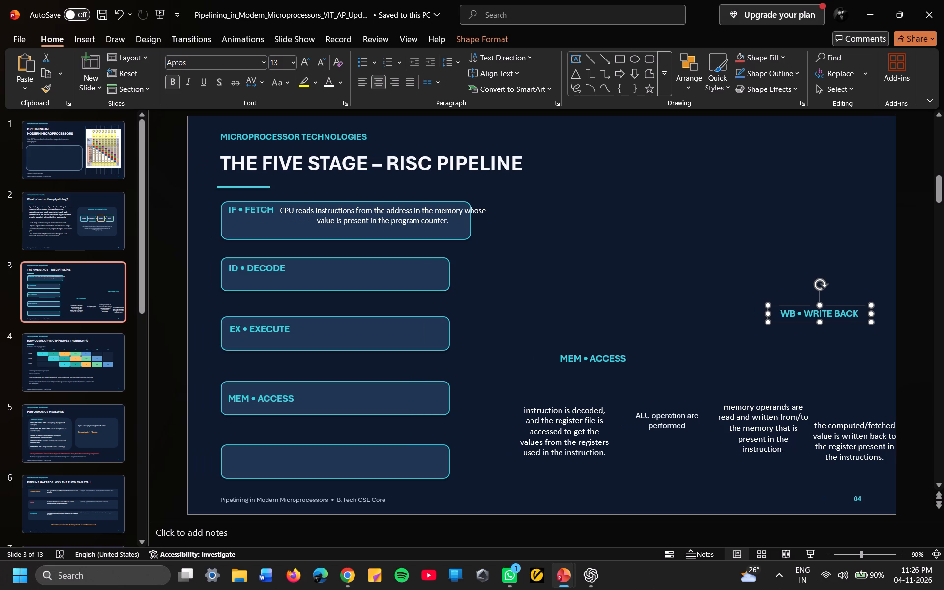
right_click(782, 321)
left_click(831, 256)
left_click(573, 292)
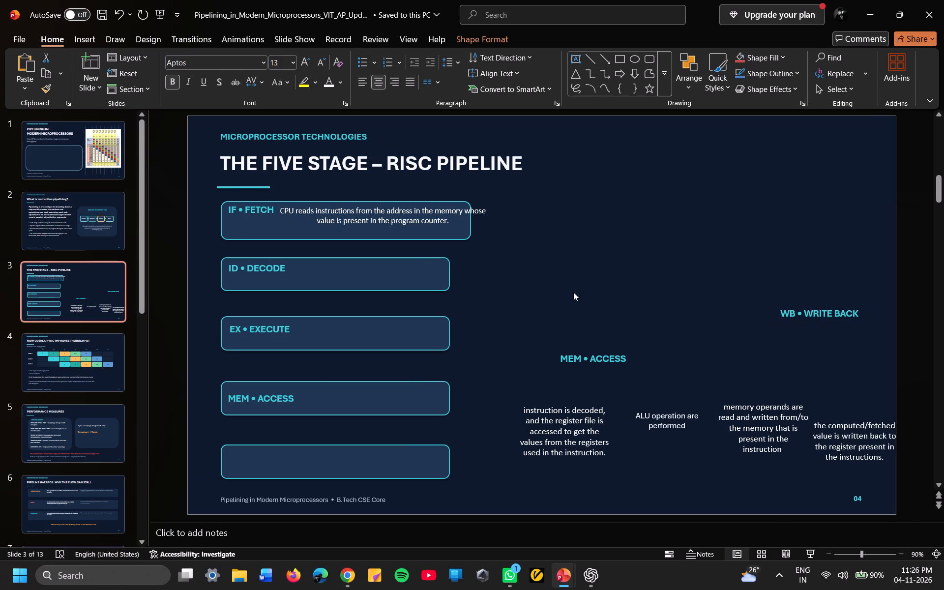
key("ctrl+v")
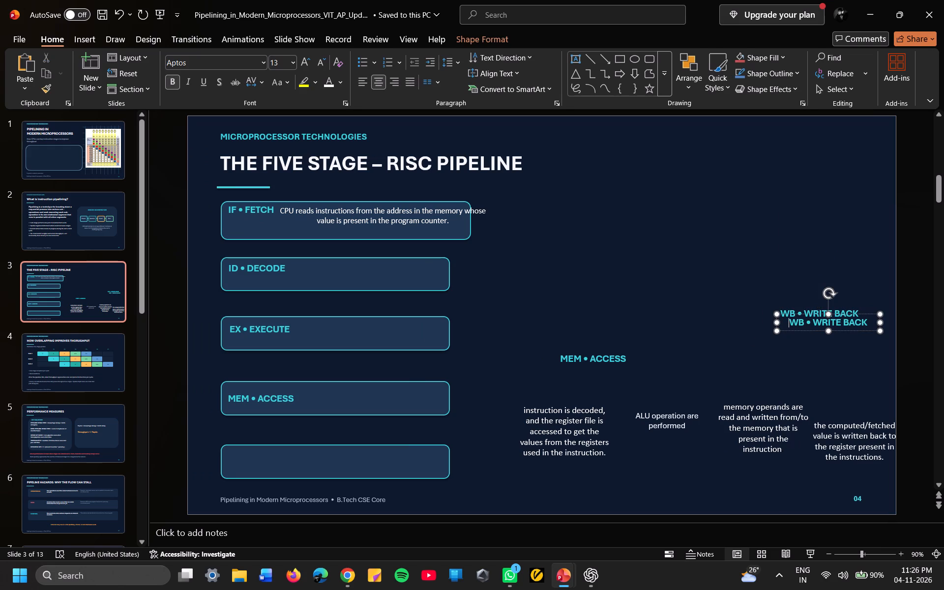
left_click_drag(849, 331, 290, 470)
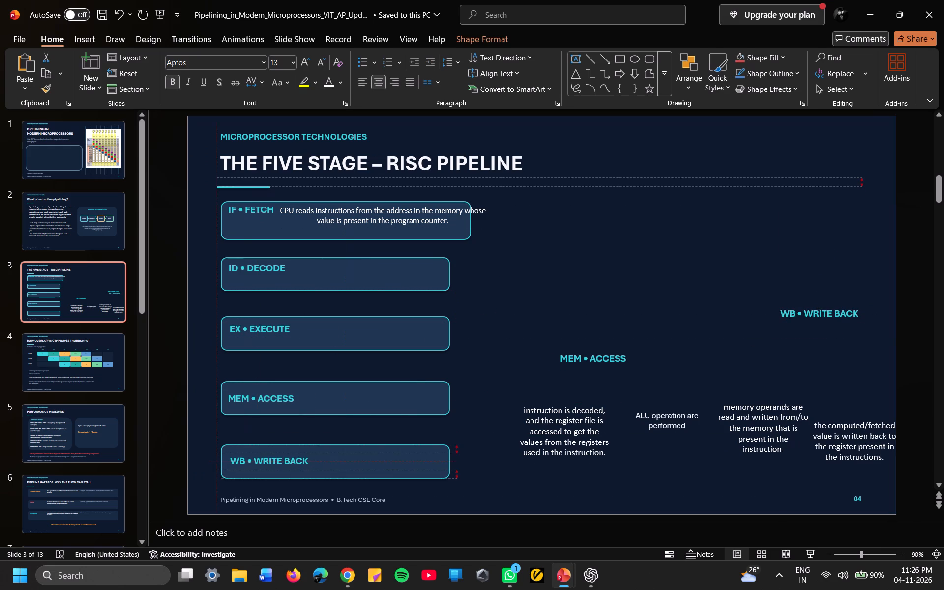
left_click_drag(290, 470, 284, 469)
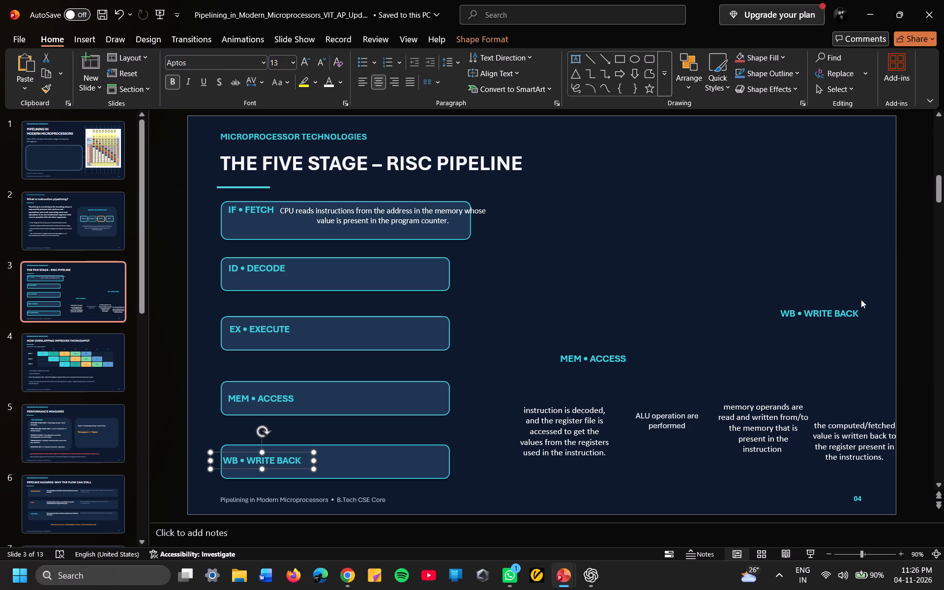
Cut the original WB • WRITE BACK label, keeping the copy in the fifth box.
left_click(864, 314)
right_click(864, 314)
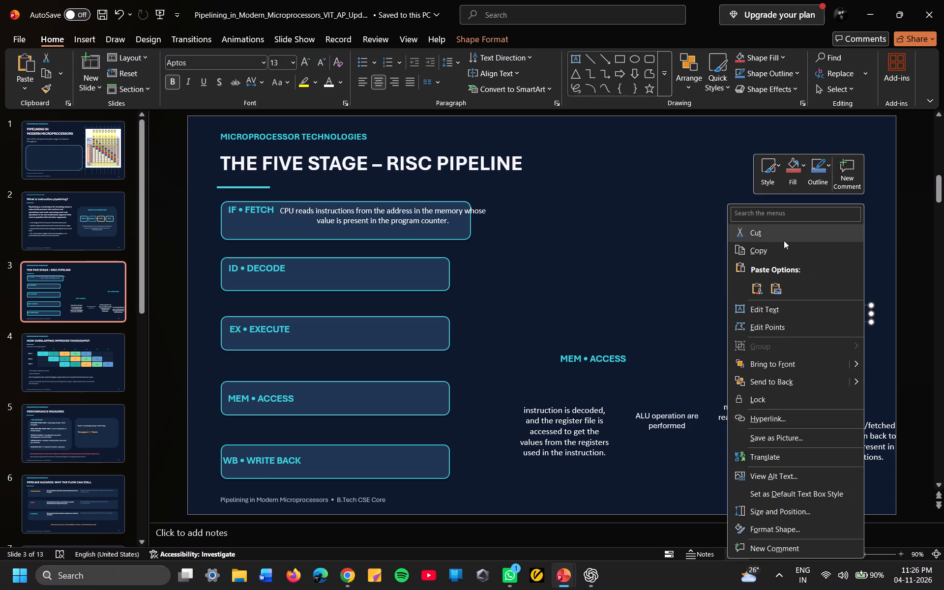
left_click(783, 242)
left_click(861, 314)
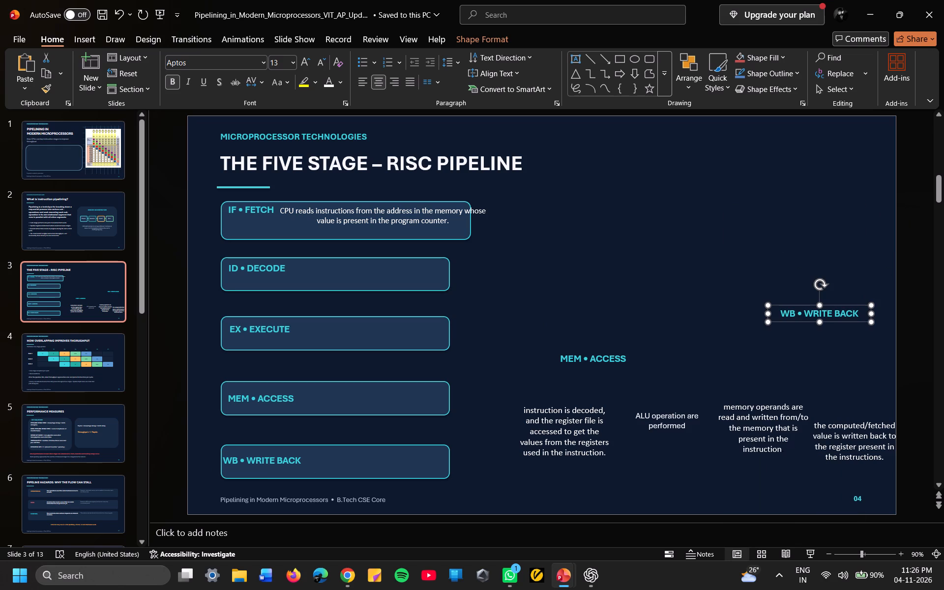
right_click(861, 314)
left_click(826, 237)
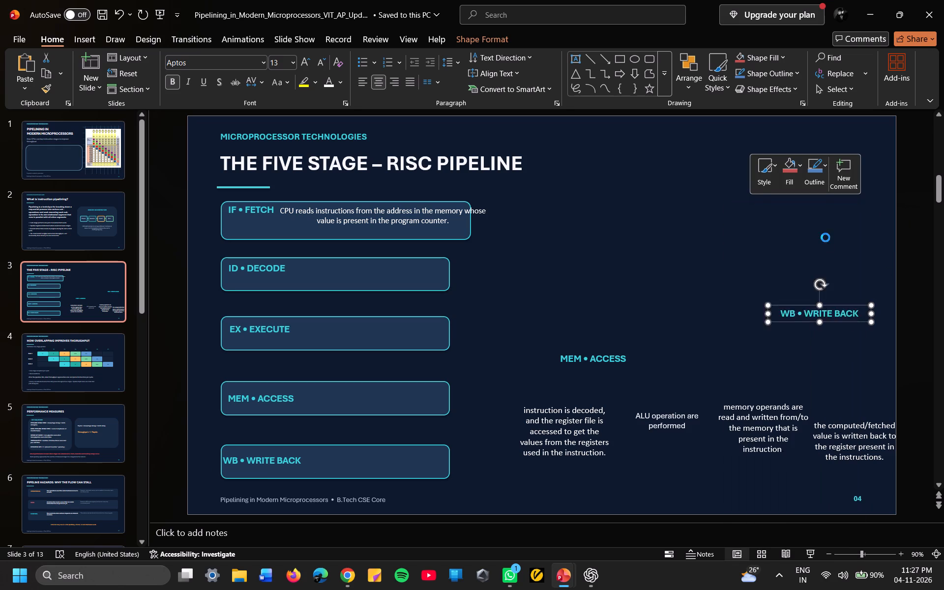
Cut the original MEM • ACCESS label from the open area above the descriptions.
left_click(639, 356)
right_click(639, 356)
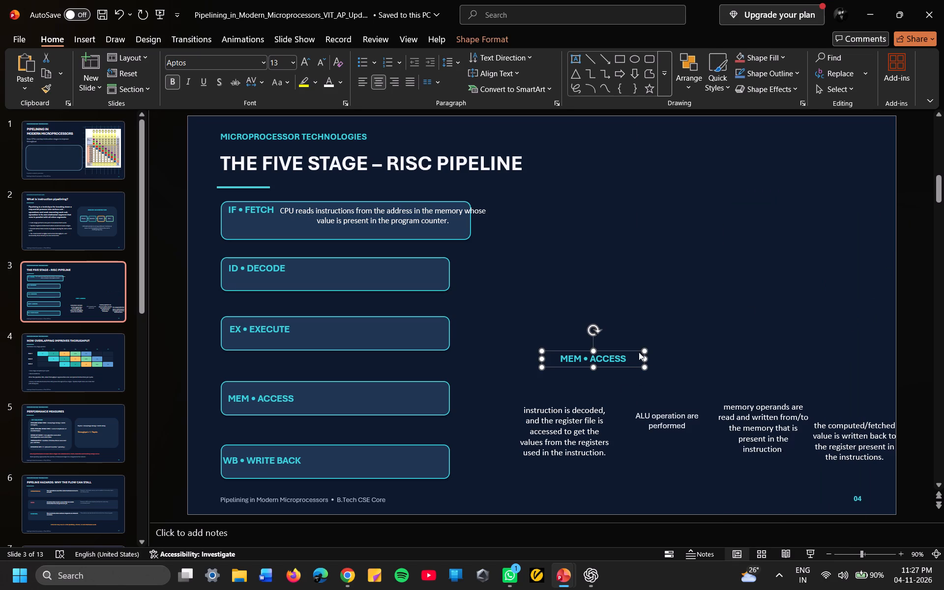
left_click(689, 27)
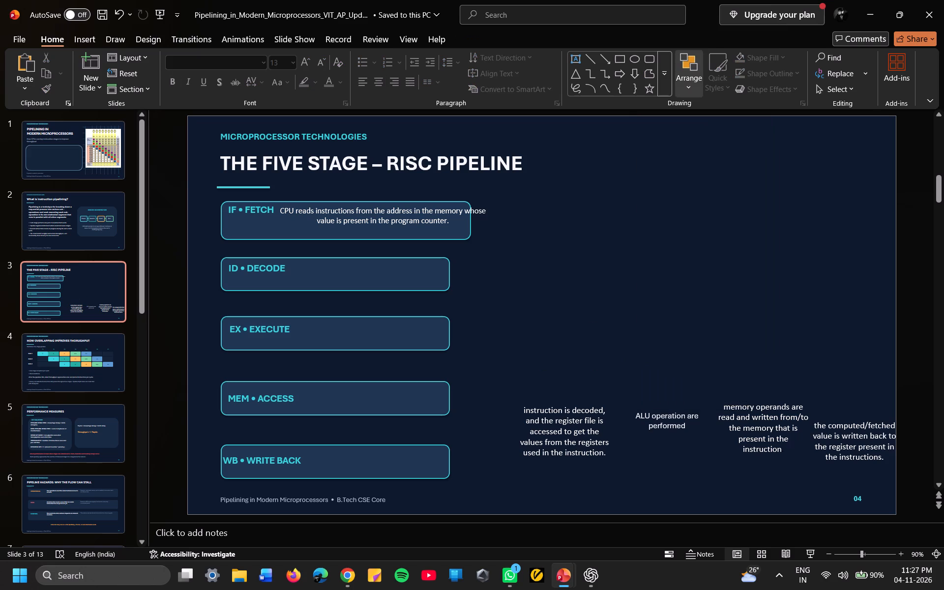
Switch to Chrome and search Google Images for "five stage risc pipeline".
left_click(353, 580)
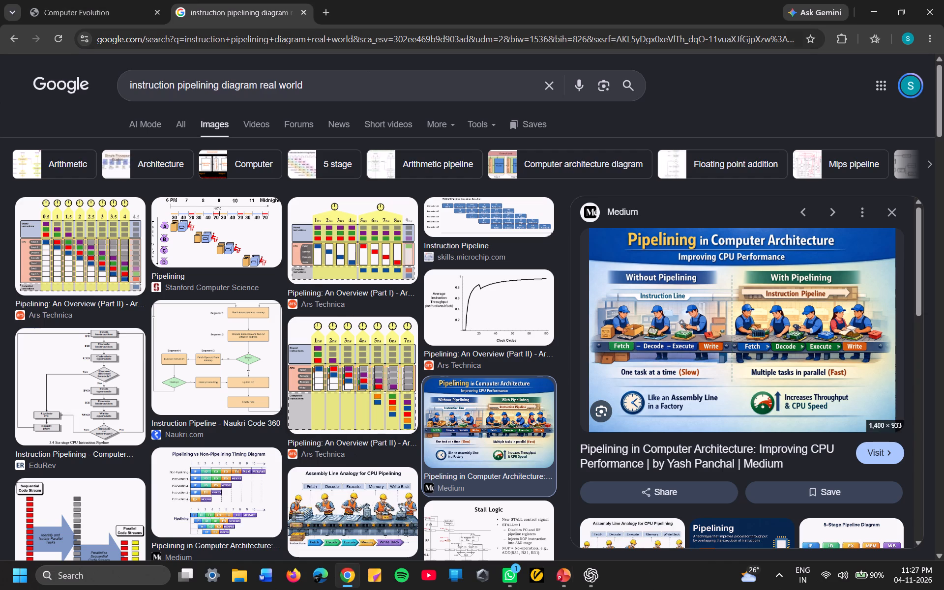
left_click_drag(355, 84, 113, 83)
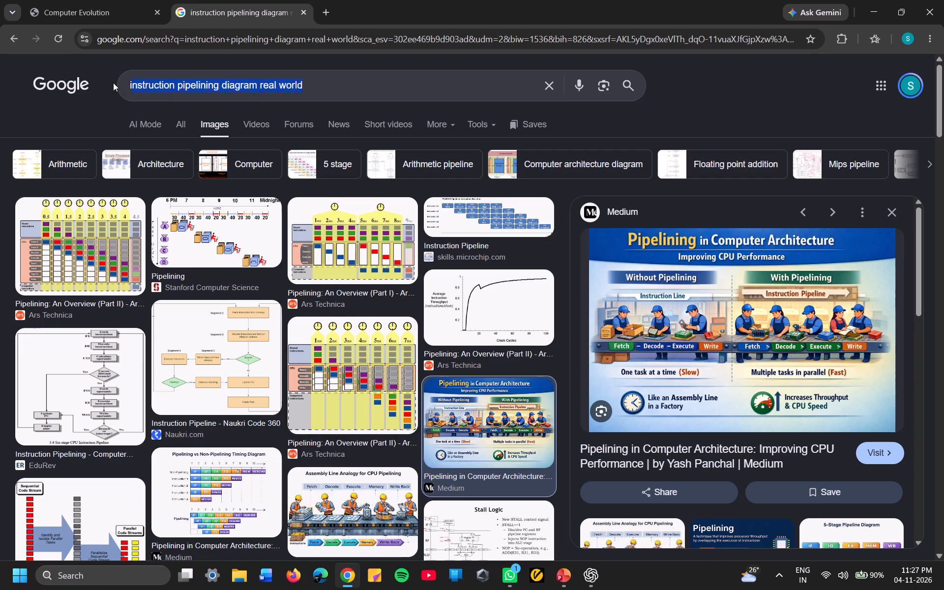
key("BackSpace")
type("FIVE STAT")
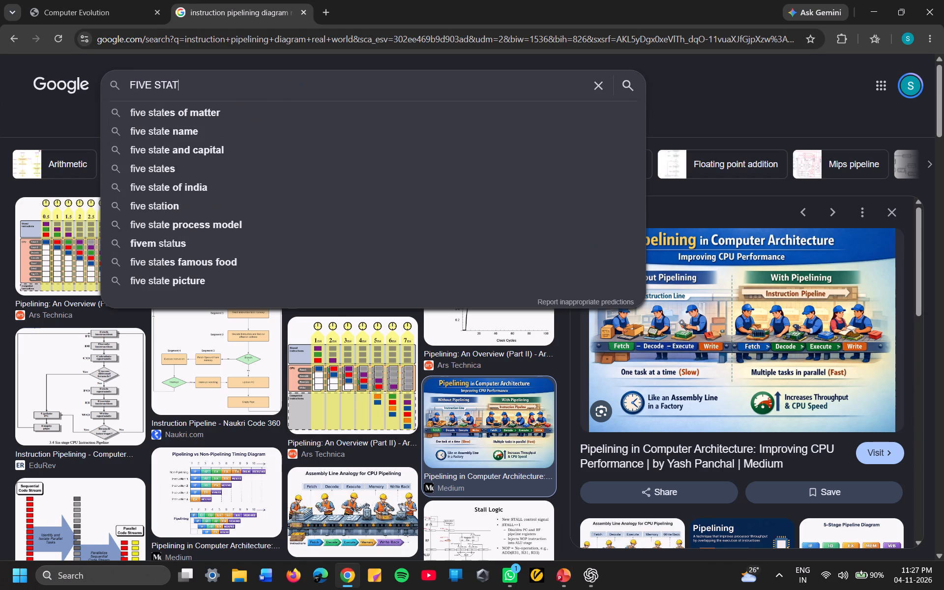
type("five stage risc")
key("space")
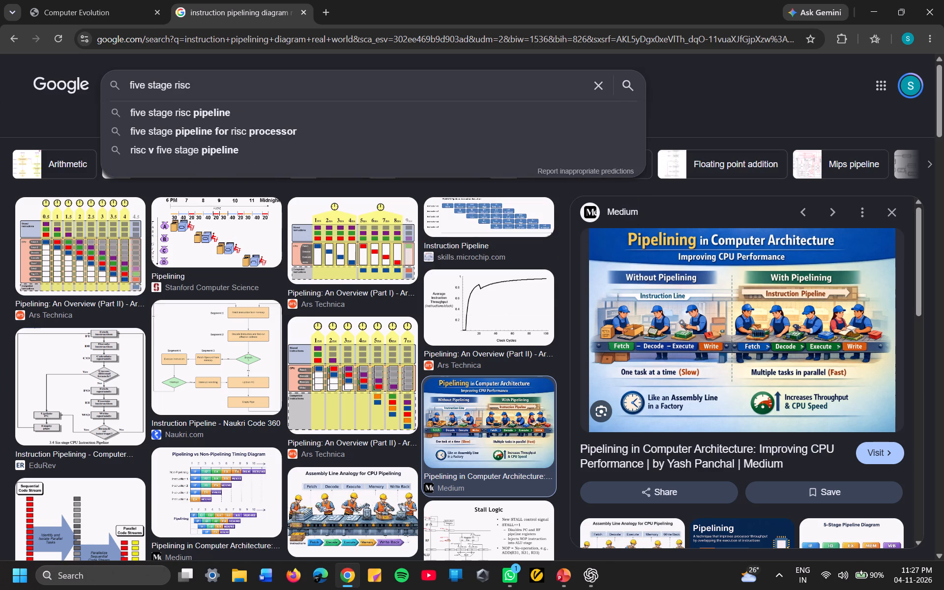
left_click(214, 106)
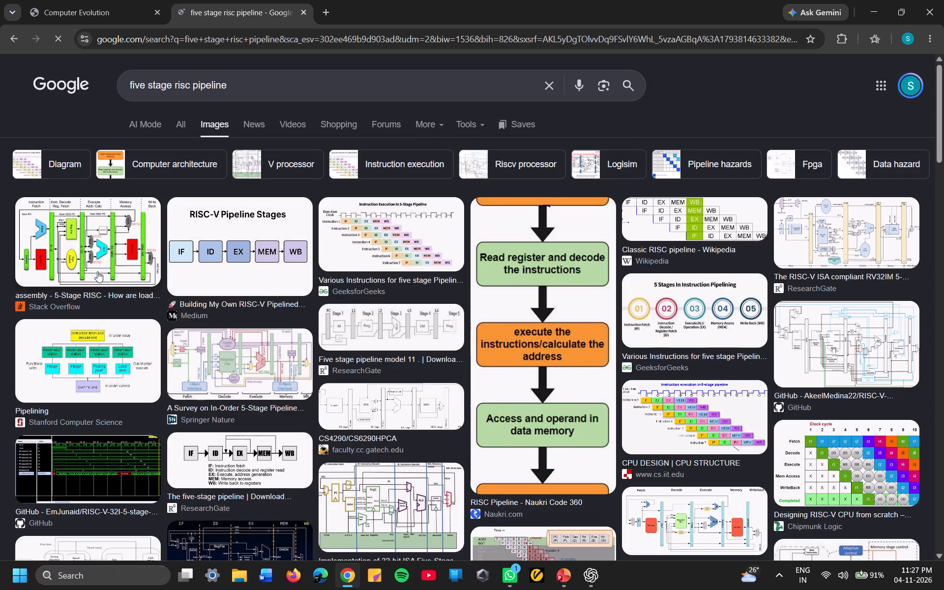
Preview the Stack Overflow 5-Stage RISC diagram and the GeeksforGeeks five-stage instruction execution diagram from the image results.
left_click(97, 271)
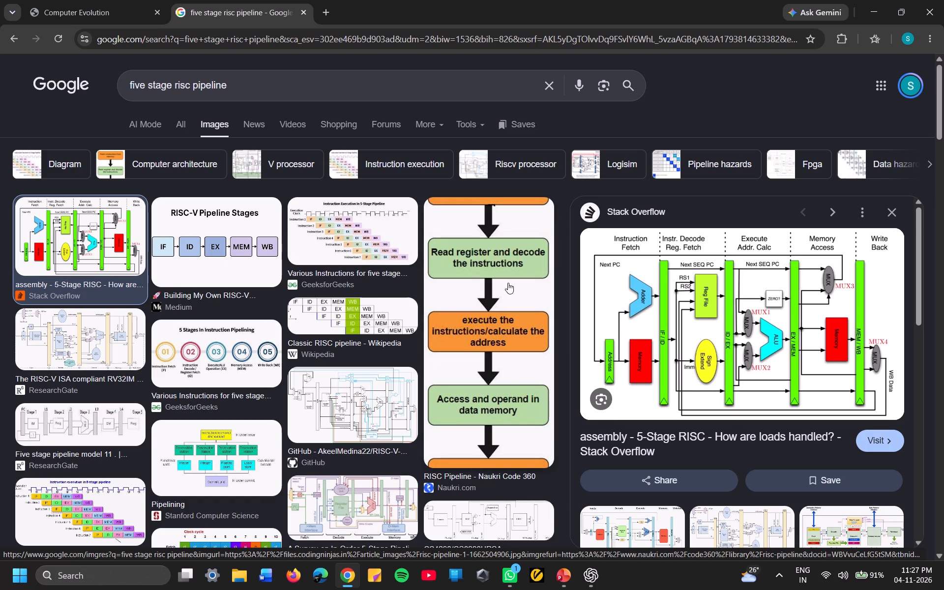
left_click(360, 229)
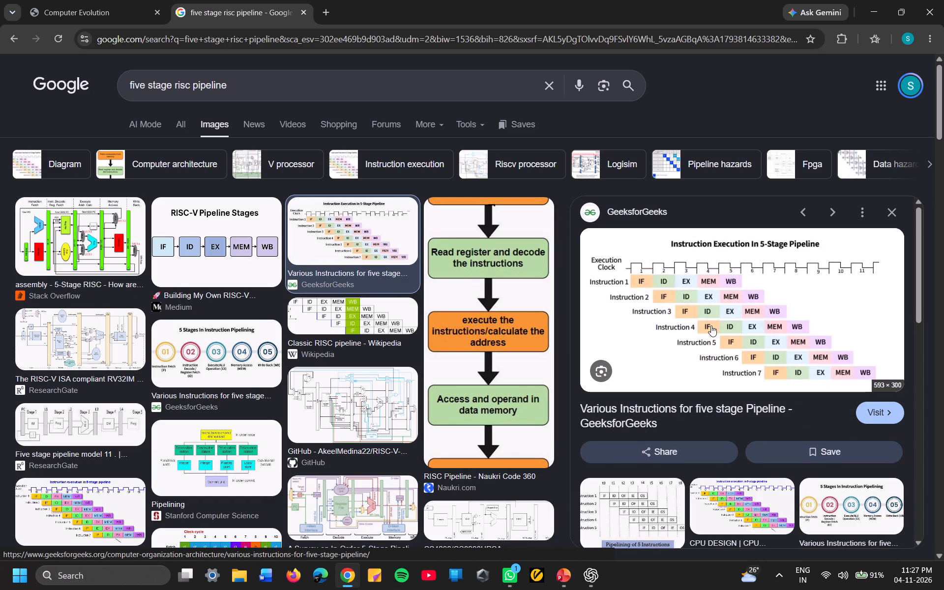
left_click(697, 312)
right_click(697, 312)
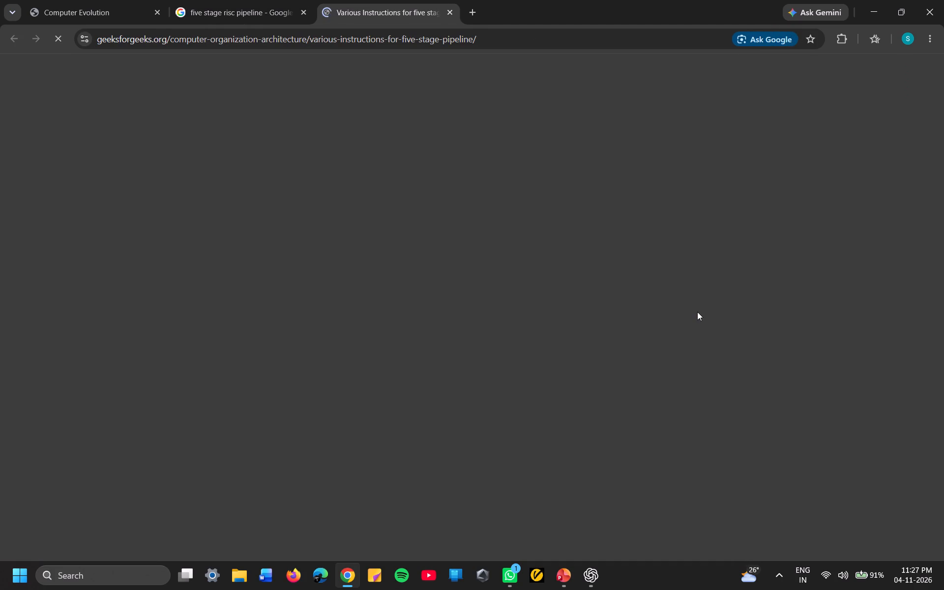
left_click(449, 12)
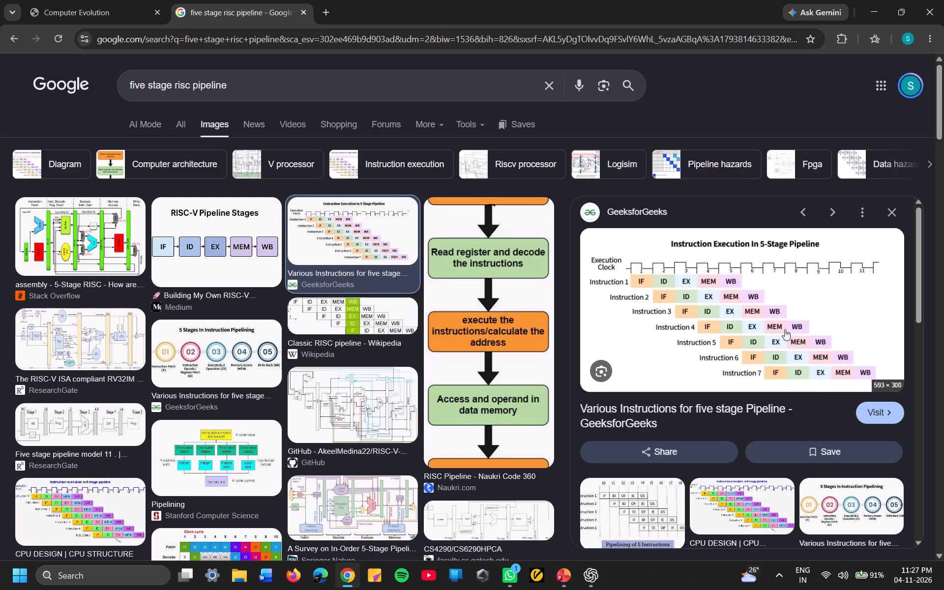
Copy the previewed GeeksforGeeks instruction execution diagram and paste it onto the five-stage RISC pipeline slide in PowerPoint.
right_click(776, 343)
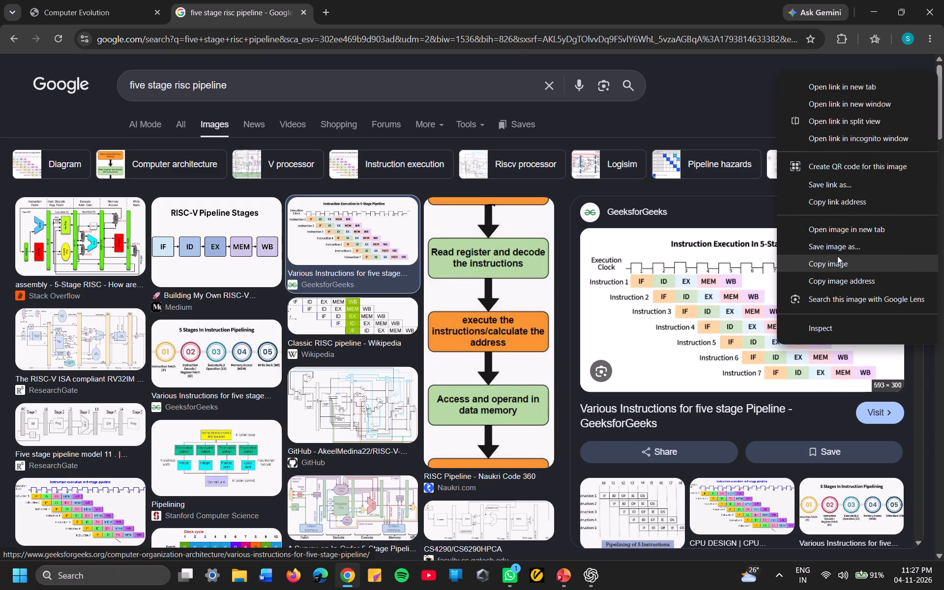
left_click(835, 263)
key("alt+Tab")
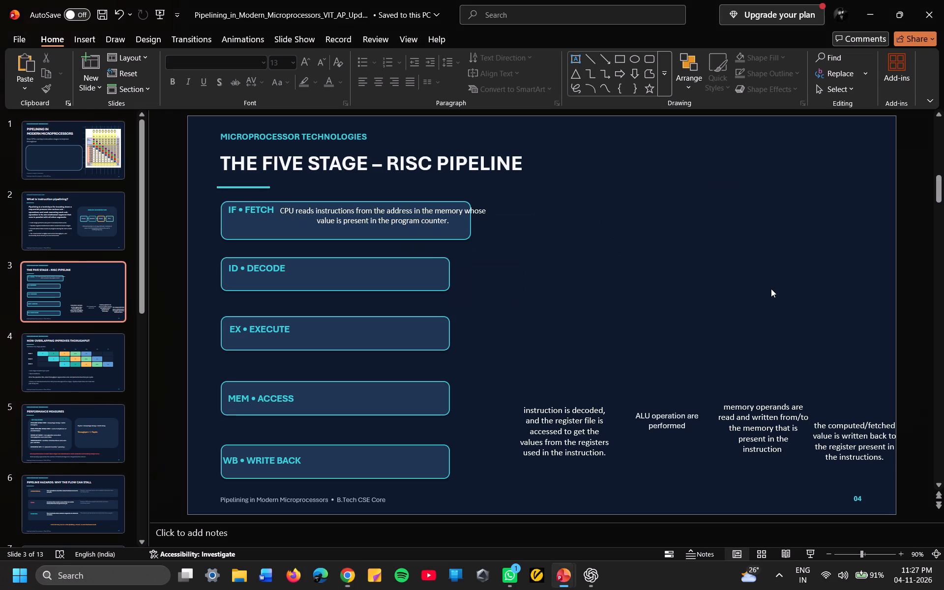
key("ctrl+v")
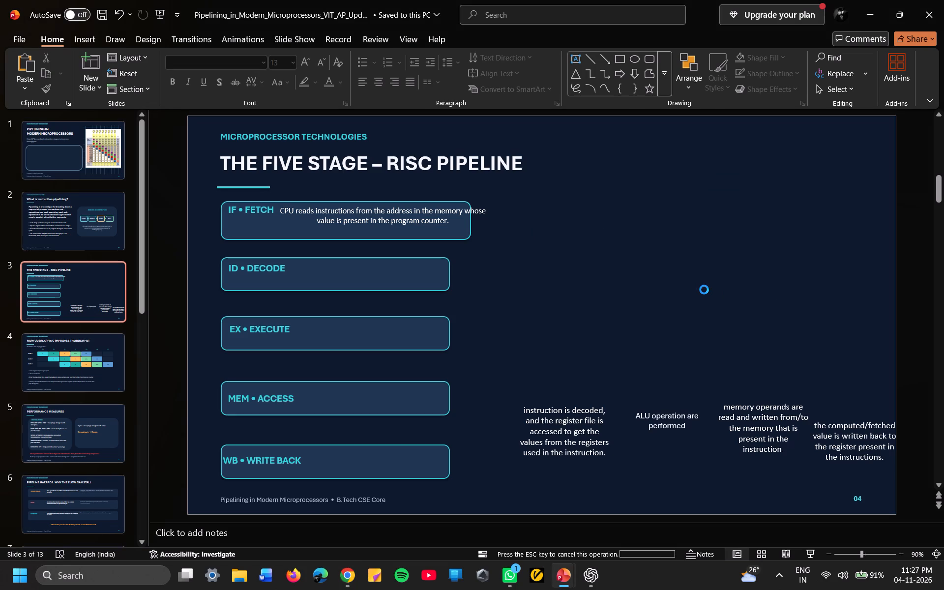
Position the pasted diagram beside the stage boxes and resize it to about 12.16 cm high and 19.03 cm wide.
left_click_drag(685, 306, 824, 324)
left_click_drag(903, 334, 888, 335)
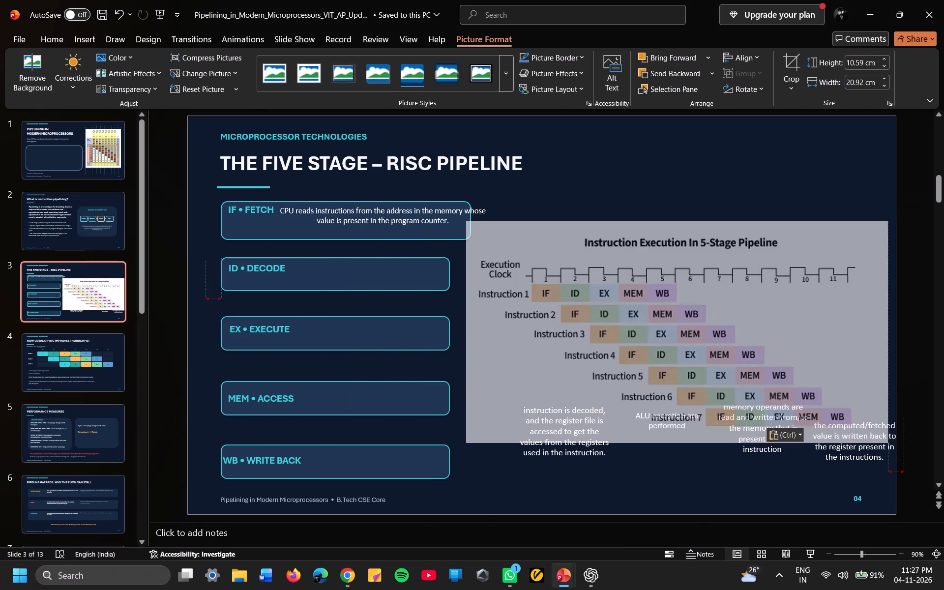
left_click_drag(888, 335, 887, 335)
left_click_drag(846, 328, 853, 329)
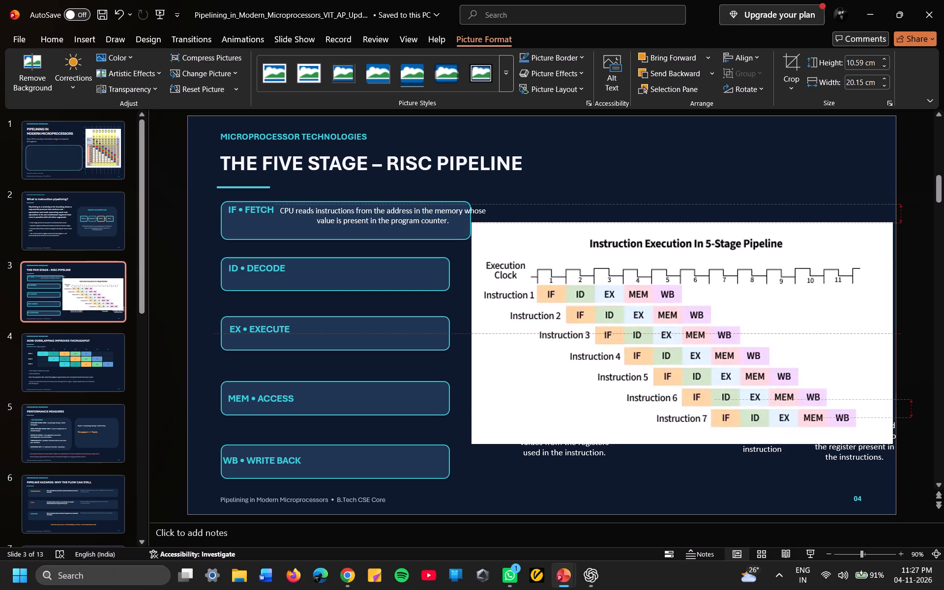
left_click_drag(853, 329, 855, 316)
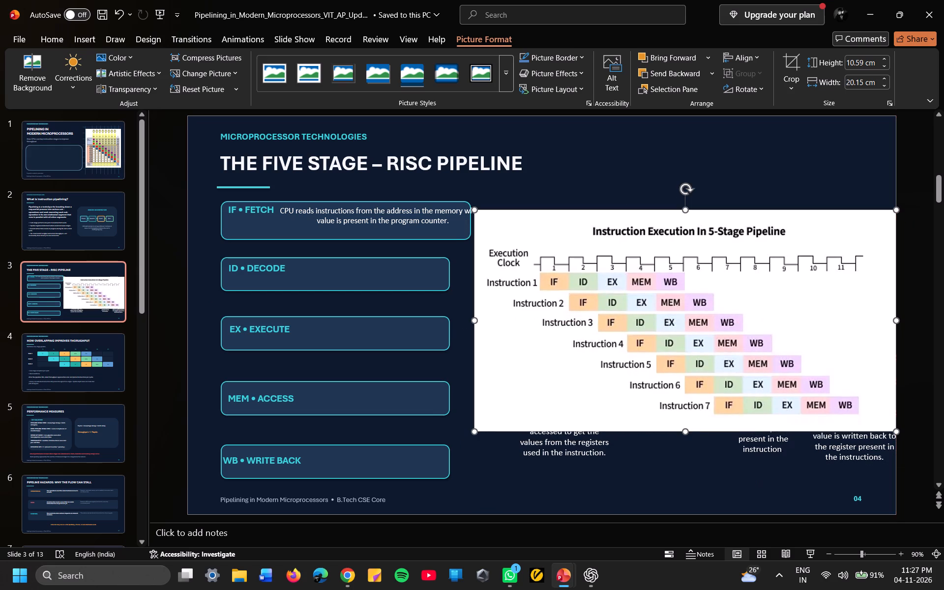
left_click_drag(685, 431, 687, 464)
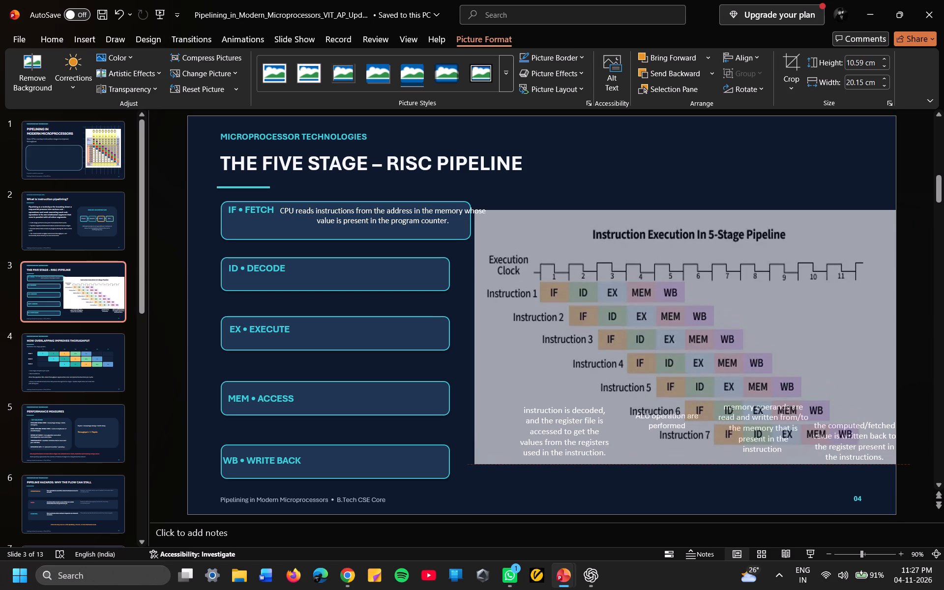
left_click_drag(687, 464, 687, 465)
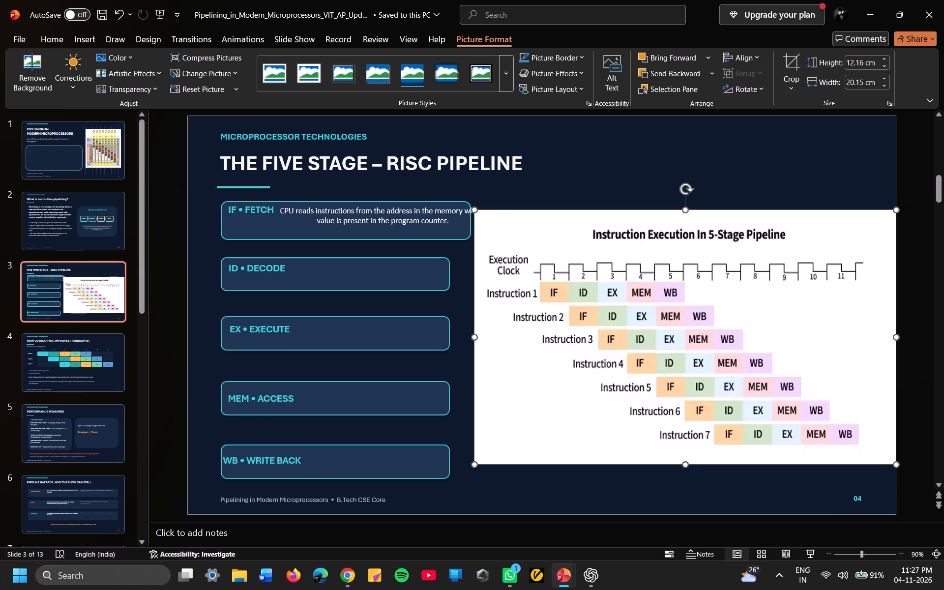
left_click_drag(472, 337, 486, 337)
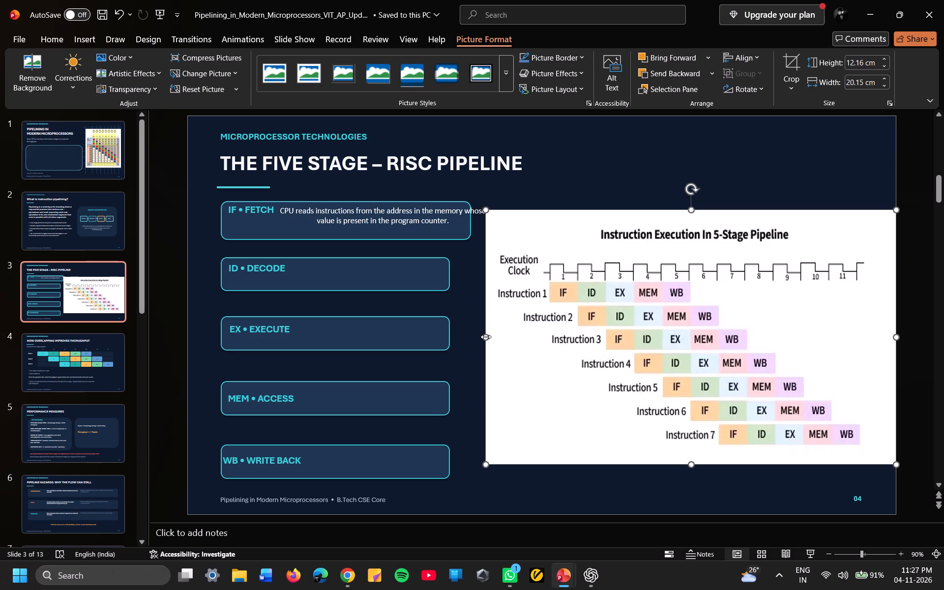
left_click_drag(893, 335, 872, 335)
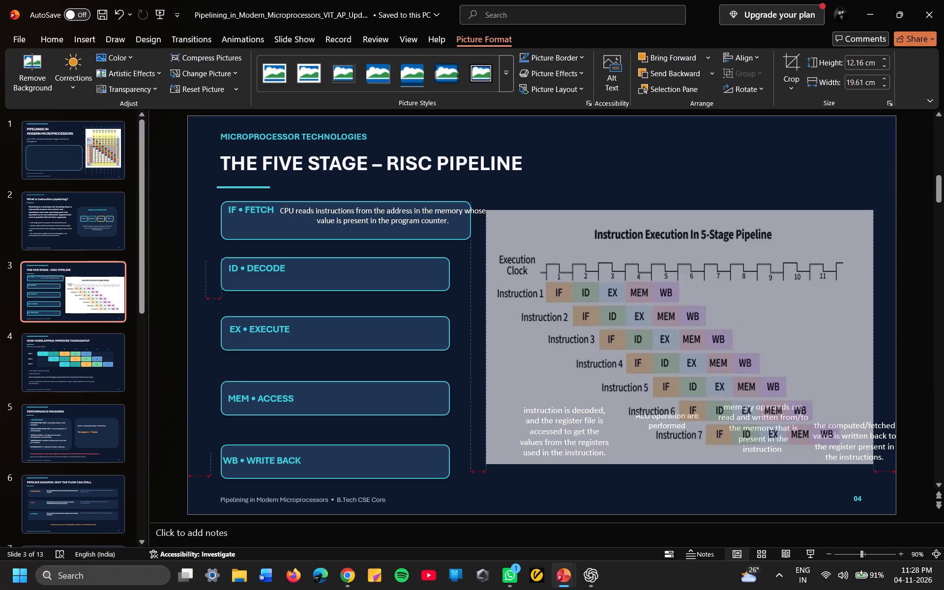
left_click_drag(872, 335, 887, 339)
left_click(838, 259)
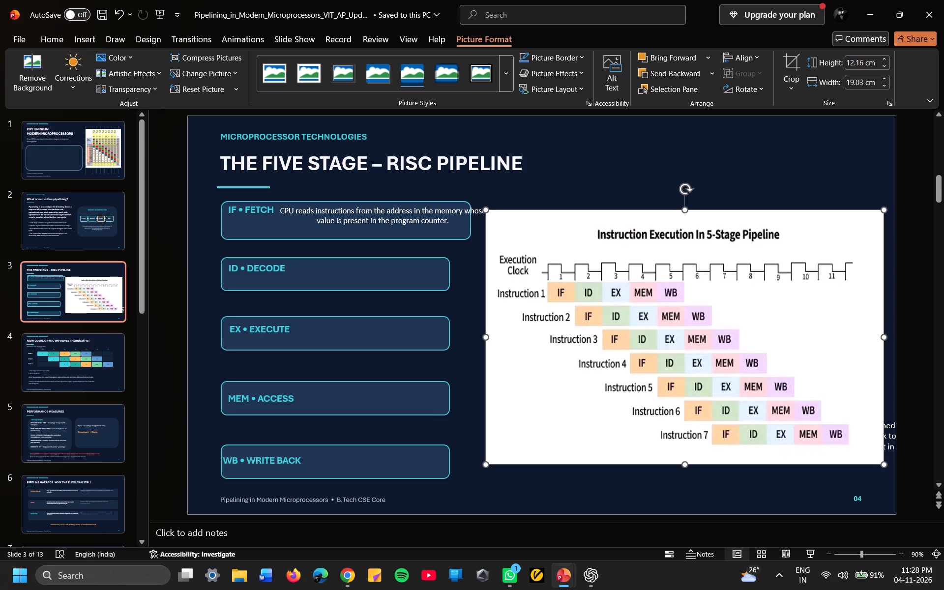
left_click(788, 151)
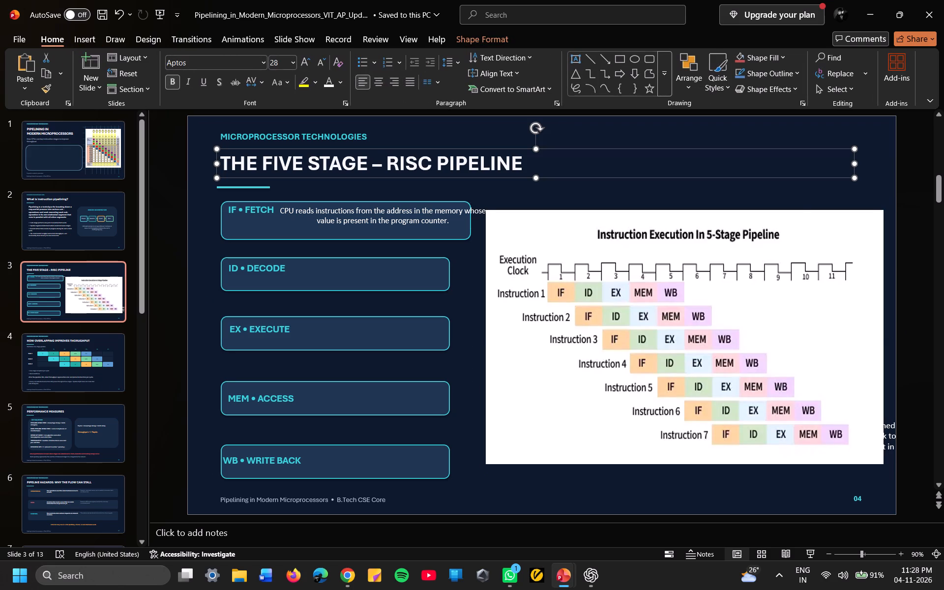
Move the diagram up to the slide's top edge, clear of the stage descriptions beneath it.
left_click_drag(809, 248, 837, 149)
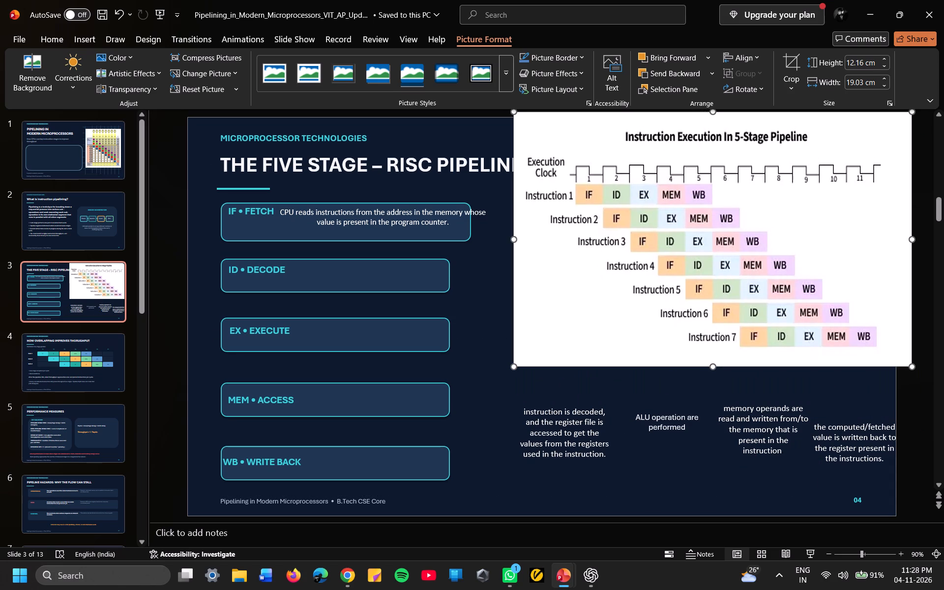
Duplicate the "instruction is decoded" description and place the copy beside the ID • DECODE label.
left_click_drag(612, 420, 607, 440)
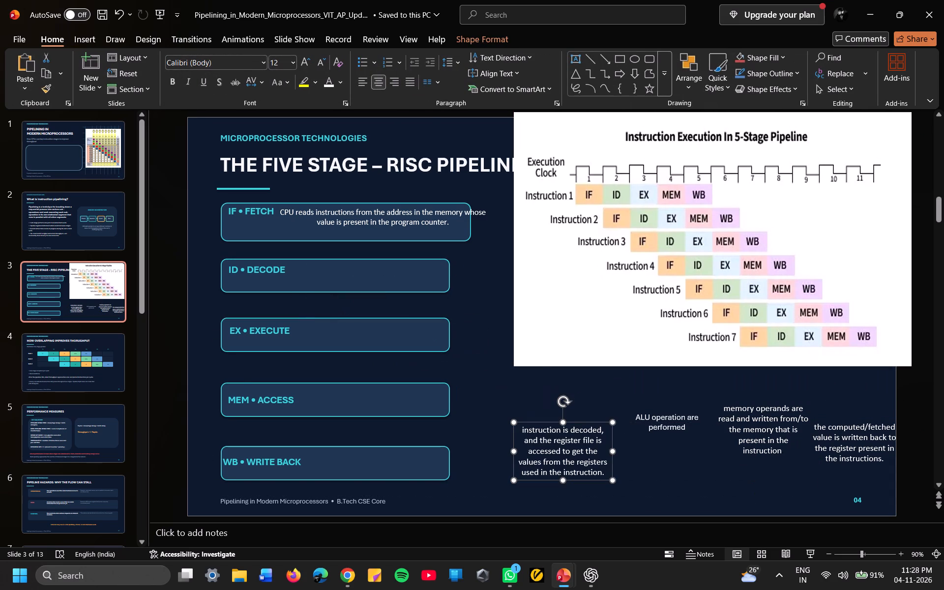
left_click(607, 440)
right_click(607, 440)
left_click(660, 131)
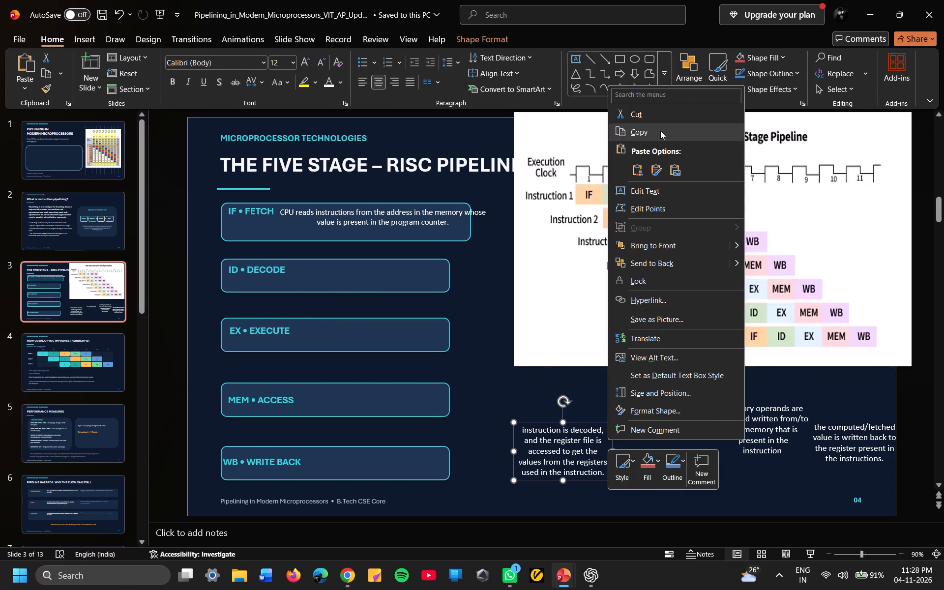
key("ctrl+v")
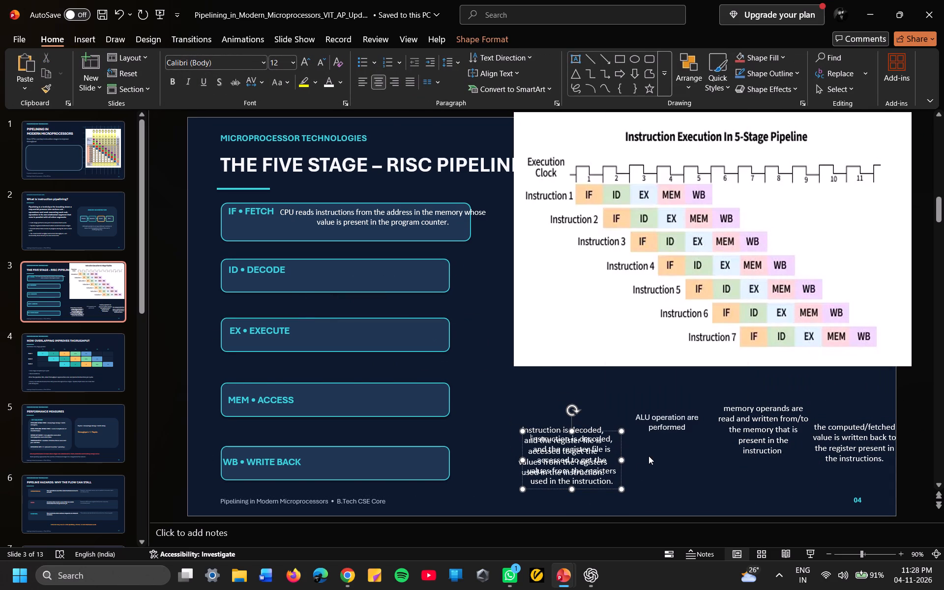
left_click_drag(617, 461, 612, 452)
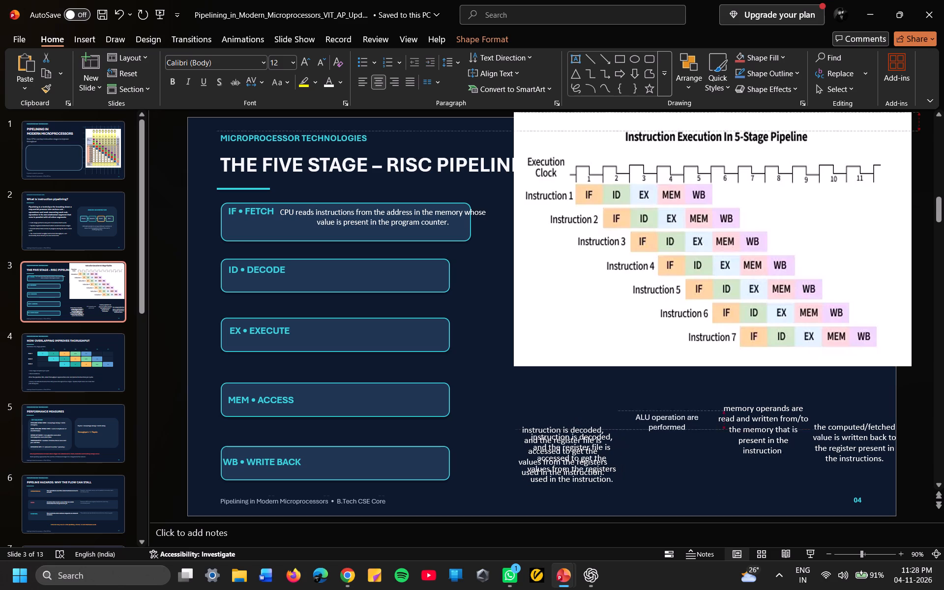
left_click_drag(612, 452, 405, 293)
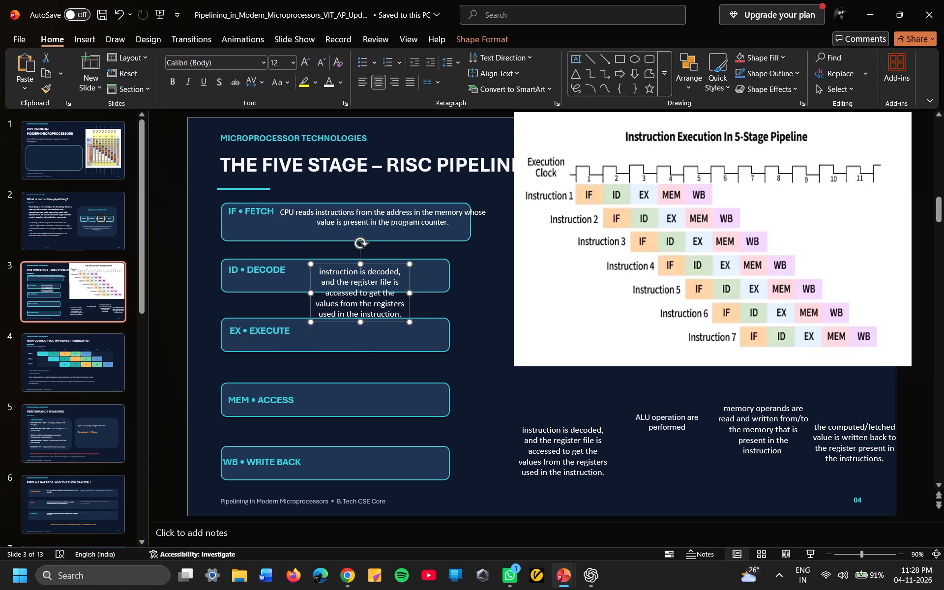
Cut the original "instruction is decoded" description from below the diagram.
left_click(614, 455)
right_click(614, 455)
left_click(661, 129)
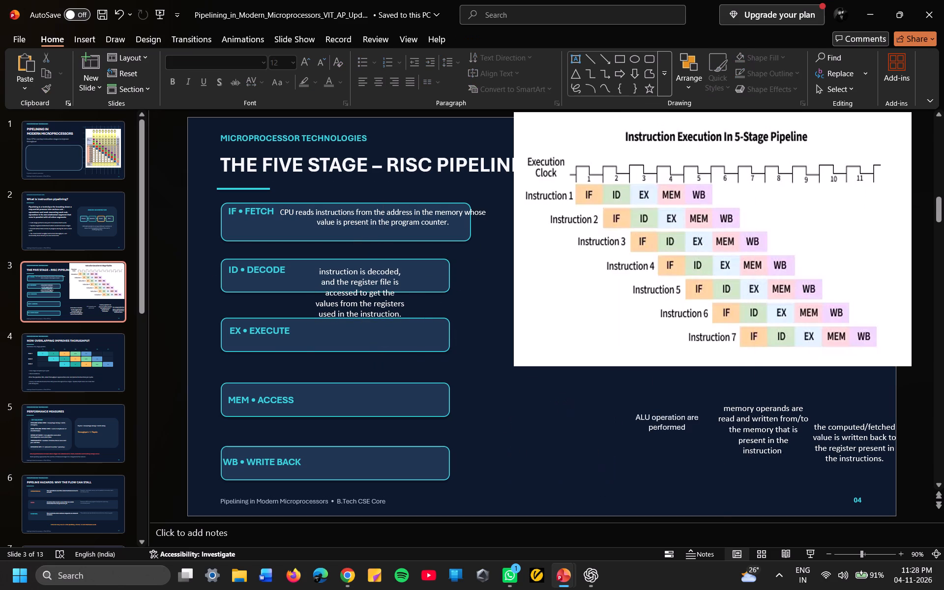
Duplicate the "ALU operation are performed" description and place the copy in the EX • EXECUTE box.
left_click(700, 428)
right_click(700, 428)
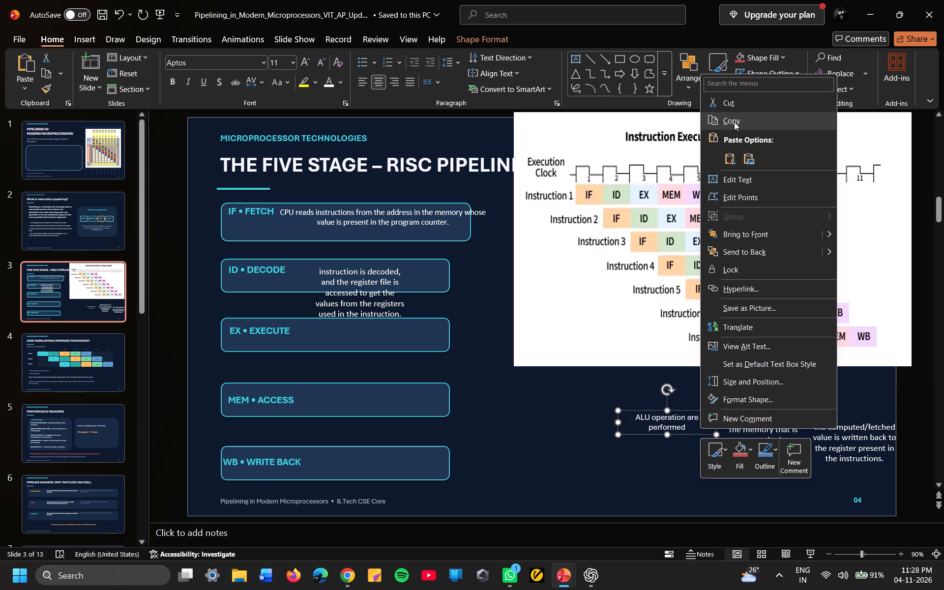
left_click(734, 122)
left_click(536, 406)
key("ctrl+v")
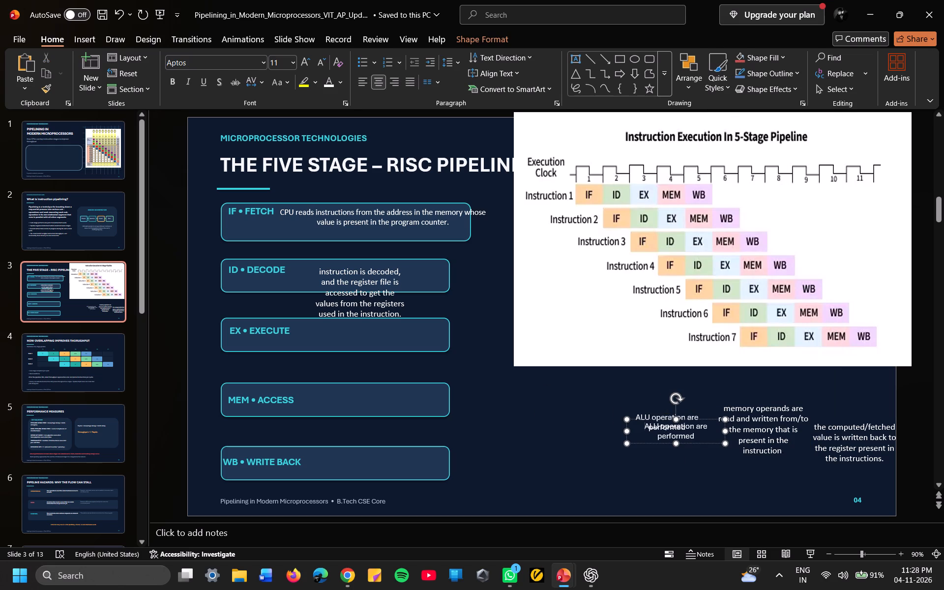
left_click_drag(707, 442, 380, 347)
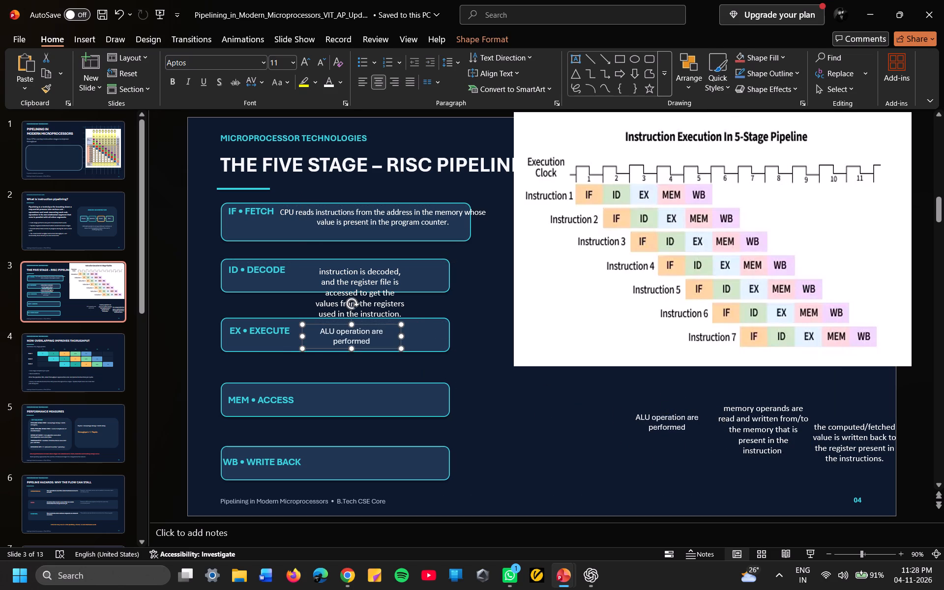
Cut the original "ALU operation are performed" description from below the diagram.
left_click(697, 429)
left_click(701, 429)
right_click(701, 429)
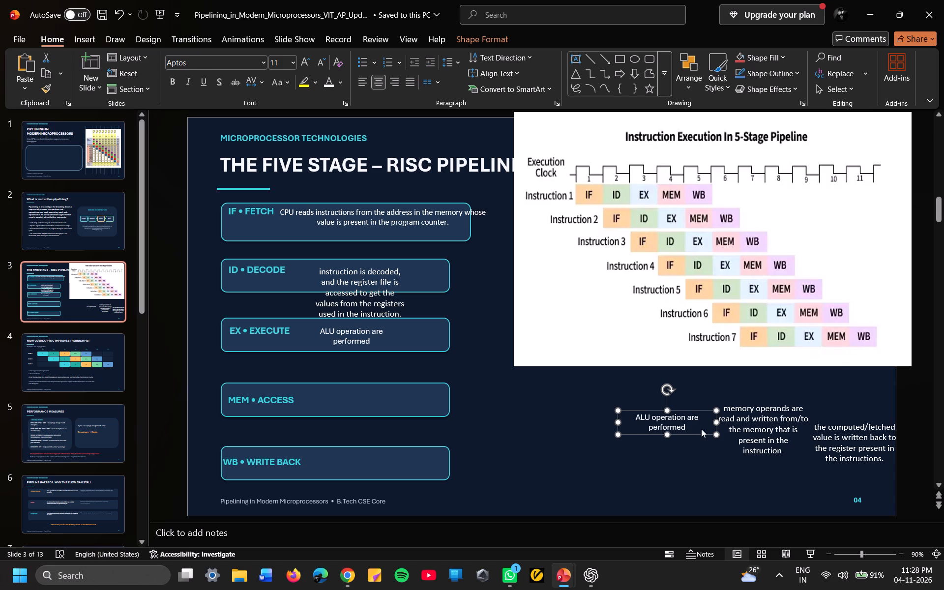
left_click(758, 102)
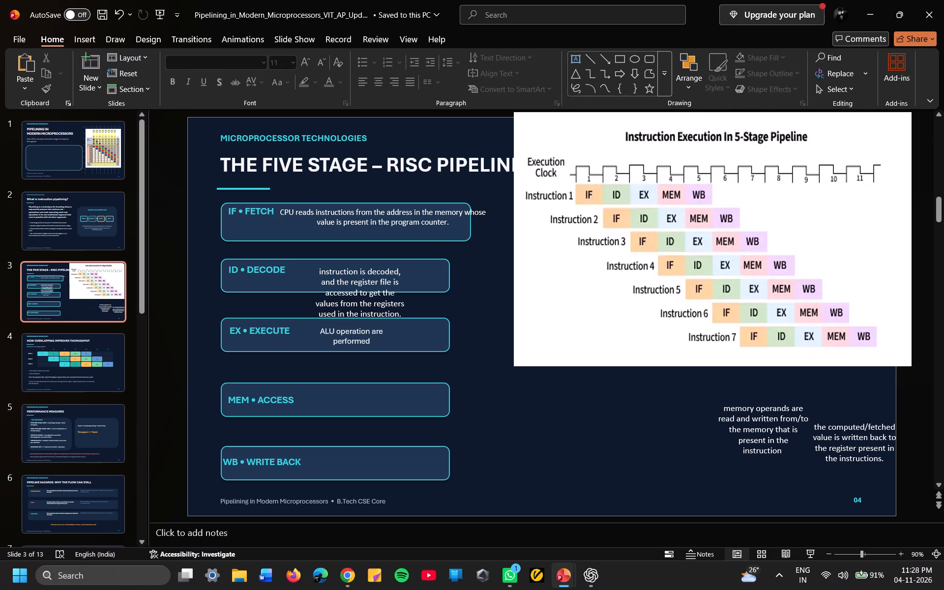
Duplicate the "memory operands" description and place the copy beside the MEM • ACCESS label.
left_click(798, 456)
right_click(798, 456)
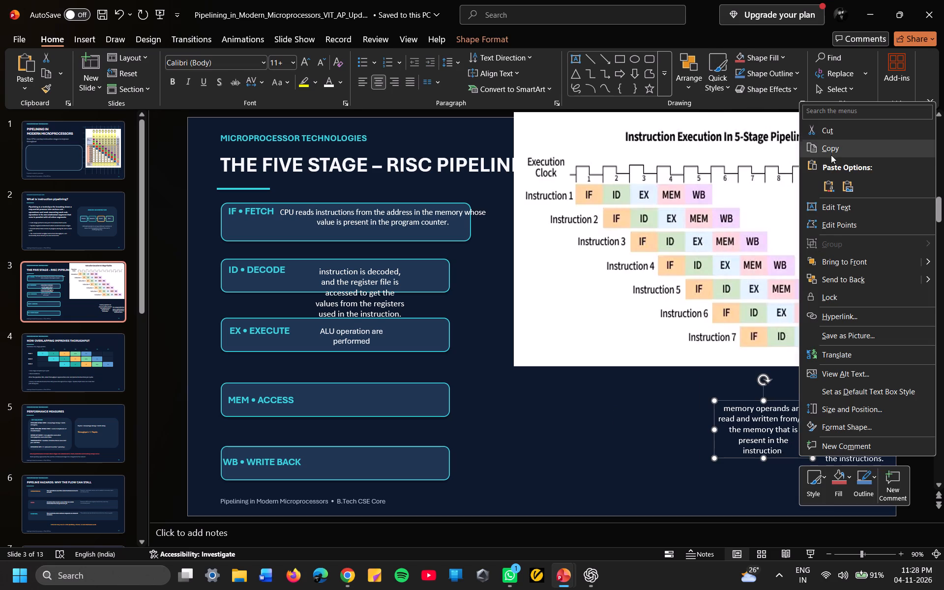
left_click(831, 152)
left_click(577, 433)
key("ctrl+v")
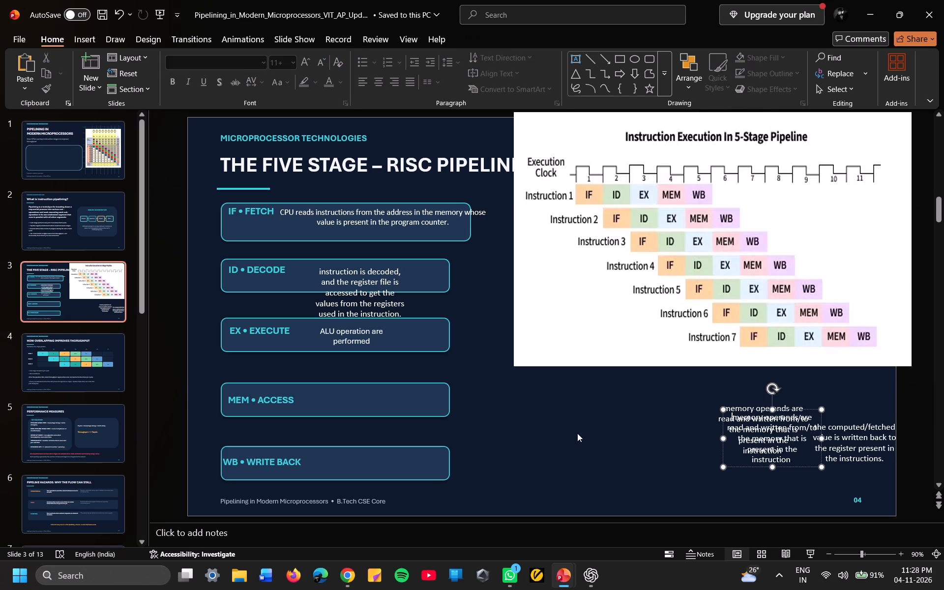
left_click_drag(804, 469, 753, 459)
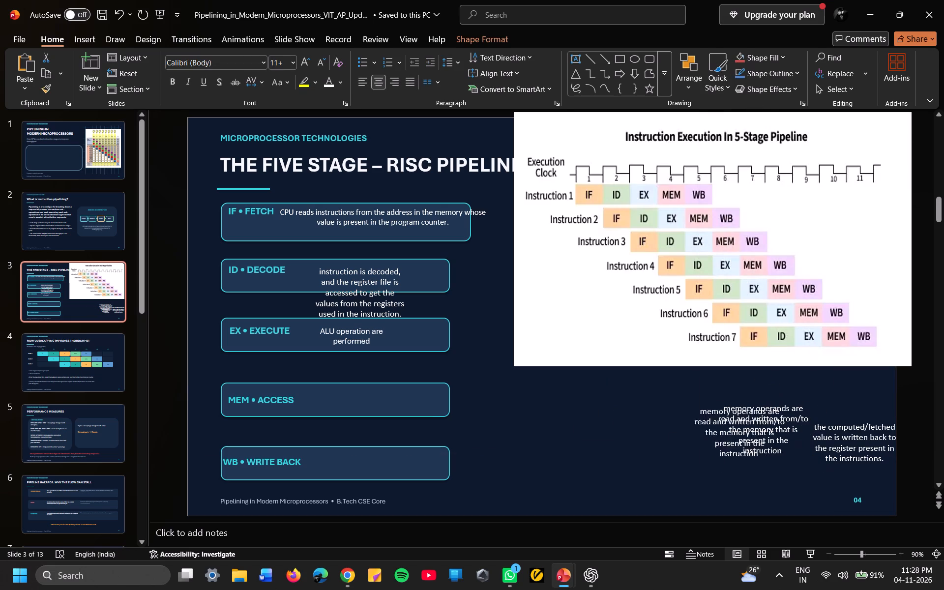
left_click_drag(753, 459, 392, 437)
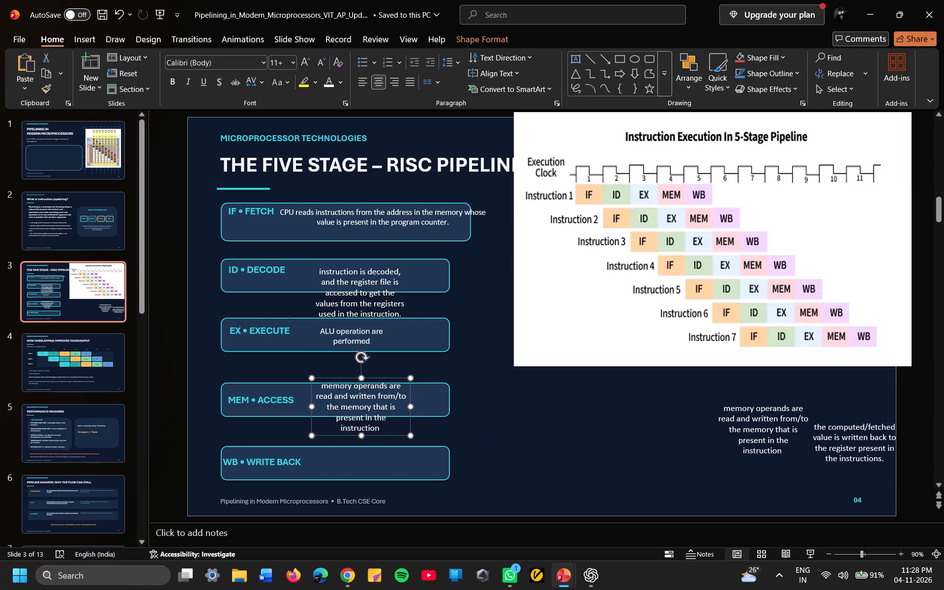
Duplicate the "computed/fetched value is written back" description and place the copy beside the WB • WRITE BACK label.
left_click(804, 458)
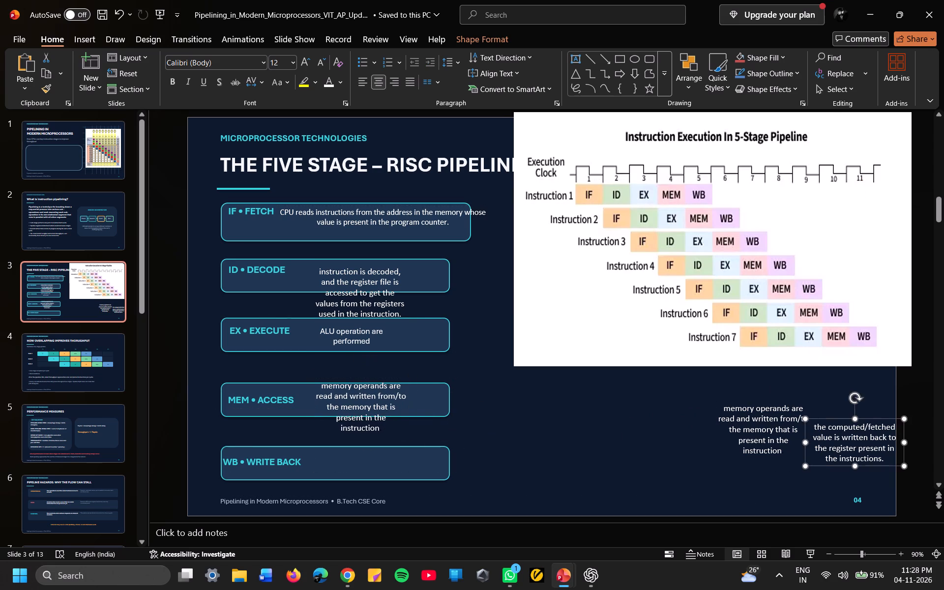
right_click(804, 458)
left_click(842, 143)
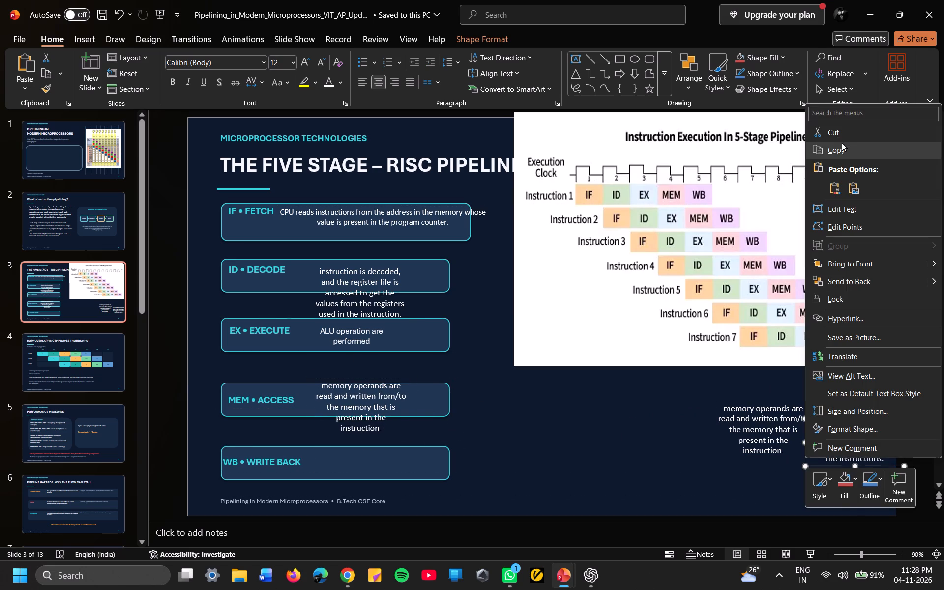
key("ctrl+v")
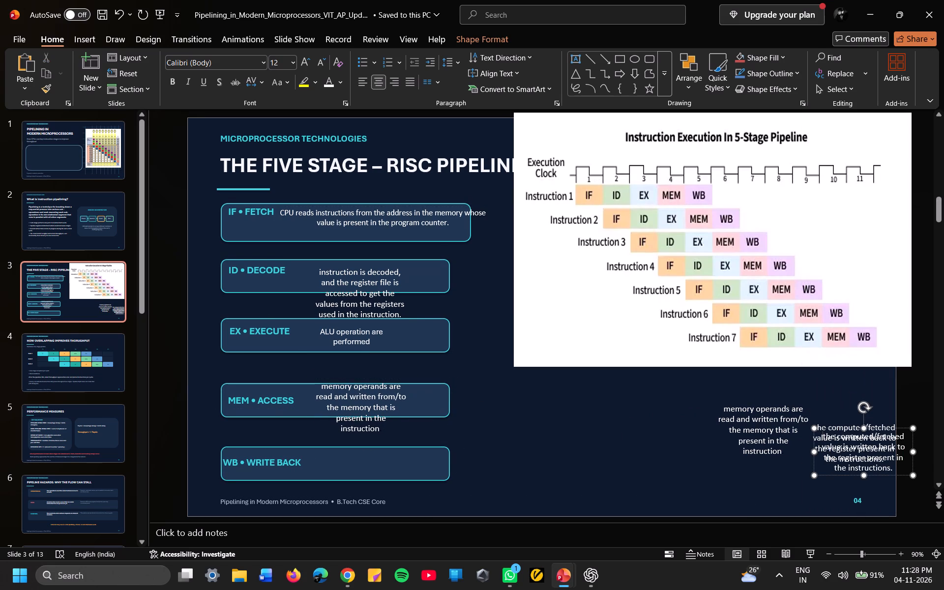
left_click_drag(904, 468, 909, 472)
left_click_drag(909, 472, 883, 485)
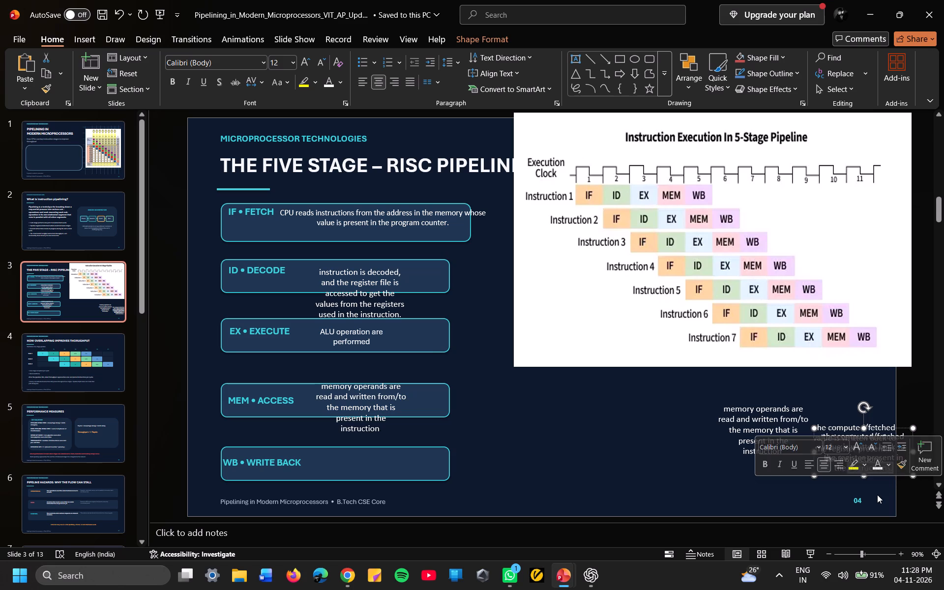
left_click(877, 495)
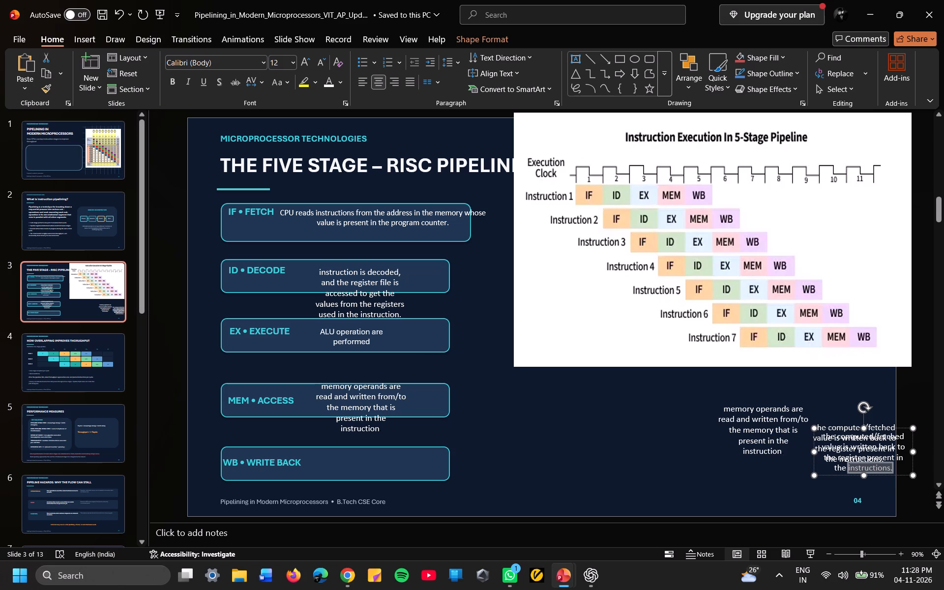
left_click_drag(893, 473, 393, 491)
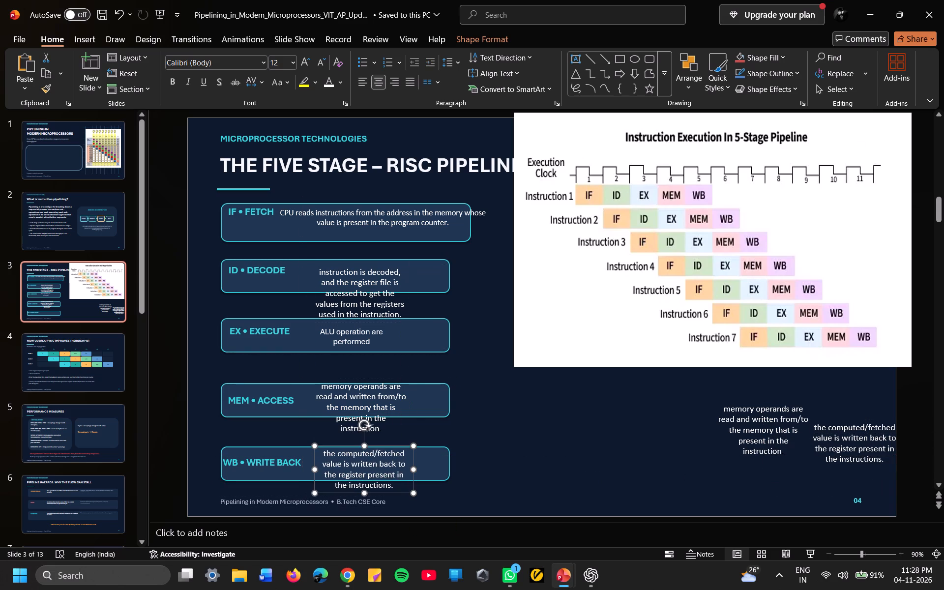
Cut the original "memory operands are read and written" description from below the pipeline diagram.
left_click(697, 431)
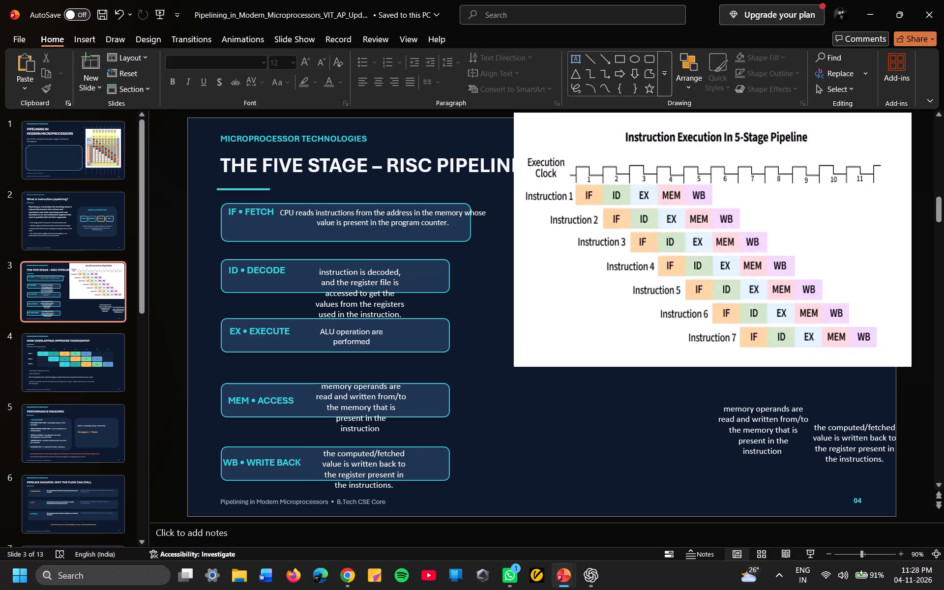
left_click(725, 431)
right_click(725, 431)
left_click_drag(696, 501, 729, 456)
left_click(729, 456)
right_click(729, 456)
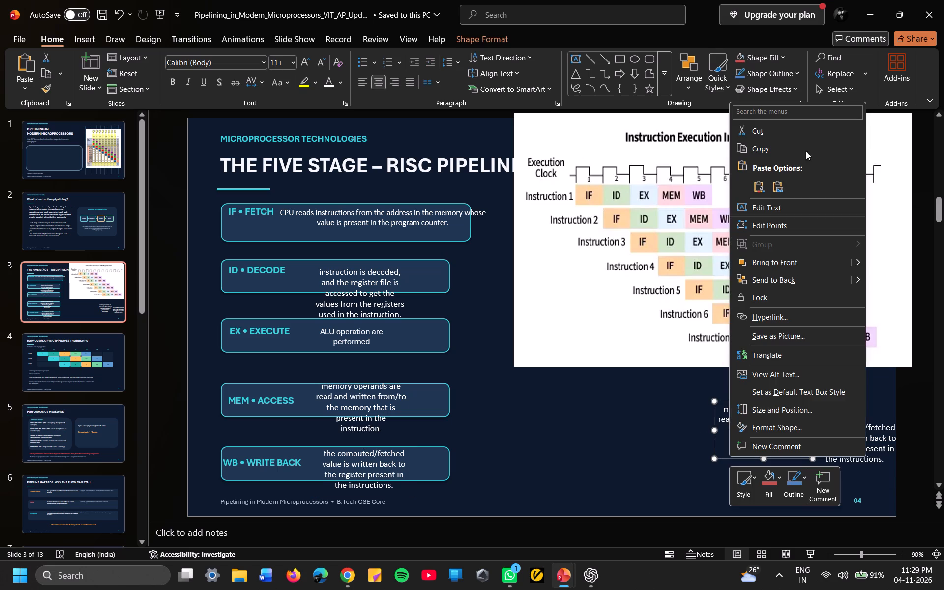
left_click(787, 134)
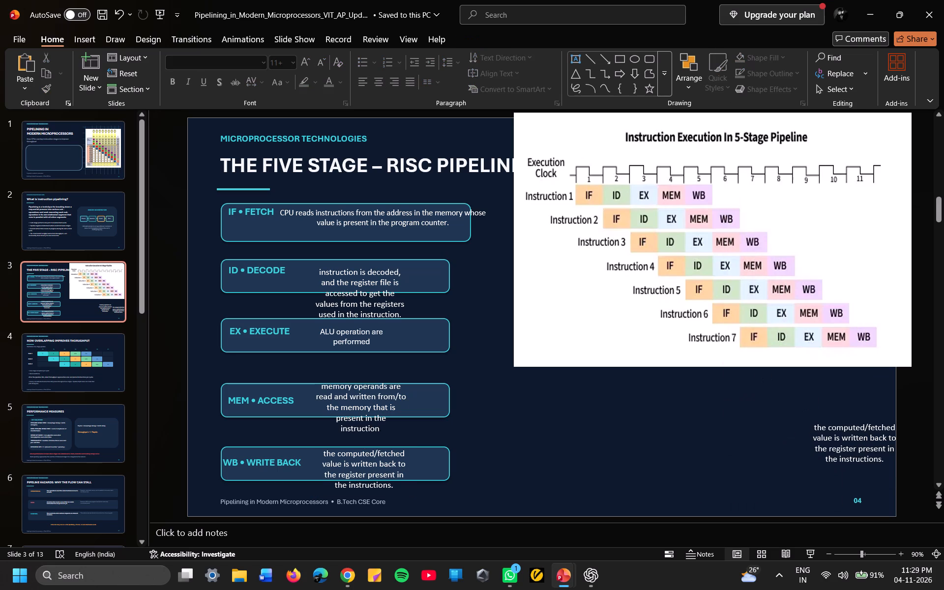
Cut the original "computed/fetched value is written back" description from below the pipeline diagram.
left_click(830, 418)
right_click(830, 418)
left_click(768, 98)
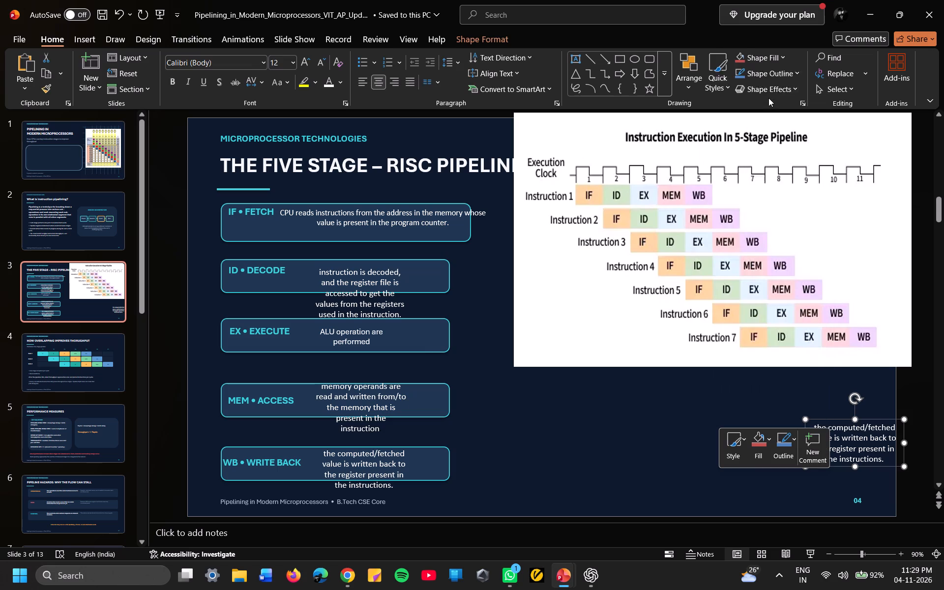
Move the pipeline diagram down below the slide title, into the space beside the stage boxes.
left_click_drag(810, 214, 789, 303)
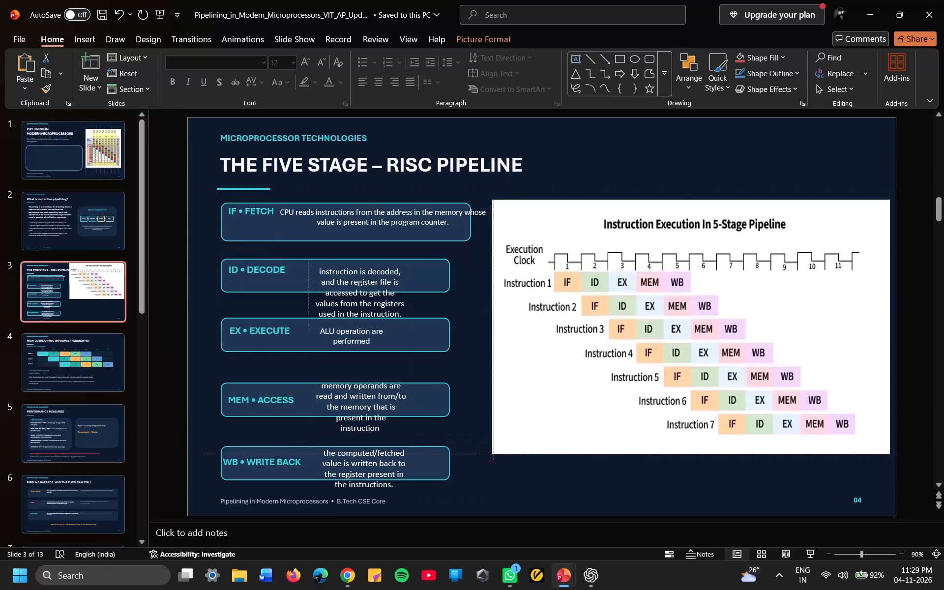
left_click_drag(789, 303, 784, 309)
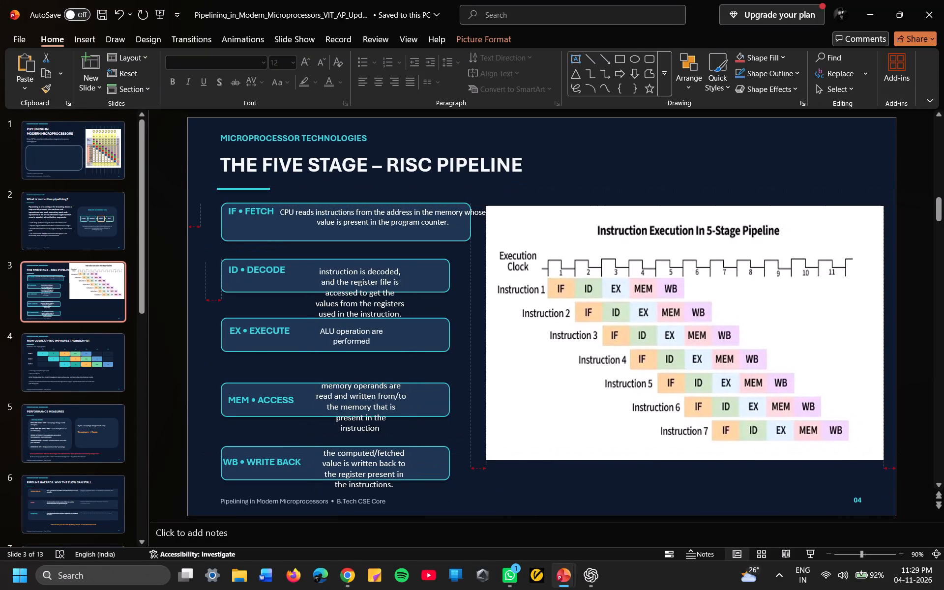
left_click_drag(784, 309, 786, 314)
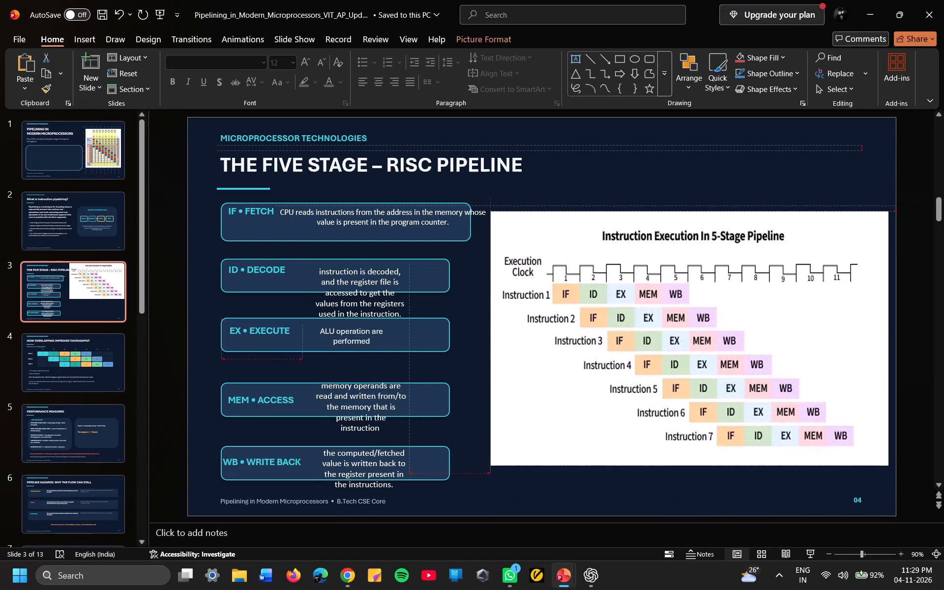
left_click_drag(786, 314, 784, 311)
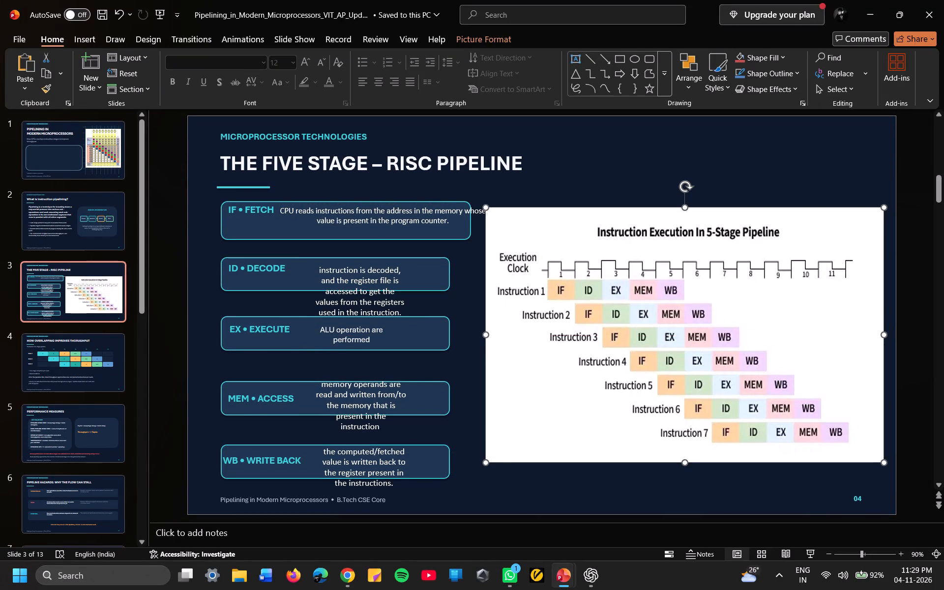
left_click(570, 177)
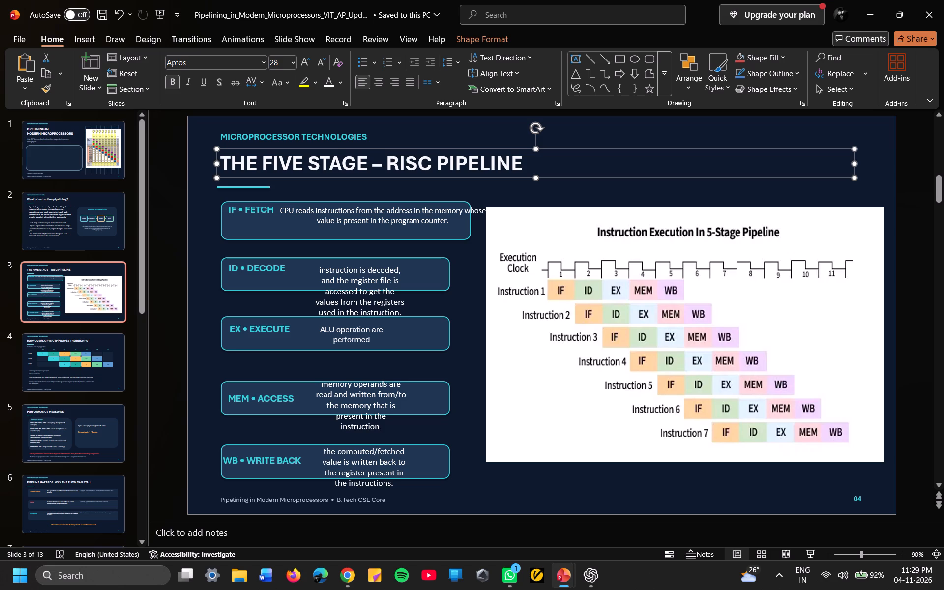
Shorten the "IF • FETCH" label to "IF" and shift it toward the left end of its box.
left_click(272, 208)
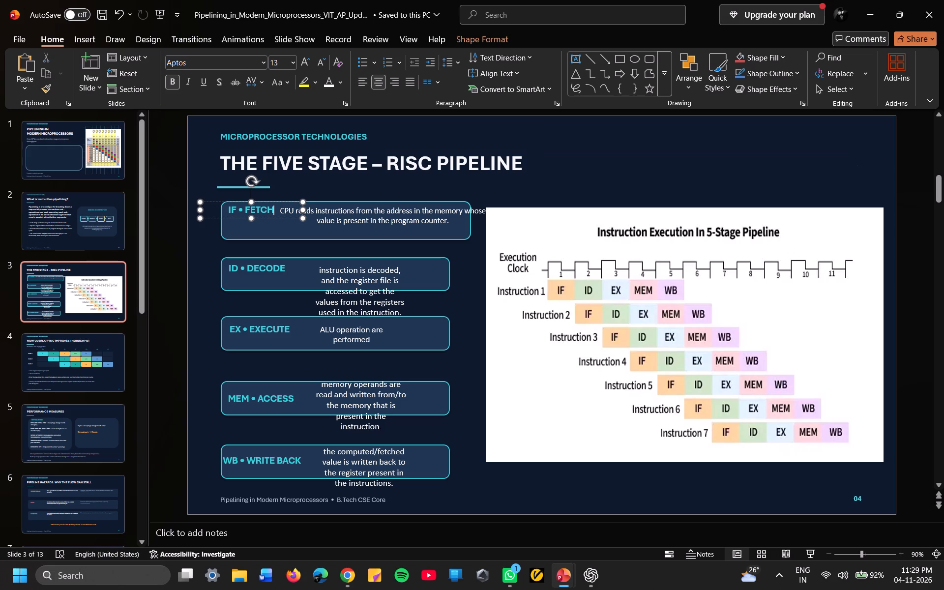
key("BackSpace")
key("BackSpace")
key("BackSpace")
key("BackSpace")
key("BackSpace")
key("BackSpace")
key("BackSpace")
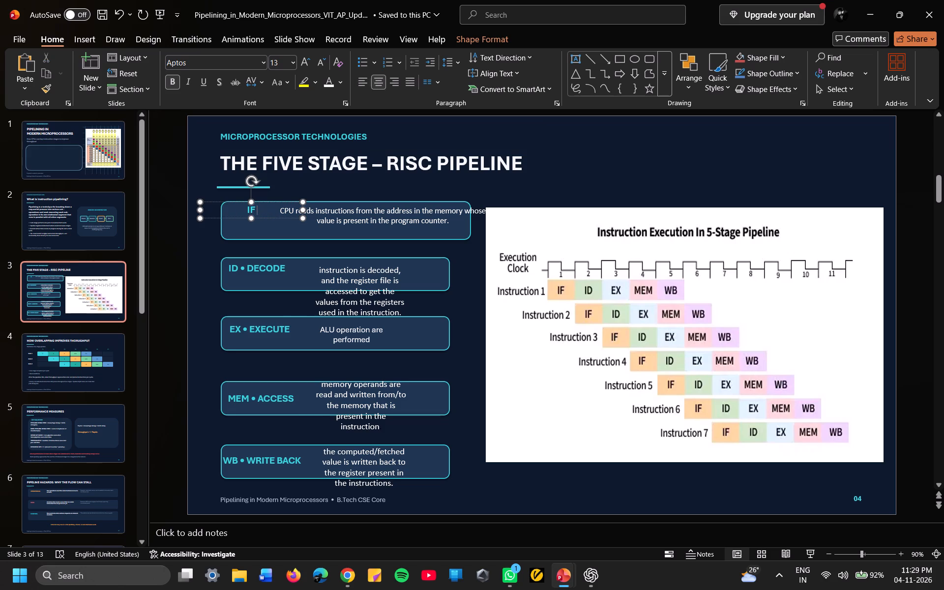
left_click_drag(281, 217, 265, 219)
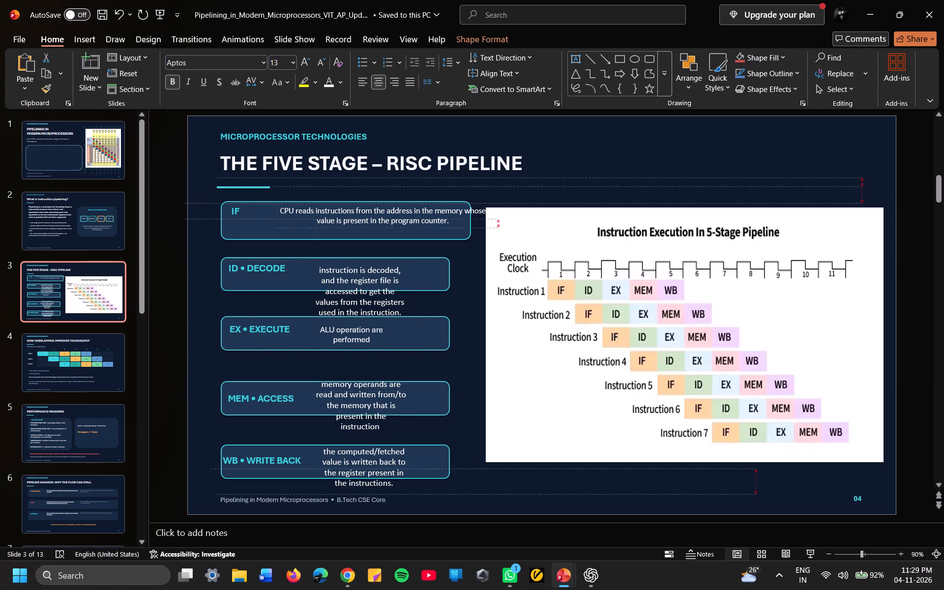
left_click_drag(265, 219, 266, 221)
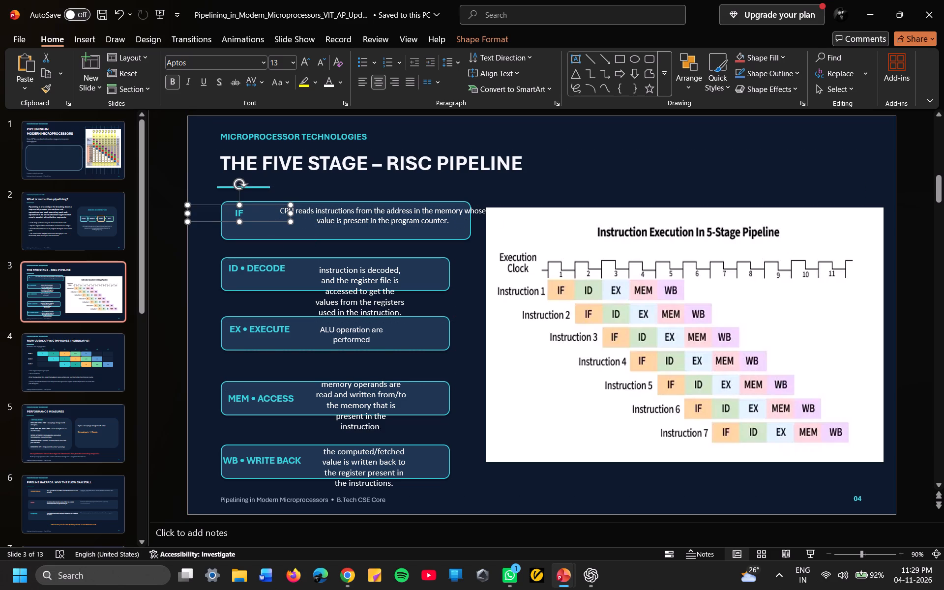
Shorten the "ID • DECODE" label in the second stage box to "ID".
left_click(285, 269)
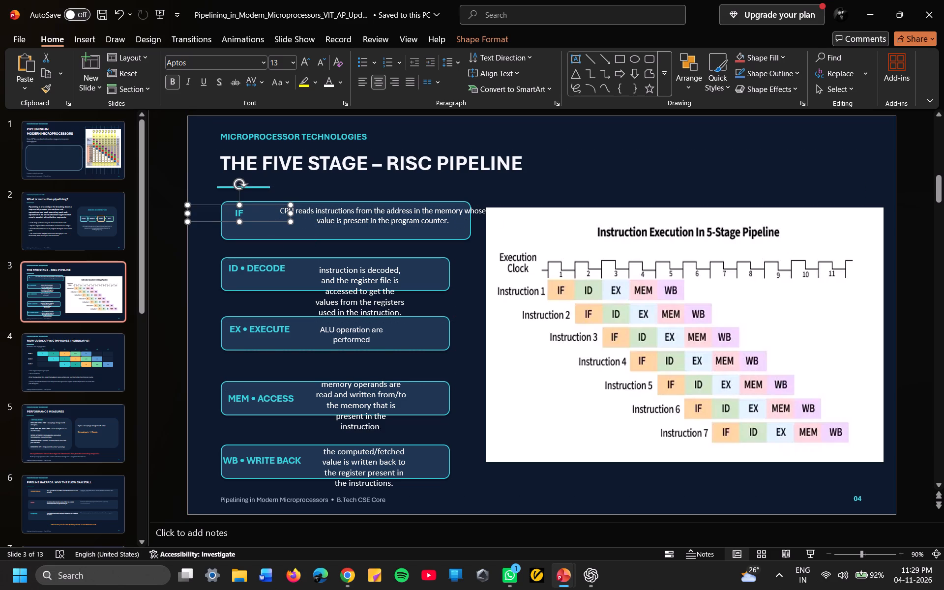
left_click(283, 269)
key("BackSpace")
key("BackSpace")
key("BackSpace")
key("BackSpace")
key("BackSpace")
key("BackSpace")
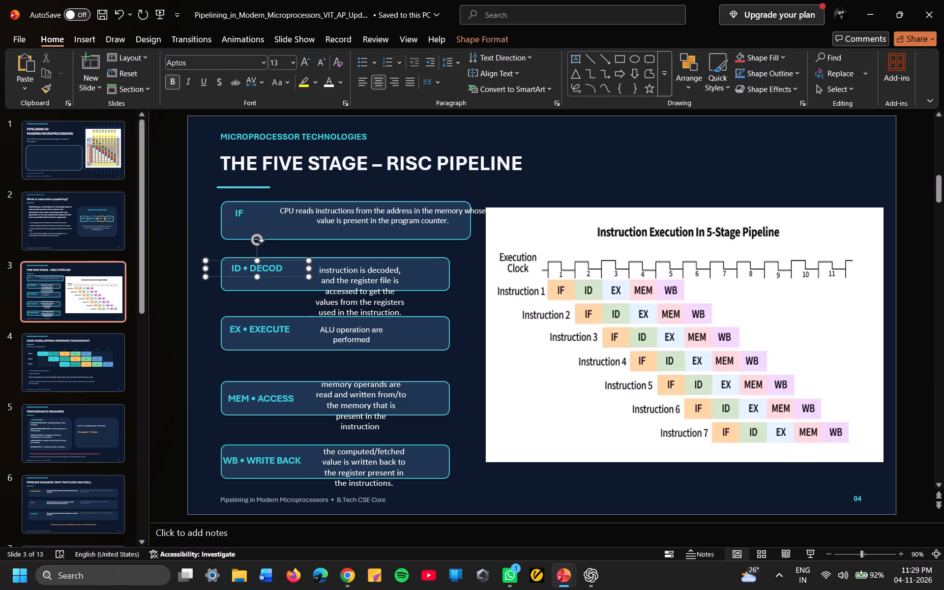
key("BackSpace")
key("BackSpace")
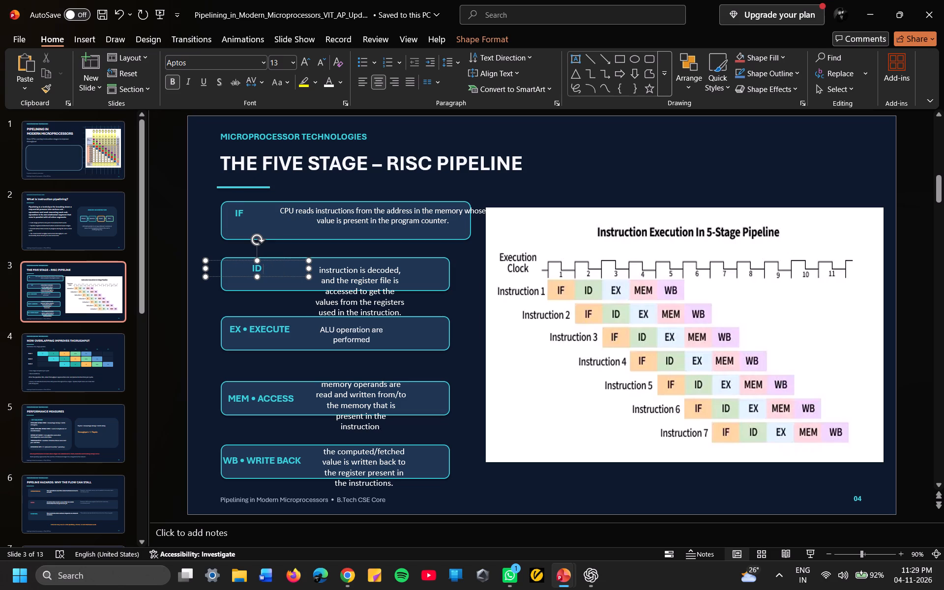
Shorten the "EX • EXECUTE" label in the third stage box to "EX".
left_click(288, 329)
key("BackSpace")
key("BackSpace")
key("BackSpace")
key("BackSpace")
key("BackSpace")
key("BackSpace")
key("BackSpace")
key("BackSpace")
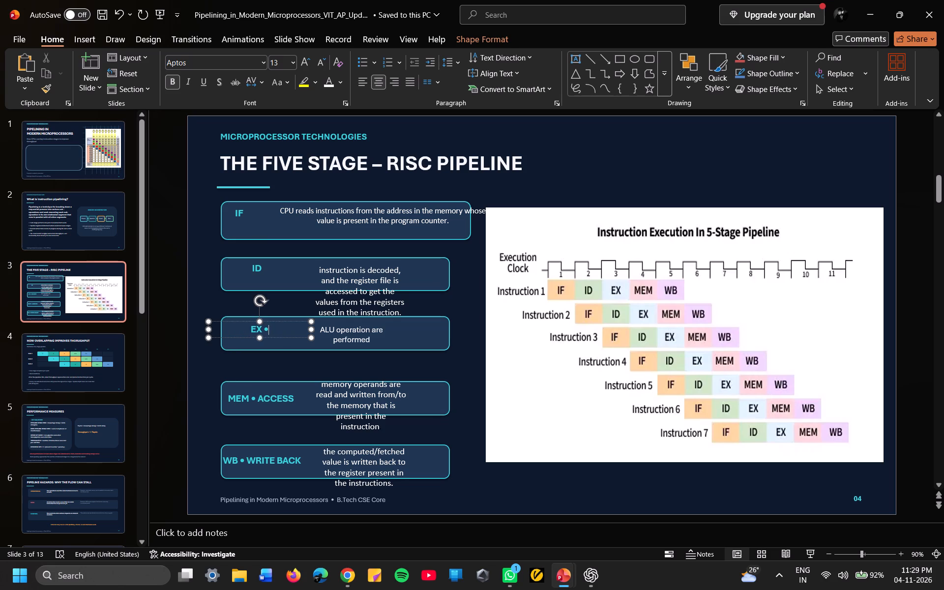
key("BackSpace")
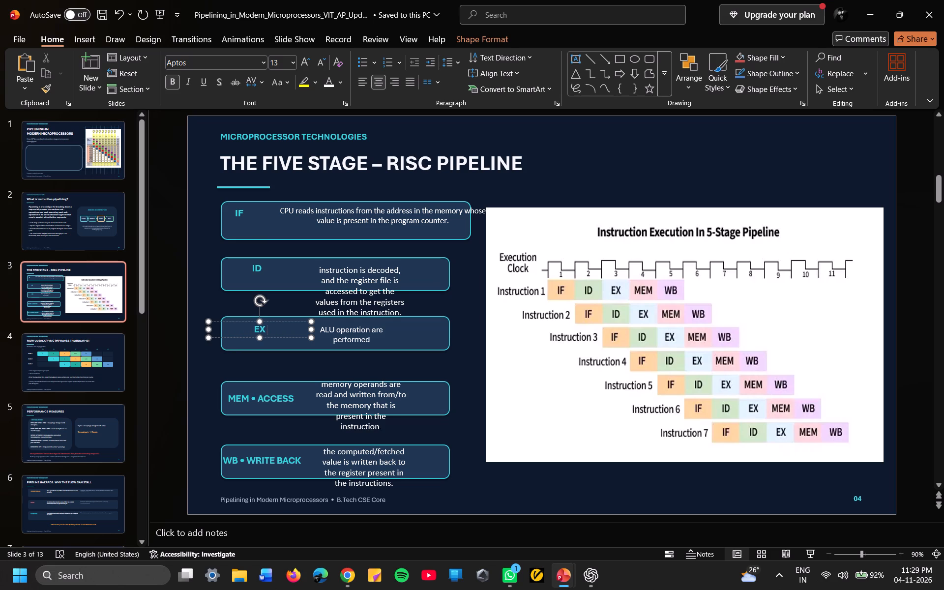
Shorten the "MEM • ACCESS" label in the fourth stage box to "MEM".
left_click(296, 399)
left_click(294, 399)
key("BackSpace")
key("BackSpace")
key("BackSpace")
key("BackSpace")
key("BackSpace")
key("BackSpace")
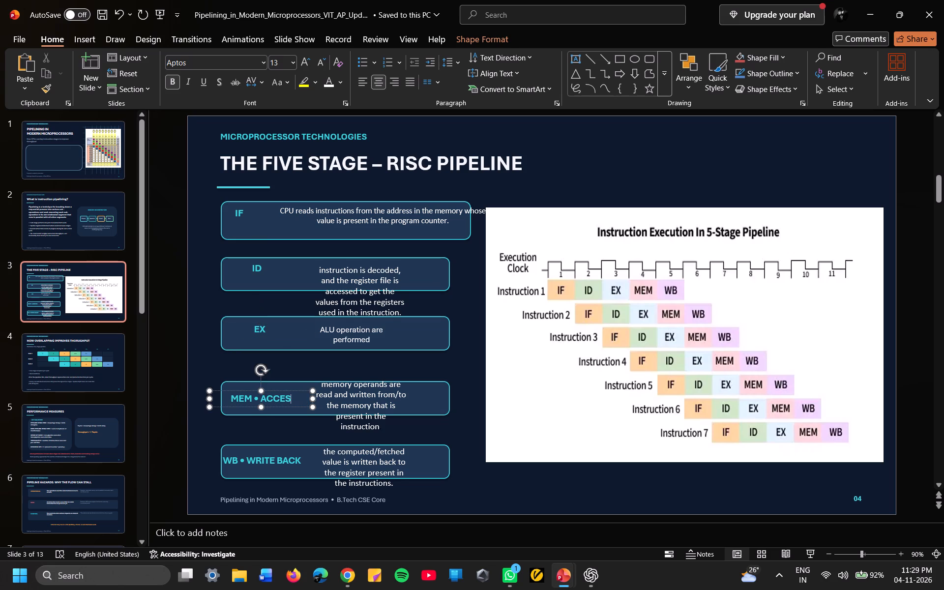
key("BackSpace")
key("BackSpace")
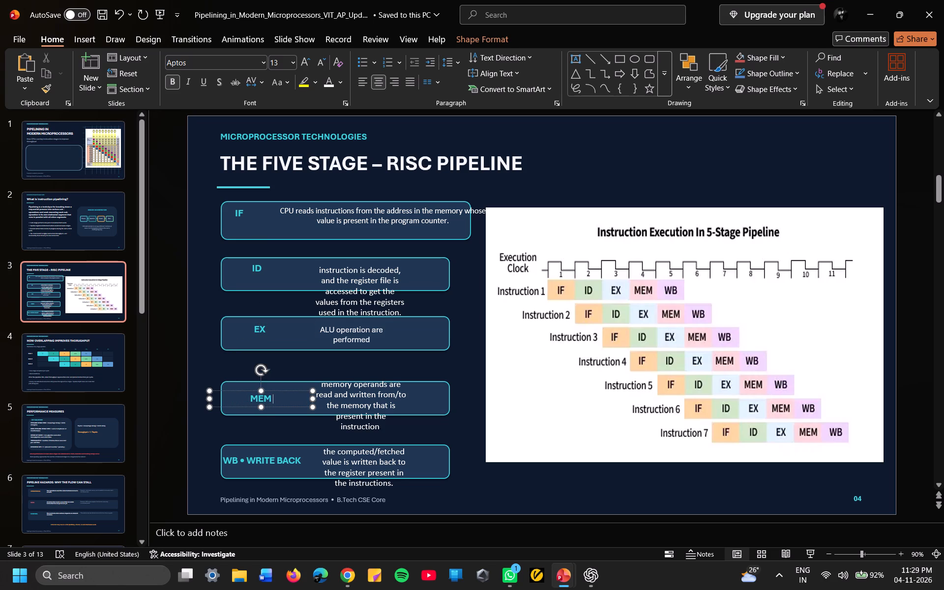
Shorten the "WB • WRITE BACK" label in the last stage box to "WB".
left_click(300, 461)
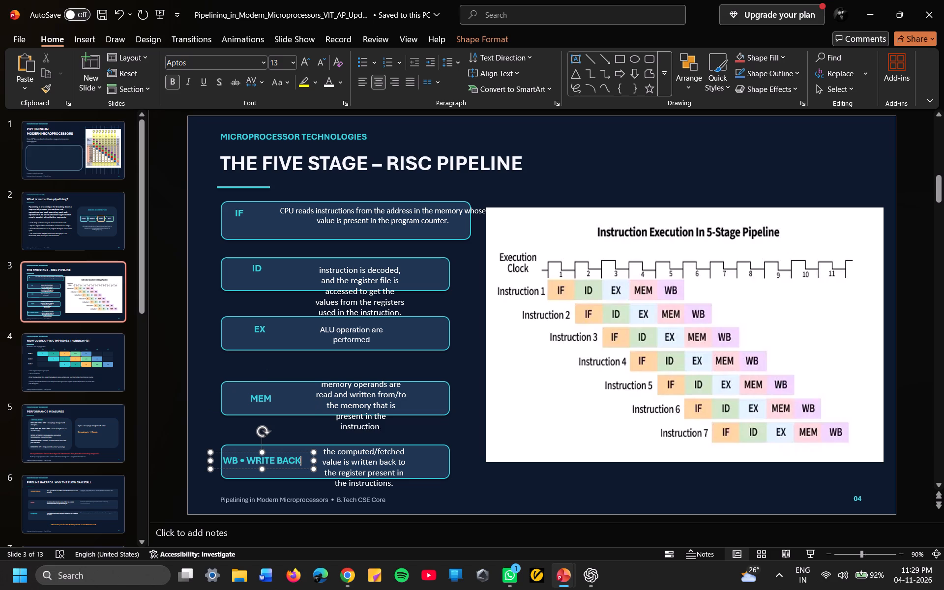
key("BackSpace")
key("BackSpace")
key("BackSpace")
key("BackSpace")
key("BackSpace")
key("BackSpace")
key("BackSpace")
key("BackSpace")
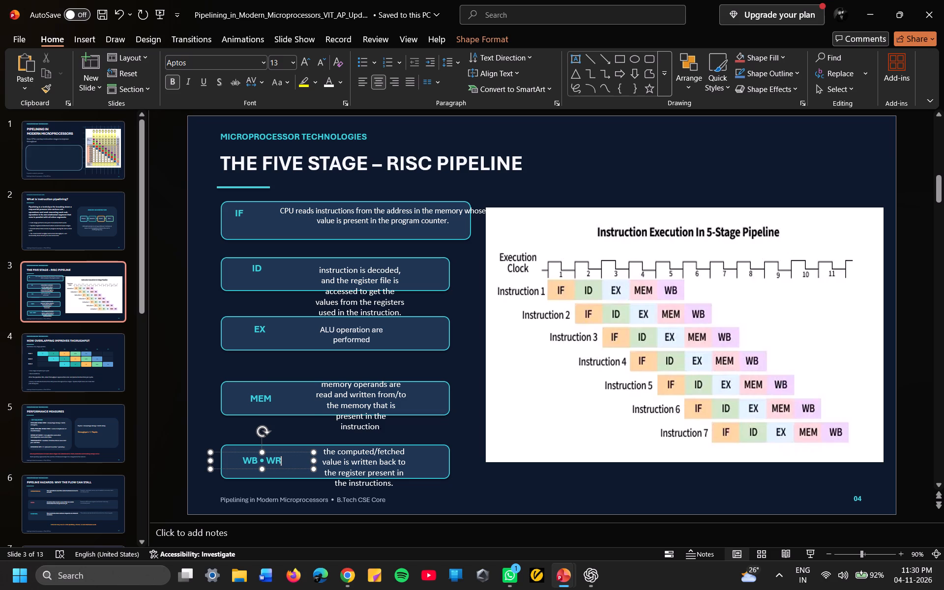
key("BackSpace")
key("BackSpace")
key("BackSpace")
key("BackSpace")
Widen the "memory operands" description in the MEM box in both directions so its text wraps onto two lines.
left_click(421, 403)
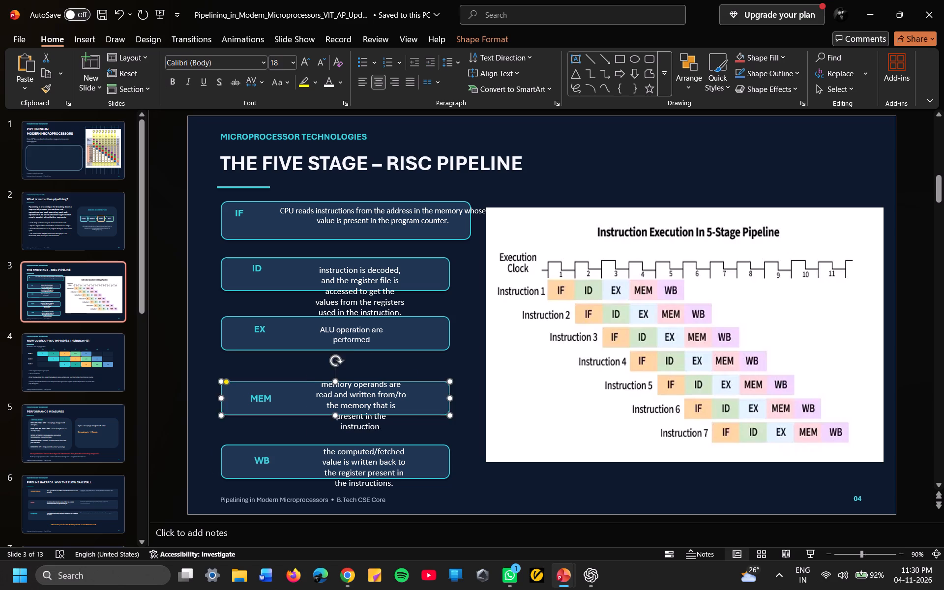
left_click(401, 433)
left_click_drag(412, 406, 448, 404)
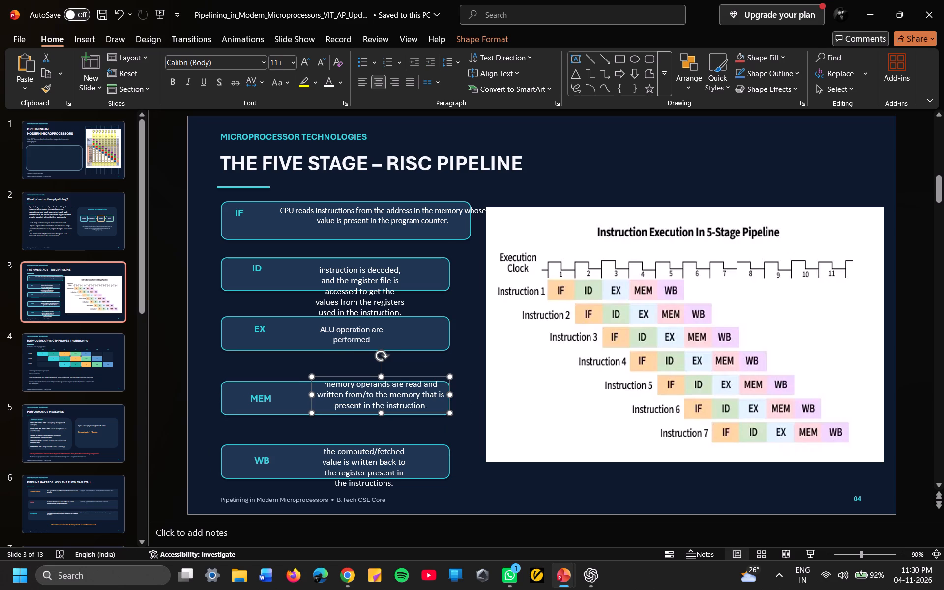
left_click(382, 377)
left_click_drag(310, 394, 275, 402)
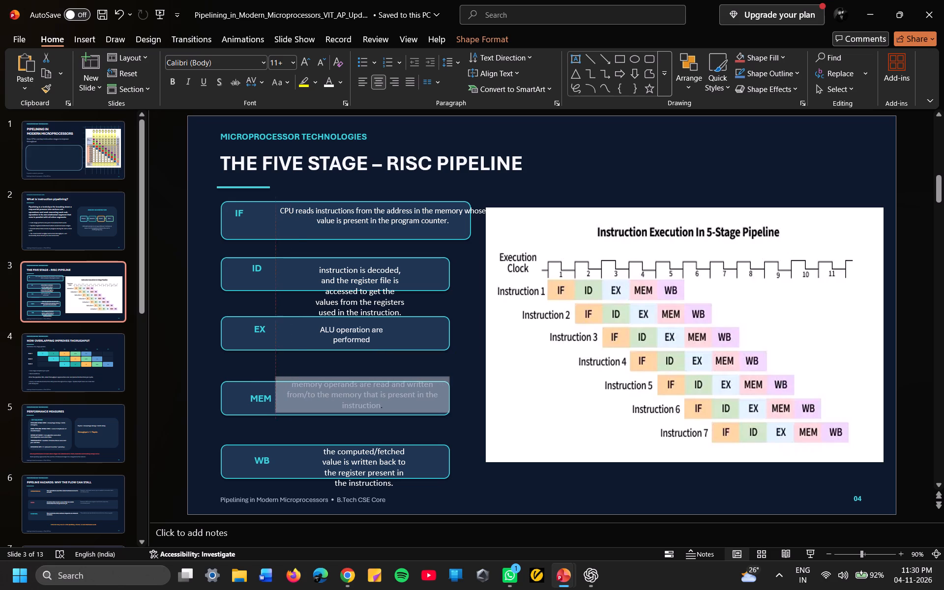
left_click_drag(275, 402, 269, 403)
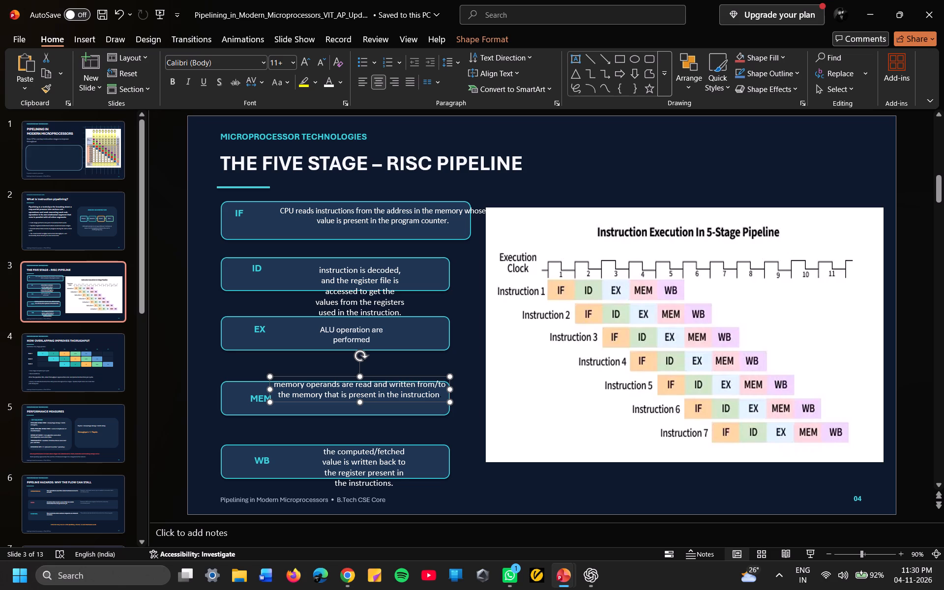
Line up the MEM, WB, EX, ID and IF labels in one column near the left edge of their stage boxes.
left_click_drag(248, 402, 238, 399)
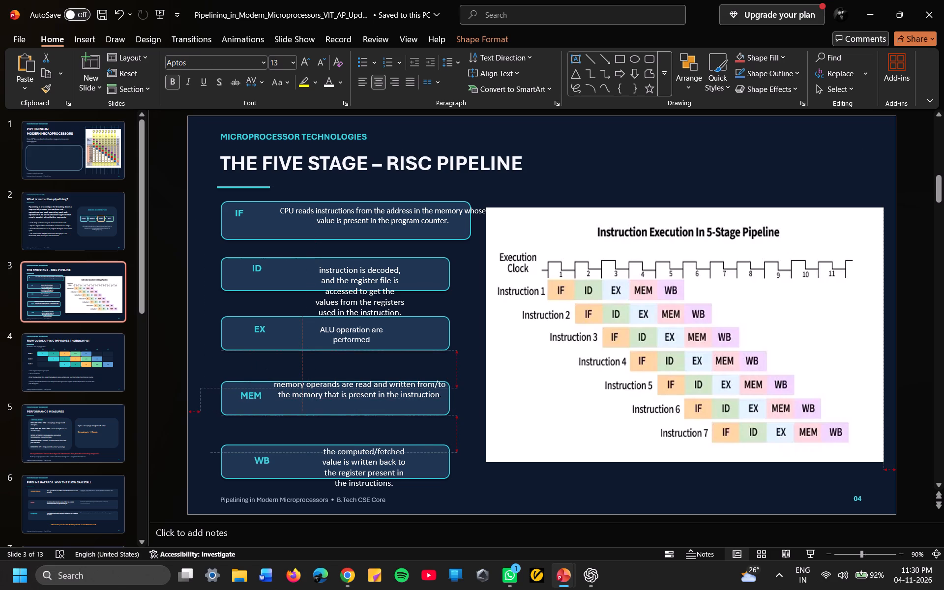
left_click_drag(238, 399, 235, 400)
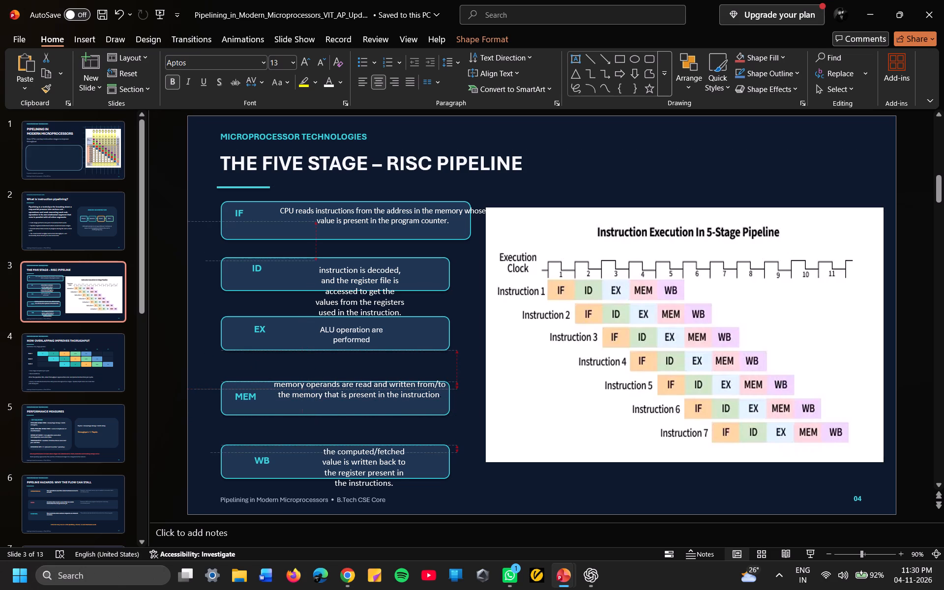
left_click_drag(235, 400, 234, 400)
left_click_drag(277, 462, 262, 464)
left_click_drag(277, 332, 272, 332)
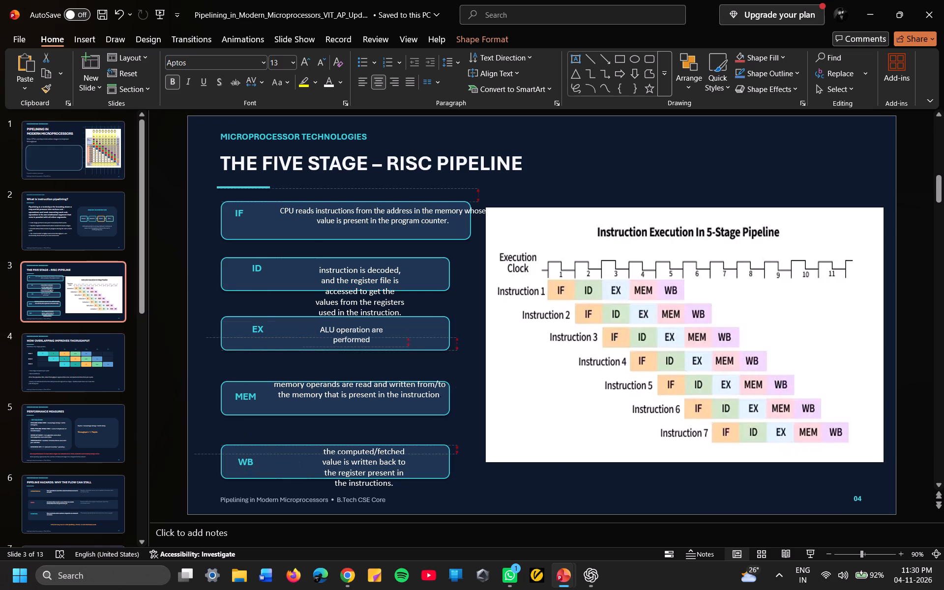
left_click_drag(272, 332, 265, 333)
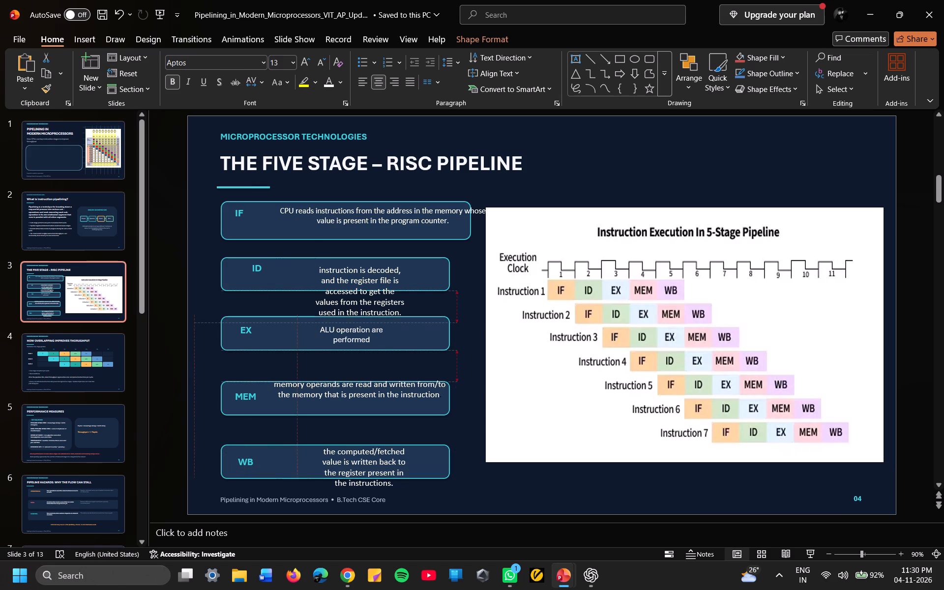
left_click_drag(265, 333, 264, 333)
left_click_drag(271, 273, 260, 275)
left_click_drag(251, 219, 253, 219)
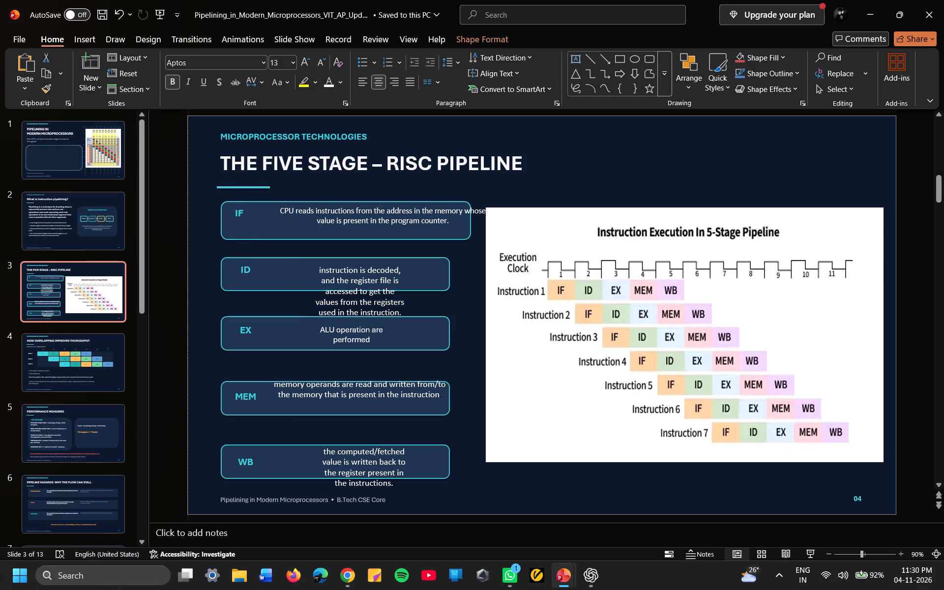
left_click_drag(253, 219, 258, 221)
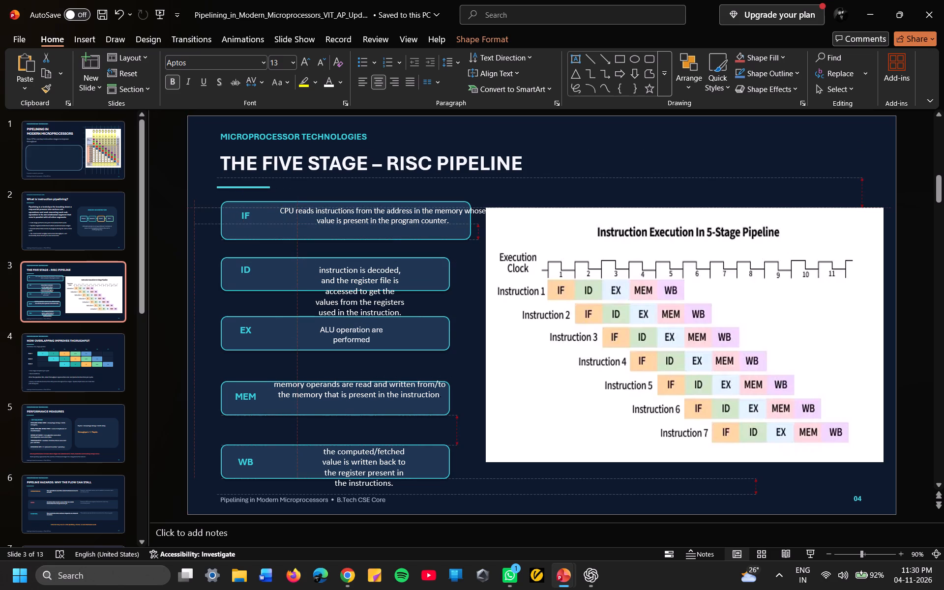
left_click_drag(258, 221, 260, 223)
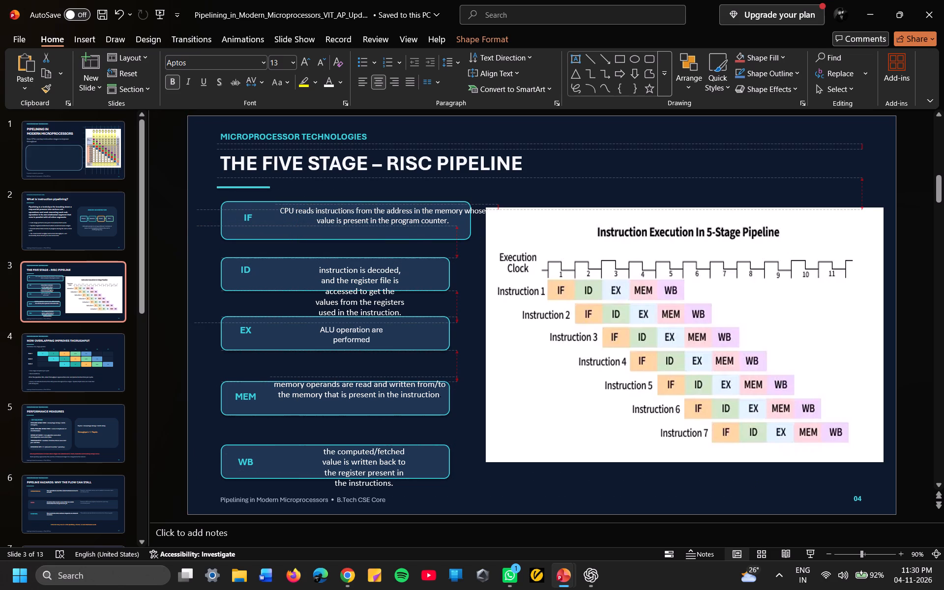
left_click_drag(260, 223, 261, 223)
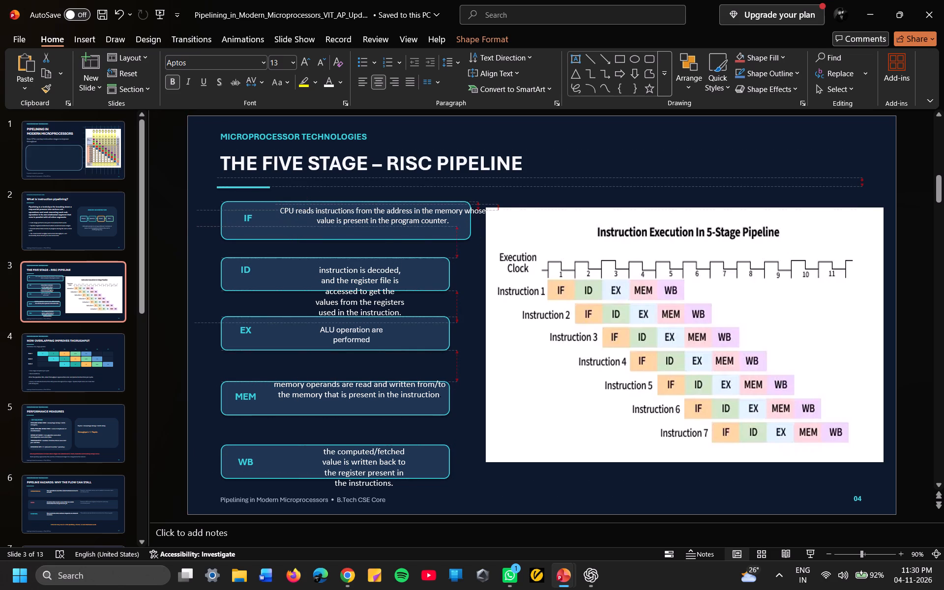
left_click_drag(261, 223, 257, 222)
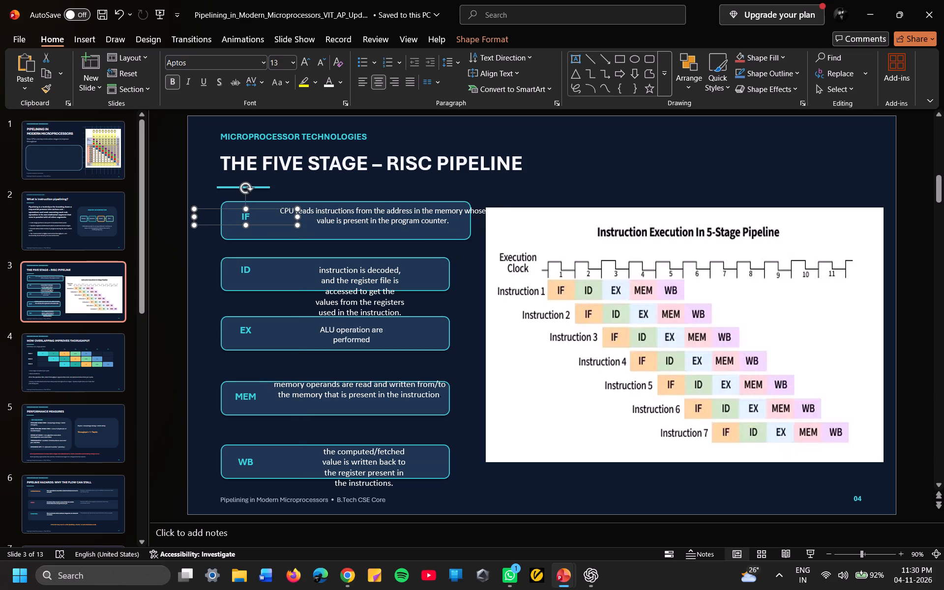
Widen the "ALU operation are performed" description to fit one line and move it closer to the EX label.
left_click(388, 334)
left_click_drag(402, 334, 425, 335)
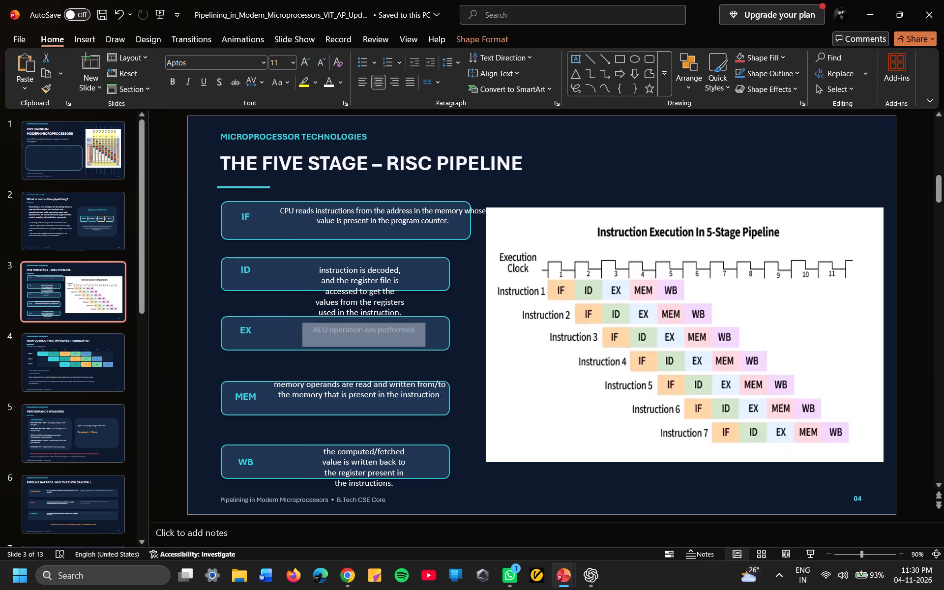
left_click_drag(425, 335, 426, 335)
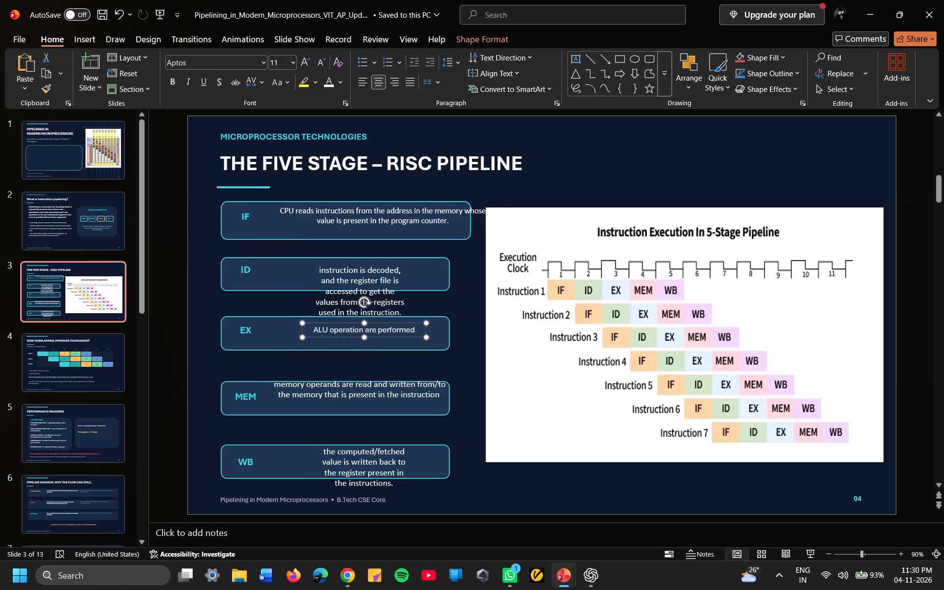
left_click_drag(425, 333, 393, 335)
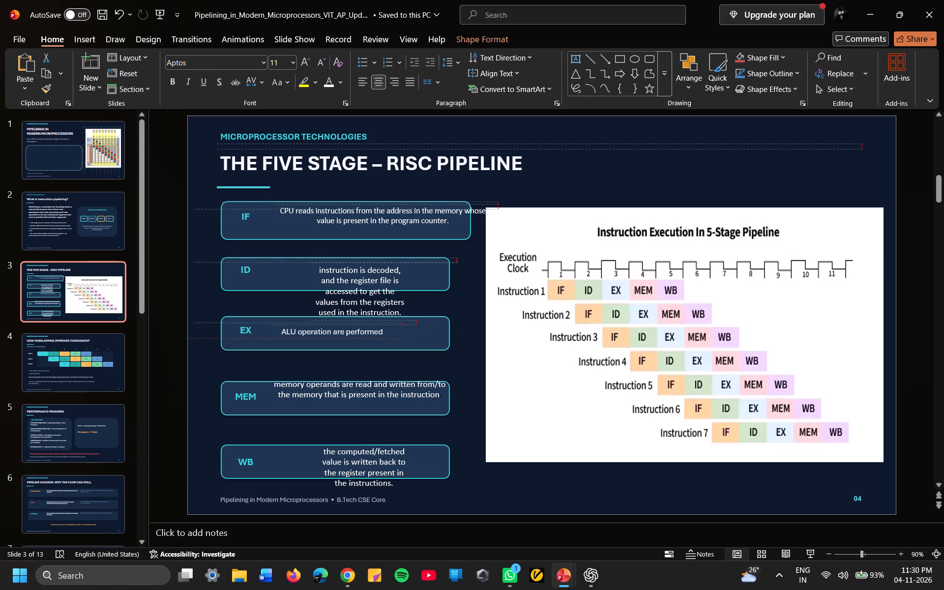
left_click_drag(393, 335, 397, 334)
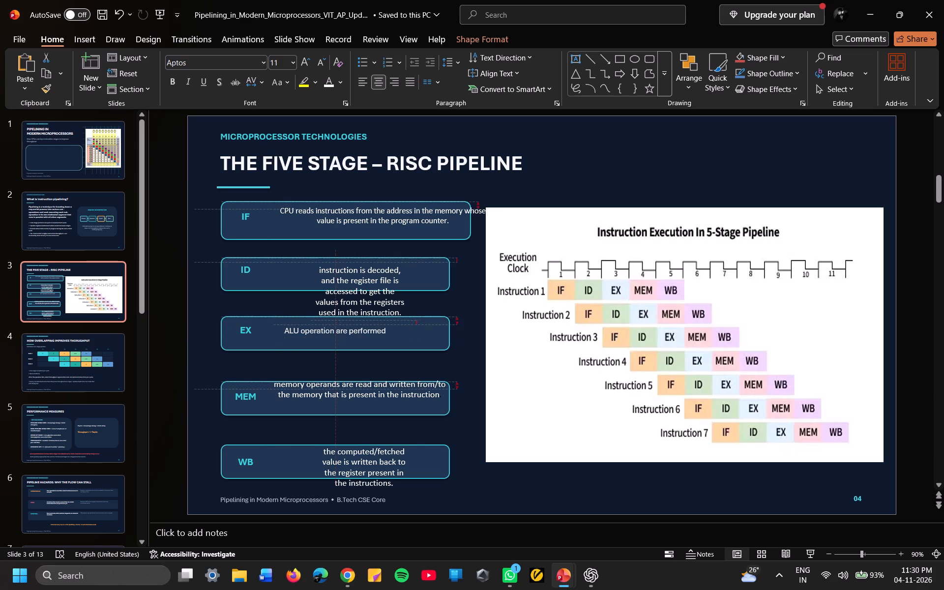
left_click_drag(397, 334, 397, 334)
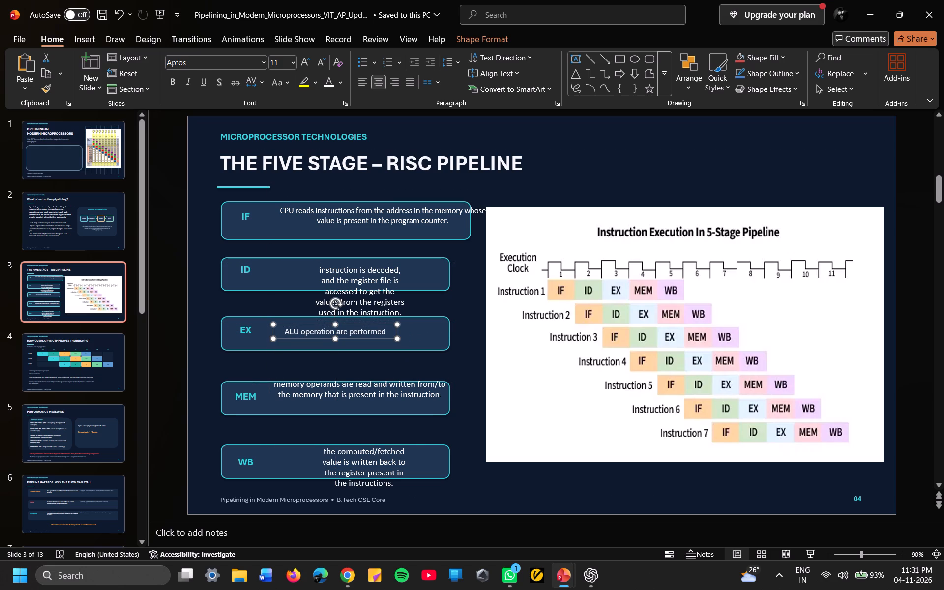
Widen the "computed/fetched value" description in both directions to wrap onto two lines and position it inside the WB box.
left_click(409, 465)
left_click_drag(413, 466, 430, 465)
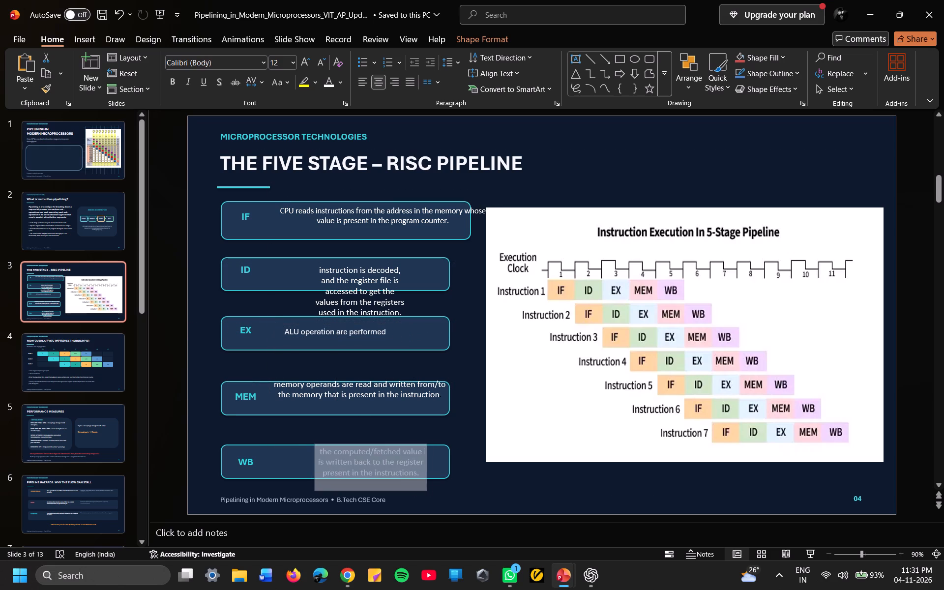
left_click_drag(430, 465, 454, 461)
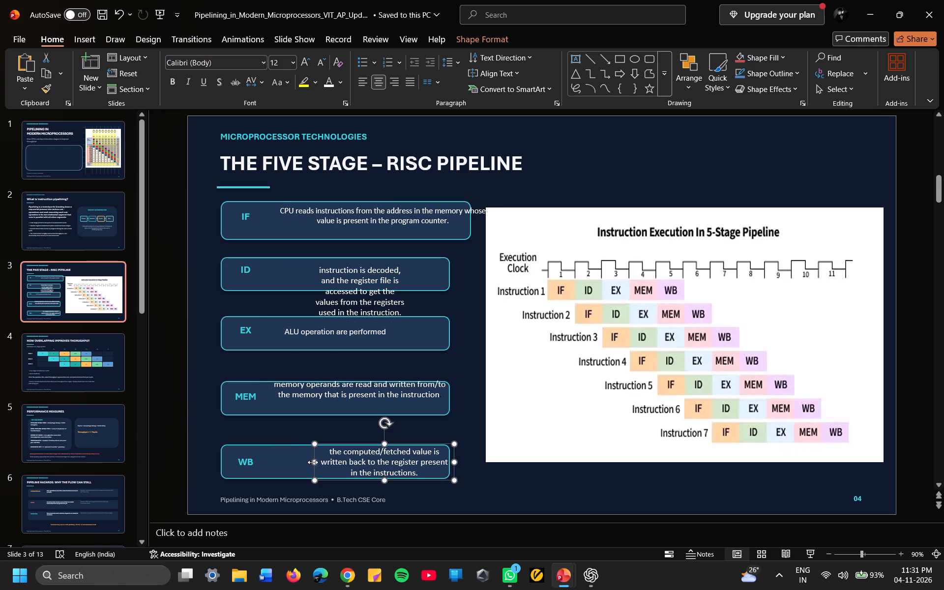
left_click_drag(313, 463, 238, 469)
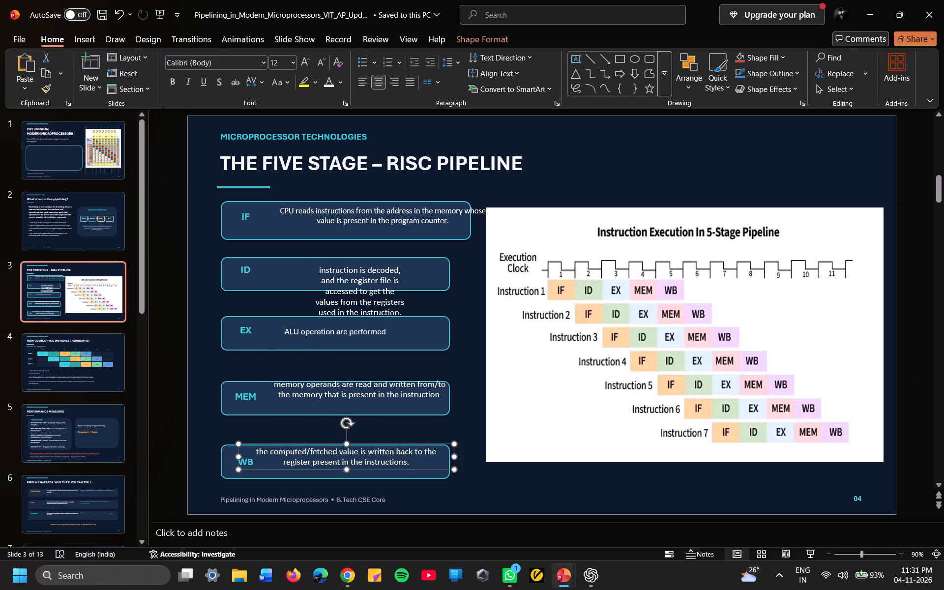
left_click_drag(431, 471, 436, 477)
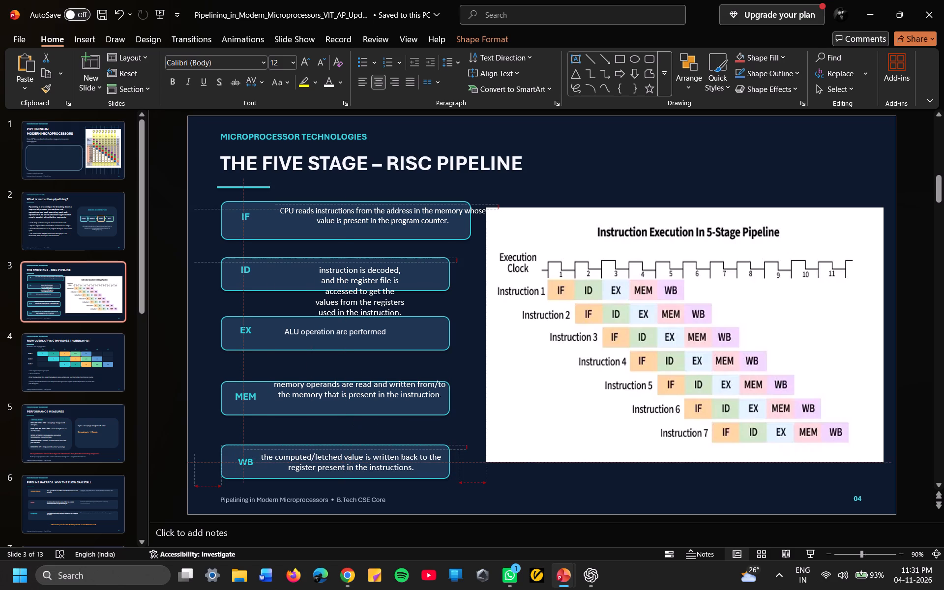
left_click_drag(436, 477, 436, 476)
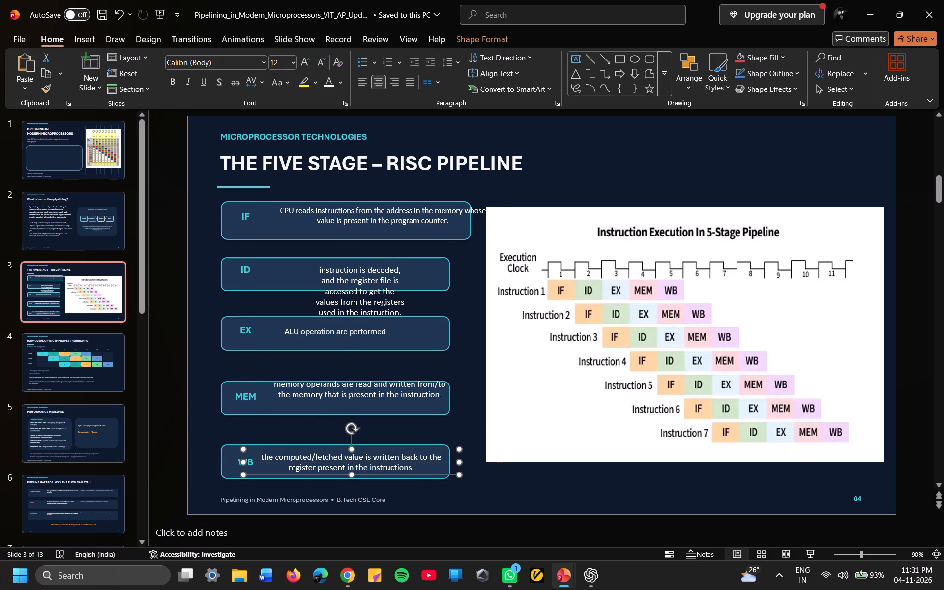
Move the "memory operands" description down and slightly left so it sits inside the MEM box.
left_click(412, 405)
left_click(436, 400)
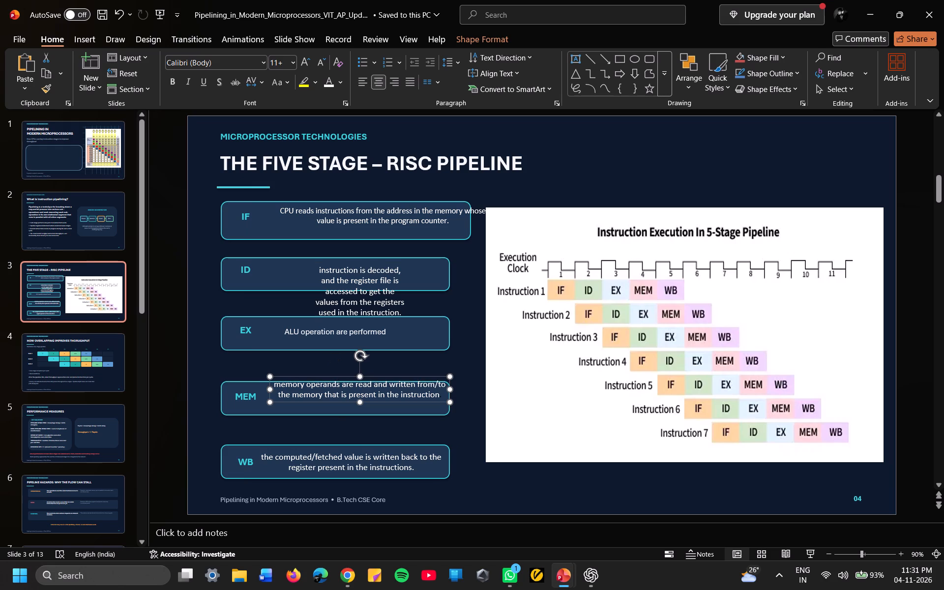
left_click_drag(442, 401, 439, 410)
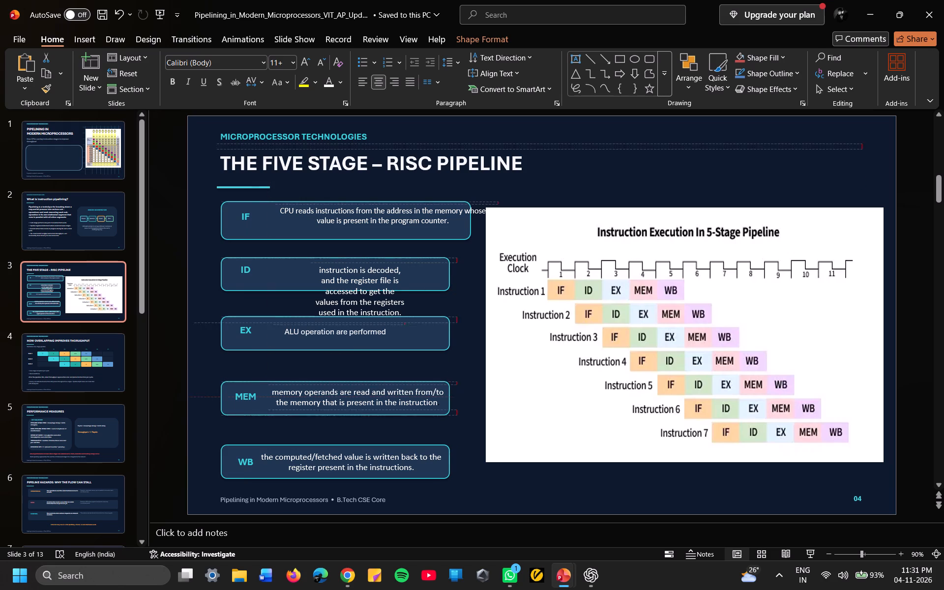
left_click_drag(439, 410, 431, 408)
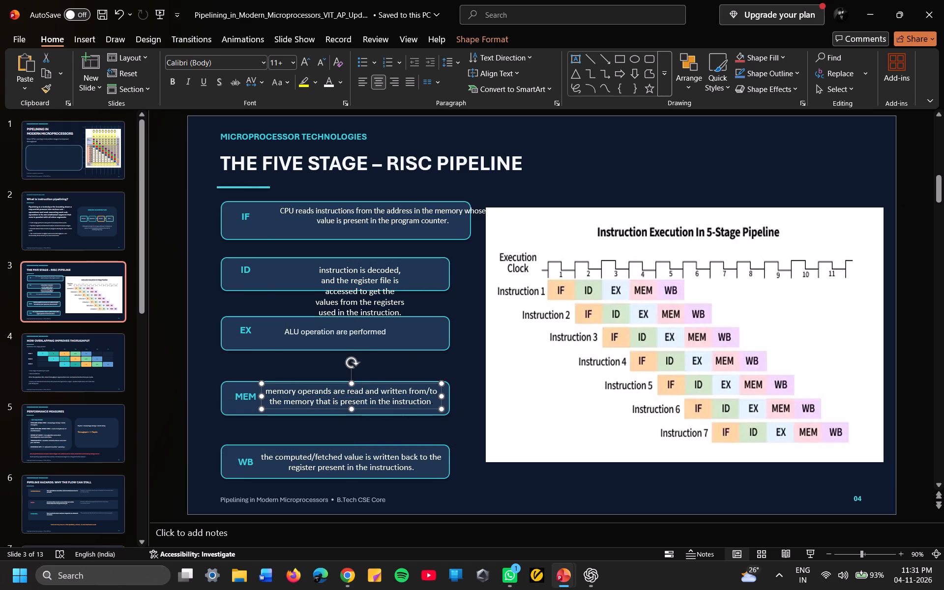
Widen the "instruction is decoded" description in both directions so its text wraps onto two lines.
left_click(413, 306)
left_click_drag(410, 293, 480, 279)
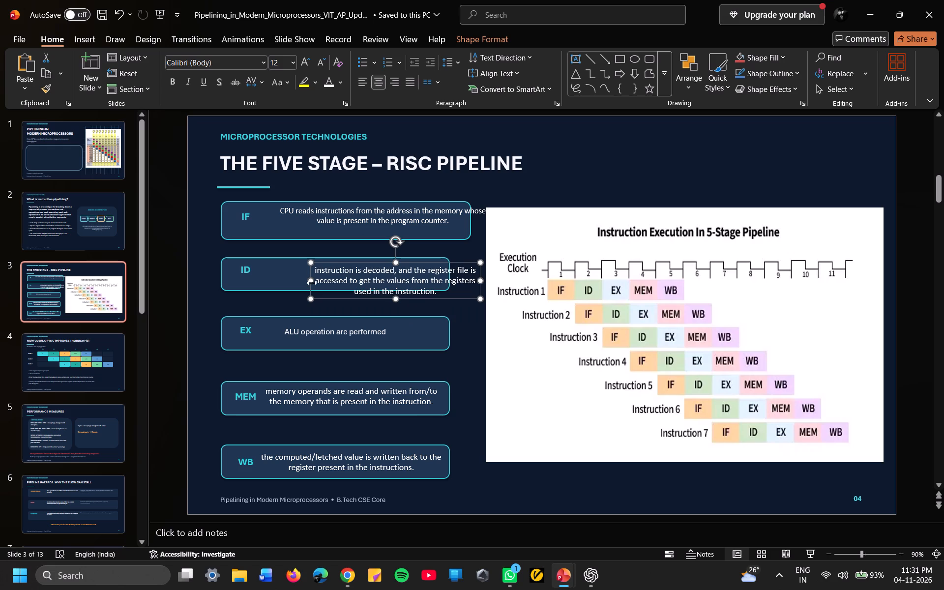
left_click_drag(312, 279, 244, 274)
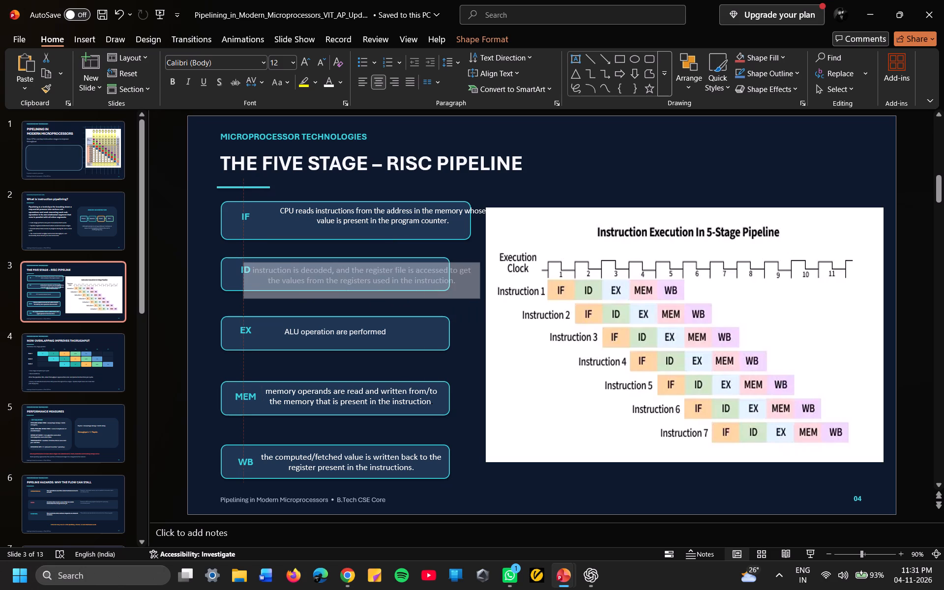
left_click_drag(244, 274, 219, 276)
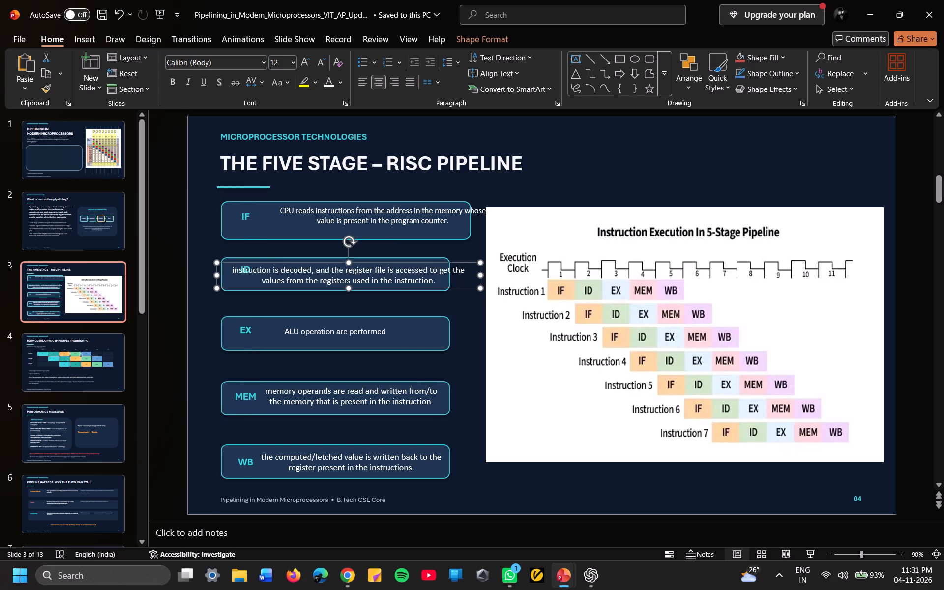
Shorten the ID description to "instruction is decoded, register file is accessed to get values from registers used in the instruction.".
left_click(343, 270)
key("BackSpace")
key("BackSpace")
key("BackSpace")
key("BackSpace")
key("BackSpace")
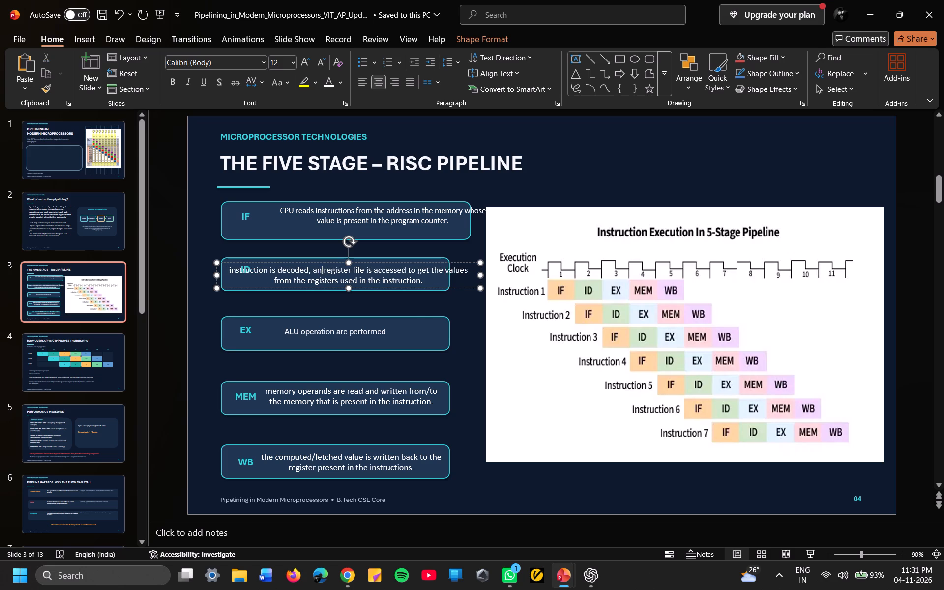
key("BackSpace")
key("BackSpace")
key("BackSpace")
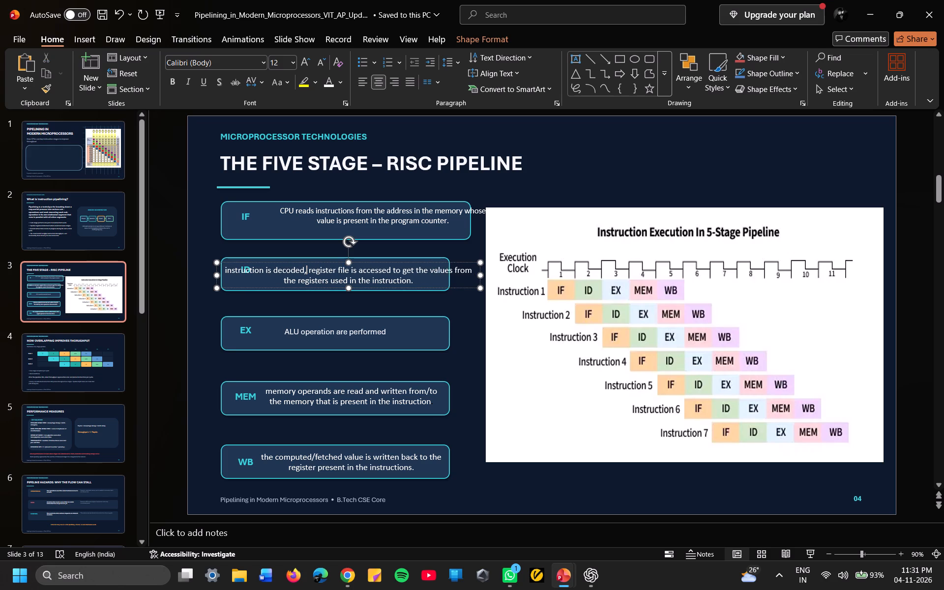
left_click(426, 269)
key("BackSpace")
key("BackSpace")
key("BackSpace")
key("BackSpace")
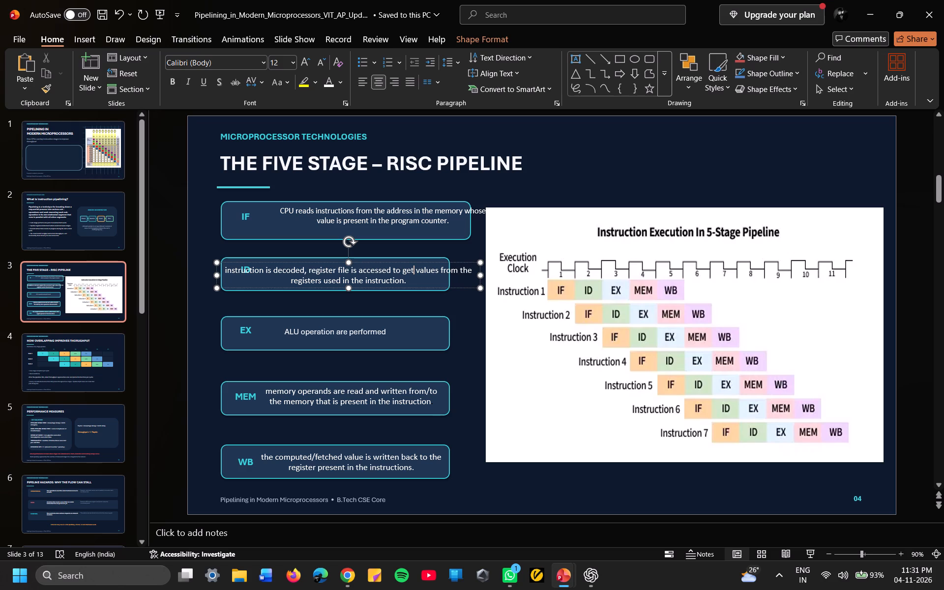
left_click(472, 271)
key("BackSpace")
key("BackSpace")
key("BackSpace")
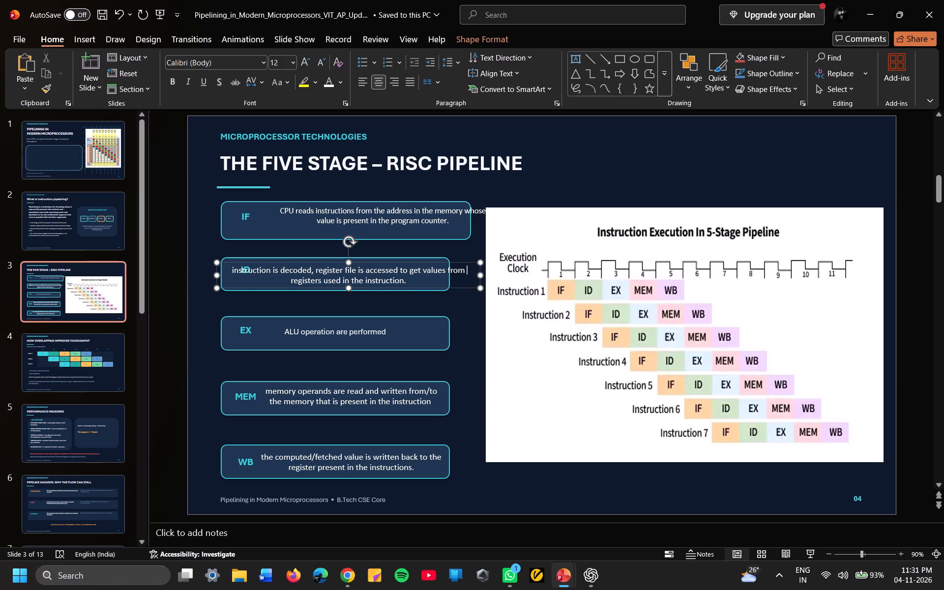
Narrow the ID description, keeping two lines, and move it inside the box beside the ID label.
left_click_drag(482, 276, 439, 276)
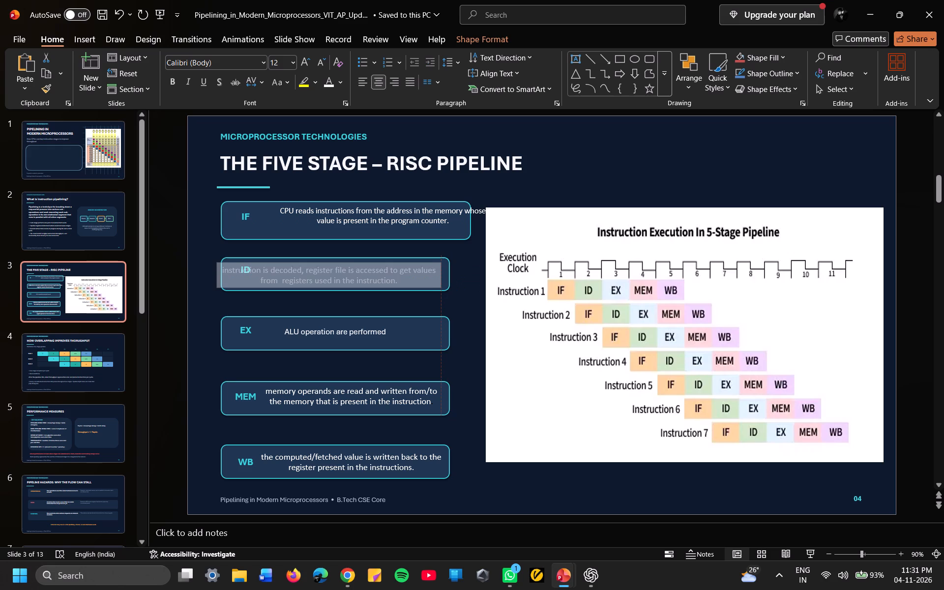
left_click_drag(439, 276, 423, 277)
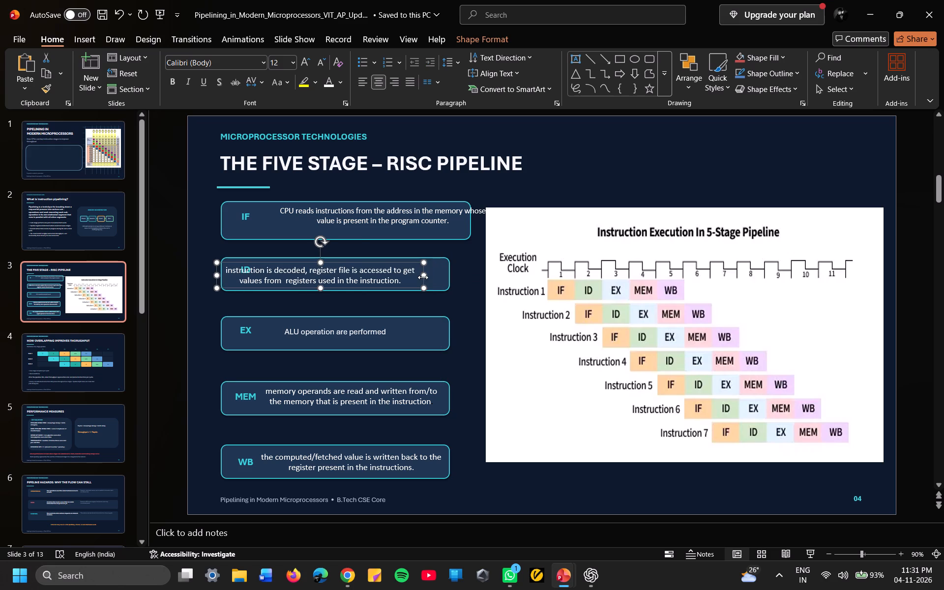
left_click_drag(419, 277, 450, 276)
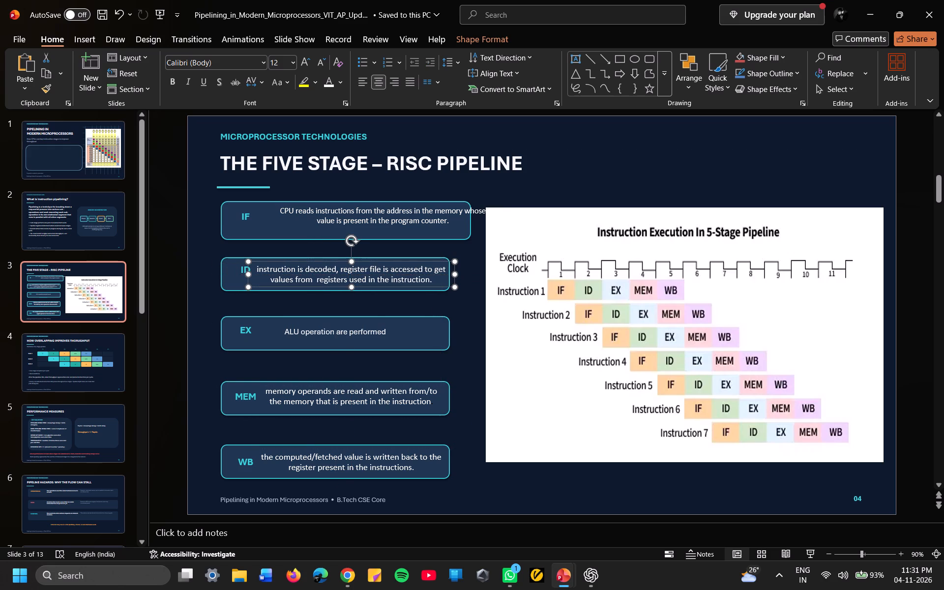
Nudge the "memory operands" description slightly lower inside the MEM box and deselect it.
left_click(440, 399)
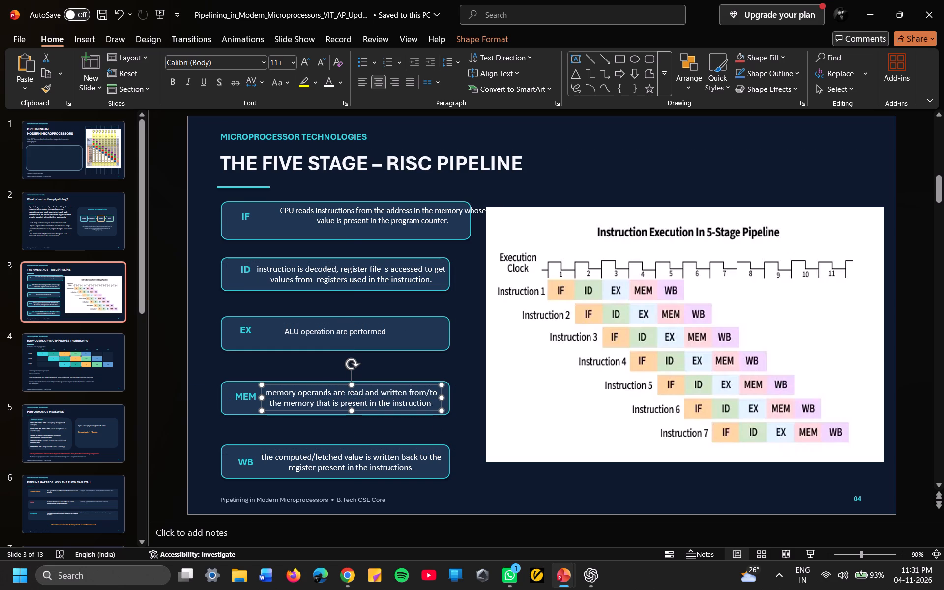
left_click(465, 353)
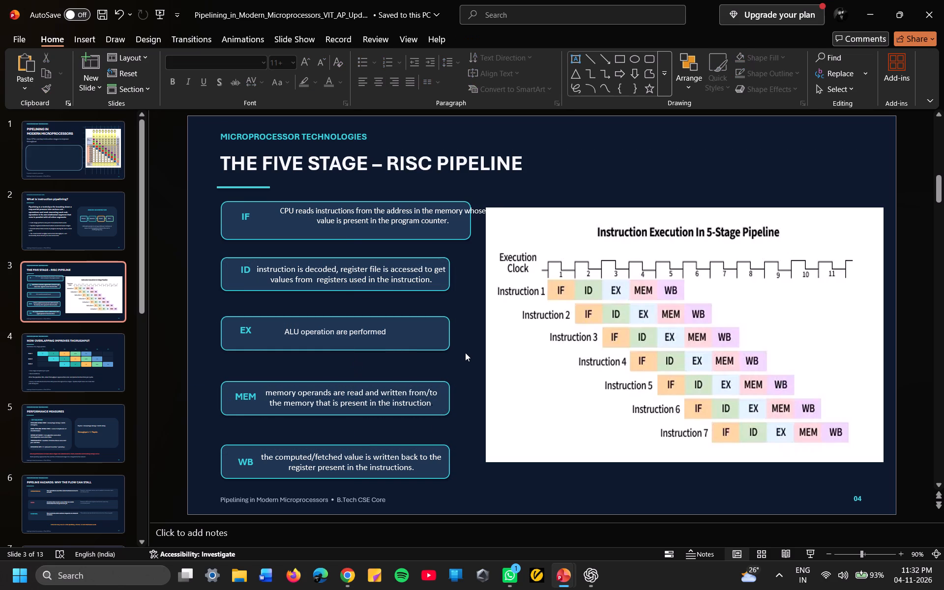
Move the "CPU reads instructions" description inside the IF box, just beside the IF label.
left_click(399, 331)
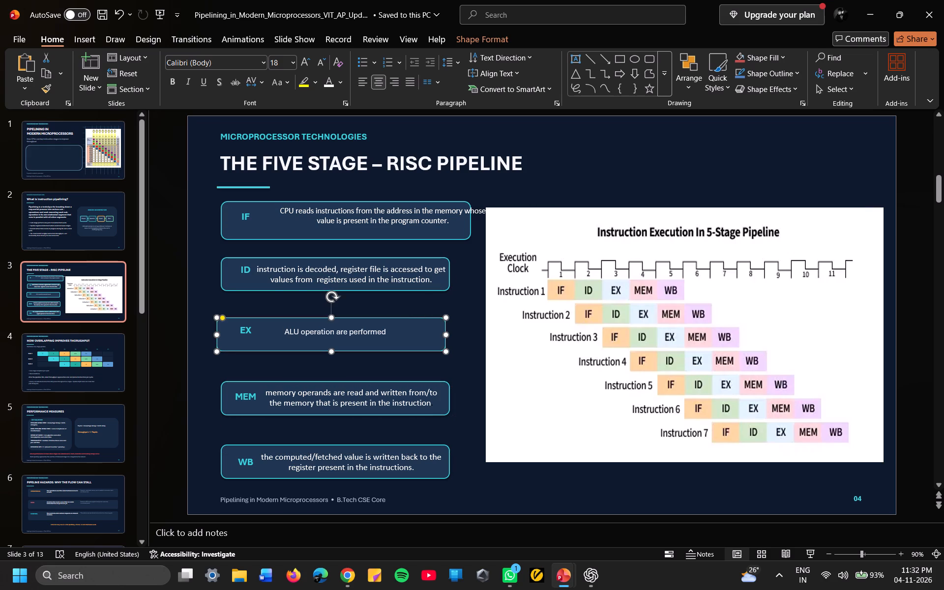
left_click_drag(474, 215, 464, 216)
left_click_drag(450, 225, 447, 225)
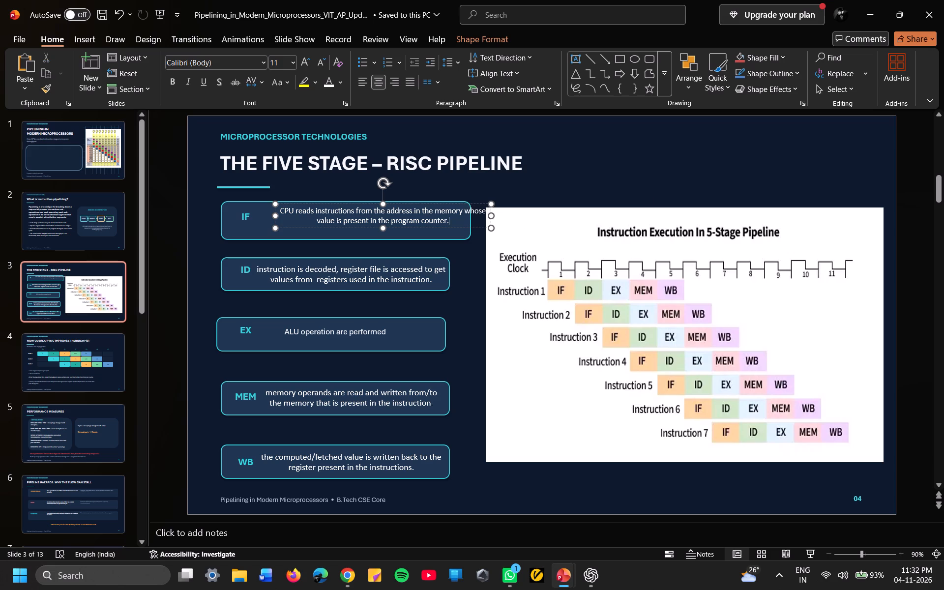
left_click_drag(447, 225, 434, 229)
left_click(453, 221)
left_click_drag(454, 226, 433, 231)
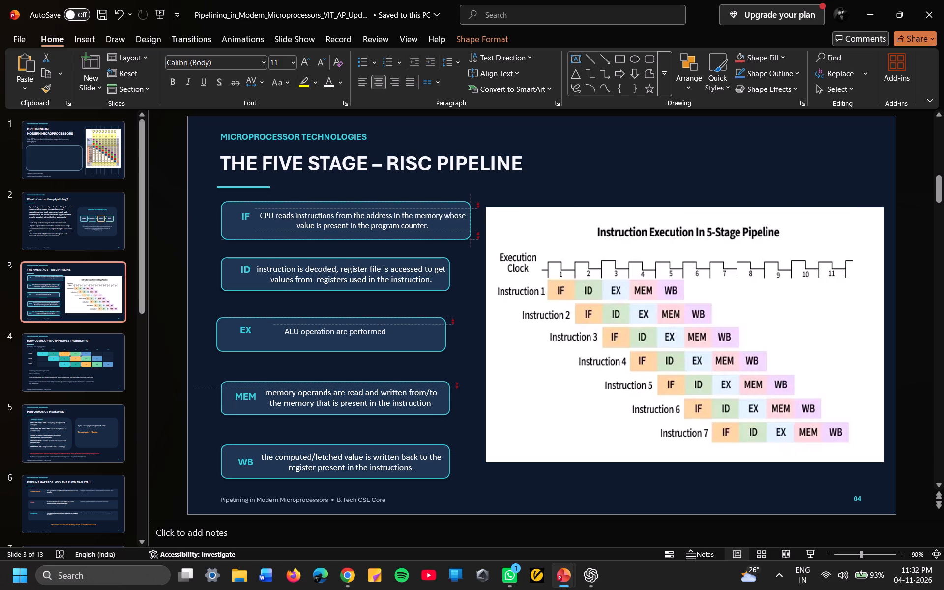
left_click_drag(433, 231, 432, 230)
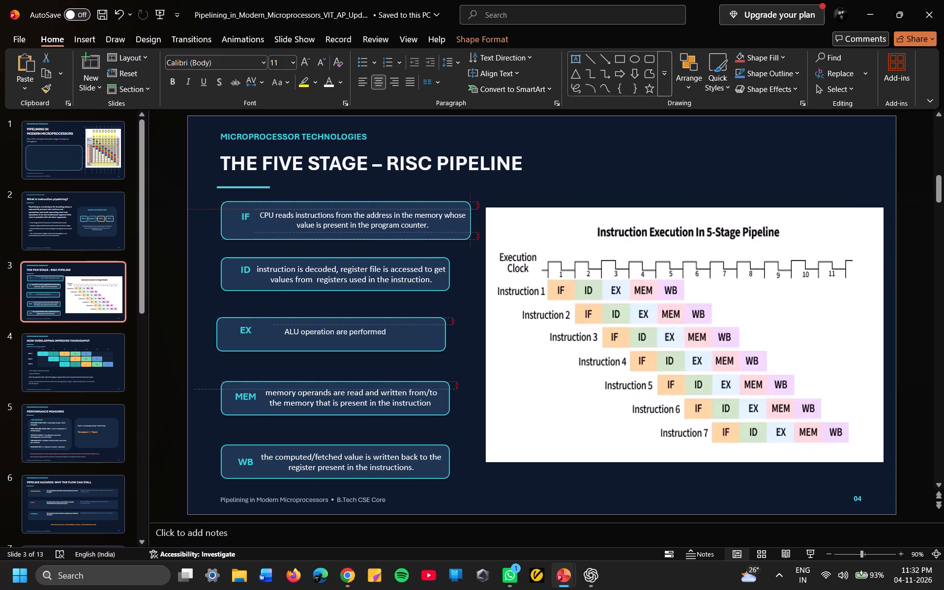
left_click_drag(432, 230, 433, 230)
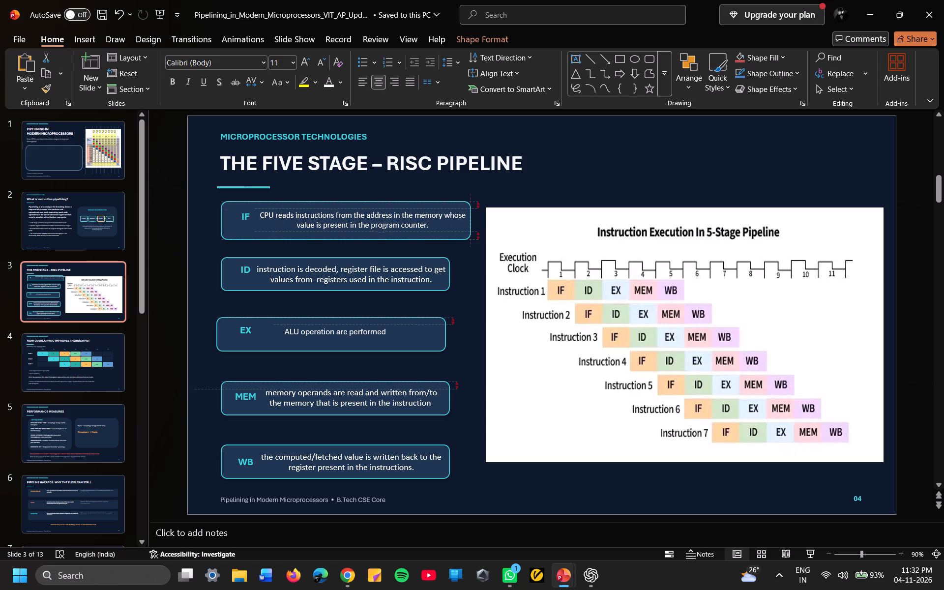
left_click_drag(433, 230, 429, 229)
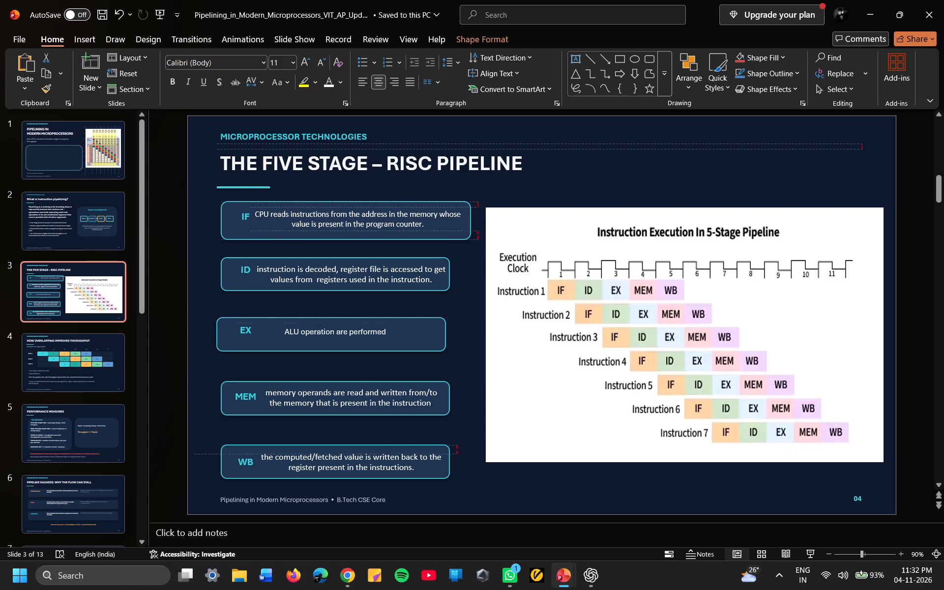
left_click_drag(429, 229, 430, 230)
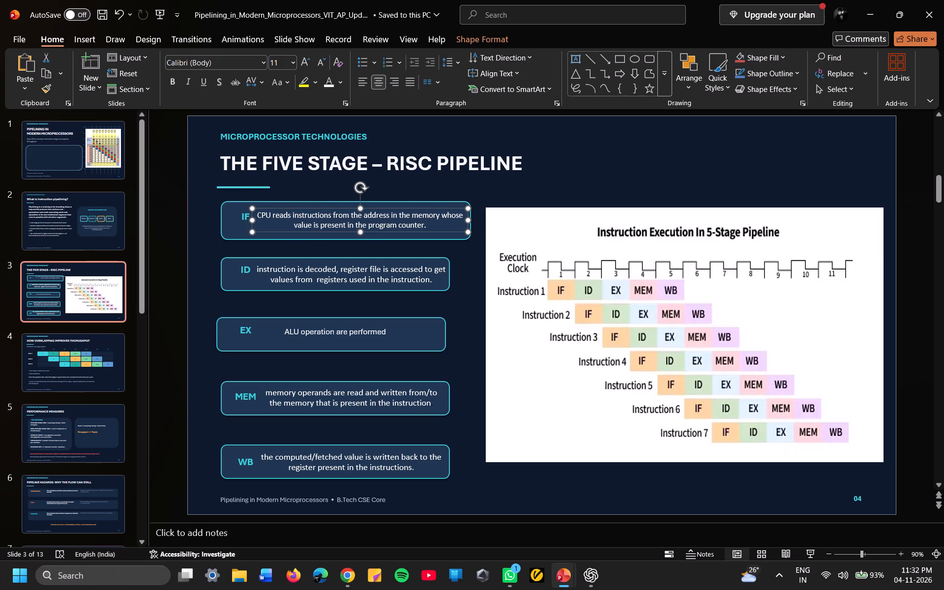
Widen the ID, EX, MEM and WB boxes to the right to roughly line up with the IF box's right edge.
left_click(447, 275)
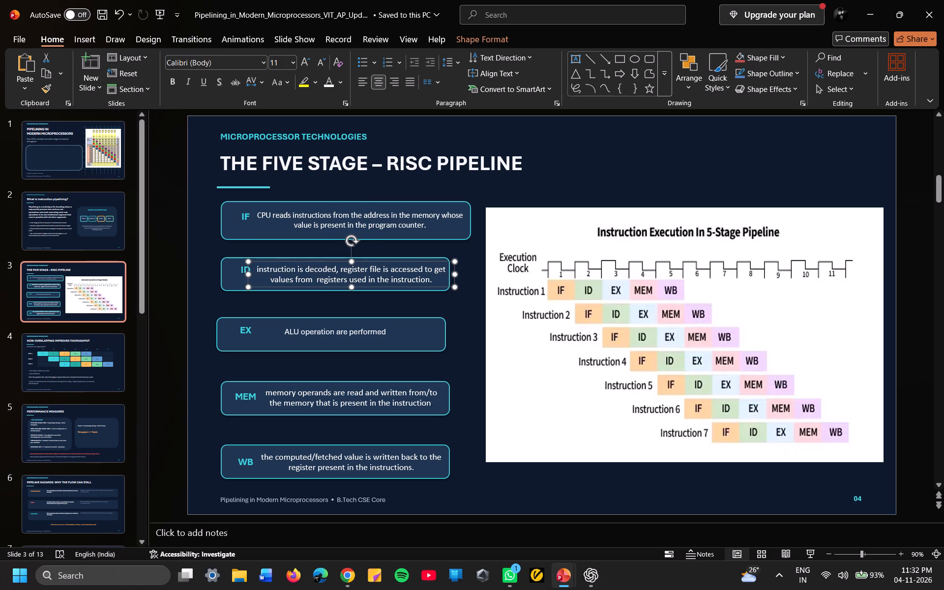
left_click(450, 276)
left_click(231, 279)
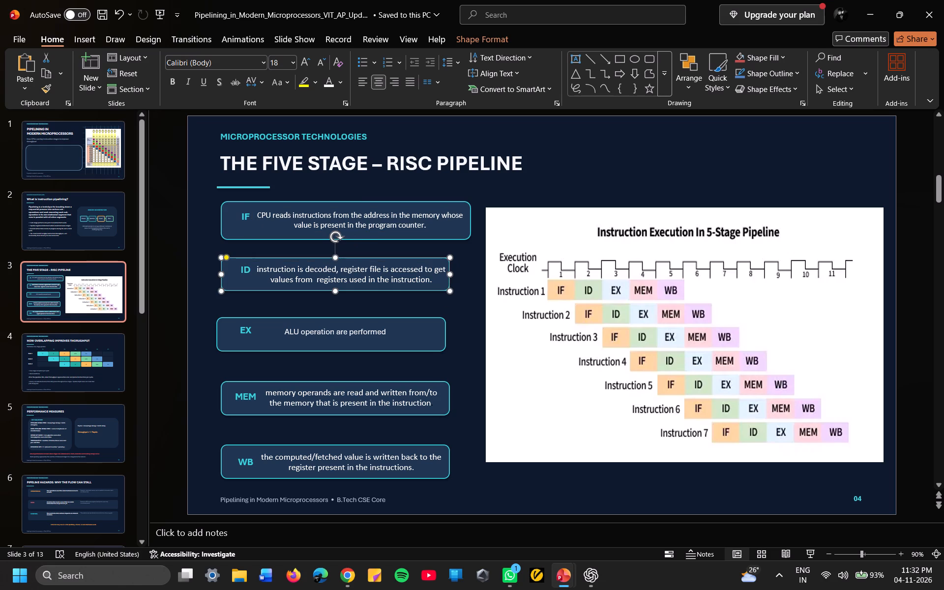
left_click_drag(451, 274, 472, 274)
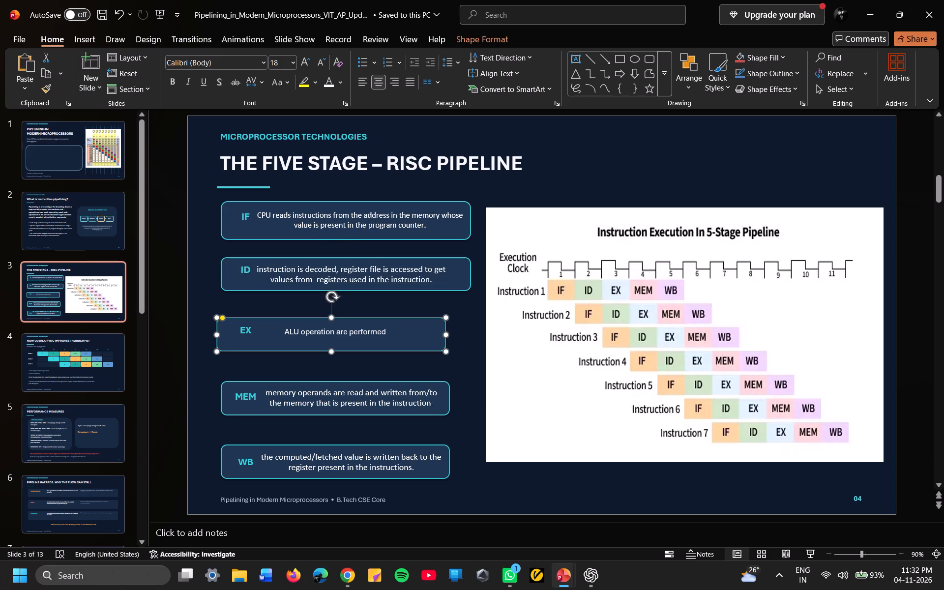
left_click(442, 340)
left_click_drag(447, 336, 468, 335)
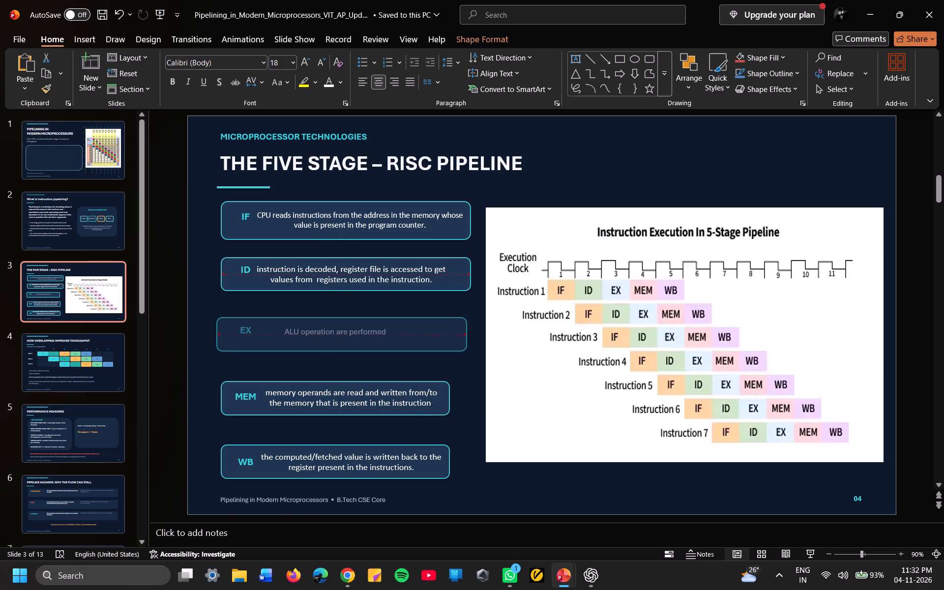
left_click_drag(468, 335, 469, 336)
left_click(444, 400)
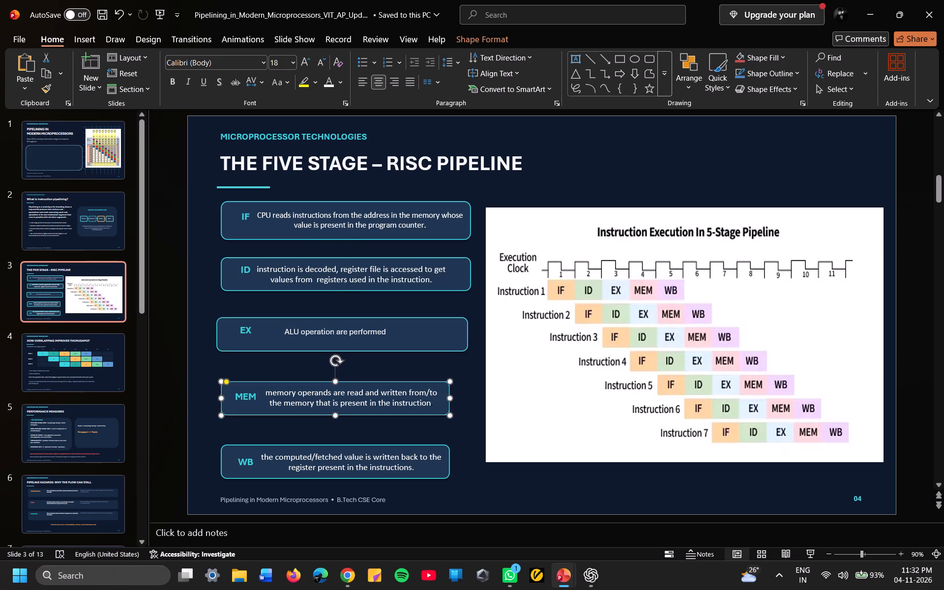
left_click_drag(448, 400, 468, 399)
left_click(441, 470)
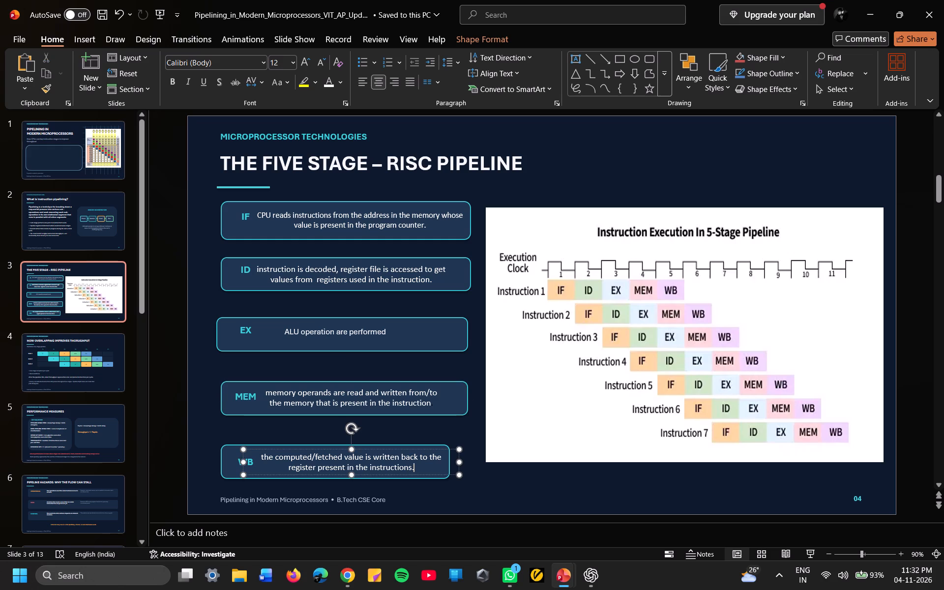
left_click(226, 453)
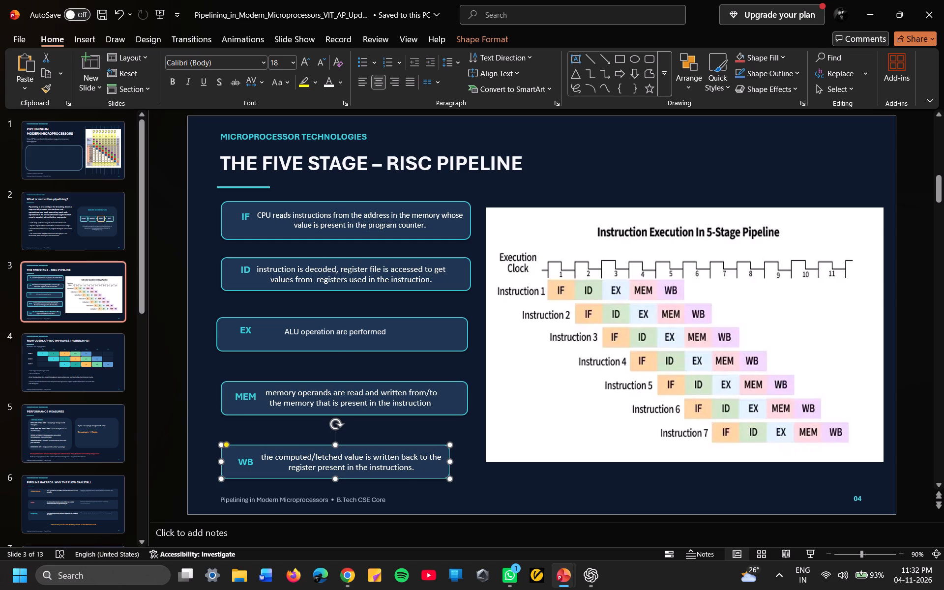
left_click_drag(446, 462, 465, 462)
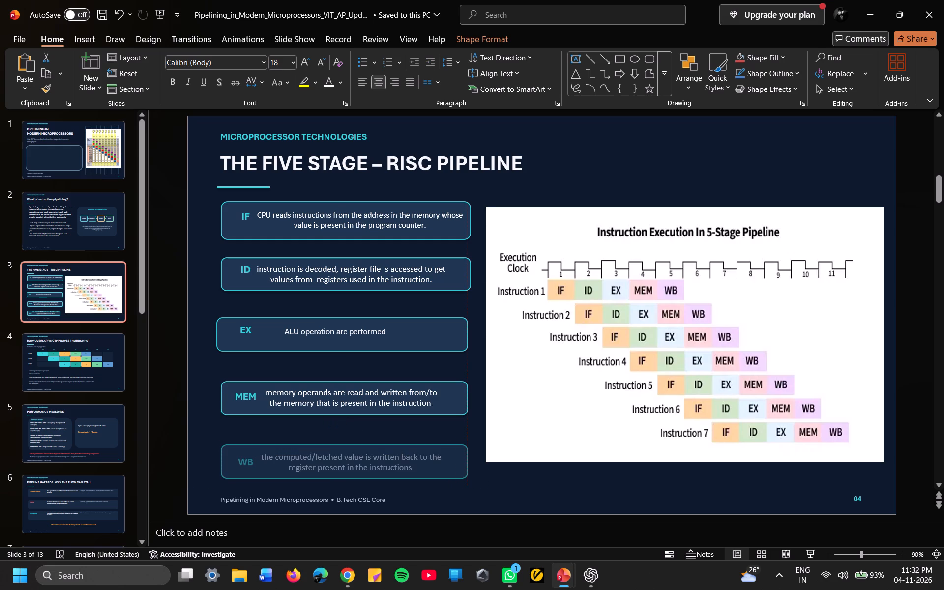
left_click_drag(465, 462, 466, 462)
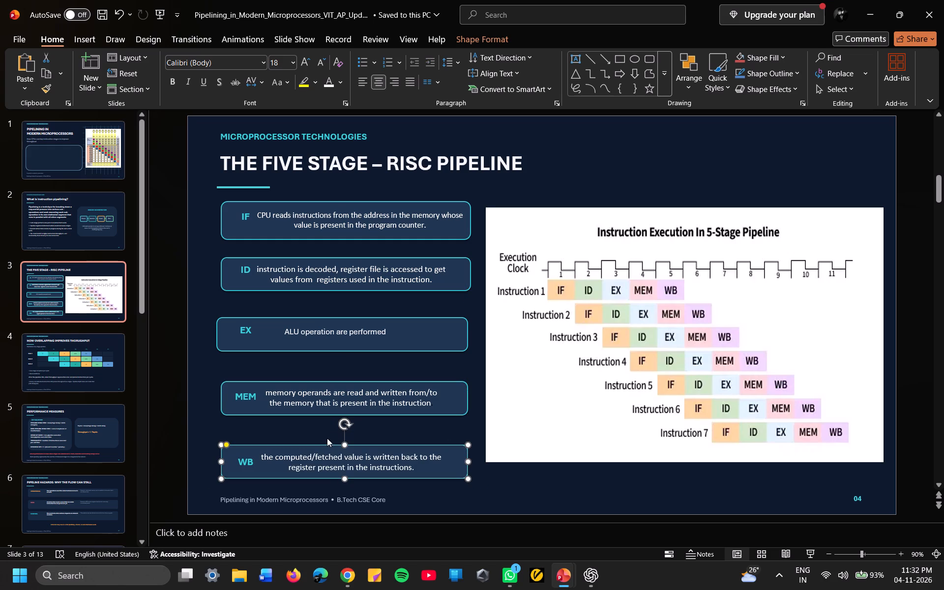
Extend the ID box downward so its height roughly matches the IF box.
left_click(361, 238)
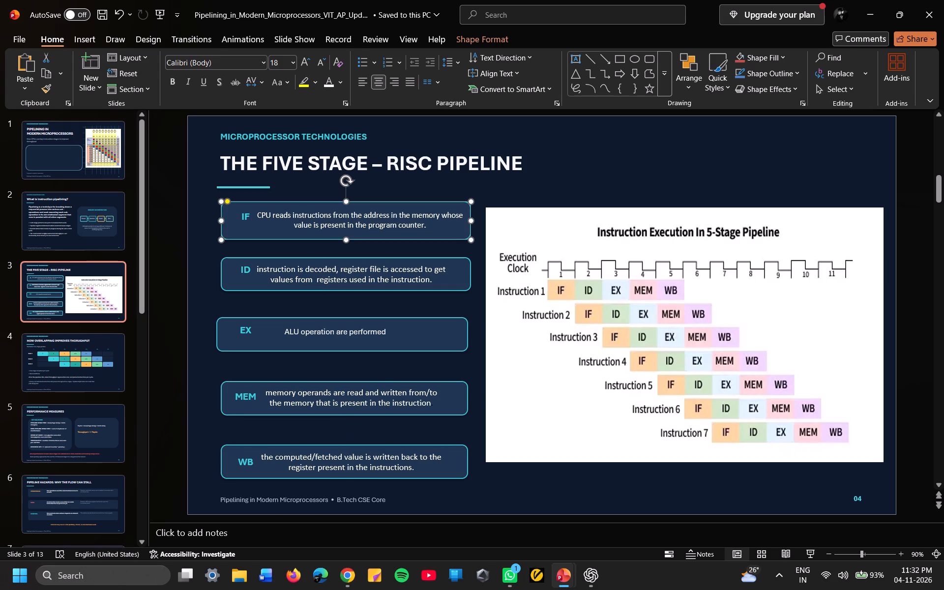
left_click(448, 287)
left_click_drag(348, 292, 350, 294)
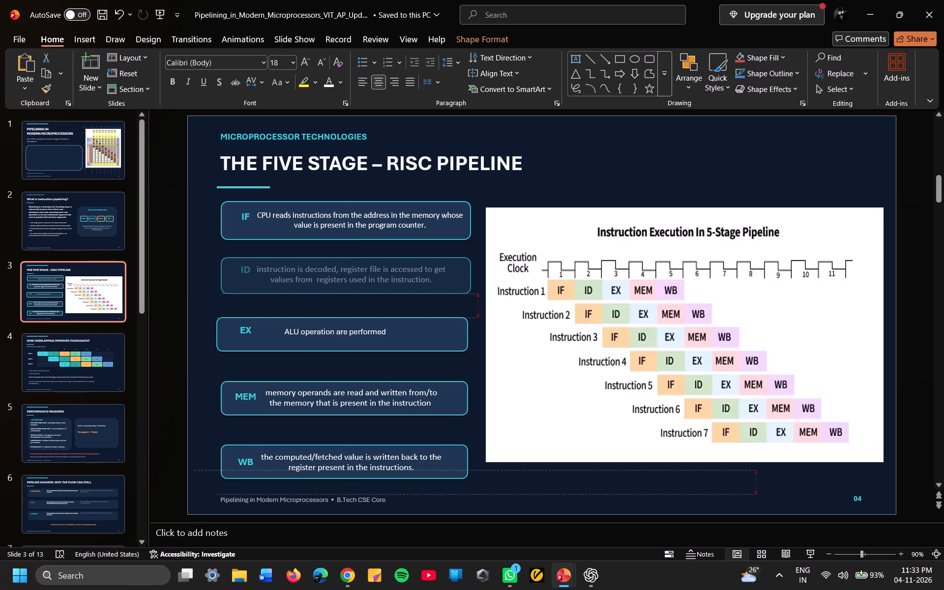
left_click_drag(350, 294, 349, 295)
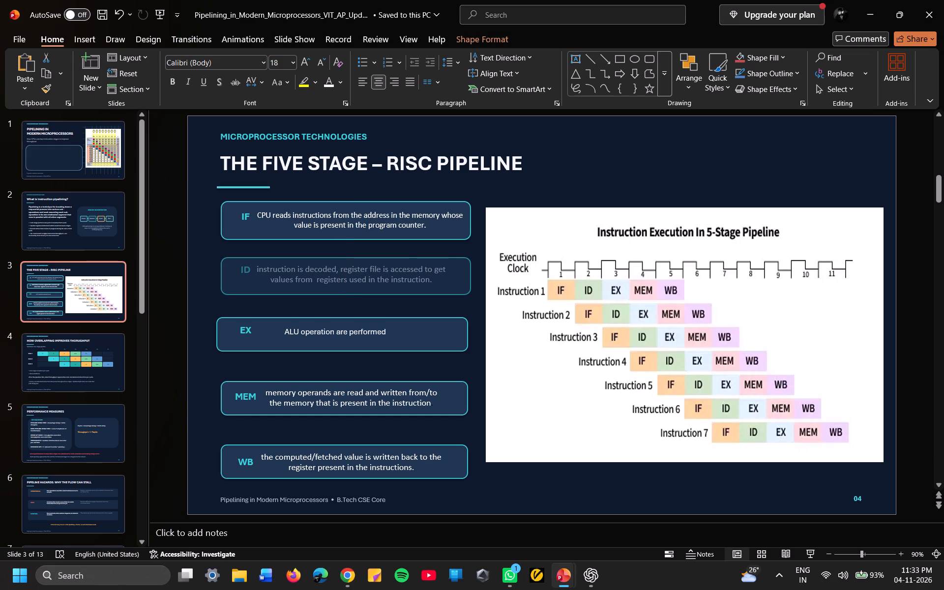
left_click_drag(349, 295, 350, 295)
left_click_drag(350, 295, 350, 296)
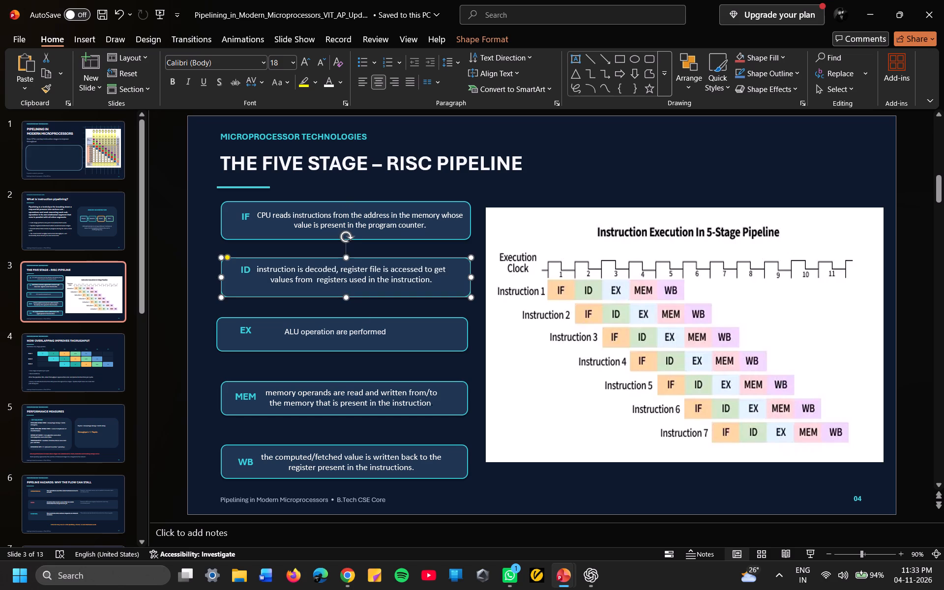
Shift the EX box slightly right in line with the ID box and extend it downward to a similar height.
left_click(399, 337)
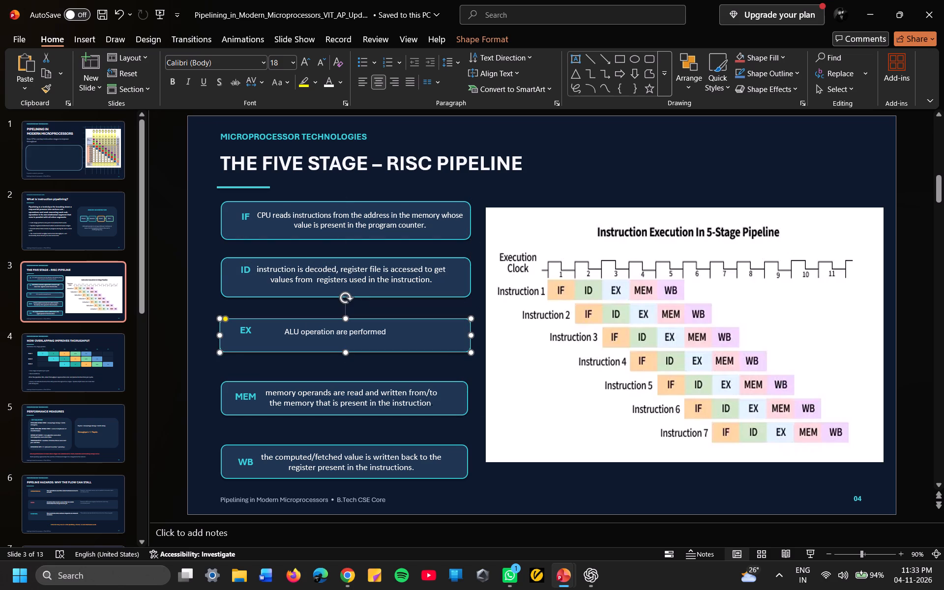
left_click_drag(348, 353, 347, 355)
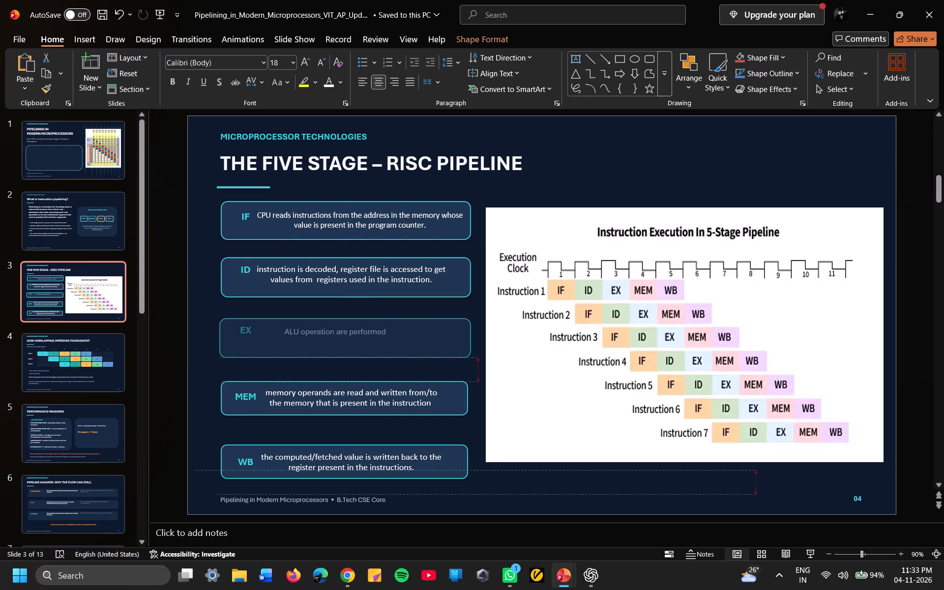
left_click_drag(347, 355, 347, 357)
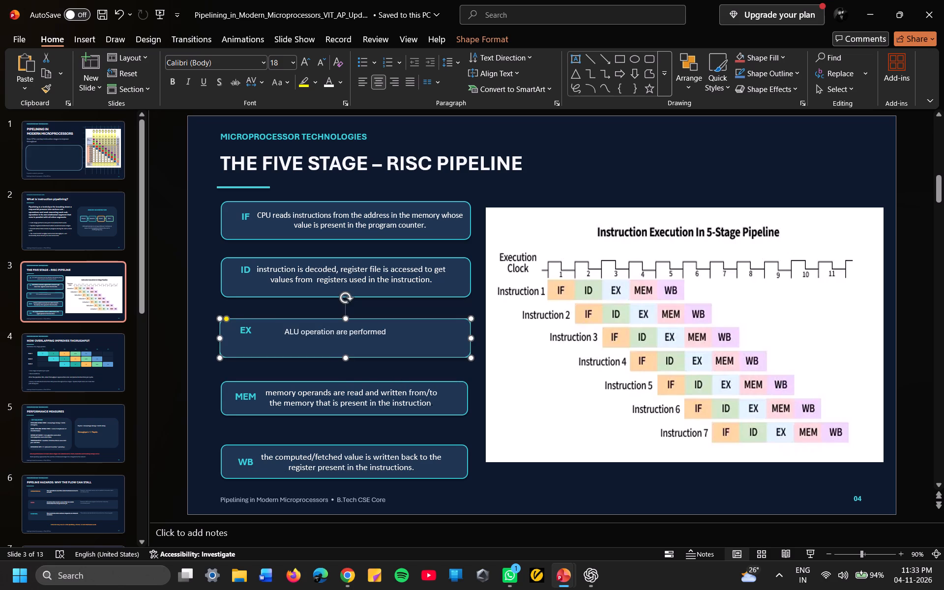
Extend the MEM and WB boxes downward to roughly the height of the other stage boxes.
left_click(445, 399)
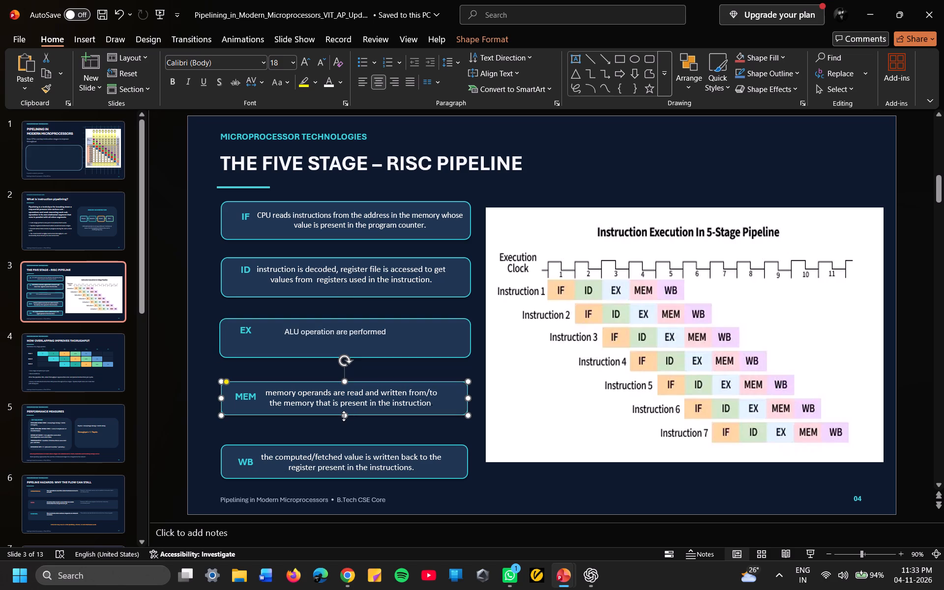
left_click(344, 416)
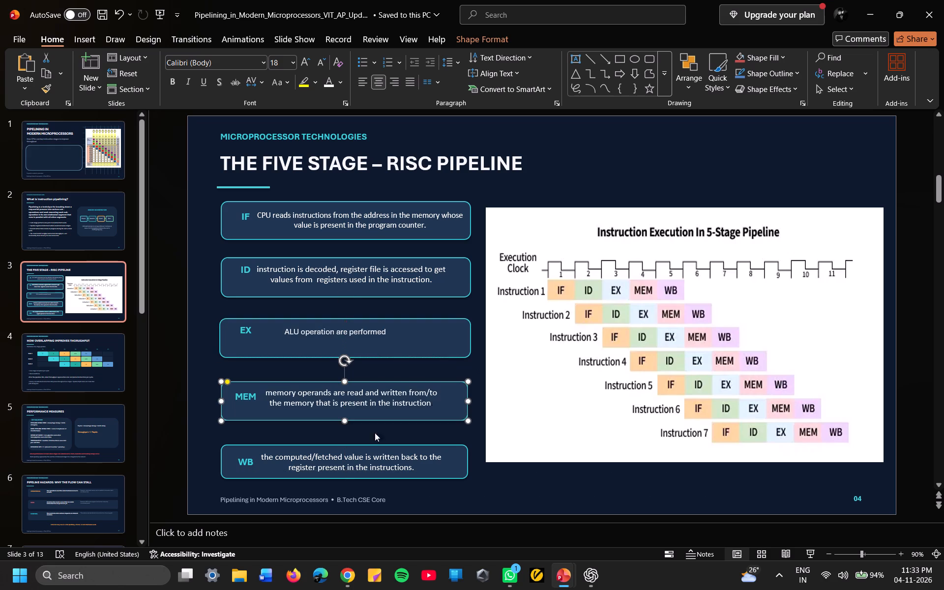
left_click(439, 468)
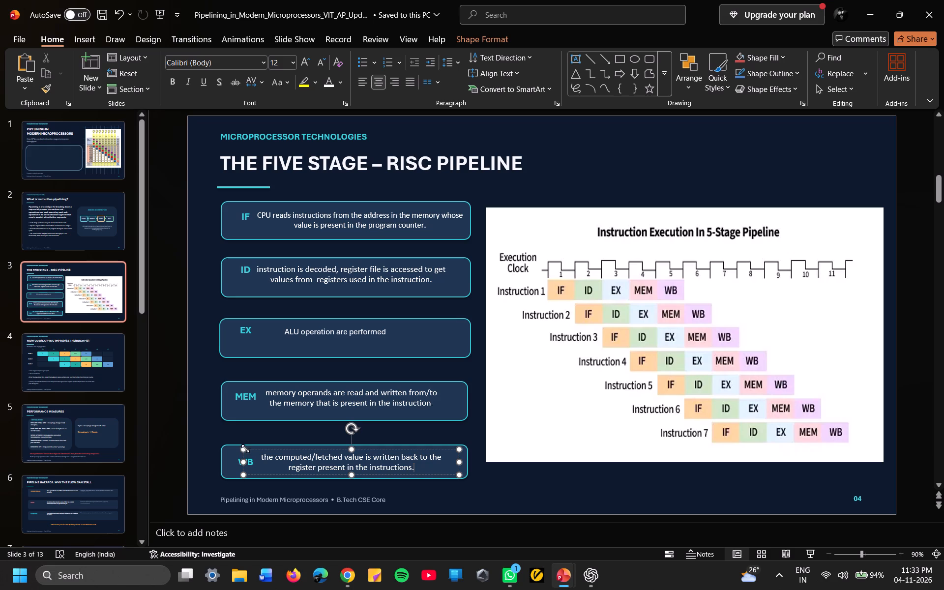
left_click(230, 453)
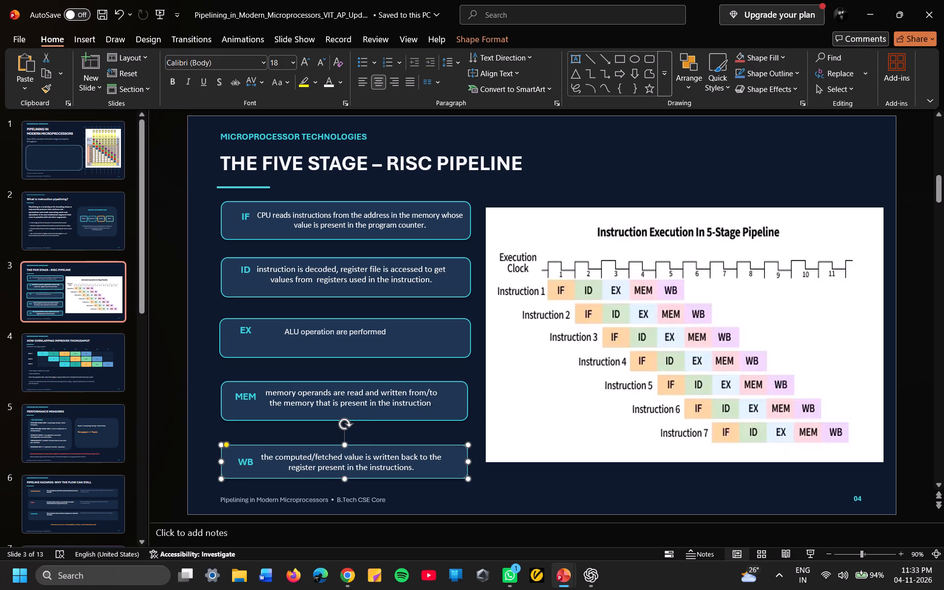
left_click(345, 481)
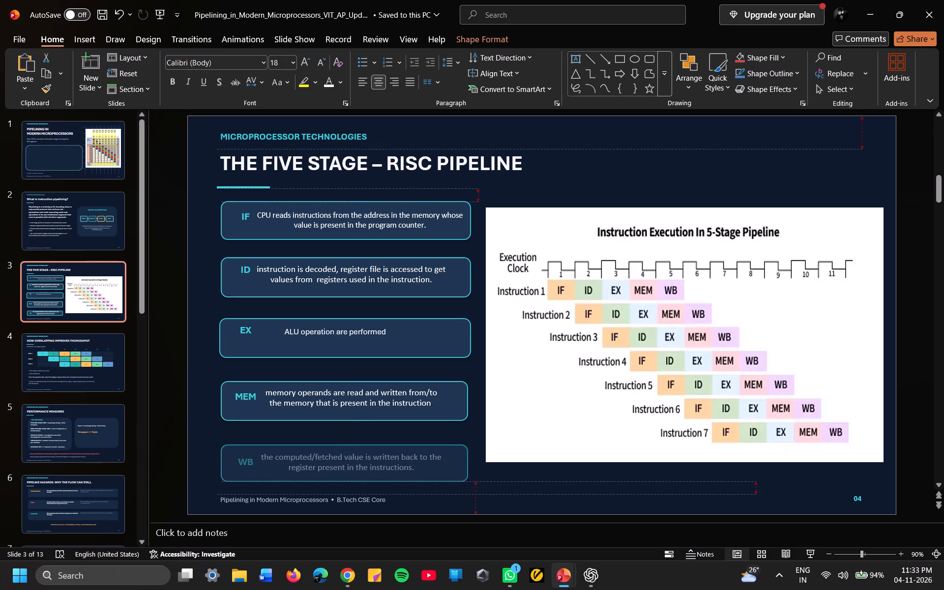
left_click(408, 440)
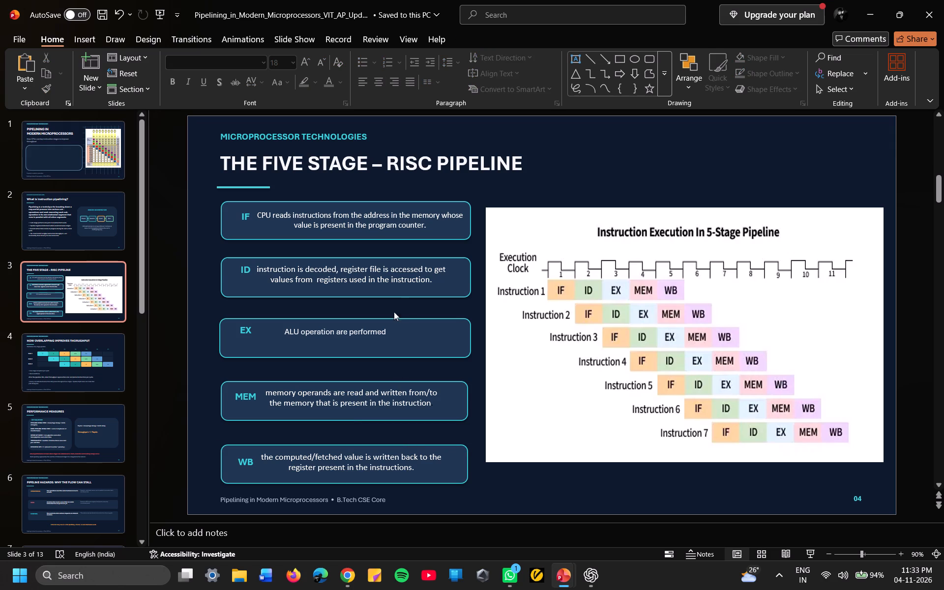
Center the EX label and the "ALU operation are performed" description vertically in the EX box, shifting the description slightly right.
left_click_drag(257, 330, 259, 336)
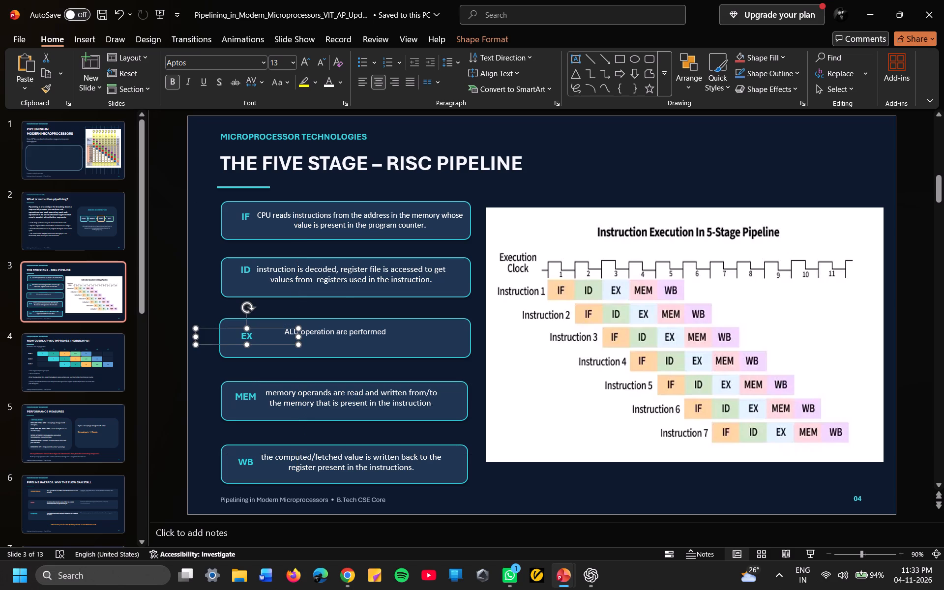
left_click(402, 333)
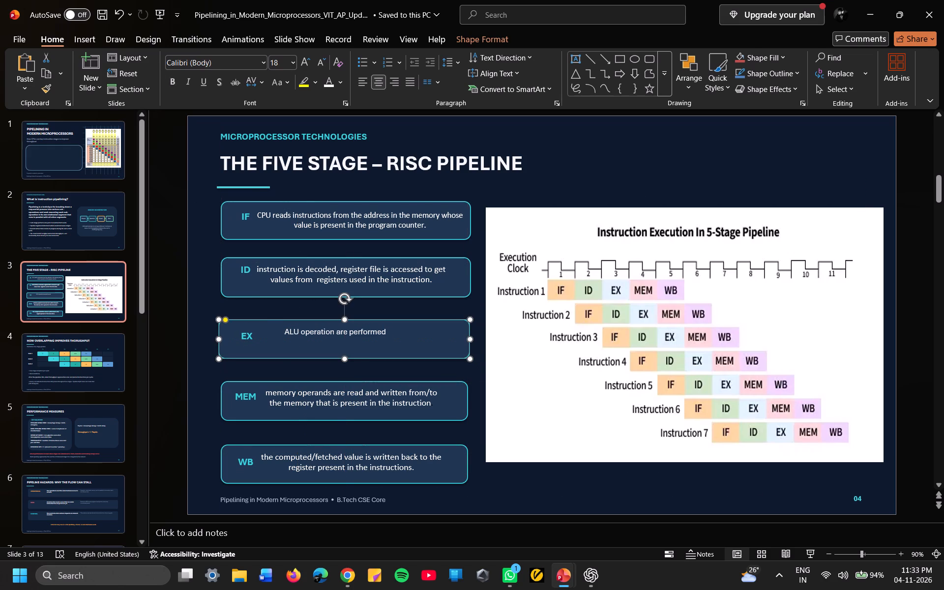
left_click(389, 333)
left_click_drag(389, 333, 398, 338)
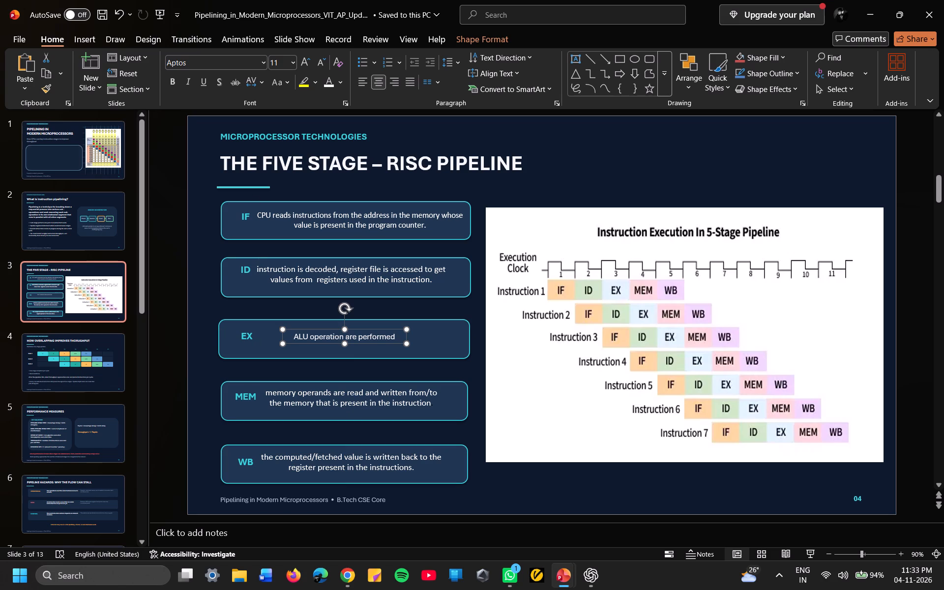
Nudge the "instruction is decoded" description slightly right and down inside the ID box.
left_click(446, 279)
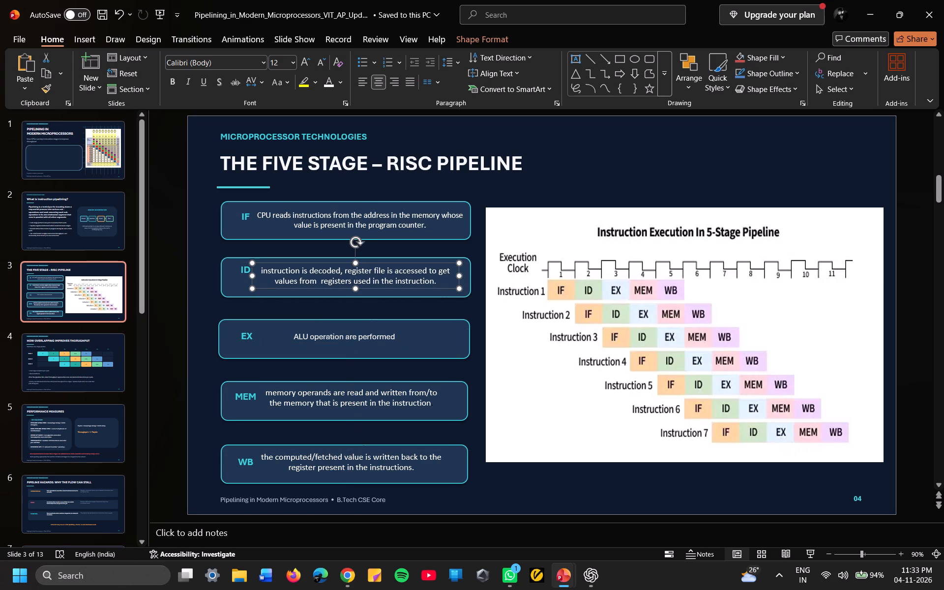
Move the ID label down to the vertical middle of its box and nudge the IF label slightly left in line with it.
left_click_drag(239, 271, 239, 277)
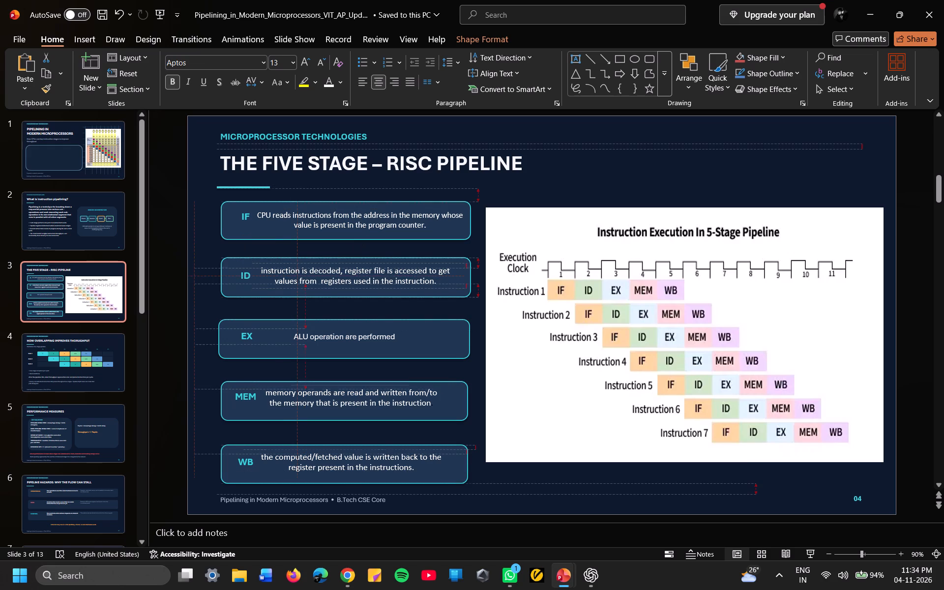
left_click_drag(239, 277, 238, 276)
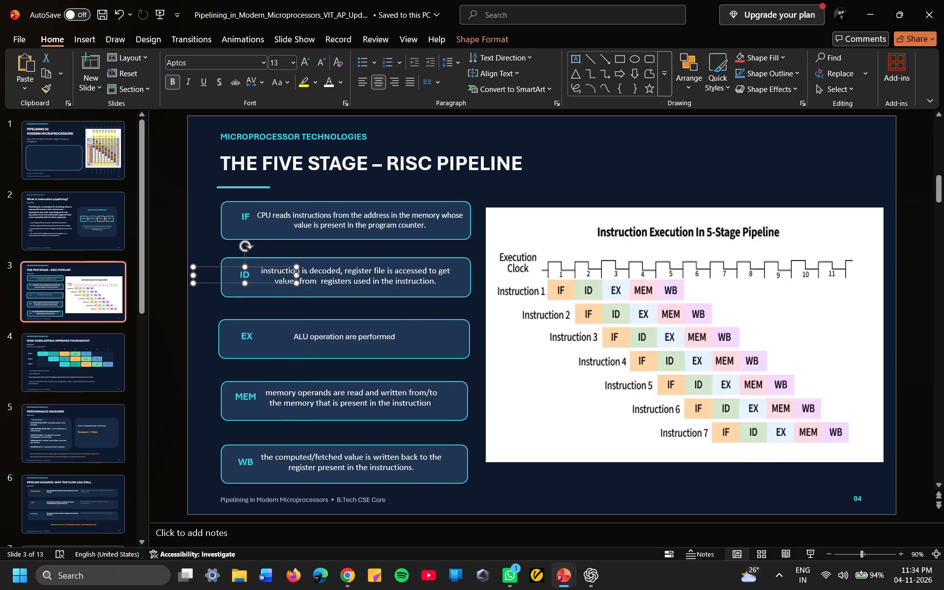
left_click(237, 219)
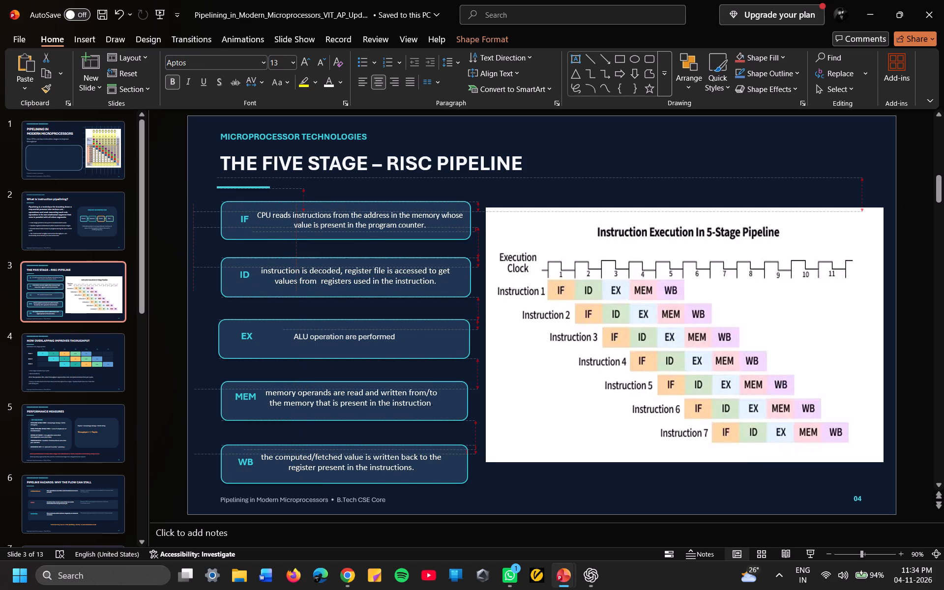
left_click(437, 225)
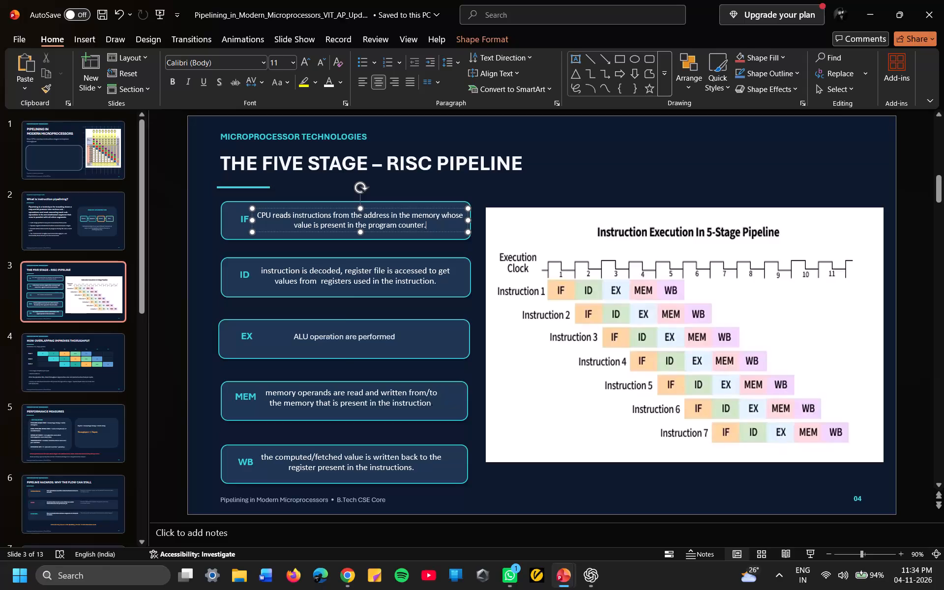
left_click(429, 335)
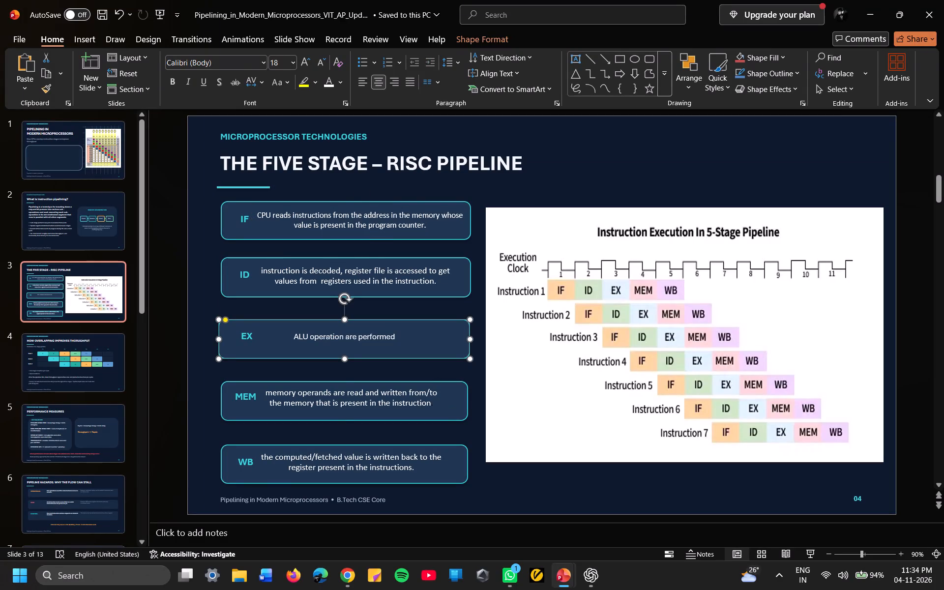
Nudge the MEM box slightly down, and shift its label and "memory operands" description slightly right and down inside it.
left_click(443, 403)
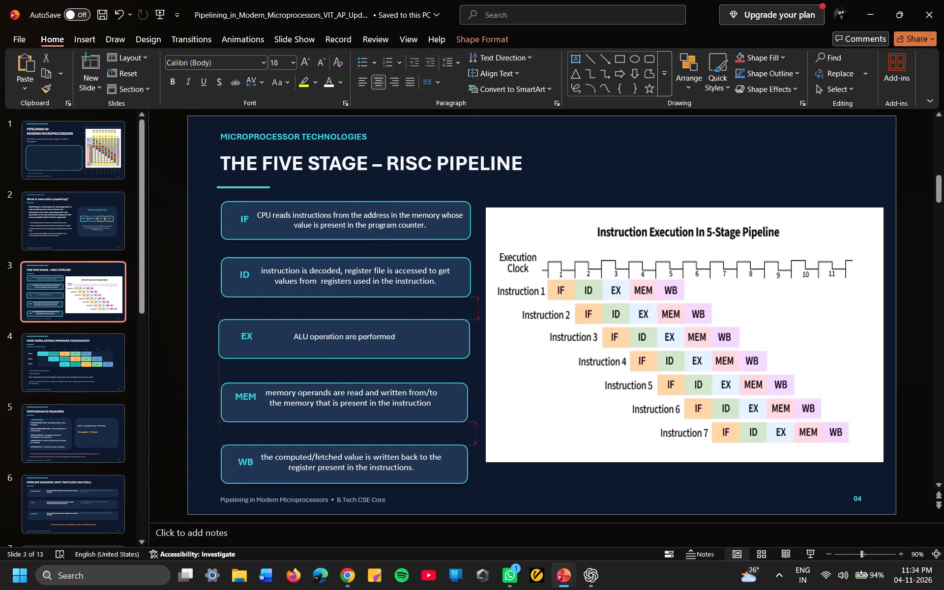
left_click(435, 405)
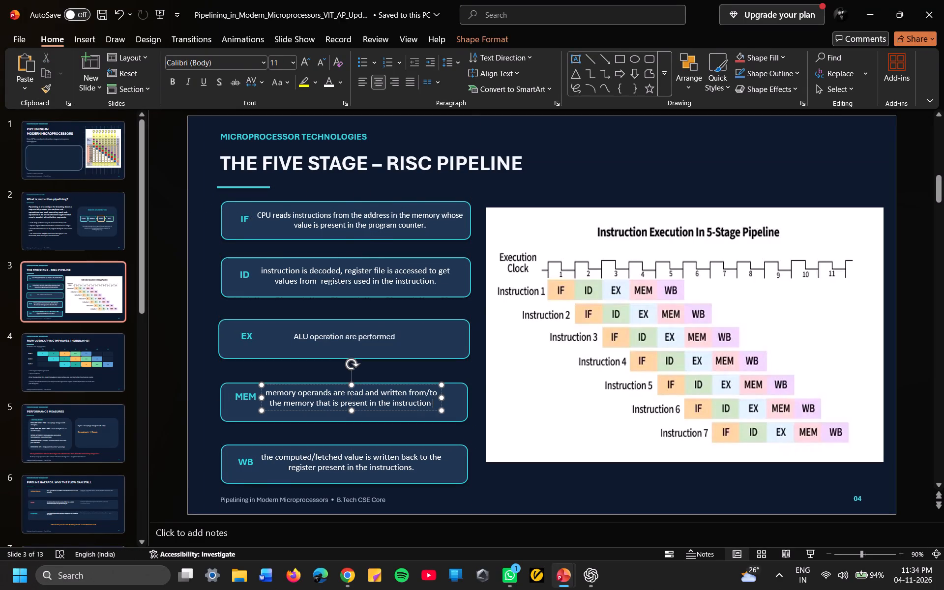
left_click_drag(441, 403, 446, 403)
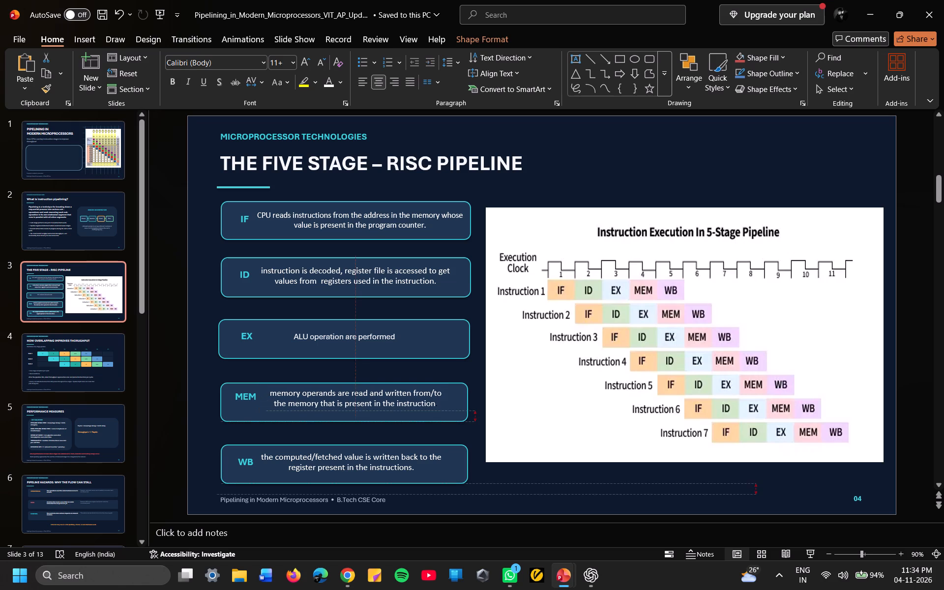
left_click_drag(446, 403, 446, 402)
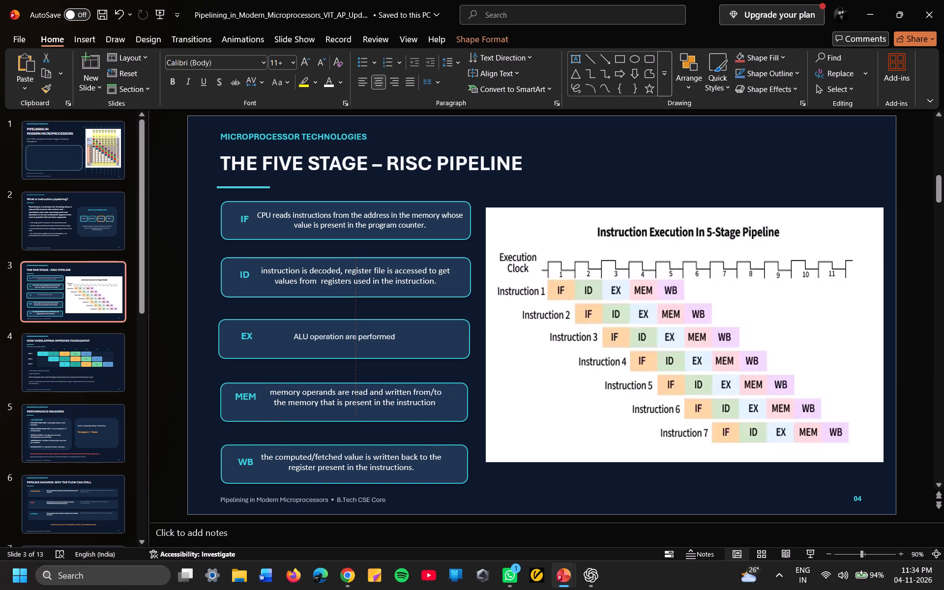
left_click_drag(446, 402, 445, 404)
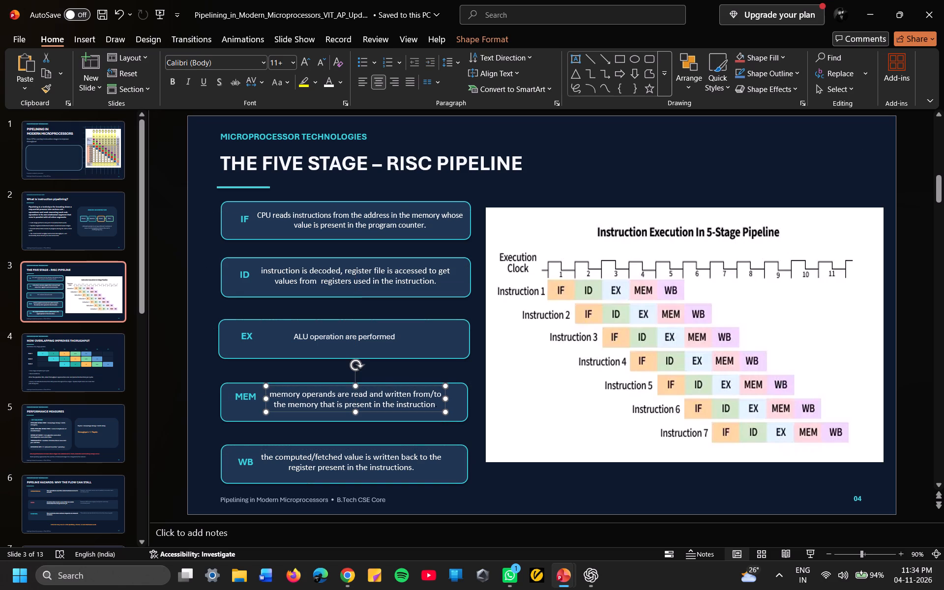
left_click(260, 396)
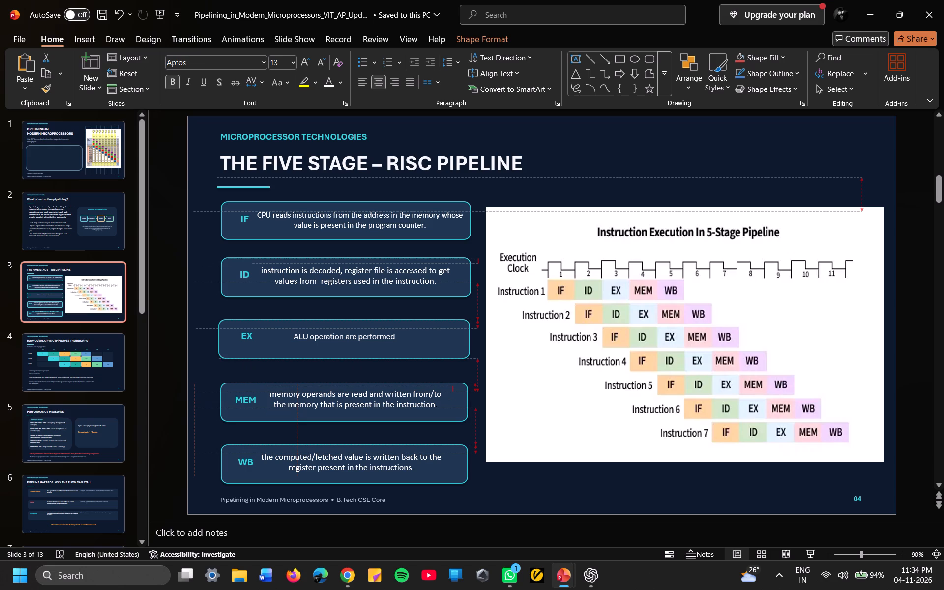
left_click(443, 402)
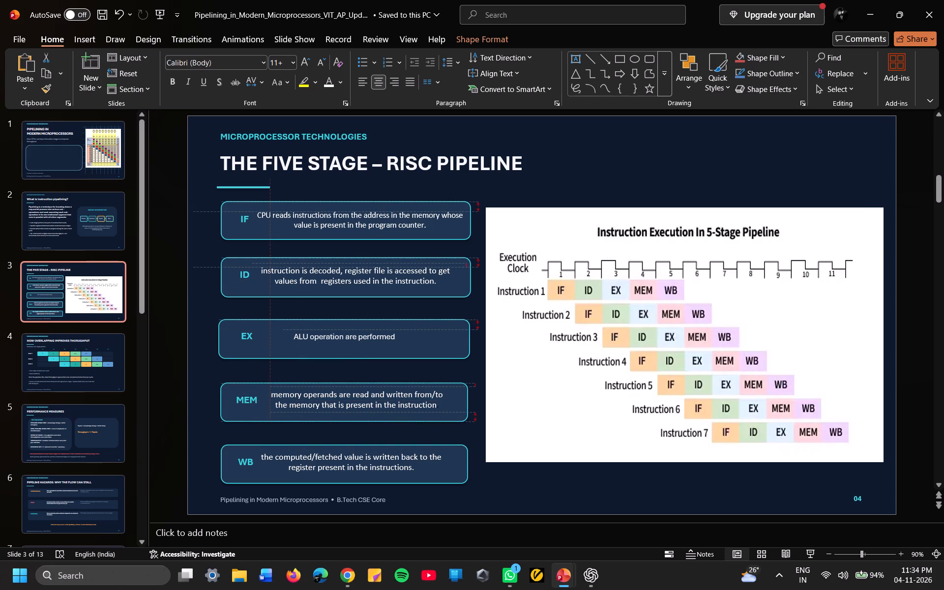
left_click(441, 466)
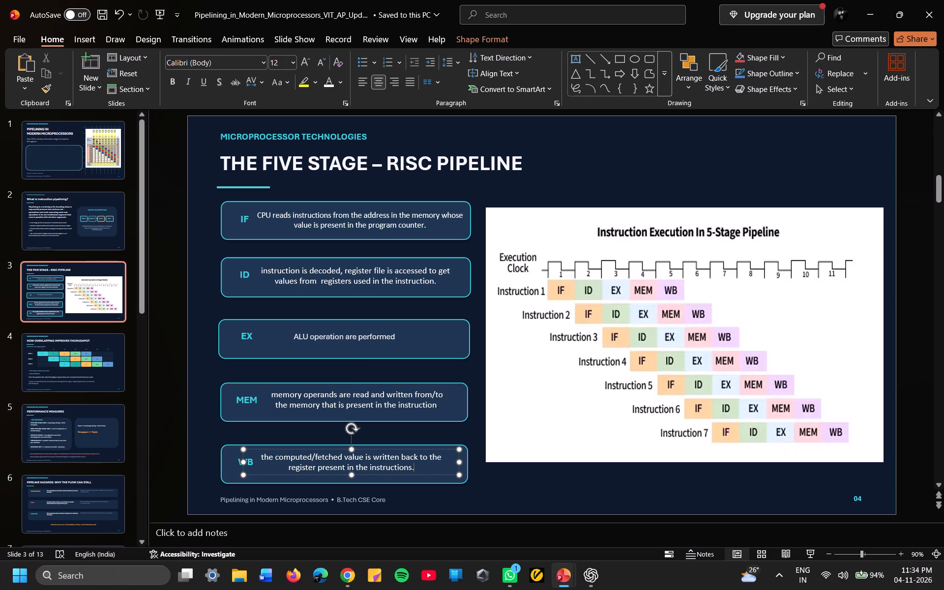
left_click(495, 498)
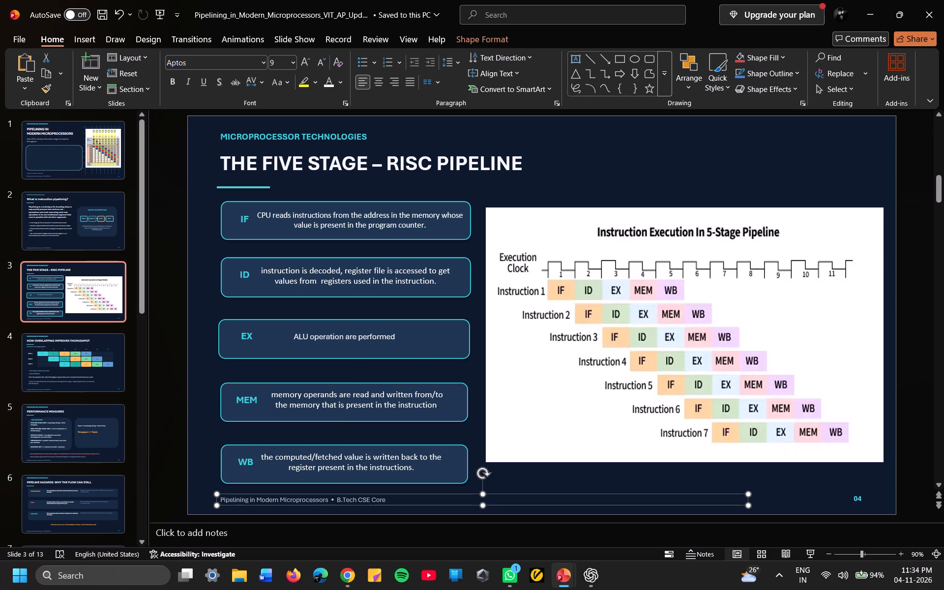
Preview the presentation as a slide show from the title slide through the five-stage RISC pipeline slide.
left_click(161, 8)
key("Right")
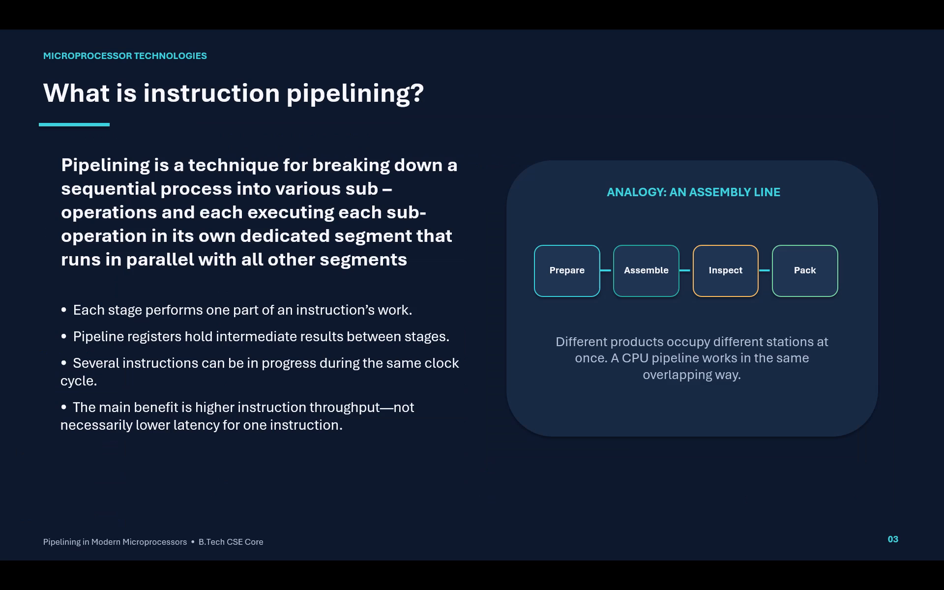
key("Right")
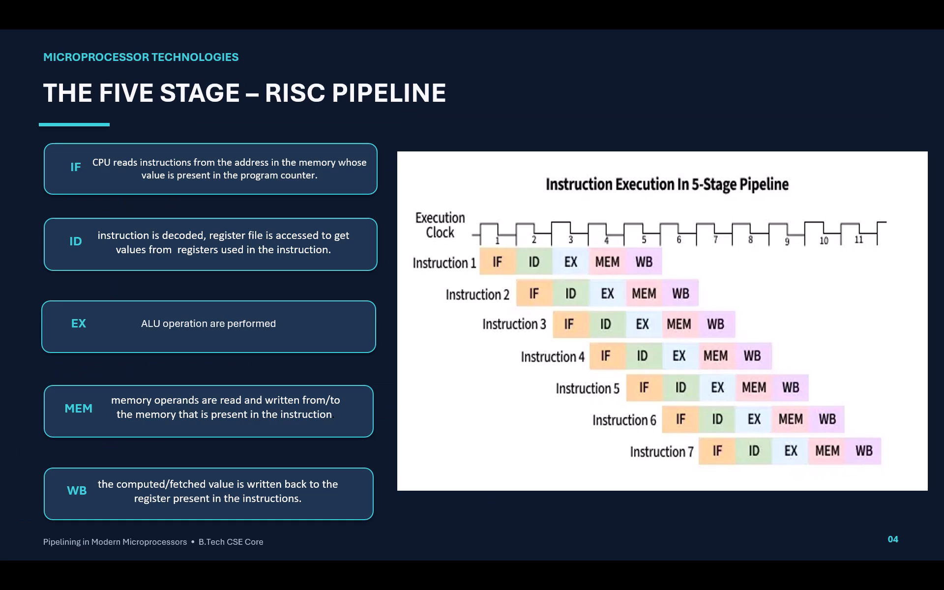
key("Escape")
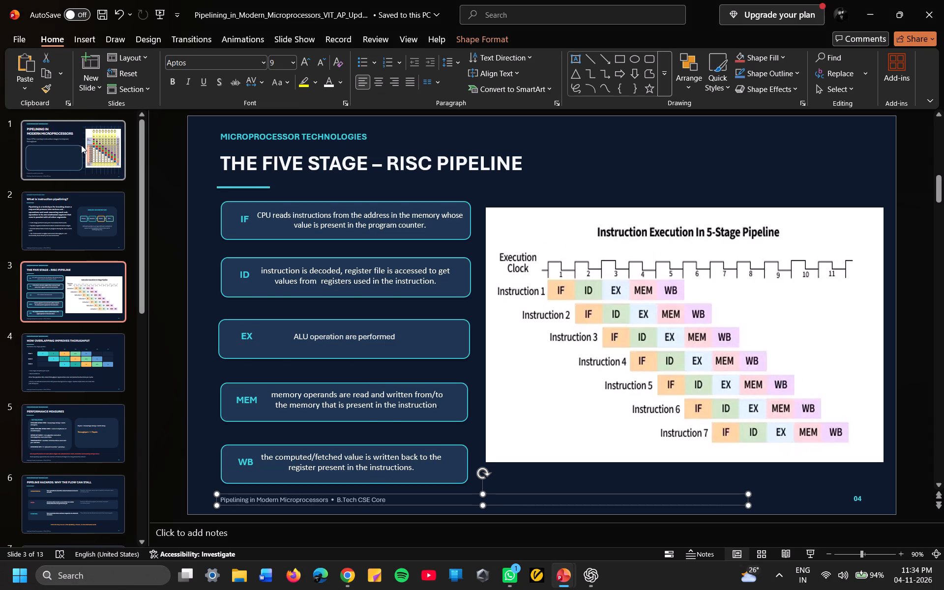
Remove the bold formatting from the definition paragraph on the "What is instruction pipelining?" slide.
left_click(64, 196)
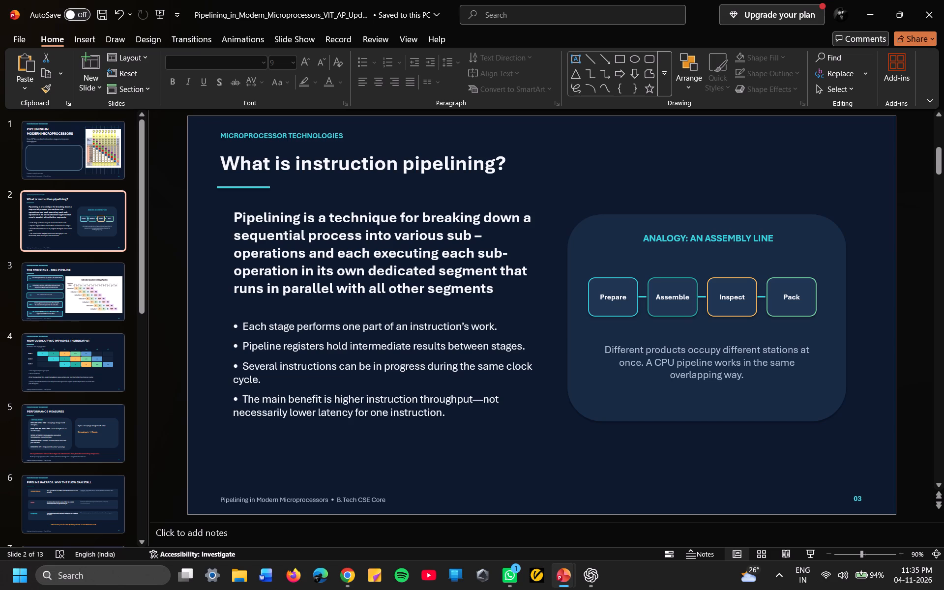
left_click_drag(499, 288, 242, 229)
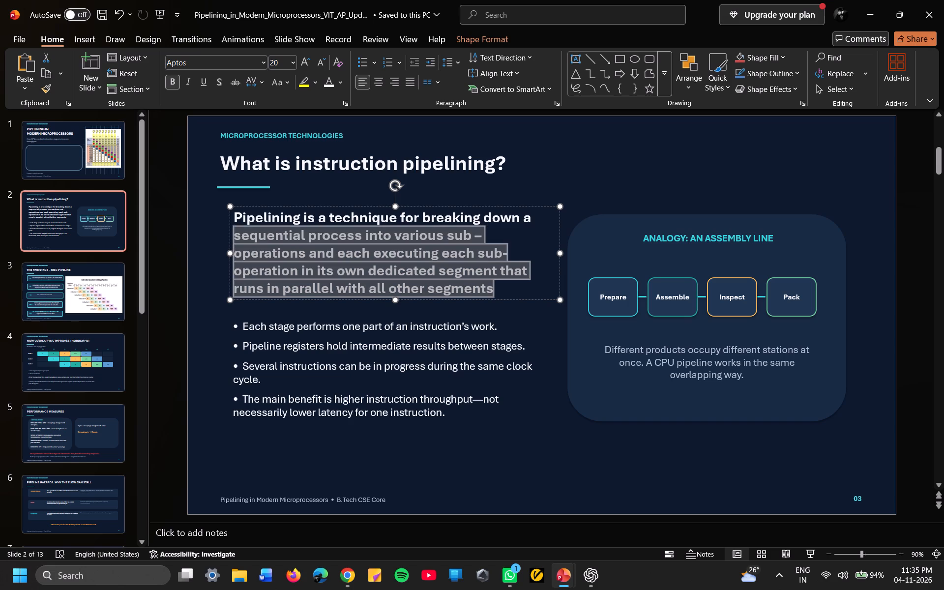
left_click_drag(242, 229, 241, 222)
left_click(250, 204)
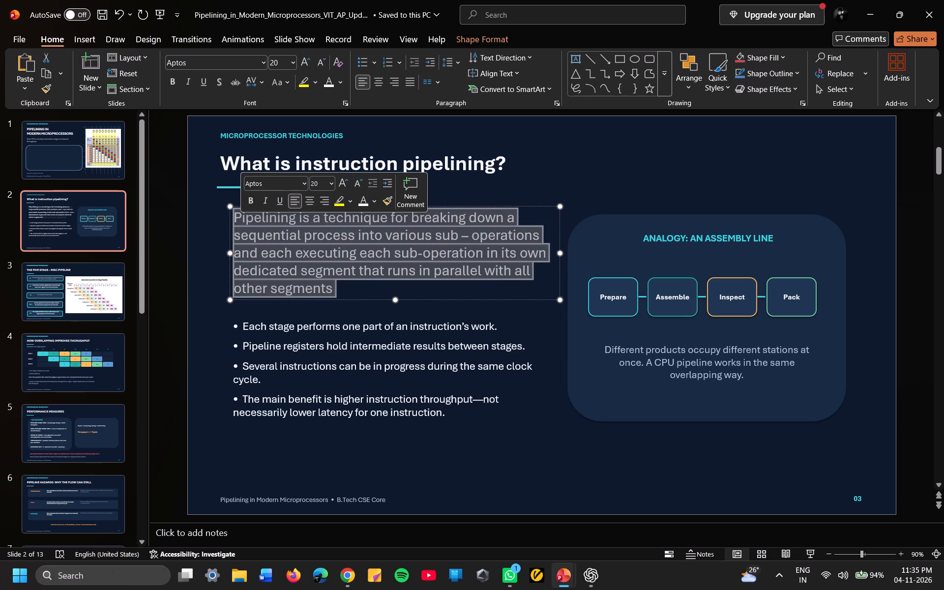
left_click(399, 297)
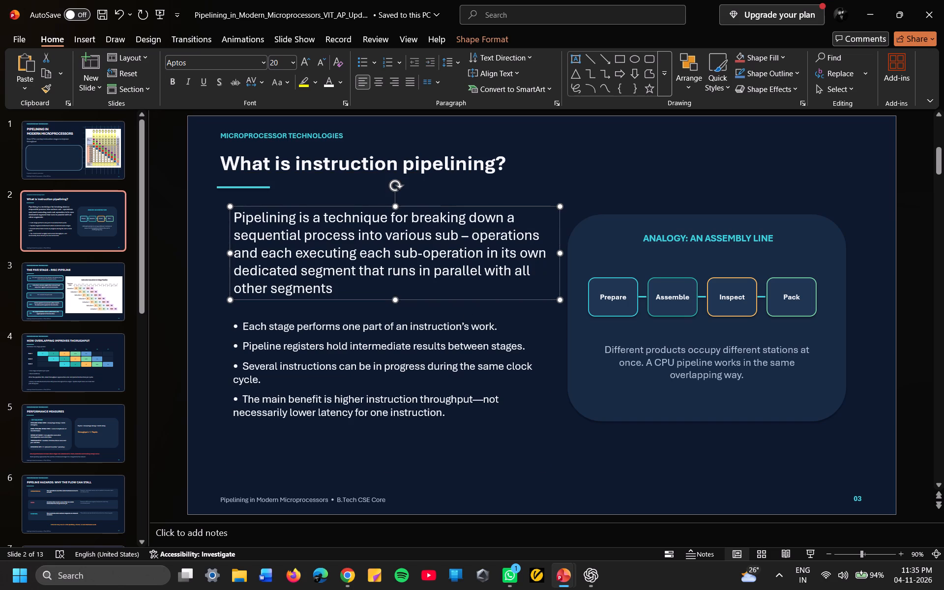
Copy the bullet character from the bulleted list and paste it as a separate text box just left of the definition paragraph.
left_click(546, 352)
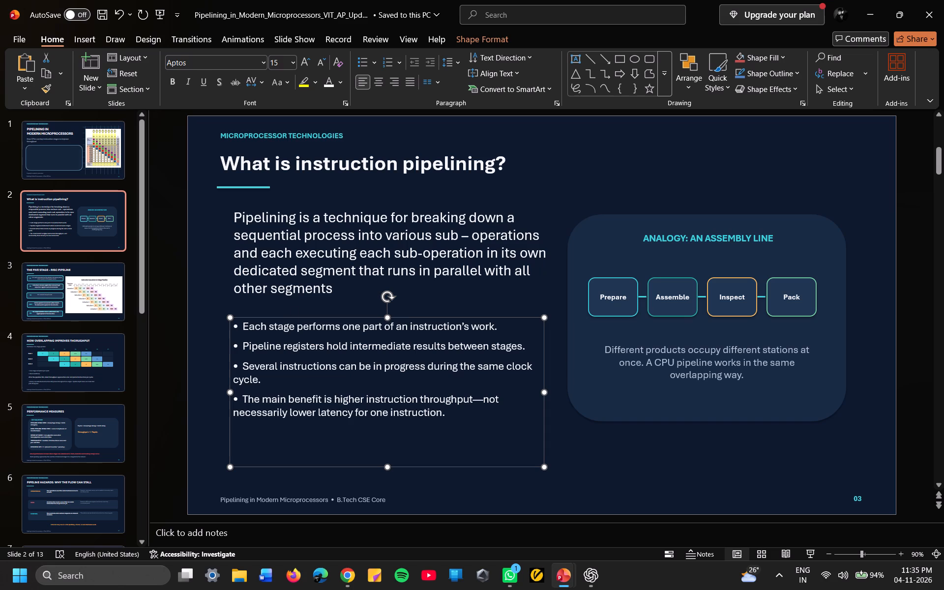
left_click_drag(238, 325, 234, 326)
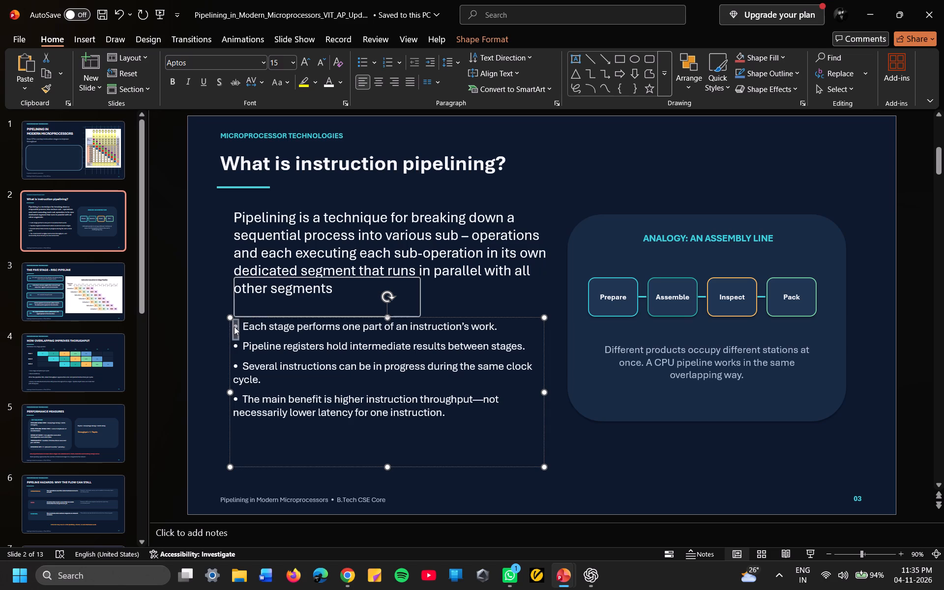
key("ctrl+c")
left_click(222, 295)
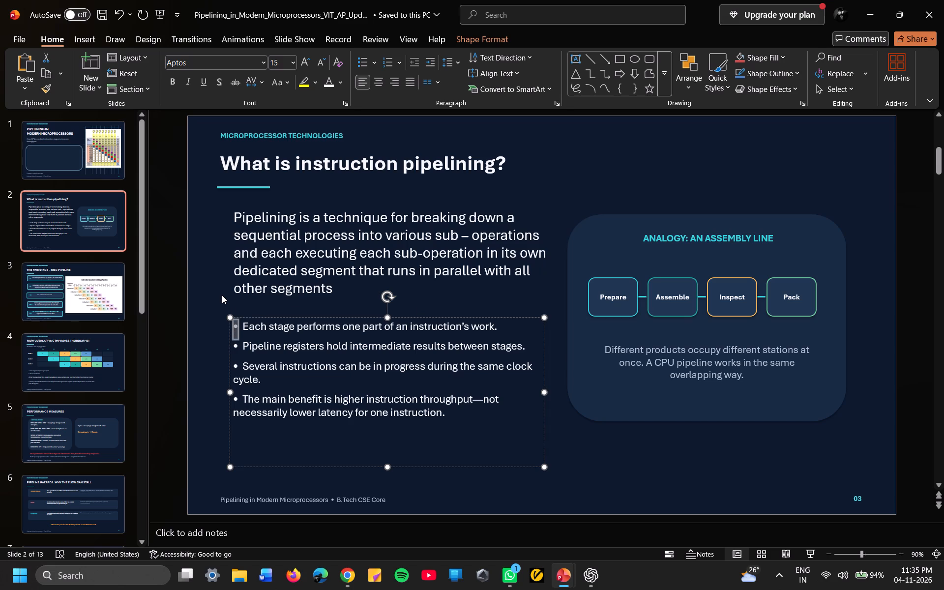
key("ctrl+v")
left_click_drag(409, 315, 390, 303)
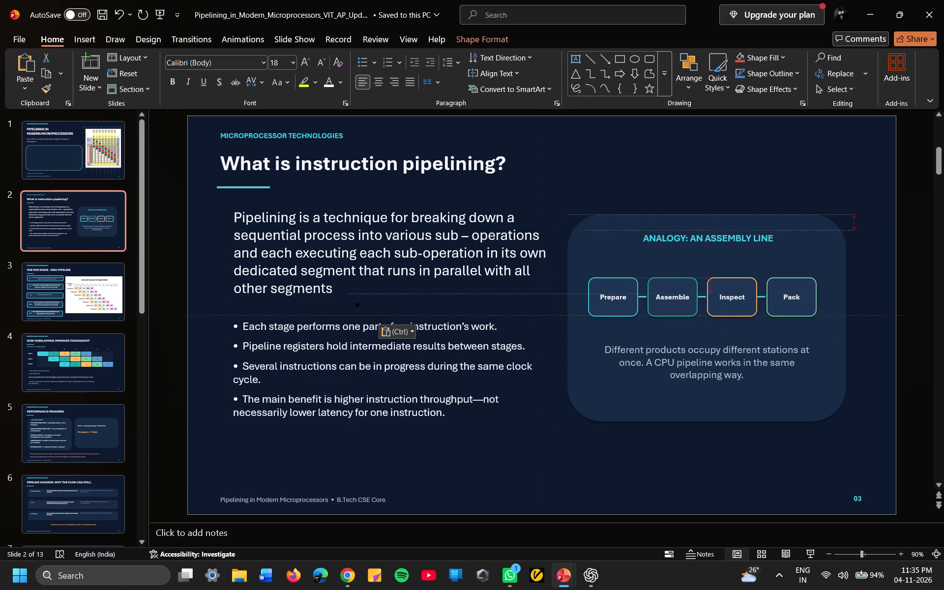
left_click_drag(390, 303, 251, 226)
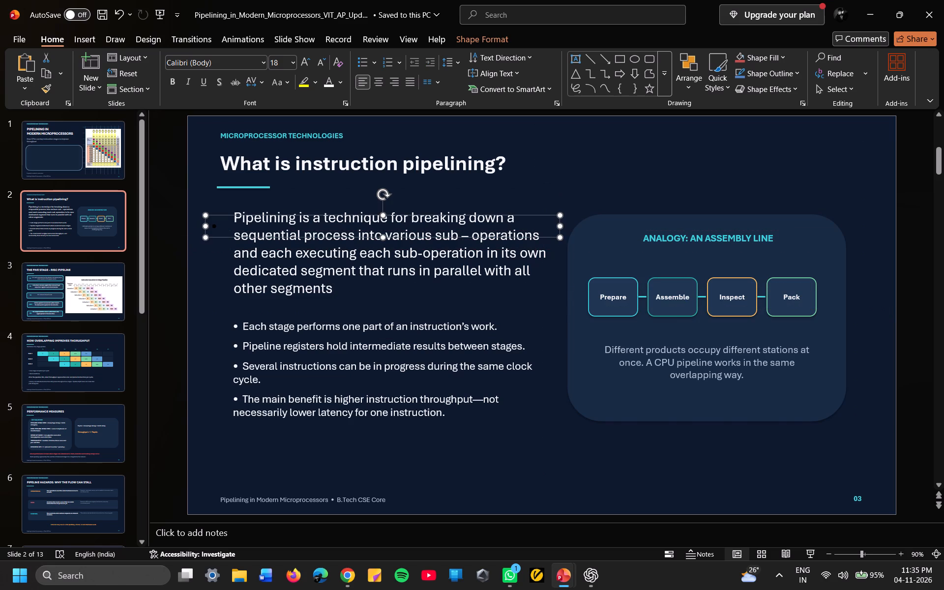
Color the pasted bullet white and align it with the first line of the definition paragraph.
left_click_drag(217, 227, 211, 227)
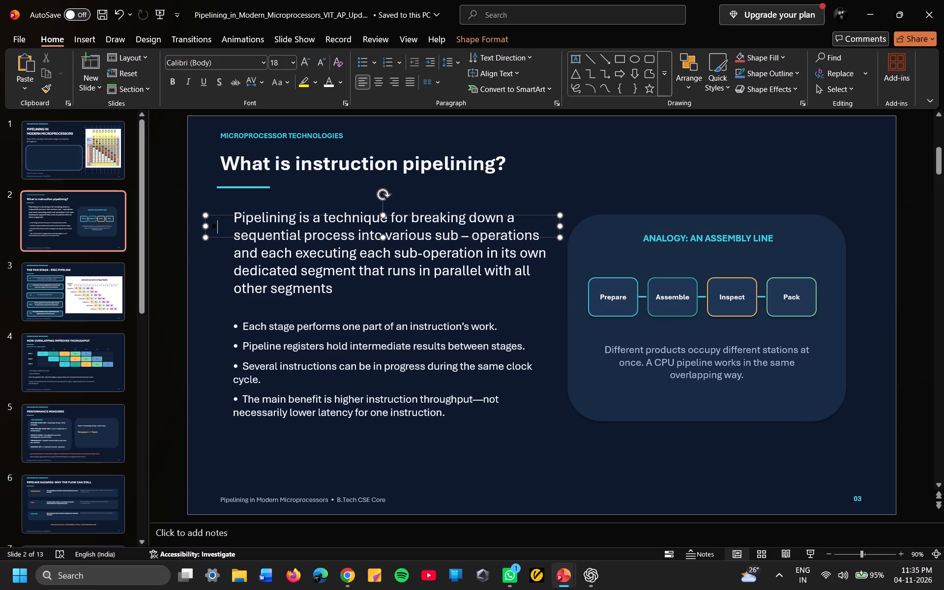
left_click_drag(211, 227, 211, 227)
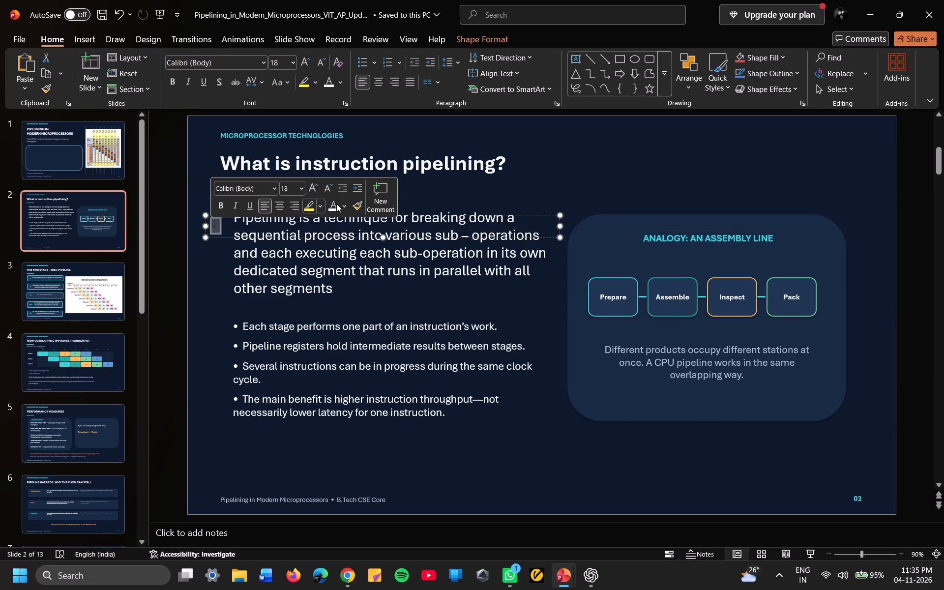
left_click(342, 204)
left_click(335, 264)
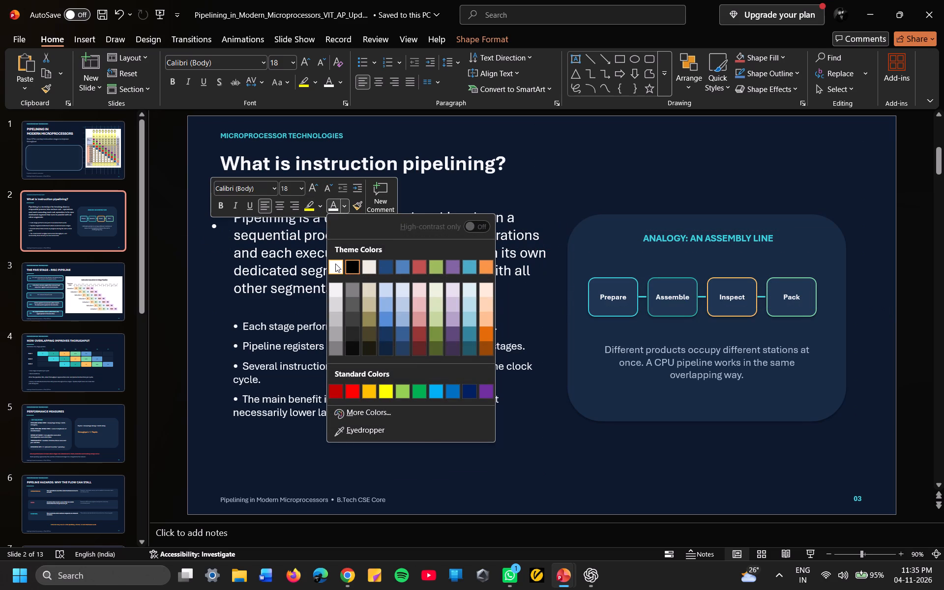
left_click(209, 278)
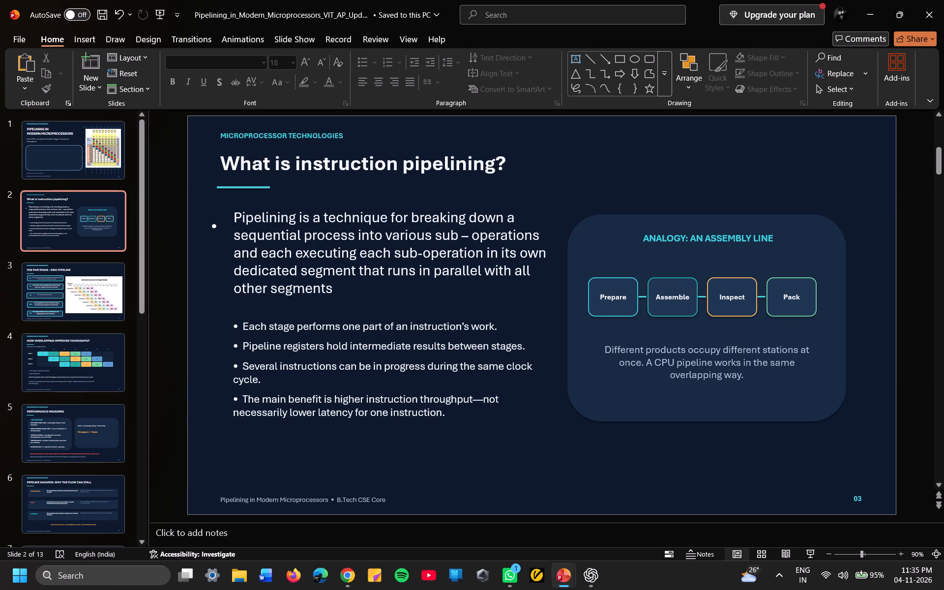
left_click_drag(227, 229, 234, 220)
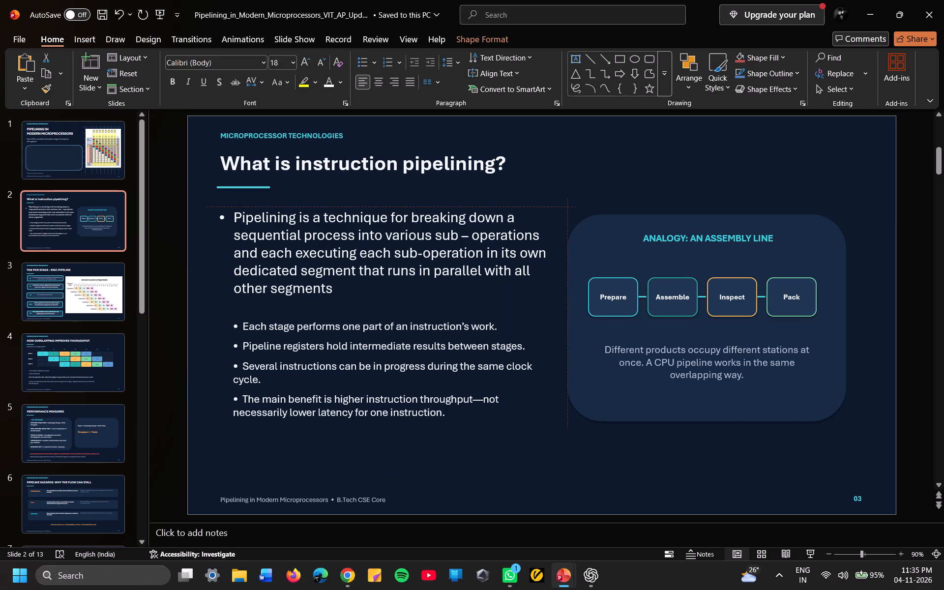
left_click_drag(234, 220, 235, 220)
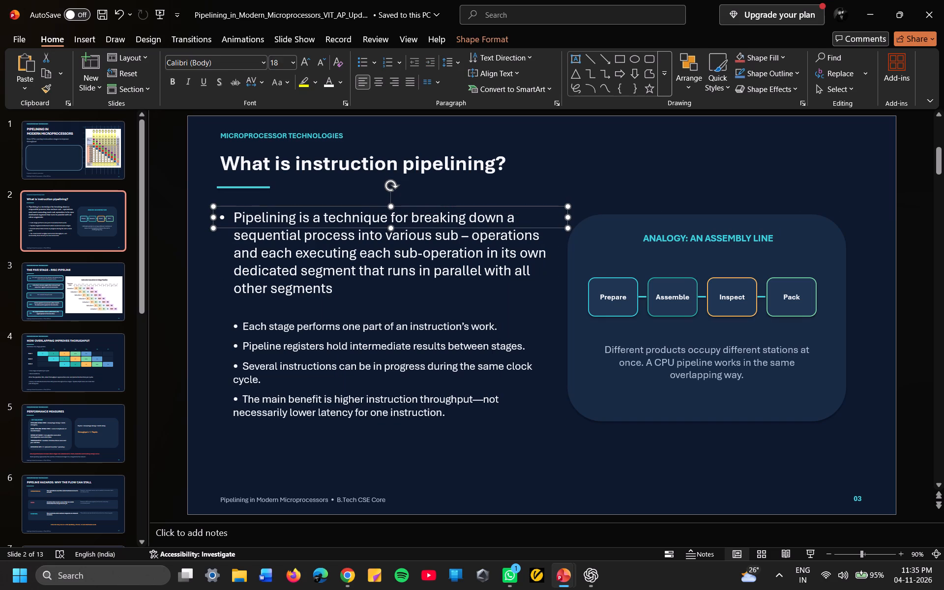
Shift the bulleted list left so that its bullets line up with the definition paragraph's bullet.
left_click(531, 330)
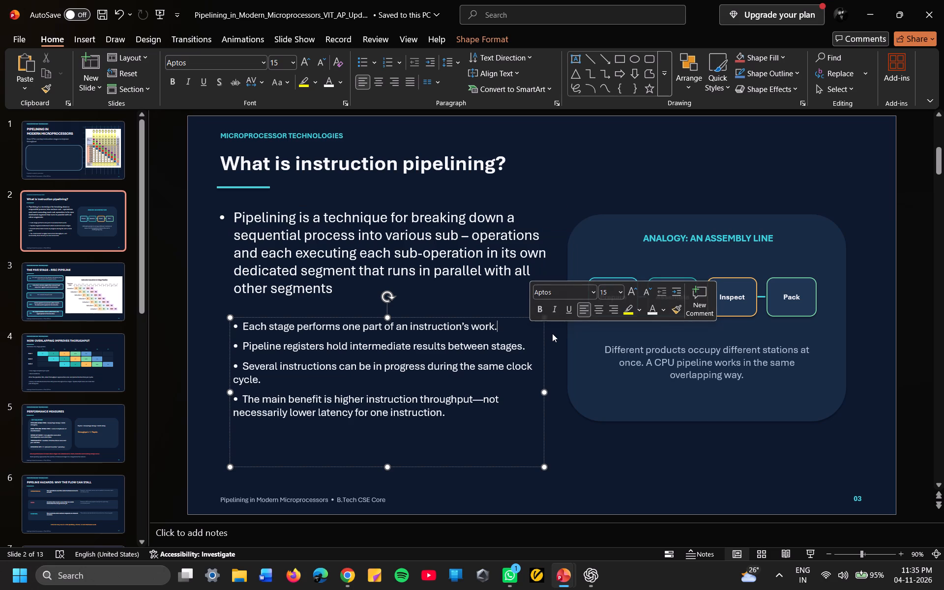
left_click_drag(546, 333, 532, 332)
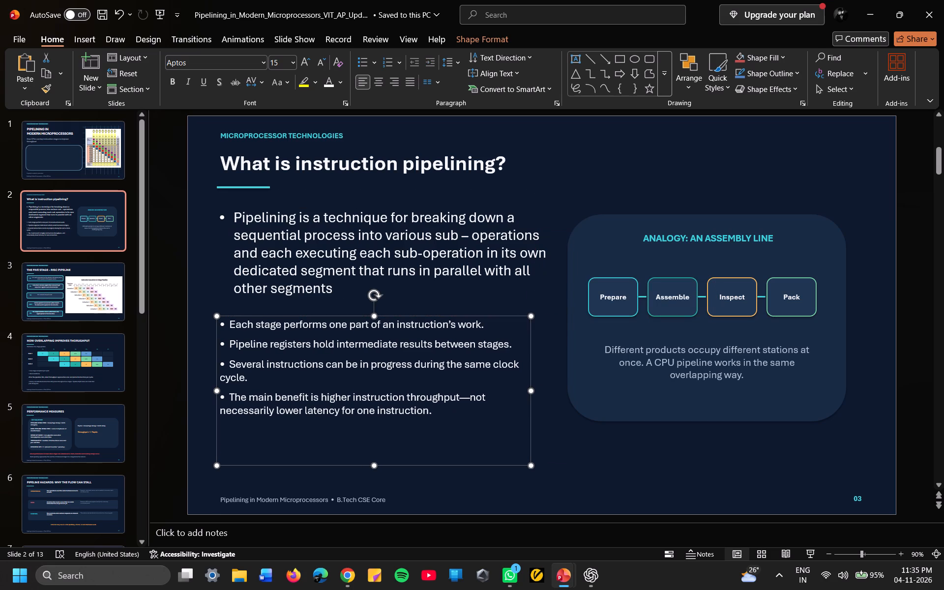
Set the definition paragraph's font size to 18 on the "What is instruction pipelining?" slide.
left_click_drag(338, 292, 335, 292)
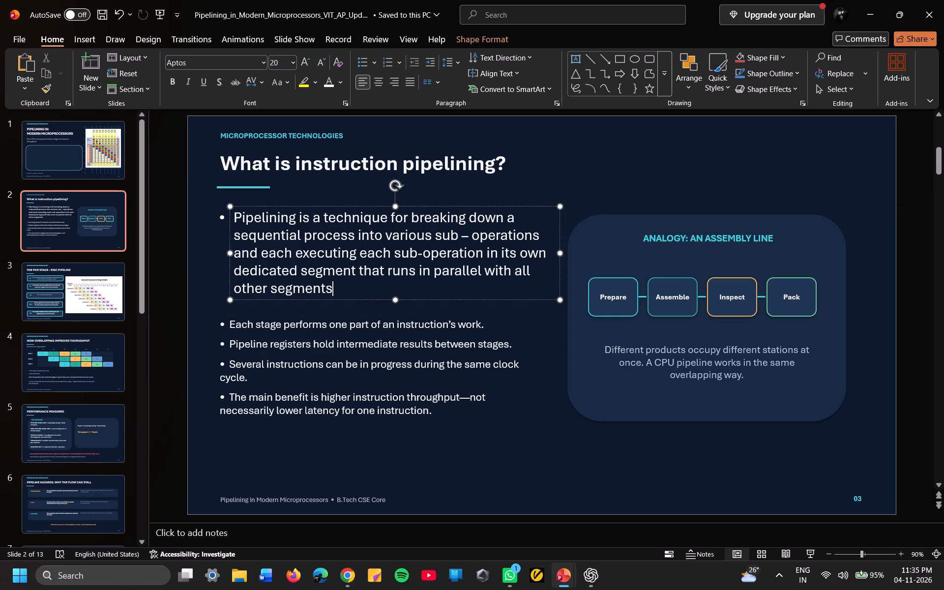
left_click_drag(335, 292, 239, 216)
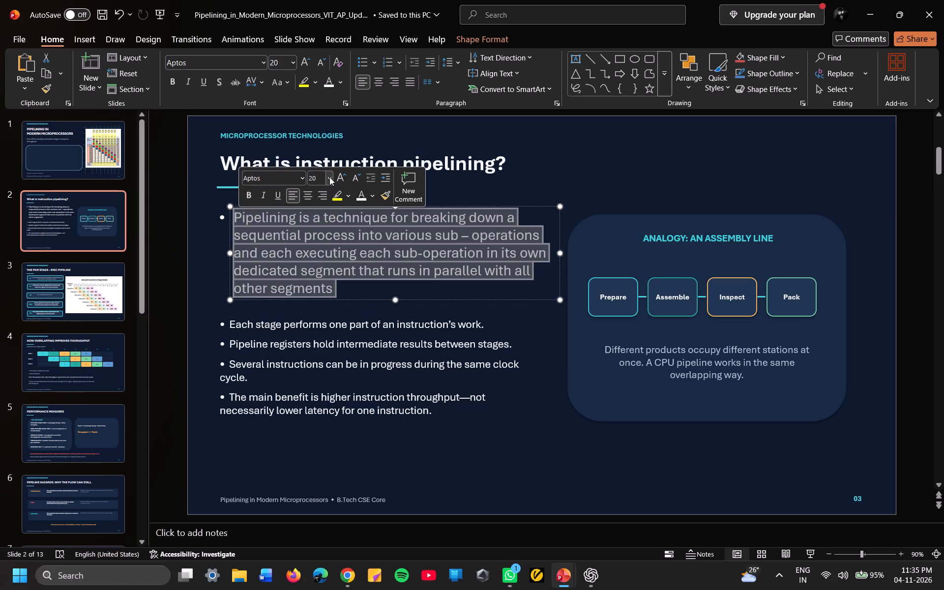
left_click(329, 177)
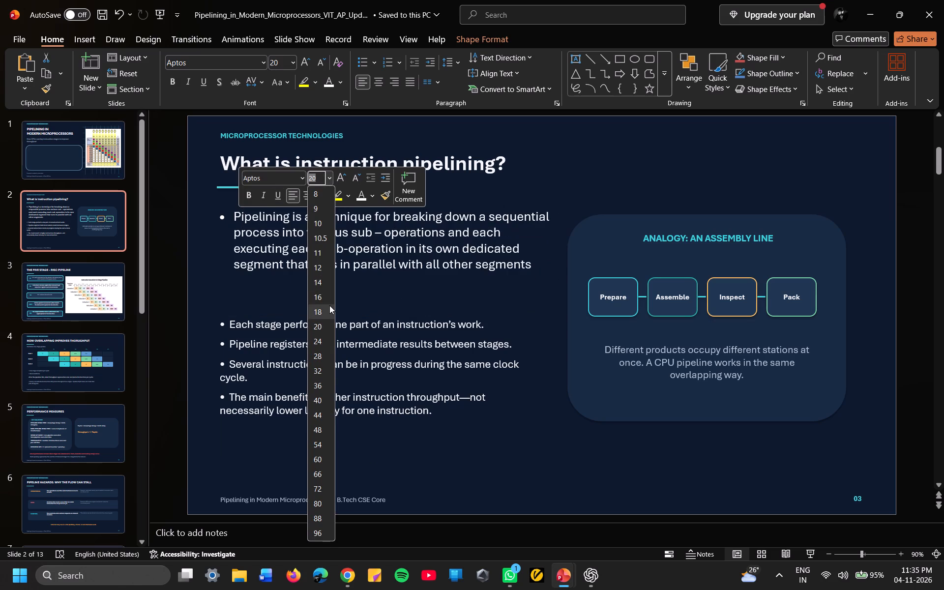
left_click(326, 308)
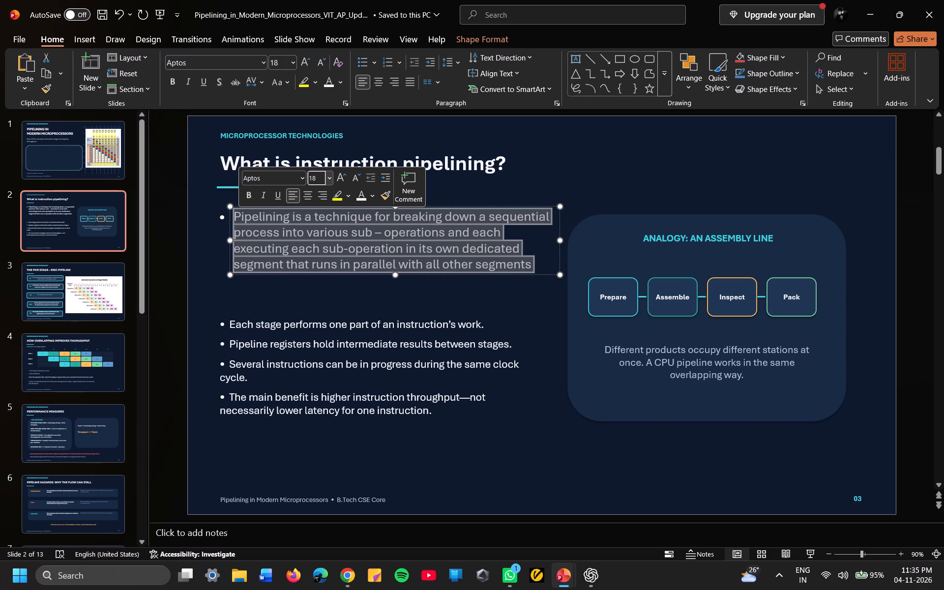
Set the bulleted list's font size to 20 and move the list slightly up and right, clear of the footer.
left_click_drag(442, 409, 224, 317)
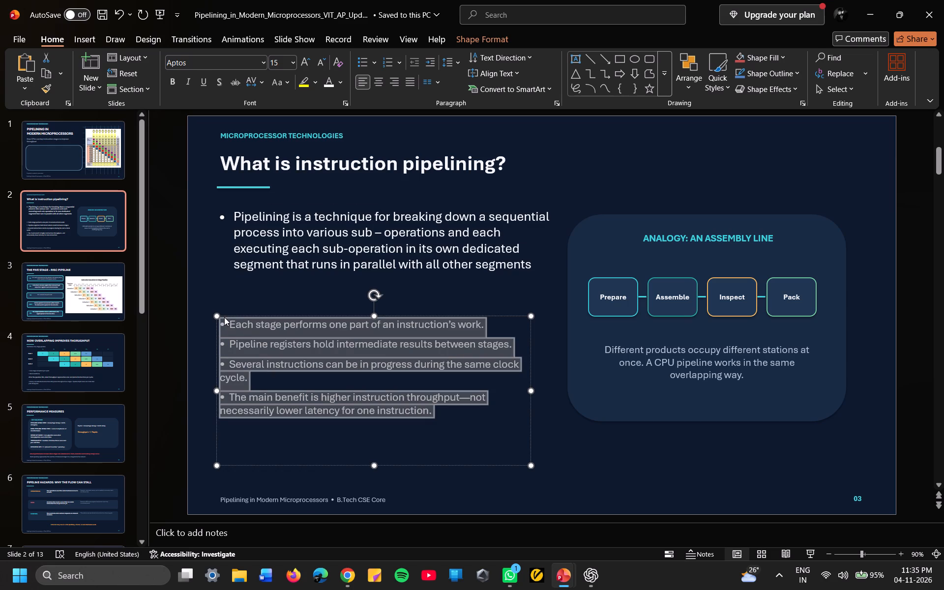
left_click_drag(224, 317, 224, 317)
left_click(311, 283)
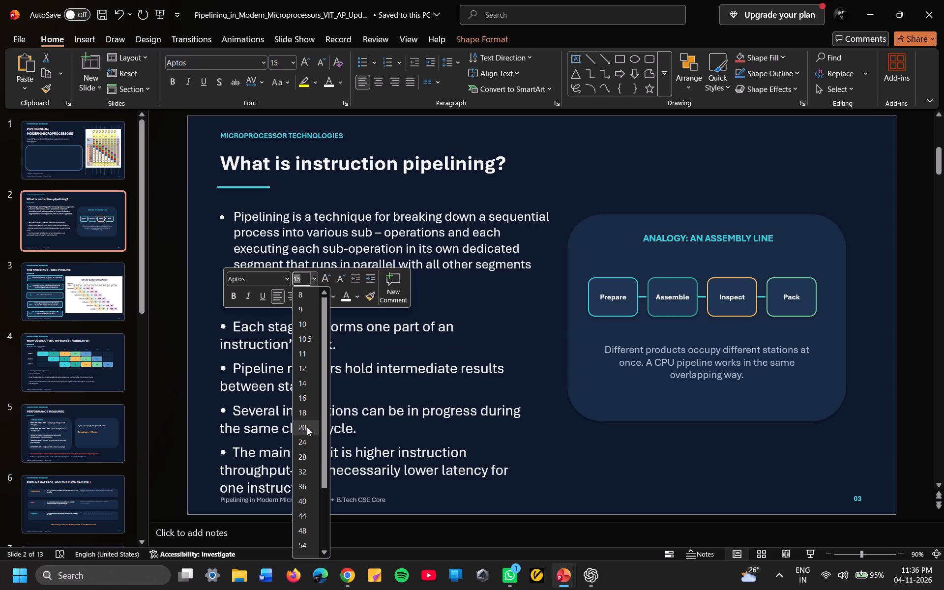
left_click(307, 427)
left_click(569, 446)
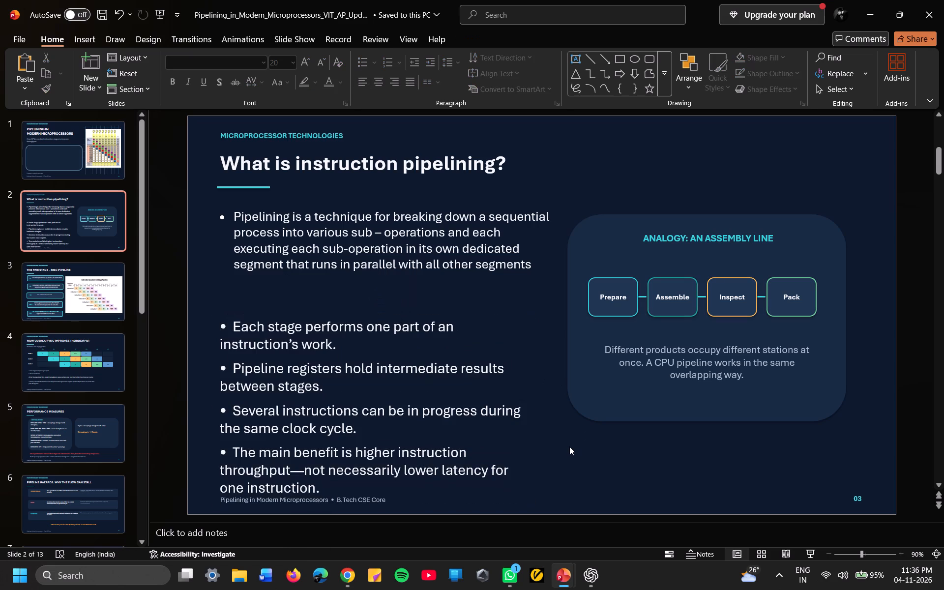
left_click_drag(525, 388, 531, 377)
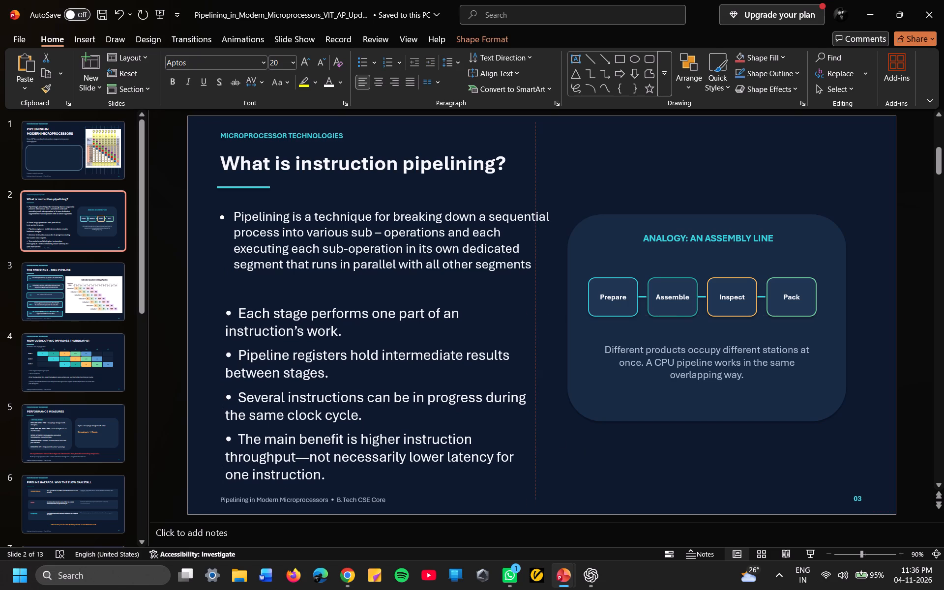
left_click_drag(531, 377, 530, 375)
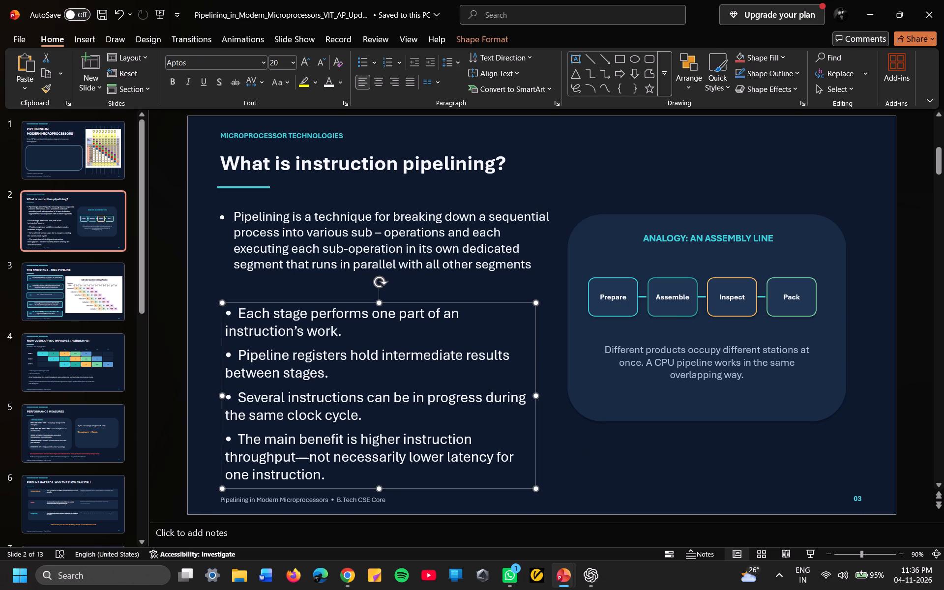
Set the font size of the definition paragraph to 20.
left_click_drag(534, 263, 248, 210)
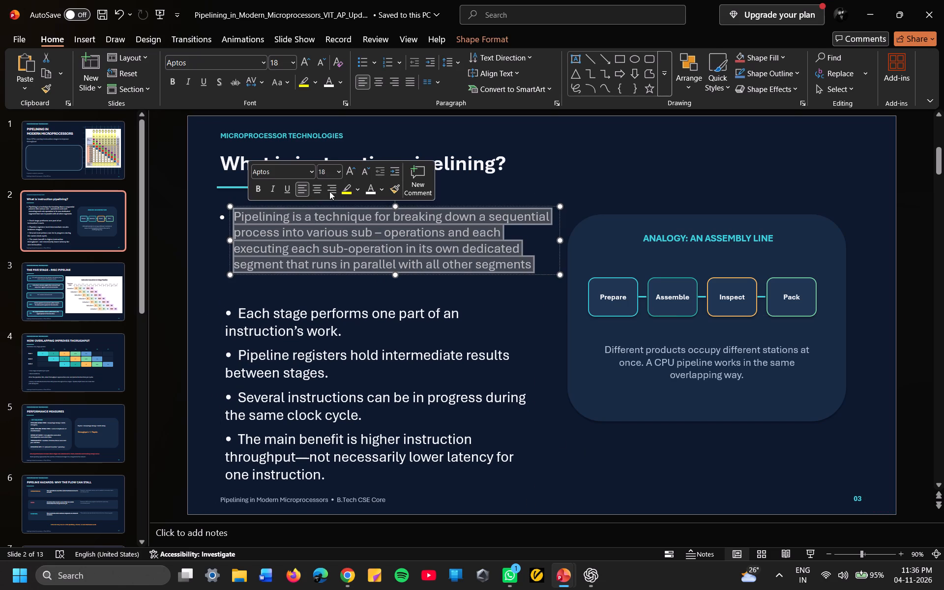
left_click(336, 174)
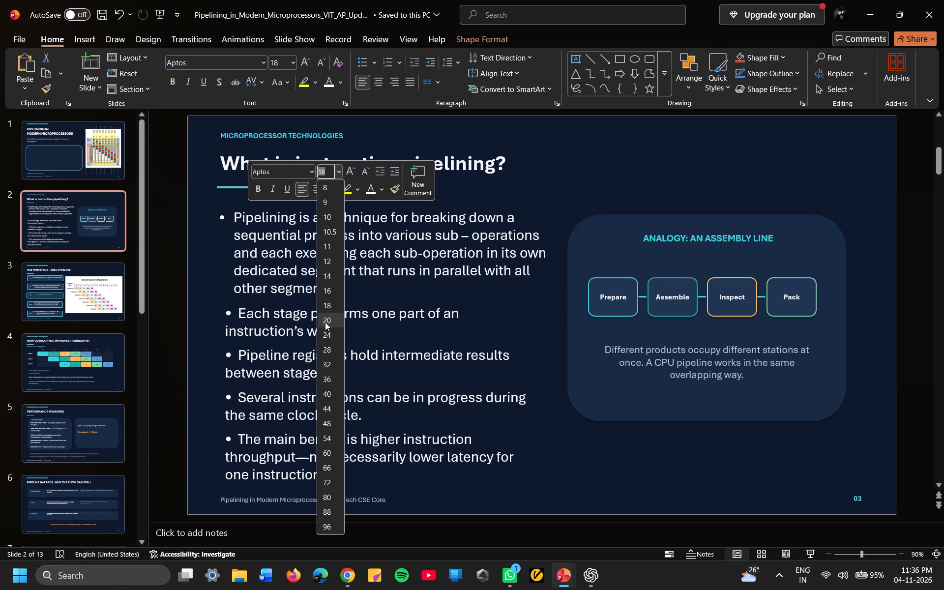
left_click(327, 319)
left_click(402, 309)
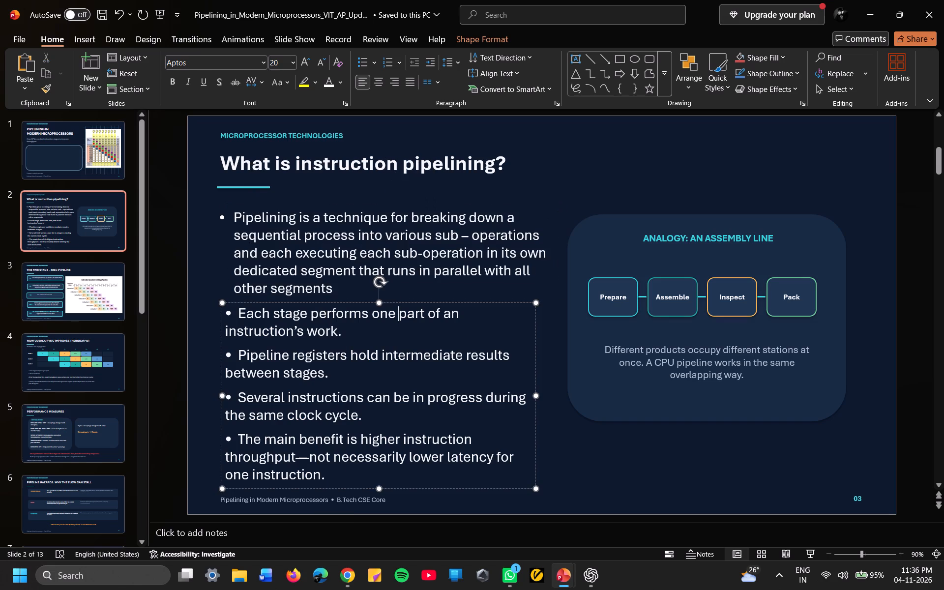
Move the definition paragraph slightly up and left so its left edge lines up with the bulleted list.
left_click(472, 296)
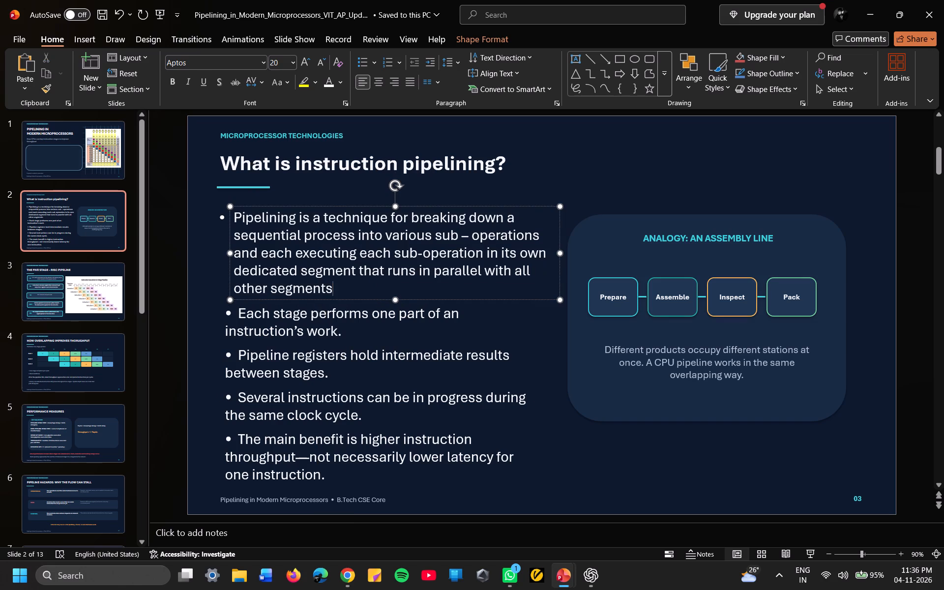
left_click_drag(547, 298, 541, 293)
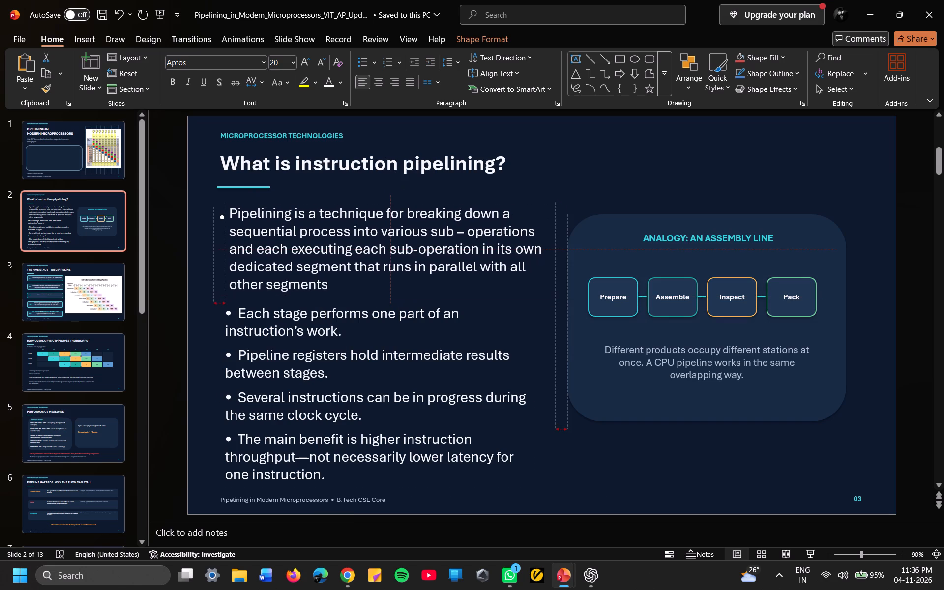
left_click_drag(541, 293, 539, 293)
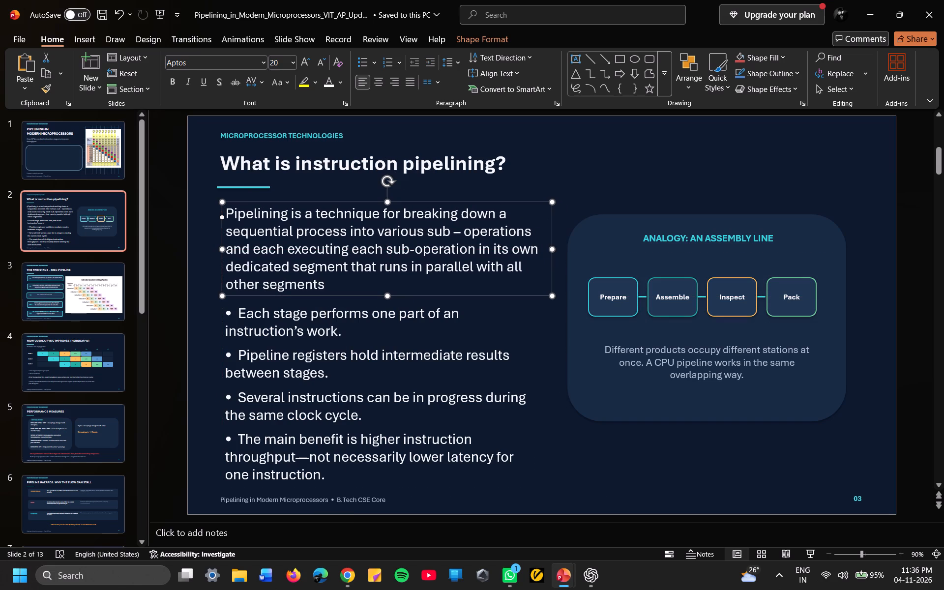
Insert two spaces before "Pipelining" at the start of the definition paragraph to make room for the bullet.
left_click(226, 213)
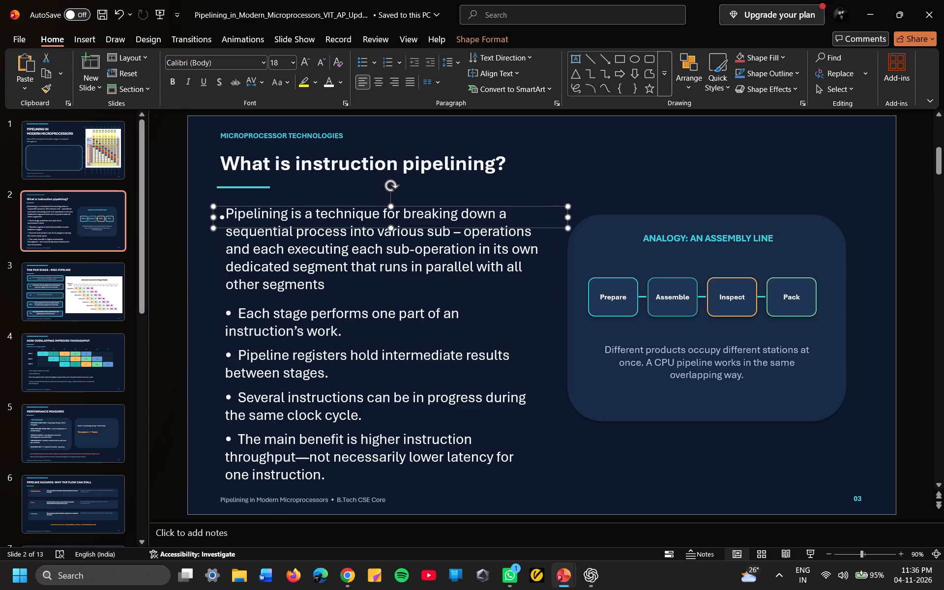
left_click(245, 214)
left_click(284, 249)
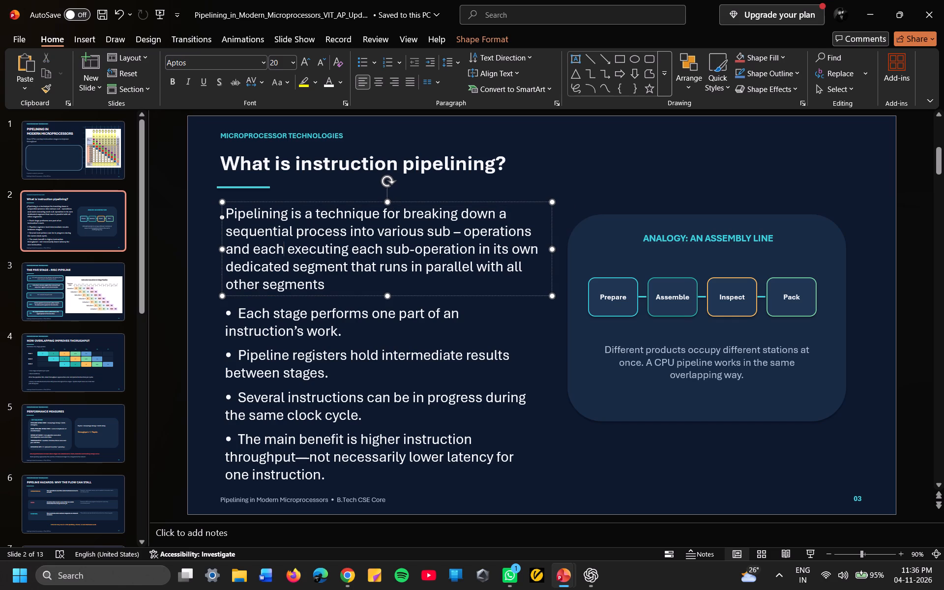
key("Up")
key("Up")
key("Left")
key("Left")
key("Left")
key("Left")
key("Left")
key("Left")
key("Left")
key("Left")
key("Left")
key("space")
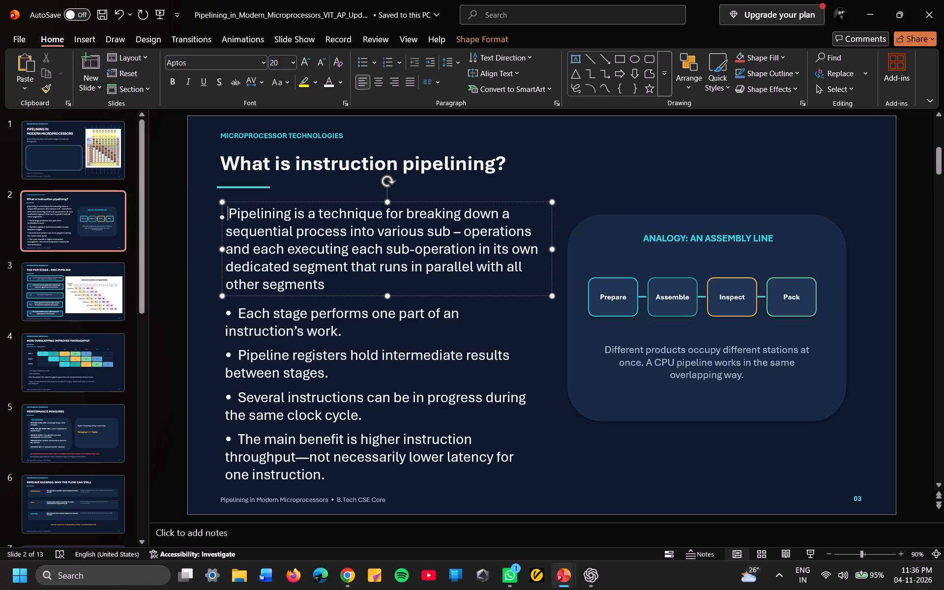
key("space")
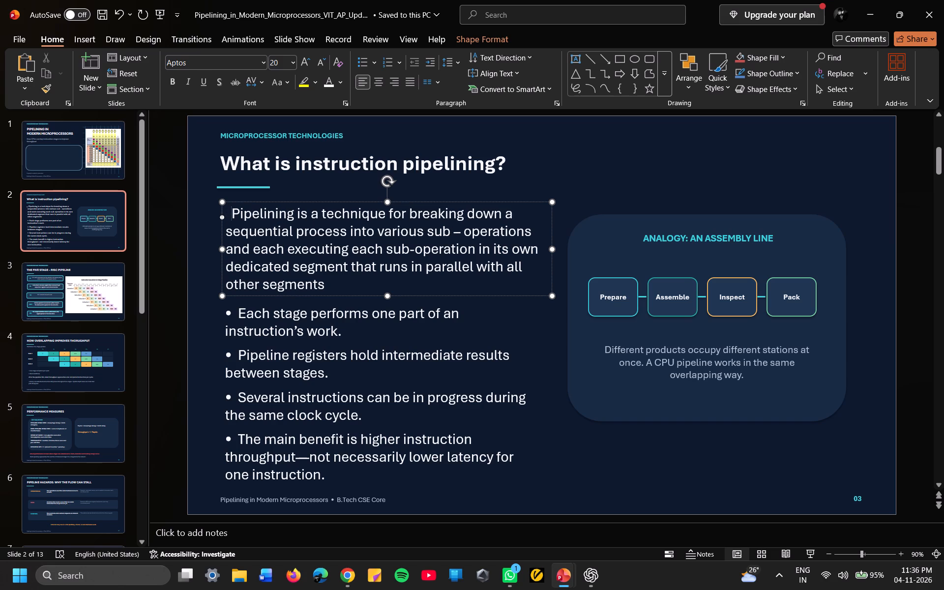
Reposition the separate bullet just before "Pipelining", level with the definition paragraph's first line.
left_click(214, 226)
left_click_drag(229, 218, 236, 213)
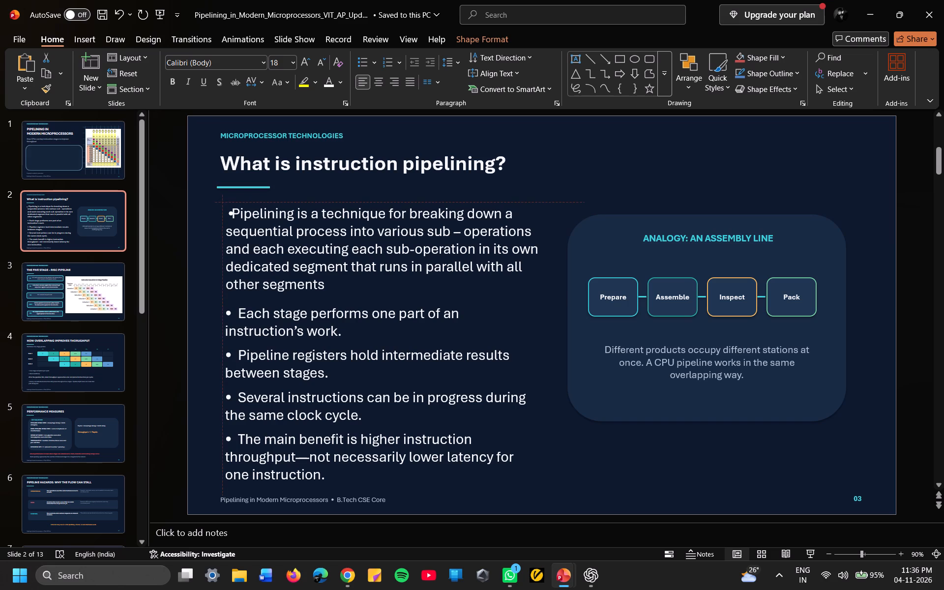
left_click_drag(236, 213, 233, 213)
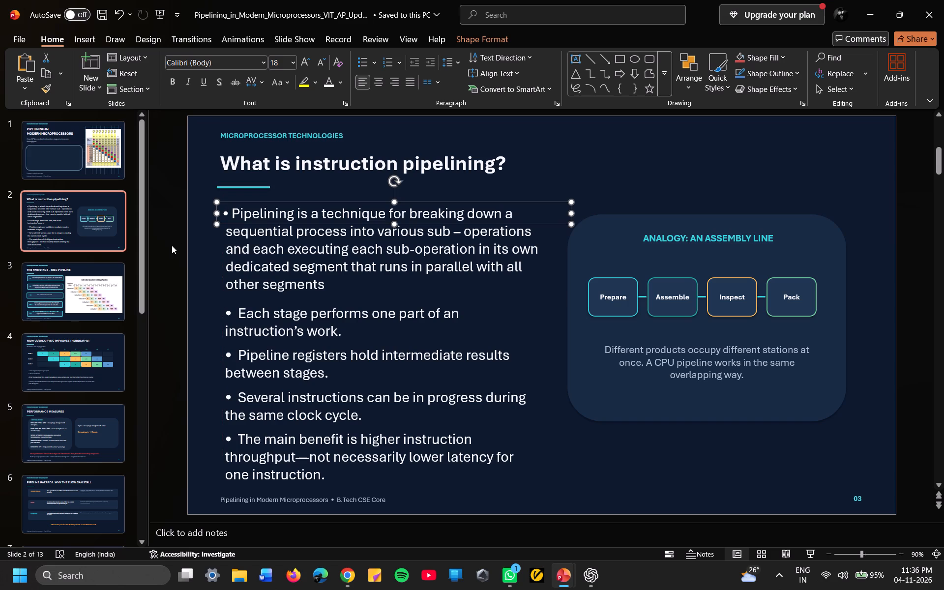
Remove the separate bullet text box beside the definition paragraph.
left_click(229, 221)
right_click(229, 221)
left_click(262, 231)
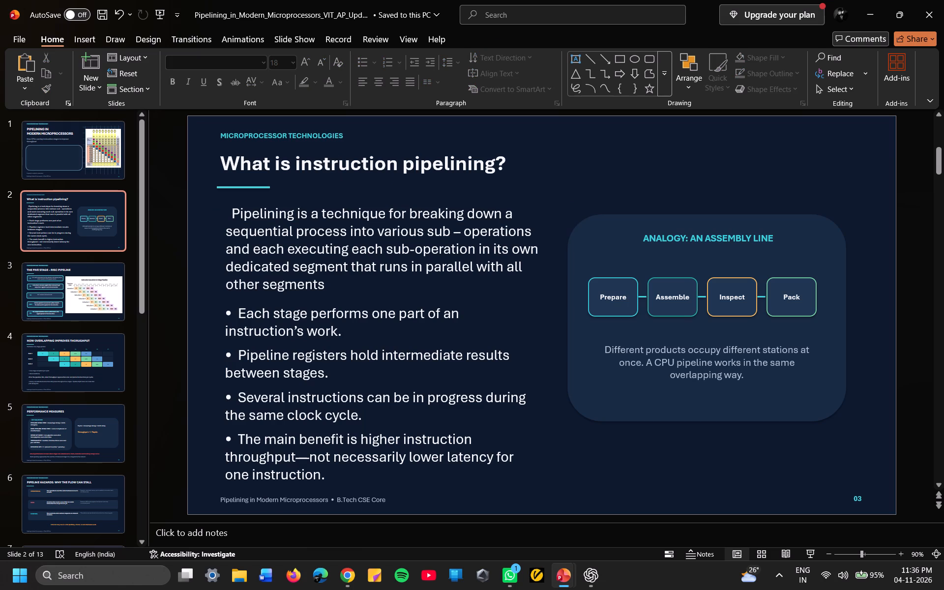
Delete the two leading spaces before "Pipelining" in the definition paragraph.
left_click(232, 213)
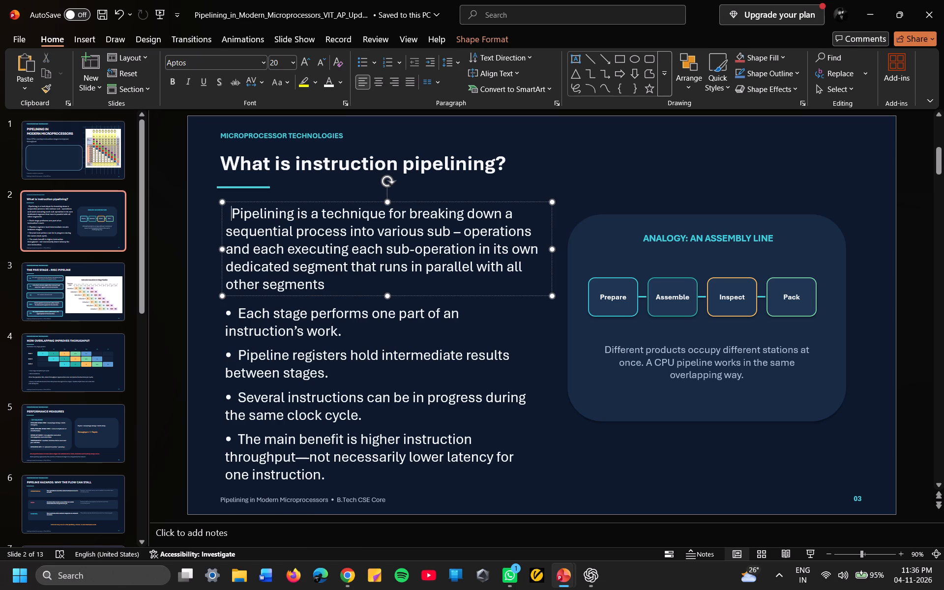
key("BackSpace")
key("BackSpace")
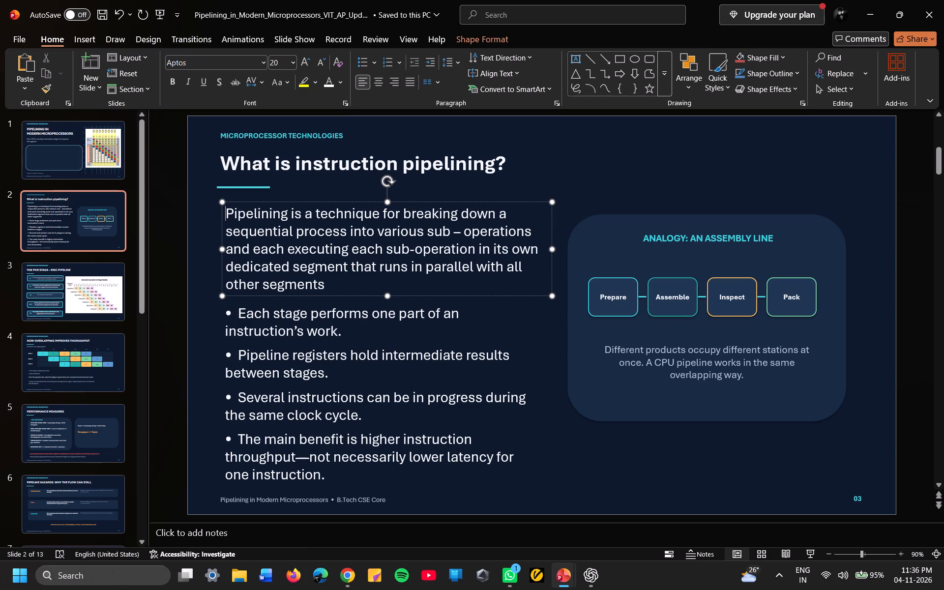
Make the word "Pipelining" at the start of the definition paragraph bold.
left_click_drag(286, 214, 222, 210)
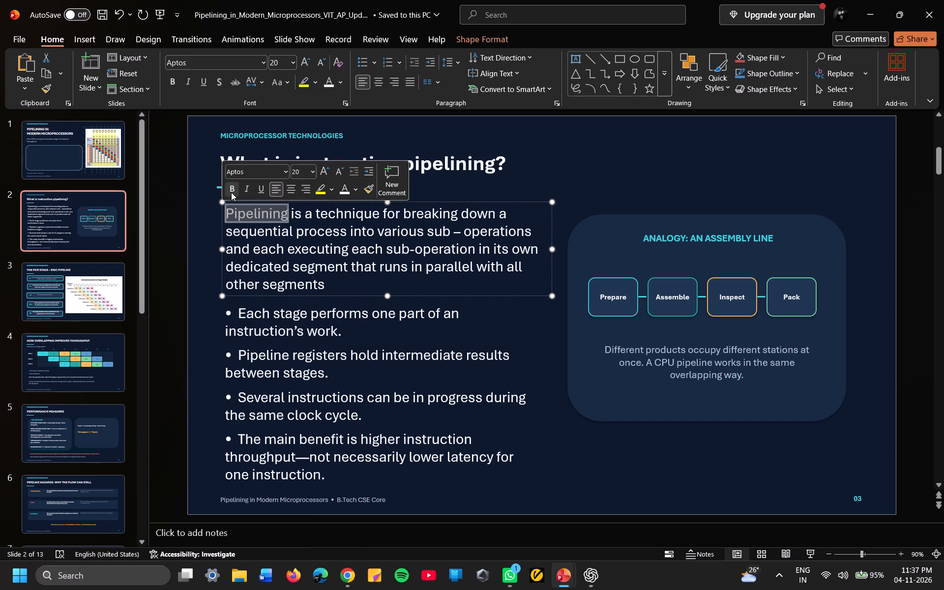
left_click(232, 192)
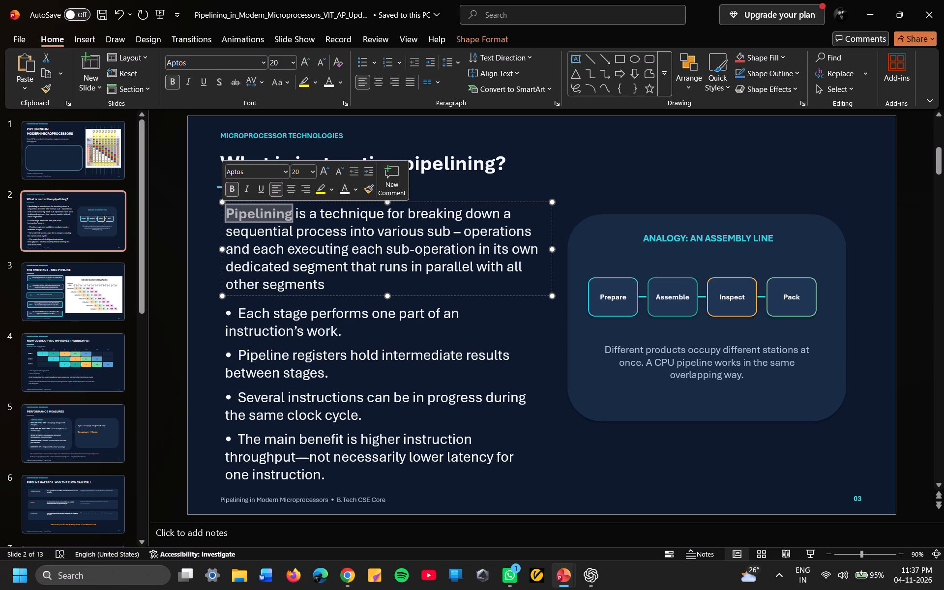
left_click(564, 173)
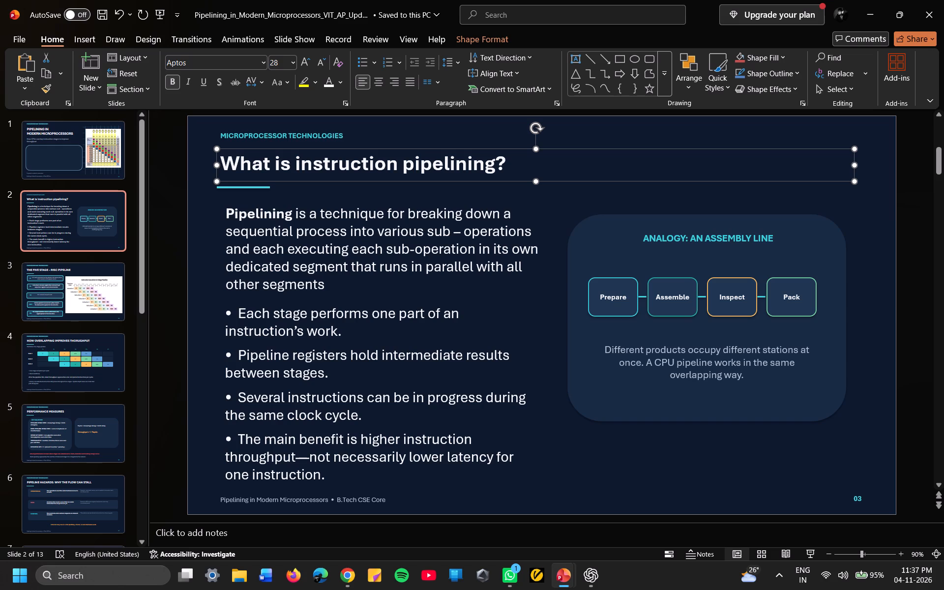
On slide 4 about overlapping and throughput, color the "ideal conditions" bullet text white.
left_click(62, 304)
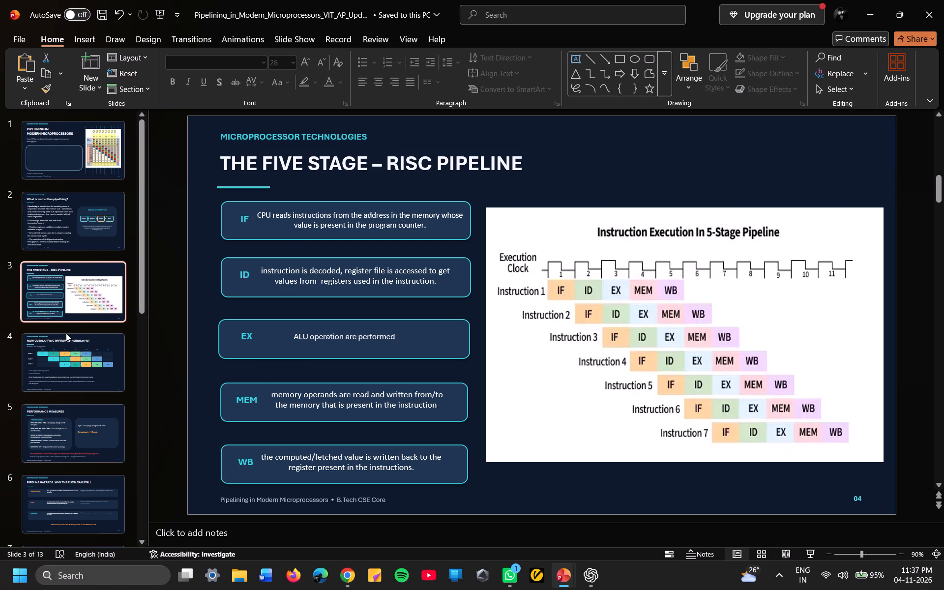
left_click(63, 358)
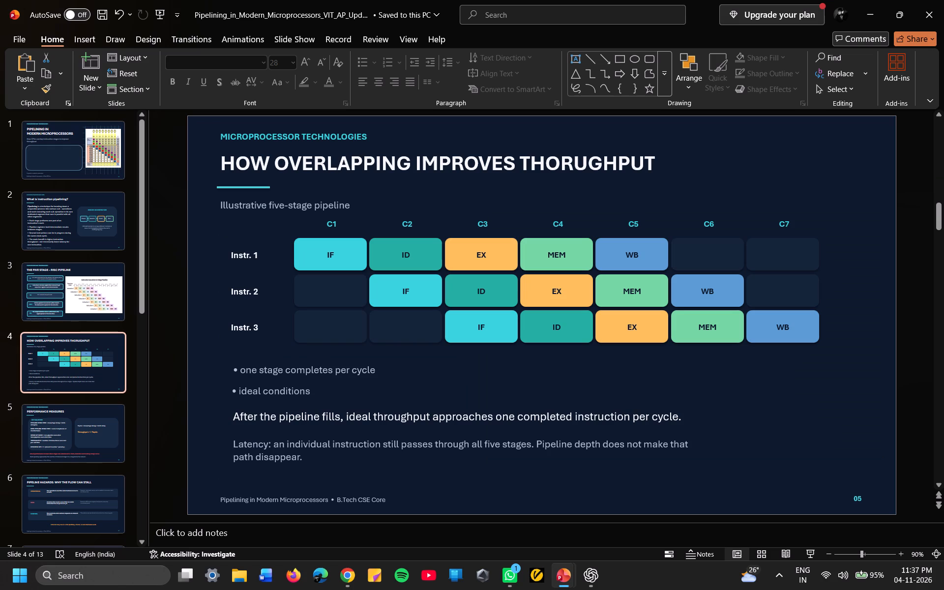
left_click_drag(310, 390, 246, 385)
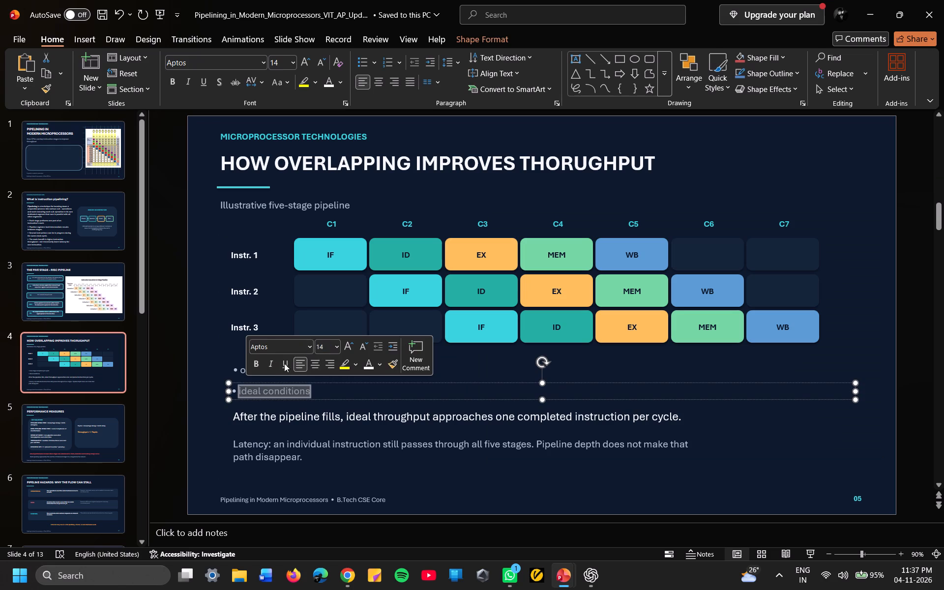
left_click(382, 358)
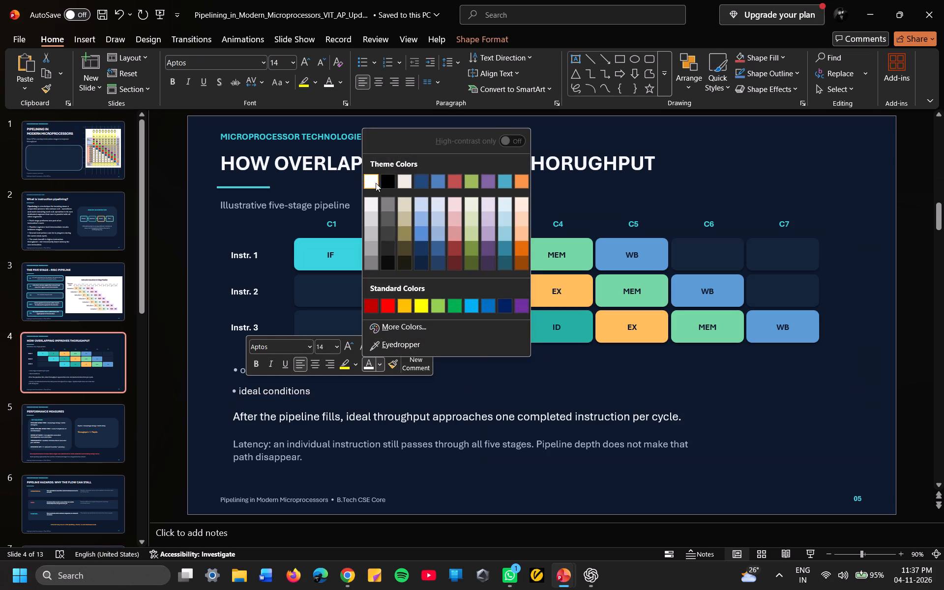
left_click(375, 181)
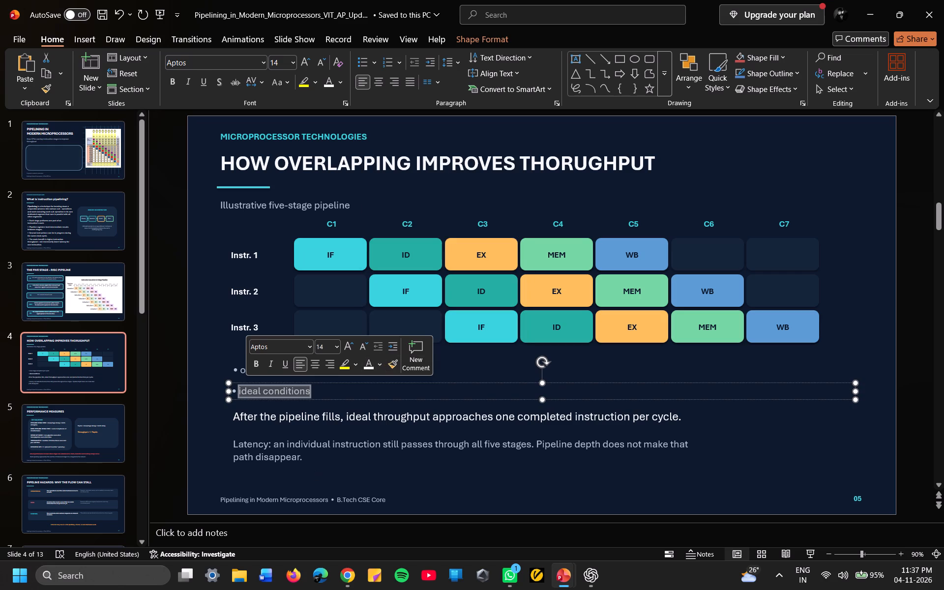
Set the "Latency" paragraph at the bottom of the slide to size 16 and color it white.
left_click_drag(306, 459, 227, 443)
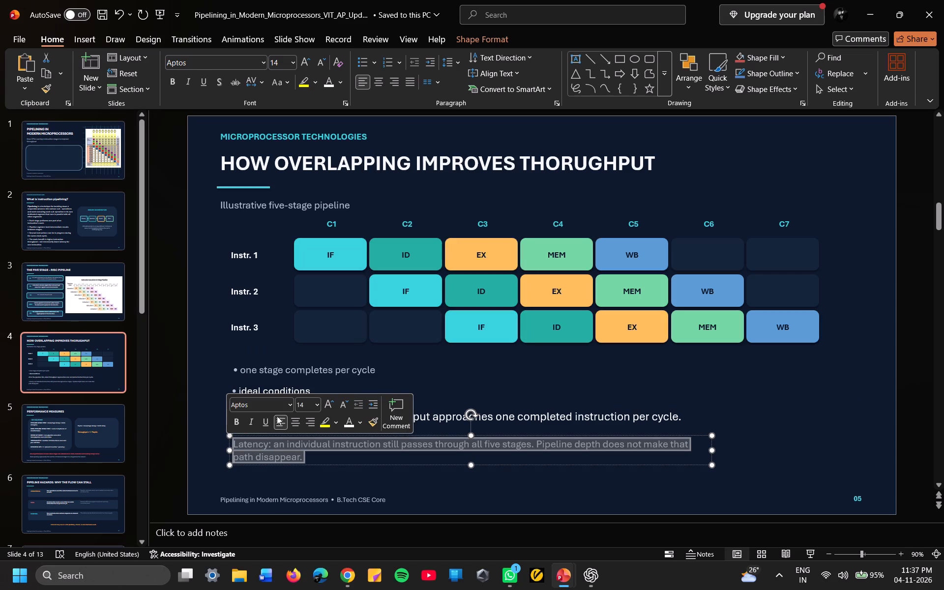
left_click(320, 405)
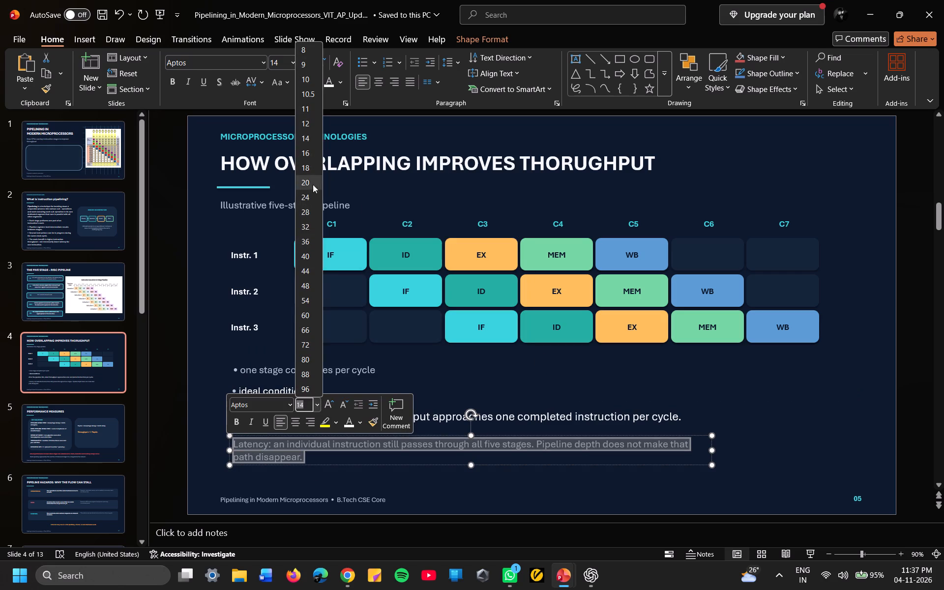
left_click(312, 152)
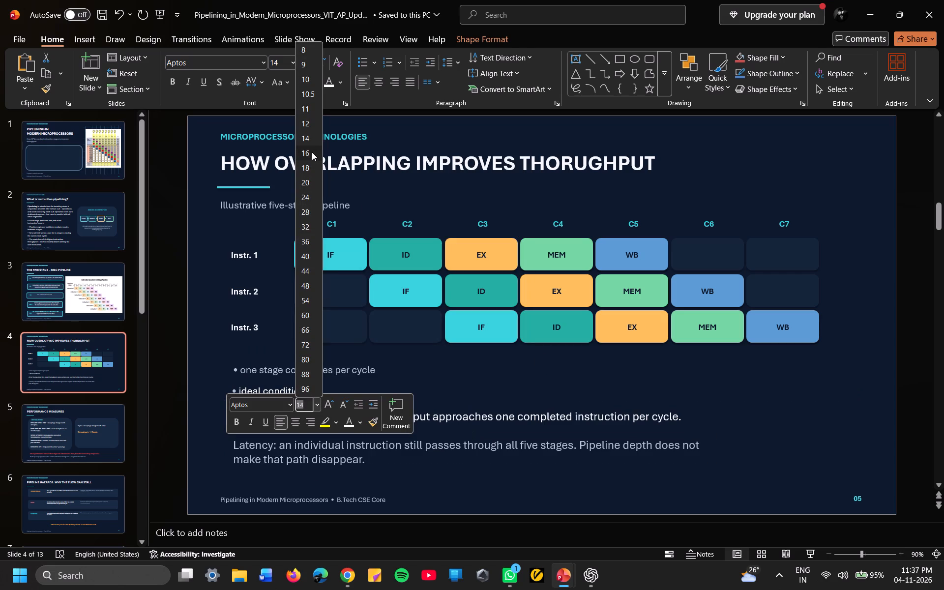
left_click(357, 424)
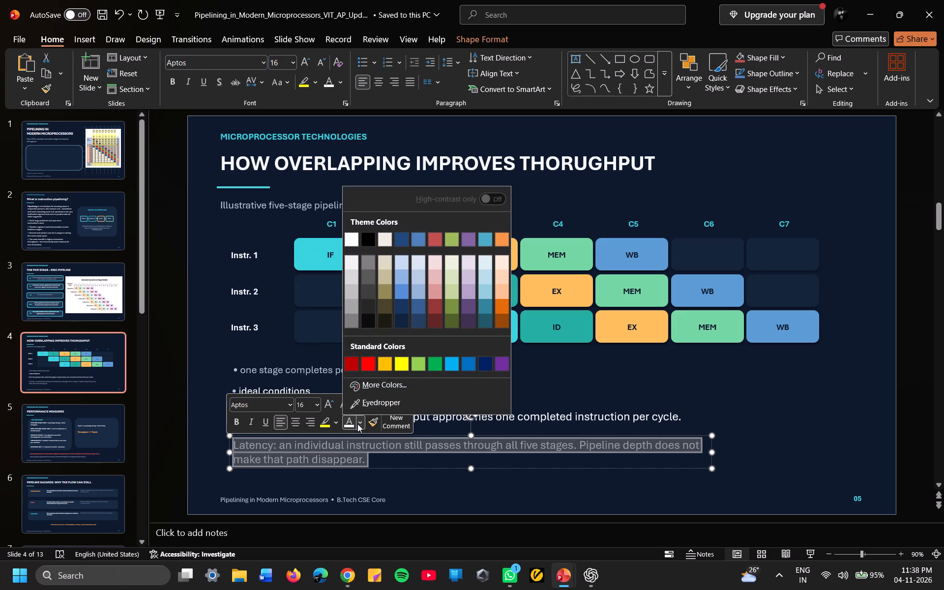
left_click(349, 233)
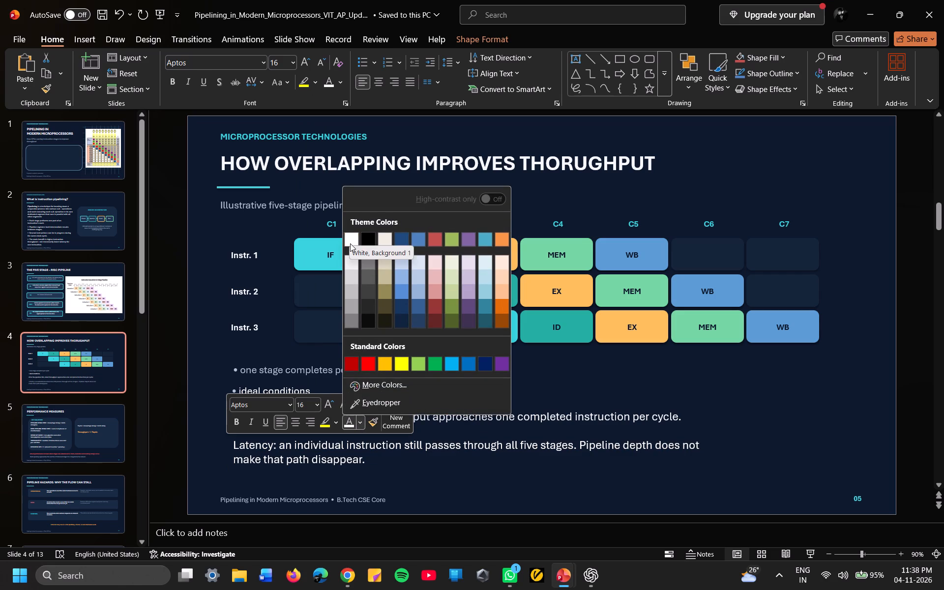
left_click(352, 239)
left_click(429, 499)
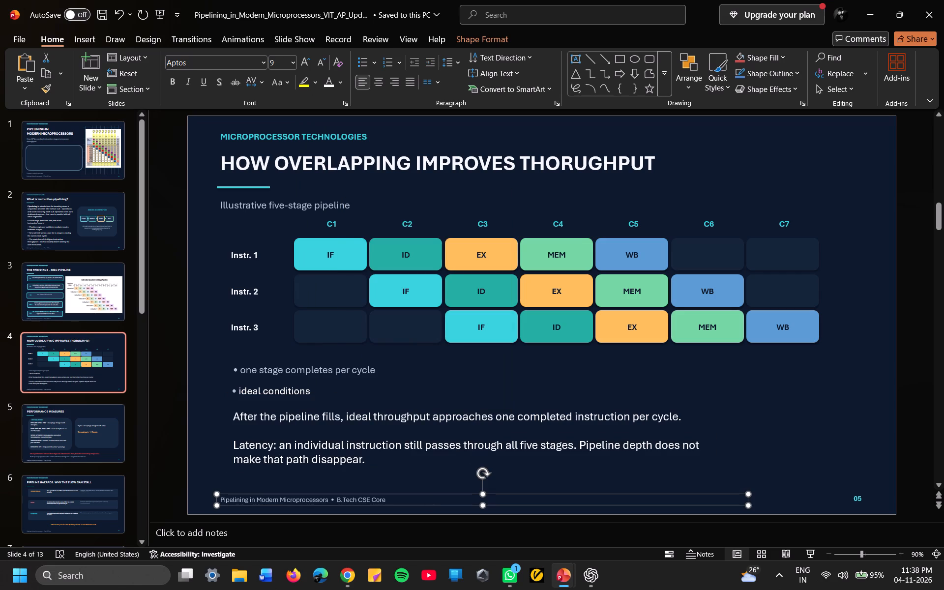
Color the "one stage completes per cycle" bullet line white and set its text size to 16.
left_click_drag(373, 370, 248, 365)
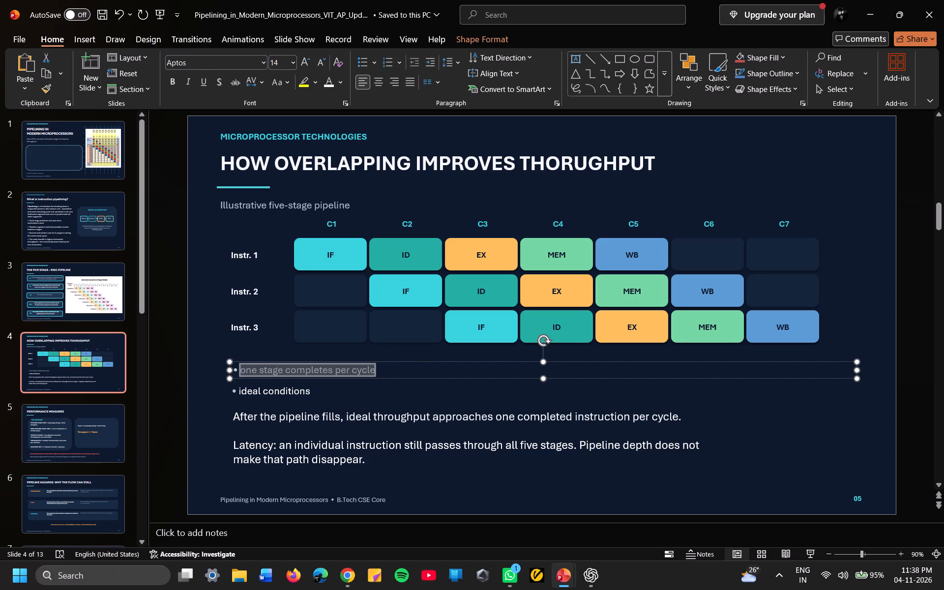
left_click_drag(248, 365, 241, 369)
left_click_drag(241, 369, 234, 370)
left_click_drag(234, 370, 230, 374)
left_click(367, 354)
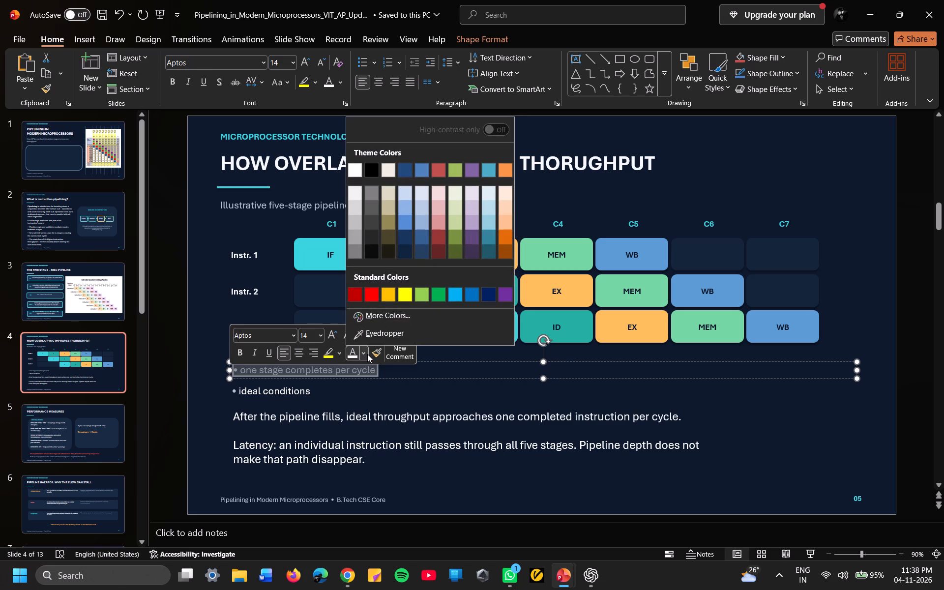
left_click(355, 173)
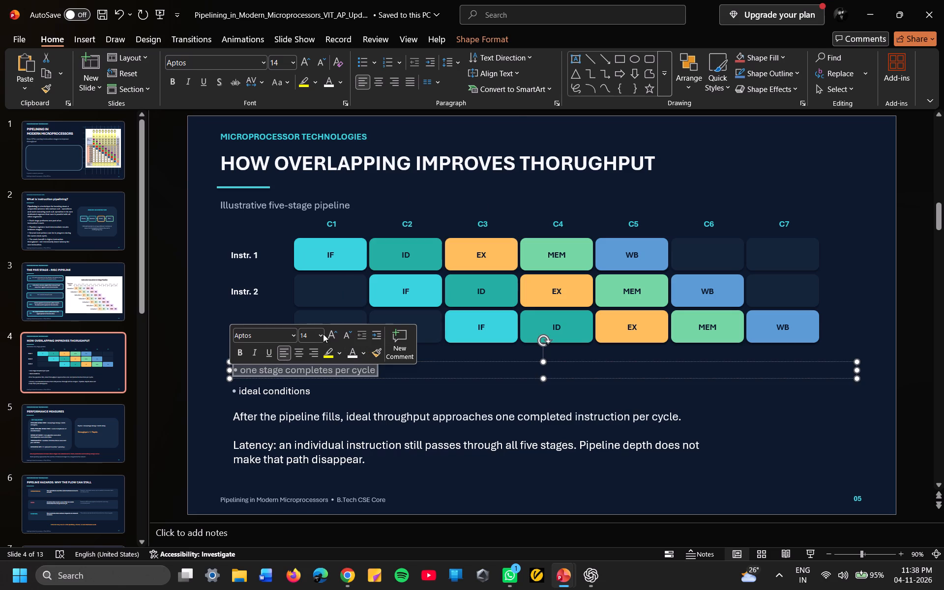
left_click(320, 335)
left_click(321, 111)
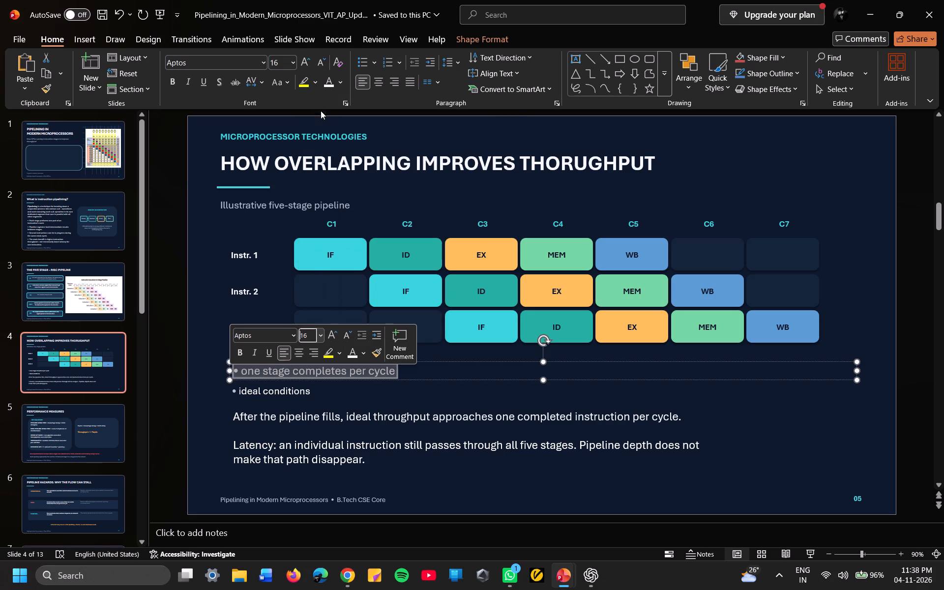
Set the "ideal conditions" line to size 16 and color the whole line, including its bullet, white.
left_click(319, 389)
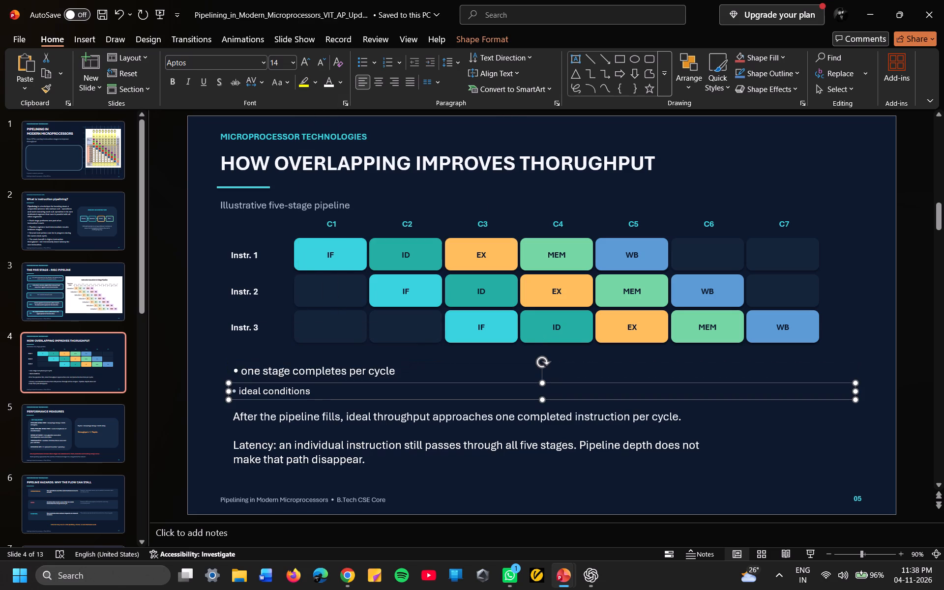
left_click_drag(309, 390, 235, 391)
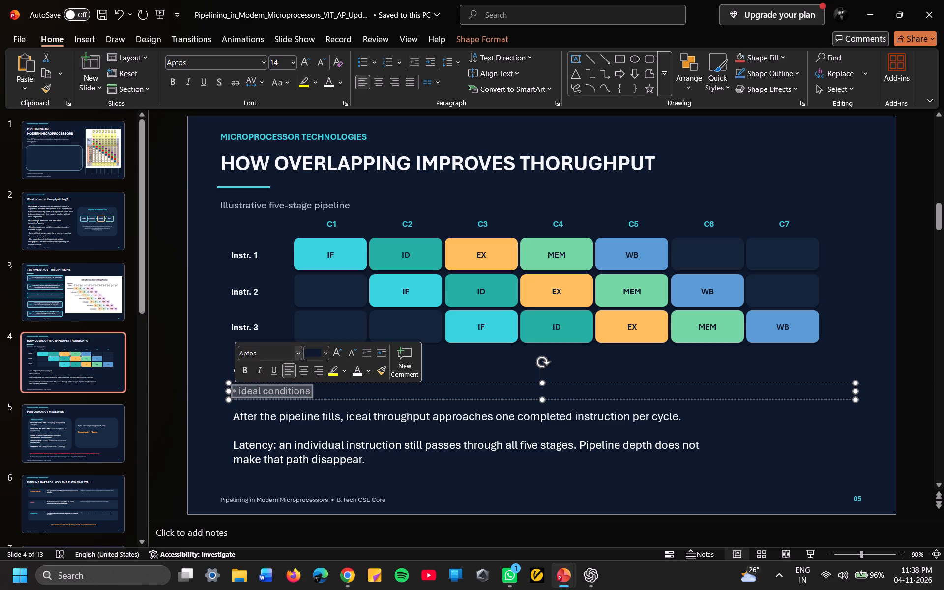
left_click(327, 352)
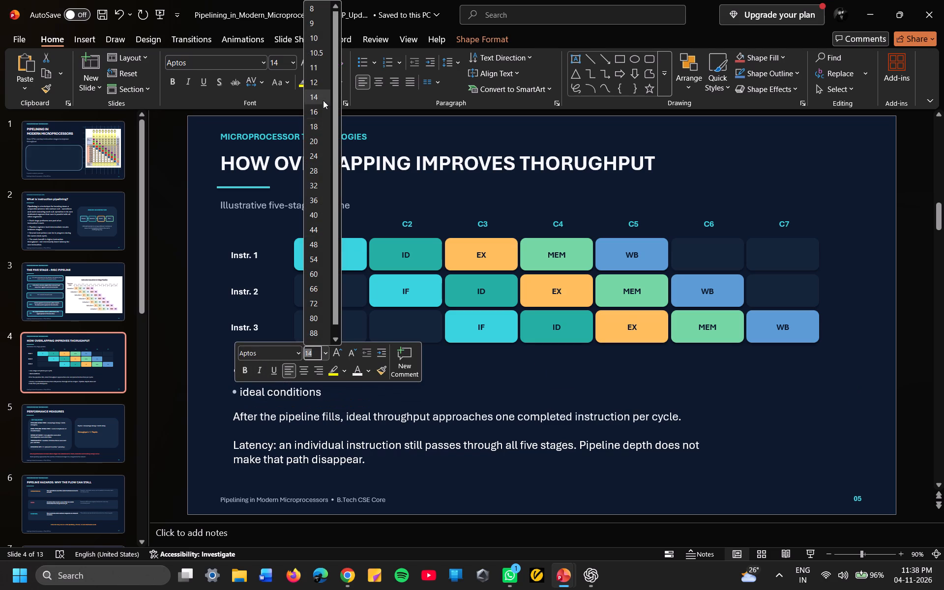
left_click(318, 112)
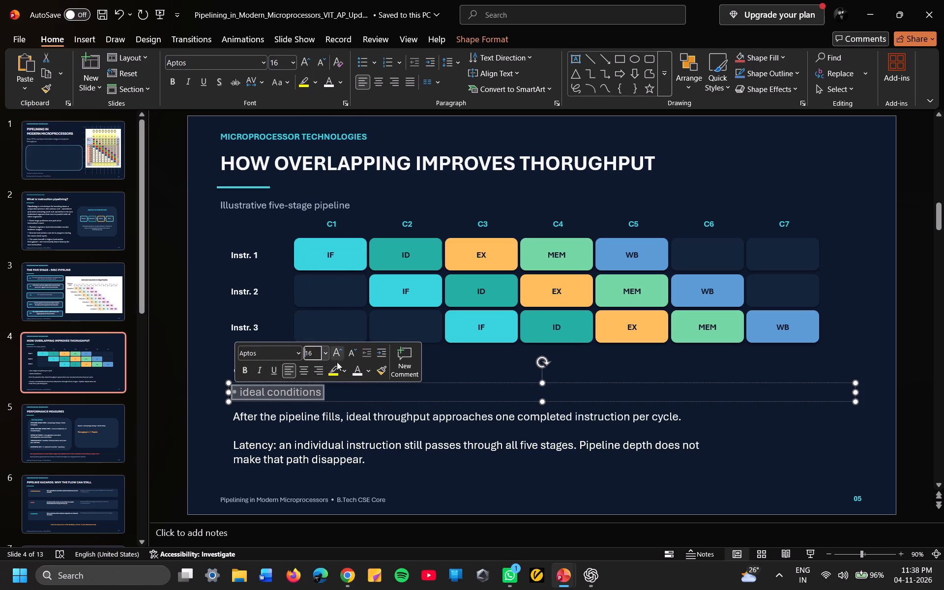
left_click(365, 370)
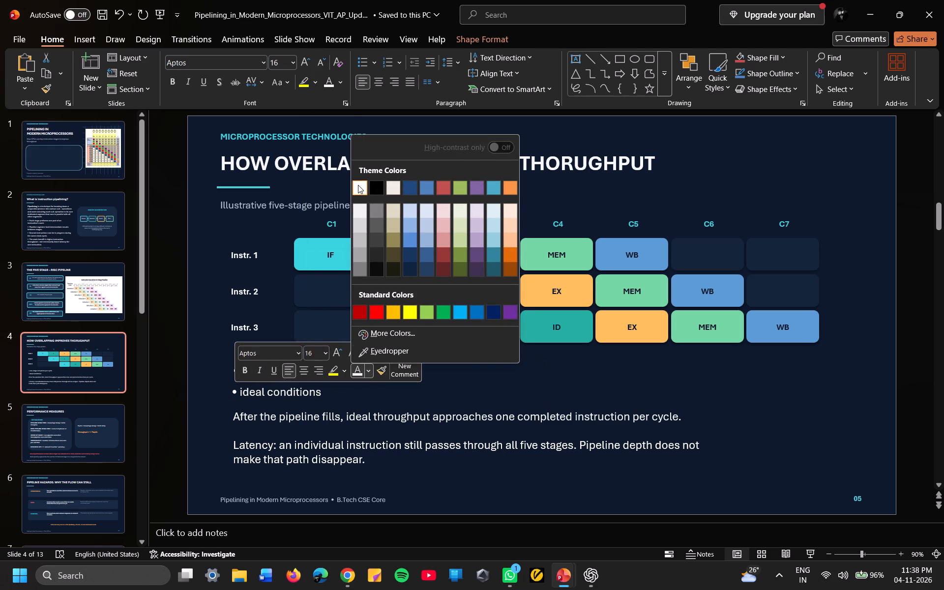
left_click(358, 185)
left_click(751, 443)
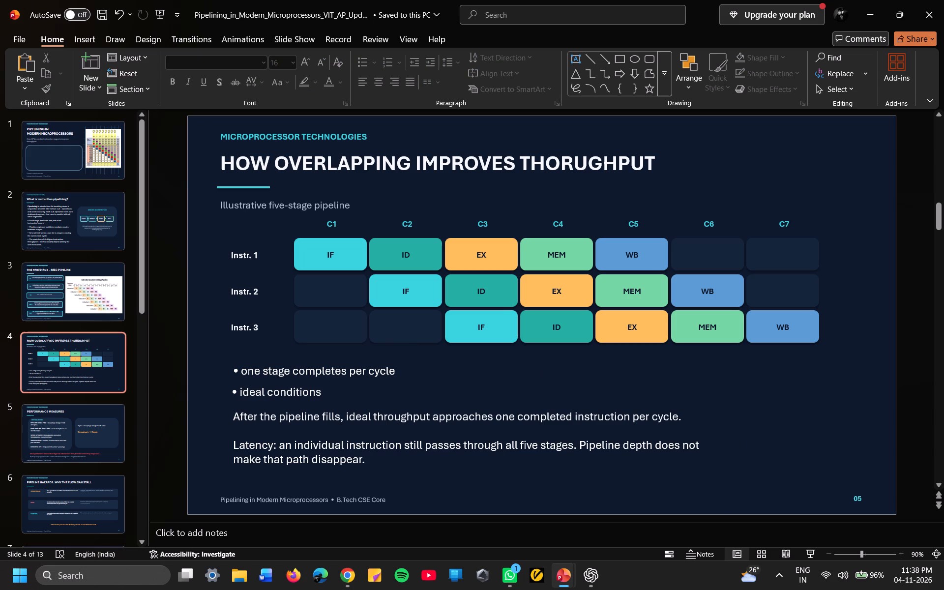
On title slide 1, move the pipeline diagram picture slightly down.
left_click(104, 283)
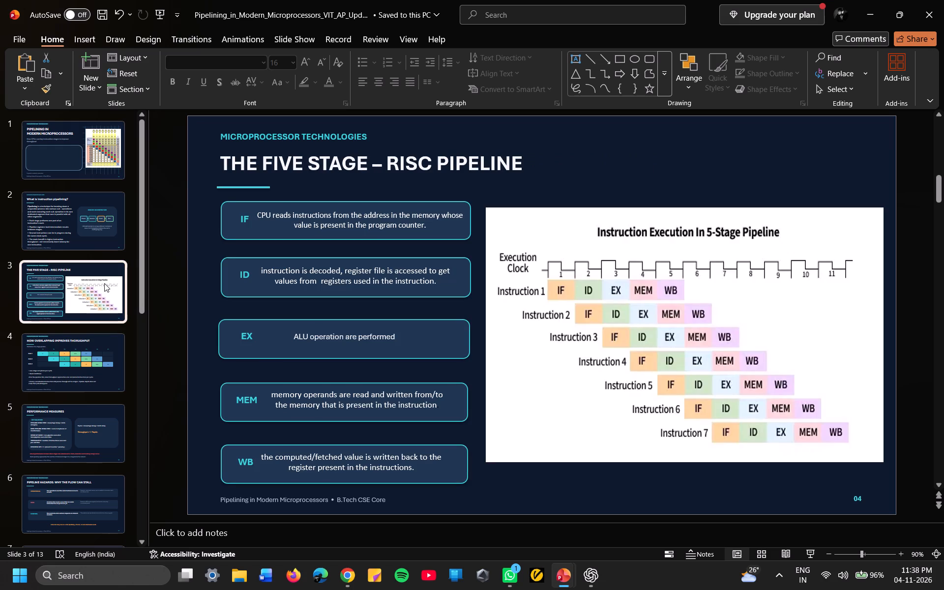
left_click(110, 236)
left_click(98, 164)
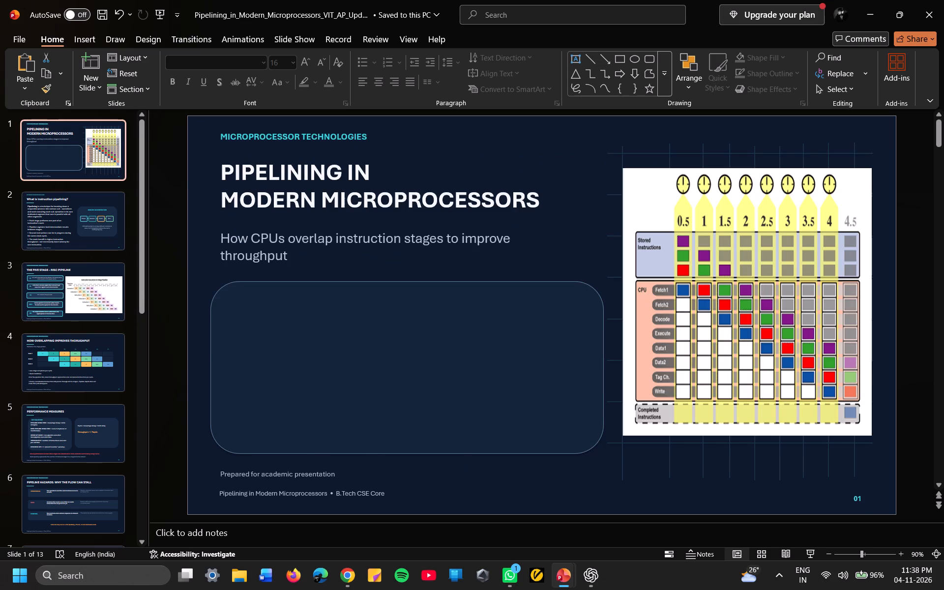
left_click(654, 186)
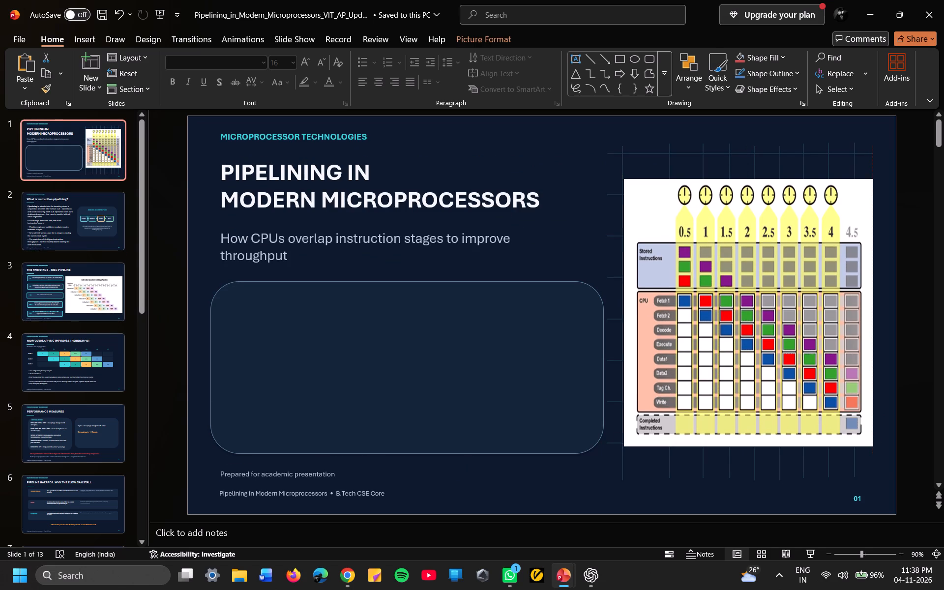
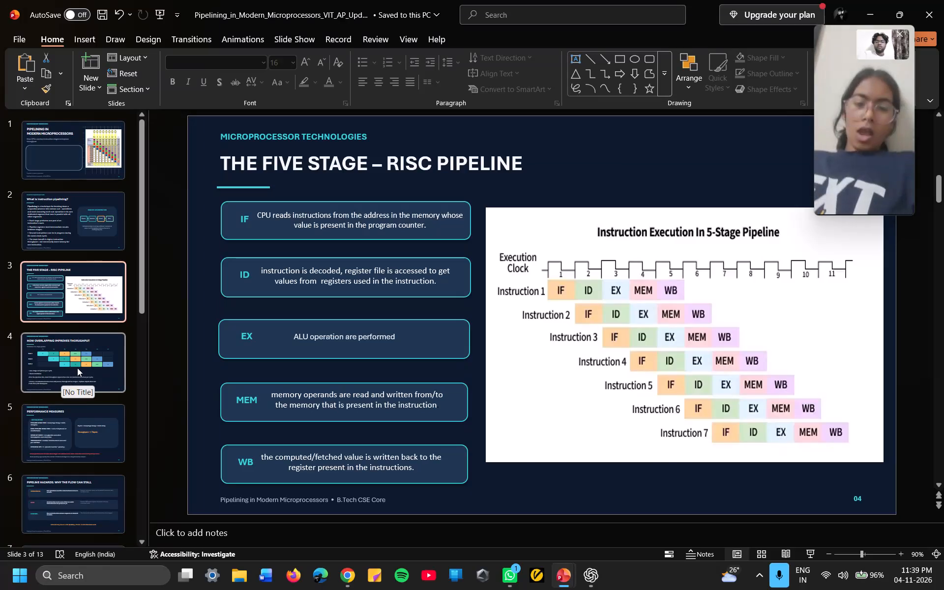
On the Performance Measures slide, remove bold from the "EFFECTIVE CPI" equation and bold only its "EFFECTIVE CPI" label.
left_click(77, 368)
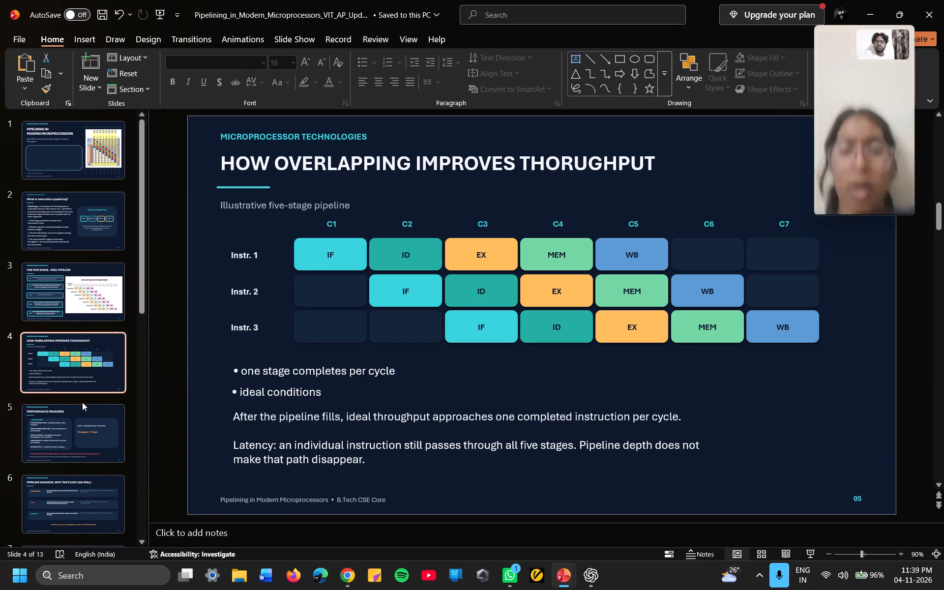
left_click(82, 416)
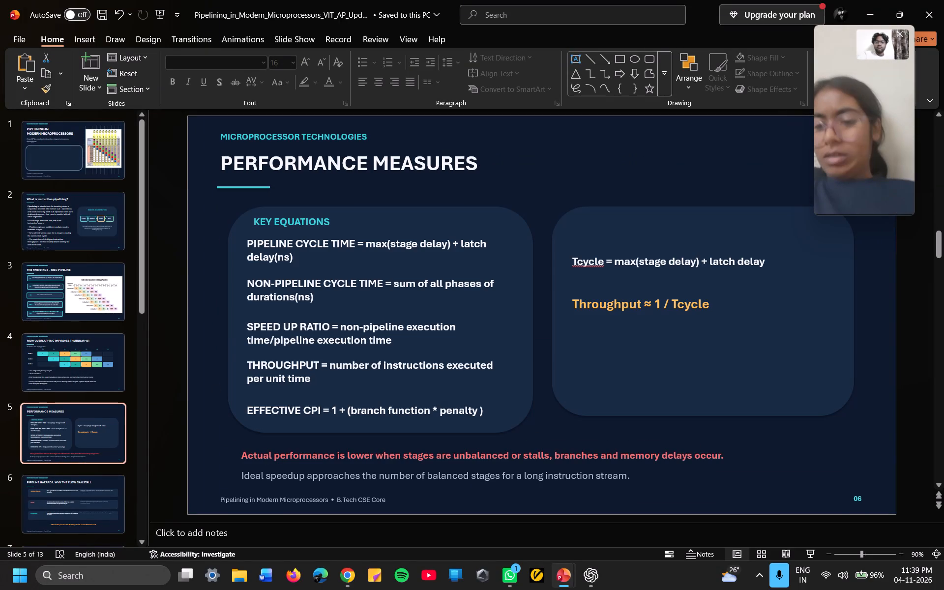
left_click_drag(482, 411, 246, 409)
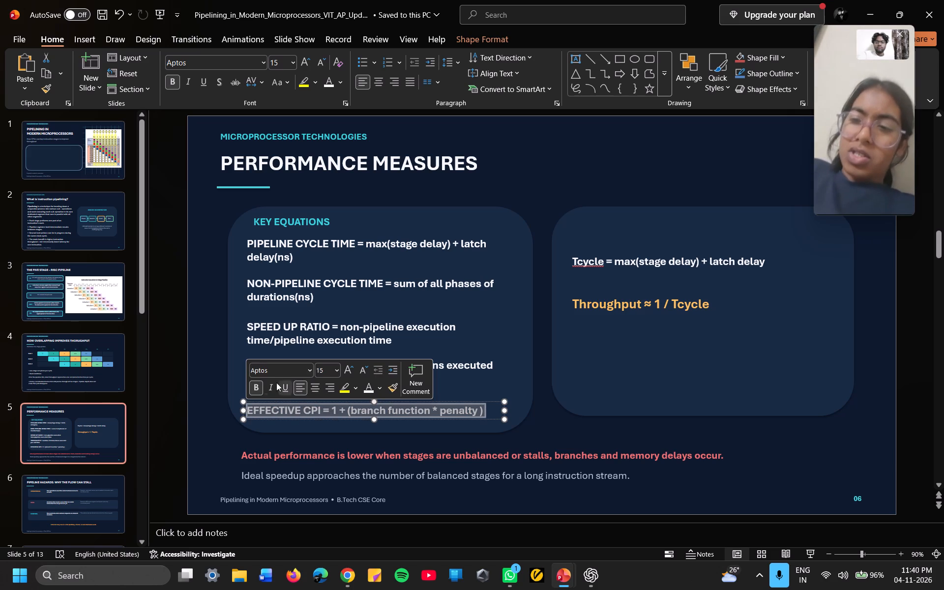
left_click(255, 386)
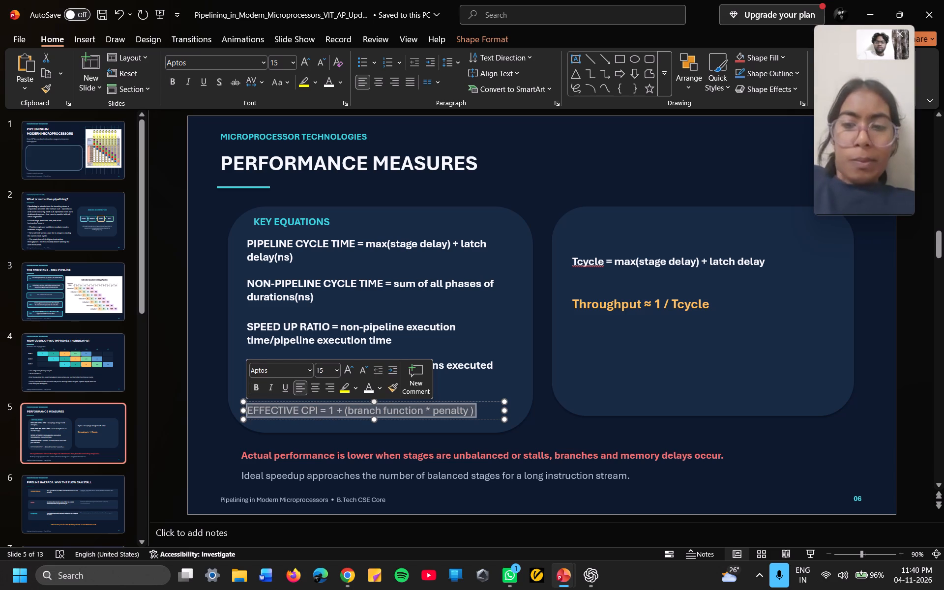
left_click(317, 408)
left_click_drag(318, 408, 313, 408)
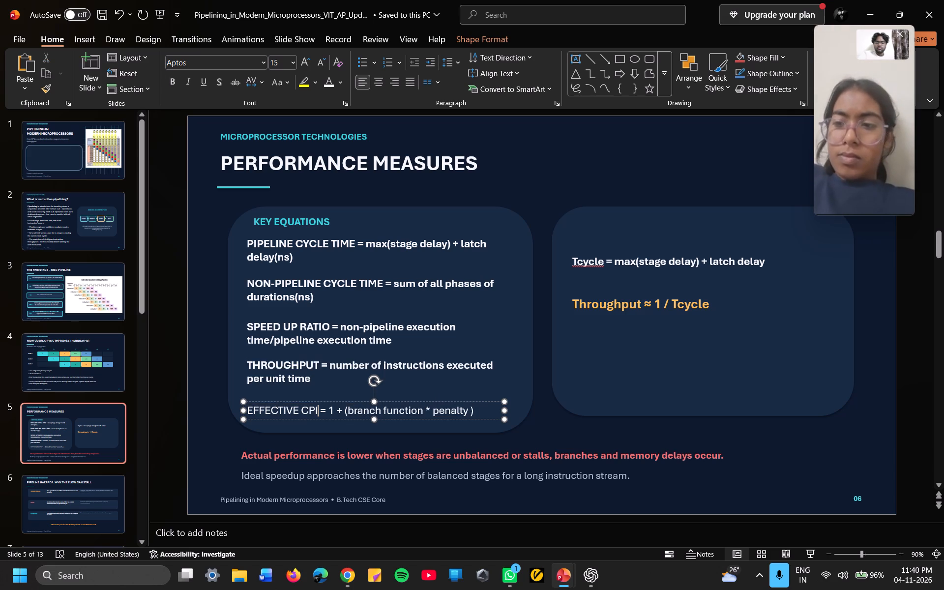
left_click_drag(313, 408, 262, 407)
left_click(268, 388)
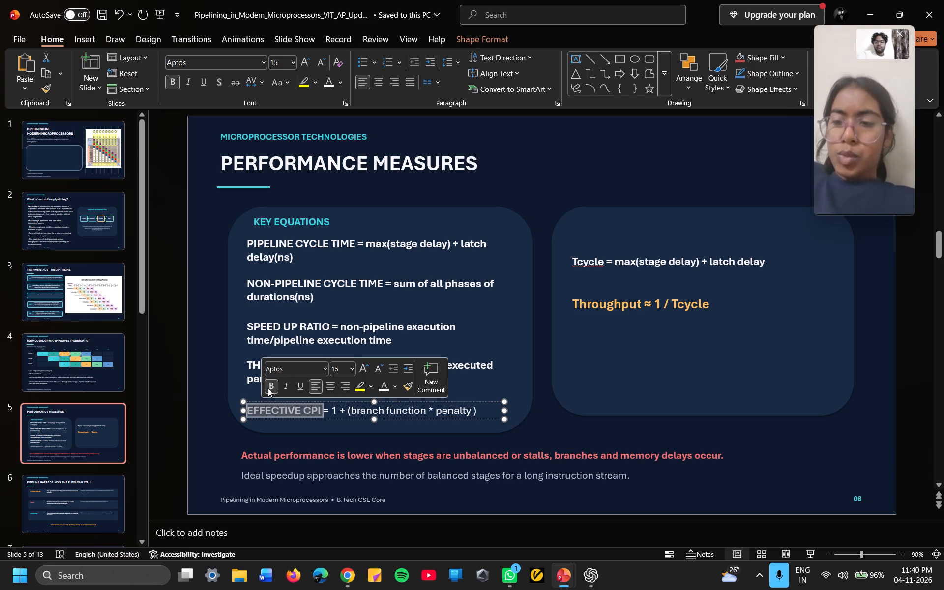
left_click(335, 347)
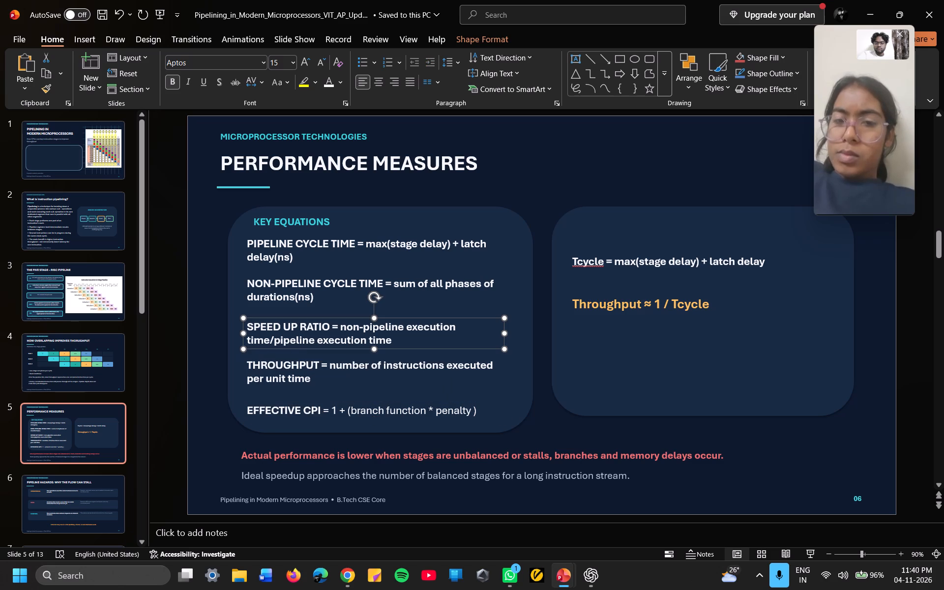
Remove bold from the "THROUGHPUT" equation under Key Equations and bold only the word "THROUGHPUT".
left_click_drag(315, 379, 311, 379)
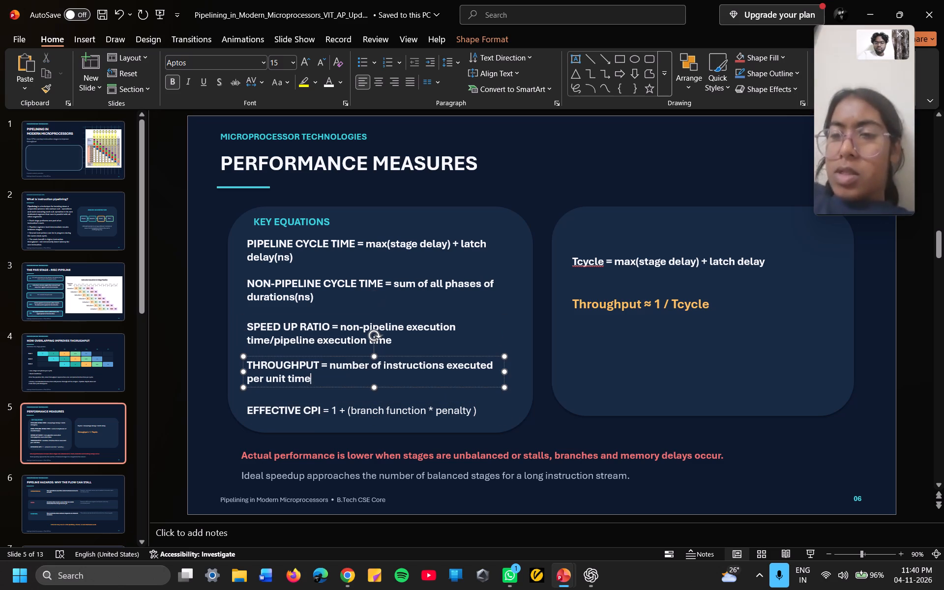
left_click_drag(311, 379, 246, 364)
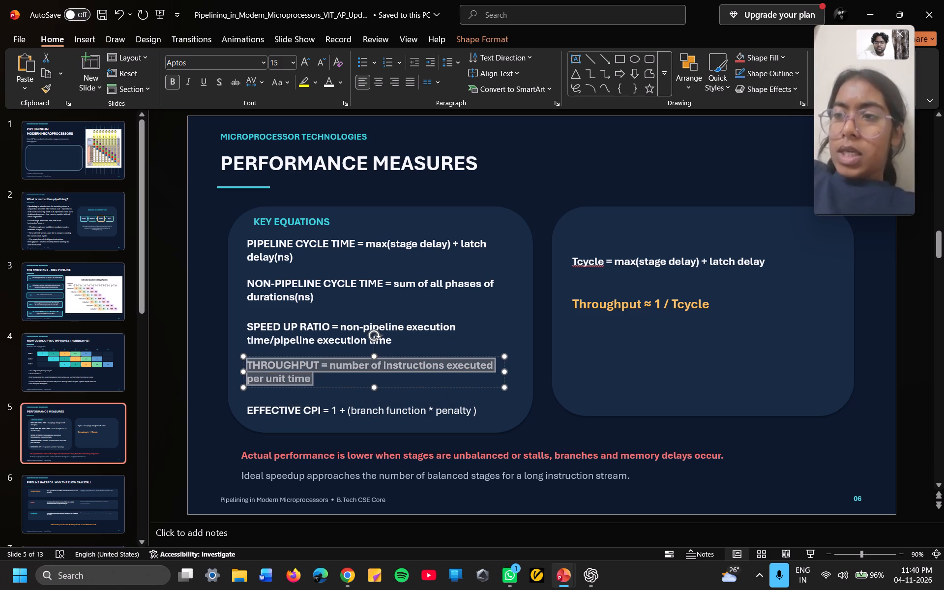
left_click_drag(246, 364, 245, 364)
left_click(254, 344)
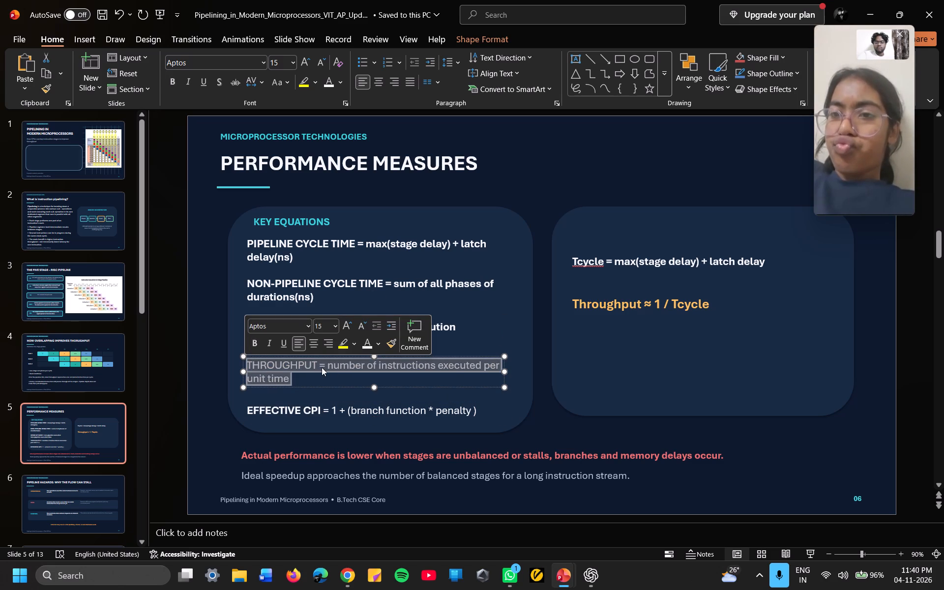
left_click(315, 364)
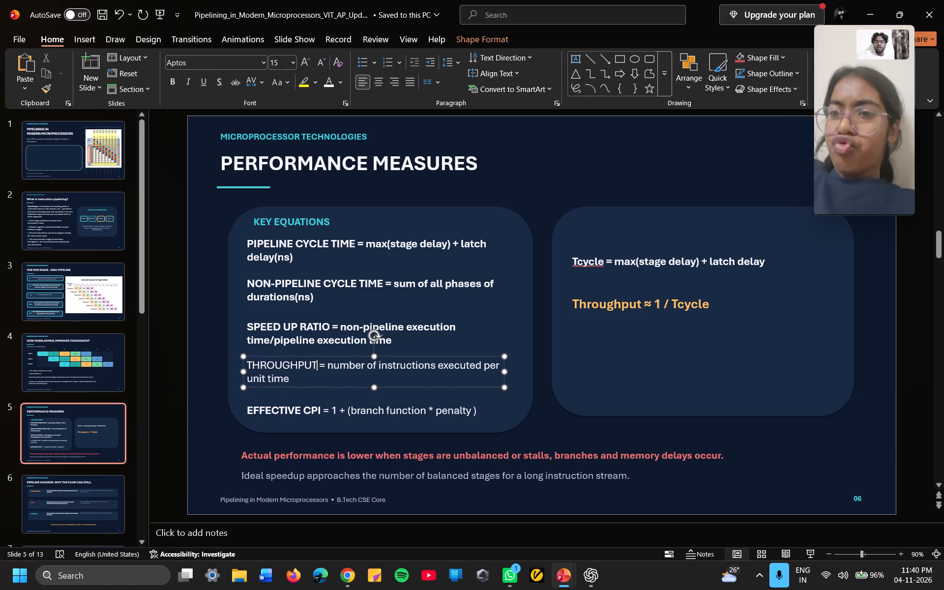
left_click_drag(317, 364, 252, 364)
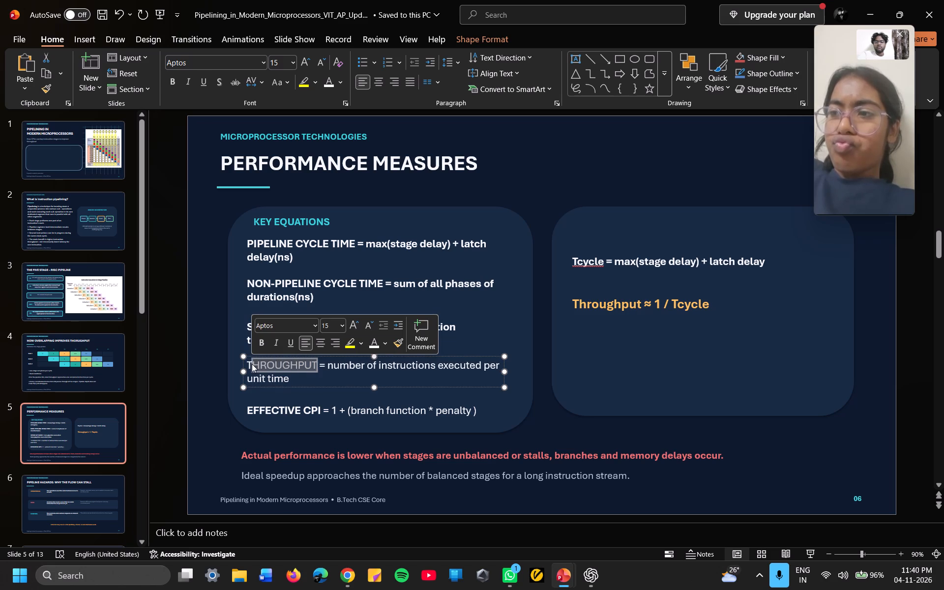
left_click(317, 364)
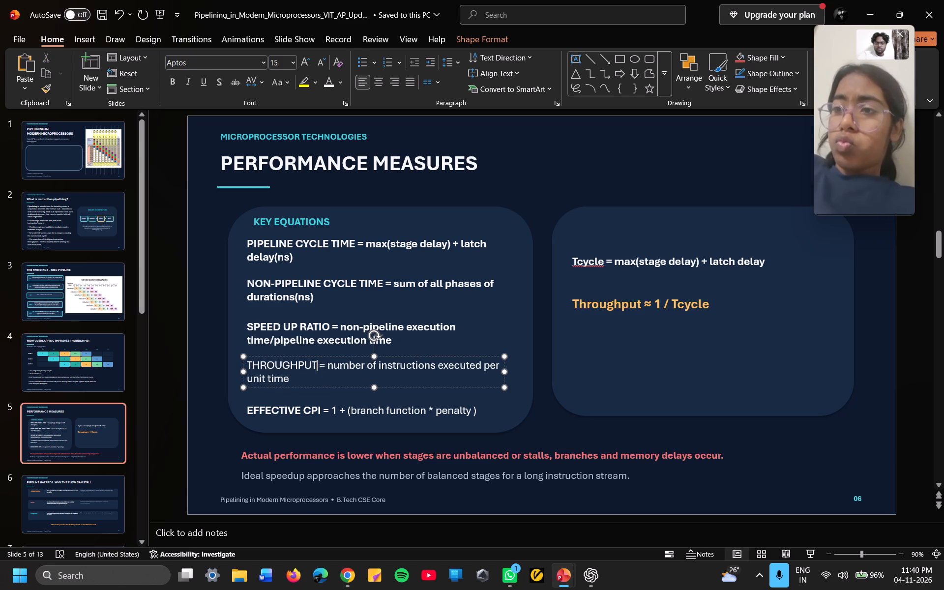
left_click_drag(316, 365, 245, 366)
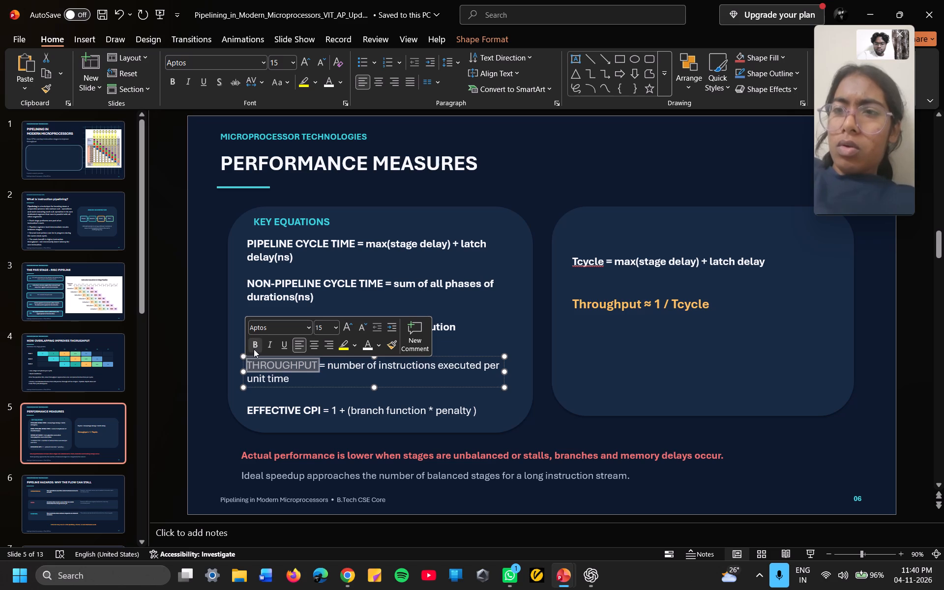
left_click(254, 349)
left_click(397, 304)
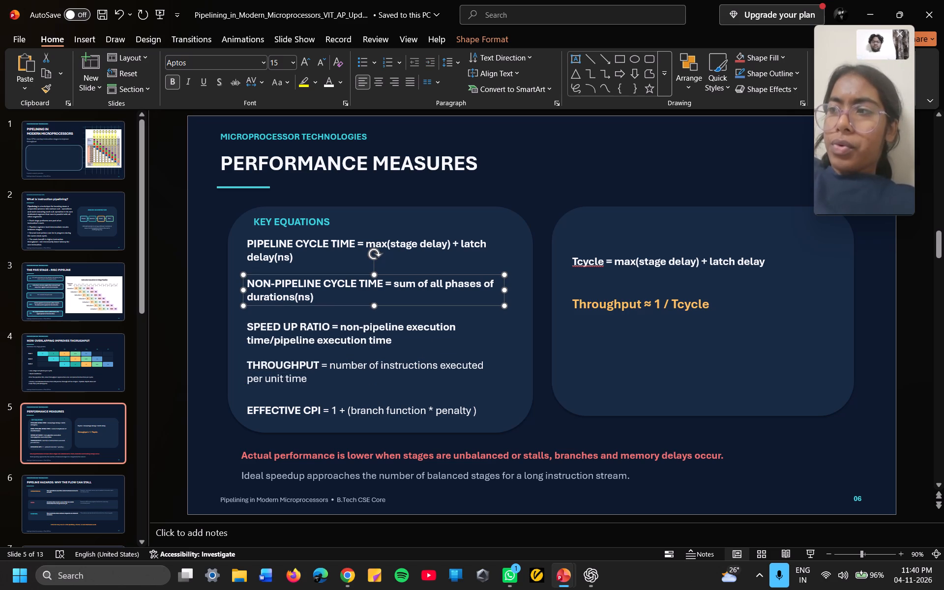
Remove bold from the "SPEED UP RATIO" equation and bold only its "SPEED UP RATIO" label.
left_click_drag(393, 343, 250, 333)
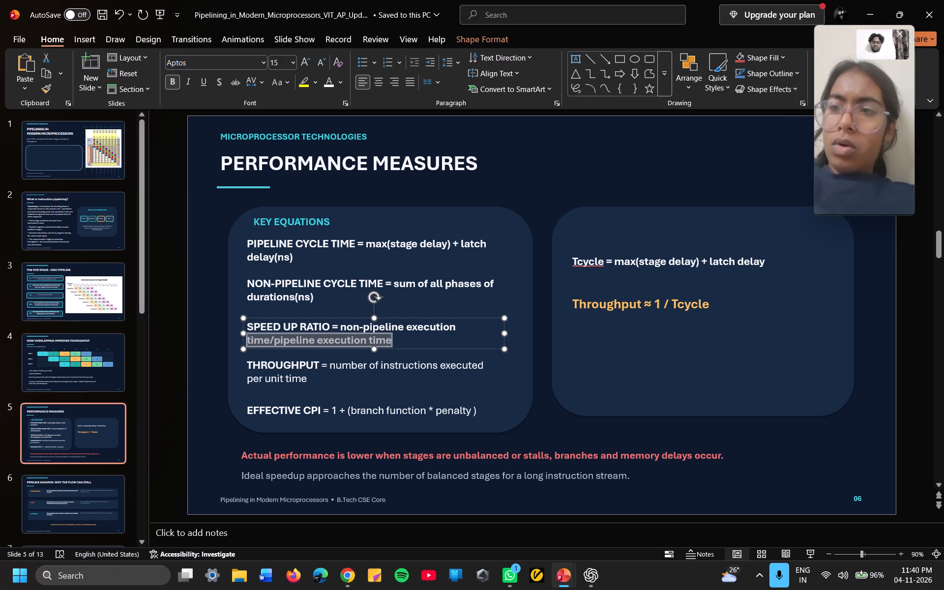
left_click_drag(250, 333, 249, 328)
left_click(264, 307)
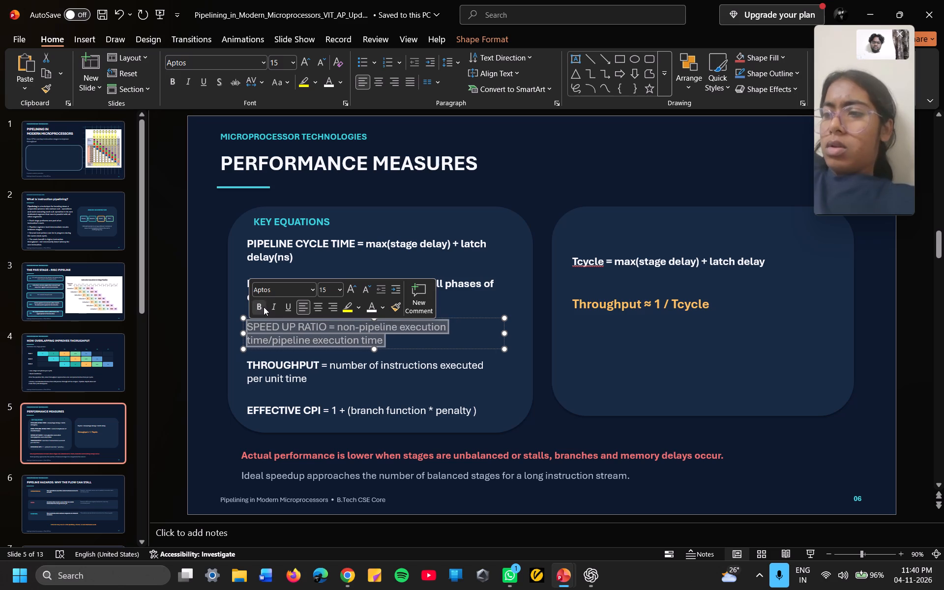
left_click(326, 325)
left_click_drag(326, 325, 324, 325)
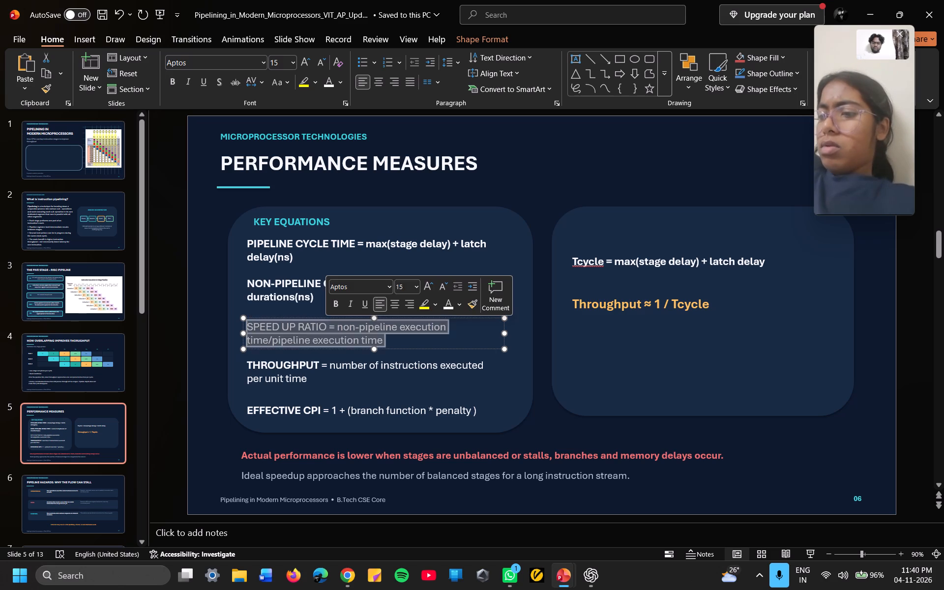
left_click_drag(324, 325, 253, 330)
left_click(261, 309)
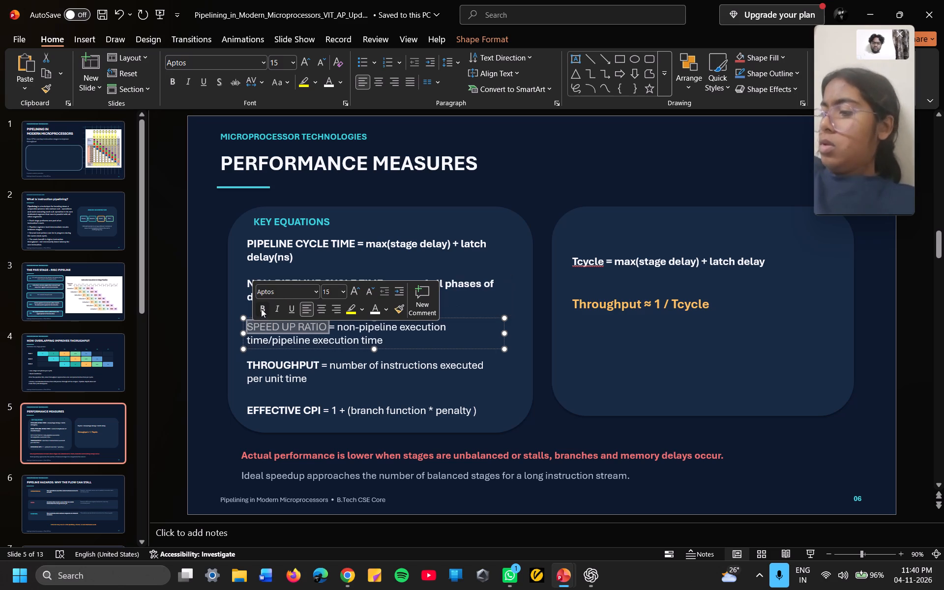
left_click(414, 339)
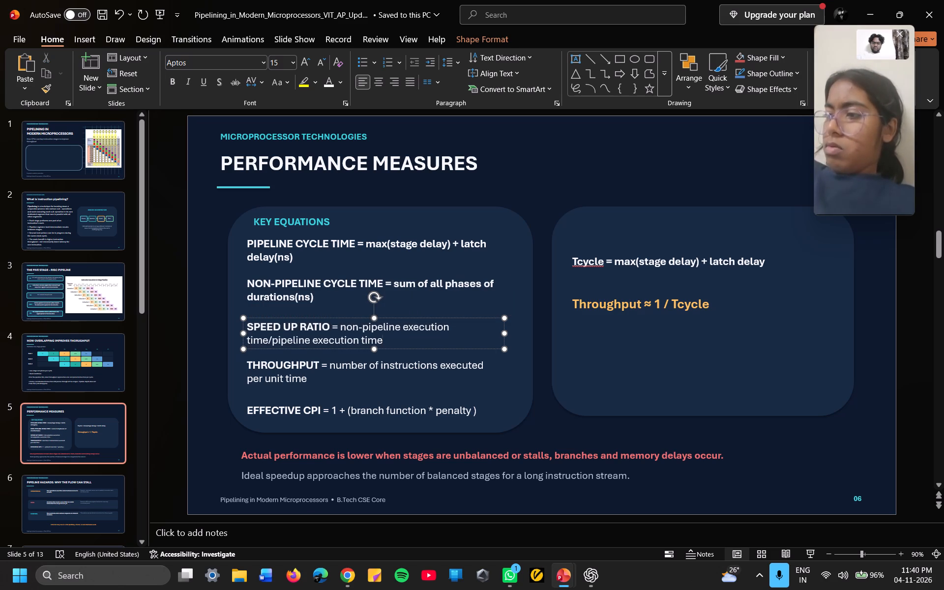
Remove bold from the "NON-PIPELINE CYCLE TIME" equation and bold only its "NON-PIPELINE CYCLE TIME" label.
left_click_drag(318, 300, 257, 285)
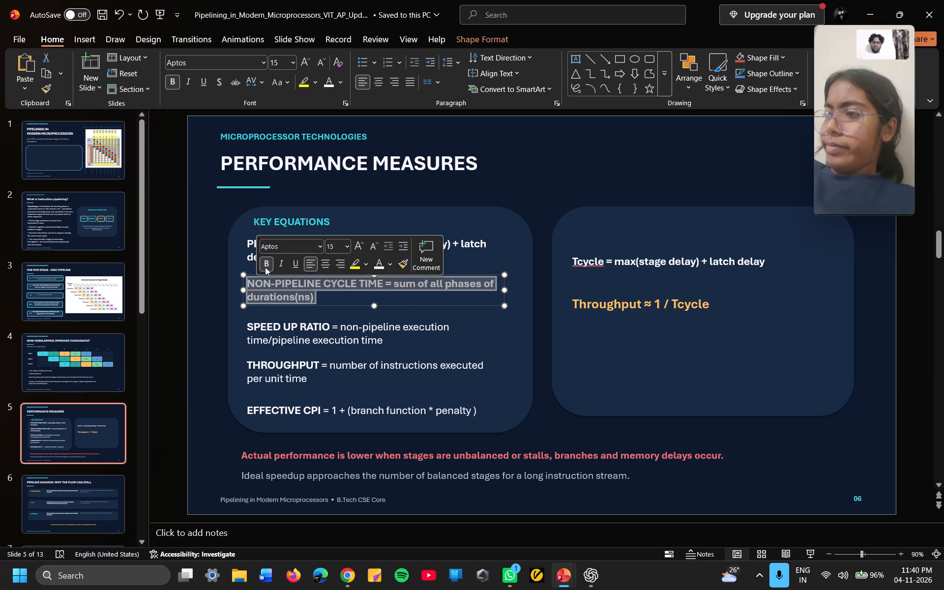
left_click(264, 265)
left_click(380, 284)
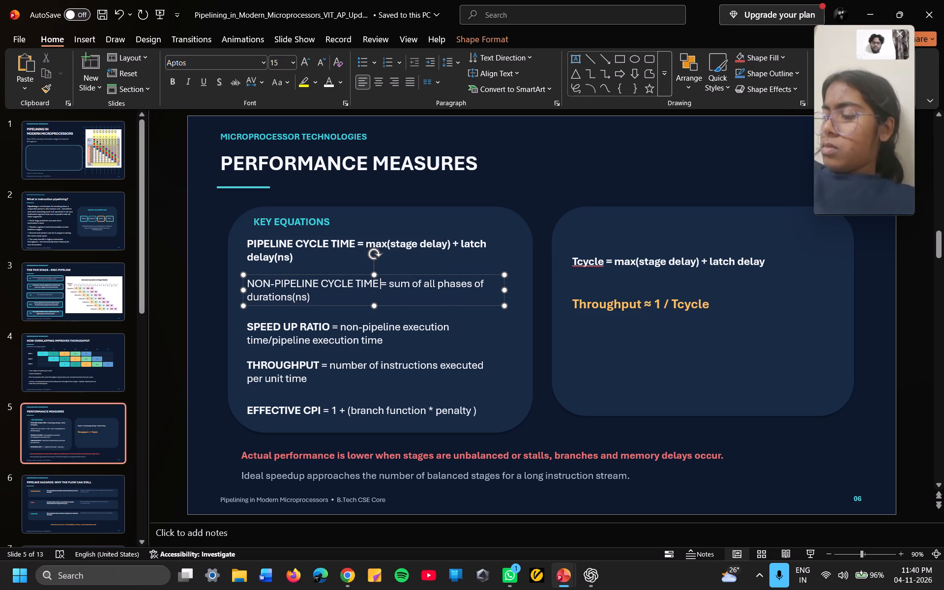
left_click_drag(379, 284, 271, 285)
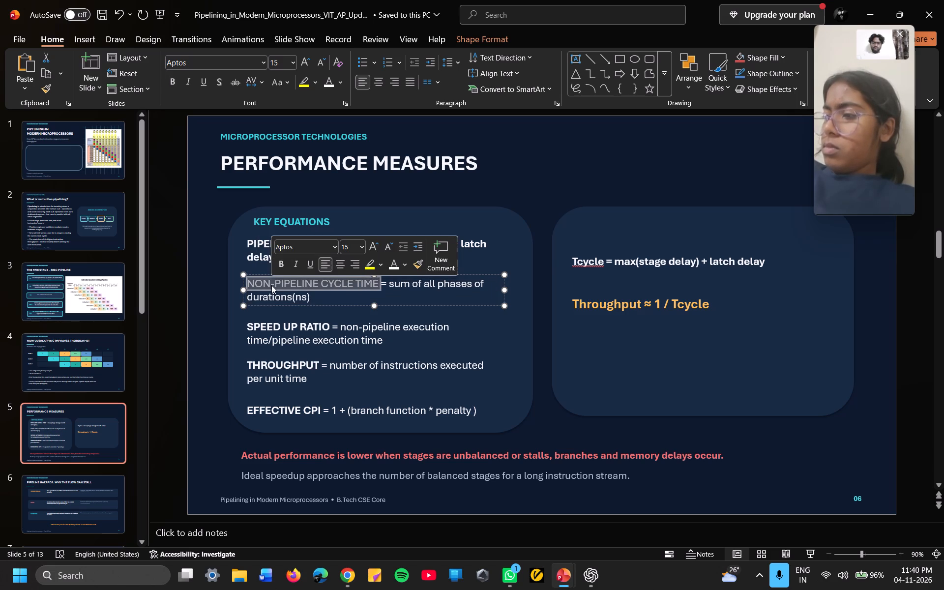
left_click(280, 266)
left_click(384, 219)
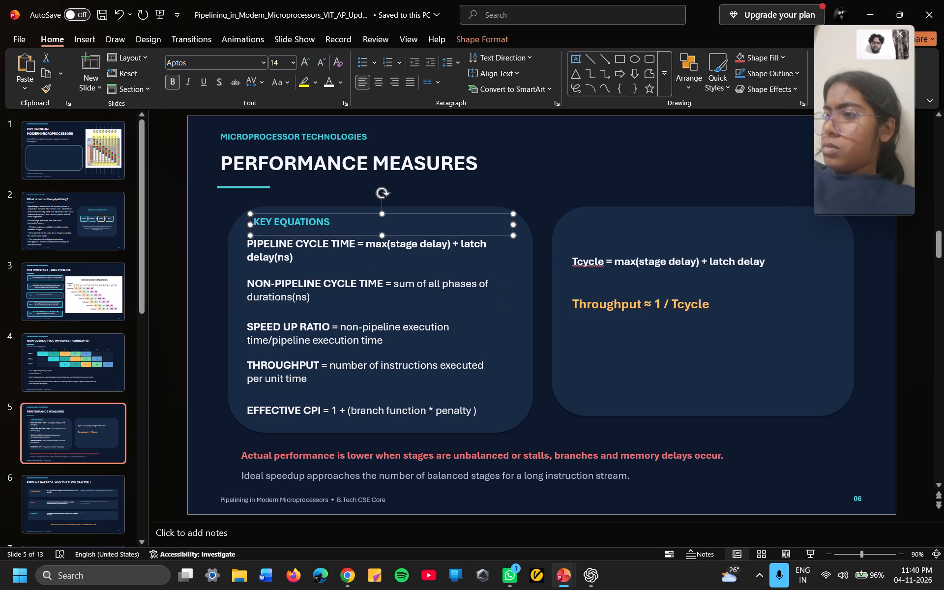
Remove bold from the "PIPELINE CYCLE TIME" equation and bold only its "PIPELINE CYCLE TIME" label.
left_click_drag(315, 256, 257, 241)
left_click(268, 222)
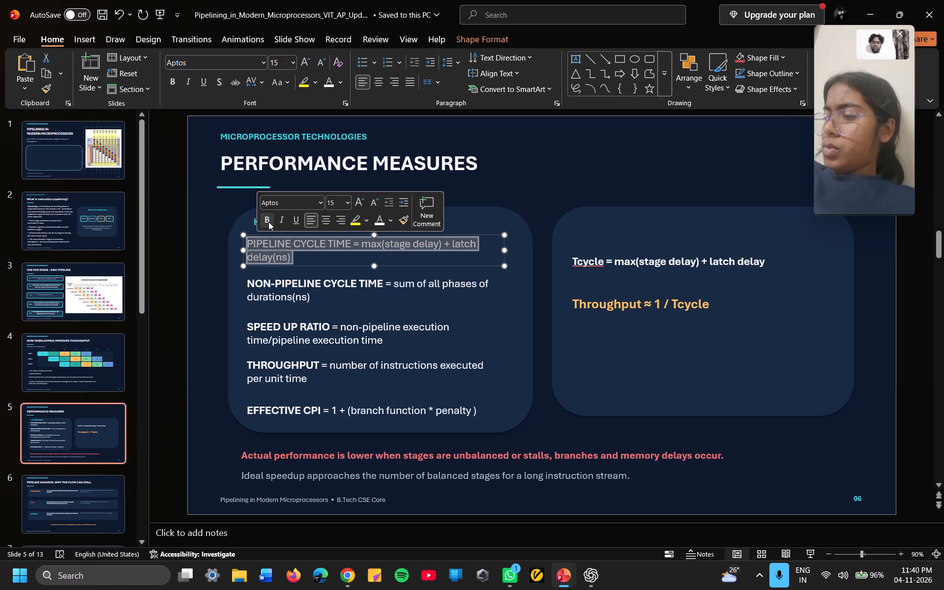
left_click(350, 242)
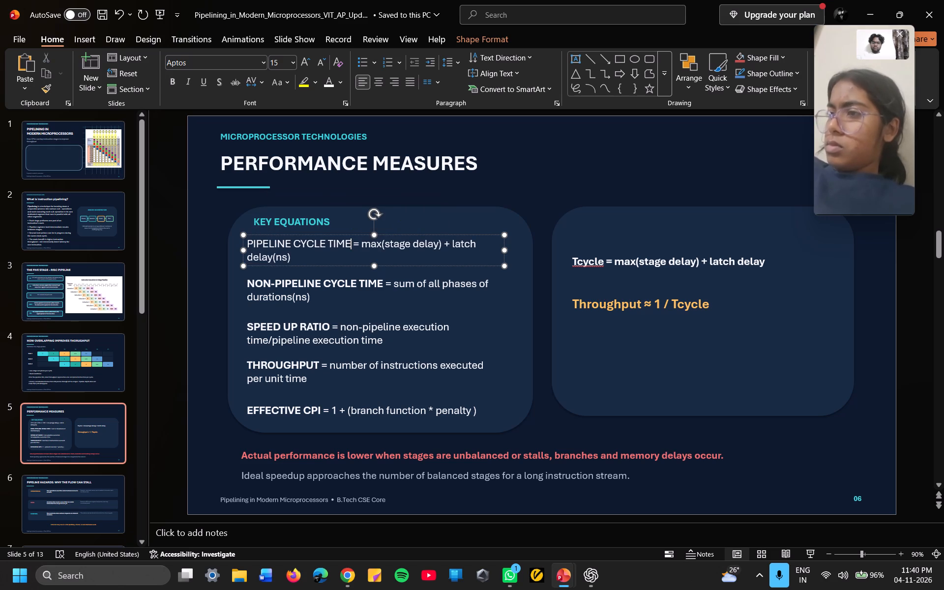
left_click_drag(350, 242, 266, 240)
left_click(270, 225)
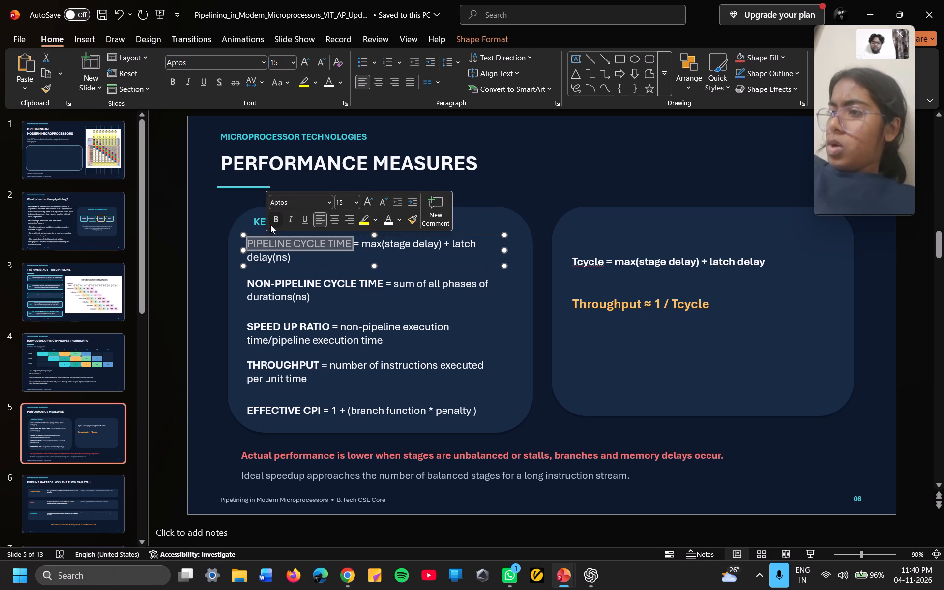
Review the remaining slides from Pipeline Hazards through Key Takeaways and References for content and formatting.
left_click(103, 488)
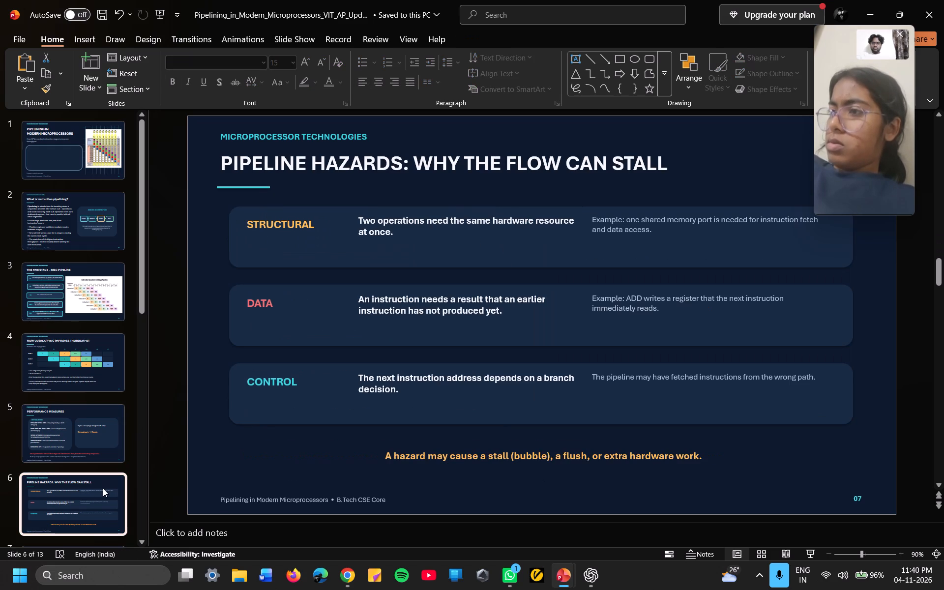
key("Down")
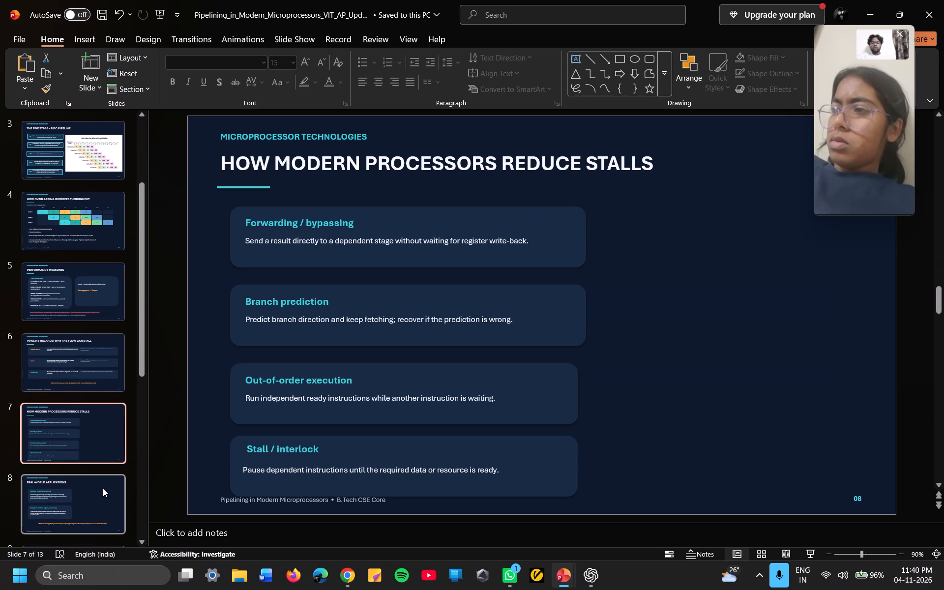
key("Down")
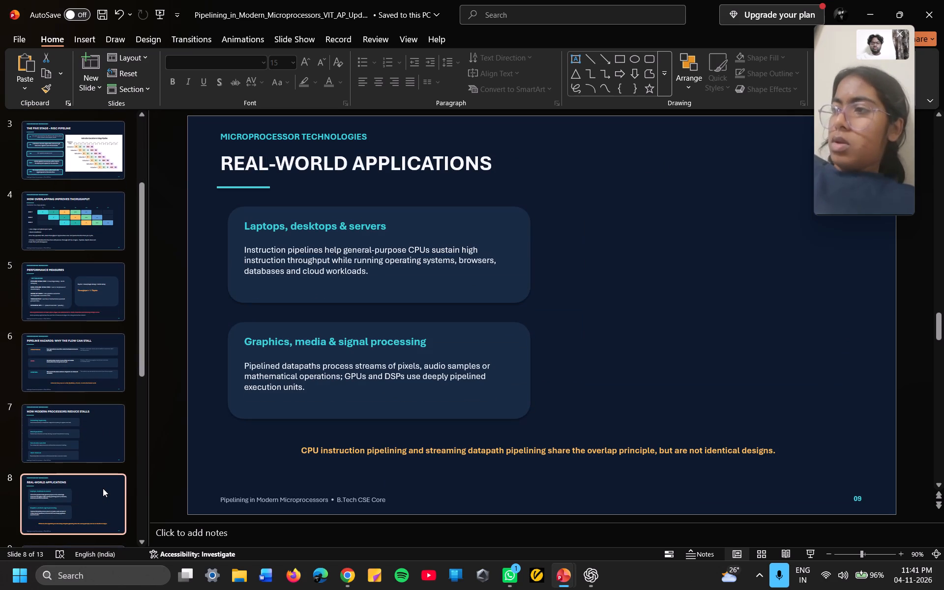
key("Down")
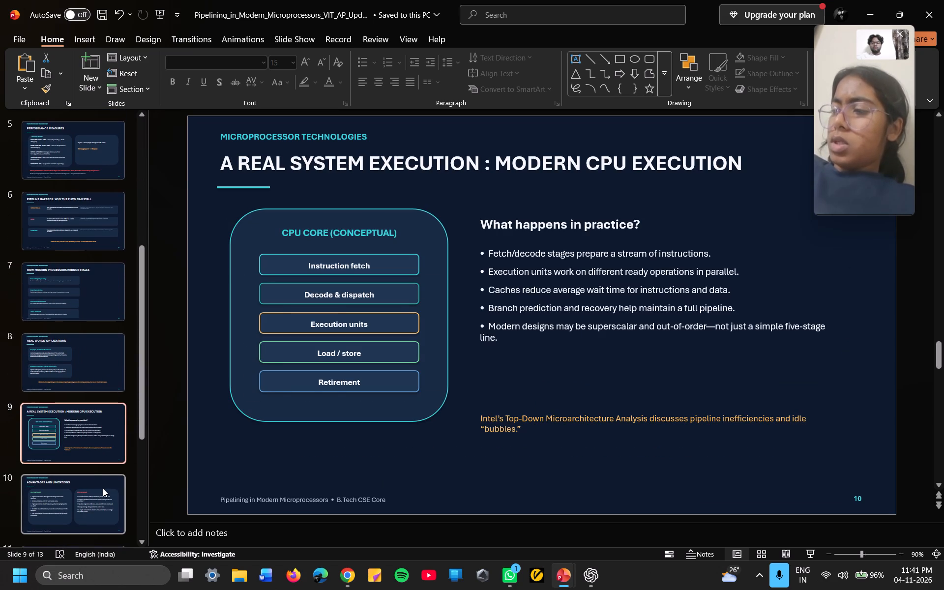
key("Down")
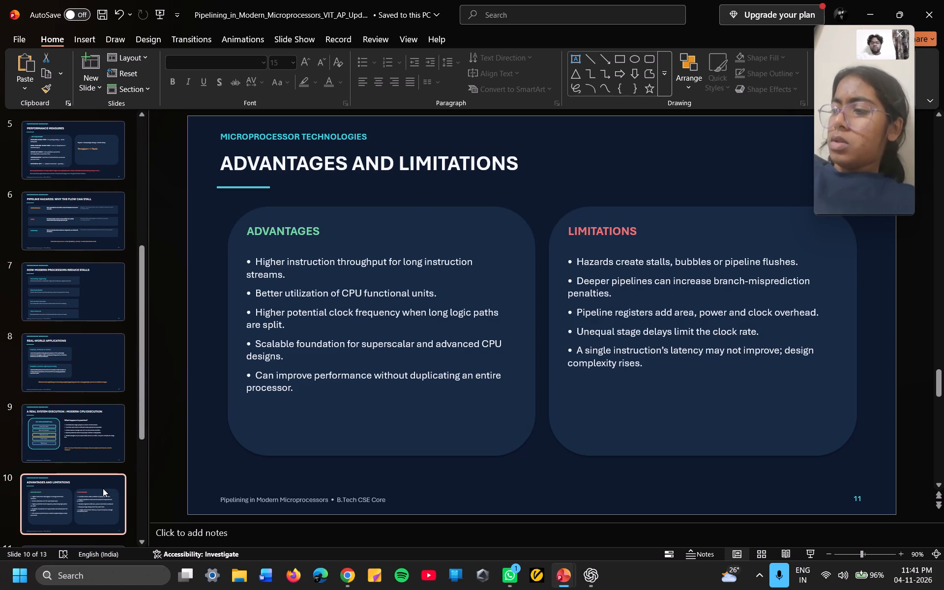
key("Down")
key("Down")
key("Down")
key("Down")
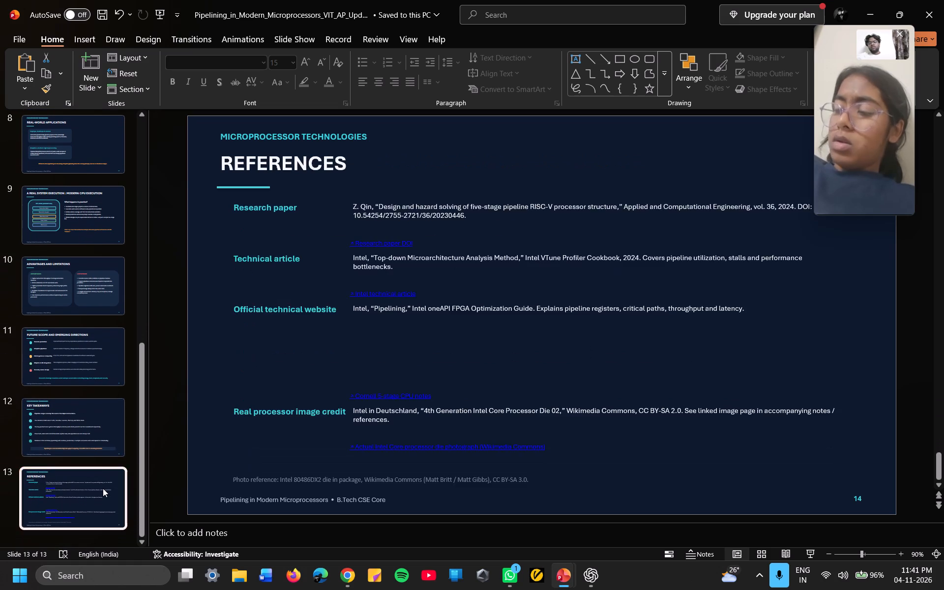
key("Up")
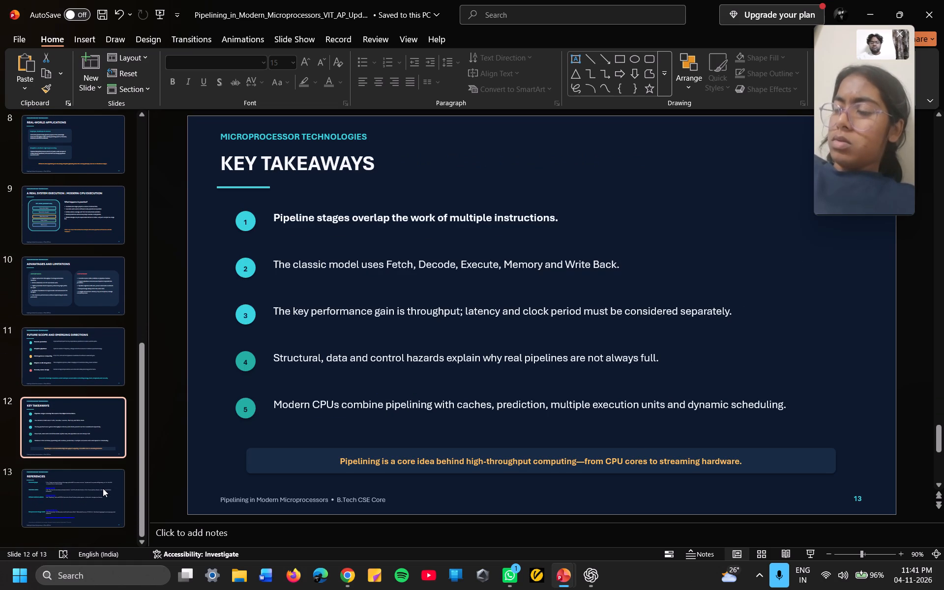
key("Down")
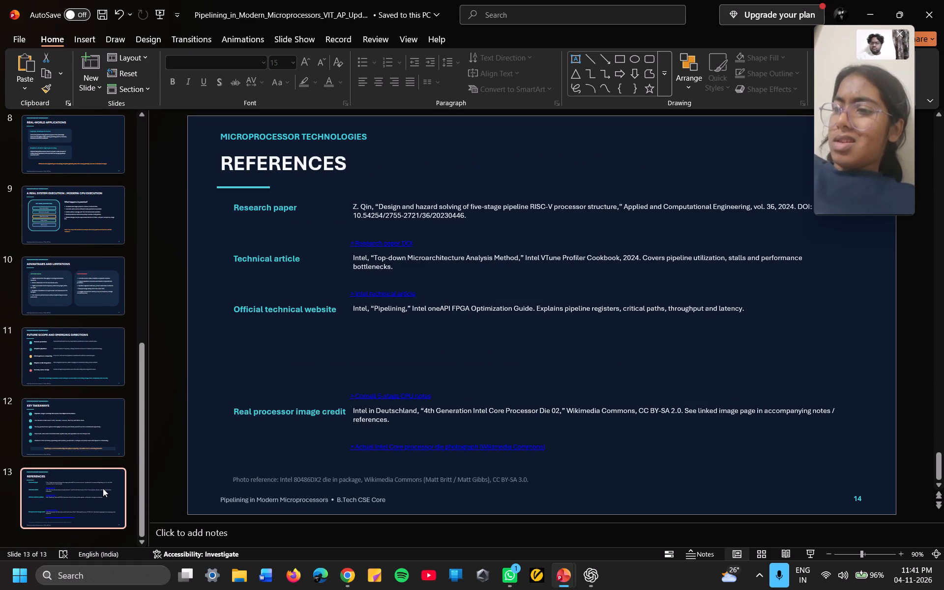
Review the slides backward from References to the title slide, ending on the "What is instruction pipelining?" slide.
key("Down")
key("Up")
key("Up")
key("Up")
key("Up")
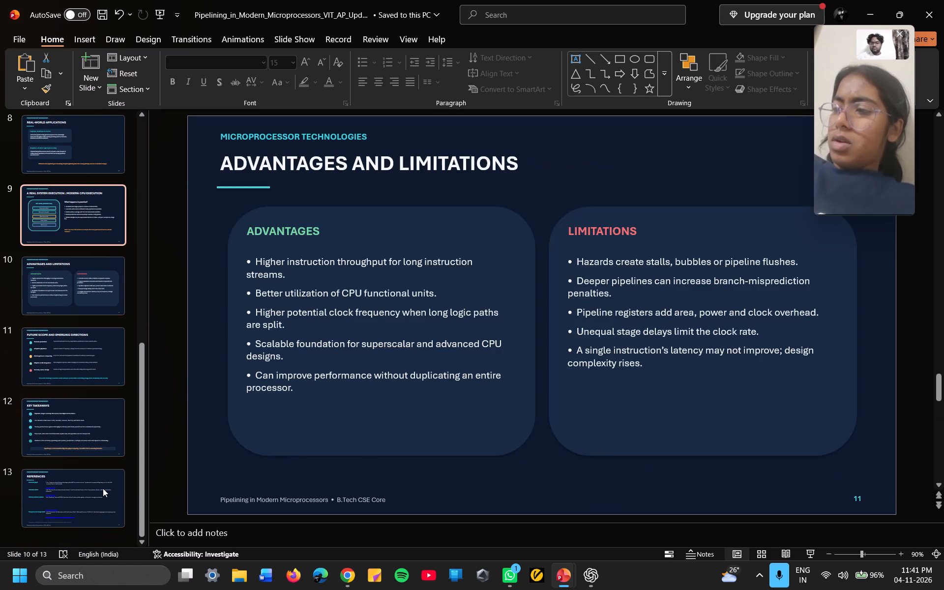
key("Up")
key("Up")
key("Up")
key("Up")
key("Up")
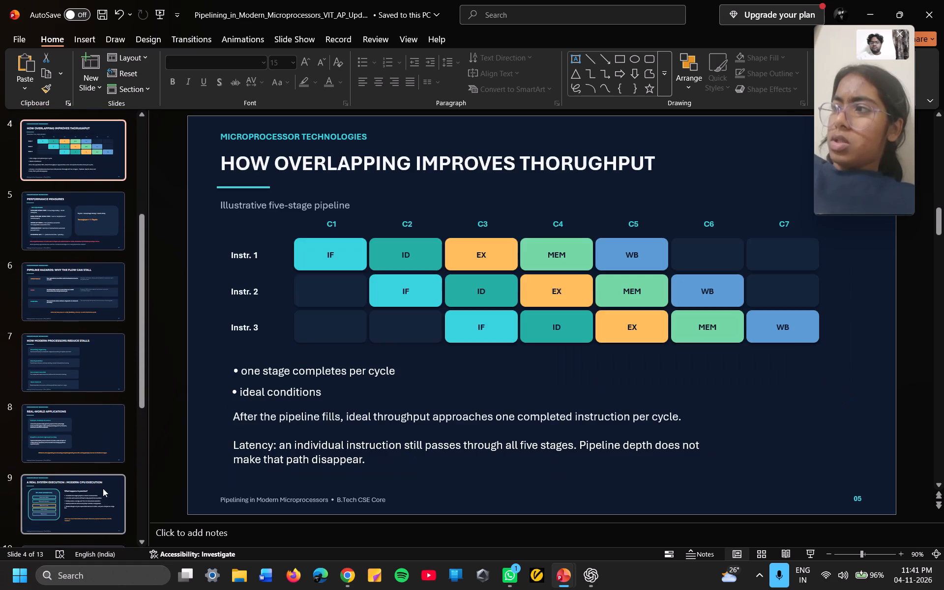
key("Up")
key("Up")
key("Up")
key("Down")
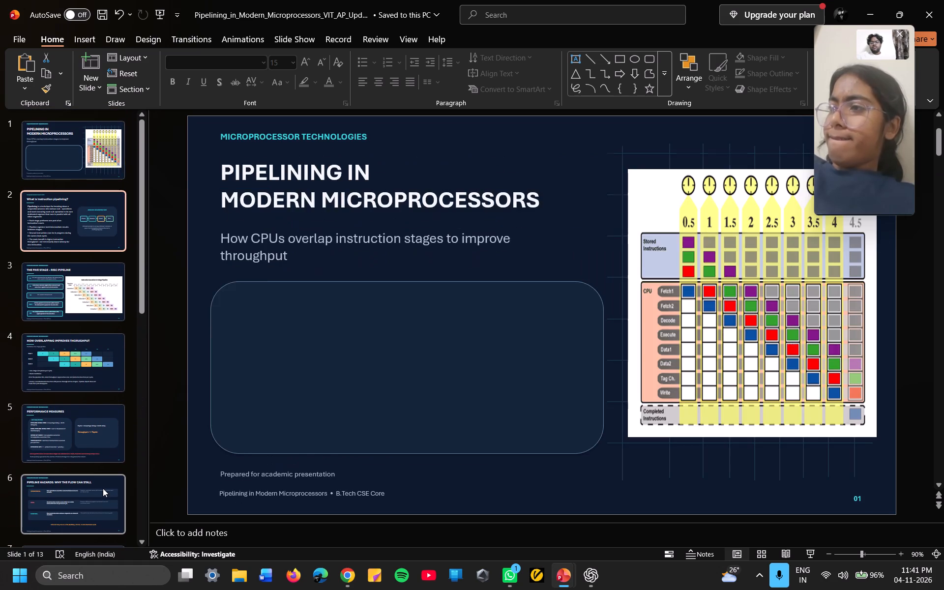
key("Up")
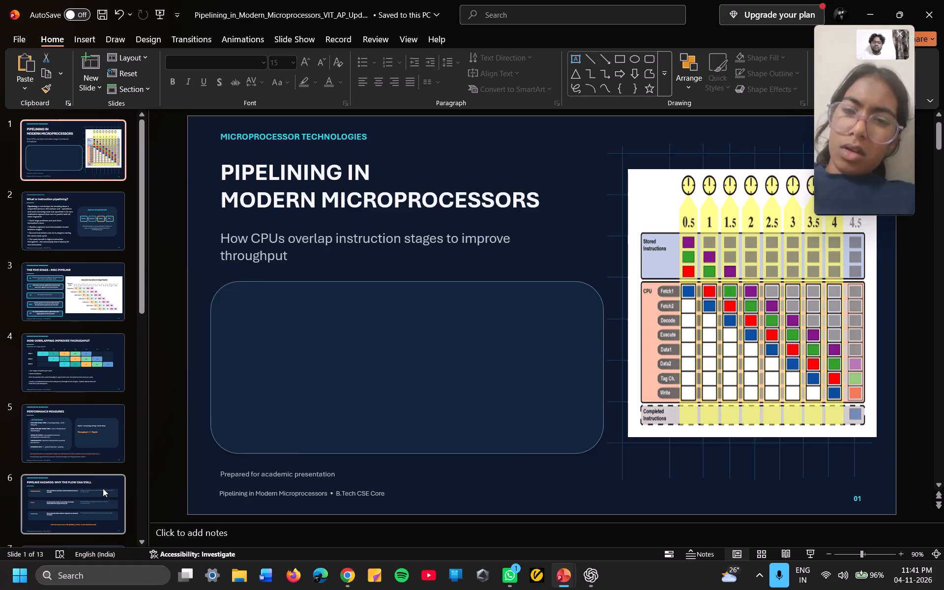
key("Down")
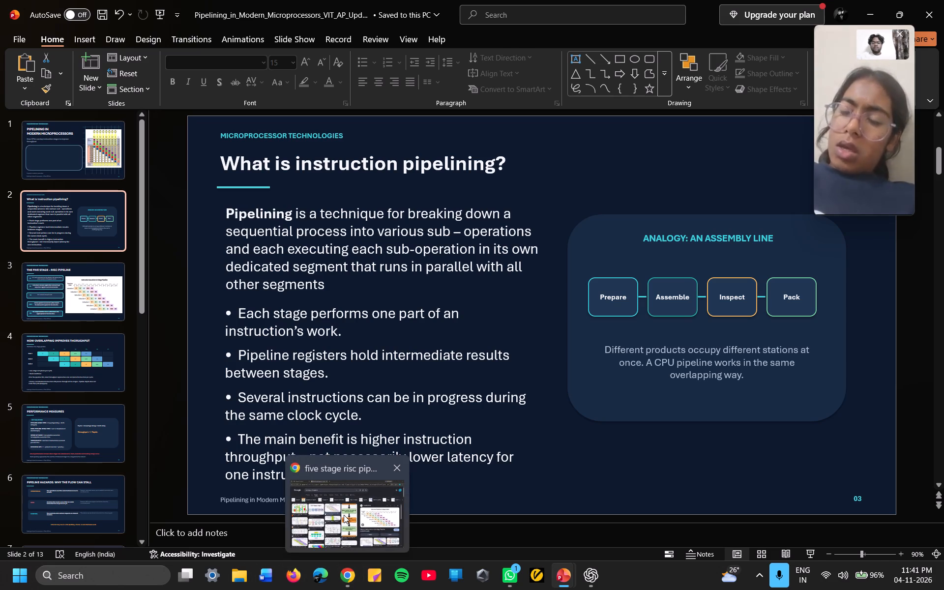
Switch to Chrome and replace the "five stage risc pipeline" image search query with a new one starting with "instrauction".
left_click(344, 515)
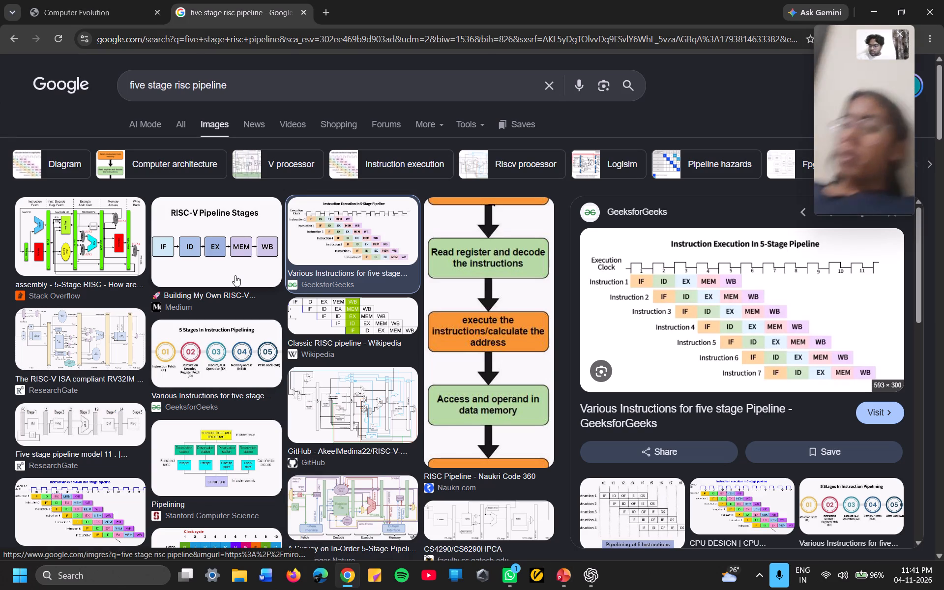
scroll(235, 275, "down", 1)
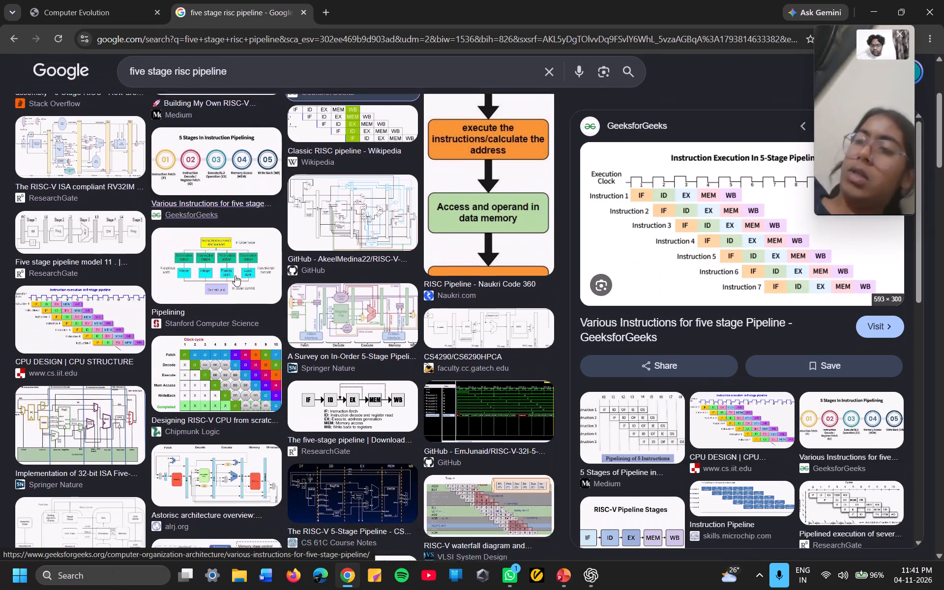
scroll(235, 275, "down", 1)
left_click(237, 75)
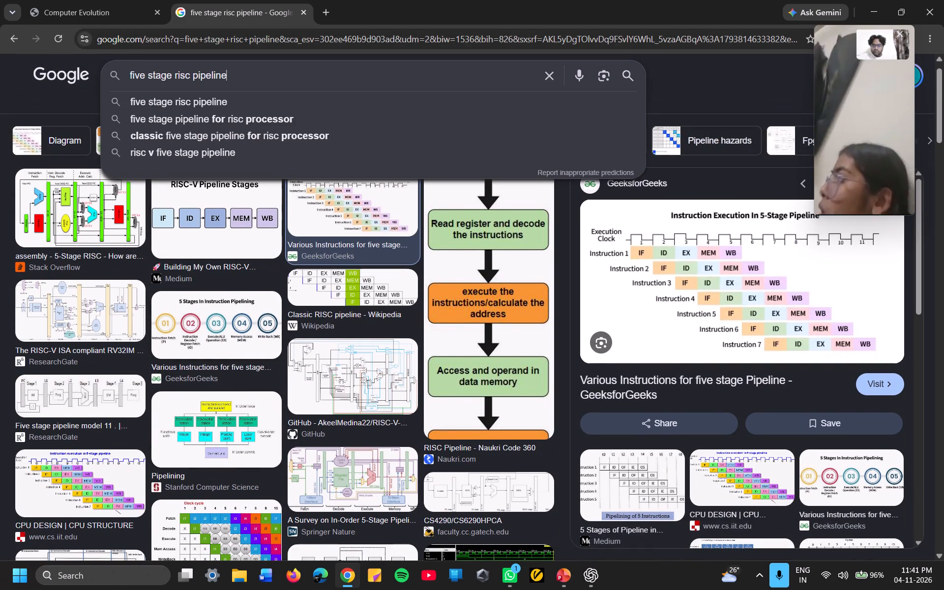
key("BackSpace")
key("BackSpace")
key("BackSpace")
key("BackSpace")
key("BackSpace")
key("BackSpace")
key("BackSpace")
key("BackSpace")
key("BackSpace")
key("BackSpace")
key("BackSpace")
key("BackSpace")
key("BackSpace")
key("BackSpace")
key("BackSpace")
key("BackSpace")
key("BackSpace")
key("BackSpace")
key("BackSpace")
key("BackSpace")
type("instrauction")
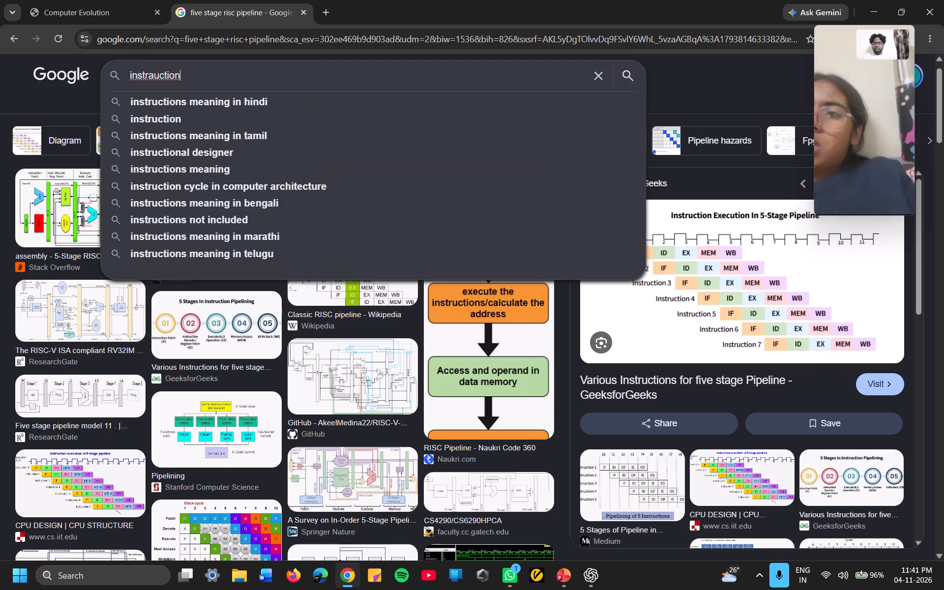
Clear the misspelled query and search images for "instructionpipleinging processor image".
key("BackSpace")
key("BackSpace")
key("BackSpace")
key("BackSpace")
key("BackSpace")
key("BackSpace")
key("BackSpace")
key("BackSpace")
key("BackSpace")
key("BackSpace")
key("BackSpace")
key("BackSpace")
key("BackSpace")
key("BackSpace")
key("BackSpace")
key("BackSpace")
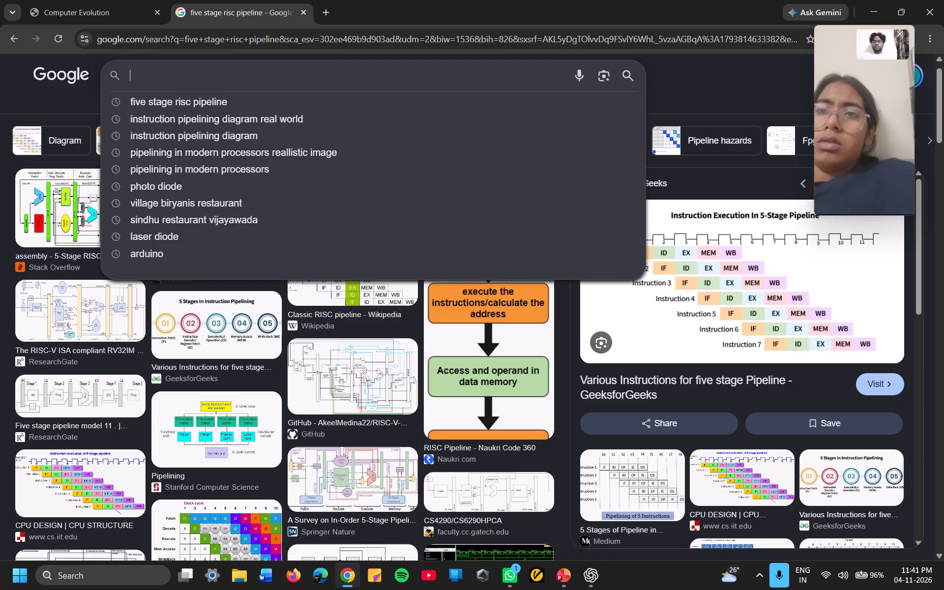
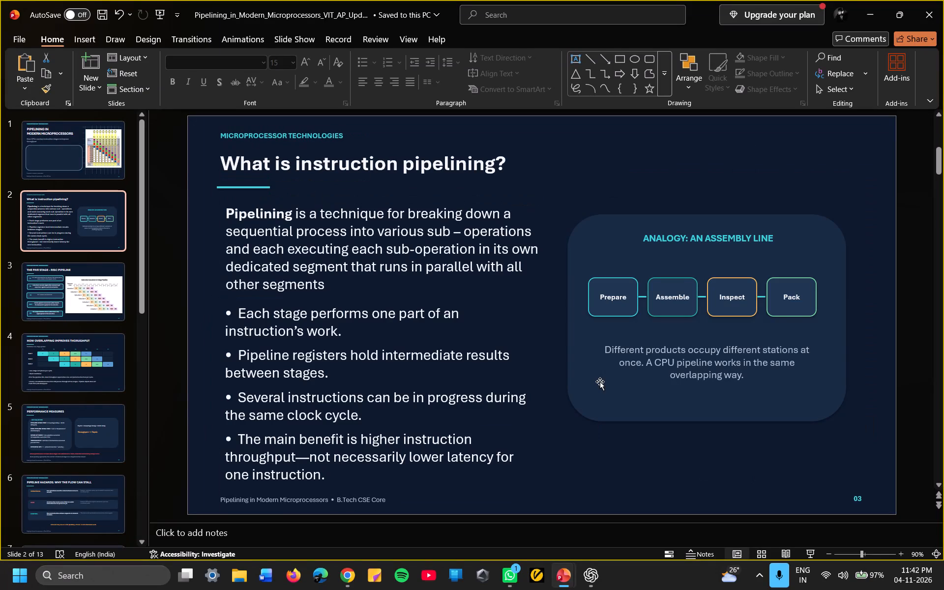
key("Up")
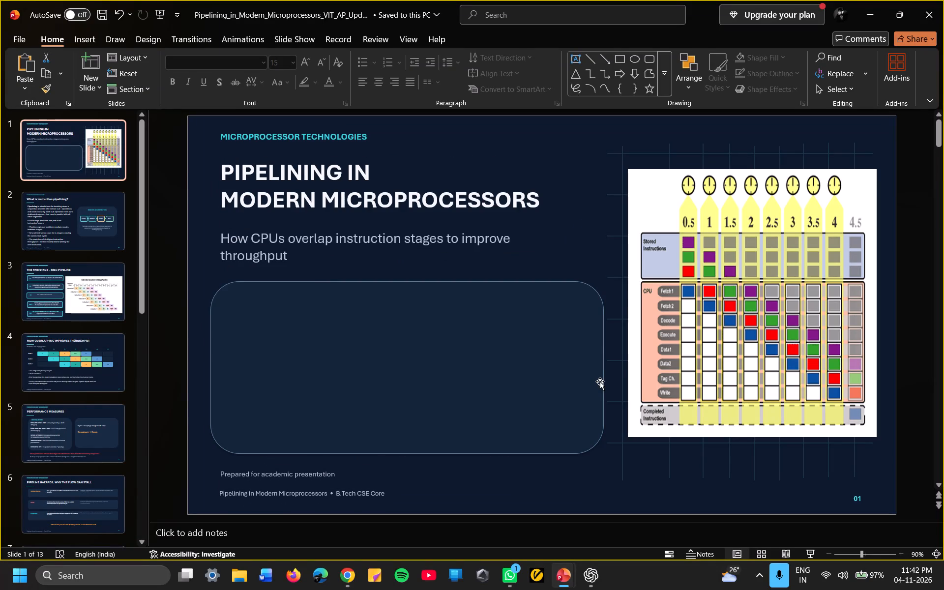
key("Down")
key("Down")
key("Down")
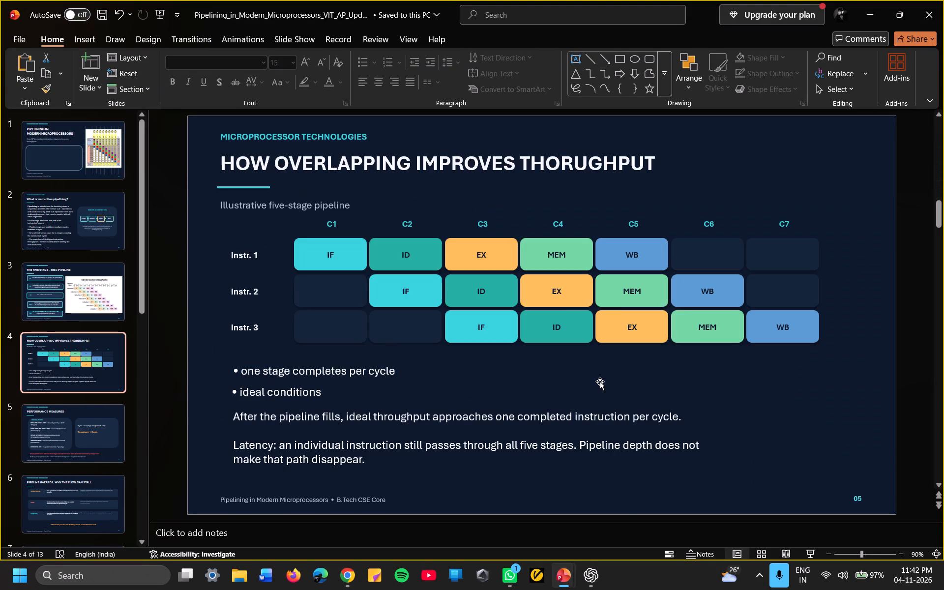
key("Up")
key("Up")
key("Up")
key("Up")
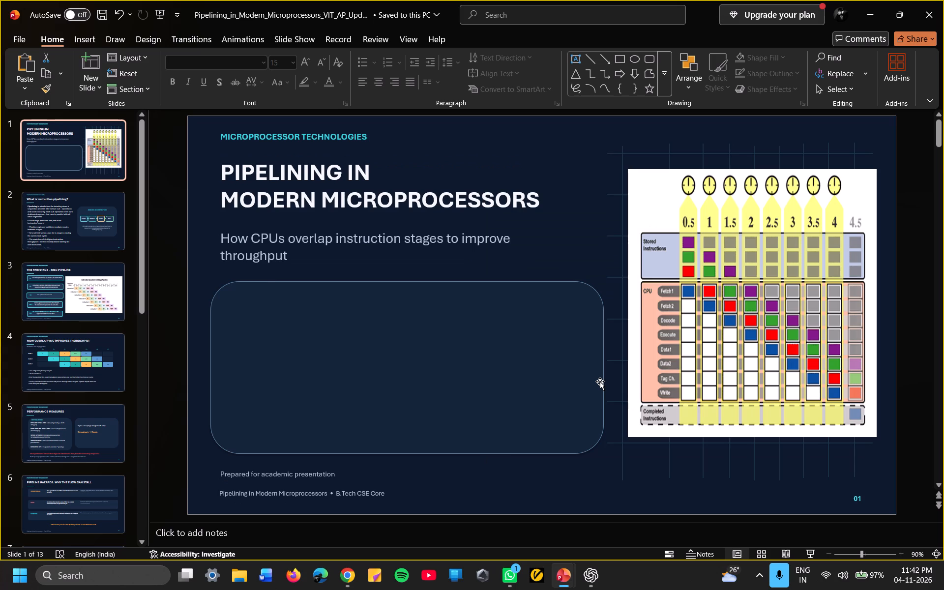
key("Down")
key("Down")
key("Down")
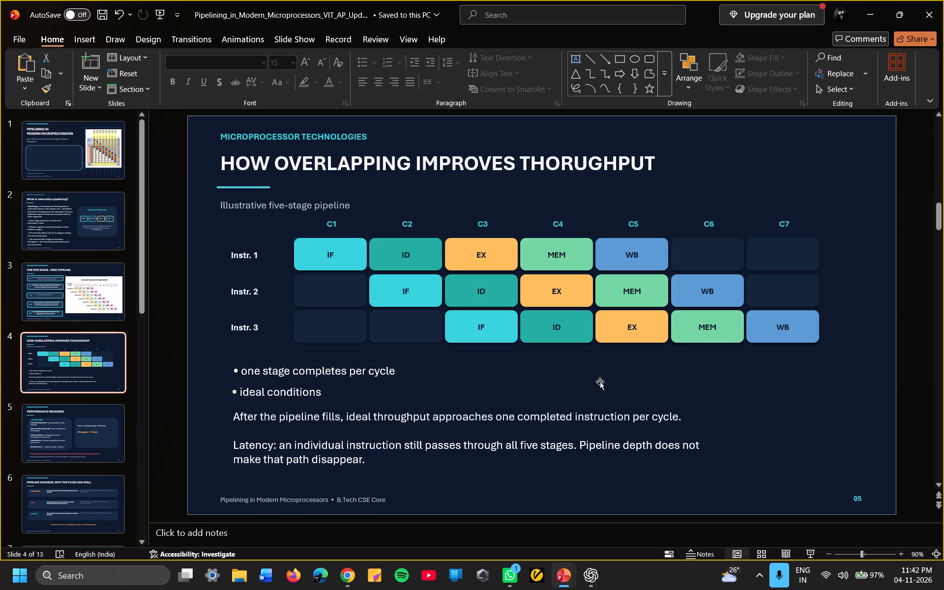
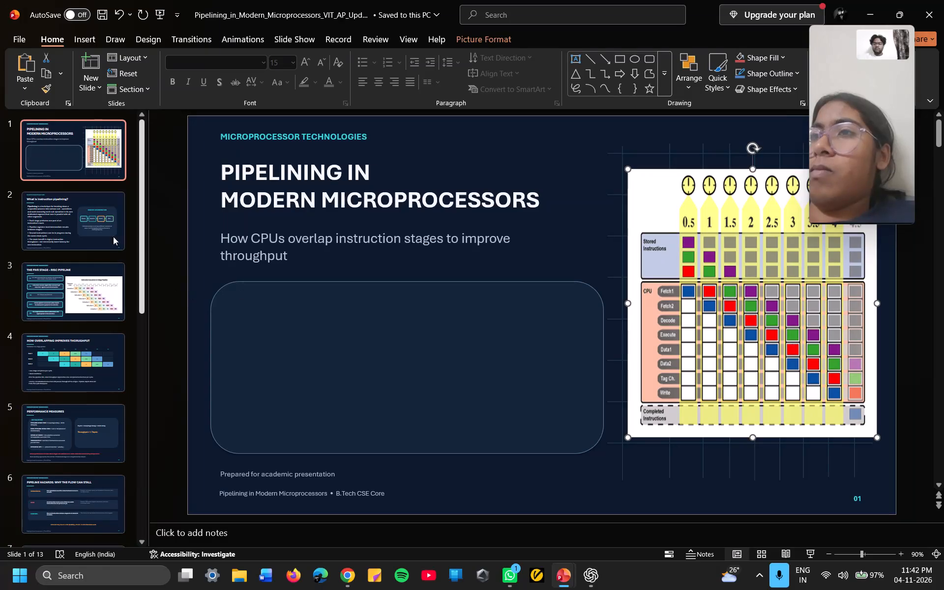
Cut the rounded background panel behind the "ANALOGY: AN ASSEMBLY LINE" graphic on the "What is instruction pipelining?" slide.
left_click(93, 216)
left_click(639, 253)
right_click(639, 253)
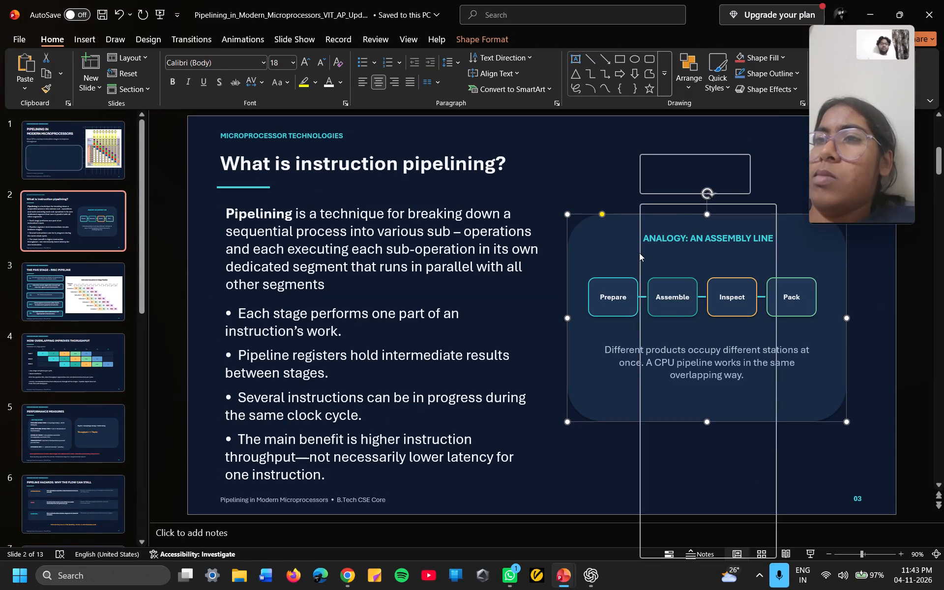
left_click(684, 235)
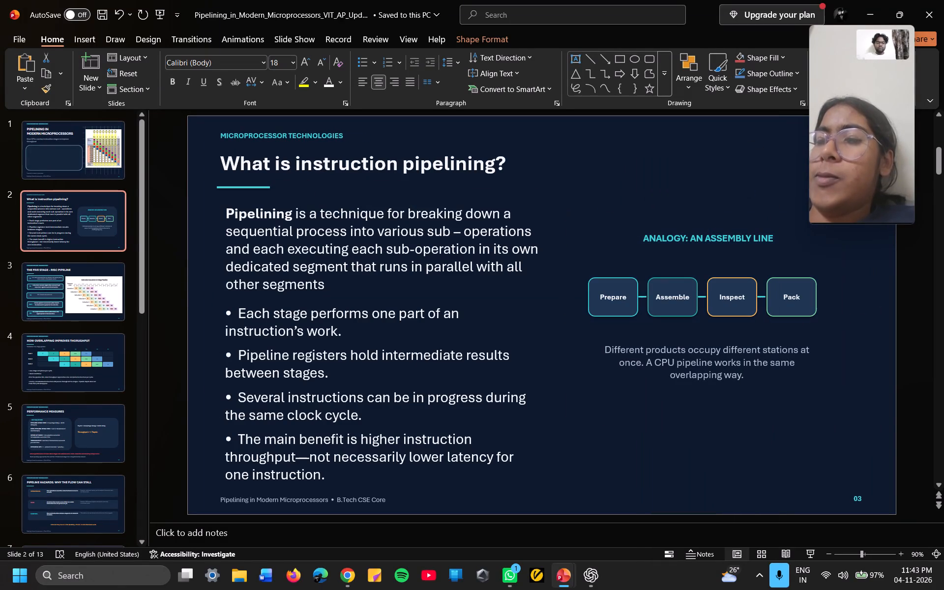
Cut the "Prepare" label and the four rounded boxes behind Prepare, Assemble, Inspect and Pack from the assembly-line diagram.
left_click(635, 292)
right_click(635, 292)
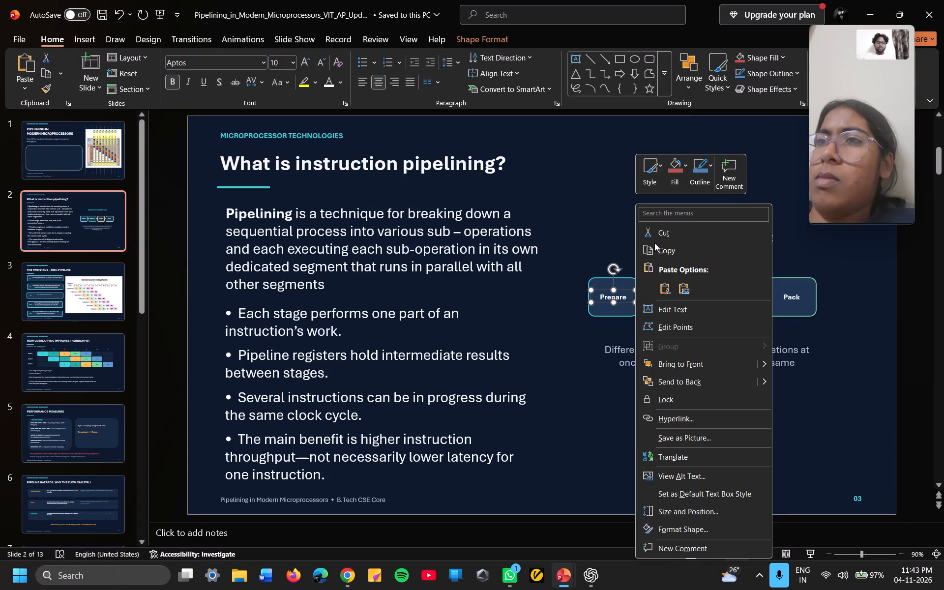
left_click(661, 233)
left_click(629, 299)
right_click(629, 299)
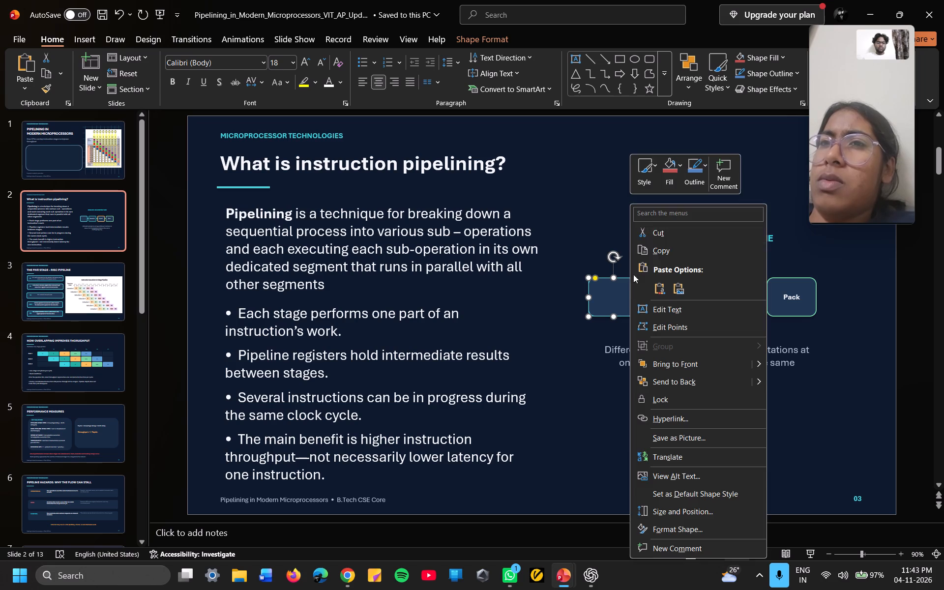
left_click(660, 227)
left_click(668, 288)
right_click(668, 288)
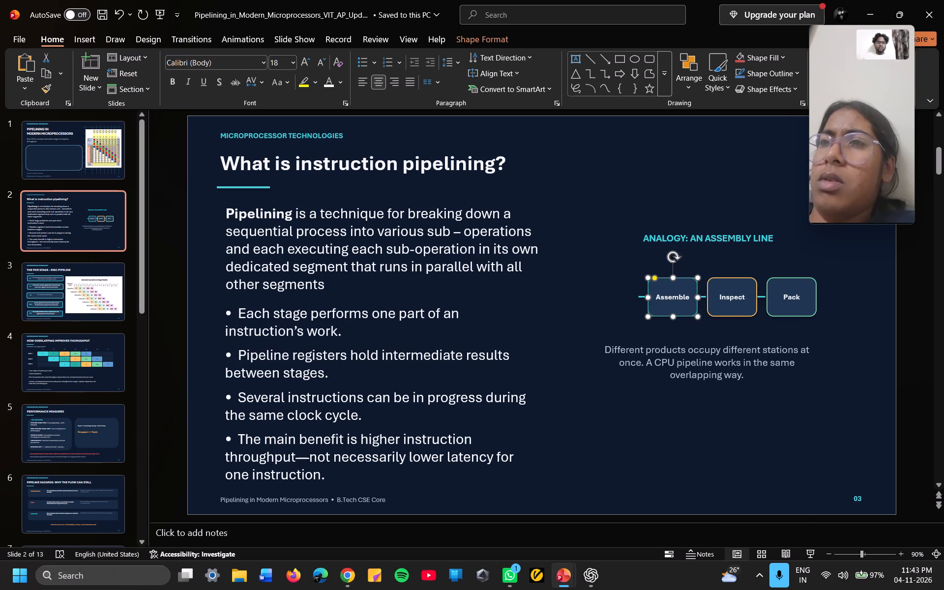
left_click(701, 233)
left_click(727, 290)
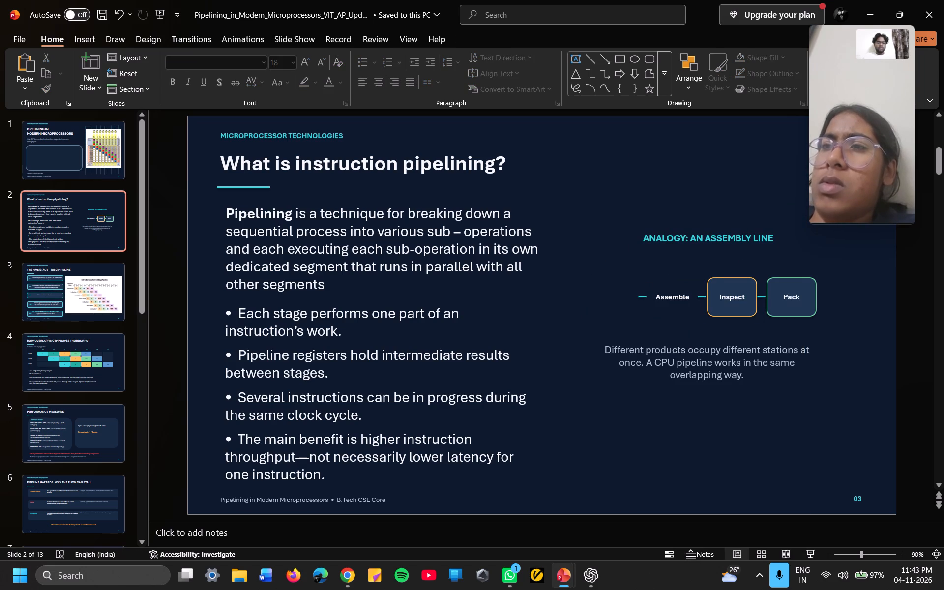
right_click(727, 290)
left_click(750, 235)
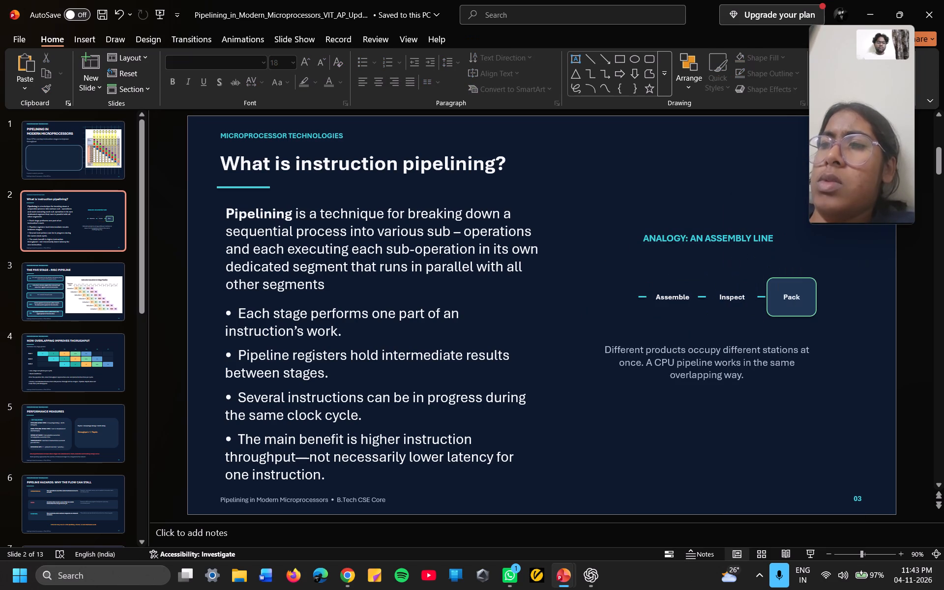
left_click(784, 280)
right_click(784, 280)
left_click(806, 234)
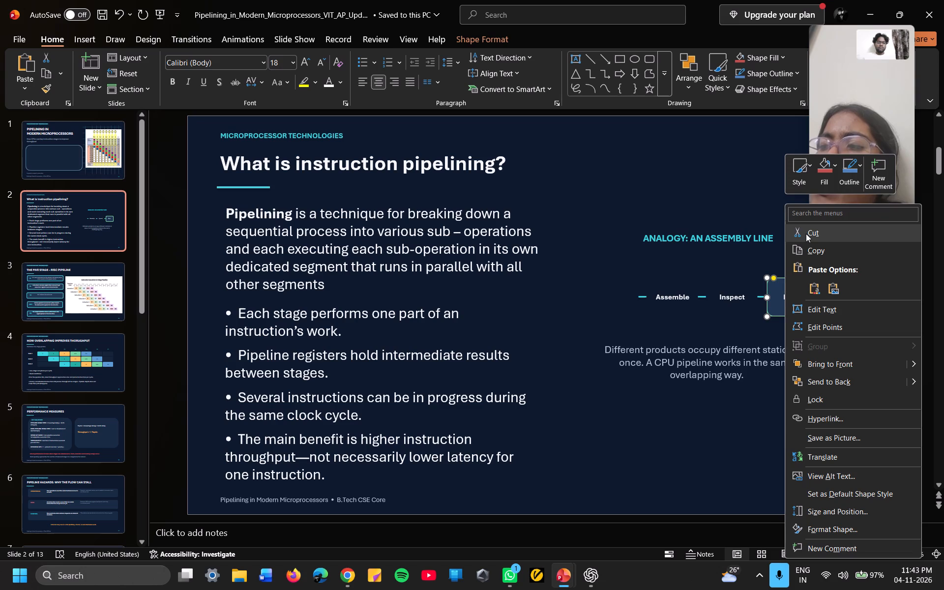
left_click(807, 232)
Cut the "ANALOGY: AN ASSEMBLY LINE" heading from the instruction pipelining slide.
left_click(788, 243)
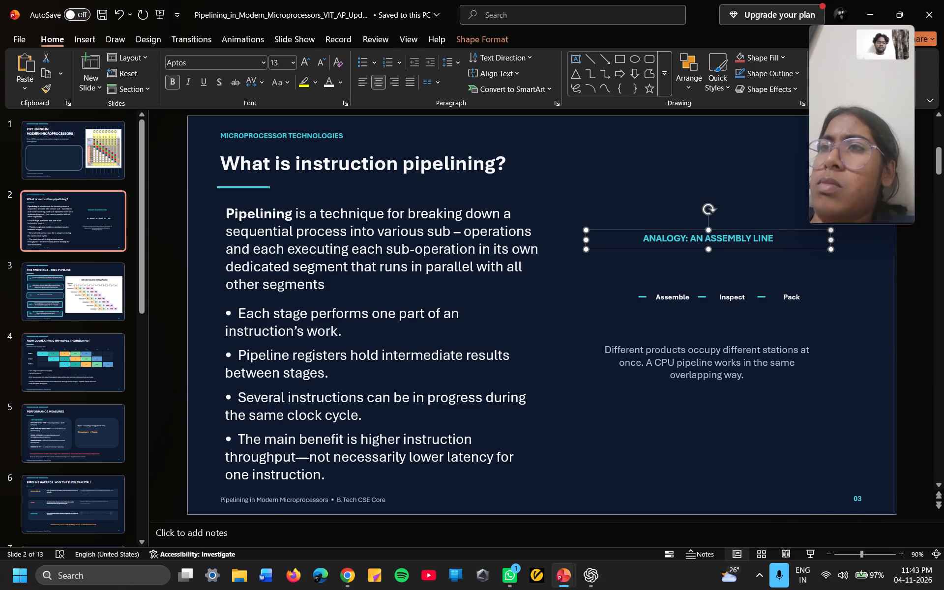
right_click(788, 243)
left_click(809, 226)
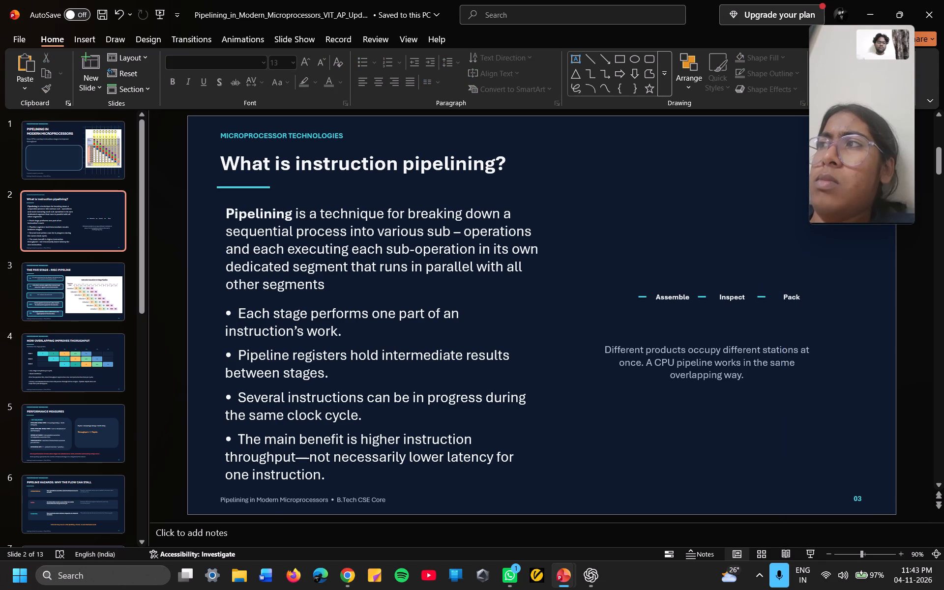
Cut the "Pack" label and the connector line between it and "Inspect" from the diagram.
left_click(803, 296)
right_click(803, 296)
left_click(838, 238)
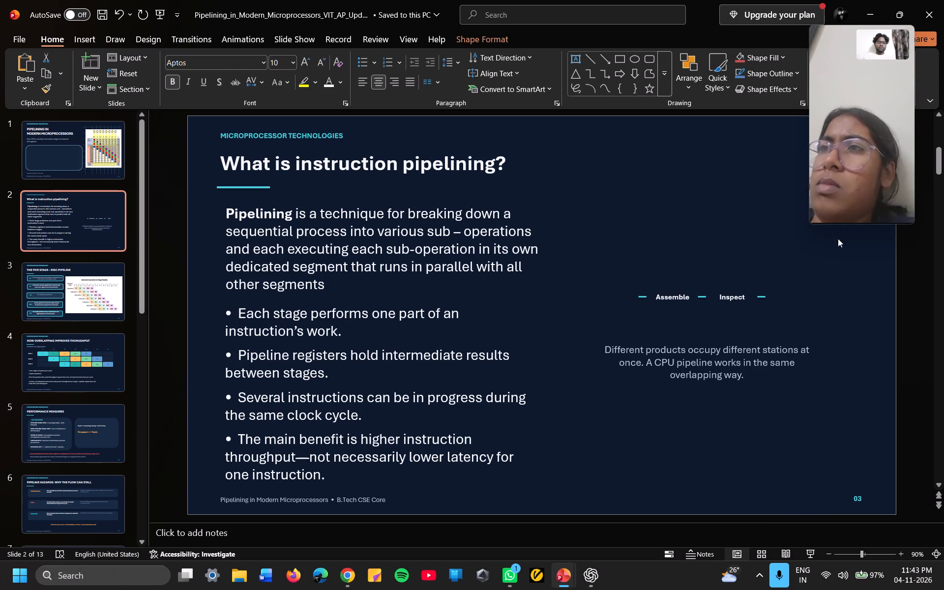
left_click(780, 294)
right_click(780, 294)
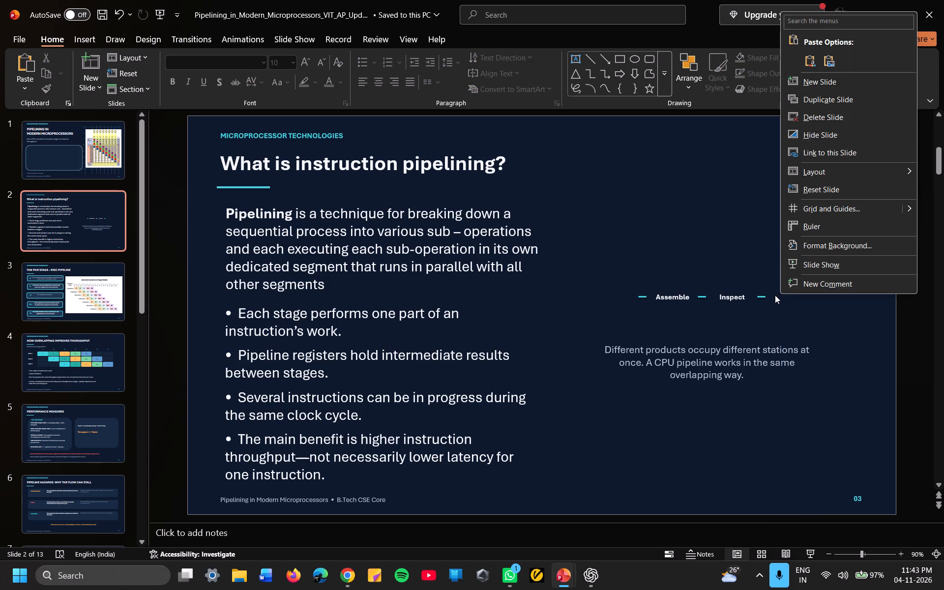
left_click(757, 294)
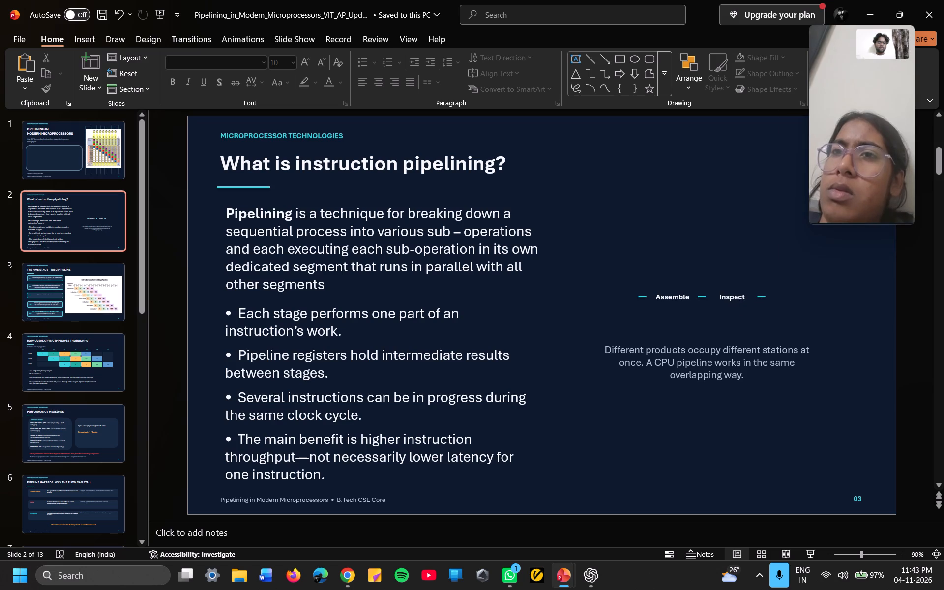
left_click(761, 294)
right_click(761, 294)
left_click(793, 249)
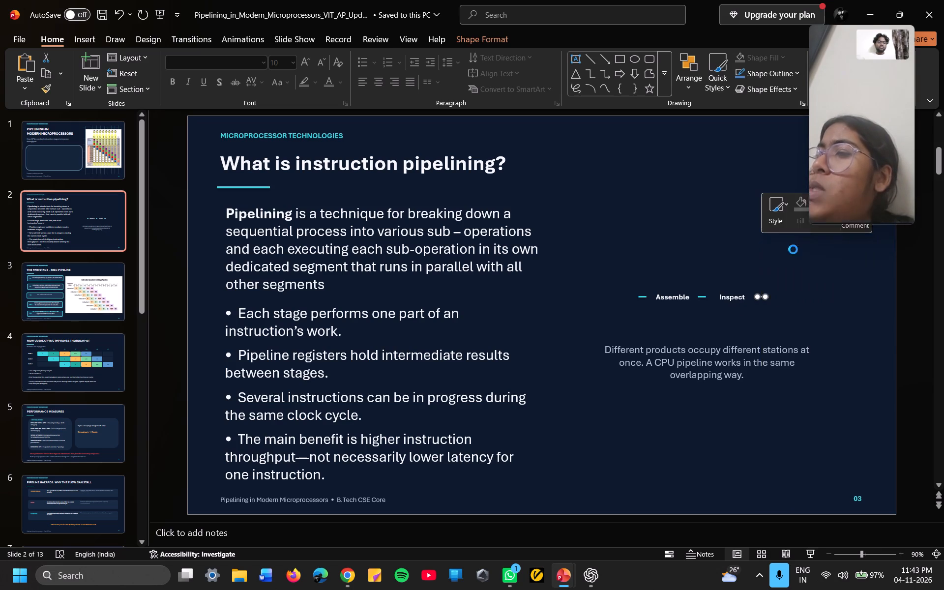
Cut the caption starting "Different products occupy different stations at once" below the diagram.
left_click(757, 384)
right_click(757, 384)
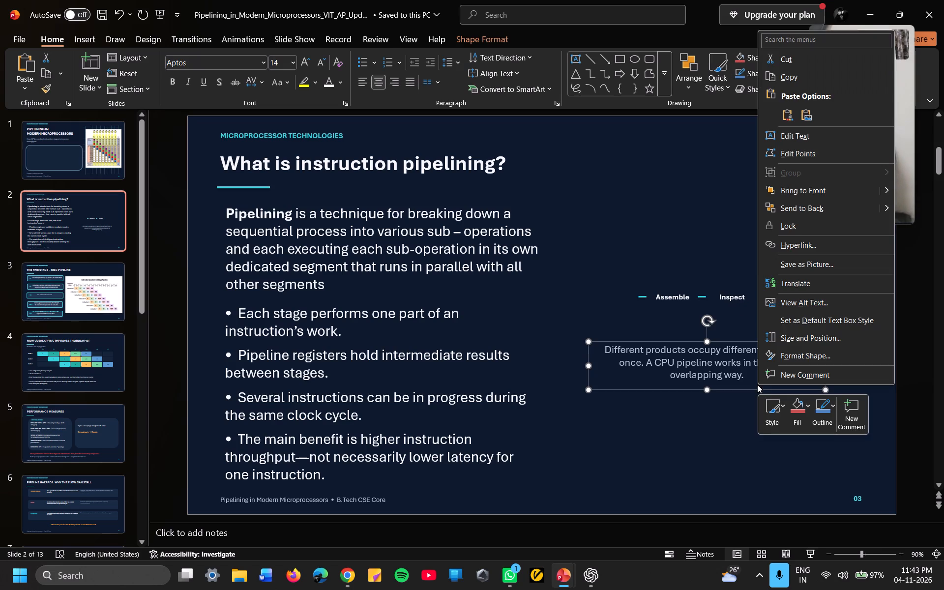
left_click(813, 63)
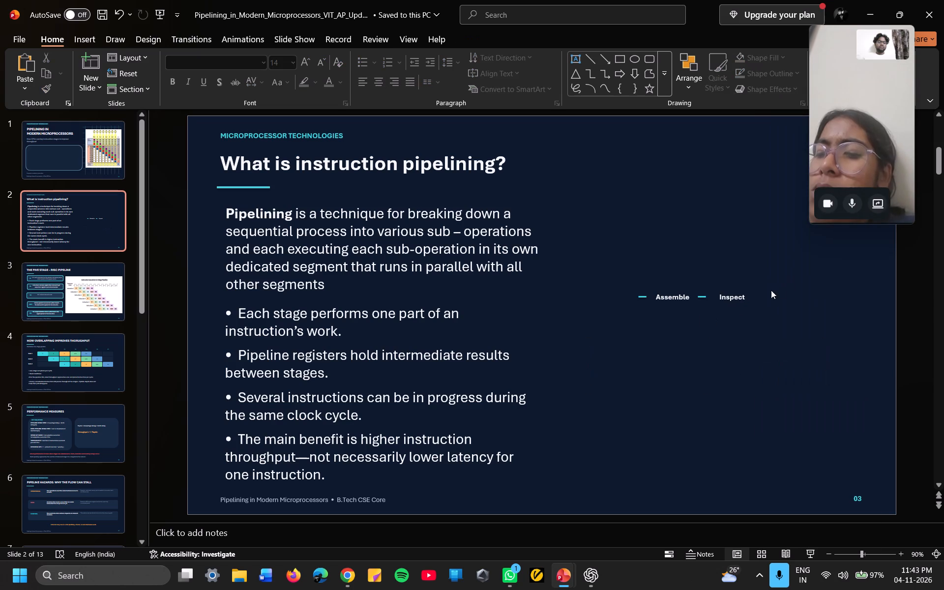
Cut the remaining "Inspect" and "Assemble" labels and the two leftover connector lines from the slide.
left_click(750, 297)
right_click(750, 297)
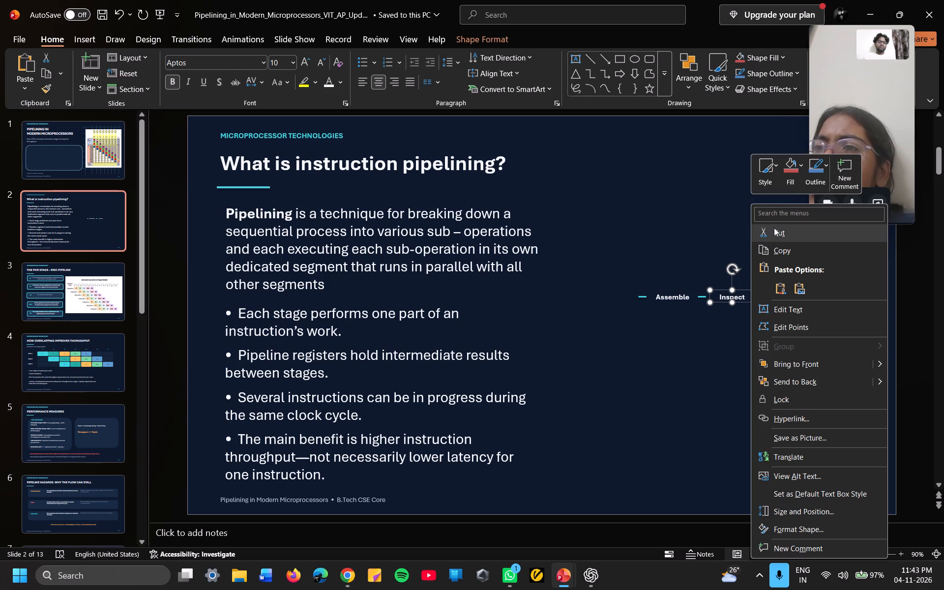
left_click(773, 231)
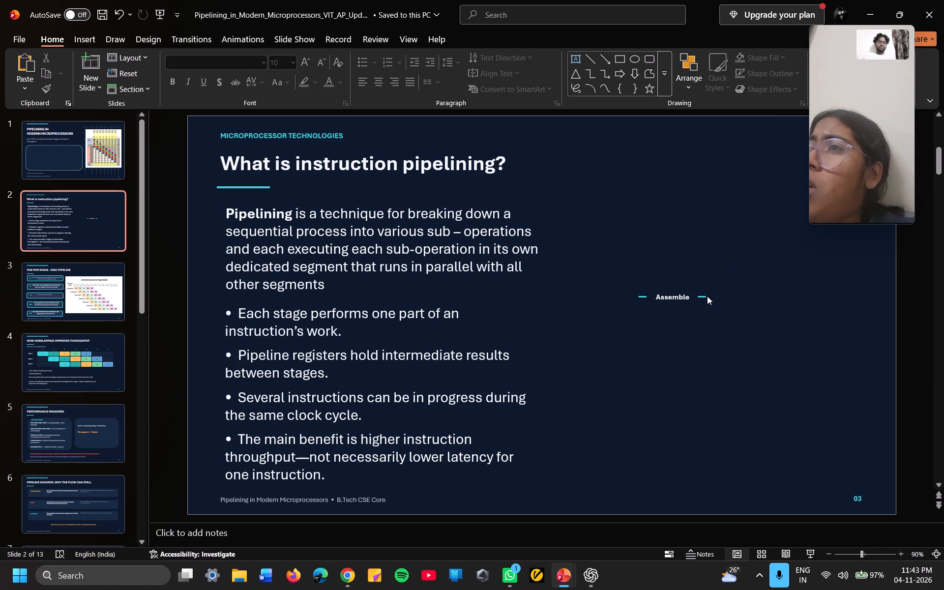
left_click(703, 296)
right_click(703, 296)
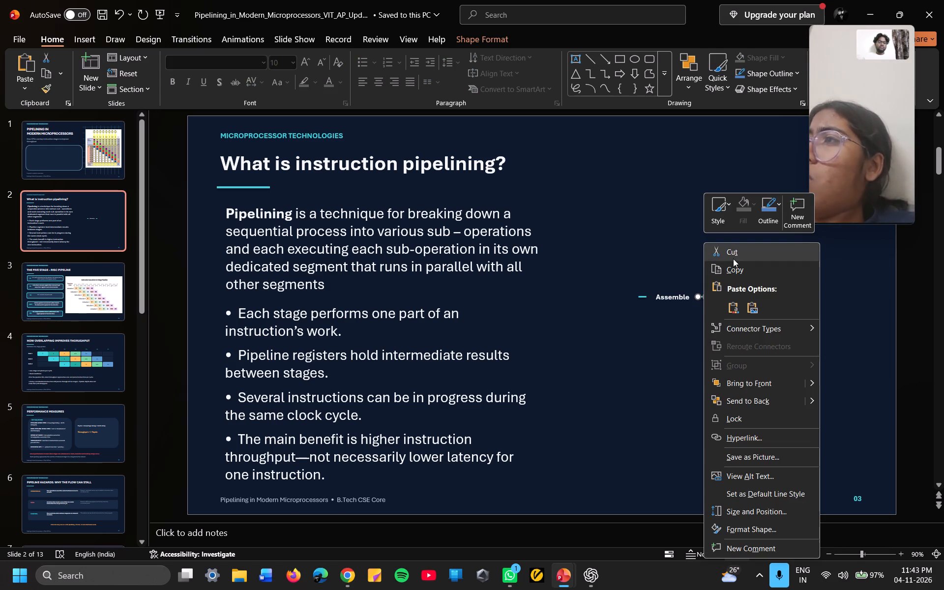
left_click(734, 258)
left_click(694, 297)
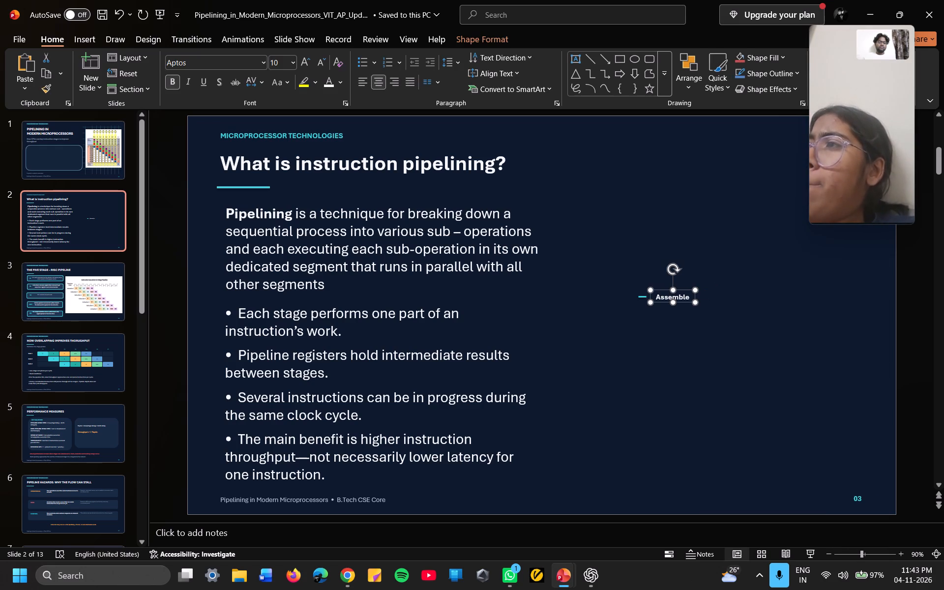
right_click(694, 297)
left_click(721, 234)
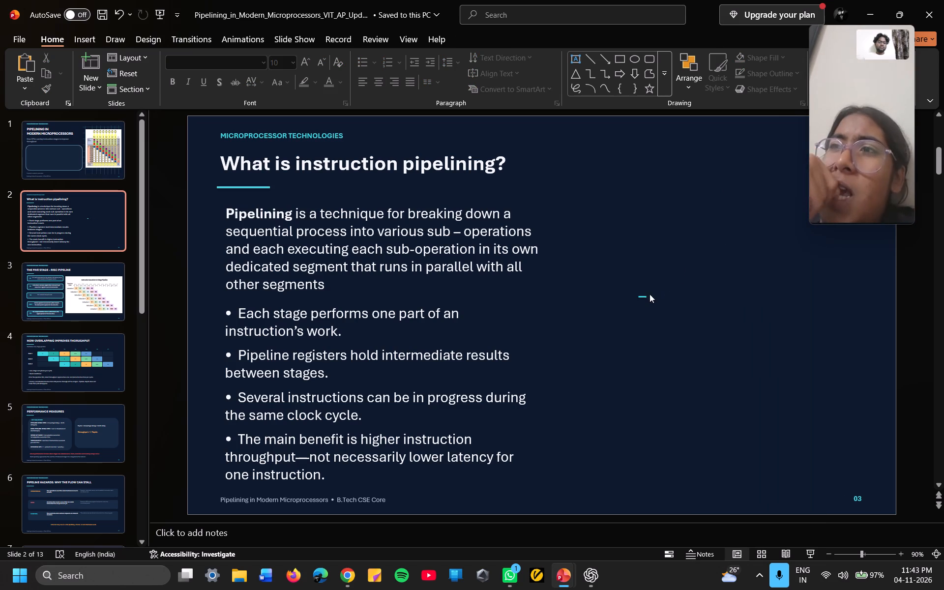
left_click(644, 295)
right_click(644, 295)
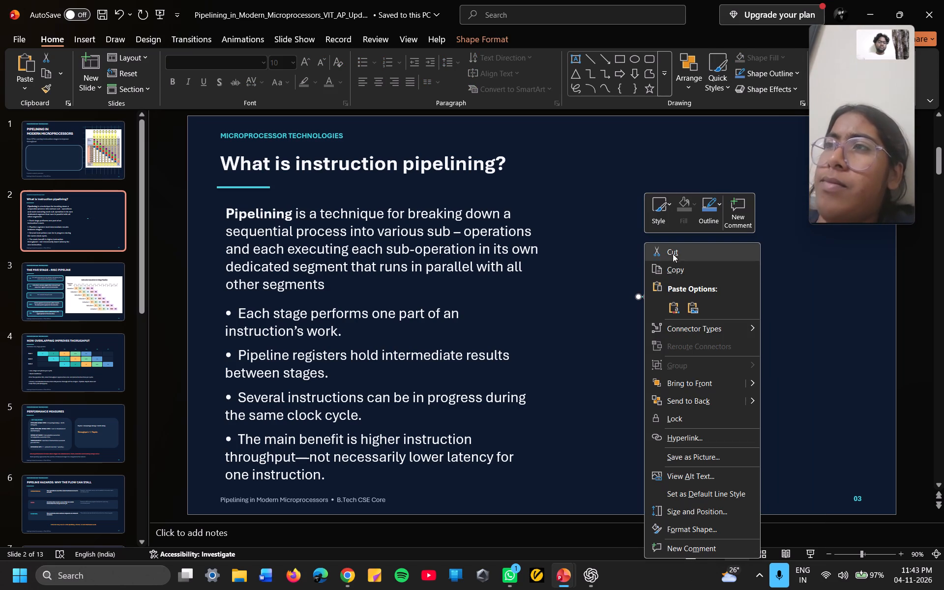
left_click(675, 252)
Copy the pipeline stage picture from the title slide and paste it onto the "What is instruction pipelining?" slide.
left_click(89, 158)
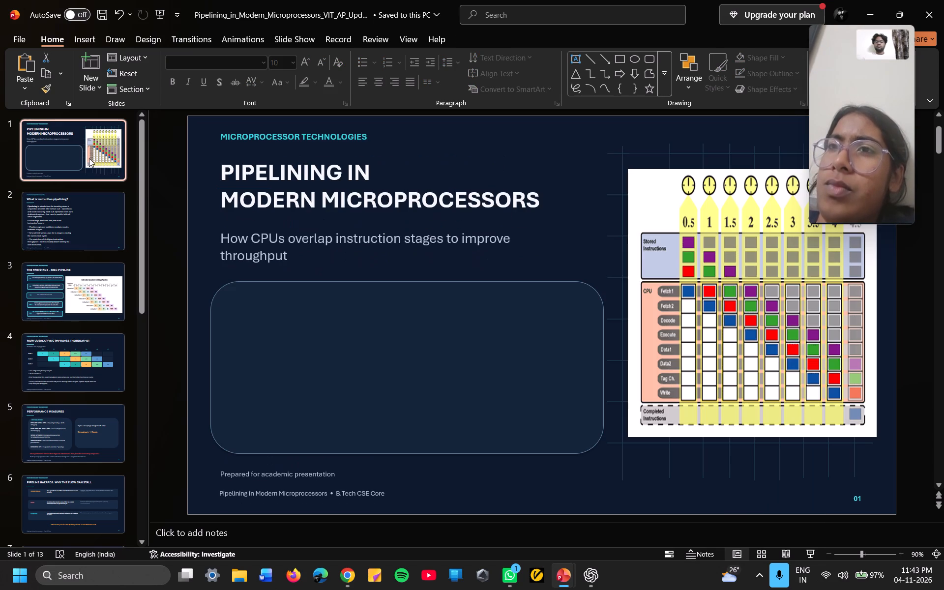
left_click(647, 187)
right_click(647, 187)
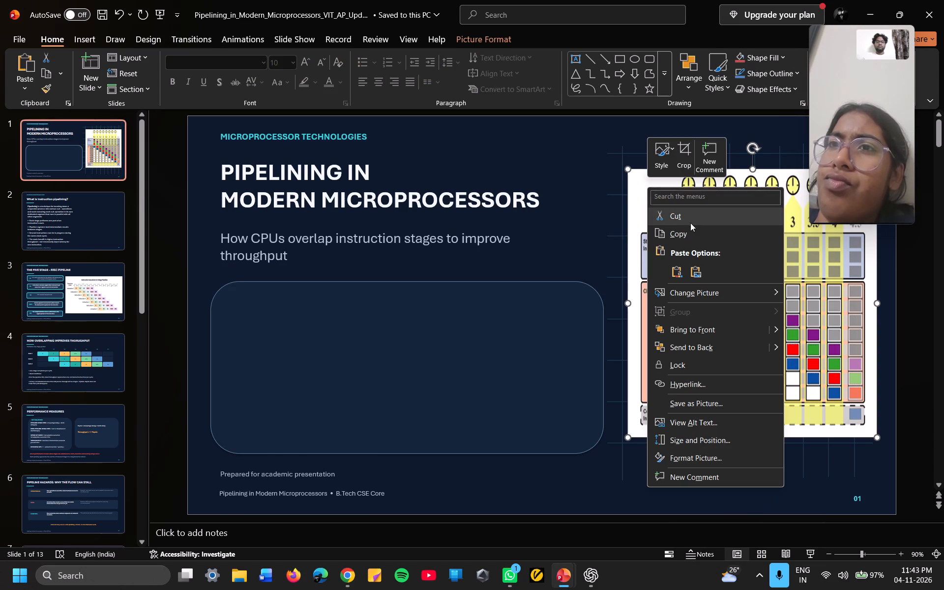
left_click(689, 239)
left_click(69, 220)
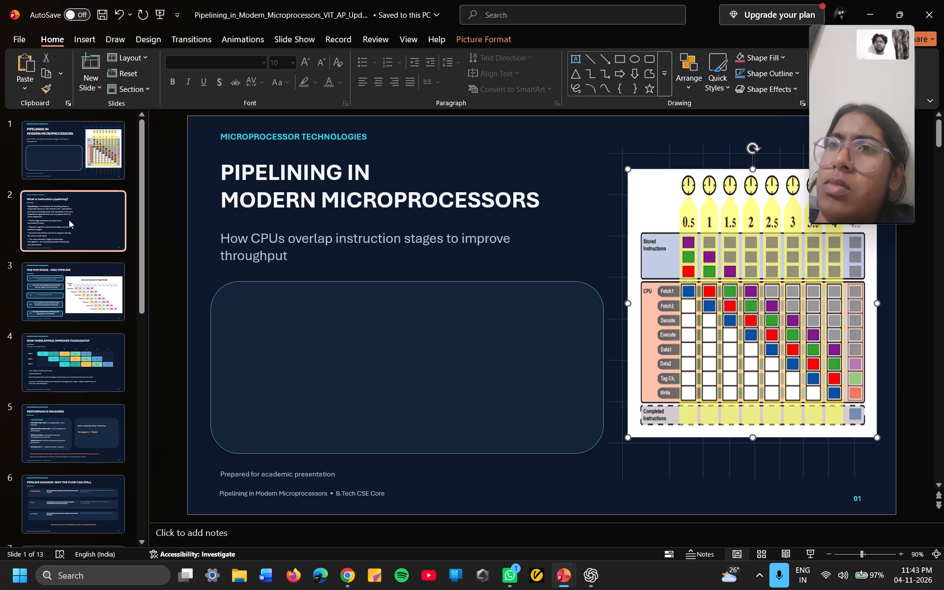
key("ctrl+v")
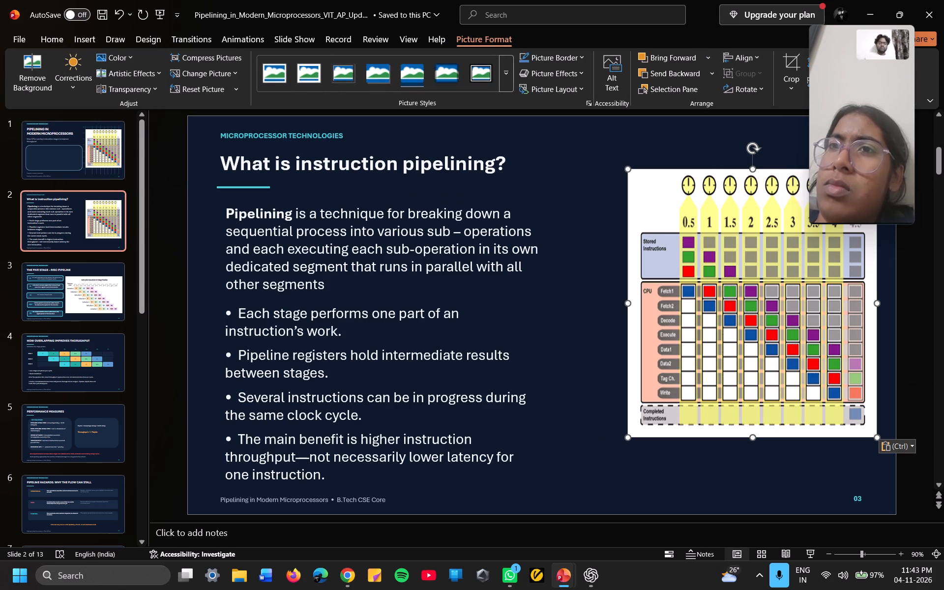
Move the pasted pipeline picture lower and closer to the text, and widen it on both sides to fill the space.
left_click_drag(666, 202, 631, 228)
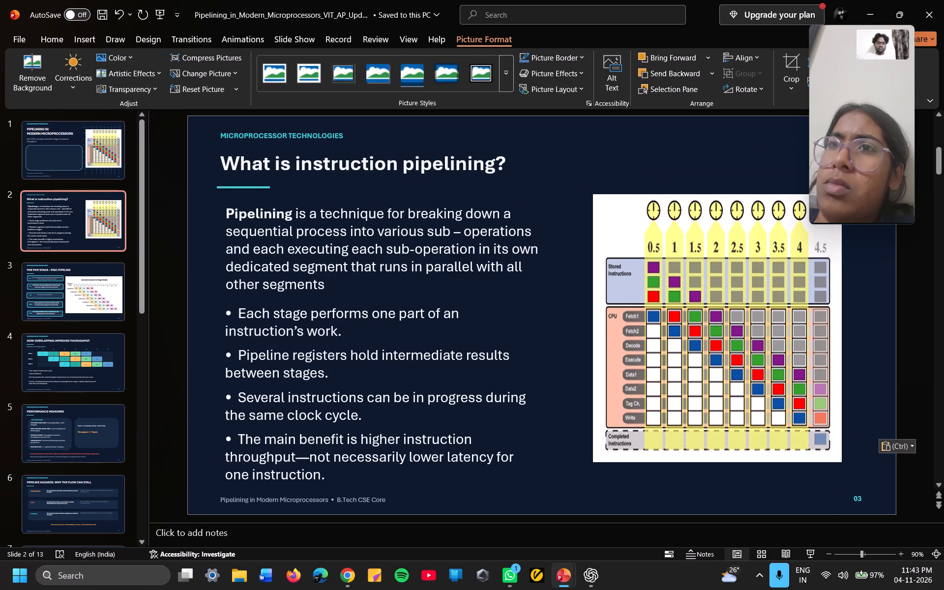
left_click_drag(631, 228, 630, 225)
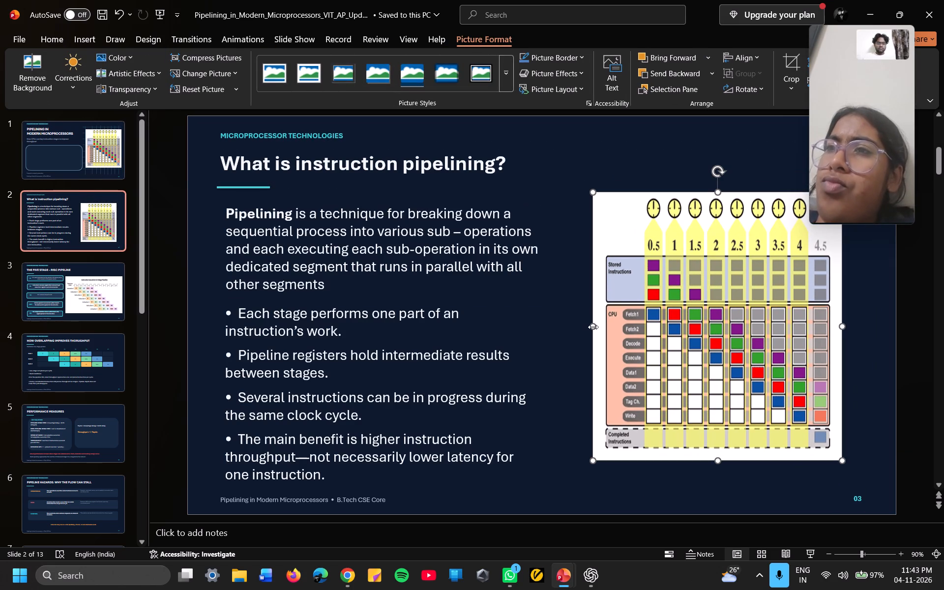
left_click_drag(593, 327, 574, 330)
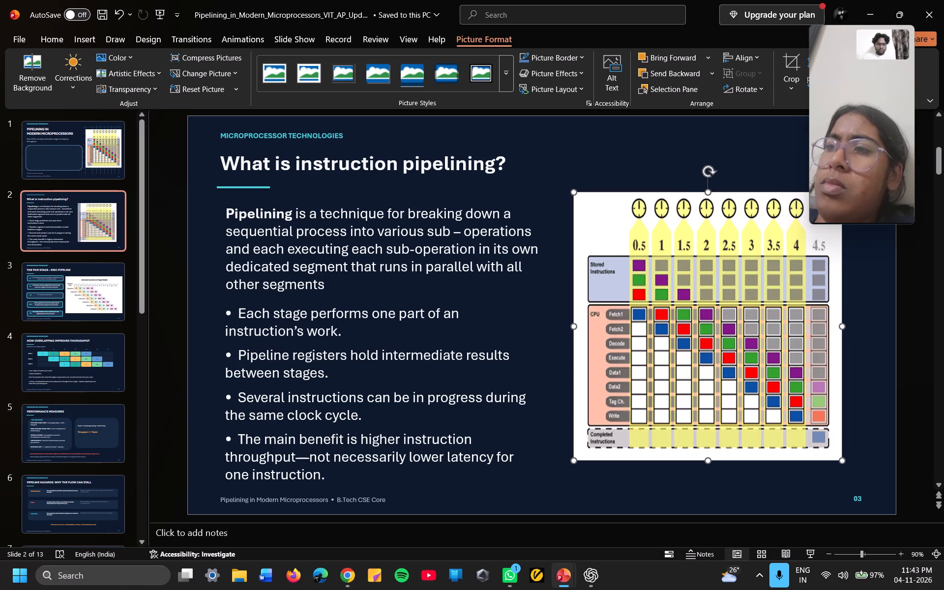
left_click_drag(843, 327, 861, 327)
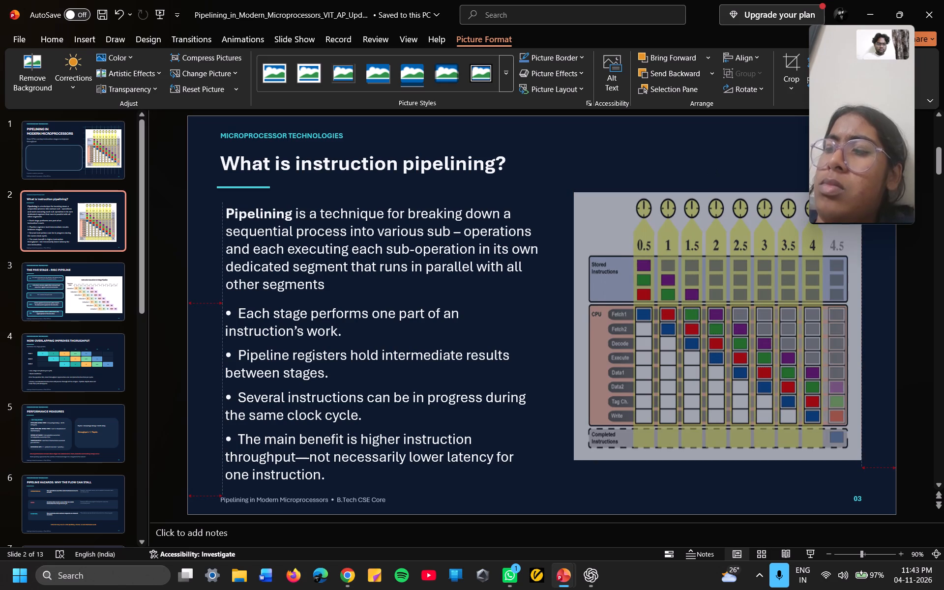
left_click_drag(861, 327, 863, 327)
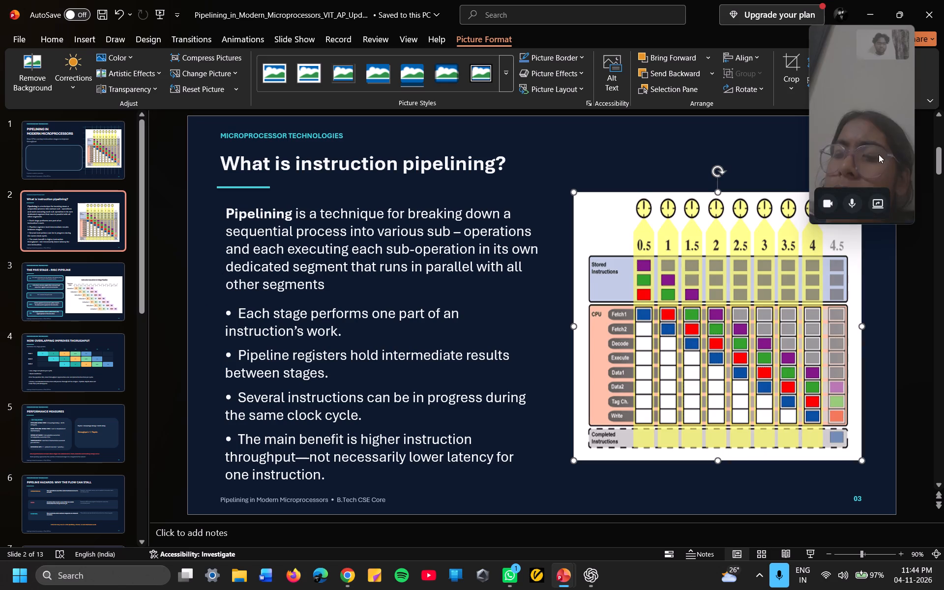
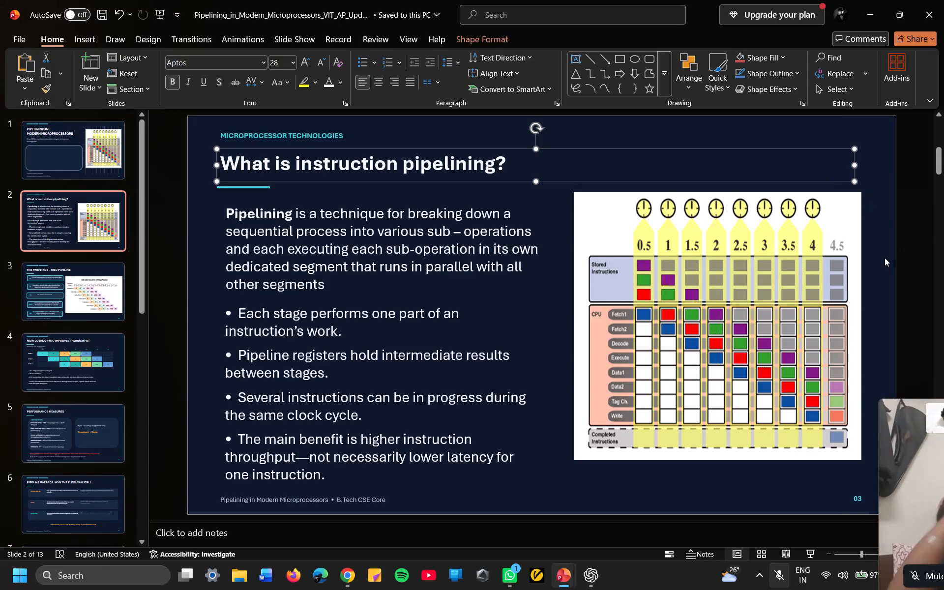
Retype the title of the "What is instruction pipelining?" slide in all capital letters.
left_click(885, 258)
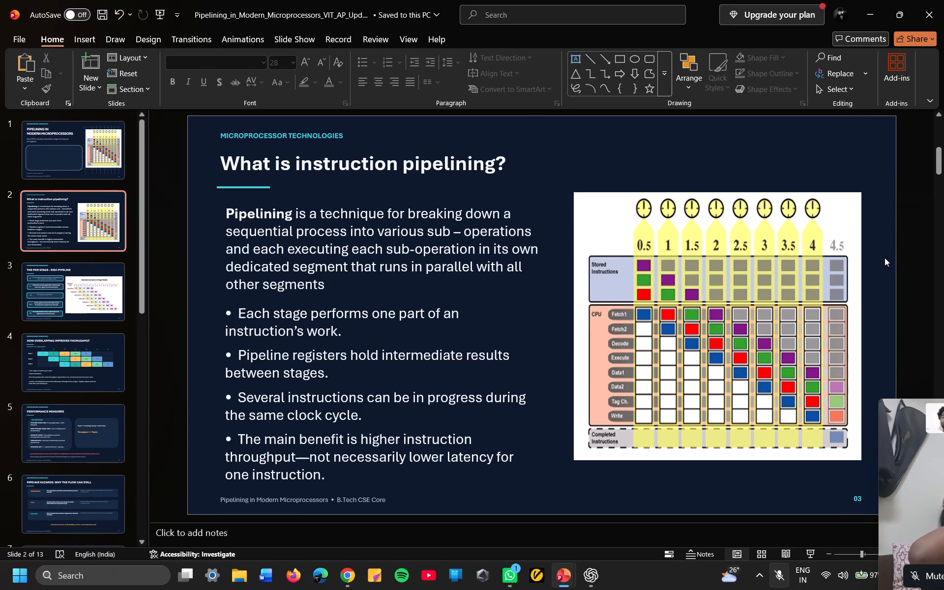
left_click(56, 279)
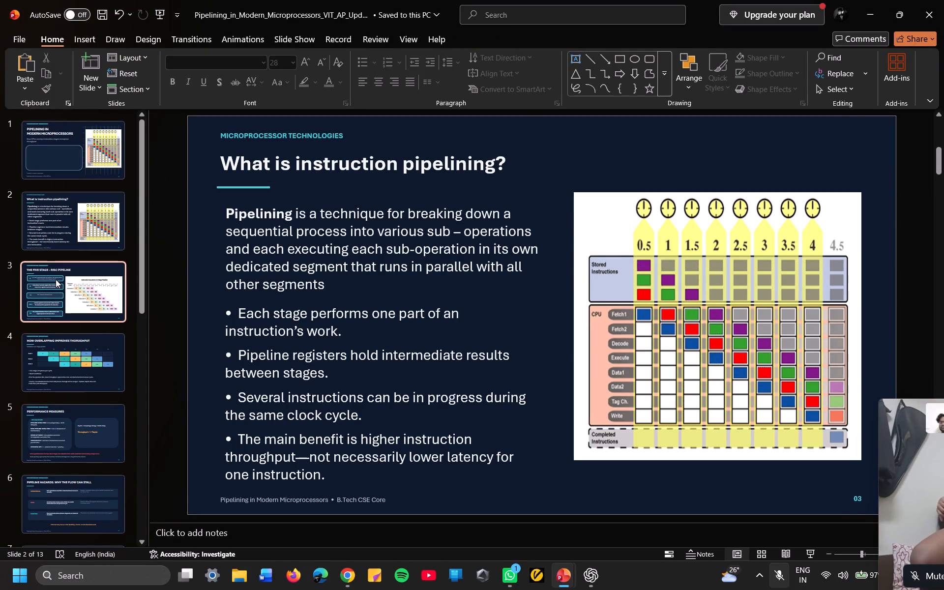
left_click(60, 222)
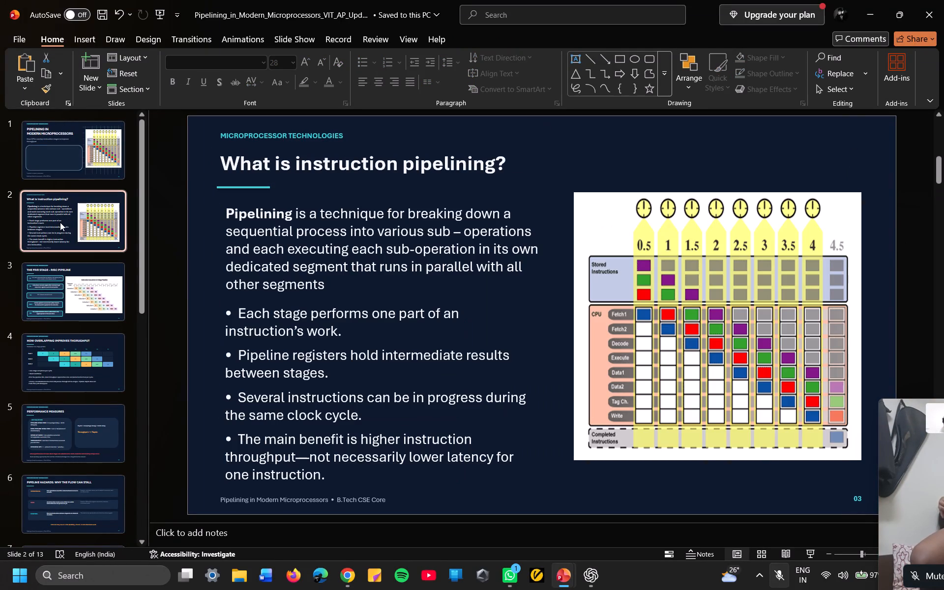
left_click(499, 164)
key("BackSpace")
key("BackSpace")
key("BackSpace")
key("BackSpace")
key("BackSpace")
key("BackSpace")
key("BackSpace")
key("BackSpace")
key("BackSpace")
key("BackSpace")
key("BackSpace")
key("BackSpace")
key("BackSpace")
key("BackSpace")
key("BackSpace")
key("BackSpace")
key("BackSpace")
key("BackSpace")
key("BackSpace")
key("BackSpace")
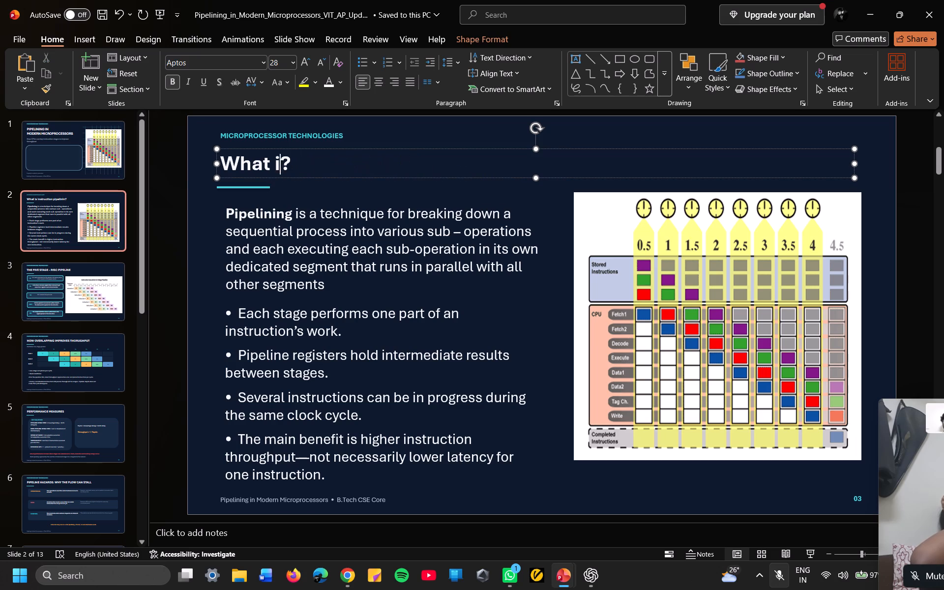
key("BackSpace")
key("BackSpace")
key("BackSpace")
key("BackSpace")
key("BackSpace")
type("HAT IS INSTRCUTION PIP")
type("EL")
type("INING")
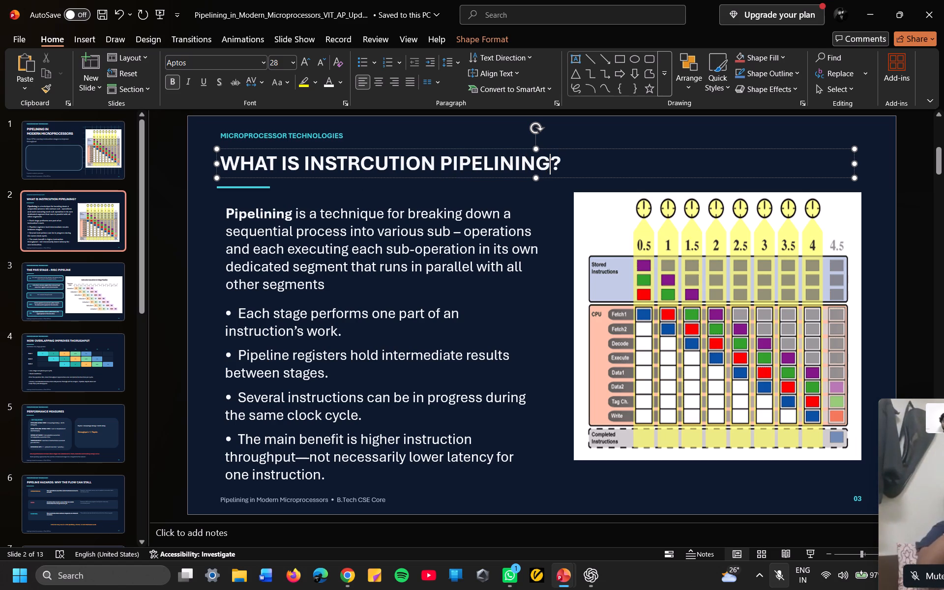
left_click(340, 188)
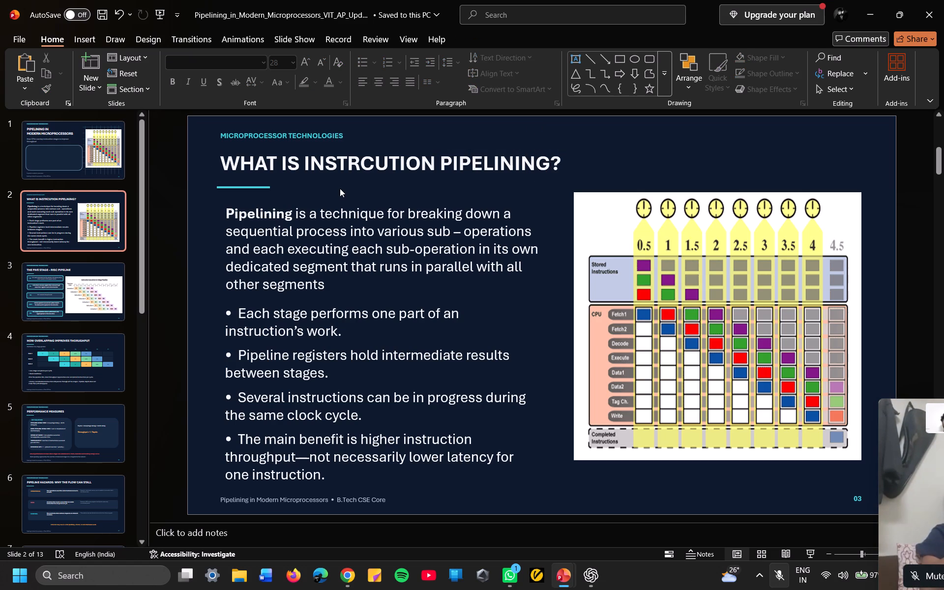
Cut the pipeline stage picture from the title slide.
left_click(98, 296)
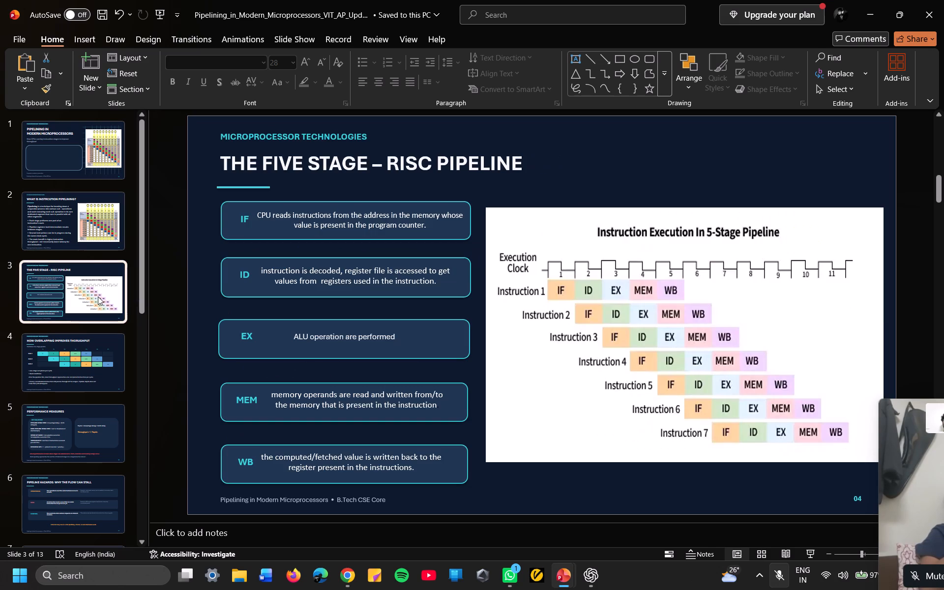
left_click(69, 229)
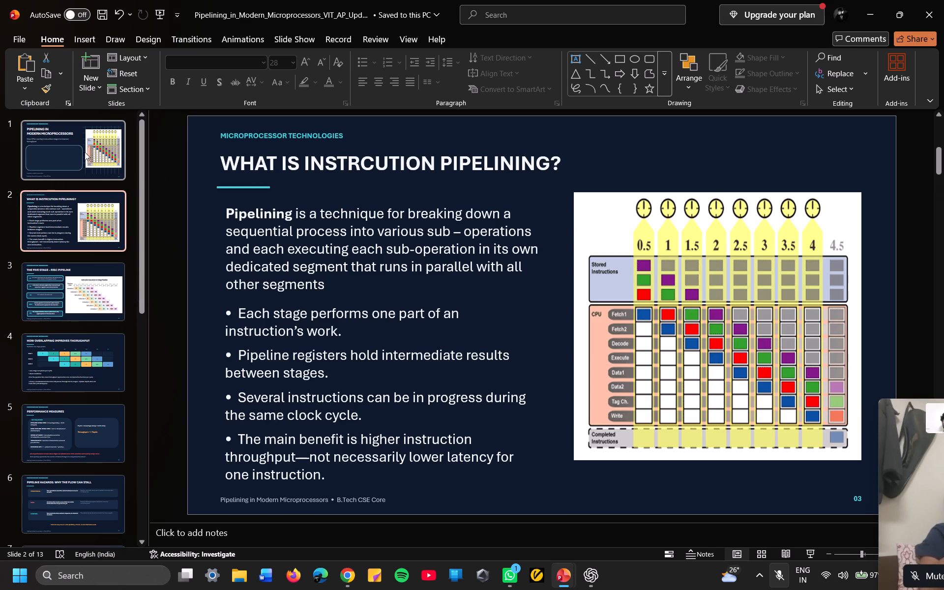
left_click(85, 152)
left_click(651, 194)
right_click(651, 194)
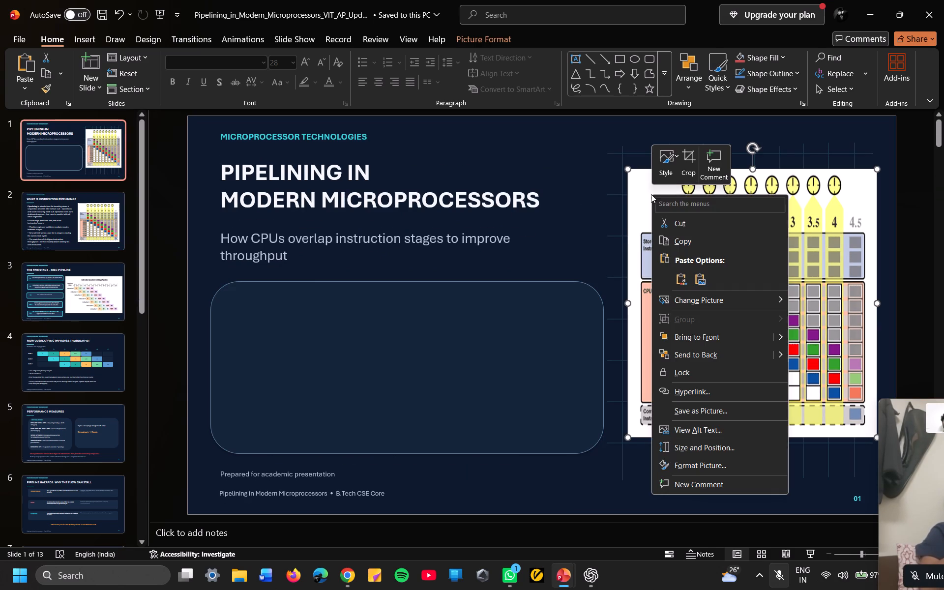
left_click(688, 229)
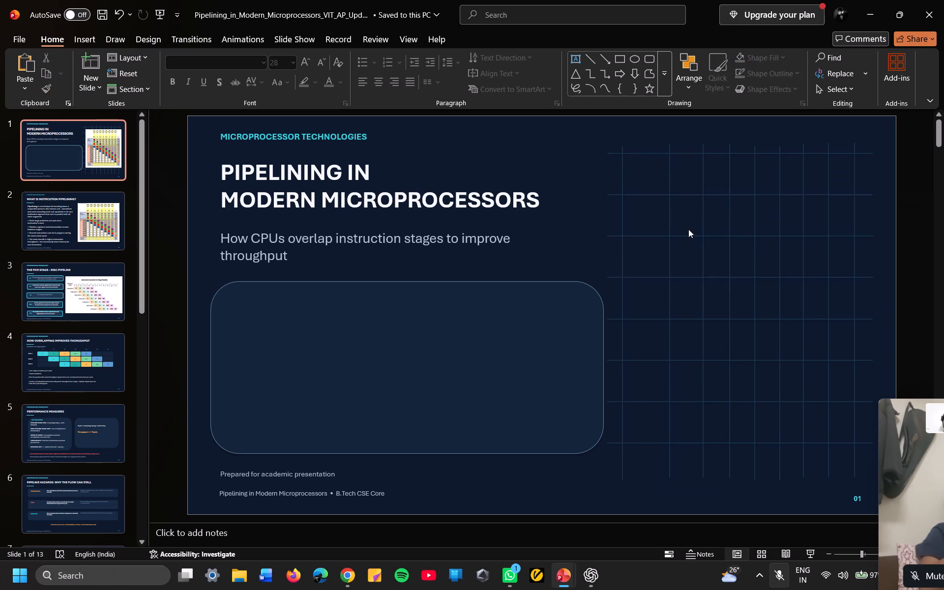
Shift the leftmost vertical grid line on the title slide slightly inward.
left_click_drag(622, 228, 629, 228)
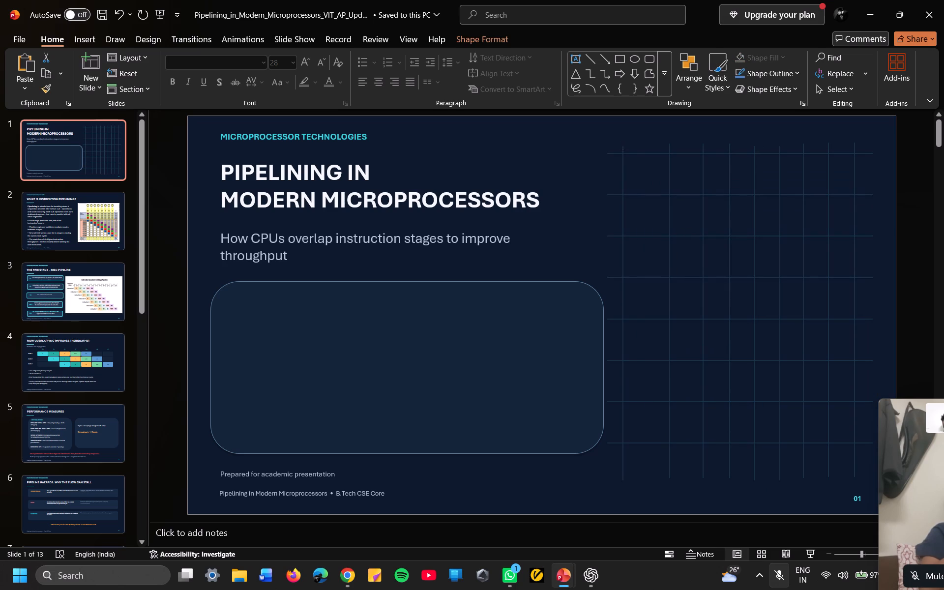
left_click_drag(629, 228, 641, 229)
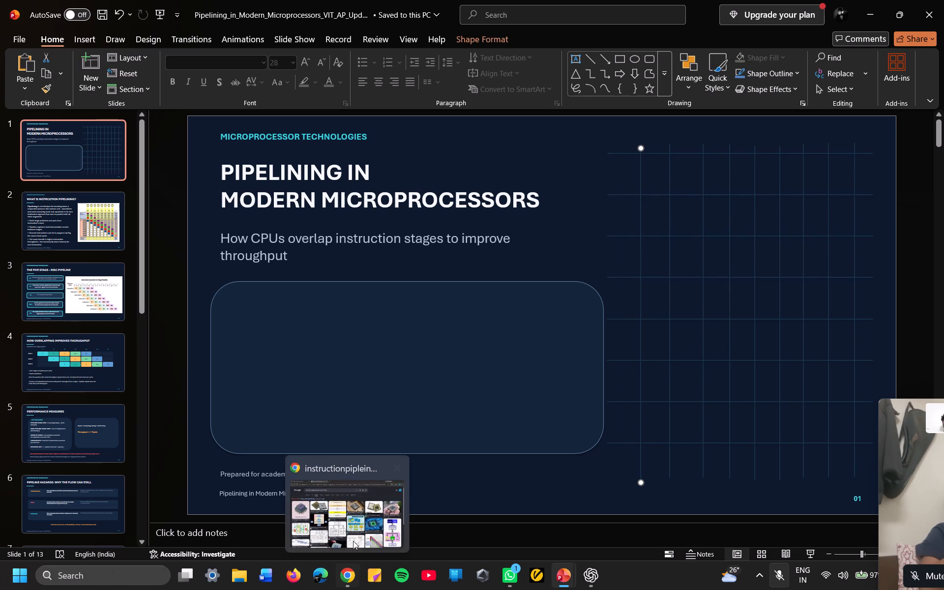
Switch to Google Chrome and run an image search for "modern microprocessor image".
left_click(354, 529)
left_click_drag(331, 80, 117, 83)
key("BackSpace")
type("MODERN")
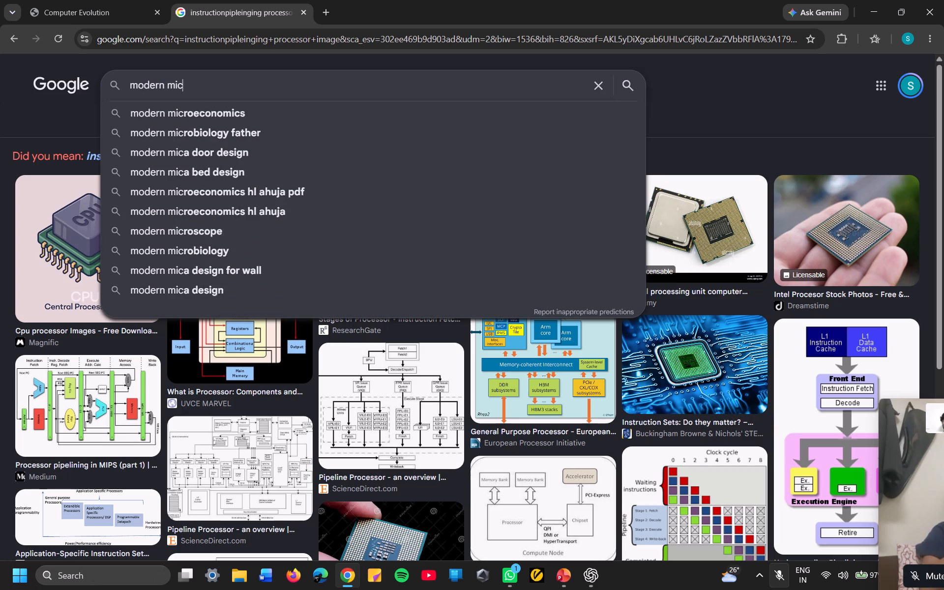
type("processor")
key("space")
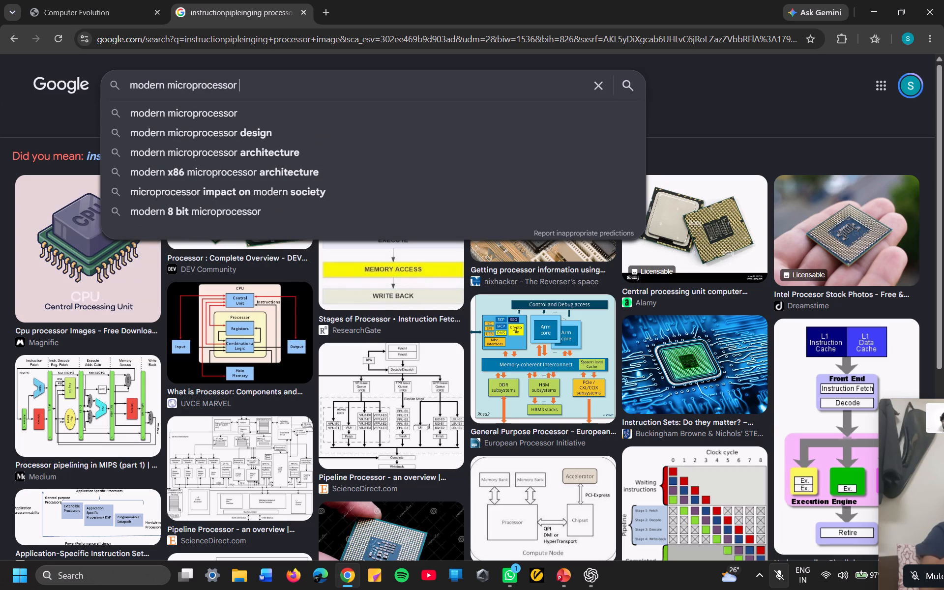
type("image")
key("Return")
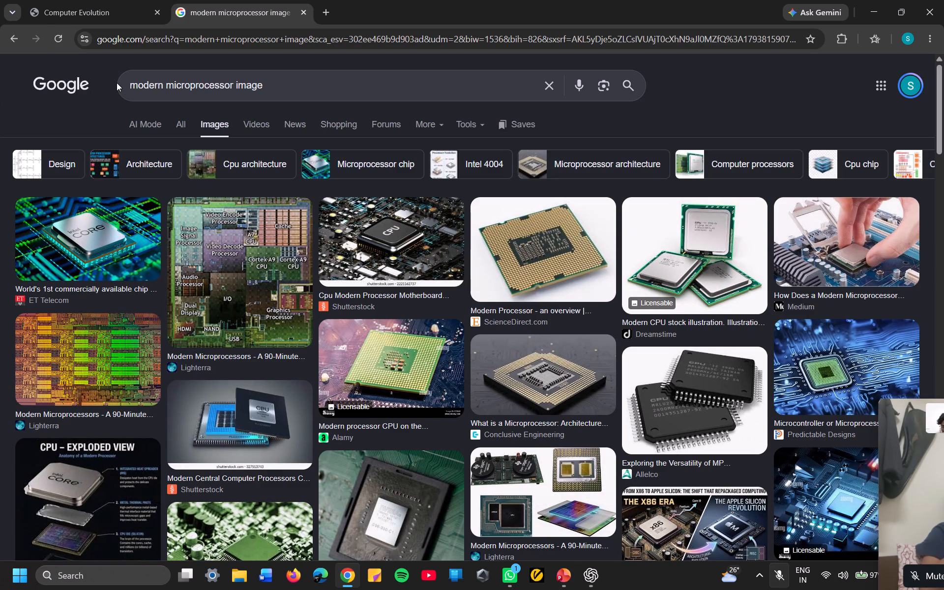
Copy the 123RF "CPU. Modern Processor. Motherboard" picture from the results and paste it onto the title slide in PowerPoint.
scroll(114, 140, "down", 3)
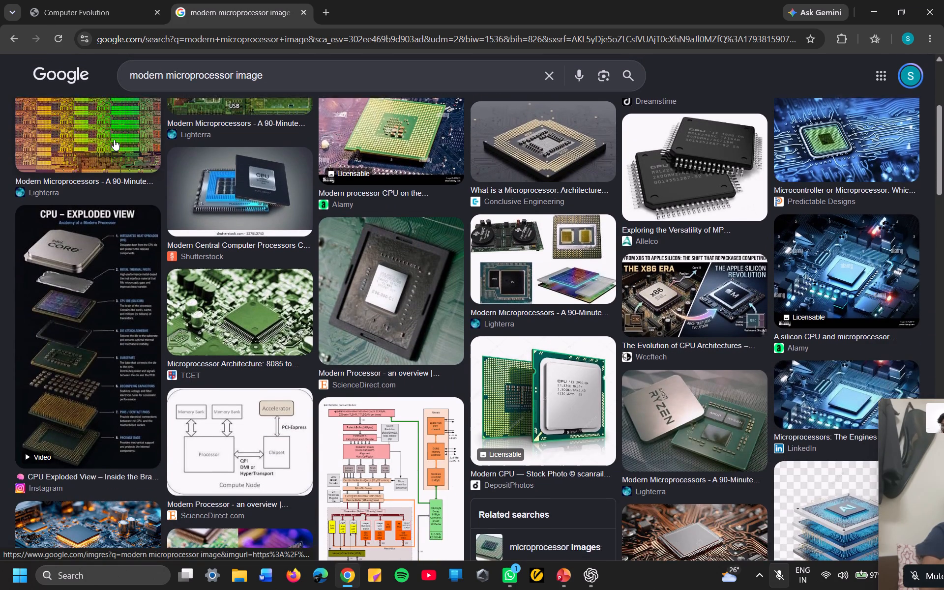
scroll(114, 140, "down", 5)
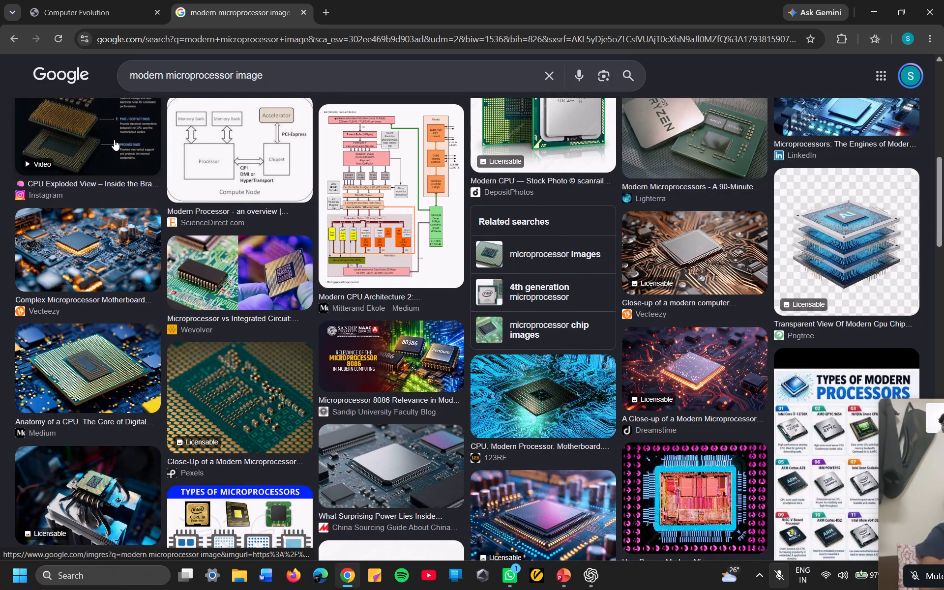
scroll(114, 140, "down", 1)
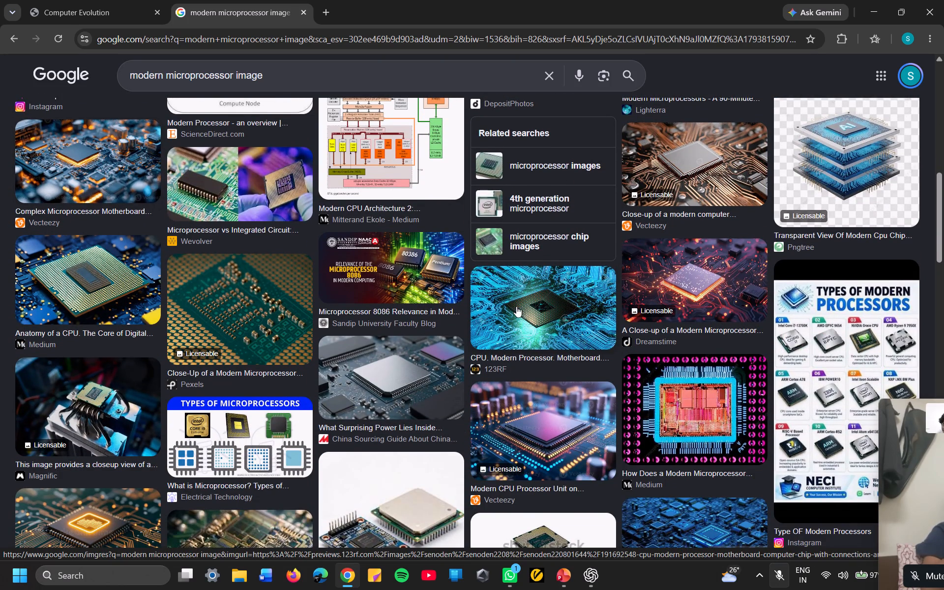
left_click(516, 306)
left_click(716, 249)
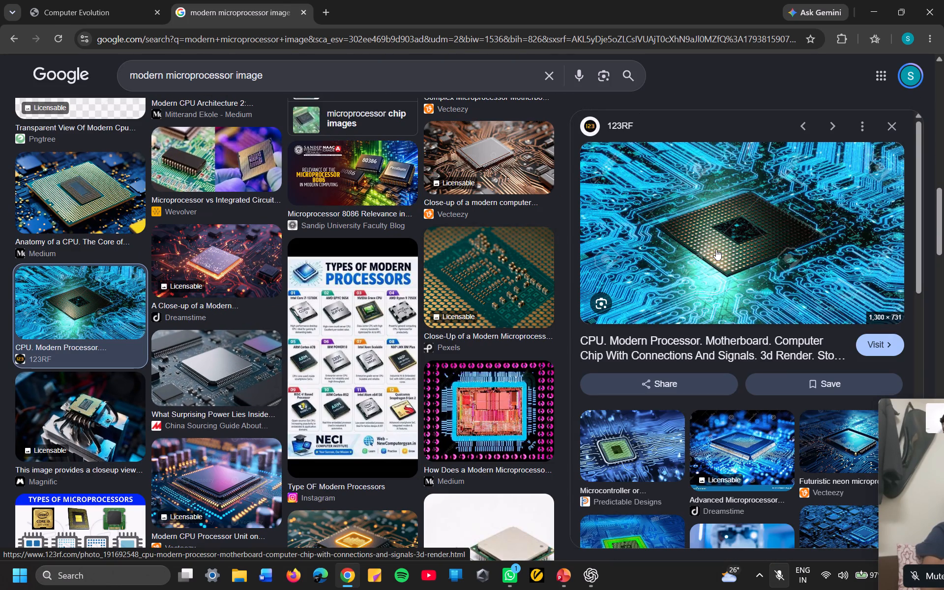
right_click(716, 249)
left_click(449, 14)
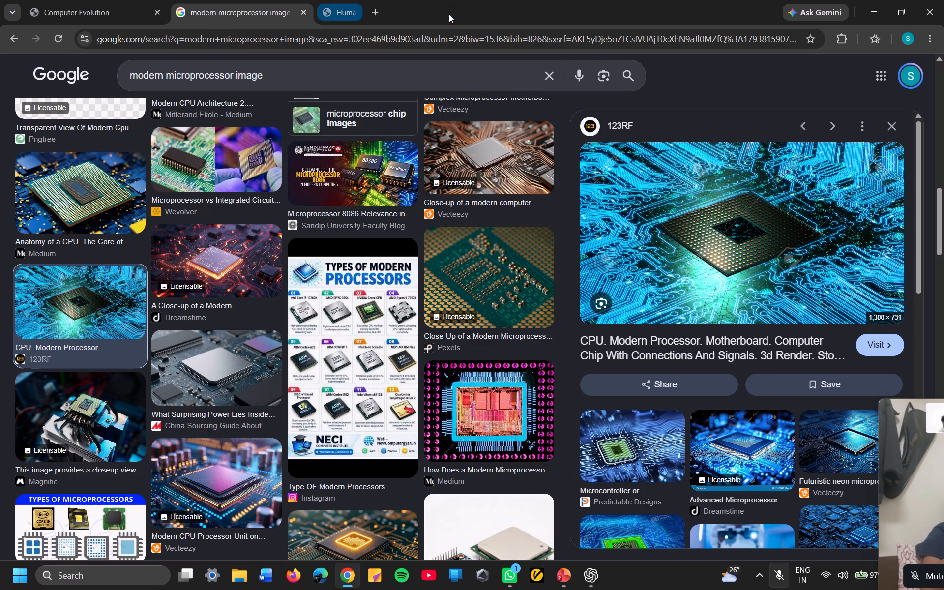
right_click(805, 245)
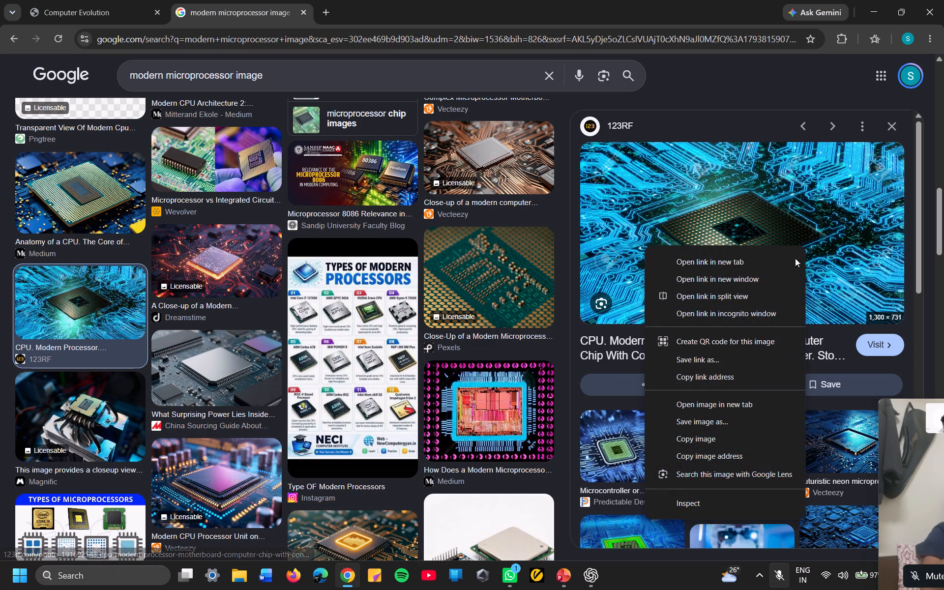
left_click(706, 436)
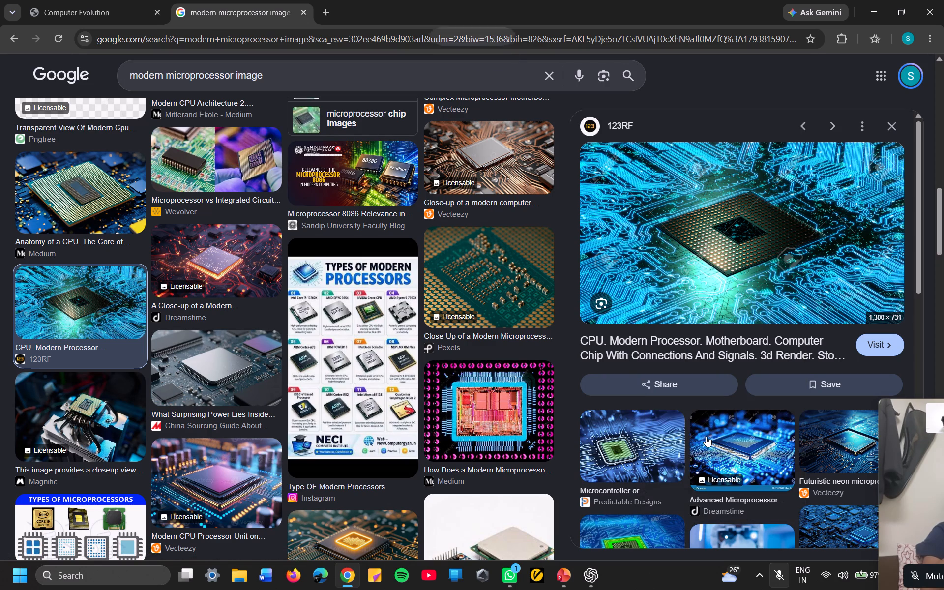
key("alt+Tab")
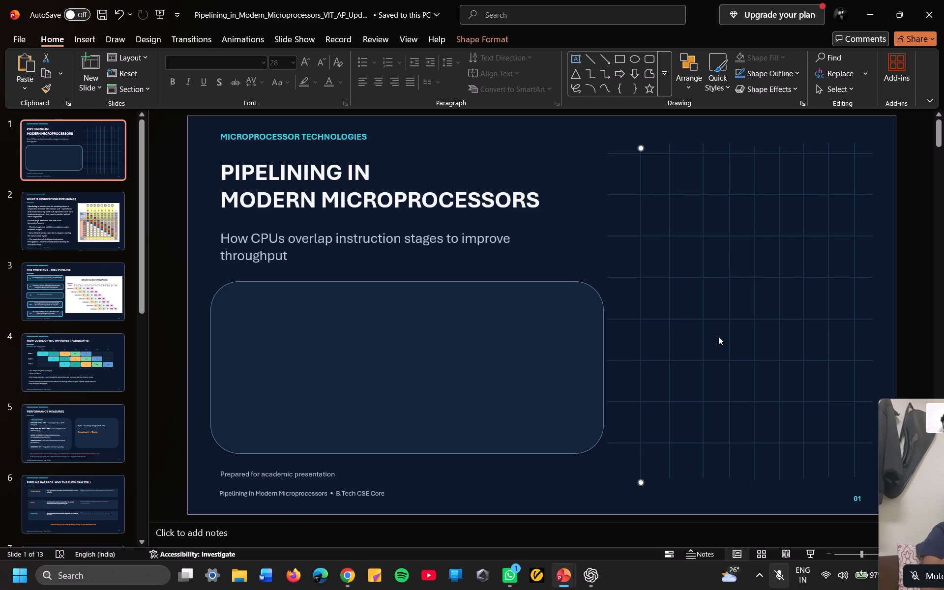
left_click(718, 336)
key("ctrl+v")
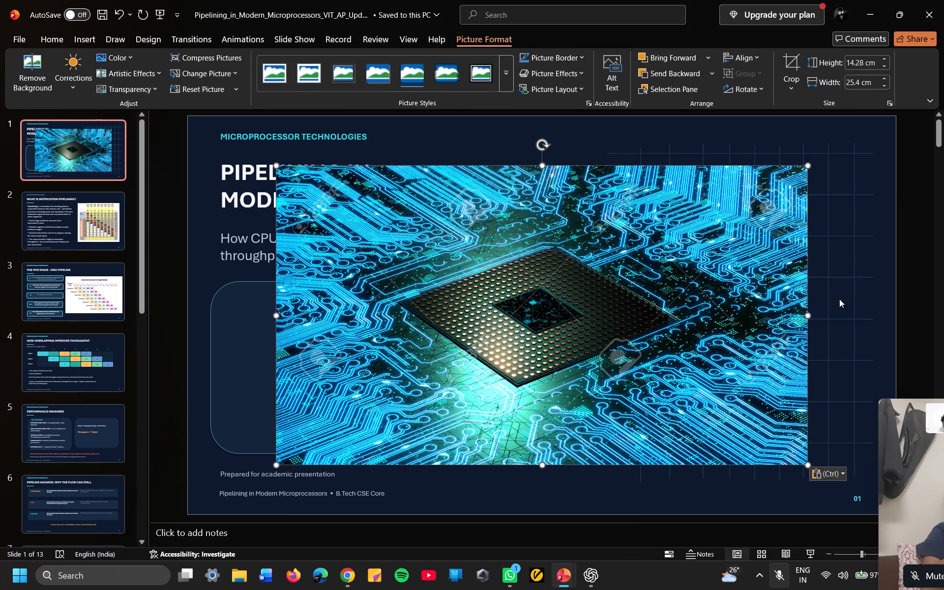
Shrink the pasted chip picture to about 7.95 cm high by 9.04 cm wide and centre it over the grid lines beside the title text.
left_click_drag(808, 317, 602, 327)
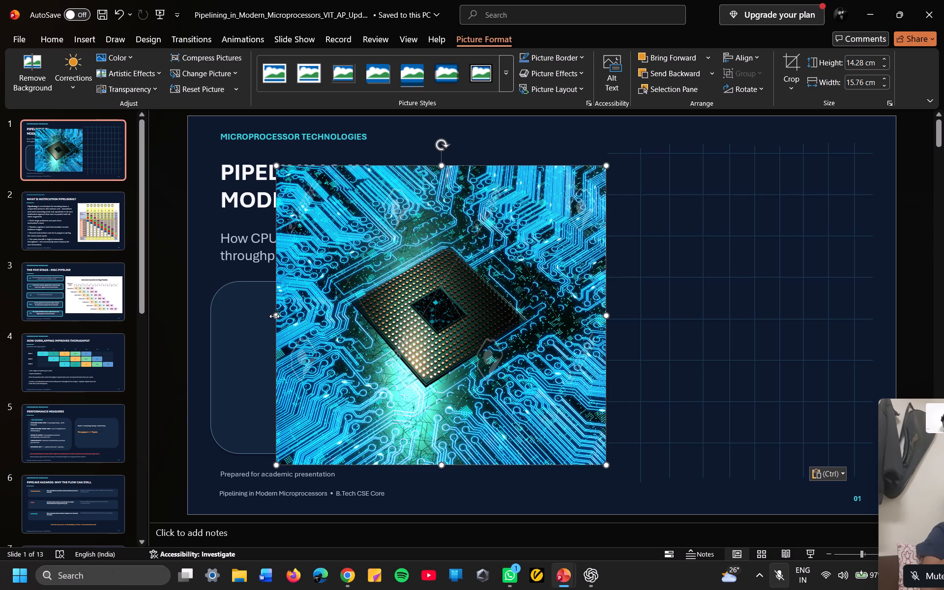
left_click_drag(274, 316, 418, 308)
left_click_drag(557, 245, 793, 239)
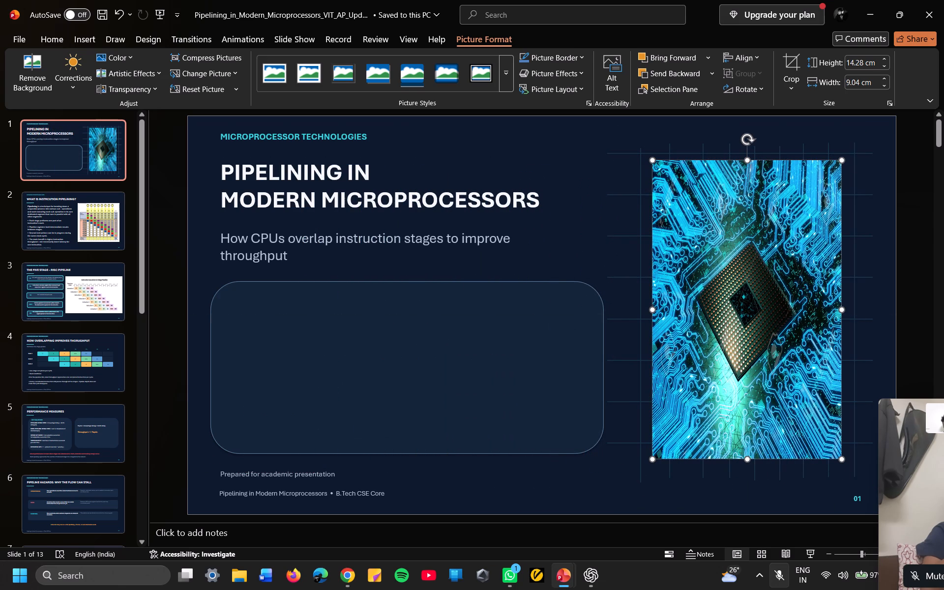
left_click_drag(748, 459, 759, 327)
left_click_drag(799, 236, 796, 308)
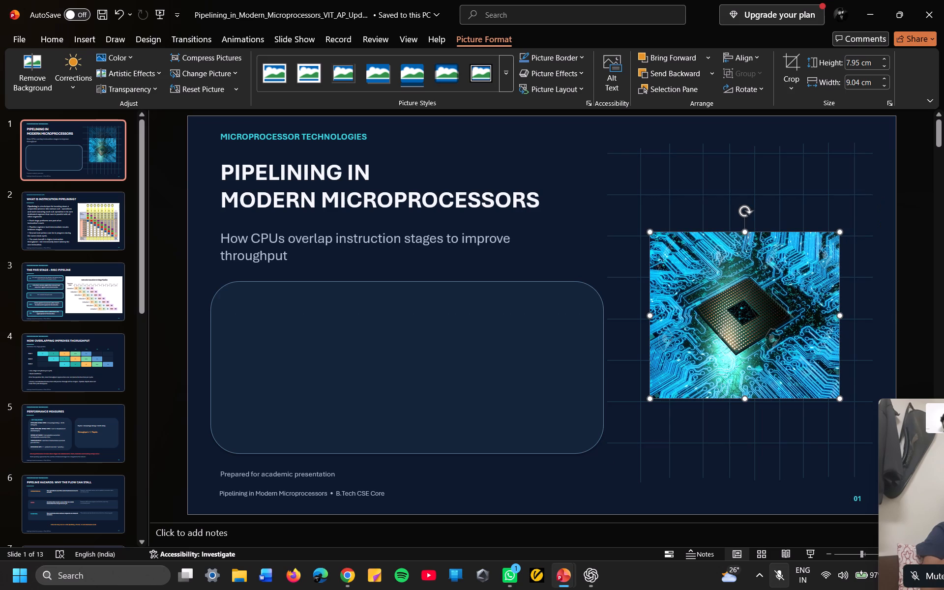
left_click(586, 200)
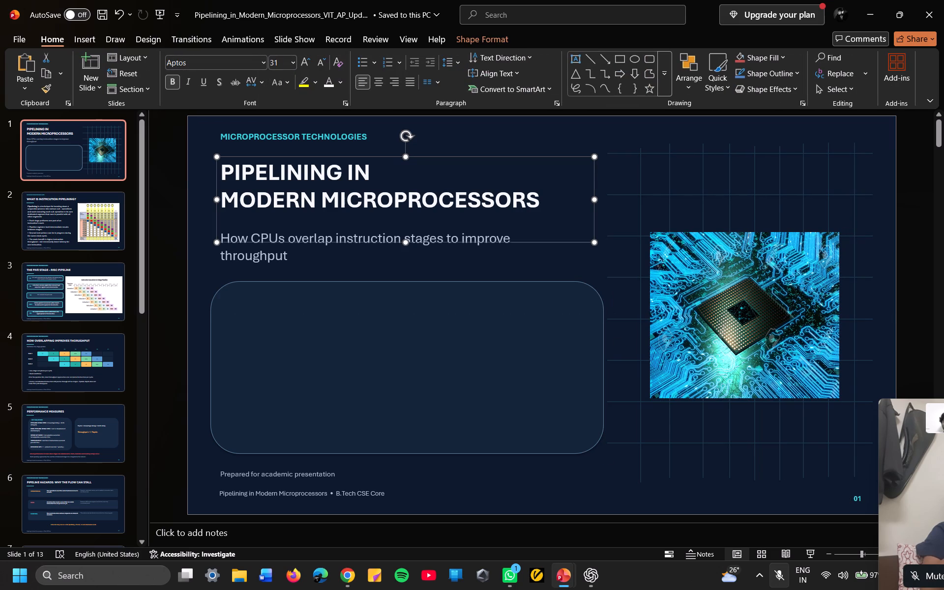
Cut the four leftmost vertical grid lines around the chip picture from the title slide.
left_click(641, 172)
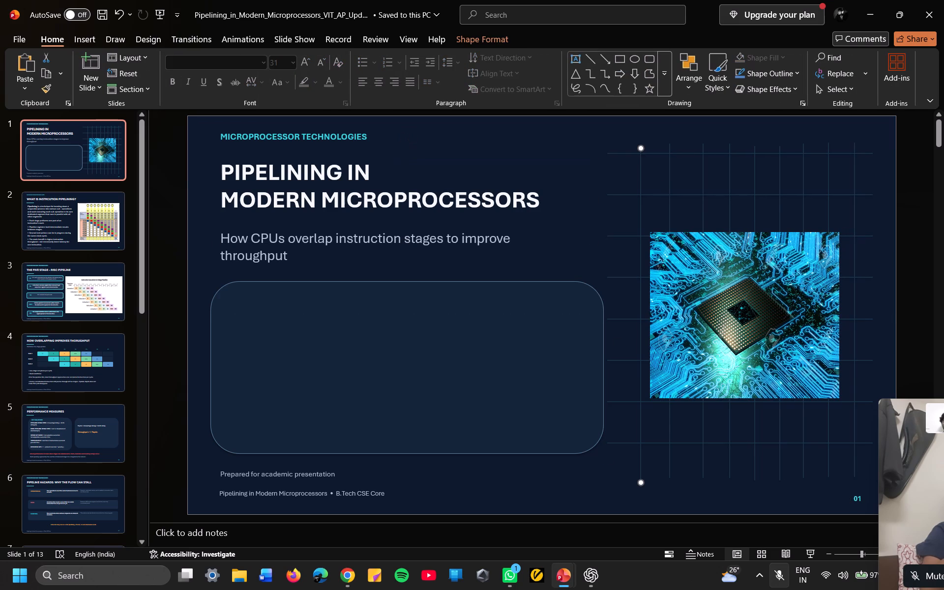
right_click(641, 172)
left_click(680, 179)
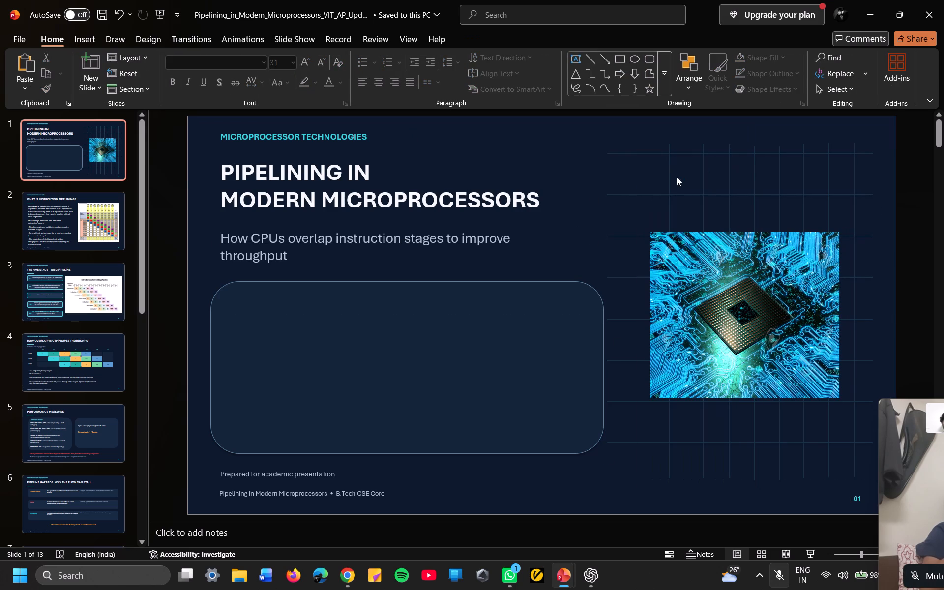
left_click(667, 177)
right_click(667, 177)
left_click(699, 185)
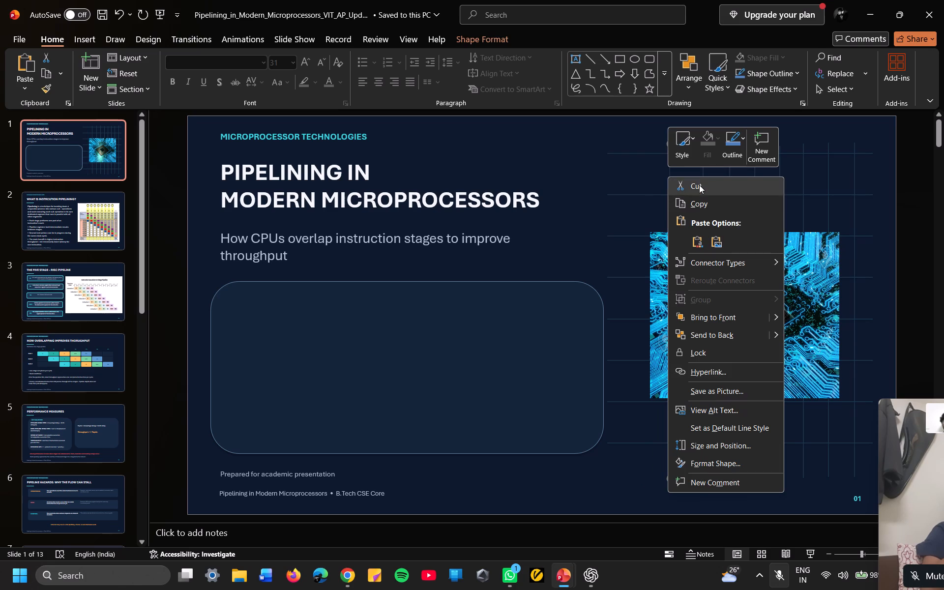
left_click(705, 178)
right_click(705, 178)
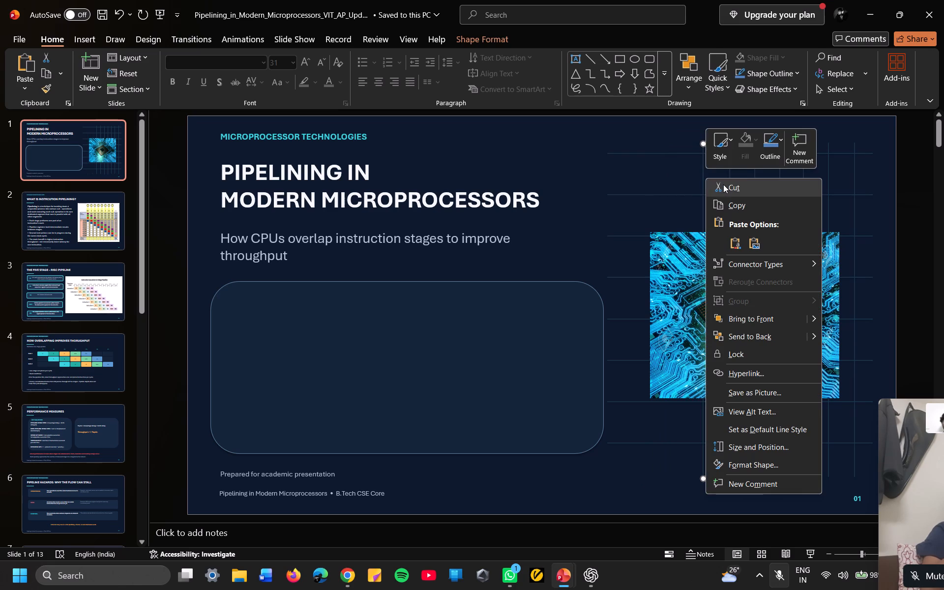
left_click(723, 184)
left_click(728, 184)
right_click(728, 184)
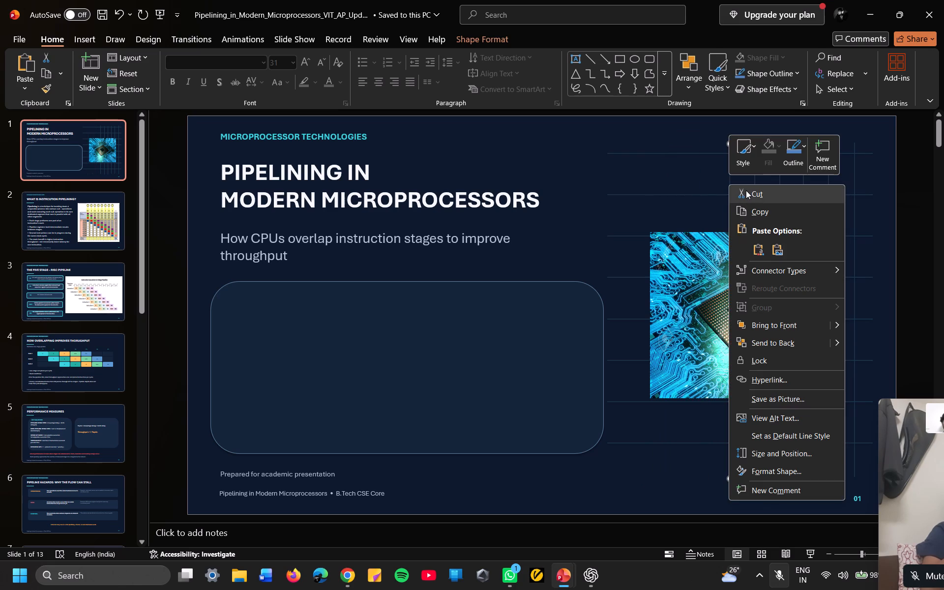
left_click(746, 190)
Cut three more vertical grid lines from the title slide, leaving only the two furthest from the title text.
left_click(753, 188)
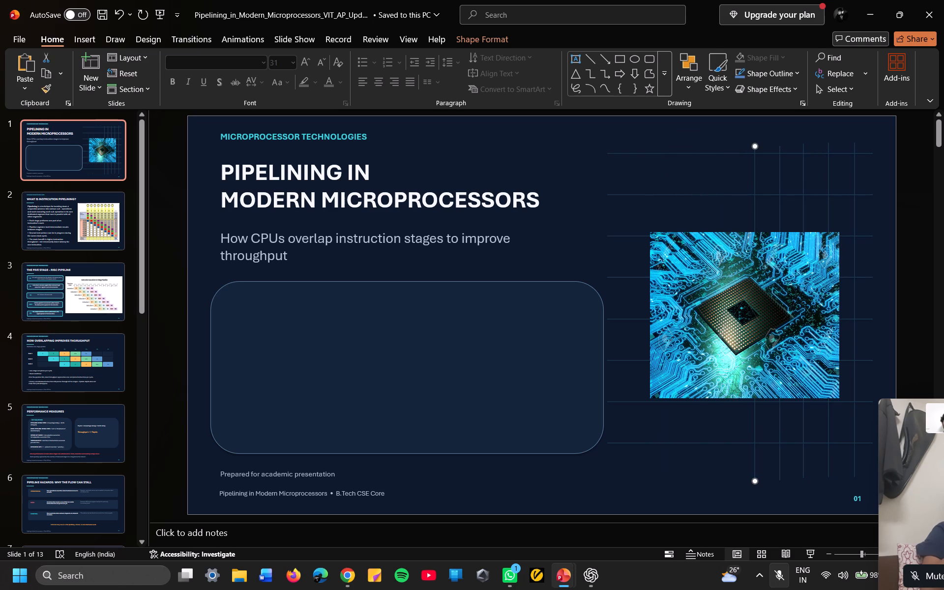
right_click(753, 188)
left_click(778, 204)
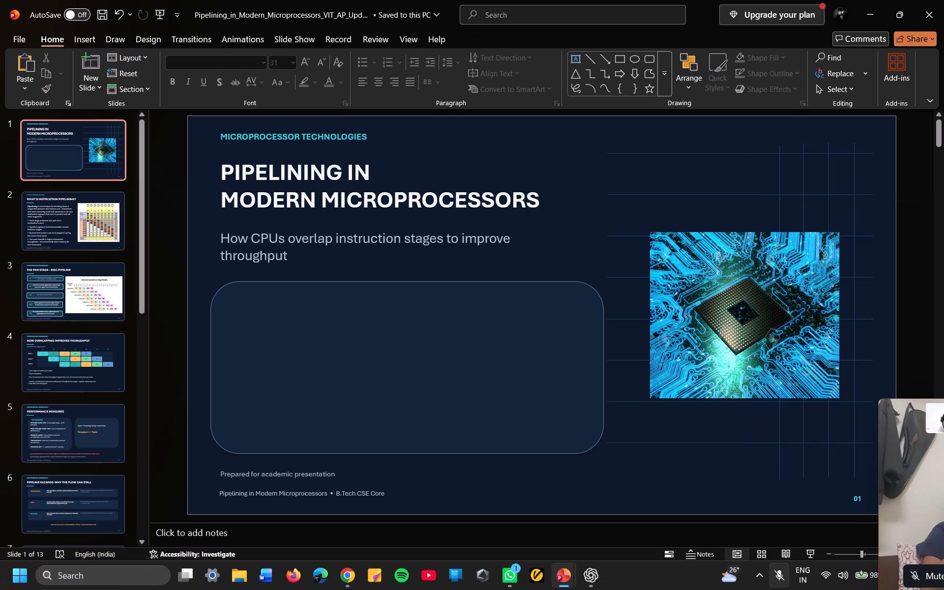
left_click(779, 181)
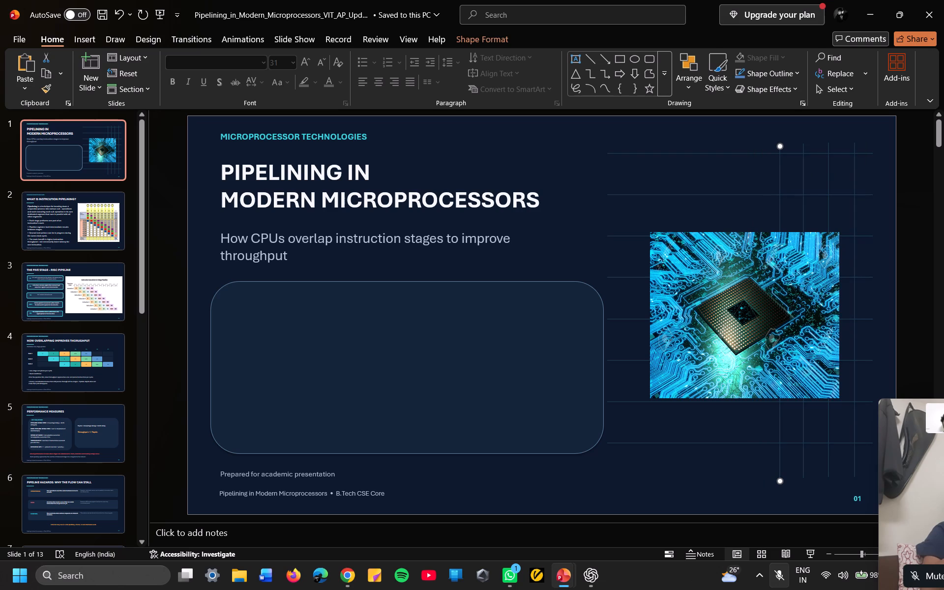
left_click(783, 177)
right_click(783, 177)
left_click(792, 183)
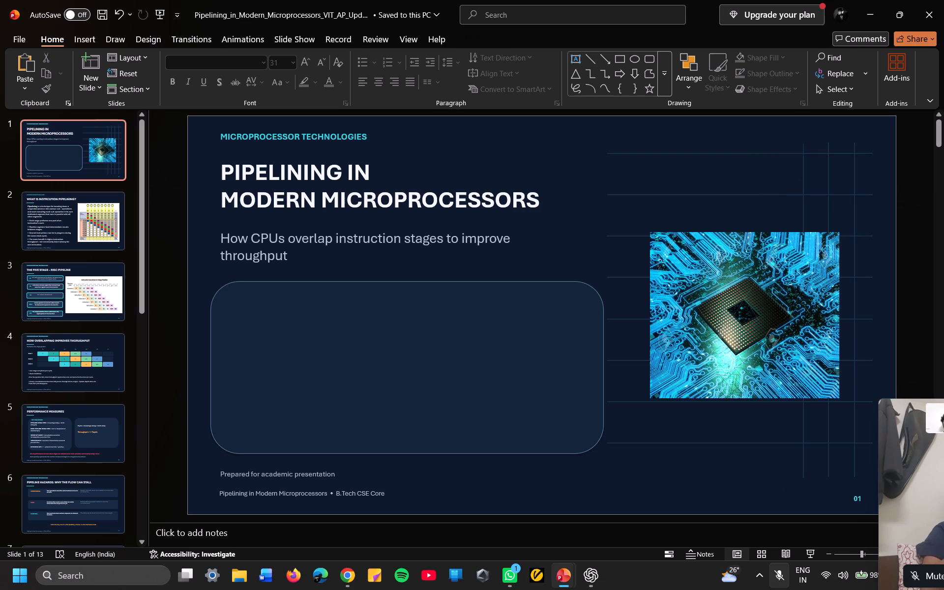
left_click(804, 178)
right_click(804, 178)
left_click(821, 187)
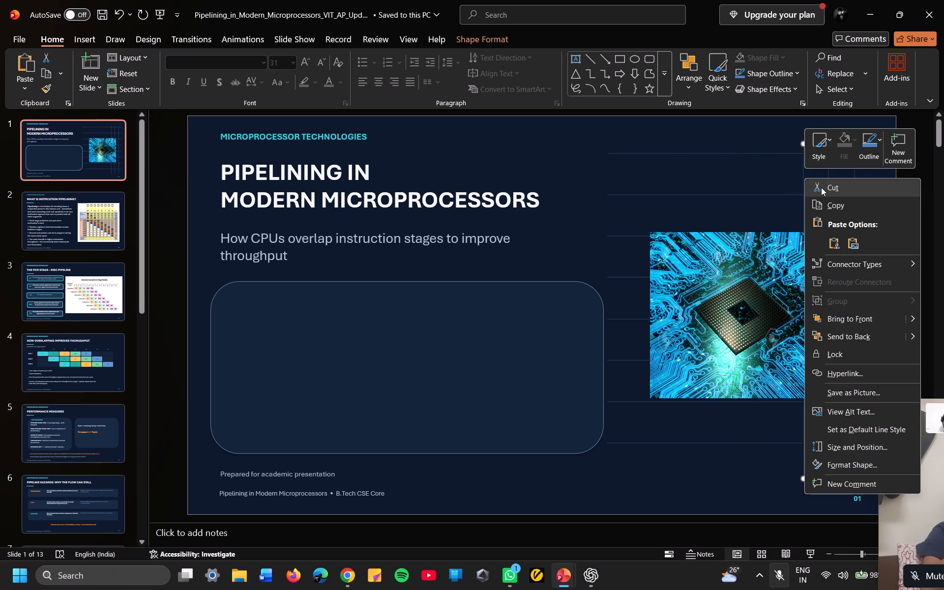
Move the title, the subtitle and the empty rounded box slightly upward on the title slide.
left_click_drag(546, 183, 544, 178)
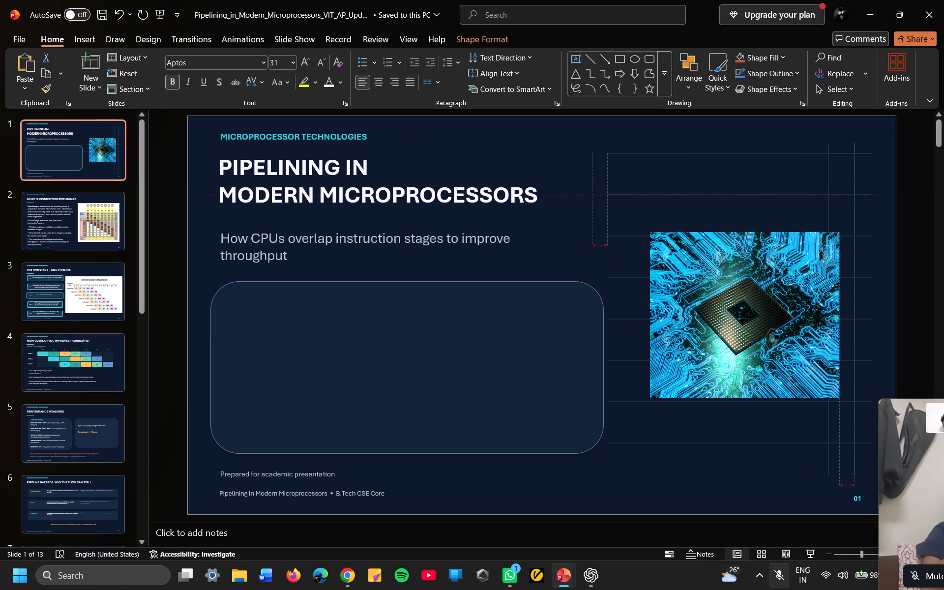
left_click_drag(544, 178, 544, 176)
left_click_drag(525, 247, 522, 238)
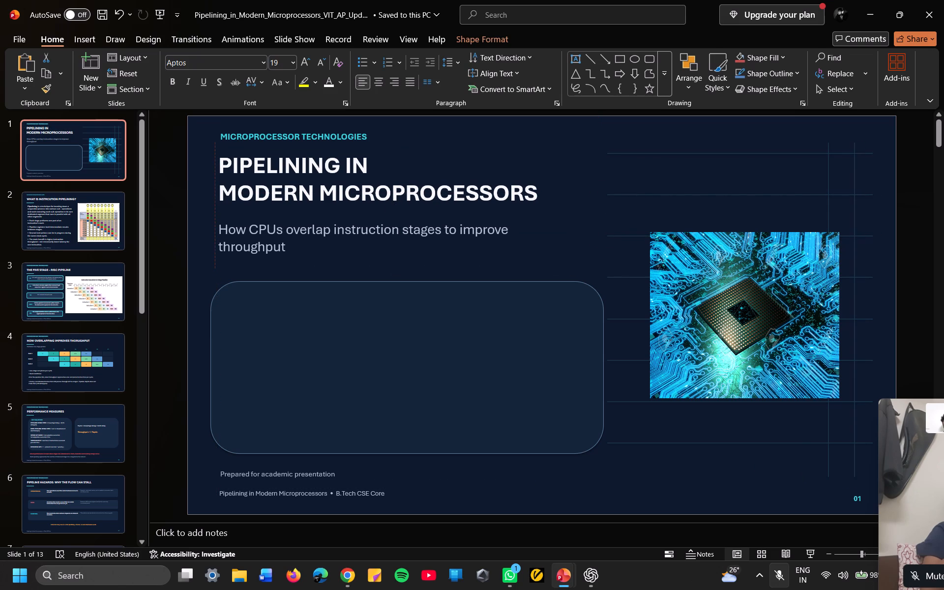
left_click_drag(522, 238, 522, 238)
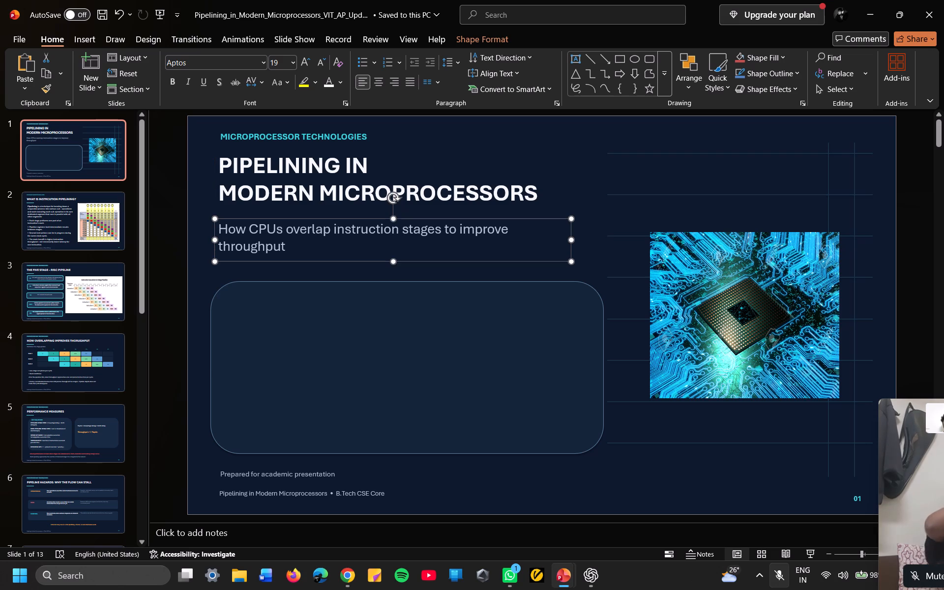
left_click_drag(540, 313, 539, 301)
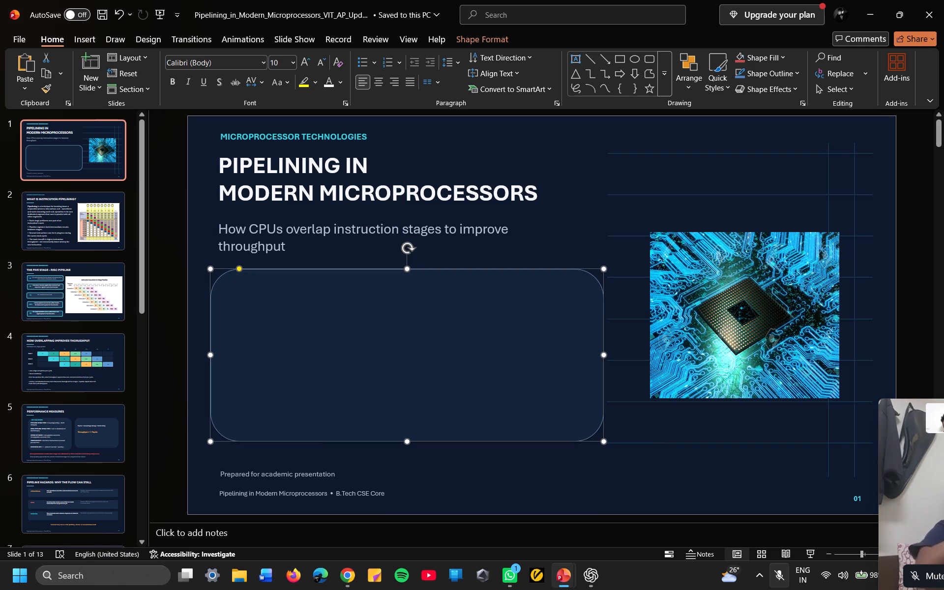
Set the font size of the "Prepared for academic presentation" line to 12.
left_click(343, 474)
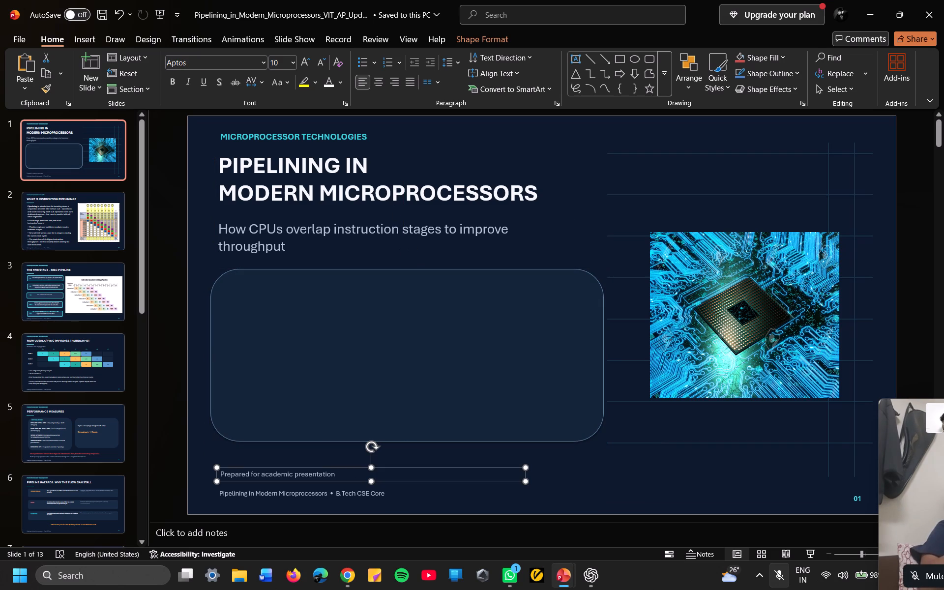
left_click_drag(334, 475, 233, 476)
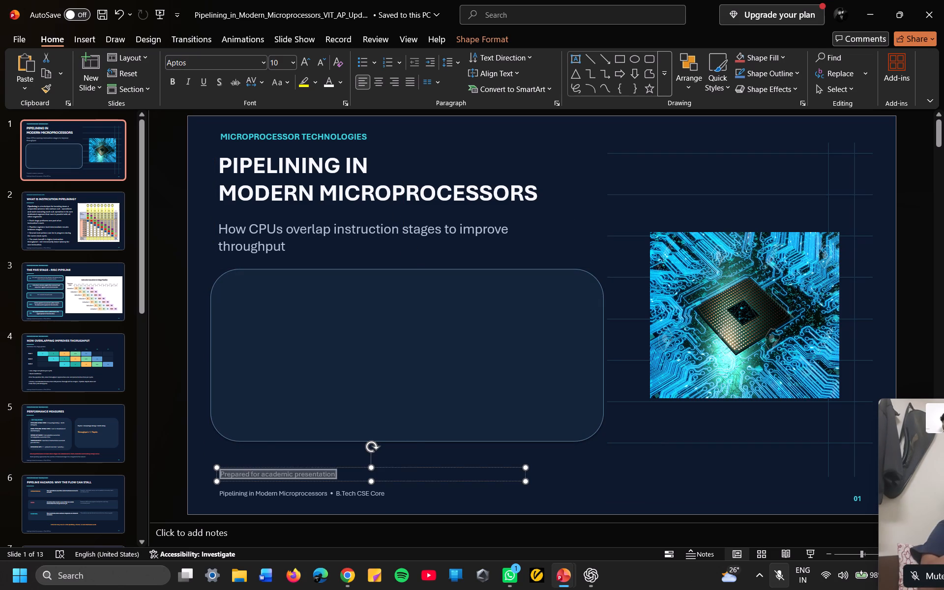
left_click_drag(233, 476, 230, 475)
left_click(310, 434)
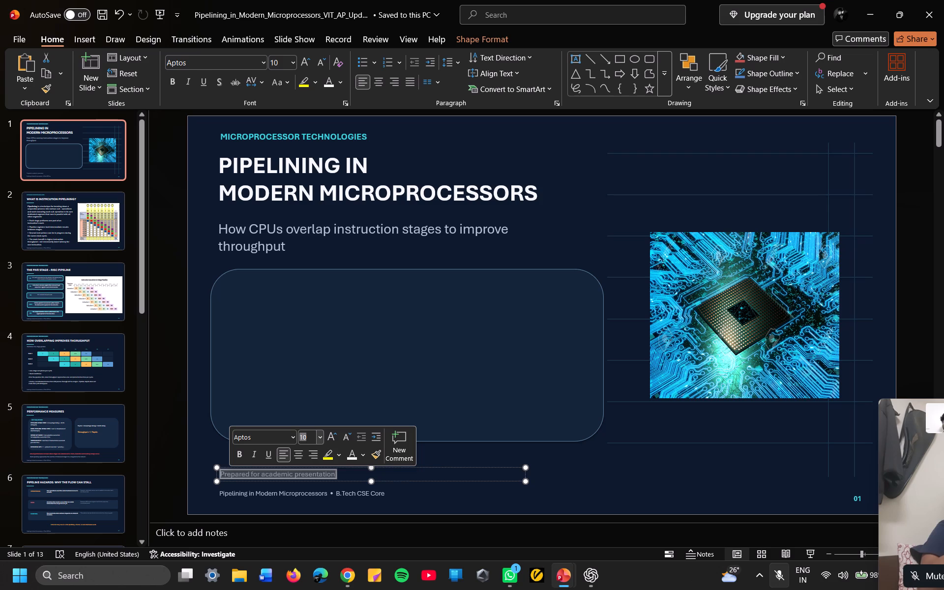
key("BackSpace")
type("12")
key("Return")
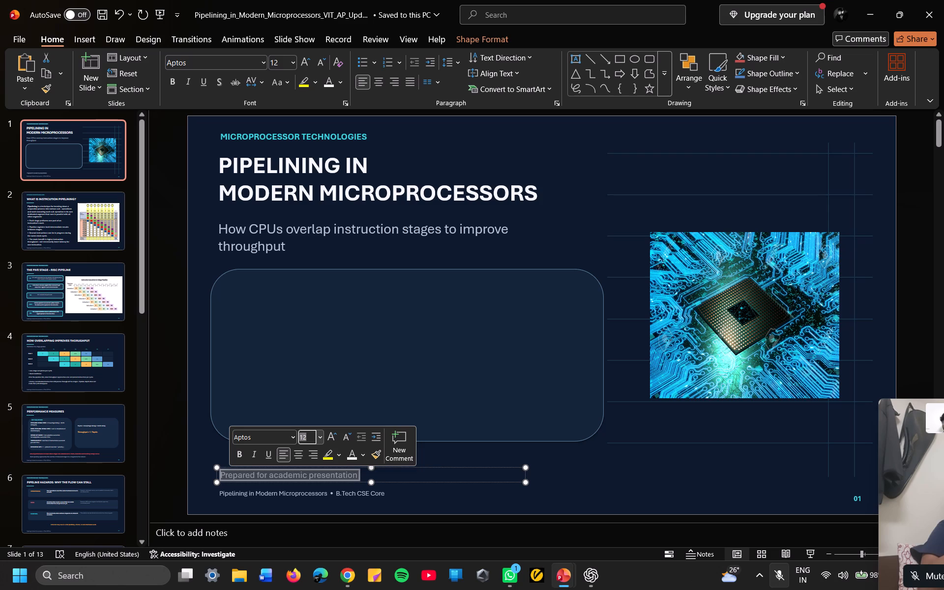
left_click(576, 467)
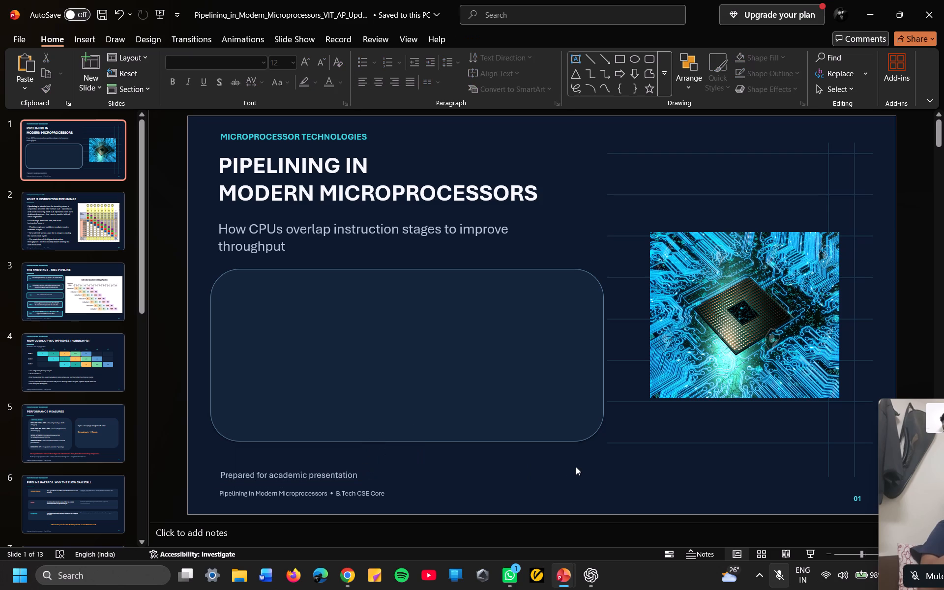
Nudge the "Prepared for academic presentation" line slightly upward and align the course footer's left edge beneath it.
left_click_drag(419, 483, 413, 491)
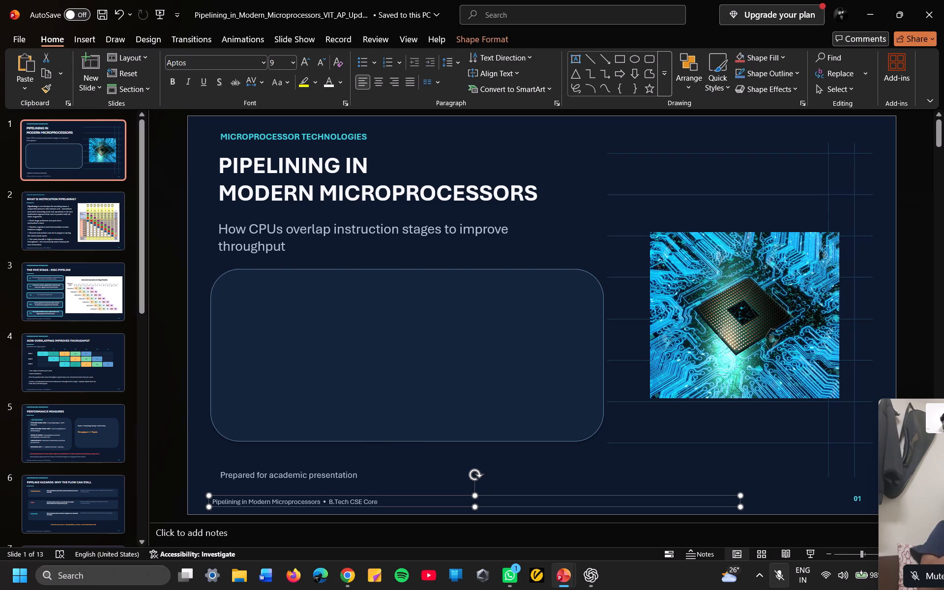
left_click_drag(389, 479, 387, 475)
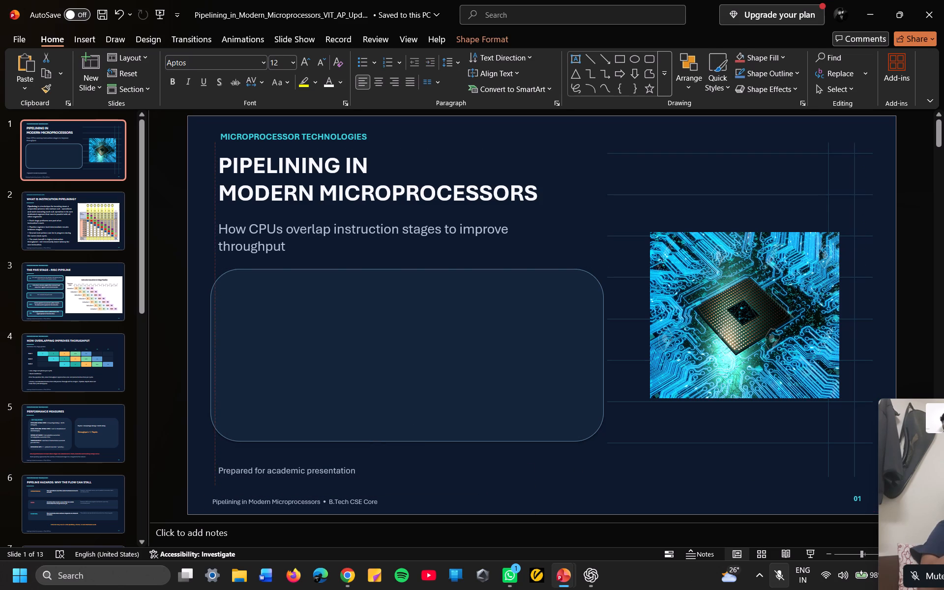
left_click_drag(387, 475, 389, 474)
left_click_drag(402, 501, 406, 498)
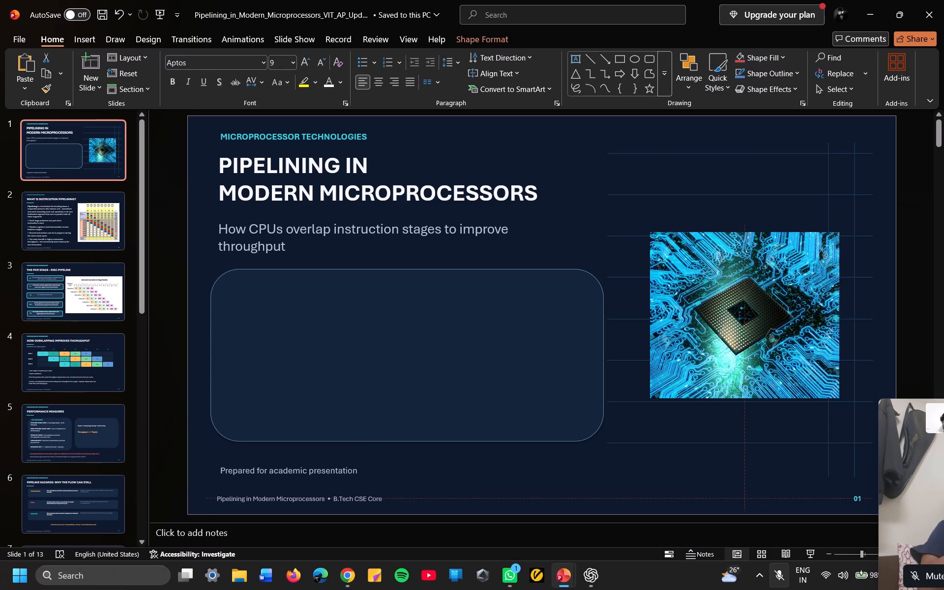
left_click_drag(406, 498, 409, 493)
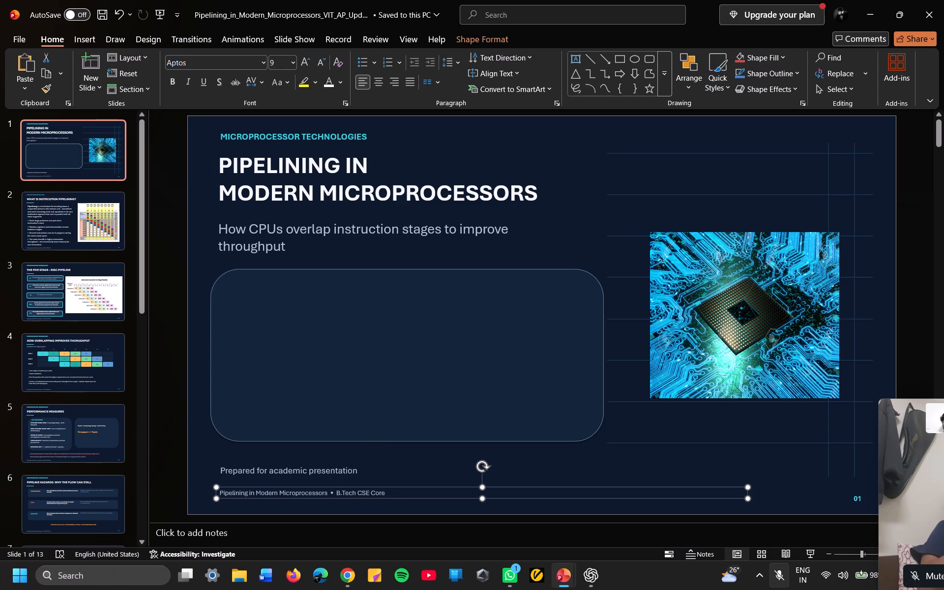
Set the font size of the "Pipelining in Modern Microprocessors • B.Tech CSE Core" footer to 12.
left_click_drag(384, 493, 226, 490)
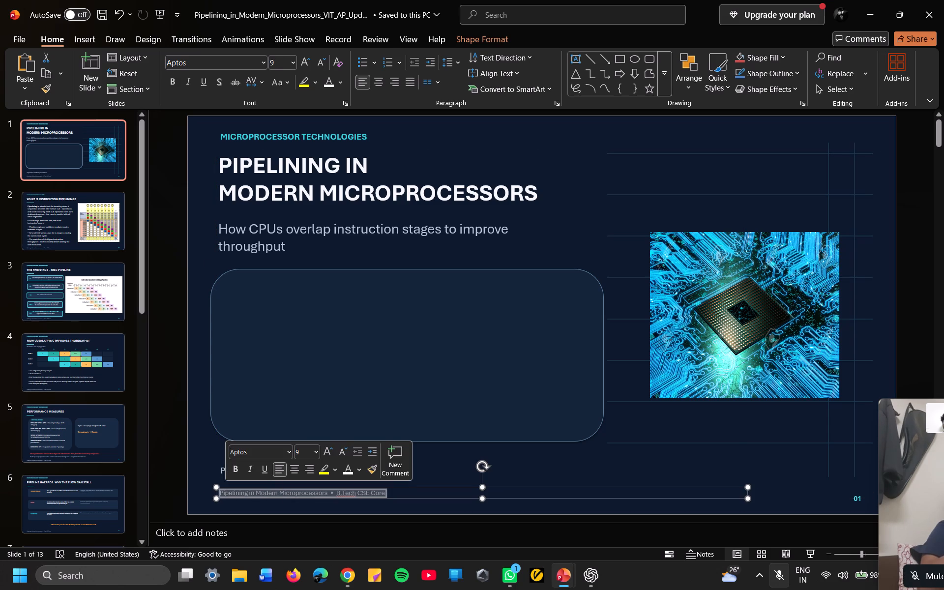
left_click(302, 451)
key("BackSpace")
type("12")
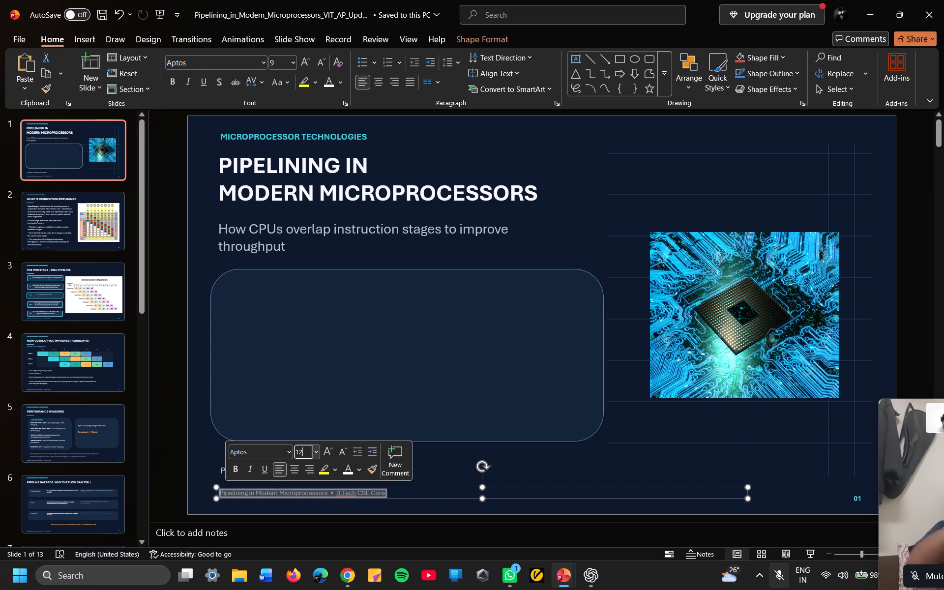
key("Return")
left_click(452, 470)
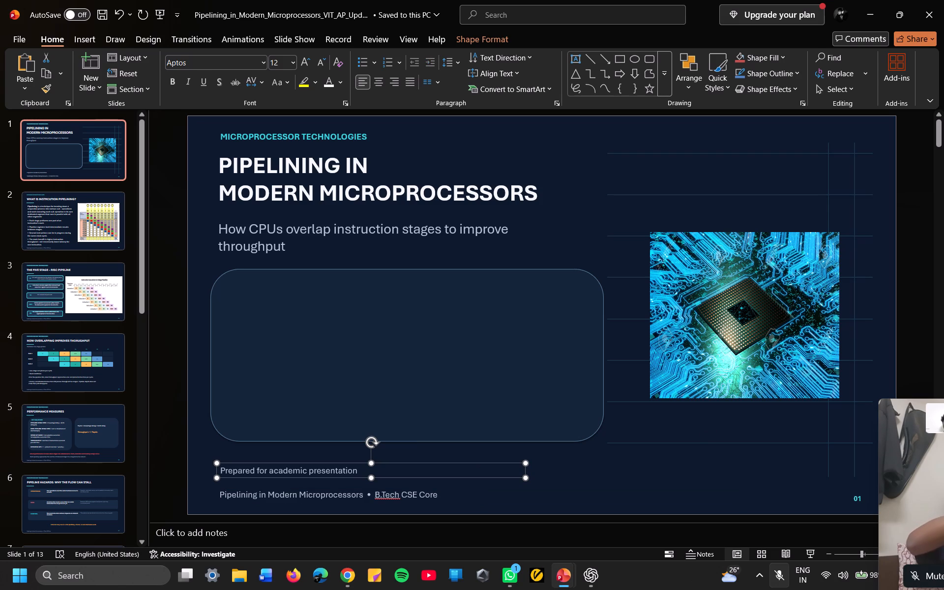
Cut the last two vertical grid lines near the chip picture's right edge.
left_click(830, 170)
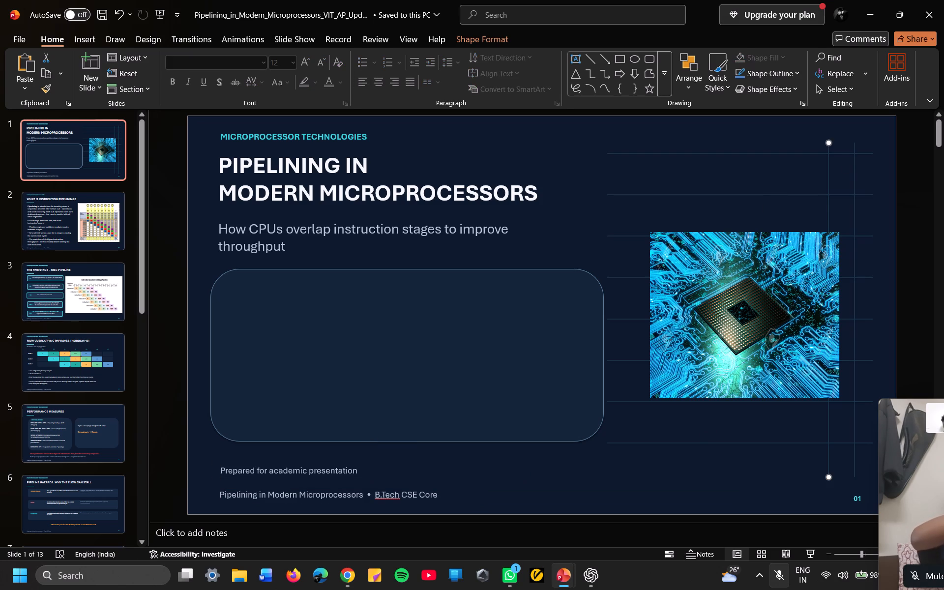
left_click(830, 177)
right_click(830, 177)
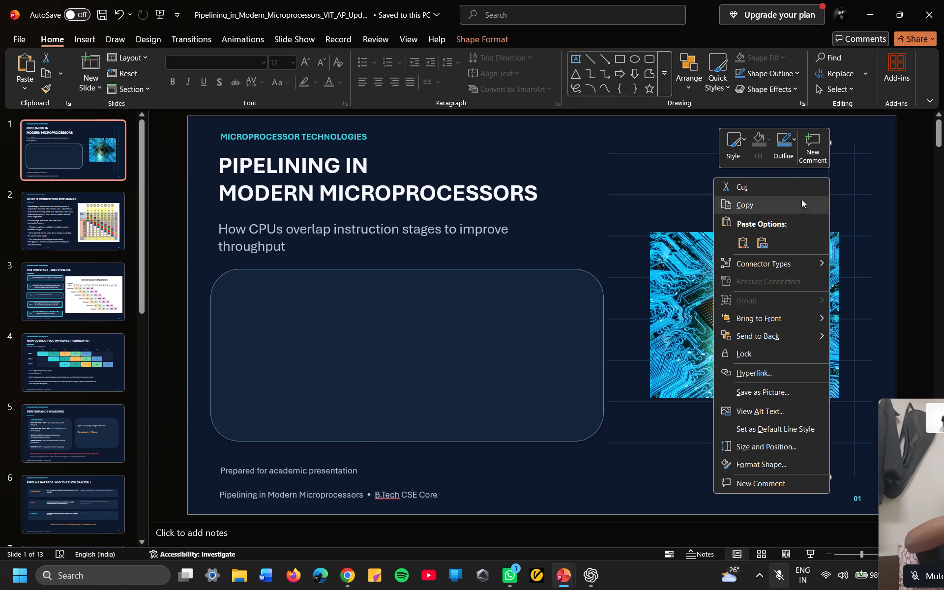
left_click(796, 186)
left_click(853, 169)
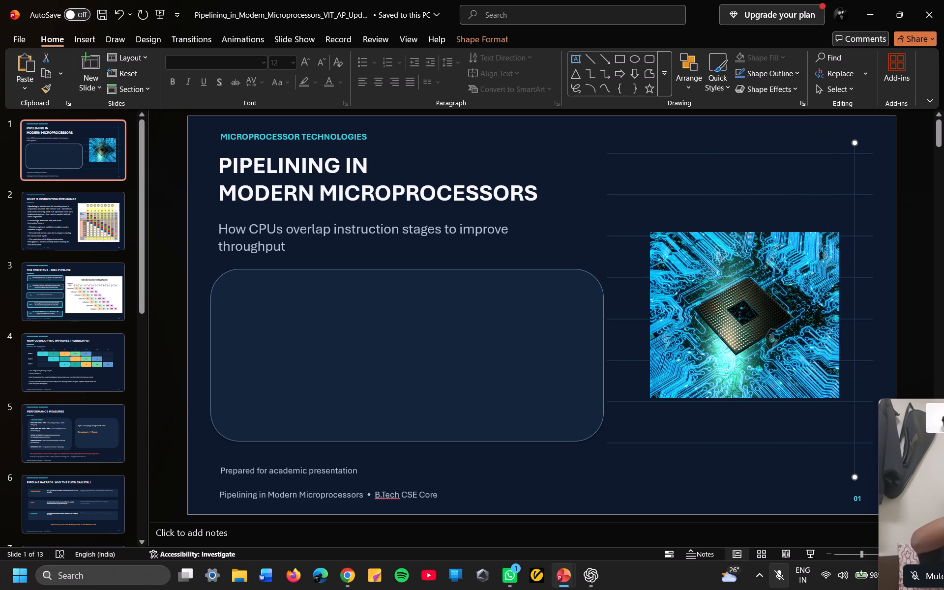
right_click(853, 169)
left_click(830, 175)
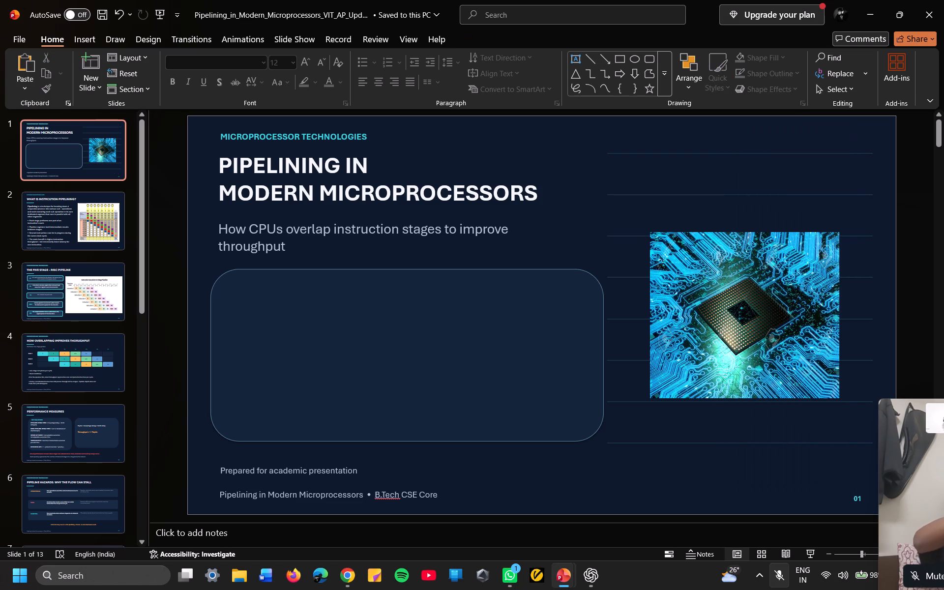
Cut the top four horizontal grid lines around the chip picture from the title slide.
left_click(784, 157)
right_click(784, 157)
left_click(797, 163)
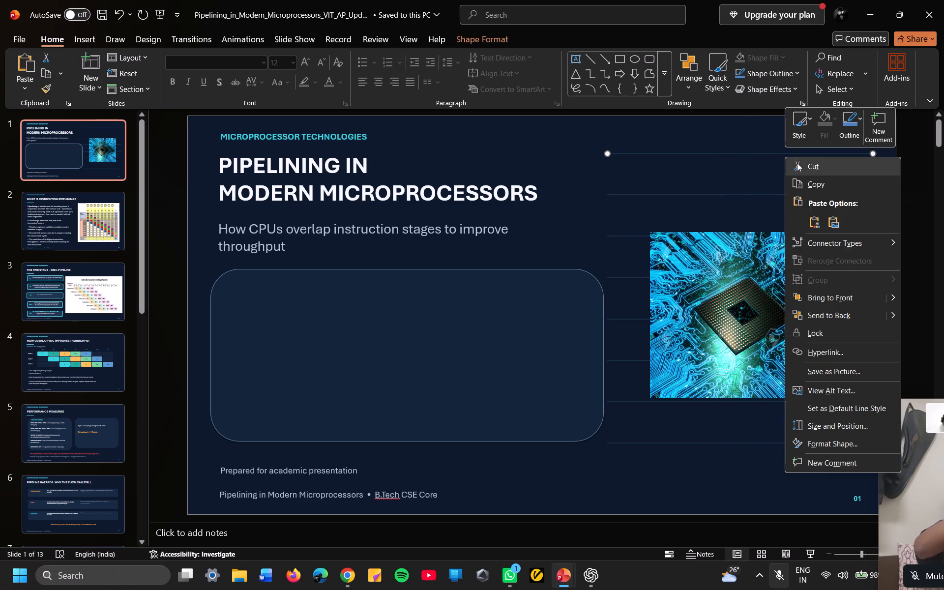
left_click(688, 198)
right_click(688, 198)
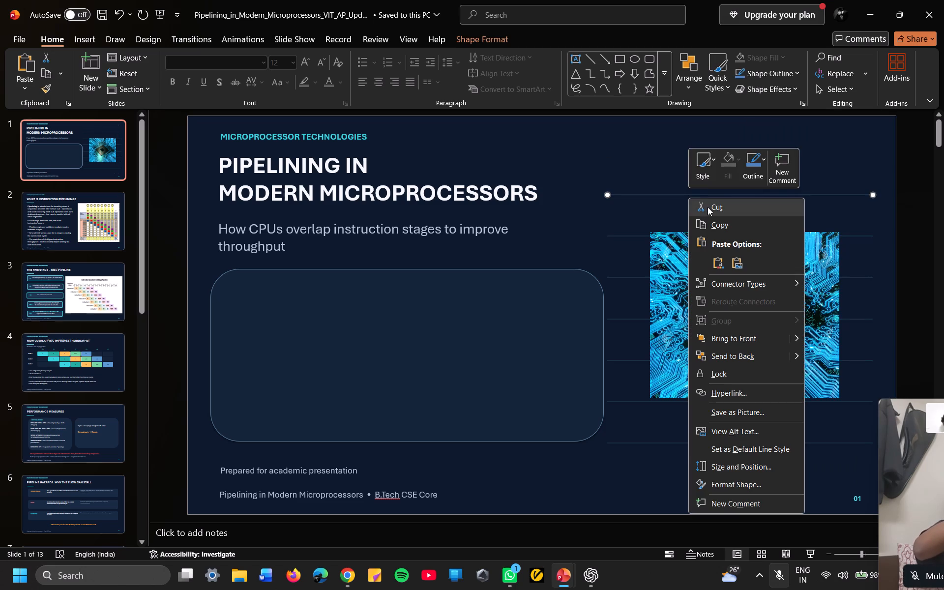
left_click(708, 207)
left_click(631, 236)
right_click(631, 236)
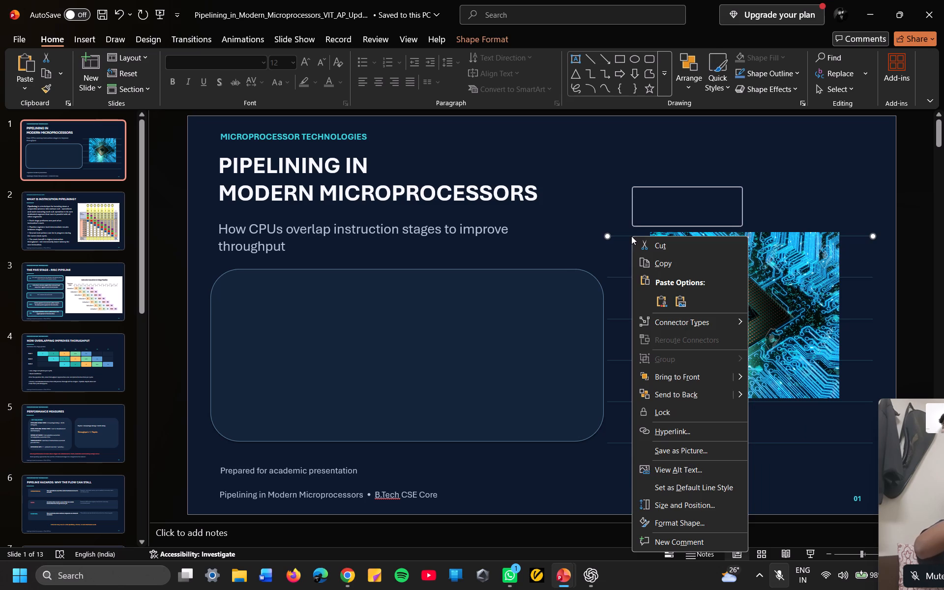
left_click(646, 242)
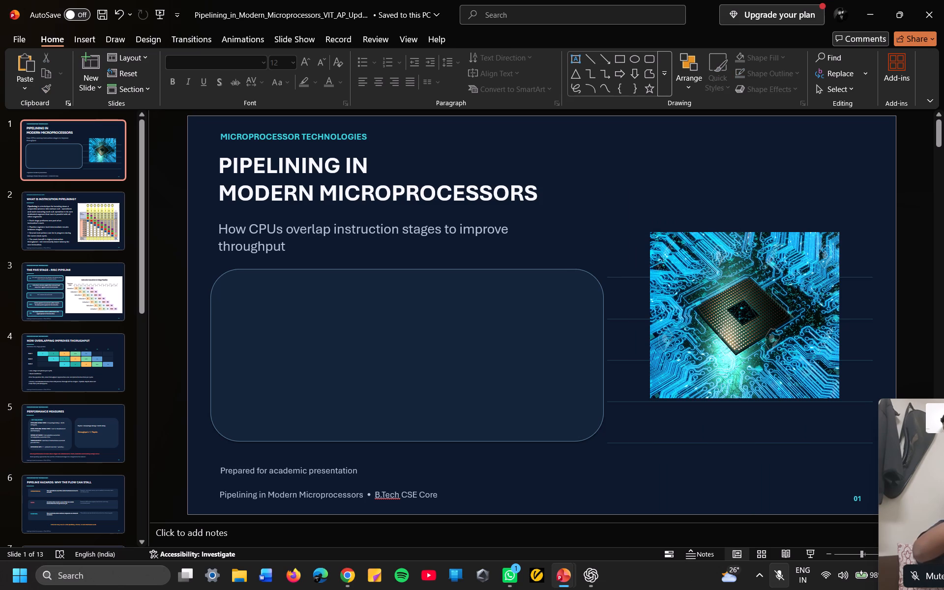
double_click(629, 273)
right_click(629, 273)
left_click(649, 254)
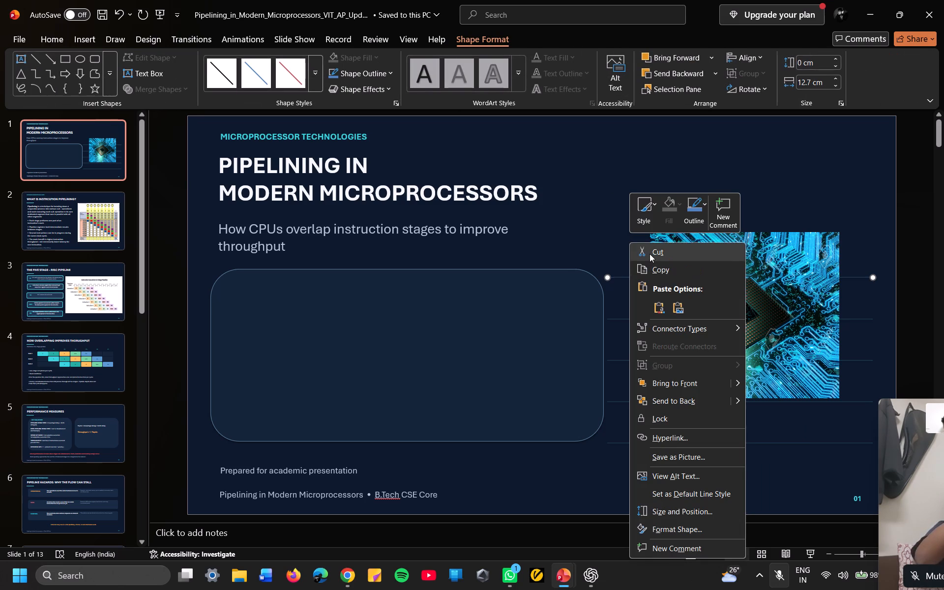
Cut the four remaining horizontal grid lines around and below the chip picture from the title slide.
left_click(630, 322)
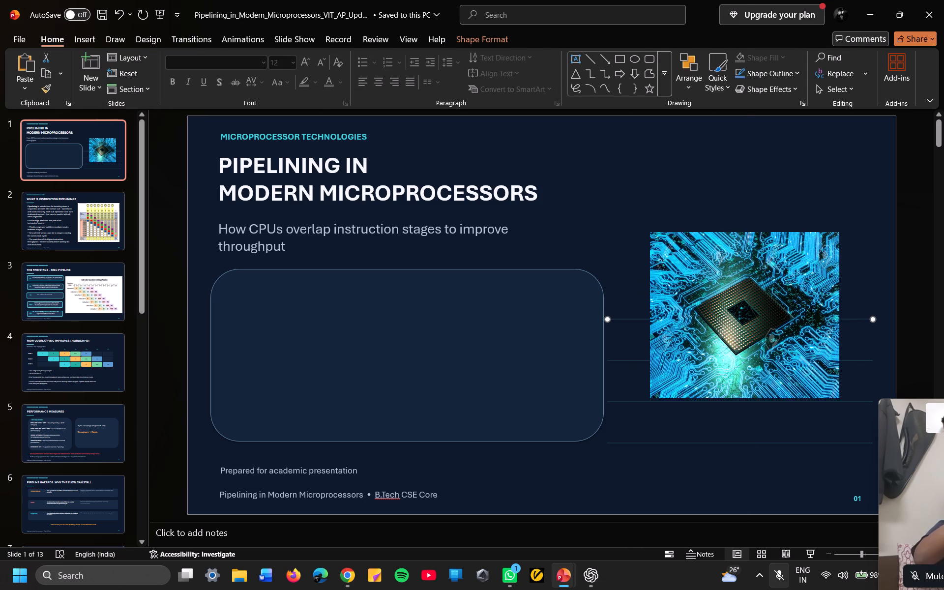
right_click(630, 322)
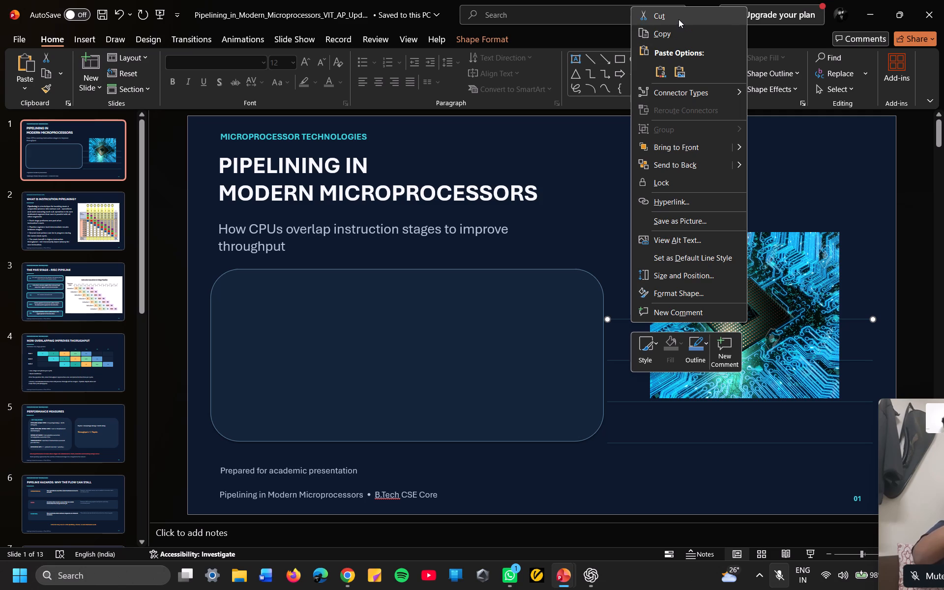
left_click(678, 17)
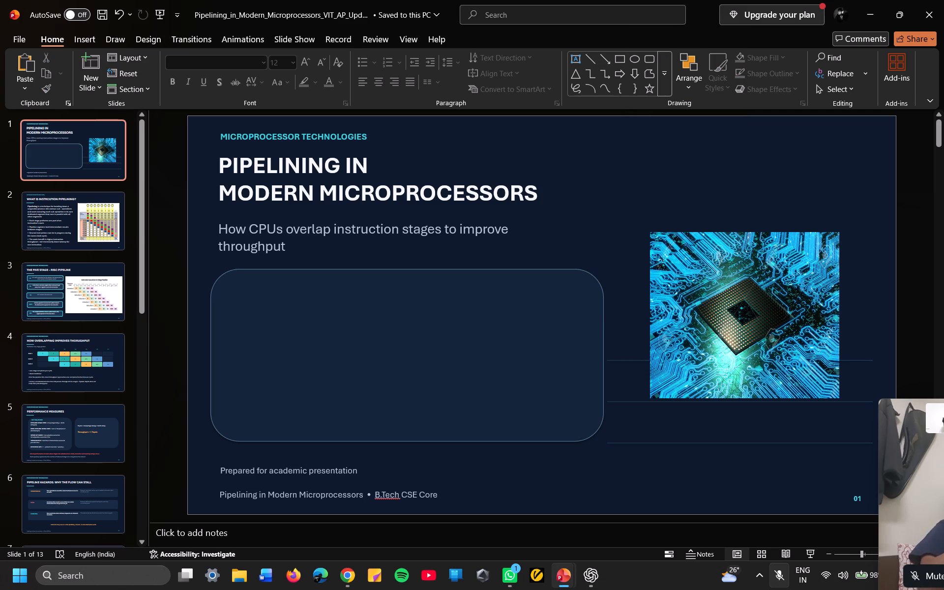
left_click(628, 363)
right_click(628, 363)
left_click(695, 58)
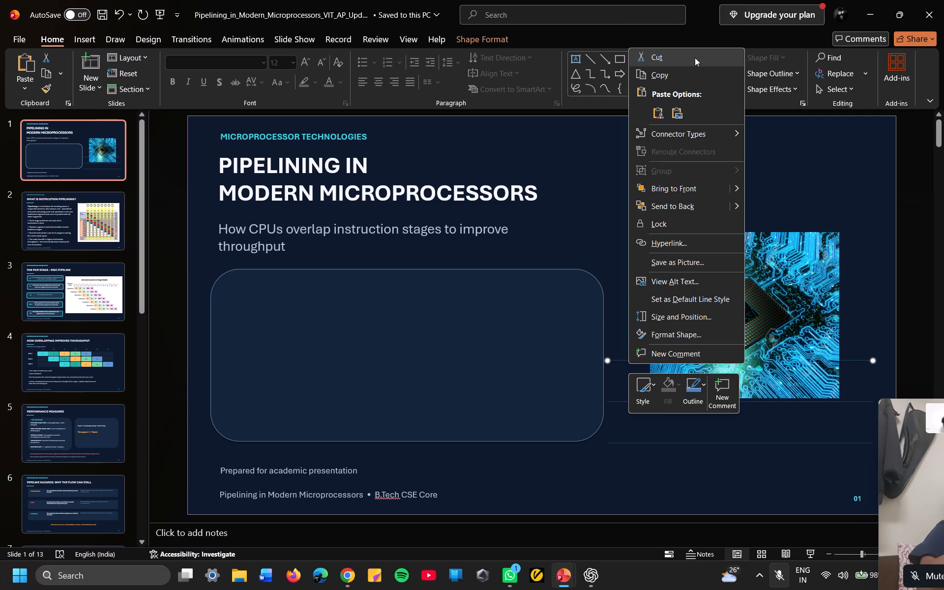
left_click(631, 403)
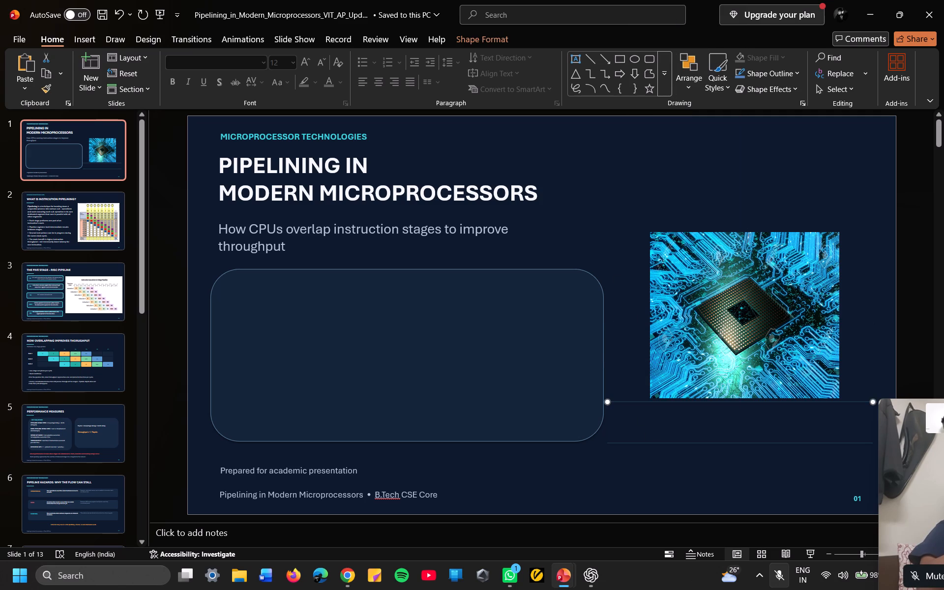
right_click(631, 403)
left_click(684, 97)
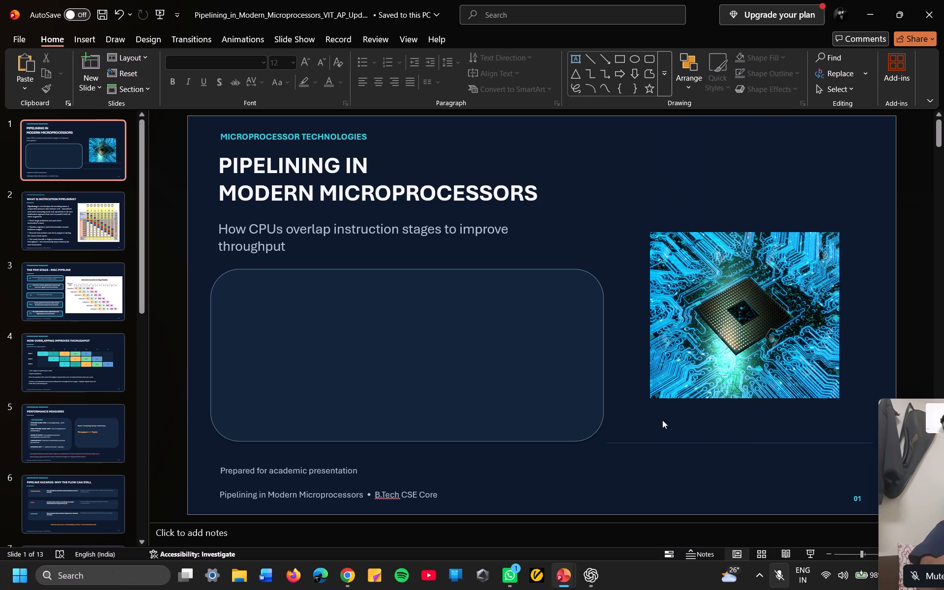
left_click(642, 442)
right_click(642, 442)
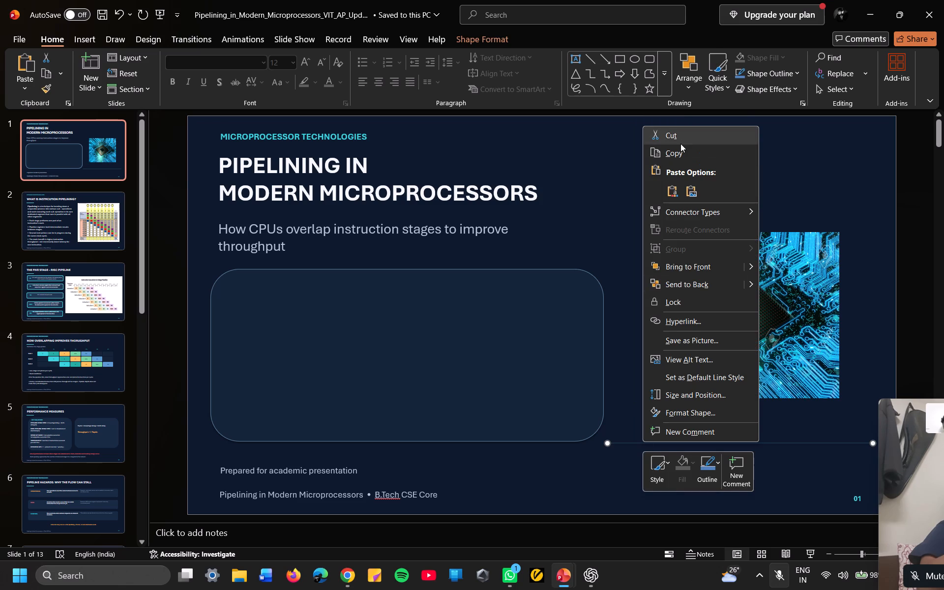
left_click(680, 144)
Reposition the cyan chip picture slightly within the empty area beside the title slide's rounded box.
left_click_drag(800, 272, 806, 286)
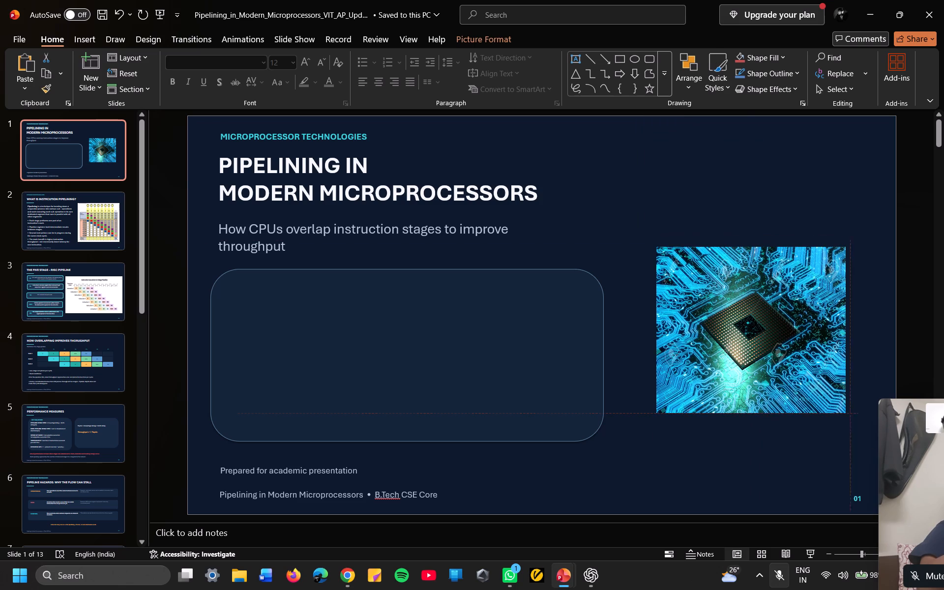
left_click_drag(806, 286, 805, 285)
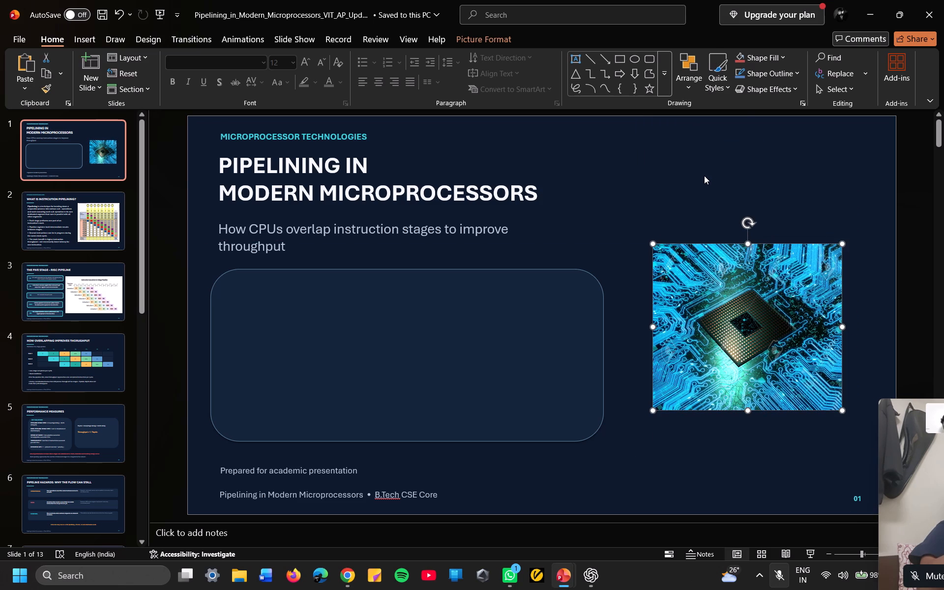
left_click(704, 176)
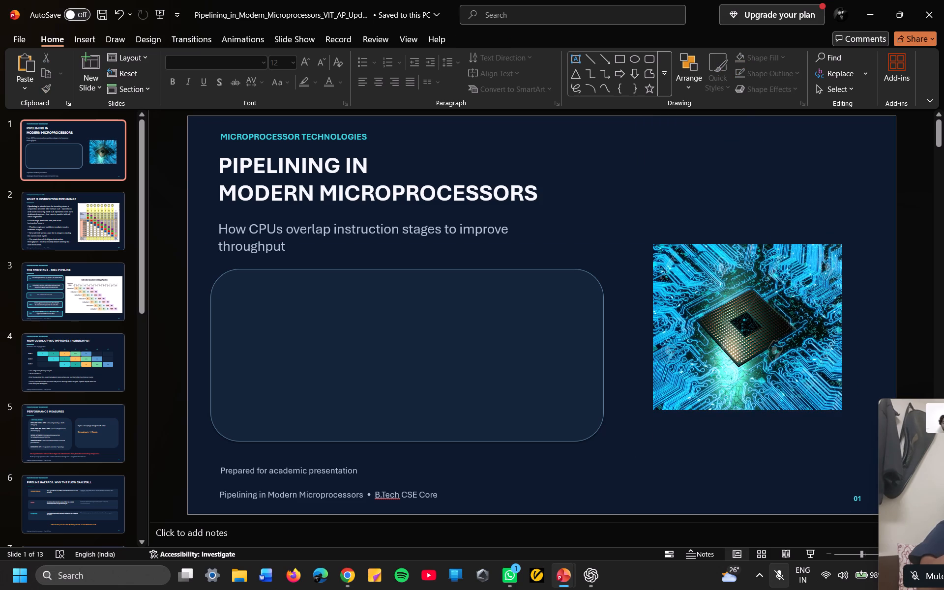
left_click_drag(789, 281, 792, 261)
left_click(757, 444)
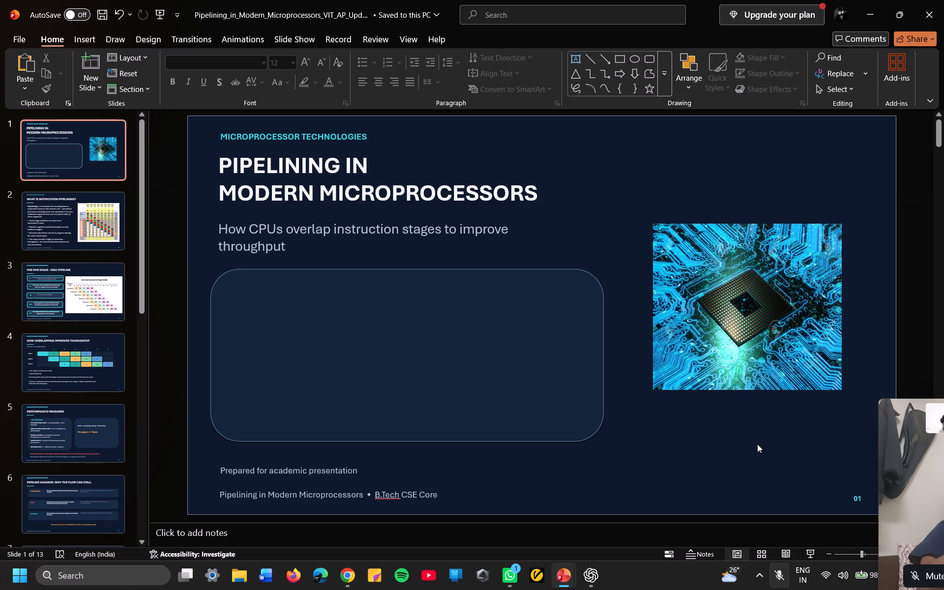
Switch to Chrome's "modern microprocessor image" search results.
key("alt+Tab")
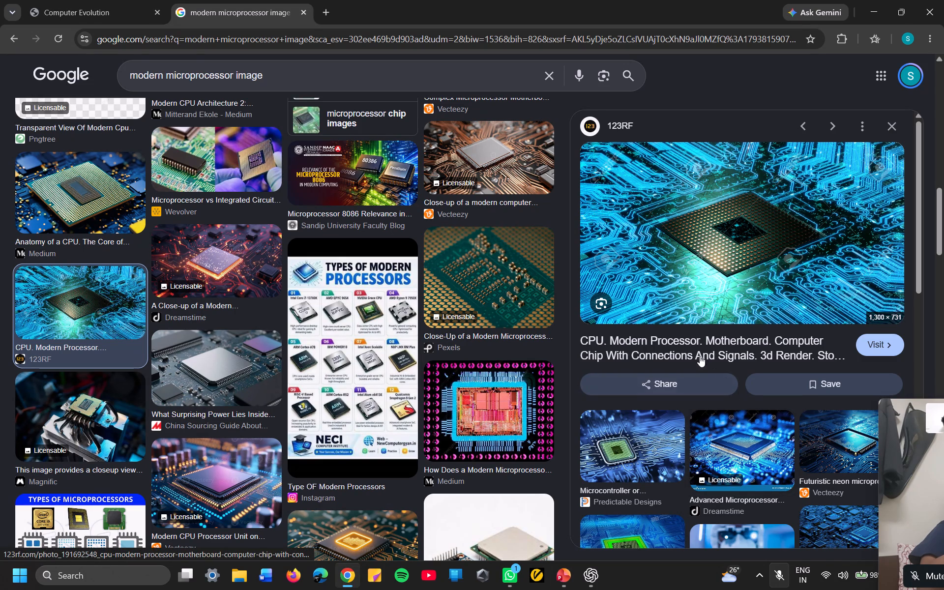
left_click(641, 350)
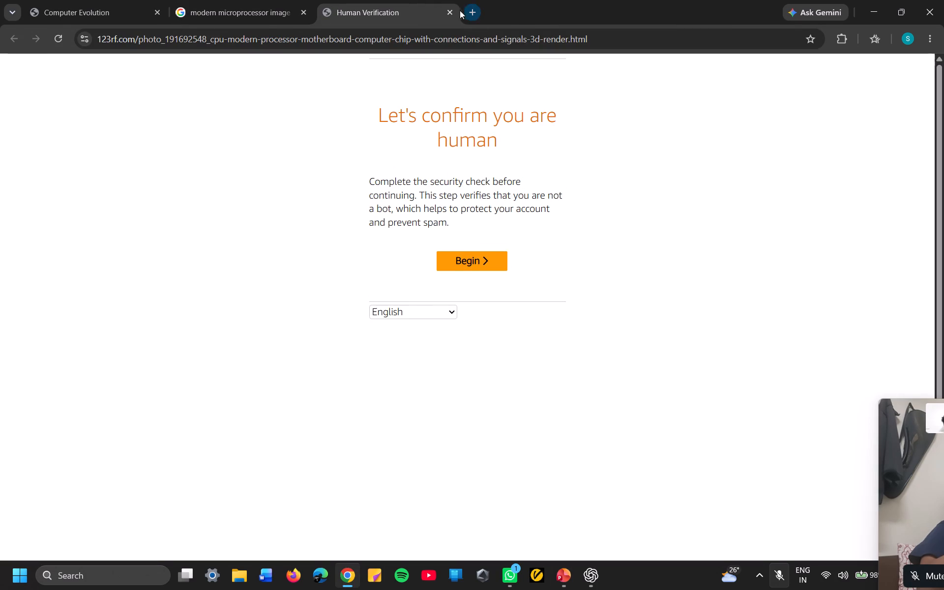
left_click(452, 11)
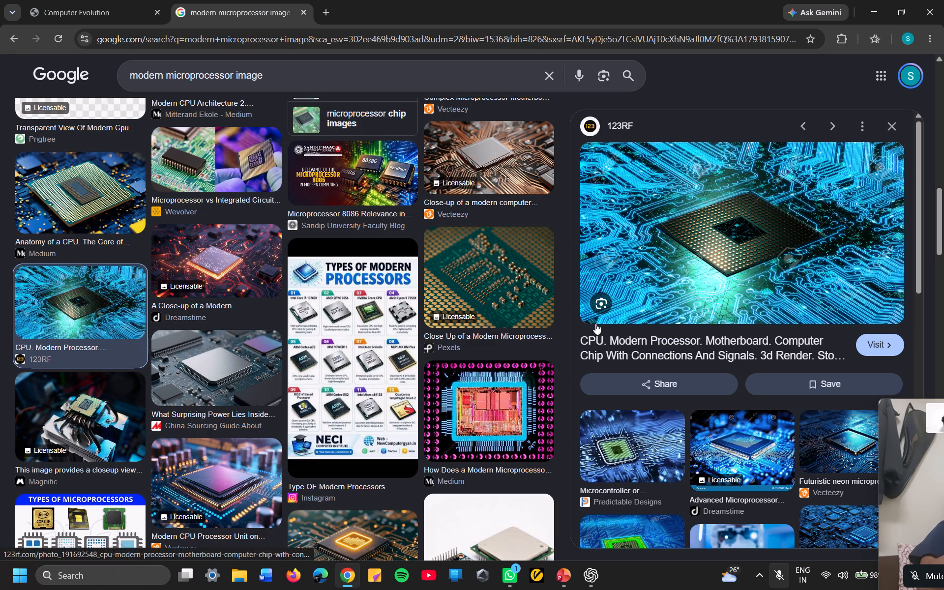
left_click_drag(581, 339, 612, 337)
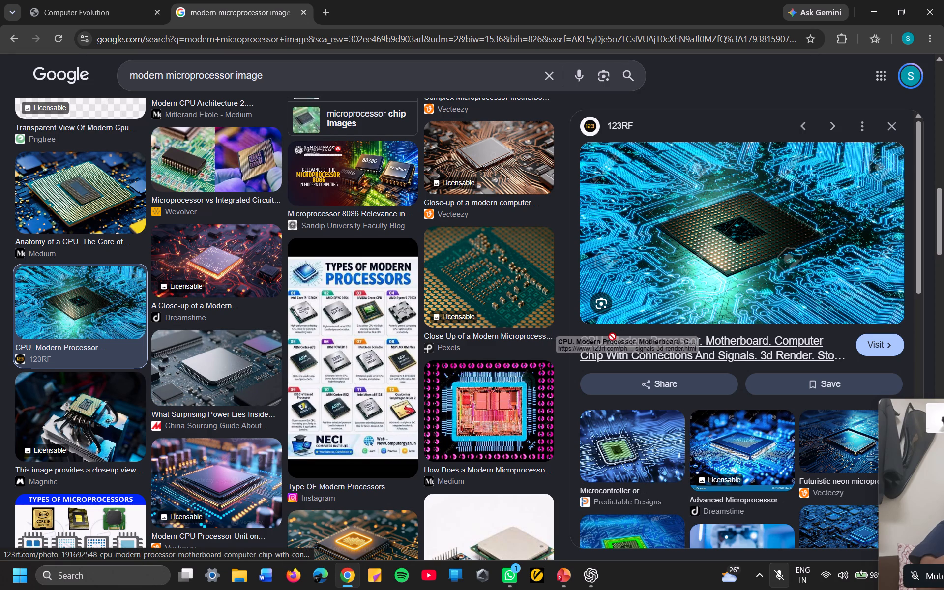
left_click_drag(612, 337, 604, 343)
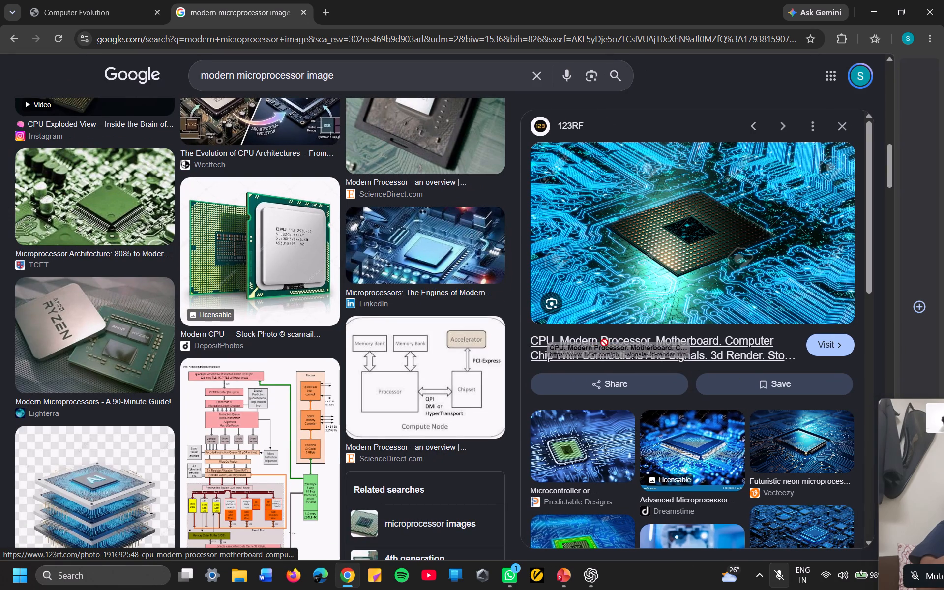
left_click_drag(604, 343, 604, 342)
Find the Dreamstime picture of a glowing blue microprocessor on a dark circuit board in the image results and copy it.
scroll(428, 369, "down", 2)
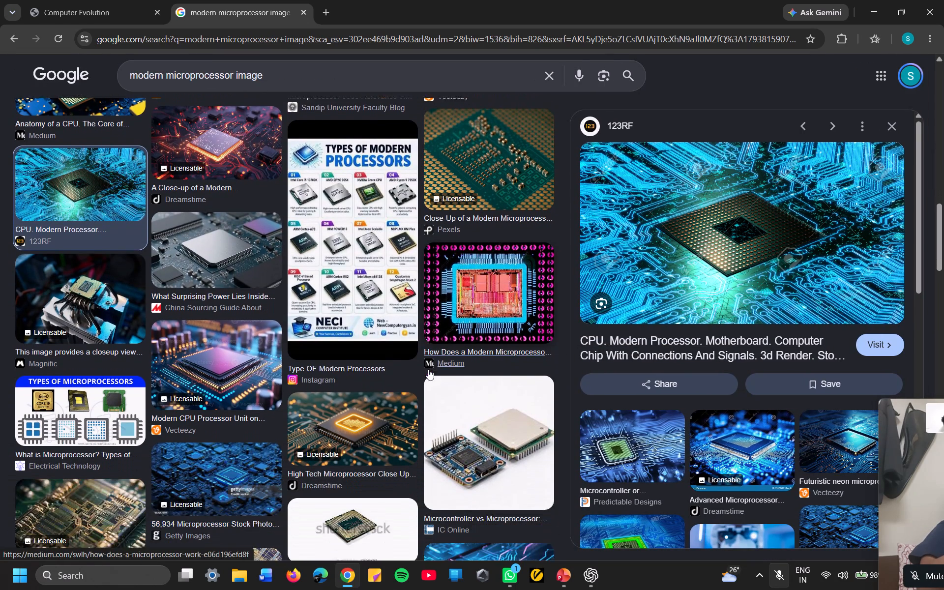
scroll(428, 369, "down", 3)
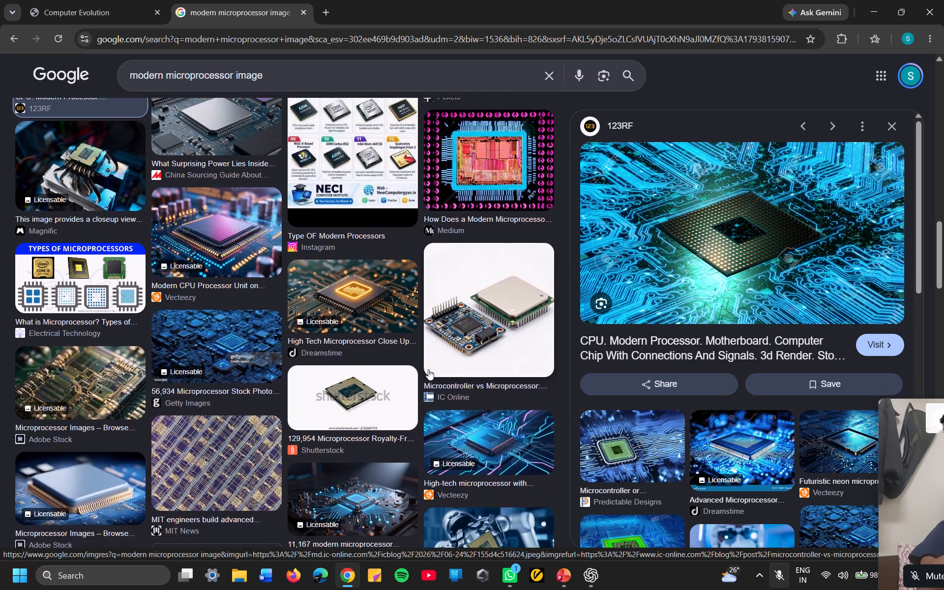
scroll(428, 369, "down", 2)
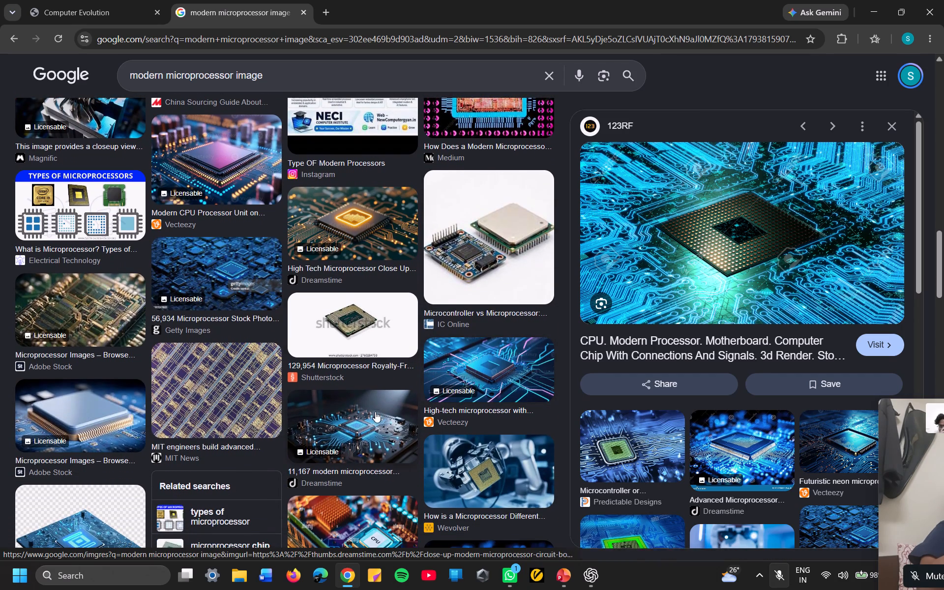
left_click(369, 420)
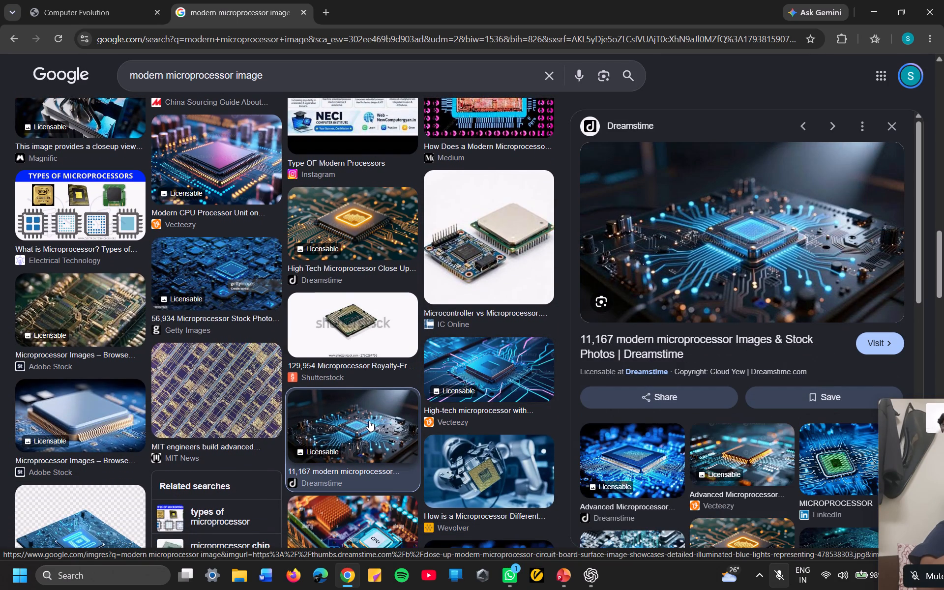
right_click(726, 234)
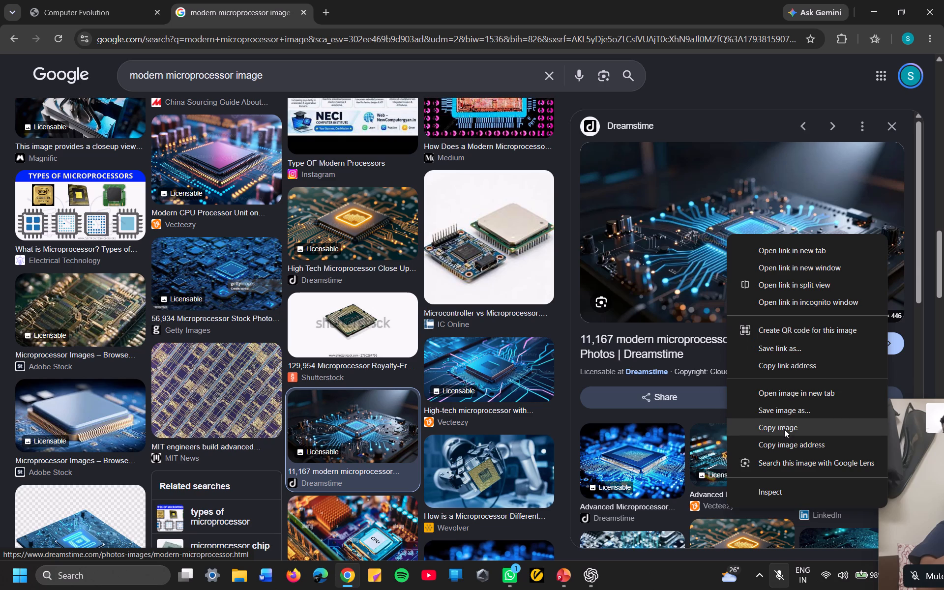
left_click(784, 429)
Switch back to PowerPoint and replace the title slide's cyan chip picture with the copied Dreamstime picture.
key("alt+Tab")
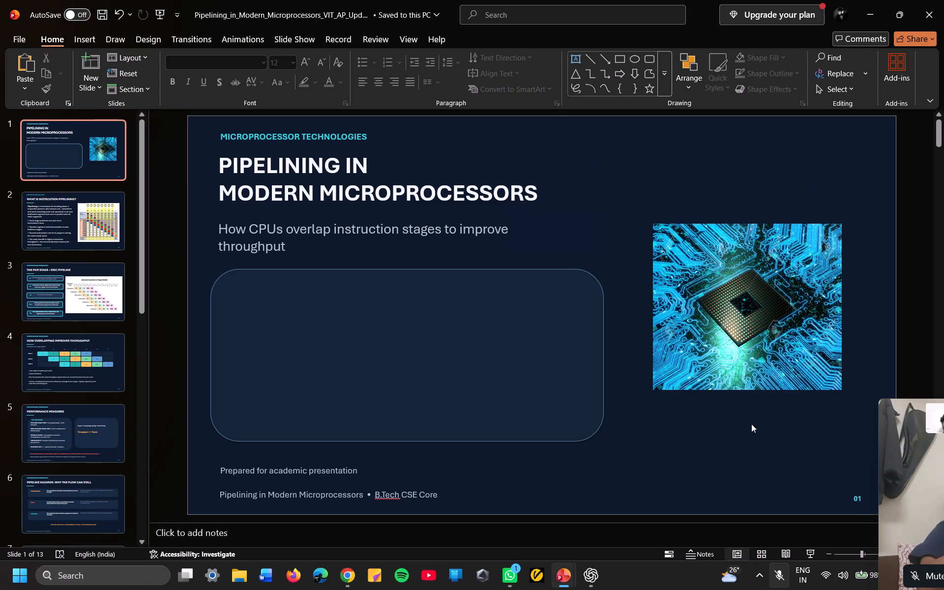
left_click(751, 424)
key("ctrl+v")
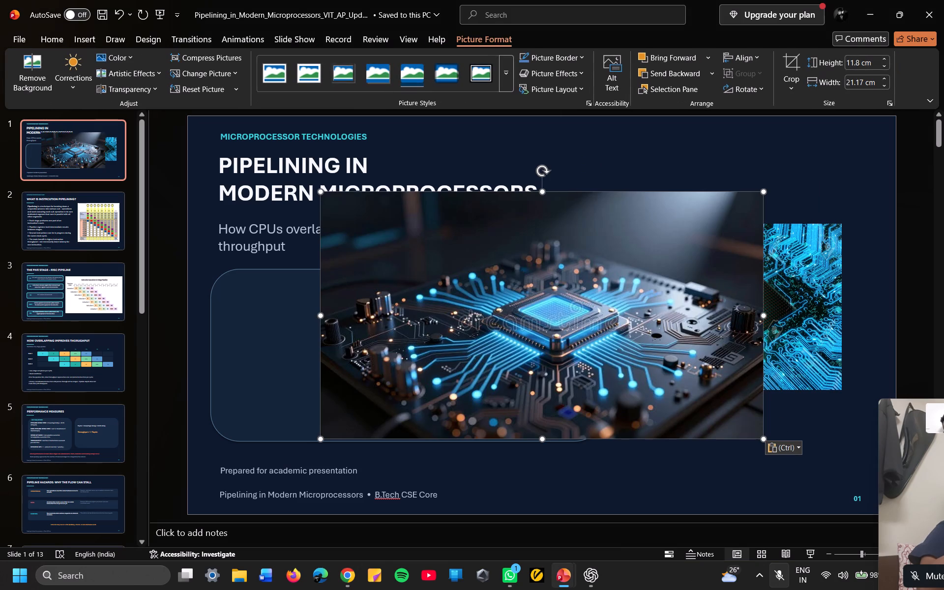
left_click(796, 321)
right_click(796, 321)
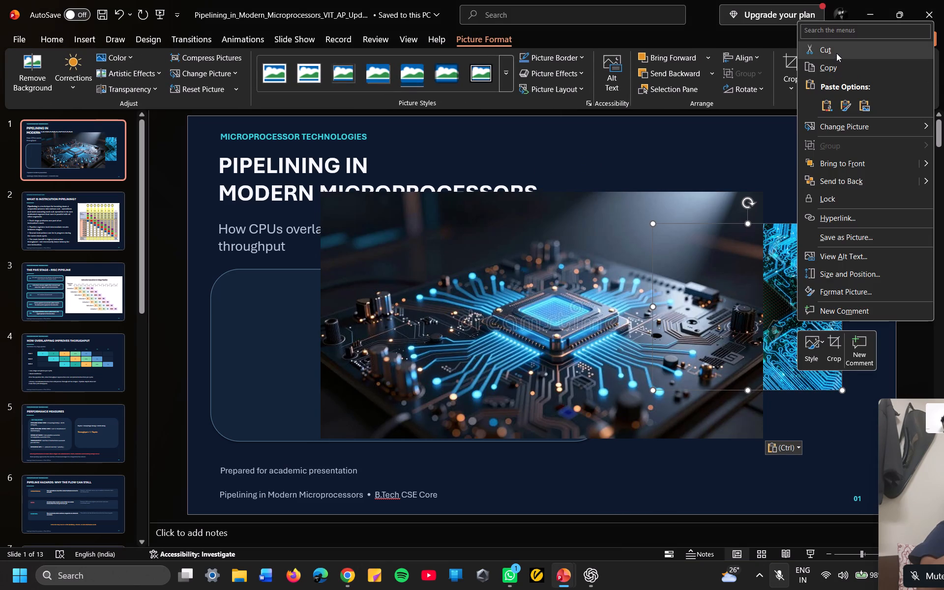
left_click(836, 51)
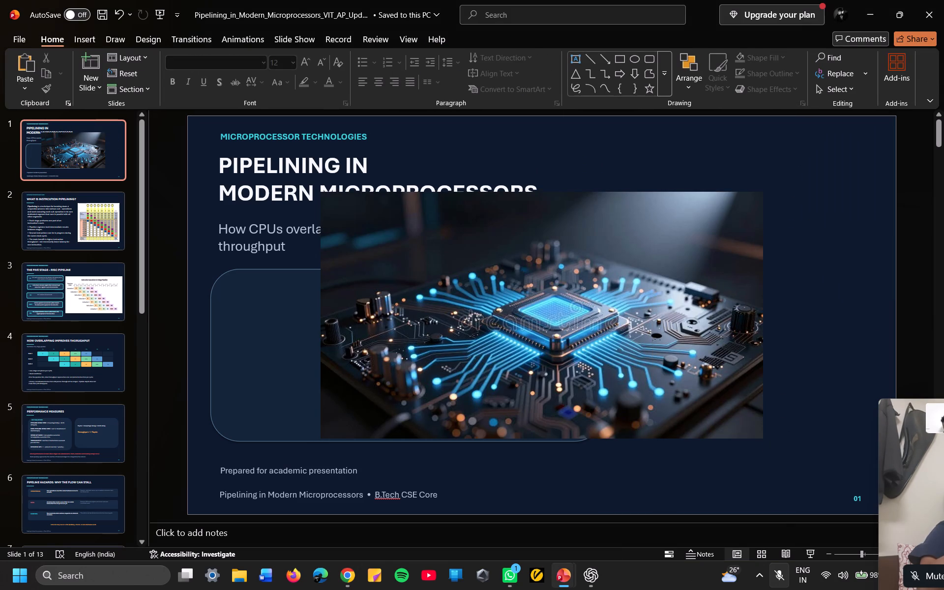
Narrow and shorten the new microprocessor picture to a roughly square shape in the space beside the rounded box.
left_click(761, 311)
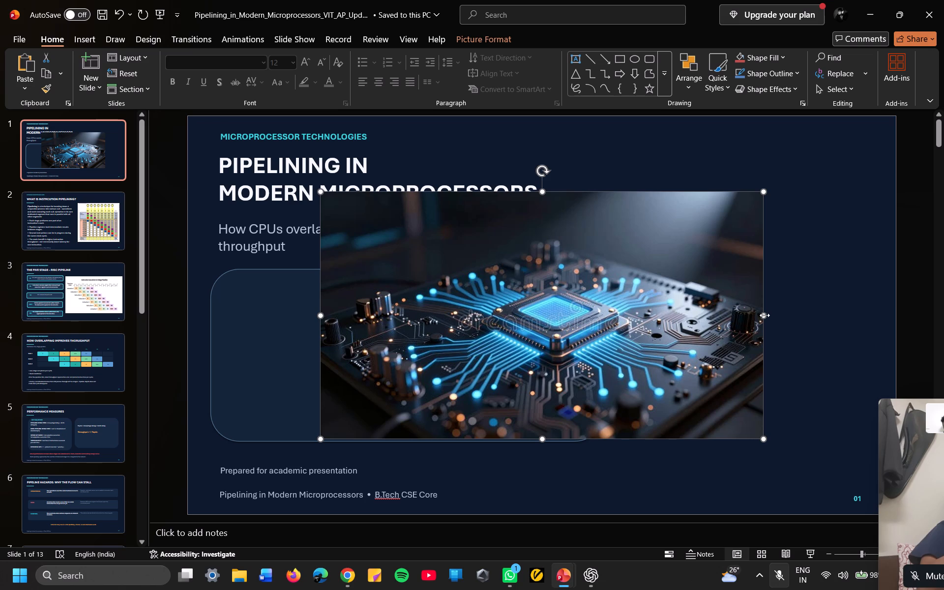
left_click_drag(765, 315, 731, 312)
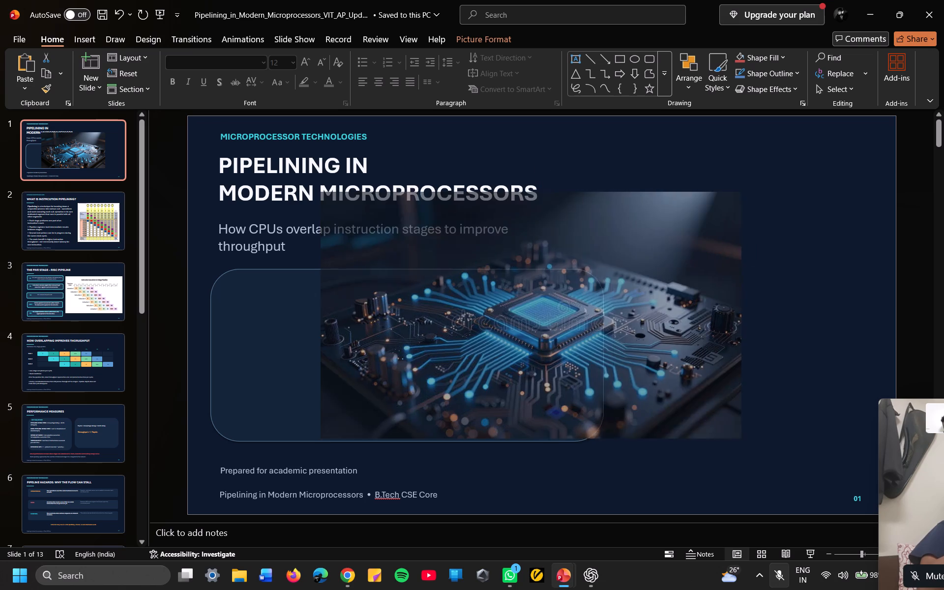
left_click_drag(731, 312, 631, 319)
left_click_drag(574, 222, 777, 233)
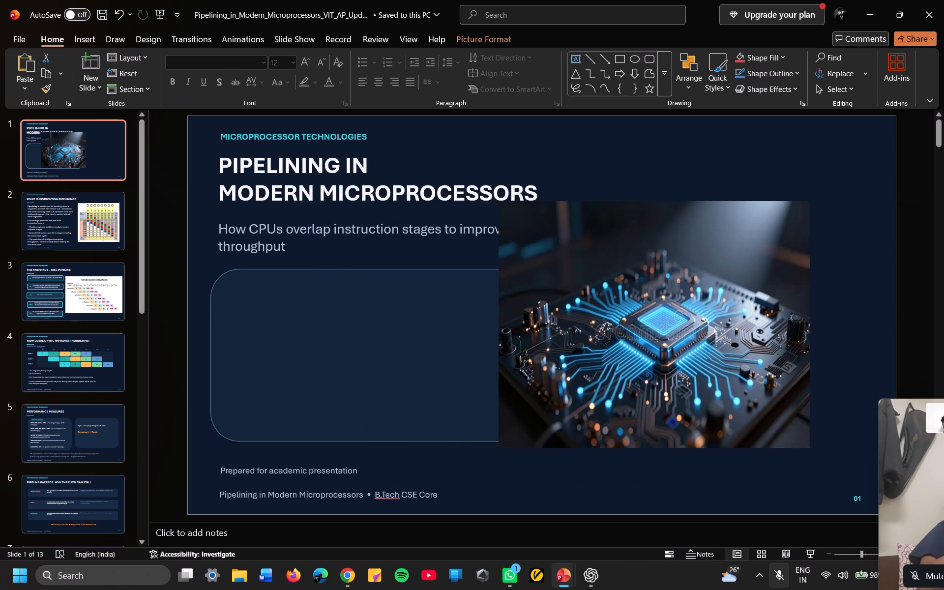
left_click_drag(777, 233, 794, 235)
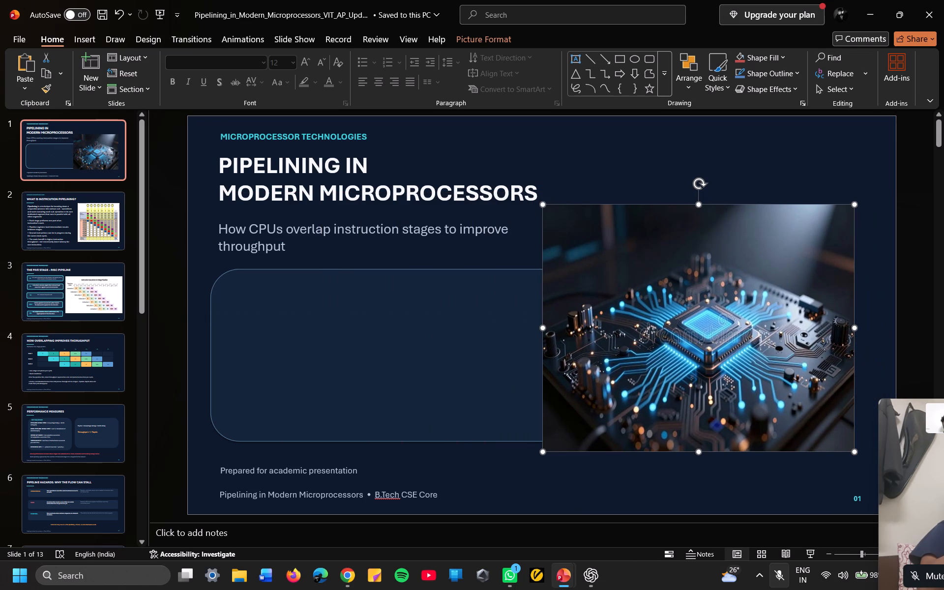
left_click_drag(544, 330, 635, 332)
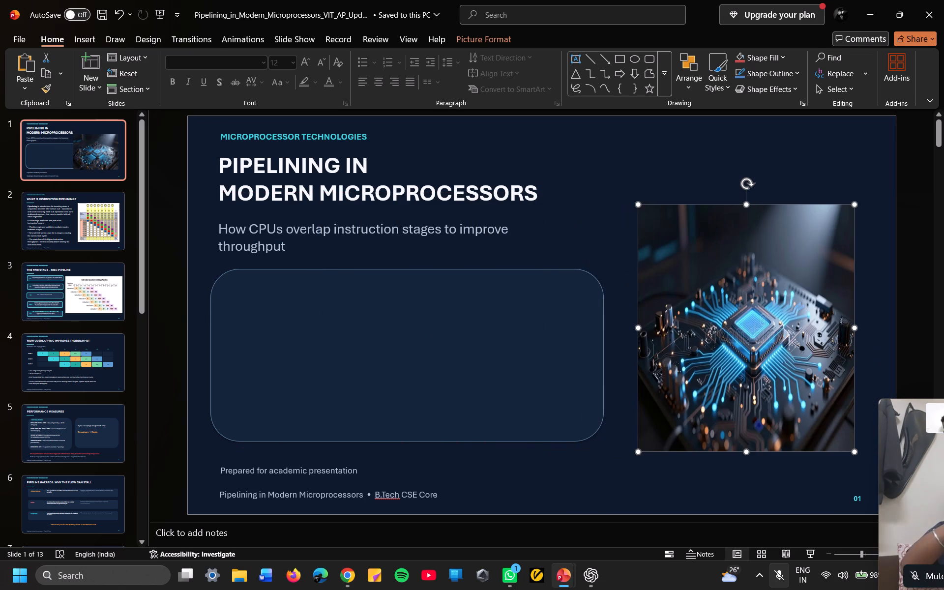
left_click_drag(747, 452, 750, 404)
Position the glowing microprocessor picture in the open space beside the rounded box, slightly above the box's bottom edge.
left_click_drag(761, 335, 769, 361)
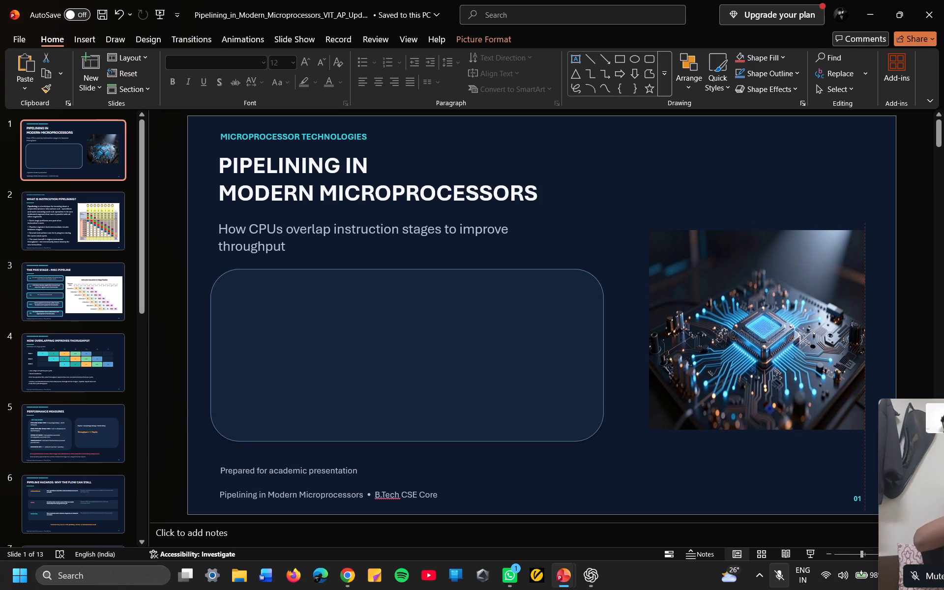
left_click_drag(769, 361, 762, 346)
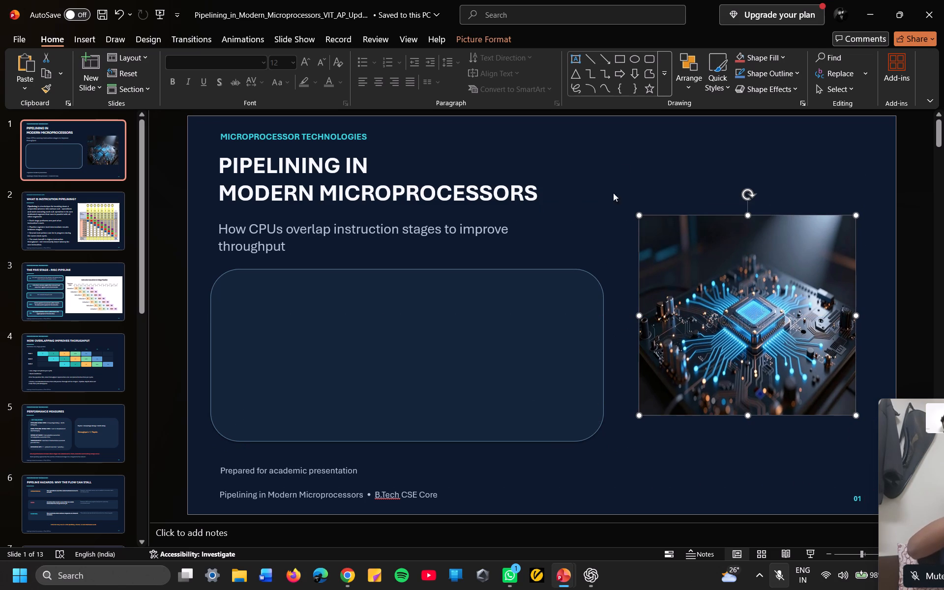
left_click(625, 154)
left_click_drag(806, 272, 812, 301)
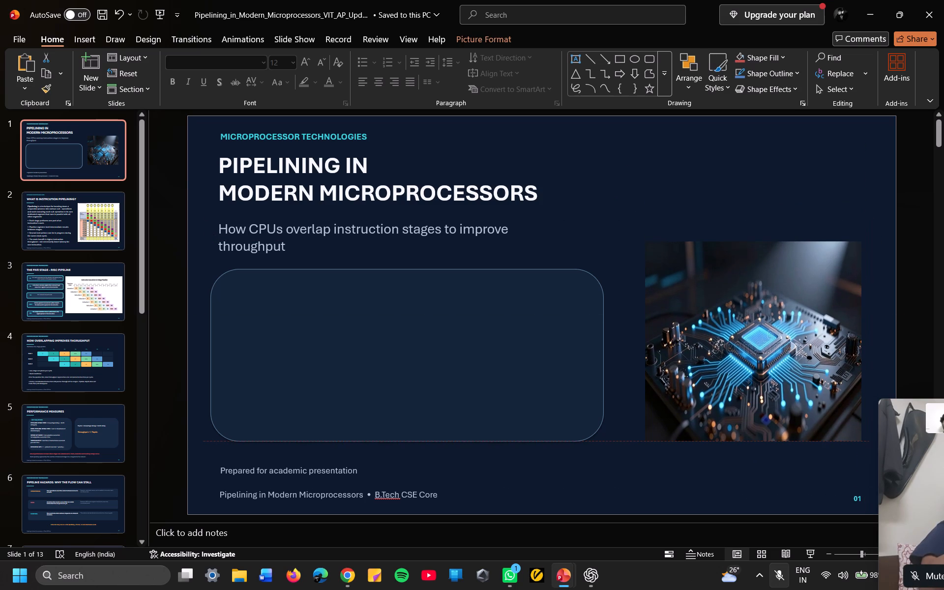
left_click_drag(812, 301, 812, 278)
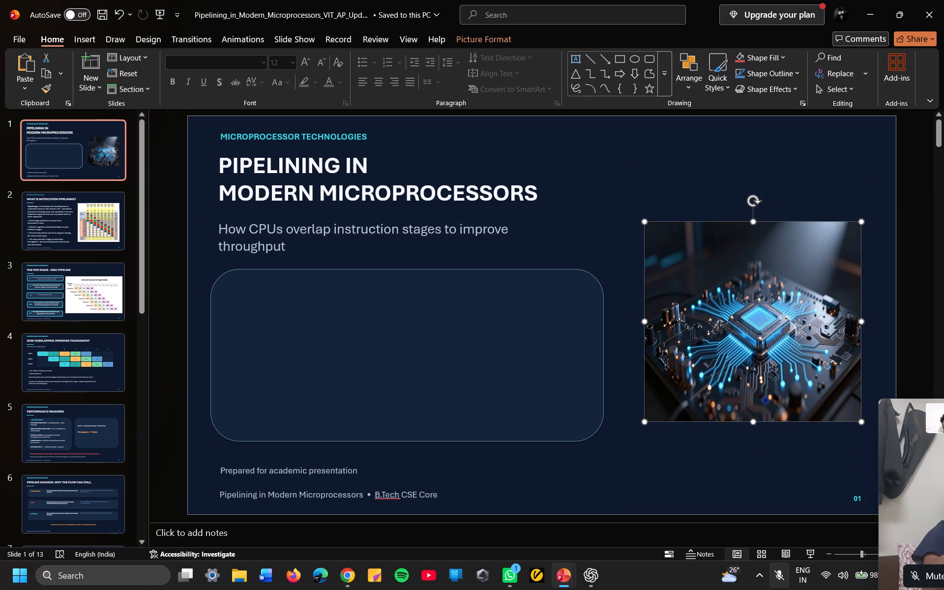
left_click(753, 224)
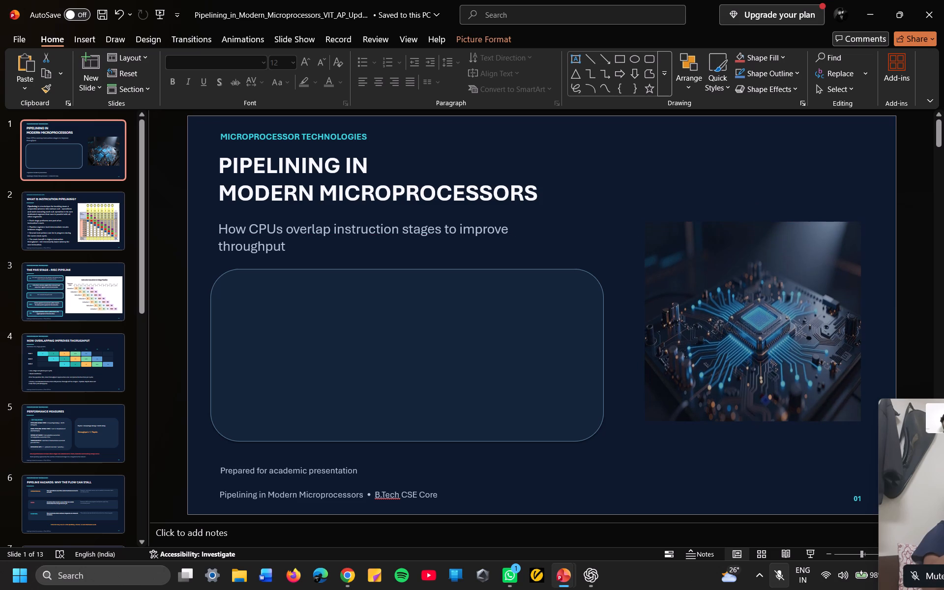
left_click(808, 285)
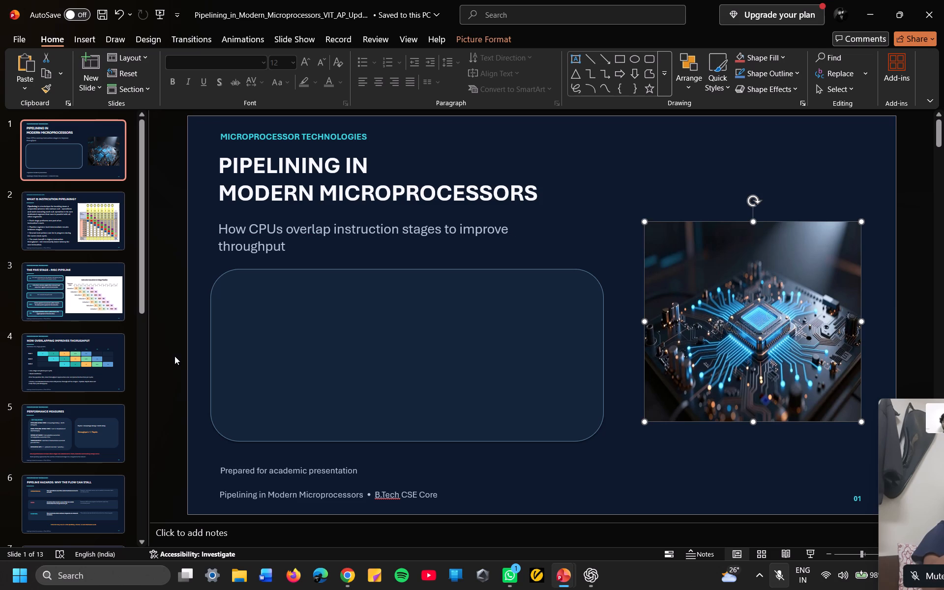
On slide 4, delete the typed bullet characters before "ideal conditions" and "one stage completes per cycle".
left_click(43, 216)
key("Up")
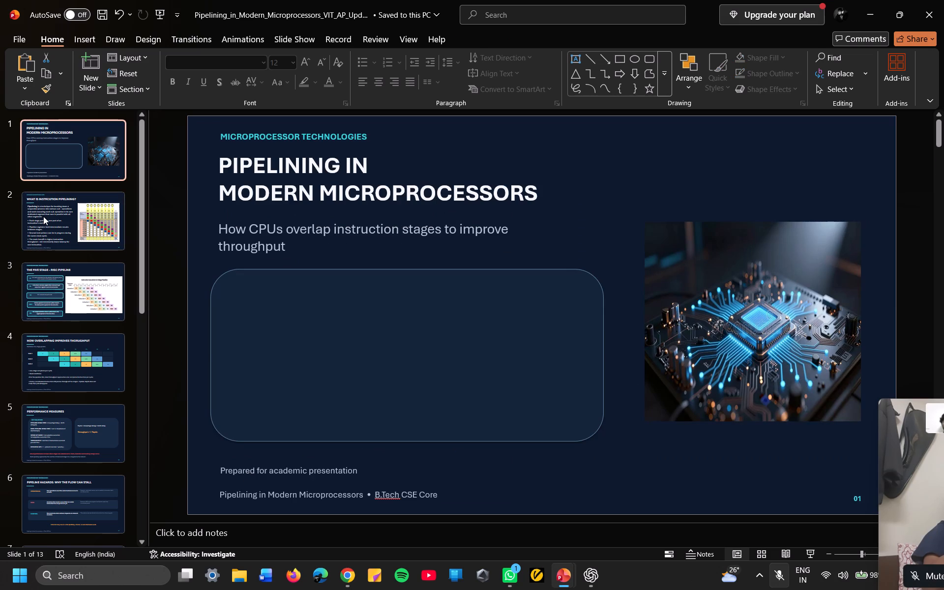
key("Down")
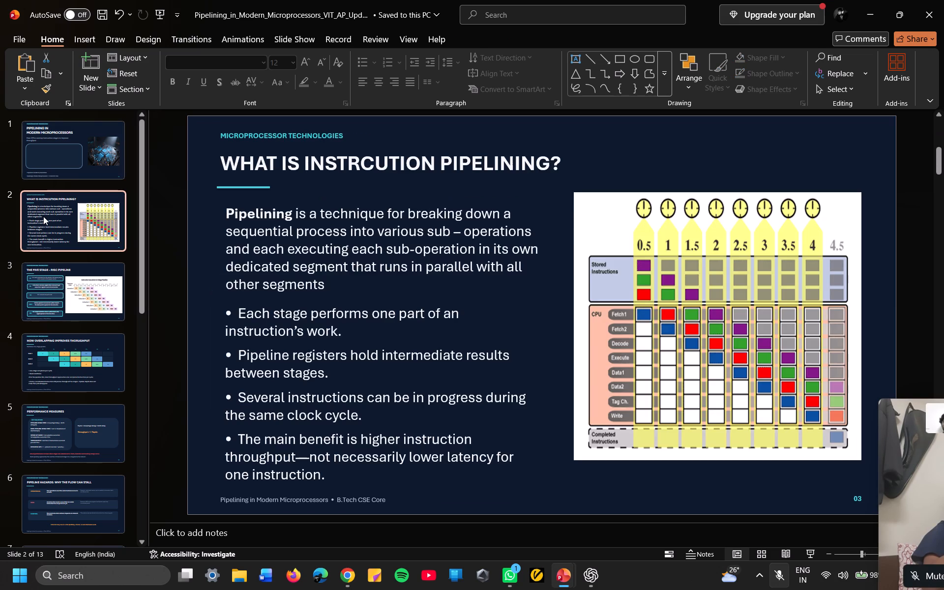
key("Down")
key("Down")
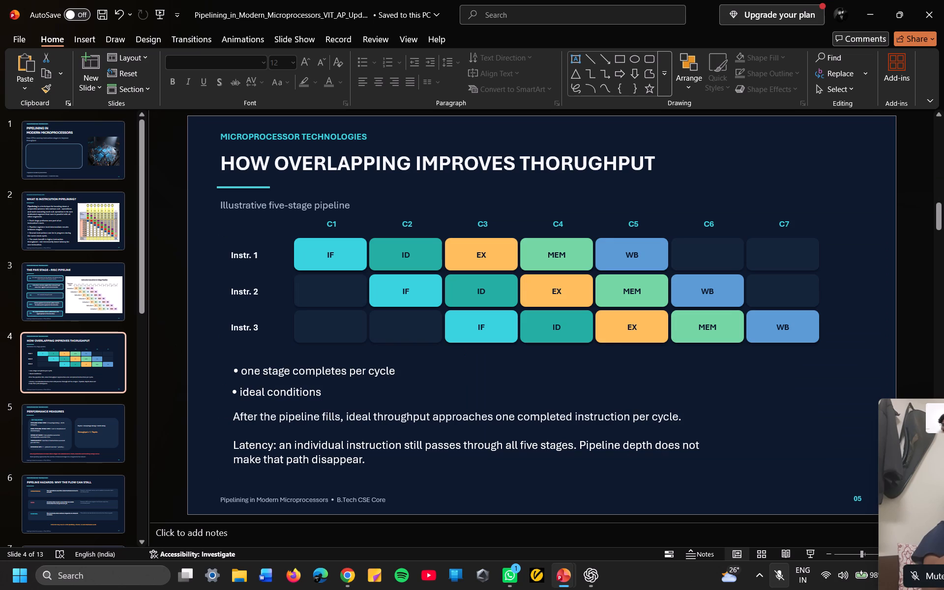
left_click(237, 391)
key("BackSpace")
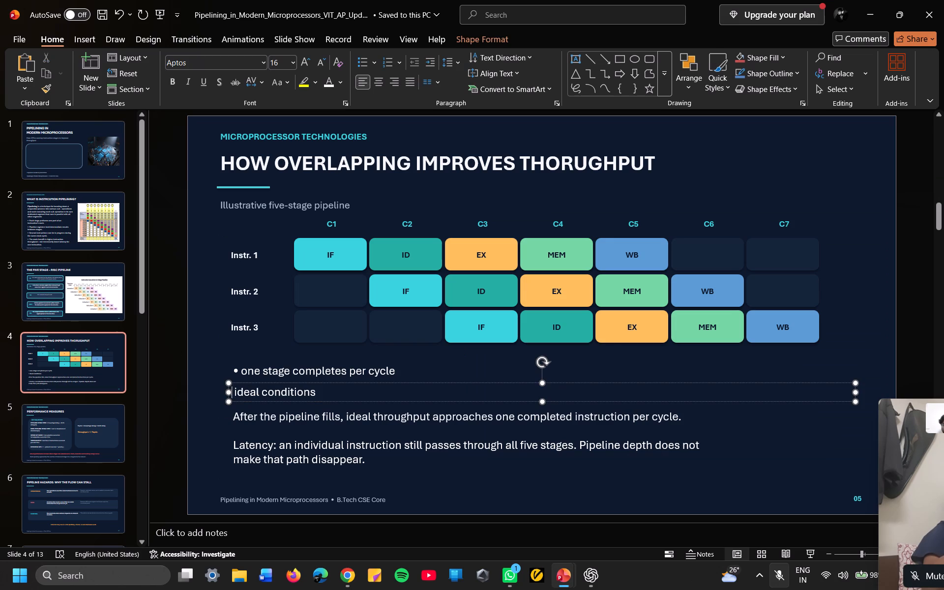
left_click(241, 370)
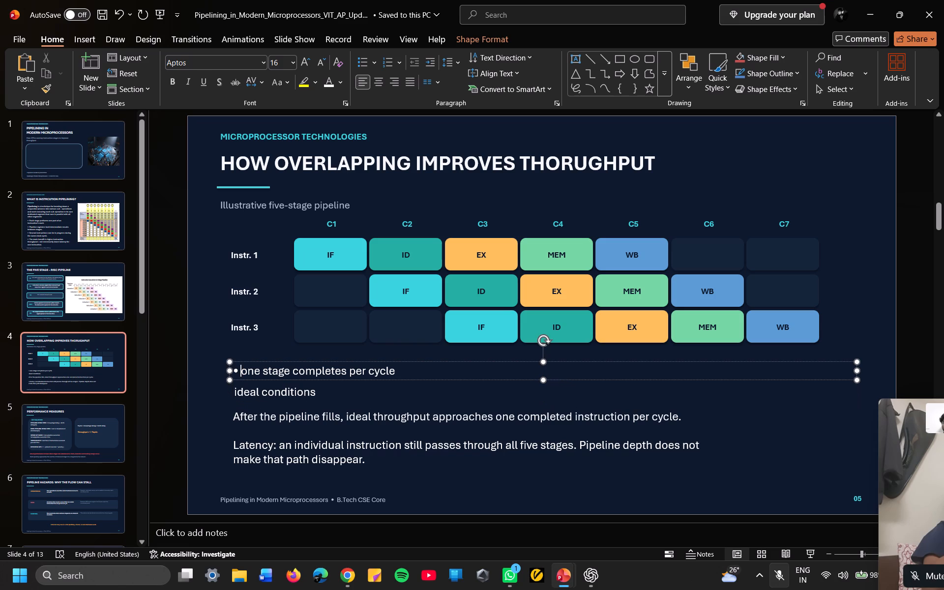
key("BackSpace")
key("BackSpace")
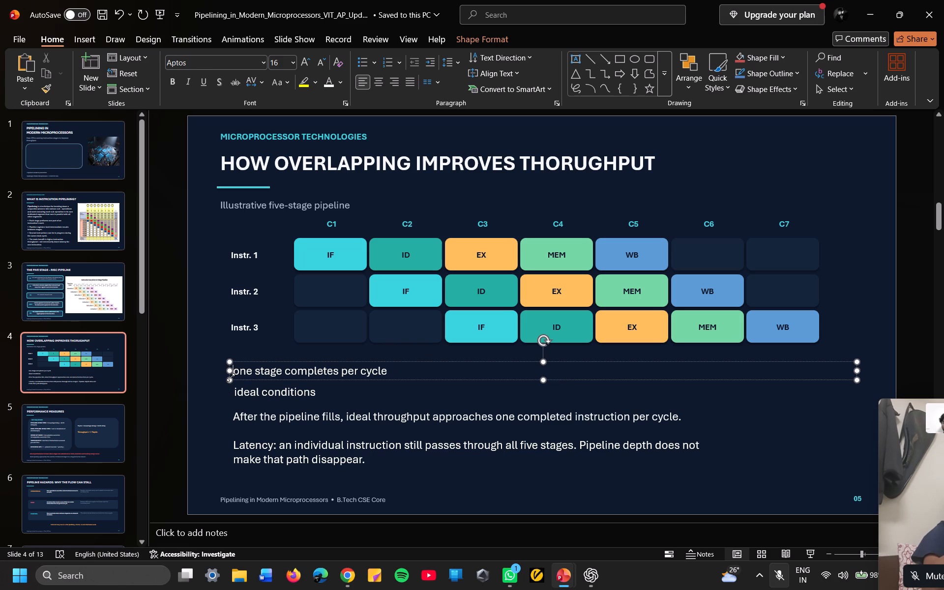
left_click(213, 391)
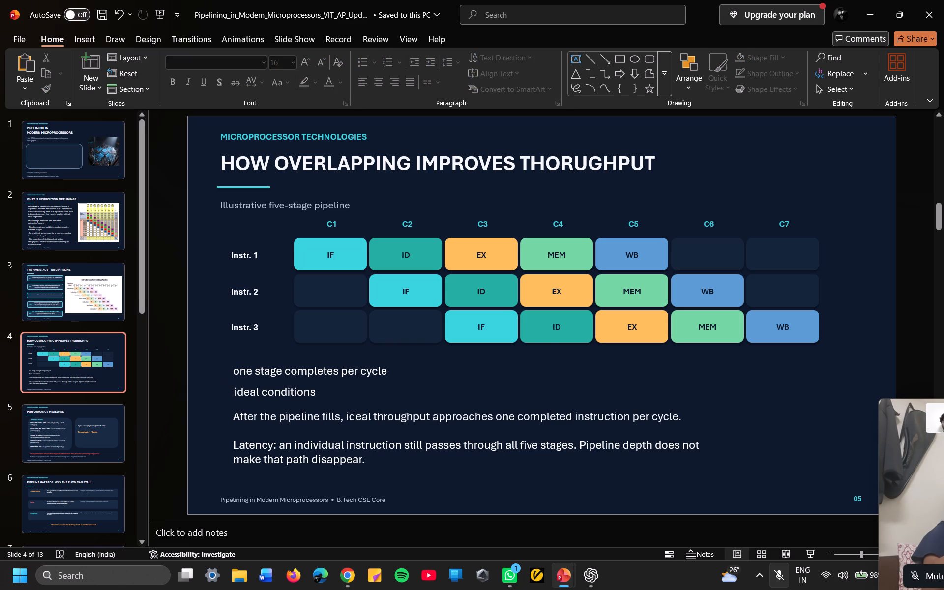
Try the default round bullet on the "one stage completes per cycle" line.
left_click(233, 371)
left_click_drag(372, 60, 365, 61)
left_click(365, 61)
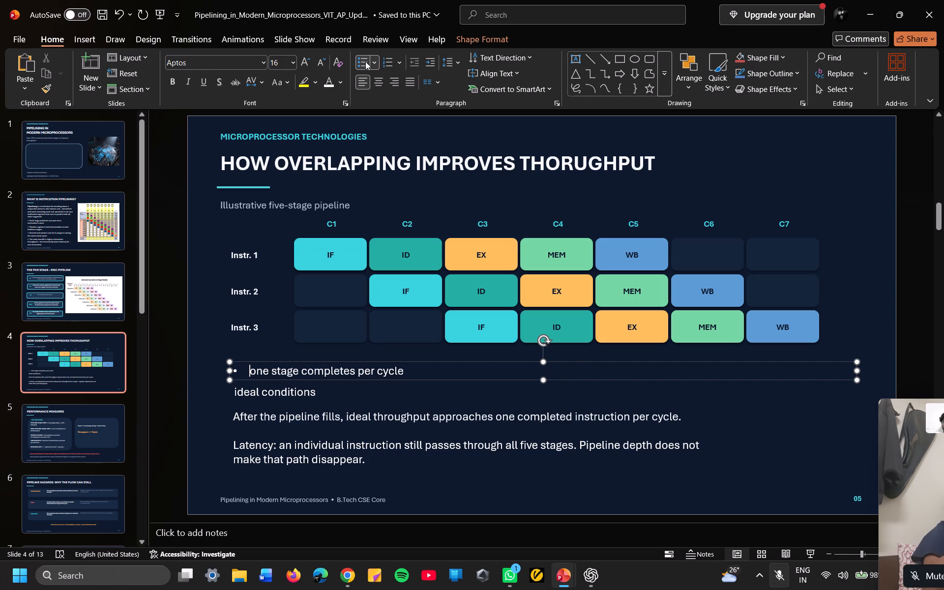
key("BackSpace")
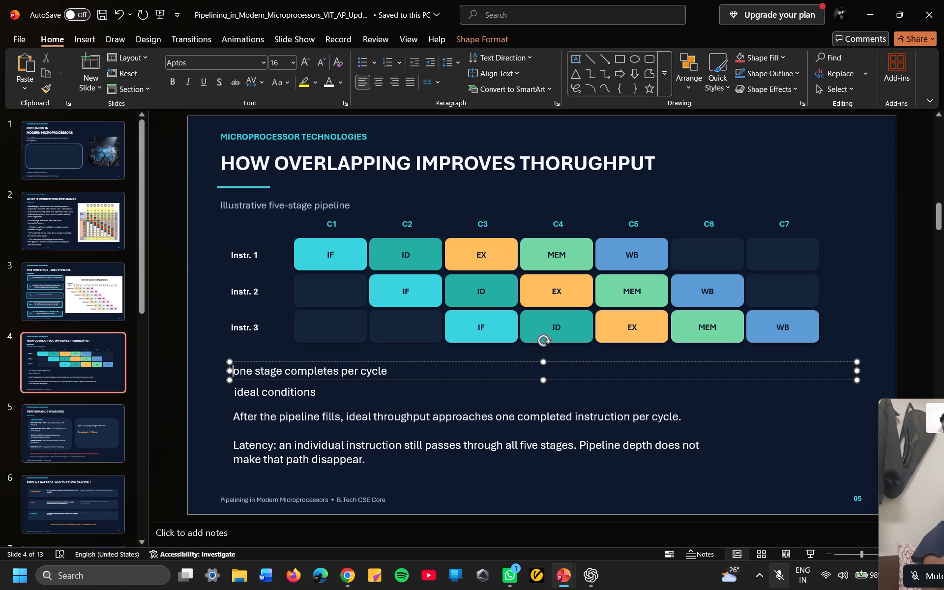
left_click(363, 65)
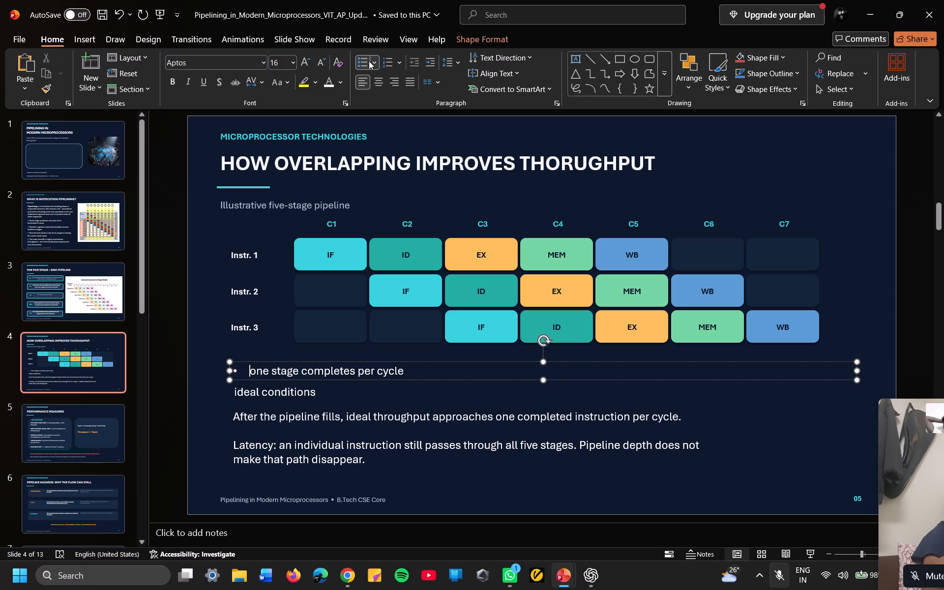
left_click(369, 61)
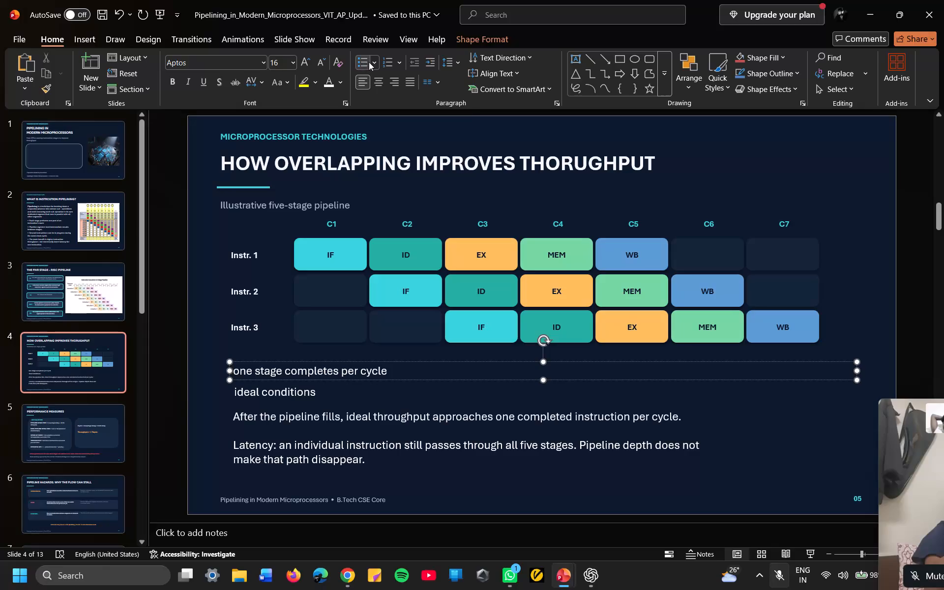
Apply arrow bullets to the "one stage completes per cycle", "ideal conditions" and "After the pipeline fills" lines.
left_click(375, 62)
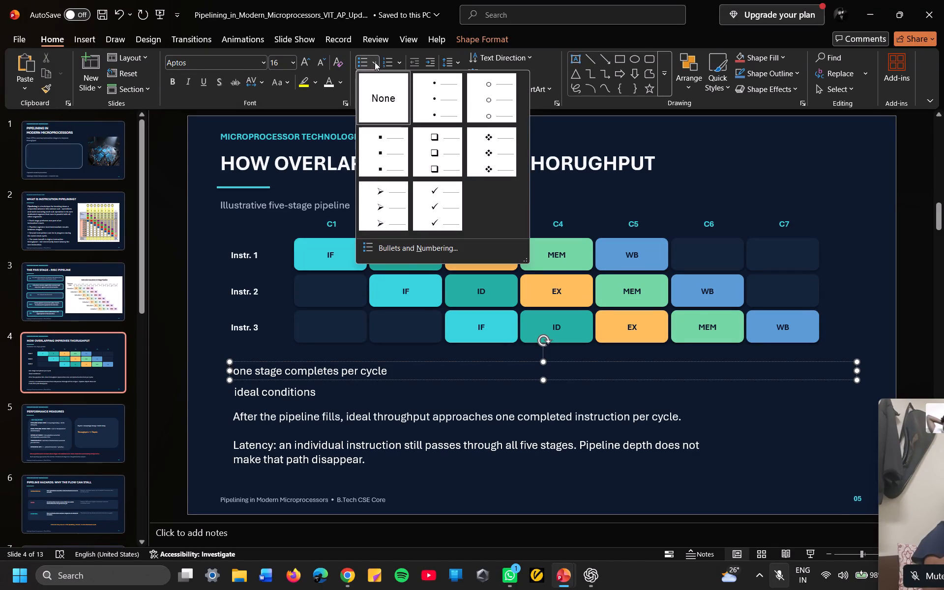
left_click(379, 202)
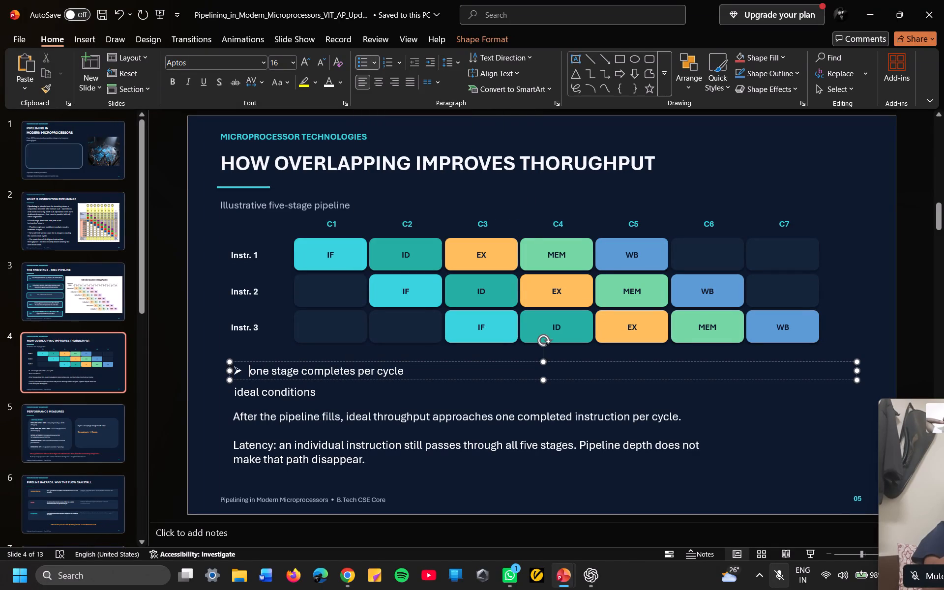
left_click(329, 396)
left_click(398, 64)
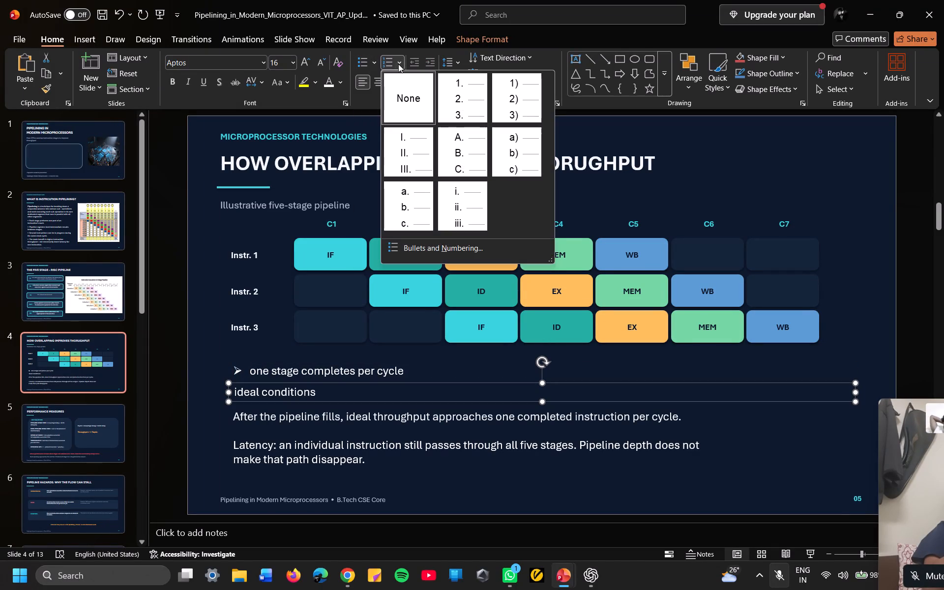
left_click(374, 57)
left_click(396, 205)
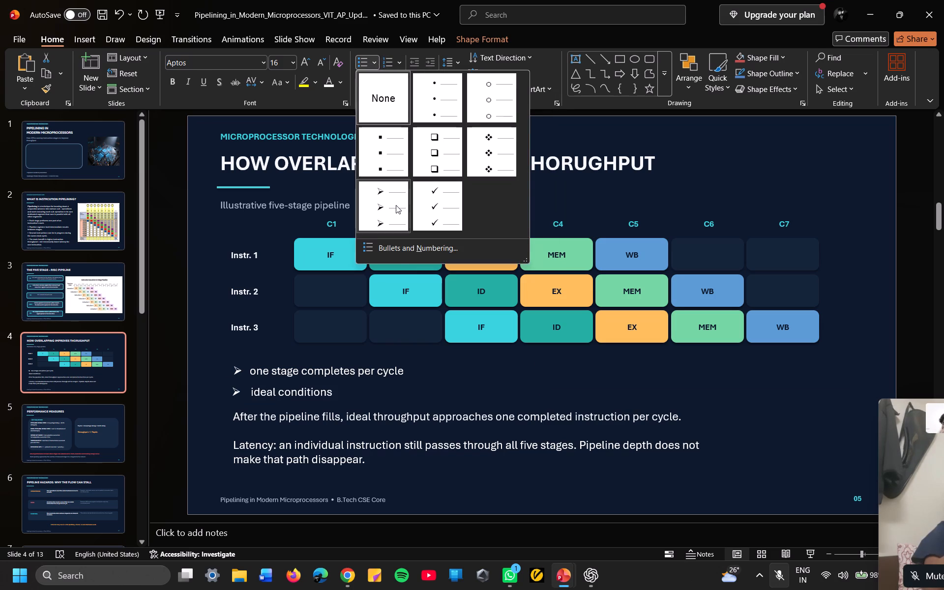
left_click(701, 417)
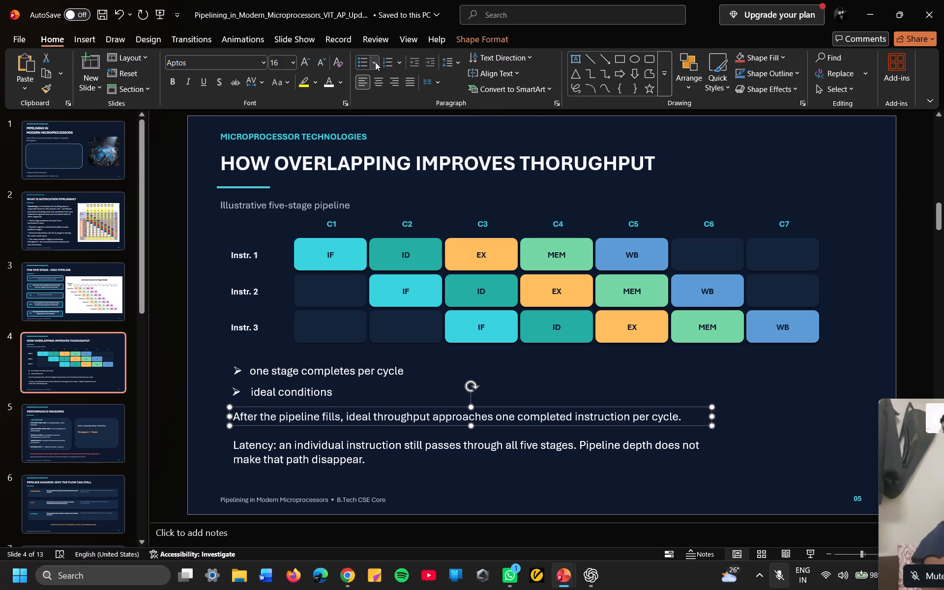
left_click(375, 62)
left_click(385, 192)
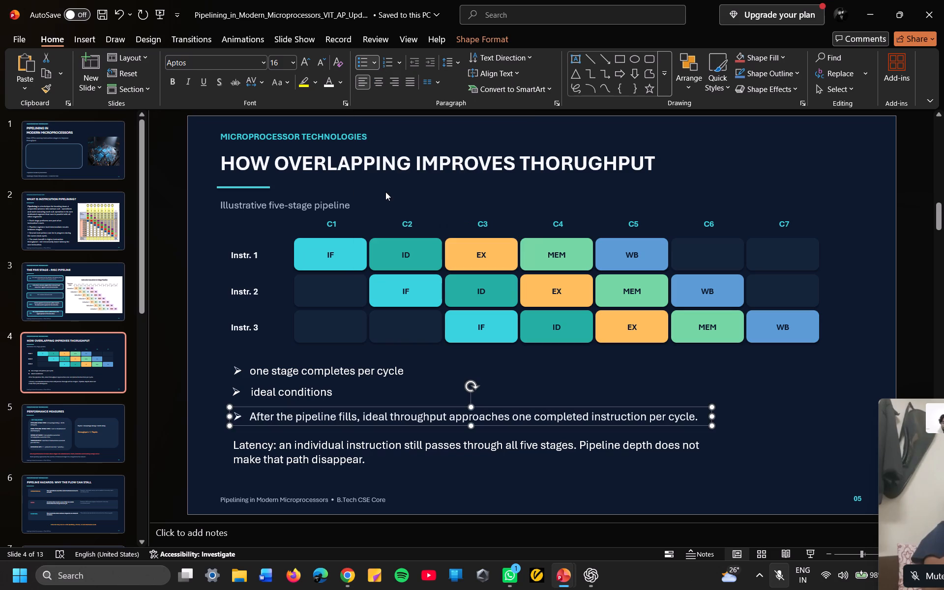
Retype the opening word of the last paragraph in capitals as LATENCY and make it bold.
left_click(401, 462)
left_click(397, 62)
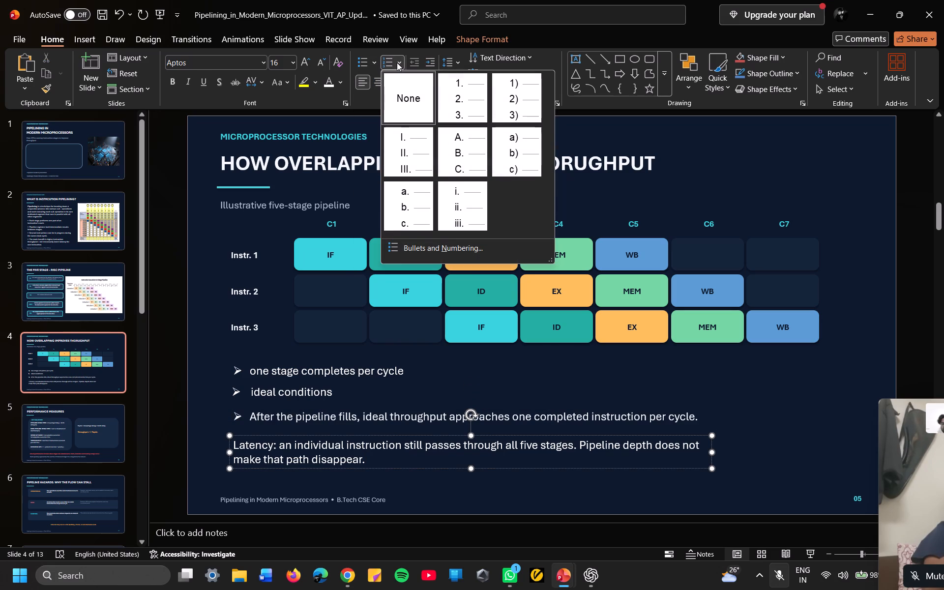
left_click(272, 443)
left_click(272, 443)
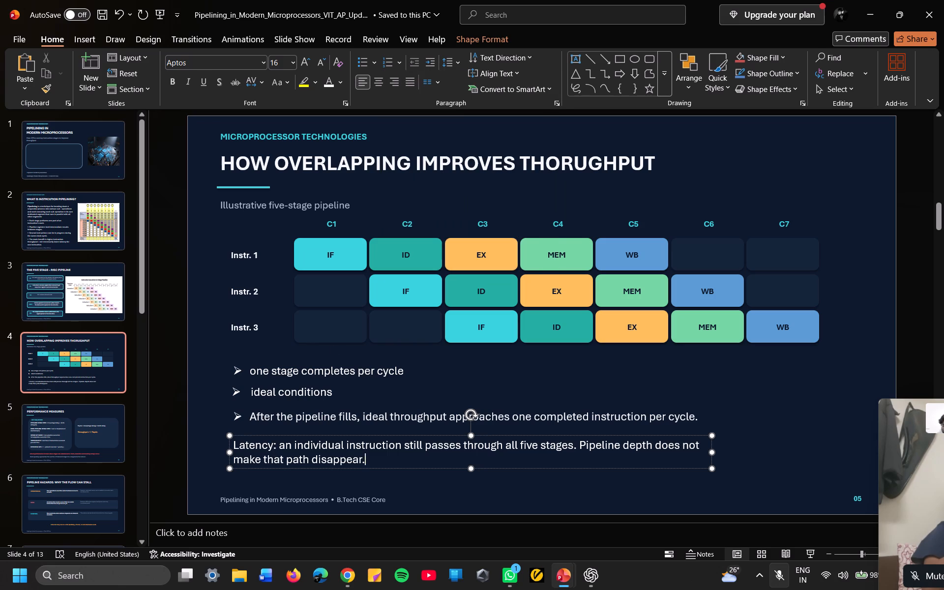
key("BackSpace")
key("BackSpace")
key("BackSpace")
key("BackSpace")
key("BackSpace")
key("BackSpace")
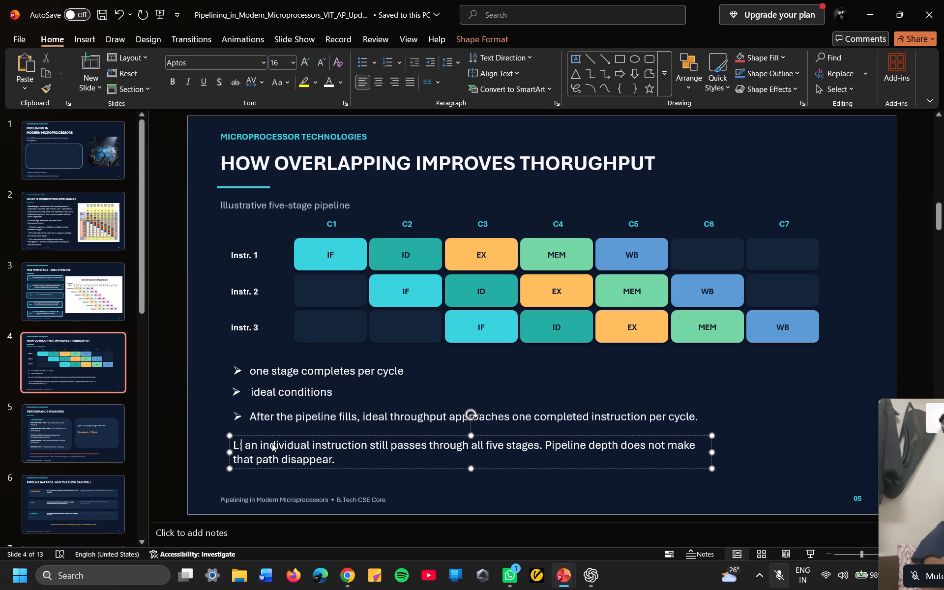
key("BackSpace")
type("LATENCY")
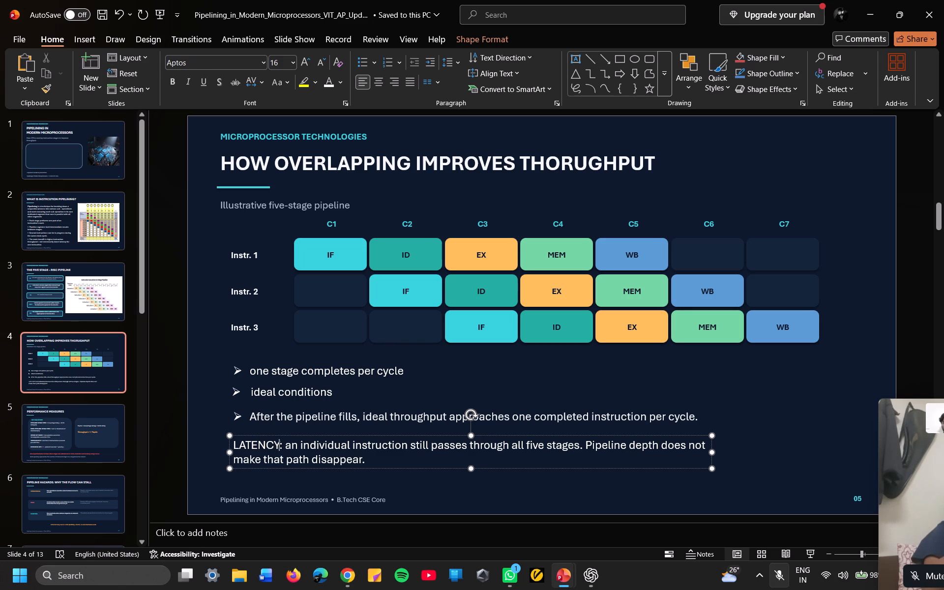
left_click_drag(281, 443, 235, 443)
left_click(249, 423)
Set the font size of slide 4's "Pipelining in Modern Microprocessors" footer text to 12.
left_click(419, 496)
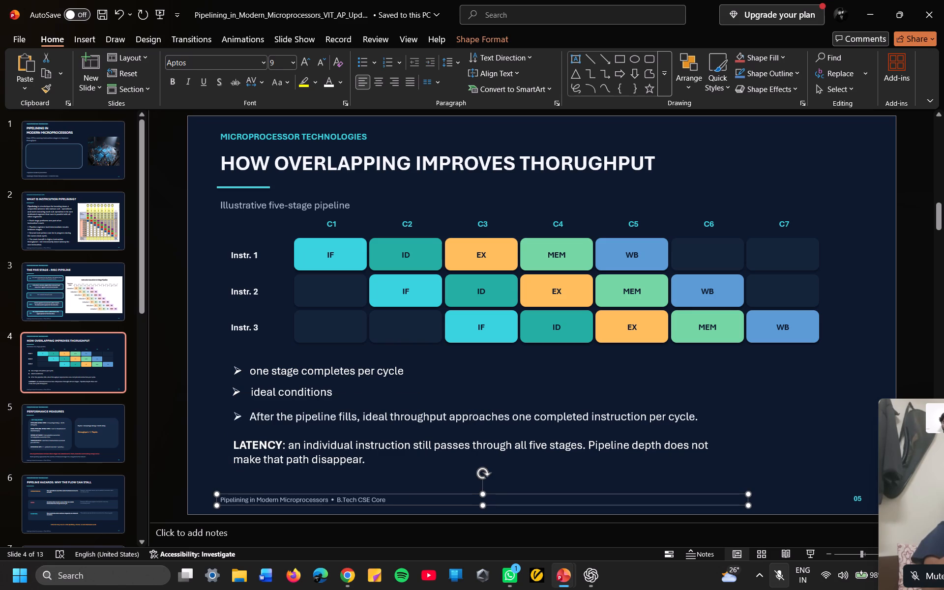
left_click_drag(384, 500, 228, 495)
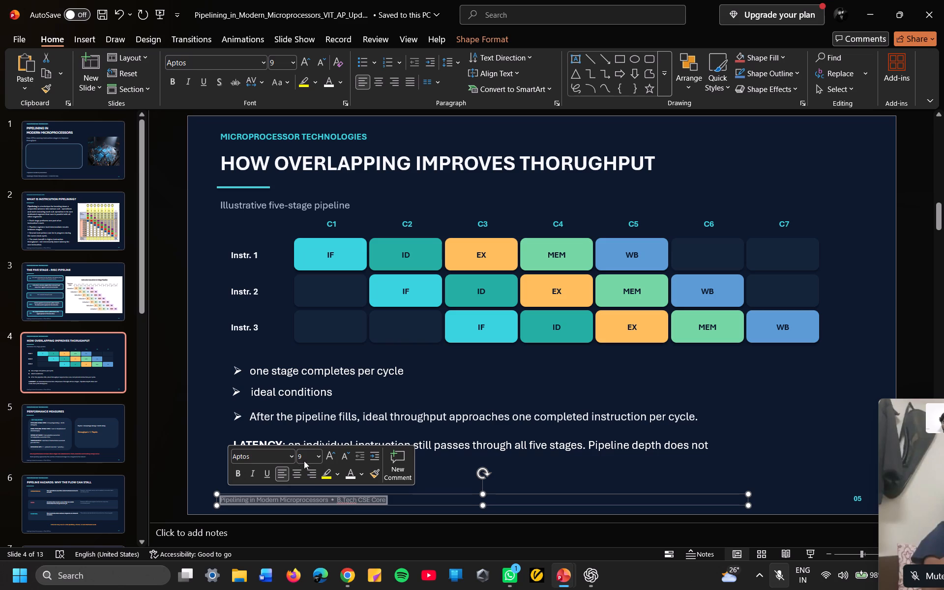
left_click(304, 454)
key("BackSpace")
type("12")
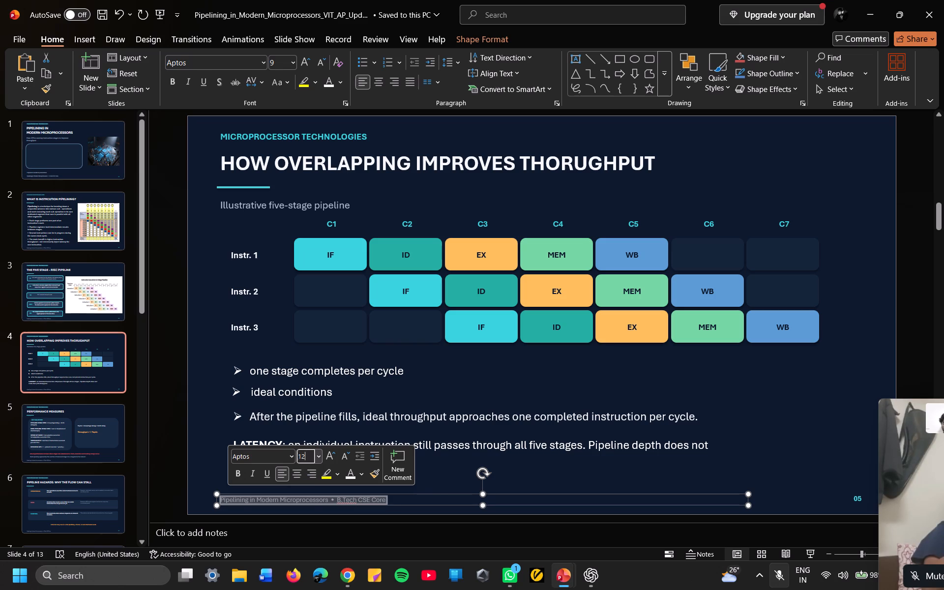
key("Return")
left_click(207, 443)
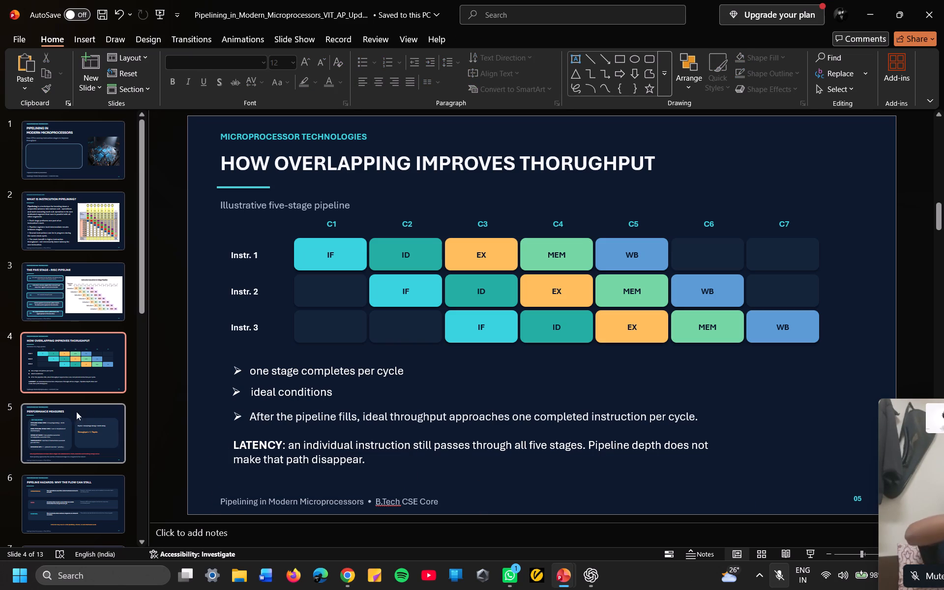
Set the footer text on slide 3, "The Five Stage – RISC Pipeline", to font size 12.
left_click(70, 306)
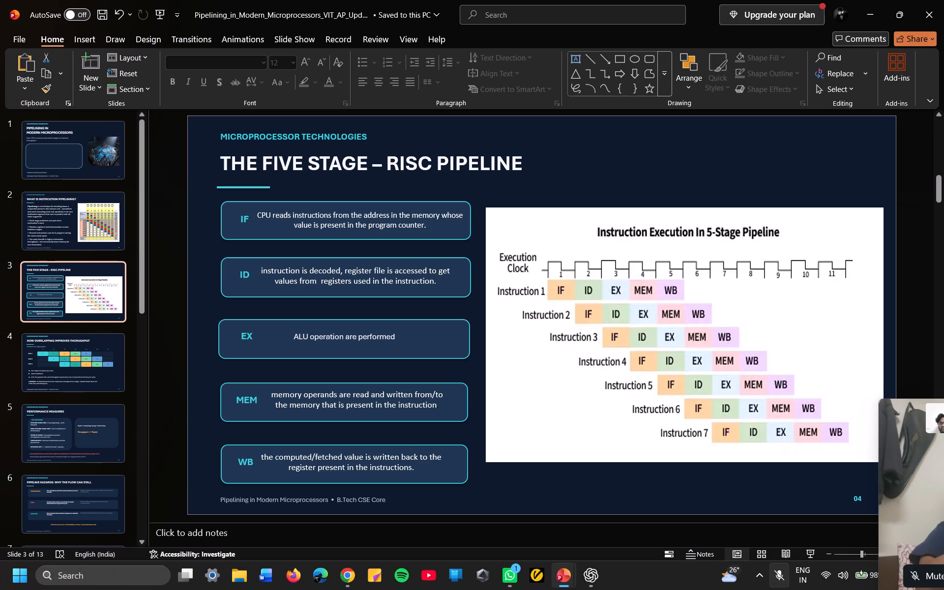
left_click_drag(384, 499, 213, 502)
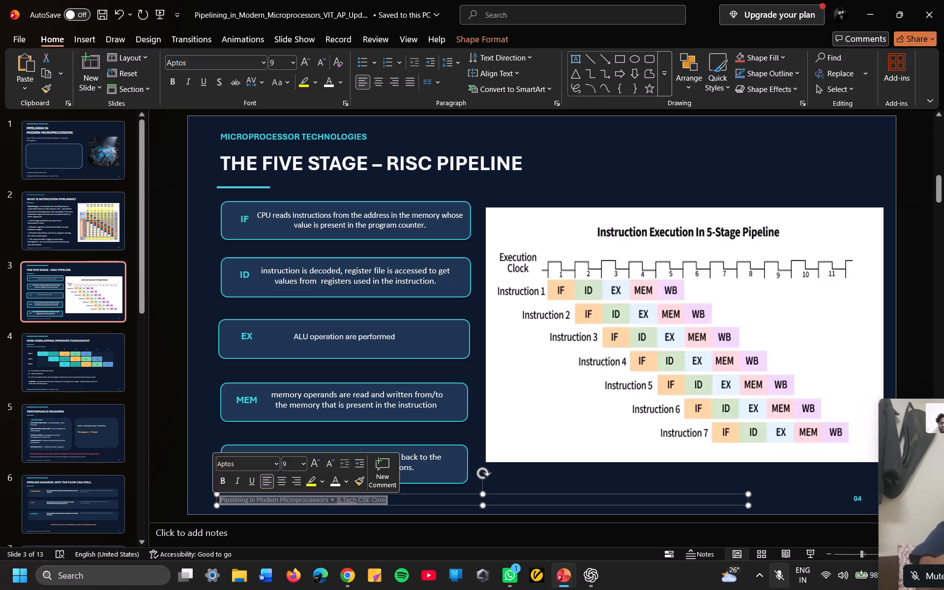
left_click(290, 466)
key("BackSpace")
type("12")
key("Return")
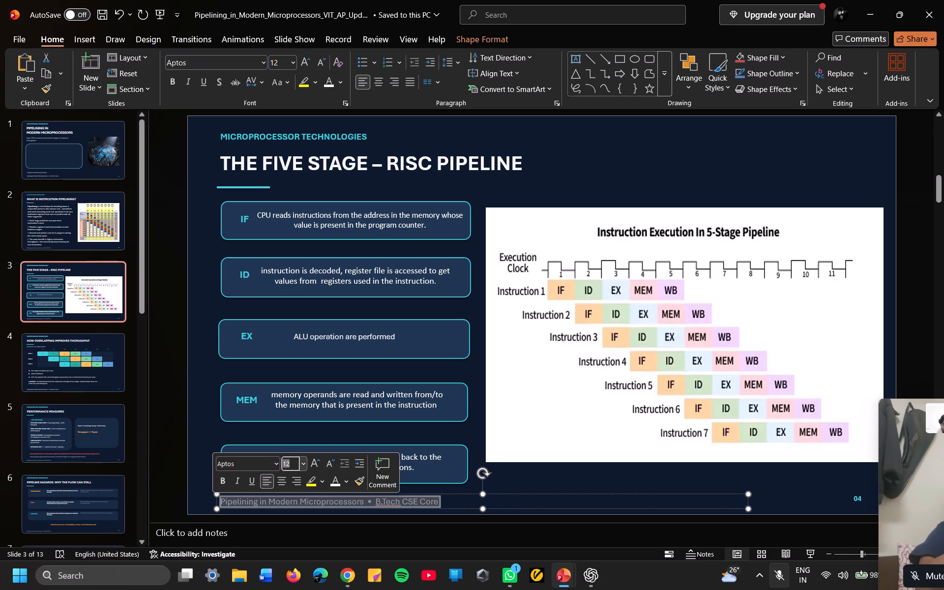
Set the "Pipelining in Modern Microprocessors" footer text on slide 2, the instruction pipelining definition slide, to font size 12.
left_click(52, 240)
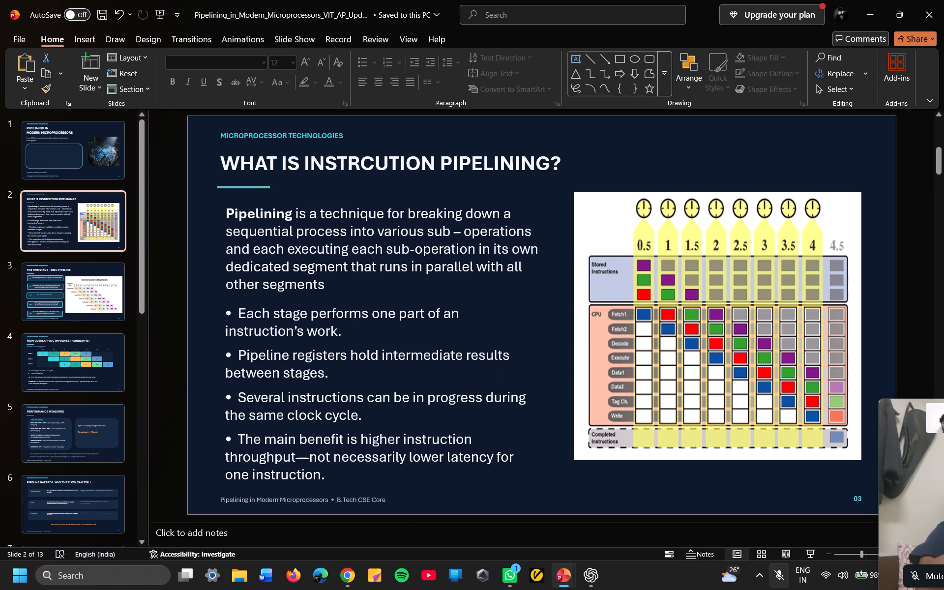
left_click_drag(383, 500, 221, 499)
left_click(296, 459)
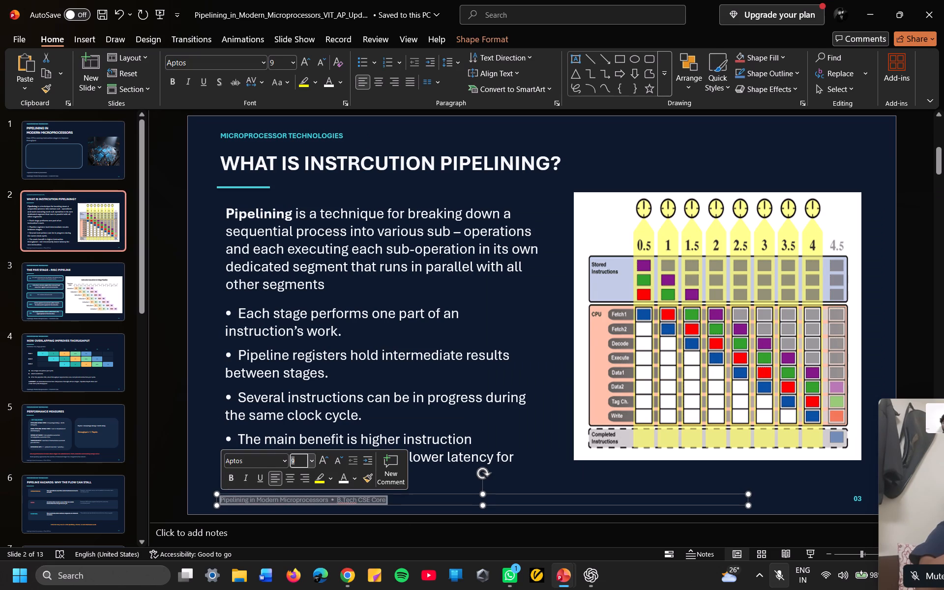
key("BackSpace")
type("12")
key("Return")
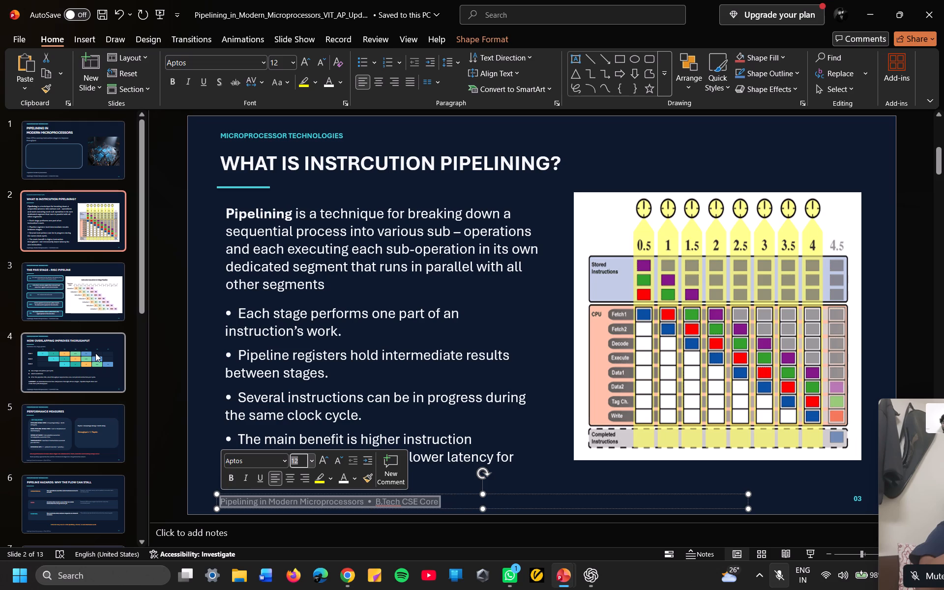
Set the footer text on slide 5, "Performance Measures", to font size 12.
left_click(96, 353)
left_click(74, 442)
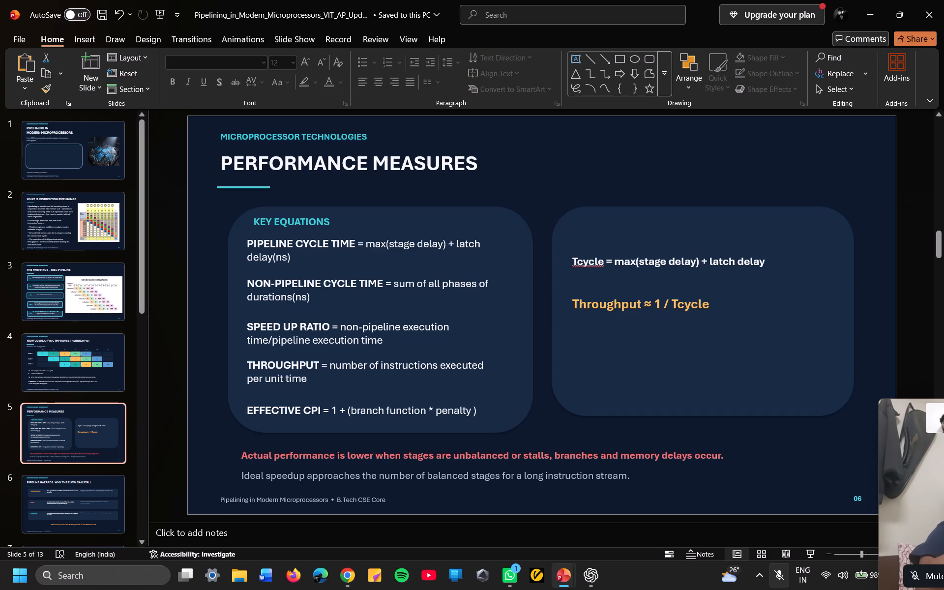
left_click_drag(384, 501, 225, 500)
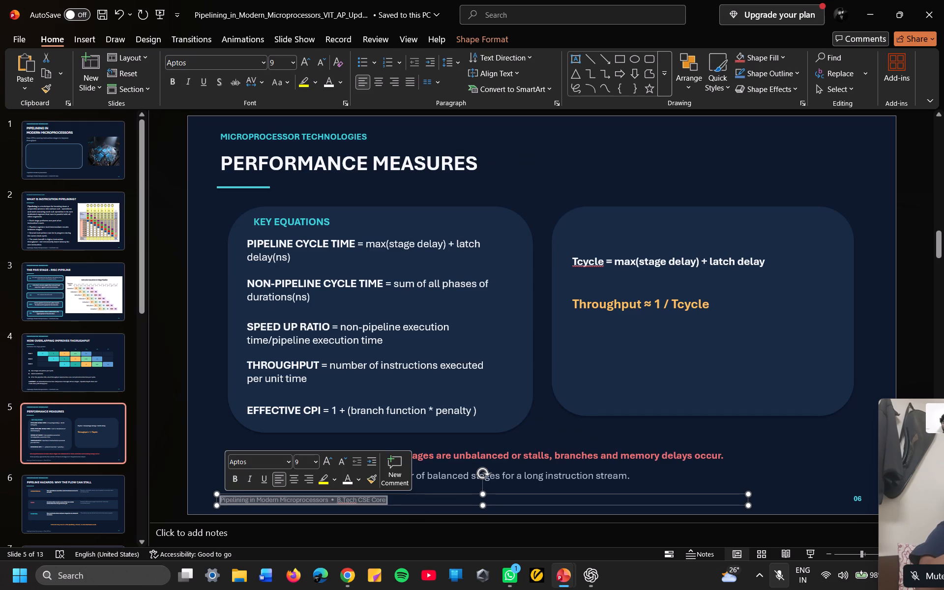
left_click(301, 462)
key("BackSpace")
type("12")
key("Return")
Set the footer text on slide 6, "Pipeline Hazards: Why the Flow Can Stall", to font size 12.
left_click(101, 498)
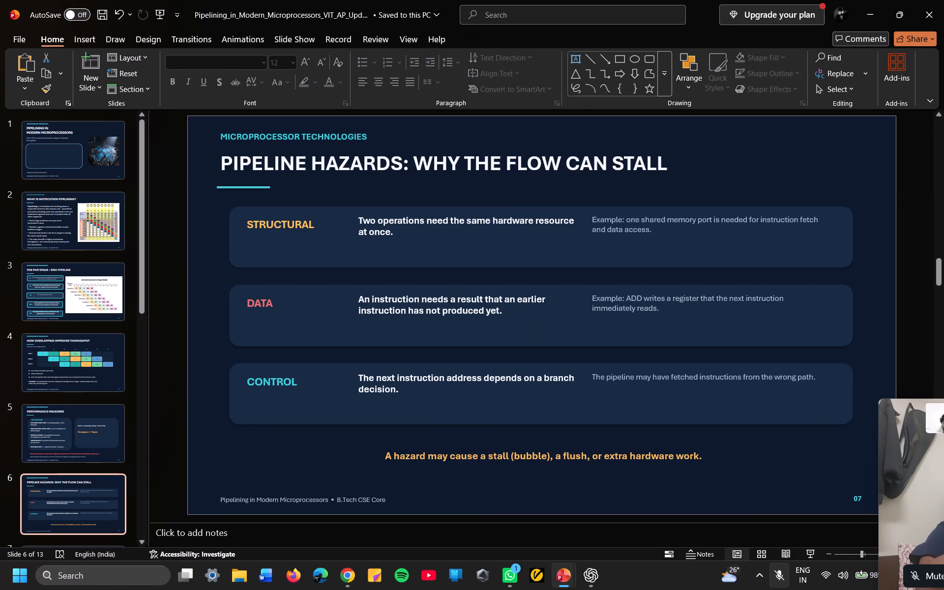
left_click(389, 500)
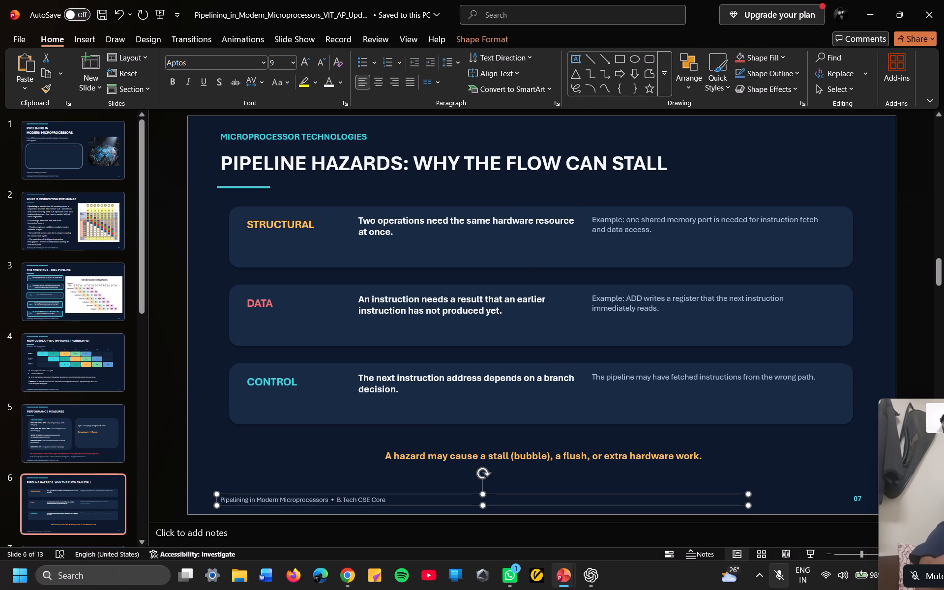
left_click_drag(383, 499, 236, 498)
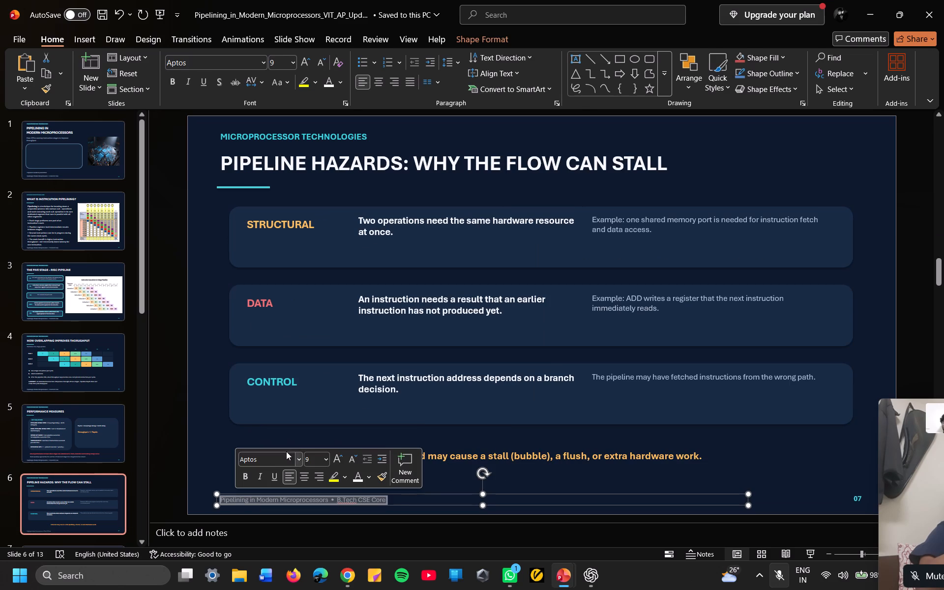
left_click(307, 458)
key("BackSpace")
type("12")
key("Return")
key("Return")
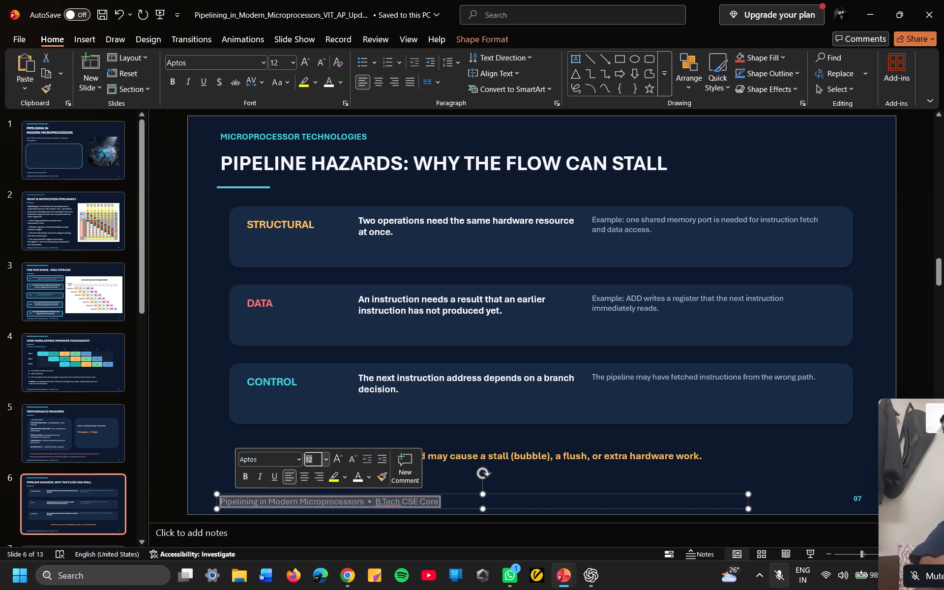
Set the footer text on slide 7, "How Modern Processors Reduce Stalls", to font size 12.
scroll(59, 428, "down", 3)
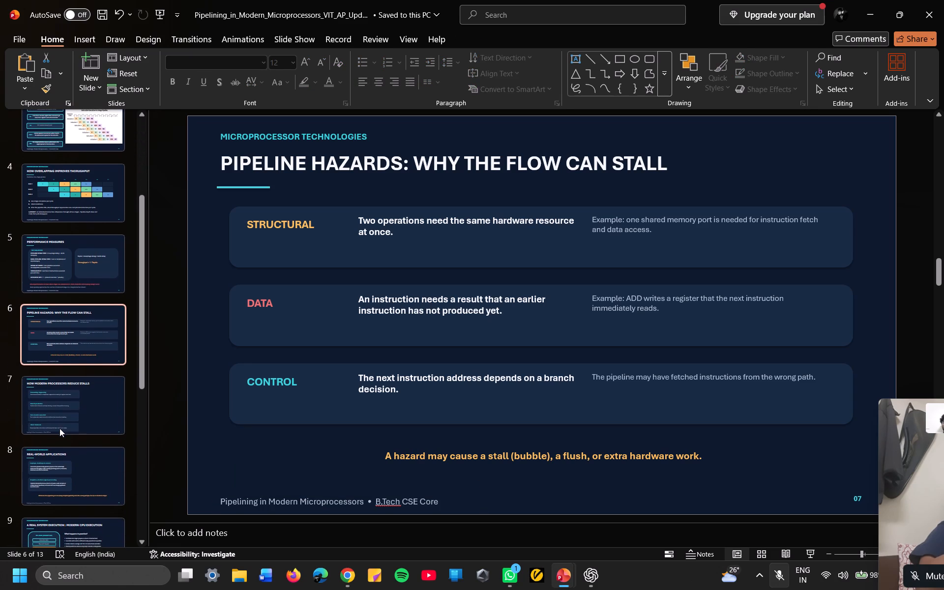
left_click(70, 412)
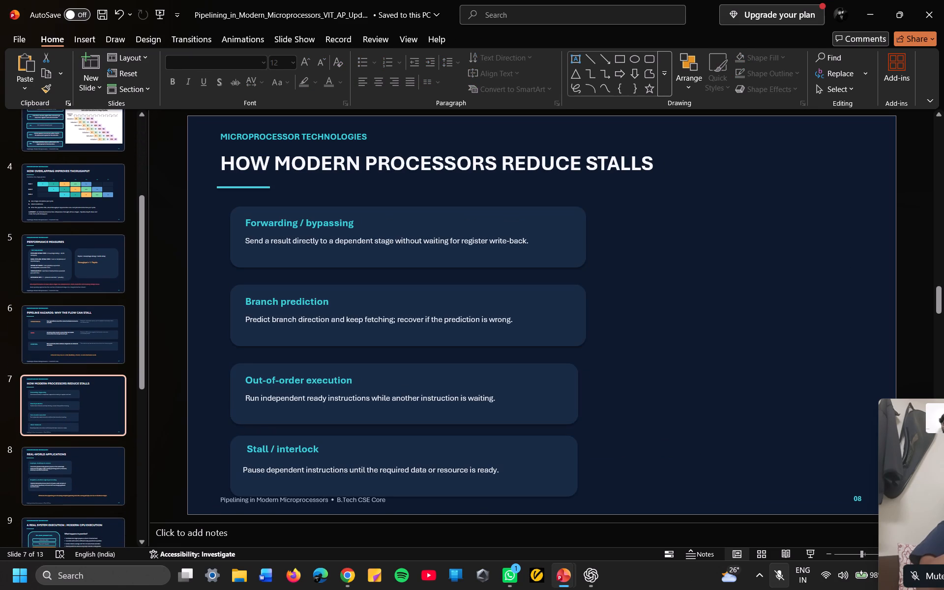
left_click_drag(384, 501, 225, 503)
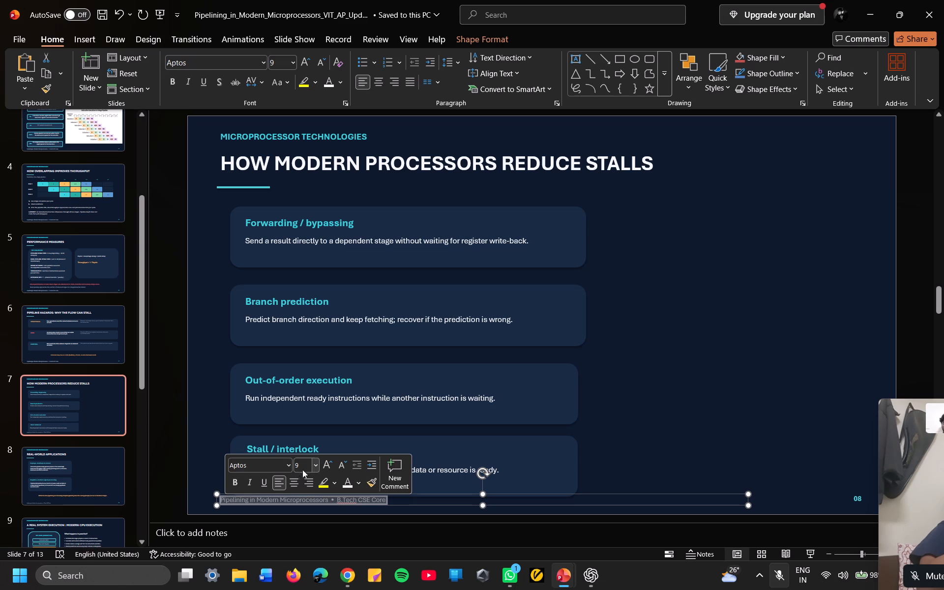
left_click(301, 462)
key("BackSpace")
type("12")
key("Return")
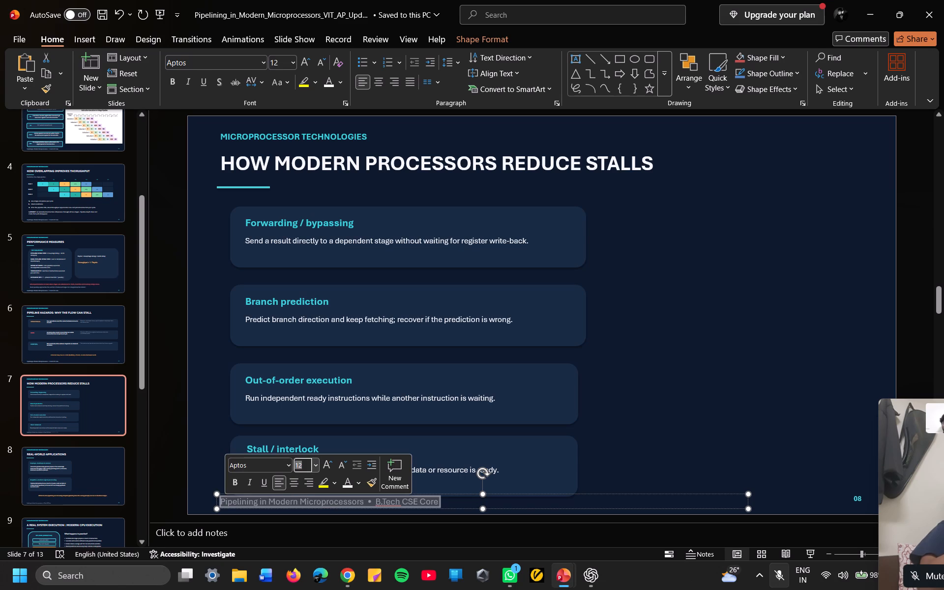
Set the footer text on slide 8, "Real-World Applications", to font size 12.
left_click(74, 466)
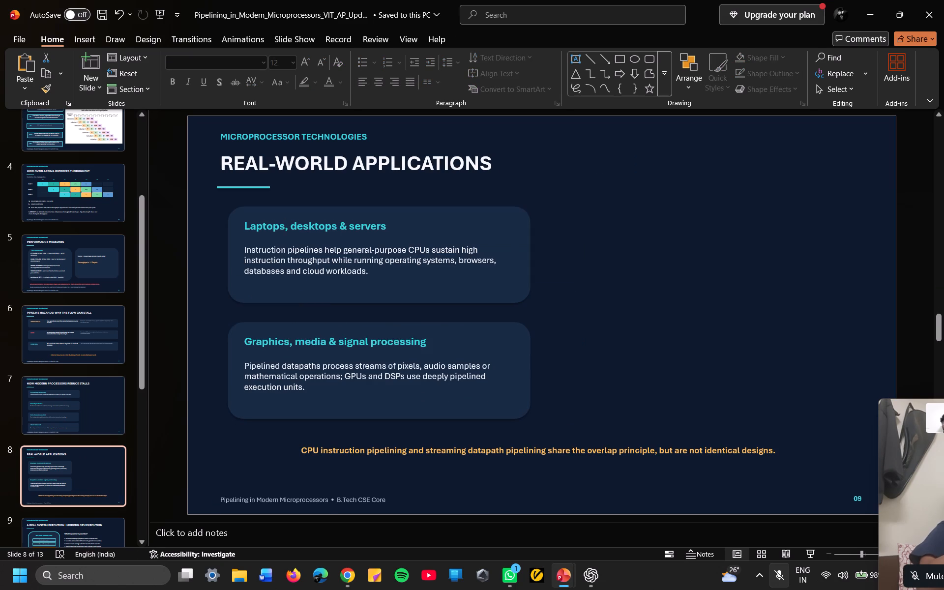
left_click_drag(384, 500, 224, 501)
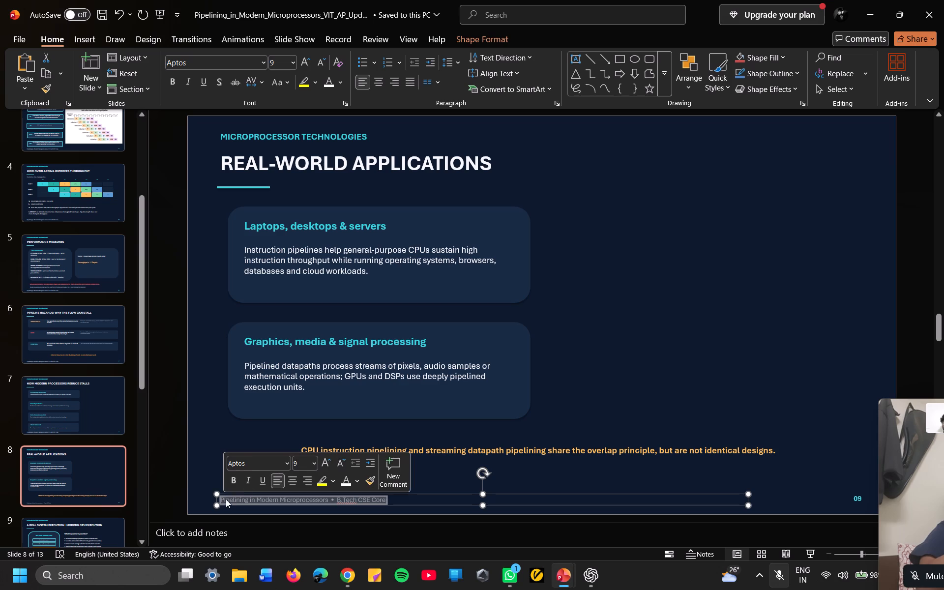
left_click(302, 463)
key("BackSpace")
type("12")
key("Return")
Set the whole footer text on slide 9, "A Real System Execution : Modern CPU Execution", to font size 12.
left_click(57, 535)
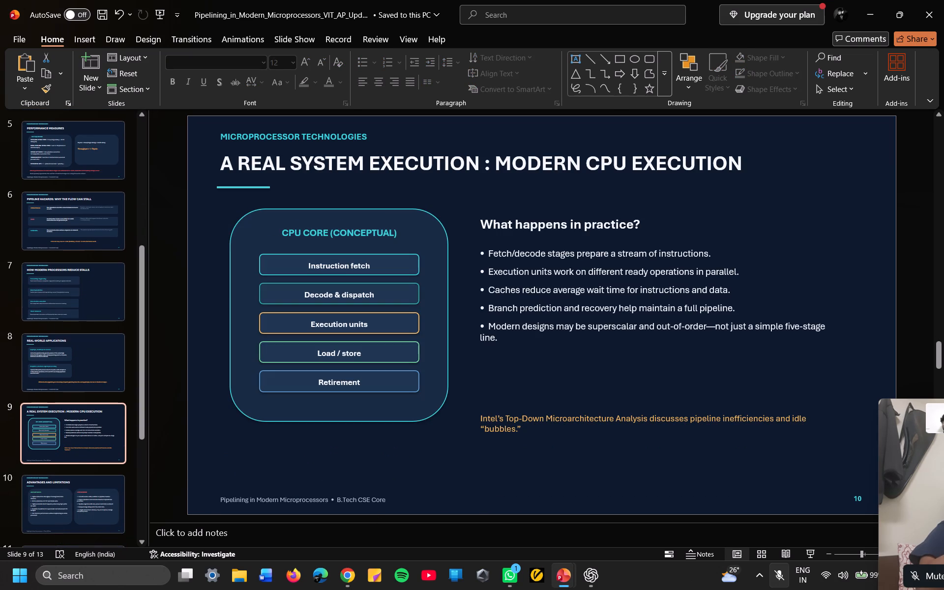
left_click_drag(384, 501, 263, 501)
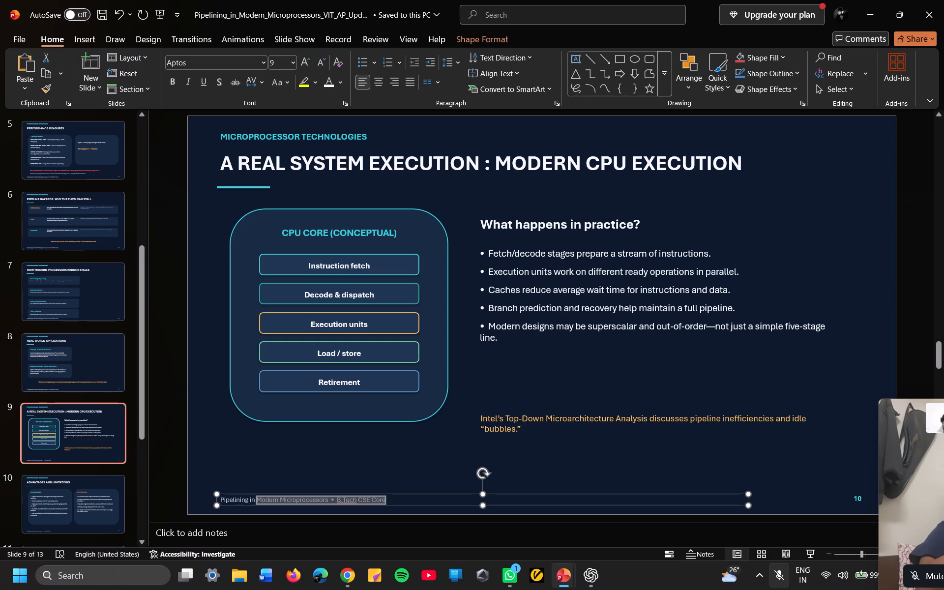
left_click_drag(263, 501, 227, 501)
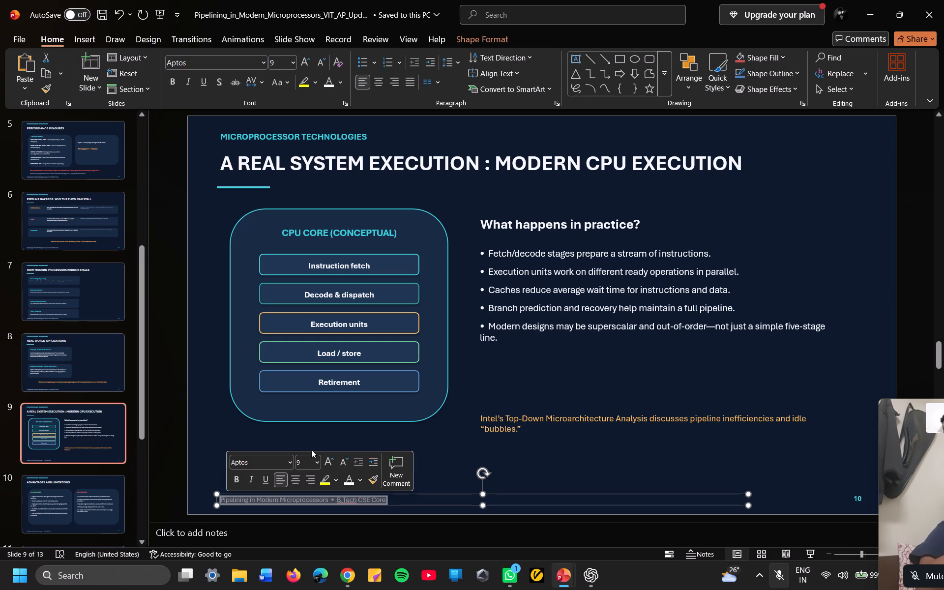
left_click(305, 460)
key("BackSpace")
type("12")
key("Return")
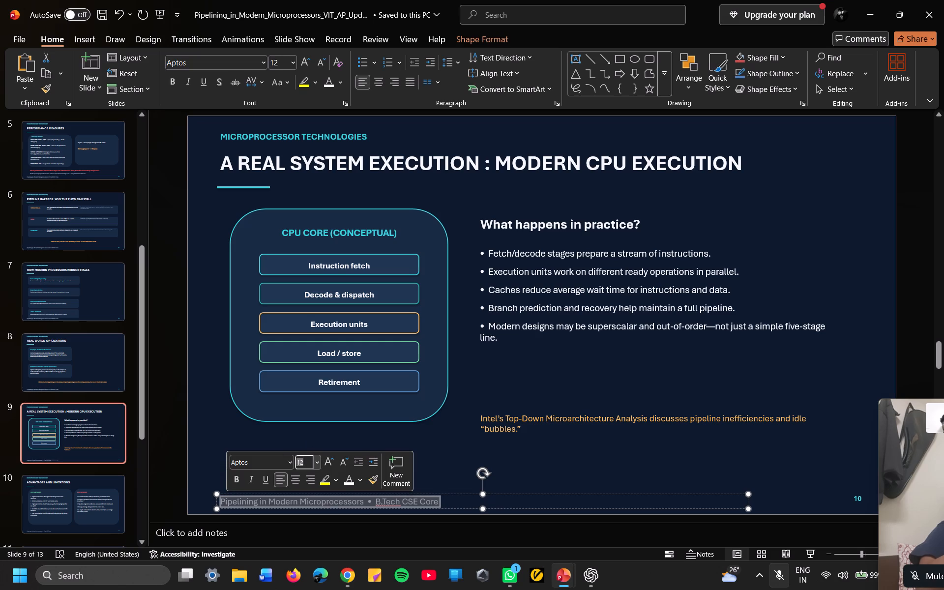
Set the footer text on slide 10, "Advantages and Limitations", to font size 12.
left_click(51, 501)
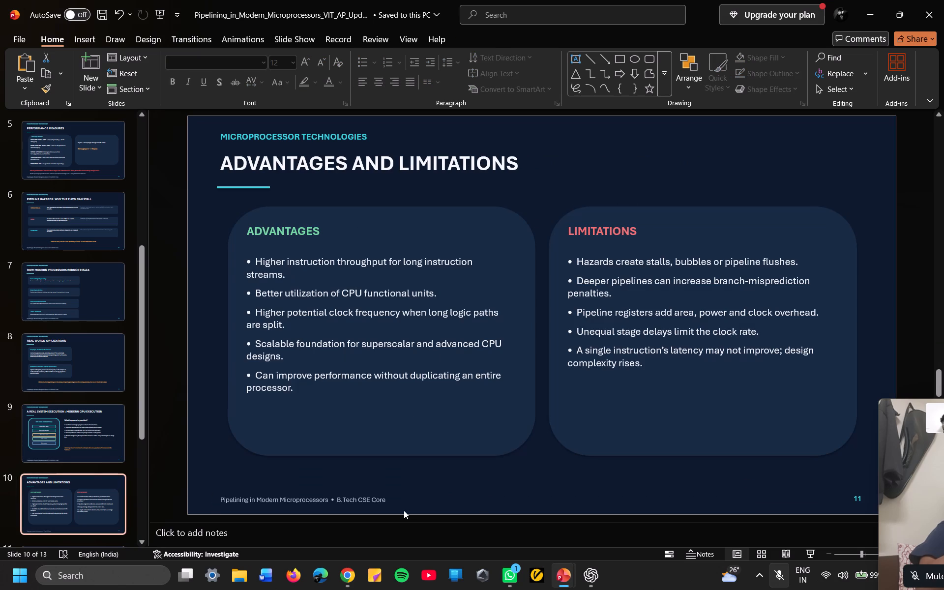
left_click_drag(384, 500, 228, 498)
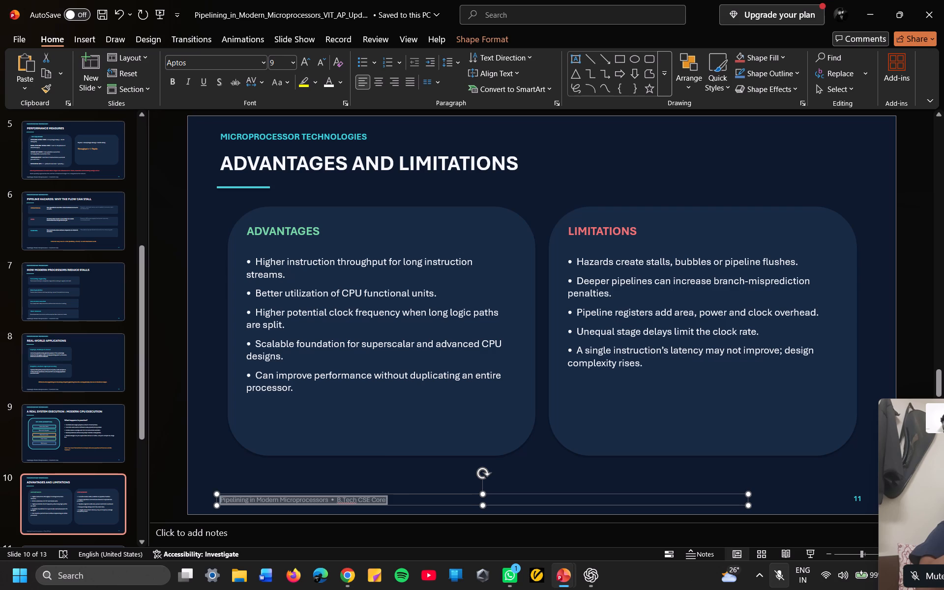
left_click_drag(228, 498, 221, 499)
left_click(297, 460)
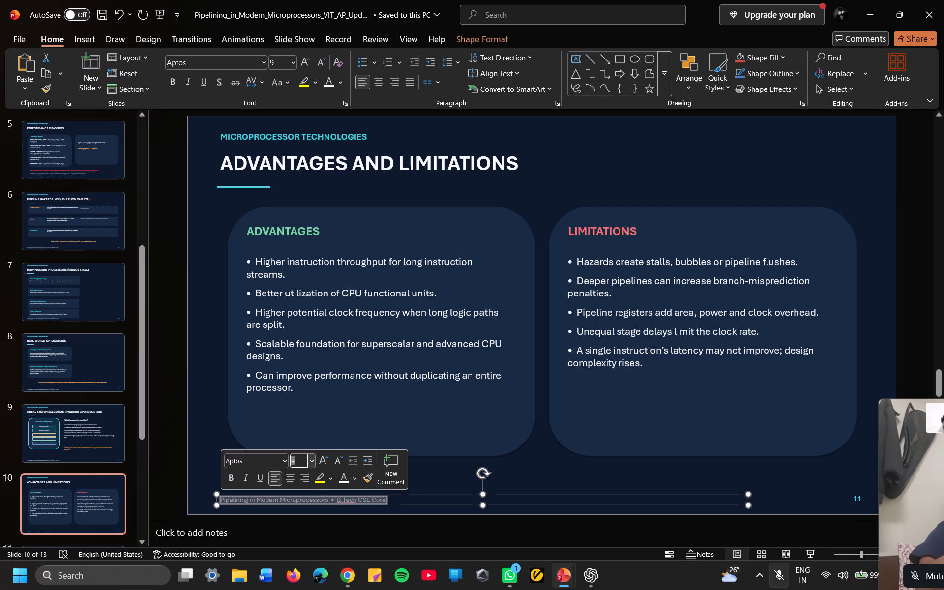
key("BackSpace")
type("12")
key("Return")
Set the footer text on slide 11, "Future Scope and Emerging Directions", to font size 12.
scroll(68, 404, "down", 1)
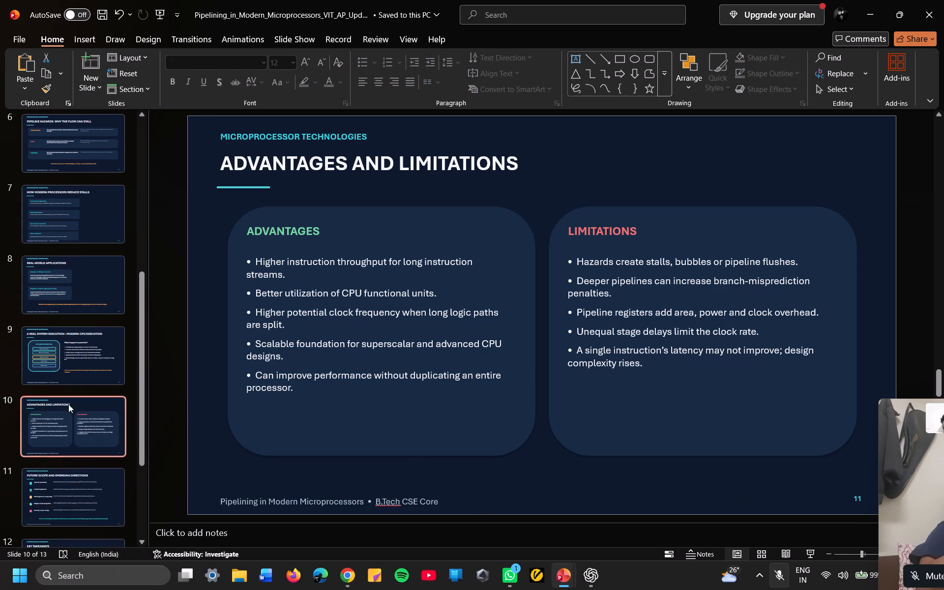
scroll(68, 404, "down", 1)
left_click(68, 404)
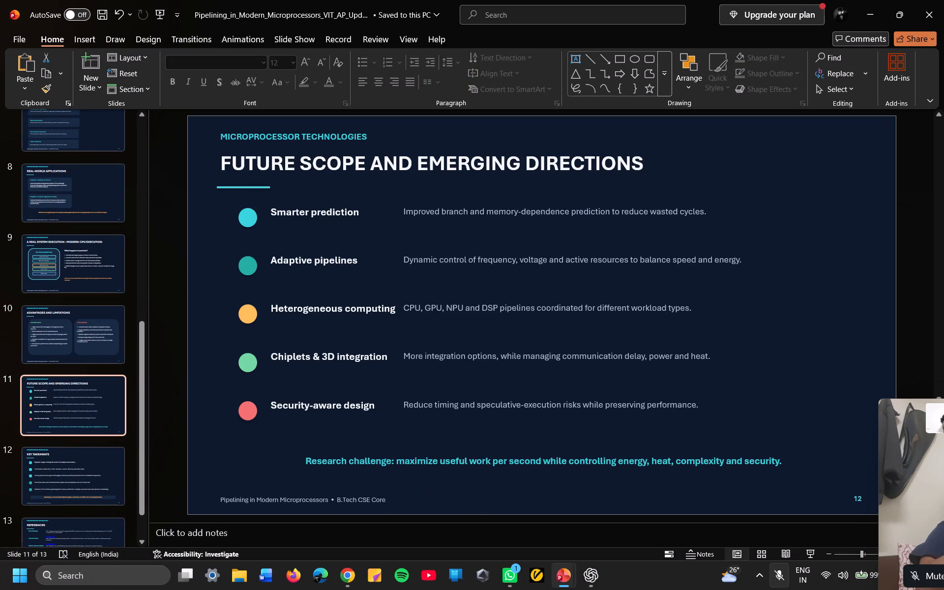
left_click_drag(384, 500, 230, 499)
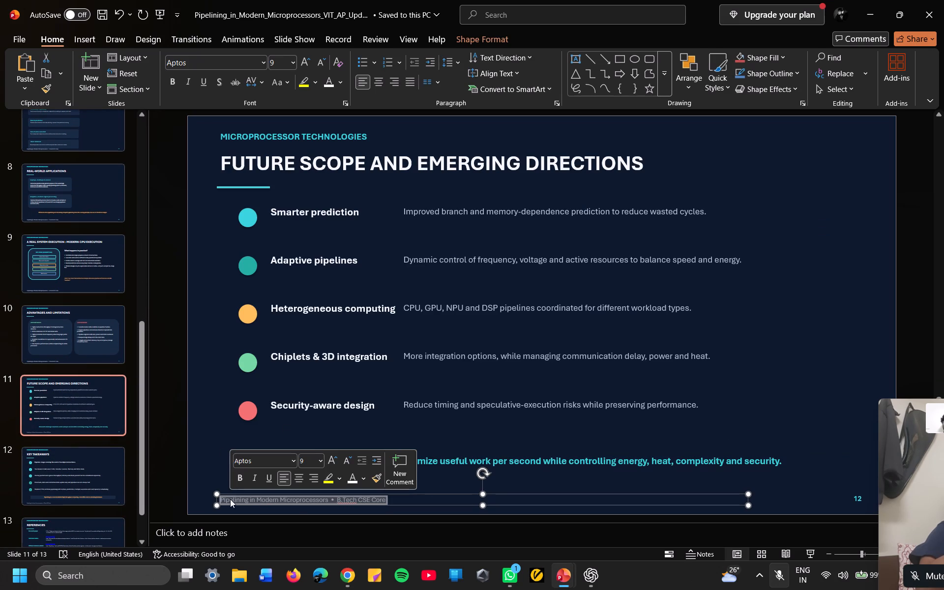
left_click(304, 461)
key("BackSpace")
type("12")
key("Return")
Set the footer text on slide 12, "Key Takeaways", to font size 12.
left_click(92, 481)
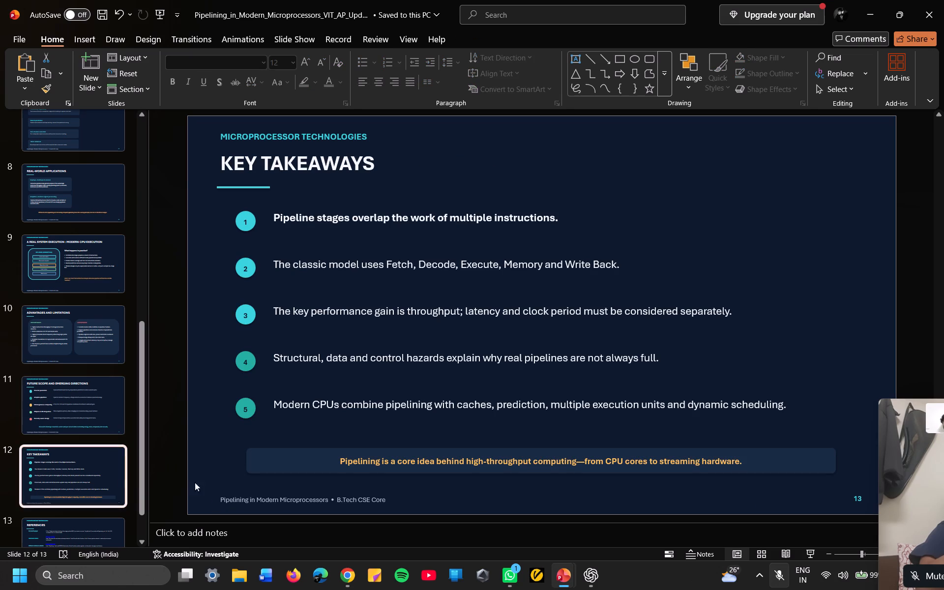
left_click_drag(384, 501, 217, 492)
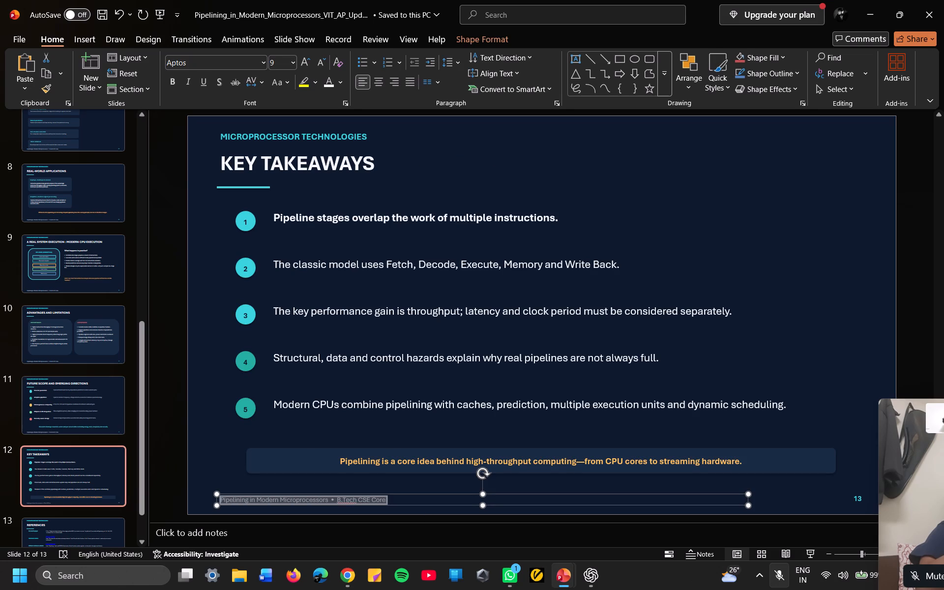
left_click_drag(217, 492, 216, 491)
left_click(291, 451)
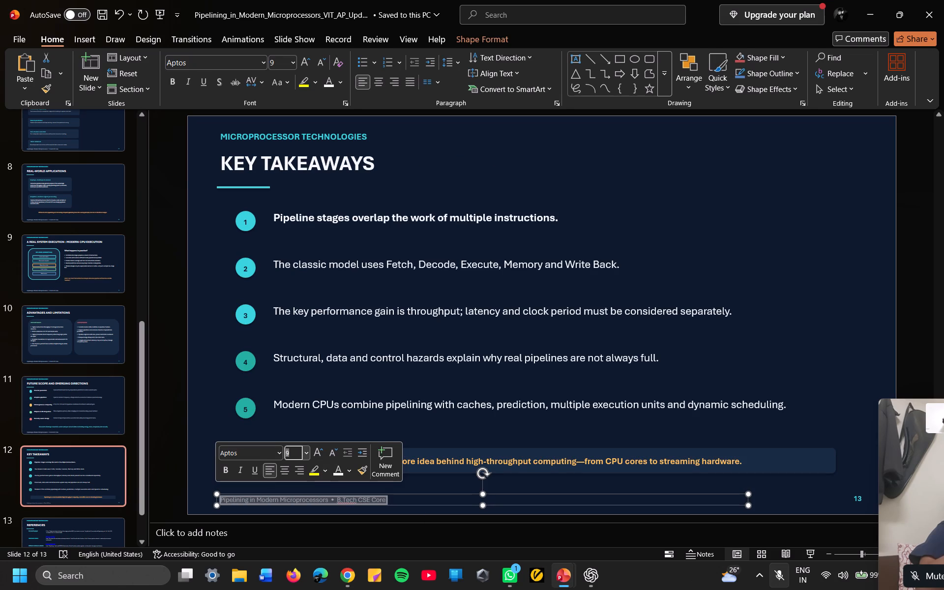
key("BackSpace")
type("12")
key("Return")
Set the footer text on slide 13, "References", to font size 12.
left_click(106, 524)
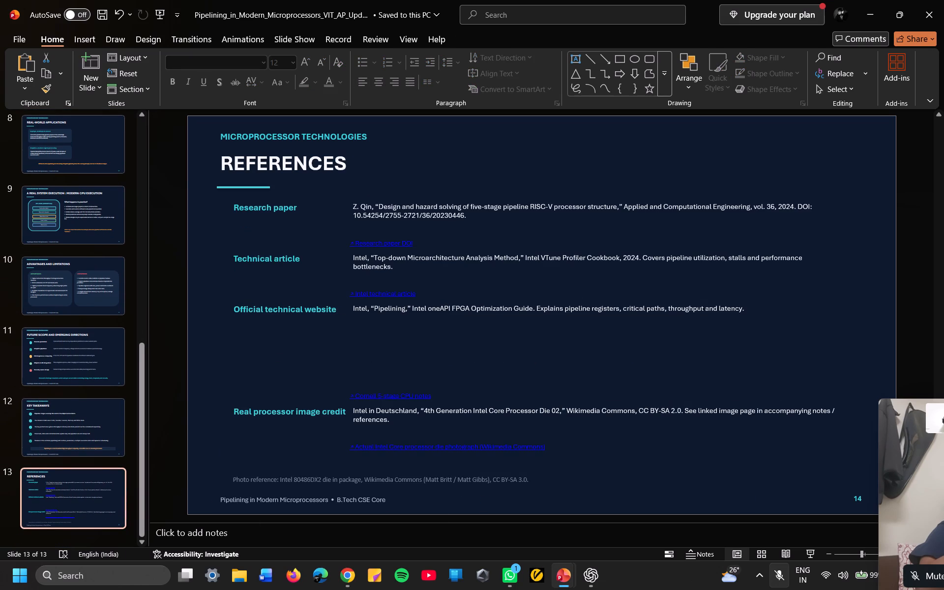
left_click_drag(384, 499, 225, 495)
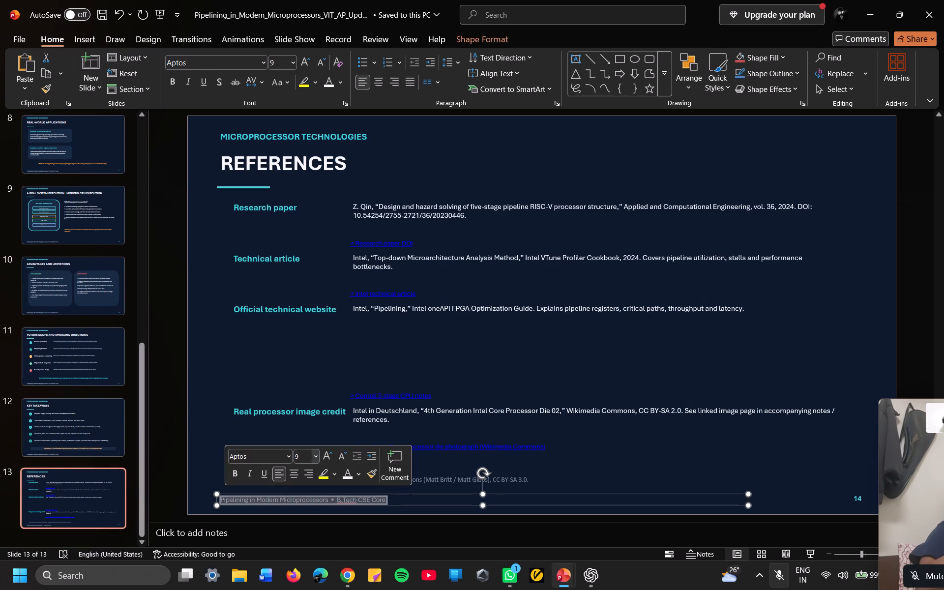
left_click(301, 456)
key("BackSpace")
type("12")
key("Return")
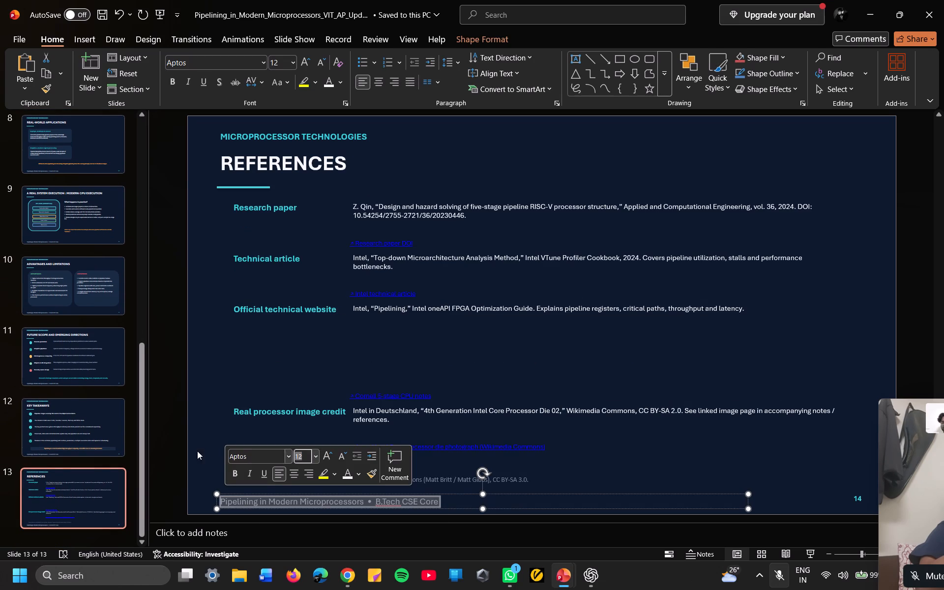
Nudge the footer text boxes on slides 2, 3 and 4 slightly rightward along the bottom of each slide.
scroll(82, 395, "down", 1)
scroll(82, 395, "up", 10)
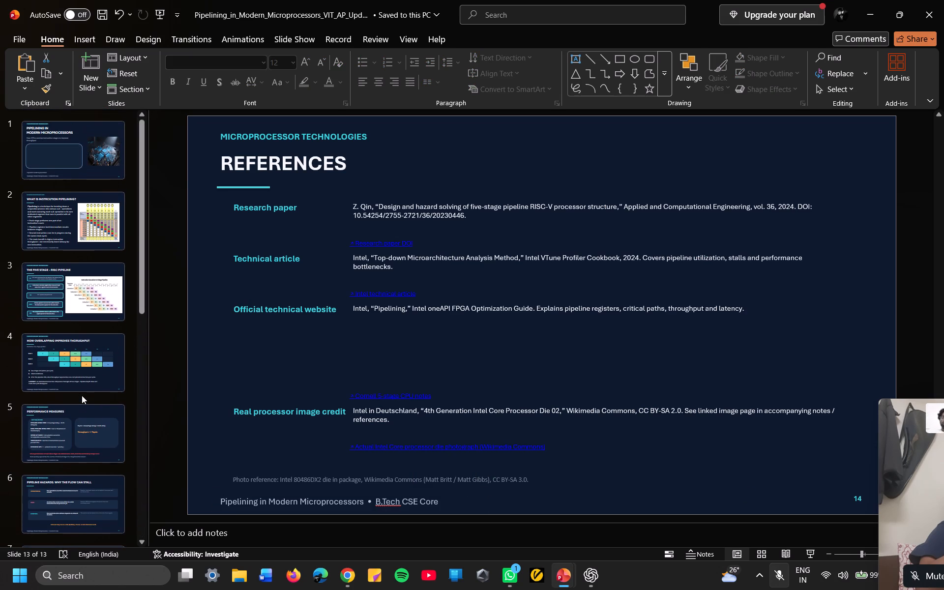
scroll(82, 395, "up", 1)
left_click(48, 160)
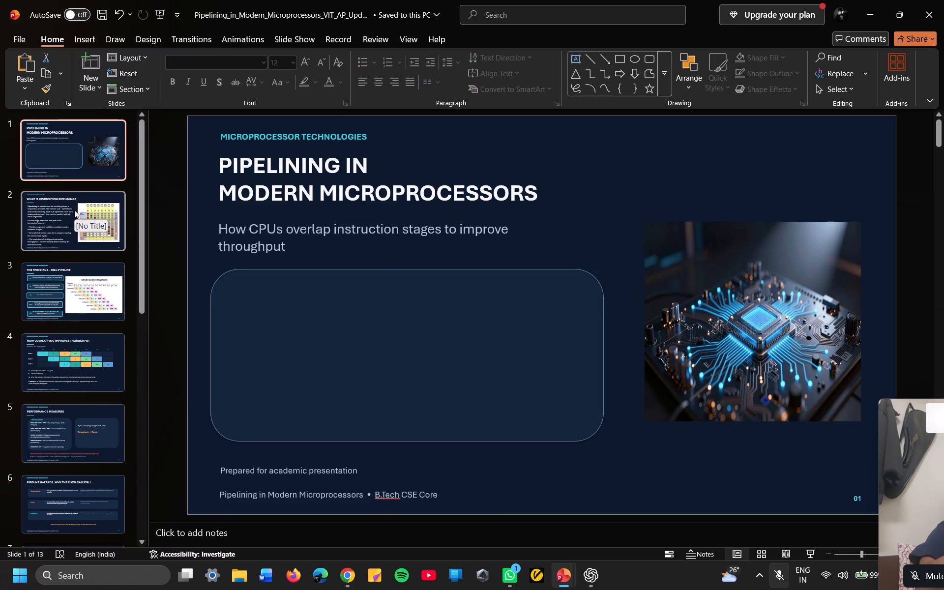
left_click(74, 210)
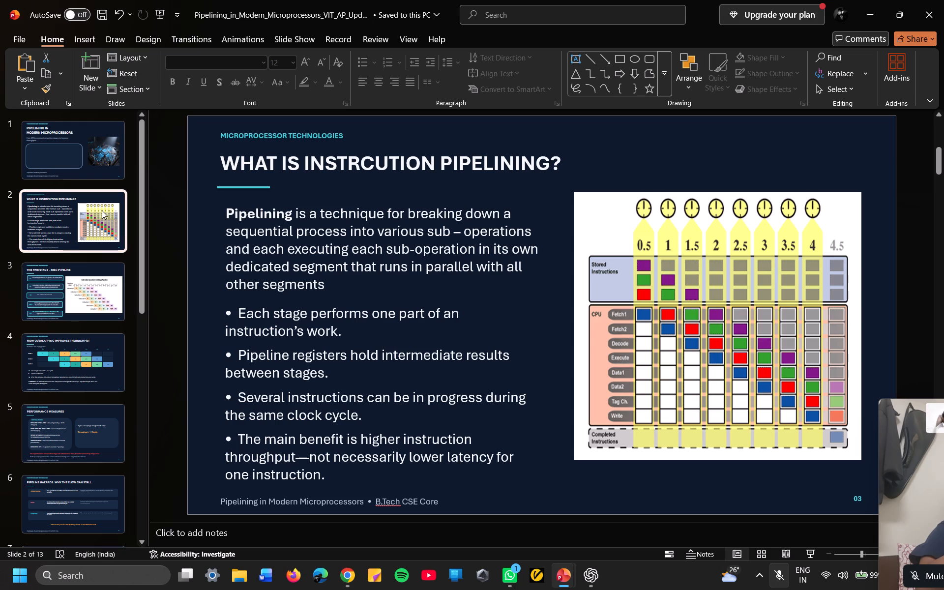
left_click(450, 503)
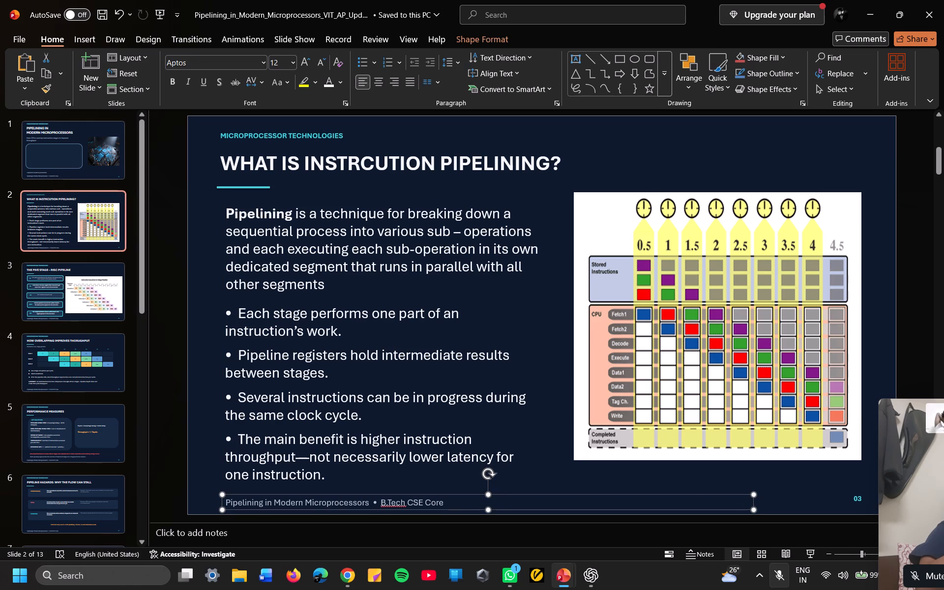
left_click(80, 310)
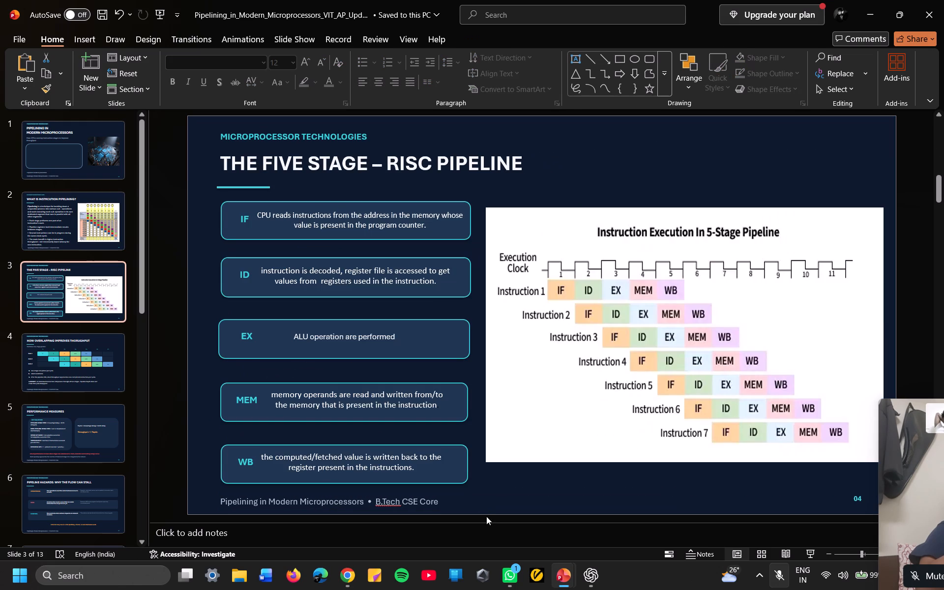
left_click(455, 505)
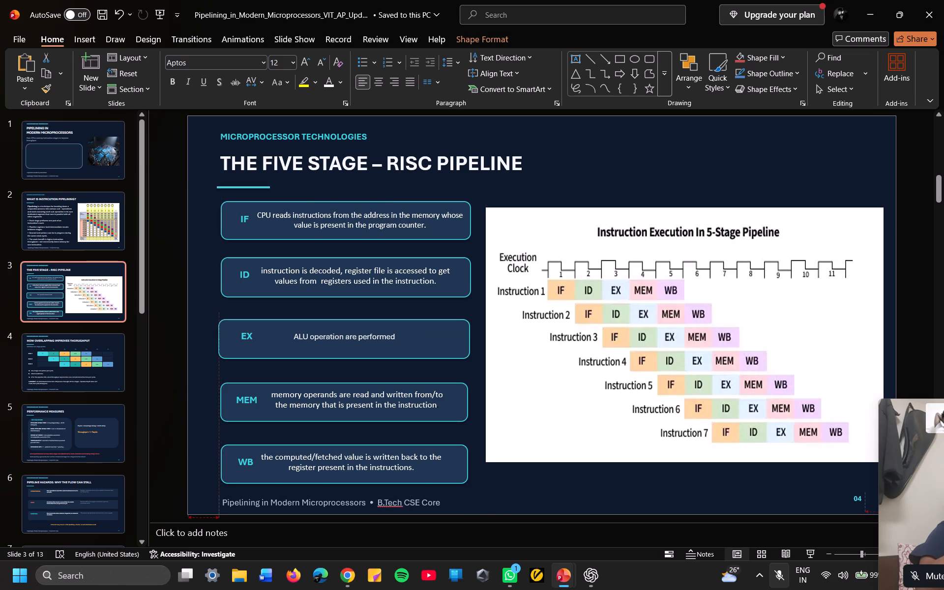
left_click(56, 357)
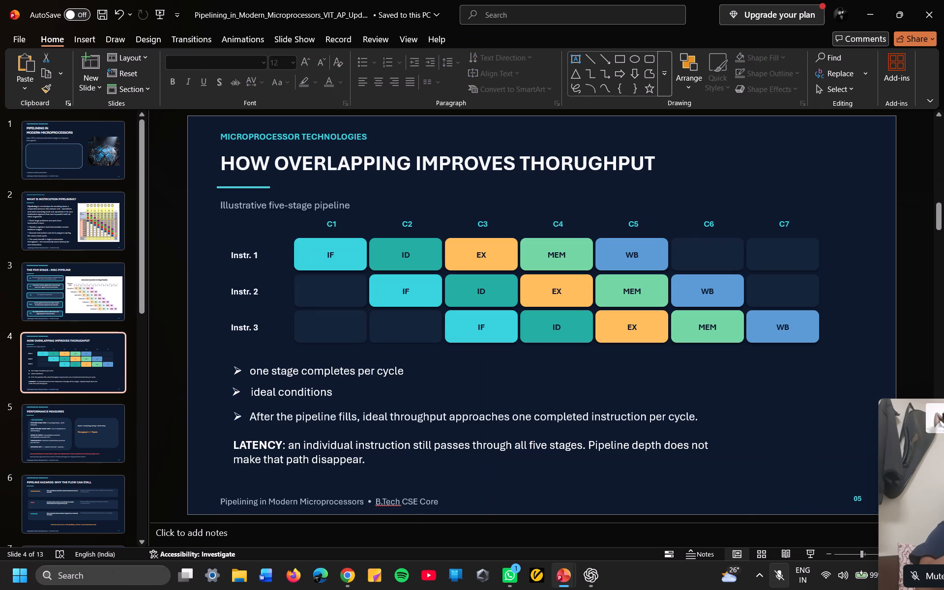
left_click(460, 501)
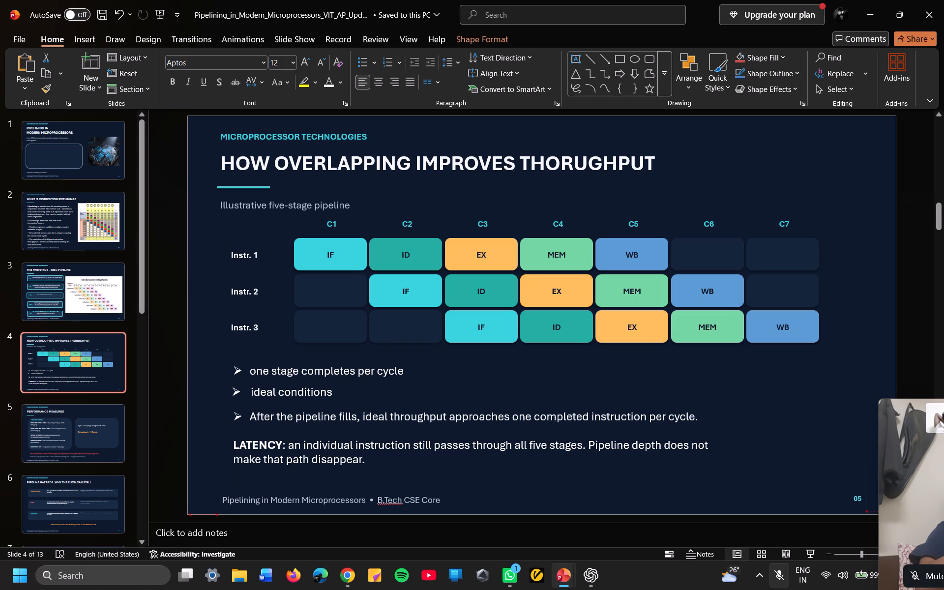
Reposition the footer text box on slide 5, "Performance Measures", close to the slide's bottom edge, its text starting near the title's left edge.
left_click(107, 428)
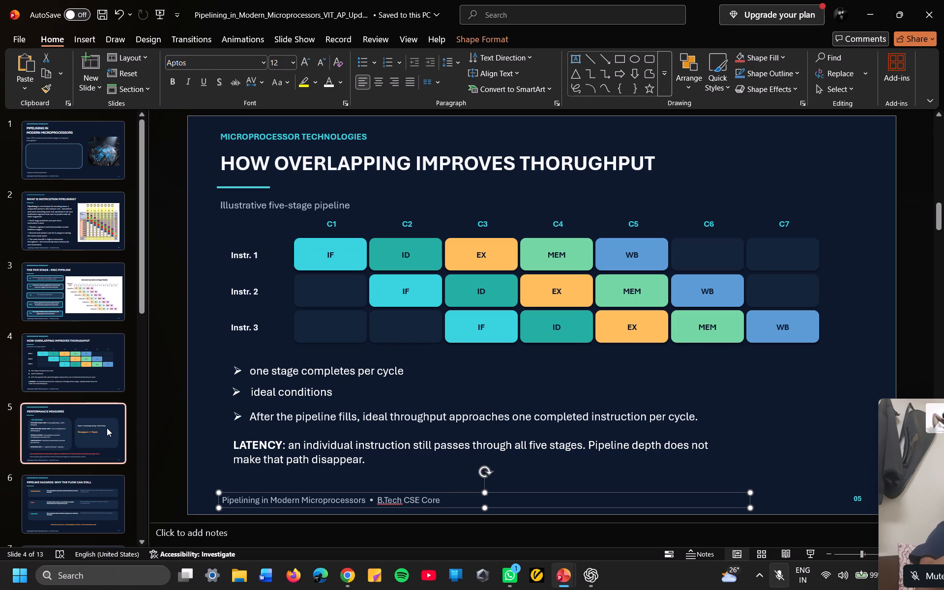
left_click_drag(450, 501, 462, 500)
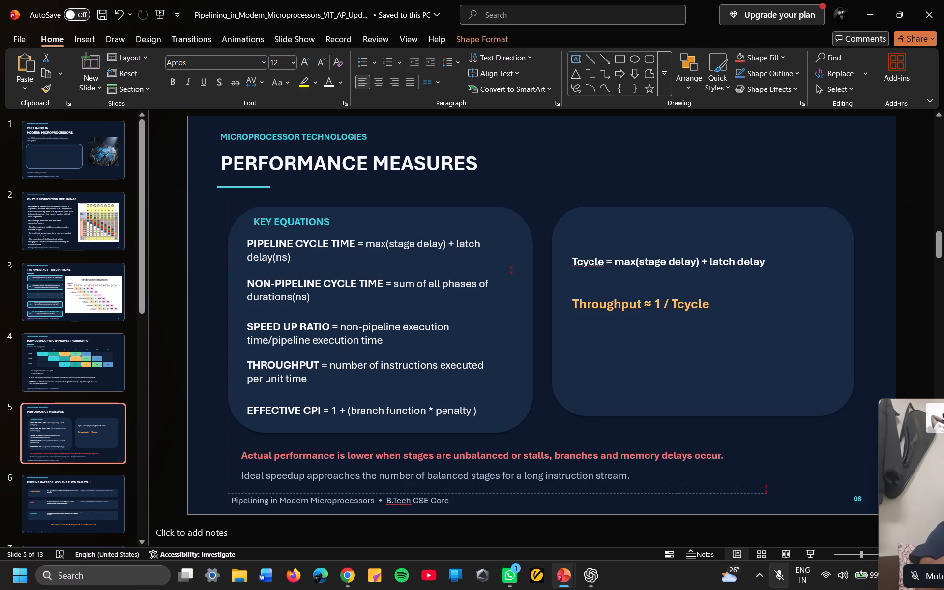
left_click_drag(462, 500, 458, 500)
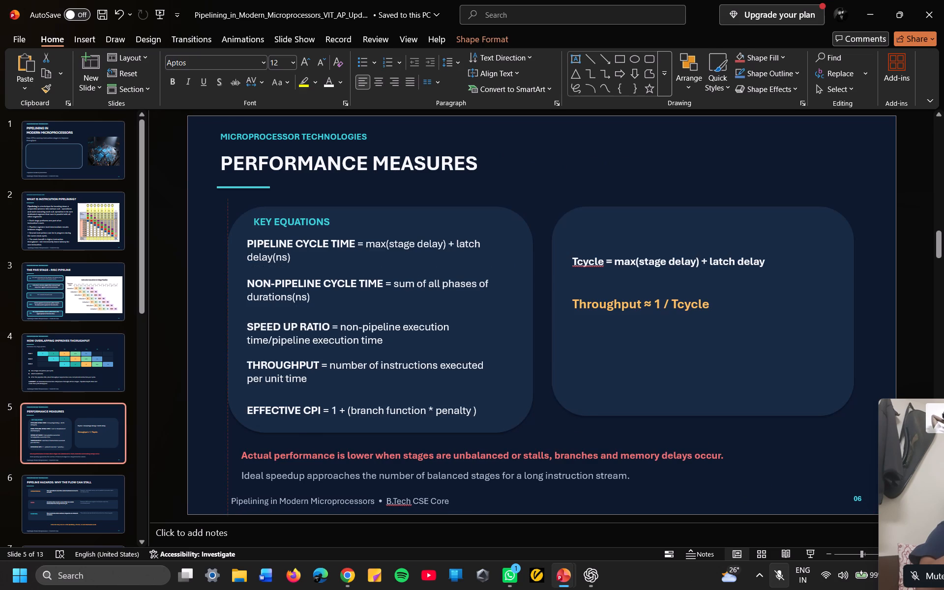
left_click_drag(458, 500, 455, 501)
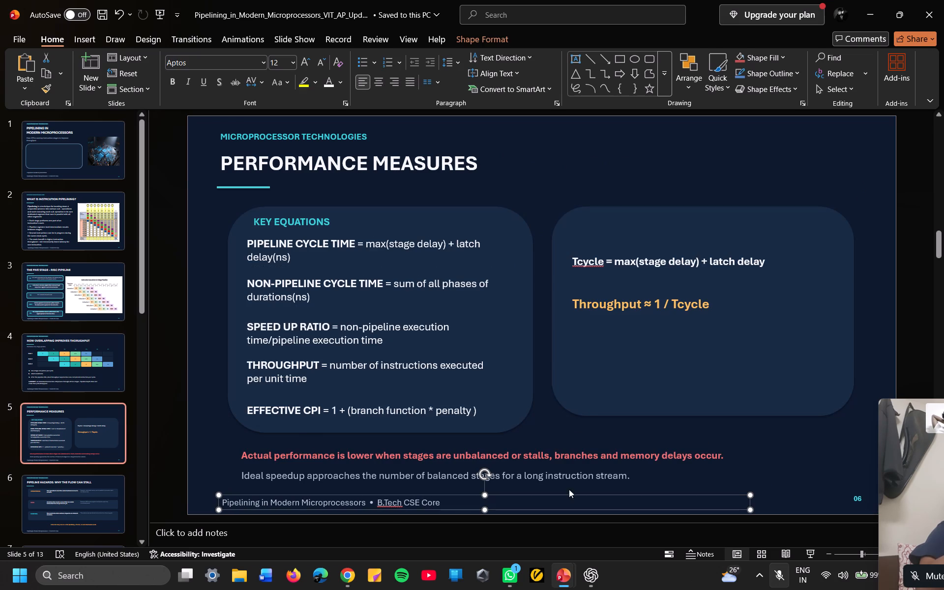
Cut the "Ideal speedup approaches the number of balanced stages" text box from slide 5.
left_click(725, 470)
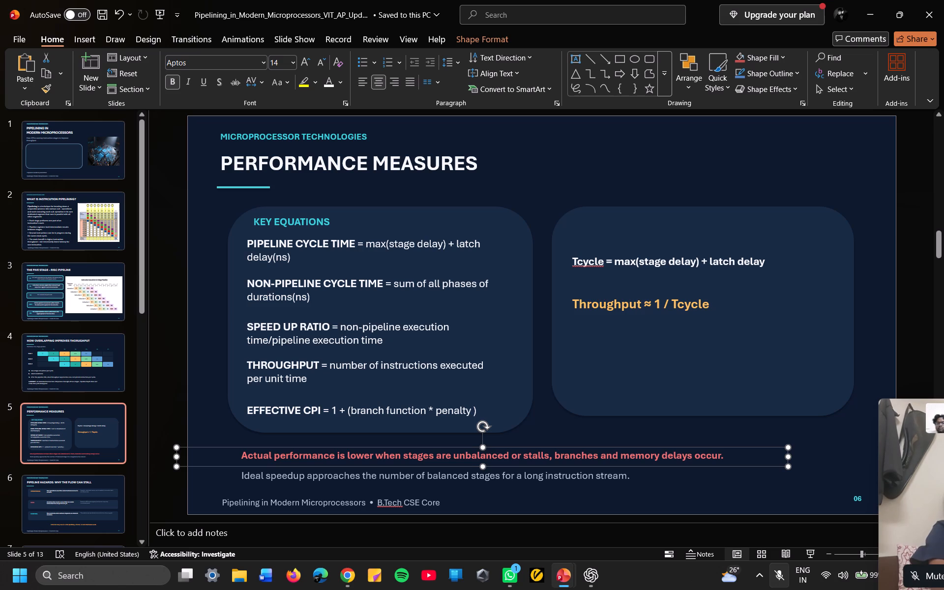
left_click(637, 479)
right_click(637, 479)
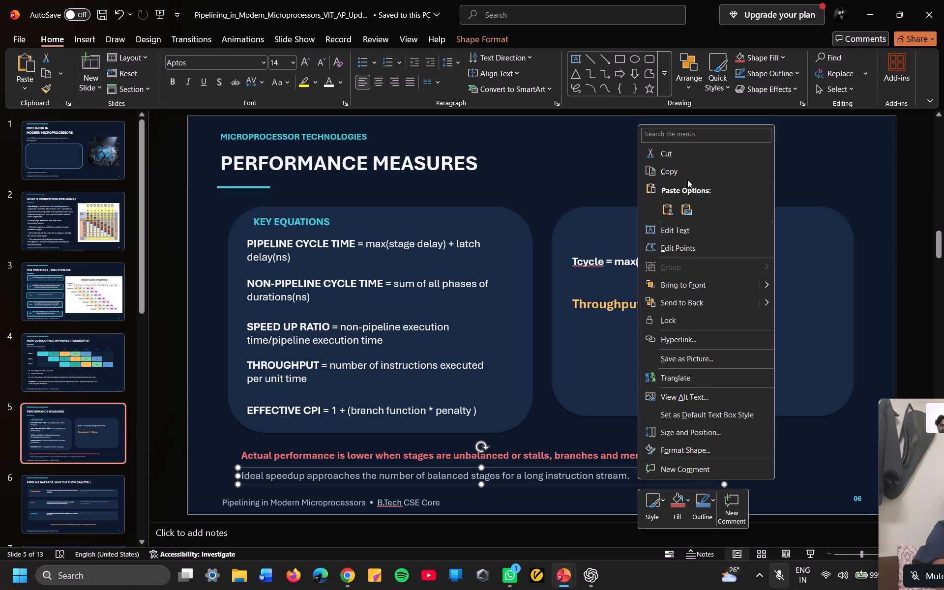
left_click(690, 158)
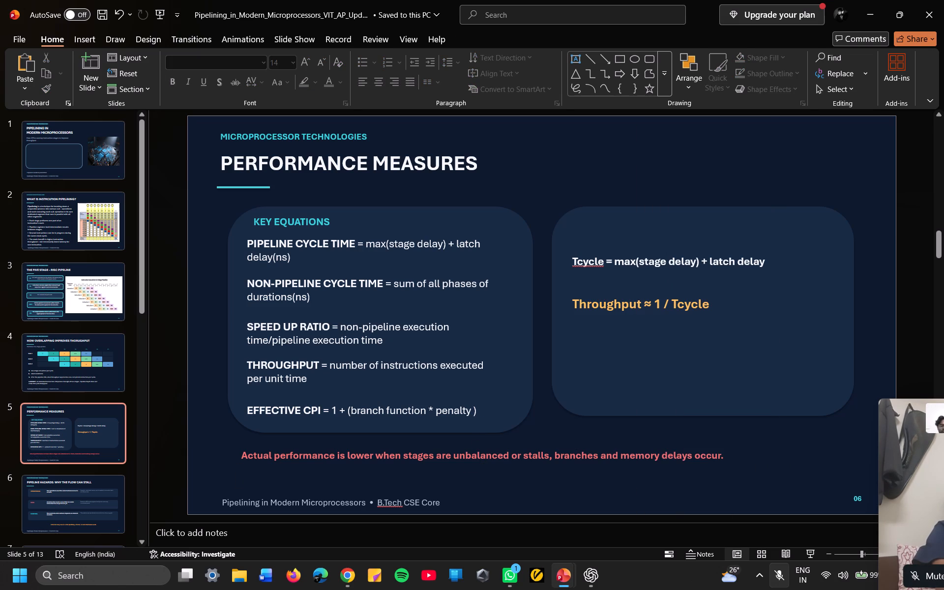
Move the red "Actual performance is lower" line on slide 5 down to just above the footer.
left_click_drag(737, 452, 736, 474)
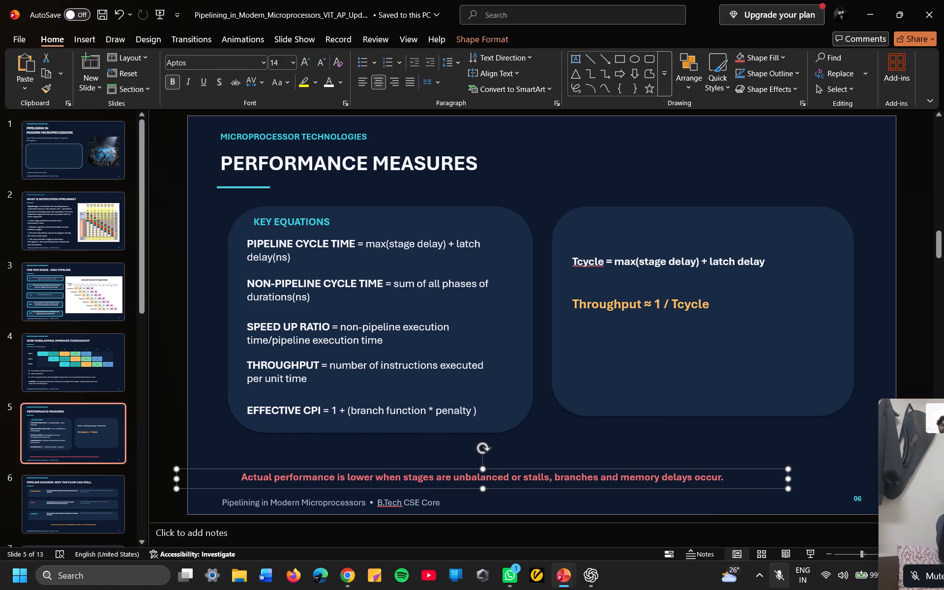
Stretch the Key Equations panel's bottom edge down to just above the red performance line.
left_click(383, 435)
left_click_drag(381, 433, 381, 446)
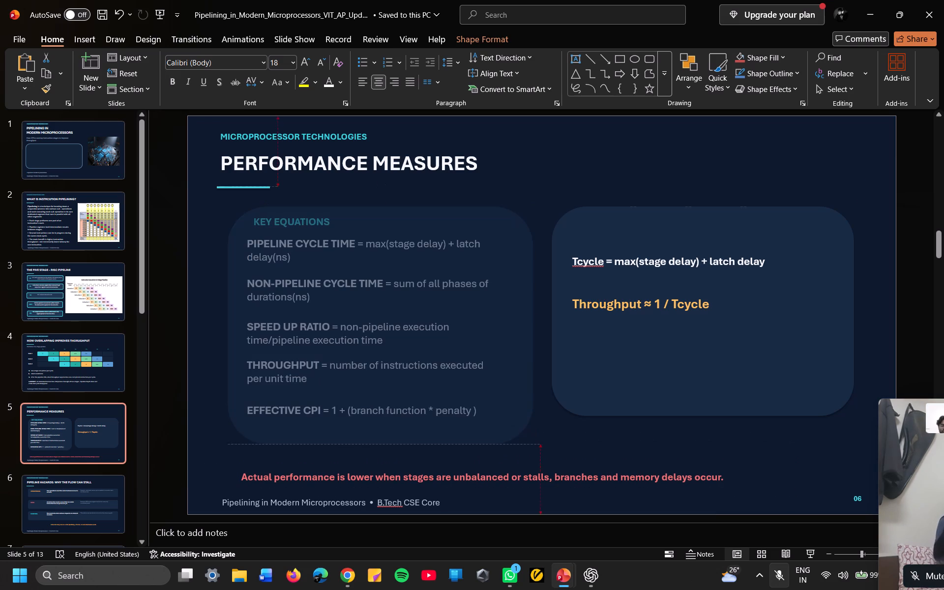
left_click_drag(381, 446, 381, 461)
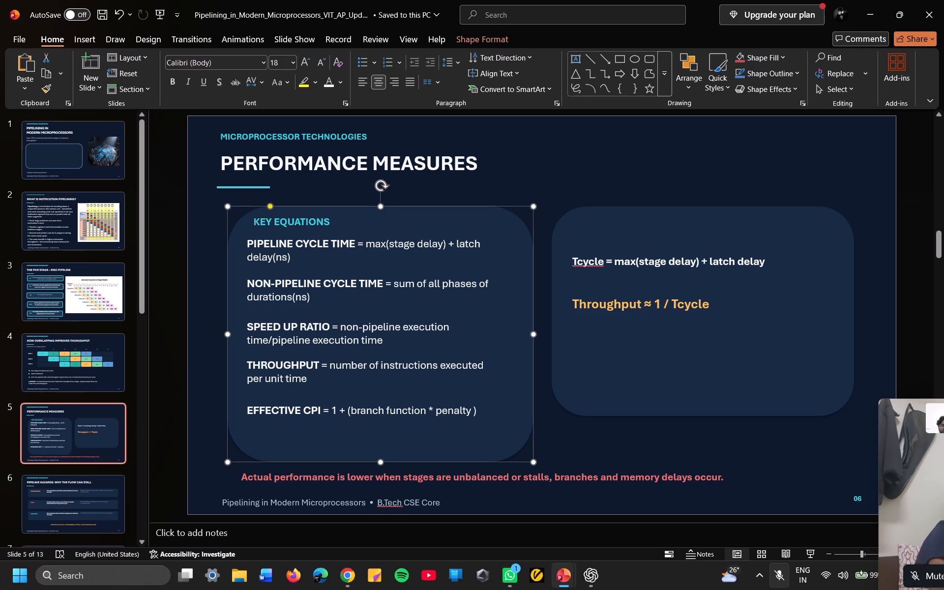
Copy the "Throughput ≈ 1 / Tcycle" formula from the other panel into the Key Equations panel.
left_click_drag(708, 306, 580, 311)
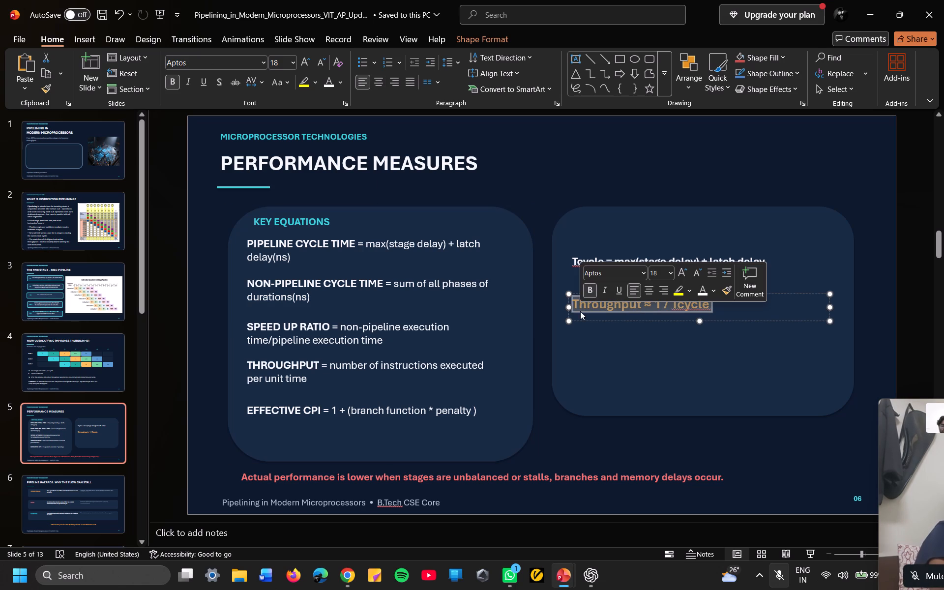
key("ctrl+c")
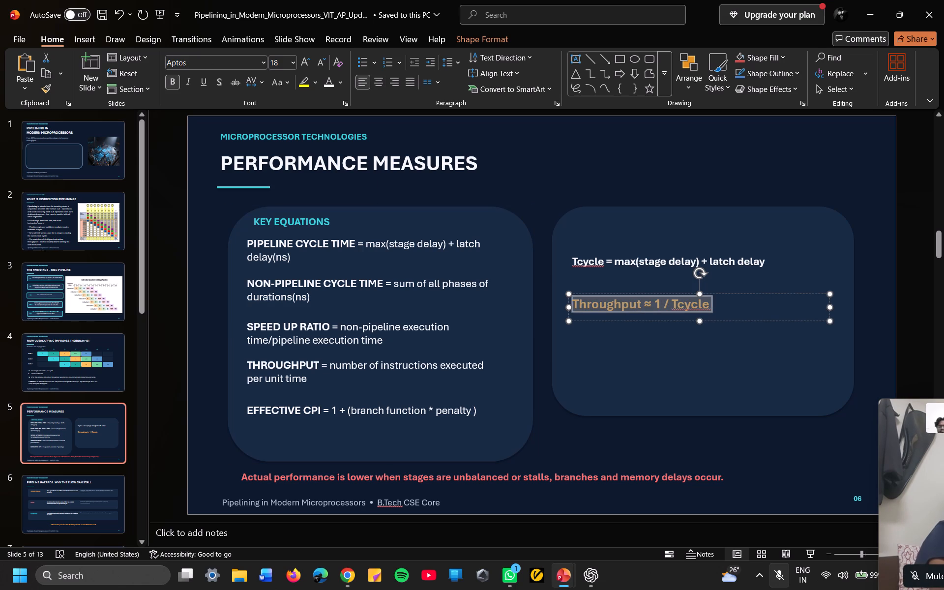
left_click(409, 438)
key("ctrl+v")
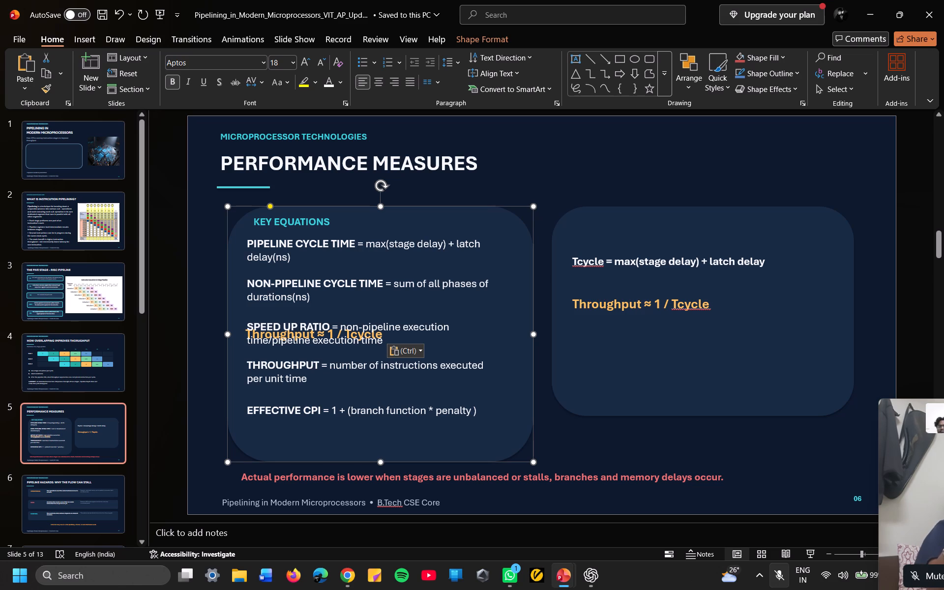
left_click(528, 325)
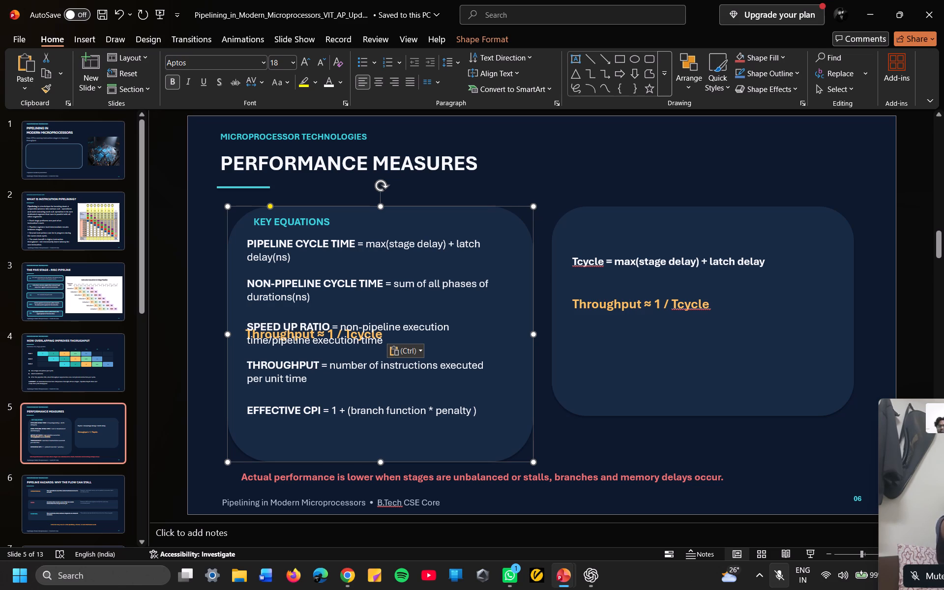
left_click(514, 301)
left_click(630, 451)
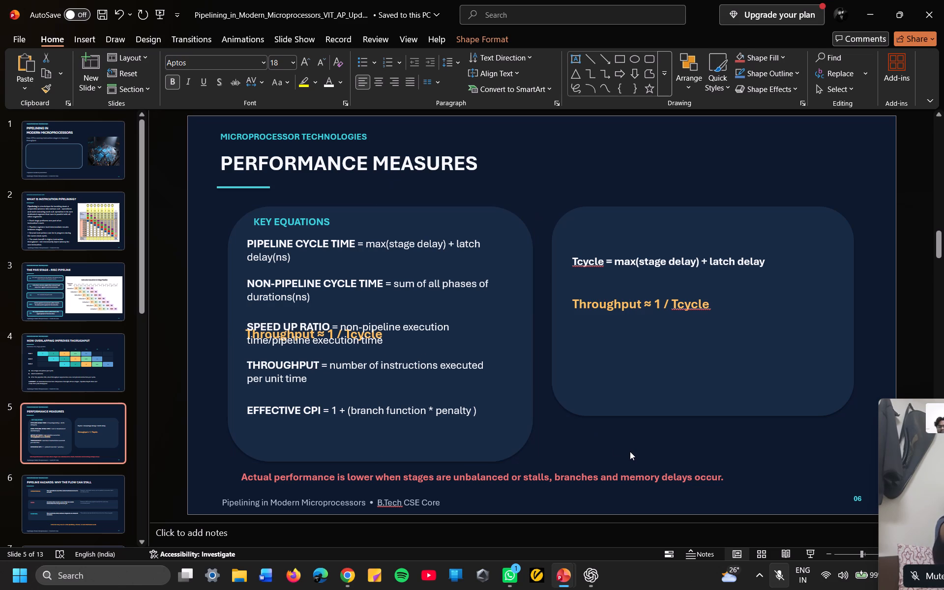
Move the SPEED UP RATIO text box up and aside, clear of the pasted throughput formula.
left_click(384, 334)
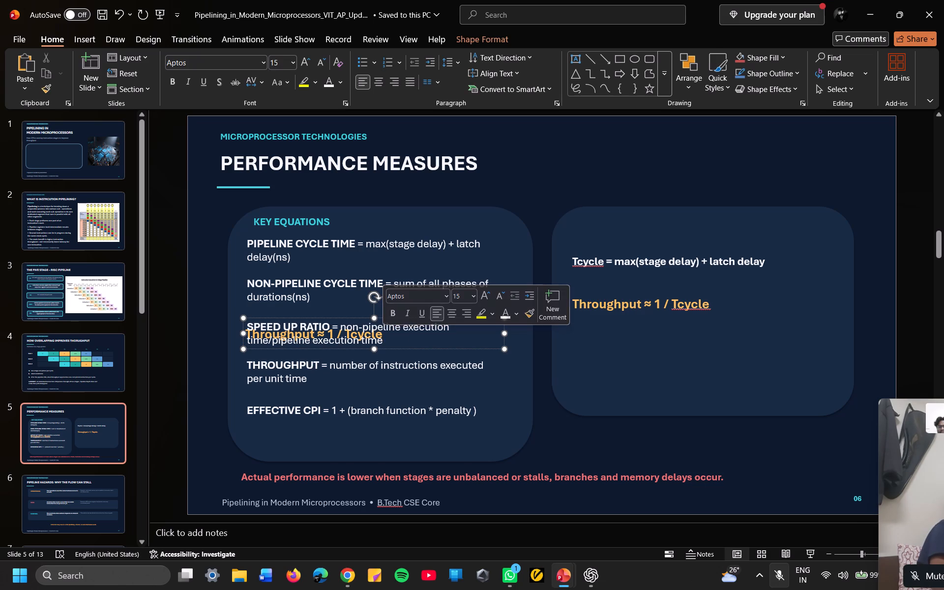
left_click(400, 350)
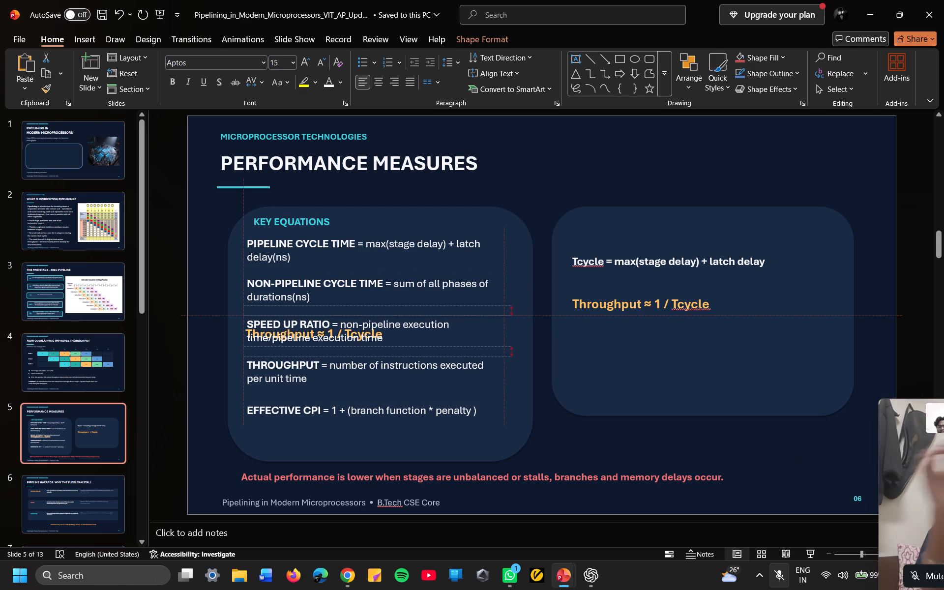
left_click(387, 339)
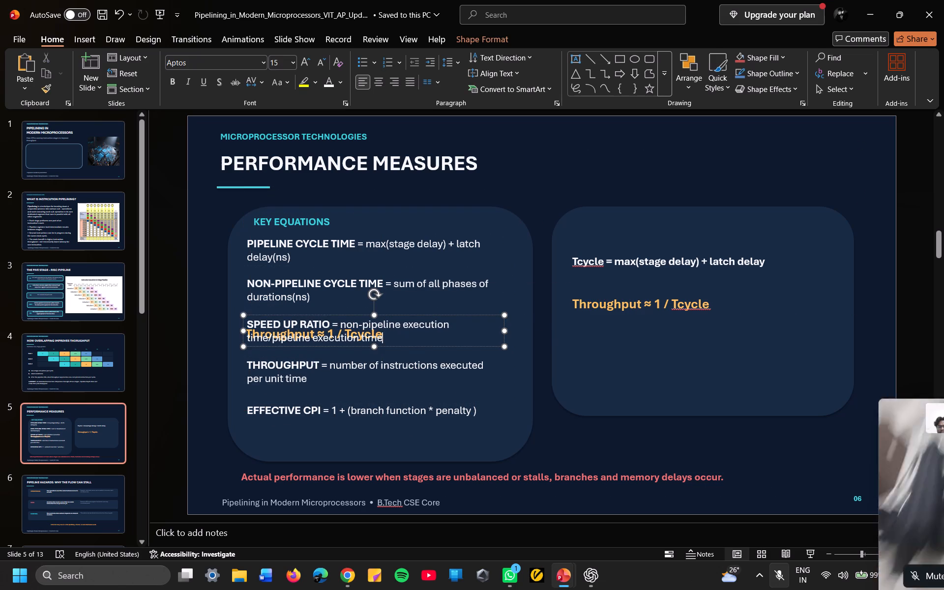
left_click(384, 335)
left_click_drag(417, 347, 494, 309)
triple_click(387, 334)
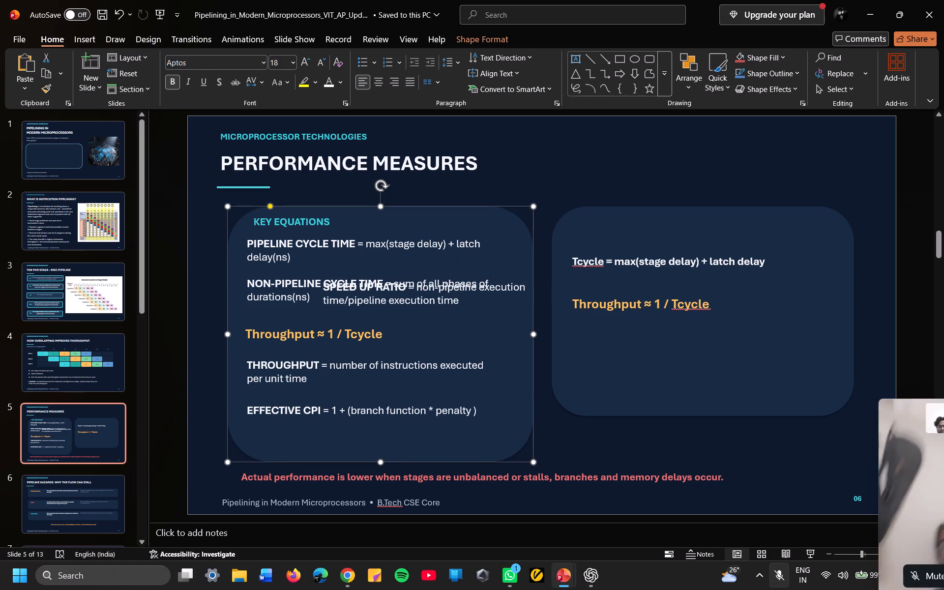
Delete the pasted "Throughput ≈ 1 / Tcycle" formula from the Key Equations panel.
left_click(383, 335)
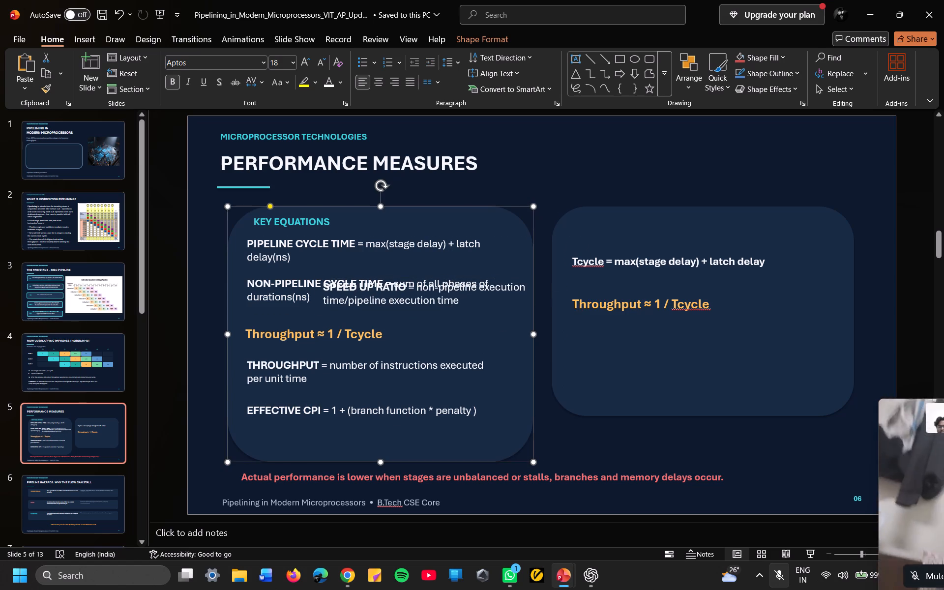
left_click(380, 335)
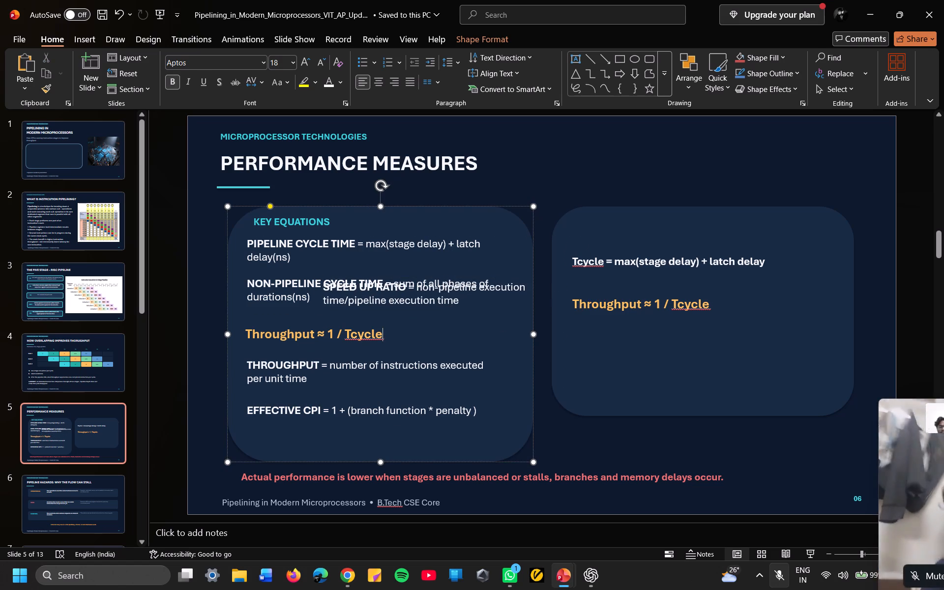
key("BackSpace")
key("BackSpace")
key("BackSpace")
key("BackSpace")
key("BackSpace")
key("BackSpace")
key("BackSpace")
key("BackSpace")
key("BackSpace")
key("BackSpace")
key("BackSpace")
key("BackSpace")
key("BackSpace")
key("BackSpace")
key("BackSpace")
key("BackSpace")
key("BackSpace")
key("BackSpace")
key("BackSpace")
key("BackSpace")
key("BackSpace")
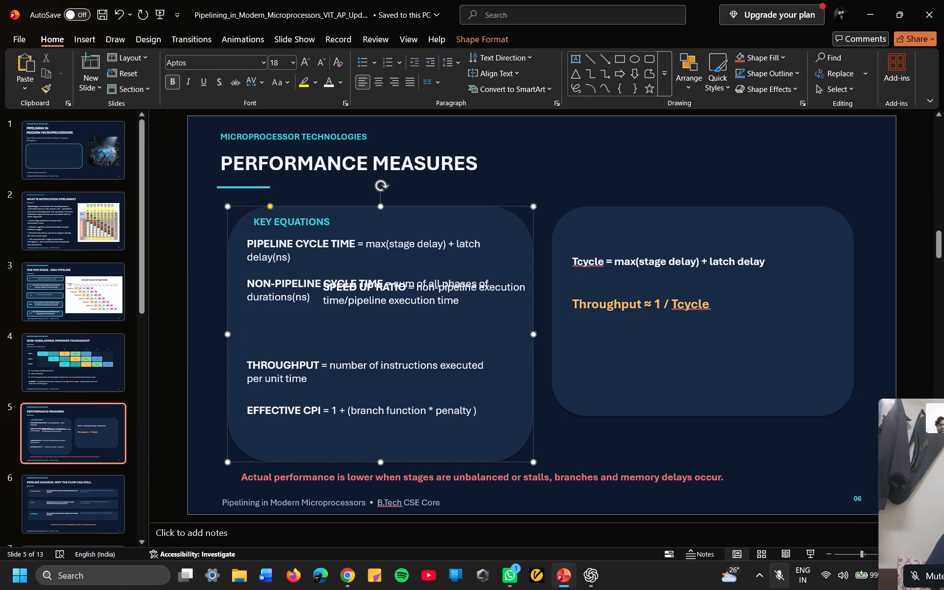
Move the SPEED UP RATIO text box back between NON-PIPELINE CYCLE TIME and THROUGHPUT, left-aligned with the other equations.
left_click_drag(475, 307, 395, 342)
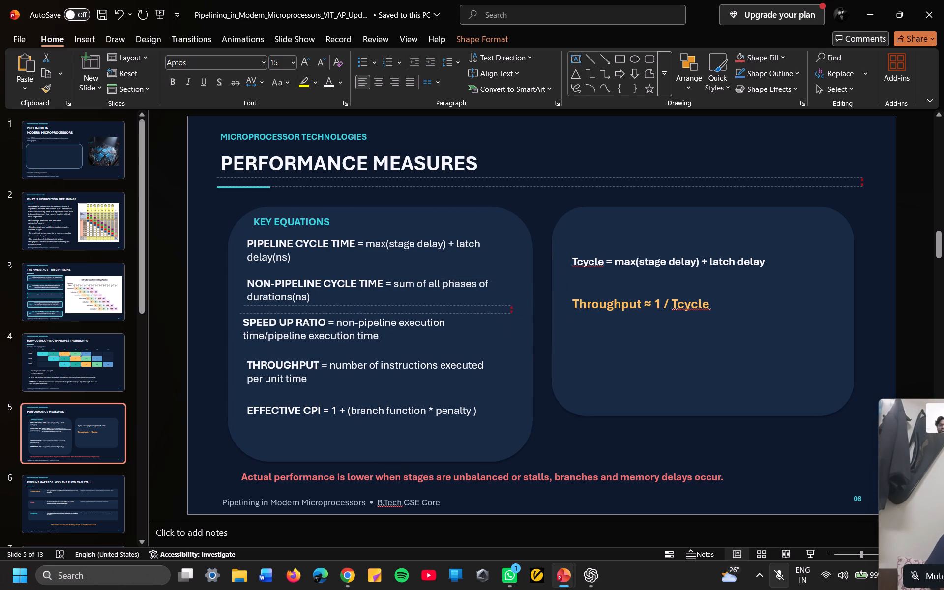
left_click_drag(395, 342, 397, 342)
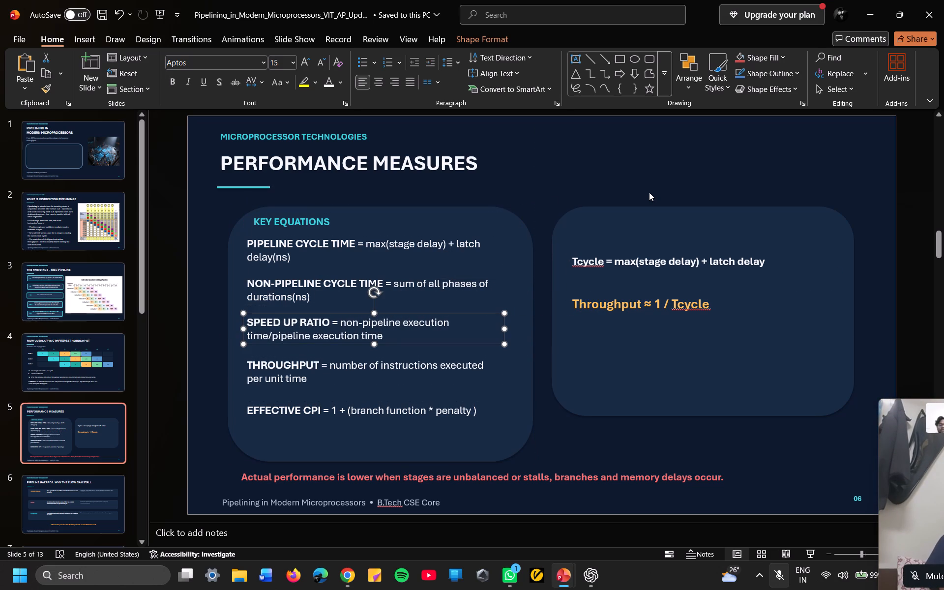
left_click(649, 192)
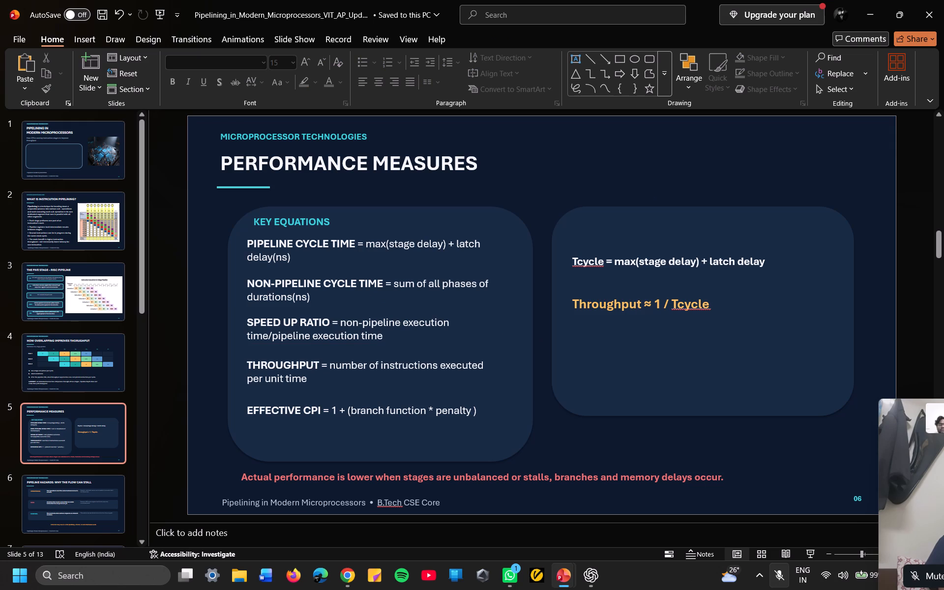
Move the EFFECTIVE CPI equation lower in the Key Equations panel, left-aligned with the other equations.
left_click_drag(487, 414, 490, 431)
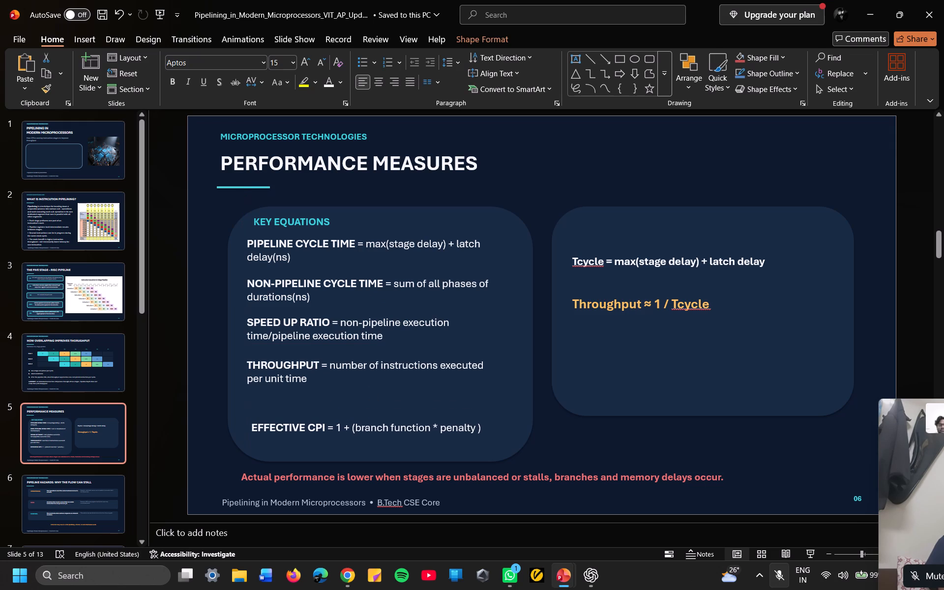
left_click_drag(490, 431, 487, 432)
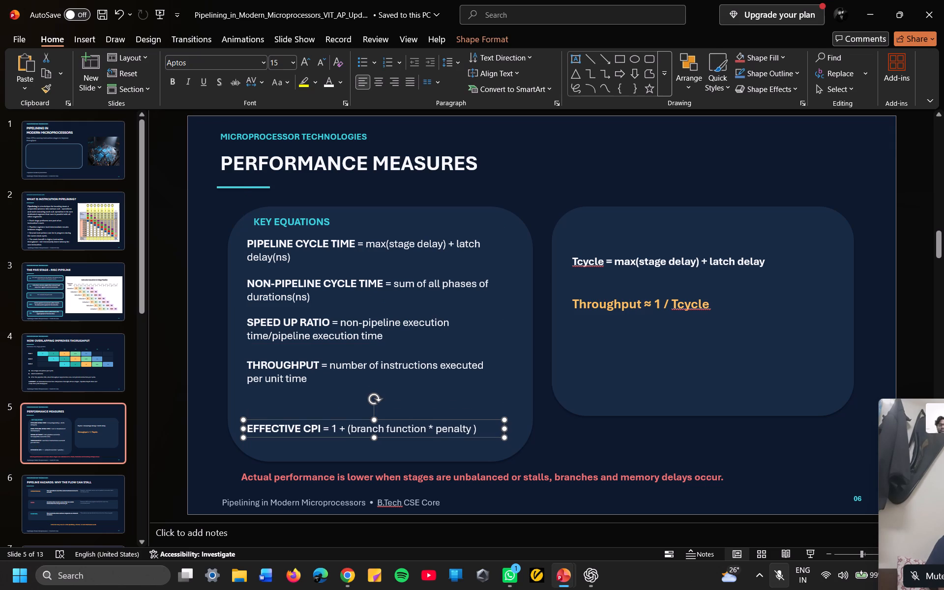
Move the THROUGHPUT and SPEED UP RATIO equations lower in the Key Equations panel, keeping them left-aligned with the others.
left_click_drag(491, 382, 493, 394)
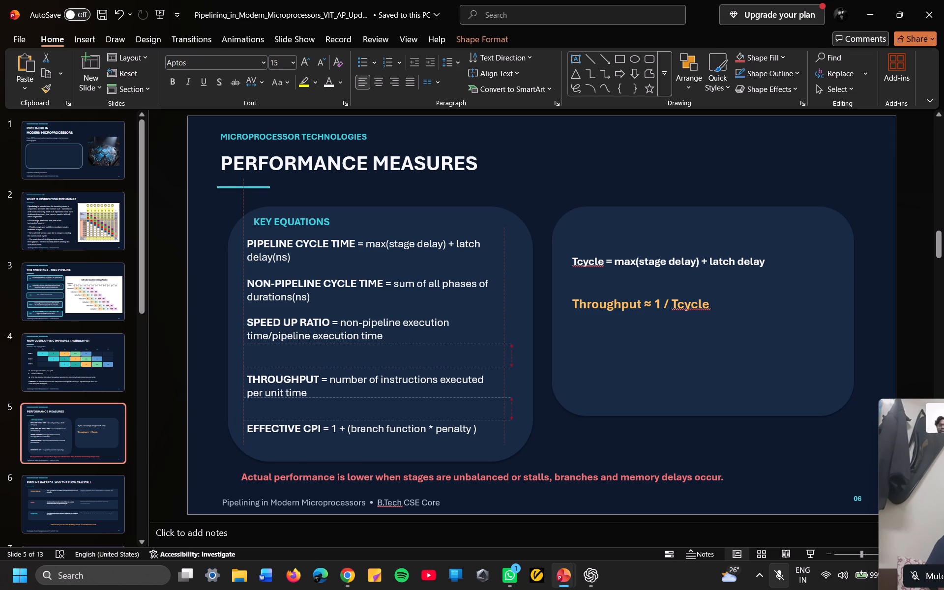
left_click_drag(493, 394, 493, 396)
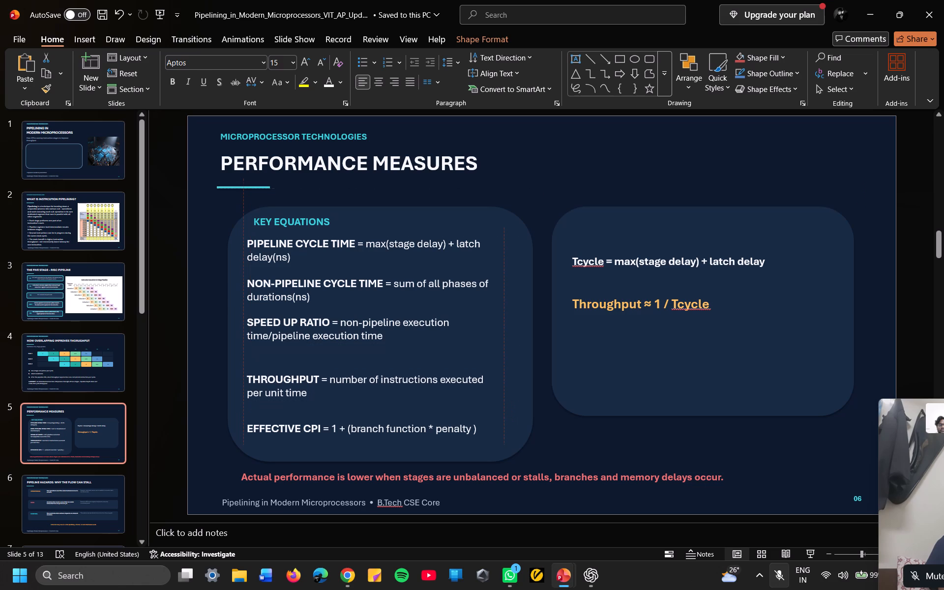
left_click_drag(493, 396, 493, 396)
left_click_drag(493, 396, 493, 397)
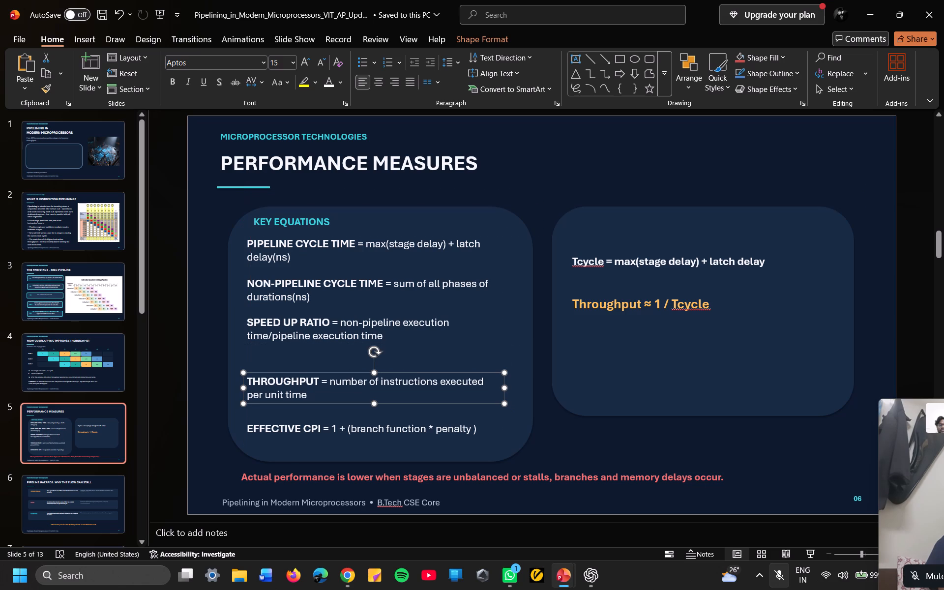
left_click_drag(475, 338, 475, 349)
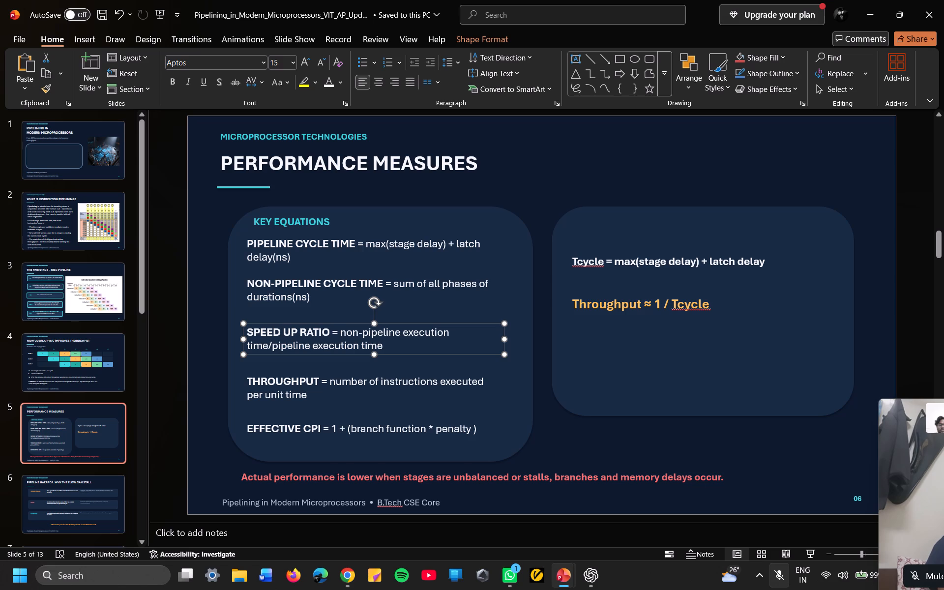
left_click(497, 286)
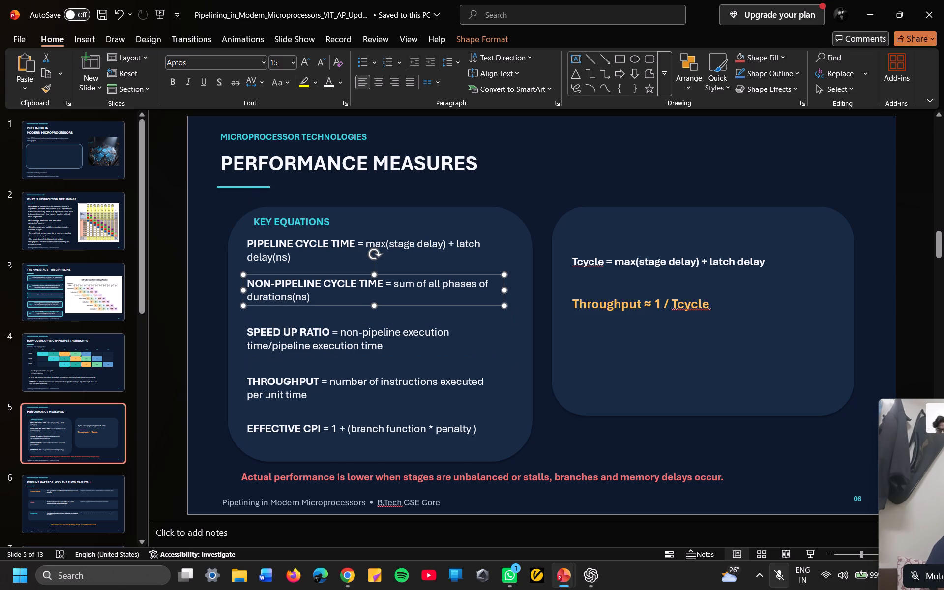
left_click_drag(488, 394, 489, 398)
left_click_drag(475, 346, 475, 350)
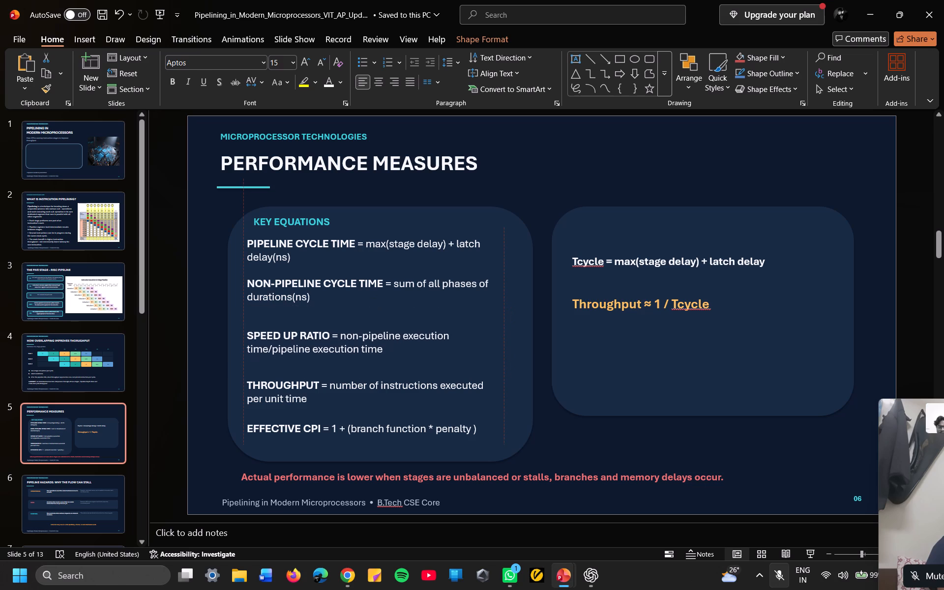
left_click_drag(475, 350, 475, 354)
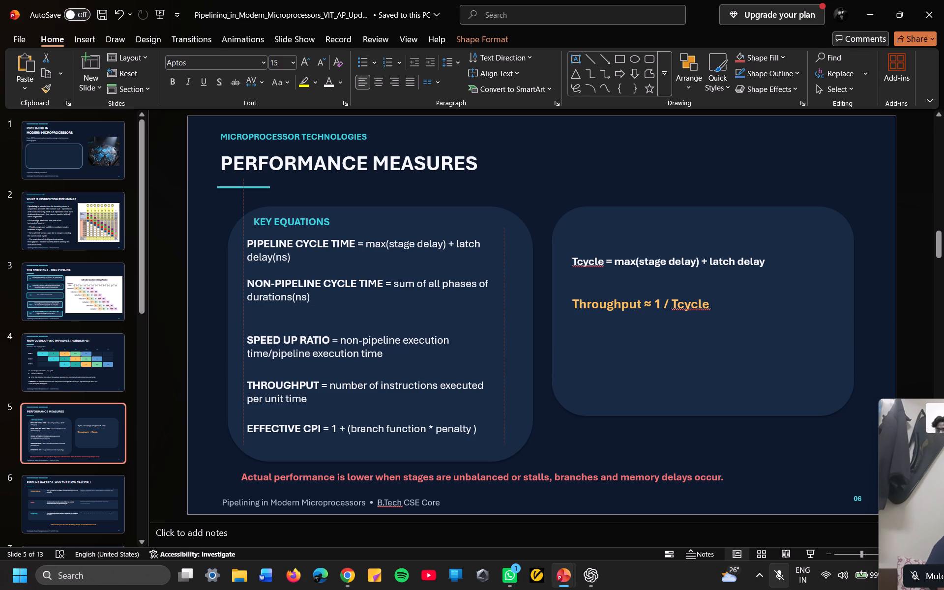
left_click_drag(475, 354, 475, 352)
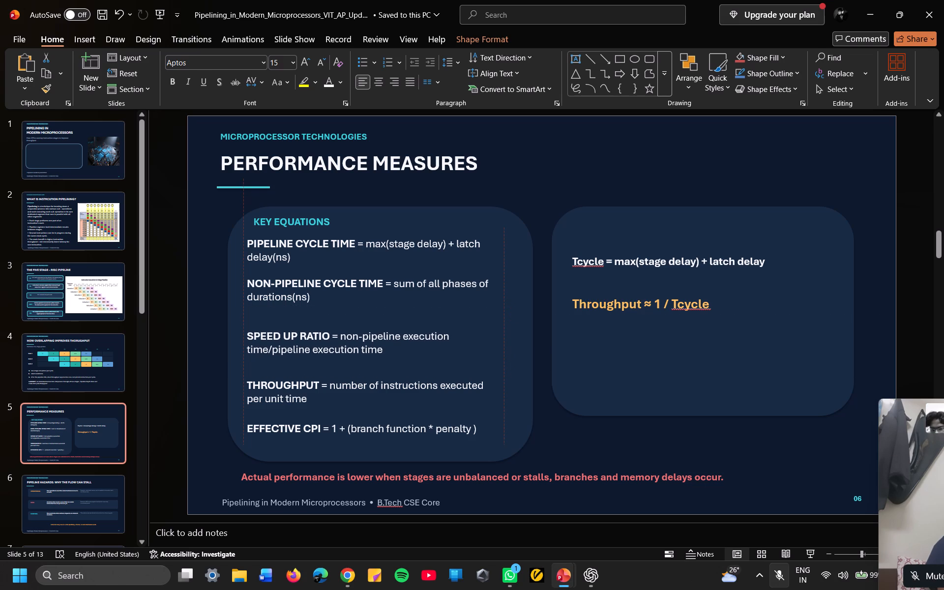
left_click_drag(475, 352, 475, 352)
Shift the NON-PIPELINE CYCLE TIME and PIPELINE CYCLE TIME equations slightly lower to space out the Key Equations list.
left_click_drag(487, 301, 493, 302)
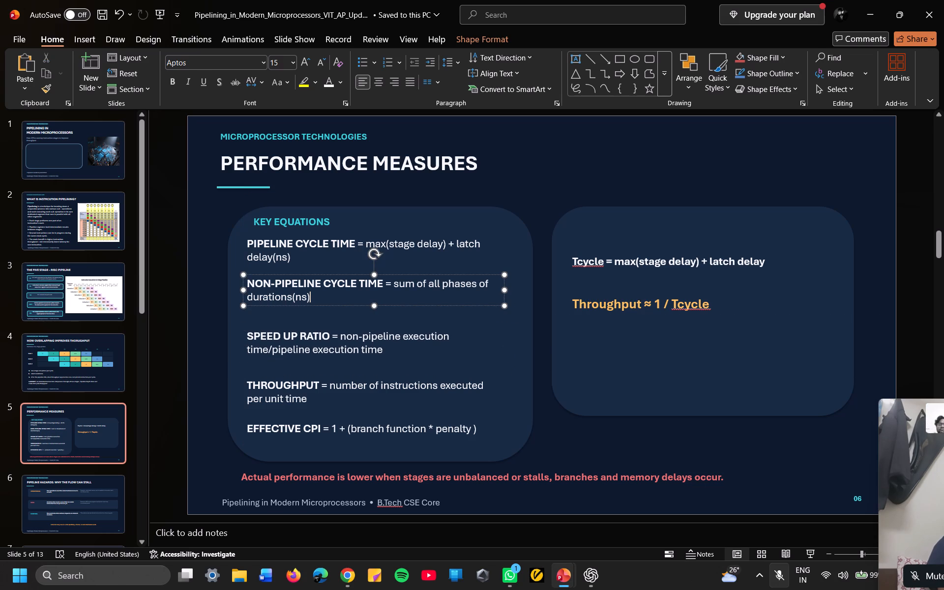
left_click_drag(493, 302, 522, 288)
left_click_drag(493, 293, 492, 300)
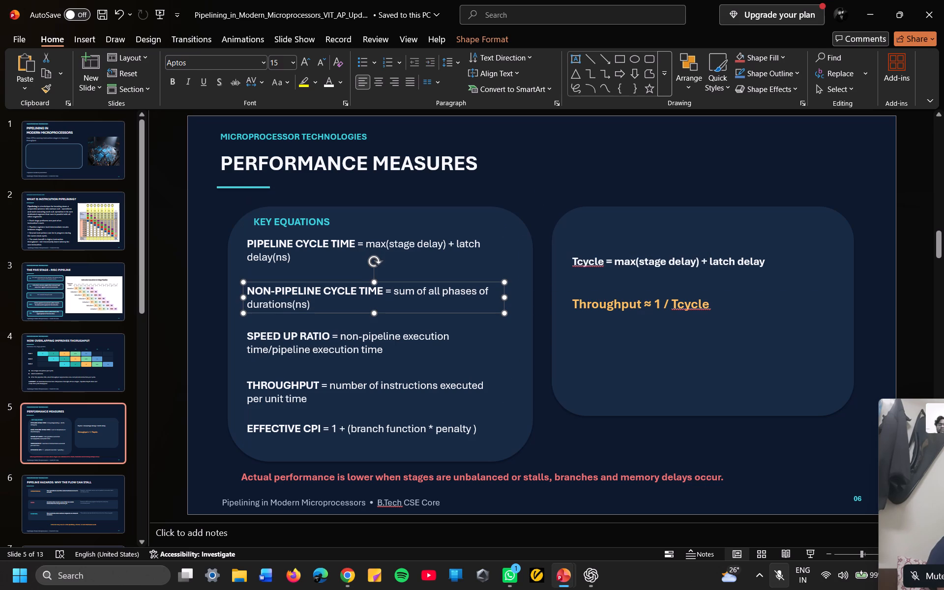
left_click(491, 256)
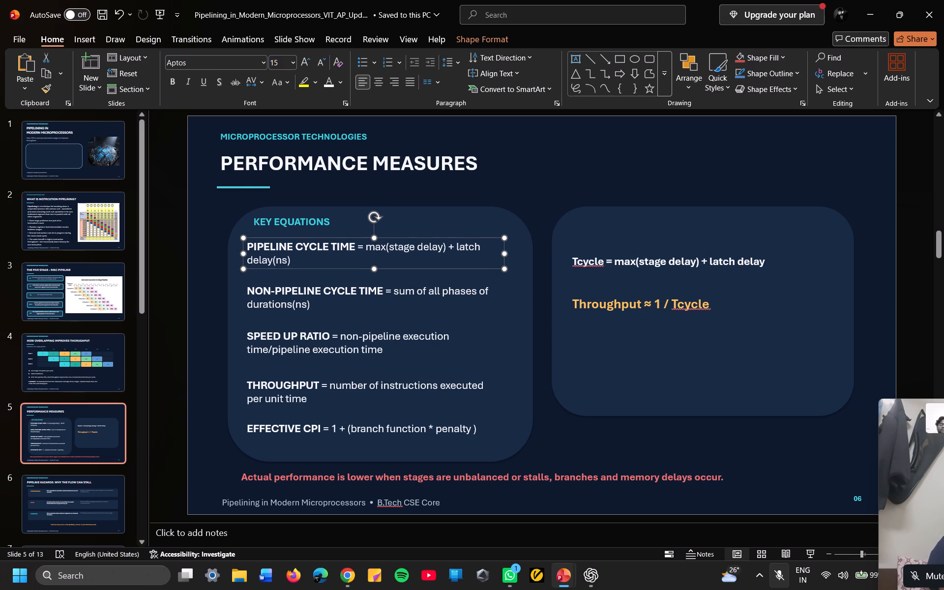
Cut the orange Throughput formula, the Tcycle formula and their rounded background panel beside Key Equations from the slide.
left_click(747, 307)
right_click(747, 307)
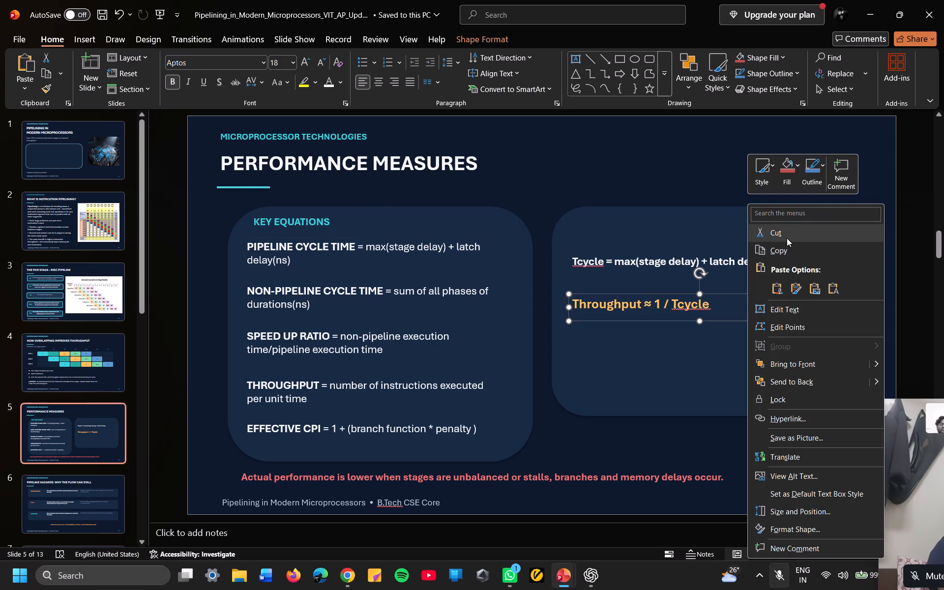
left_click(787, 238)
left_click(771, 260)
right_click(771, 260)
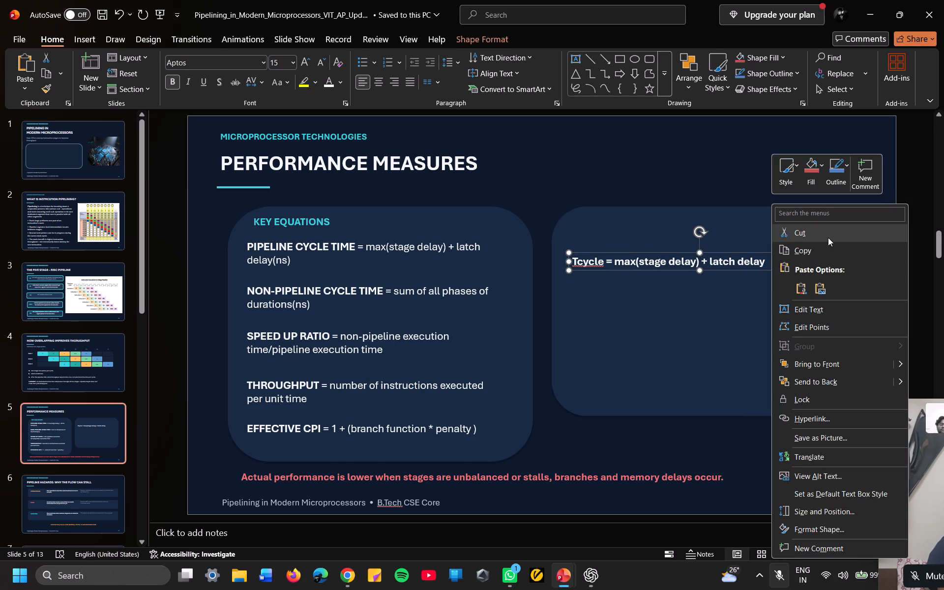
left_click(828, 237)
left_click(783, 250)
right_click(783, 250)
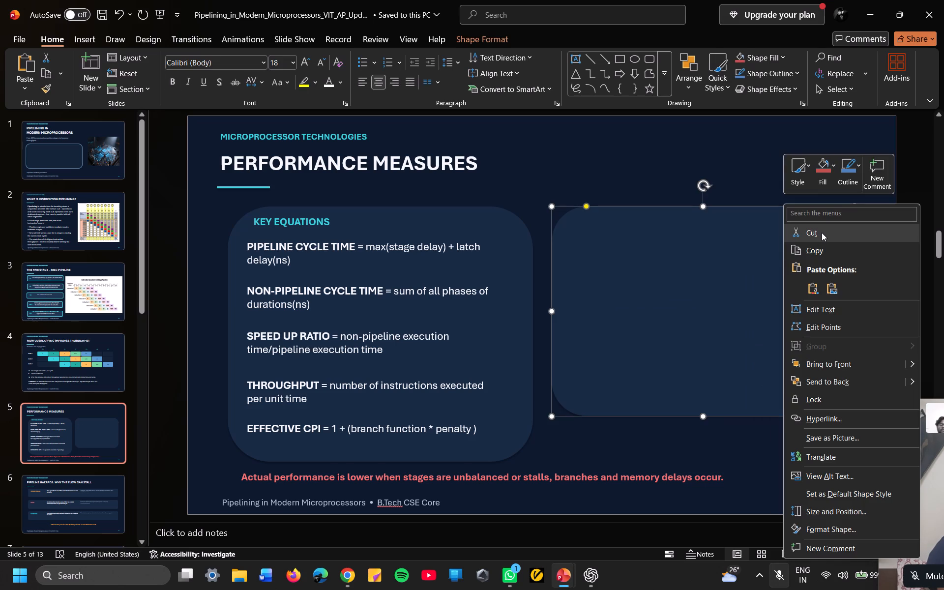
left_click(822, 233)
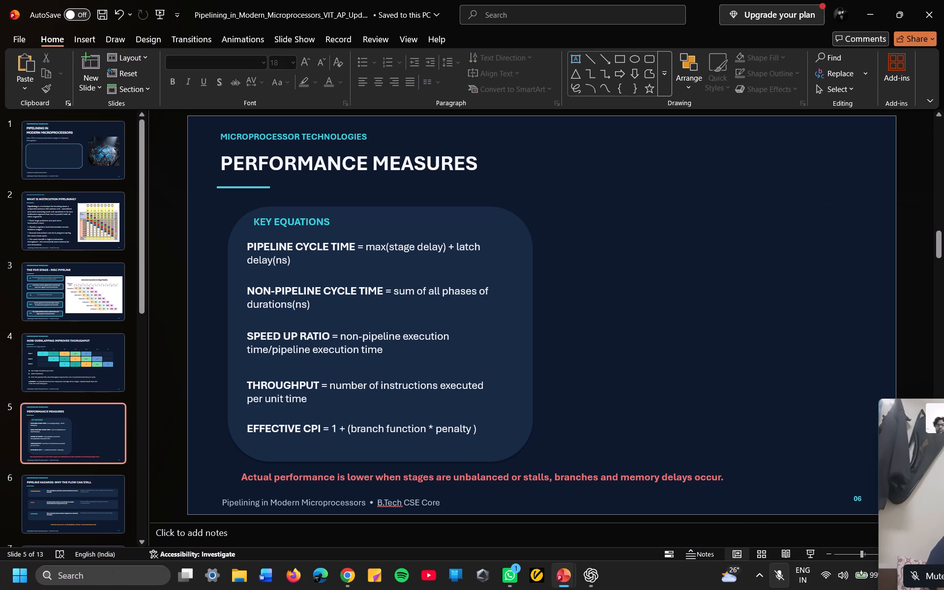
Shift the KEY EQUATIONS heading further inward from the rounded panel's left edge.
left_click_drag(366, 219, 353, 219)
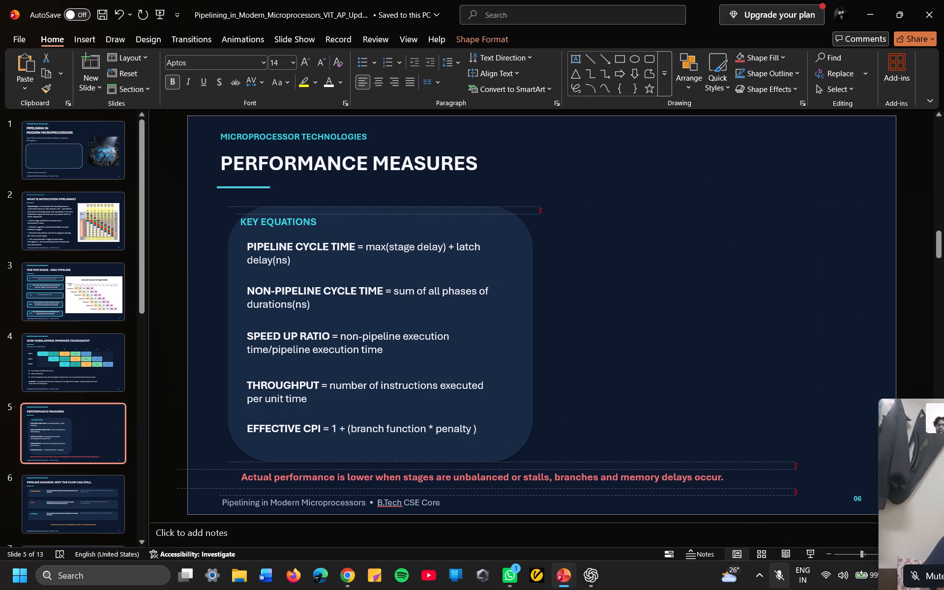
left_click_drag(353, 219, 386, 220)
Move the rounded Key Equations background panel slightly left, to line up with the slide title.
left_click(531, 272)
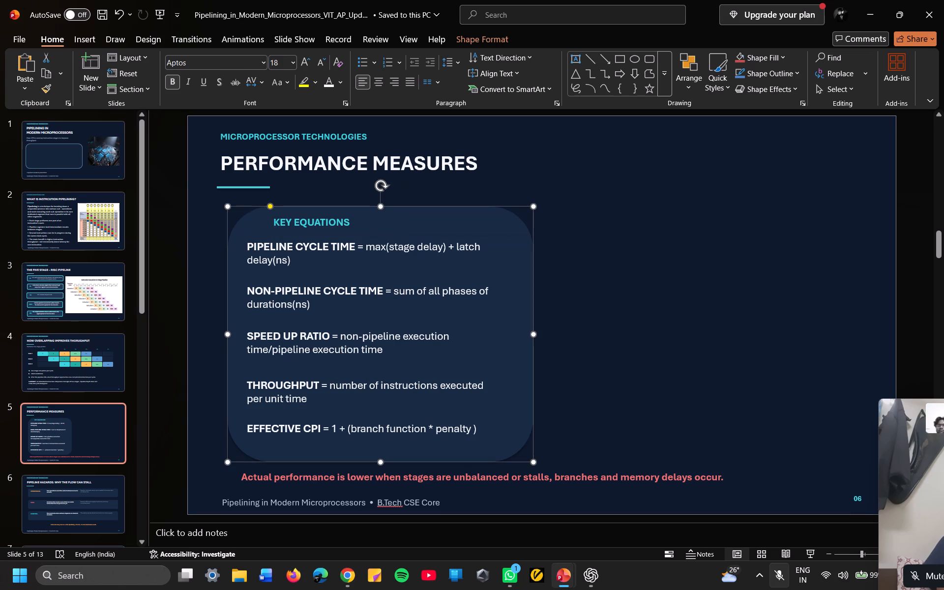
left_click_drag(518, 273, 504, 272)
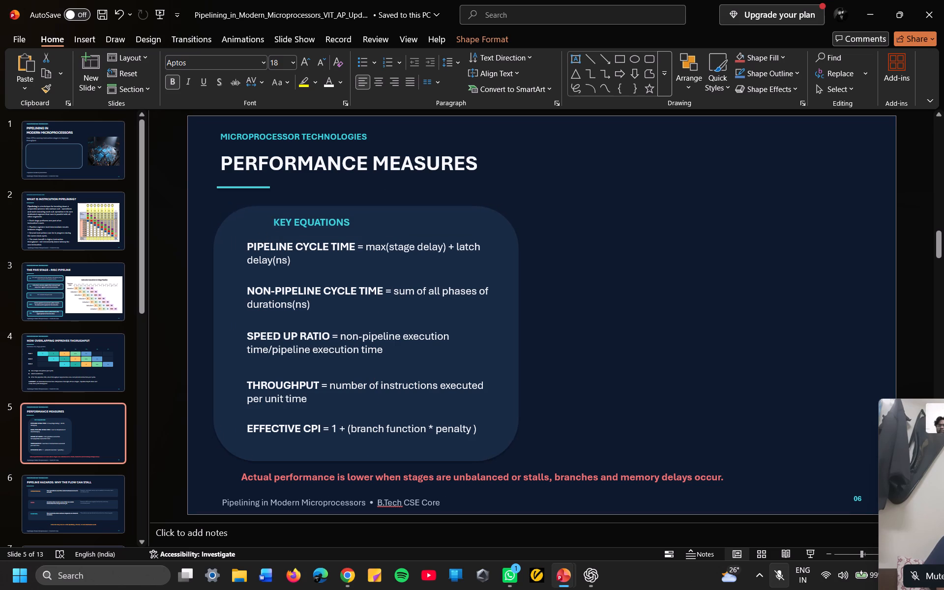
left_click_drag(504, 272, 508, 271)
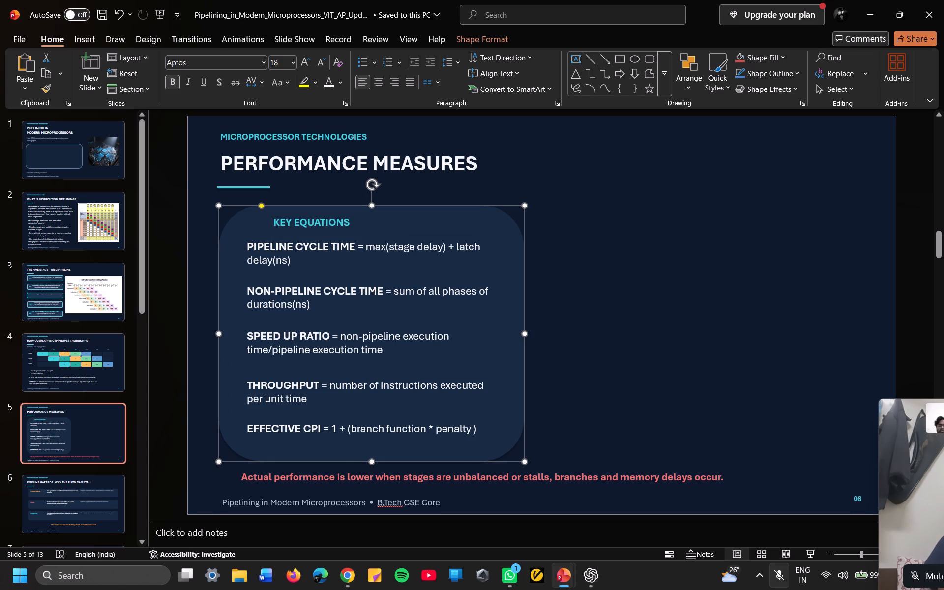
Shift all five equation text boxes left to match the moved panel, keeping them left-aligned and evenly spaced.
left_click_drag(490, 257, 477, 262)
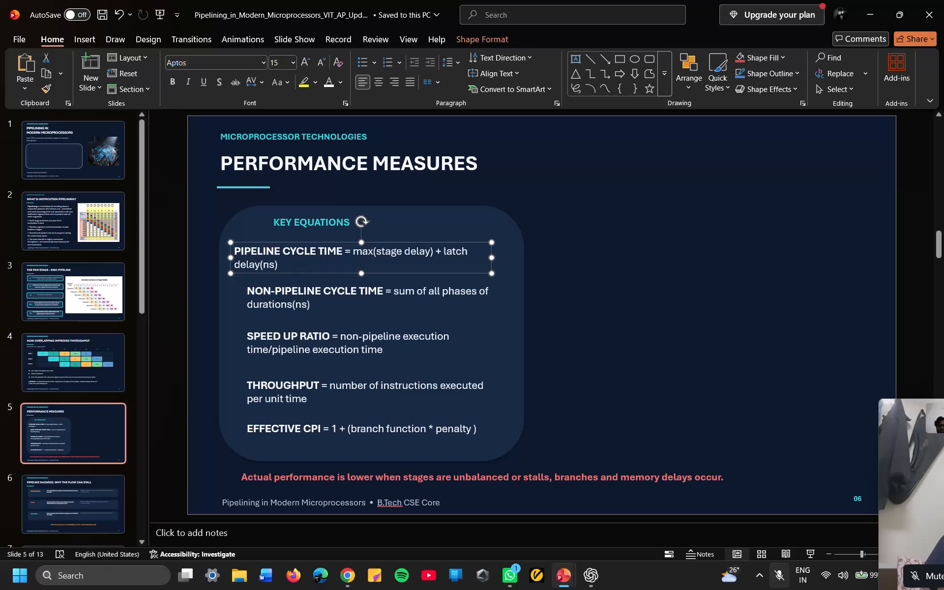
left_click_drag(494, 300, 482, 302)
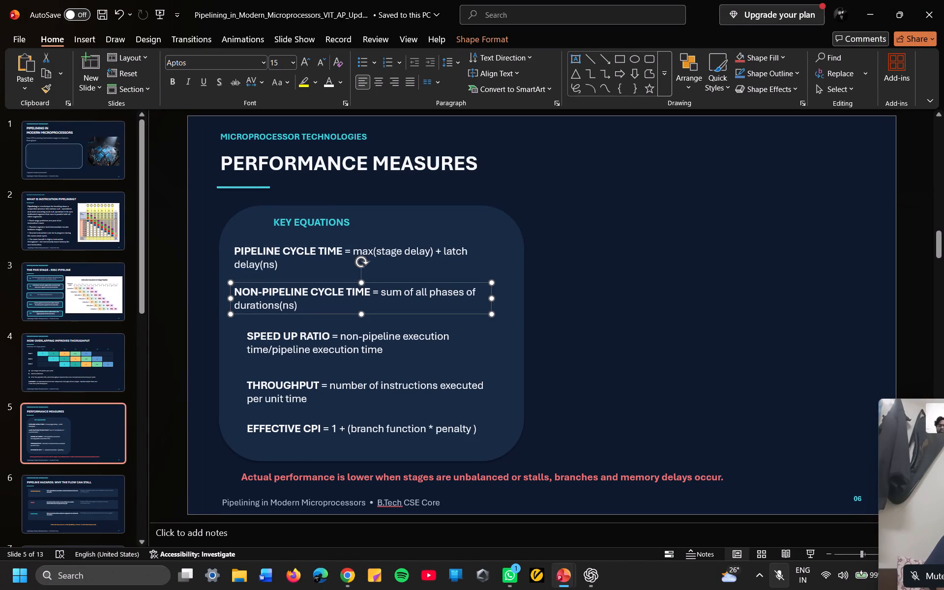
left_click_drag(478, 352, 467, 354)
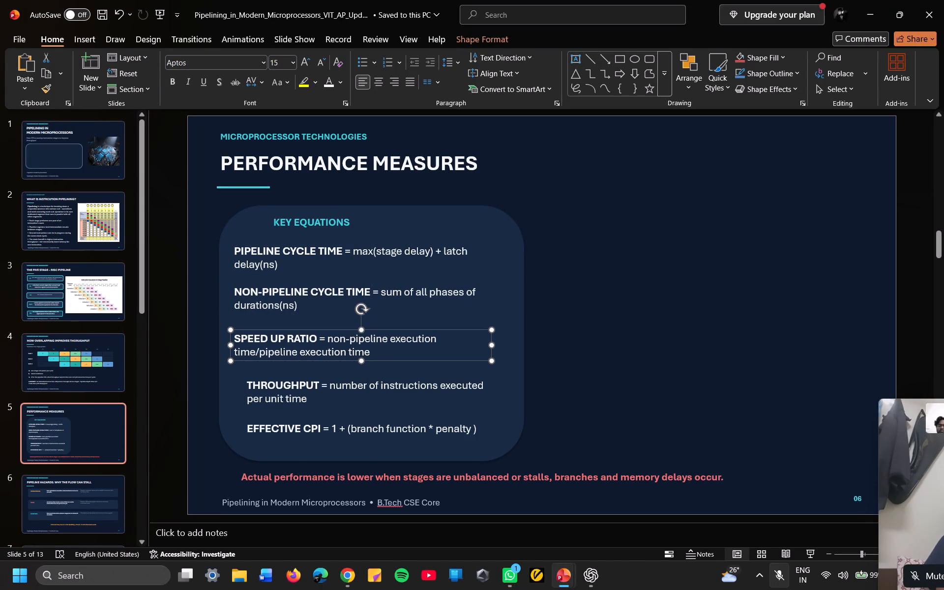
left_click_drag(494, 392, 481, 392)
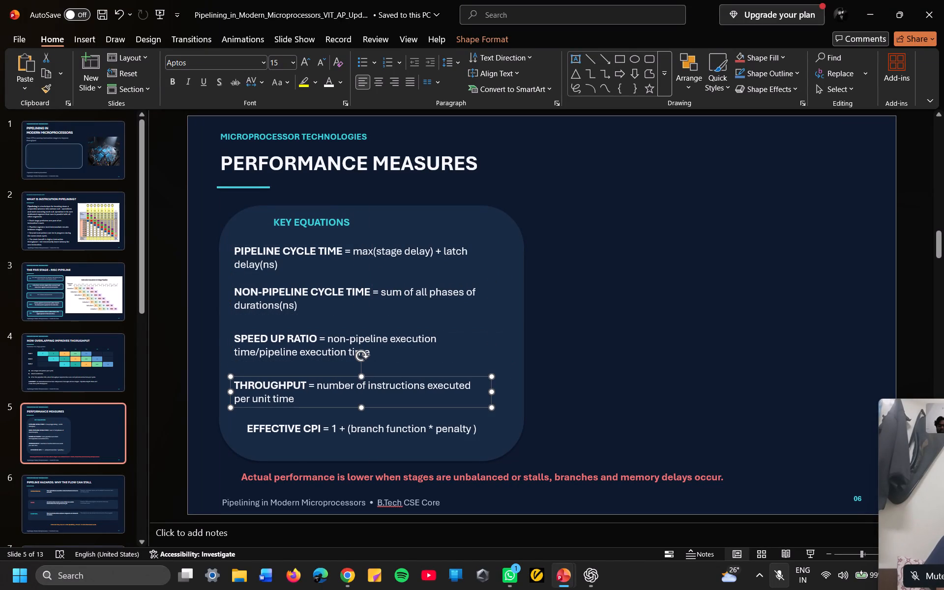
left_click_drag(493, 431, 481, 434)
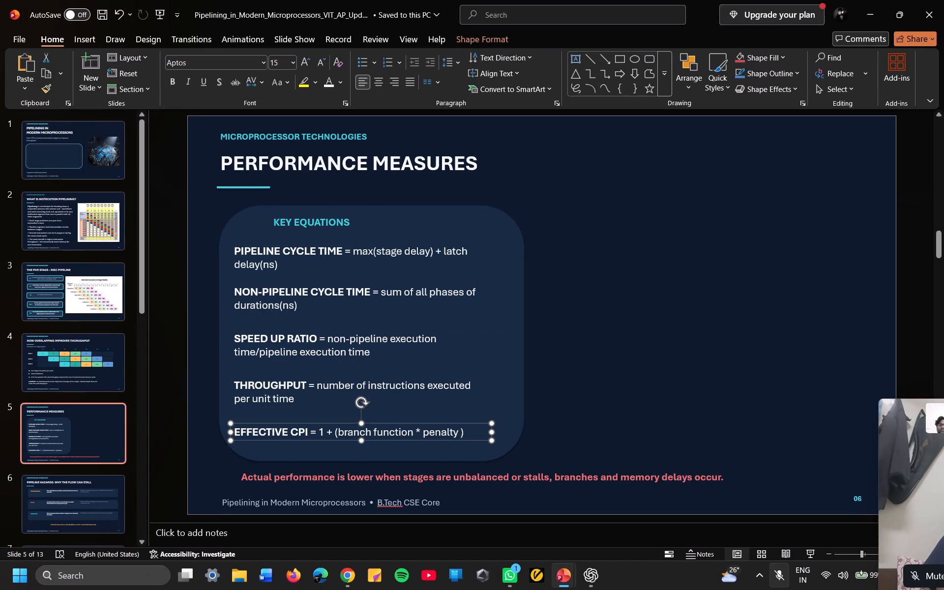
Move the KEY EQUATIONS heading left, near the start of the equations.
left_click_drag(359, 224, 336, 223)
Format the KEY EQUATIONS heading at 16 points in the standard red colour.
left_click_drag(324, 221, 263, 221)
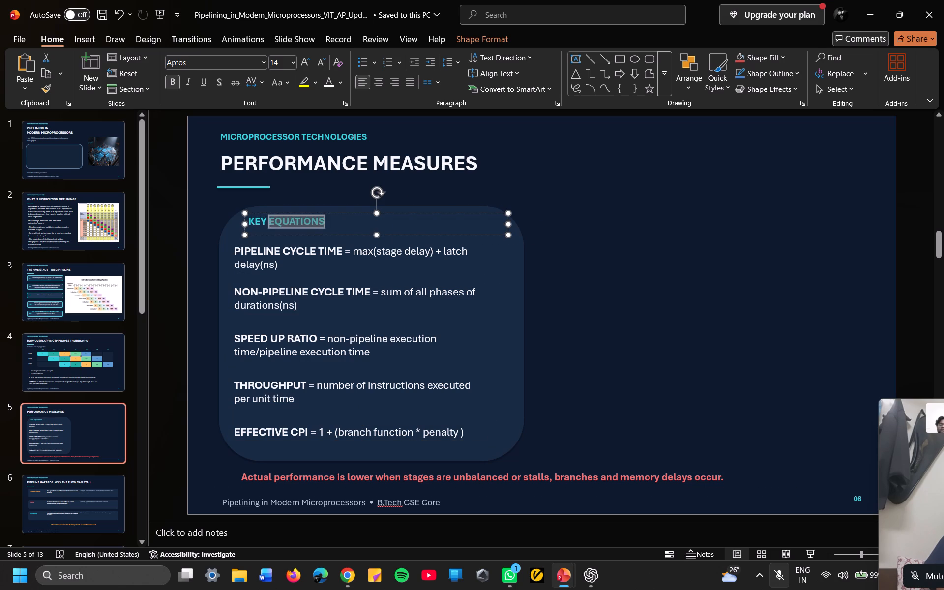
left_click_drag(263, 221, 260, 220)
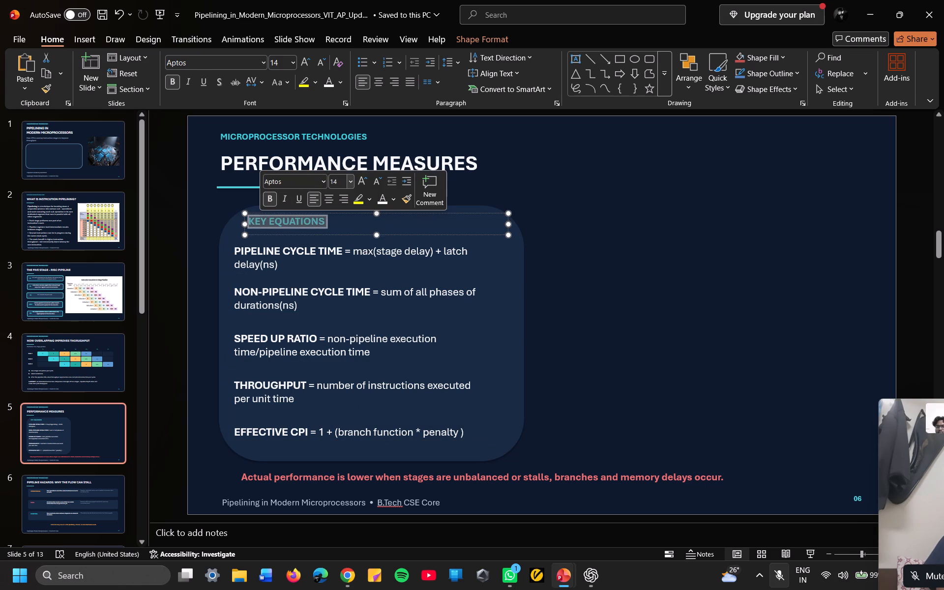
left_click(352, 183)
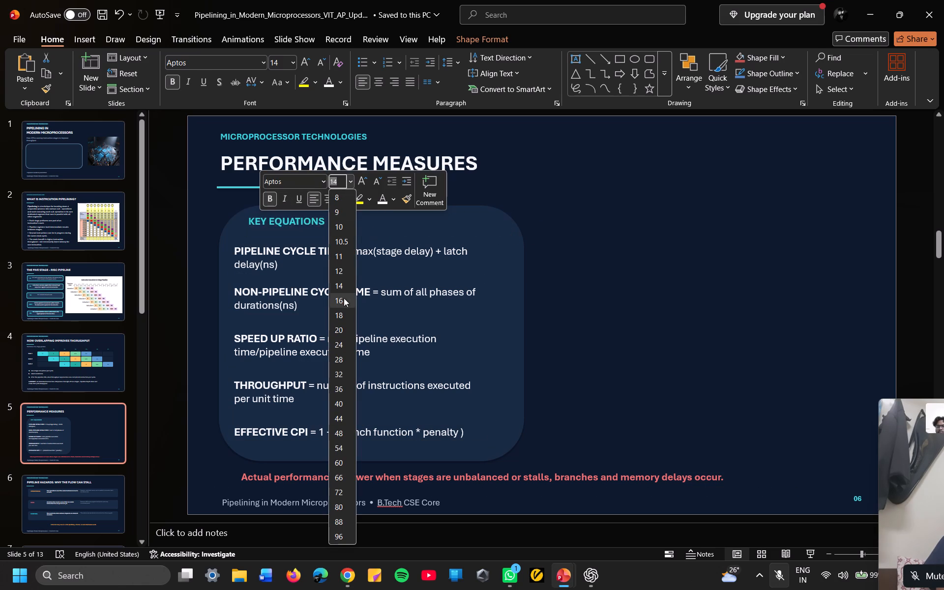
left_click(344, 305)
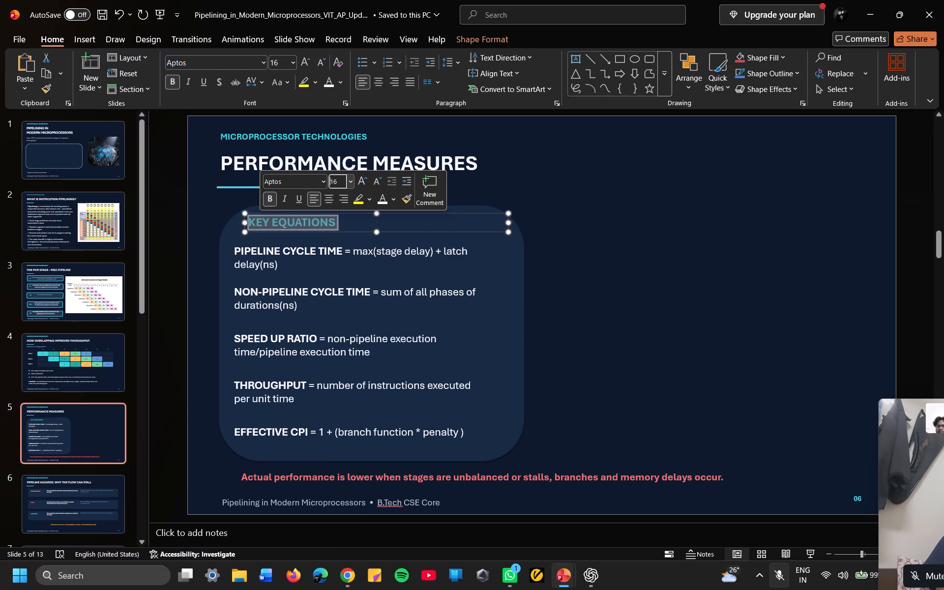
left_click(393, 200)
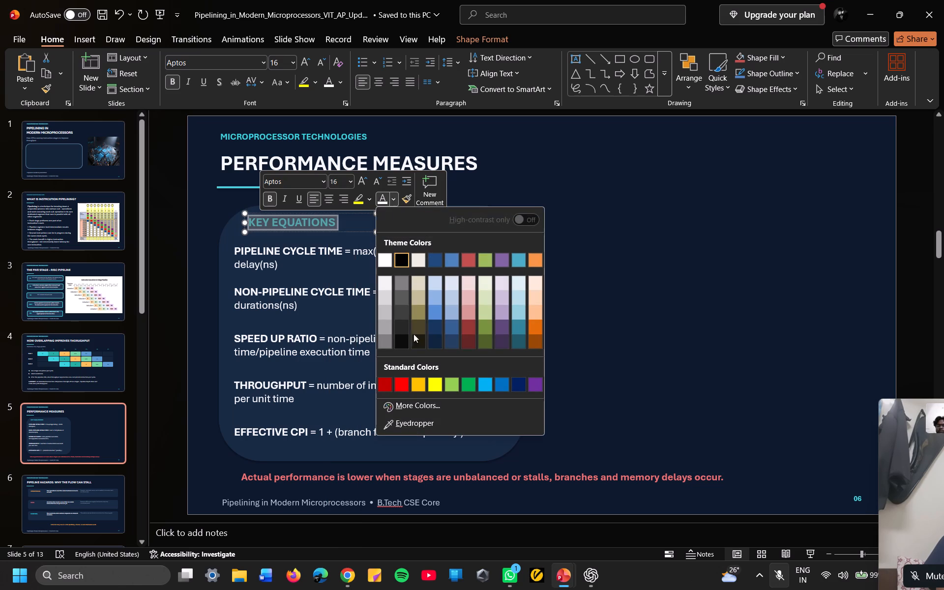
left_click(397, 383)
left_click(571, 333)
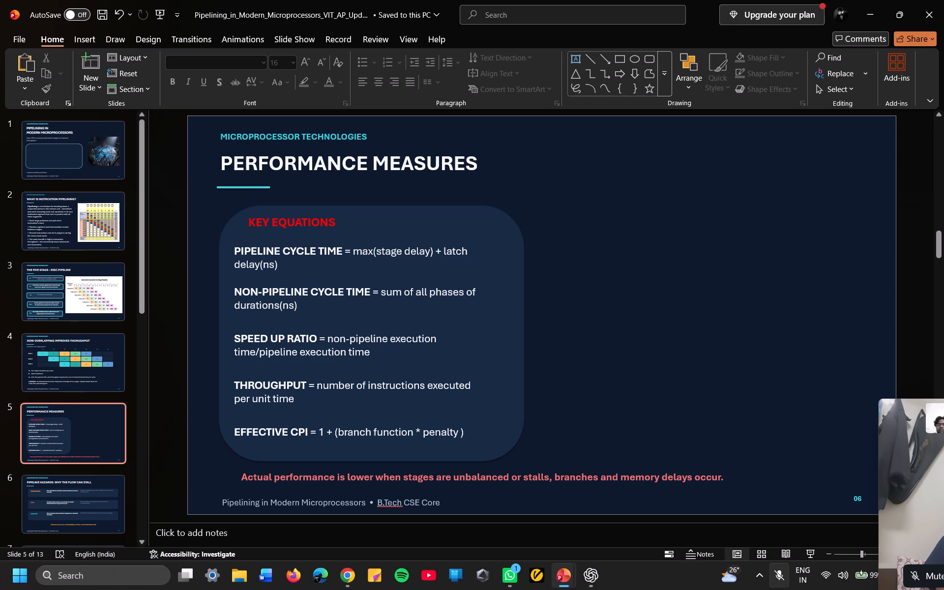
On the Five Stage – RISC Pipeline slide, colour the IF label standard yellow and the ID label standard green.
left_click(91, 347)
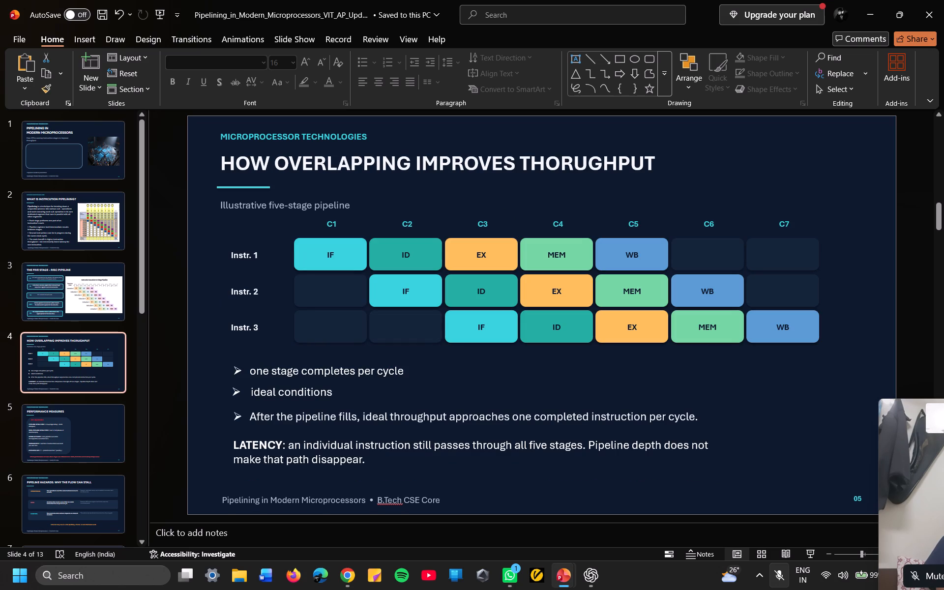
left_click(98, 274)
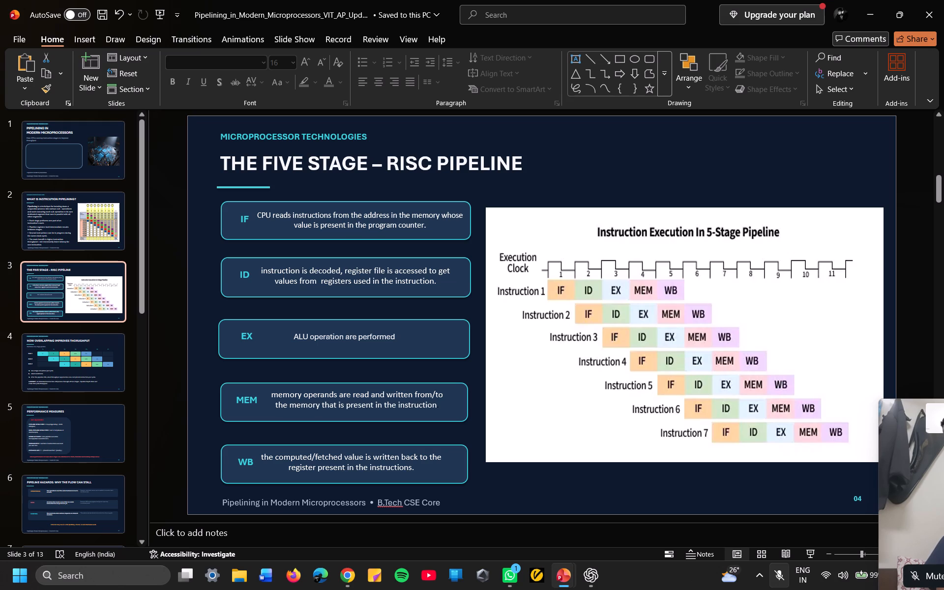
left_click_drag(247, 218, 240, 218)
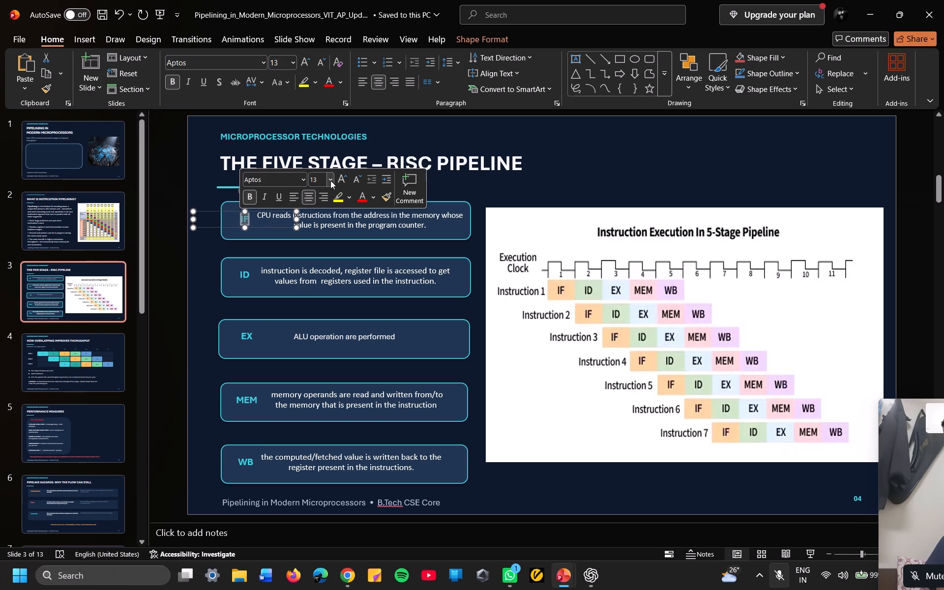
left_click(372, 198)
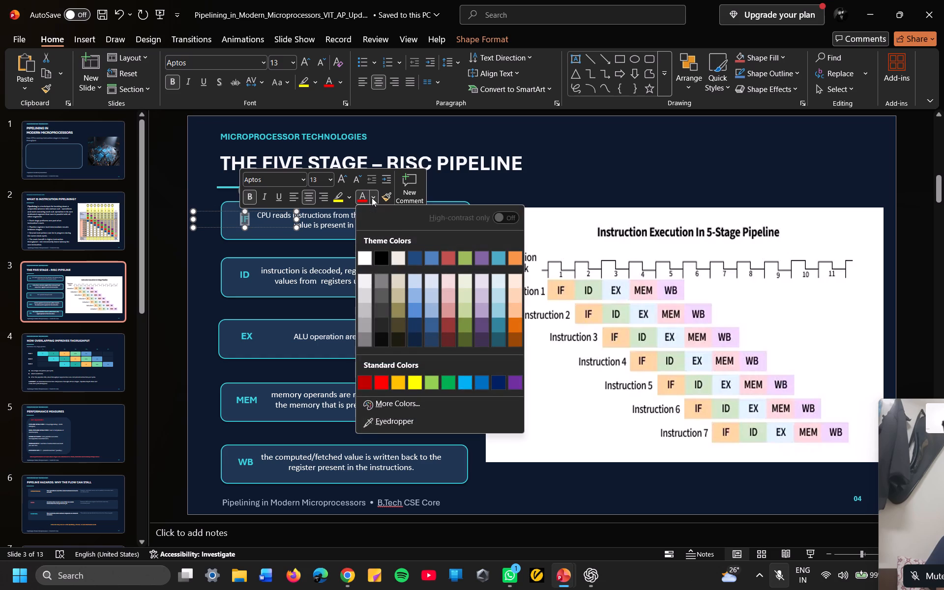
left_click(409, 383)
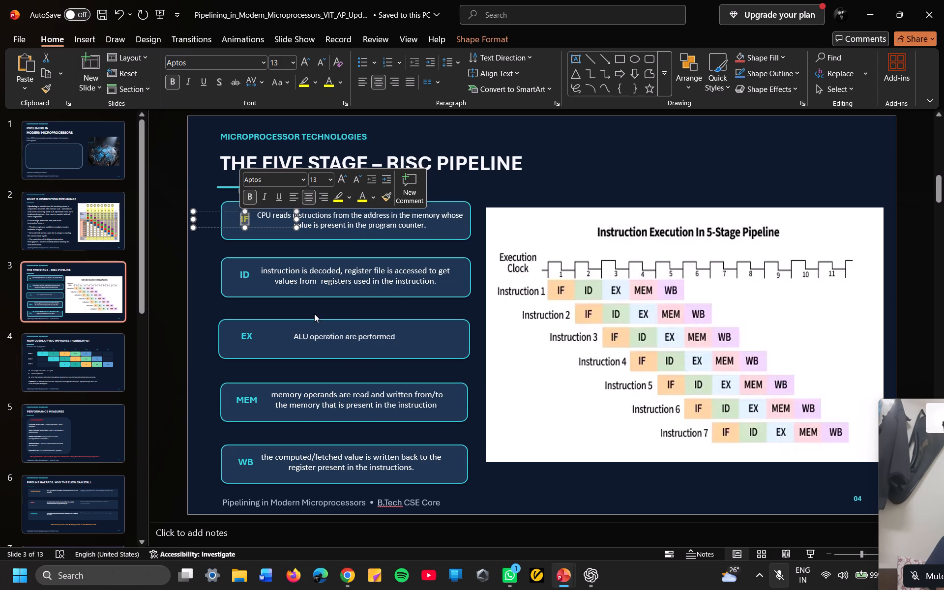
left_click_drag(249, 273, 238, 273)
left_click(326, 235)
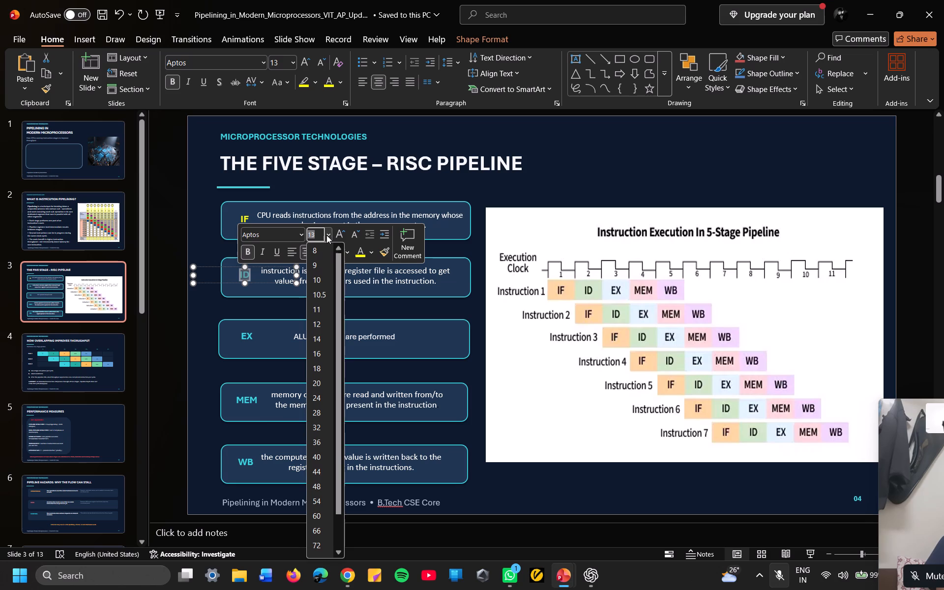
left_click(367, 251)
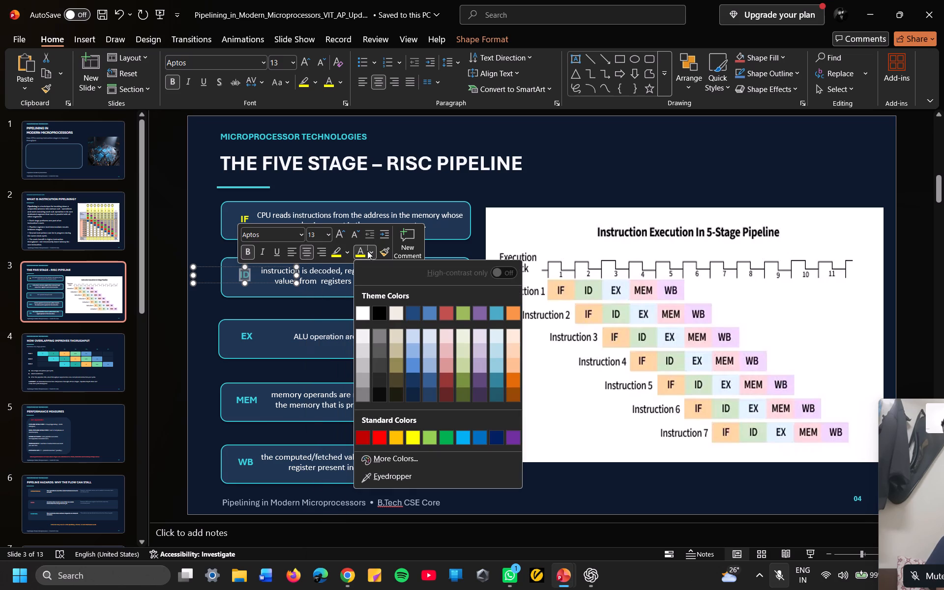
left_click(440, 437)
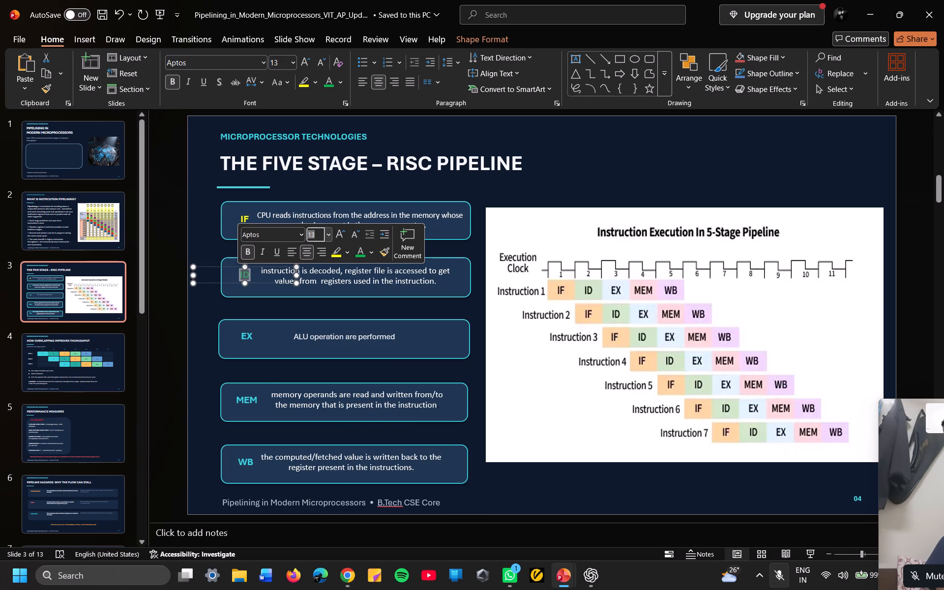
Colour the whole MEM label with a light red theme tint.
left_click(257, 398)
left_click_drag(257, 398, 250, 398)
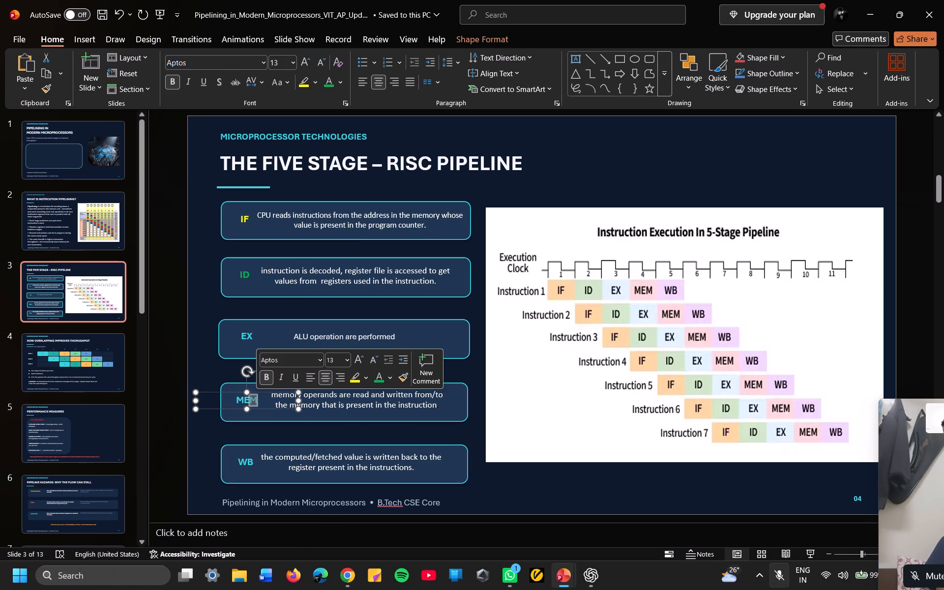
left_click_drag(250, 398, 226, 399)
left_click(359, 377)
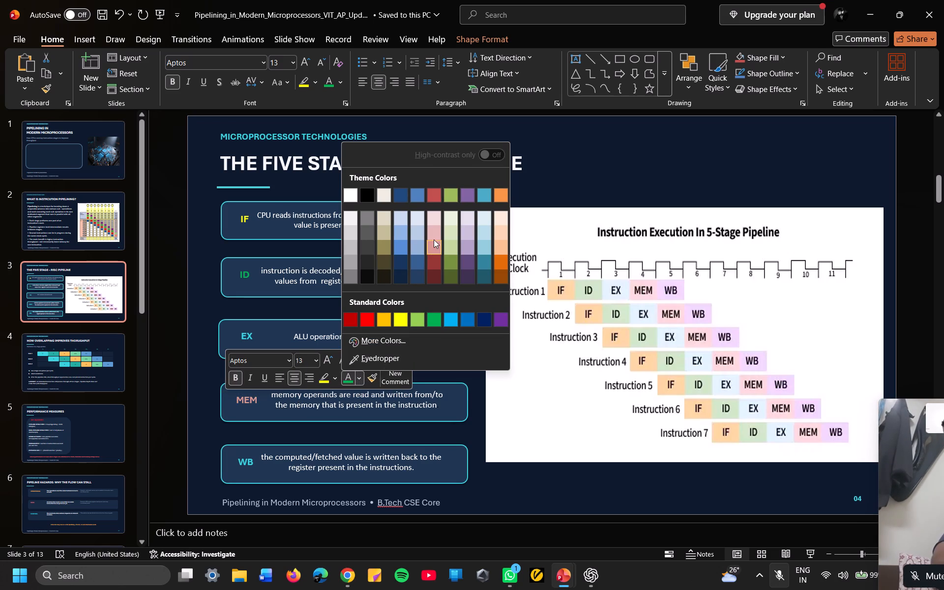
left_click(434, 235)
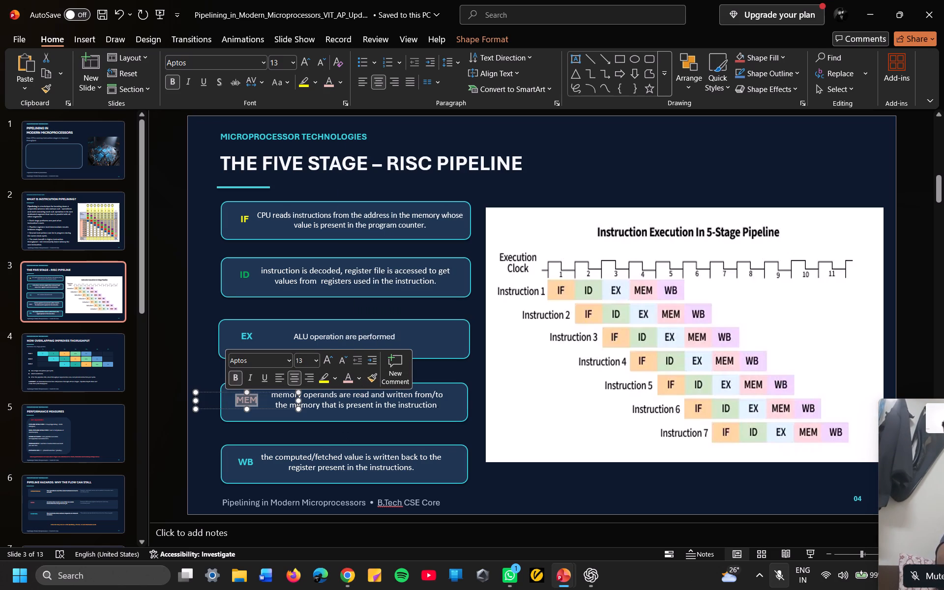
Colour the WB label with the base purple theme colour.
left_click(251, 462)
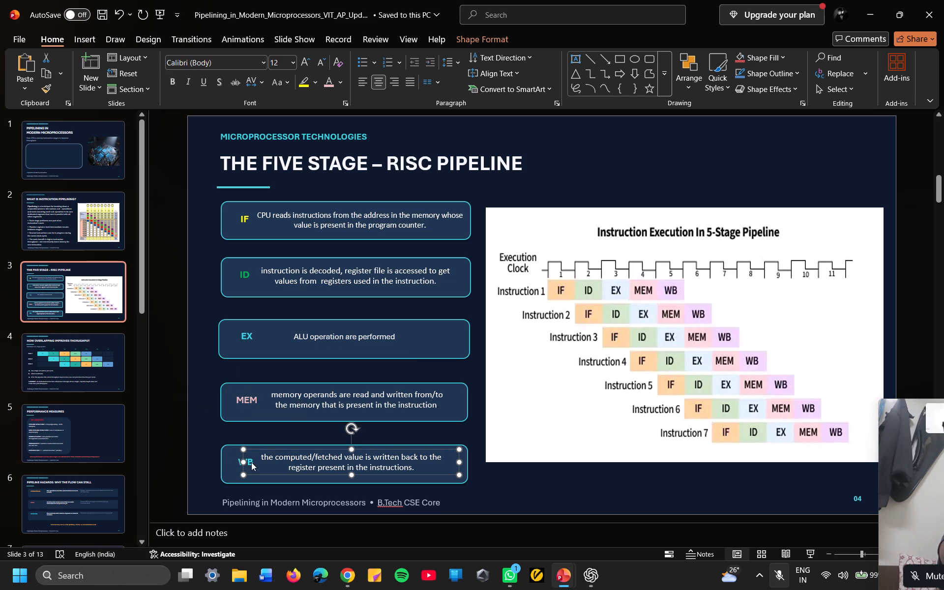
left_click(237, 461)
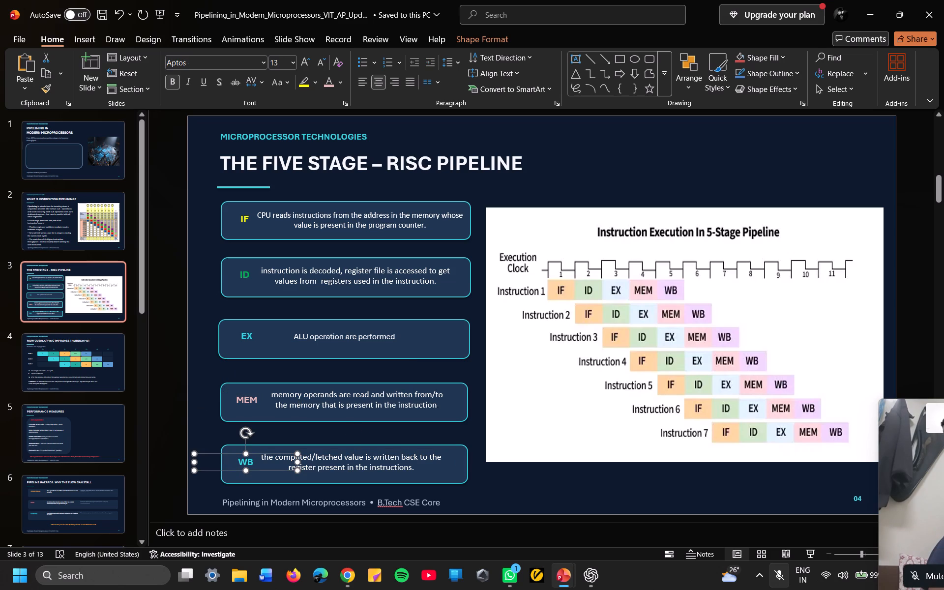
left_click(243, 461)
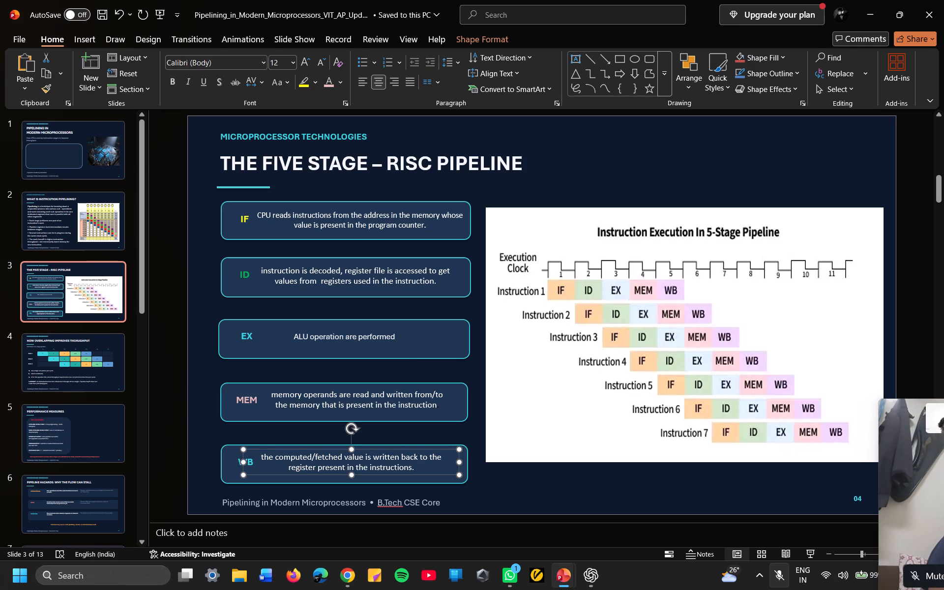
left_click(235, 462)
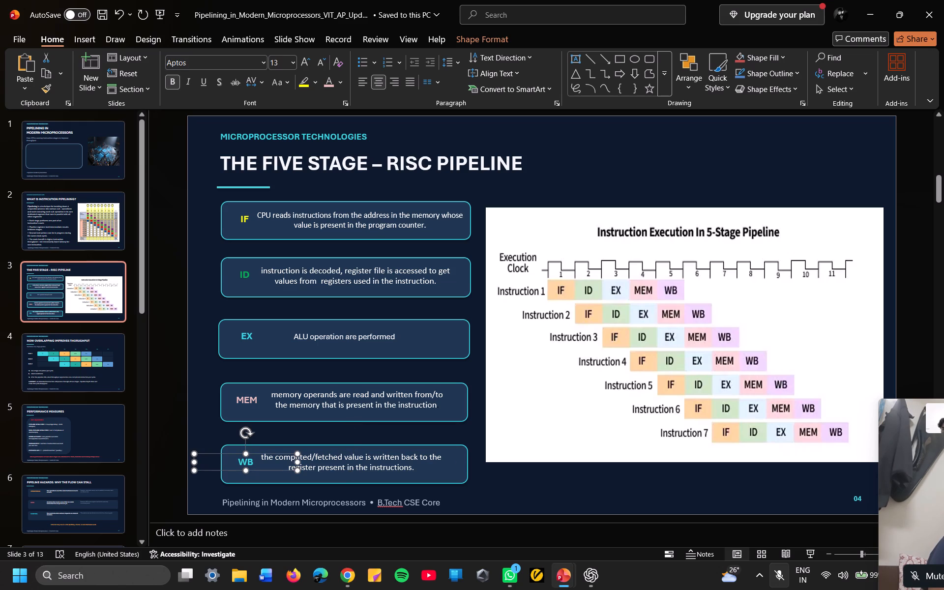
left_click_drag(240, 463, 256, 462)
left_click(390, 442)
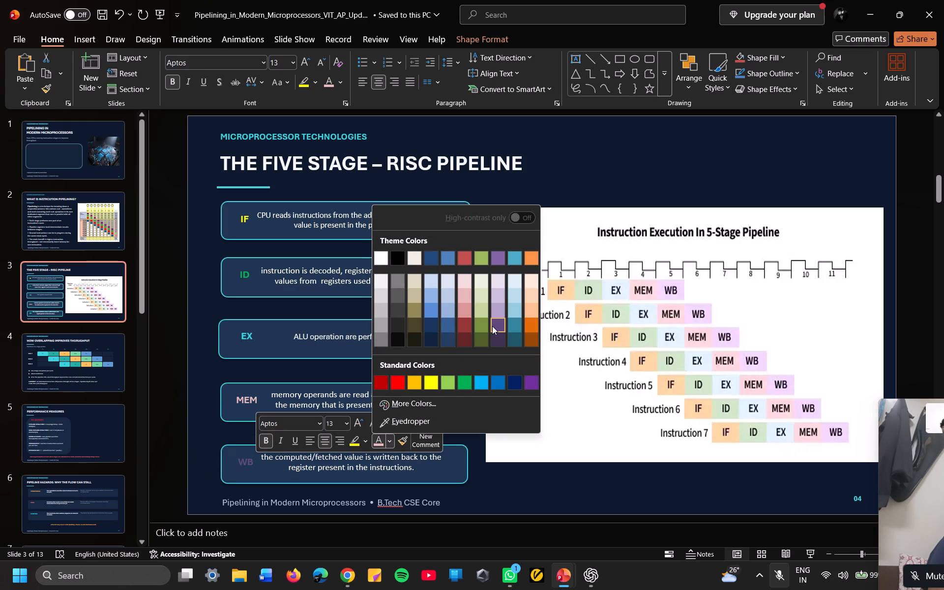
left_click(497, 261)
left_click(540, 184)
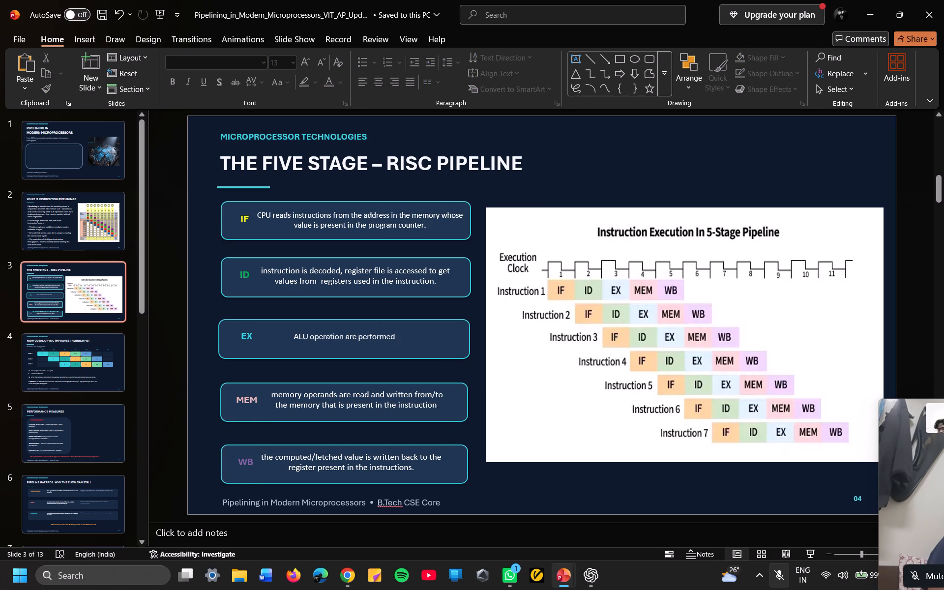
Shift the rounded background boxes of the IF, ID, MEM and WB stages slightly left, in line with the title underline.
left_click(265, 293)
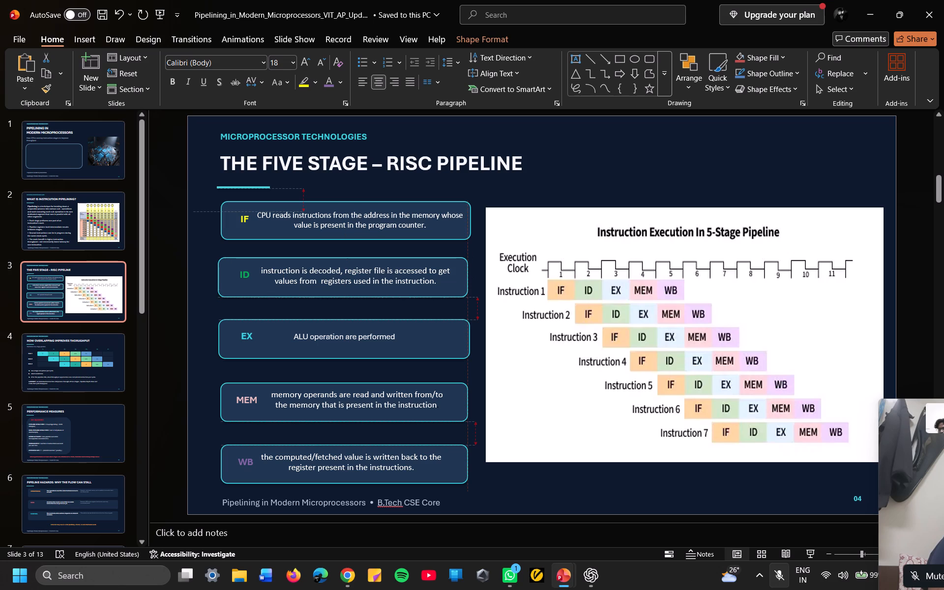
left_click(277, 232)
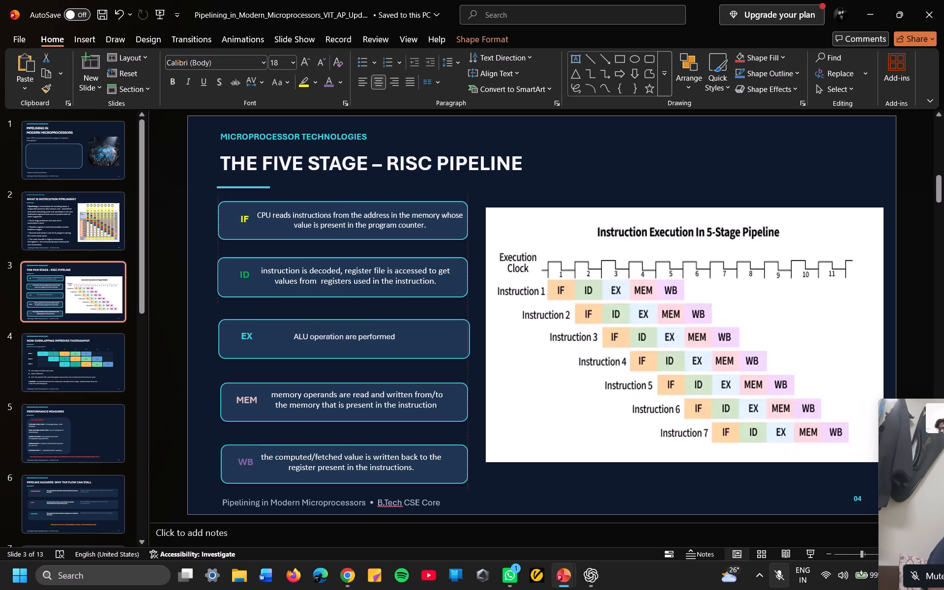
left_click(264, 387)
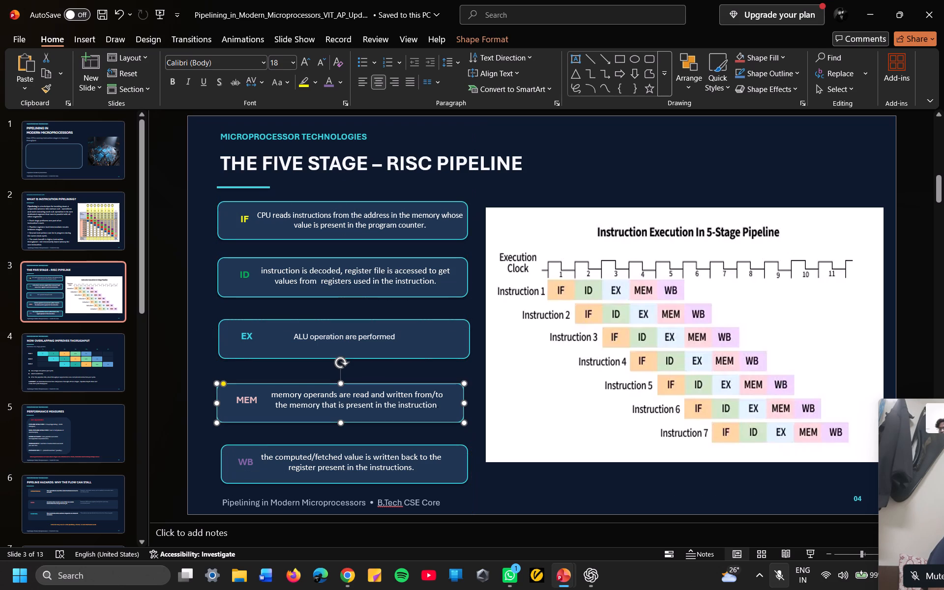
left_click_drag(255, 453, 252, 453)
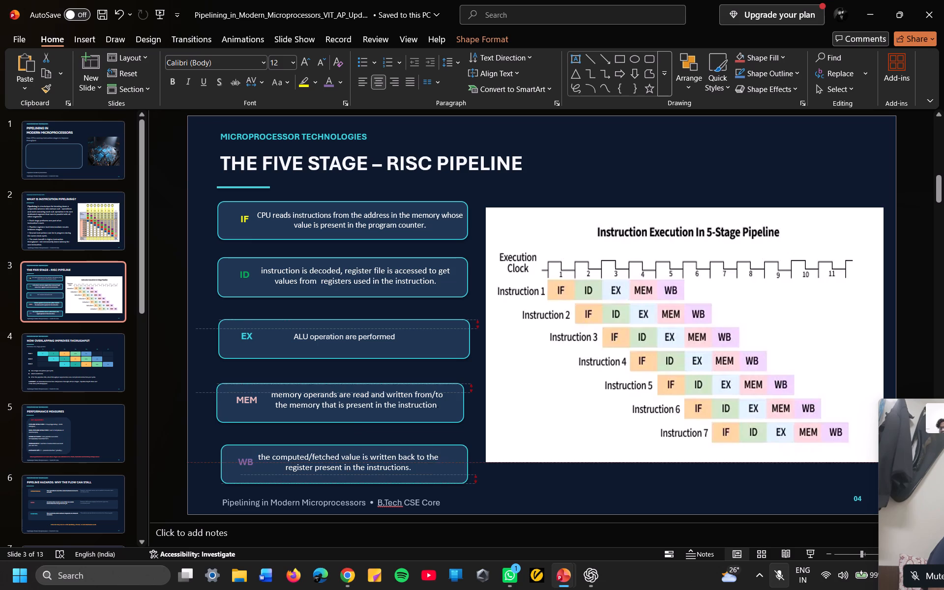
left_click_drag(252, 453, 261, 454)
left_click(228, 452)
left_click_drag(228, 452, 240, 453)
left_click_drag(240, 453, 236, 453)
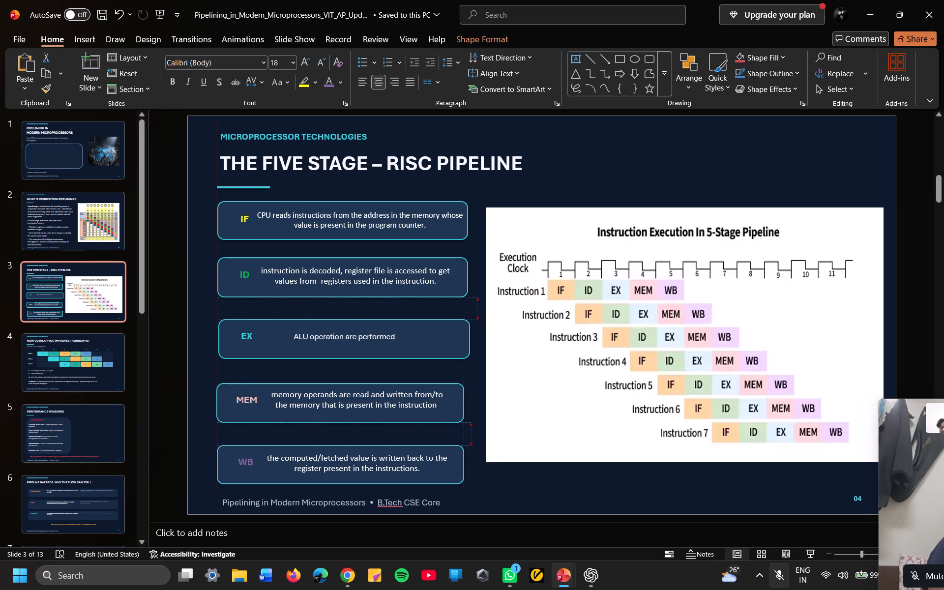
left_click_drag(236, 453, 236, 453)
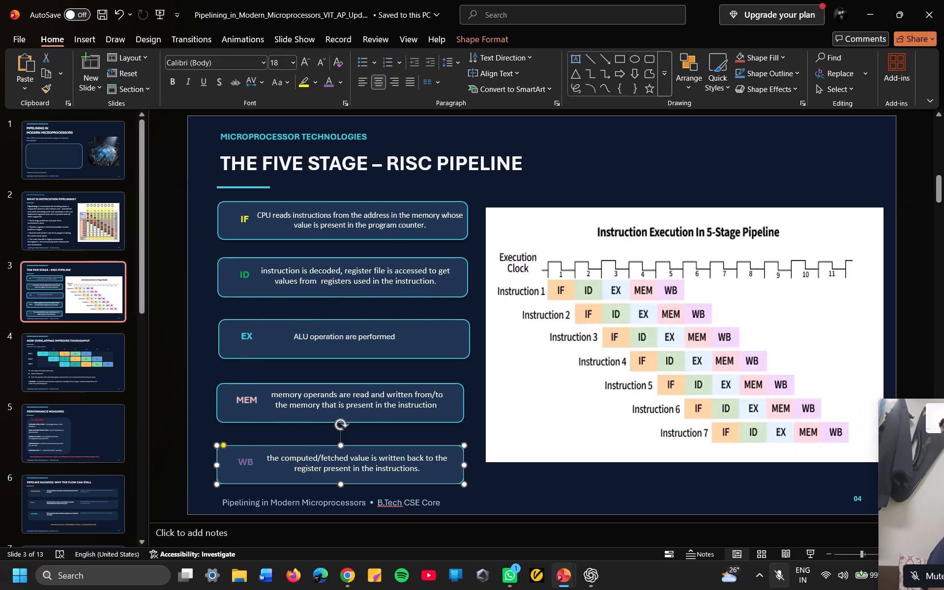
Nudge the WB, MEM, EX, ID and IF labels slightly left in their boxes, moving aside the descriptions that overlap them.
left_click_drag(256, 461, 289, 458)
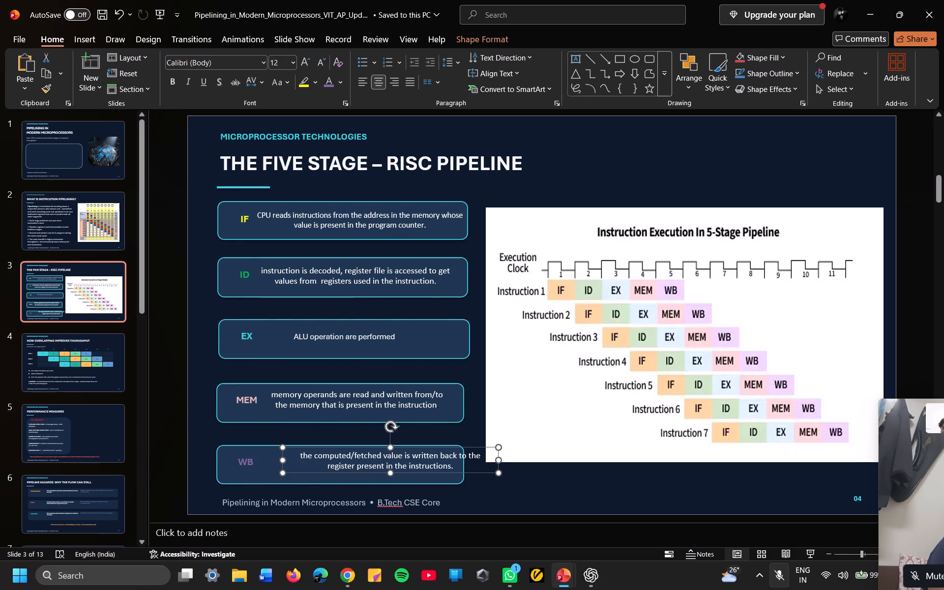
left_click_drag(264, 462, 258, 463)
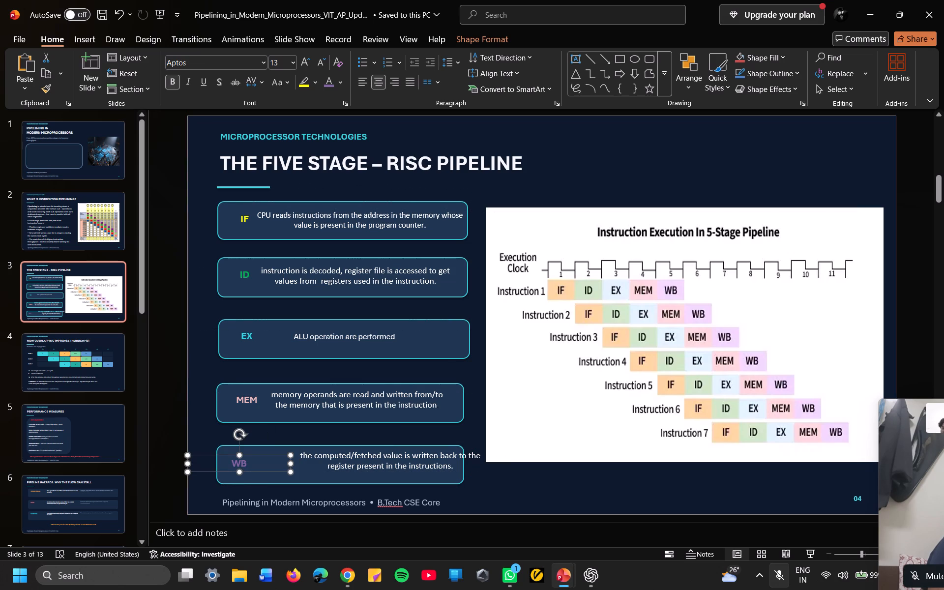
left_click(265, 402)
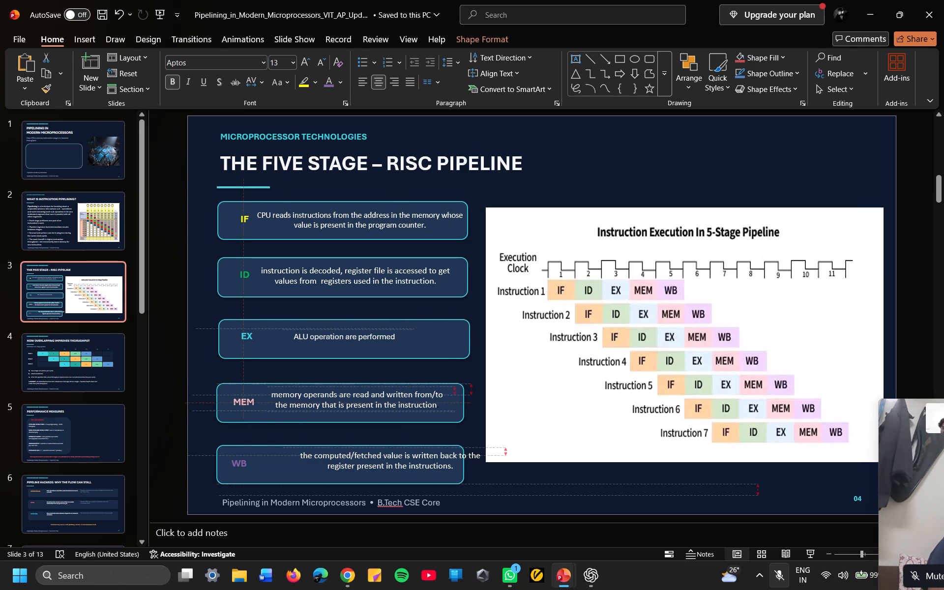
left_click(262, 334)
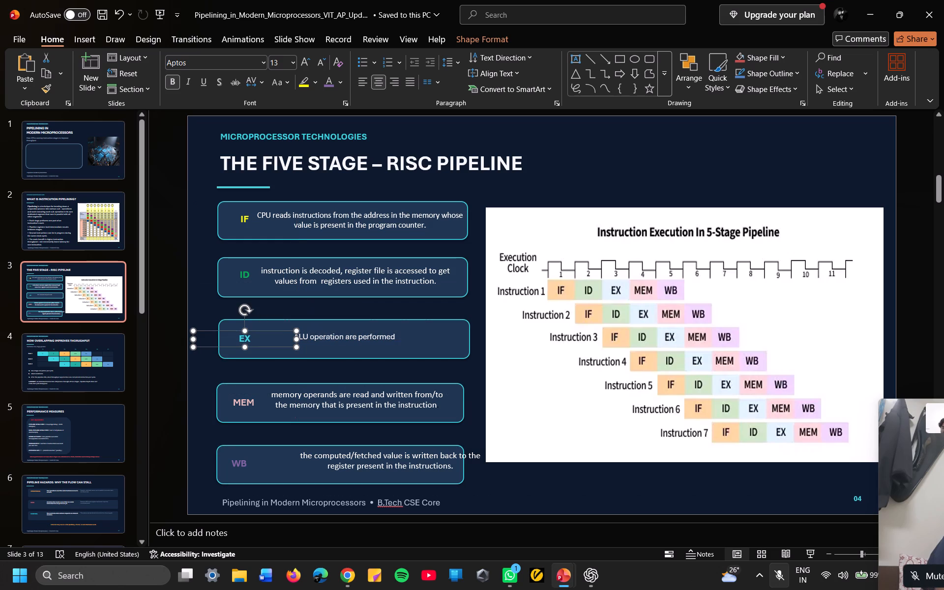
left_click_drag(257, 278, 274, 275)
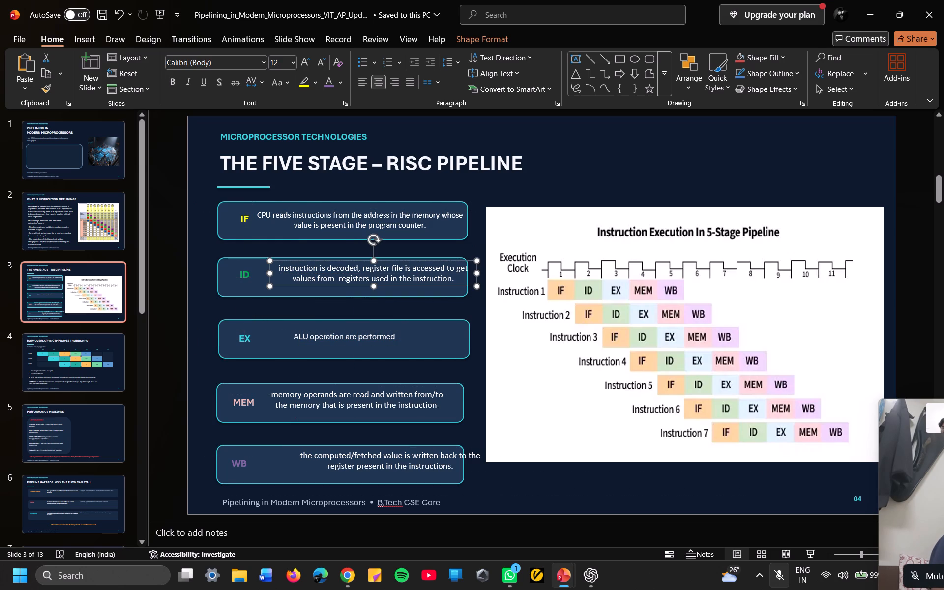
left_click(258, 275)
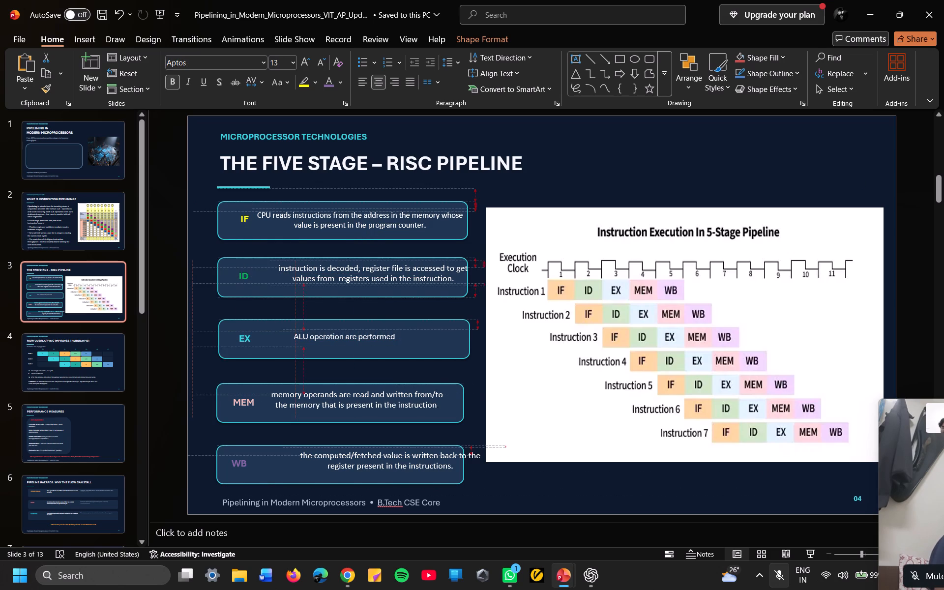
left_click_drag(256, 219, 256, 223)
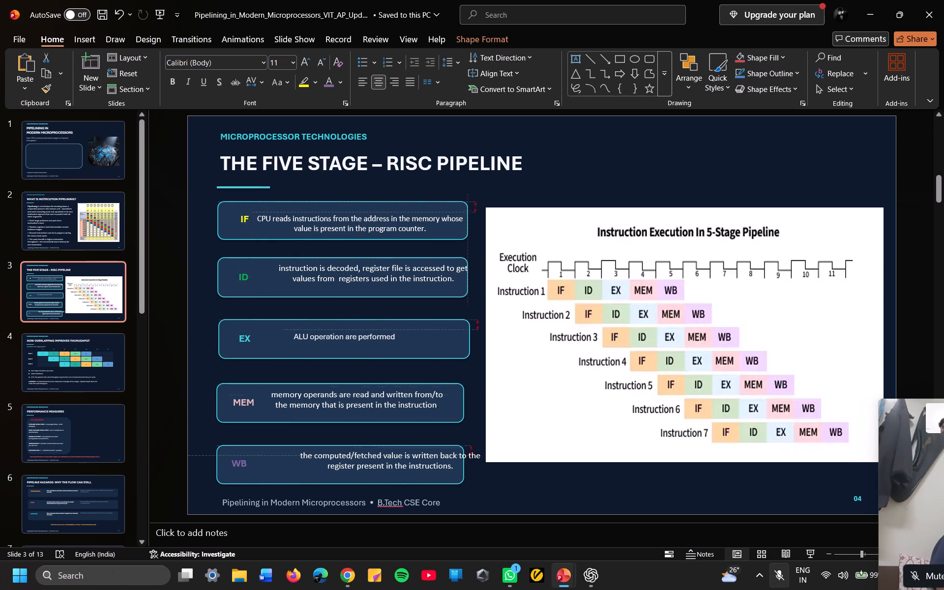
left_click_drag(256, 223, 291, 218)
left_click(259, 218)
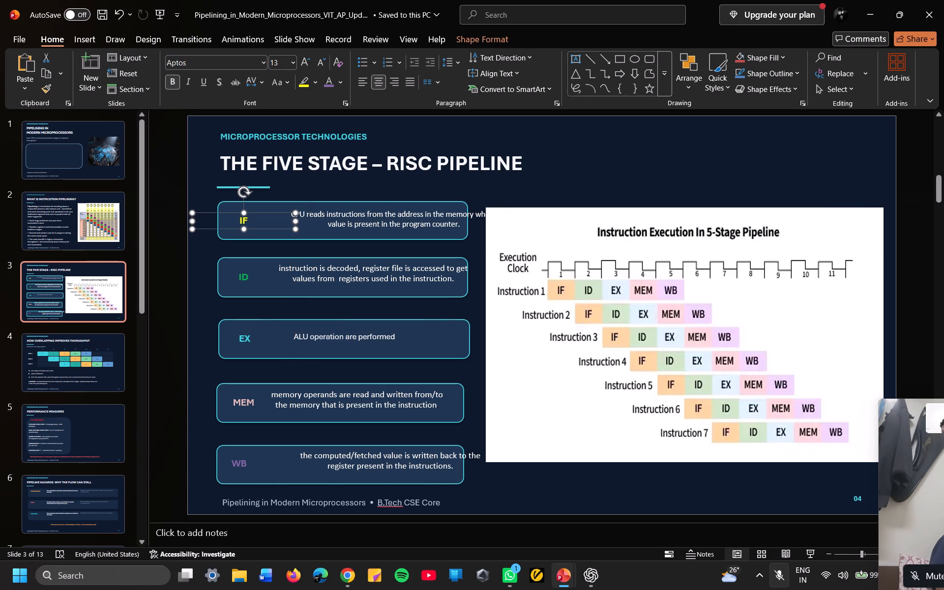
Move the IF, ID and WB descriptions left to fit inside their stage boxes, and nudge the EX box into line.
left_click_drag(449, 230, 418, 234)
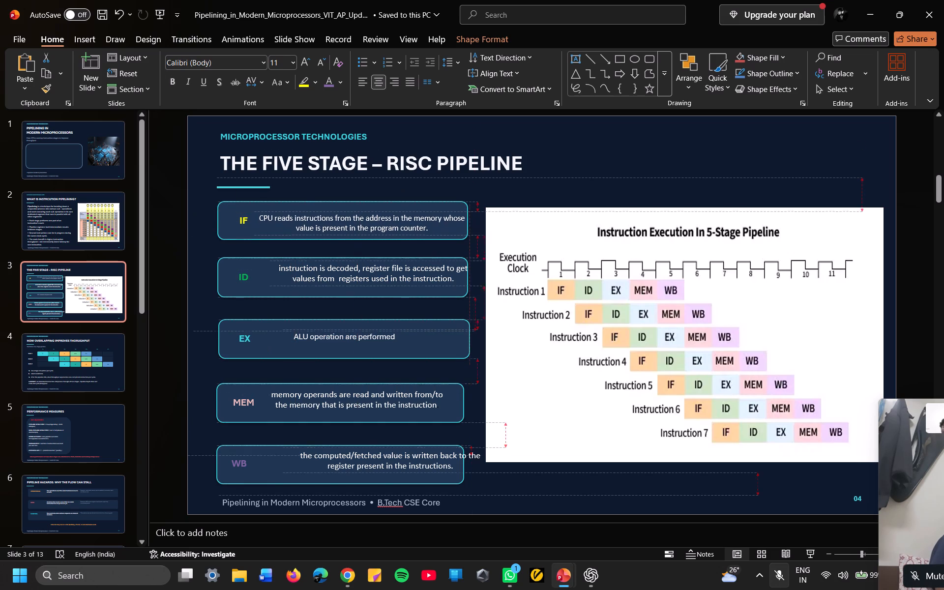
left_click_drag(418, 234, 415, 232)
left_click_drag(454, 285, 434, 288)
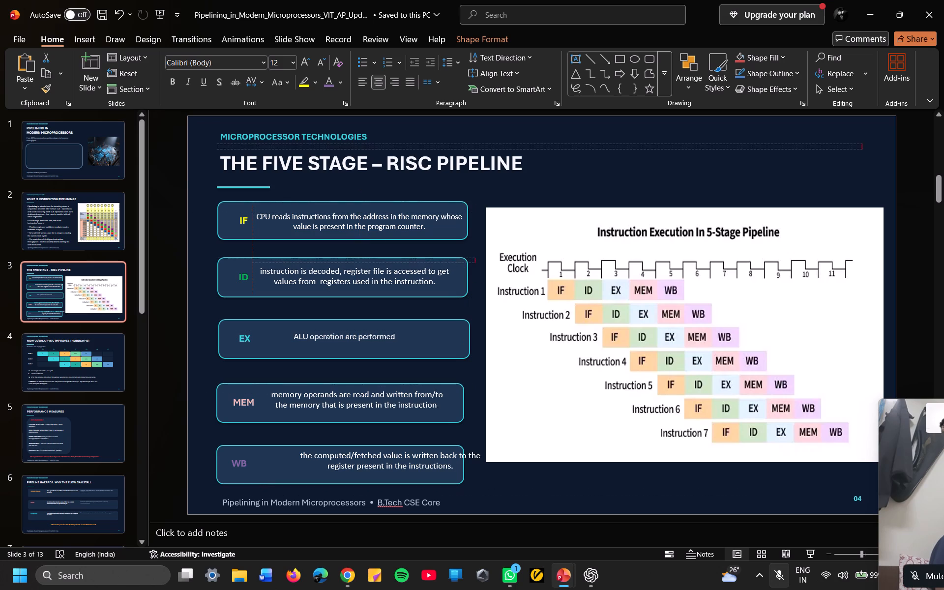
left_click_drag(434, 288, 436, 289)
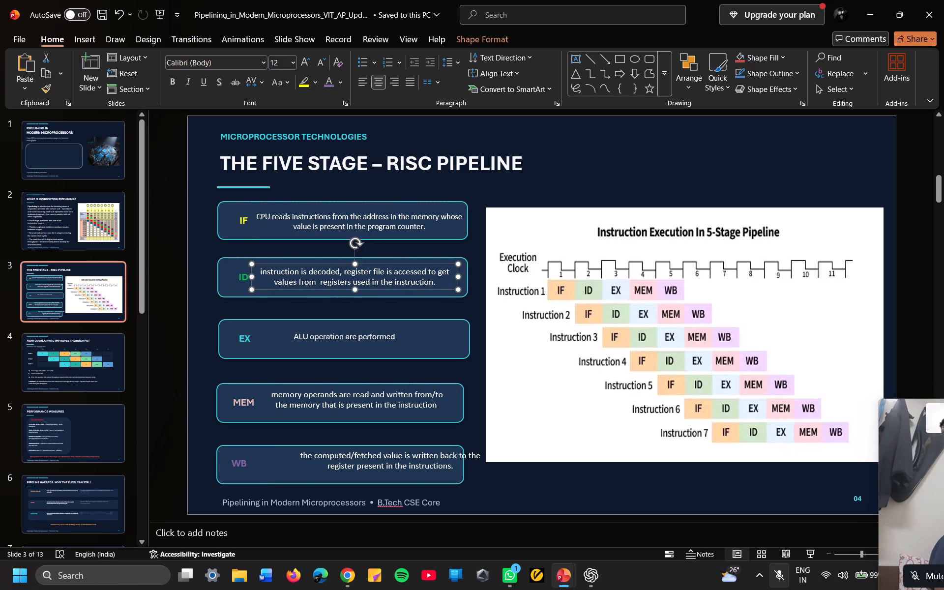
left_click(422, 340)
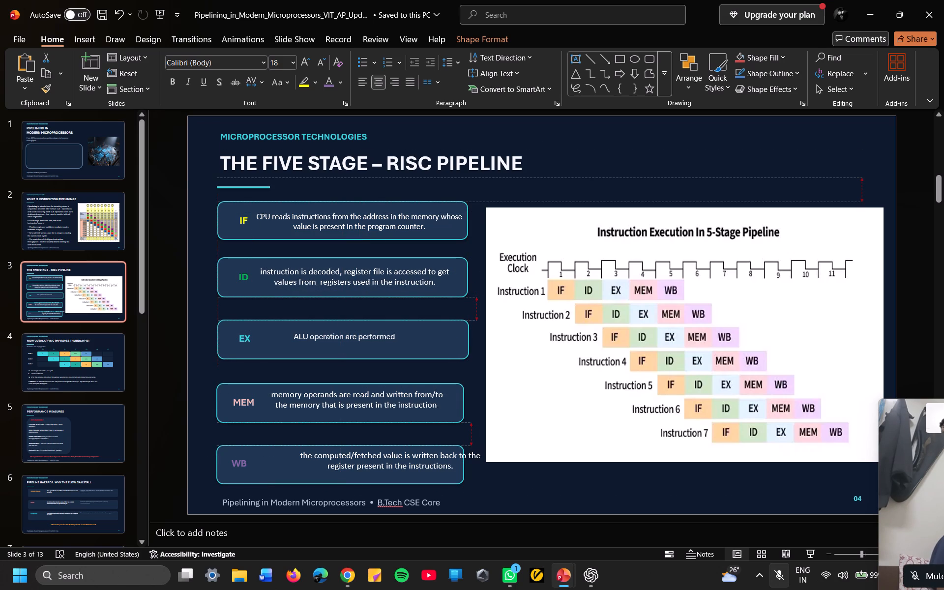
left_click(443, 411)
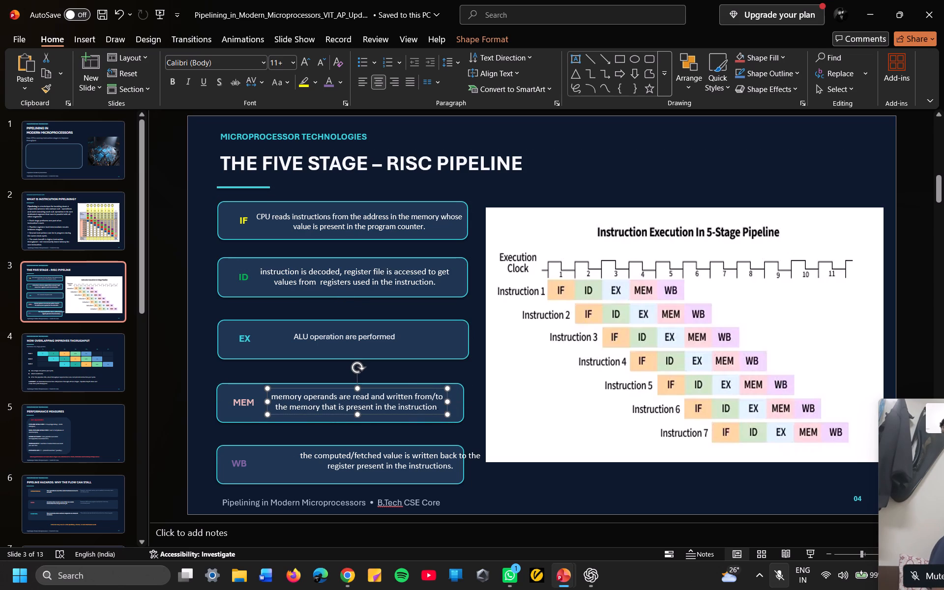
left_click_drag(292, 468, 262, 474)
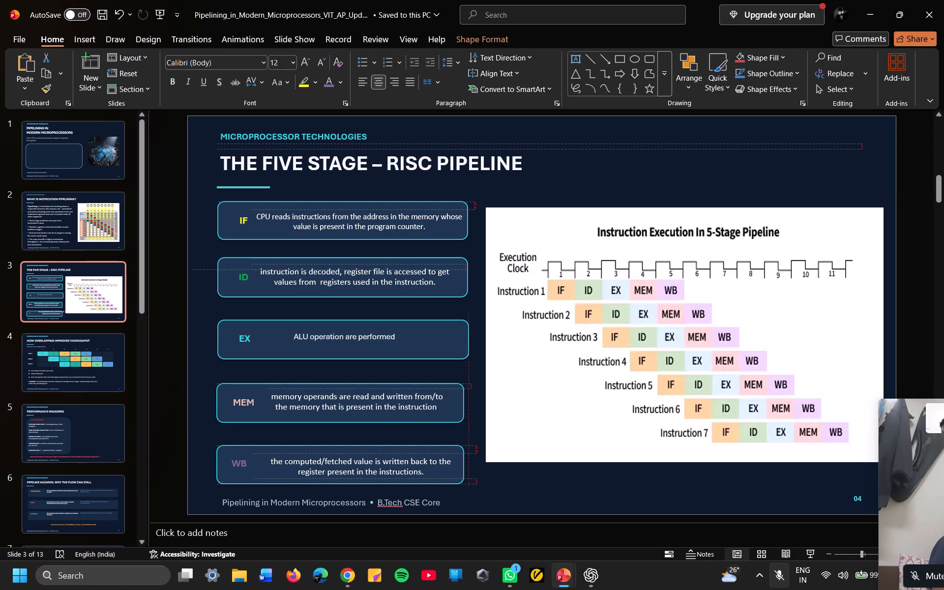
left_click_drag(262, 474, 258, 472)
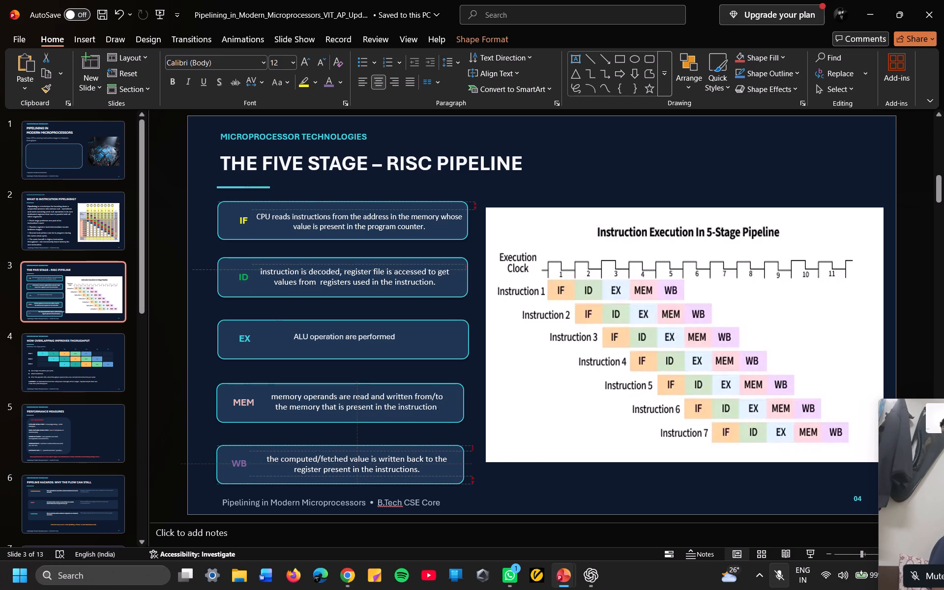
left_click_drag(258, 472, 258, 471)
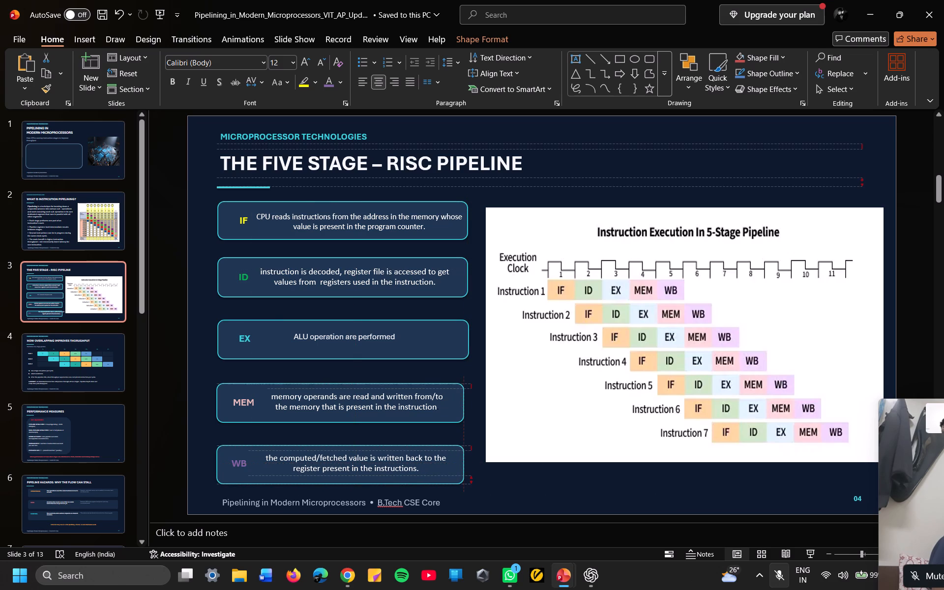
left_click_drag(258, 471, 257, 471)
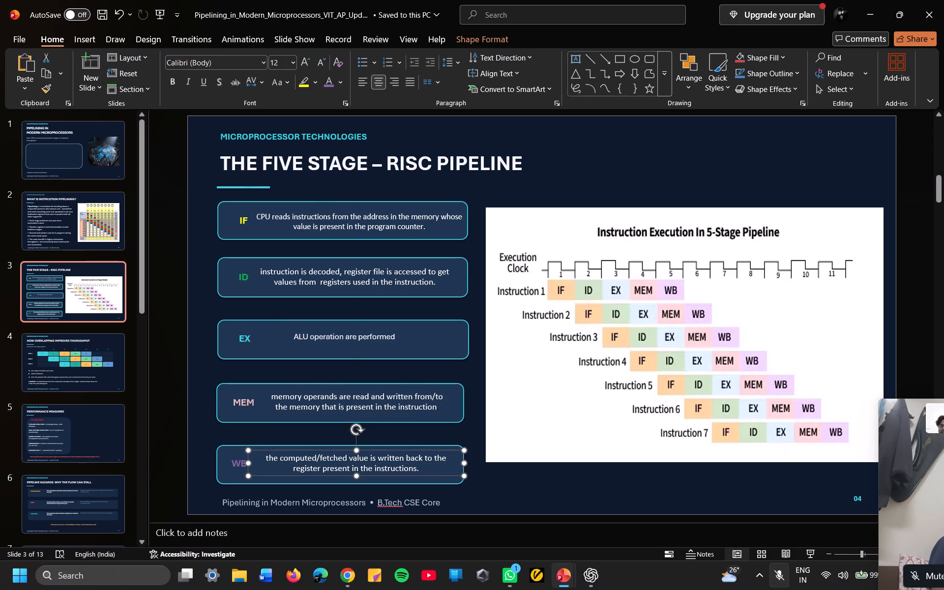
left_click(576, 173)
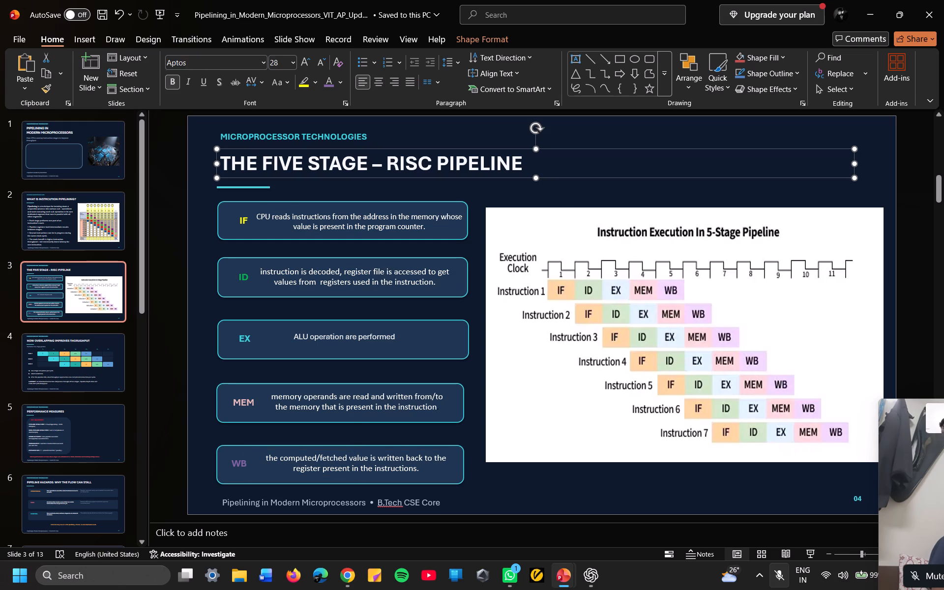
Set the font size of the IF description to 12.
left_click_drag(426, 227, 257, 215)
left_click(425, 274)
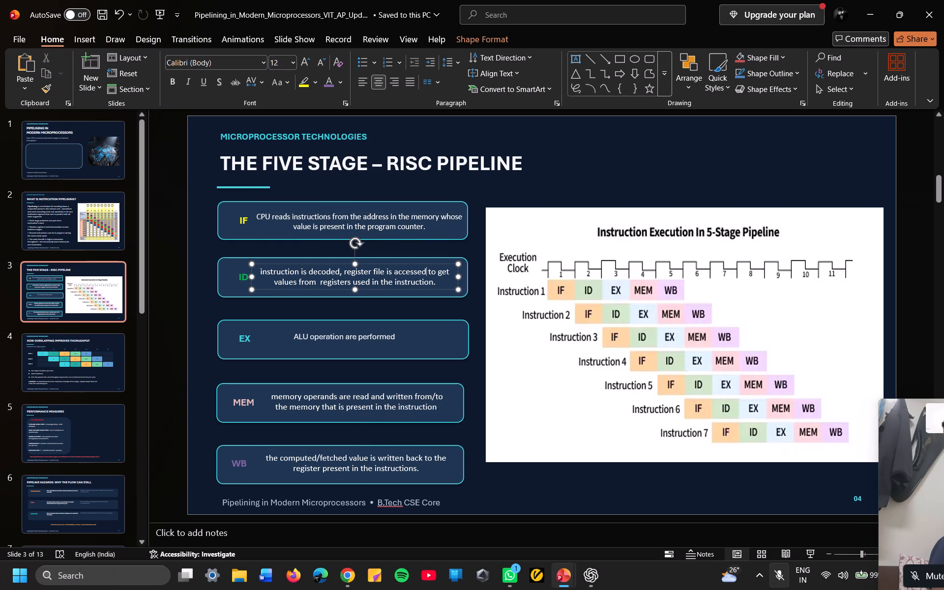
left_click_drag(436, 283, 382, 273)
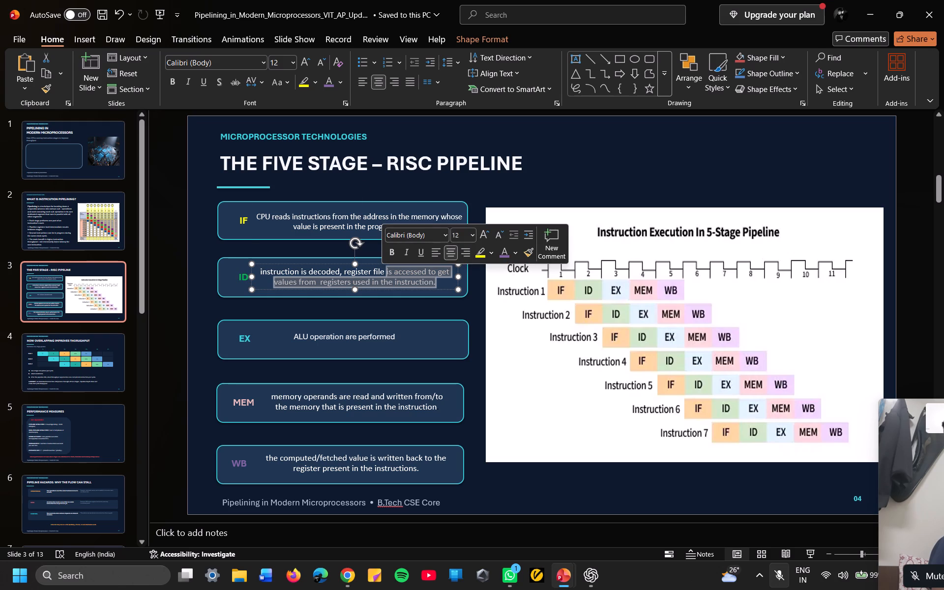
left_click(354, 227)
left_click_drag(427, 224, 263, 212)
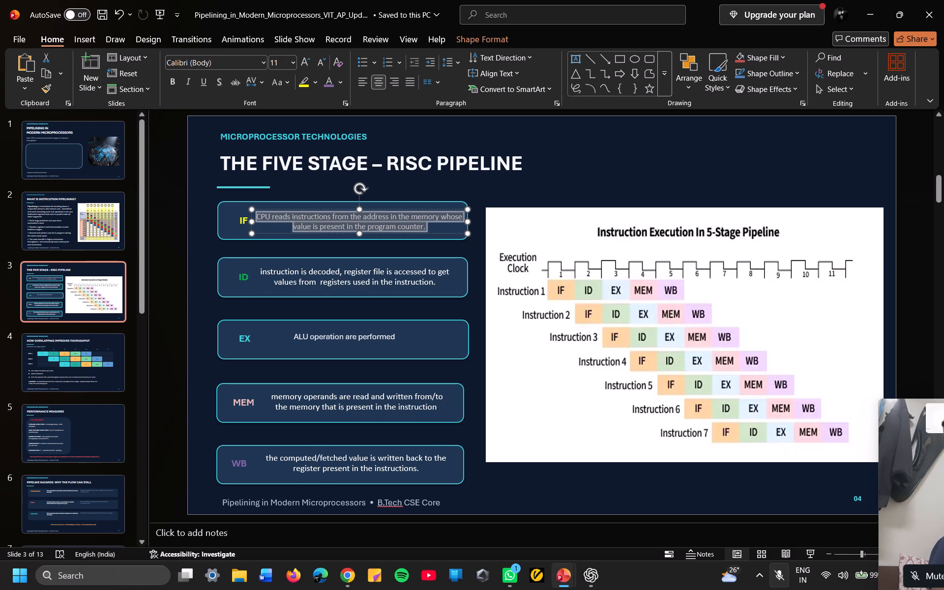
left_click_drag(263, 212, 262, 212)
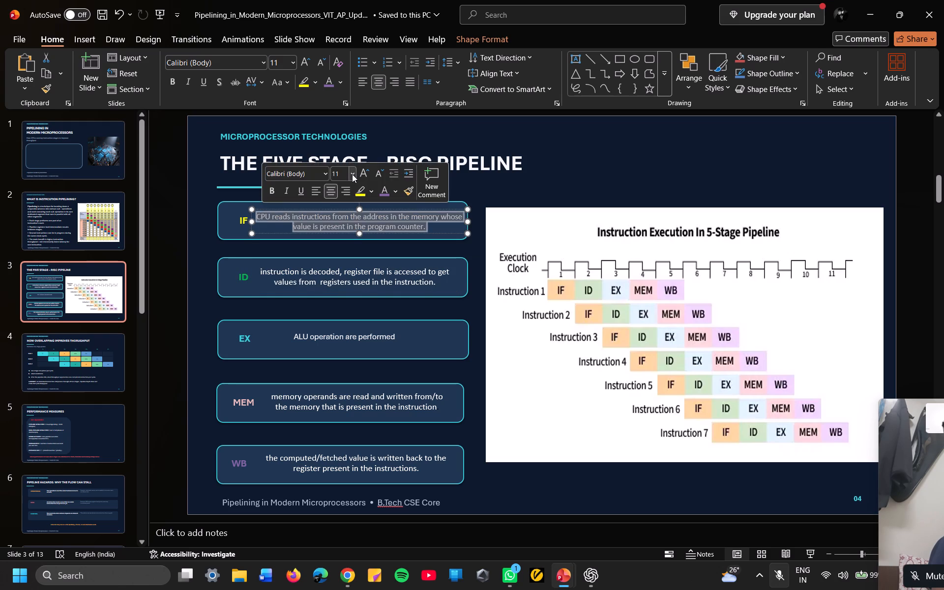
left_click(352, 174)
left_click(344, 261)
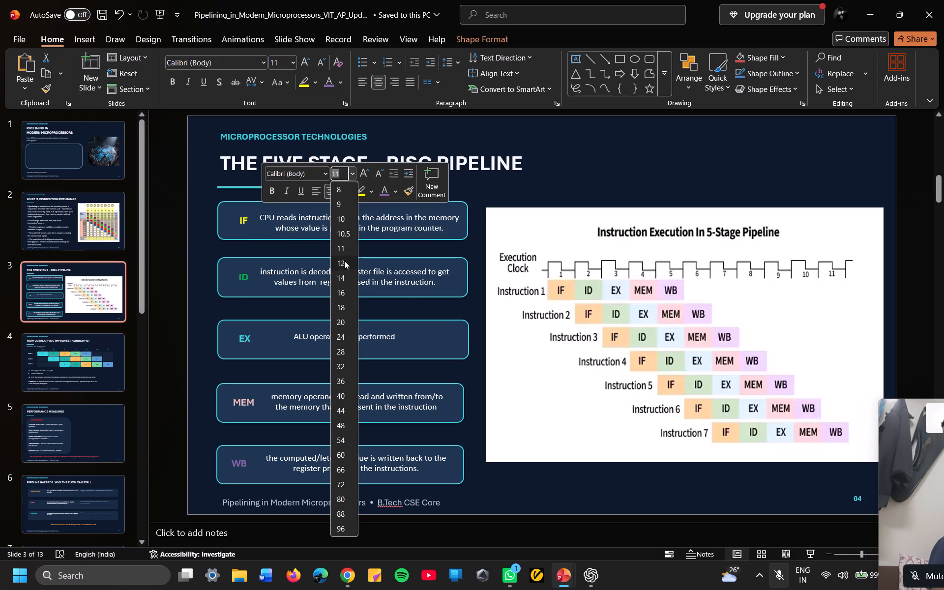
left_click(528, 160)
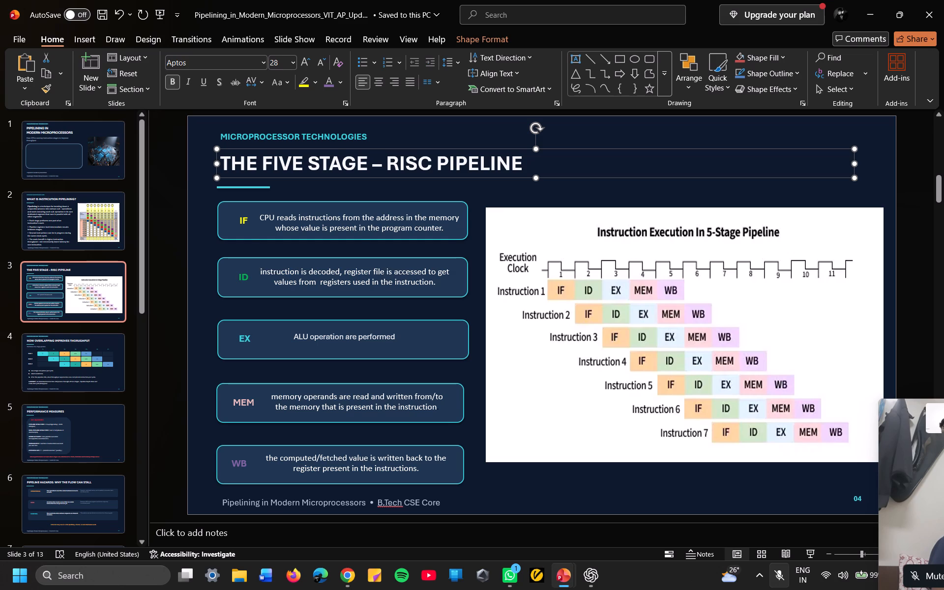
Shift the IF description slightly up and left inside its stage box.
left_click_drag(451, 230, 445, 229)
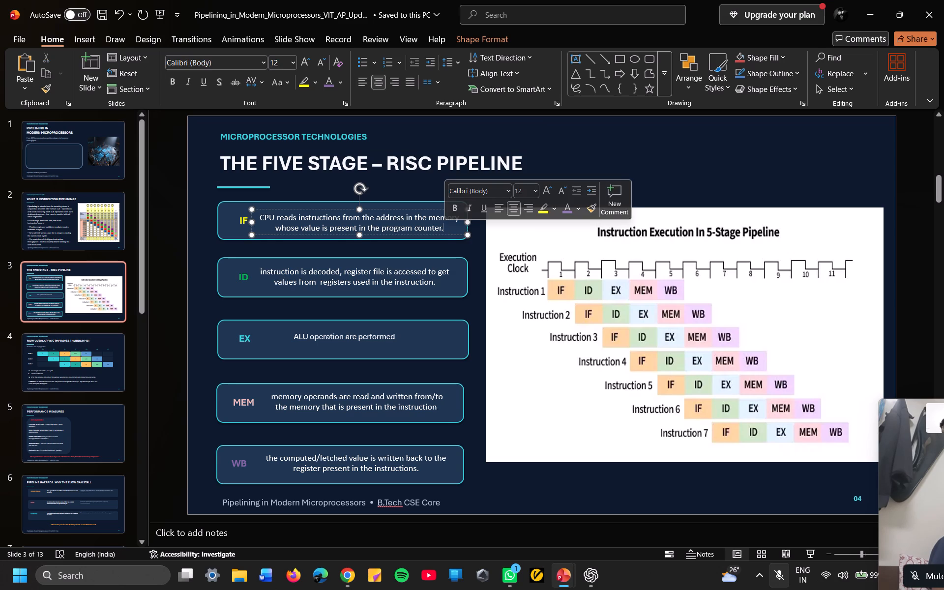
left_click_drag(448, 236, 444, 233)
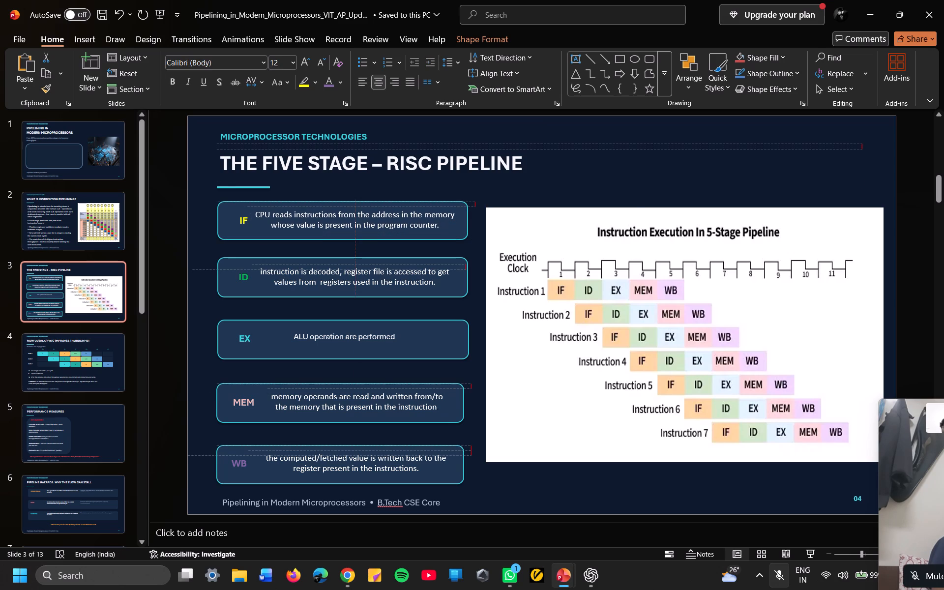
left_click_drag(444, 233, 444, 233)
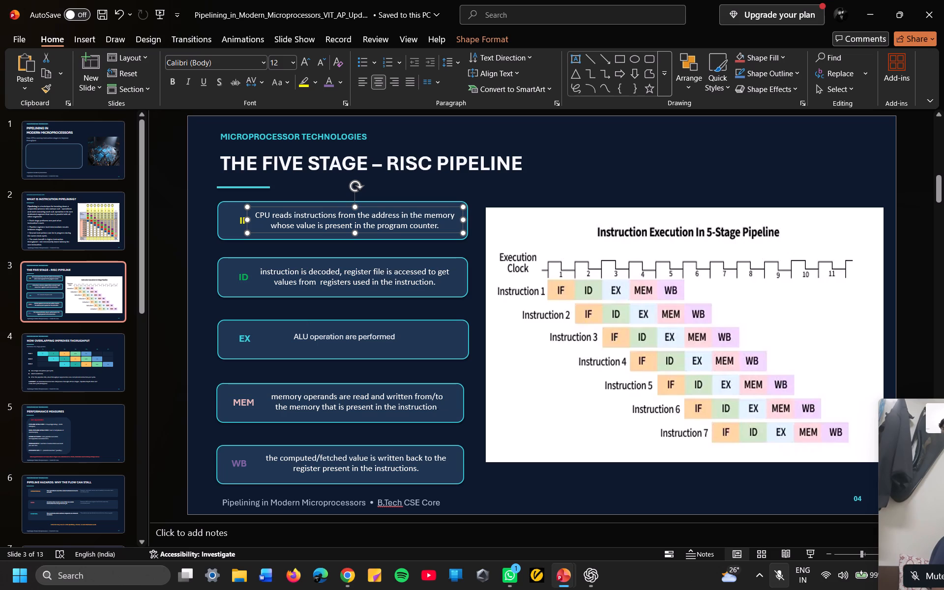
Nudge the EX, MEM, ID and IF labels left in line with the WB label, moving aside the IF and ID descriptions.
left_click_drag(261, 341, 258, 341)
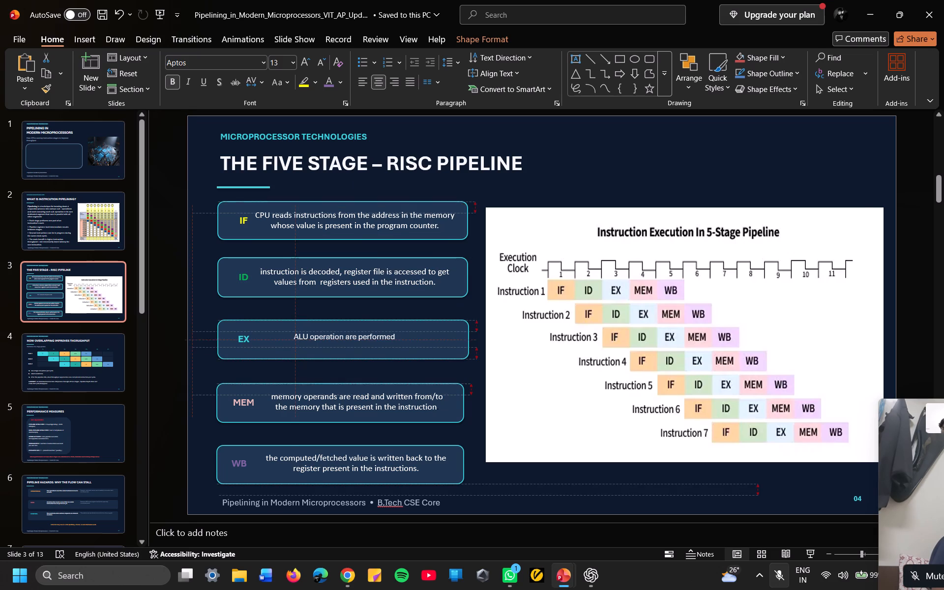
left_click_drag(258, 341, 256, 342)
left_click(262, 399)
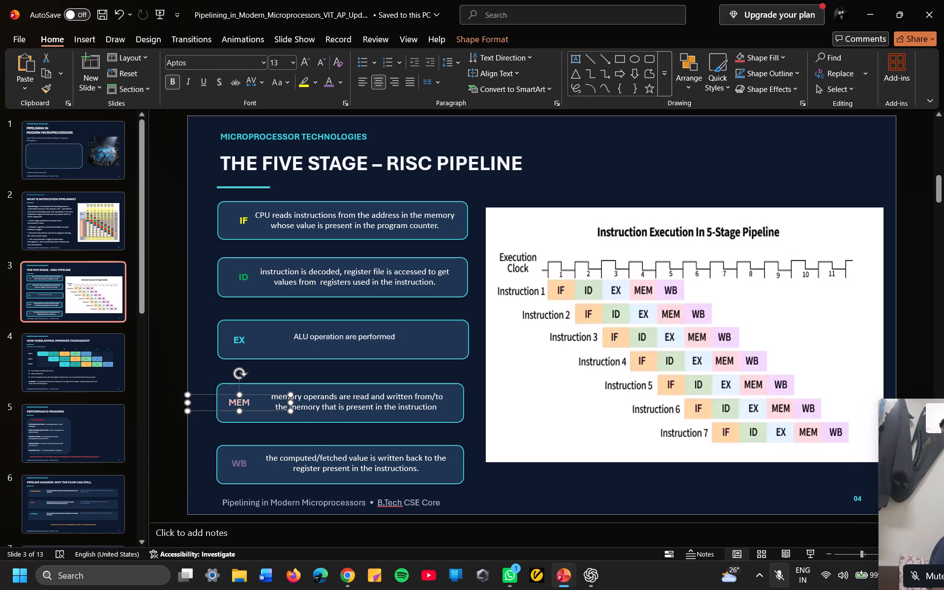
left_click_drag(253, 277, 281, 272)
left_click(254, 277)
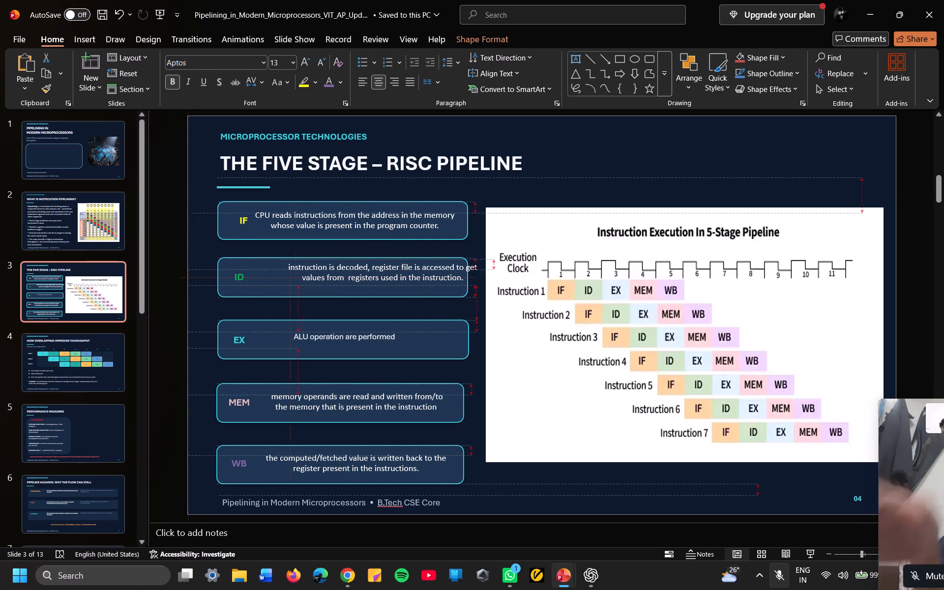
left_click_drag(251, 223, 248, 223)
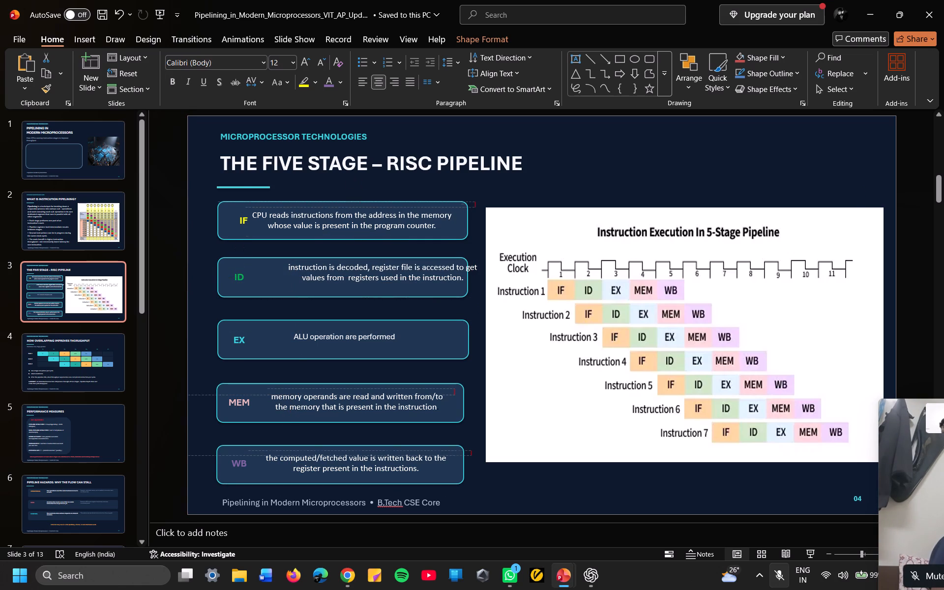
left_click_drag(248, 223, 274, 221)
left_click(255, 222)
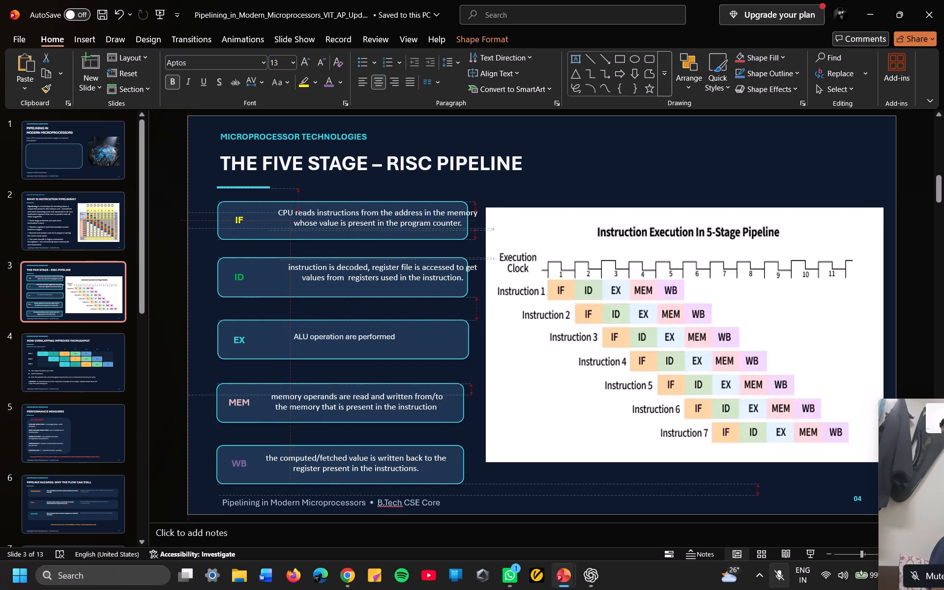
Move the IF and ID descriptions back inside their stage boxes, just right of their labels.
left_click(367, 233)
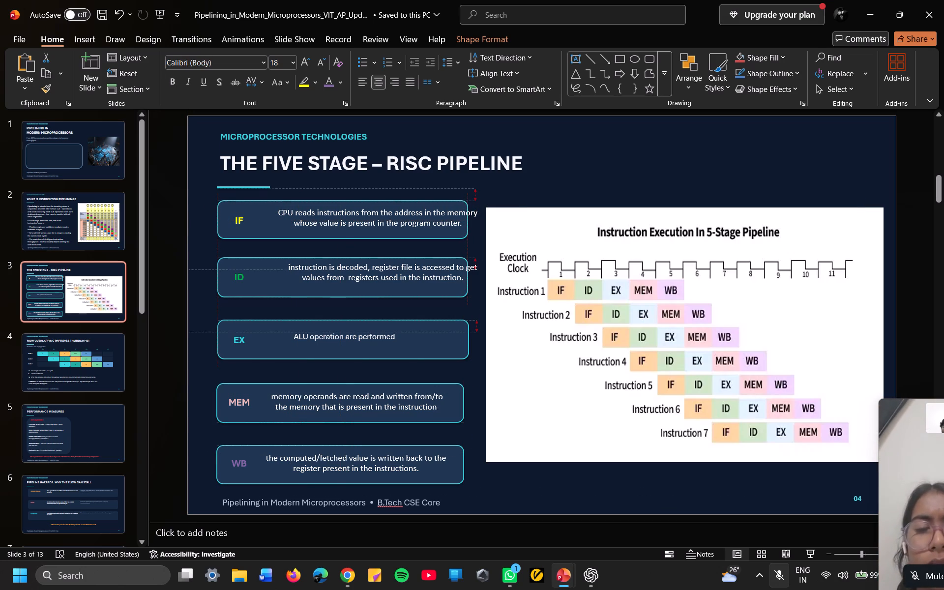
left_click(441, 226)
left_click_drag(478, 228, 454, 230)
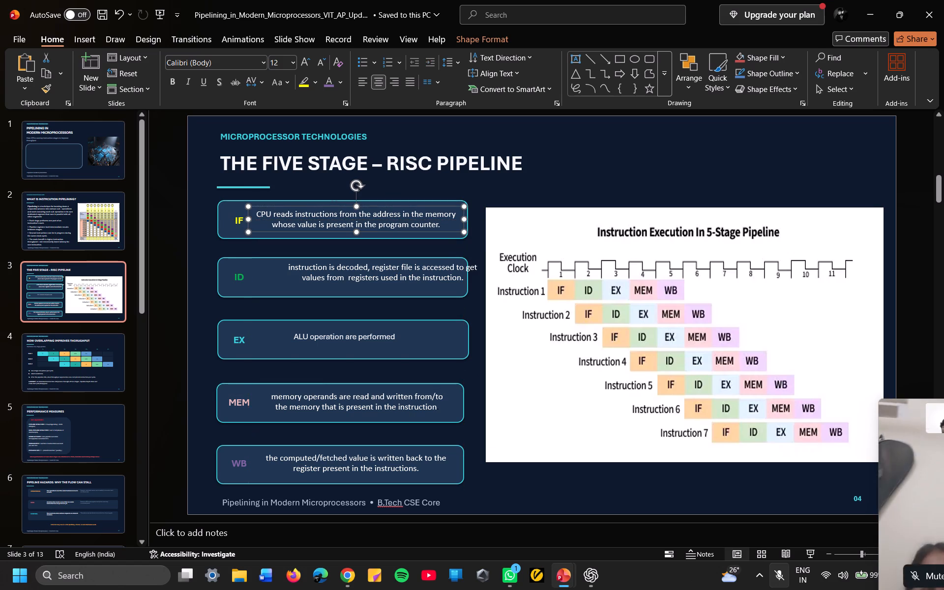
left_click_drag(475, 283, 446, 289)
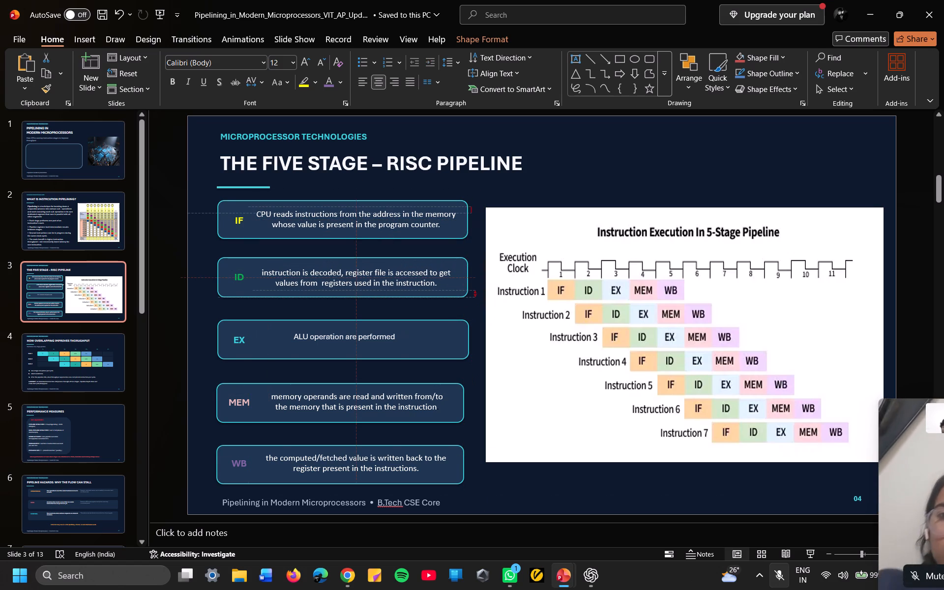
left_click_drag(446, 289, 444, 288)
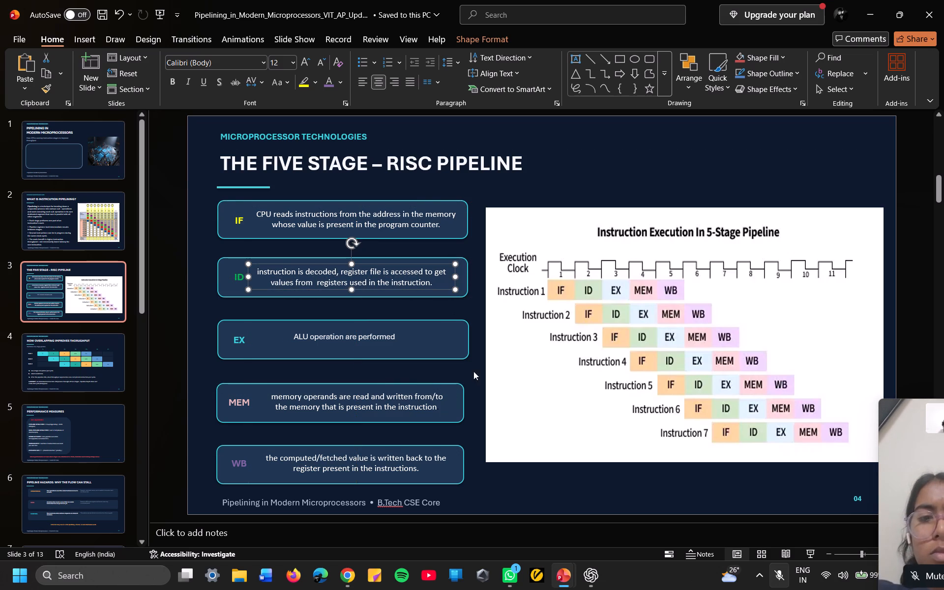
Widen the MEM description's text box slightly and shift it left within the MEM stage box.
left_click_drag(442, 406, 457, 412)
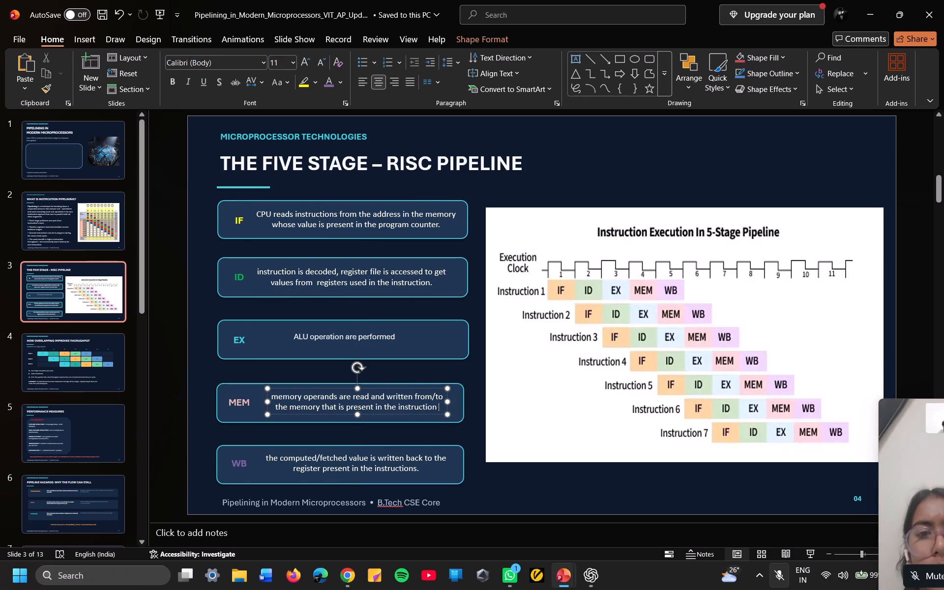
left_click_drag(457, 412, 444, 401)
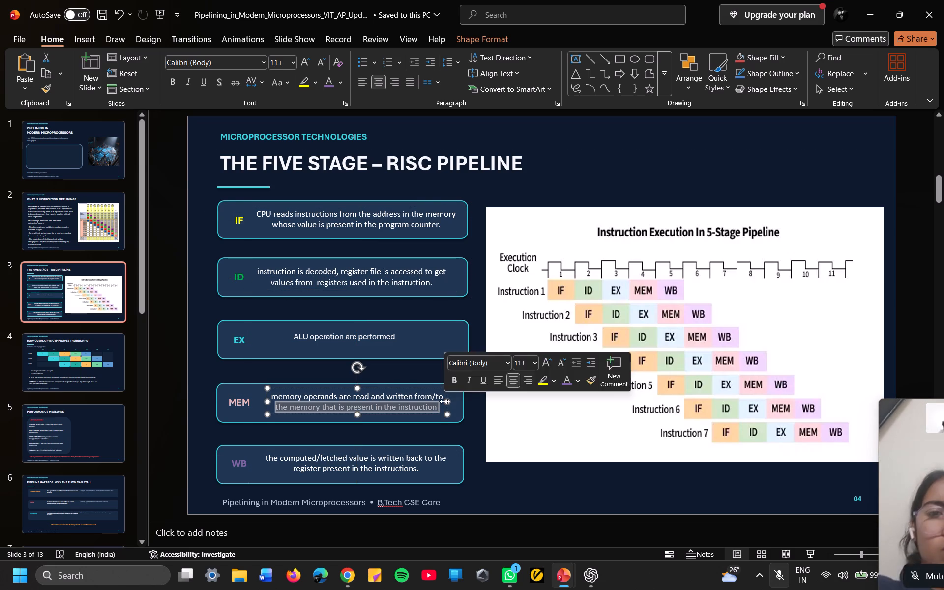
left_click(444, 401)
left_click_drag(445, 401, 452, 400)
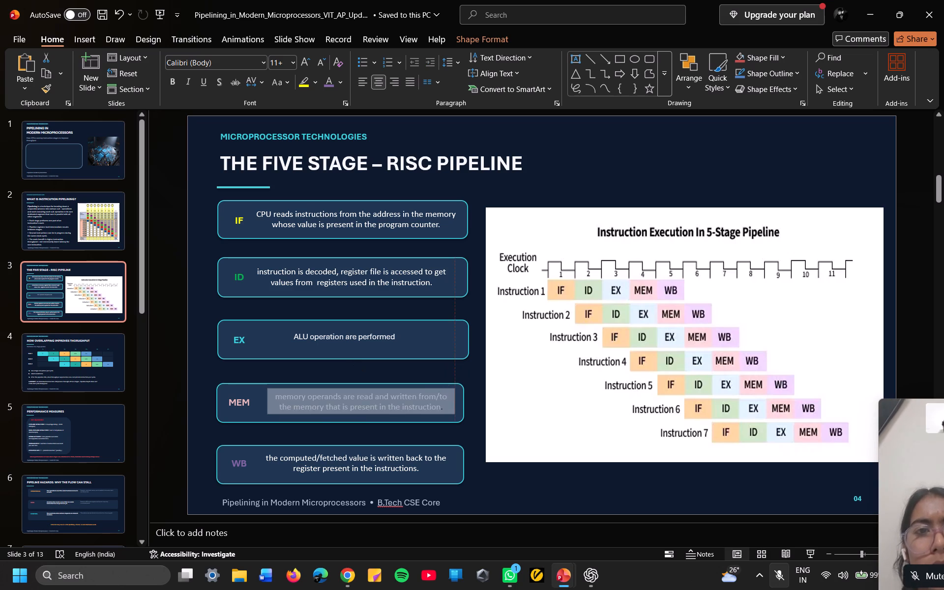
left_click_drag(452, 400, 453, 400)
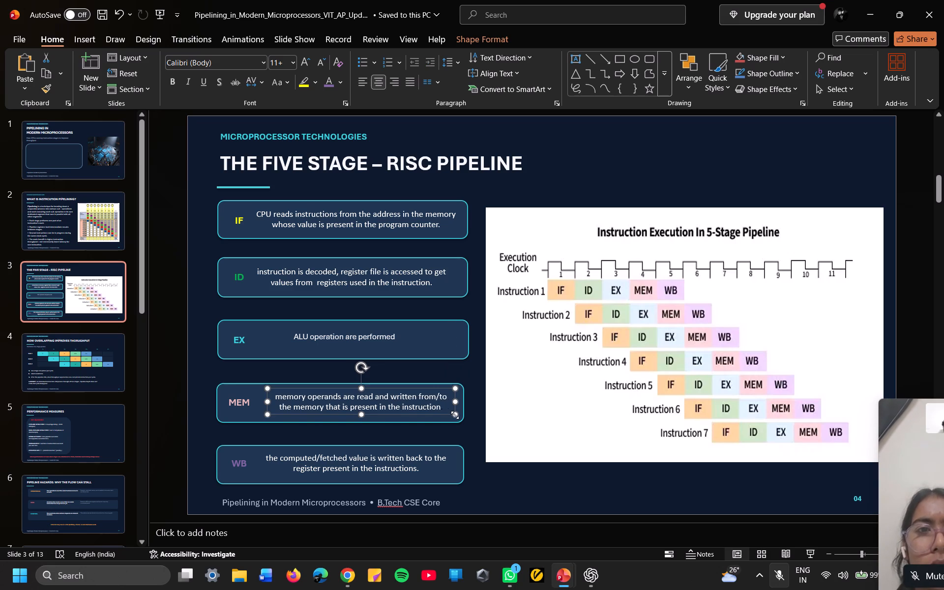
left_click_drag(450, 411, 442, 411)
left_click(506, 481)
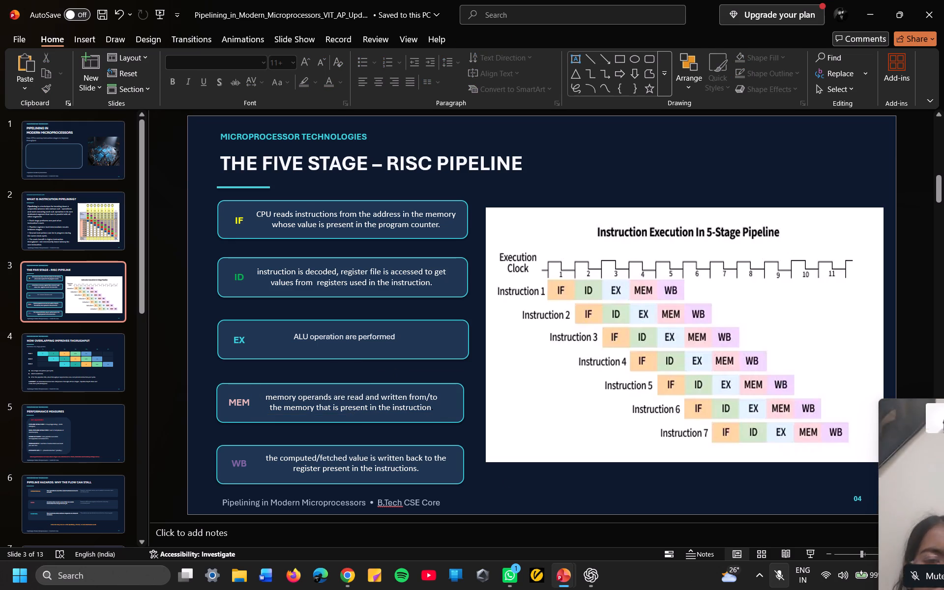
Set the EX description's font size to 12 and check that the MEM and WB descriptions match.
left_click_drag(393, 336, 276, 334)
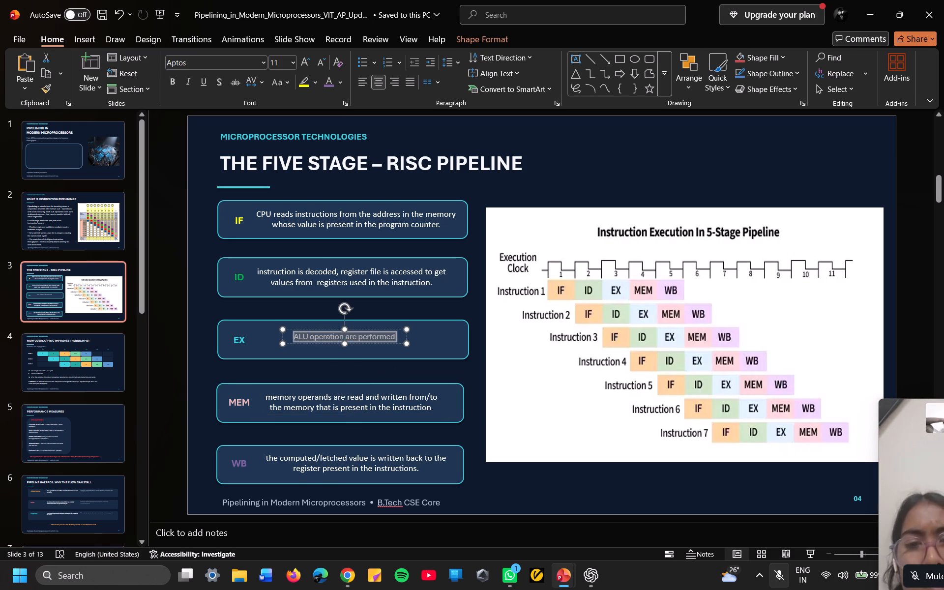
left_click_drag(276, 334, 268, 333)
left_click(349, 295)
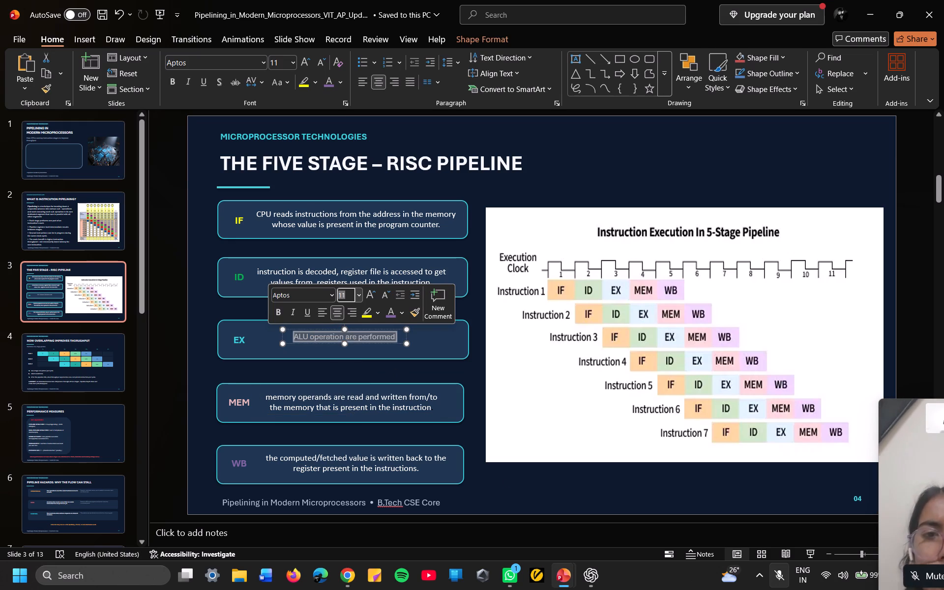
key("BackSpace")
type("12")
key("Return")
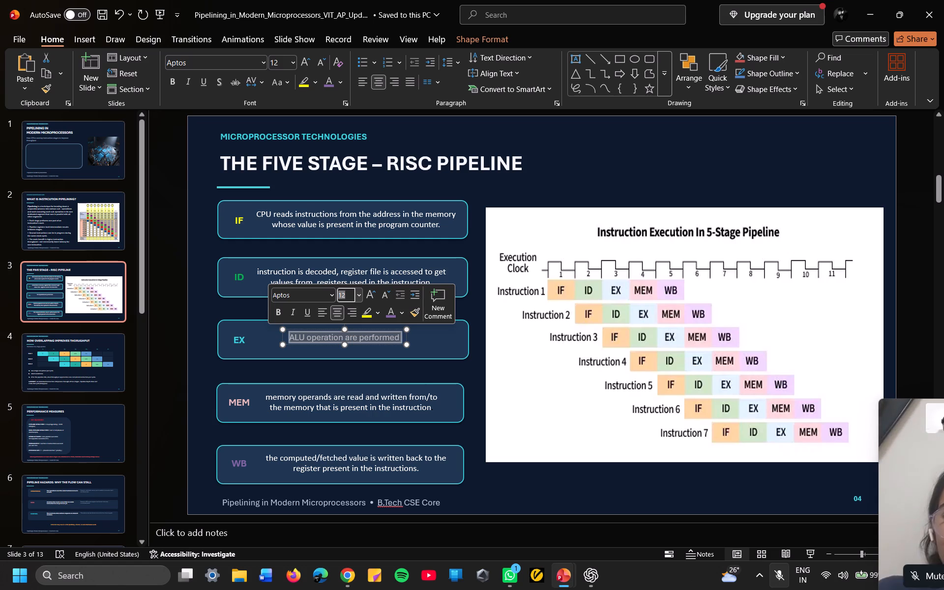
left_click_drag(429, 412, 273, 395)
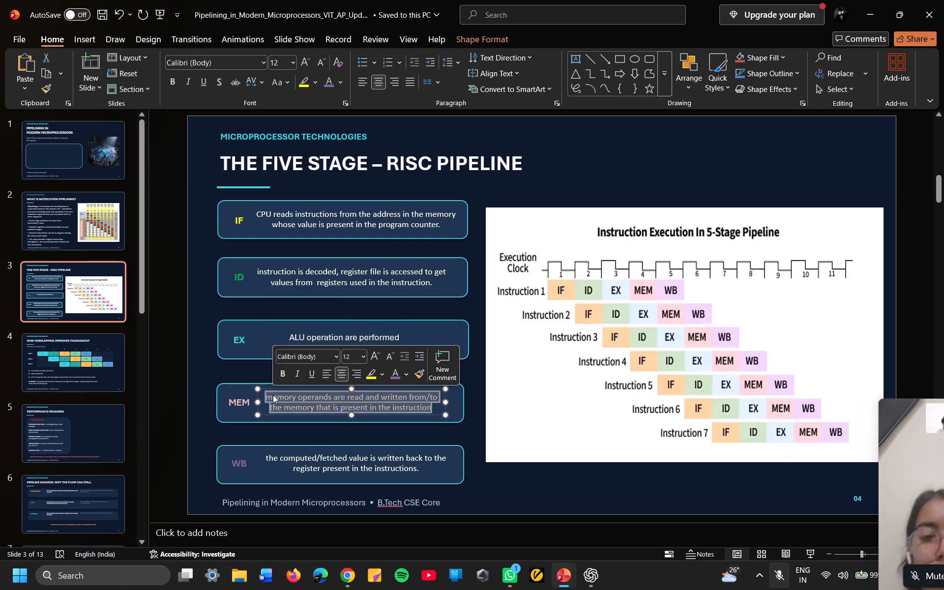
left_click_drag(421, 470, 282, 452)
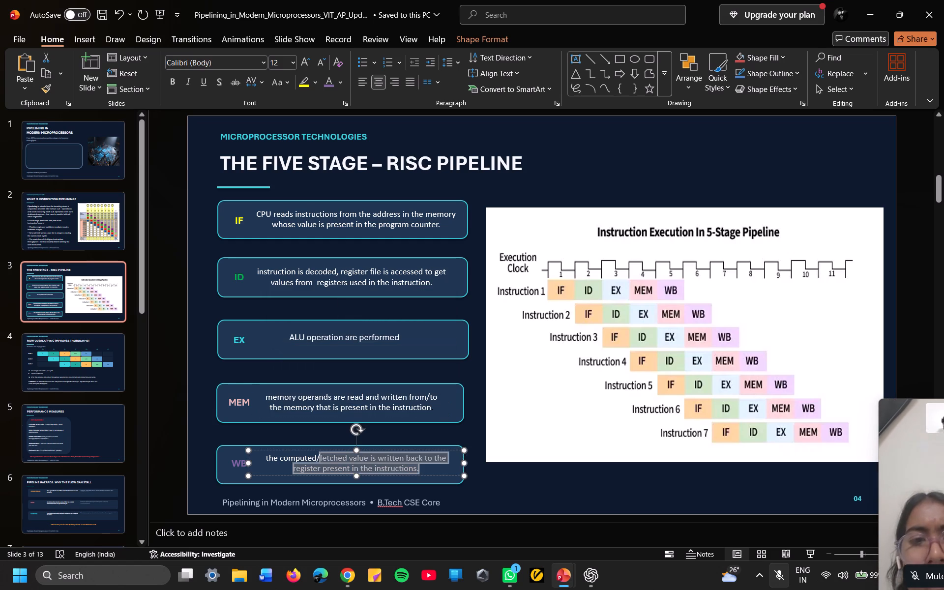
left_click_drag(282, 452, 257, 449)
left_click(512, 498)
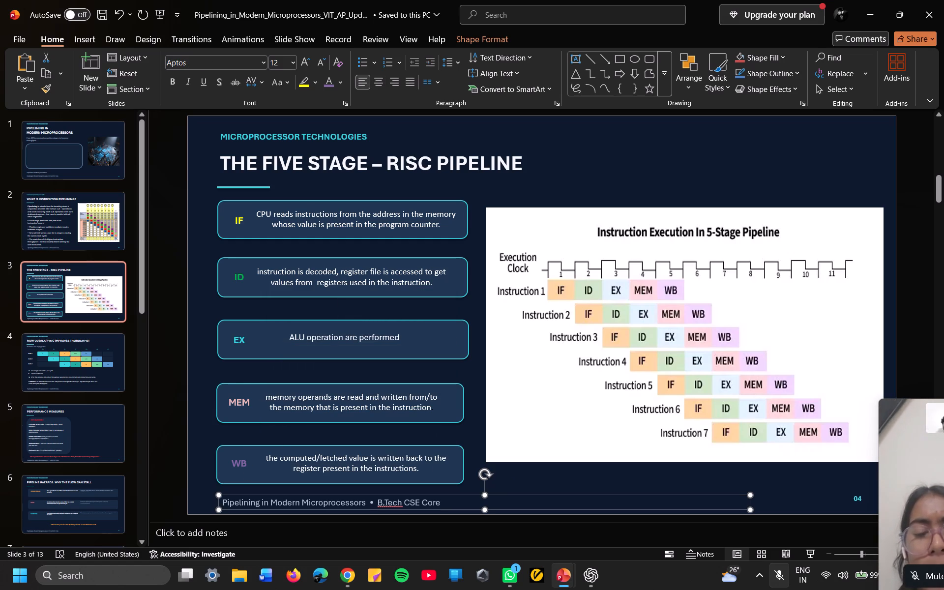
Review the layout of the first four slides in the editor and in a full-screen slide show.
left_click(39, 362)
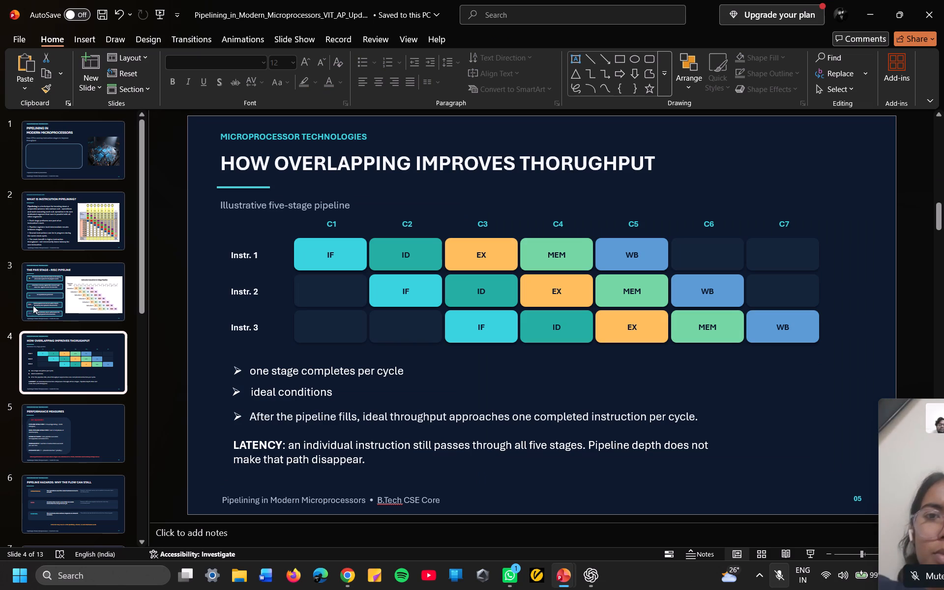
left_click(40, 279)
left_click(70, 214)
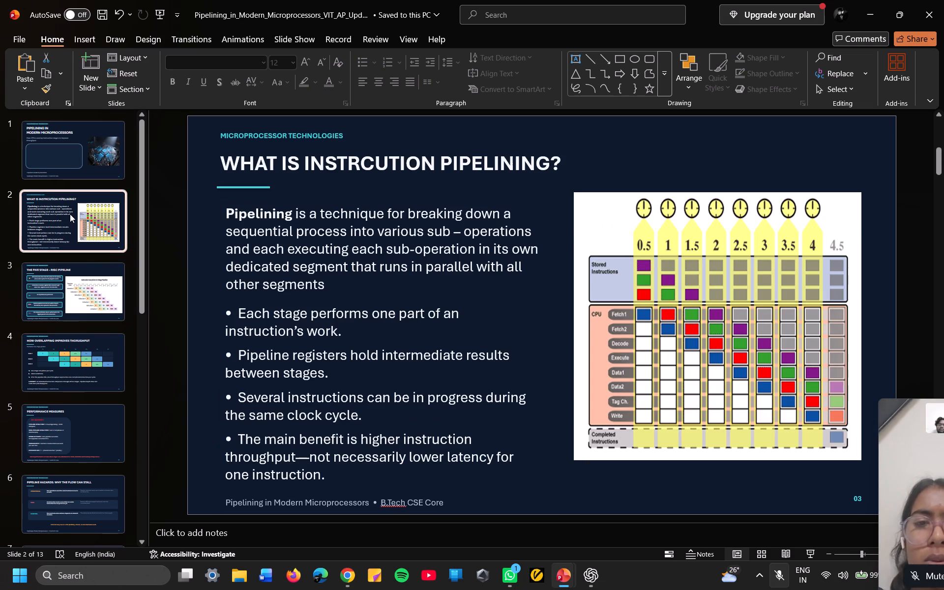
left_click(74, 268)
left_click(73, 241)
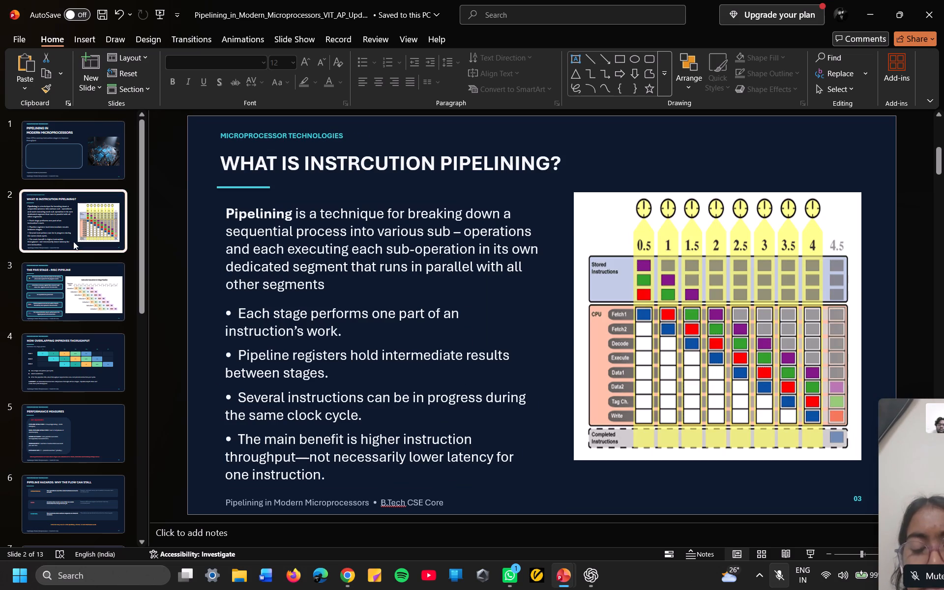
left_click(73, 168)
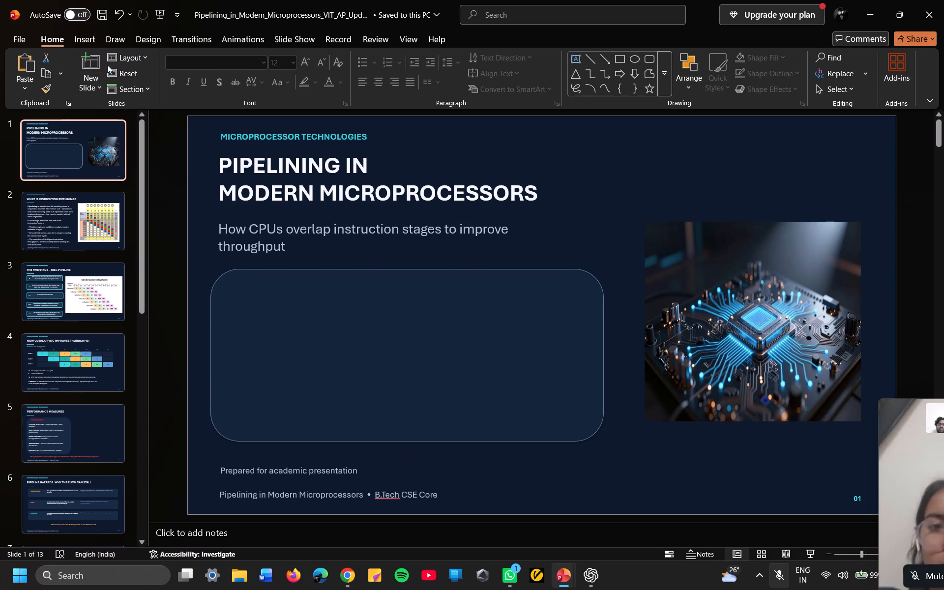
left_click(159, 11)
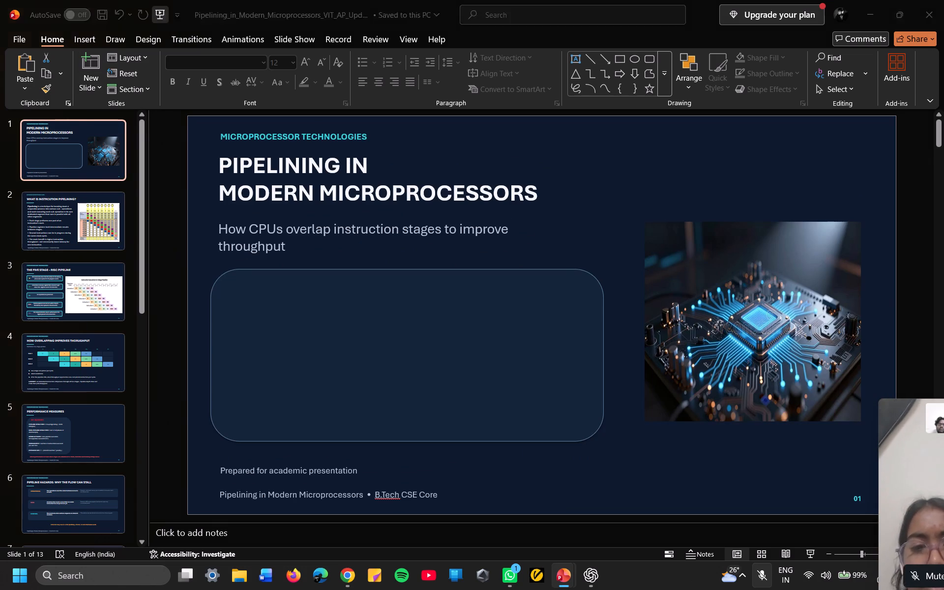
key("Right")
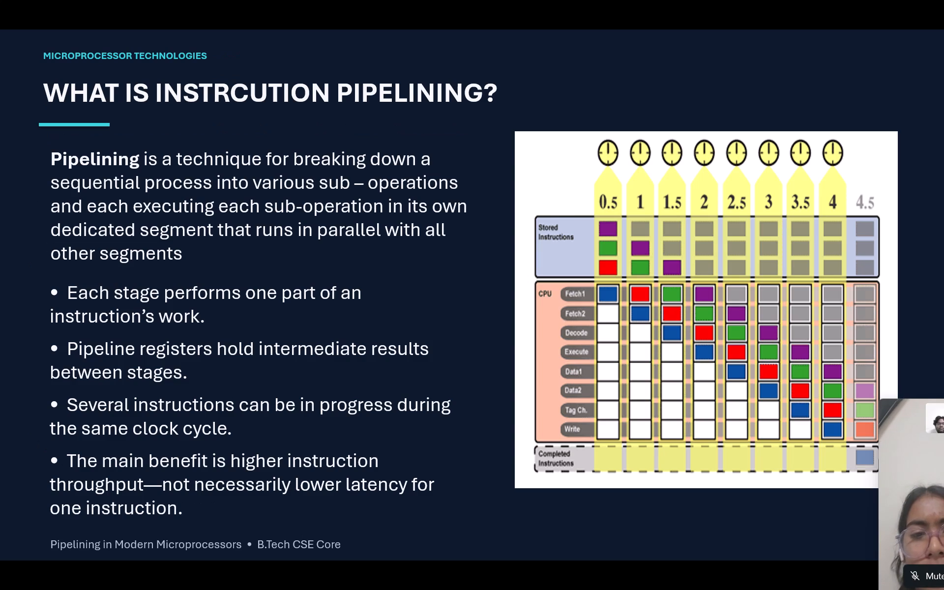
key("Right")
key("Right")
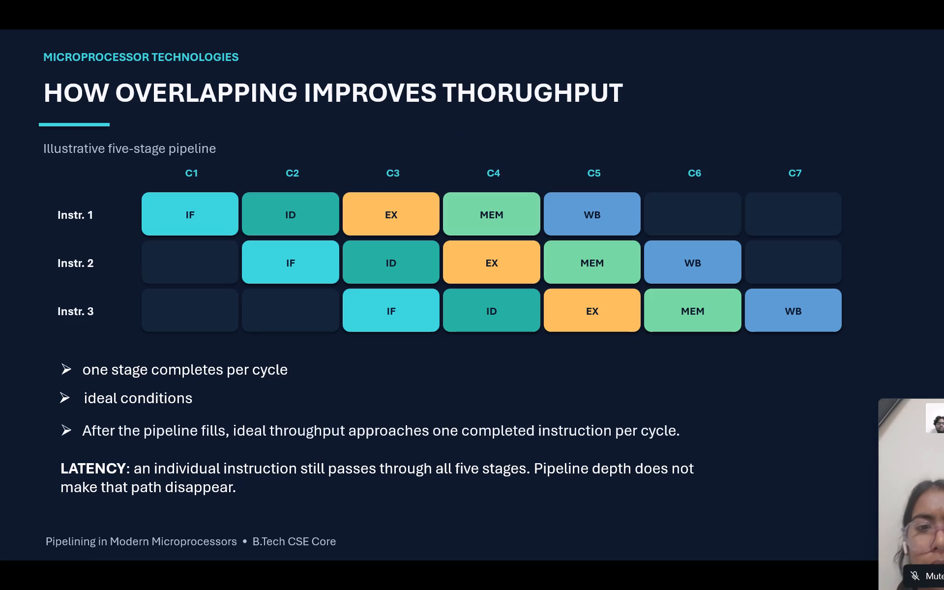
key("Left")
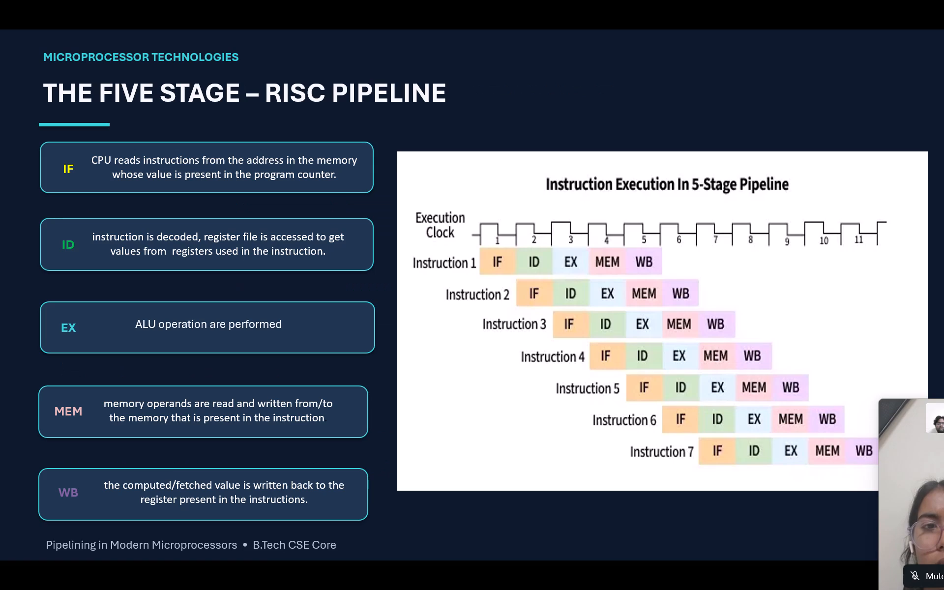
key("Right")
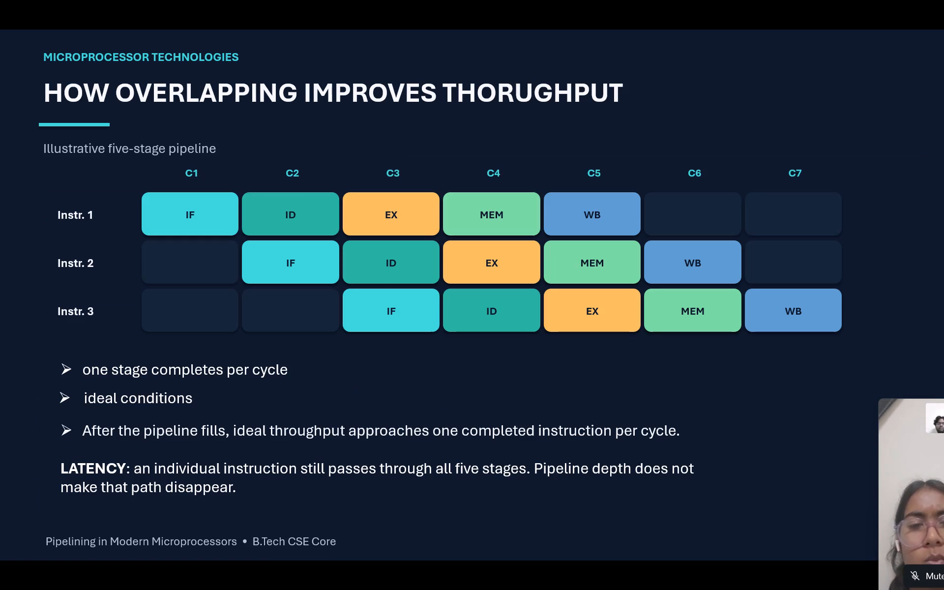
key("Escape")
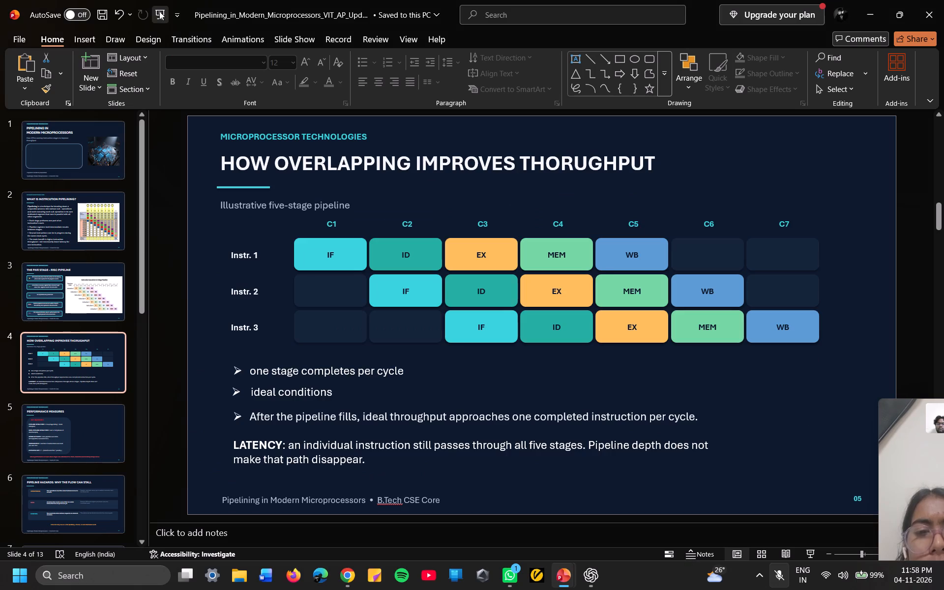
left_click(74, 315)
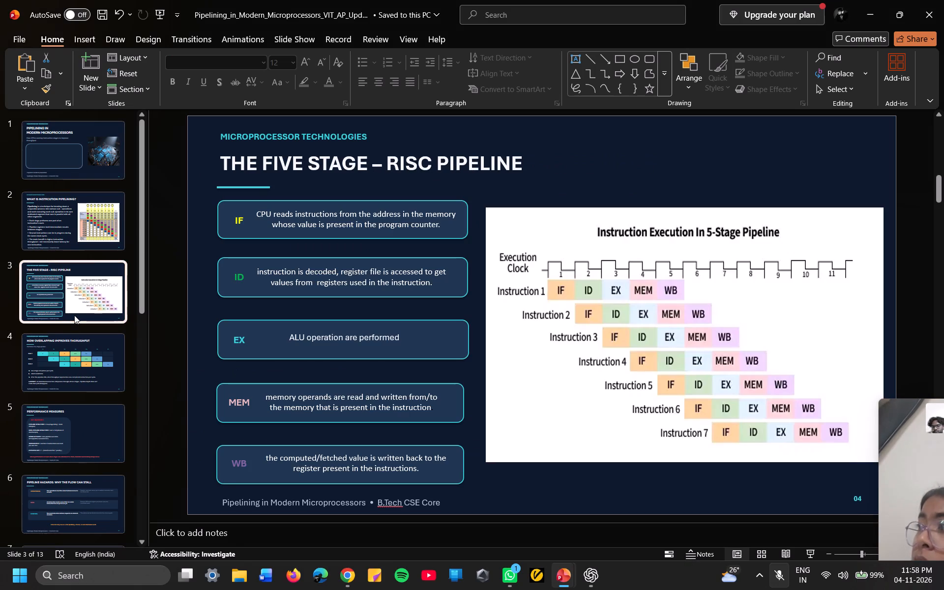
key("Right")
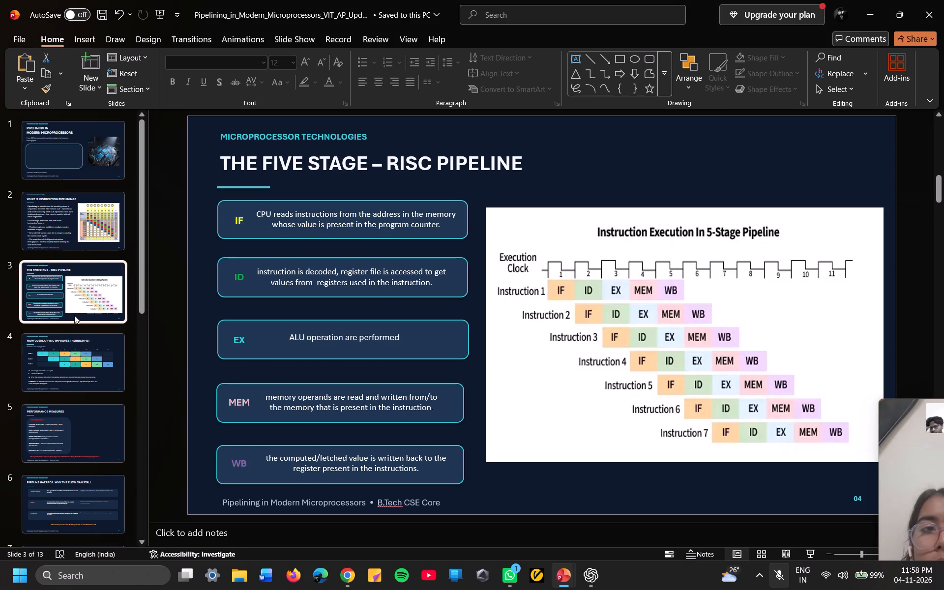
key("Right")
left_click(74, 358)
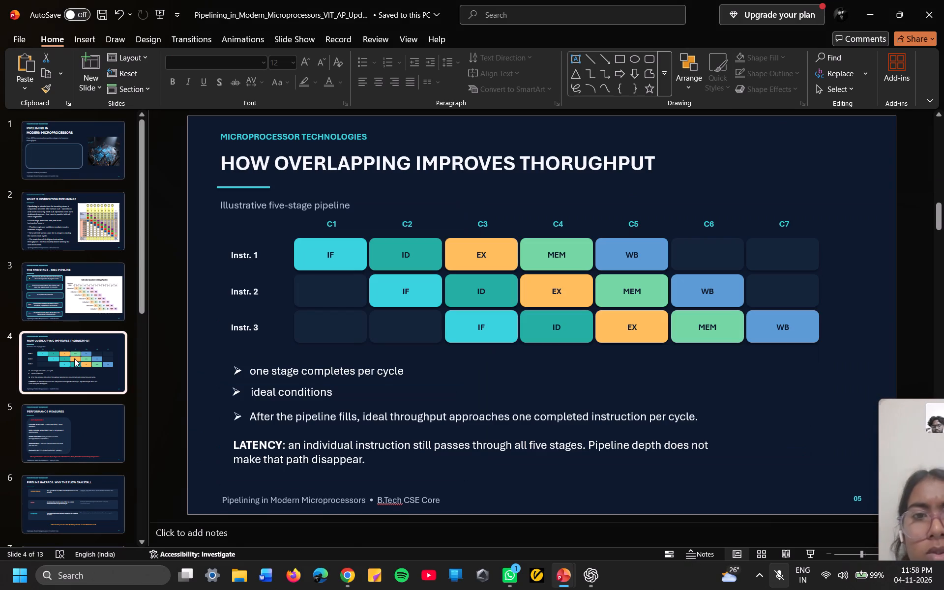
key("Right")
key("Right")
From the Performance Measures slide, switch to Chrome, search images for "performance measures piepleining" and examine the results for a suitable picture.
left_click(82, 425)
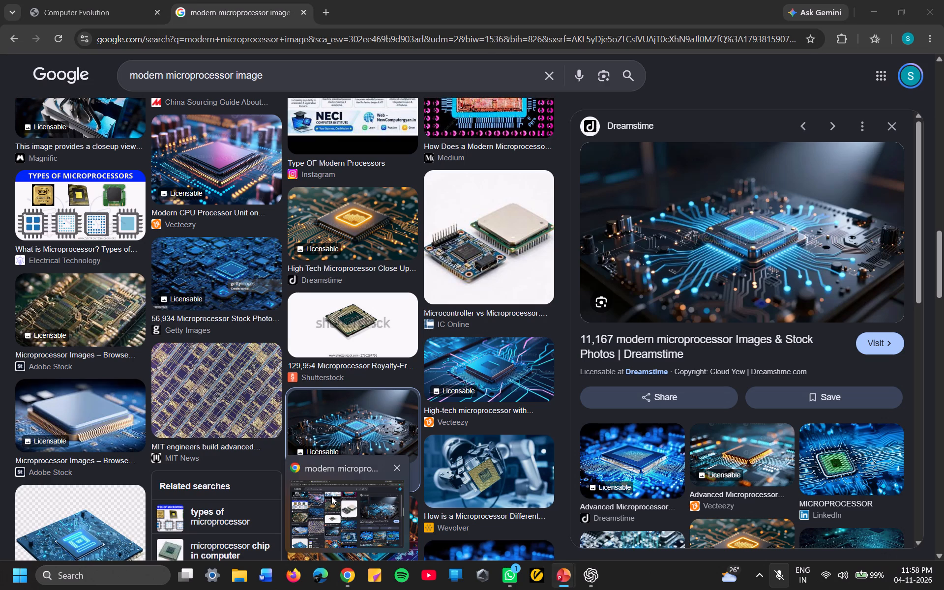
left_click(331, 496)
left_click(304, 67)
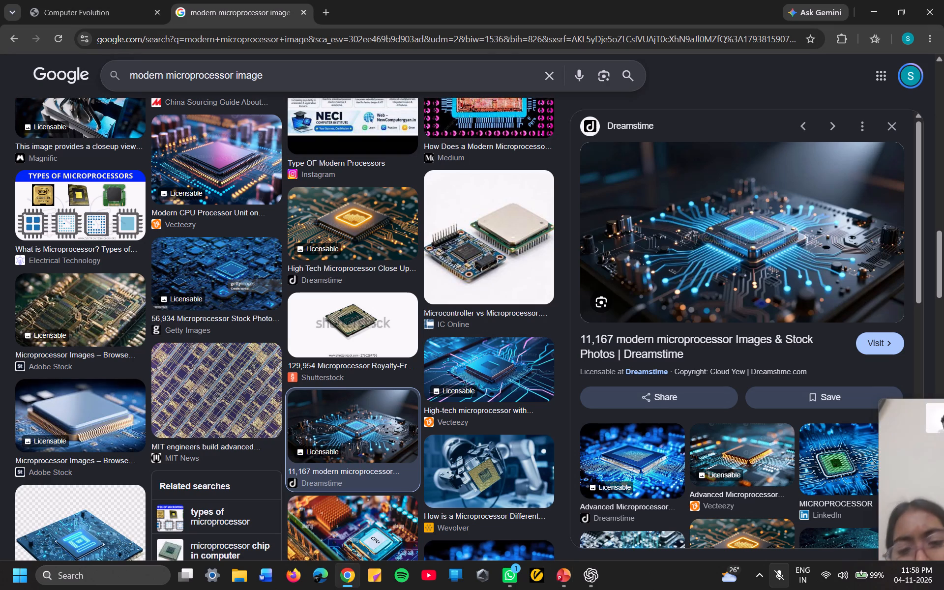
key("ctrl+a")
key("BackSpace")
type("pw")
key("BackSpace")
type("erformance measures")
key("space")
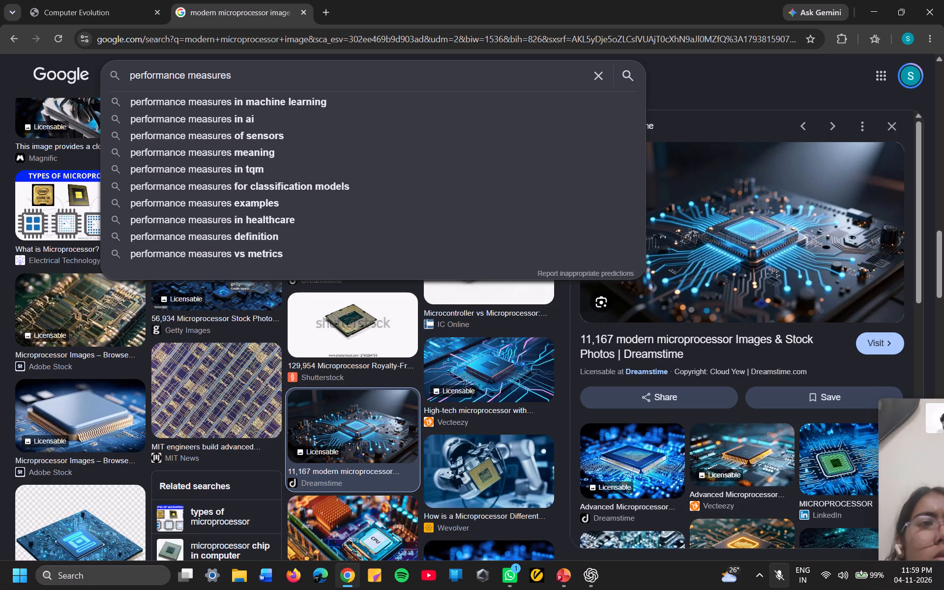
key("i")
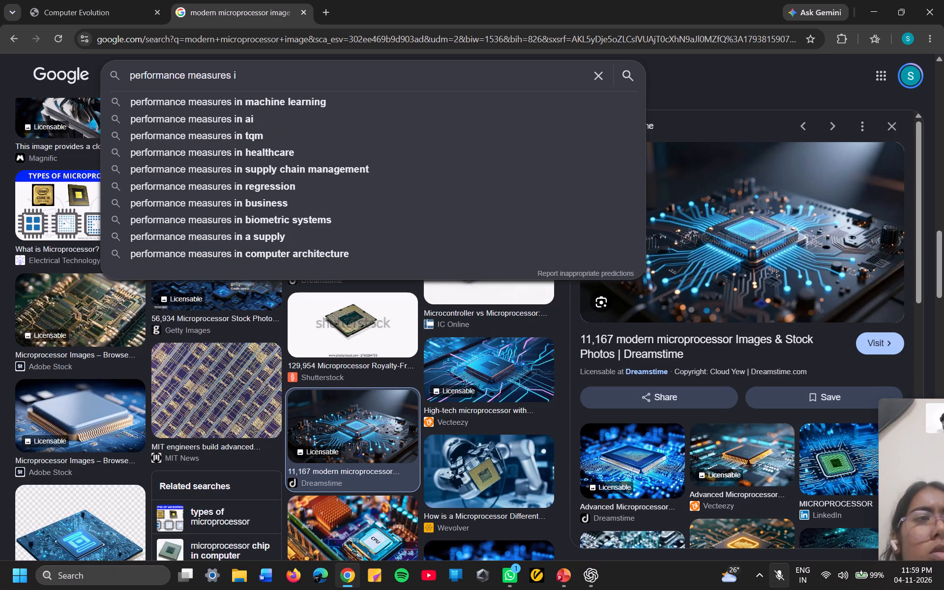
key("BackSpace")
type("piepleining")
key("Return")
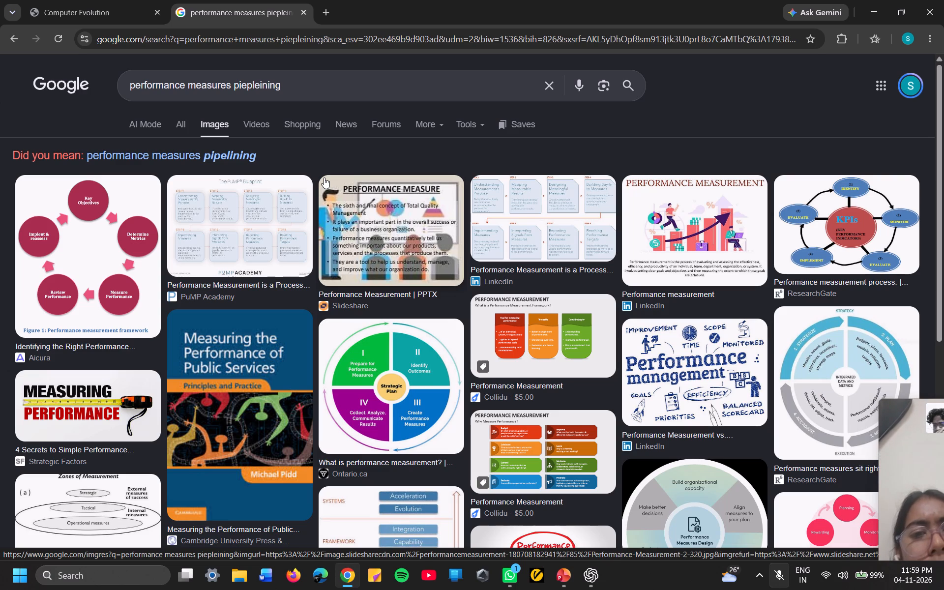
scroll(354, 305, "down", 4)
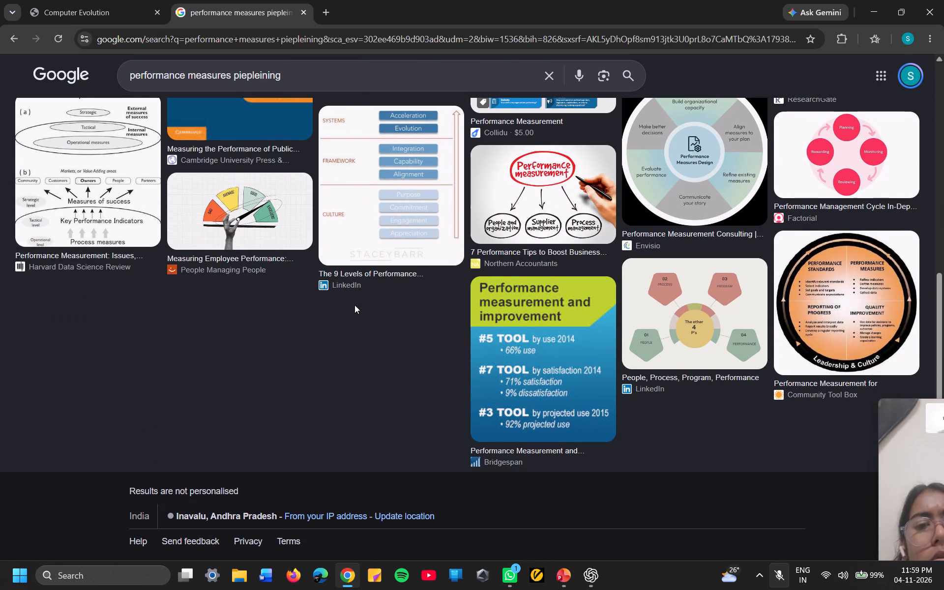
scroll(354, 305, "up", 5)
Change the image search to "performance instruction pipelining".
left_click(327, 82)
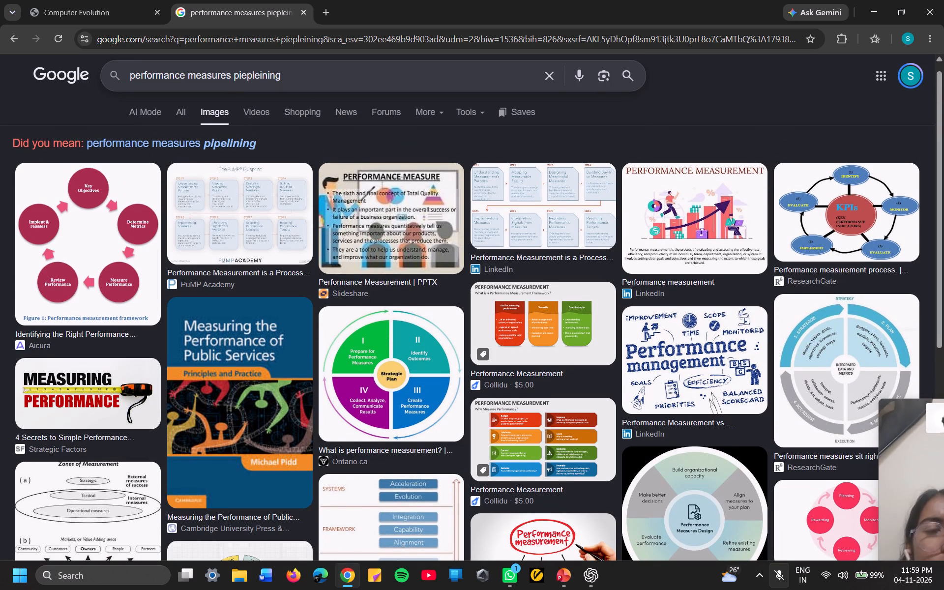
key("BackSpace")
key("BackSpace")
key("BackSpace")
key("BackSpace")
key("BackSpace")
key("BackSpace")
key("BackSpace")
key("BackSpace")
key("BackSpace")
key("BackSpace")
key("BackSpace")
key("BackSpace")
key("BackSpace")
key("BackSpace")
key("BackSpace")
key("BackSpace")
key("BackSpace")
key("BackSpace")
key("BackSpace")
key("BackSpace")
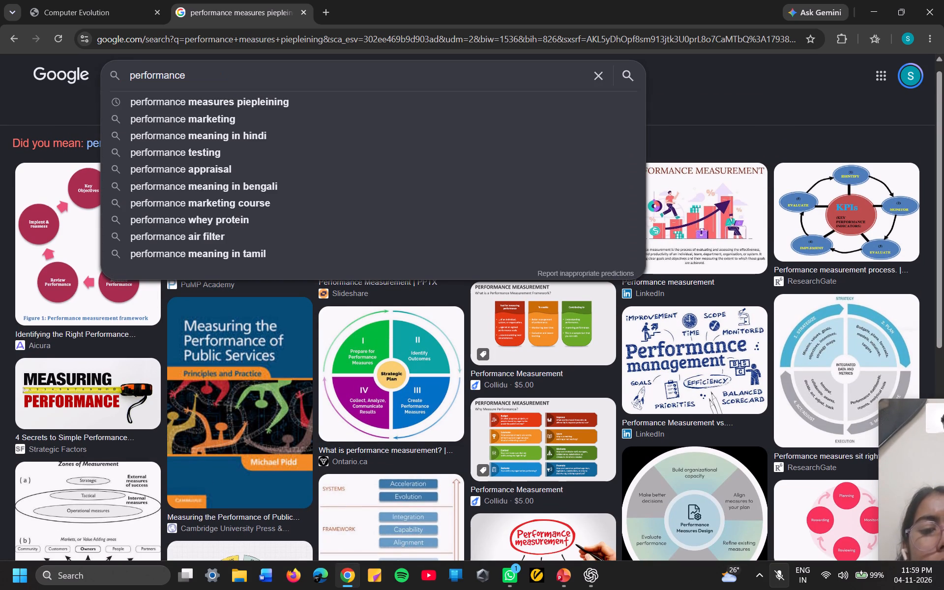
type("instruction")
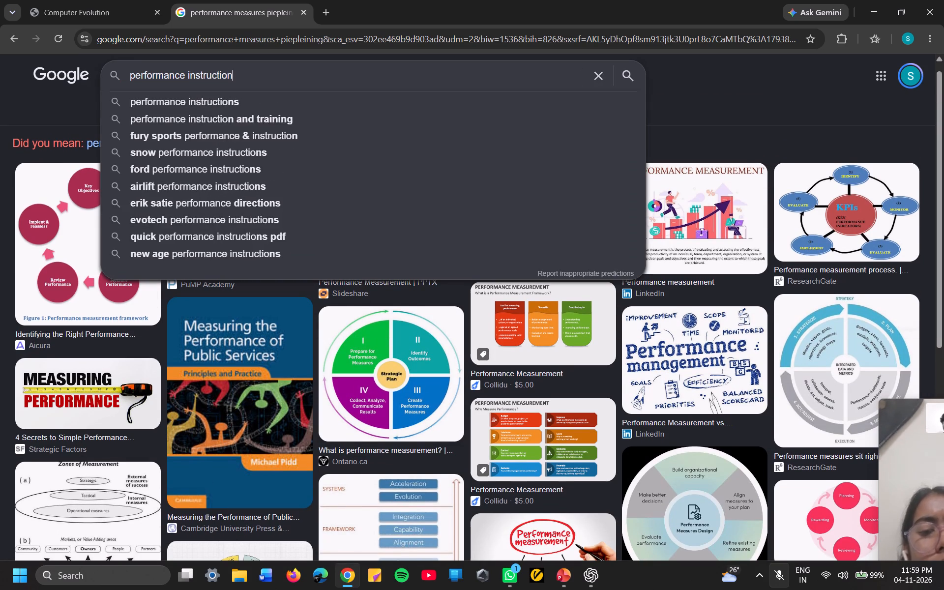
key("space")
type("pipelininig")
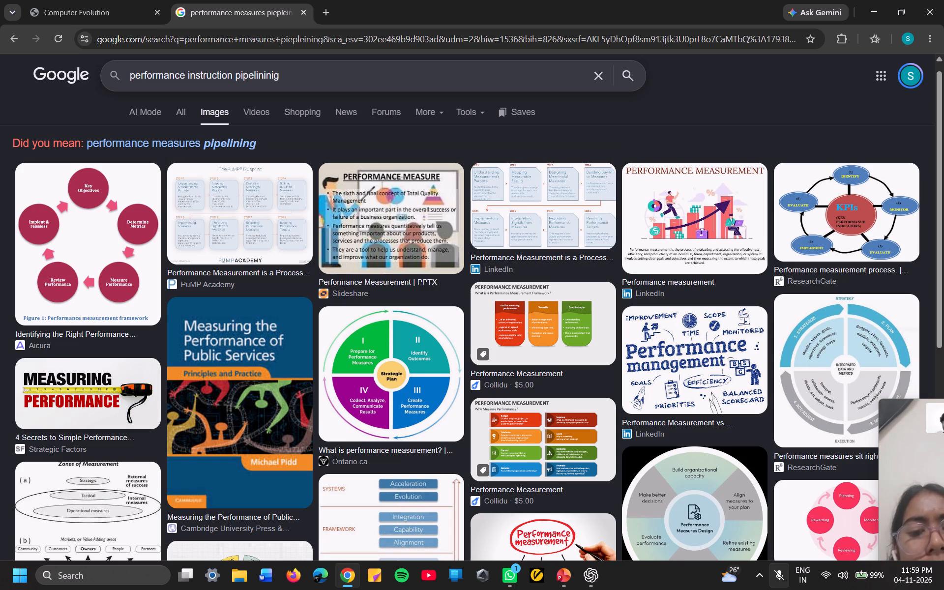
key("BackSpace")
key("g")
key("BackSpace")
key("BackSpace")
key("g")
key("Return")
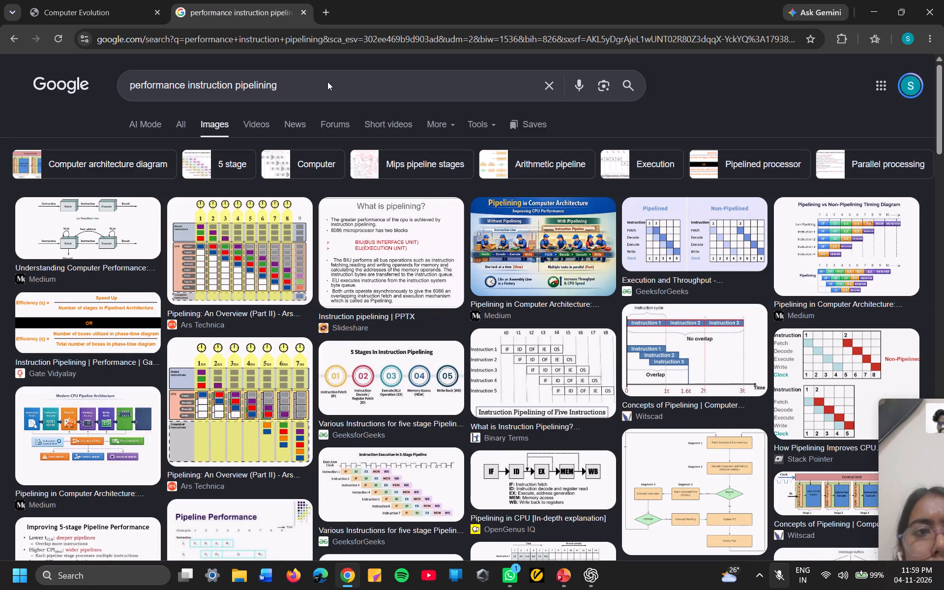
Copy the "Pipelining in Computer Architecture: Improving CPU Performance" picture and paste it onto the Performance Measures slide in PowerPoint.
left_click(539, 227)
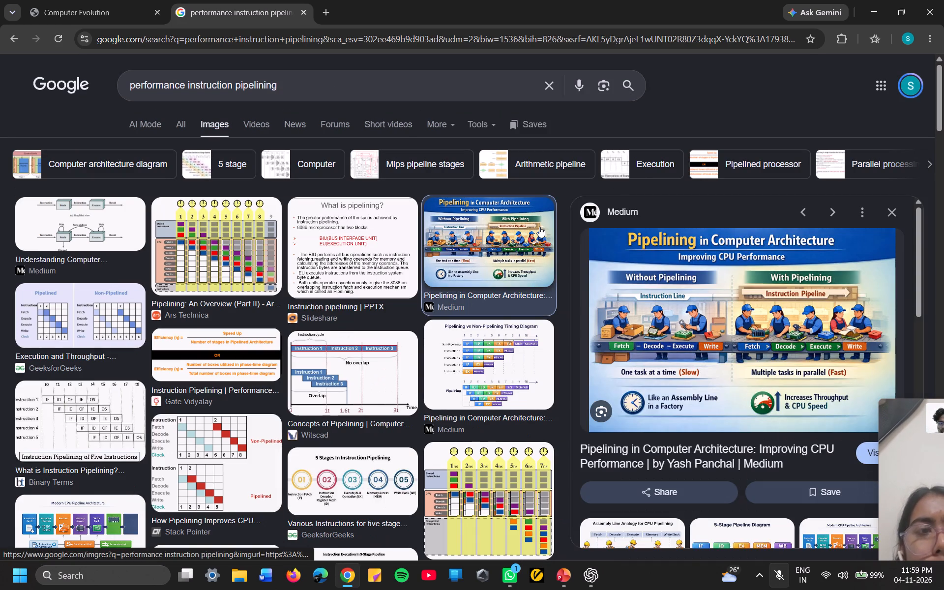
right_click(719, 323)
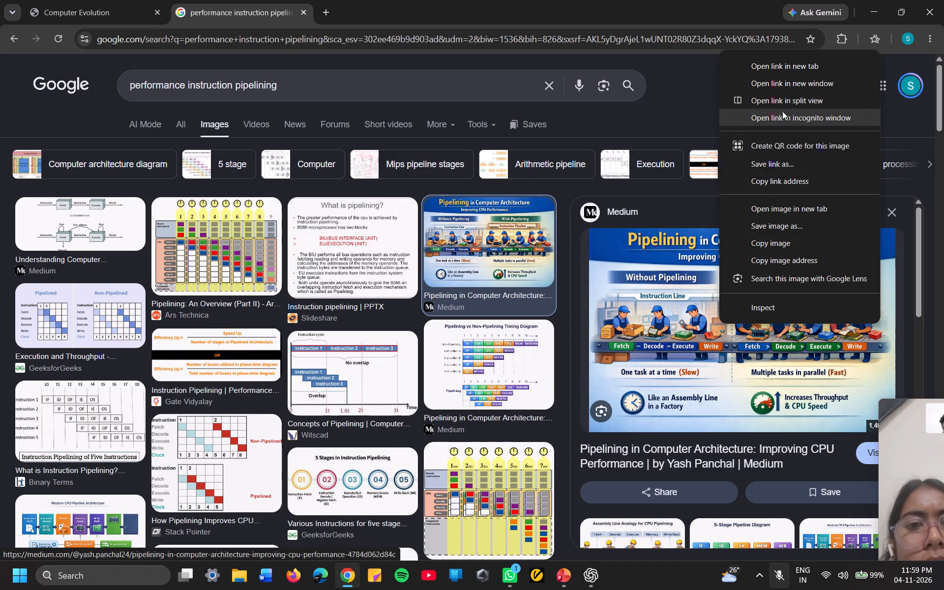
left_click(780, 237)
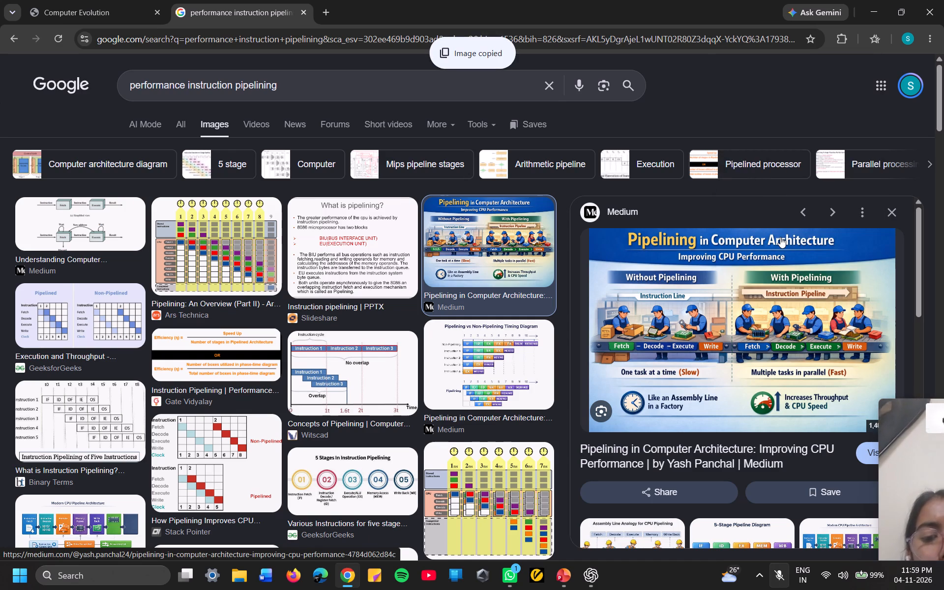
key("alt+Tab")
key("ctrl+v")
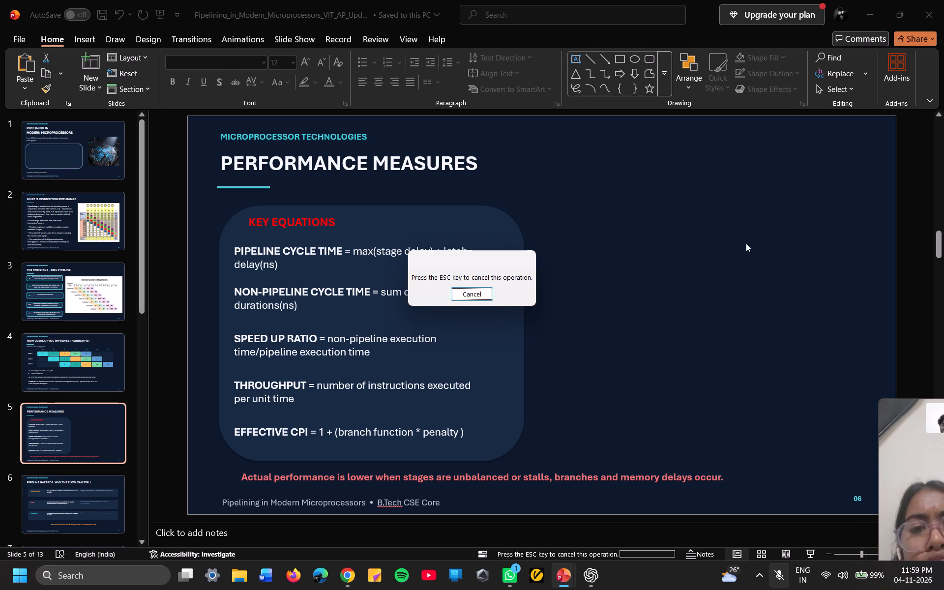
left_click(486, 293)
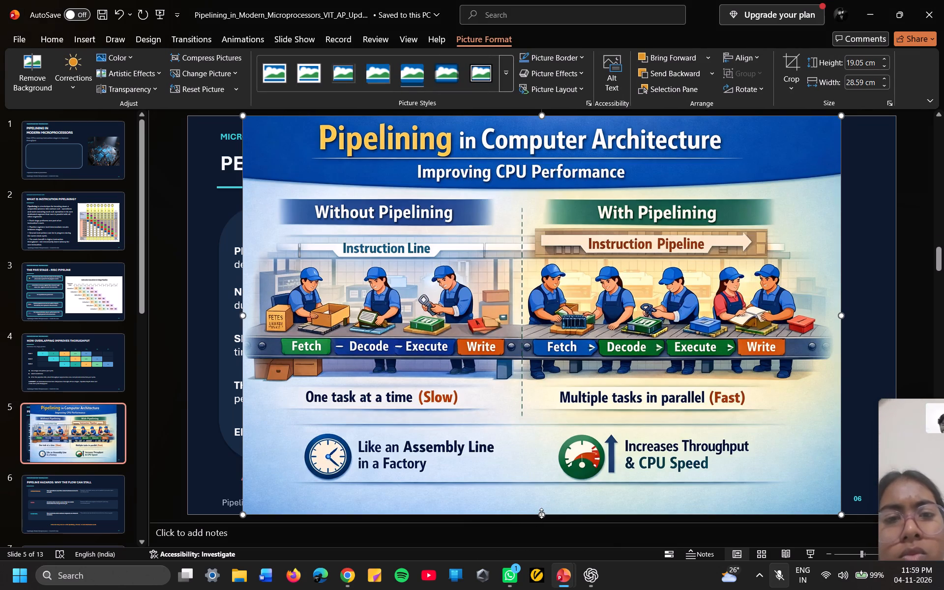
Resize the pasted pipelining picture to about 12.1 cm high and 15.3 cm wide and place it beside the Key Equations box.
left_click_drag(541, 513, 561, 368)
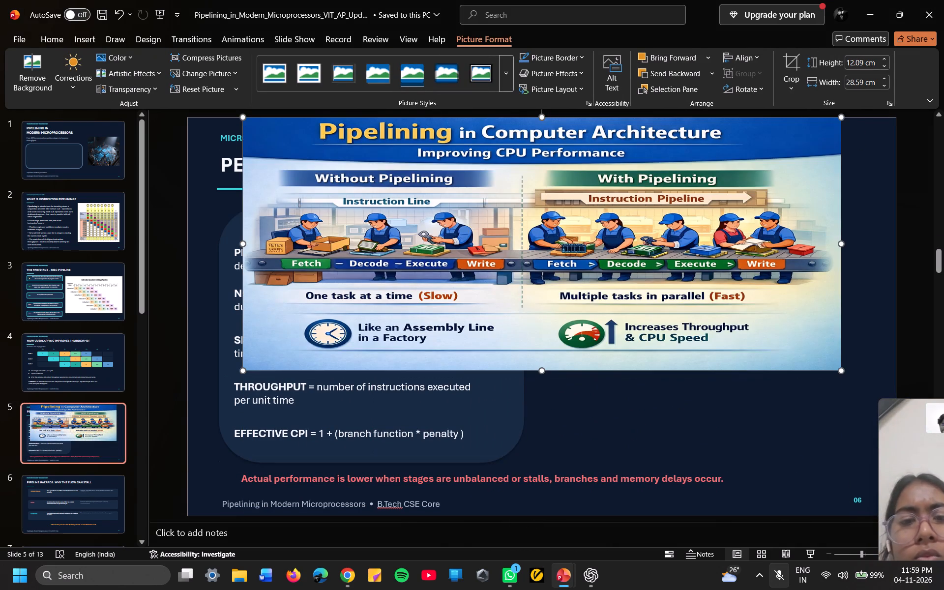
left_click_drag(242, 242, 546, 293)
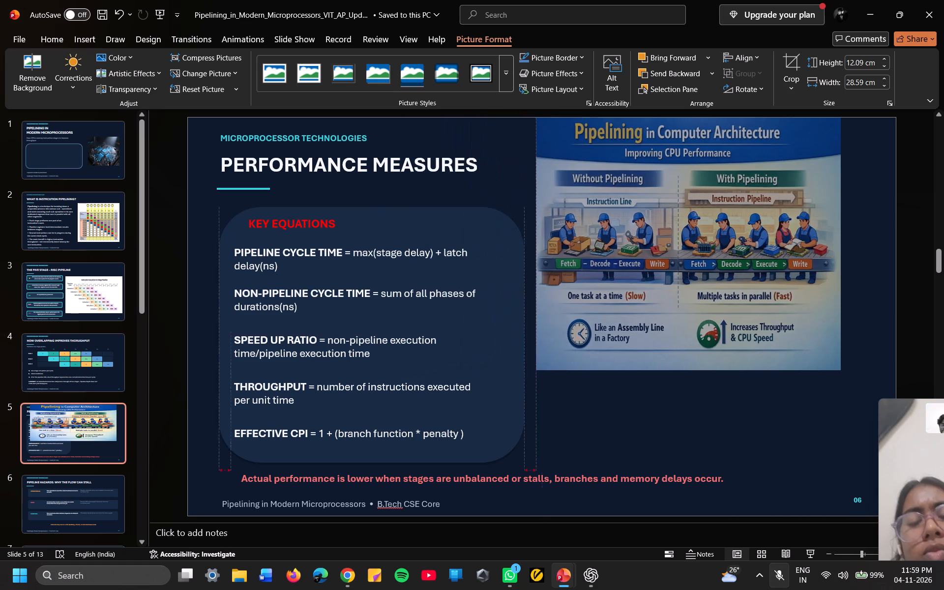
left_click_drag(546, 293, 547, 293)
left_click_drag(824, 314, 827, 327)
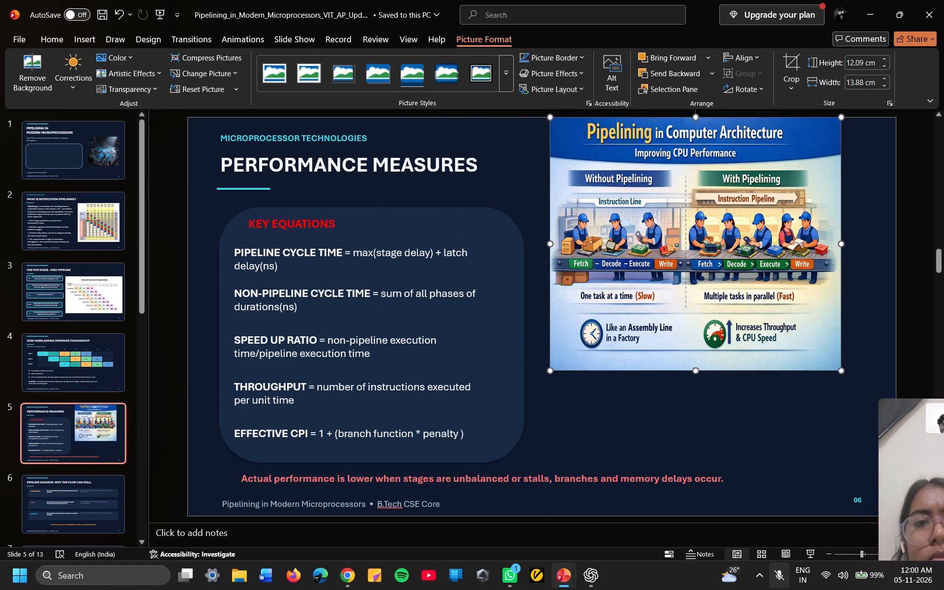
left_click_drag(827, 327, 831, 383)
left_click_drag(850, 312, 870, 316)
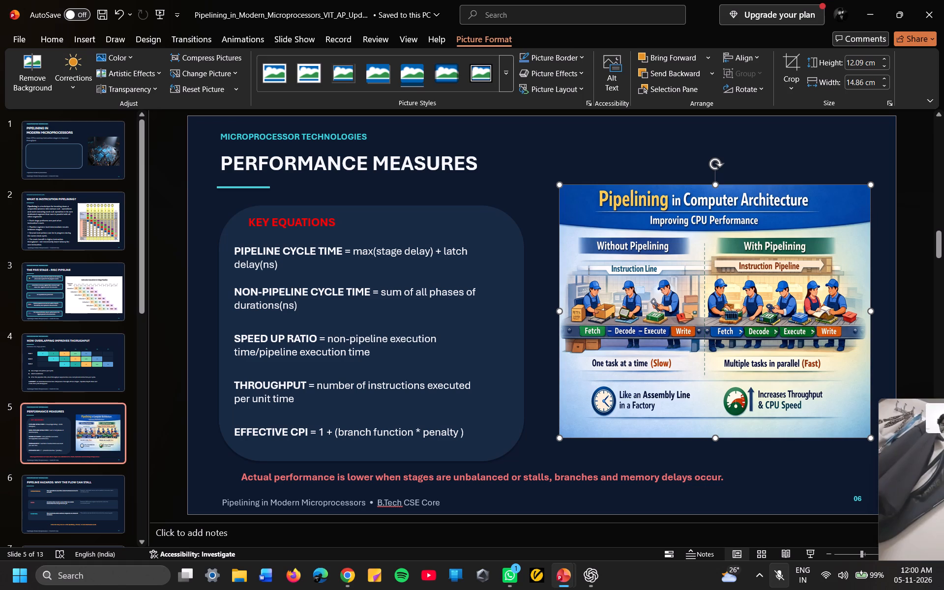
left_click_drag(559, 311, 552, 311)
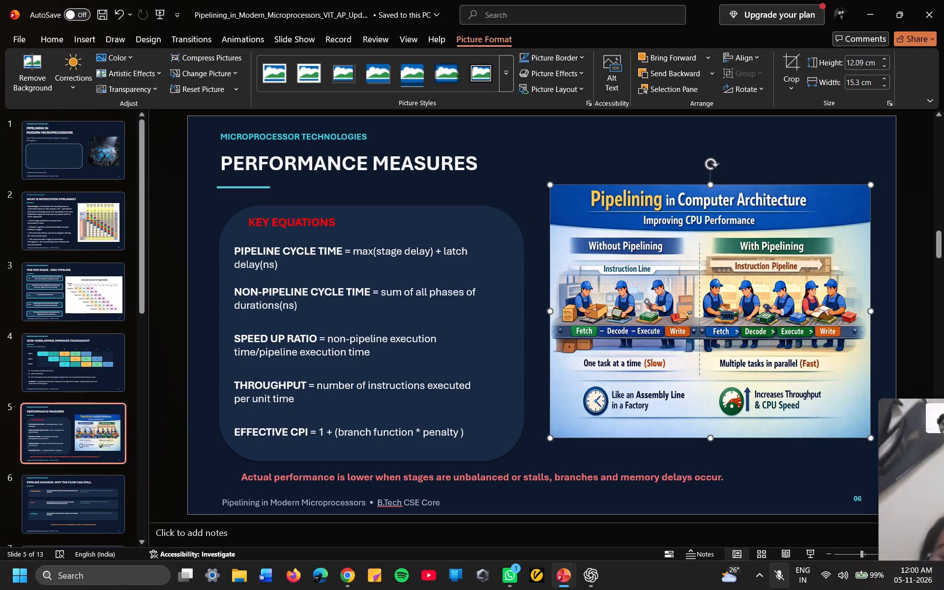
left_click(567, 152)
left_click(809, 472)
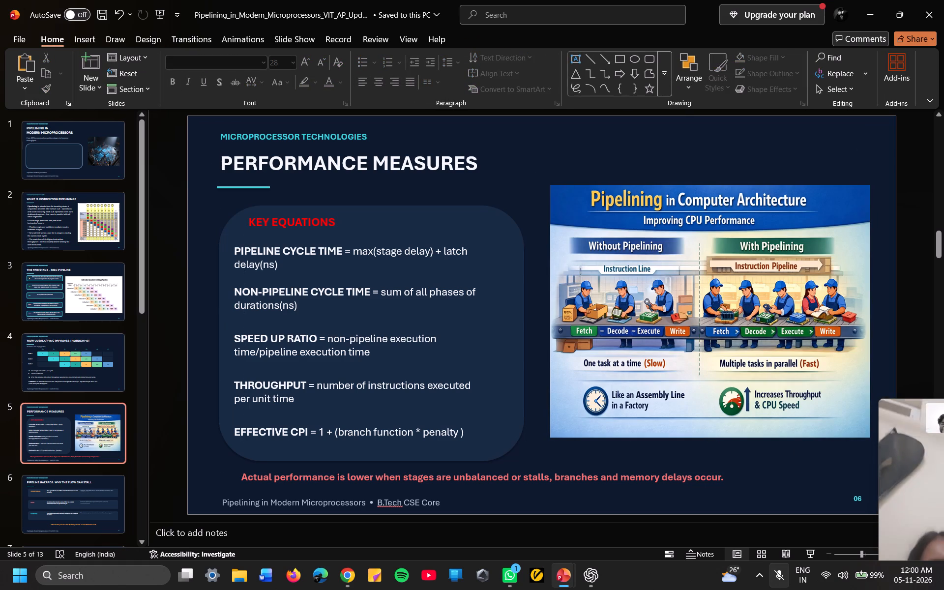
Cut the "Actual performance is lower when stages are unbalanced..." note from the Performance Measures slide.
left_click(726, 478)
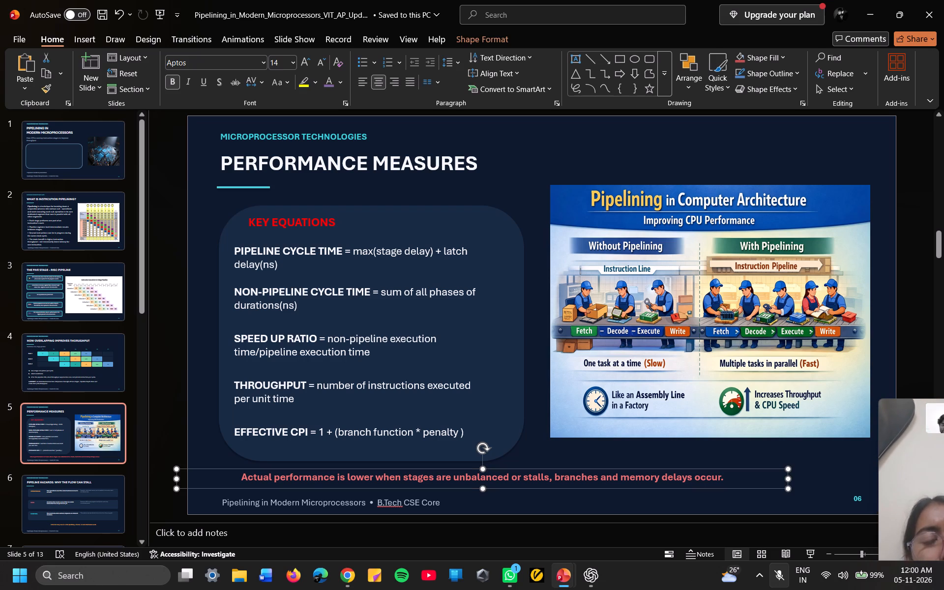
right_click(726, 478)
left_click(779, 157)
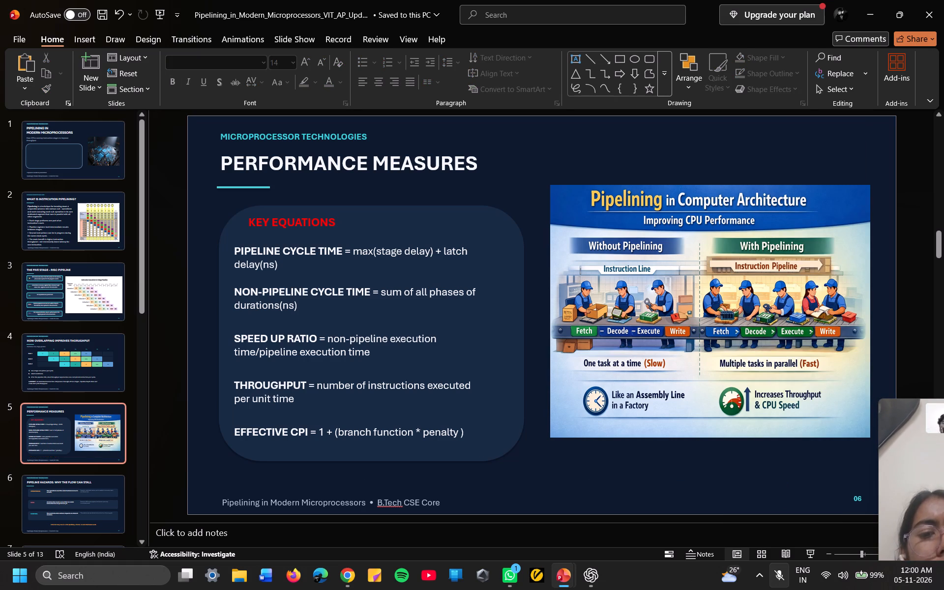
Move the pipelining picture slightly down so its top lines up with the Key Equations box.
left_click_drag(845, 215, 848, 235)
left_click(753, 154)
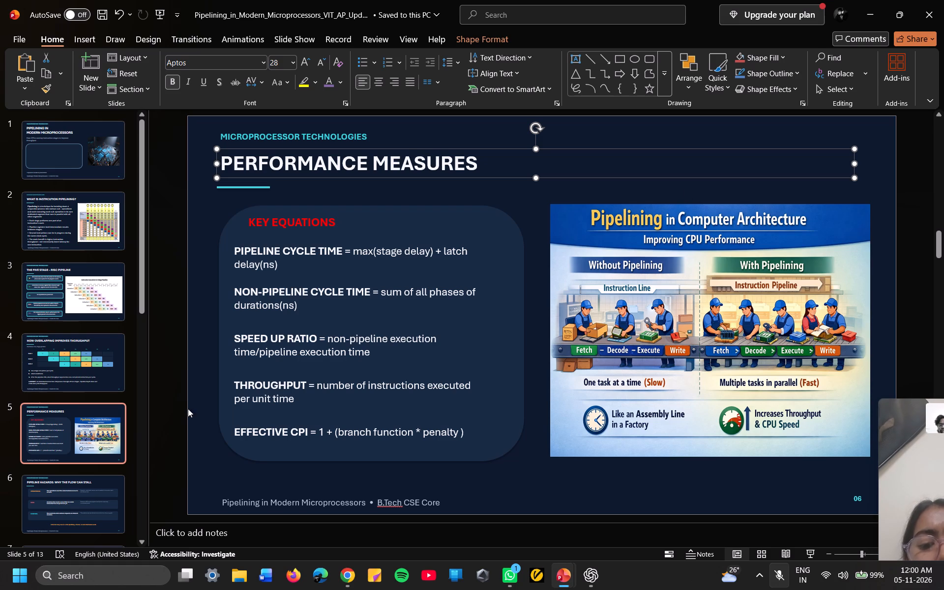
Review the layouts of slides 6 back to 1, from Pipeline Hazards to the title slide.
left_click(62, 523)
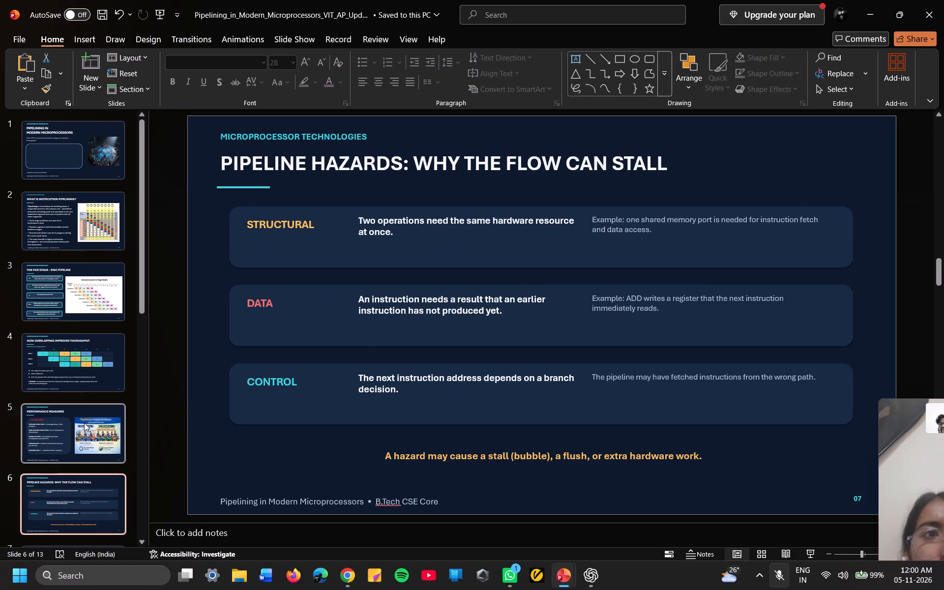
left_click(84, 423)
left_click(94, 359)
left_click(93, 284)
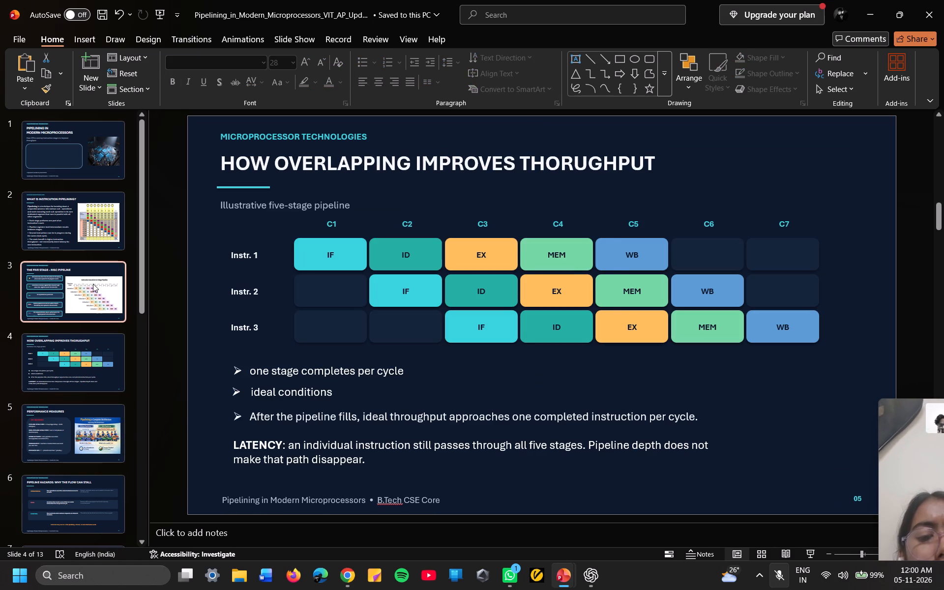
left_click(103, 230)
left_click(94, 146)
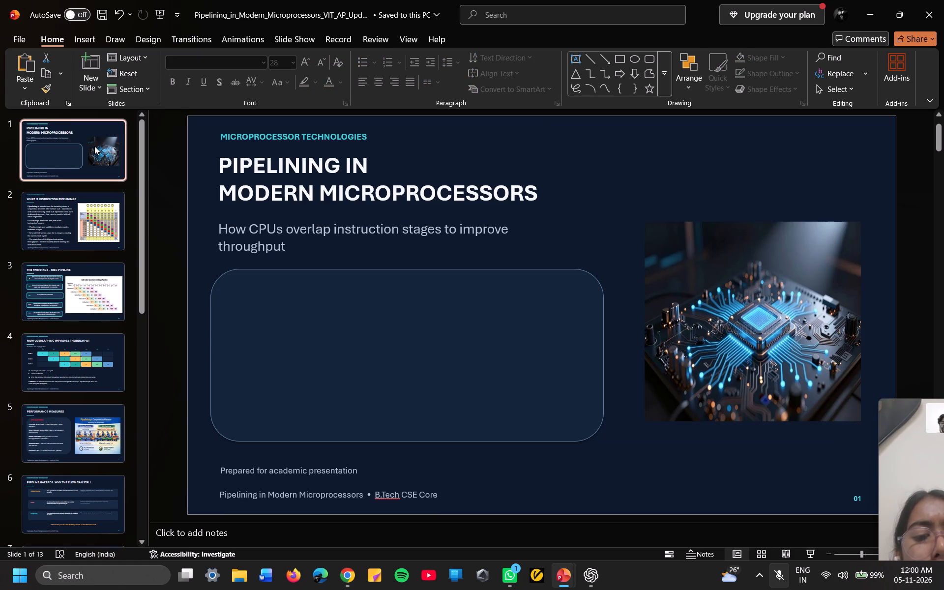
On the Pipeline Hazards slide, cut the grey example texts from the Structural, Data and Control rows.
left_click(86, 494)
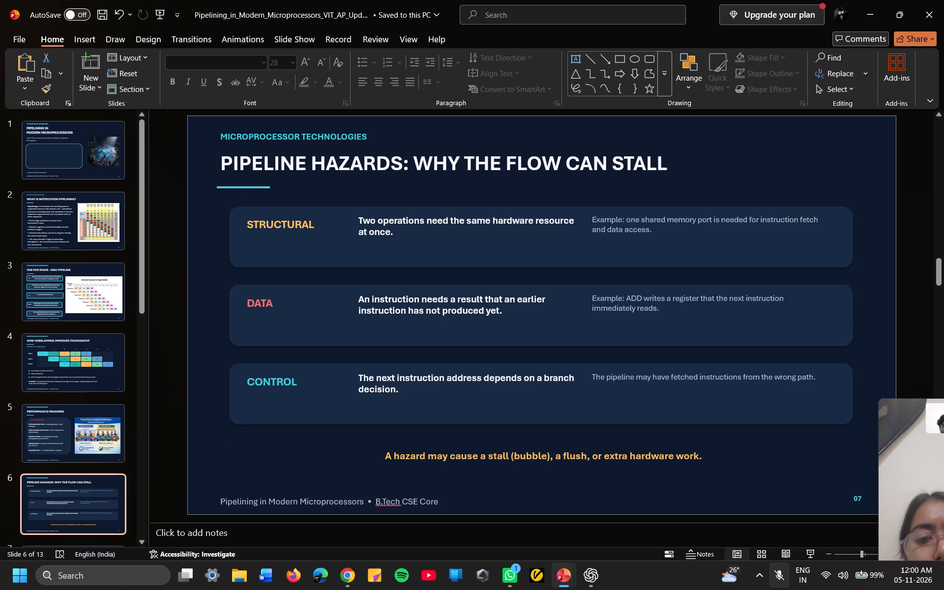
left_click_drag(650, 231, 601, 224)
right_click(601, 224)
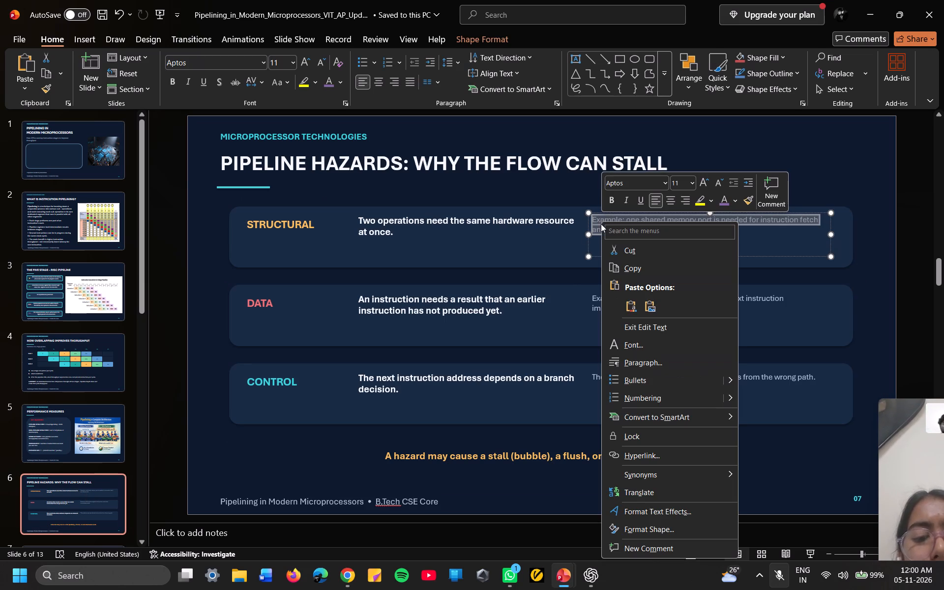
left_click(639, 253)
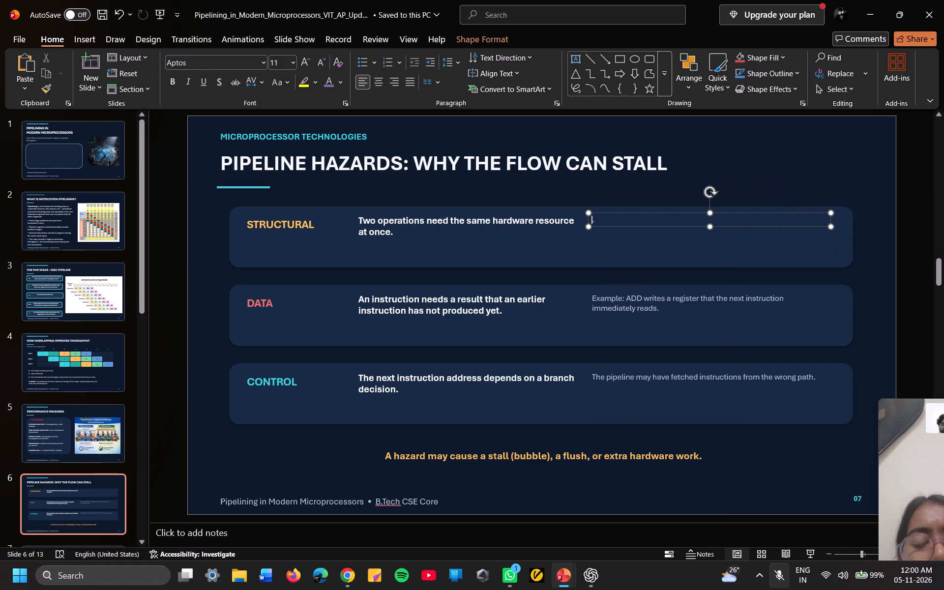
left_click(693, 307)
right_click(693, 307)
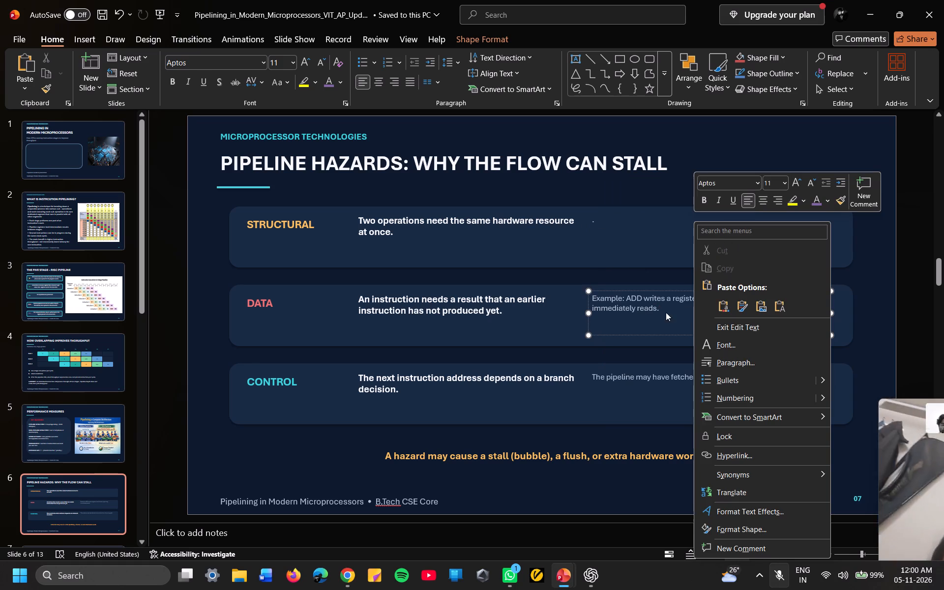
left_click(667, 333)
right_click(667, 333)
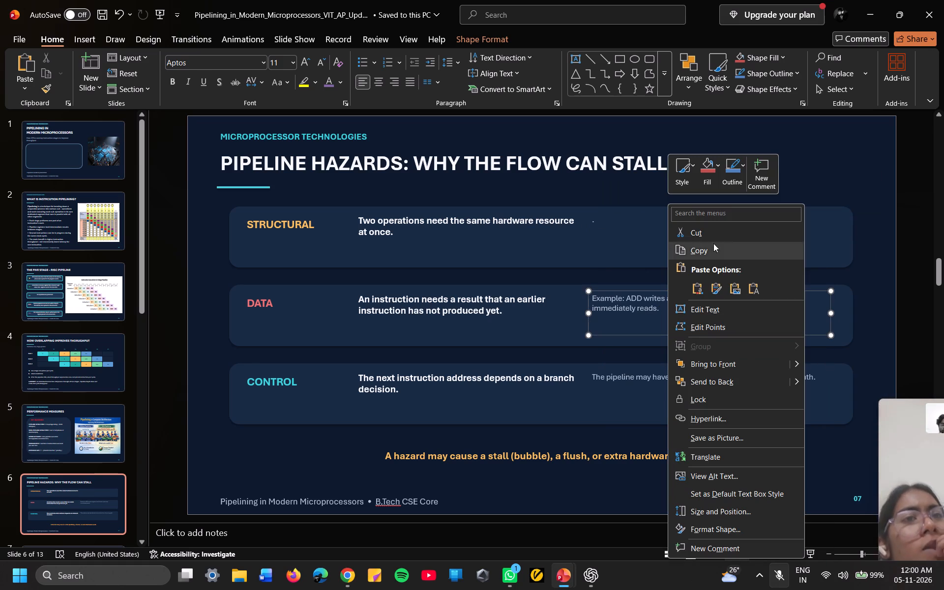
left_click(714, 236)
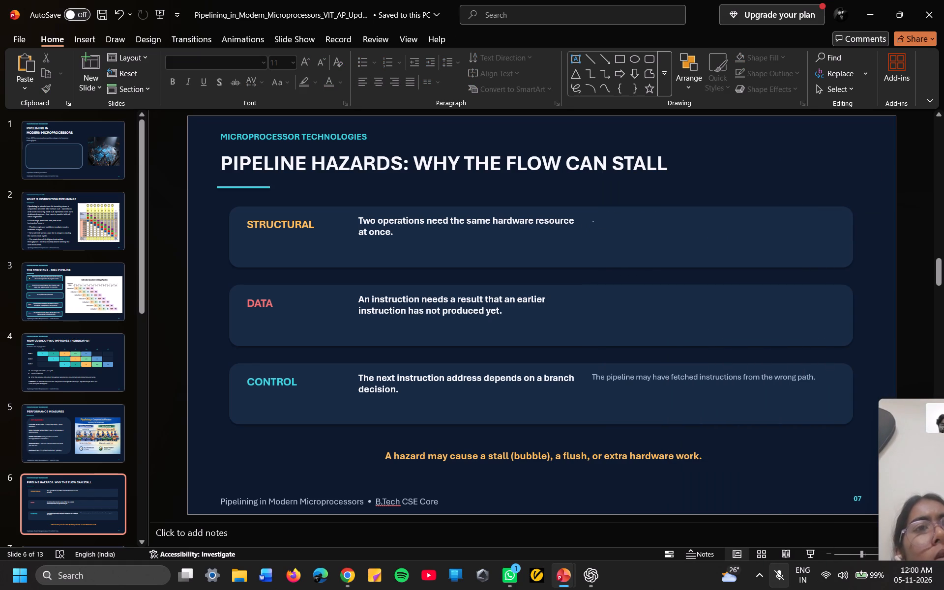
left_click(742, 390)
right_click(742, 390)
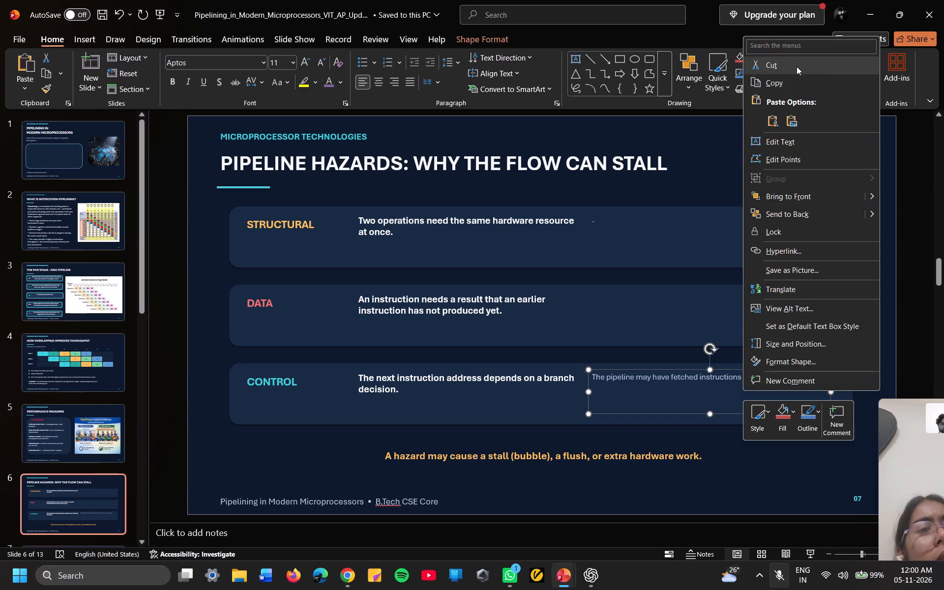
left_click(796, 66)
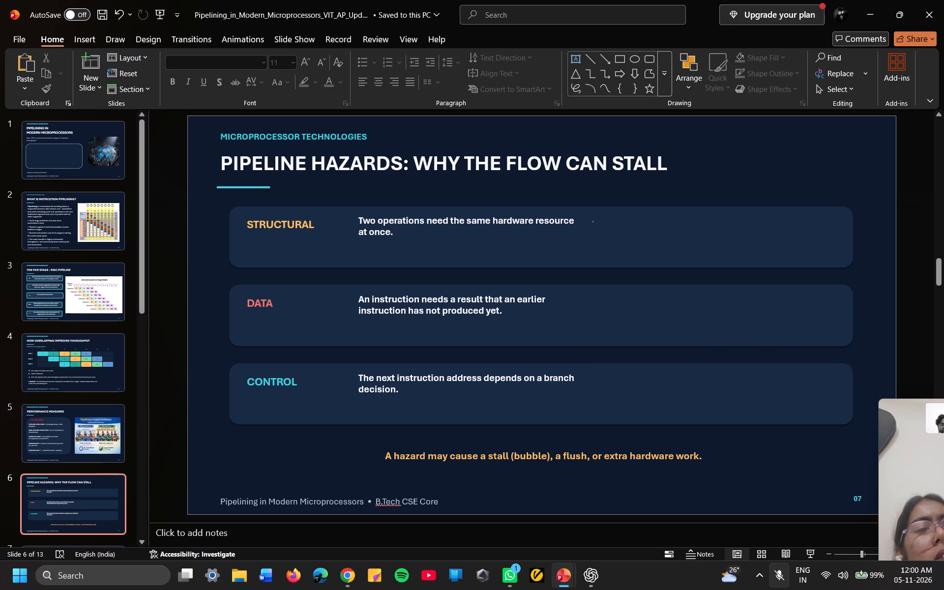
Narrow the Structural, Data and Control background boxes to one common width, ending just past their bold descriptions.
left_click(852, 235)
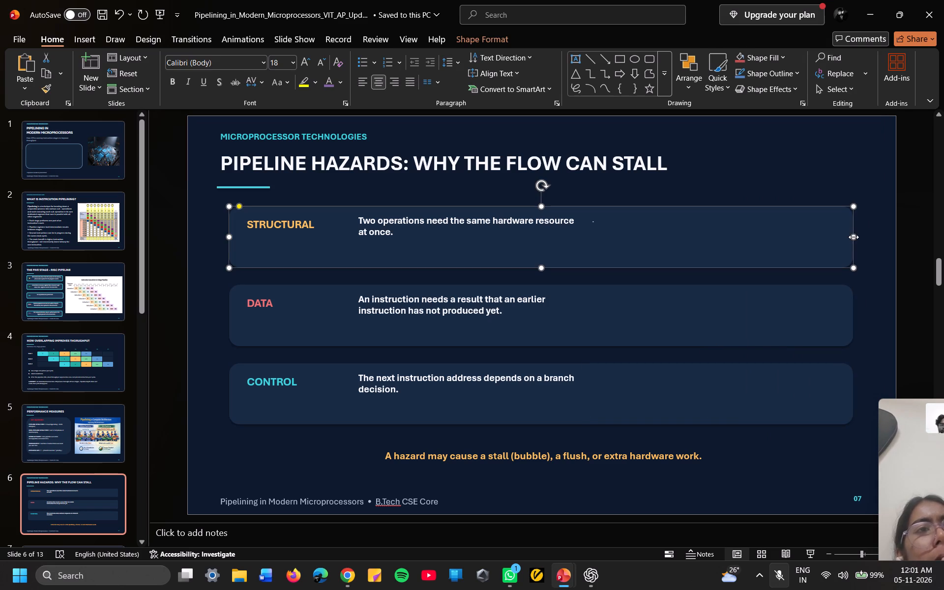
left_click_drag(854, 237, 590, 238)
left_click(833, 309)
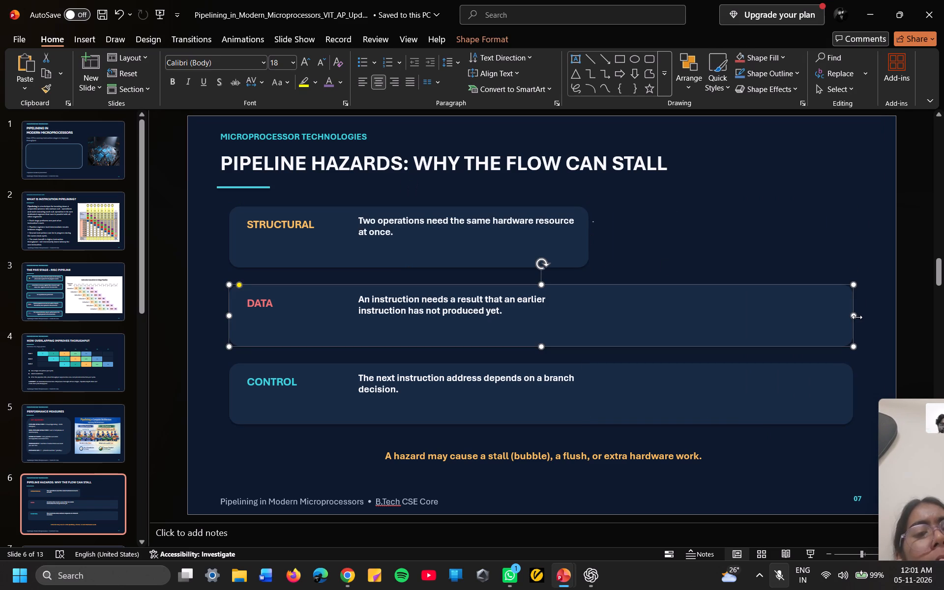
left_click_drag(854, 316, 647, 319)
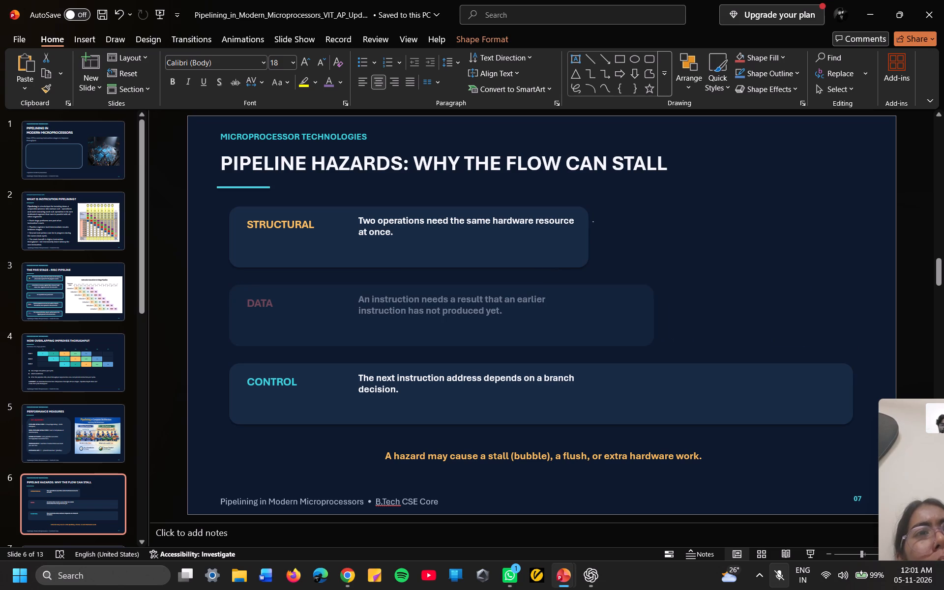
left_click_drag(647, 319, 588, 323)
left_click(781, 385)
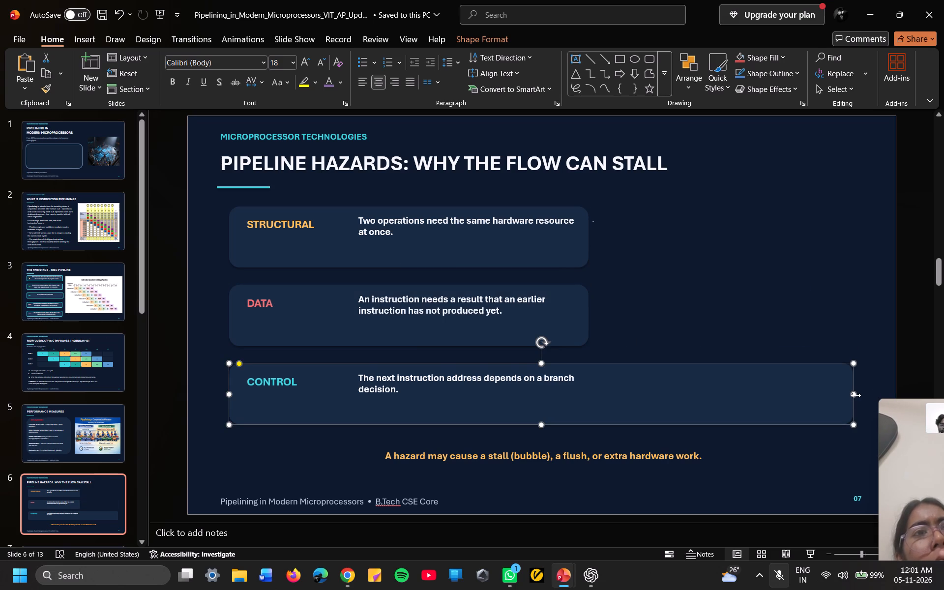
left_click_drag(855, 395, 590, 402)
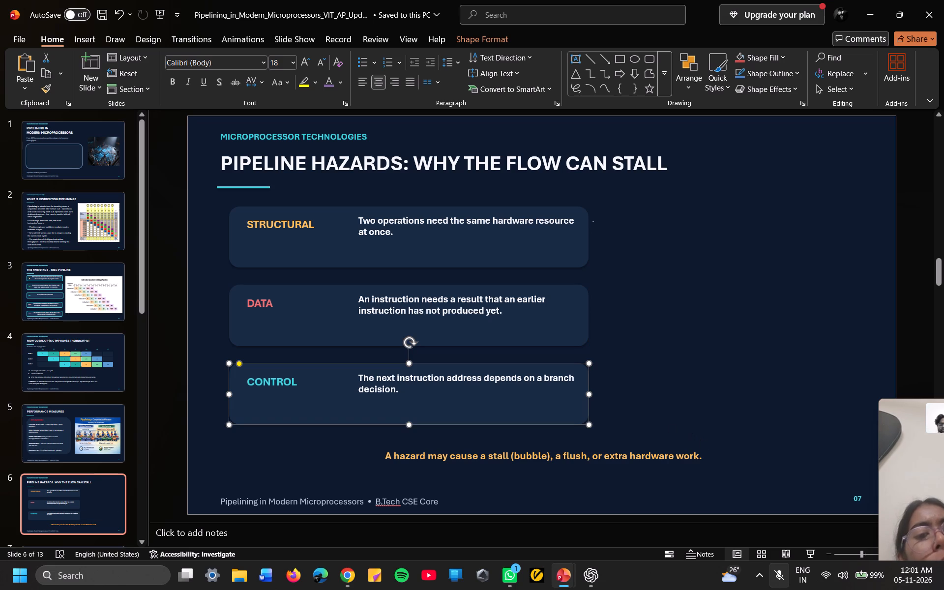
Shift the orange "A hazard may cause a stall (bubble)..." note left to sit beneath the narrowed boxes.
left_click_drag(714, 459, 562, 457)
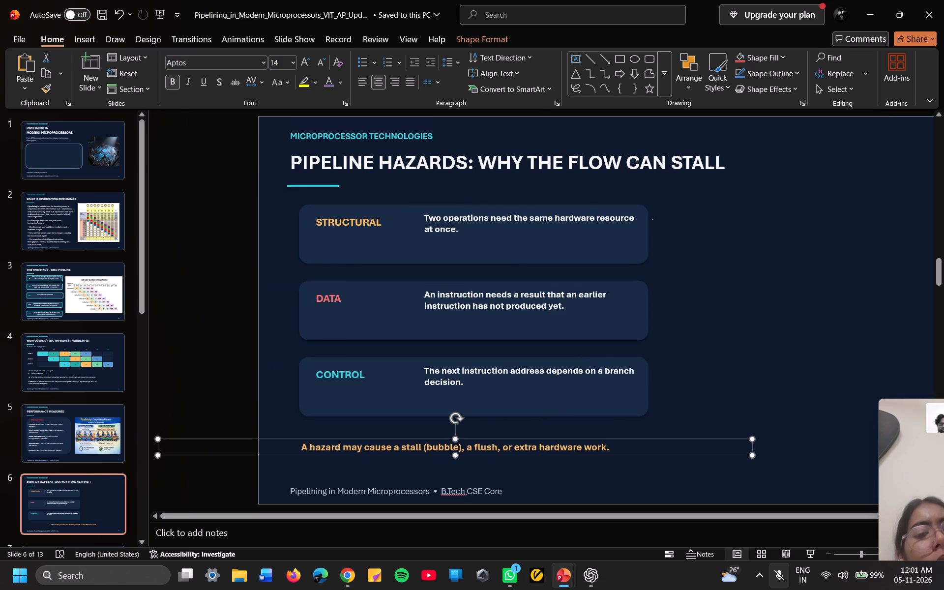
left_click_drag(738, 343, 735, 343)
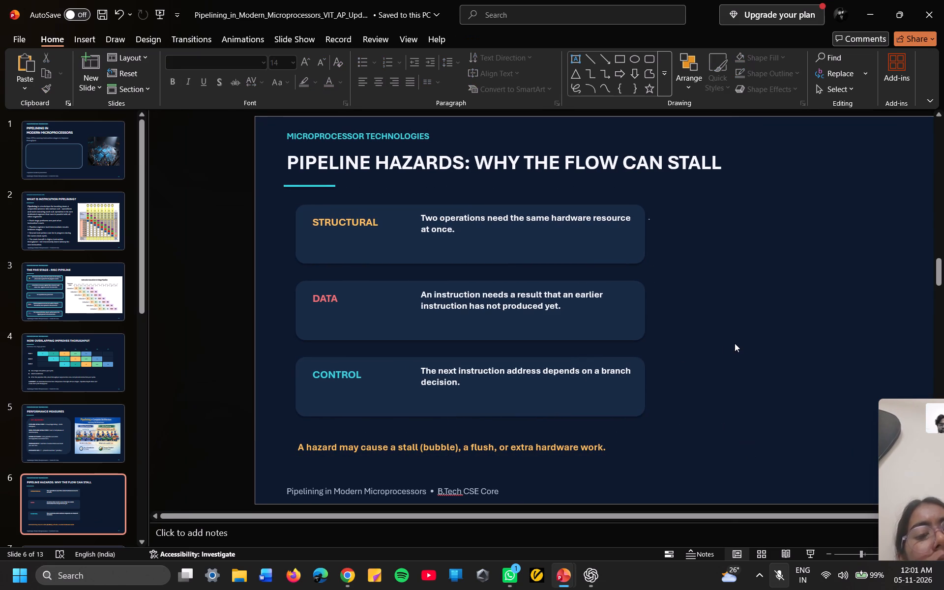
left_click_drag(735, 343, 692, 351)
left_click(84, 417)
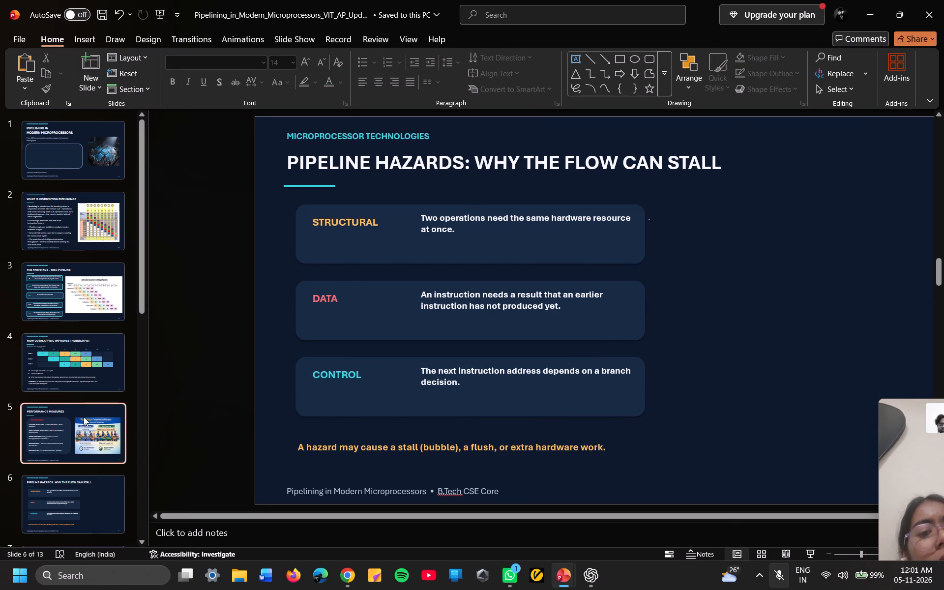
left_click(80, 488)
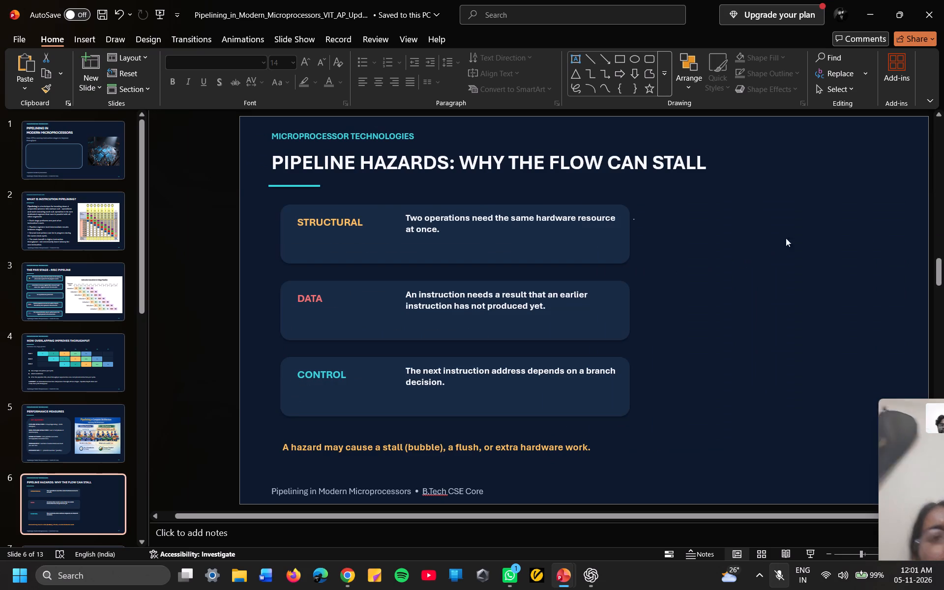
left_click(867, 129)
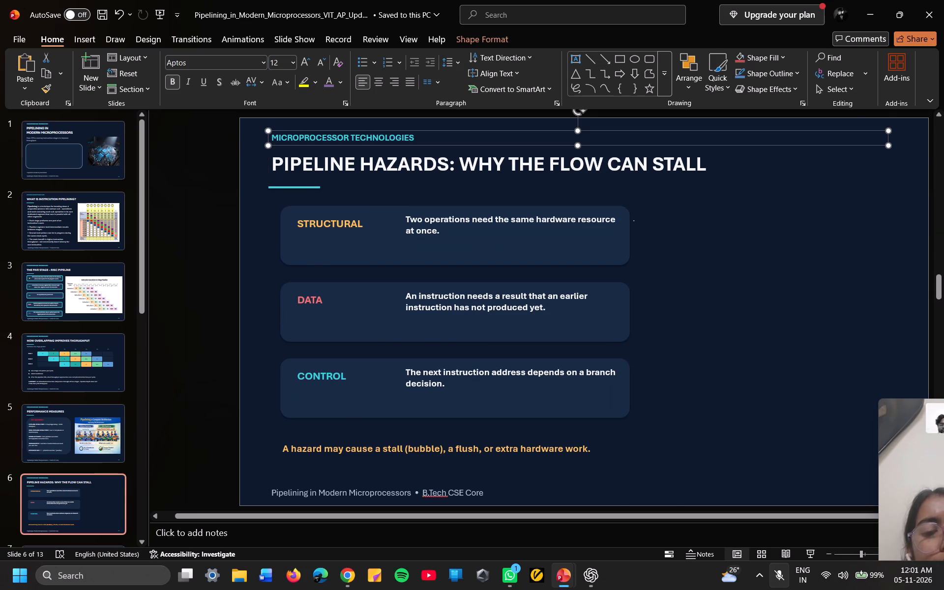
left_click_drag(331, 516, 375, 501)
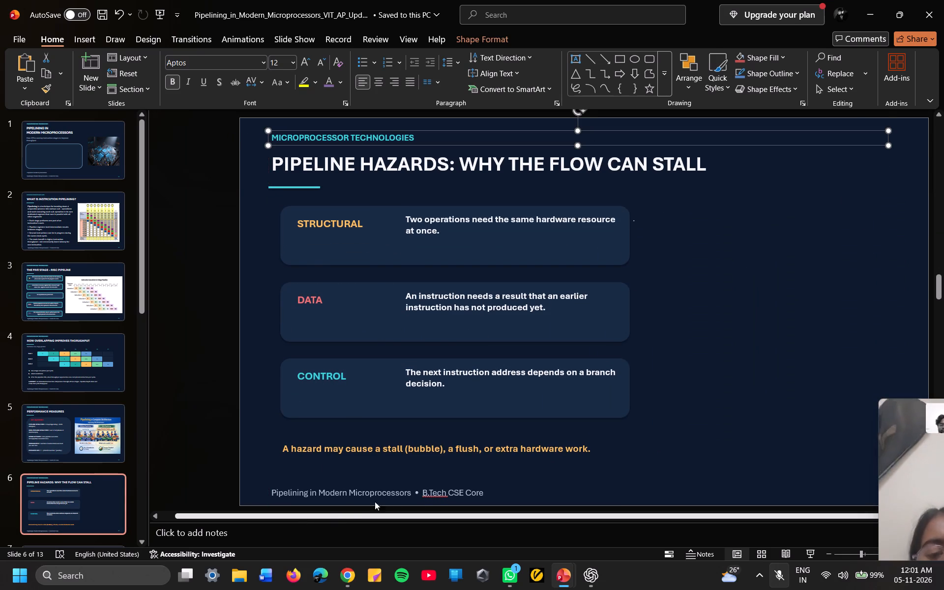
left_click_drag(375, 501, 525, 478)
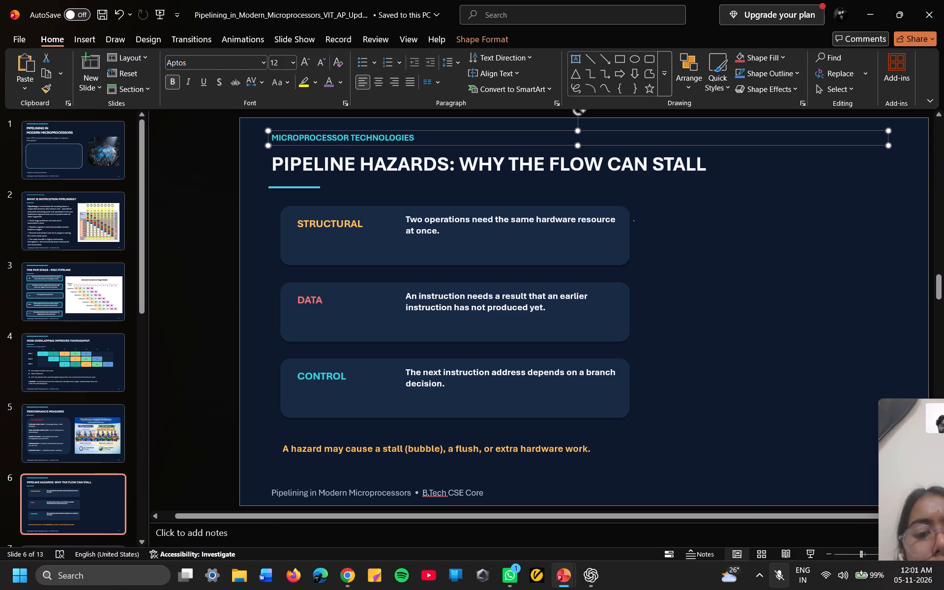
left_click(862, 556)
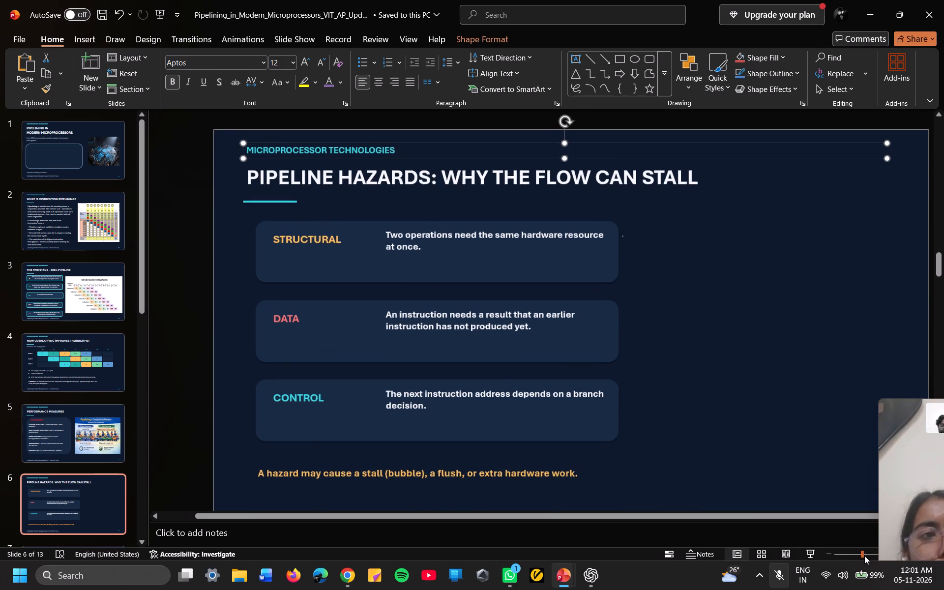
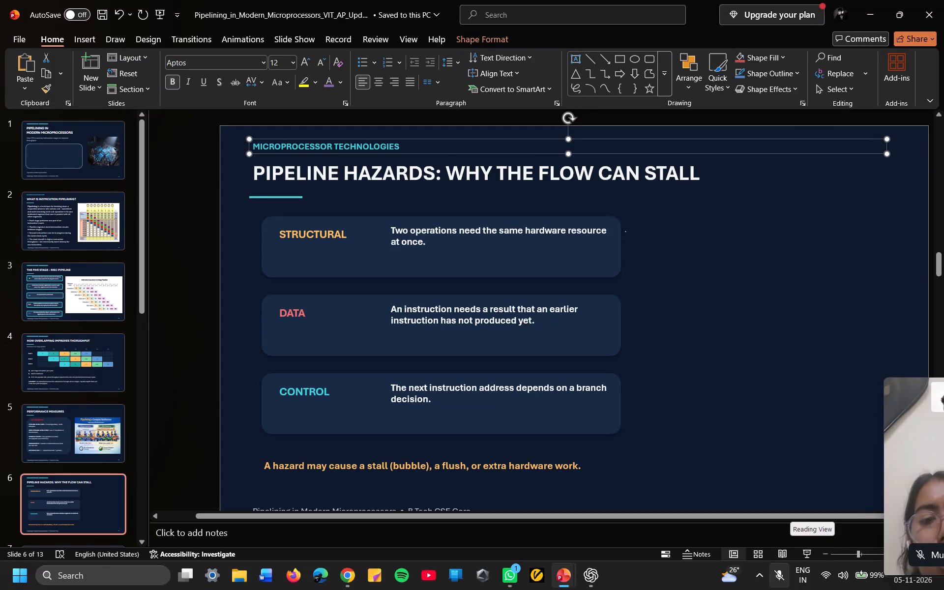
Open the Performance Measures slide to check its layout against the Pipeline Hazards slide.
left_click(37, 438)
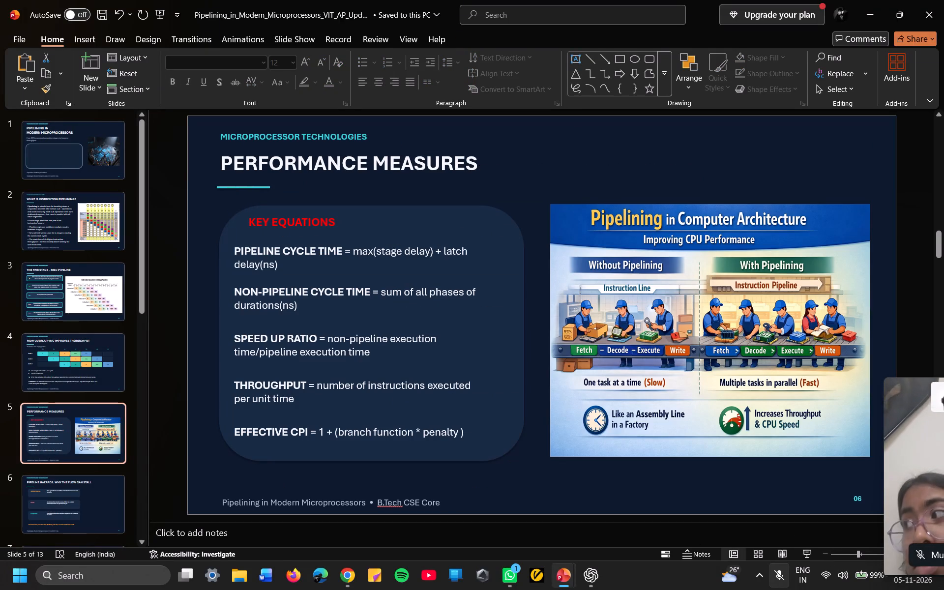
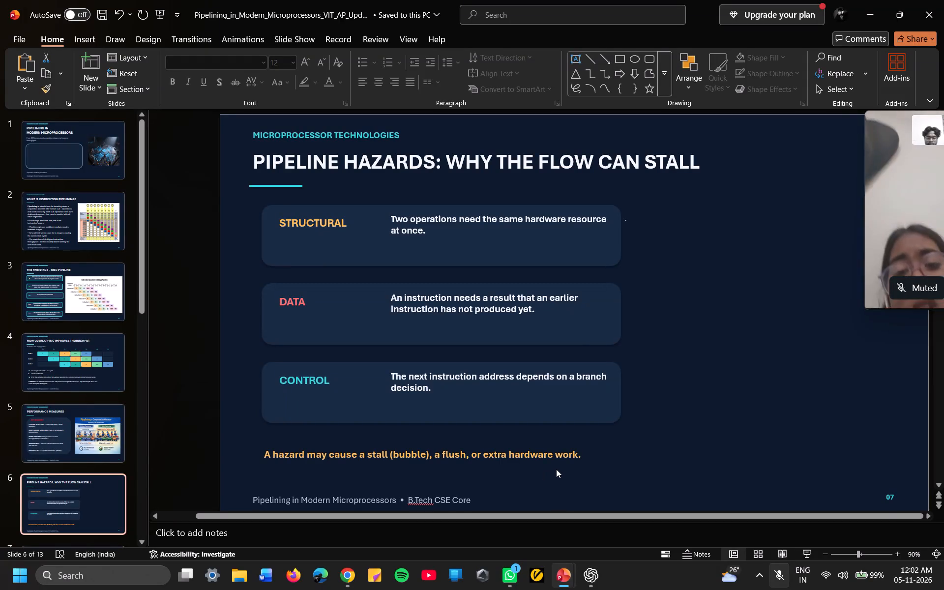
Add an arrow bullet to the orange "A hazard may cause a stall (bubble)..." note beneath the hazard boxes.
left_click(591, 457)
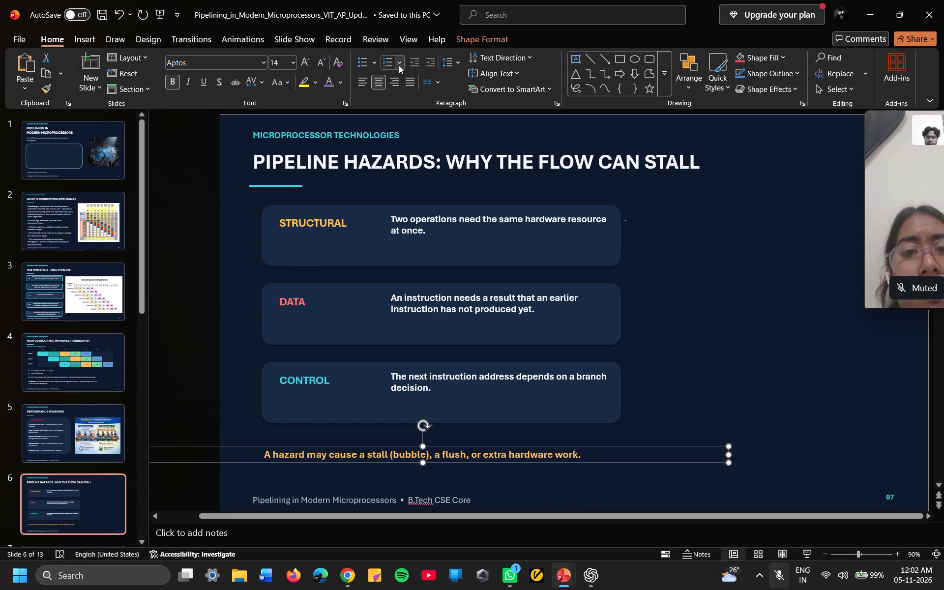
left_click(374, 61)
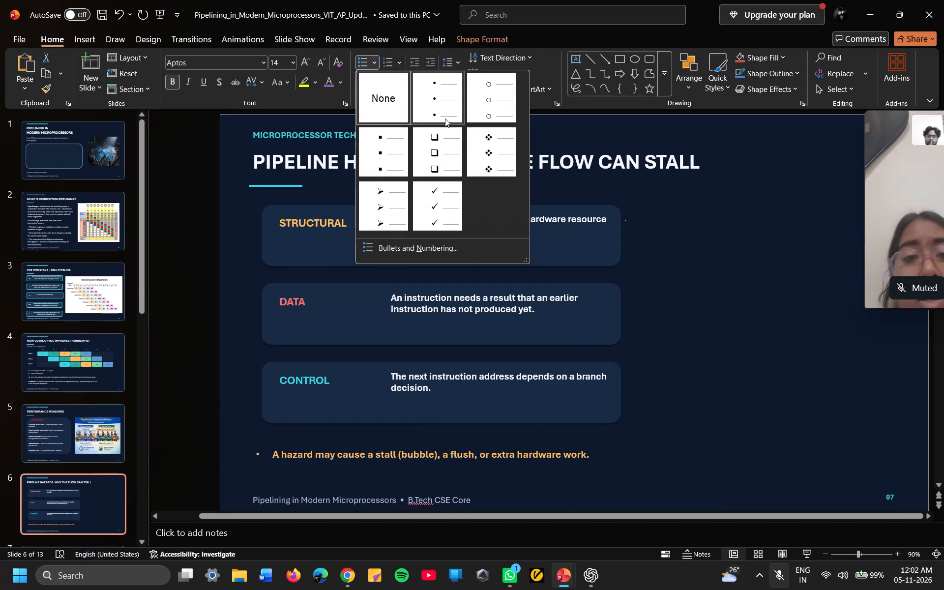
left_click(393, 203)
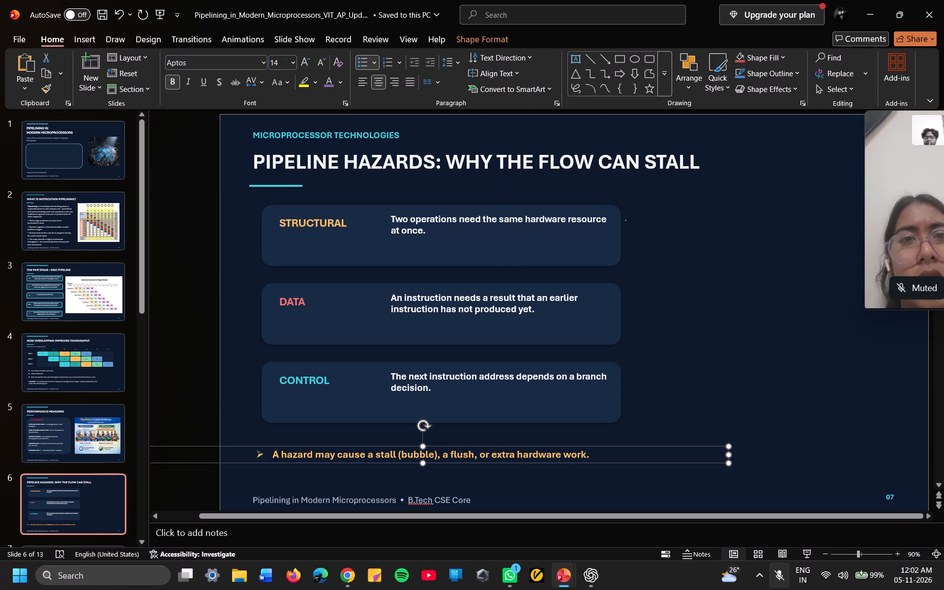
Open the bullet style choices for the STRUCTURAL heading in the first hazard box.
left_click(351, 223)
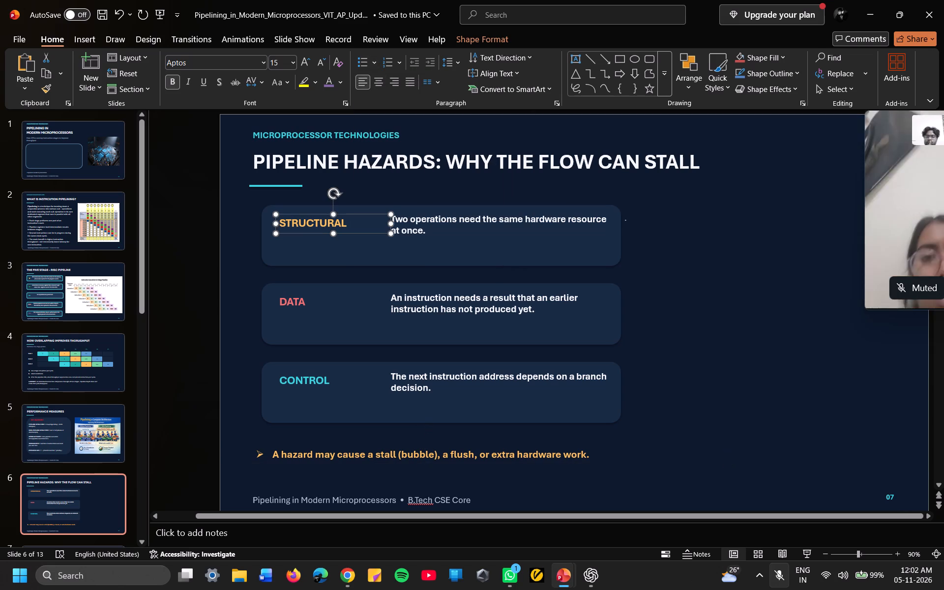
left_click(374, 64)
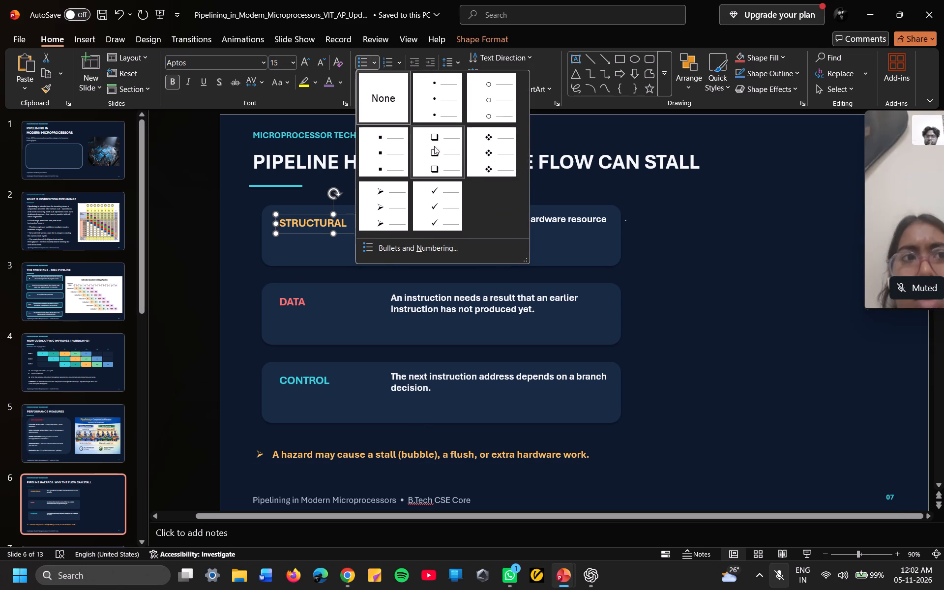
Apply four-diamond bullets to the STRUCTURAL, DATA and CONTROL headings on the pipeline hazards slide.
left_click(476, 154)
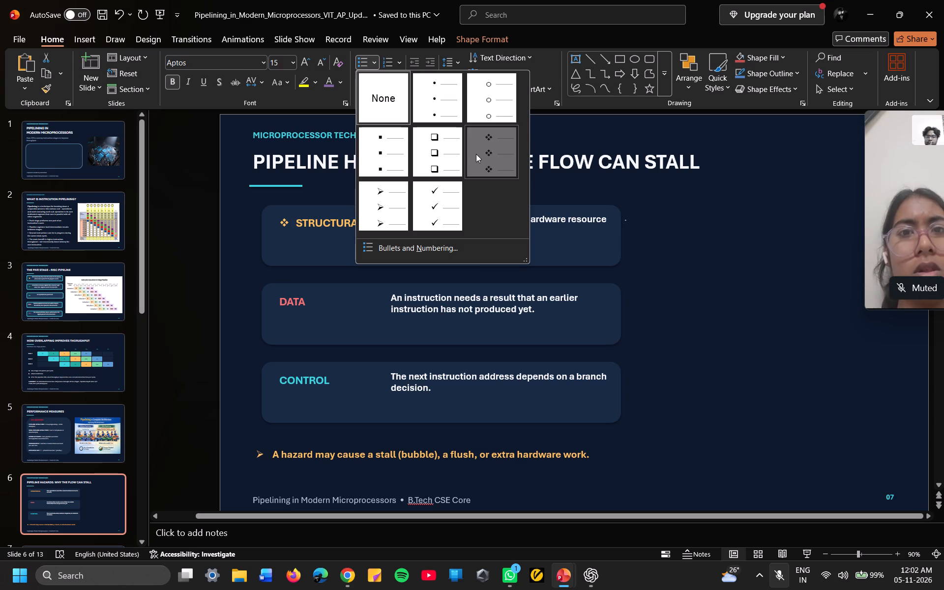
left_click(318, 299)
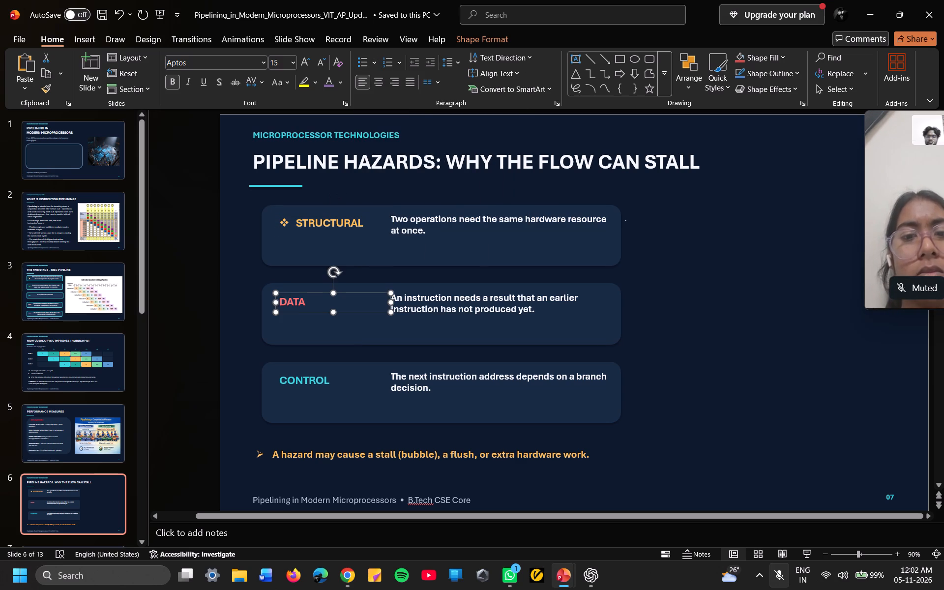
left_click(370, 63)
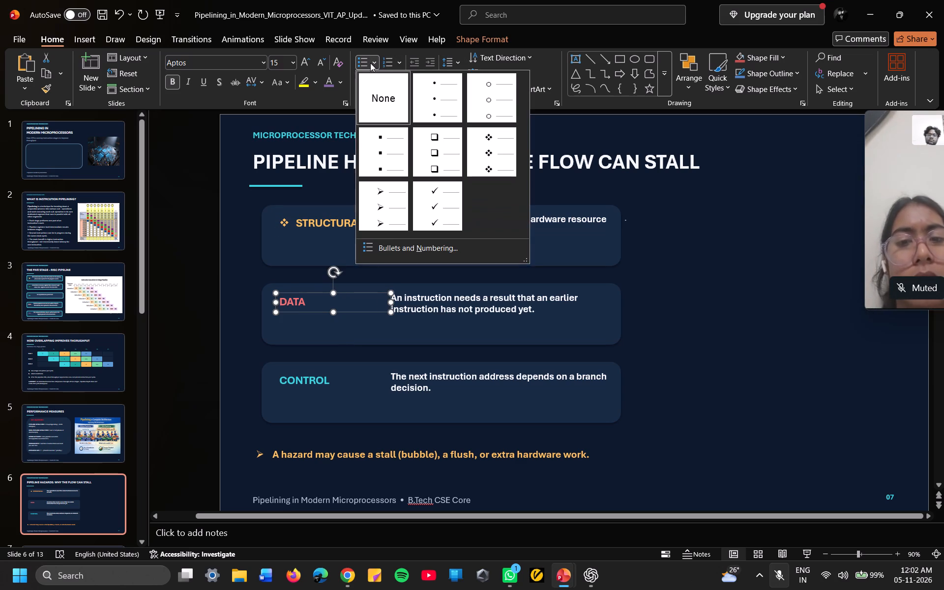
left_click(485, 151)
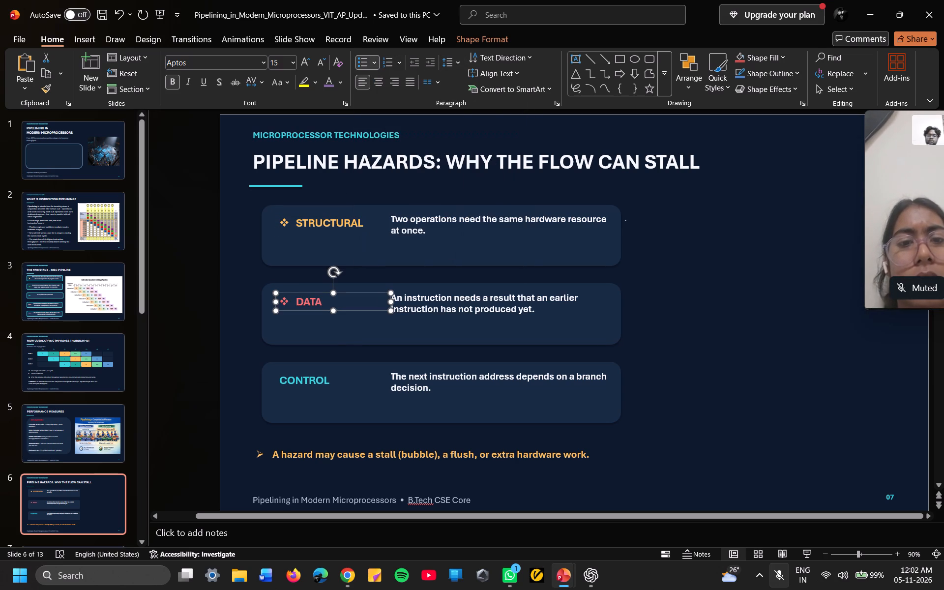
left_click(337, 383)
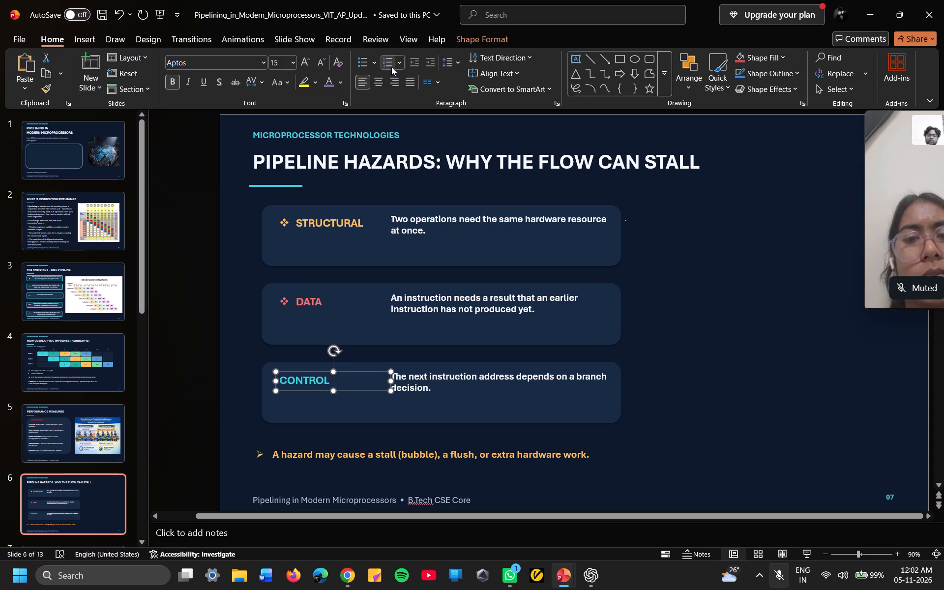
left_click(376, 63)
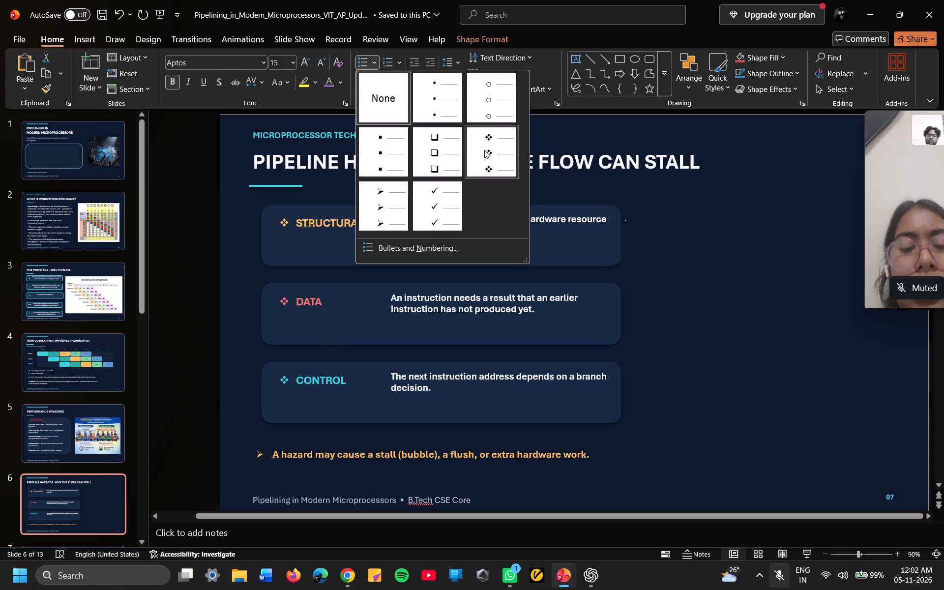
left_click(484, 150)
On the Performance Measures slide, apply checkmark bullets to the PIPELINE CYCLE TIME and NON-PIPELINE CYCLE TIME equations.
left_click(54, 428)
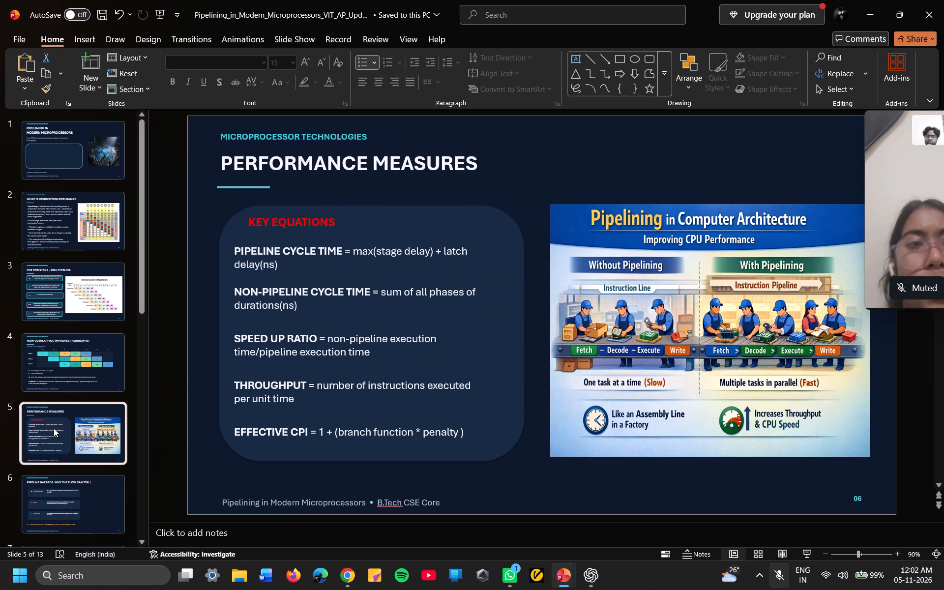
left_click(230, 251)
left_click(233, 250)
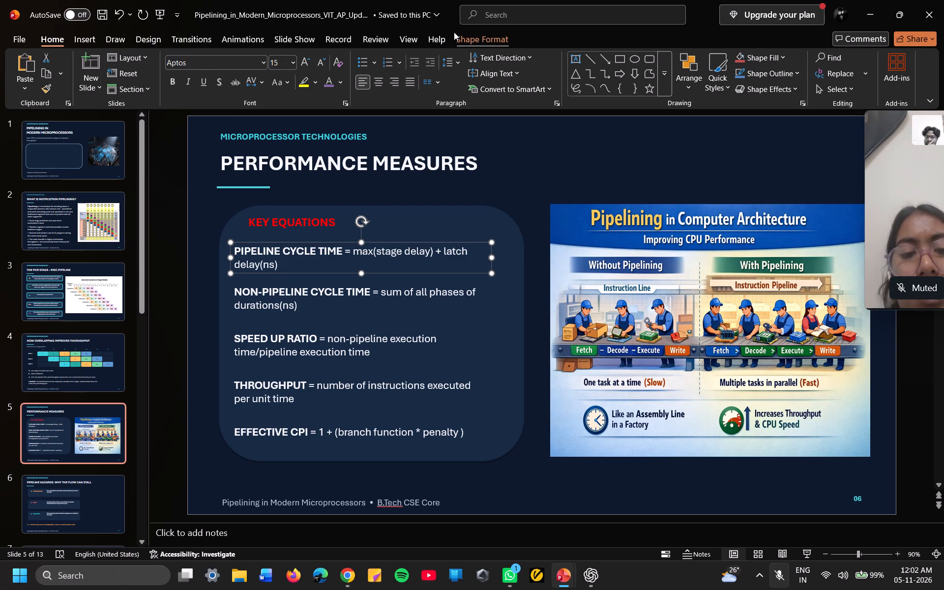
left_click(399, 64)
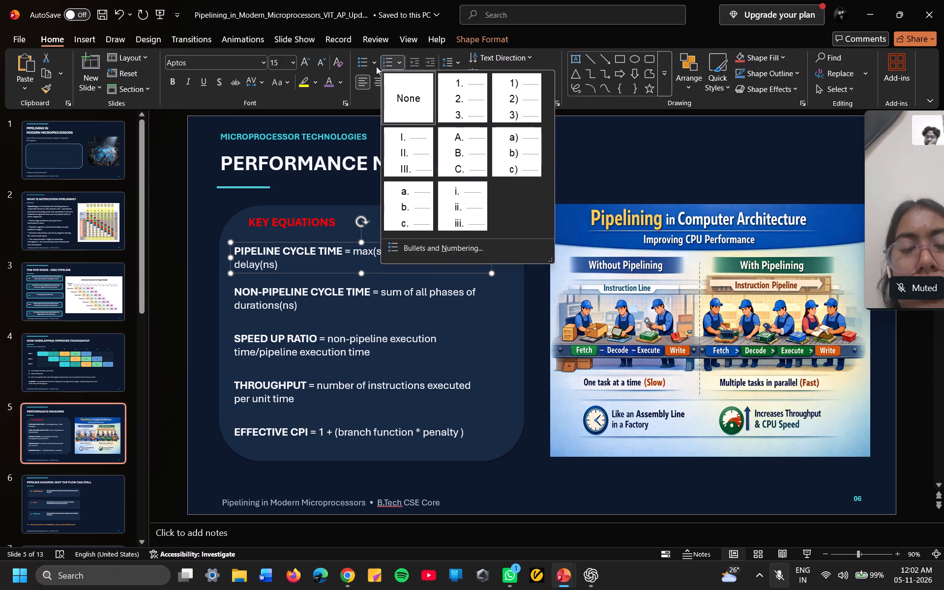
left_click(372, 61)
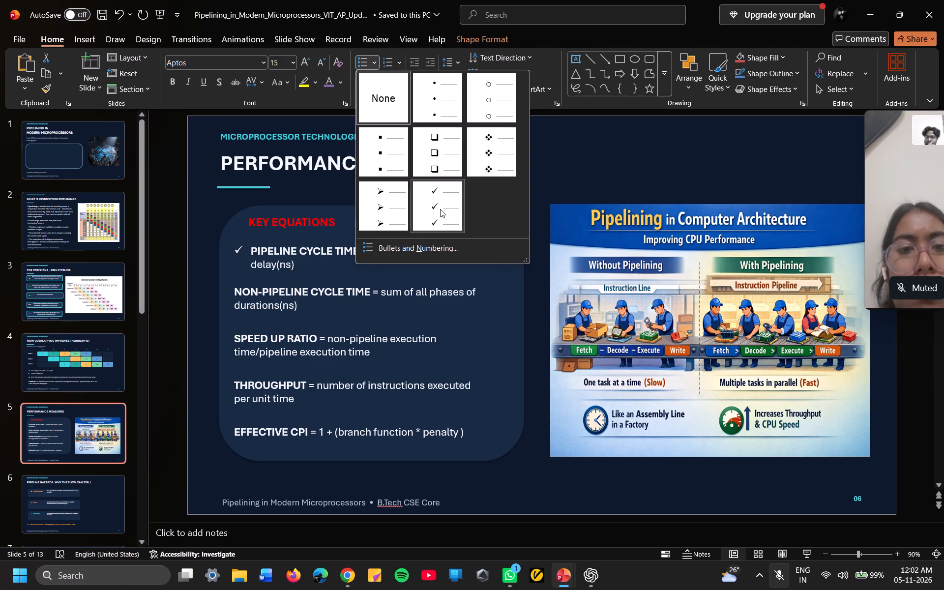
left_click(440, 209)
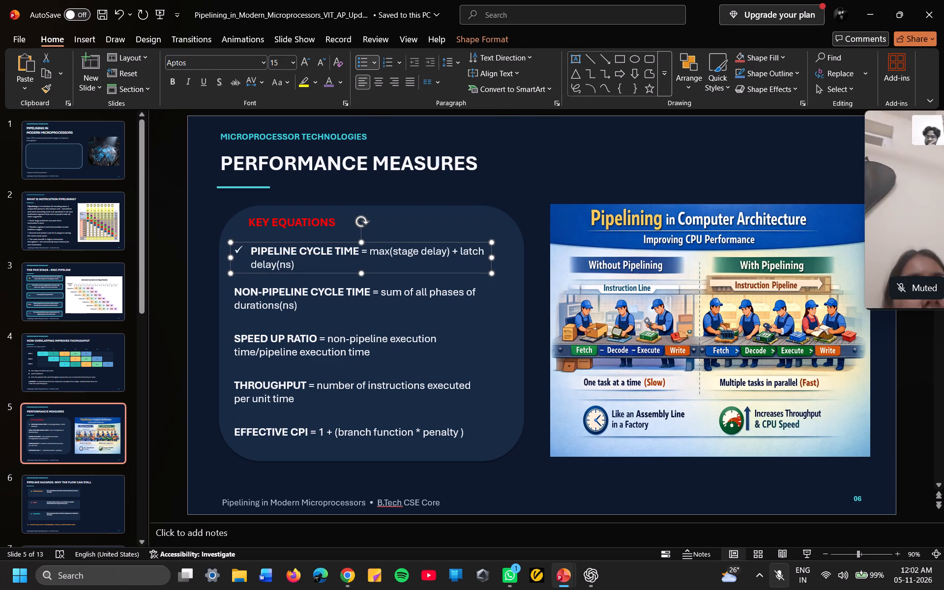
left_click(234, 293)
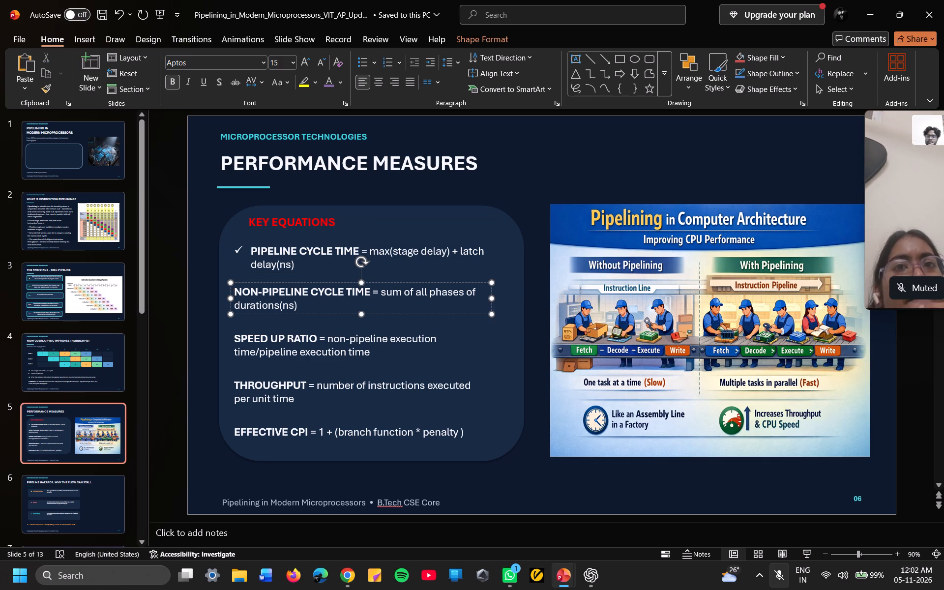
left_click(399, 59)
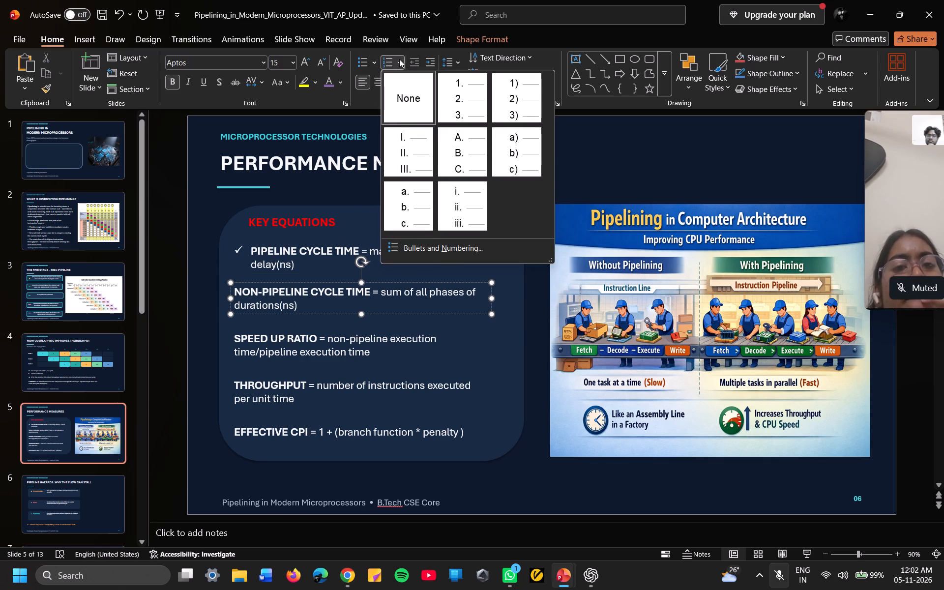
left_click(371, 60)
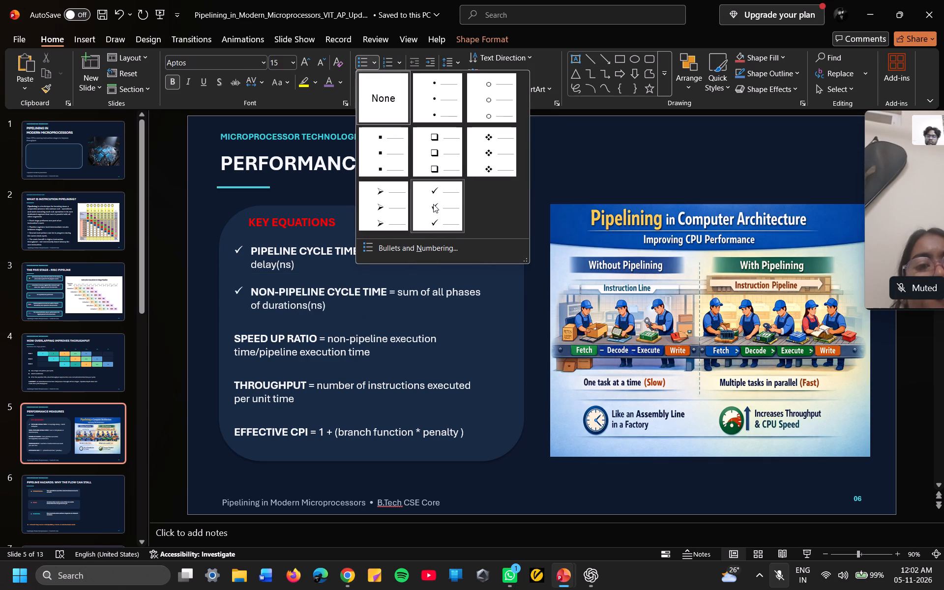
left_click(433, 204)
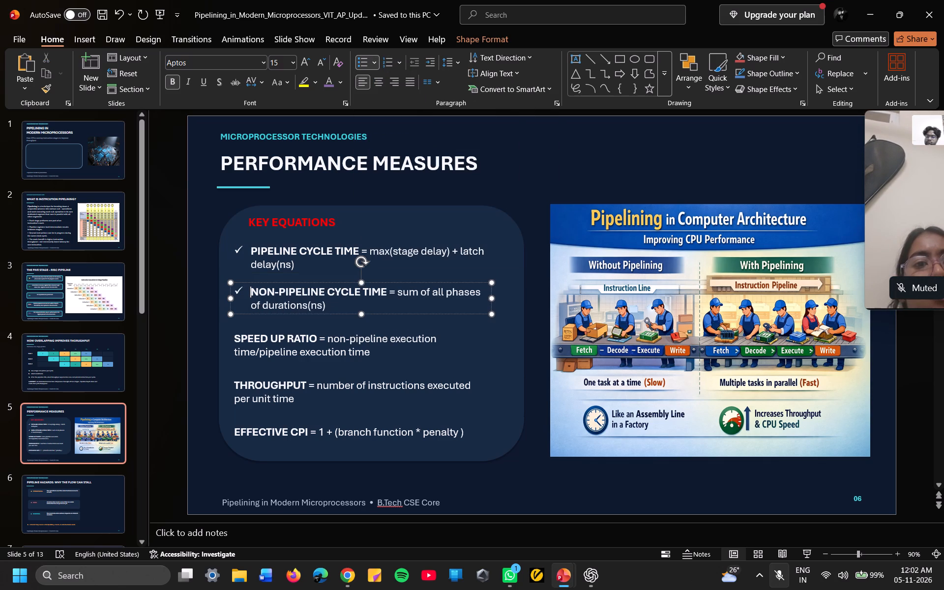
Apply checkmark bullets to the SPEED UP RATIO, THROUGHPUT and EFFECTIVE CPI equations.
left_click(232, 336)
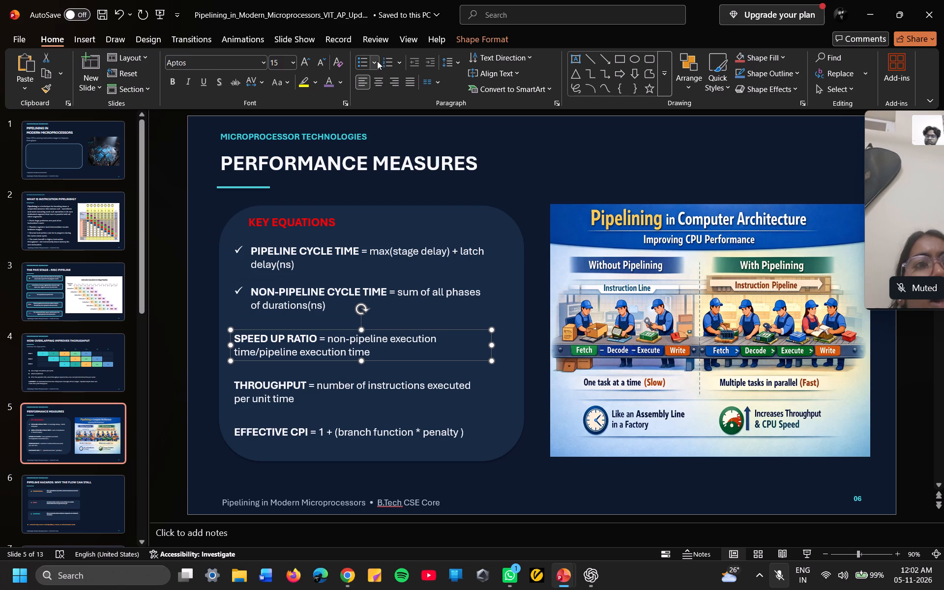
left_click(377, 61)
left_click(437, 210)
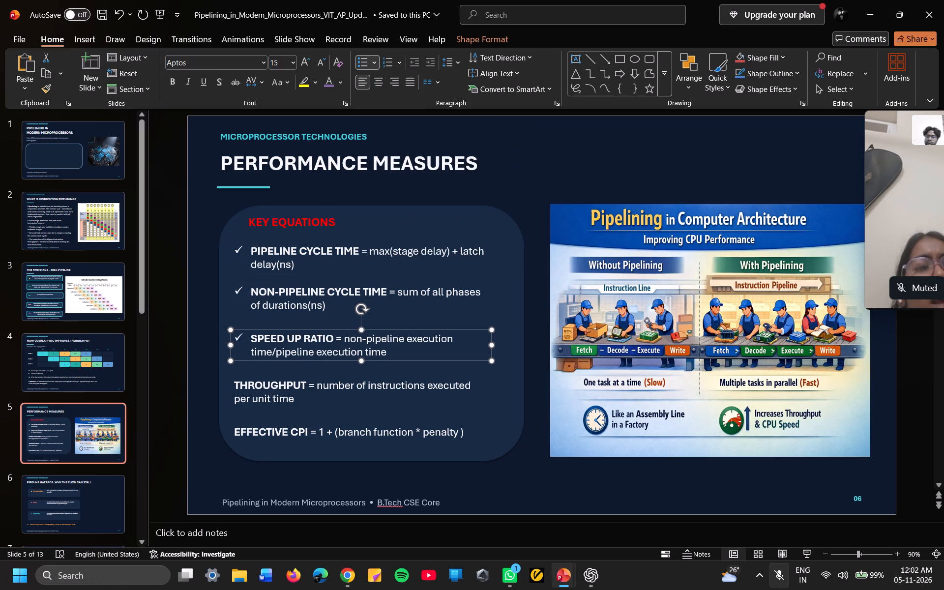
left_click(232, 384)
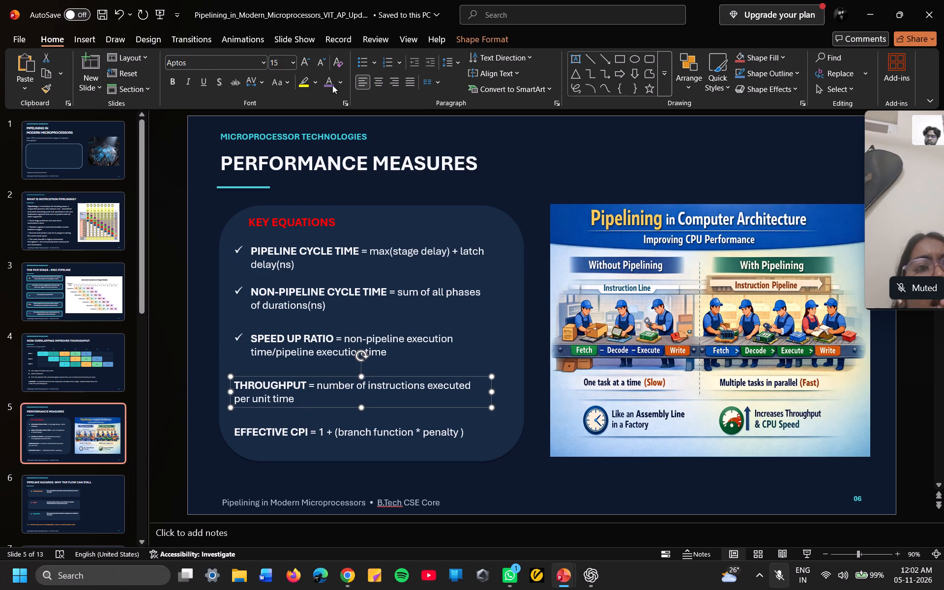
left_click(370, 63)
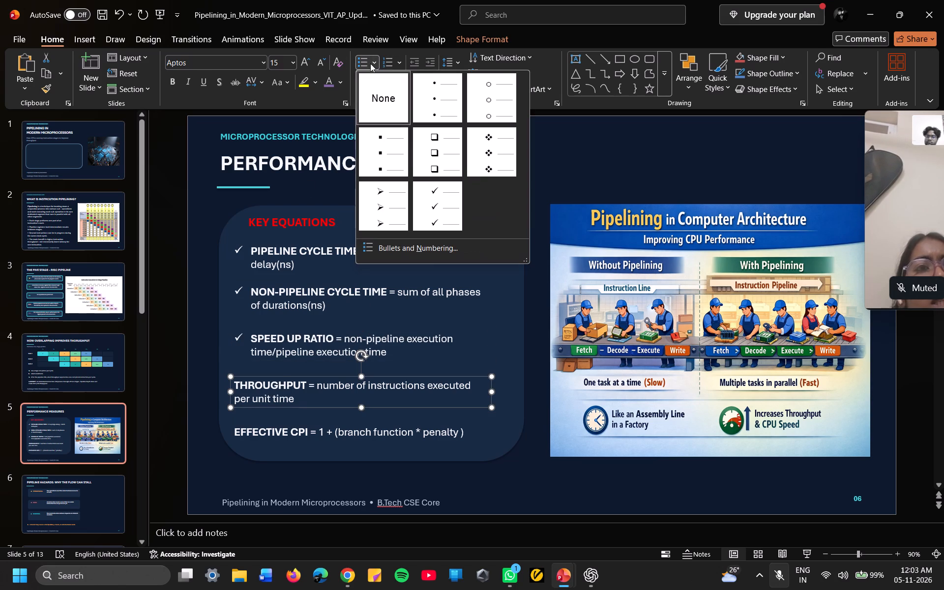
left_click(428, 211)
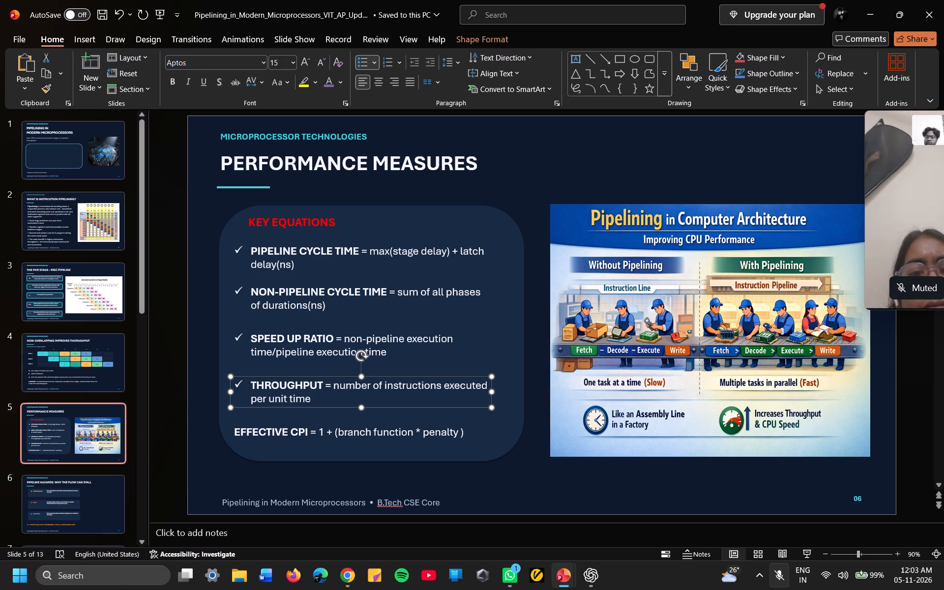
left_click(232, 429)
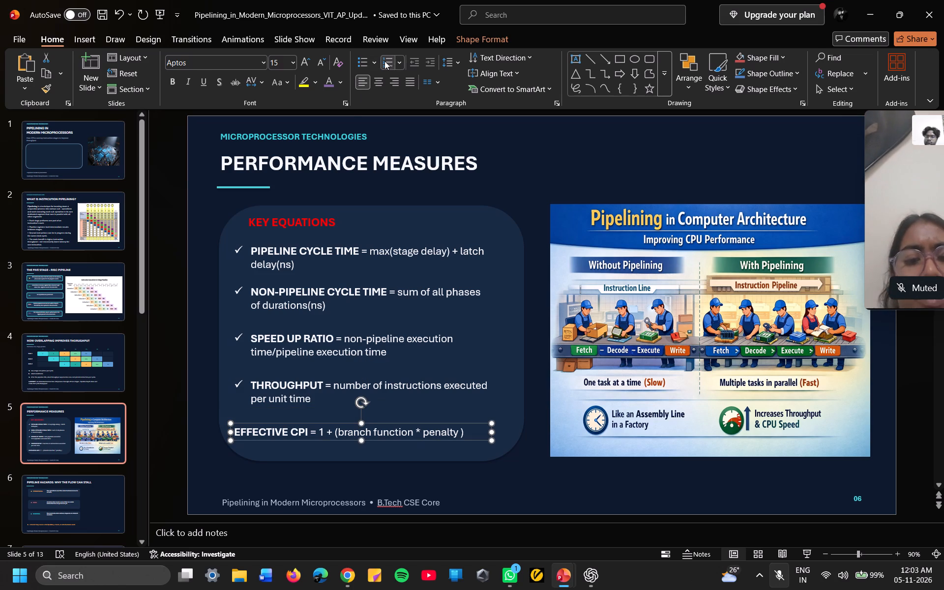
left_click(374, 60)
left_click(428, 193)
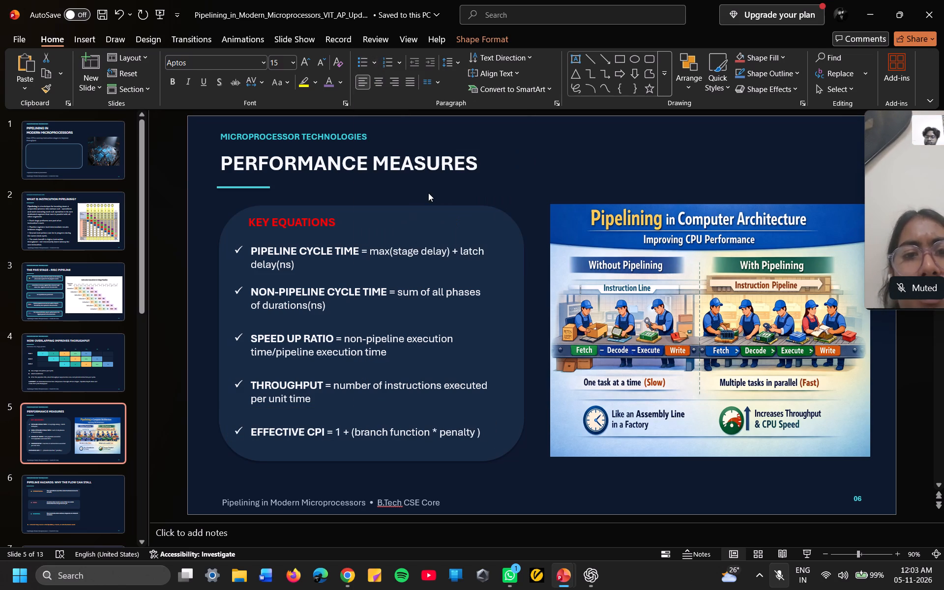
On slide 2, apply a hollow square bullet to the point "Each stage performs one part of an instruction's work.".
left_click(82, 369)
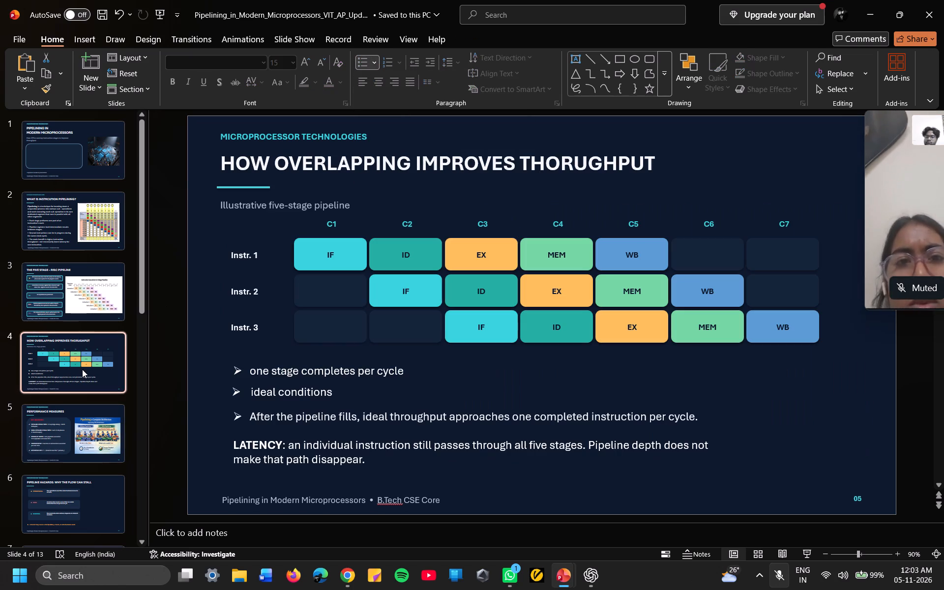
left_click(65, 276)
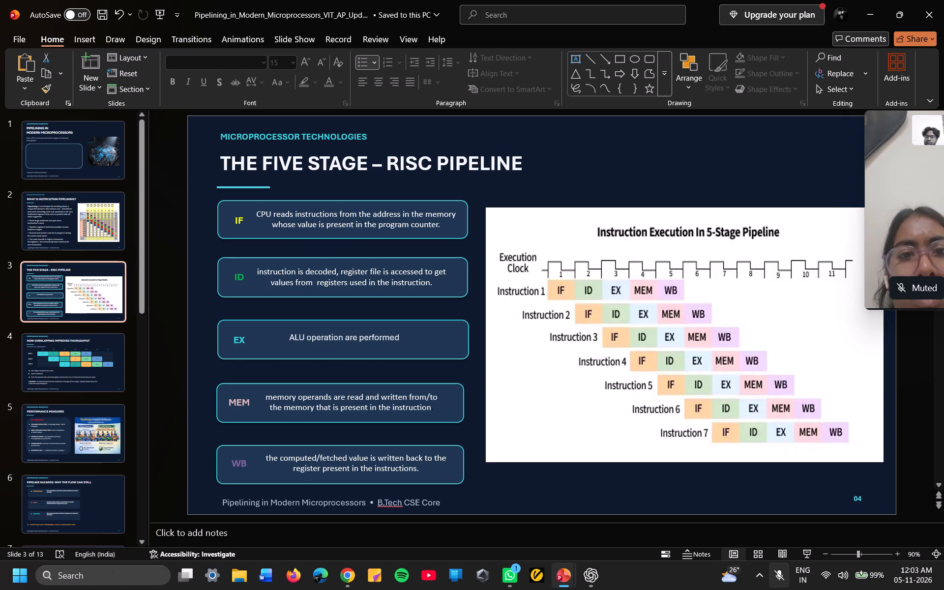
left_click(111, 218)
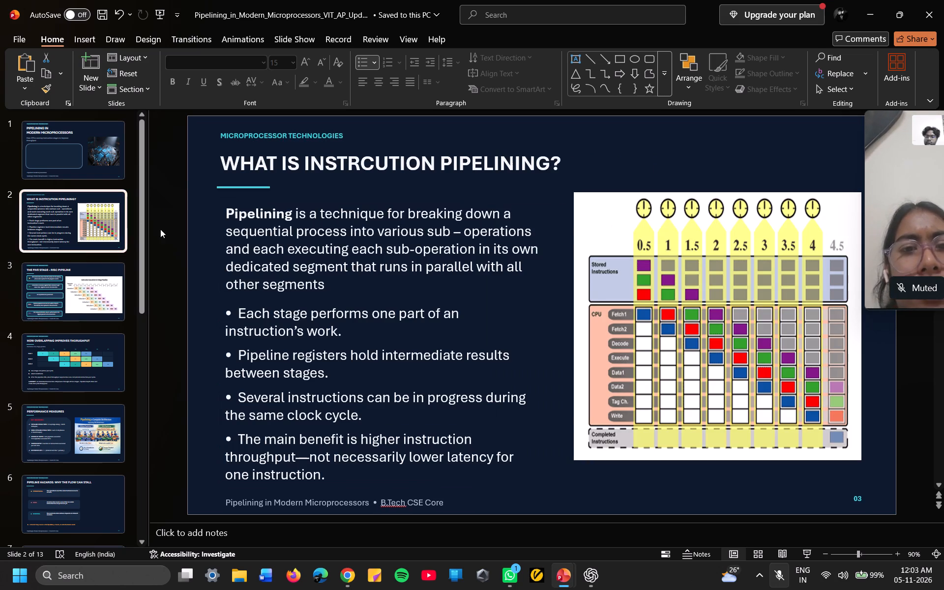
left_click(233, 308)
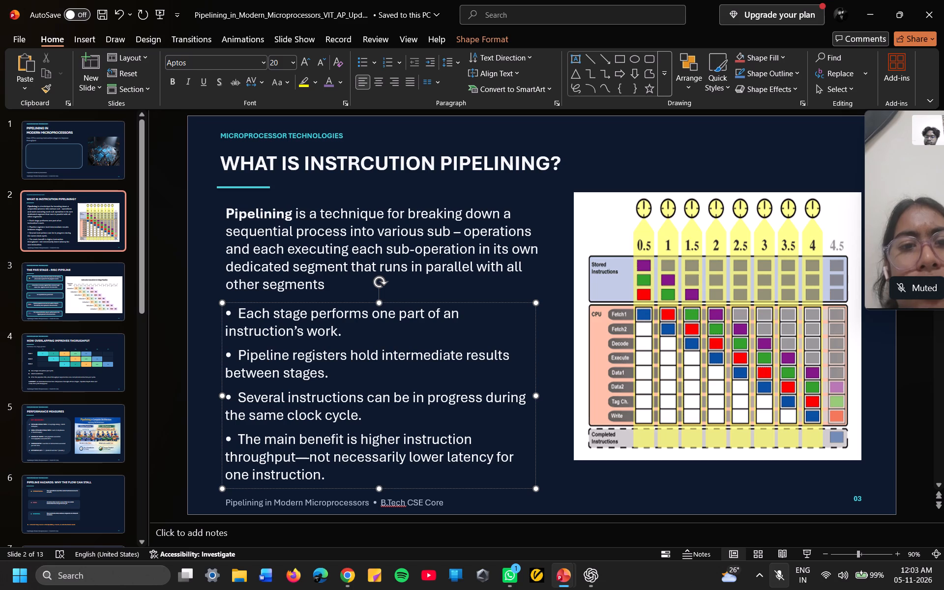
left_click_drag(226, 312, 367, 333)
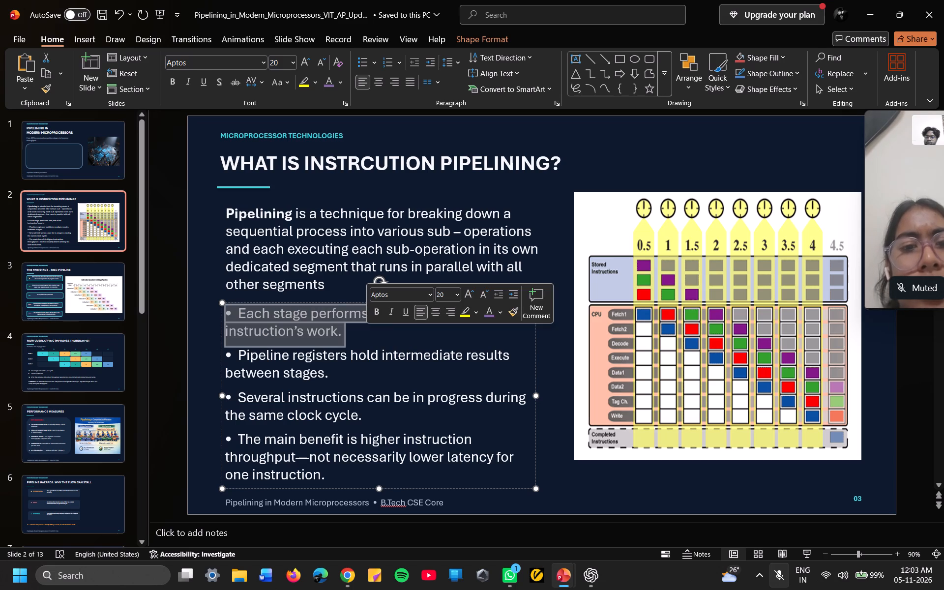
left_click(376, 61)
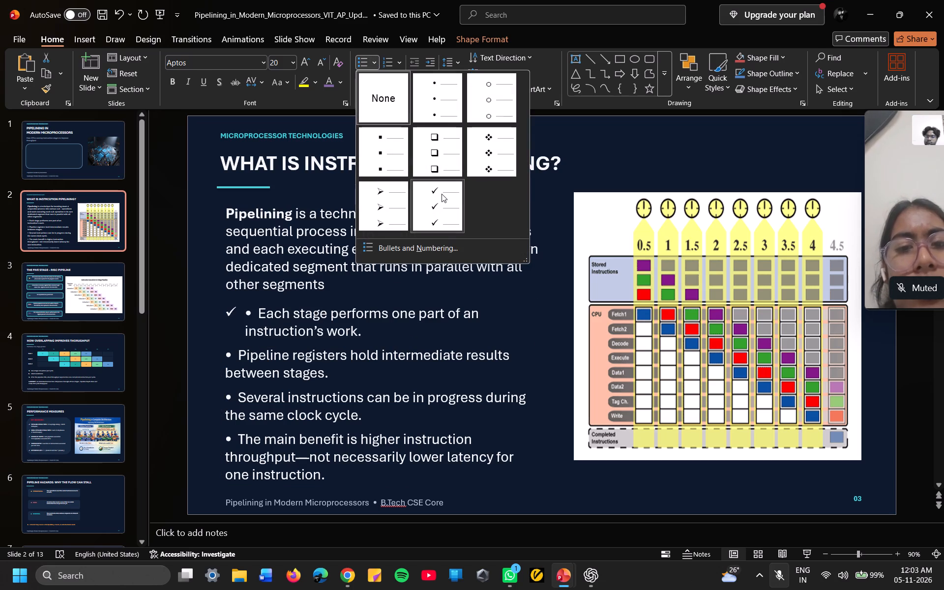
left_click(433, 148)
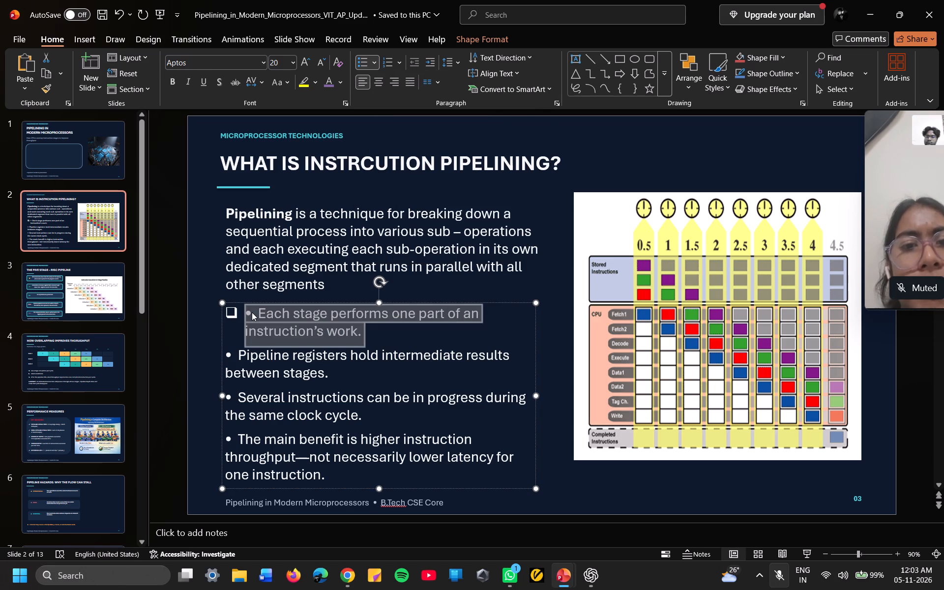
Delete the point "Each stage performs one part of an instruction's work." from slide 2.
left_click(252, 312)
left_click(252, 312)
key("BackSpace")
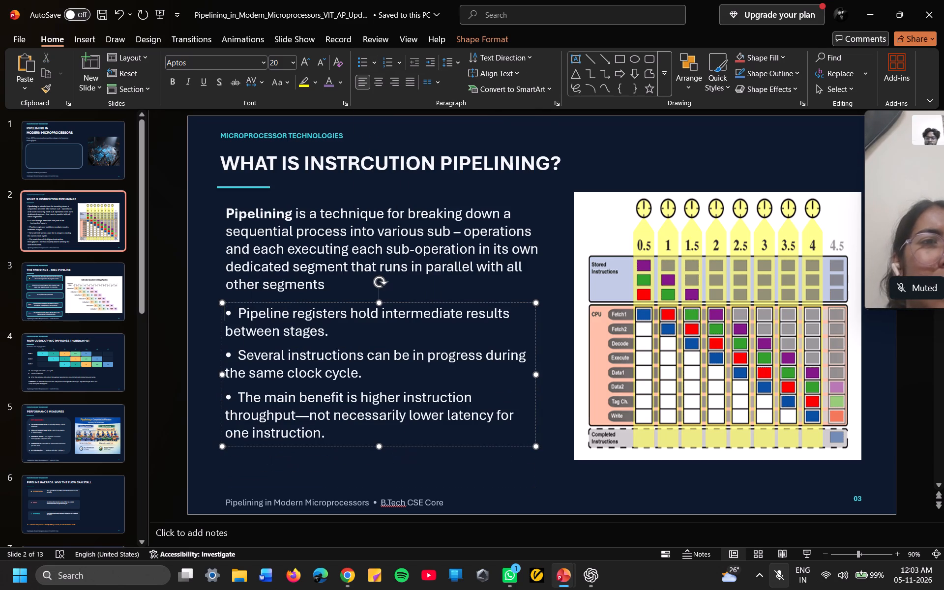
Replace the typed dot before "Pipeline registers hold intermediate results between stages." with a hollow square bullet.
key("period")
key("Right")
key("BackSpace")
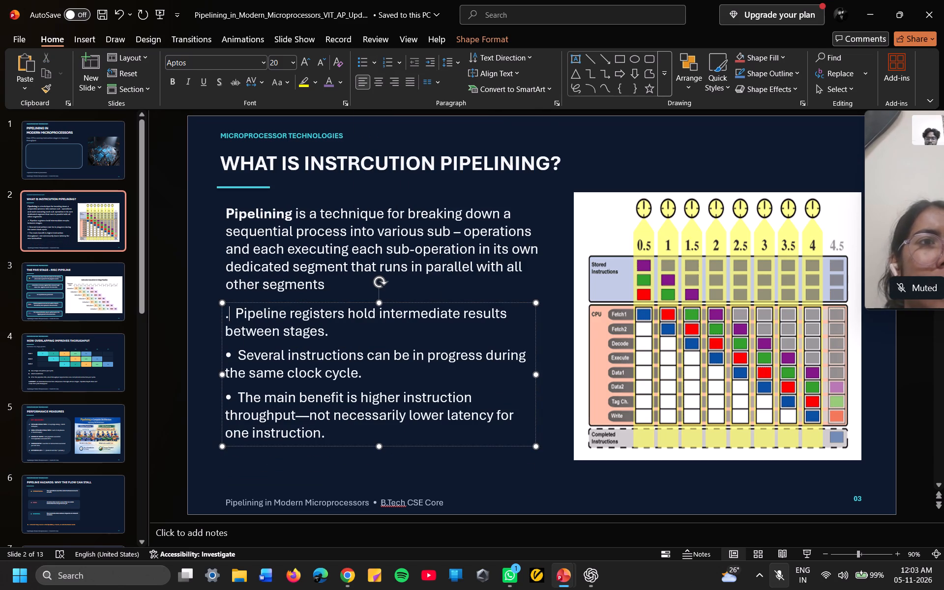
key("BackSpace")
left_click_drag(329, 329, 250, 311)
left_click(375, 60)
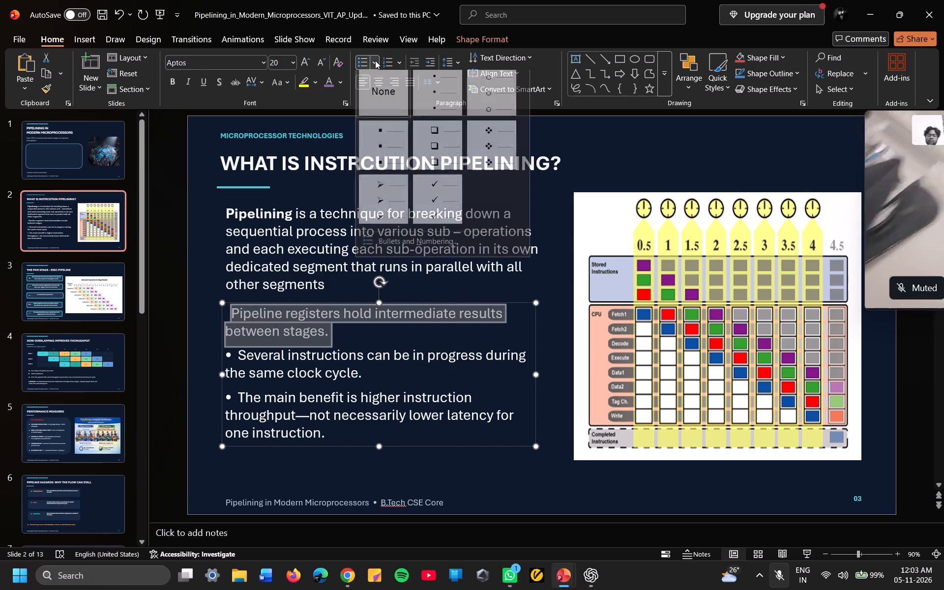
left_click(444, 147)
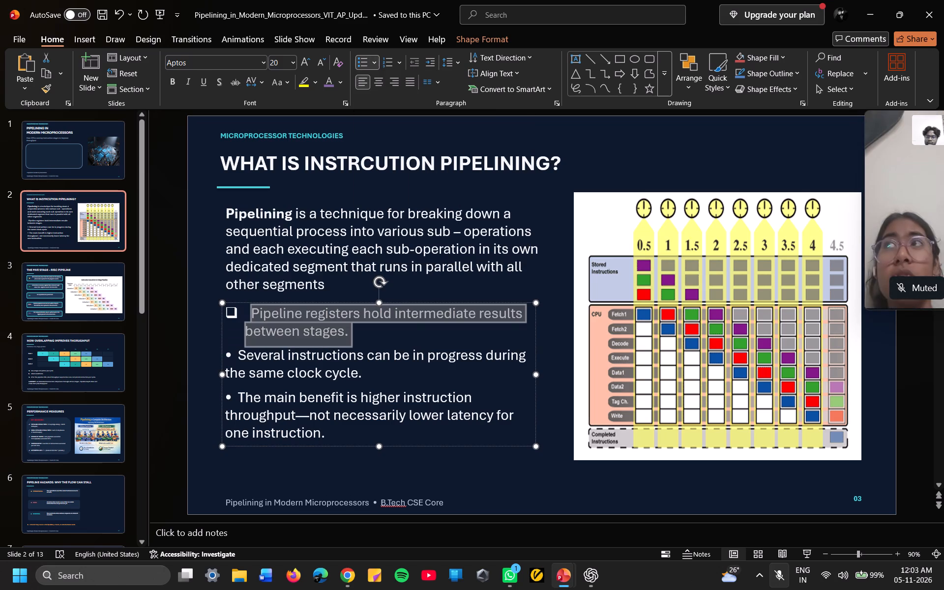
Replace the typed dot before "Several instructions can be in progress during the same clock cycle." with a hollow square bullet.
left_click(237, 356)
key("BackSpace")
key("BackSpace")
key("BackSpace")
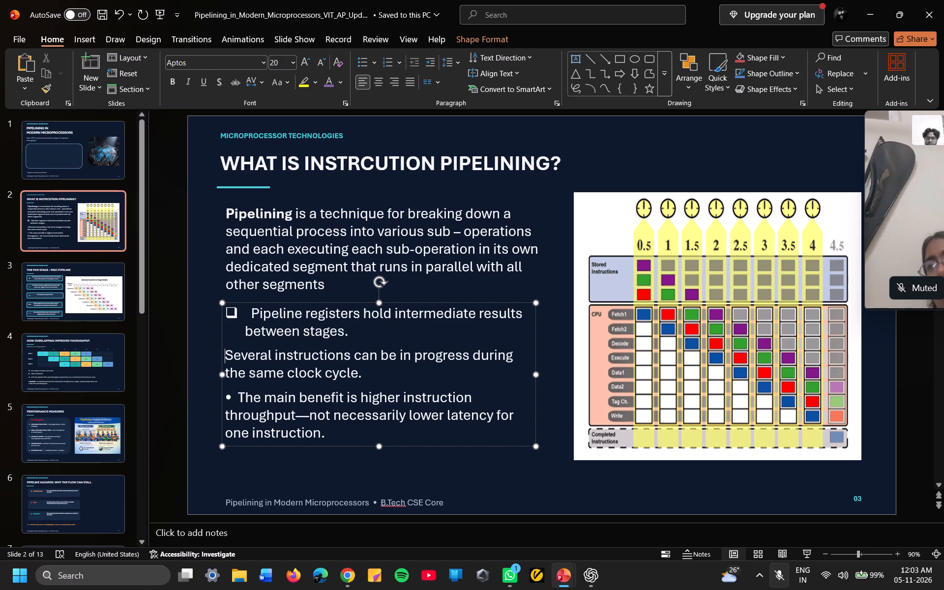
left_click_drag(368, 375, 250, 357)
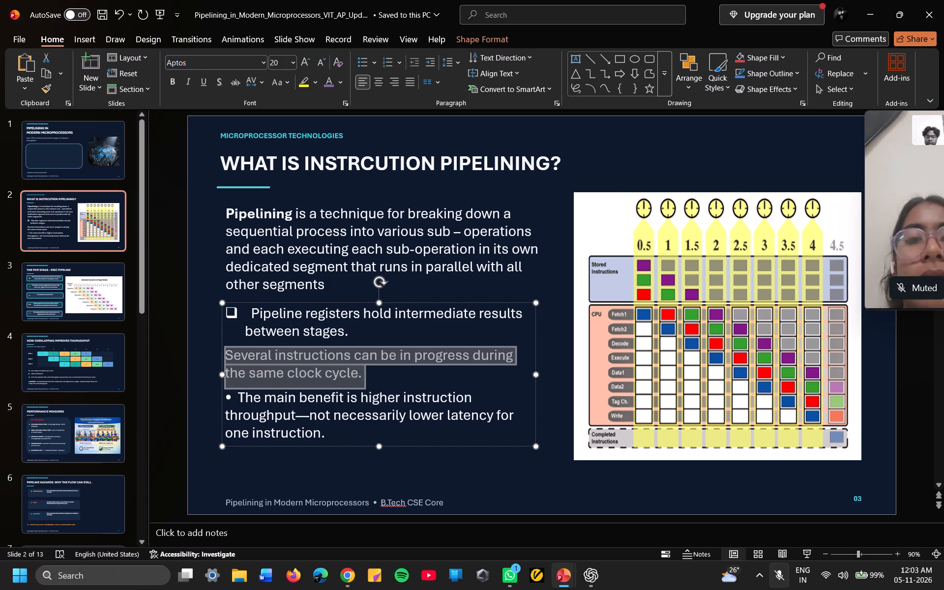
left_click_drag(250, 357, 248, 356)
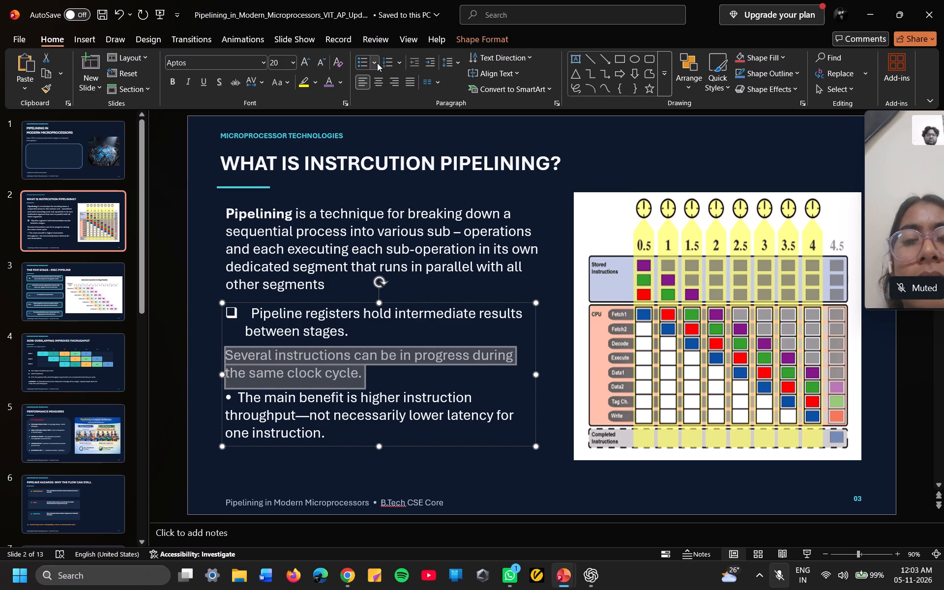
left_click(377, 63)
left_click(441, 158)
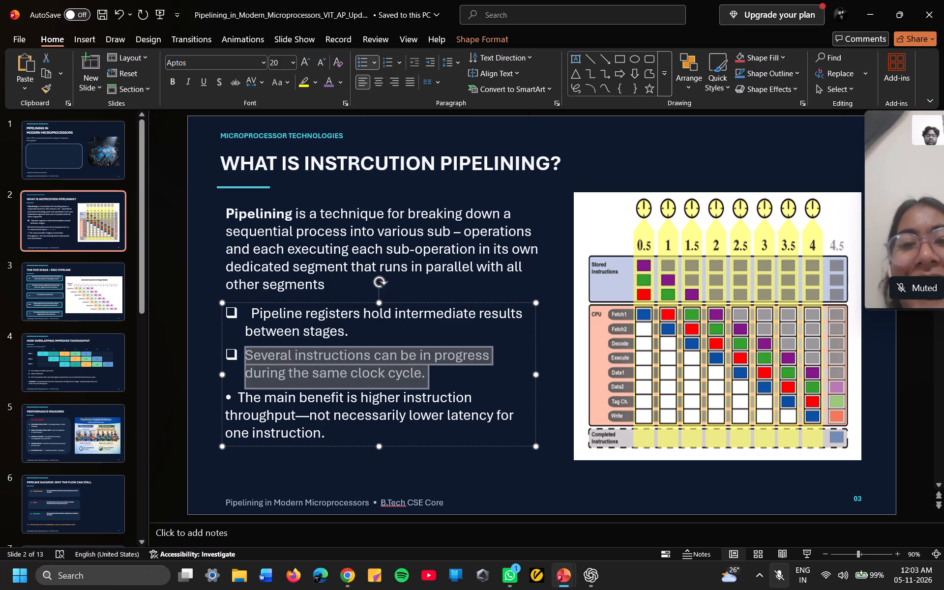
Remove the typed dot before the point starting "The main benefit is higher instruction throughput" and select its text for bullet formatting.
left_click_drag(329, 433, 236, 405)
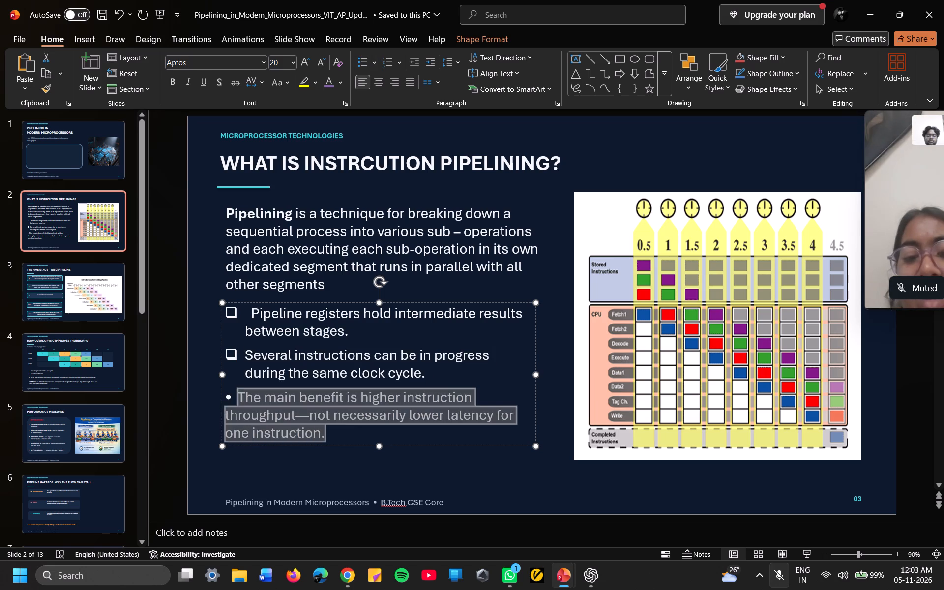
left_click_drag(236, 405, 234, 402)
left_click(234, 402)
key("BackSpace")
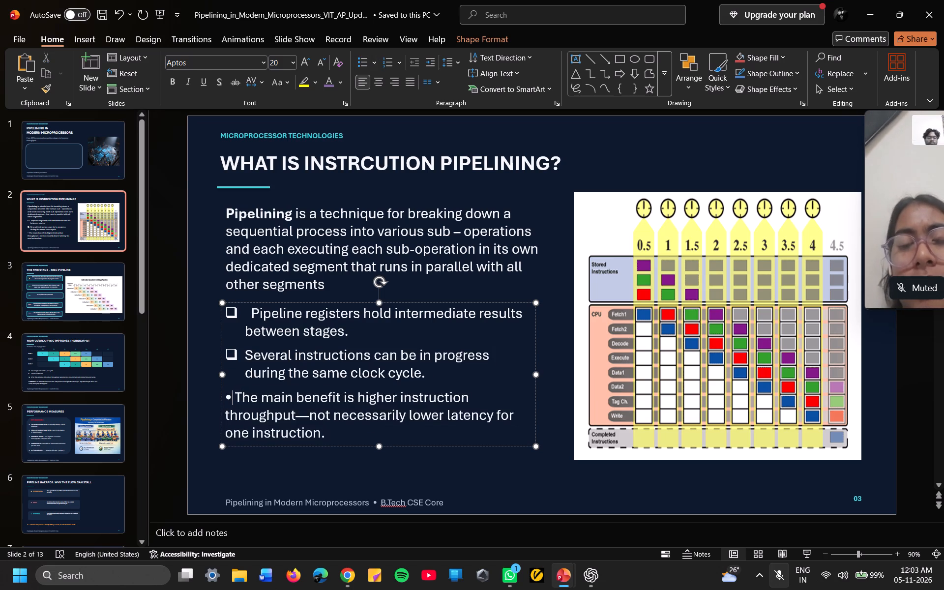
key("BackSpace")
left_click_drag(331, 432, 237, 387)
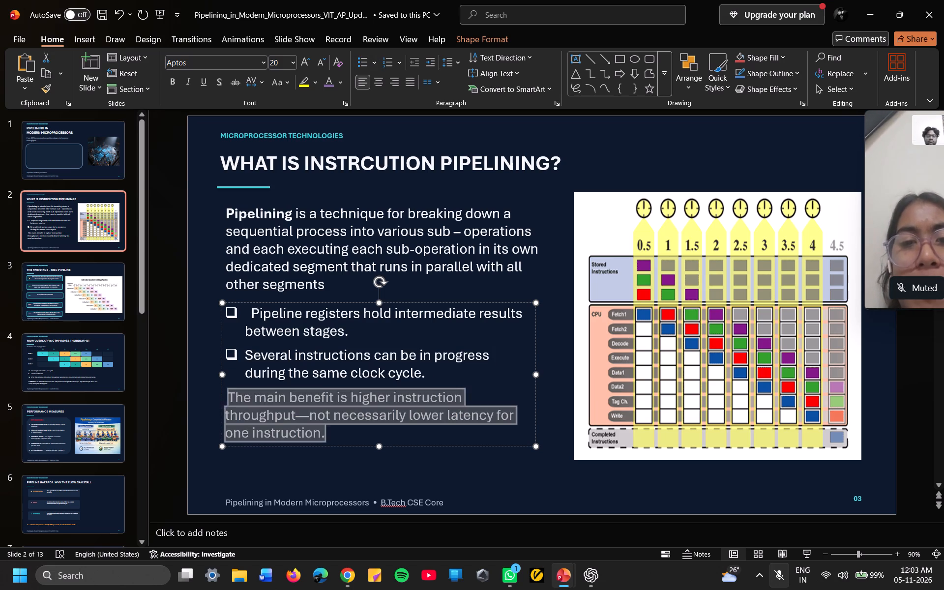
left_click_drag(237, 387, 224, 395)
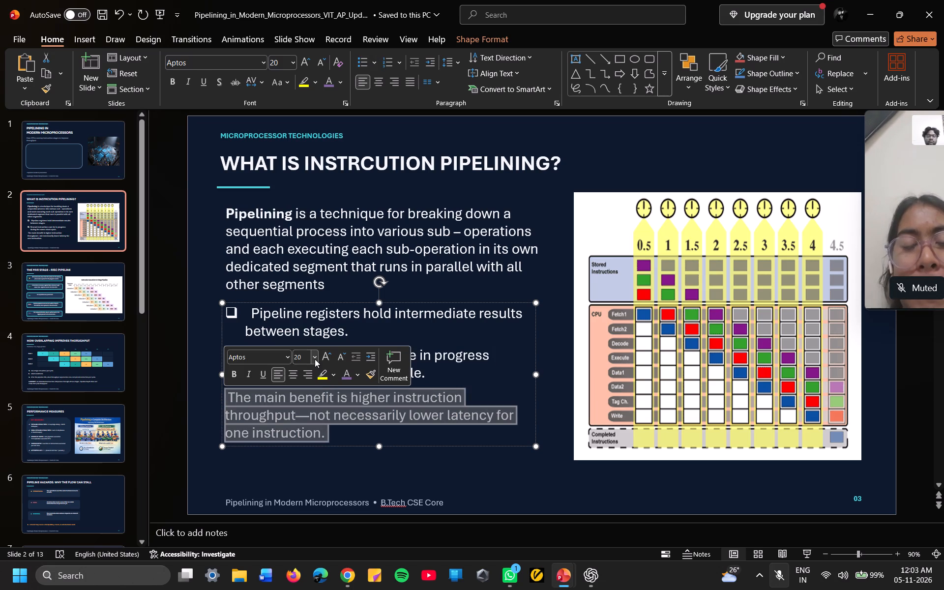
Apply a hollow square bullet to the point starting "The main benefit is higher instruction throughput" on slide 2.
left_click(317, 359)
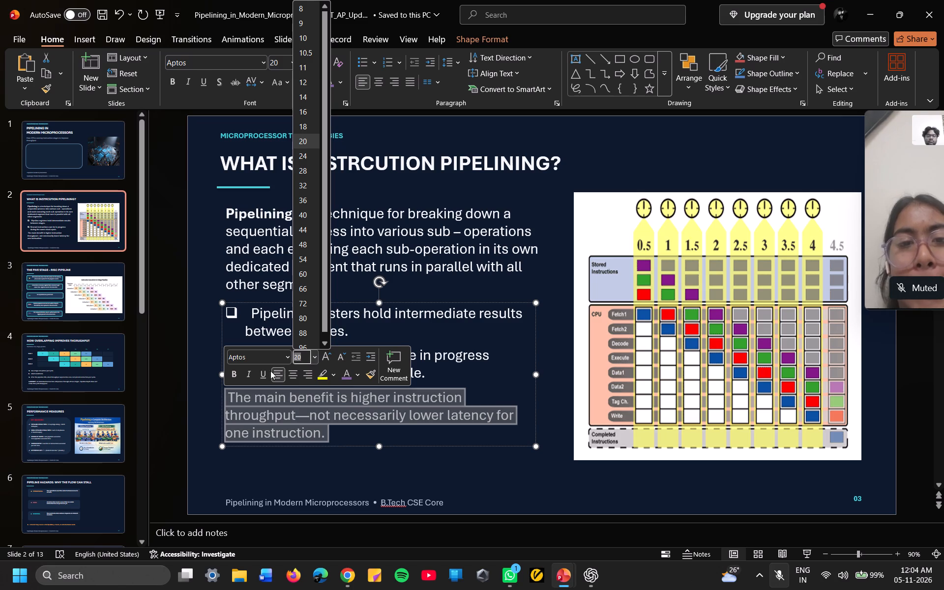
left_click(375, 61)
left_click(424, 143)
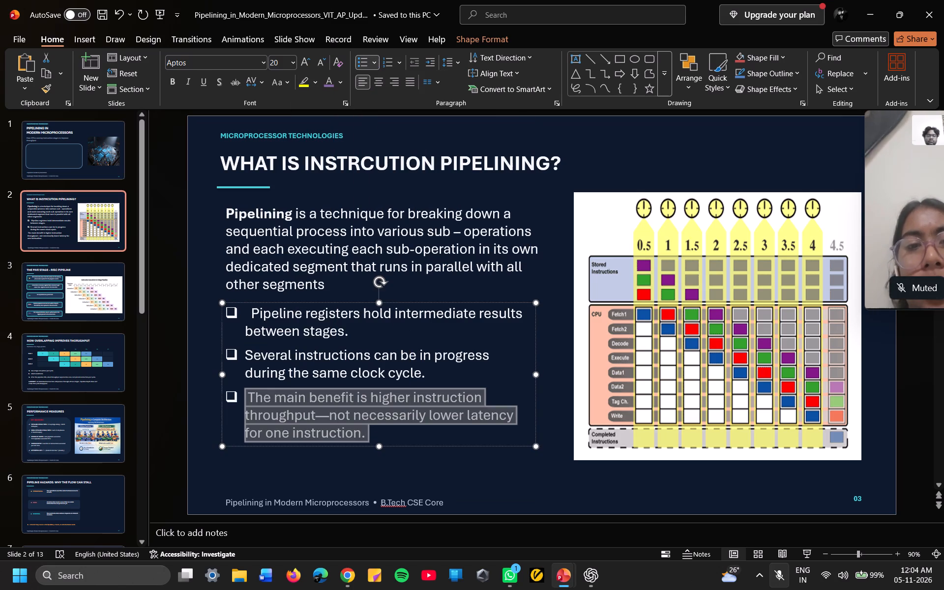
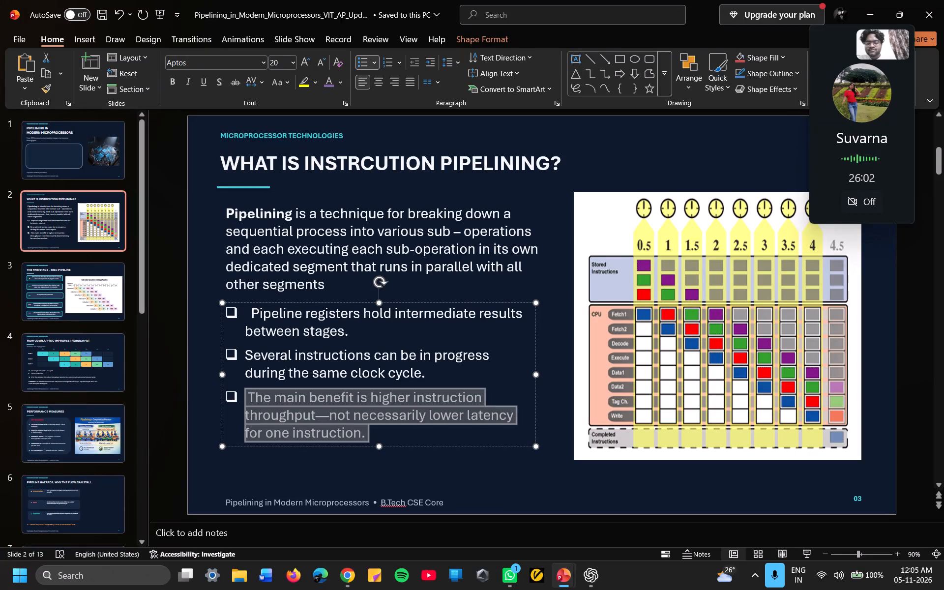
Deselect the bullet text on slide 2 and look through slides 1 to 6 to check their content and layout.
left_click(383, 320)
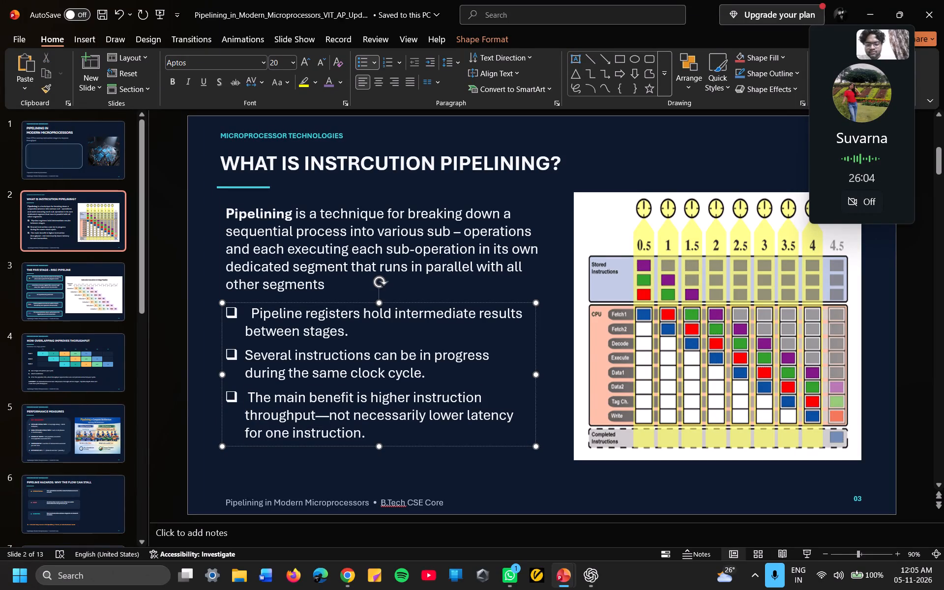
left_click(408, 490)
left_click(70, 164)
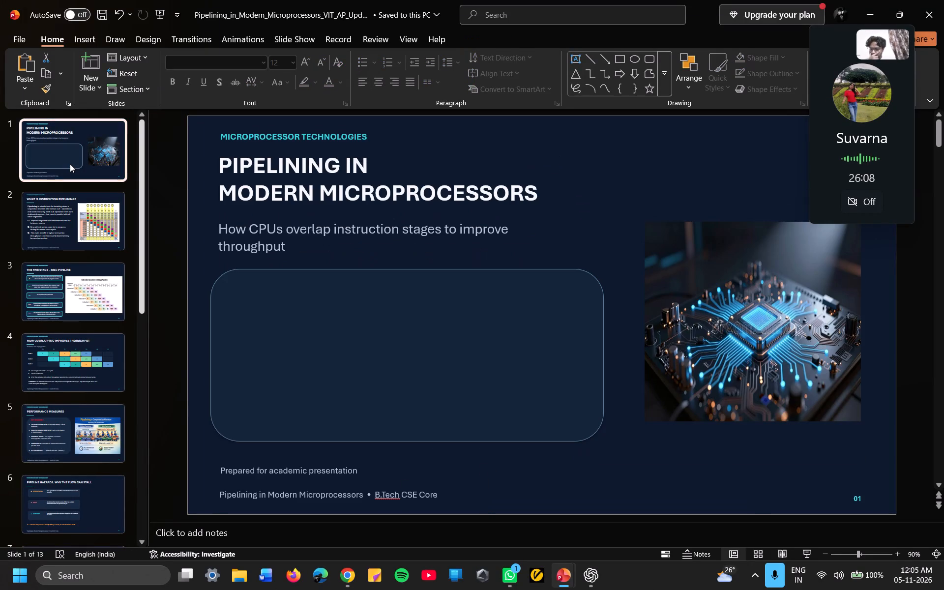
left_click(63, 248)
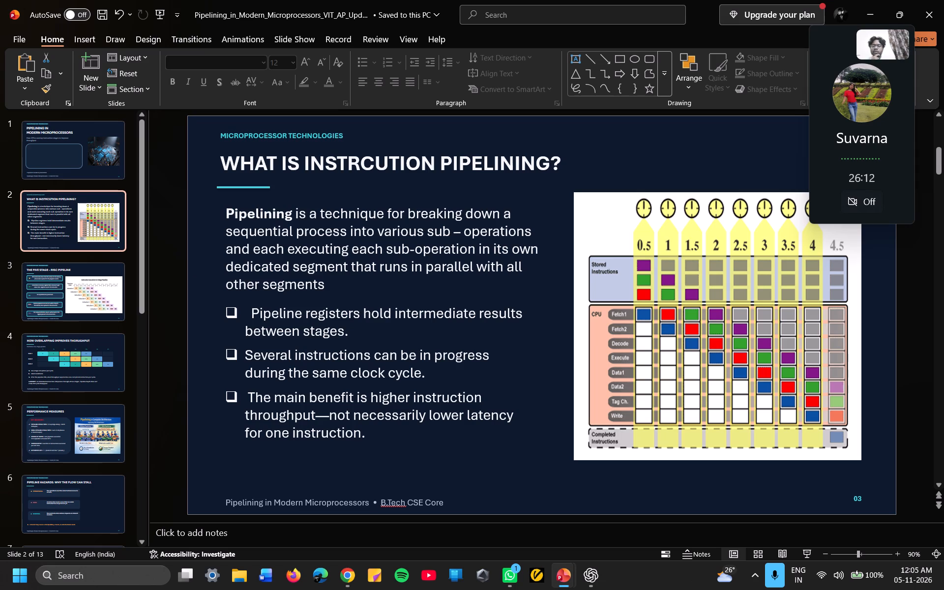
left_click_drag(412, 441, 460, 426)
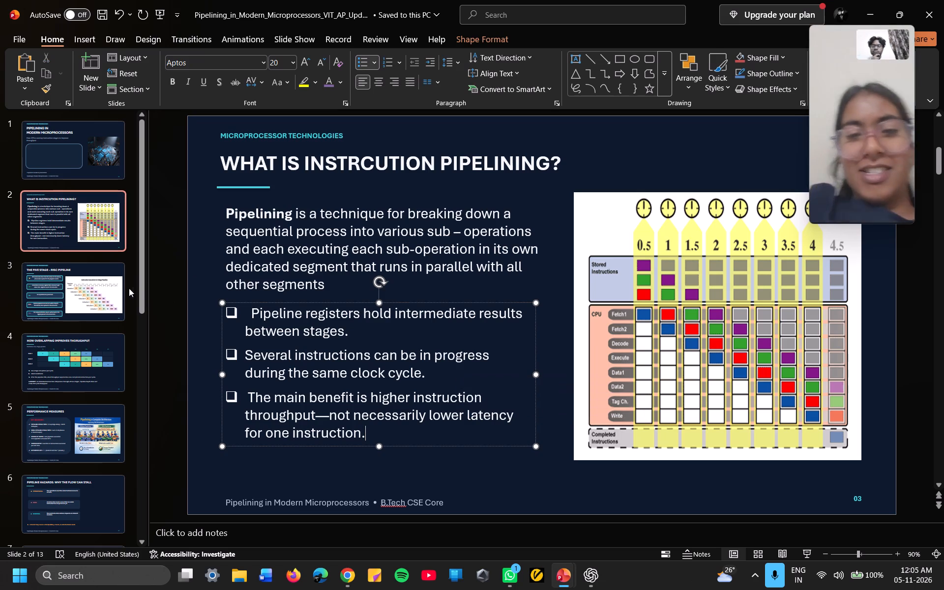
left_click(82, 300)
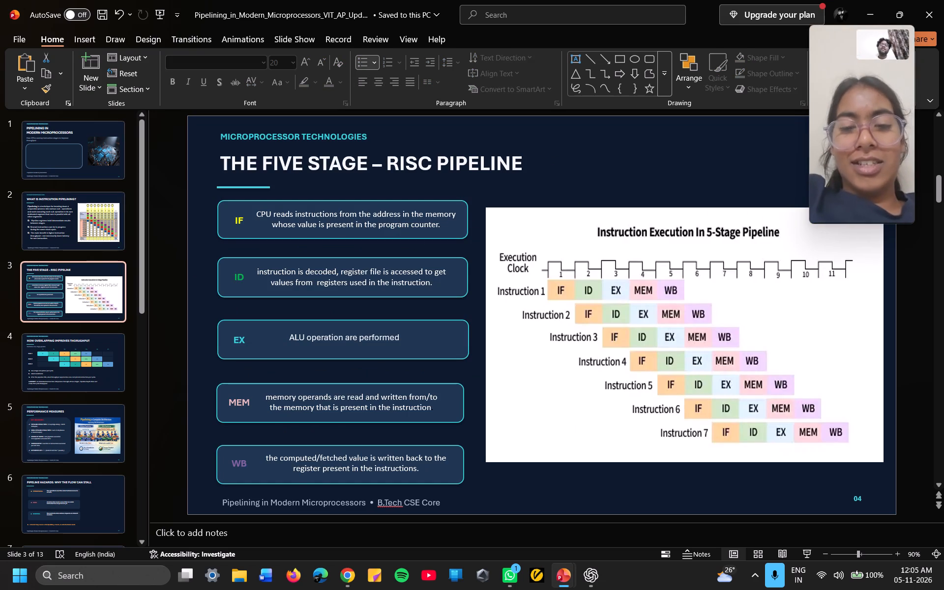
left_click(83, 379)
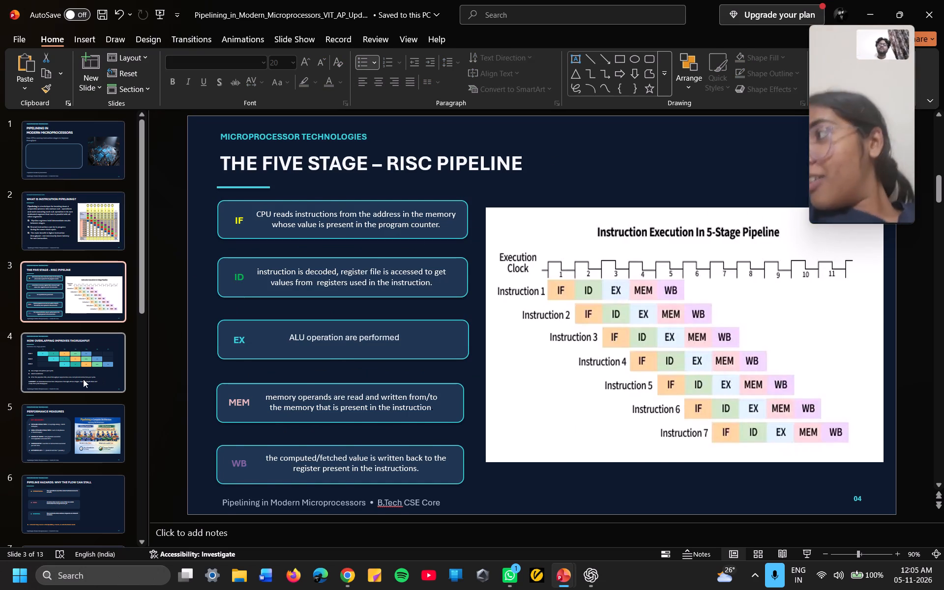
left_click(94, 432)
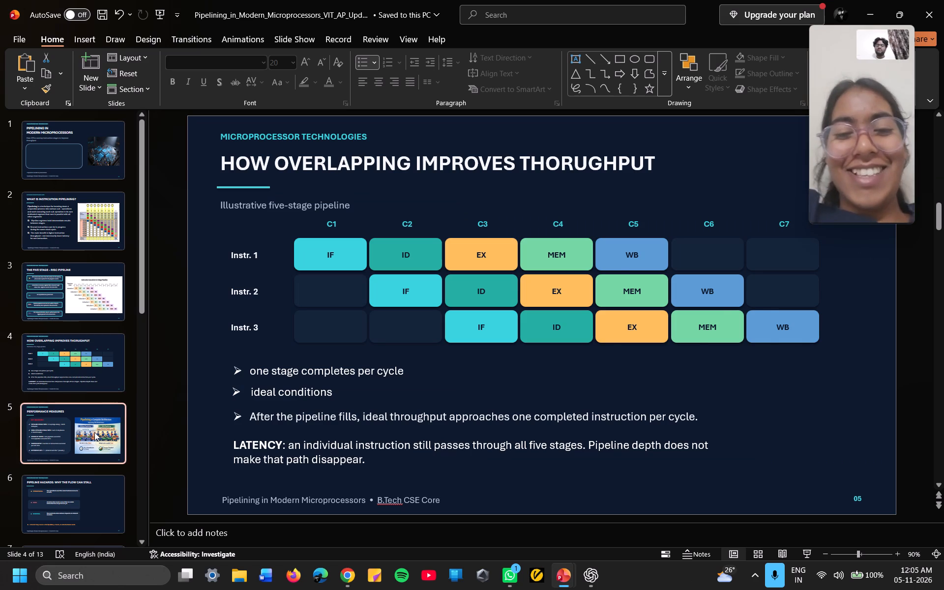
left_click(95, 486)
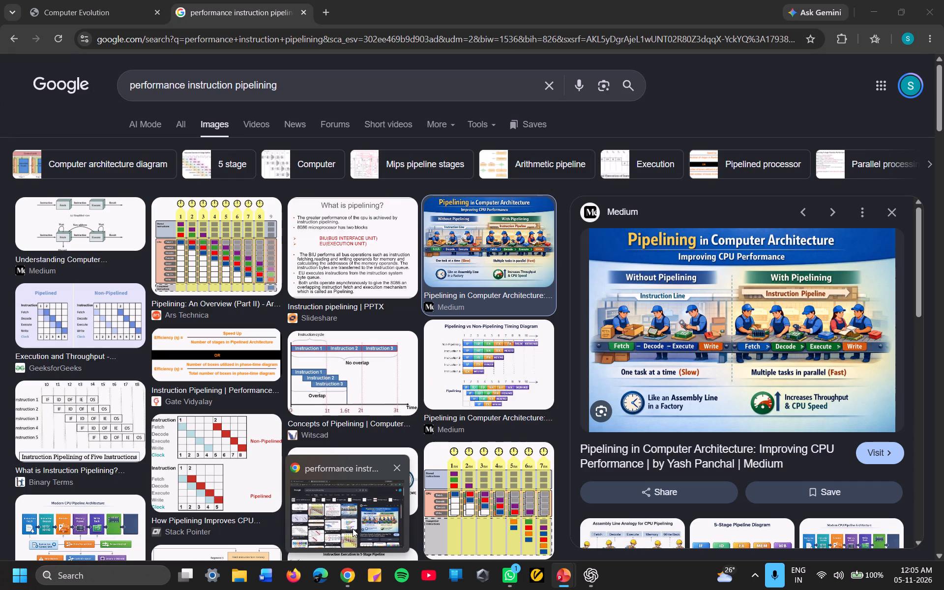
Switch to the Google Images results in Chrome and select the whole existing search query.
left_click(353, 529)
left_click_drag(308, 85, 121, 85)
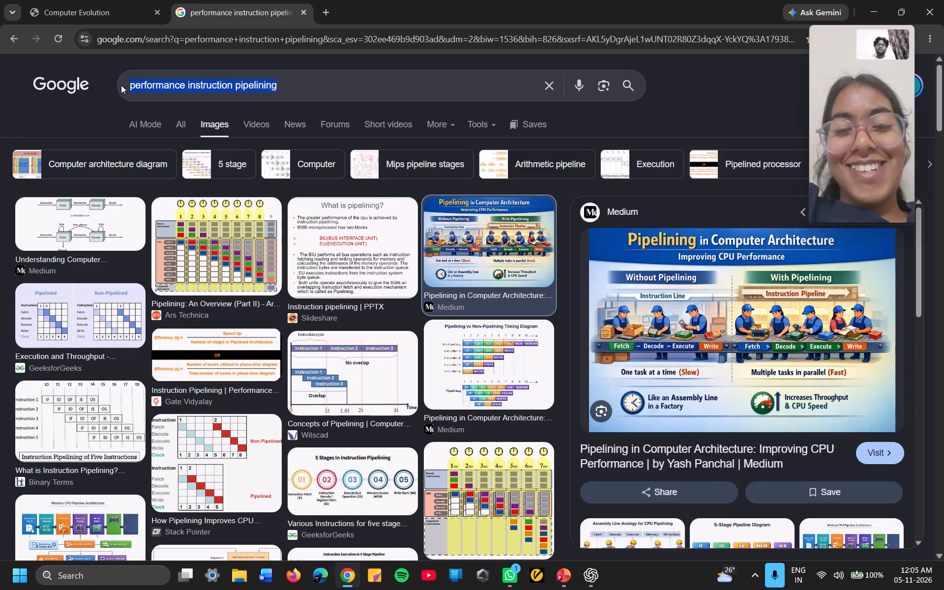
Replace the image search query with "pipeline hazards why the flow can stall", matching the title of slide 6, and run the search.
left_click_drag(121, 85, 109, 87)
key("BackSpace")
type("pipeline")
key("space")
type("ha")
type("ards")
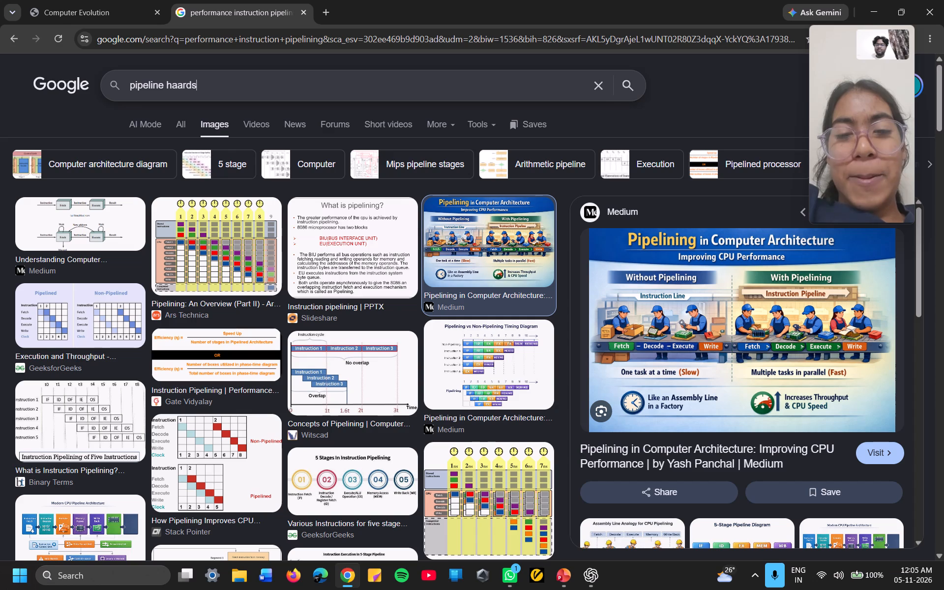
key("BackSpace")
key("BackSpace")
key("BackSpace")
key("BackSpace")
key("BackSpace")
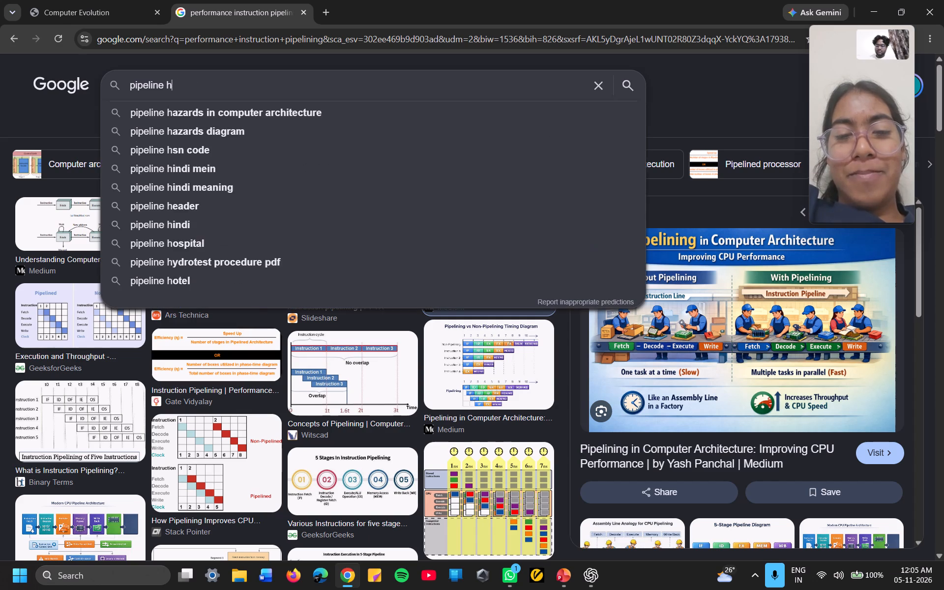
type("za")
key("BackSpace")
key("BackSpace")
type("azards")
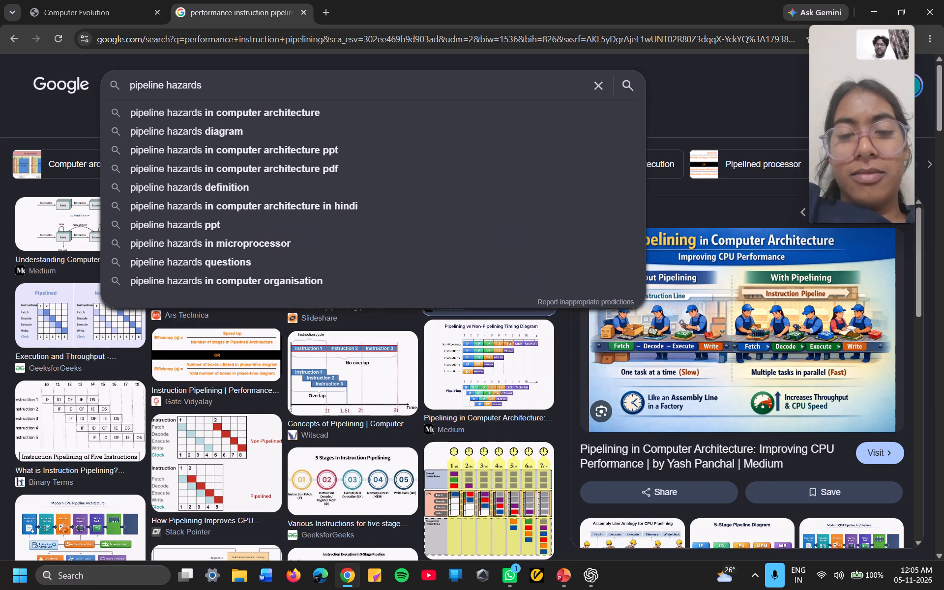
key("alt+Tab")
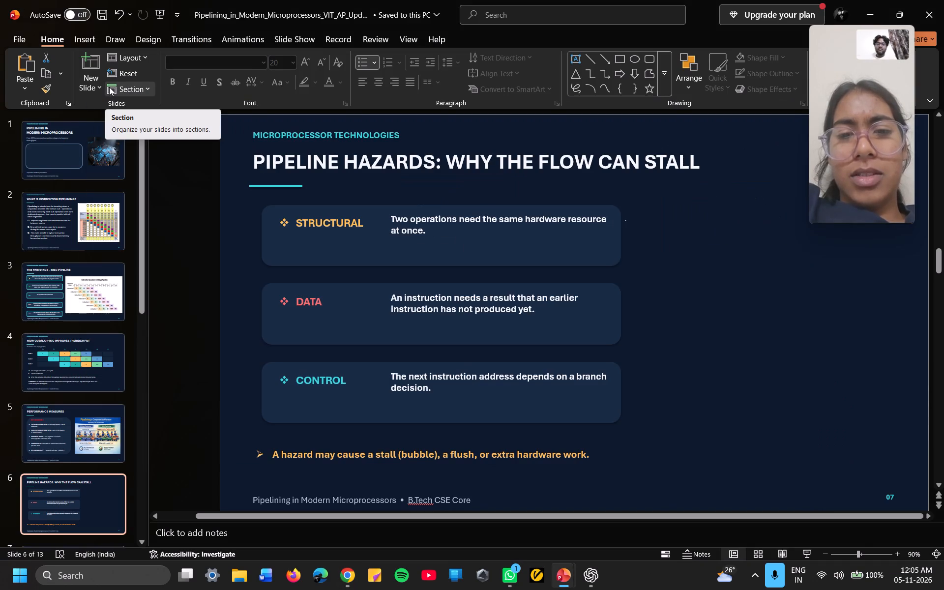
key("alt+Tab")
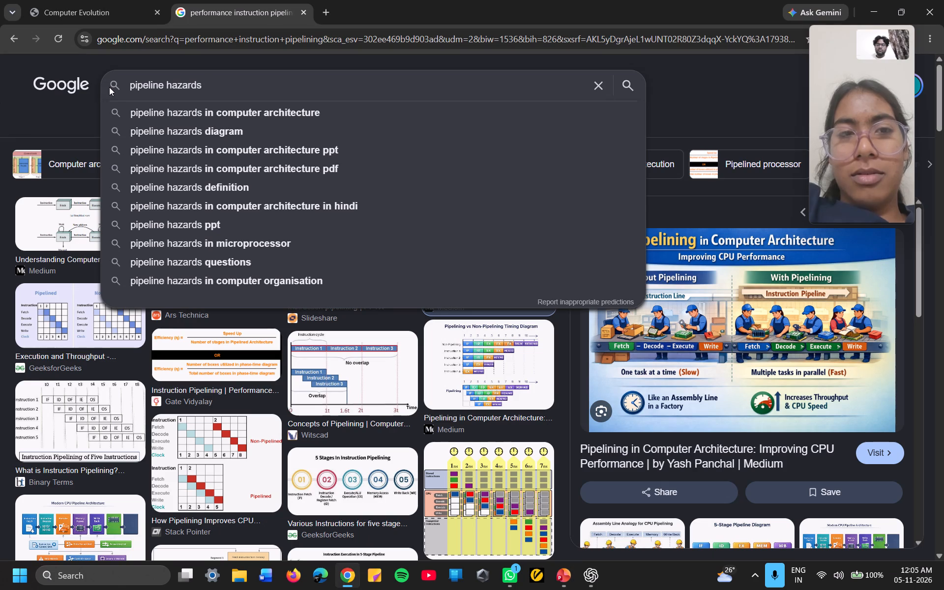
key("space")
type("why the flow can stall")
key("Return")
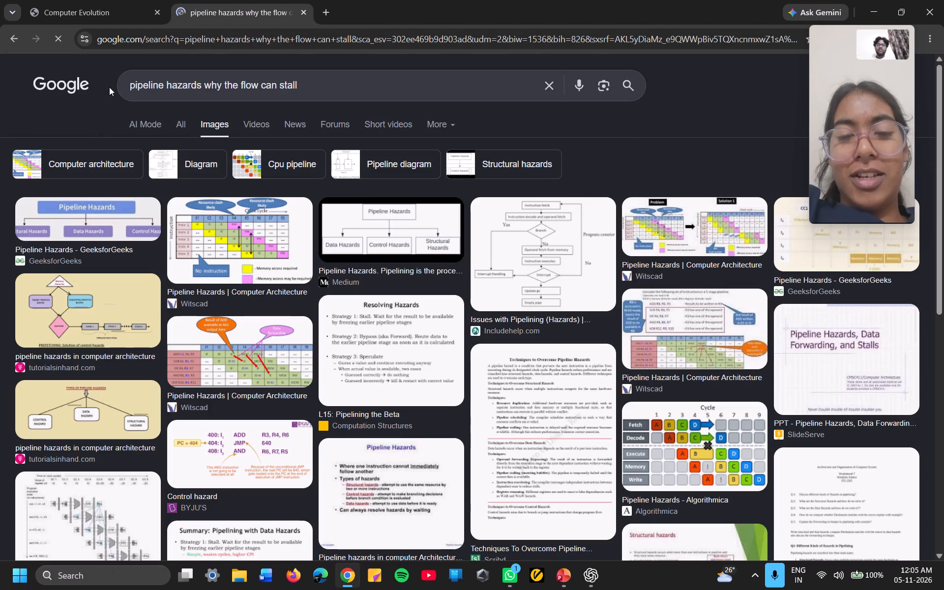
Preview candidate pipeline hazard diagrams and copy the Algorithmica image showing the Fetch, Decode, Execute, Memory and Write stages by cycle.
left_click(253, 243)
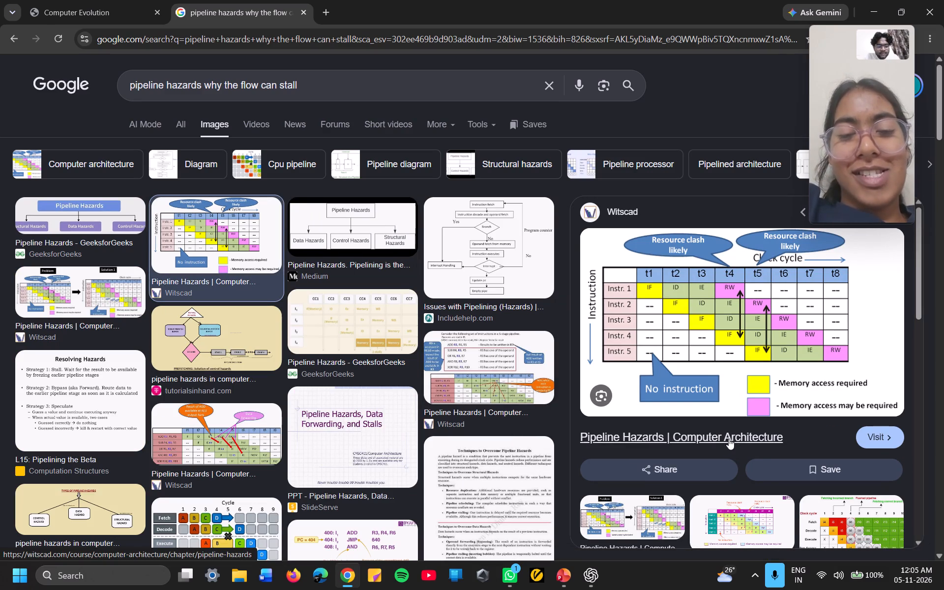
scroll(720, 340, "down", 3)
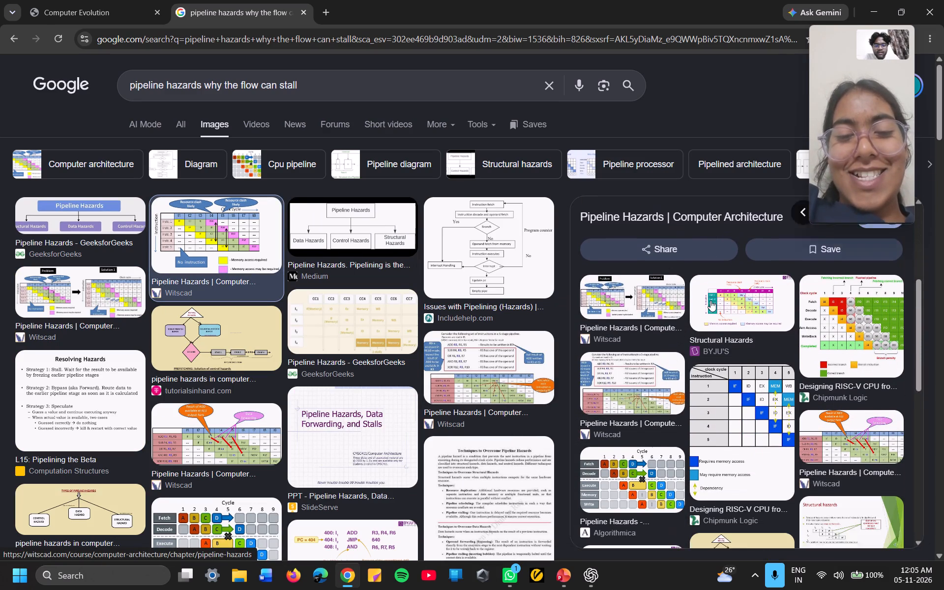
scroll(710, 300, "down", 1)
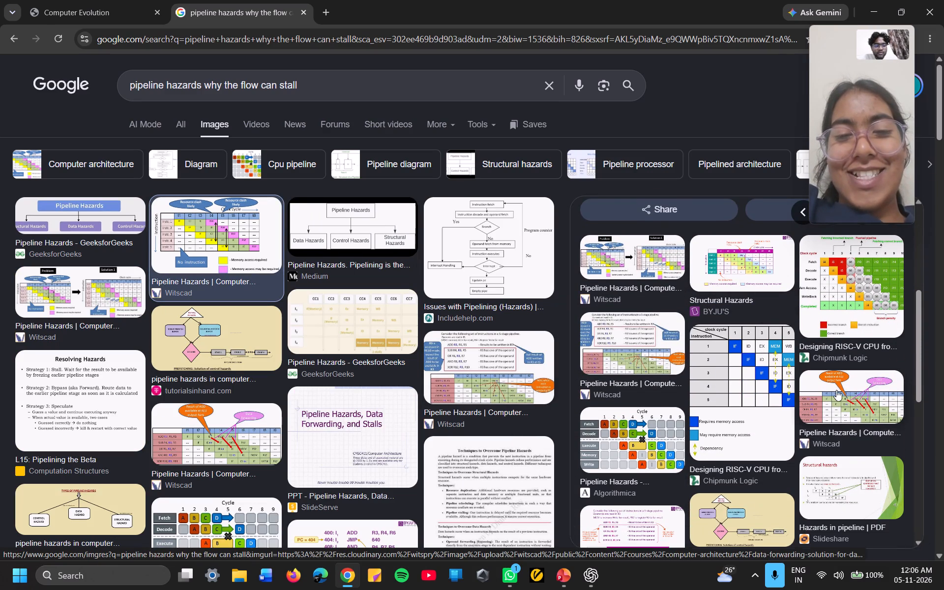
left_click(837, 390)
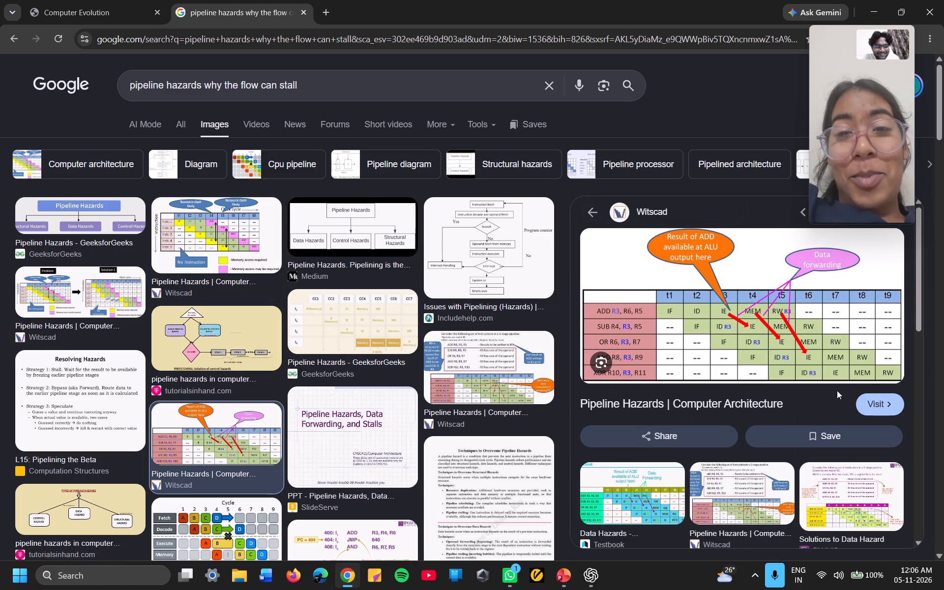
left_click(591, 214)
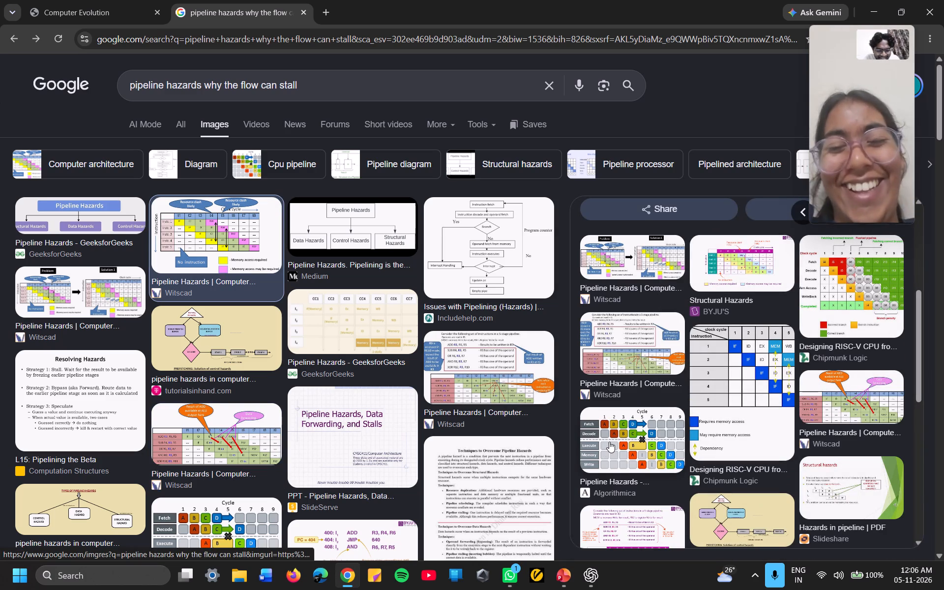
left_click(609, 442)
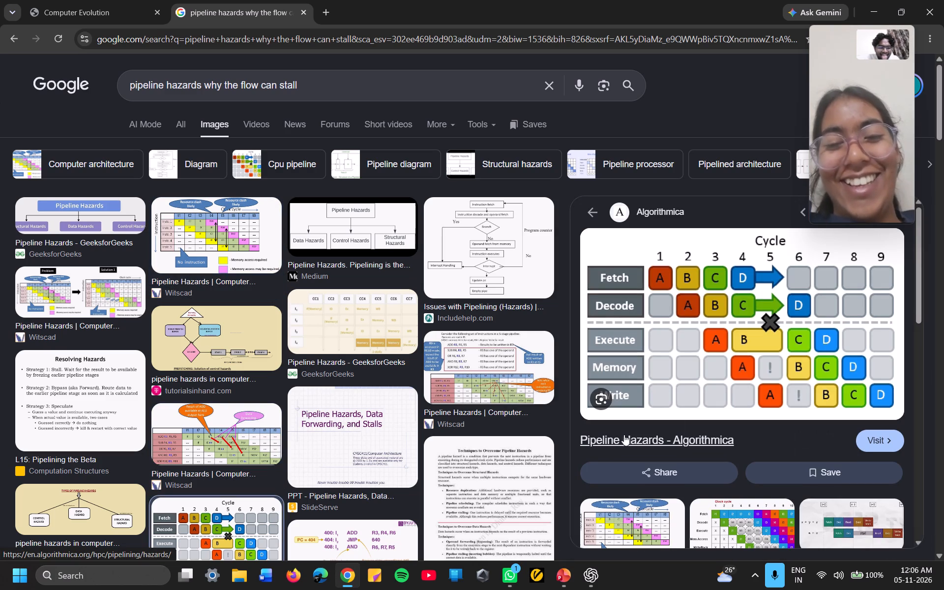
right_click(752, 355)
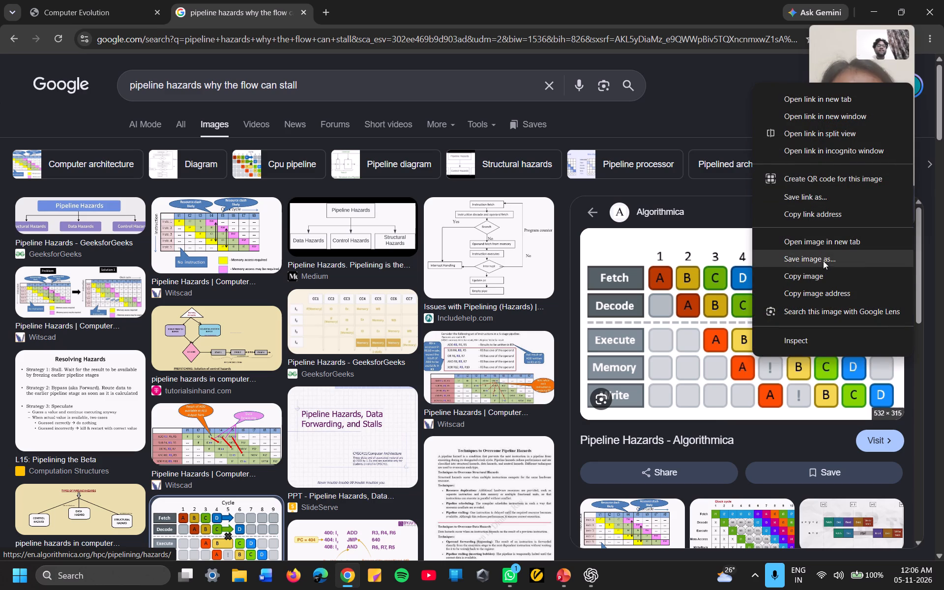
left_click(818, 277)
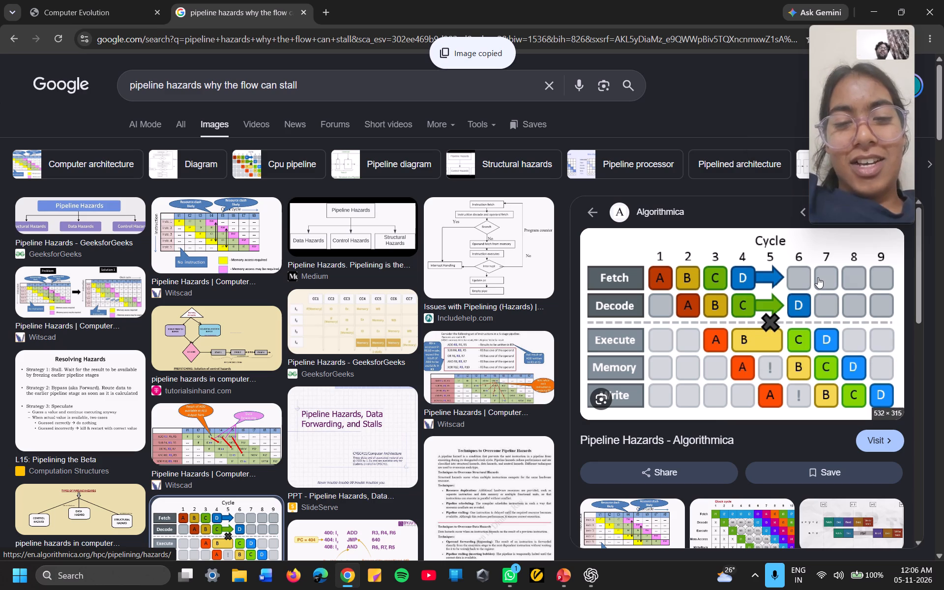
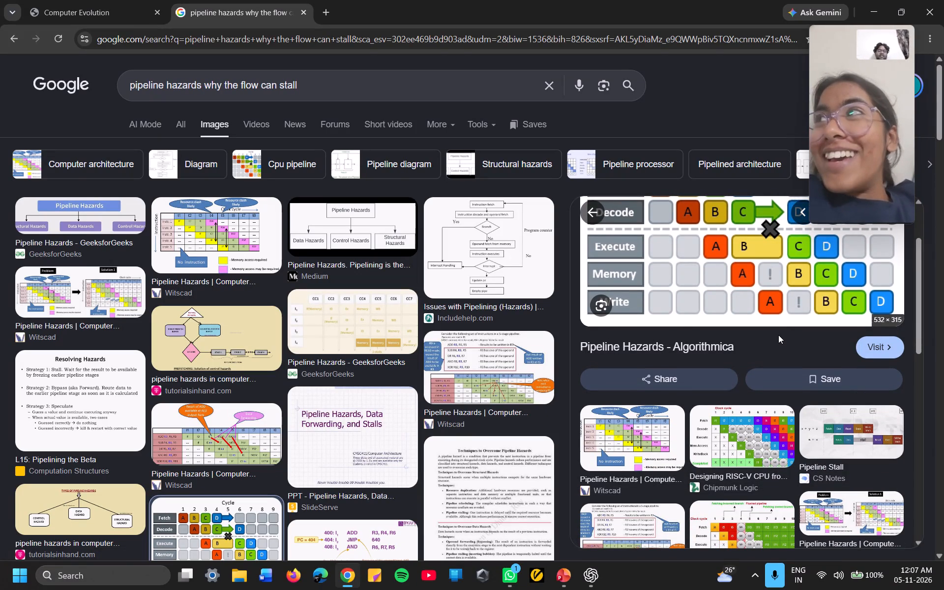
Switch to PowerPoint, paste the copied pipeline diagram onto slide 6 and place it to the right of the three hazard cards.
key("alt+Tab")
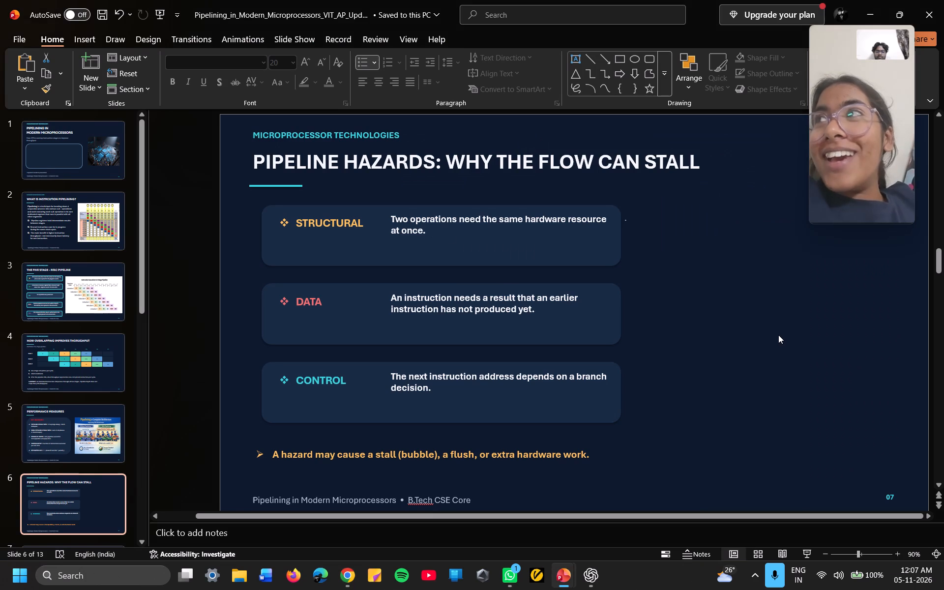
key("ctrl+v")
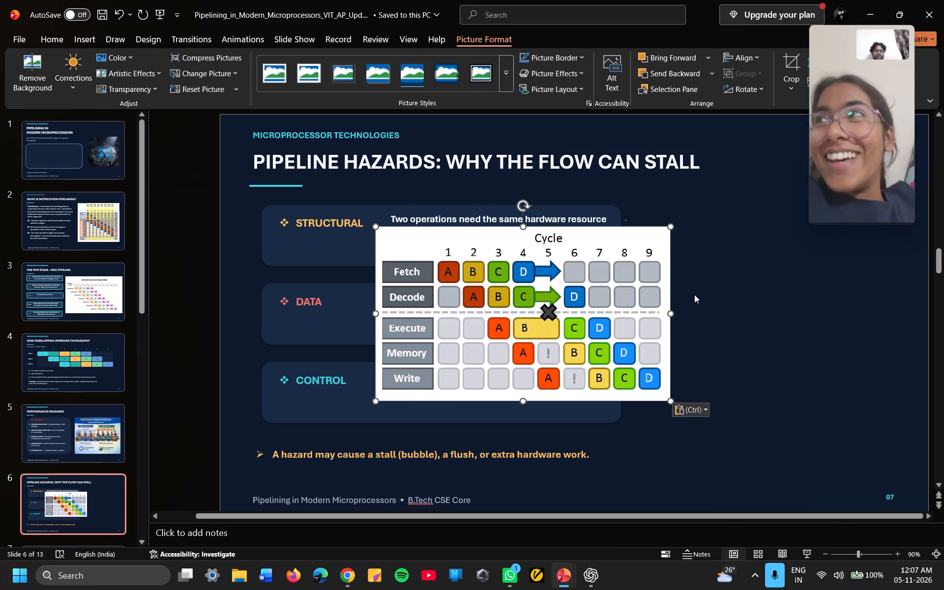
left_click_drag(659, 240, 756, 239)
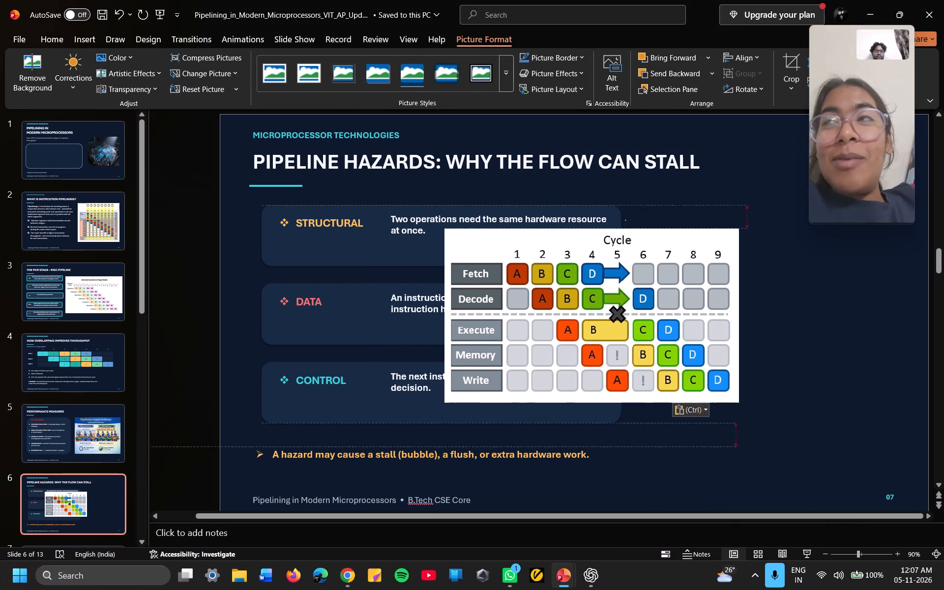
left_click_drag(756, 239, 907, 246)
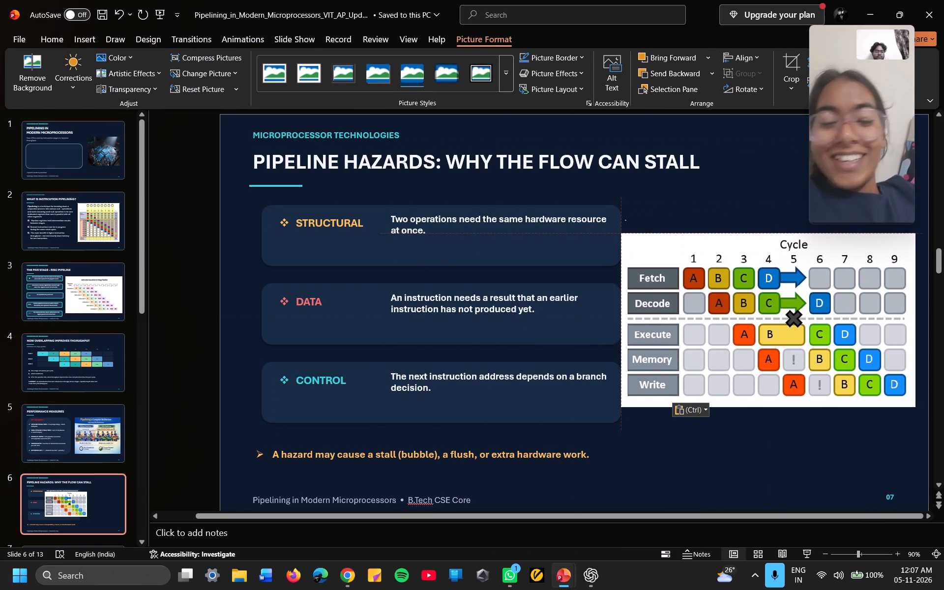
left_click_drag(907, 246, 929, 240)
Shift the three hazard card backgrounds left on slide 6 and align the STRUCTURAL, DATA and CONTROL labels inside them.
left_click(563, 247)
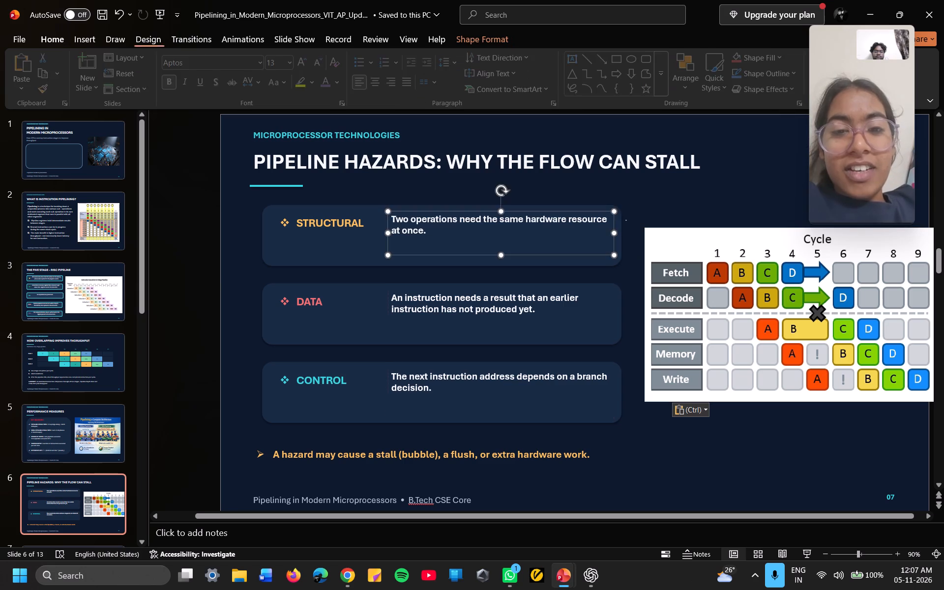
left_click_drag(345, 257, 323, 260)
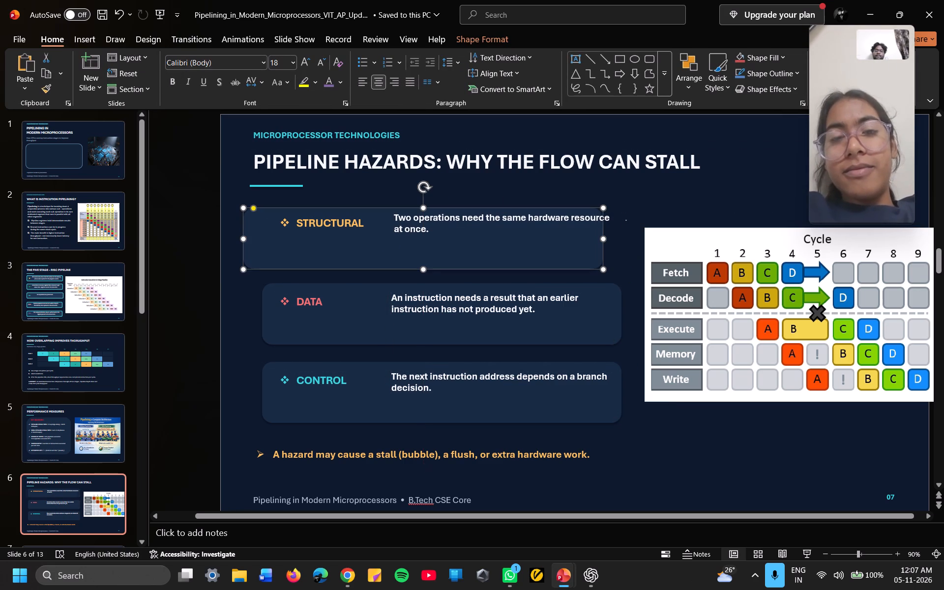
left_click_drag(367, 225, 351, 233)
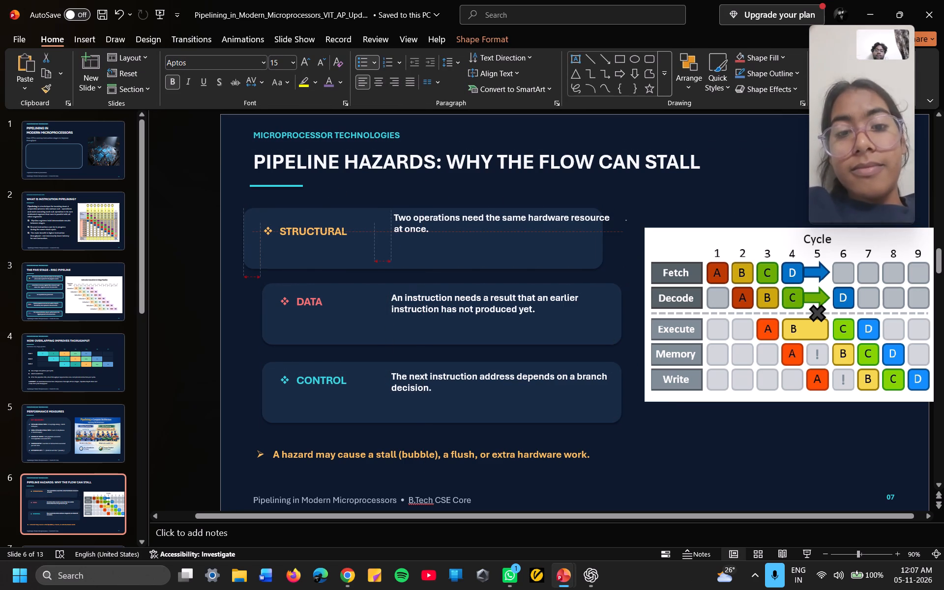
left_click_drag(351, 233, 349, 233)
left_click_drag(356, 320, 345, 321)
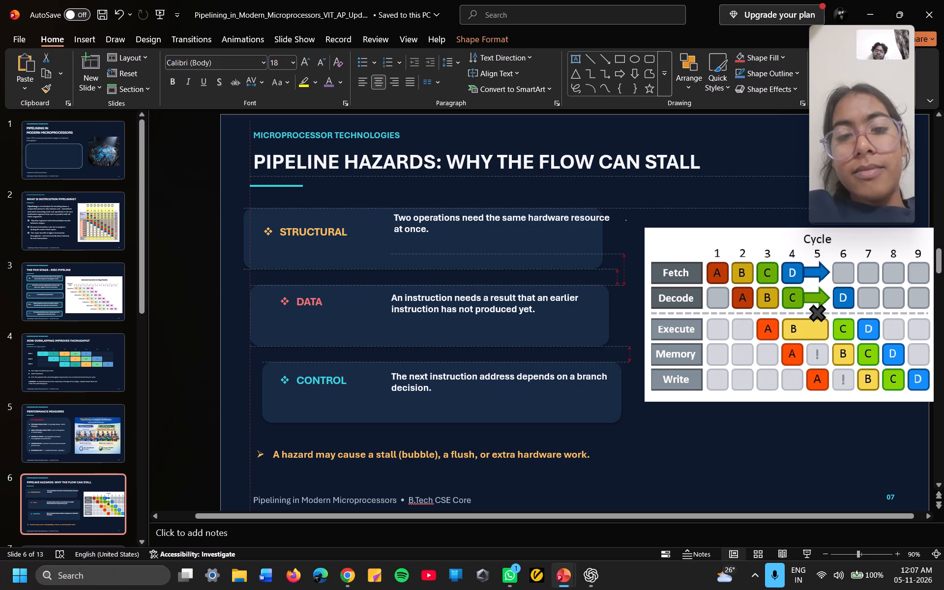
left_click_drag(345, 321, 339, 322)
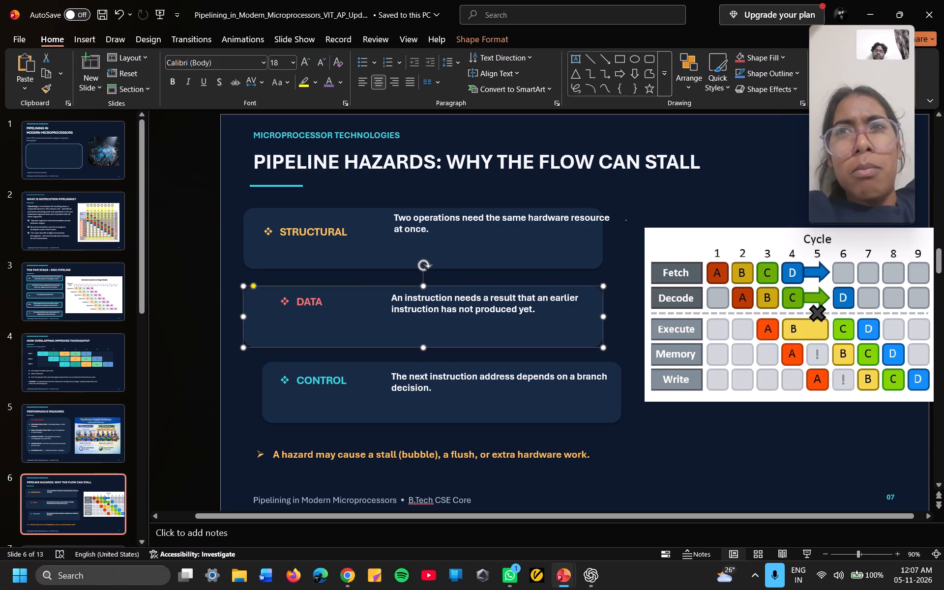
left_click_drag(336, 305, 323, 314)
left_click_drag(361, 371, 343, 373)
left_click_drag(349, 381, 335, 390)
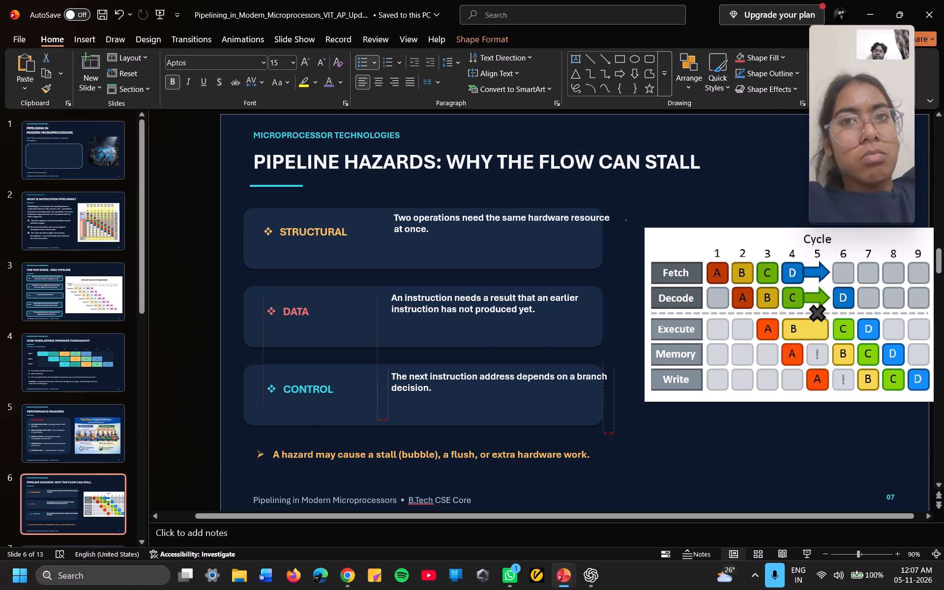
left_click_drag(335, 390, 334, 390)
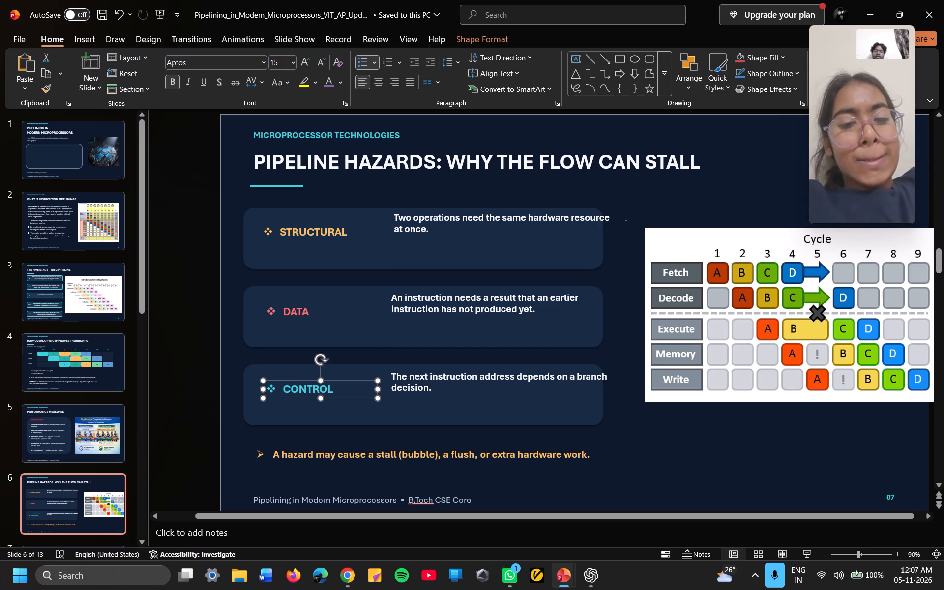
left_click(320, 318)
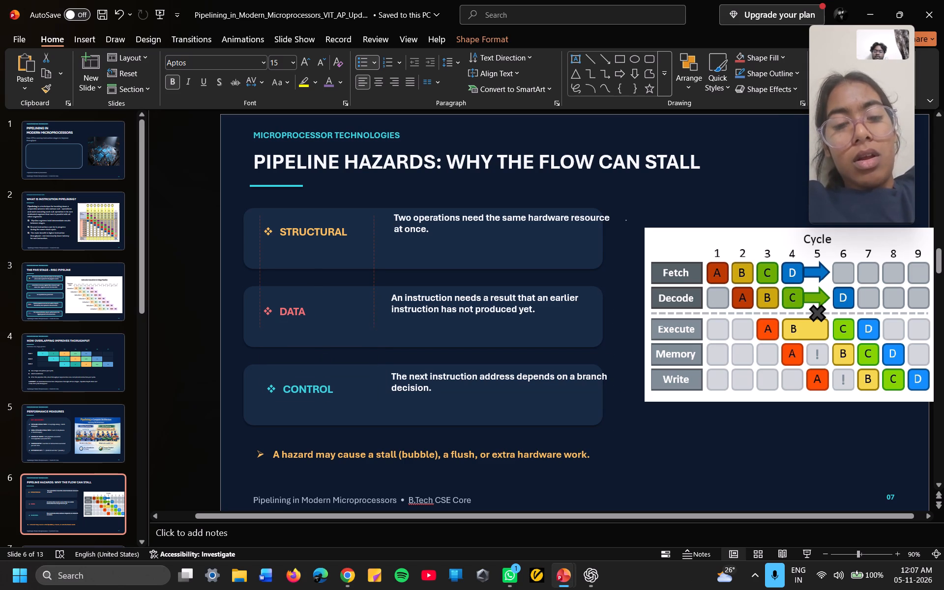
left_click_drag(342, 391, 338, 391)
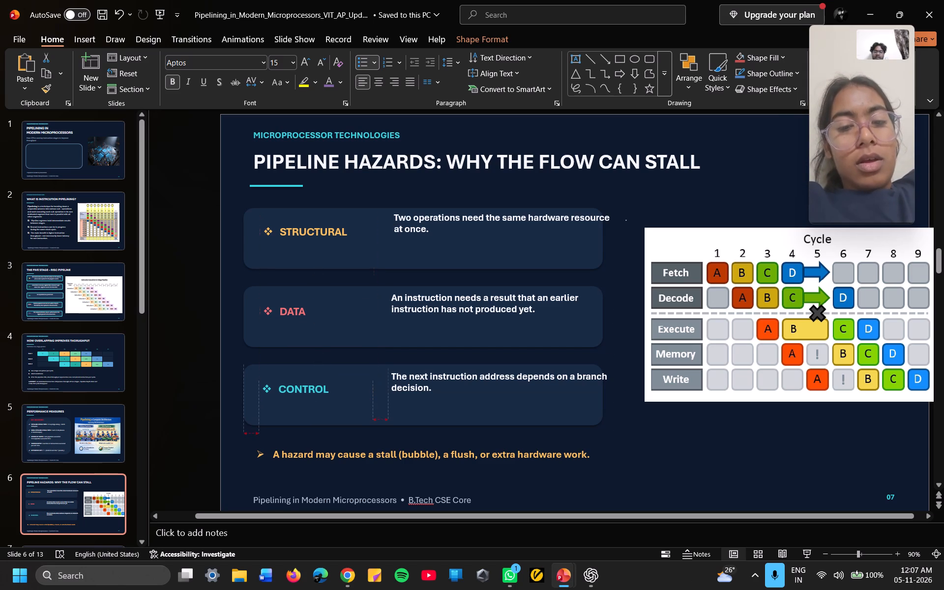
left_click_drag(338, 391, 336, 394)
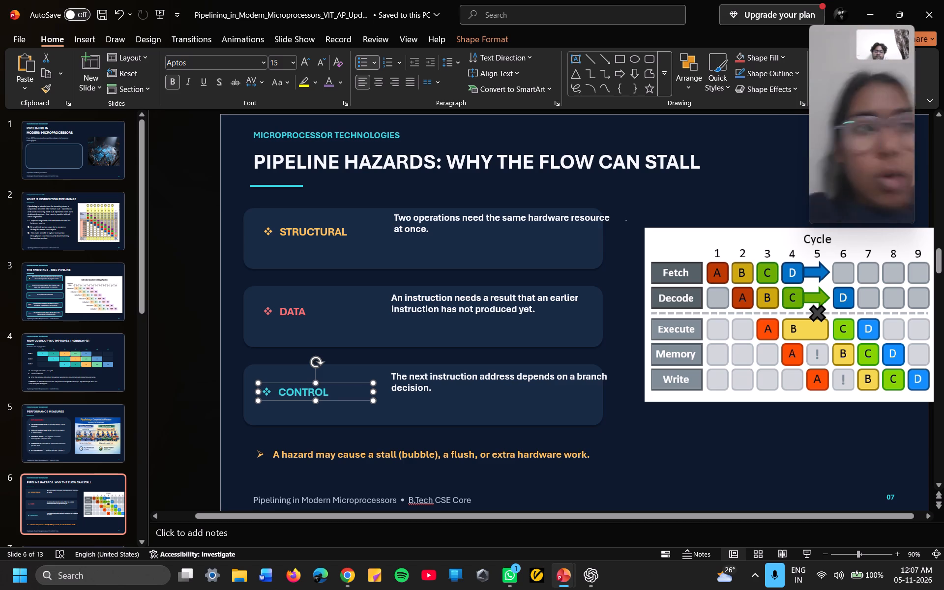
Move the structural, data and control description texts inside their shifted cards, lining up their left edges beside the labels.
left_click_drag(503, 398, 483, 408)
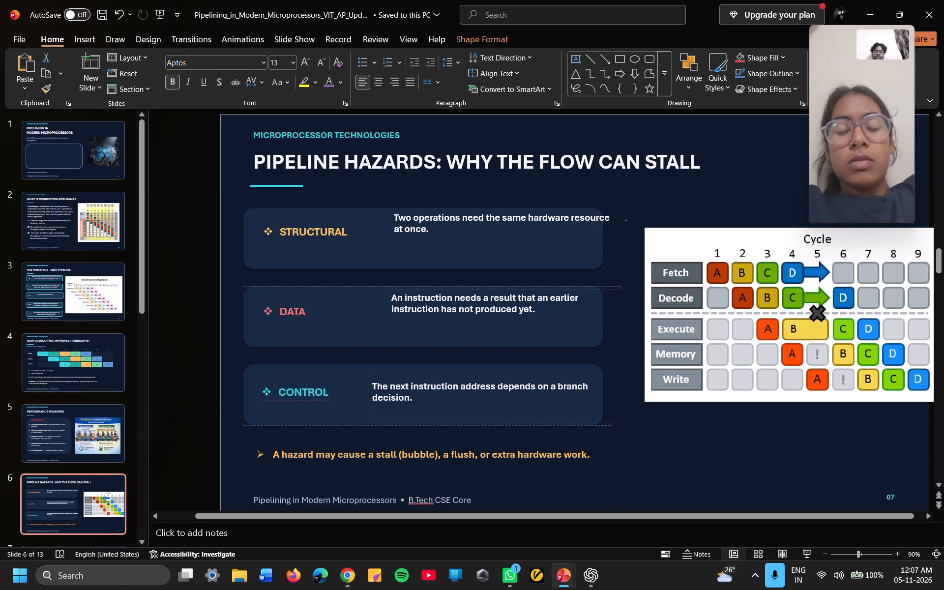
left_click_drag(483, 408, 481, 409)
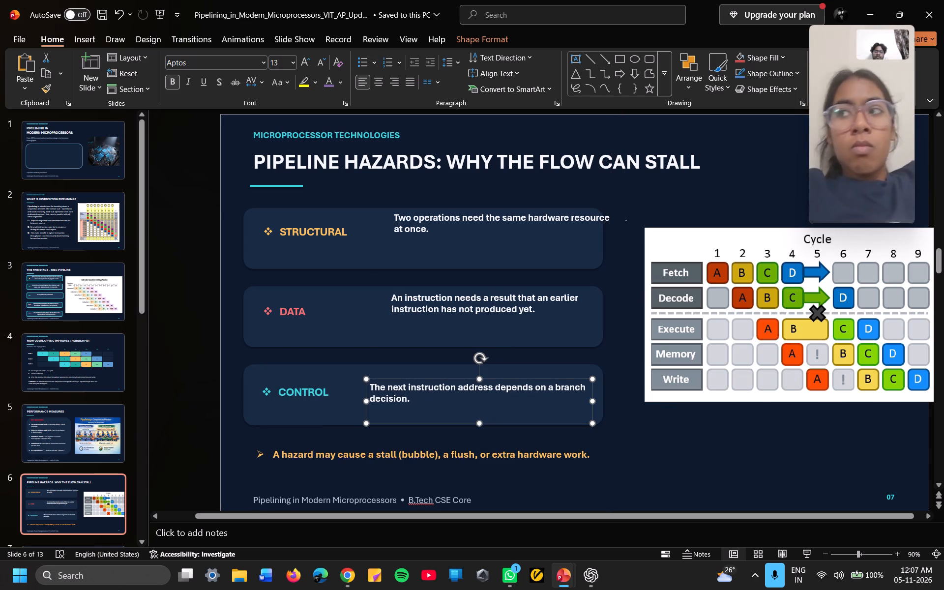
left_click_drag(545, 317, 526, 325)
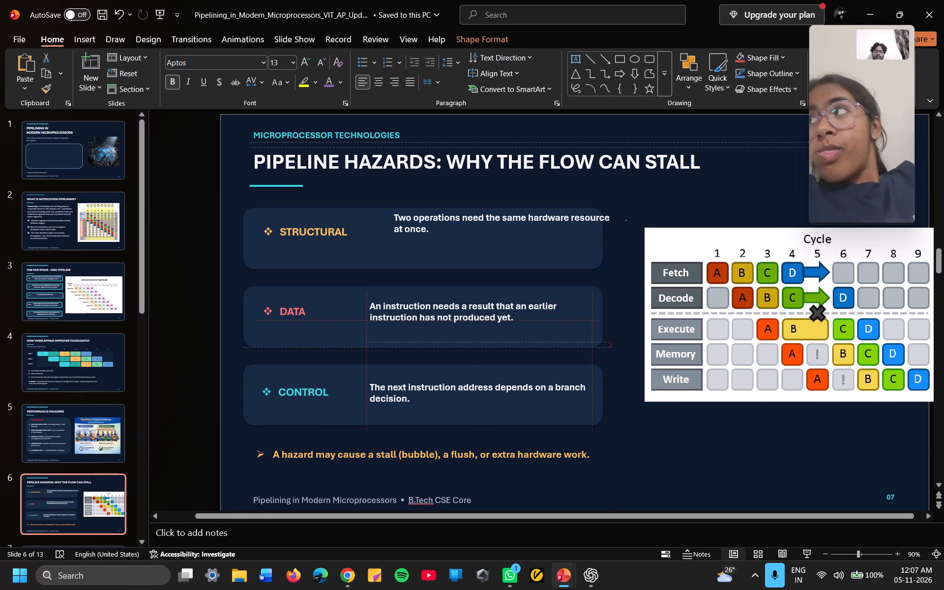
left_click_drag(526, 325, 527, 325)
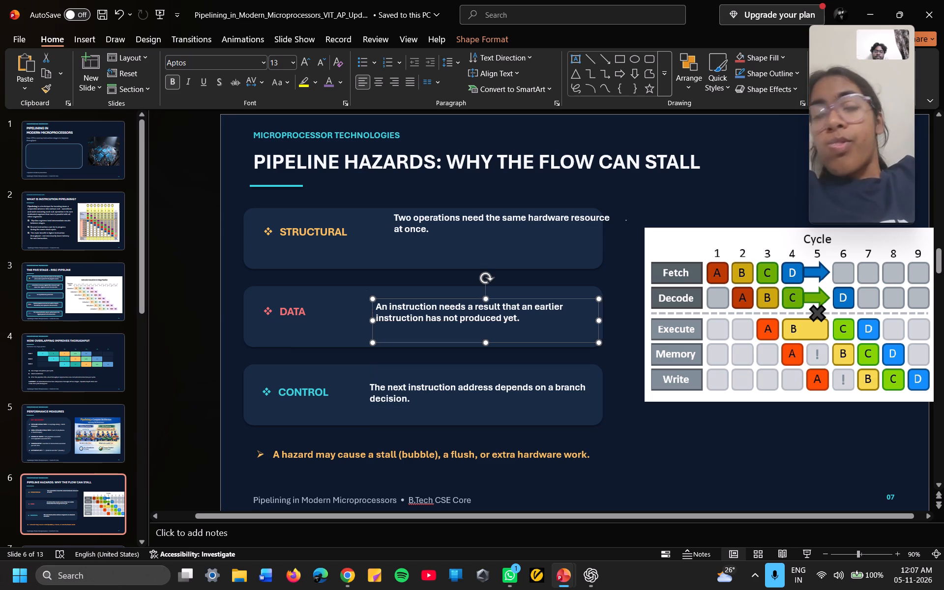
left_click_drag(522, 232, 527, 249)
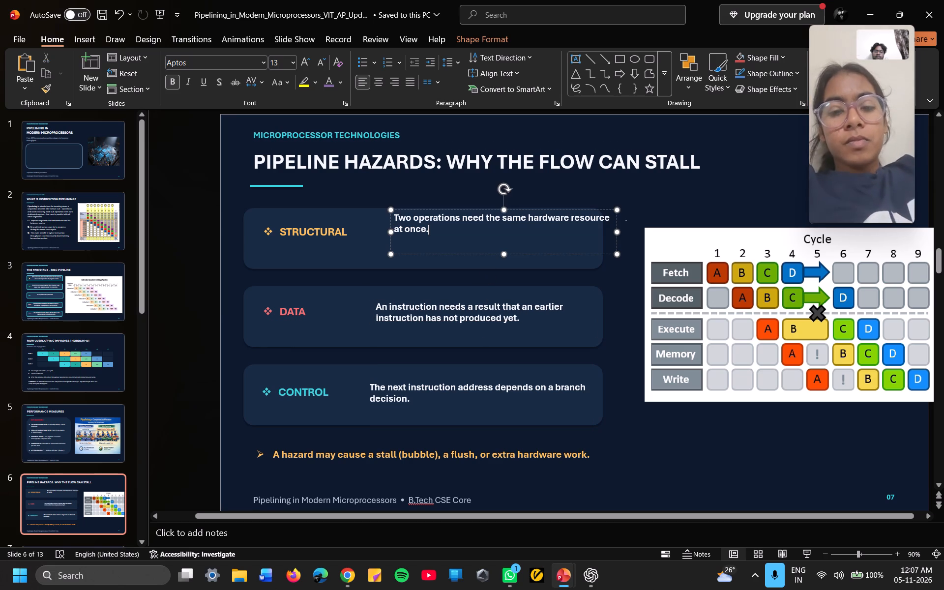
left_click_drag(527, 249, 549, 225)
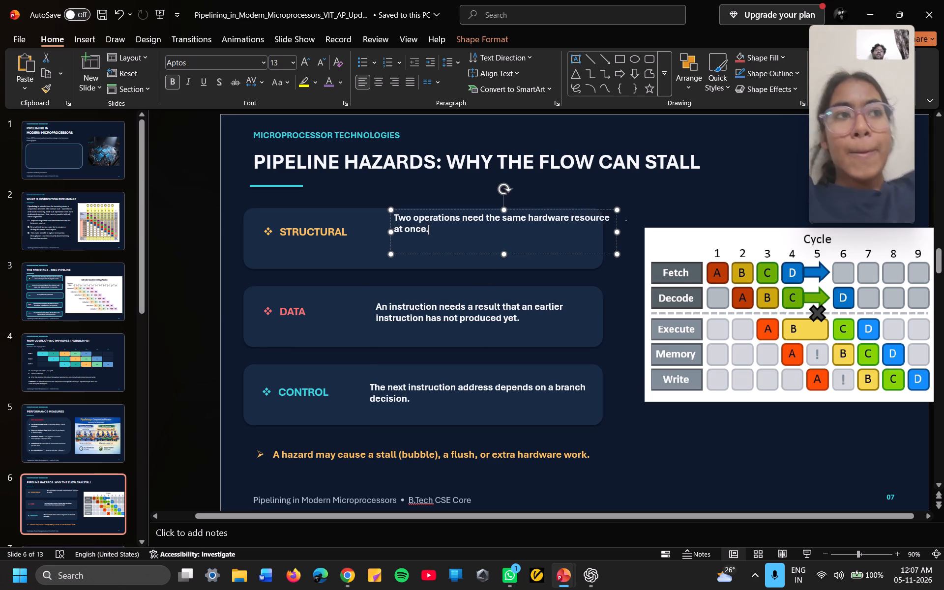
left_click_drag(549, 225, 548, 225)
left_click(531, 233)
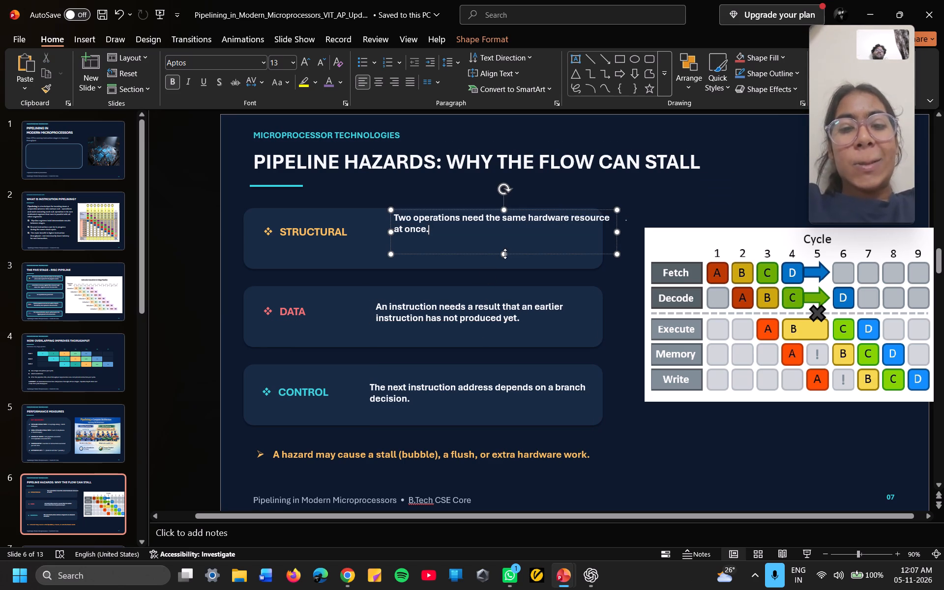
left_click_drag(534, 254, 516, 265)
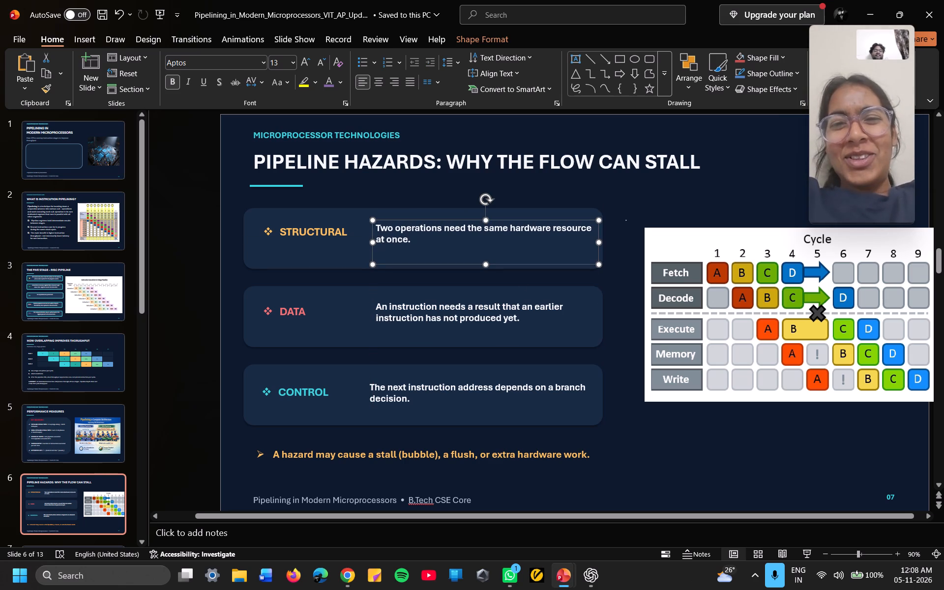
left_click(636, 442)
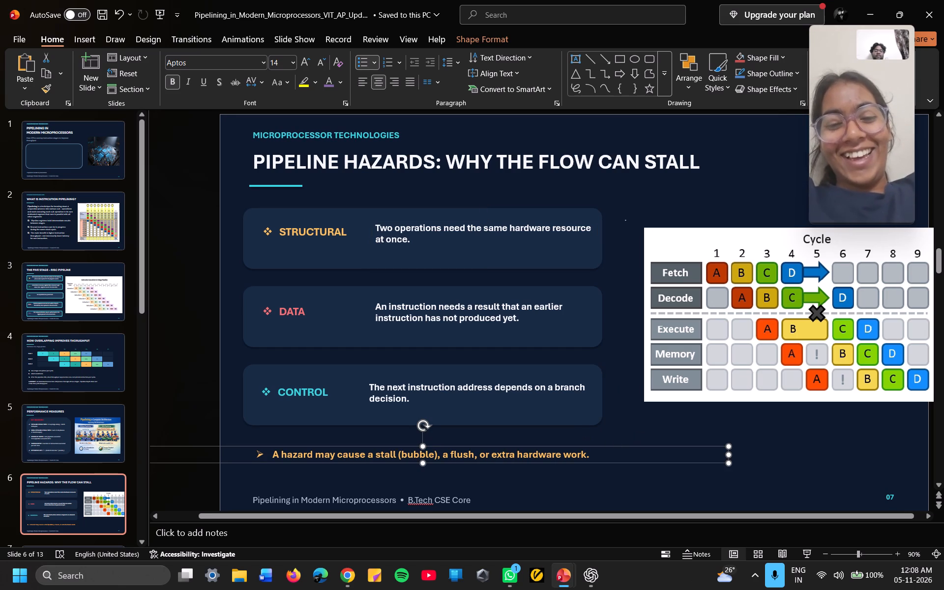
left_click_drag(534, 324, 527, 324)
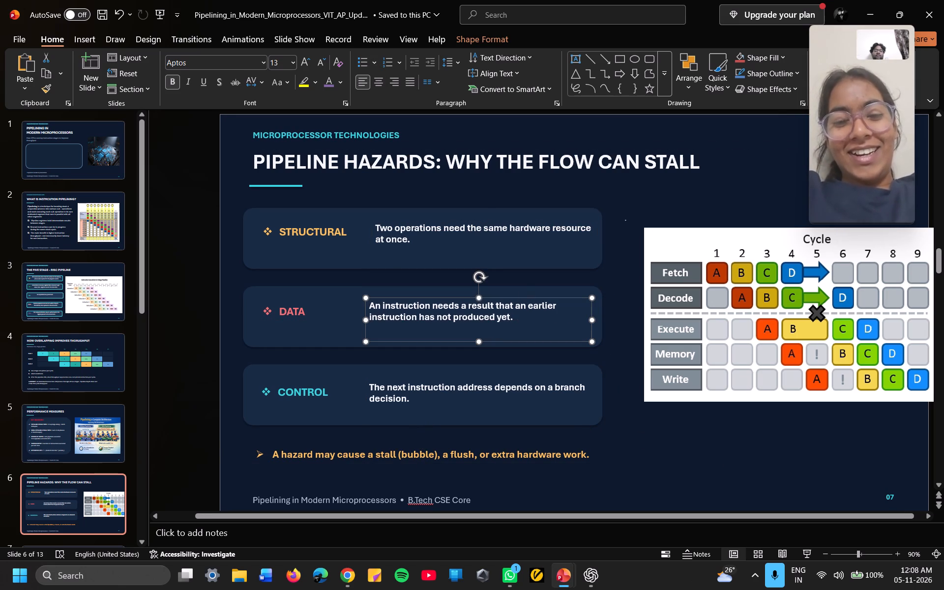
left_click(505, 244)
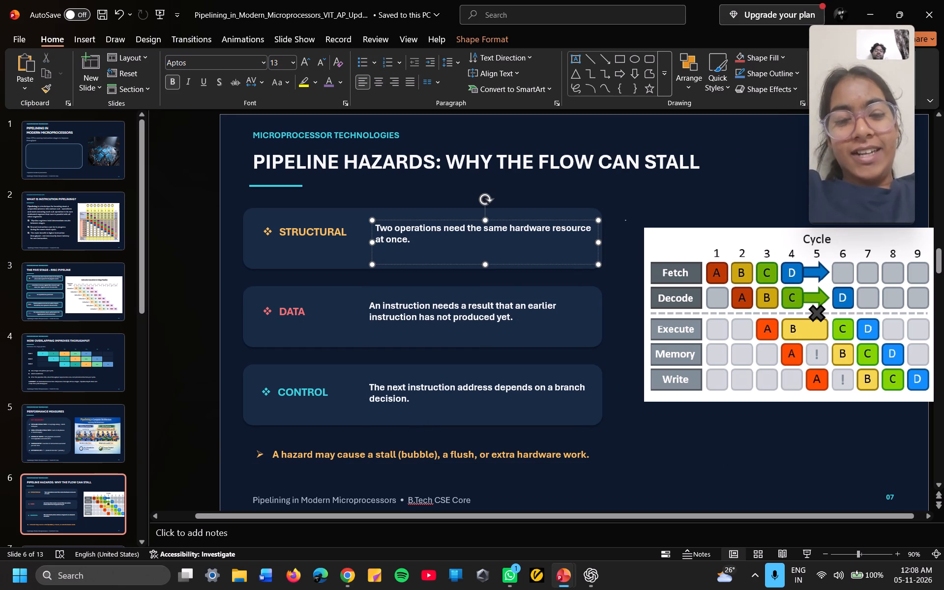
left_click(511, 263)
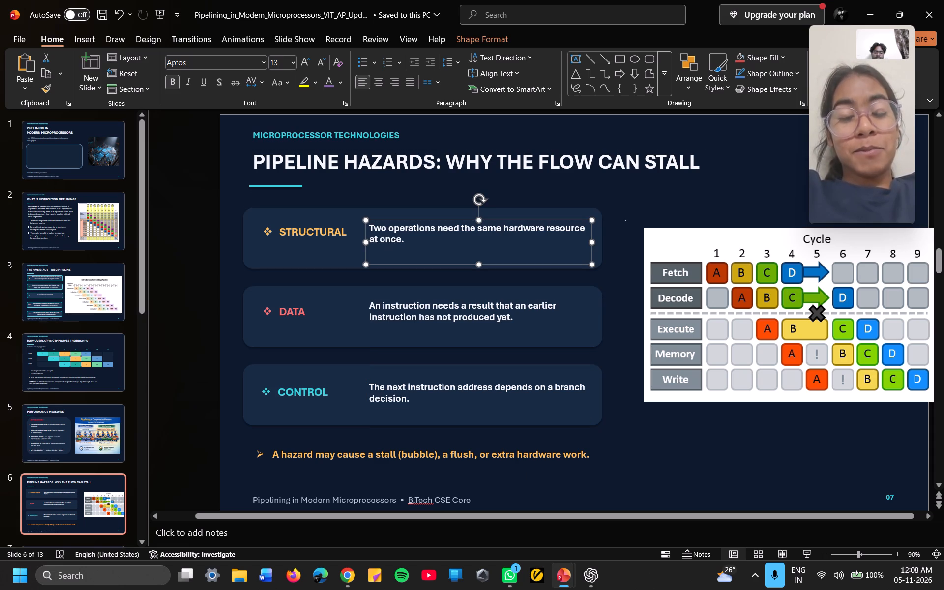
Move the pipeline cycle diagram left and slightly down so it fits between the hazard cards and the slide's right edge.
left_click_drag(782, 238, 758, 245)
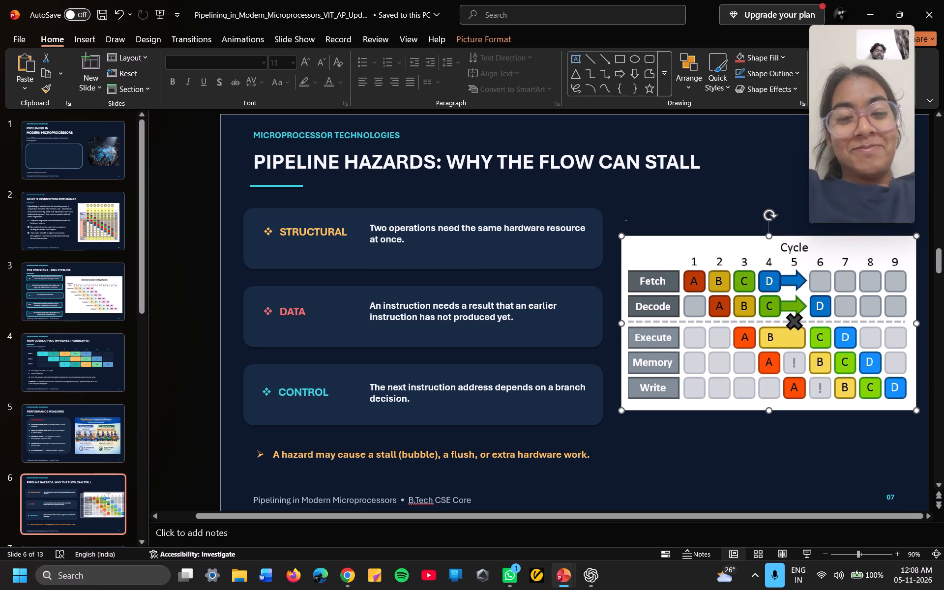
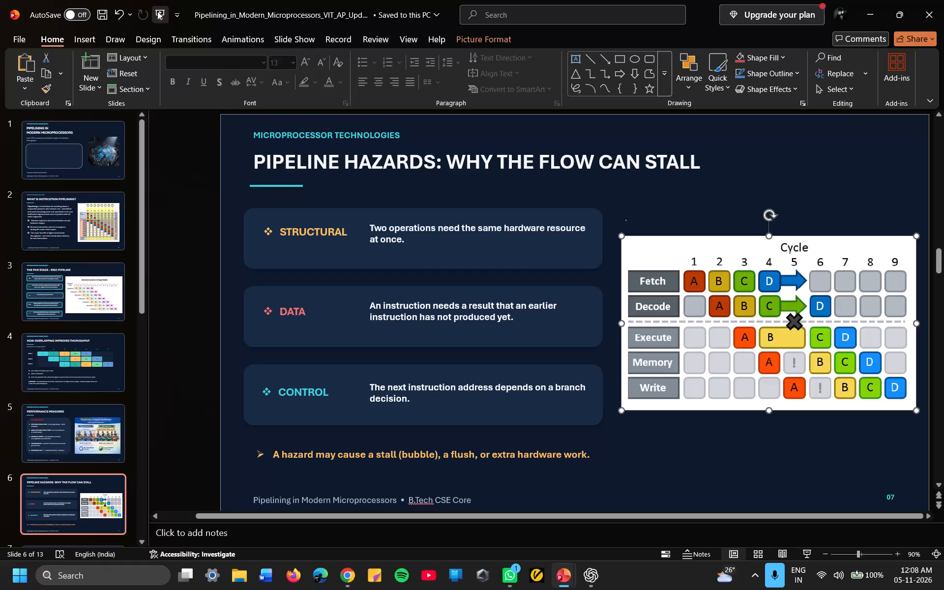
Run the slide show from the beginning and review slides 1 to 5 at full screen.
left_click(157, 11)
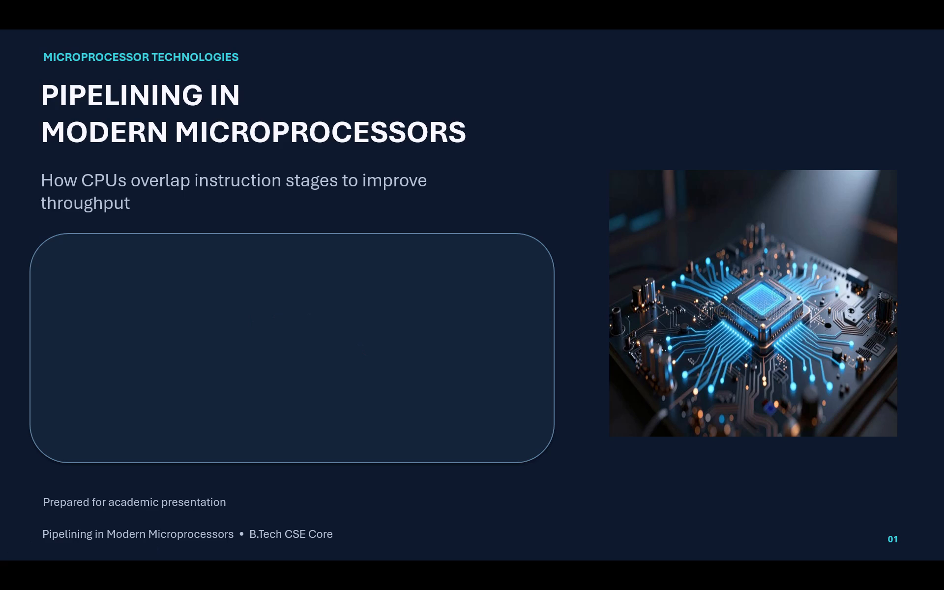
key("Escape")
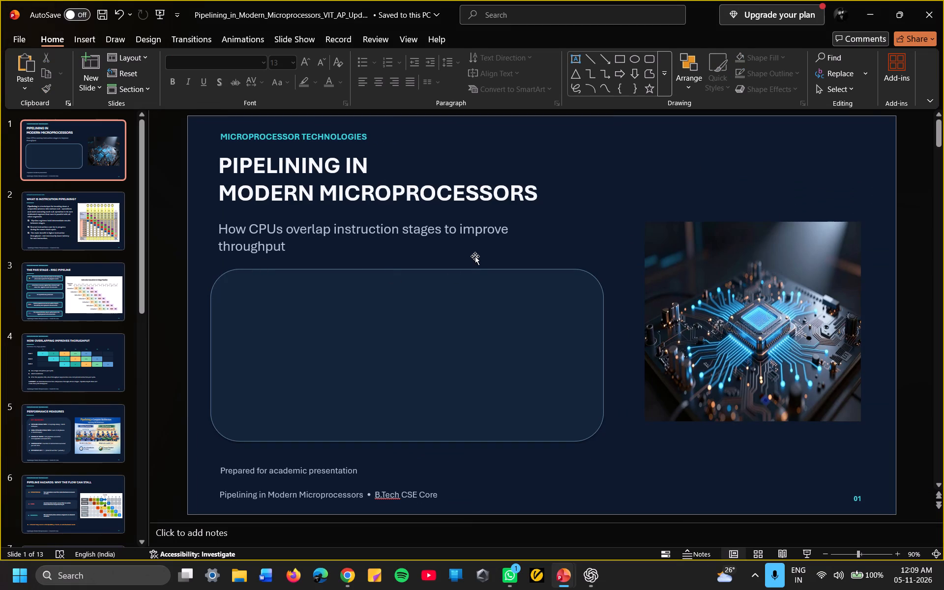
left_click(159, 14)
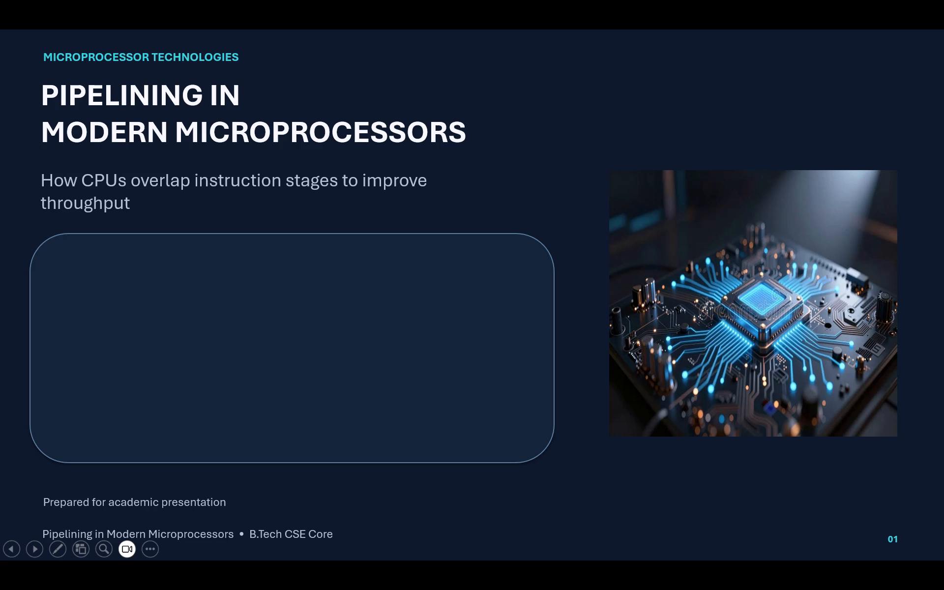
key("Right")
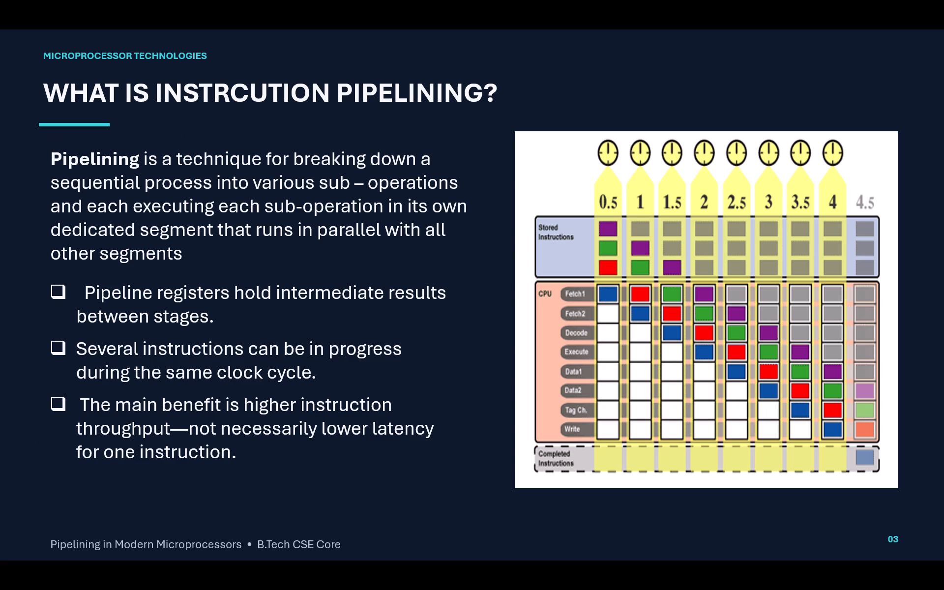
key("Right")
key("Left")
key("Left")
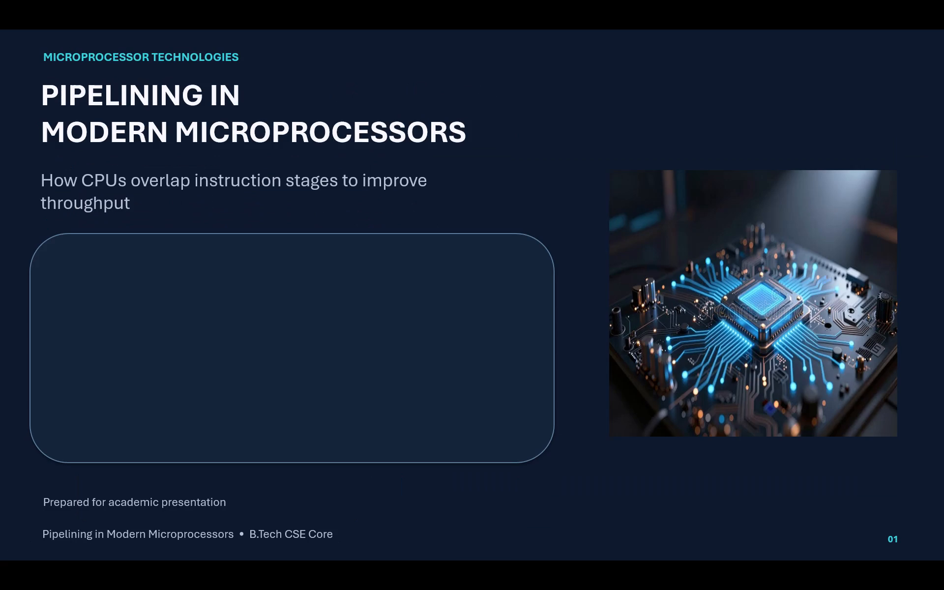
key("Right")
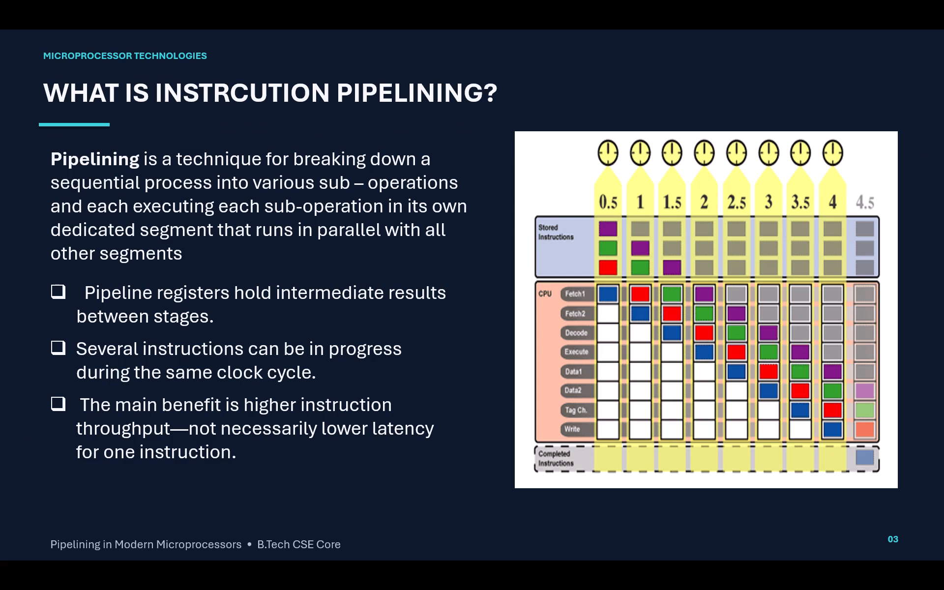
key("Right")
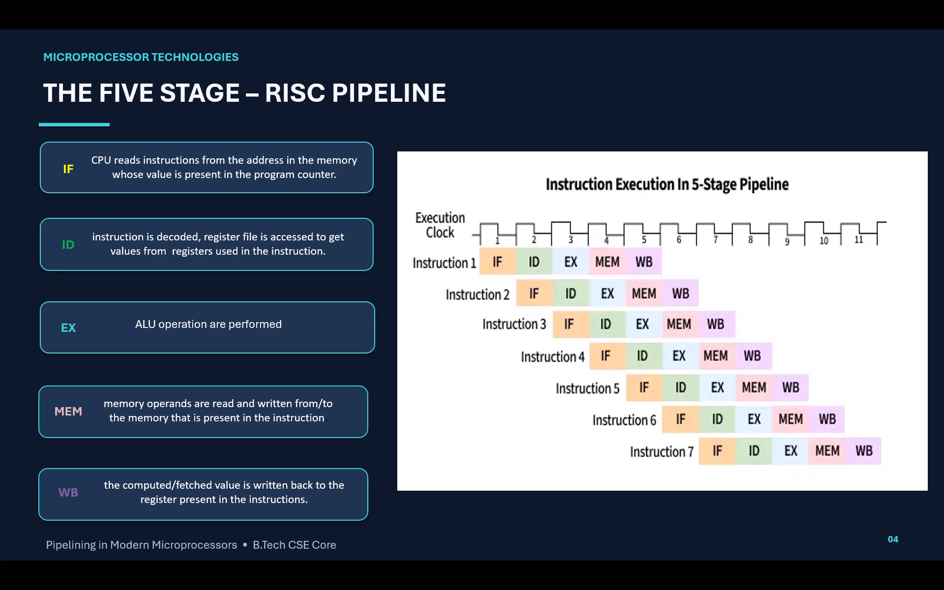
key("Right")
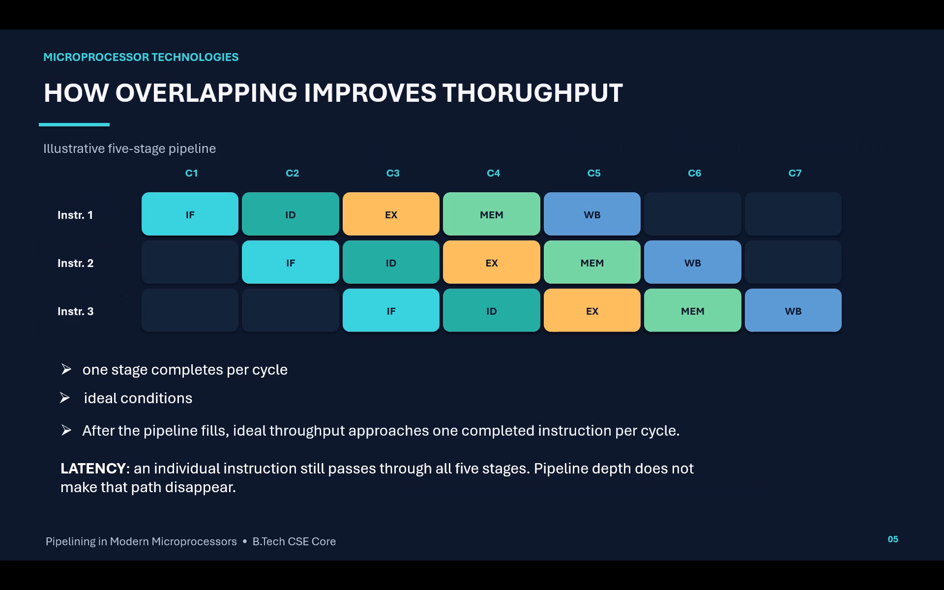
key("Right")
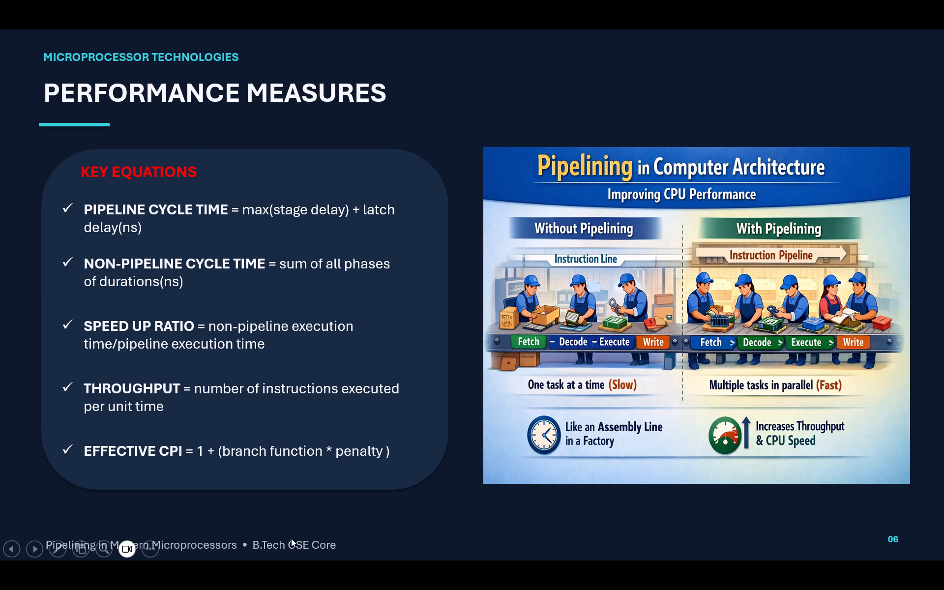
key("Escape")
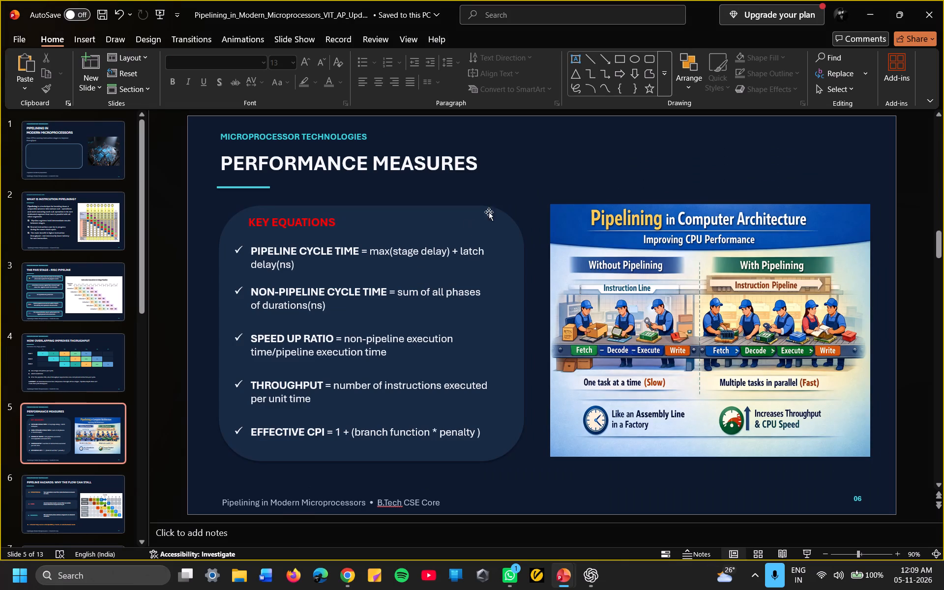
Look through slides 1 to 5 in the editing view to compare their titles and layout.
key("Right")
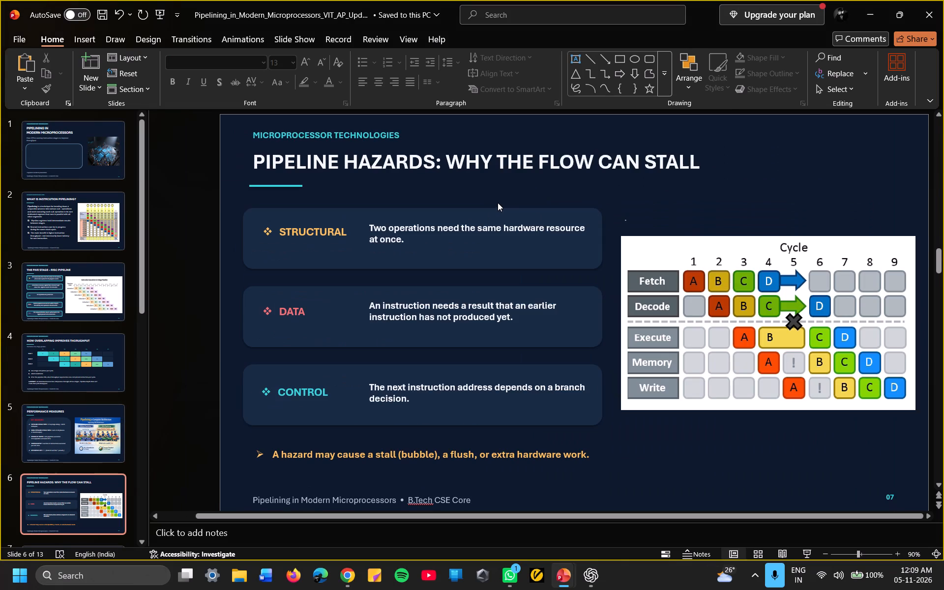
key("Left")
key("Left")
key("Left")
key("Left")
key("Left")
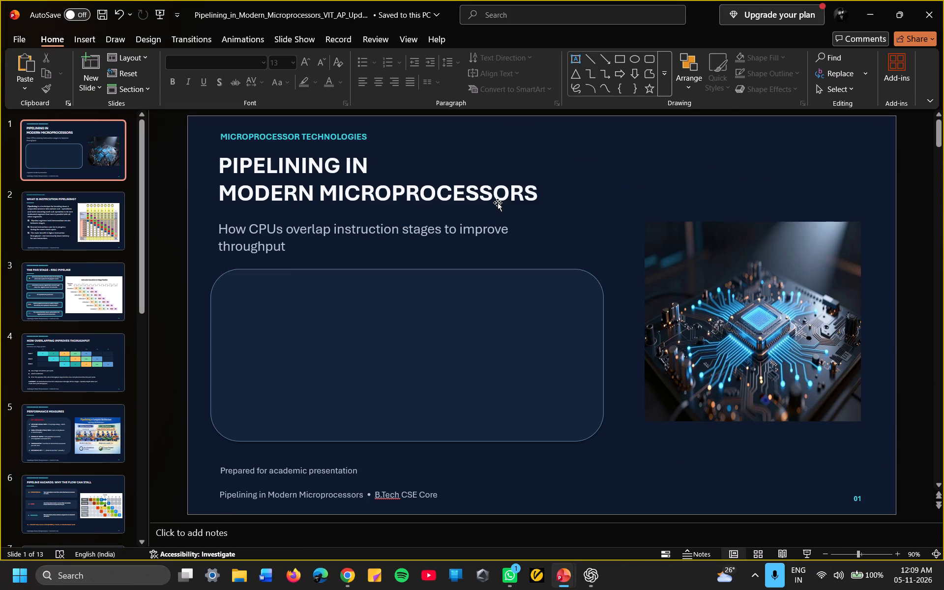
key("Right")
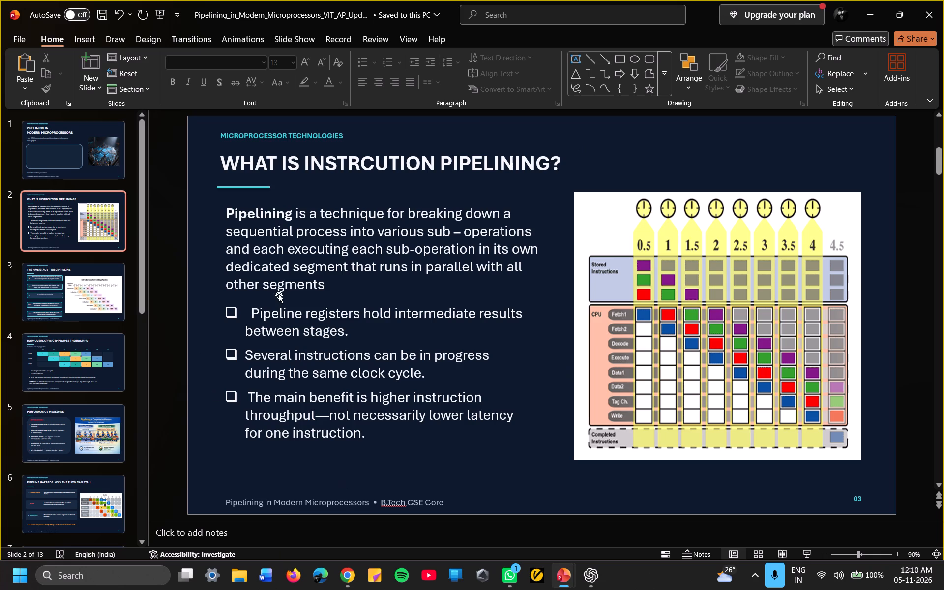
key("Down")
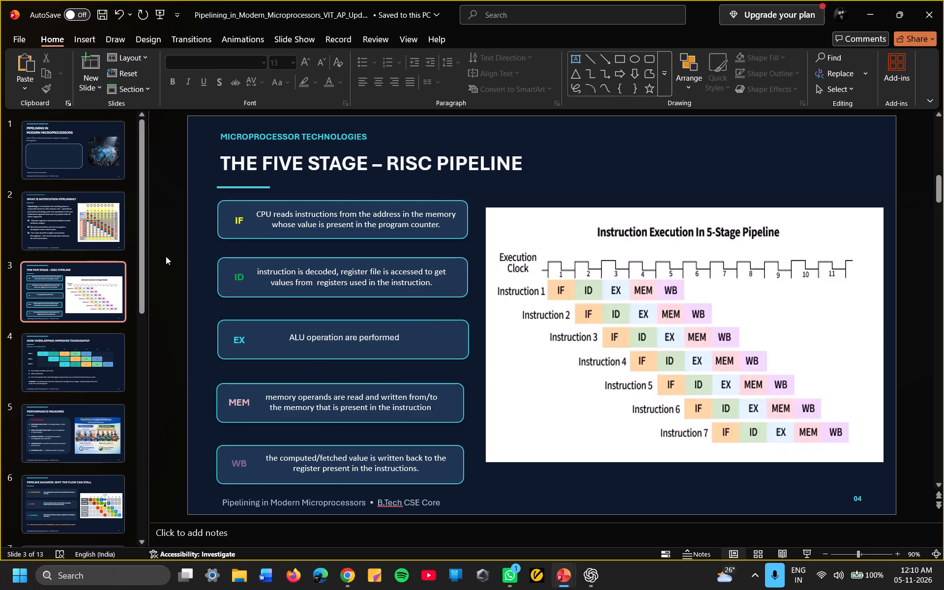
key("Down")
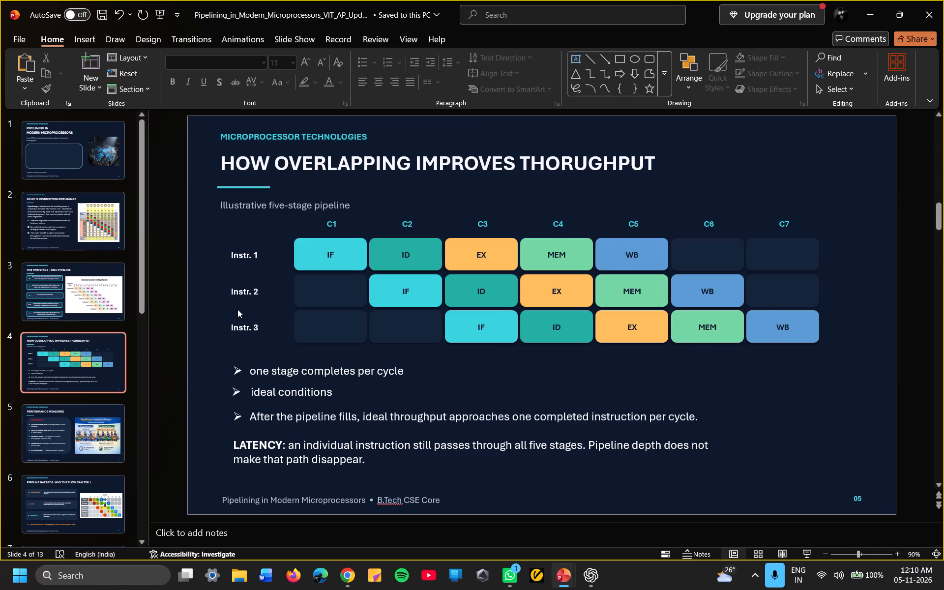
key("Down")
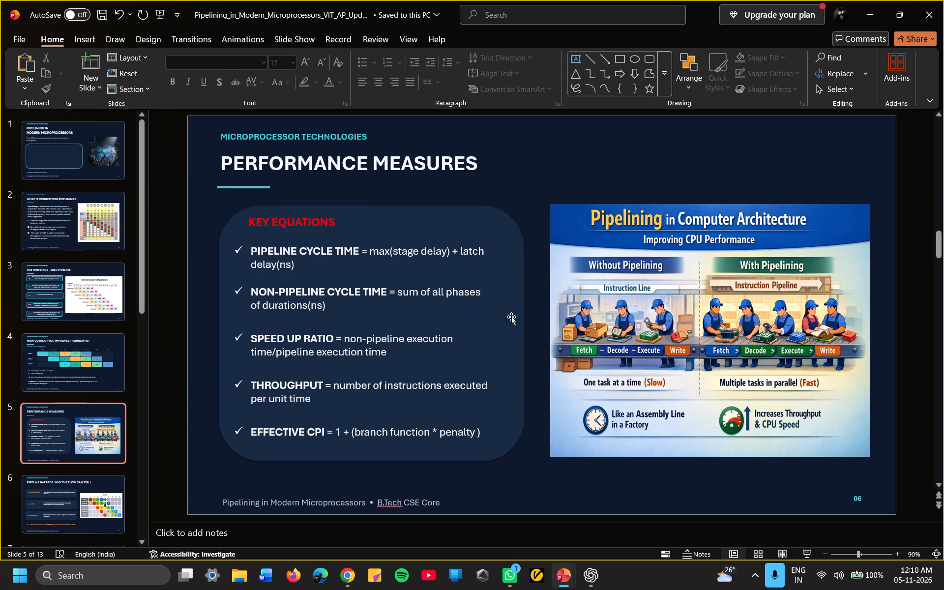
On slide 6, shift the title and the MICROPROCESSOR TECHNOLOGIES header slightly left, aligning both with the start of the accent line.
key("Down")
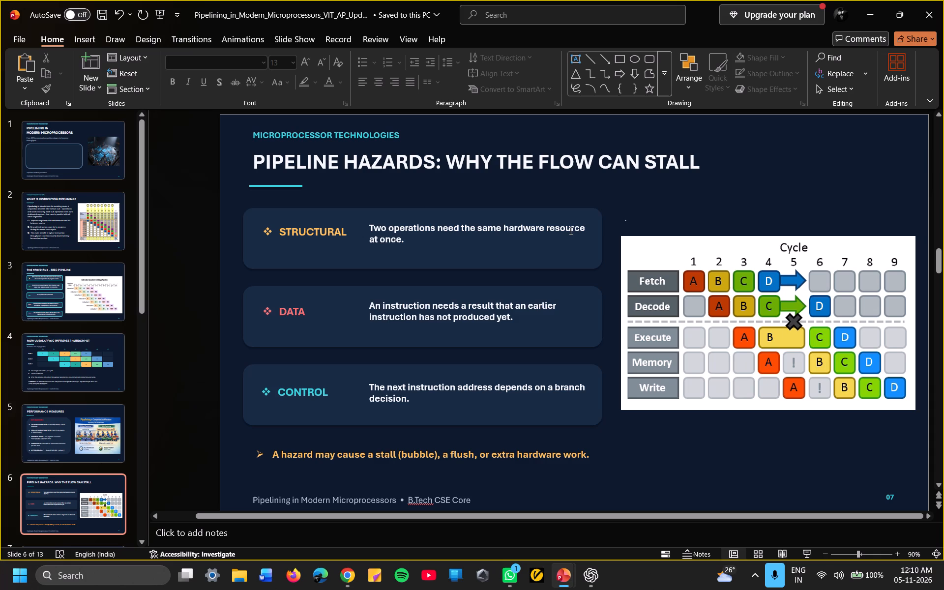
left_click_drag(713, 164, 699, 164)
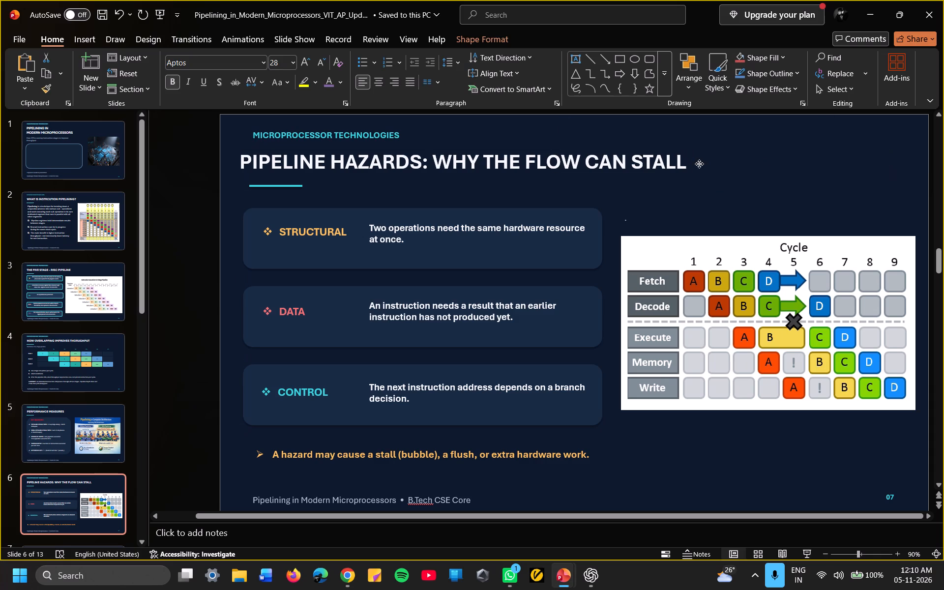
left_click_drag(699, 164, 707, 165)
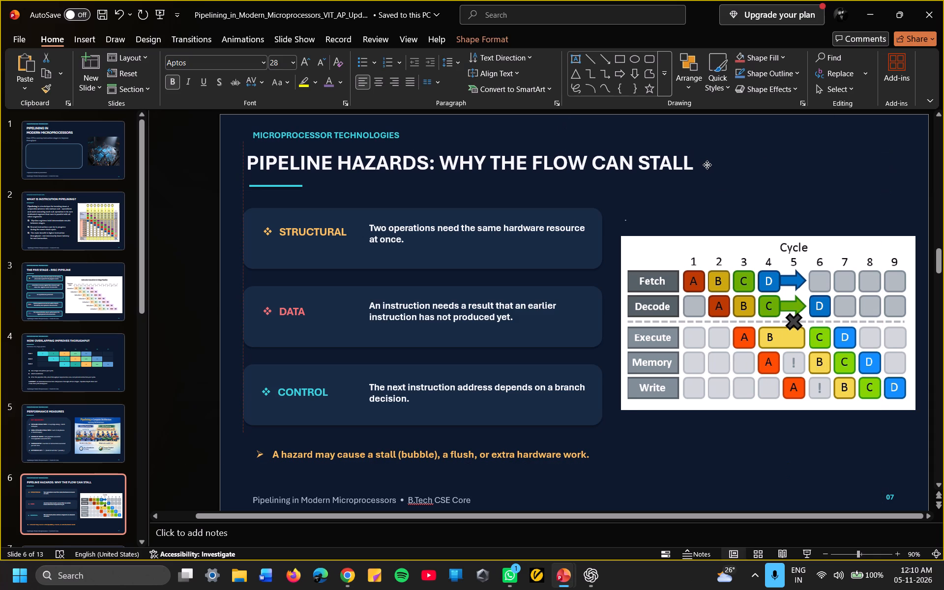
left_click_drag(707, 165, 708, 164)
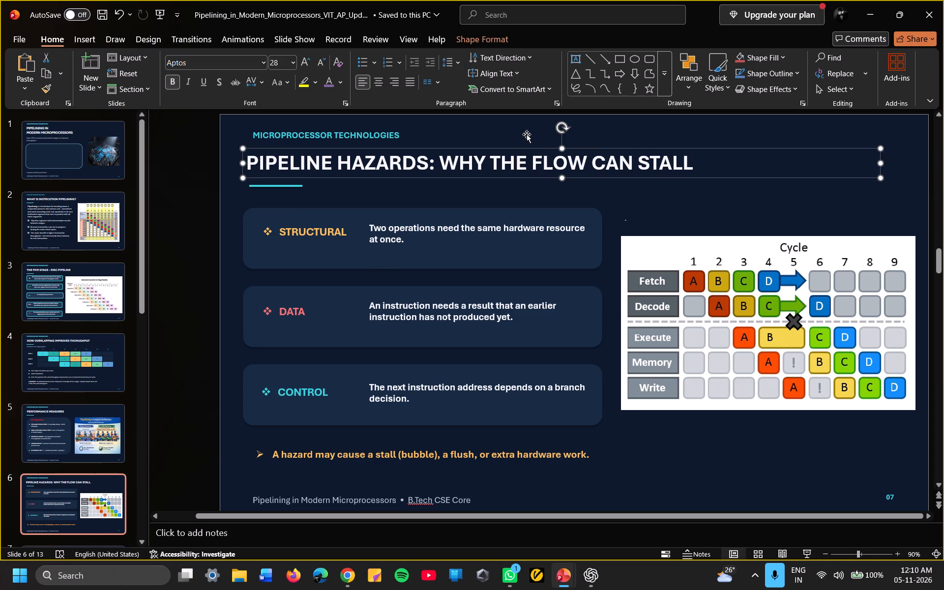
left_click_drag(527, 134, 521, 134)
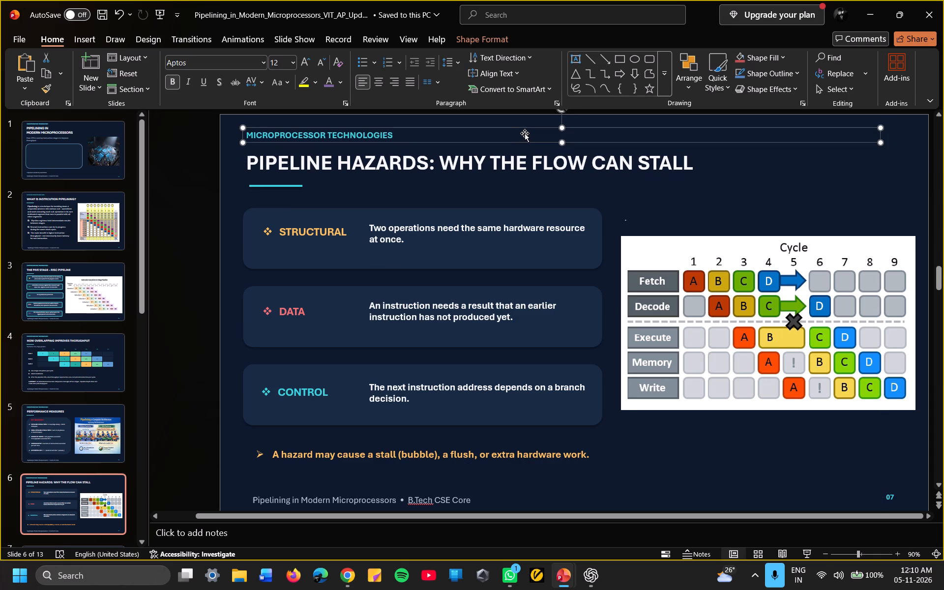
left_click_drag(527, 133, 531, 133)
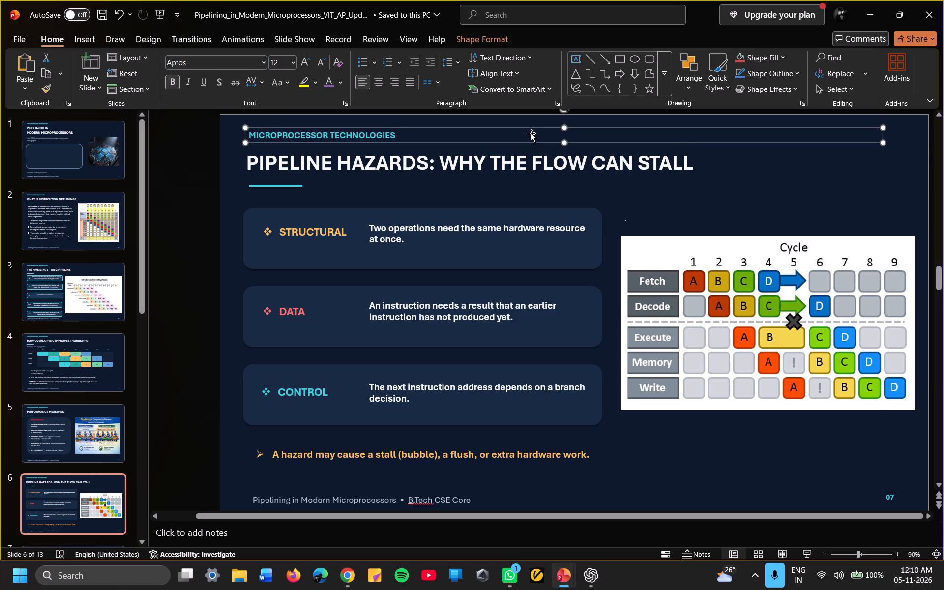
left_click(706, 159)
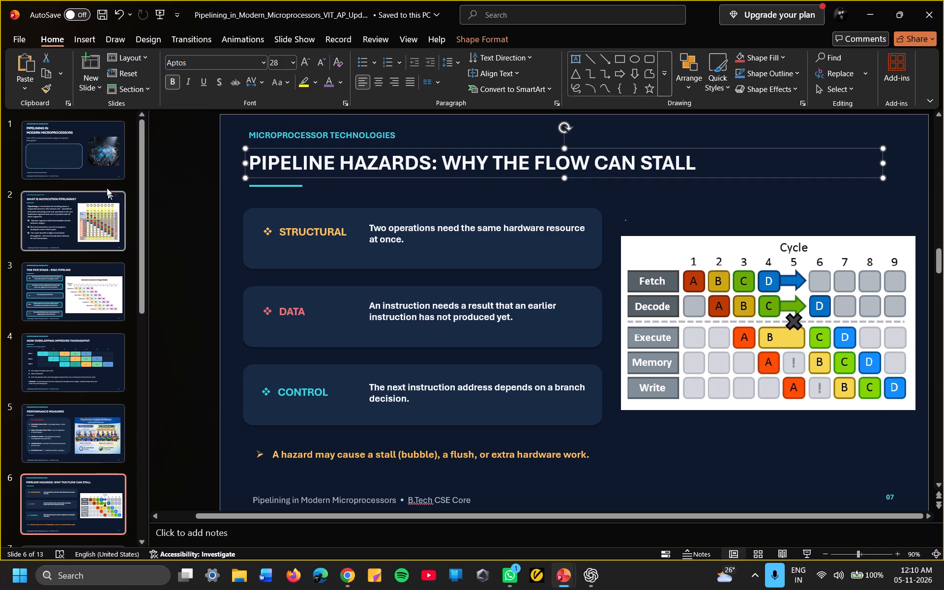
Switch to slide 1, the title slide.
left_click(97, 168)
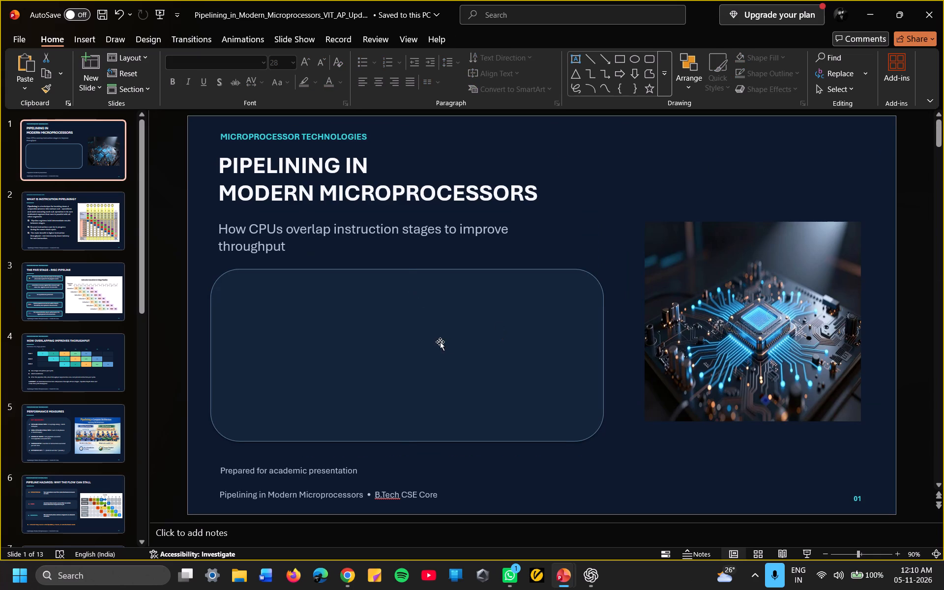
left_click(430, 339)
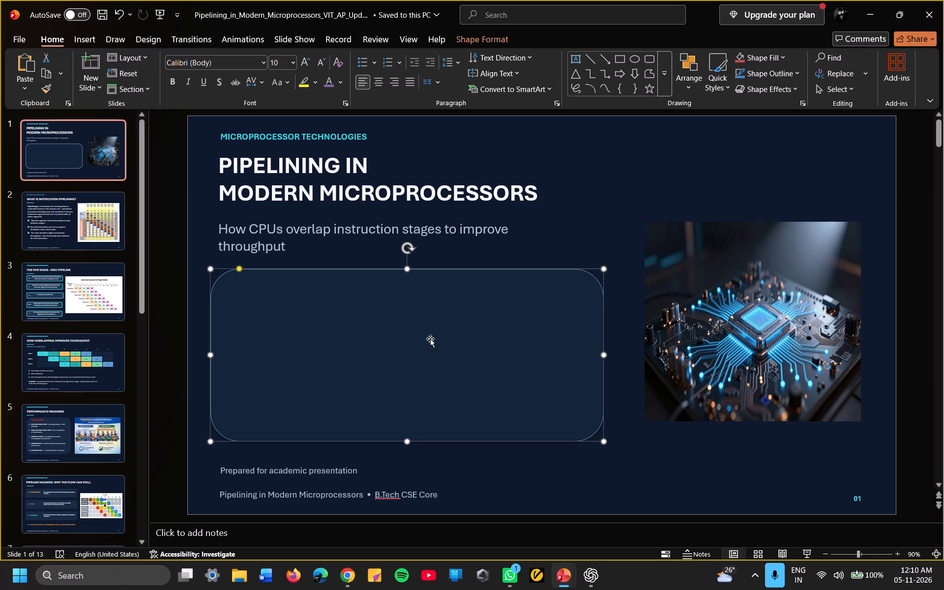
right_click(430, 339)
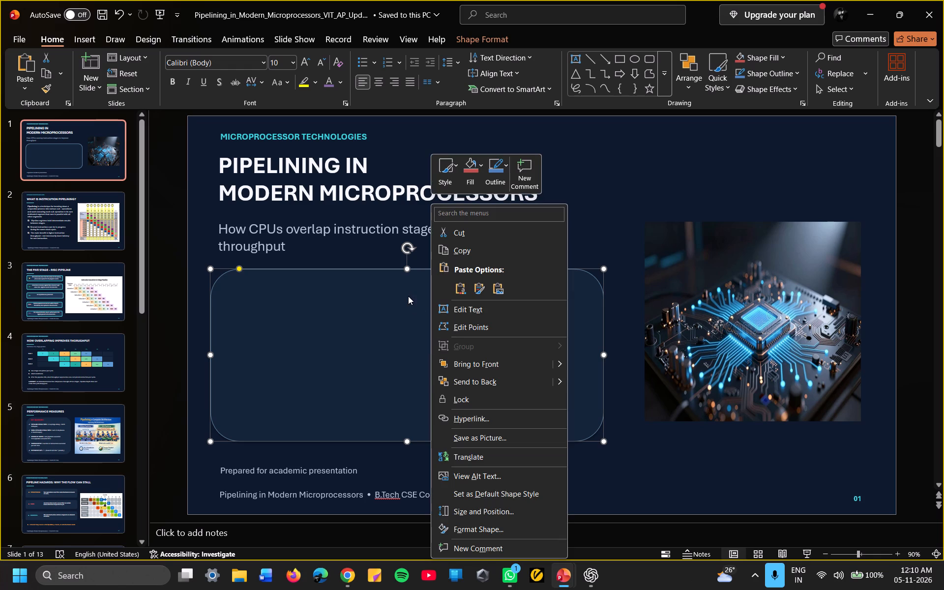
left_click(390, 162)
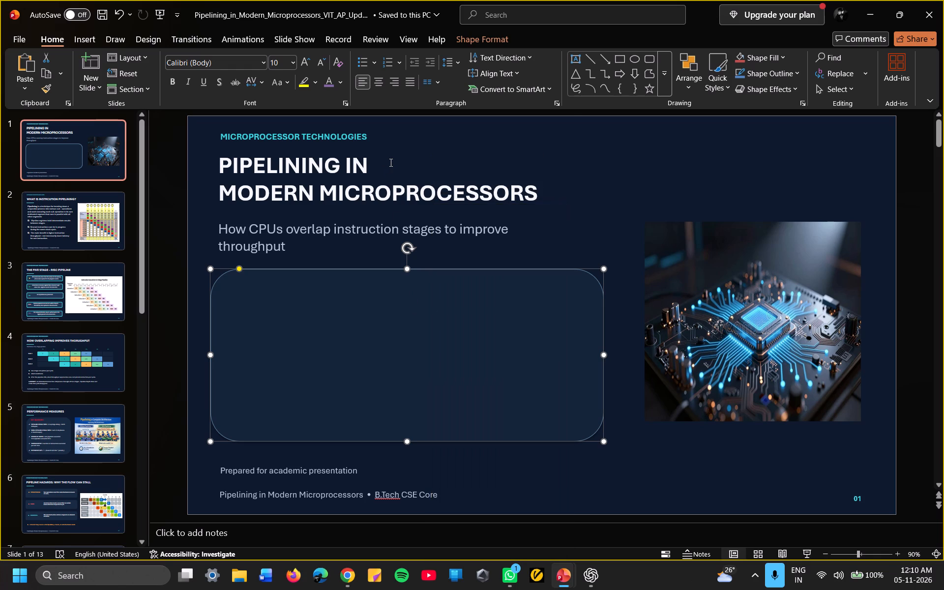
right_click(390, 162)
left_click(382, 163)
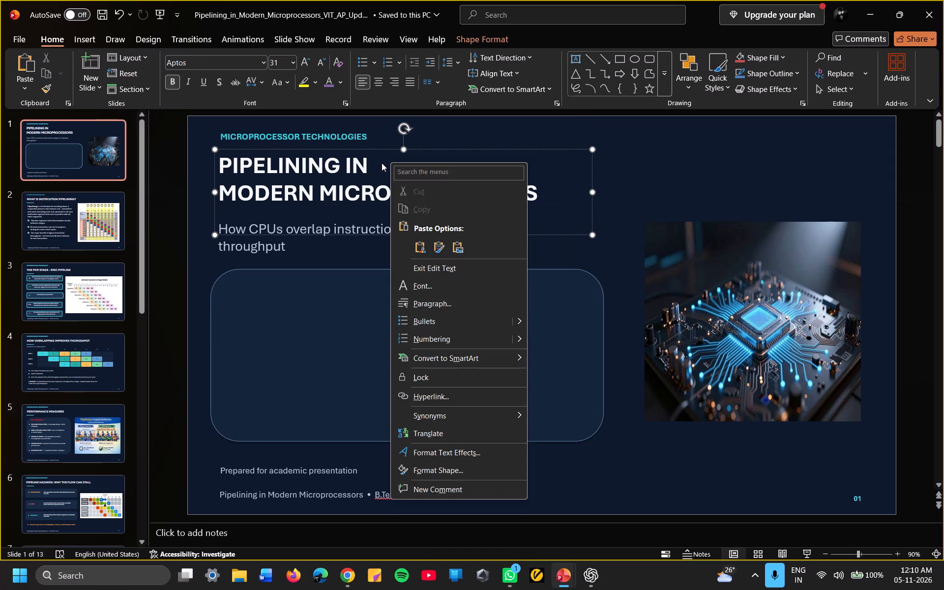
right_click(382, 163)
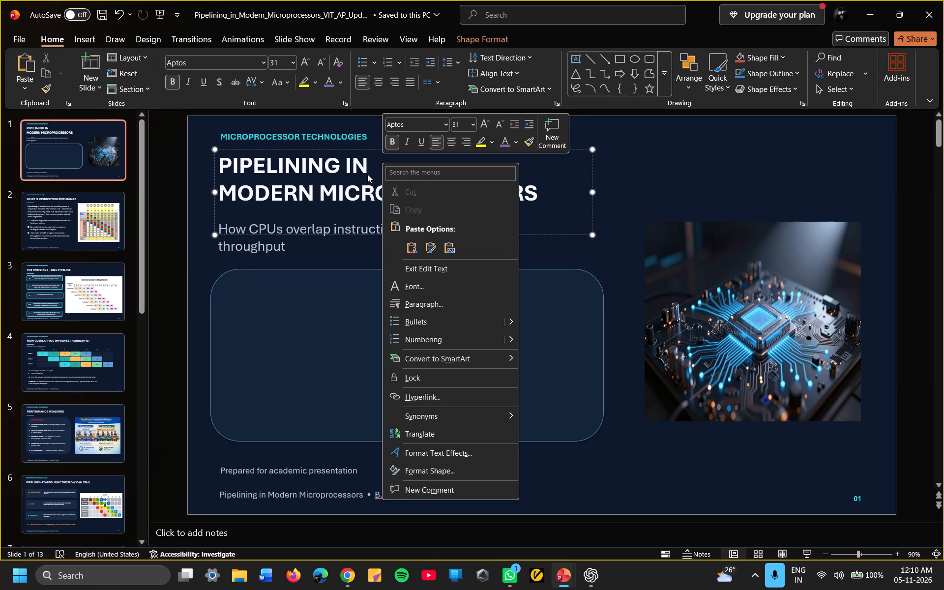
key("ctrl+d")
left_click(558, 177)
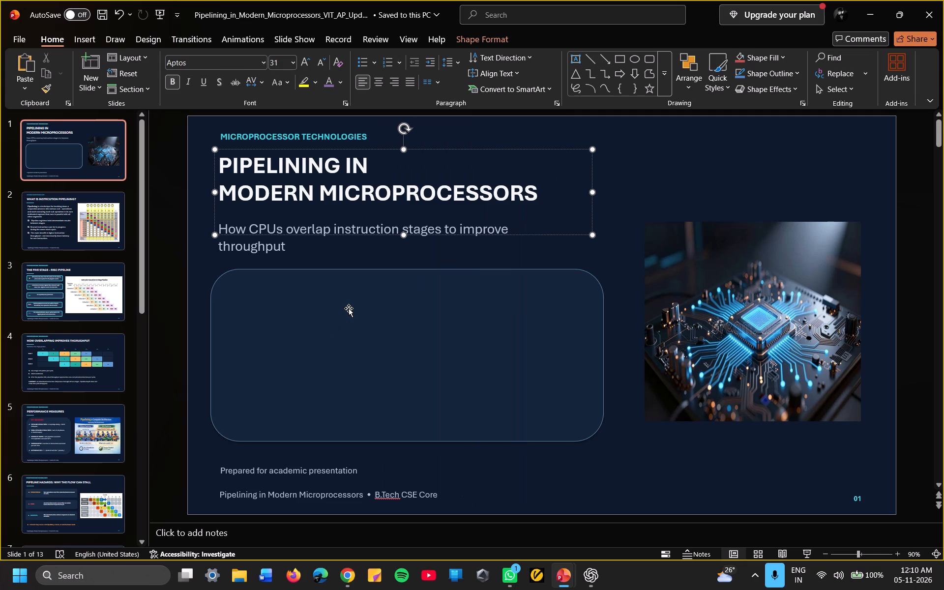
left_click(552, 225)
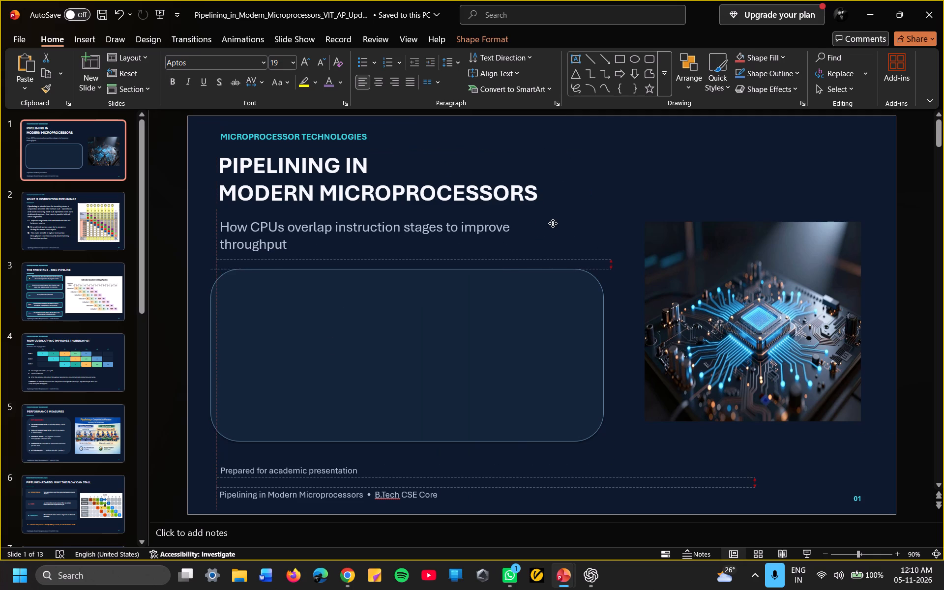
Duplicate the PIPELINING IN MODERN MICROPROCESSORS title and place the copy inside the upper part of the empty card.
left_click(564, 190)
key("ctrl+d")
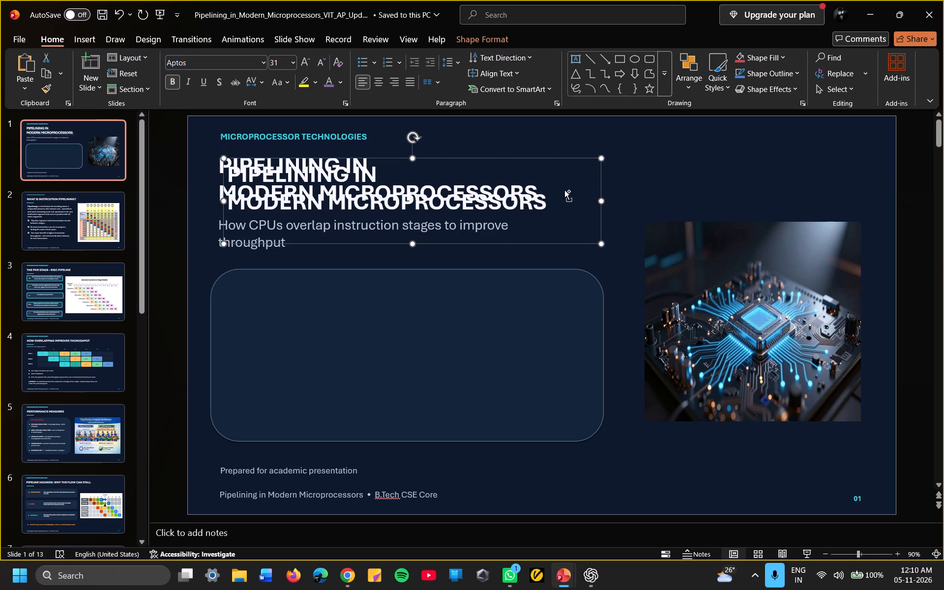
left_click_drag(593, 235, 595, 253)
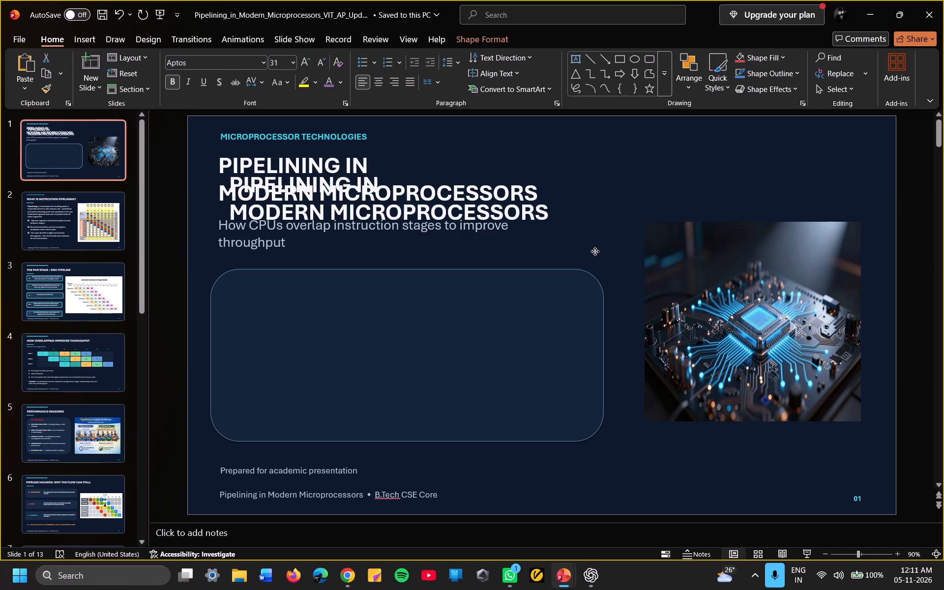
left_click_drag(595, 253, 594, 352)
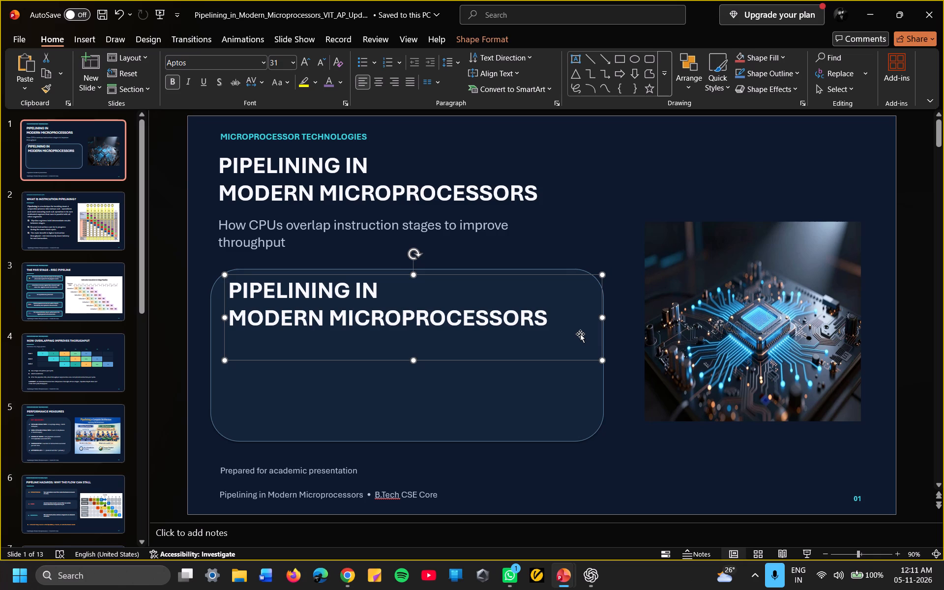
Replace the copied title's text in the card with "Presentation details".
left_click(546, 317)
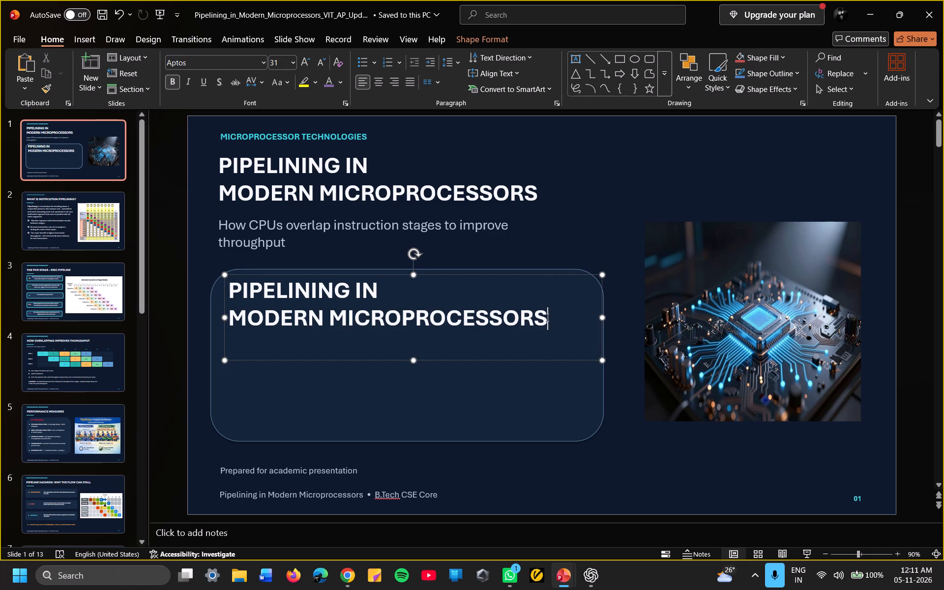
left_click_drag(546, 317, 270, 288)
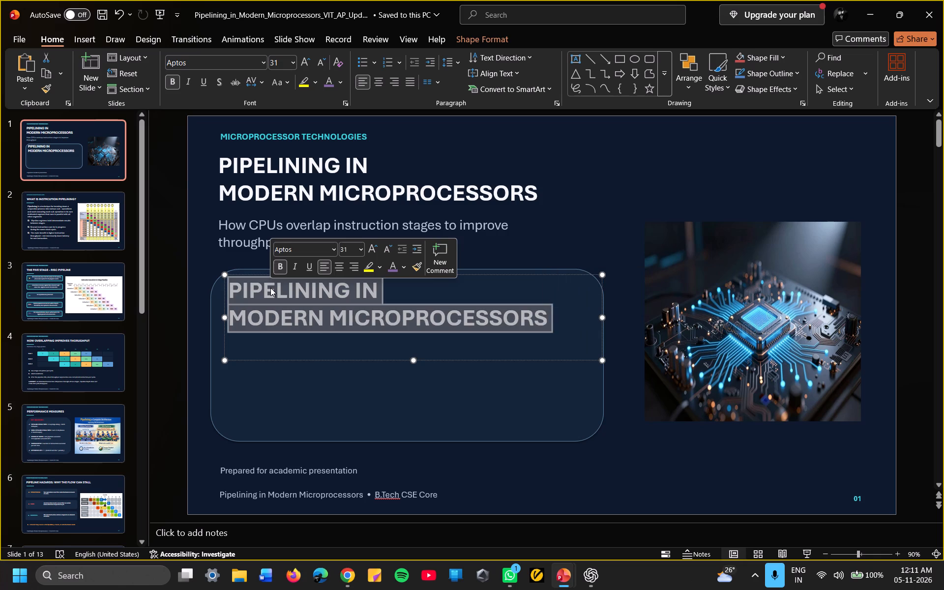
key("BackSpace")
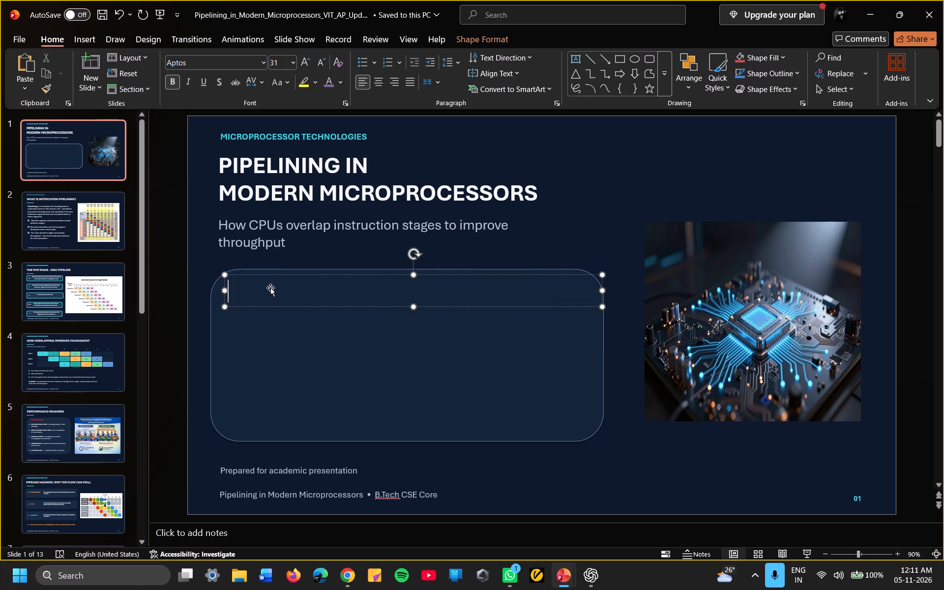
type("presentat")
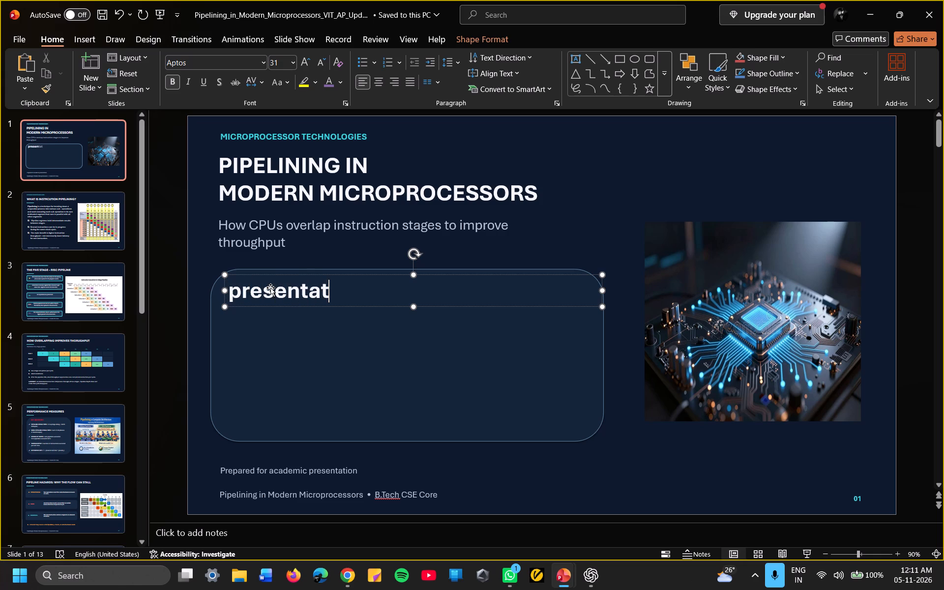
type("ion details")
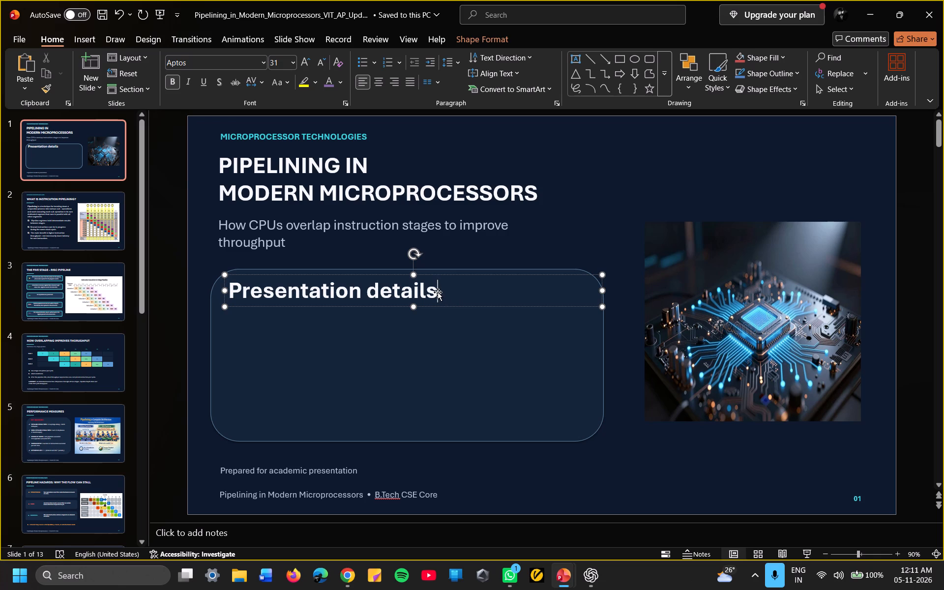
Nudge the "Presentation details" heading slightly left and down in the card and change its font colour to the theme red.
left_click_drag(438, 292, 434, 296)
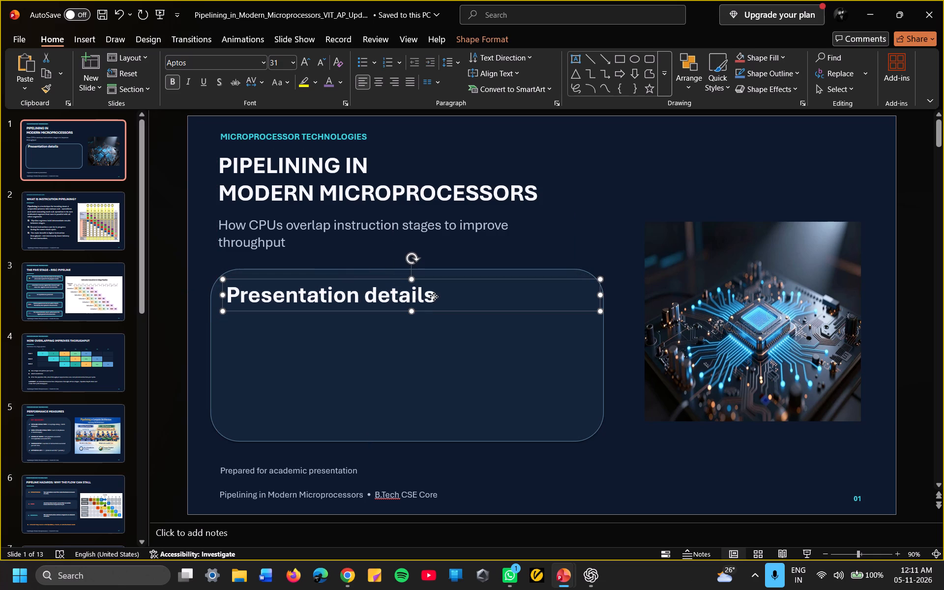
left_click_drag(433, 298, 368, 303)
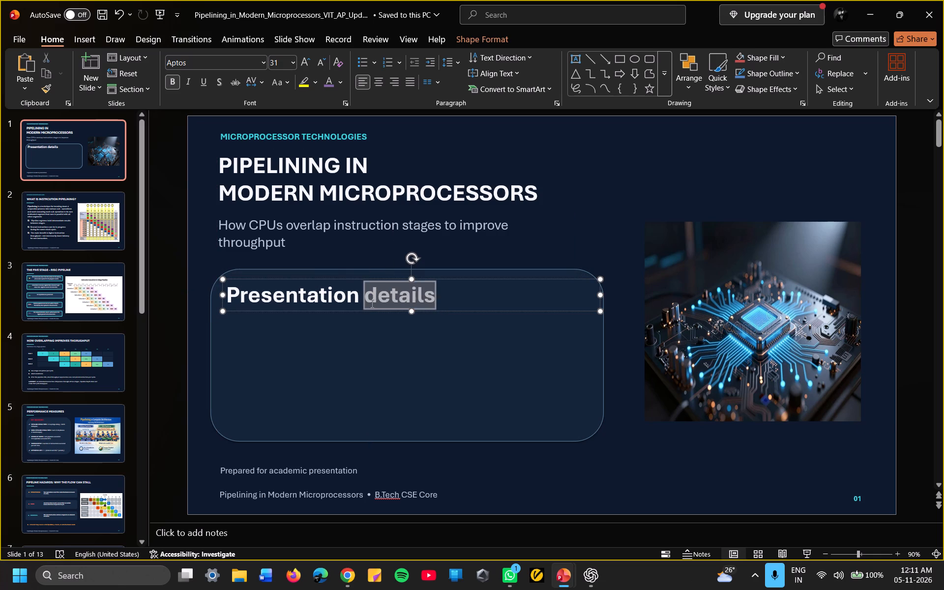
left_click_drag(368, 303, 247, 308)
left_click(336, 267)
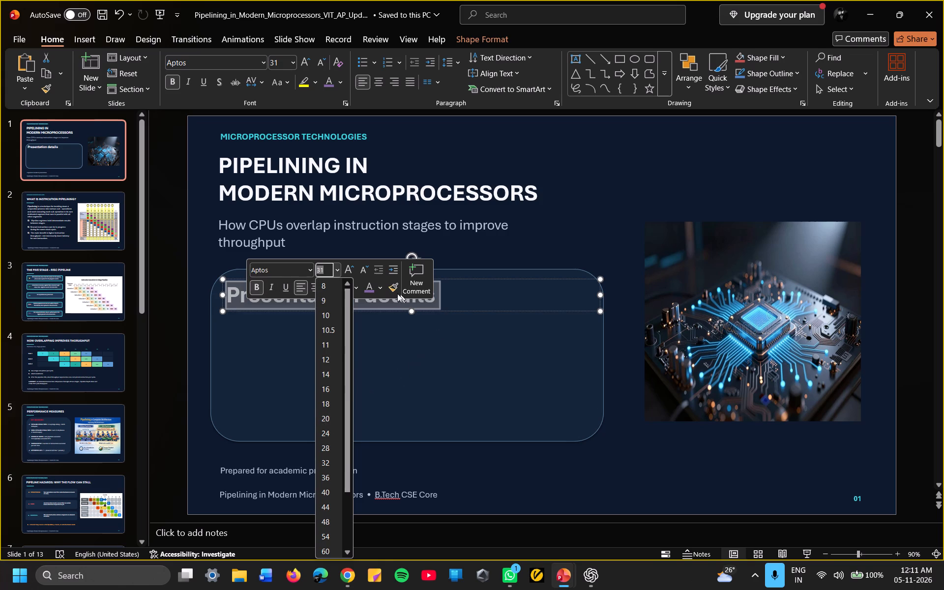
left_click(380, 284)
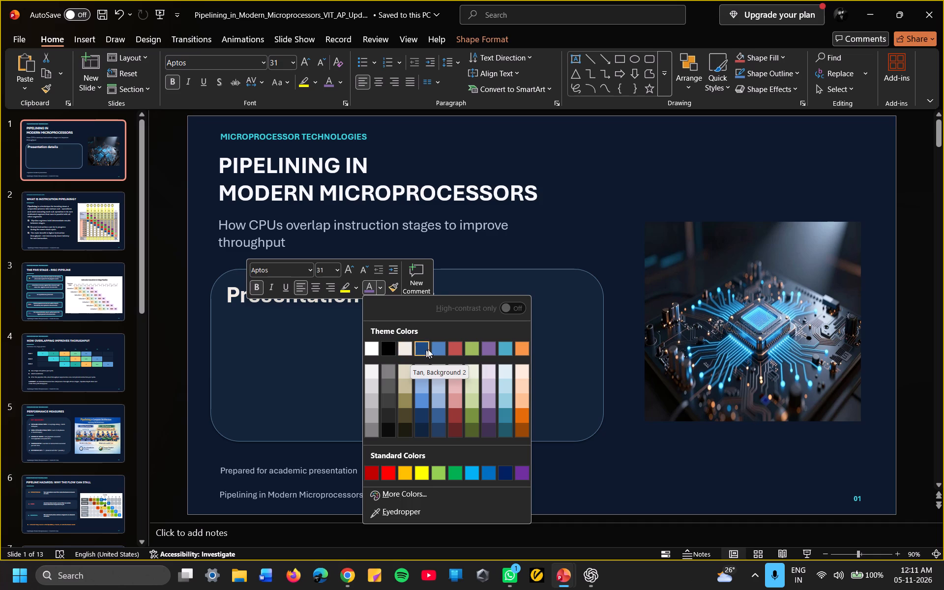
left_click(460, 349)
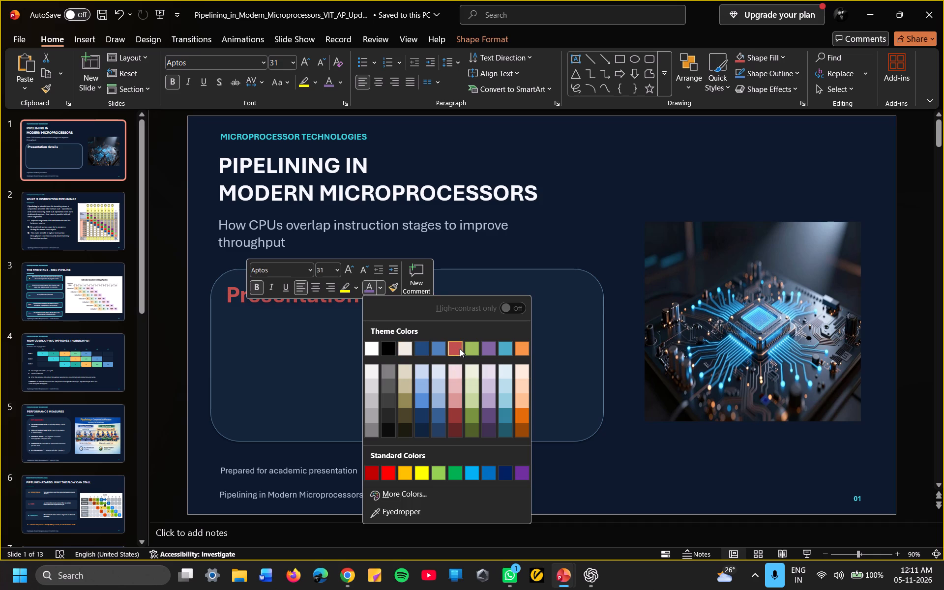
left_click(506, 345)
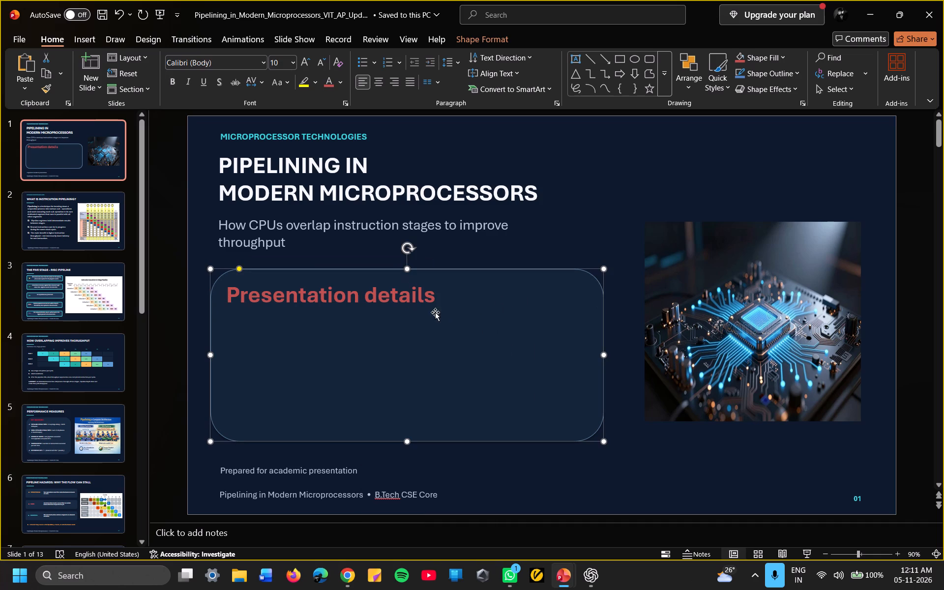
left_click(362, 333)
Copy the "Presentation details" text box and paste three copies of it onto the slide.
left_click(445, 290)
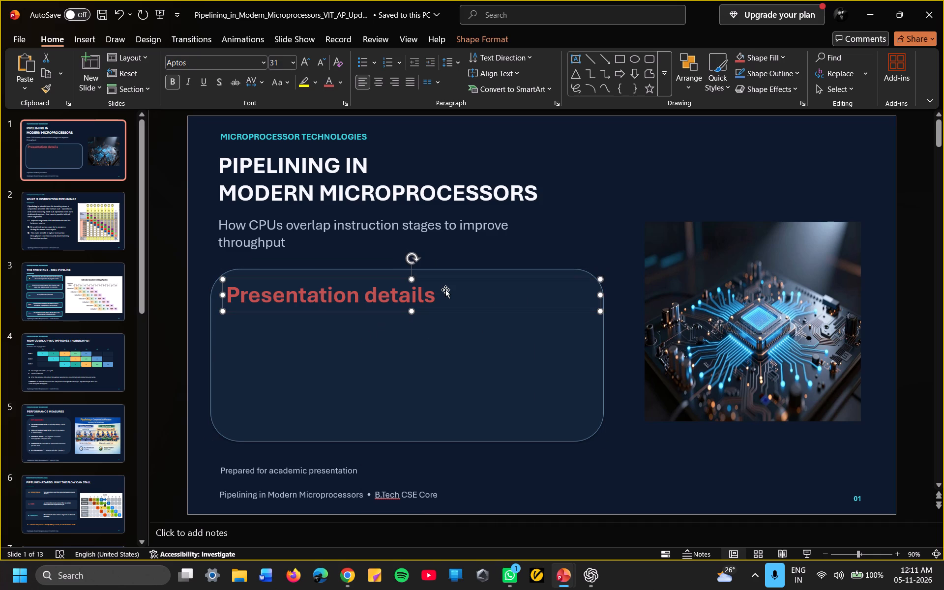
left_click(444, 301)
right_click(444, 301)
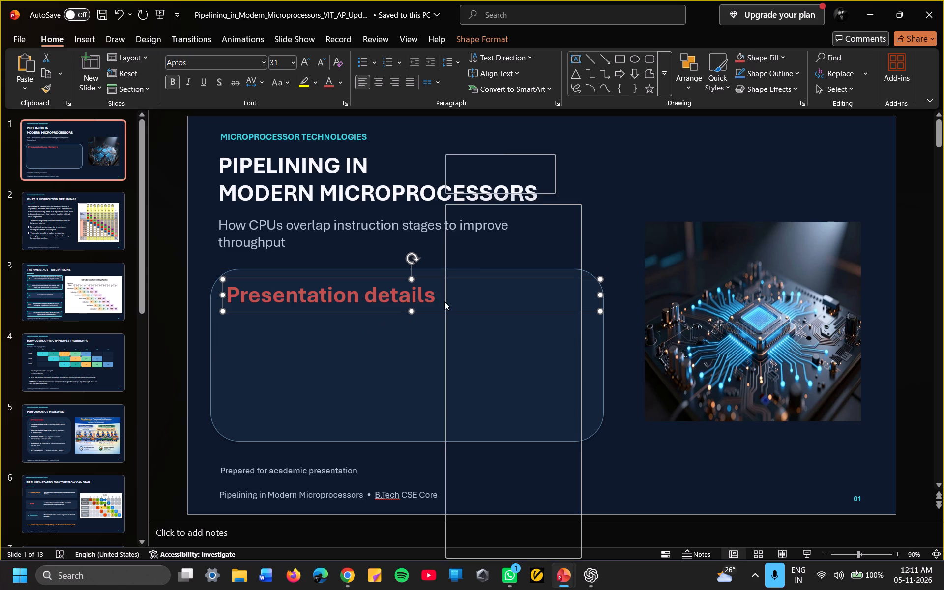
left_click(492, 248)
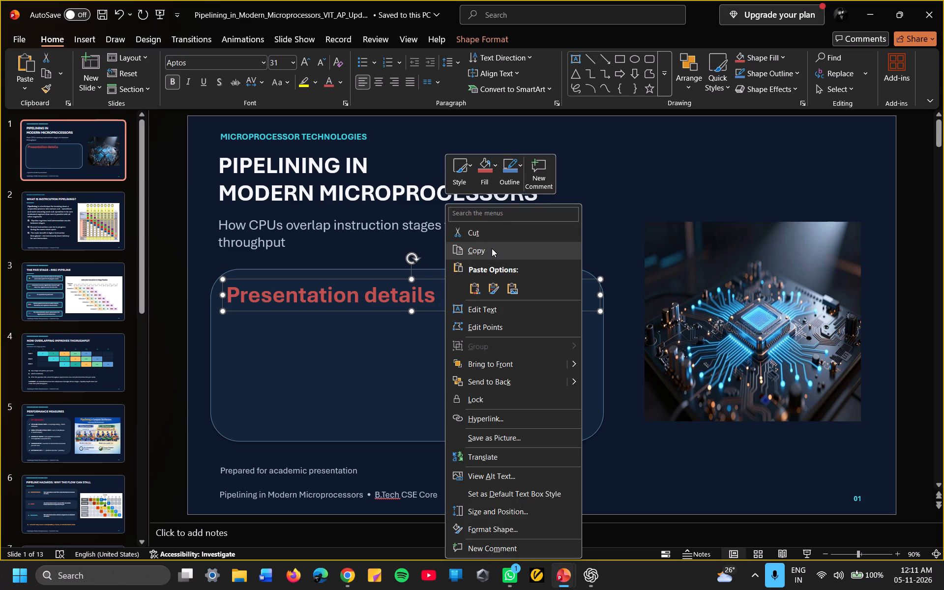
left_click(334, 333)
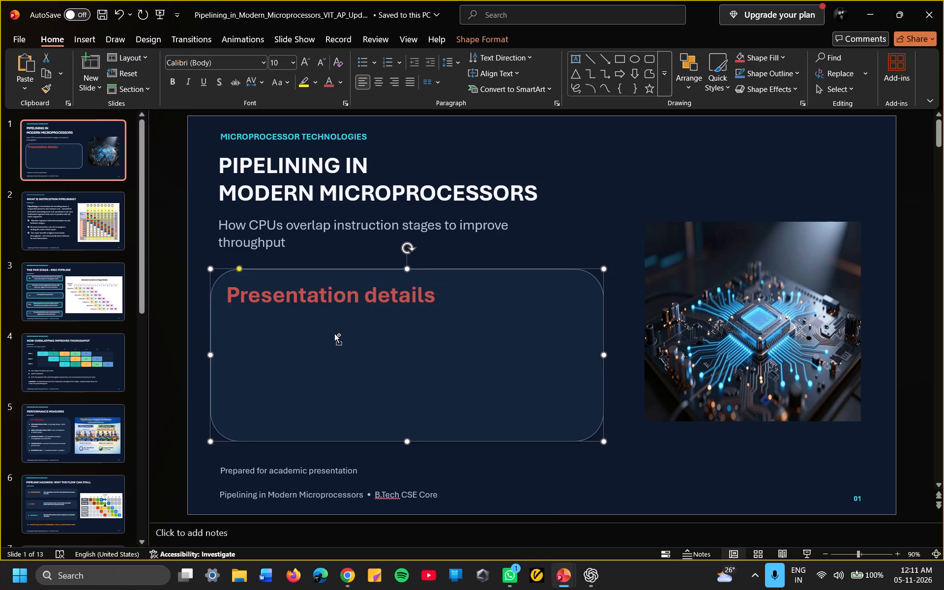
key("ctrl+v")
key("ctrl+v")
key("ctrl+v")
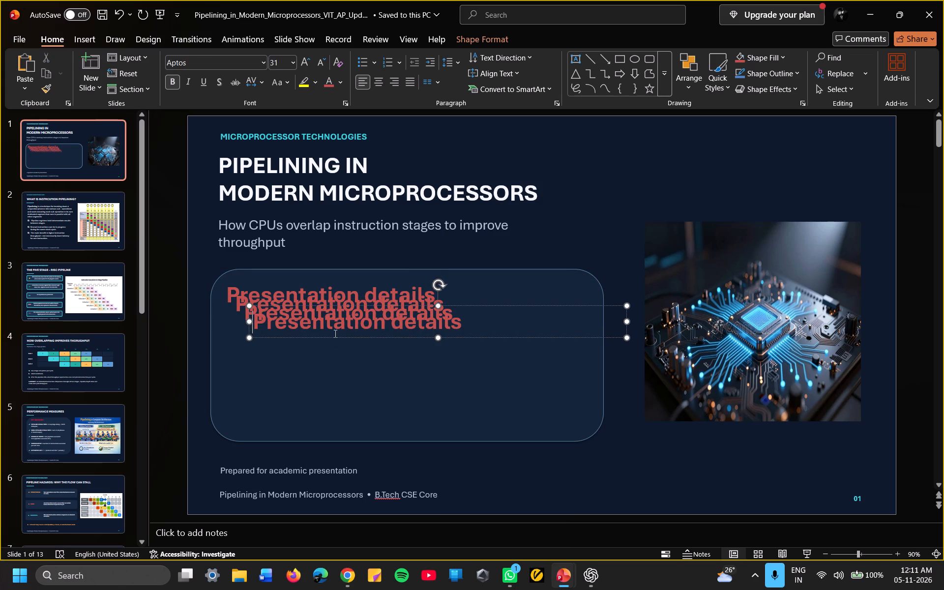
Spread the three pasted text boxes down the card as separate, roughly evenly spaced rows beneath the original heading.
left_click_drag(521, 324, 510, 377)
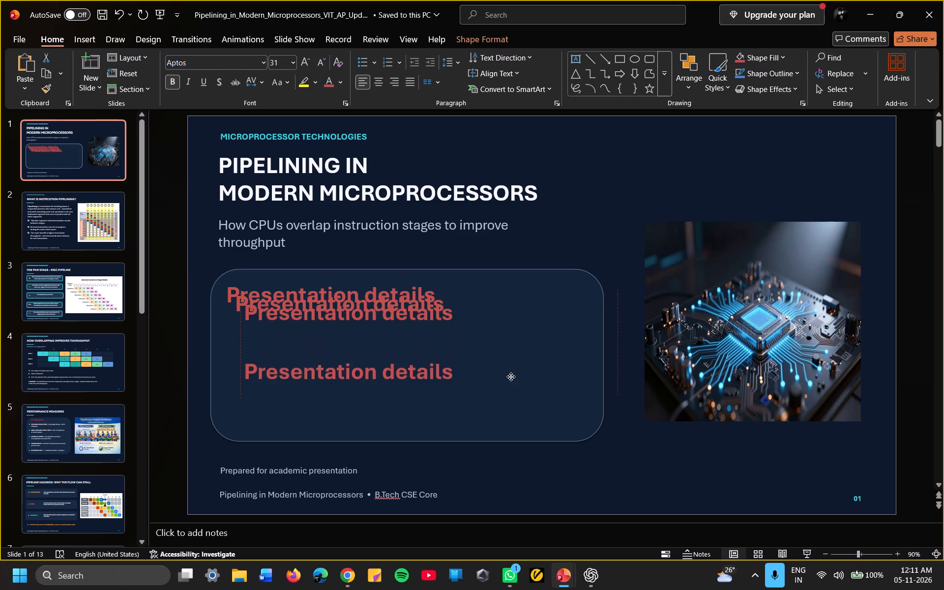
left_click_drag(510, 377, 510, 394)
left_click_drag(476, 319, 473, 364)
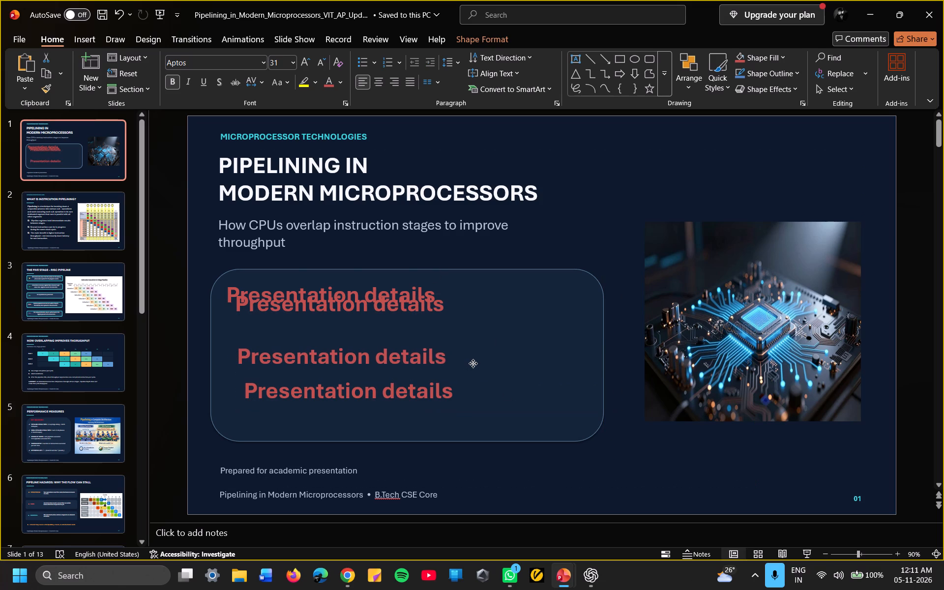
left_click_drag(473, 364, 475, 365)
left_click_drag(466, 306, 463, 329)
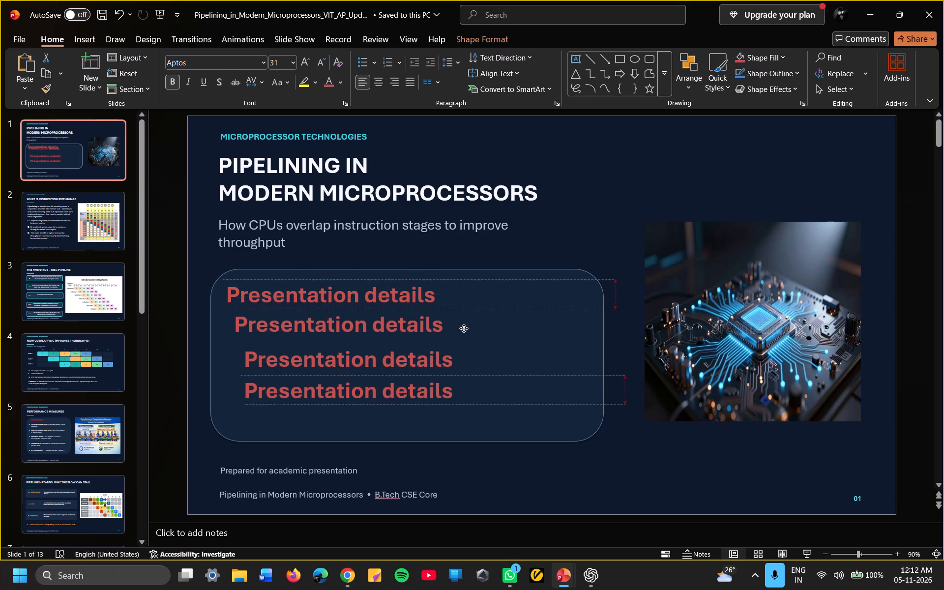
left_click_drag(463, 329, 460, 330)
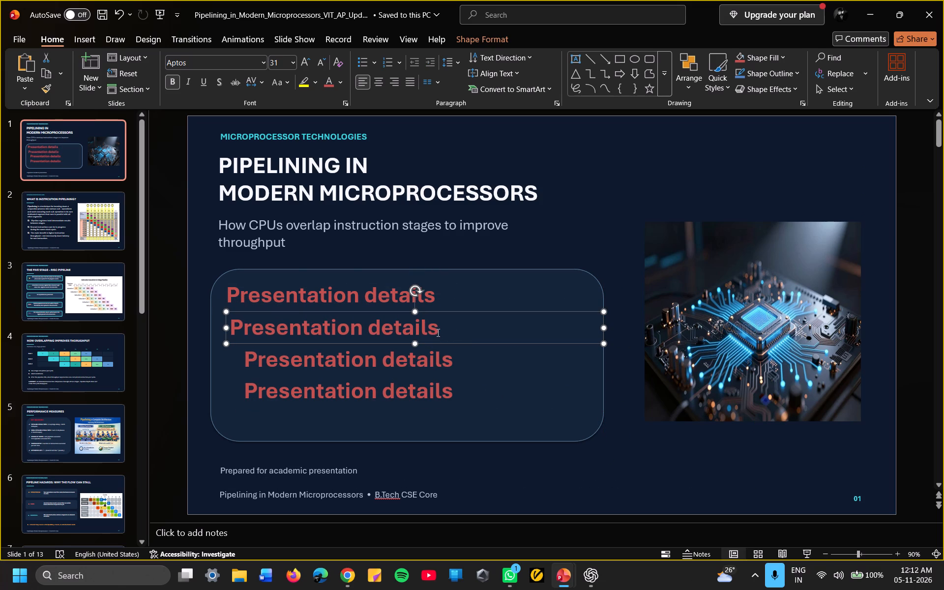
Replace the text of the second row, directly beneath the "Presentation details" heading, with "NAME".
left_click_drag(437, 332, 328, 328)
key("BackSpace")
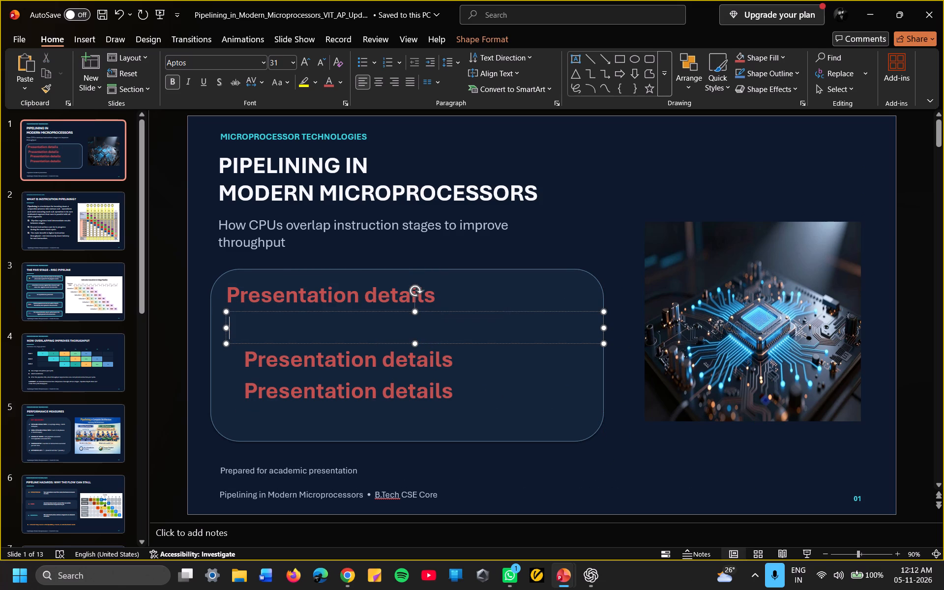
type("namw")
key("BackSpace")
key("BackSpace")
key("BackSpace")
key("BackSpace")
type("NAME")
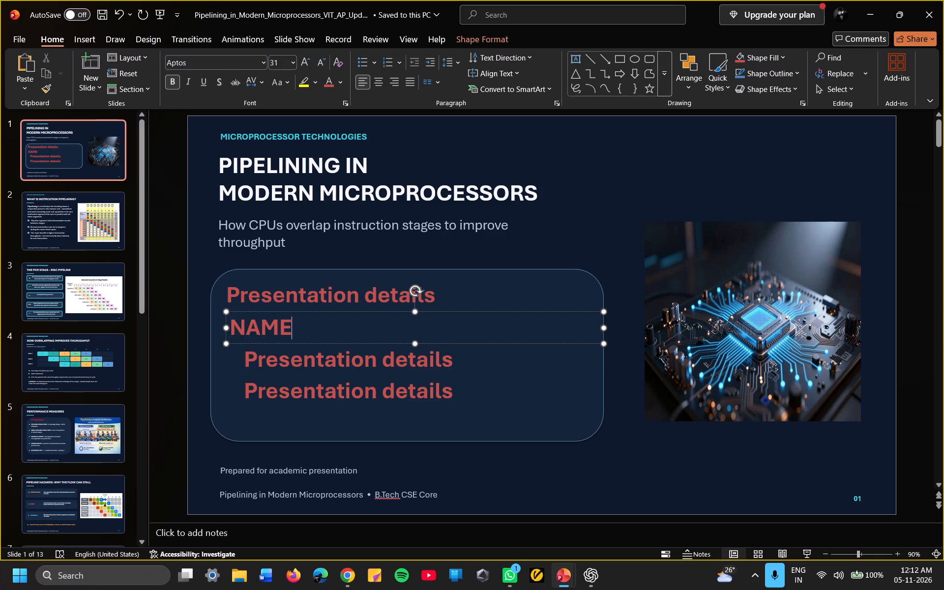
Add ":-" after "NAME" in the second row of the title-slide card.
key("shift+colon")
key("minus")
Move the "Presentation details" copy directly beneath the "NAME:-" row left and slightly down, aligning its left edge with that row.
left_click_drag(460, 363, 452, 361)
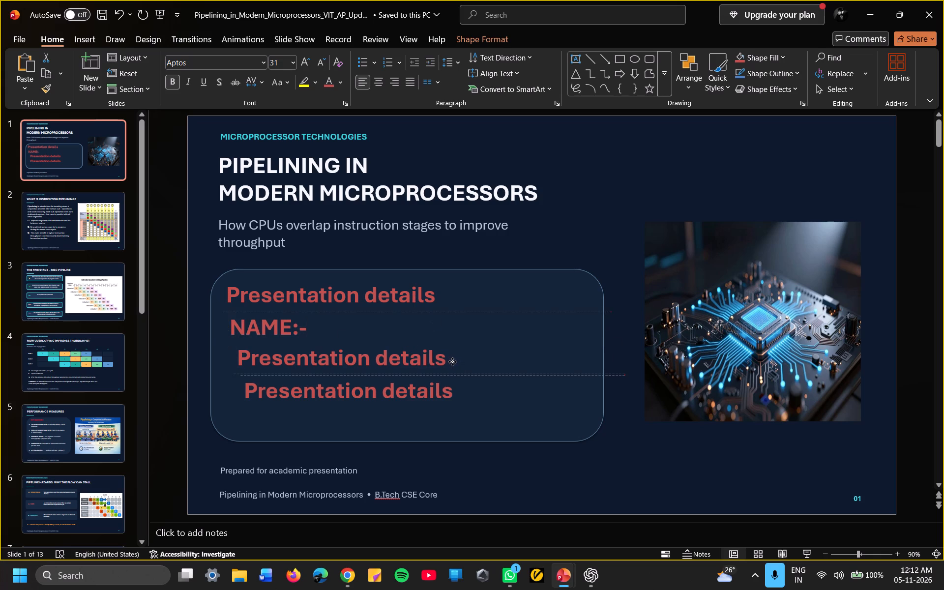
left_click_drag(452, 361, 444, 366)
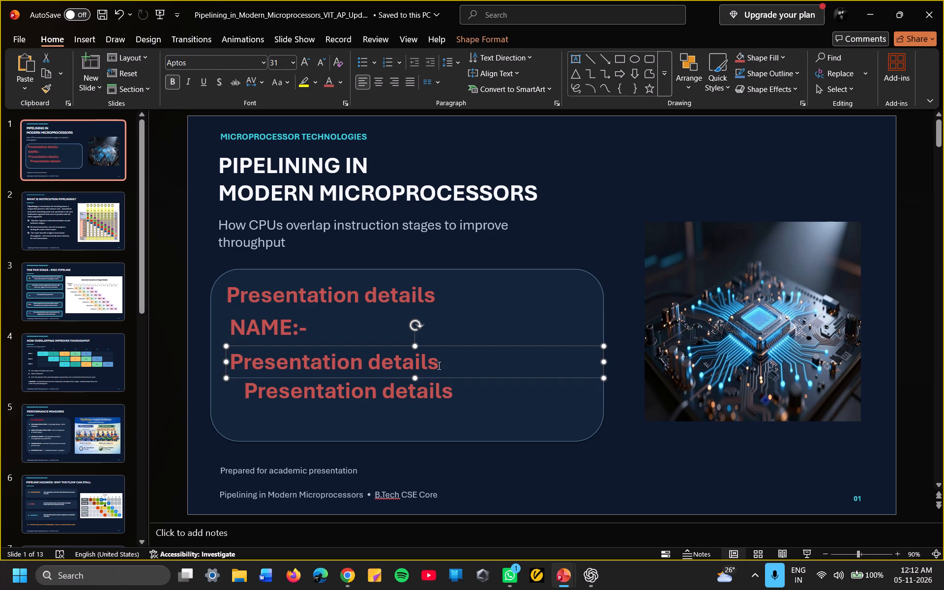
Replace the text of the row directly beneath "NAME:-" with "REG. NO:-".
left_click_drag(438, 365, 260, 357)
key("BackSpace")
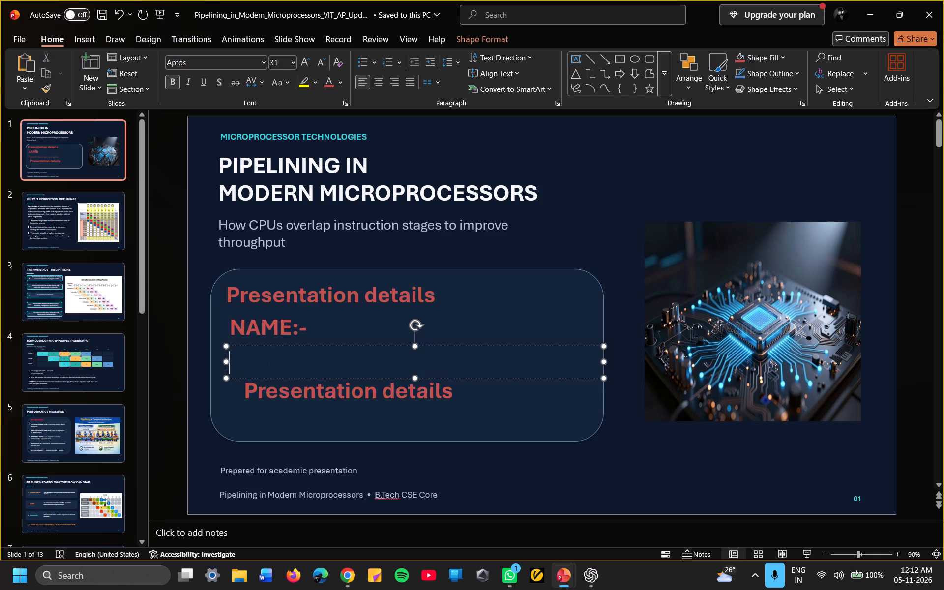
type("REG")
type(". NO")
type(":-")
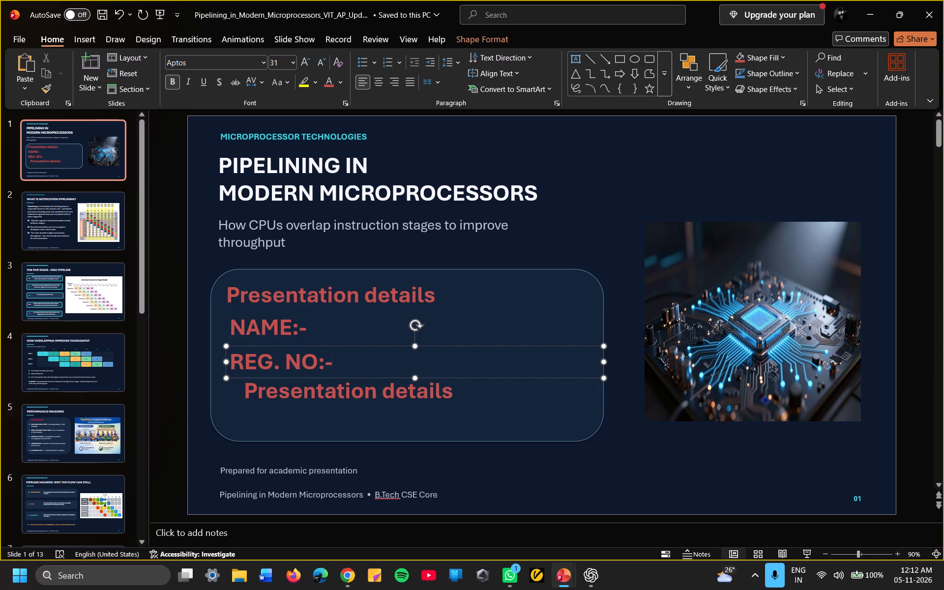
Clear the "Presentation details" text from the last row of the card, beneath "REG. NO:-".
left_click_drag(450, 394, 280, 387)
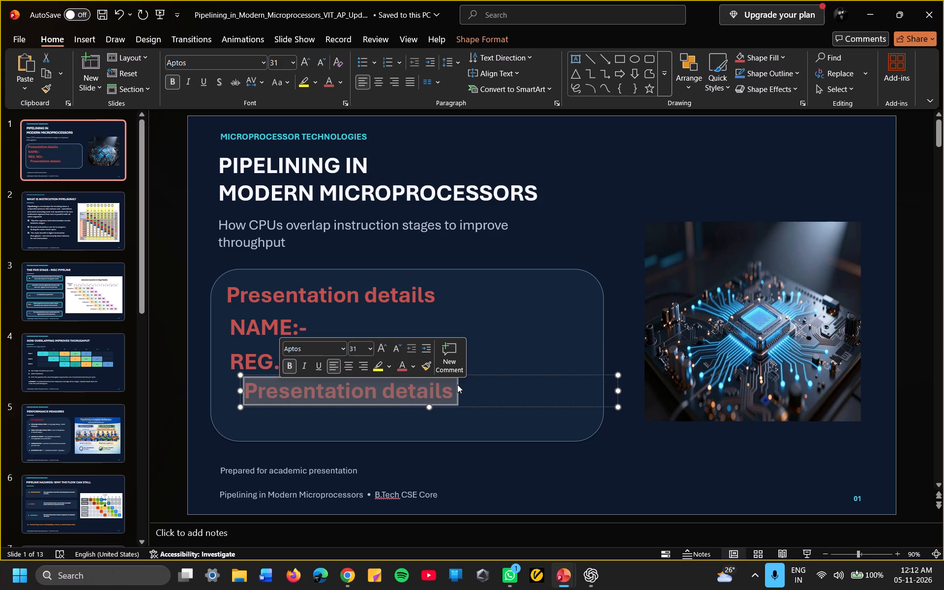
key("BackSpace")
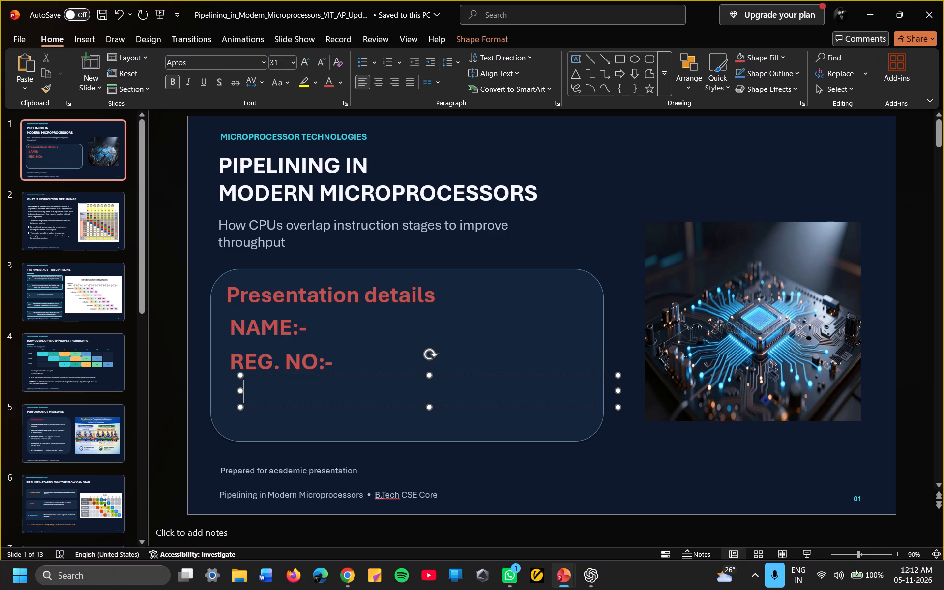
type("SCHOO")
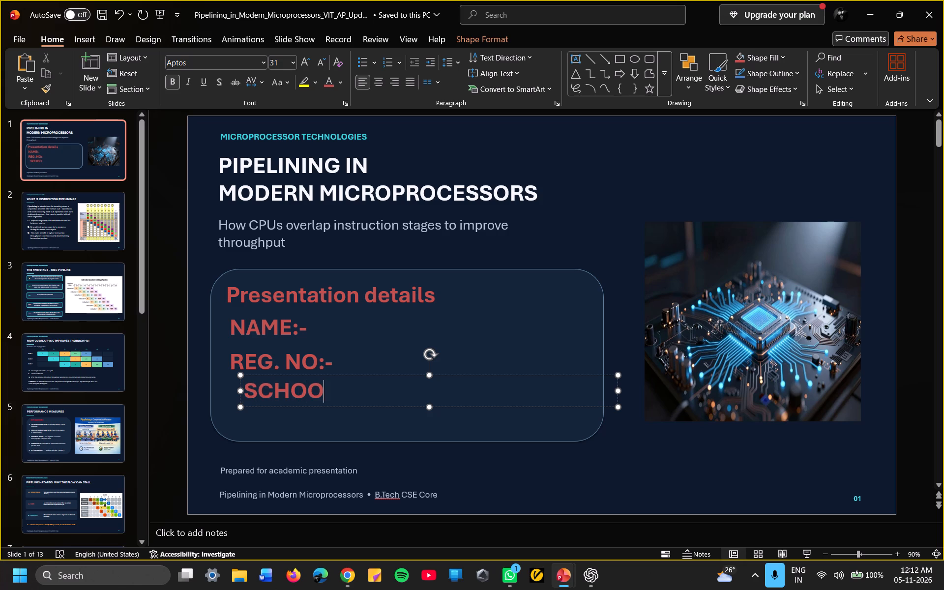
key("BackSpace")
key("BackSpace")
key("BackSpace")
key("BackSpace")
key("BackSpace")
Enter "SUBJECT:-" in the empty row beneath "REG. NO:-" on the title-slide card.
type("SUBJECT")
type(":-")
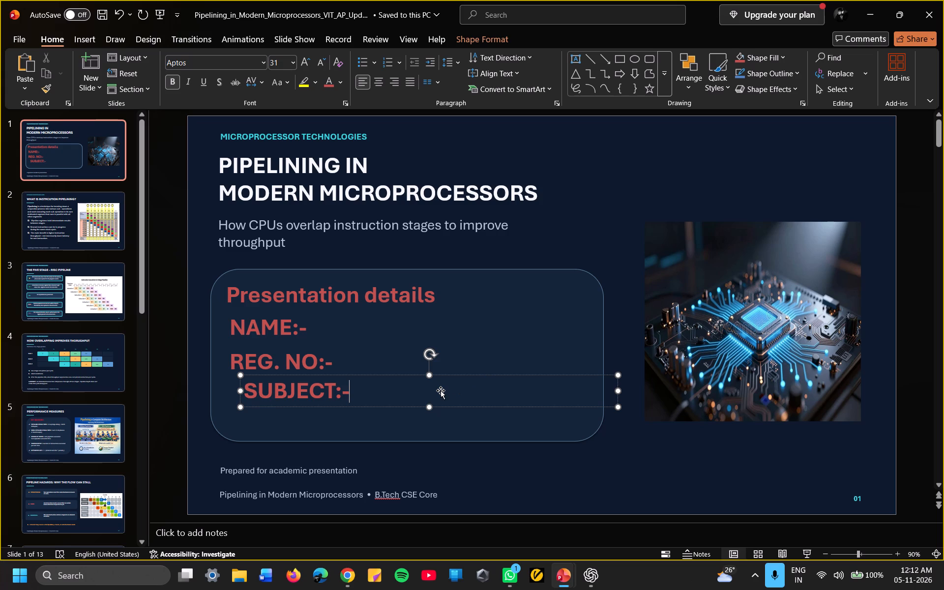
Paste another "Presentation details" text box and place it directly beneath the "SUBJECT:-" row, near the card's bottom edge.
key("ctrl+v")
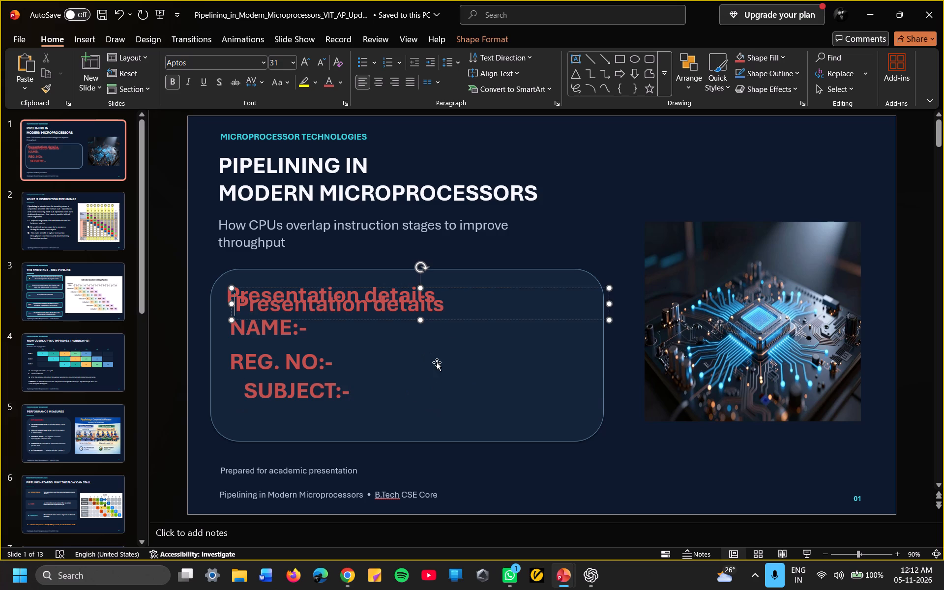
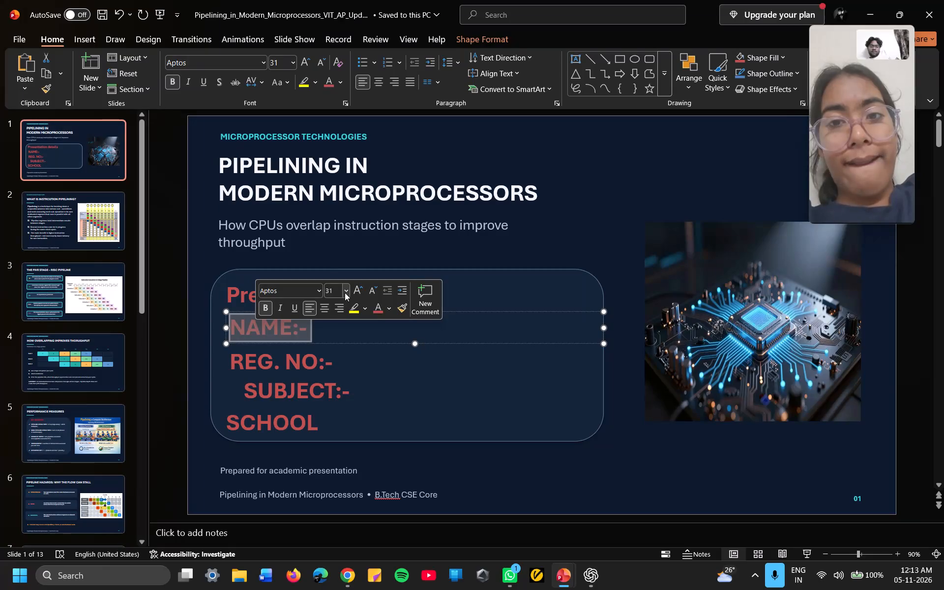
Set the font size of the "NAME:-" text in the title-slide card to 28.
left_click(348, 293)
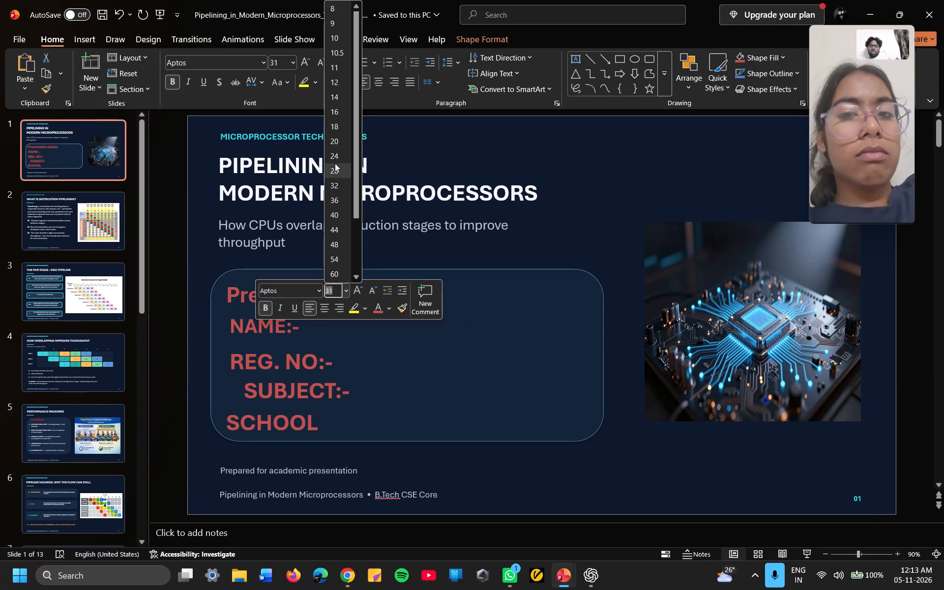
left_click(335, 165)
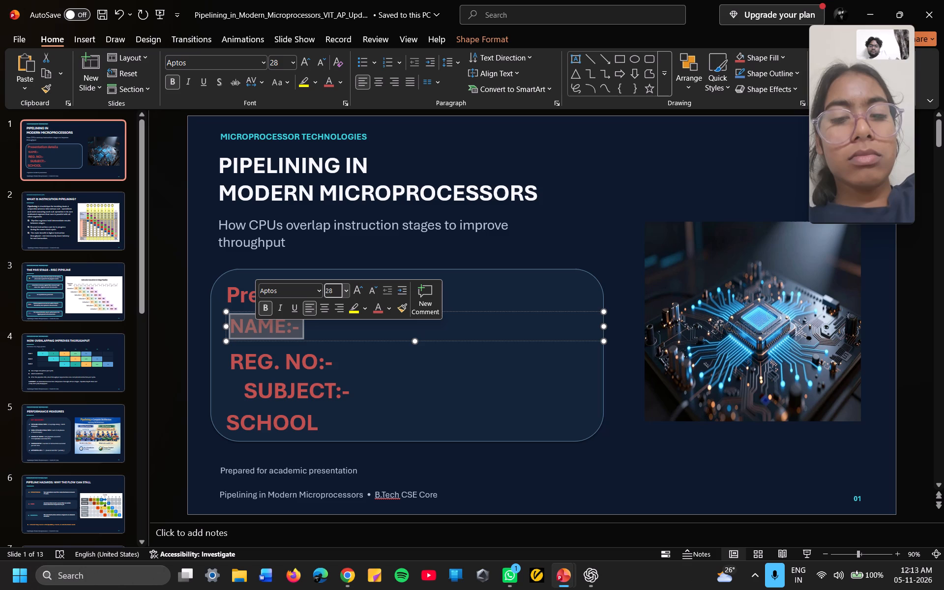
Select the whole "REG. NO:-" text in the title-slide card for font resizing.
left_click(332, 365)
left_click_drag(332, 365, 232, 364)
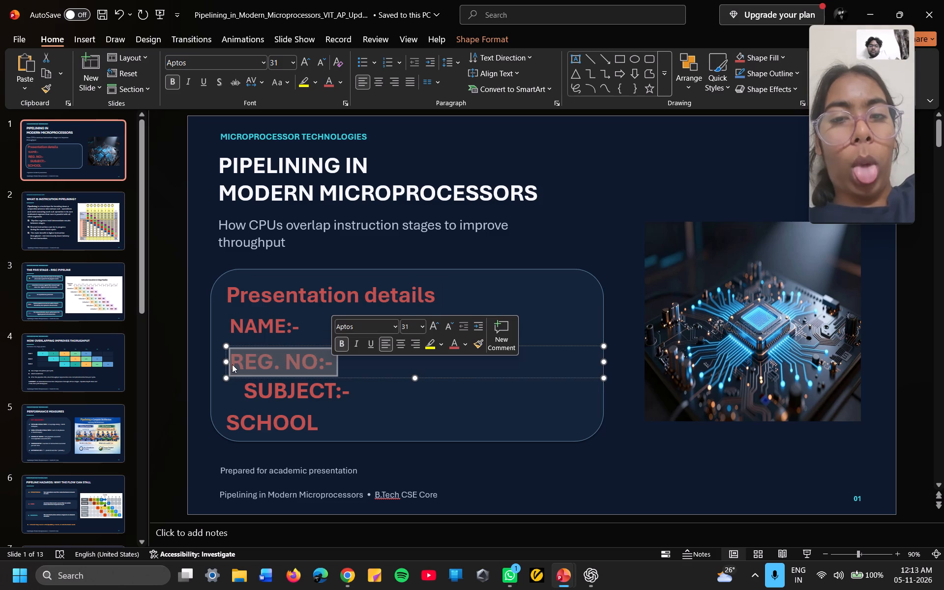
Set the "REG. NO:-" text in the title-slide card to font size 28.
left_click(321, 328)
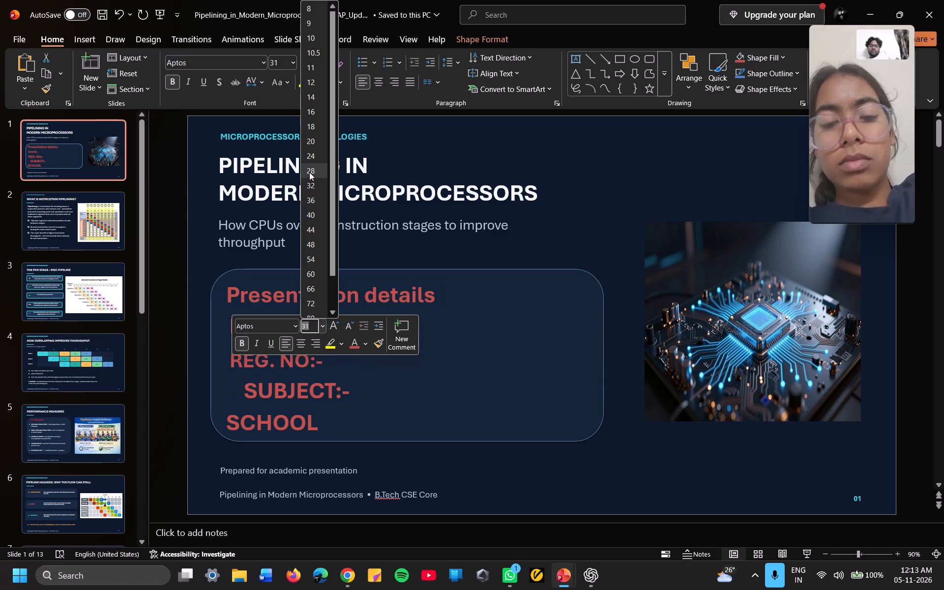
left_click(309, 172)
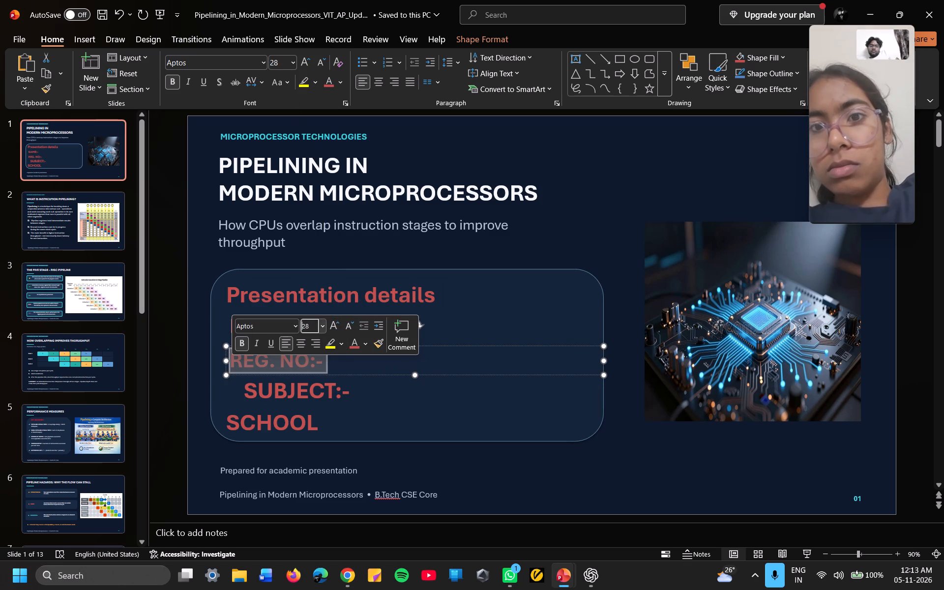
Set the "SUBJECT:-" text to font size 28 and shift its row left to align with the "REG. NO:-" row.
left_click_drag(347, 391, 245, 390)
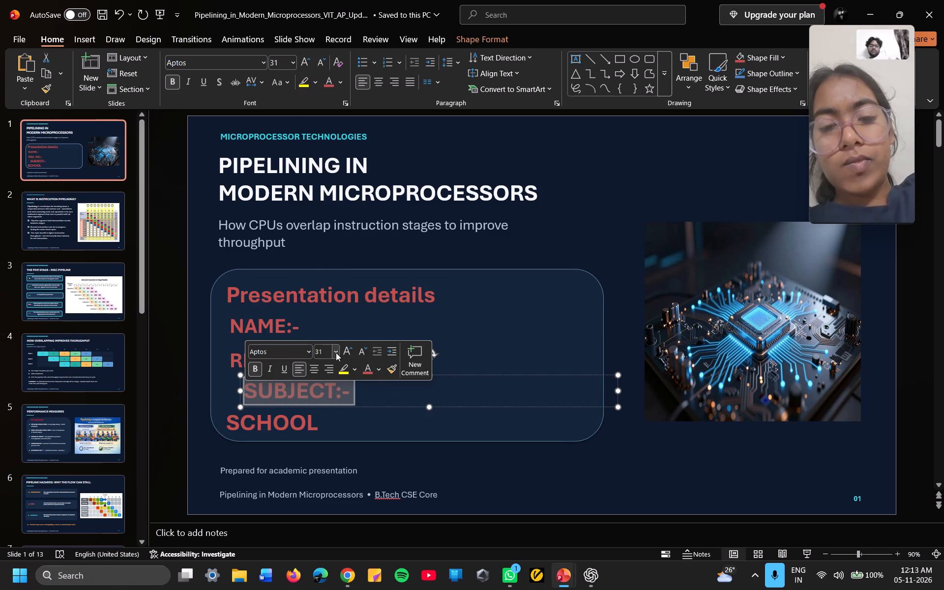
left_click(337, 353)
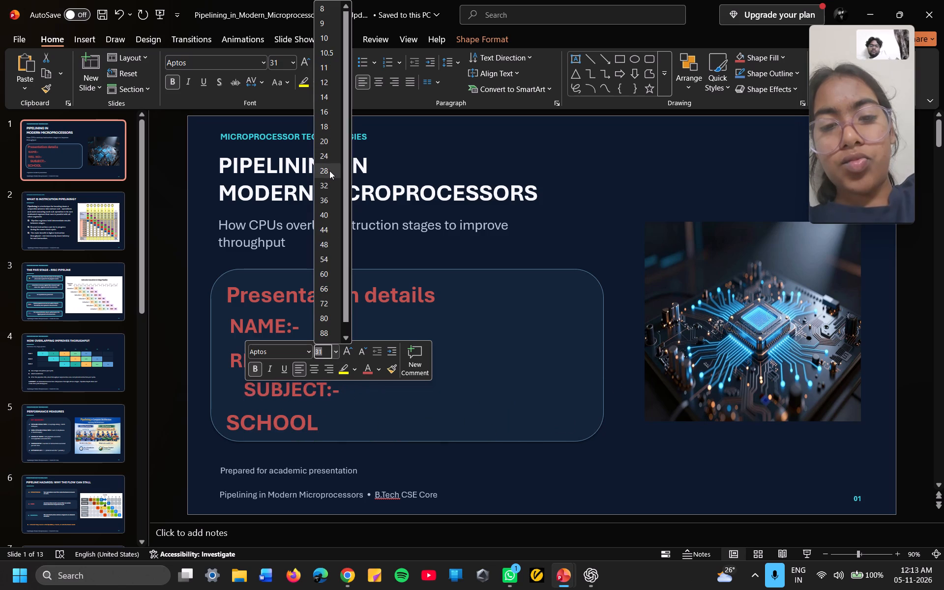
left_click(329, 171)
left_click_drag(371, 394, 355, 395)
Add ":-" after "SCHOOL" in the last row of the title-slide card.
left_click(315, 423)
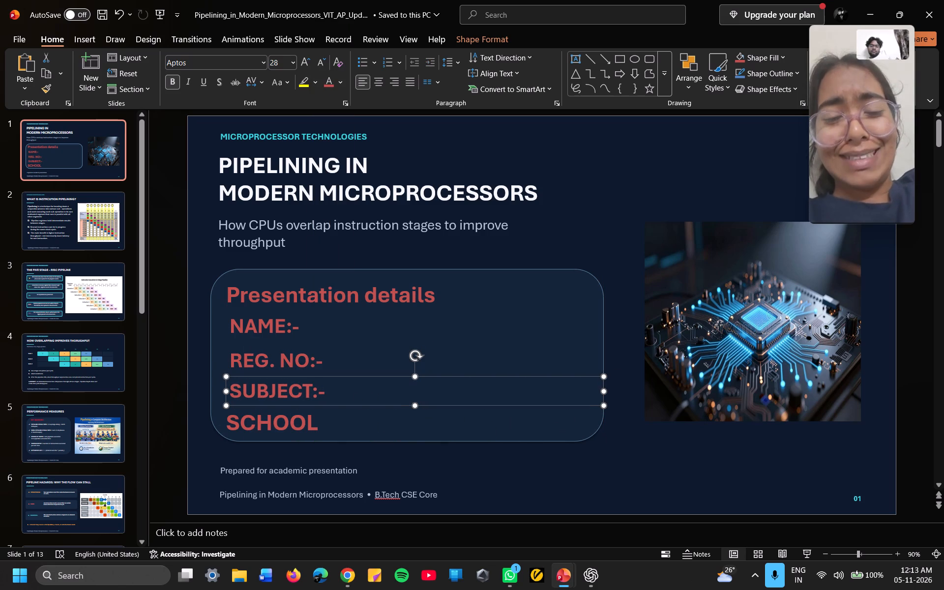
type(":-")
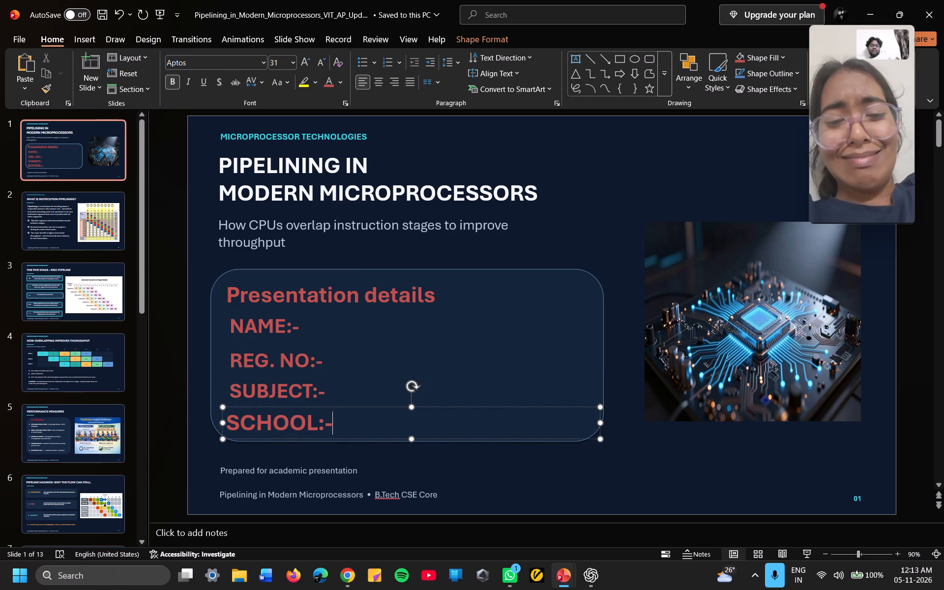
Set the "SCHOOL:-" text to font size 28 and align its row's left edge with the "SUBJECT:-" row.
left_click(332, 423)
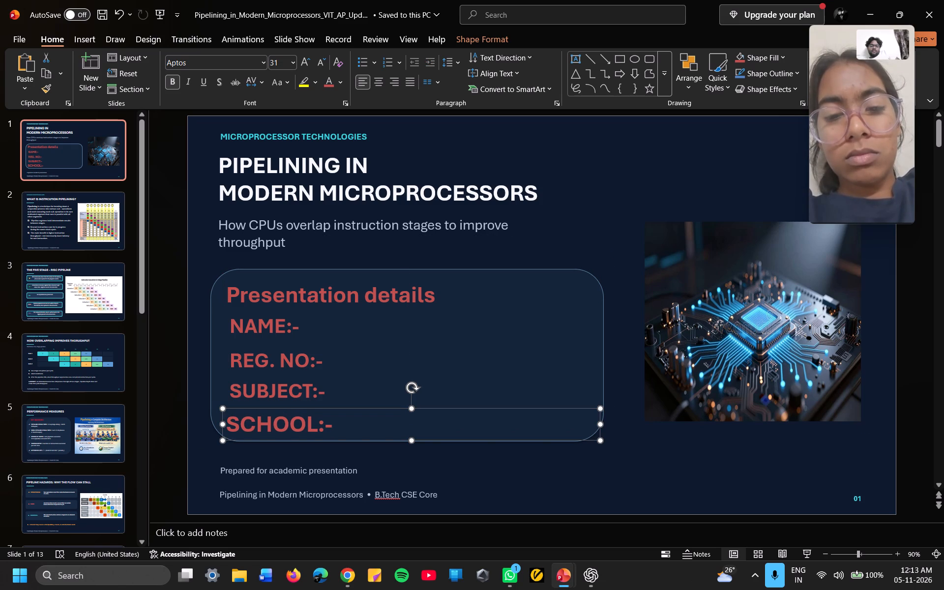
left_click_drag(330, 426, 251, 425)
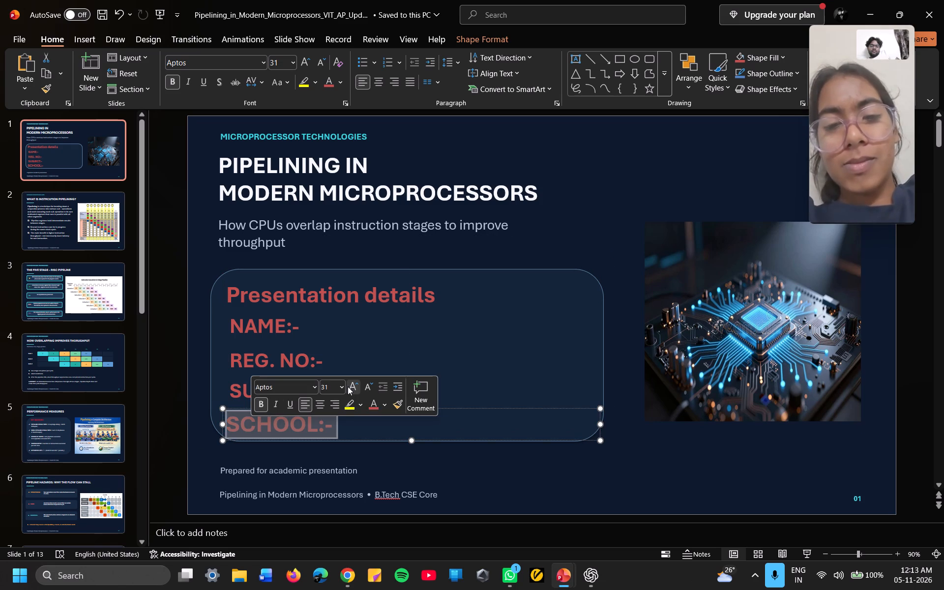
left_click(341, 385)
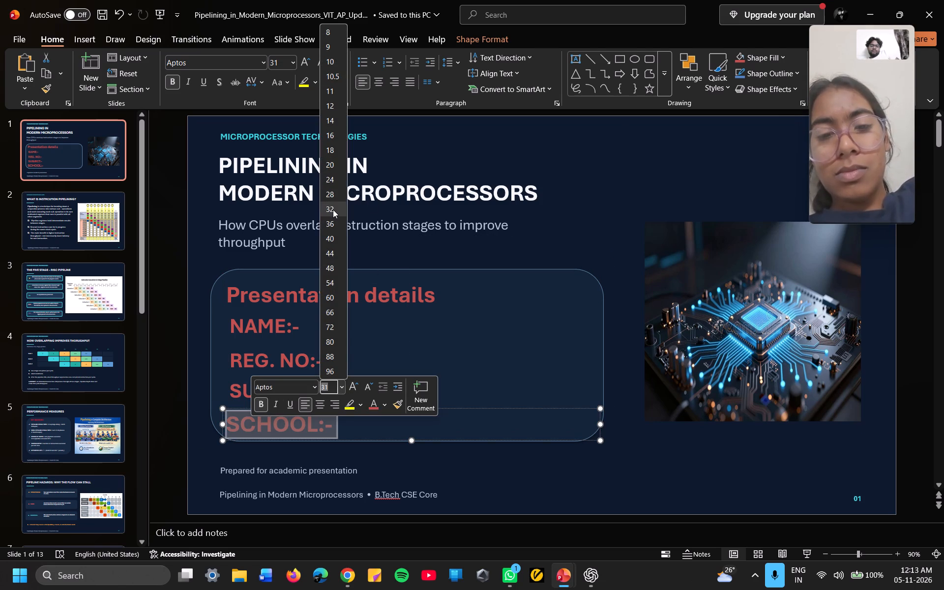
left_click(333, 193)
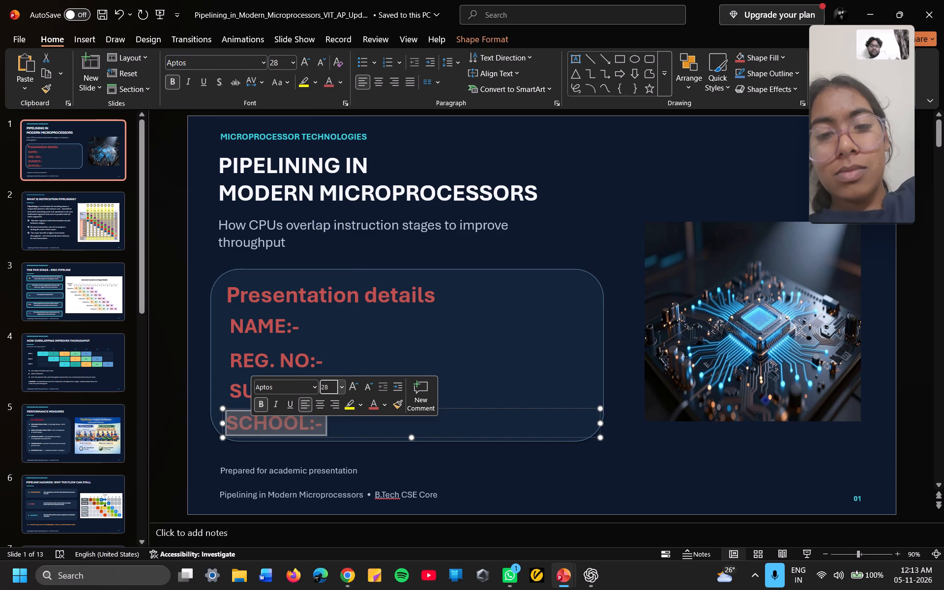
left_click(492, 427)
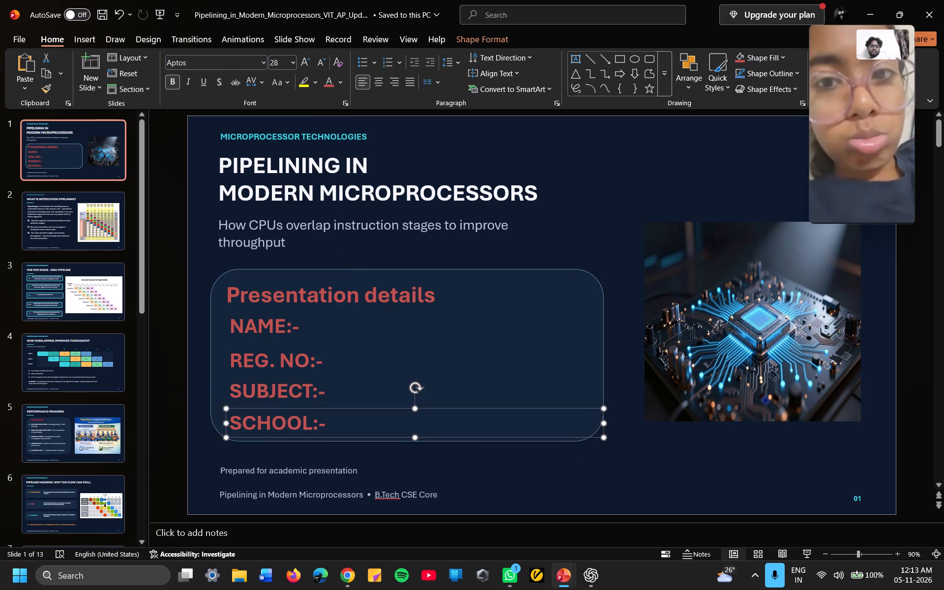
Enter the presenter's name in capitals after "NAME:-" in the title-slide card, separated by a space.
left_click(325, 322)
left_click(302, 329)
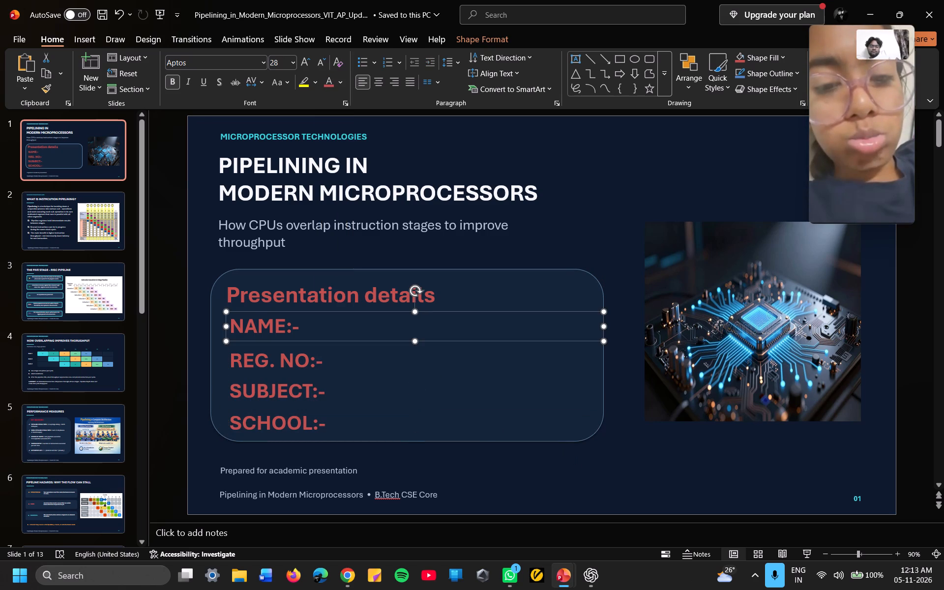
left_click(298, 325)
key("space")
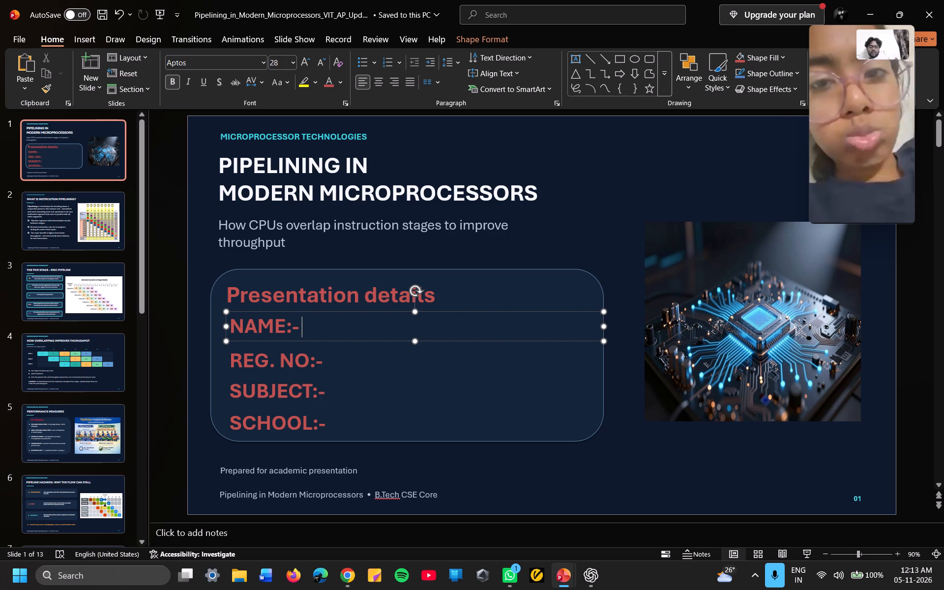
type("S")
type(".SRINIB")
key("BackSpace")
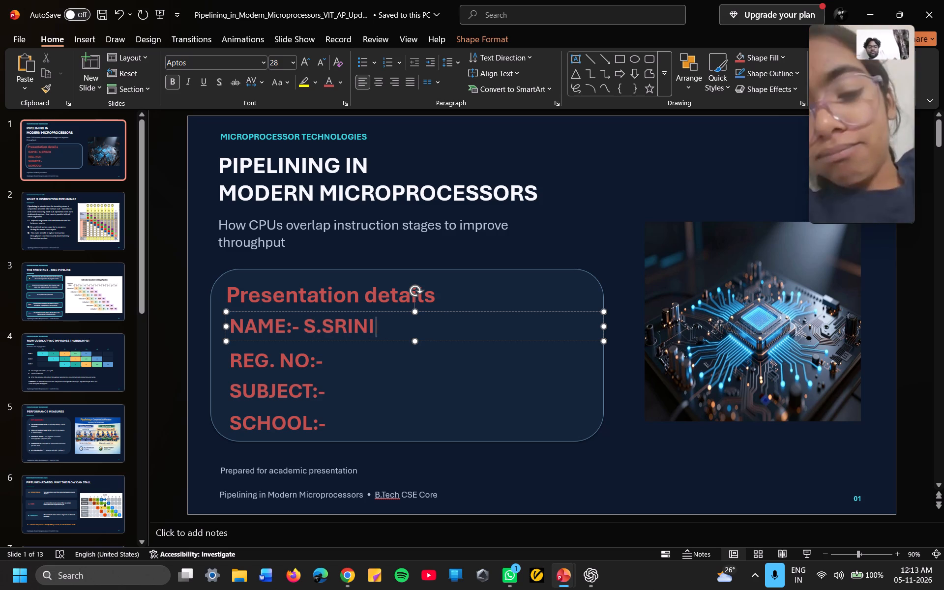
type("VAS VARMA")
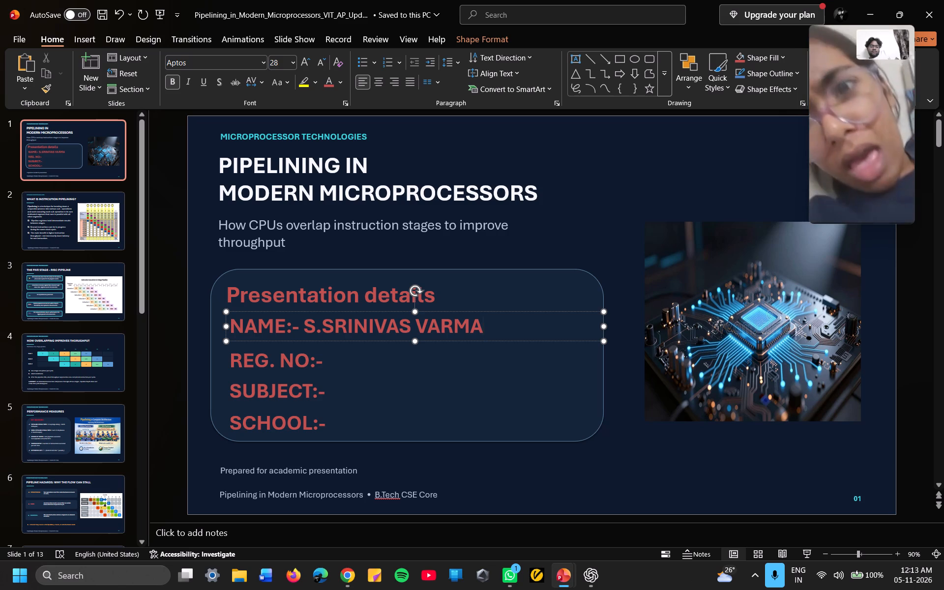
Change the font colour of the presenter's name to white, leaving out the "NAME:-" label.
left_click_drag(483, 326, 314, 332)
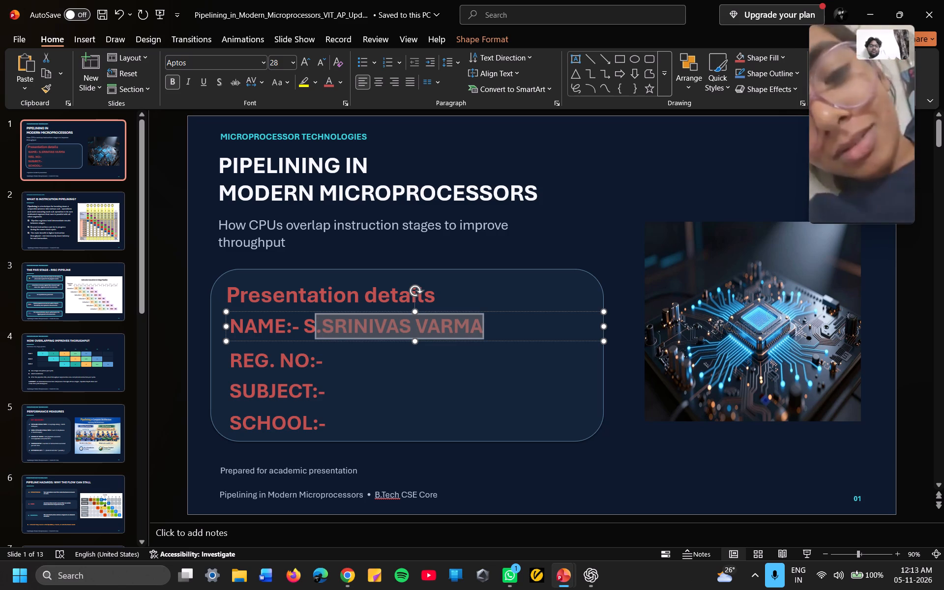
left_click_drag(314, 332, 308, 332)
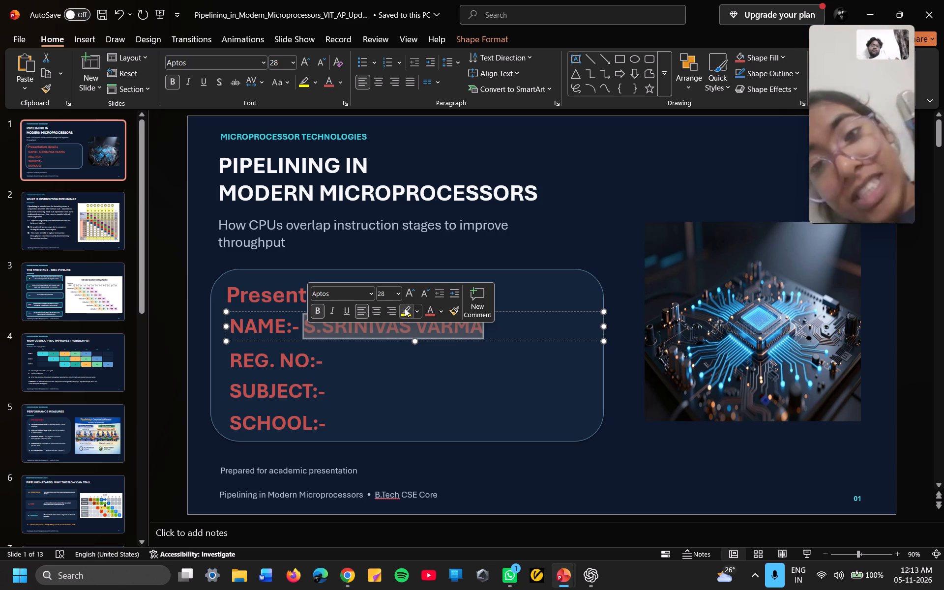
left_click(436, 316)
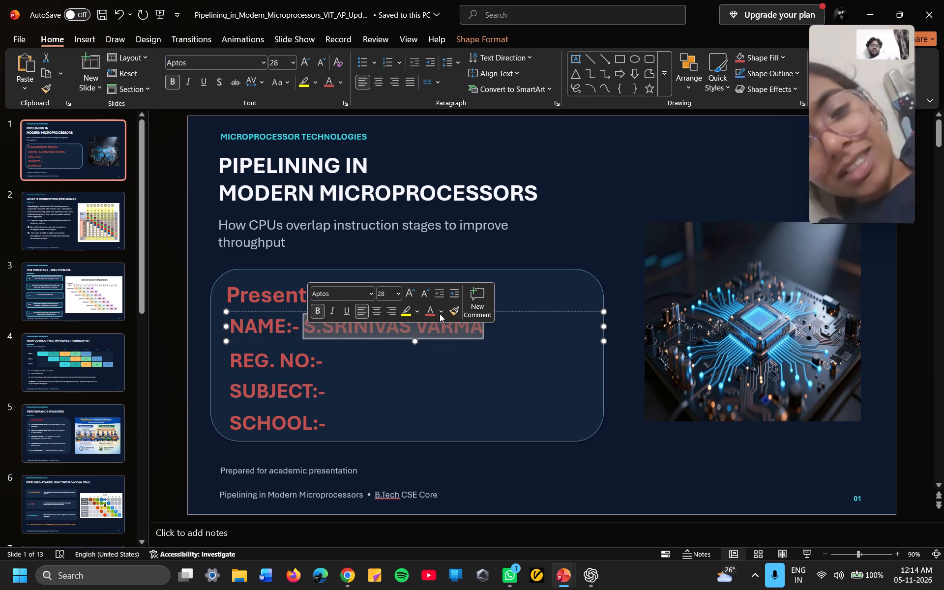
left_click(440, 314)
left_click(433, 368)
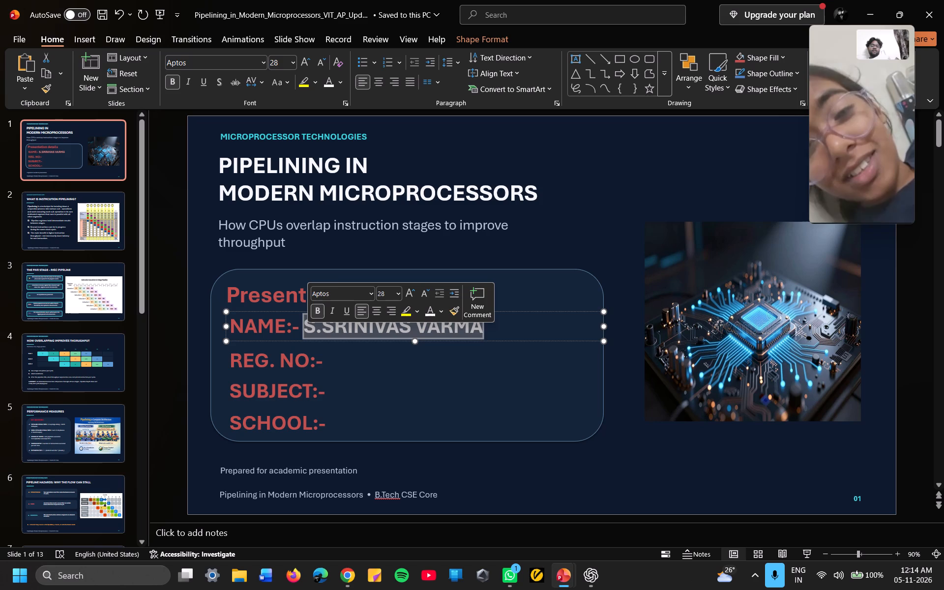
Enter the presenter's registration number after "REG. NO:-" in the title-slide card.
left_click(347, 368)
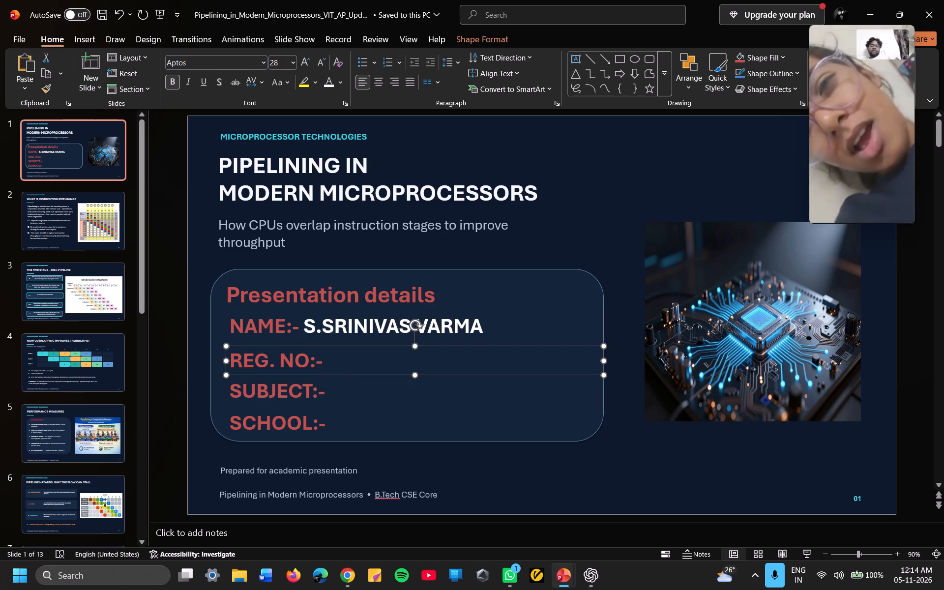
left_click(322, 365)
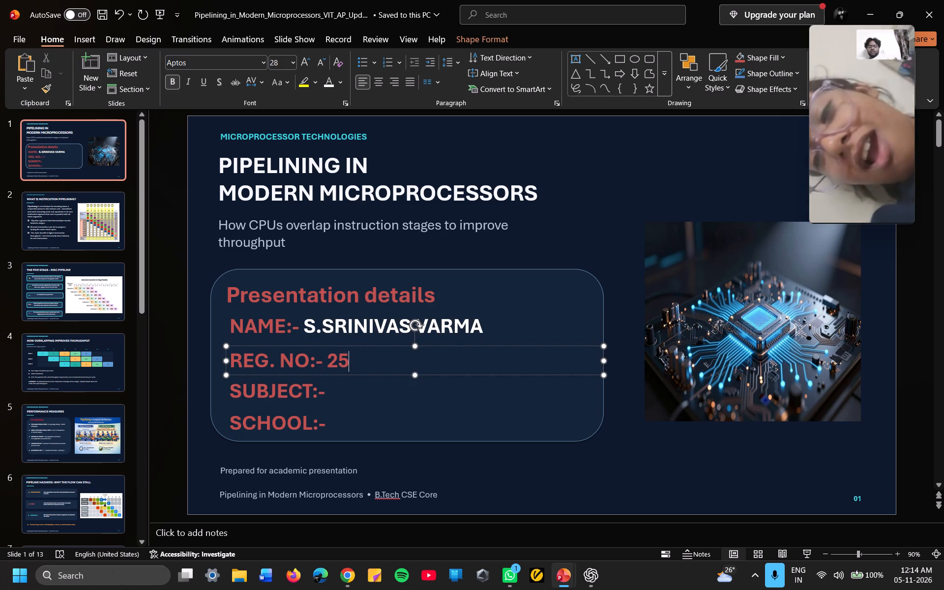
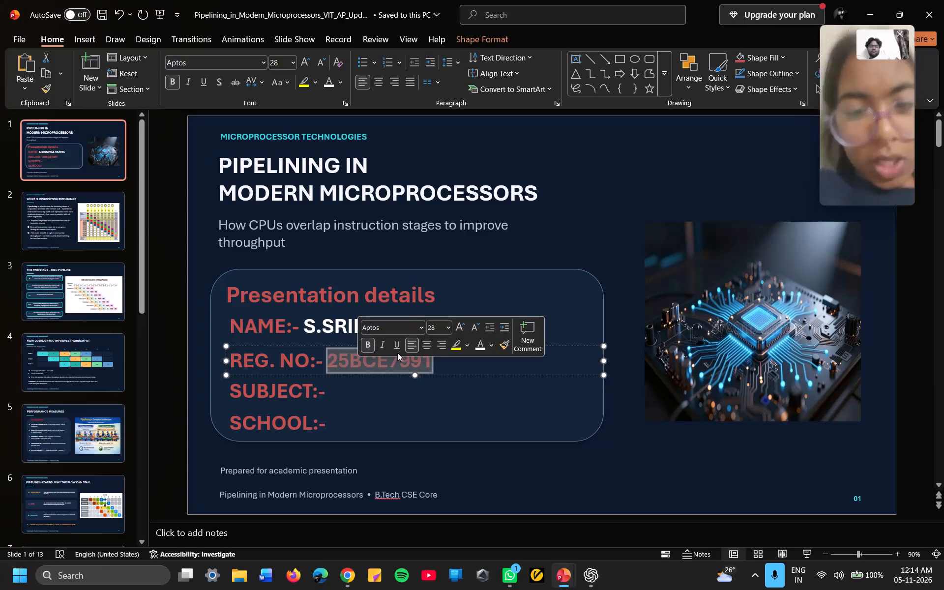
Change the font colour of the registration number to white, leaving out the "REG. NO:-" label.
left_click(493, 344)
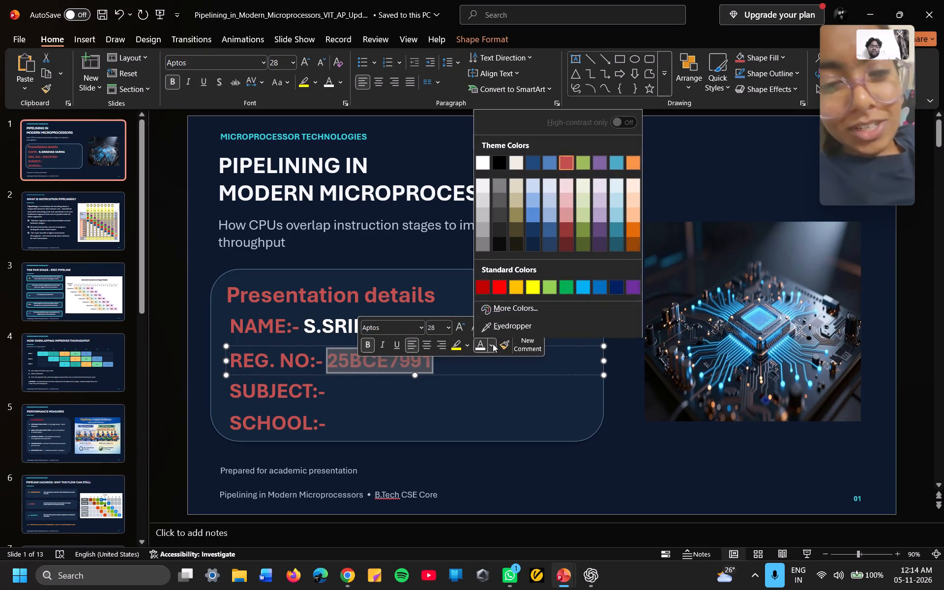
left_click(481, 167)
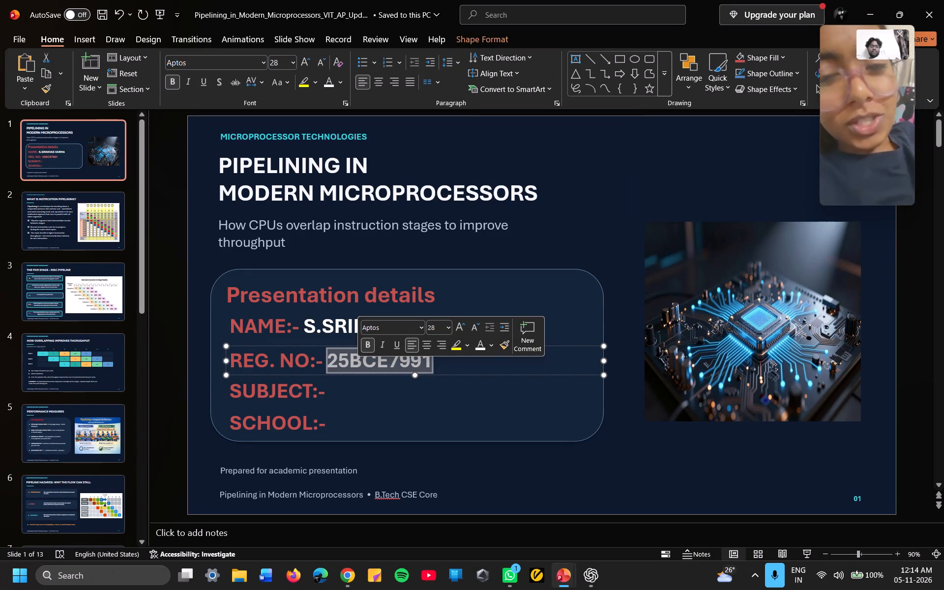
Enter "COA(B1)" after "SUBJECT:-" in the title-slide card, separated by a space.
left_click(324, 393)
key("space")
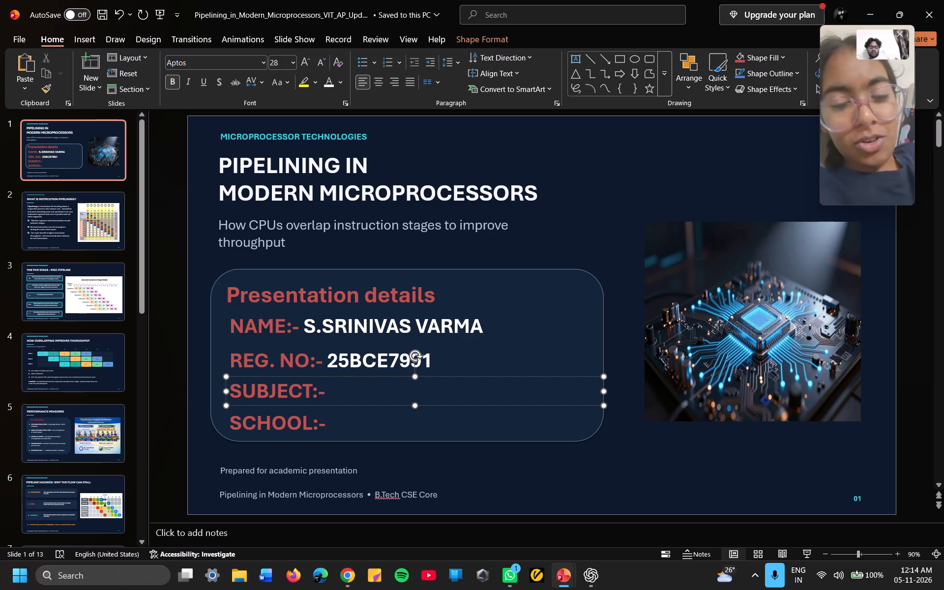
type("COA")
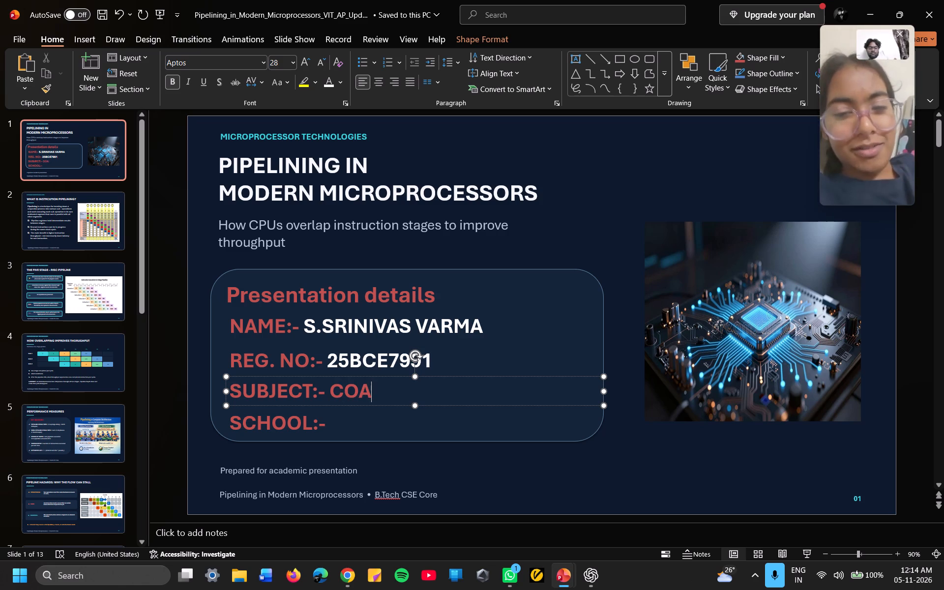
type("(B1)")
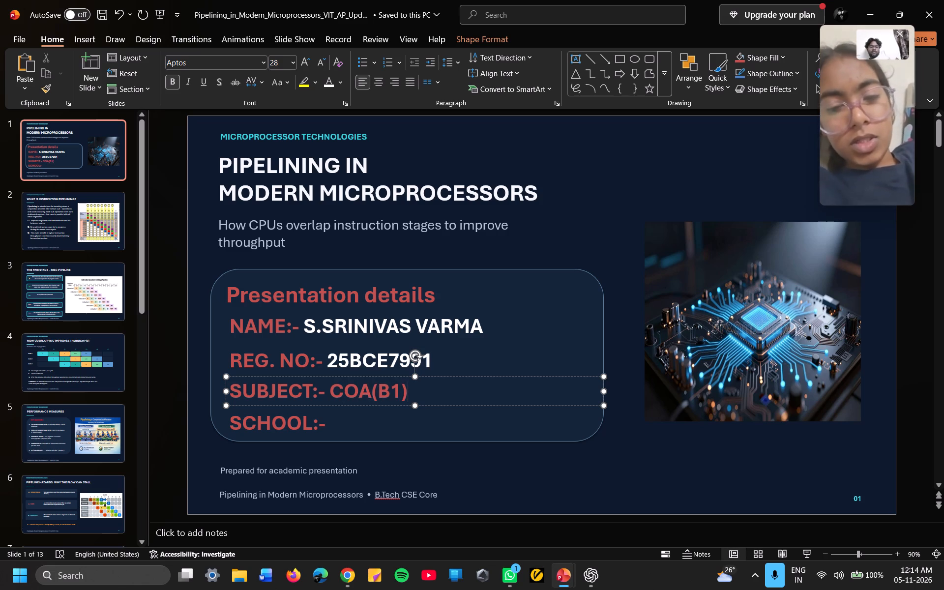
Change the font colour of "COA(B1)" to white, leaving out the "SUBJECT:-" label.
left_click_drag(405, 387, 347, 388)
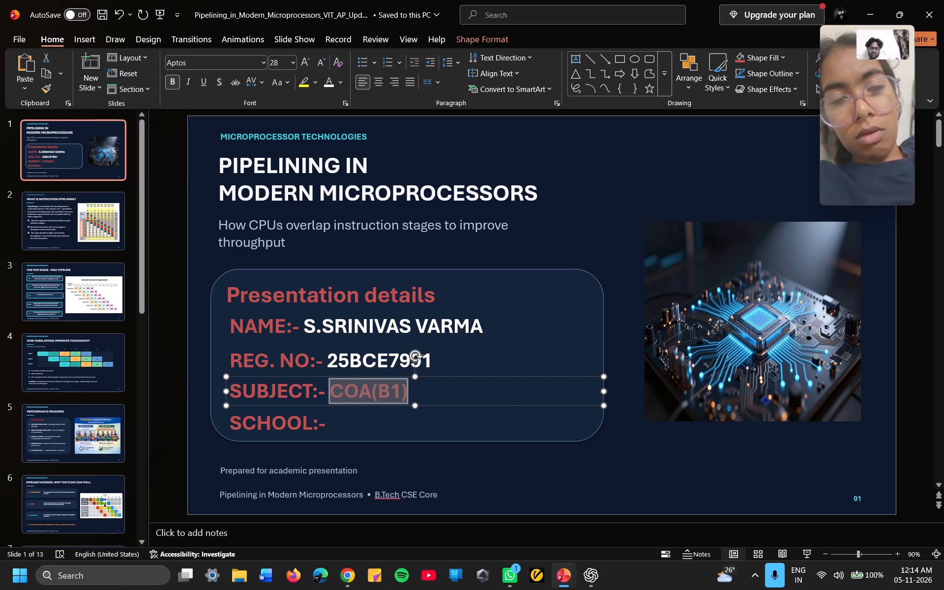
left_click_drag(347, 388, 346, 388)
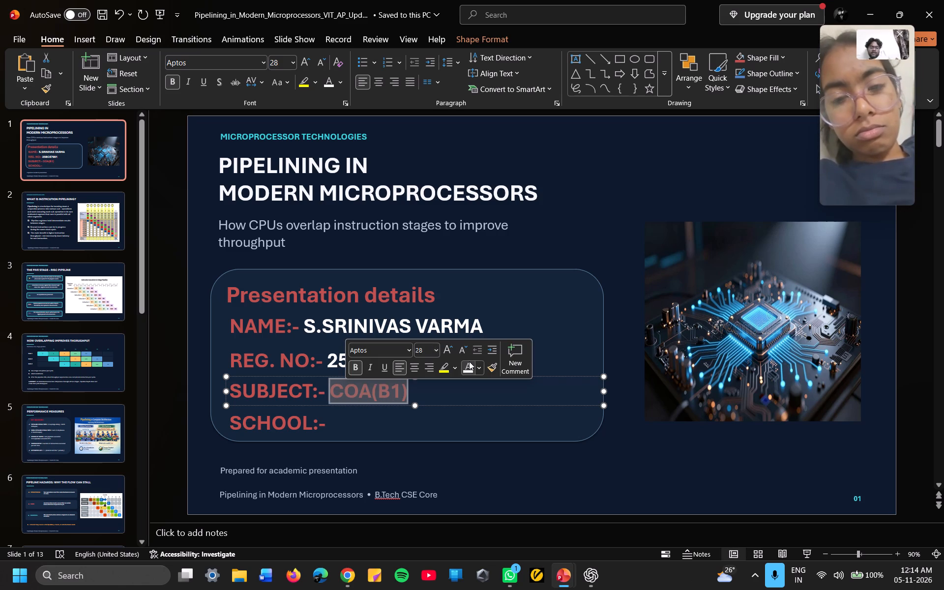
left_click(478, 366)
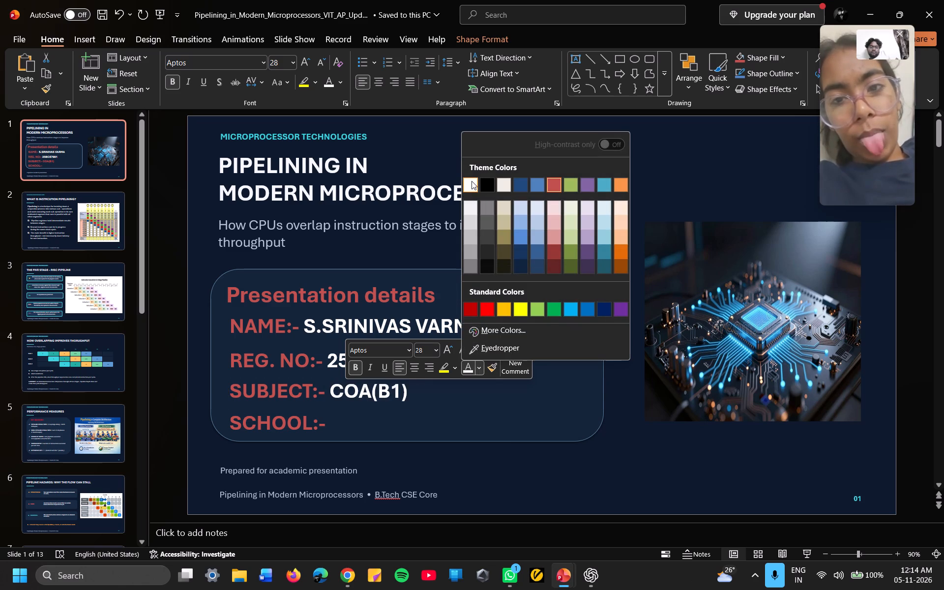
Apply white as the font colour of the selected "COA(B1)" text in the title-slide card.
left_click(472, 181)
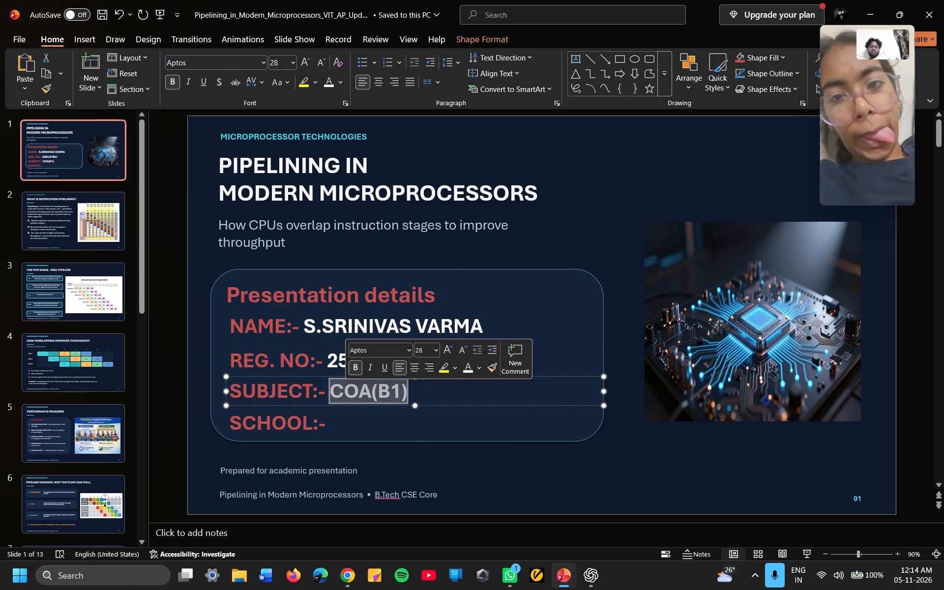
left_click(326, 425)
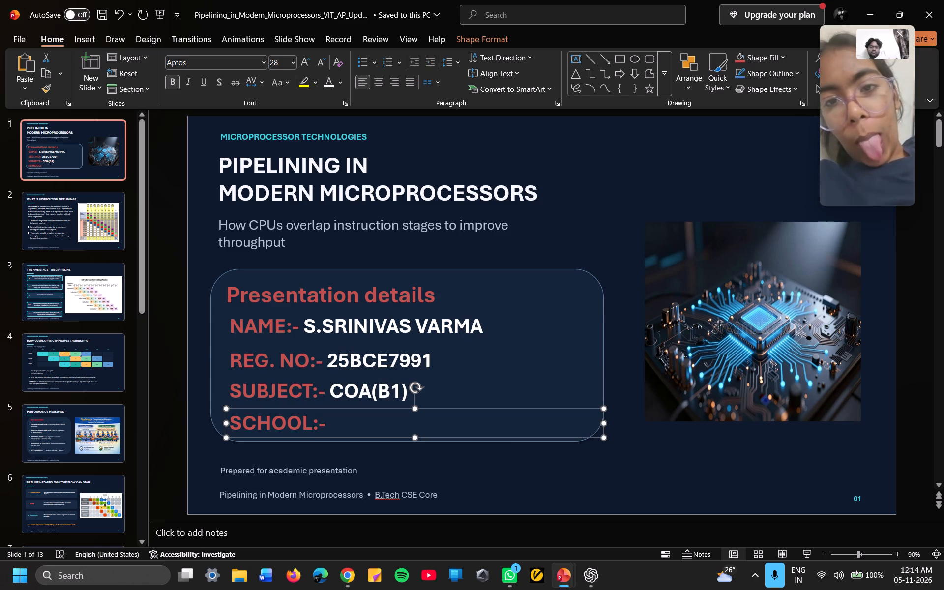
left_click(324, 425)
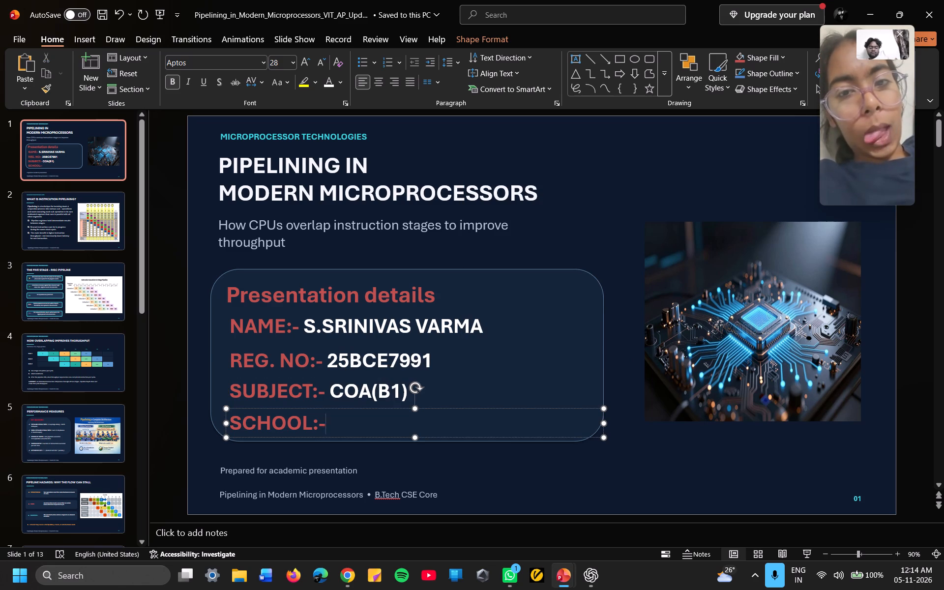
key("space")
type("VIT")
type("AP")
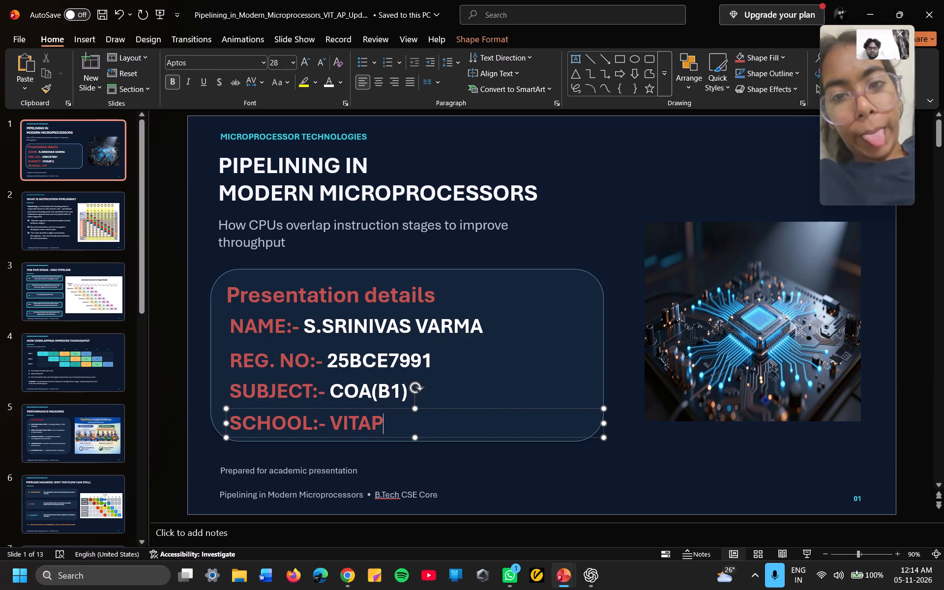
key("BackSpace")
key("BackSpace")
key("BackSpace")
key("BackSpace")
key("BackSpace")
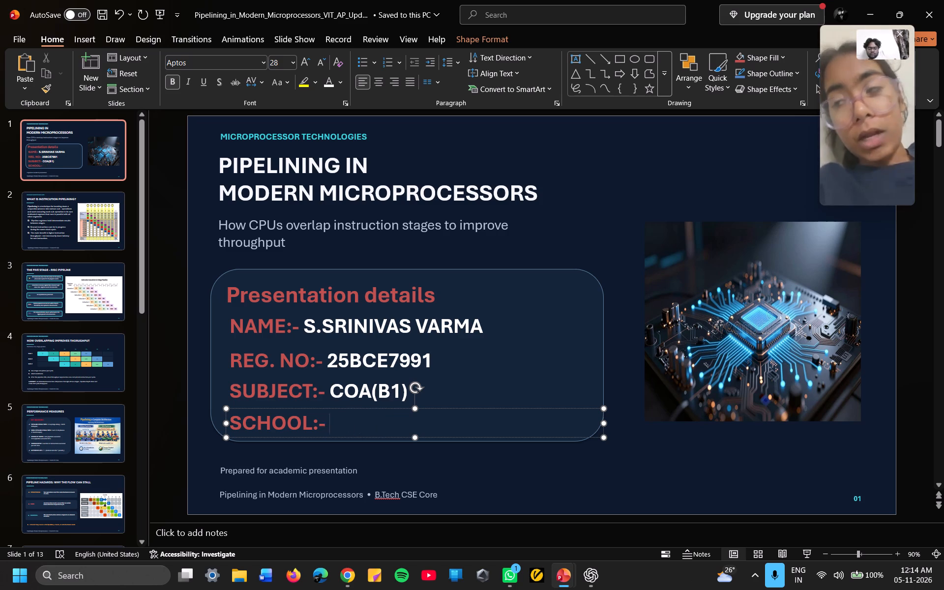
Replace the "SCHOOL:-" label in the title-slide card with "FACULTY:-", followed by the faculty member's name and "SIR".
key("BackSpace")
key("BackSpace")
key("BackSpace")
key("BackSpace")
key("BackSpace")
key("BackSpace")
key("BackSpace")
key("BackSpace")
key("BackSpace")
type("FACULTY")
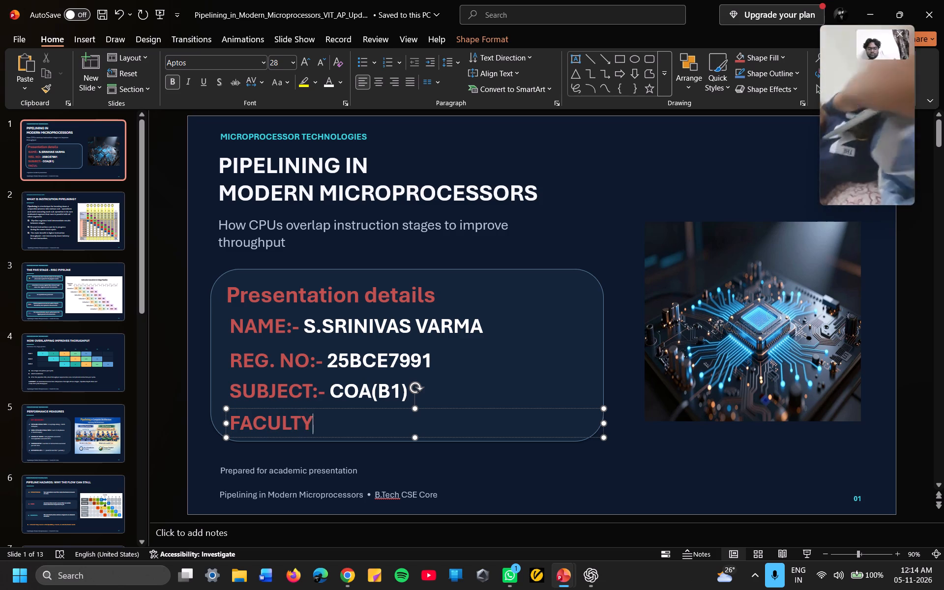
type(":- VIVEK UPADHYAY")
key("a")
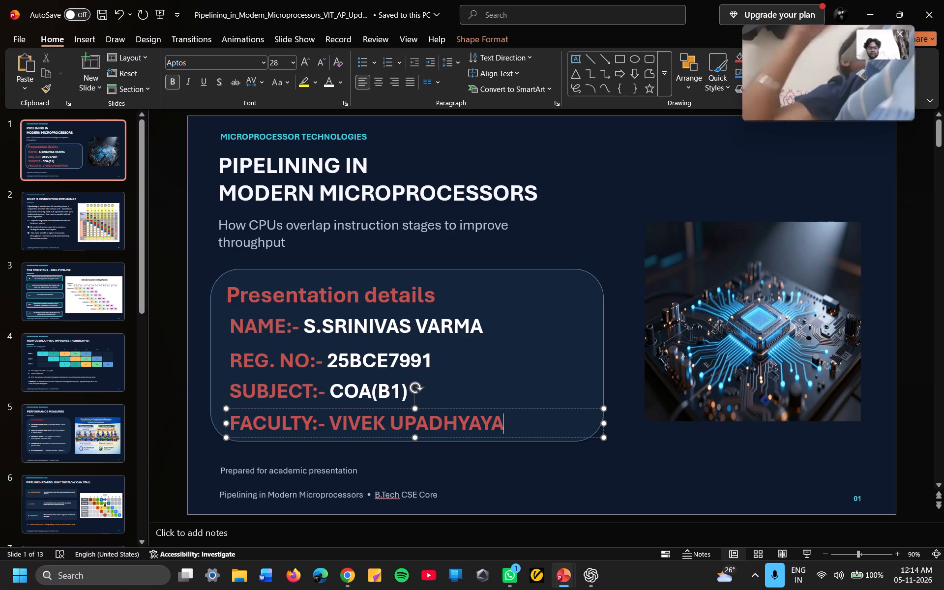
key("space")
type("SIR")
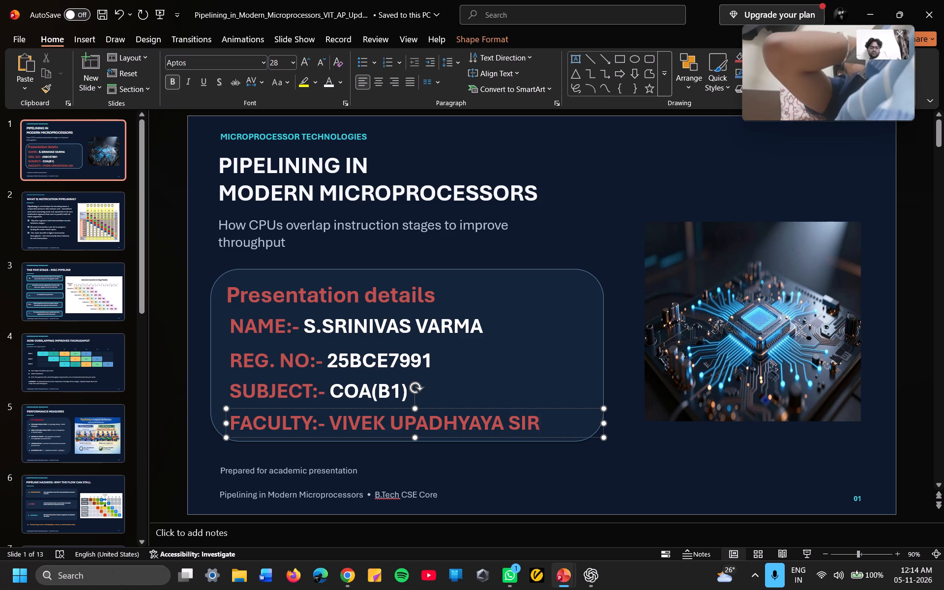
Change the font colour of the faculty member's name and "SIR", leaving out the "FACULTY:-" label.
left_click_drag(537, 426, 367, 434)
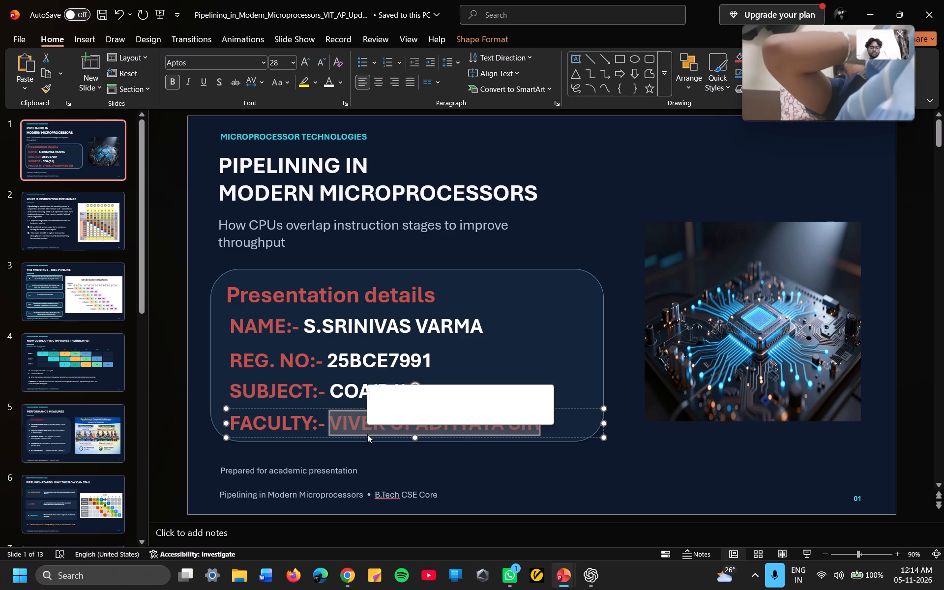
left_click(500, 412)
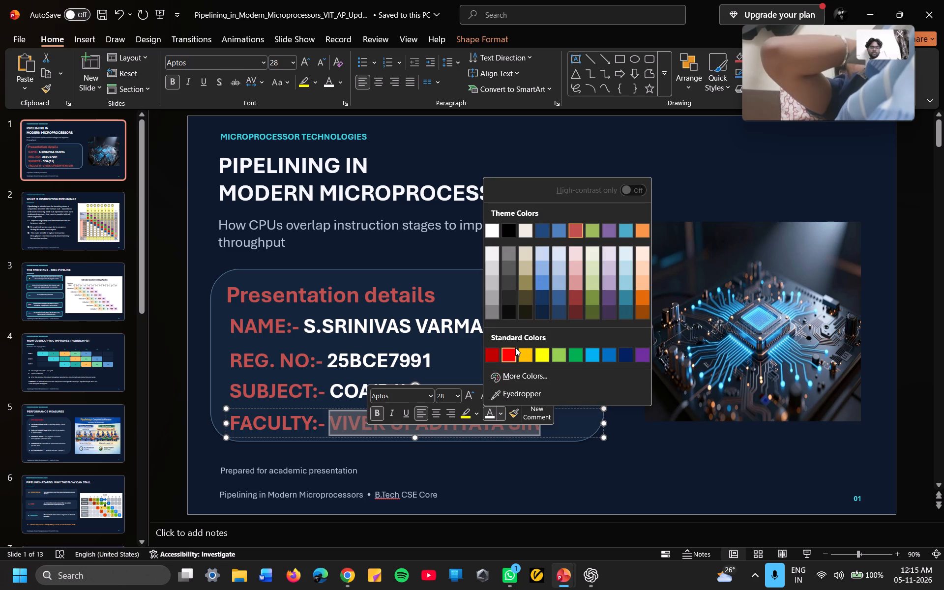
Change the font colour of the faculty member's name after "FACULTY:-" to white.
left_click(496, 226)
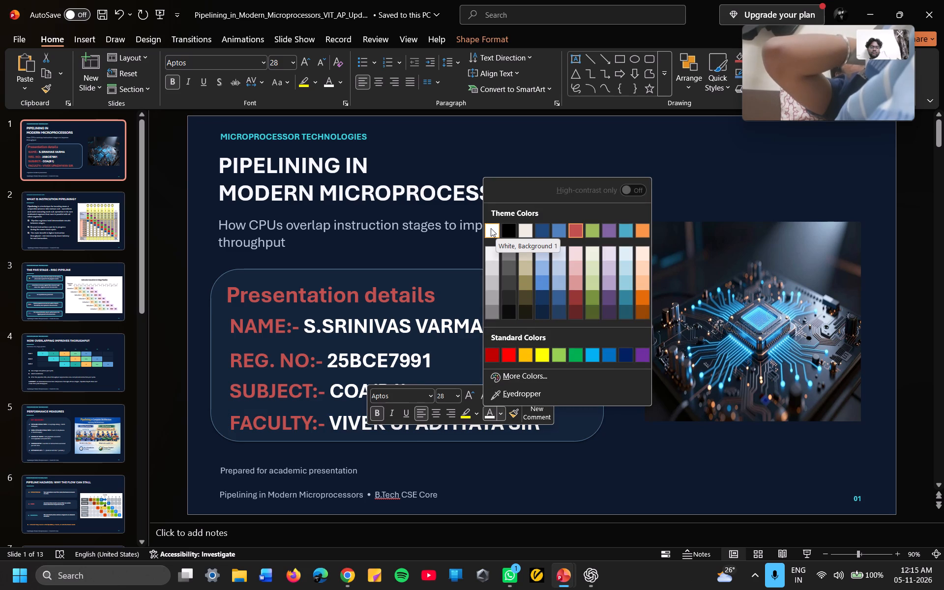
left_click(491, 228)
left_click(496, 461)
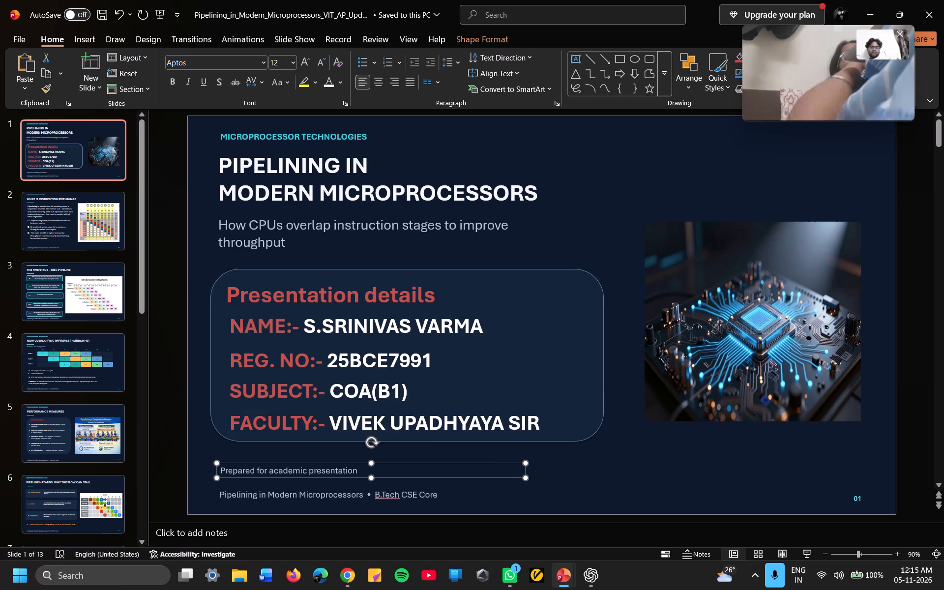
Change the font colour of the "Presentation details" heading to a light beige theme colour.
left_click_drag(432, 295, 278, 300)
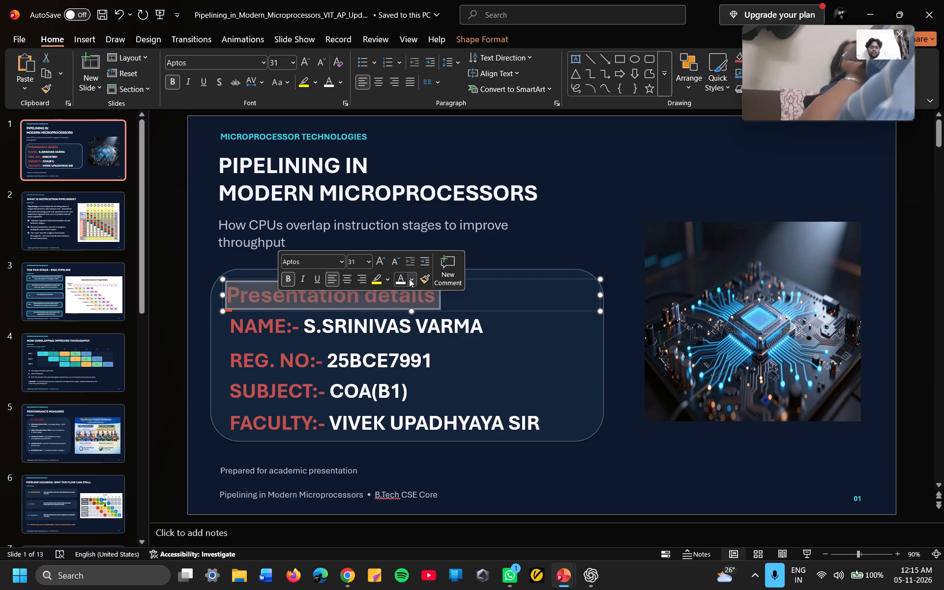
left_click(409, 279)
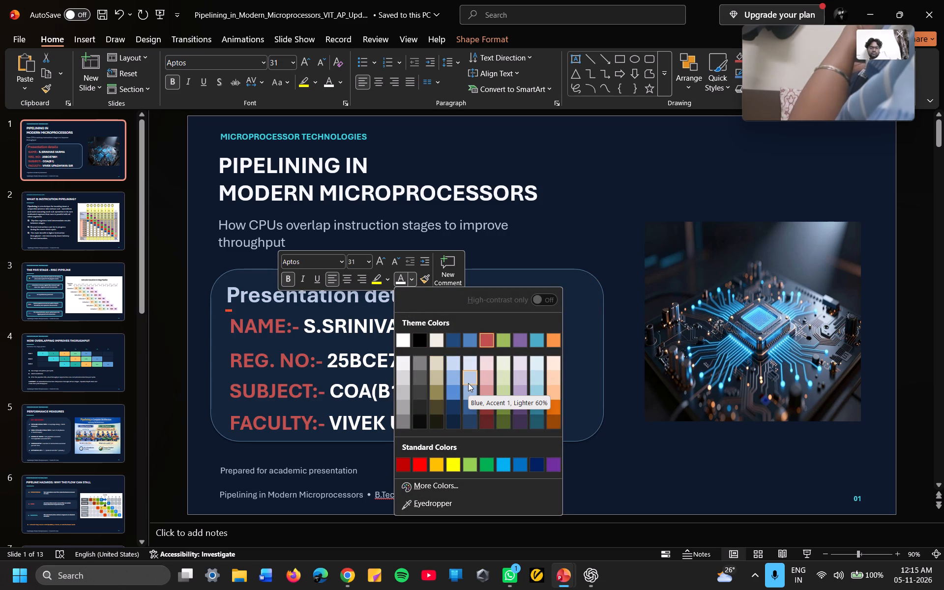
left_click(435, 360)
left_click(582, 498)
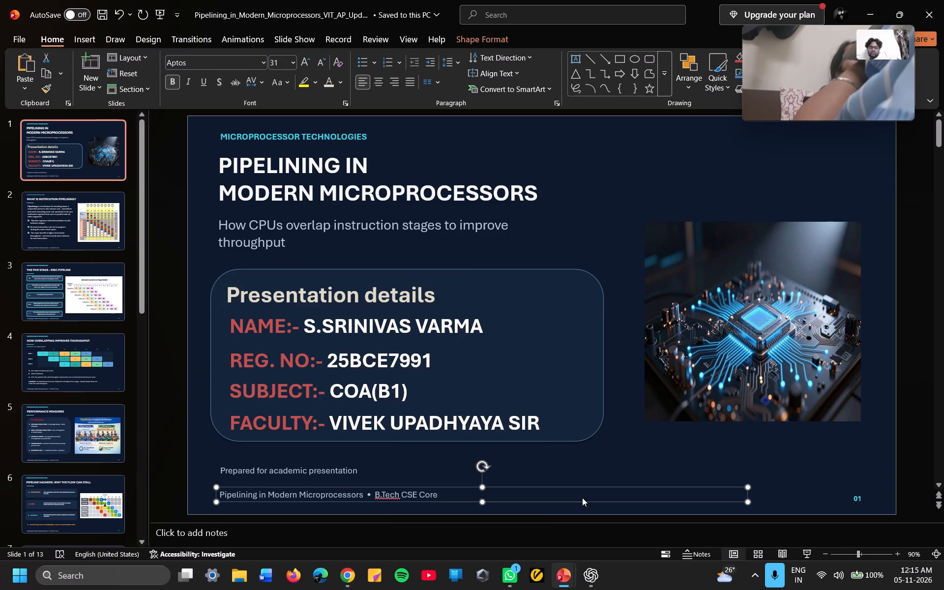
Fine-tune the title-slide card by nudging the heading and spacing the "REG. NO:-" row evenly between the "NAME:-" and "SUBJECT:-" rows.
left_click(523, 372)
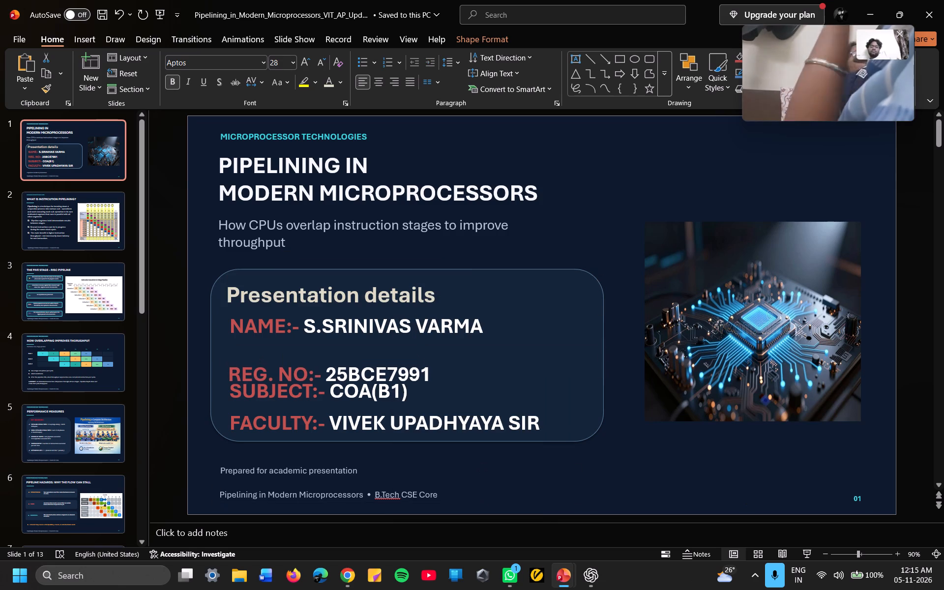
left_click(526, 287)
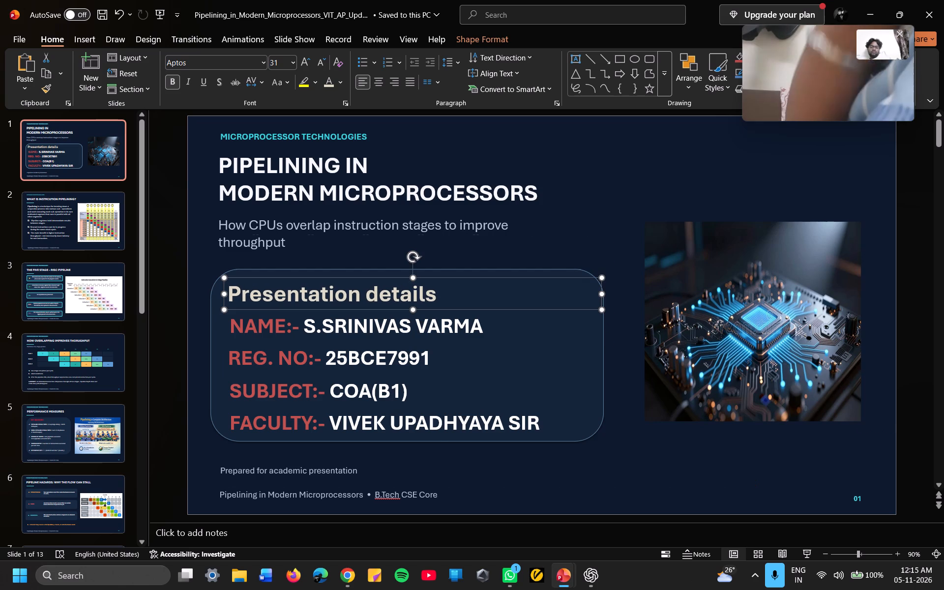
left_click(431, 439)
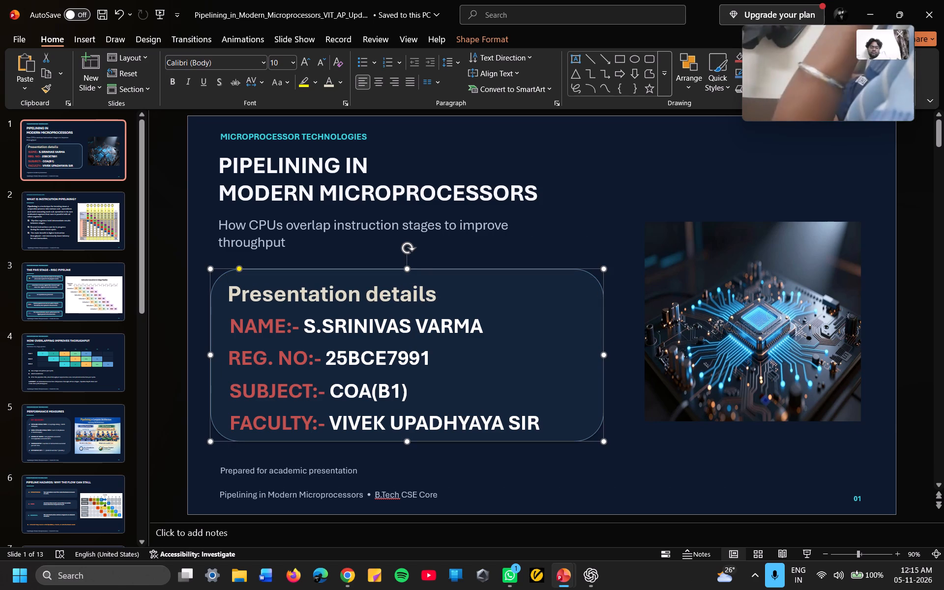
left_click(409, 442)
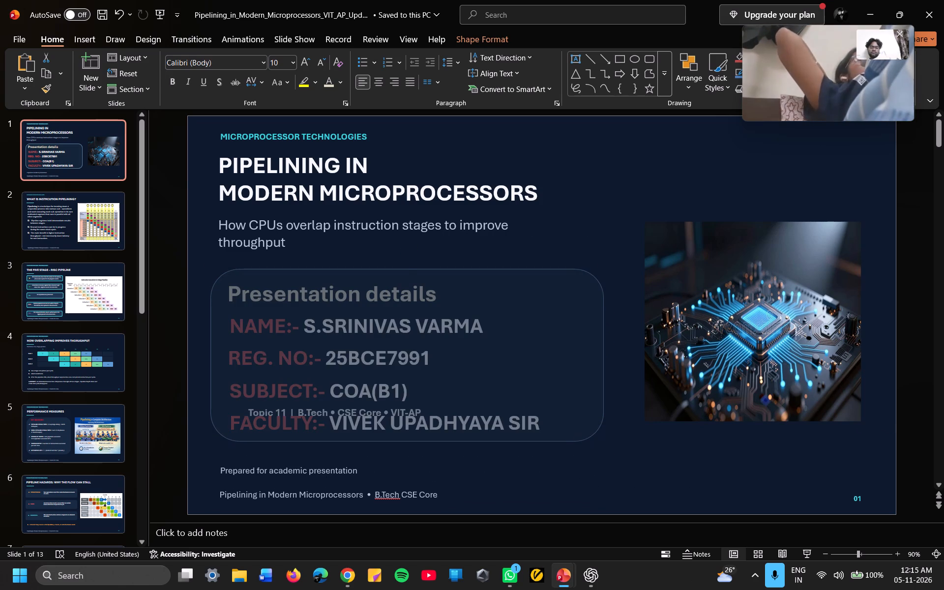
left_click(459, 368)
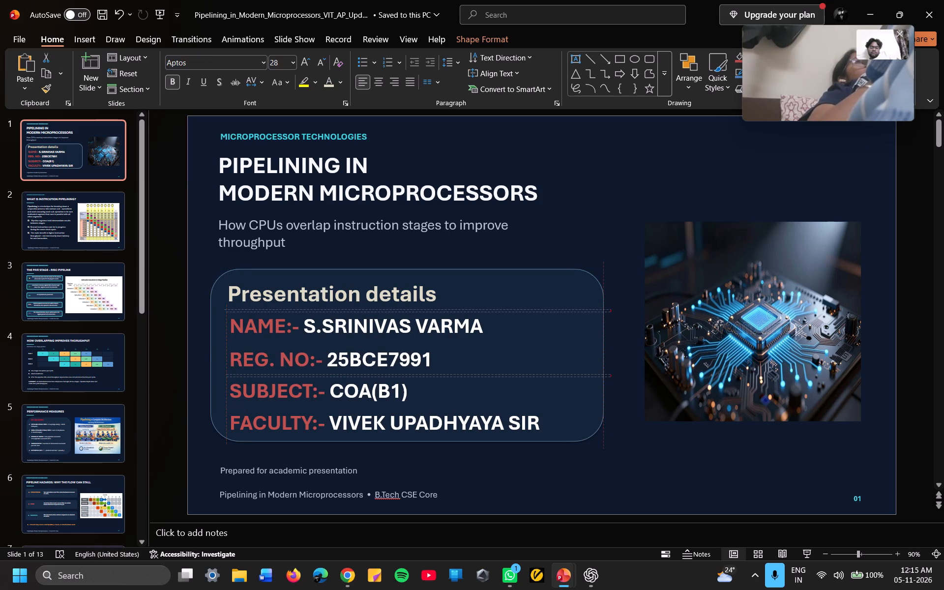
left_click(562, 242)
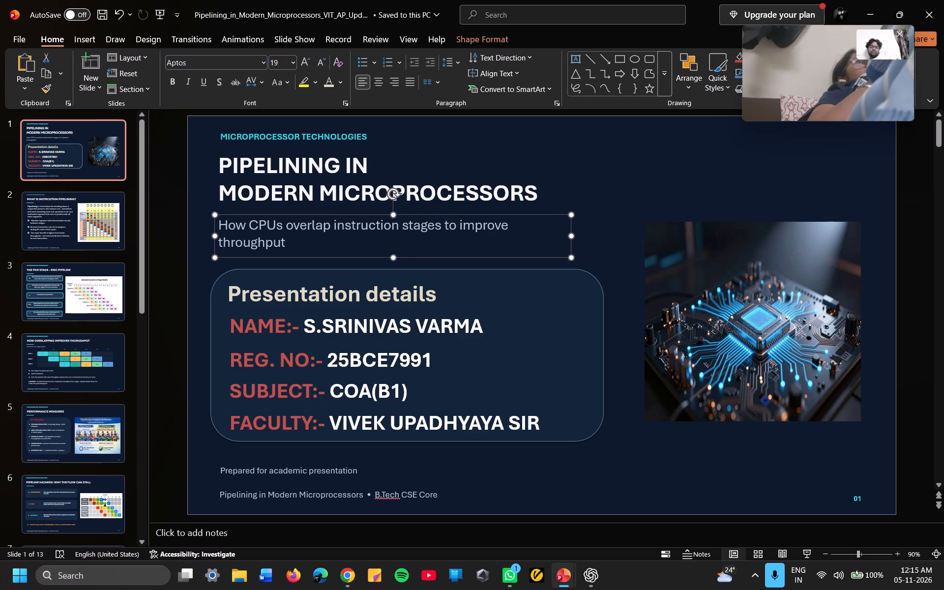
left_click(645, 153)
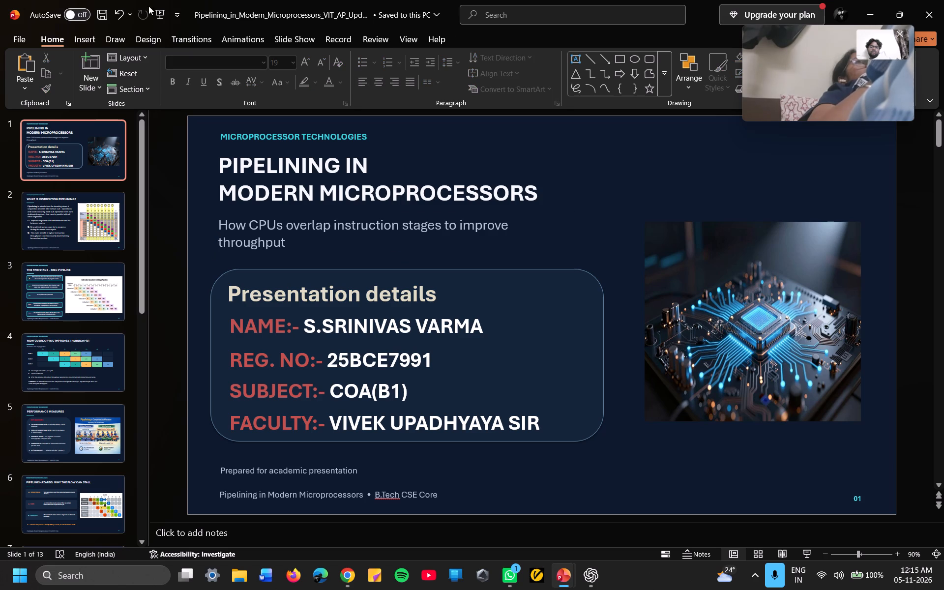
Play the slide show from the title slide and review the slides up to "PIPELINE HAZARDS: WHY THE FLOW CAN STALL".
left_click(157, 10)
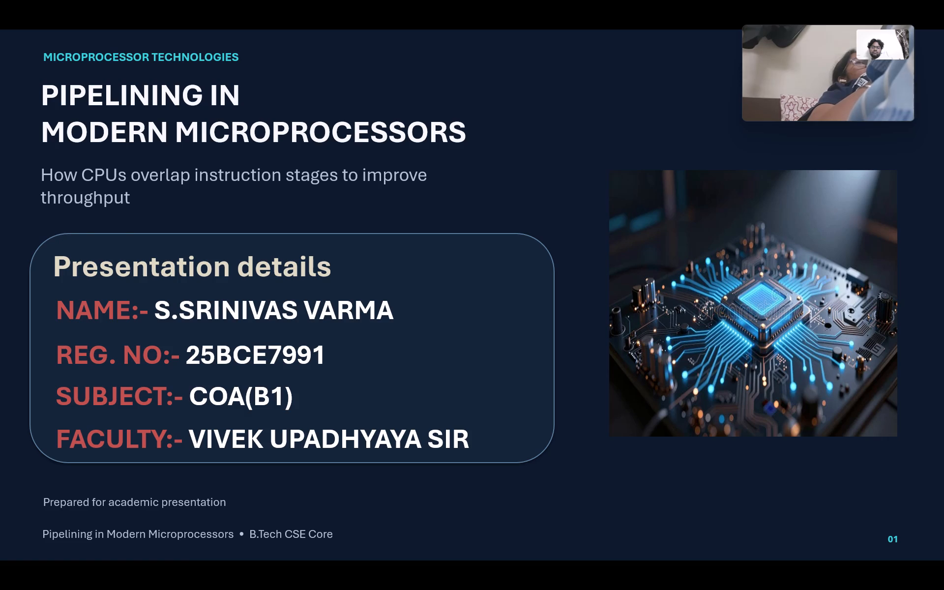
key("Right")
key("Right")
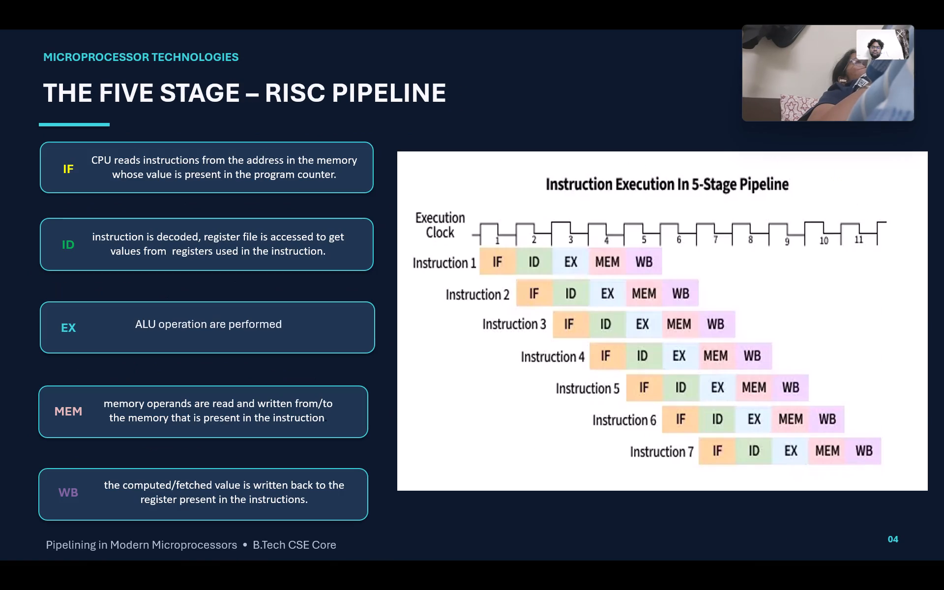
key("Right")
key("Right")
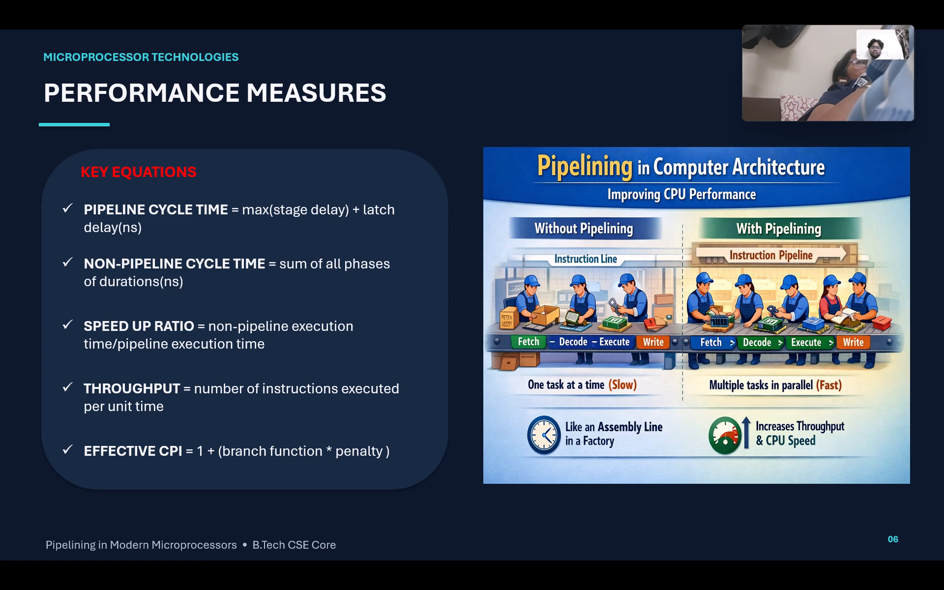
key("Right")
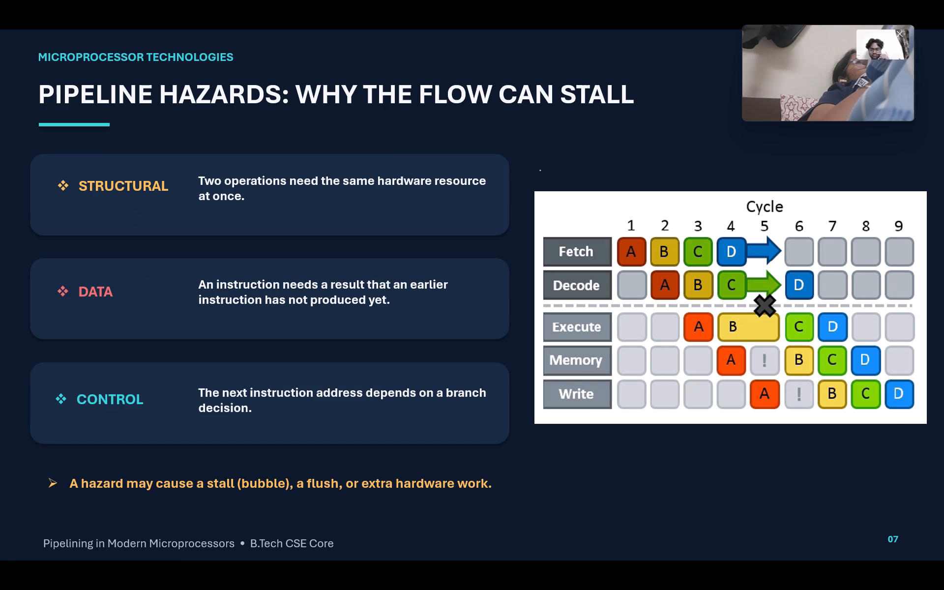
key("Escape")
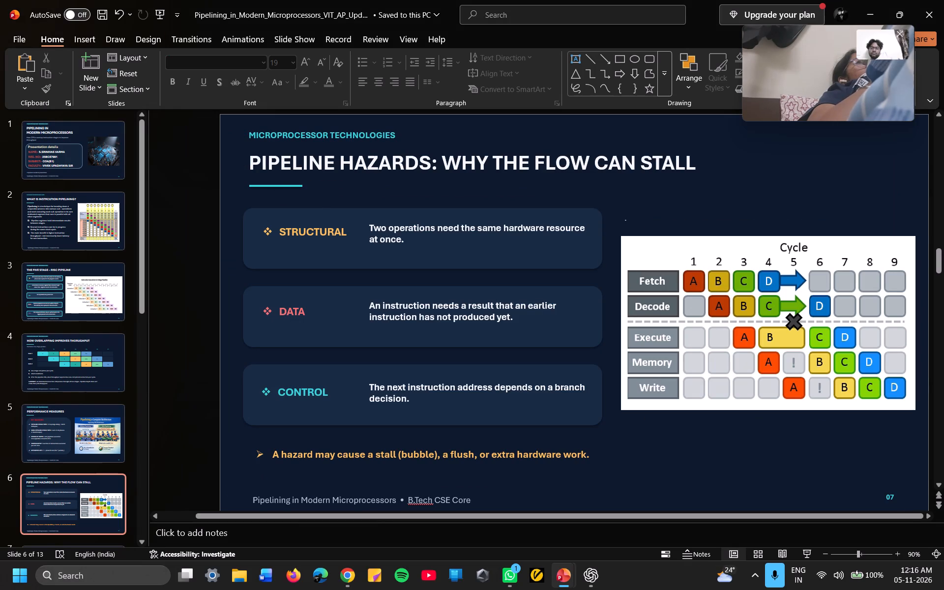
Shift the "STRUCTURAL" label and its description slightly left and down within their card on the pipeline hazards slide.
left_click_drag(350, 233, 342, 235)
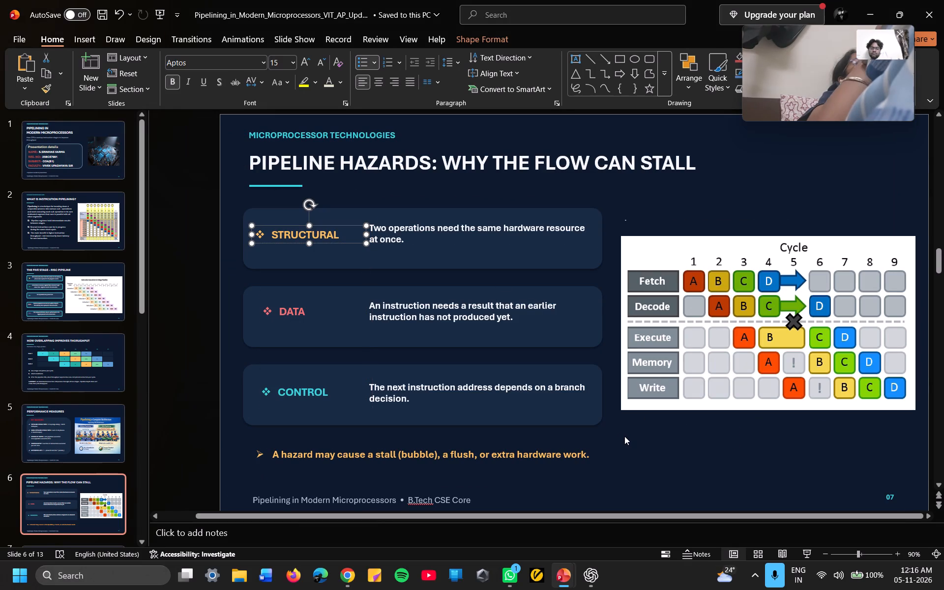
left_click(624, 436)
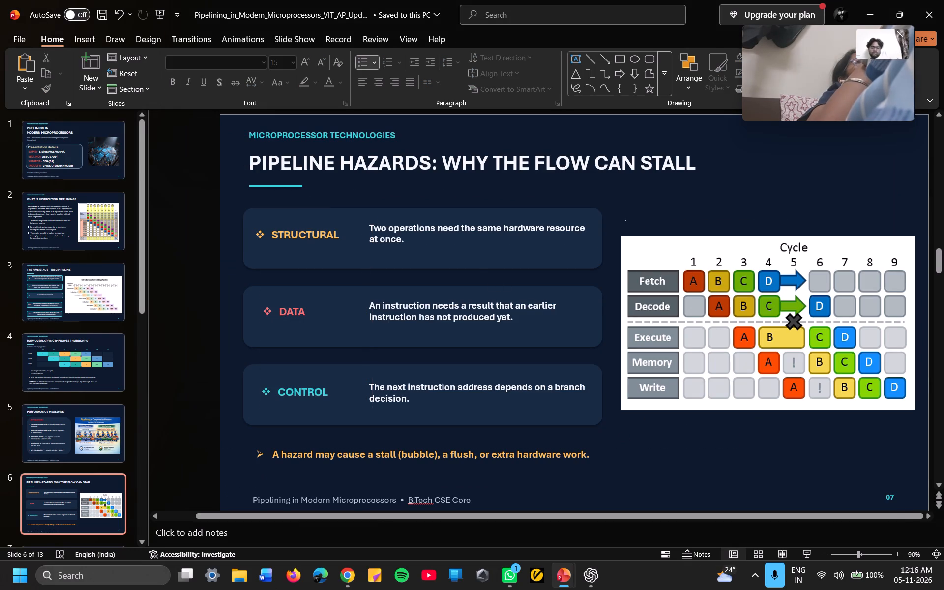
left_click_drag(467, 245, 467, 252)
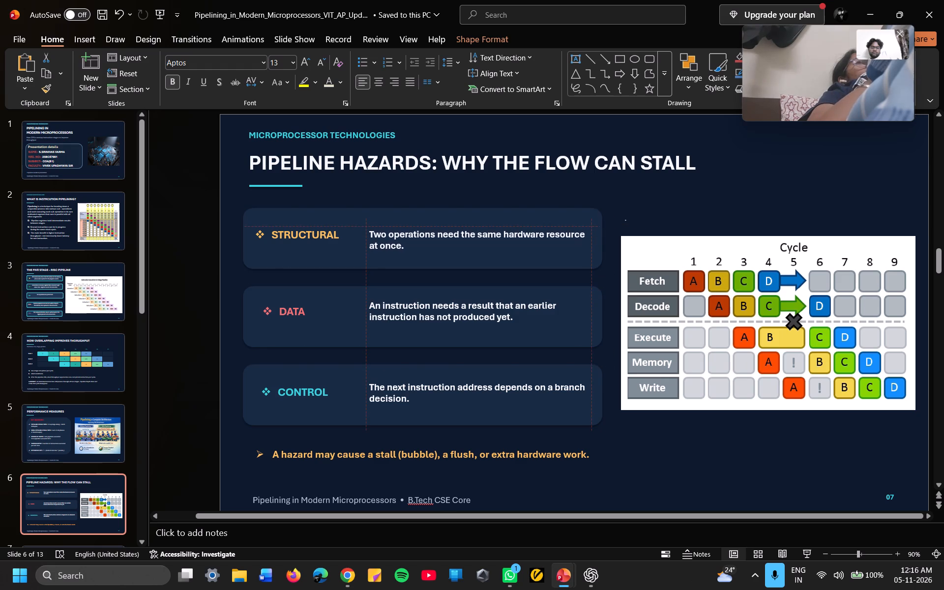
left_click_drag(467, 252, 462, 249)
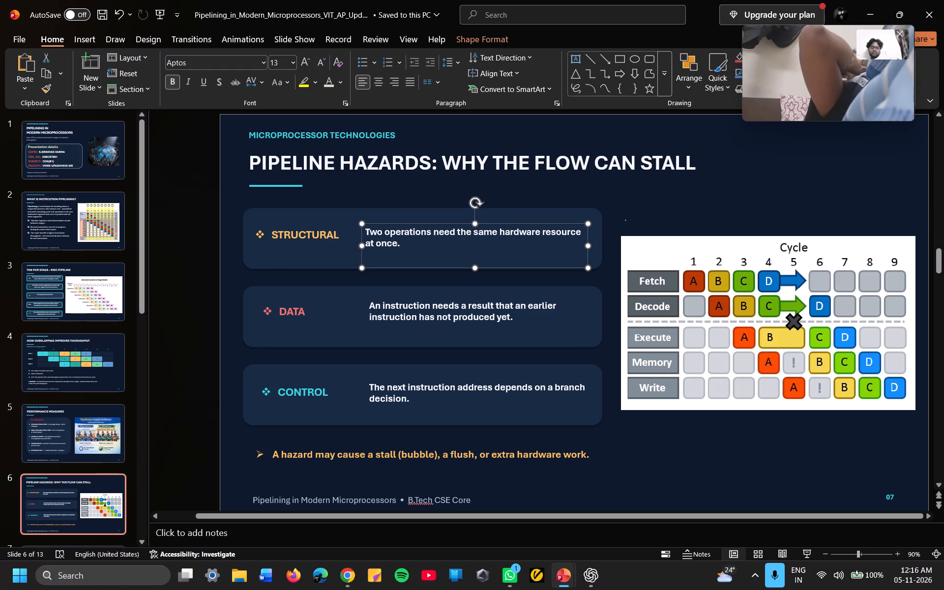
left_click(662, 461)
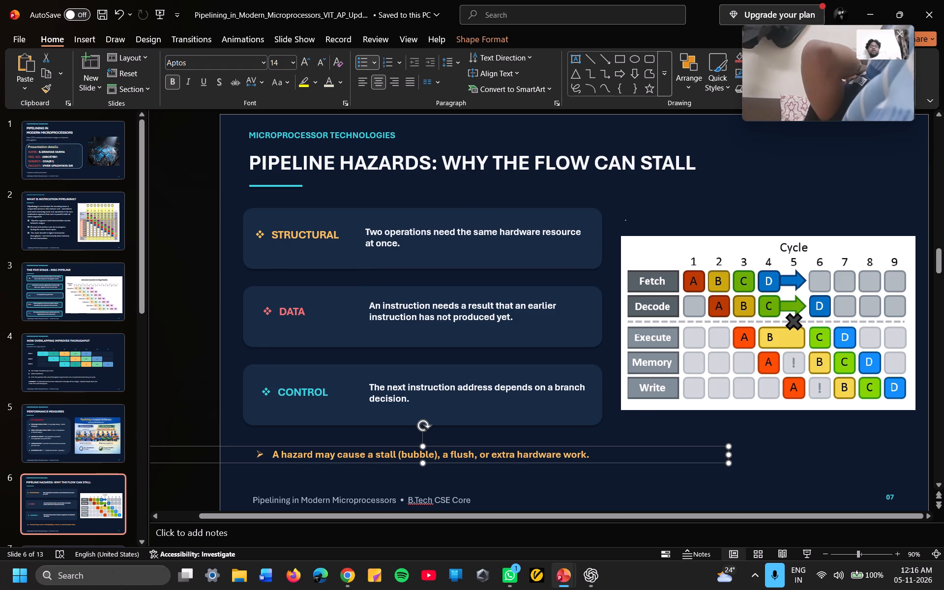
Nudge the cycle diagram picture on the pipeline hazards slide slightly left and down.
left_click(701, 243)
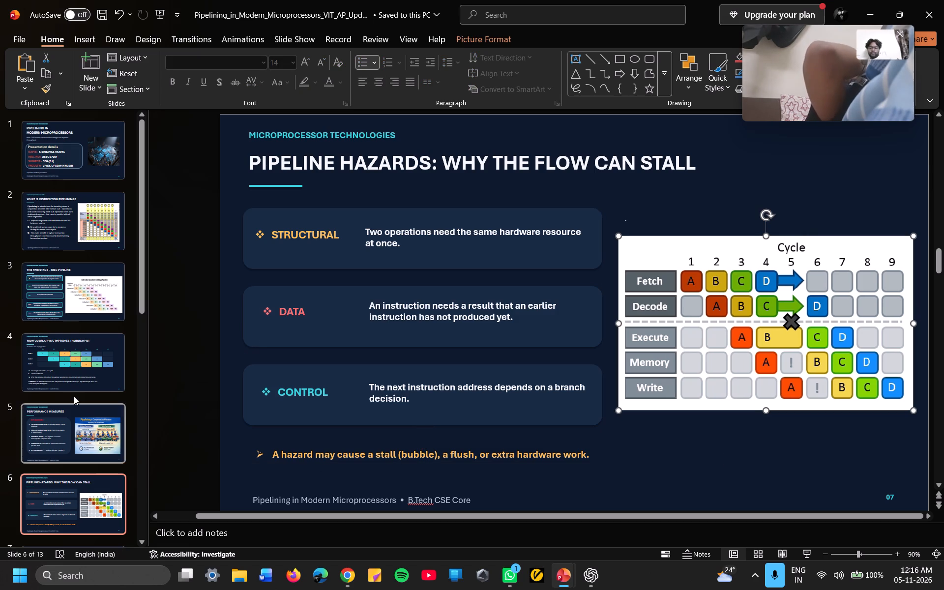
key("Down")
Open slide 7, "HOW MODERN PROCESSORS REDUCE STALLS".
scroll(71, 394, "down", 1)
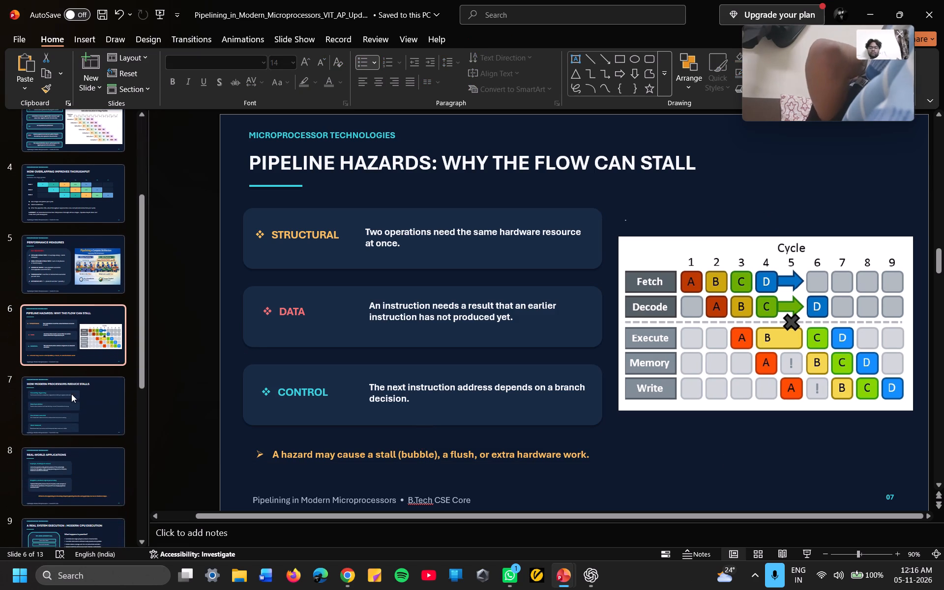
scroll(71, 394, "down", 1)
left_click(64, 402)
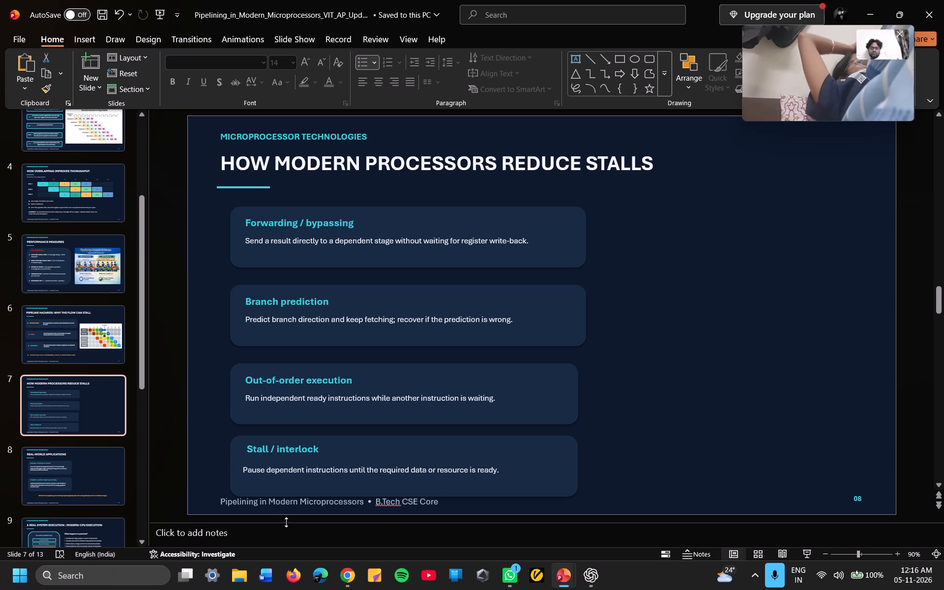
Switch to Google Chrome and search images for "how modern processors reduce stalls".
left_click(343, 582)
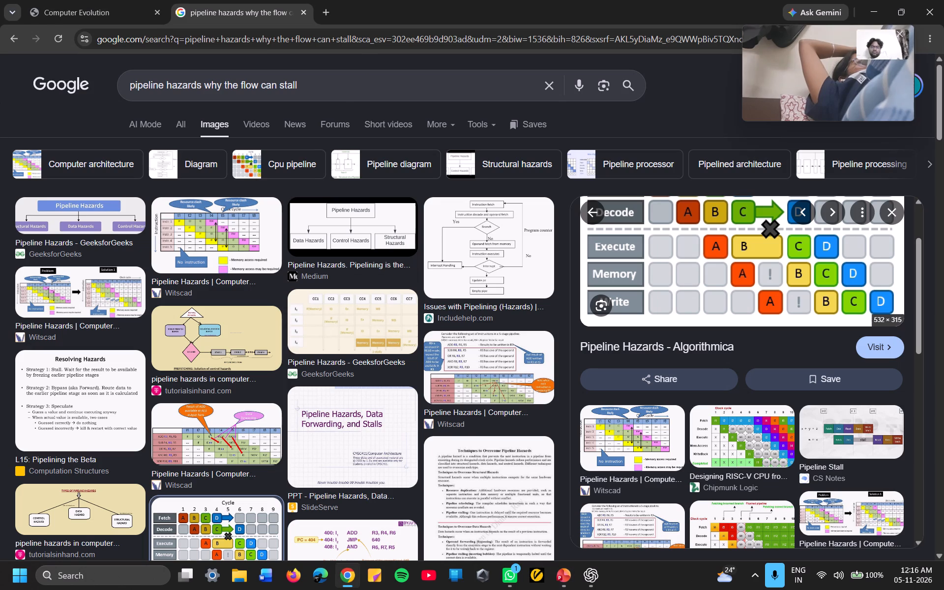
left_click_drag(343, 101, 166, 91)
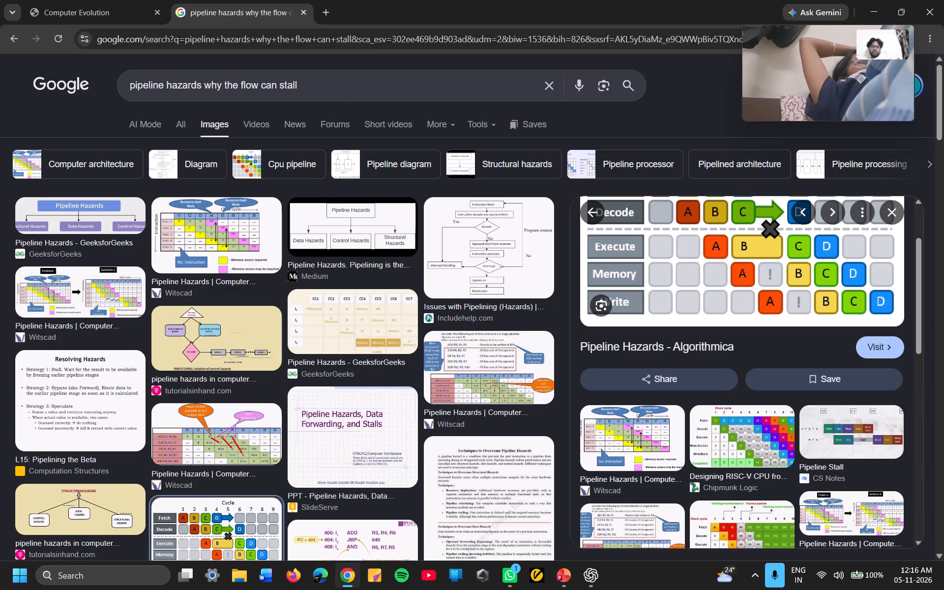
left_click_drag(299, 87, 121, 86)
key("BackSpace")
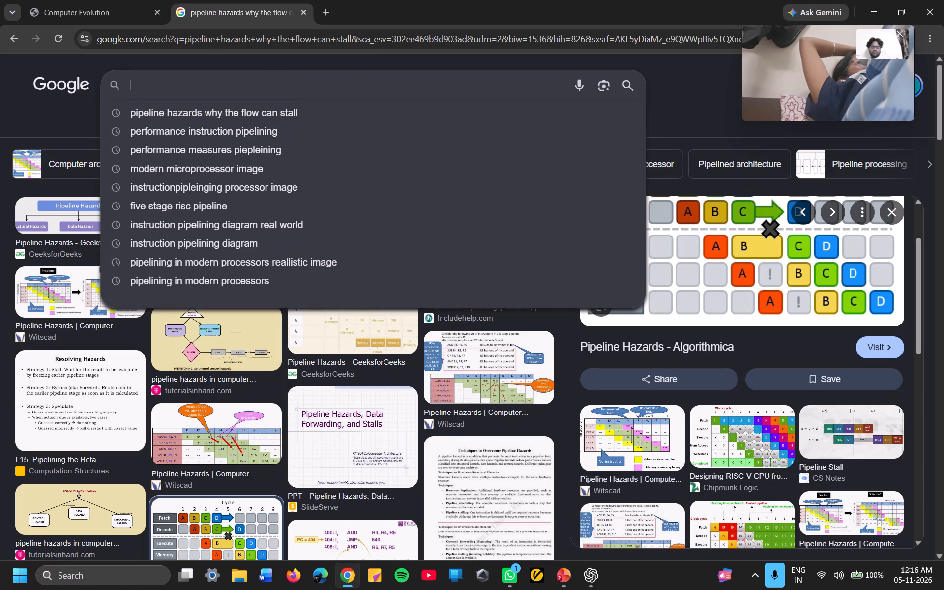
type("HOW")
key("space")
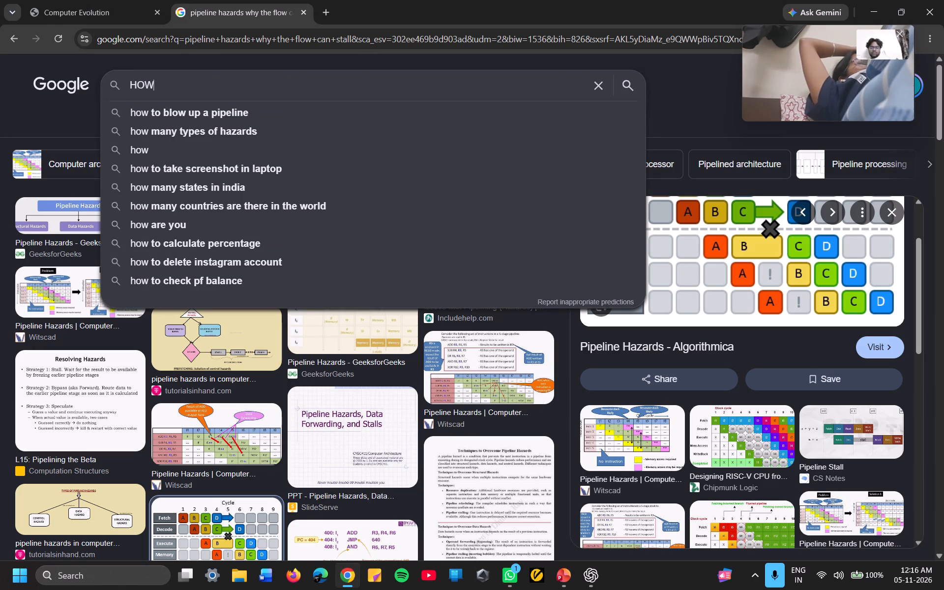
type("how modern processors reduce stalls")
key("Return")
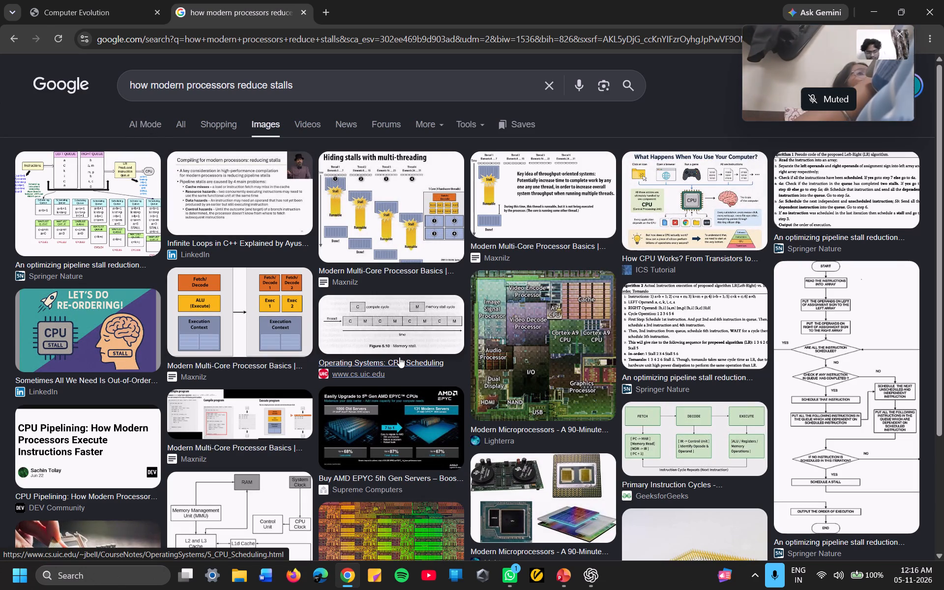
Extend the image search to "how modern processors reduce stalls image" and preview the Currys photo of a processor being fitted.
left_click(422, 87)
key("space")
type("image")
key("Return")
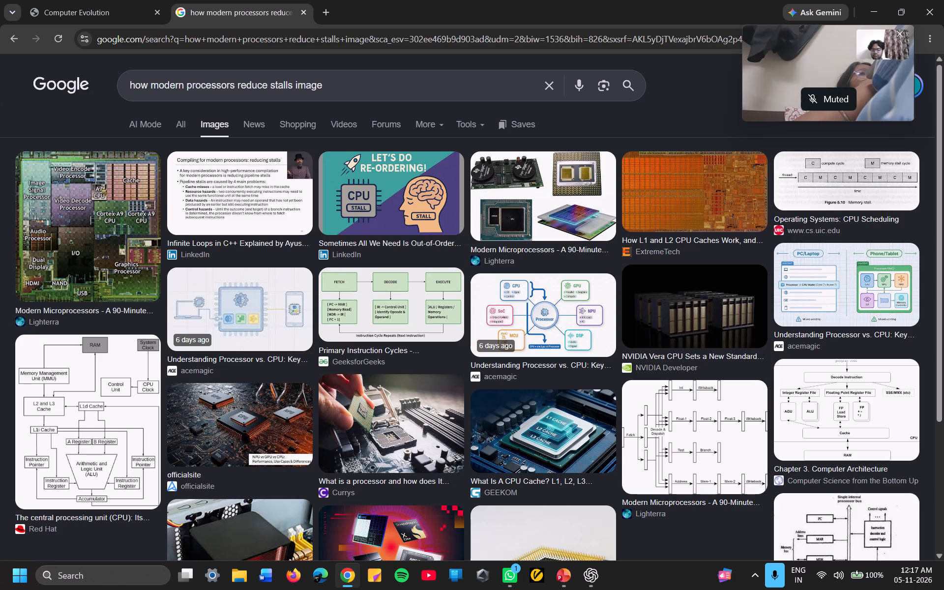
left_click_drag(336, 87, 270, 86)
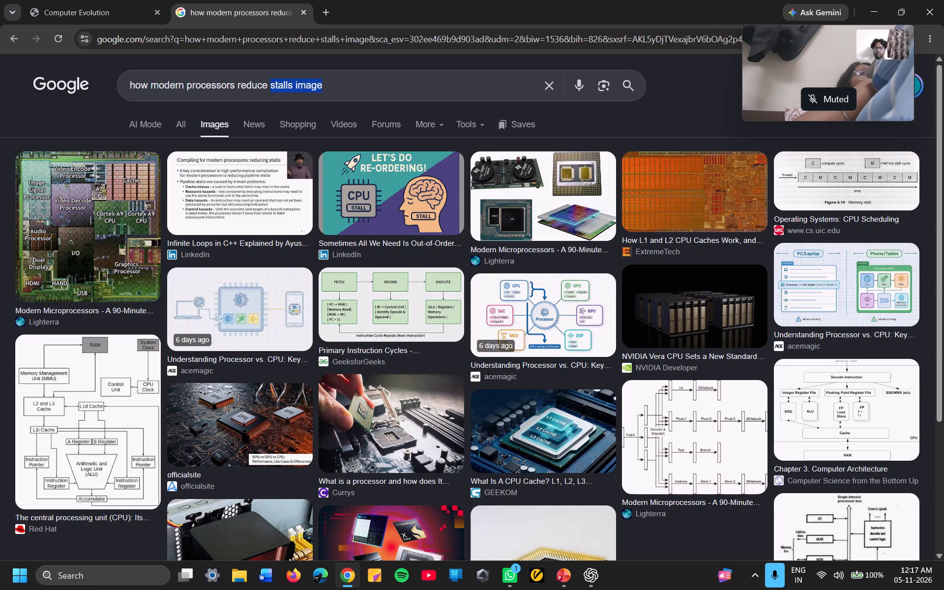
left_click_drag(270, 86, 269, 86)
left_click(416, 399)
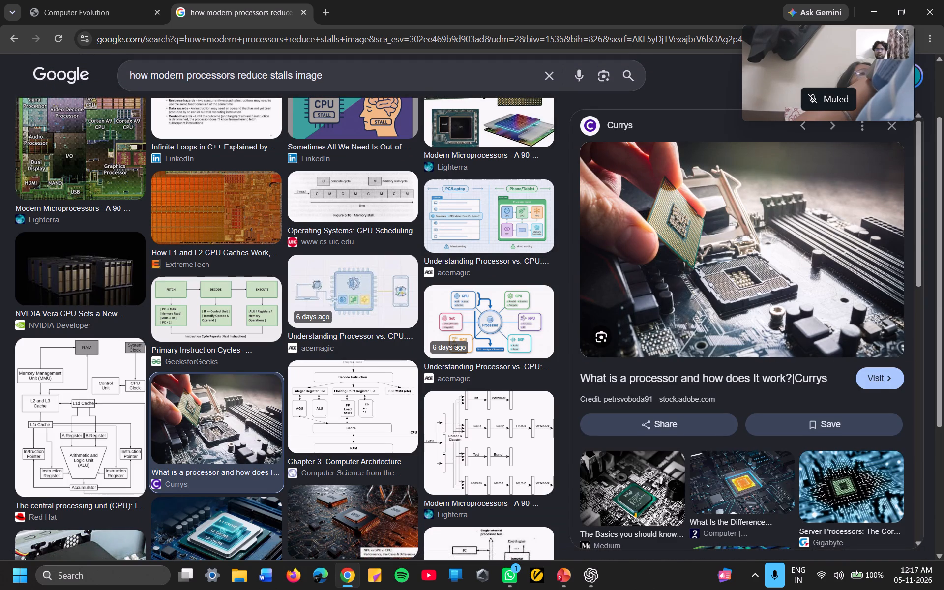
Replace the query and search images for "what is stalls in modern processors".
left_click_drag(360, 74, 186, 75)
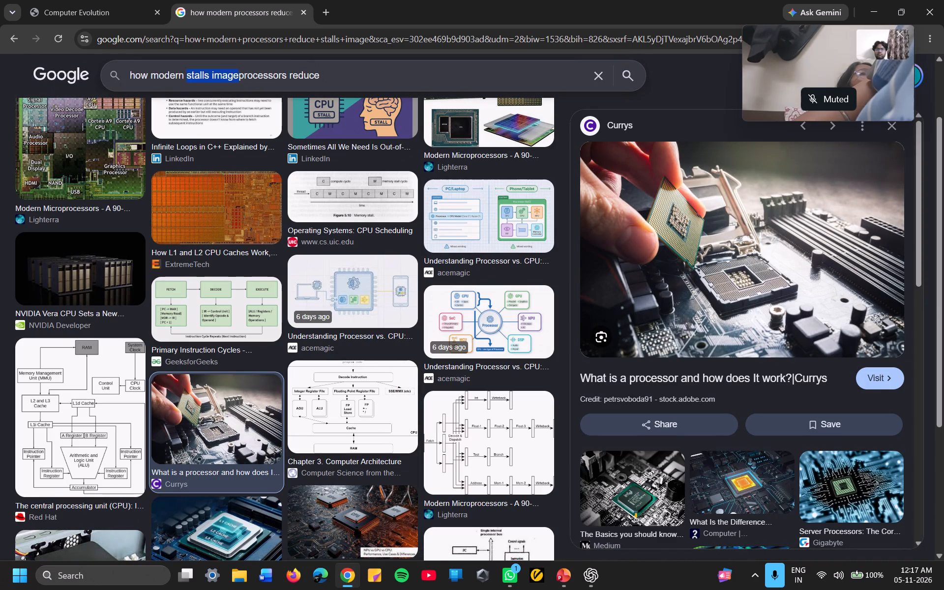
left_click_drag(323, 76, 109, 79)
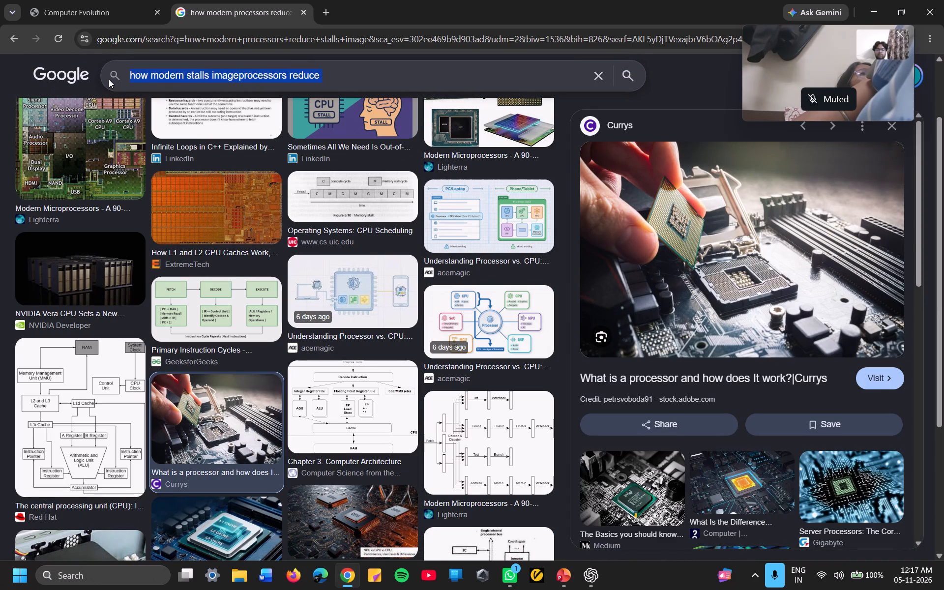
key("BackSpace")
type("what i ssta")
key("BackSpace")
key("BackSpace")
key("BackSpace")
key("BackSpace")
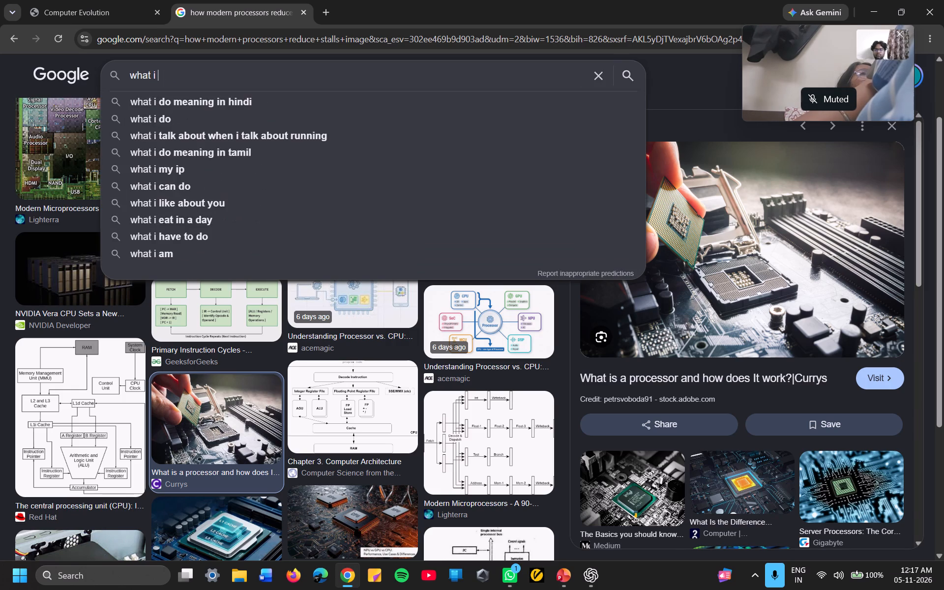
key("s")
key("BackSpace")
key("BackSpace")
type("s stalls")
key("space")
type("in modern processors")
key("Return")
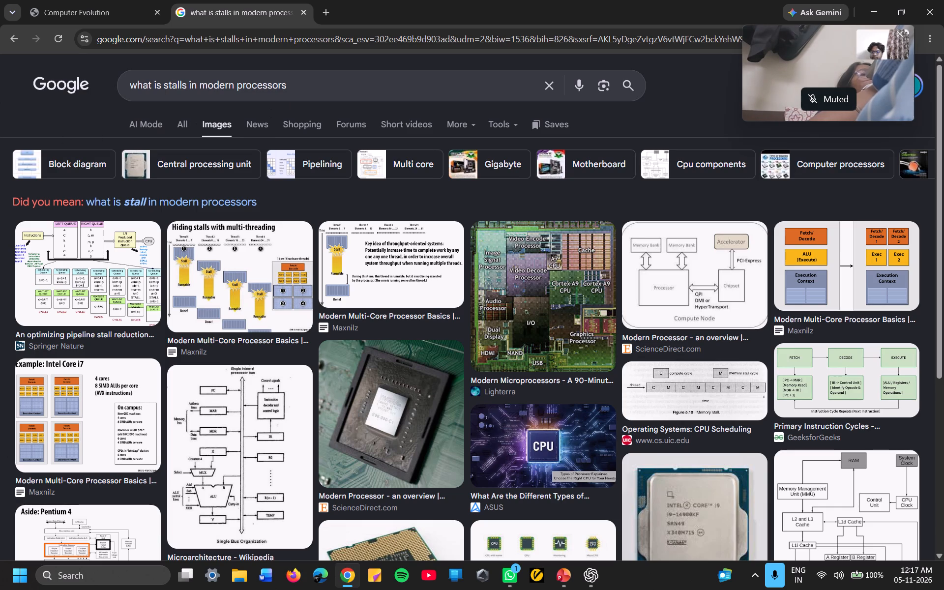
Search again for "how modern processors reduce stalls" and view the query's answer in AI Mode.
left_click_drag(291, 84, 115, 95)
key("BackSpace")
type("how modern")
key("space")
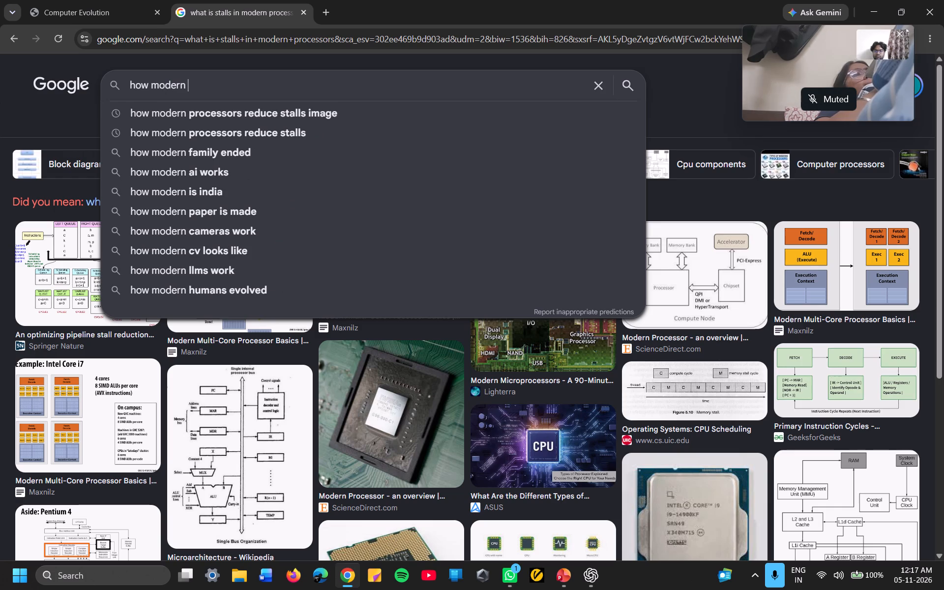
left_click(194, 131)
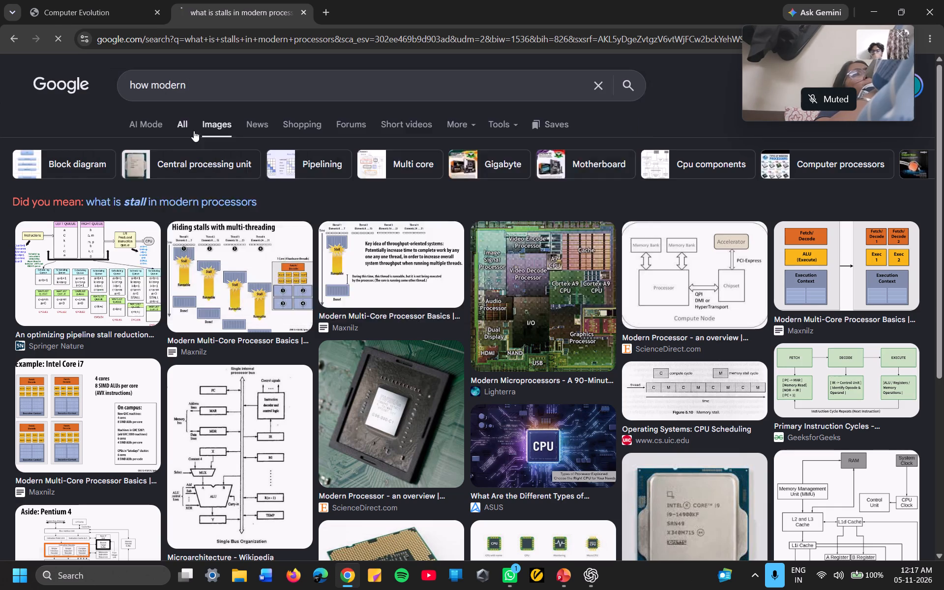
left_click(157, 125)
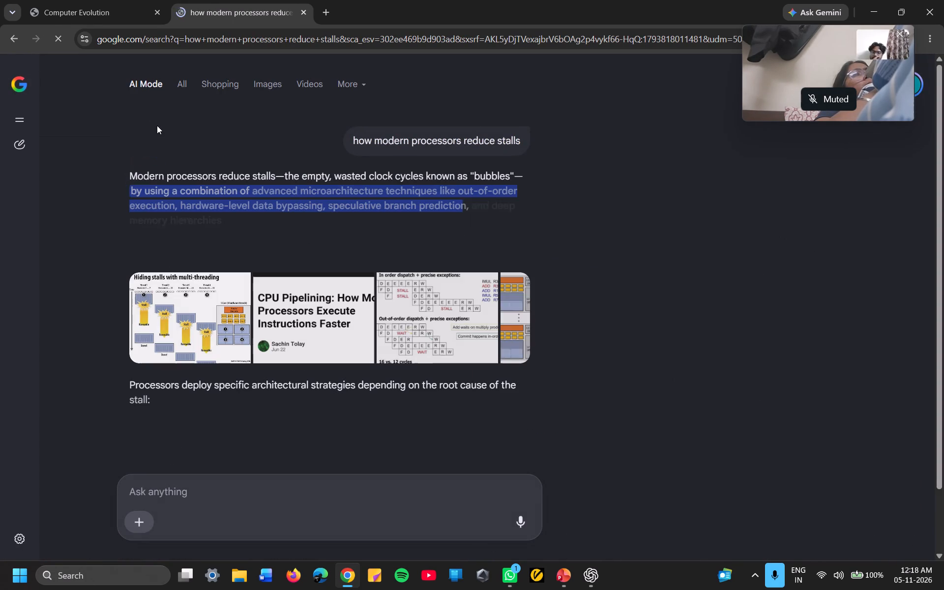
Open the "Hiding stalls with multi-threading" image, copy it, and paste it onto slide 7 in PowerPoint.
left_click(194, 312)
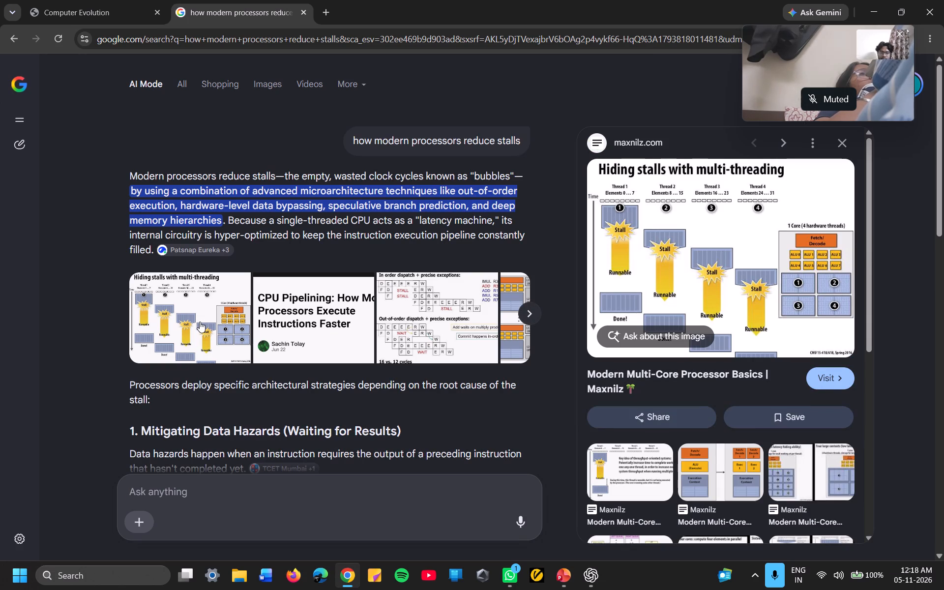
key("alt+Tab")
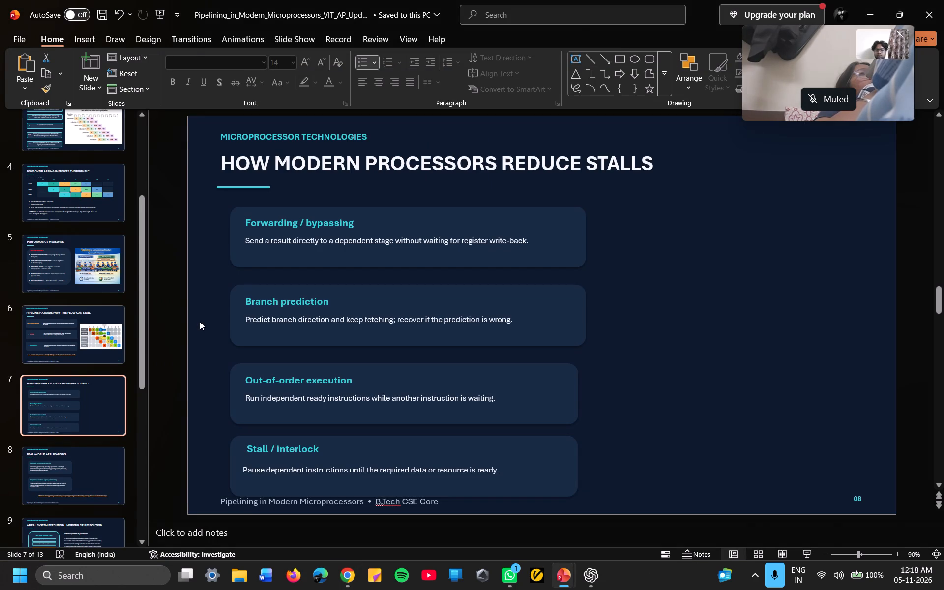
key("alt+Tab")
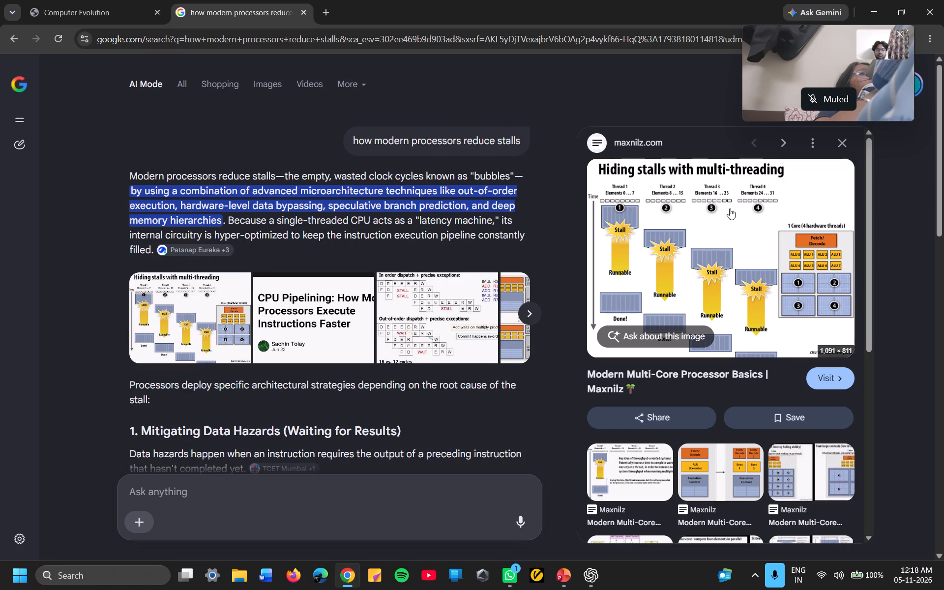
left_click(739, 213)
right_click(739, 213)
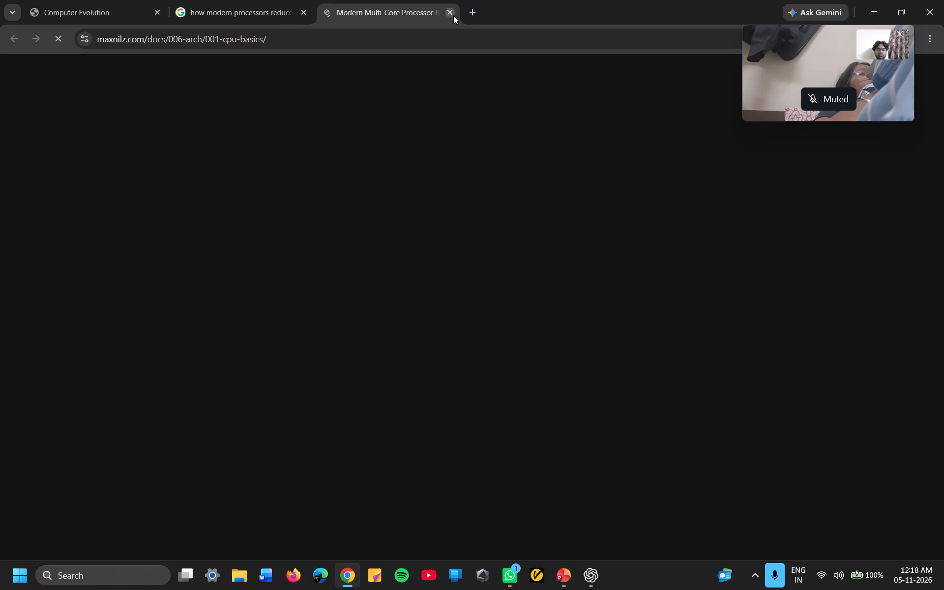
left_click(452, 13)
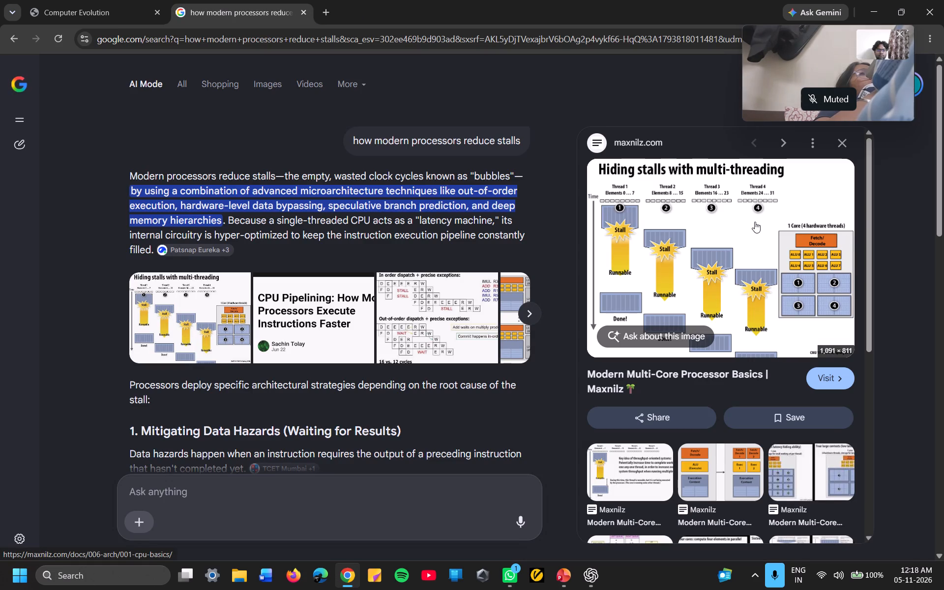
right_click(755, 222)
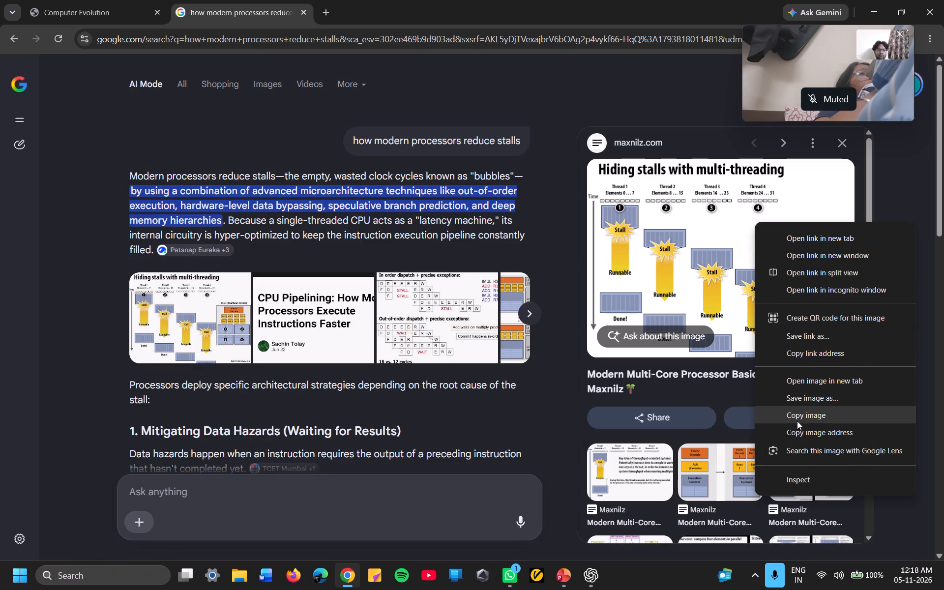
left_click(797, 421)
key("alt+Tab")
key("ctrl+v")
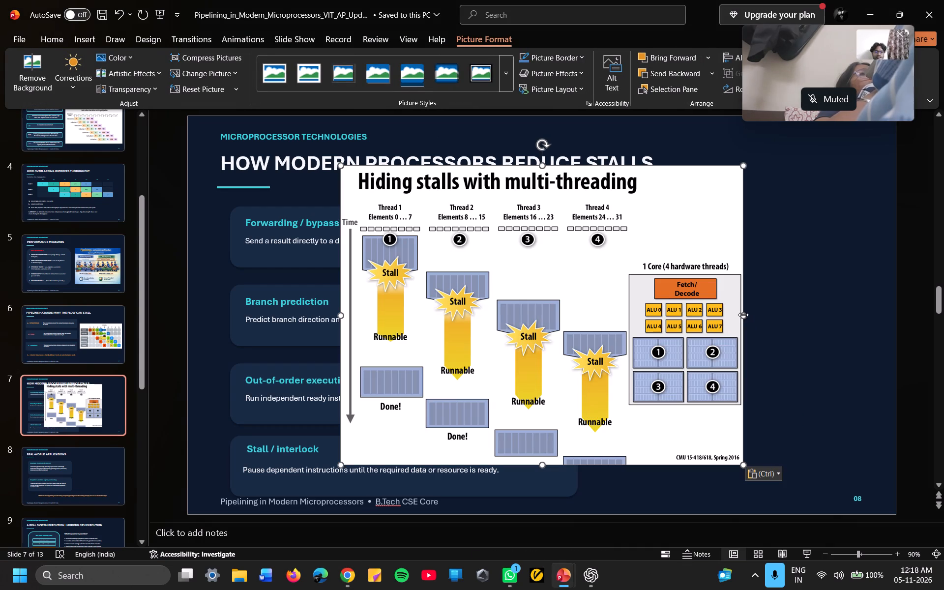
Narrow the pasted multi-threading picture and place it in the empty area beside the text cards.
left_click_drag(743, 315, 650, 312)
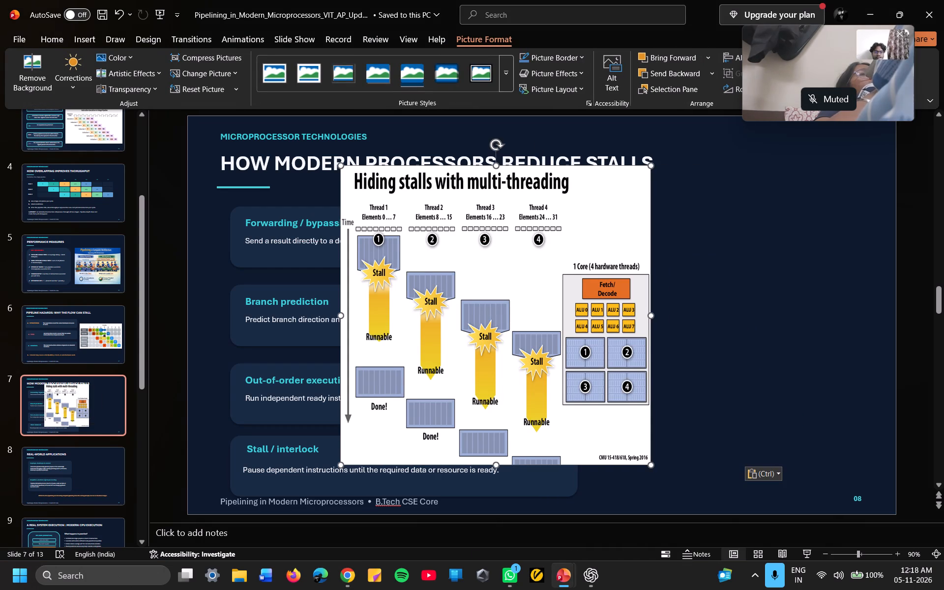
left_click_drag(577, 210, 828, 232)
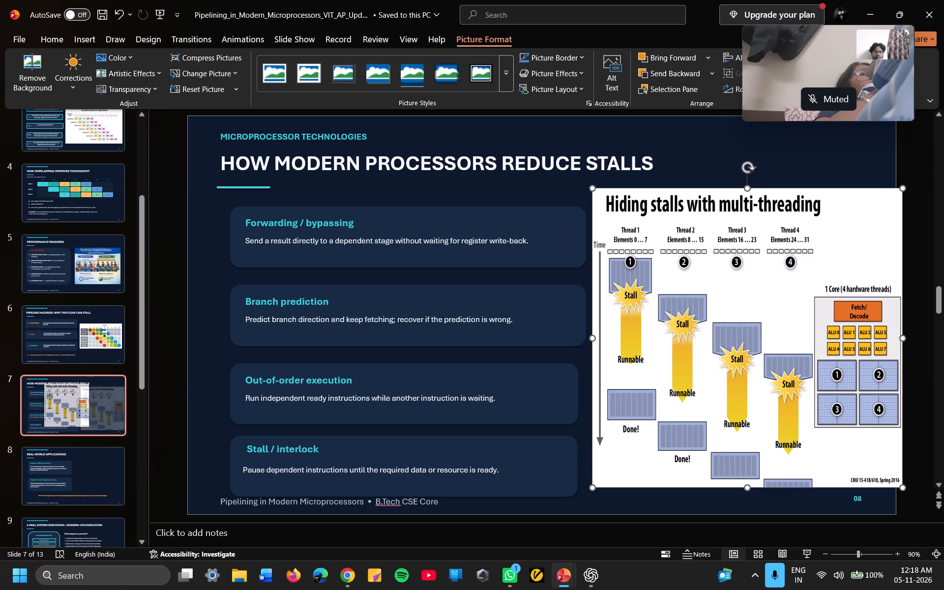
Move the "Forwarding / bypassing" description down to the lower edge of its card.
left_click_drag(546, 244, 538, 265)
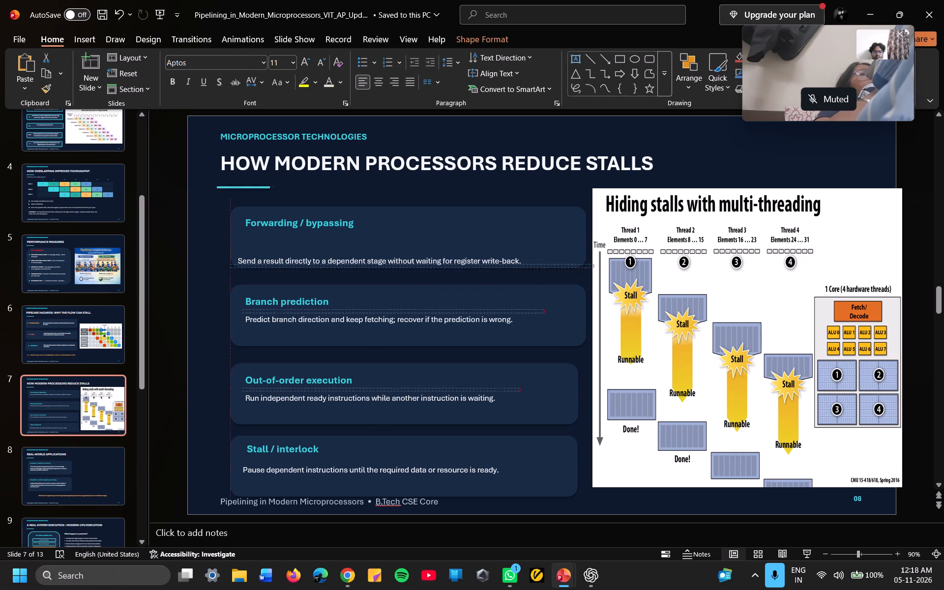
left_click_drag(538, 265, 540, 273)
Shift the four card backgrounds left so their left edges line up with the accent line beneath the slide title.
left_click(482, 243)
left_click_drag(482, 243, 466, 243)
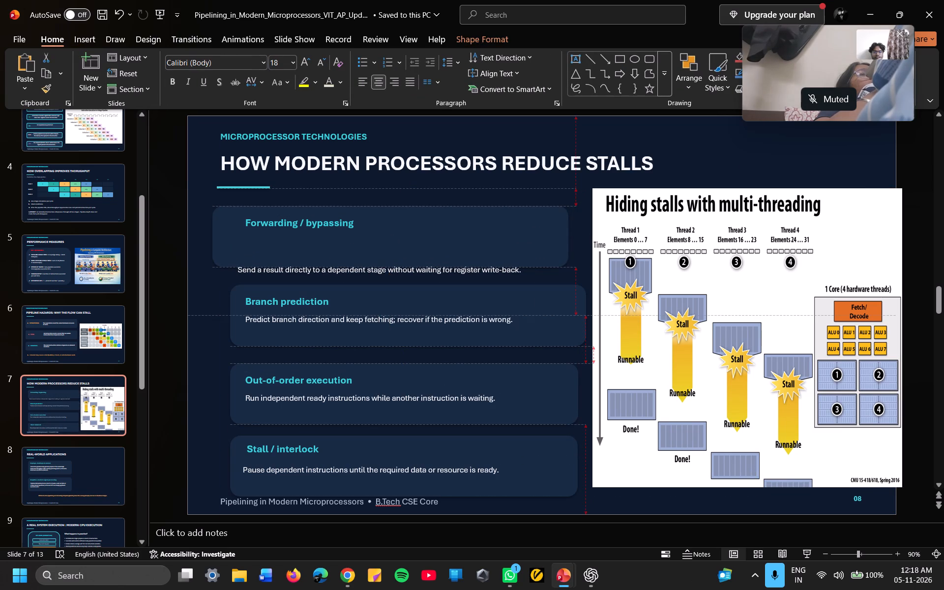
left_click_drag(466, 243, 467, 243)
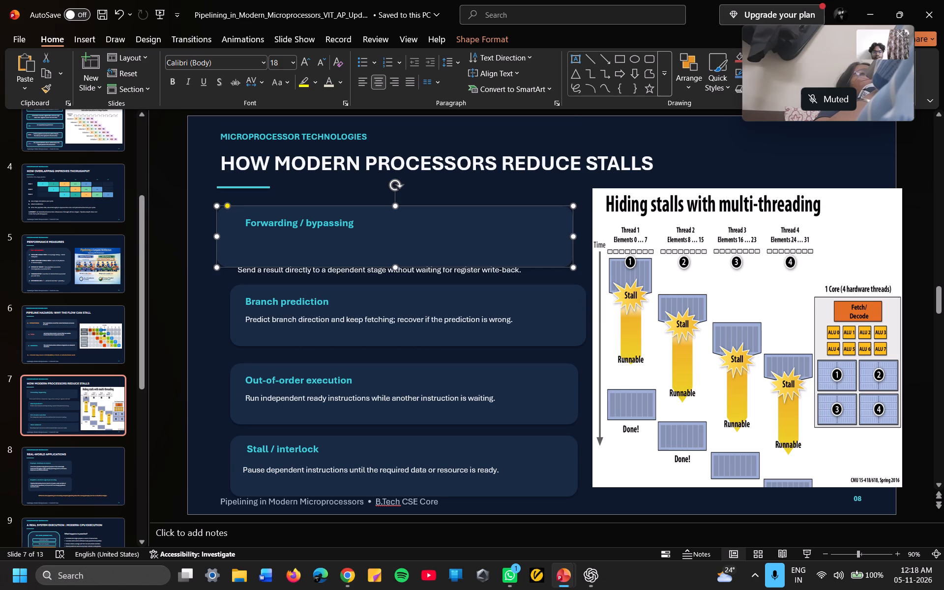
left_click(530, 312)
left_click_drag(530, 312, 519, 312)
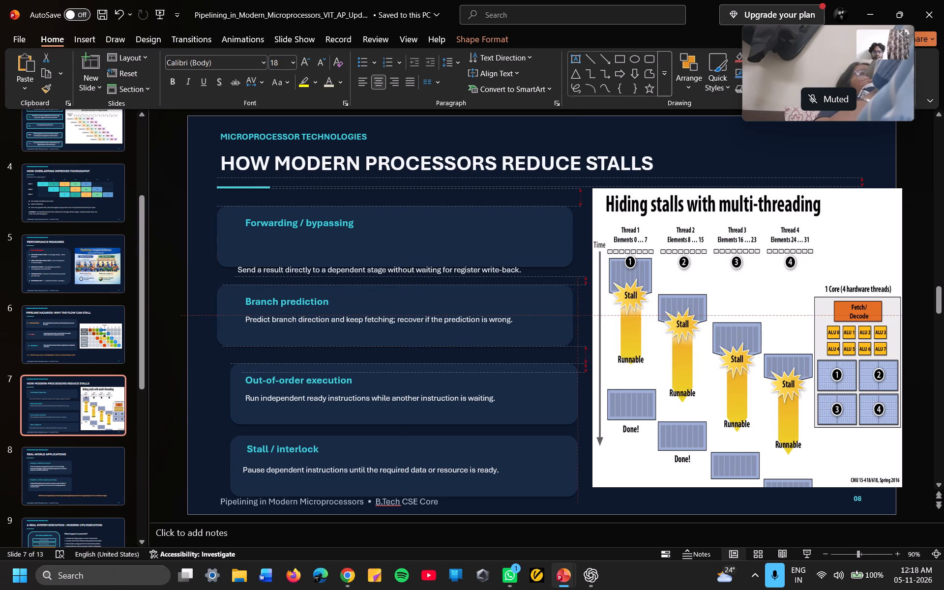
left_click_drag(519, 312, 516, 312)
left_click_drag(537, 378, 528, 379)
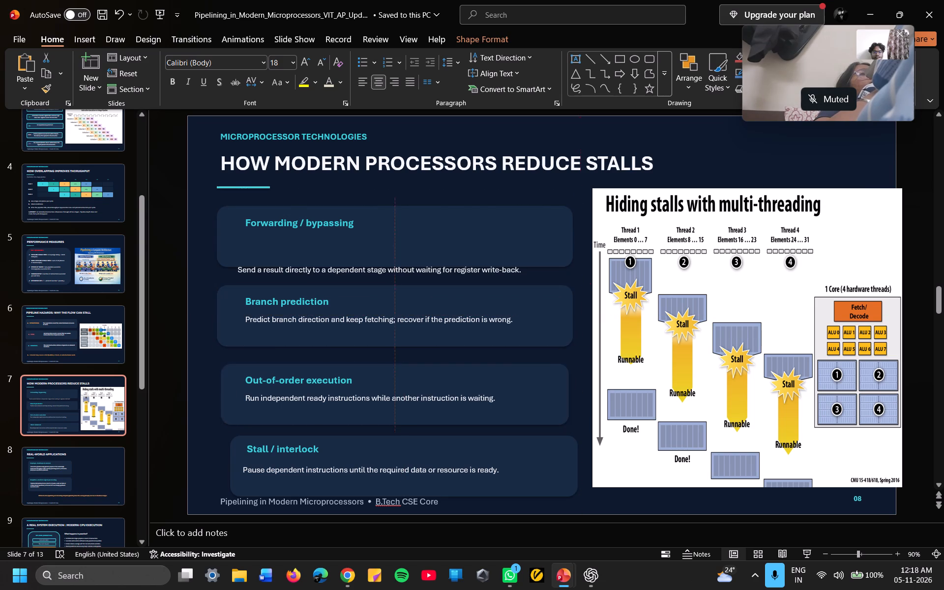
left_click_drag(528, 379, 524, 379)
left_click_drag(531, 446, 519, 446)
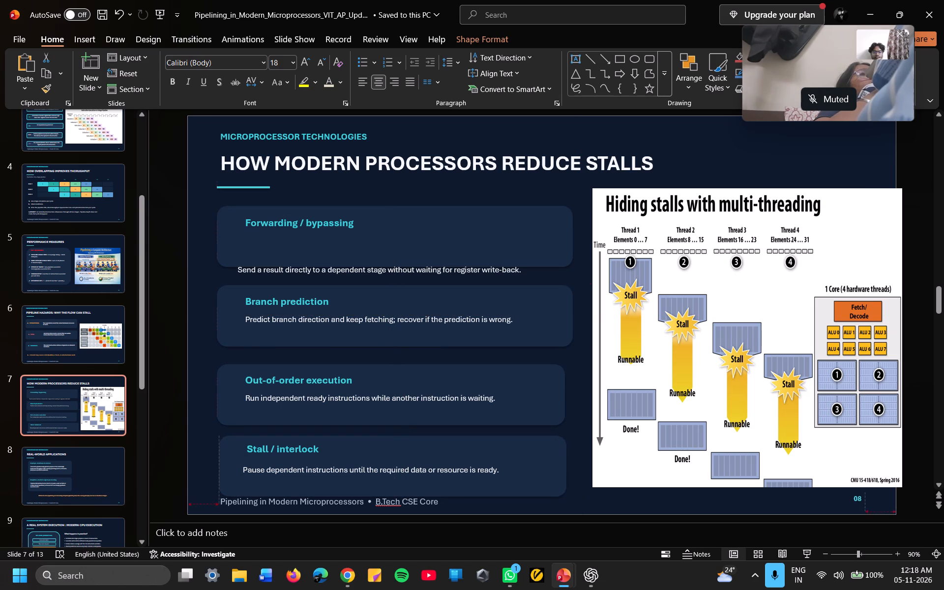
left_click_drag(519, 446, 518, 446)
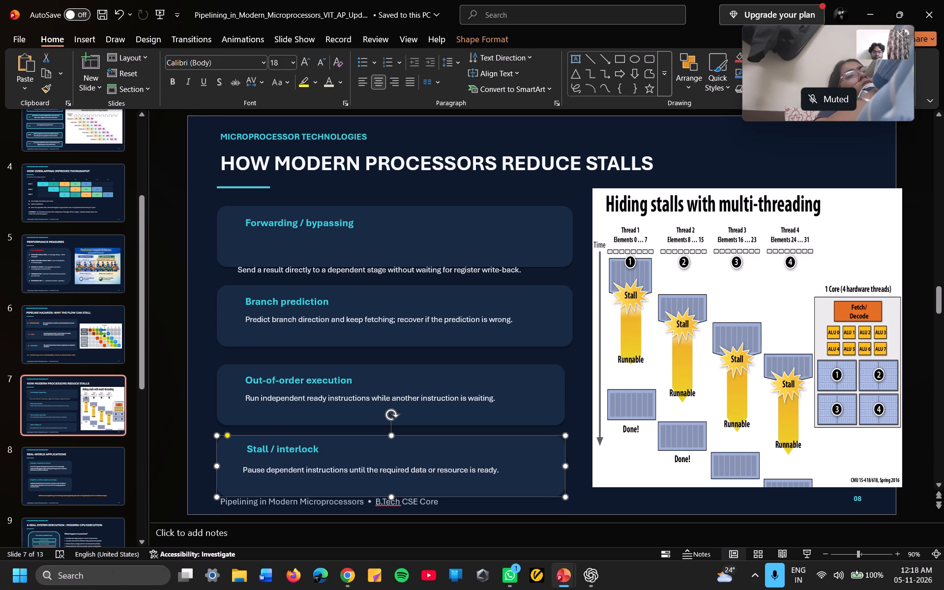
Increase the font size of the "Stall / interlock" card heading.
left_click_drag(318, 448, 308, 448)
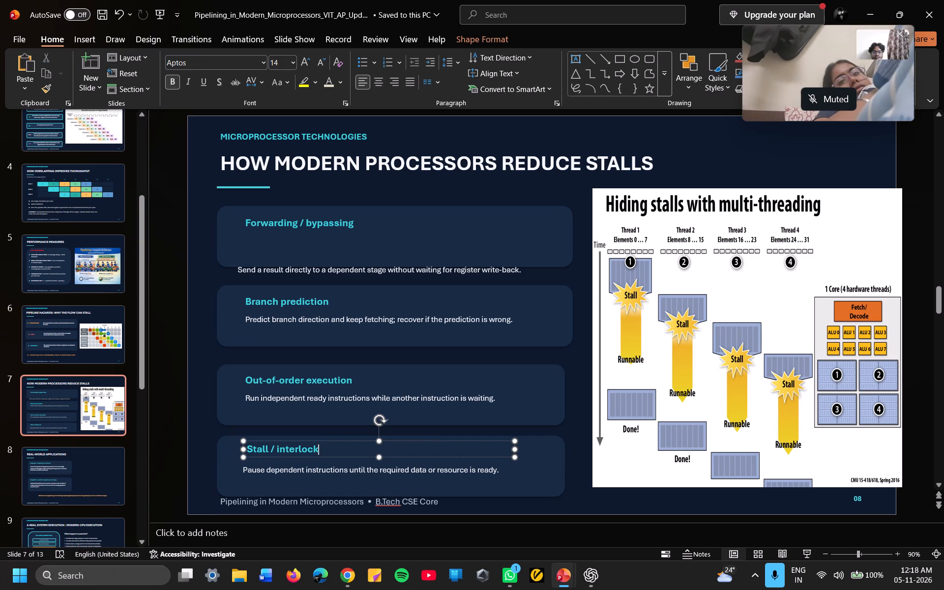
left_click_drag(308, 448, 250, 453)
left_click(330, 415)
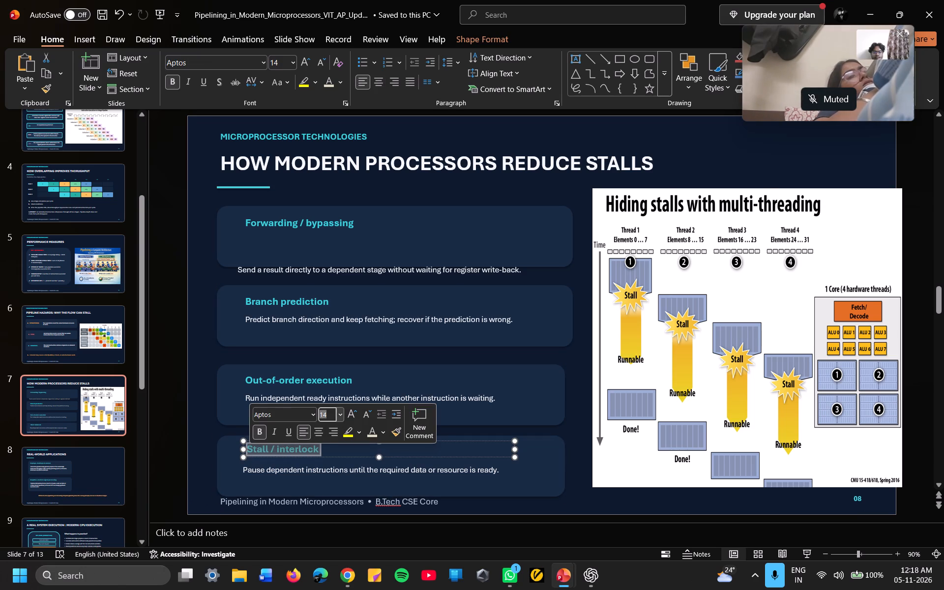
Set the font size of the "Stall / interlock" card heading to 16.
key("BackSpace")
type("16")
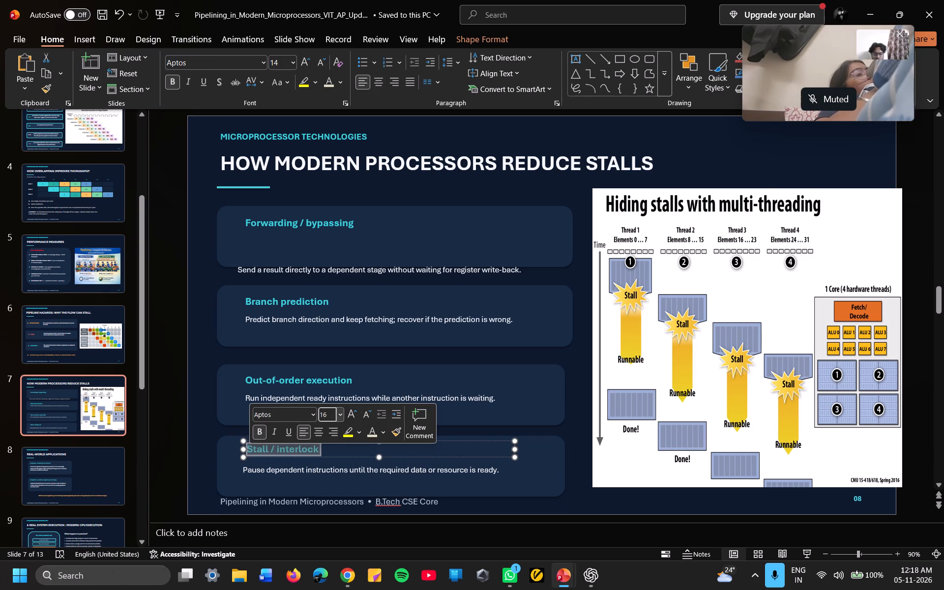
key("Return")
Set the font size of the "Out-of-order execution" card heading to 16.
left_click(352, 379)
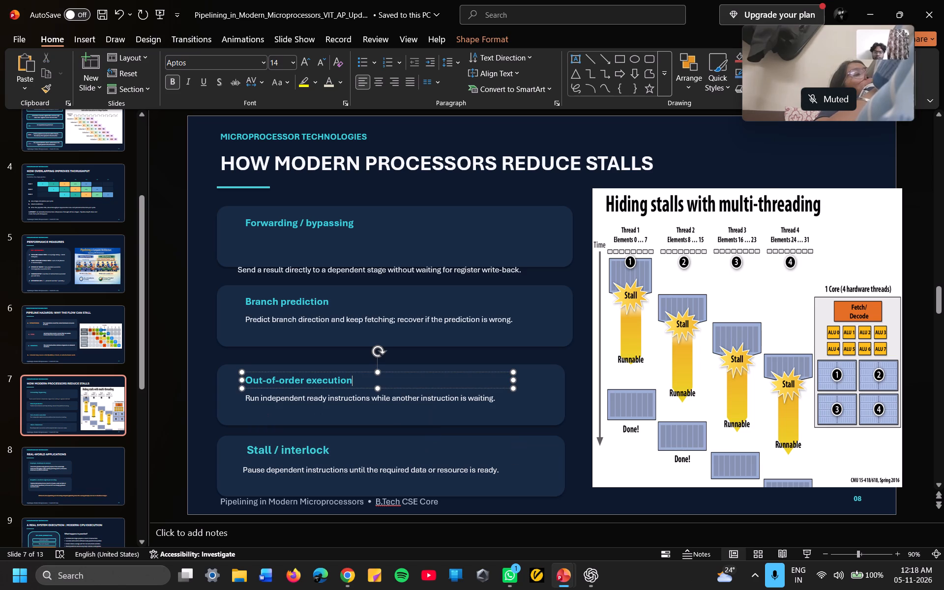
left_click_drag(352, 379, 267, 378)
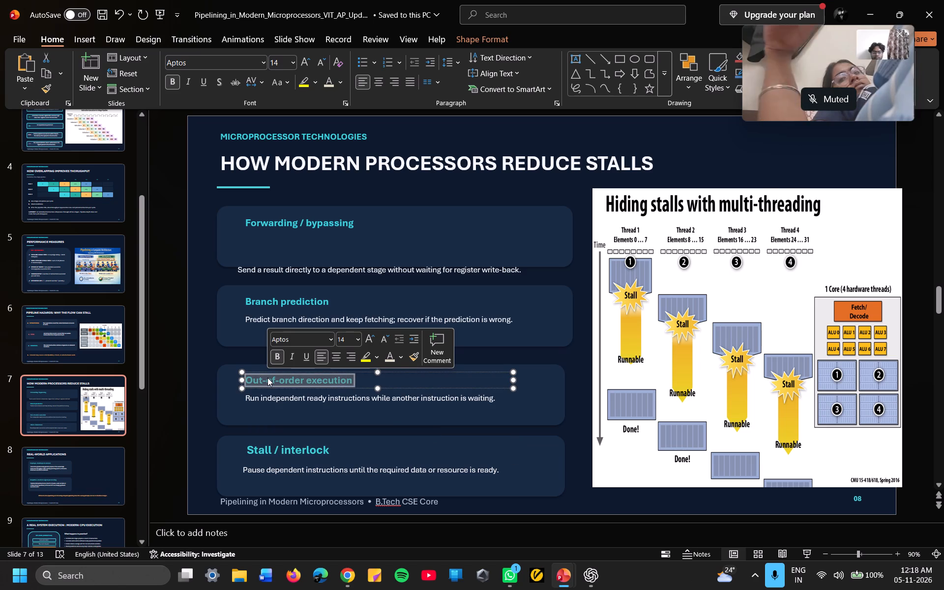
left_click(348, 341)
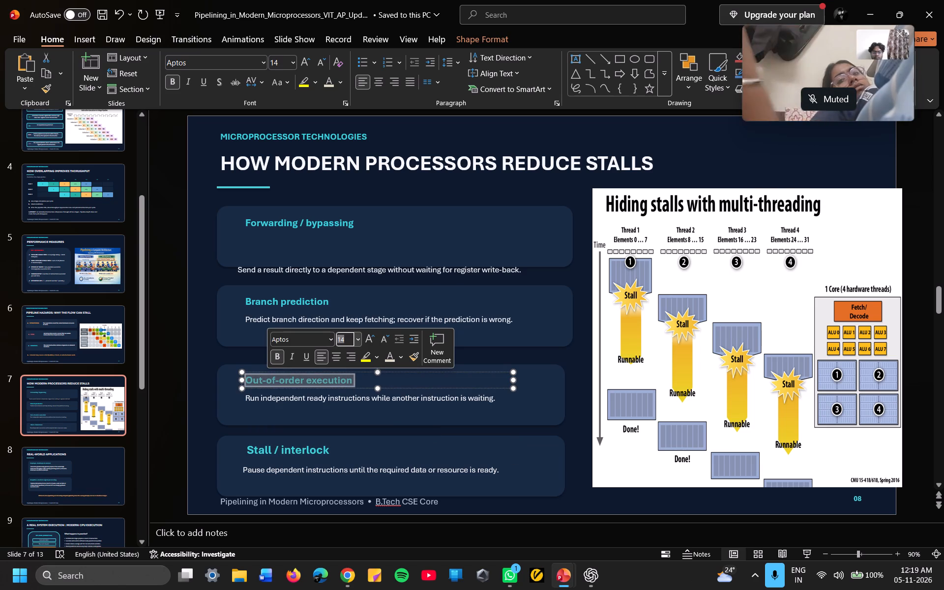
key("BackSpace")
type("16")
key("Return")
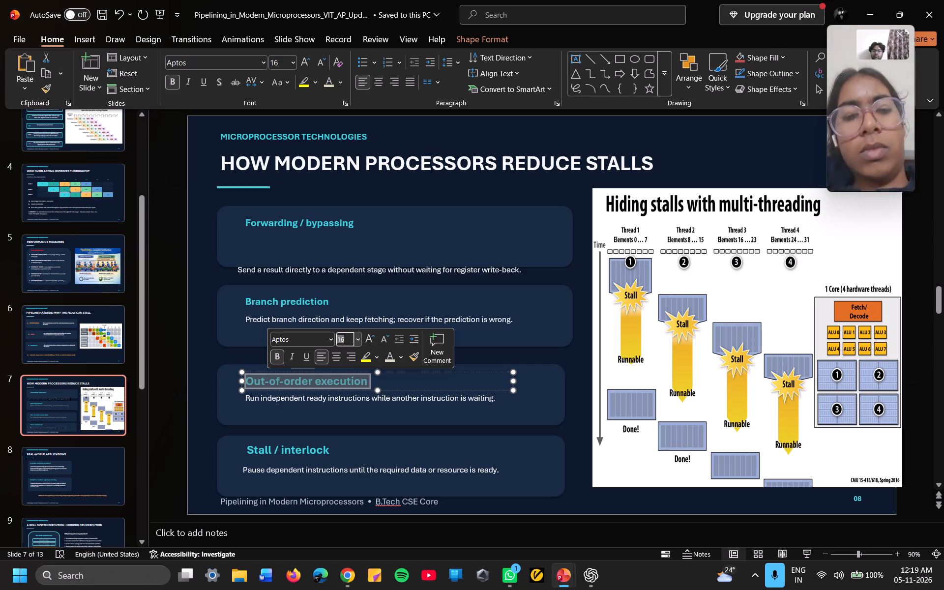
Set the font size of the "Branch prediction" card heading to 16.
left_click_drag(327, 303, 258, 301)
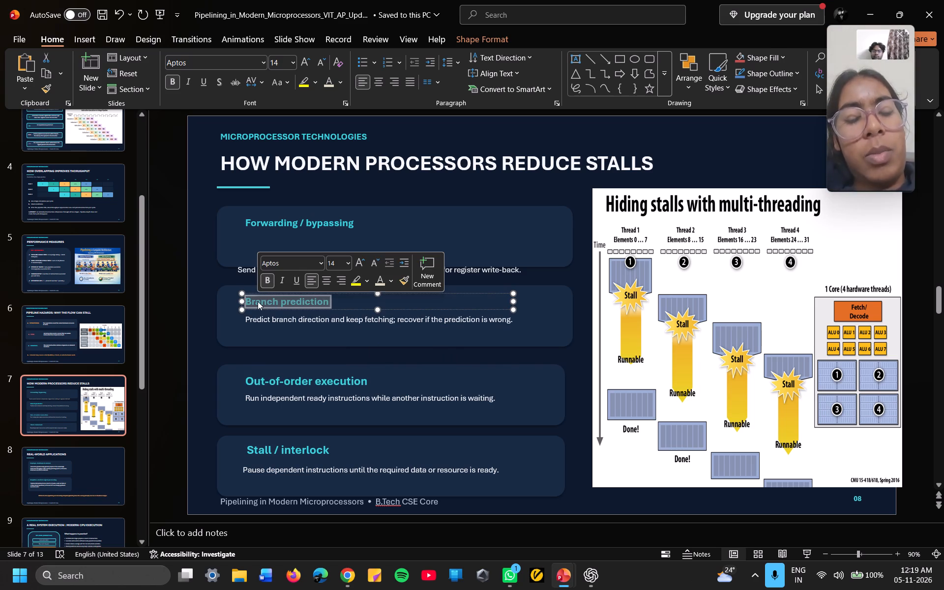
left_click(336, 265)
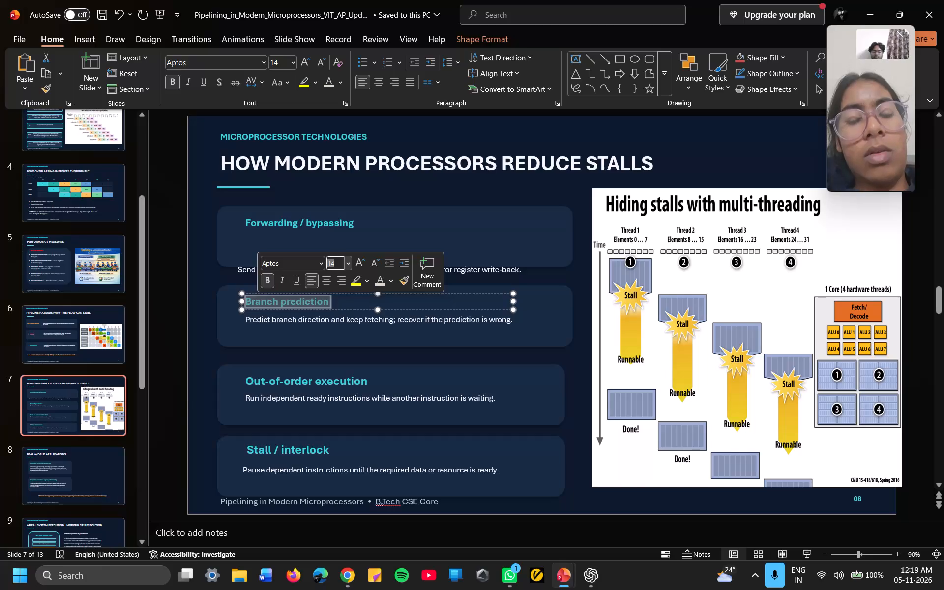
key("BackSpace")
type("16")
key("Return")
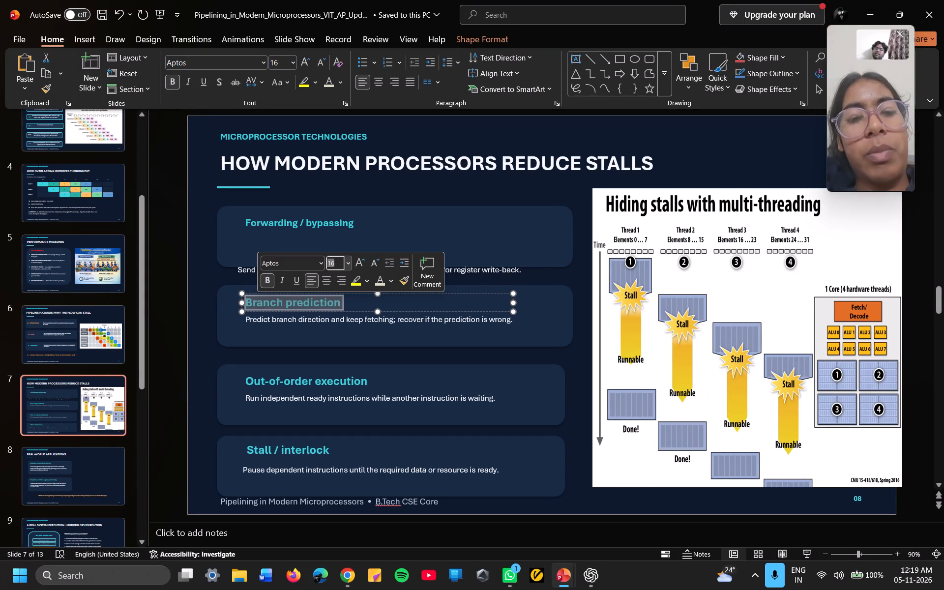
Select the "Forwarding / bypassing" heading text in the first card for a font size change.
left_click_drag(353, 224, 284, 228)
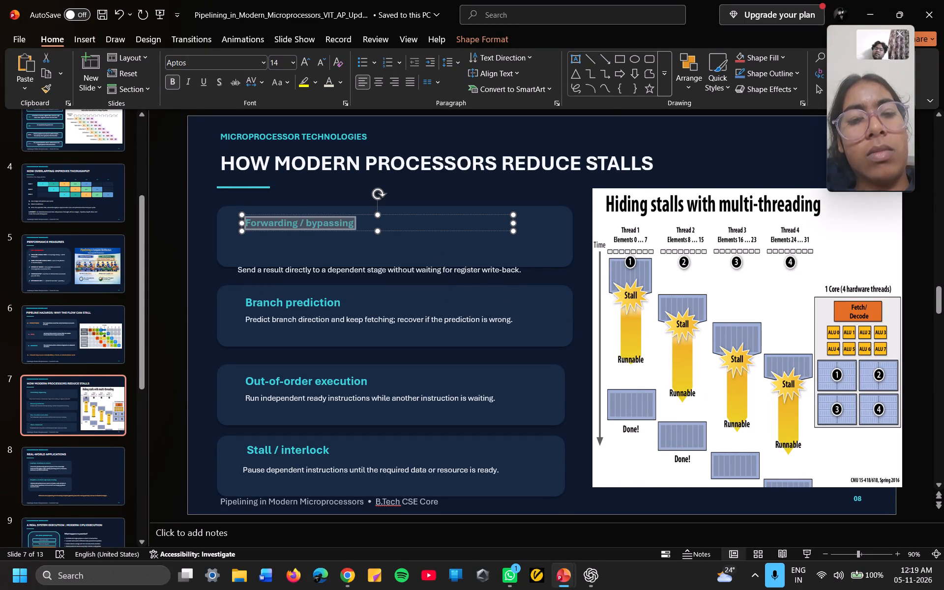
Set the "Forwarding / bypassing" heading's font size to 16 and shift it left, closer to its card's left edge.
left_click_drag(284, 228, 261, 227)
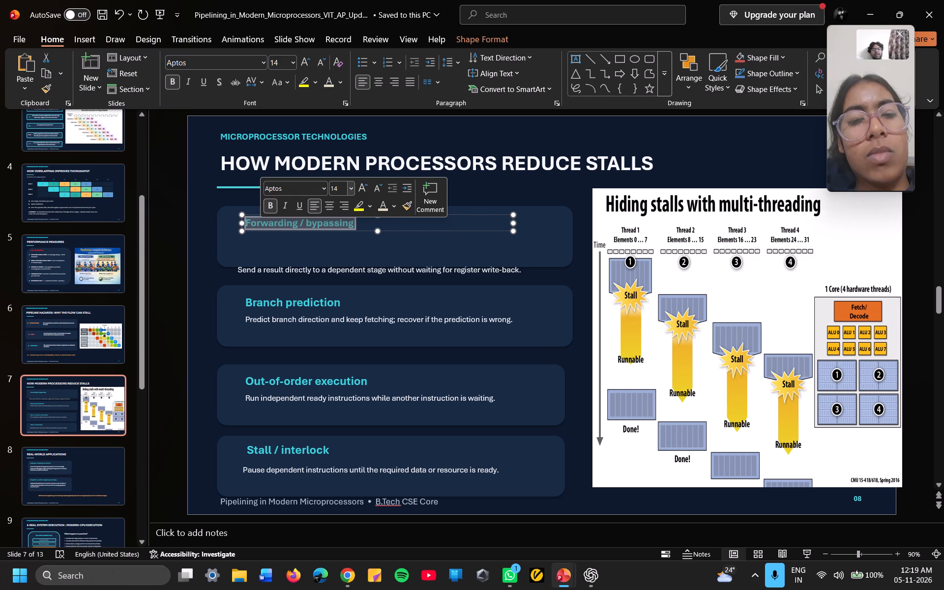
left_click(339, 190)
key("BackSpace")
type("16")
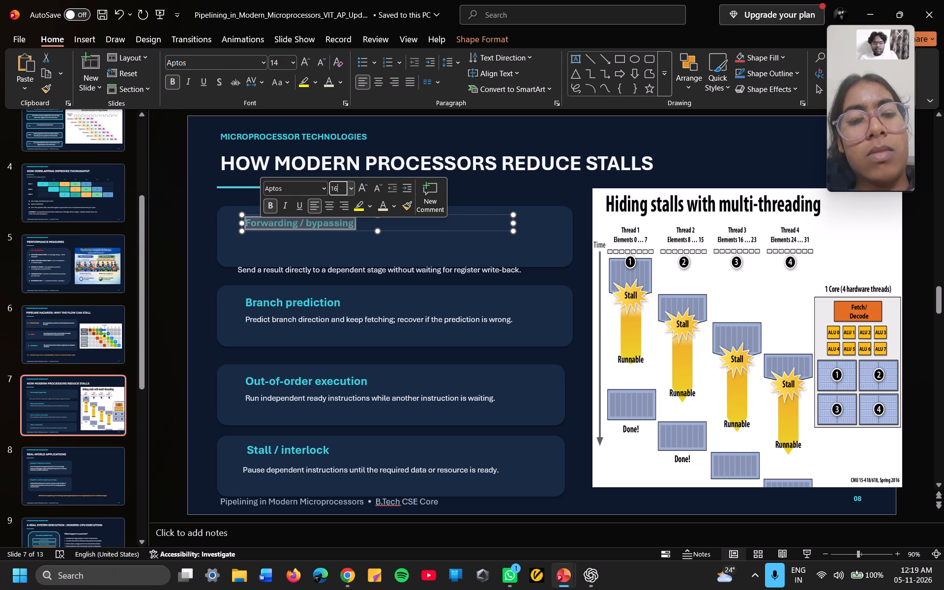
key("Return")
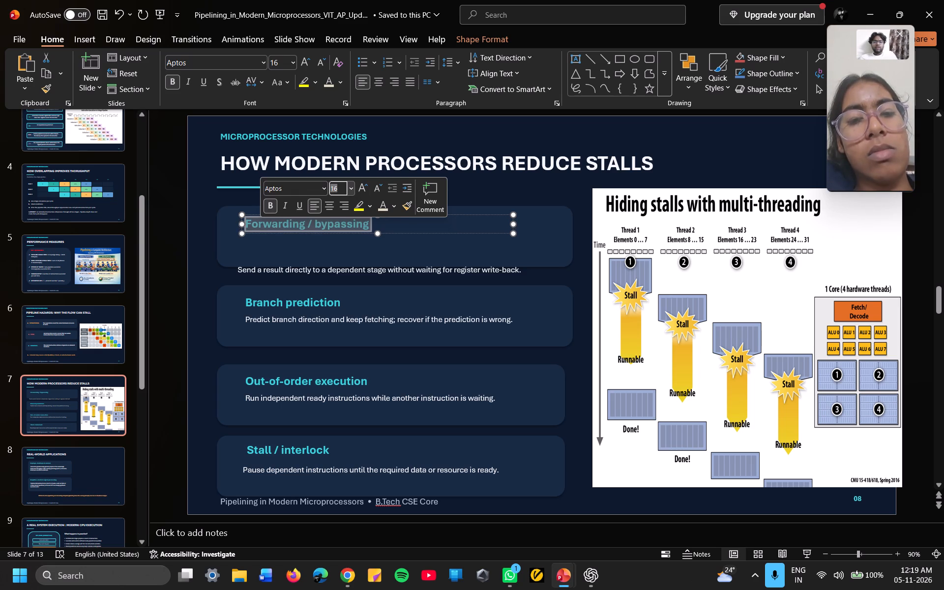
left_click(503, 184)
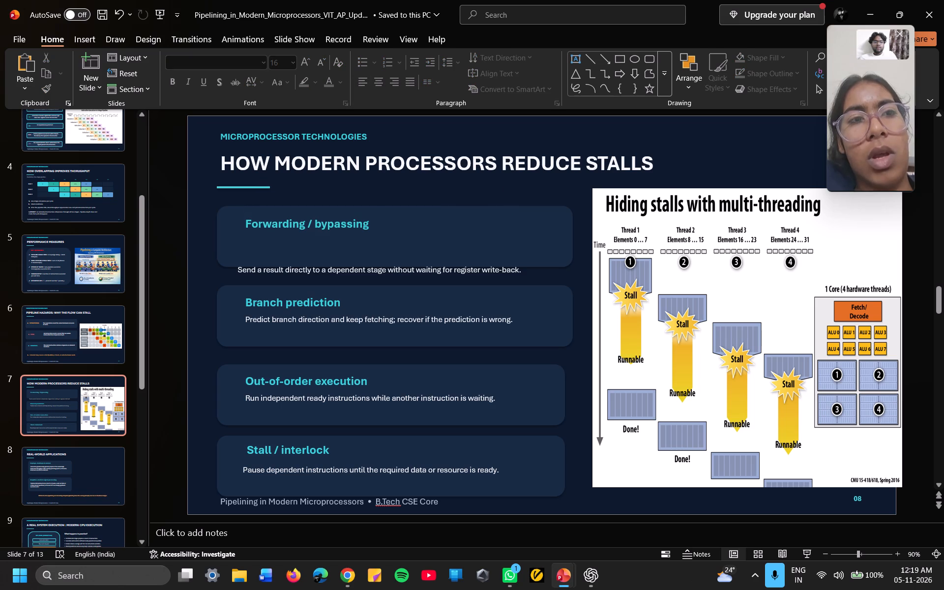
left_click_drag(375, 221, 361, 218)
Set the "Forwarding / bypassing" description's font size to 14 and move it up inside the card, directly beneath its heading.
left_click_drag(520, 269, 243, 273)
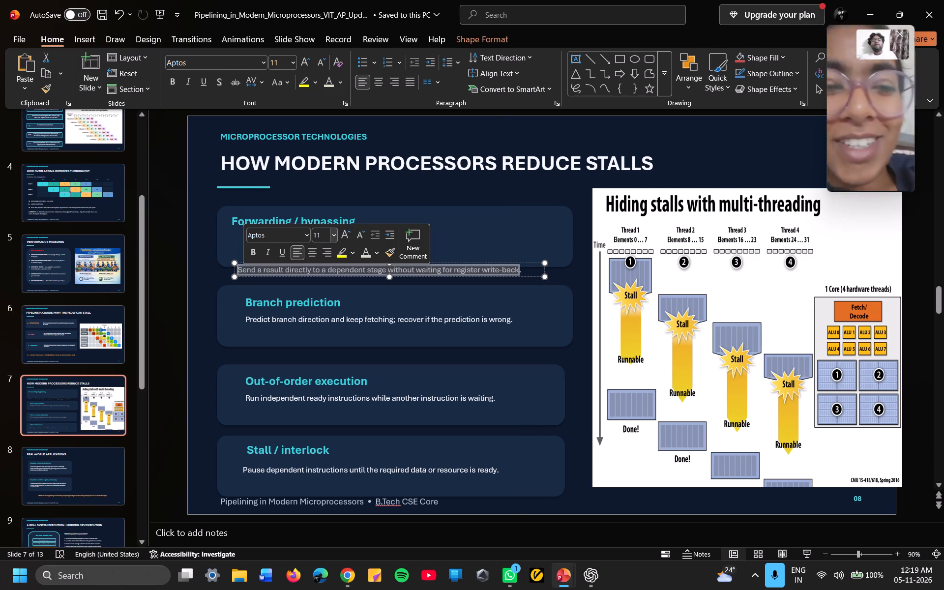
left_click(324, 236)
key("BackSpace")
type("14")
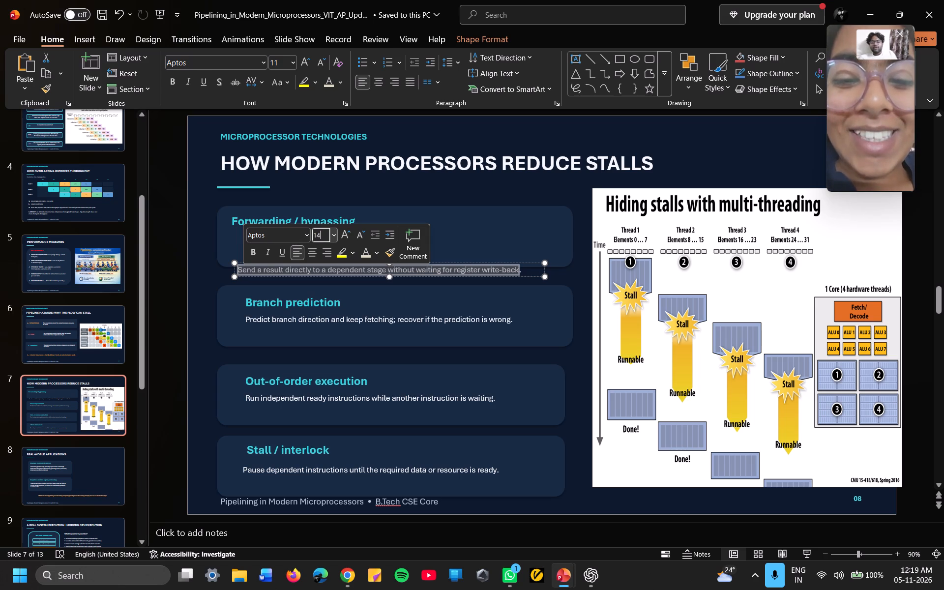
key("Return")
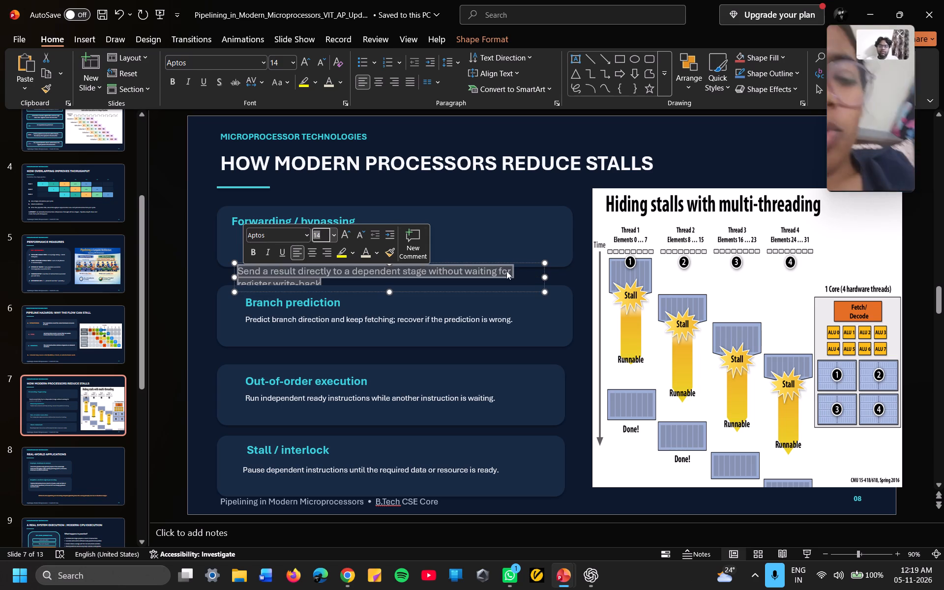
left_click_drag(532, 281, 528, 255)
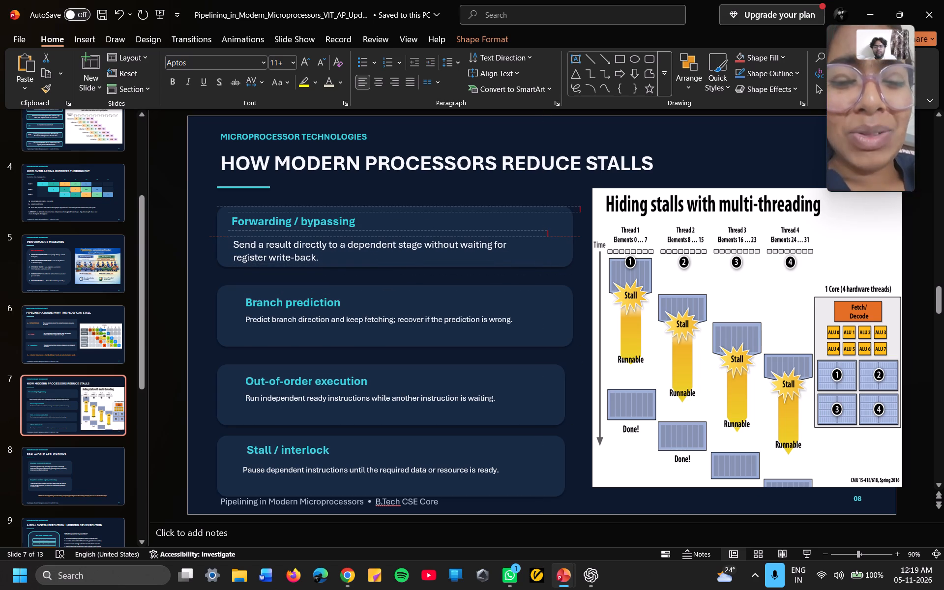
left_click_drag(528, 255, 525, 253)
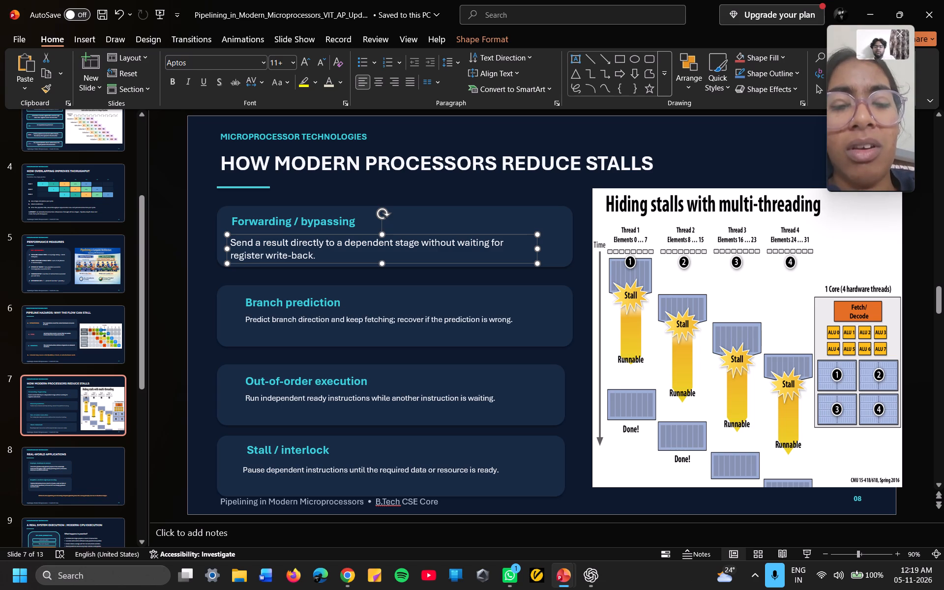
Shift the "Branch prediction" heading left to line up with the "Forwarding / bypassing" heading above it.
left_click_drag(358, 302, 347, 302)
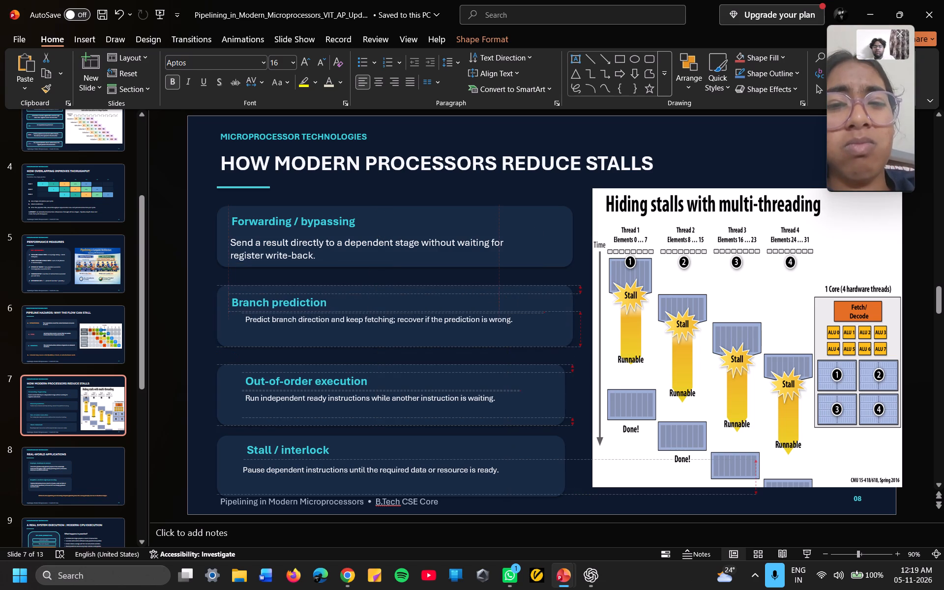
left_click_drag(347, 302, 346, 302)
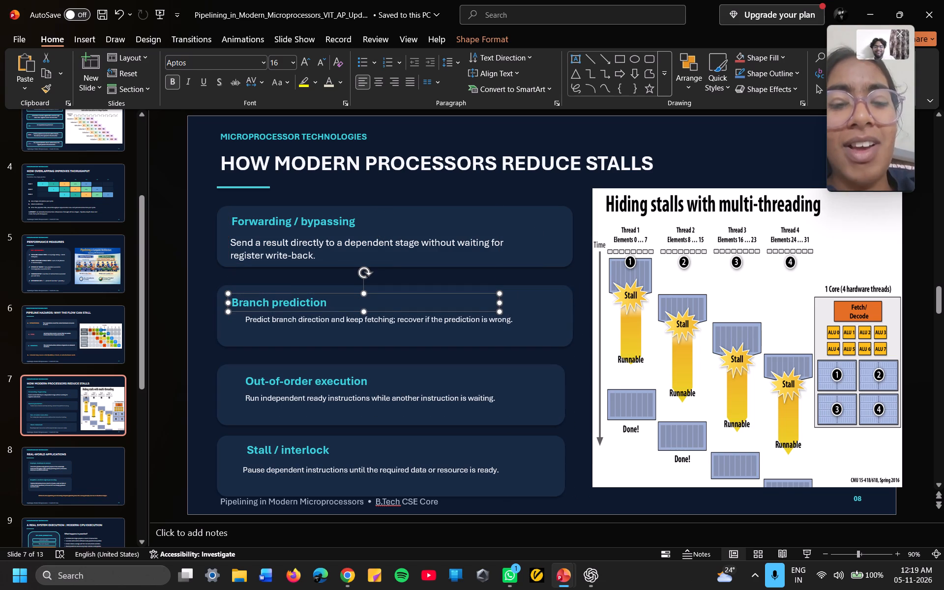
Set the "Branch prediction" description's font size to 14 and shift it left beneath its heading.
left_click_drag(509, 323, 252, 323)
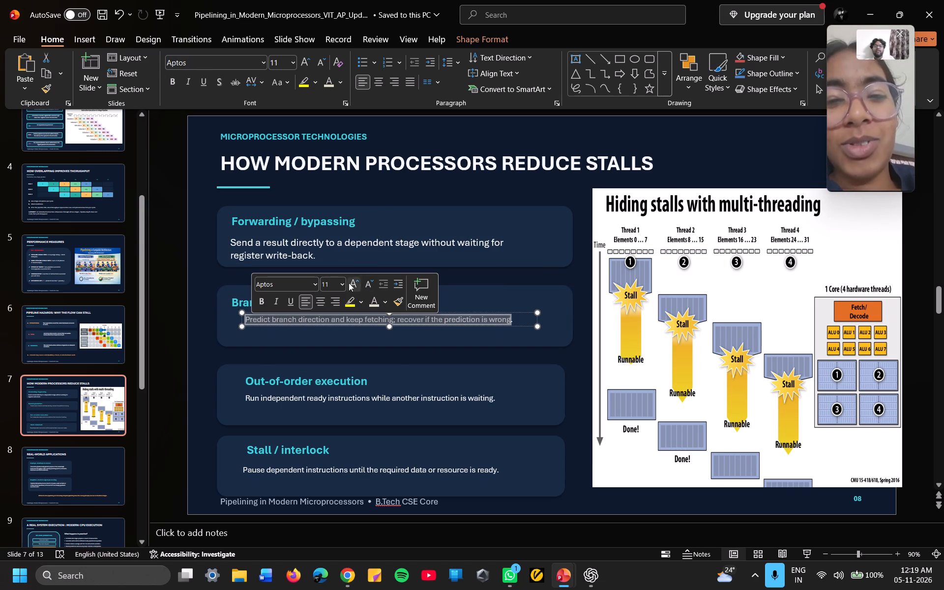
left_click(333, 283)
key("BackSpace")
type("14")
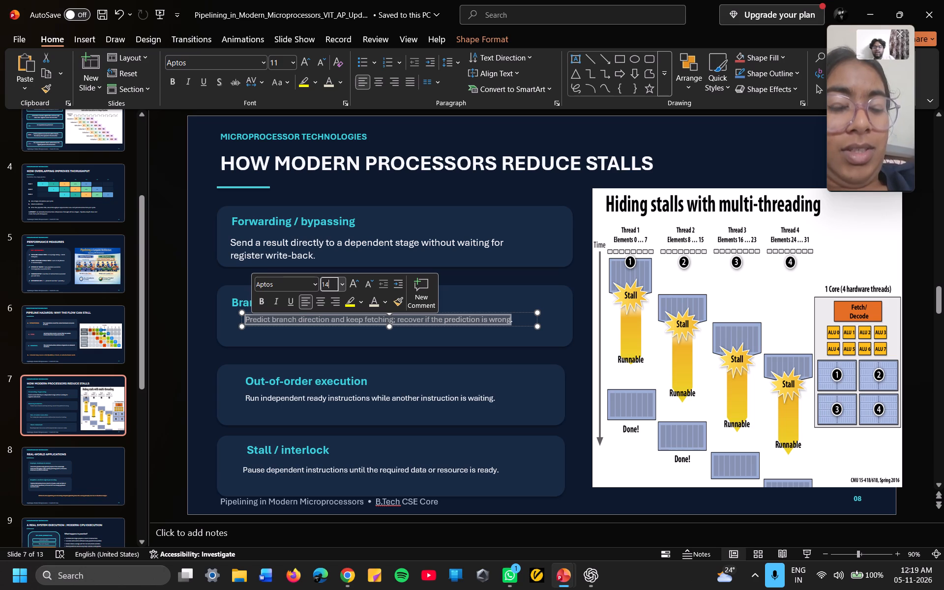
key("Return")
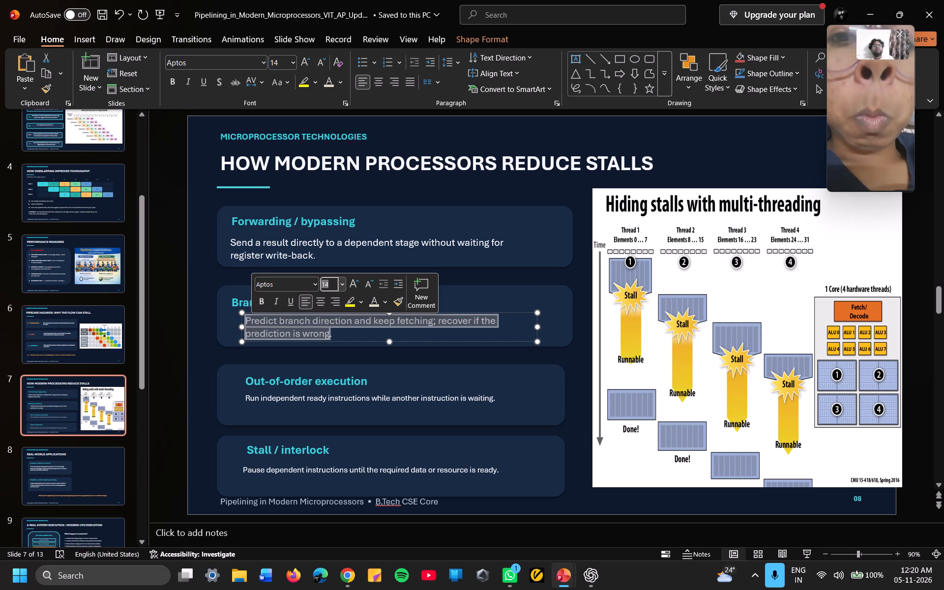
left_click(514, 359)
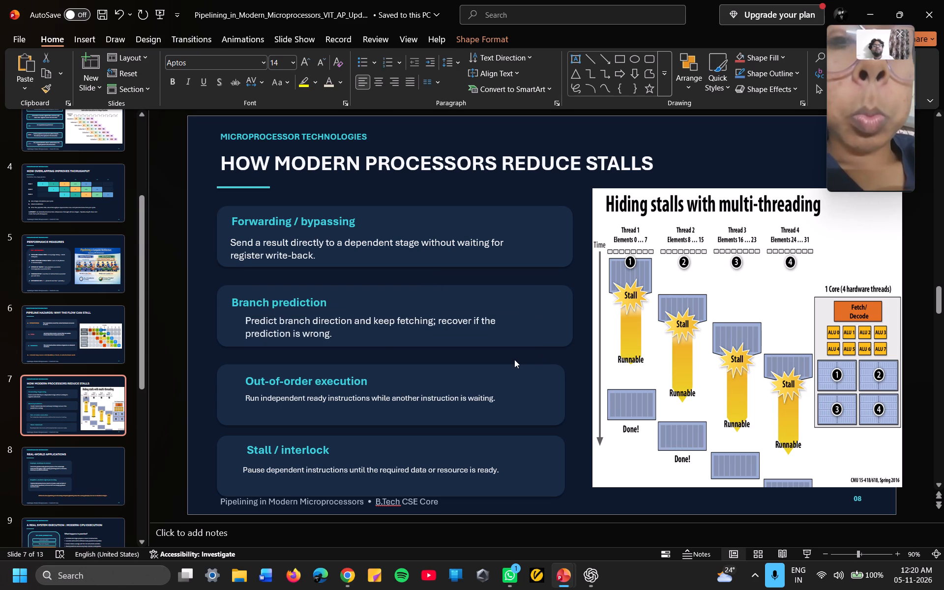
left_click_drag(510, 324, 499, 323)
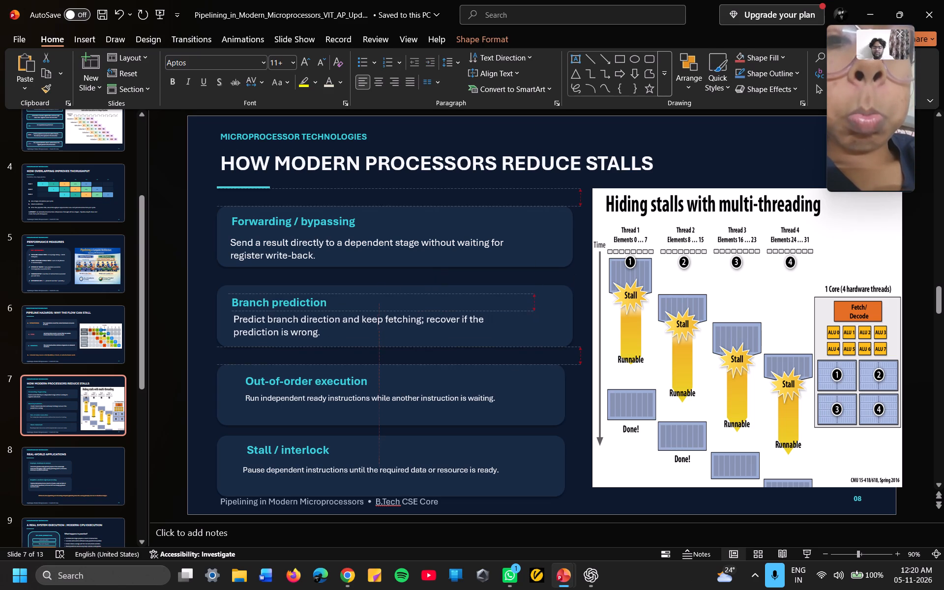
left_click_drag(499, 323, 498, 324)
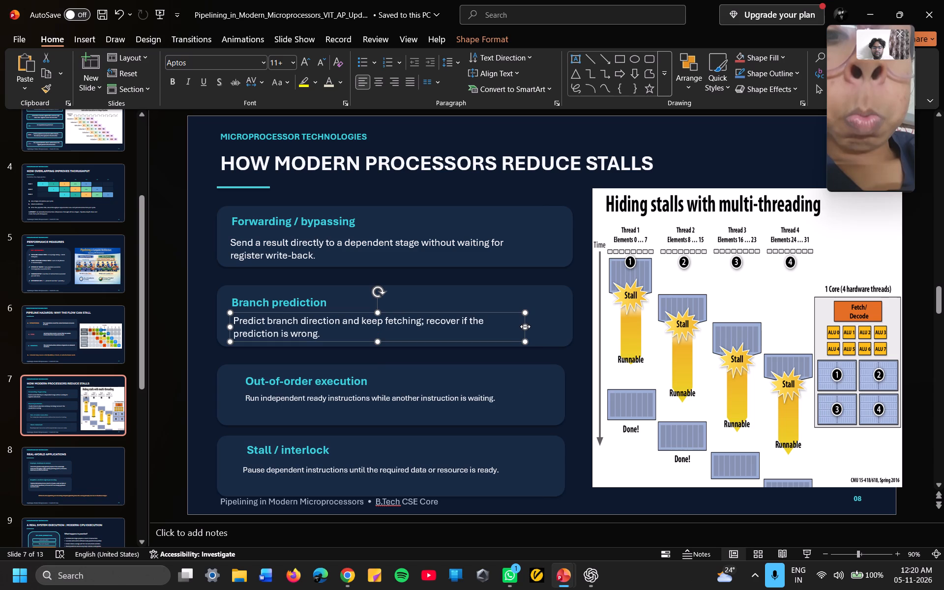
Widen the "Branch prediction" and "Forwarding / bypassing" description boxes to nearly the card width and nudge both into place beneath their headings.
left_click_drag(525, 326, 559, 324)
left_click(517, 253)
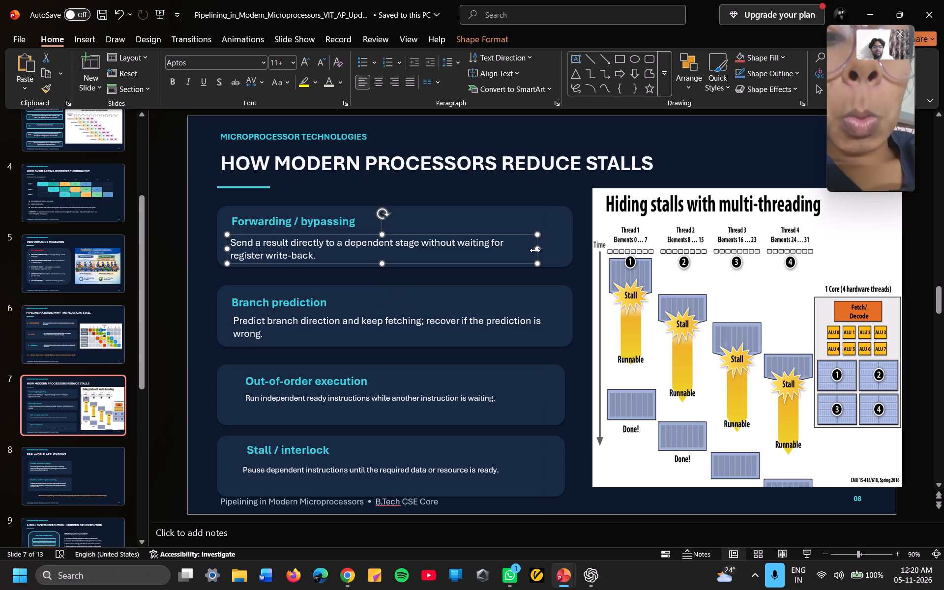
left_click_drag(536, 250, 562, 250)
left_click(523, 189)
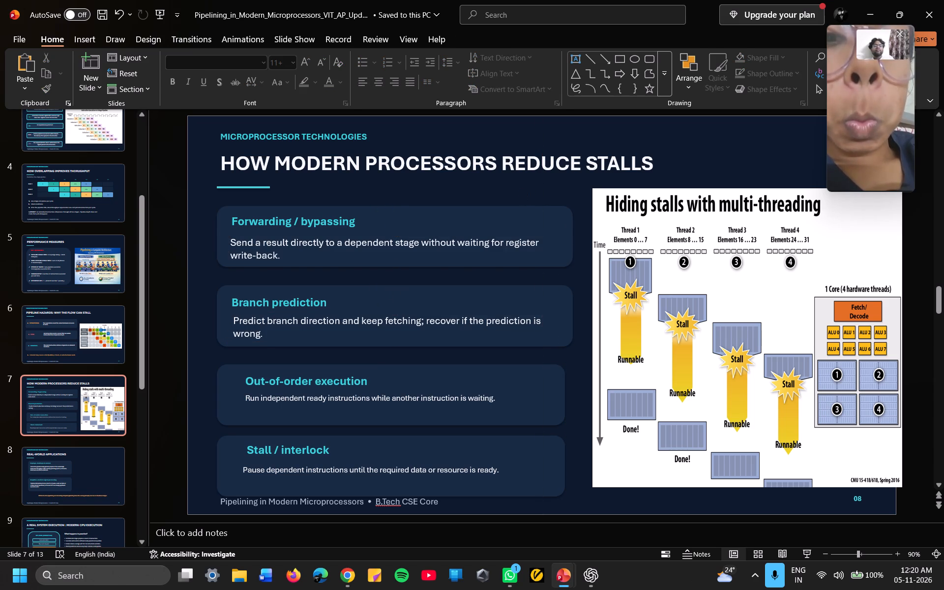
left_click(543, 248)
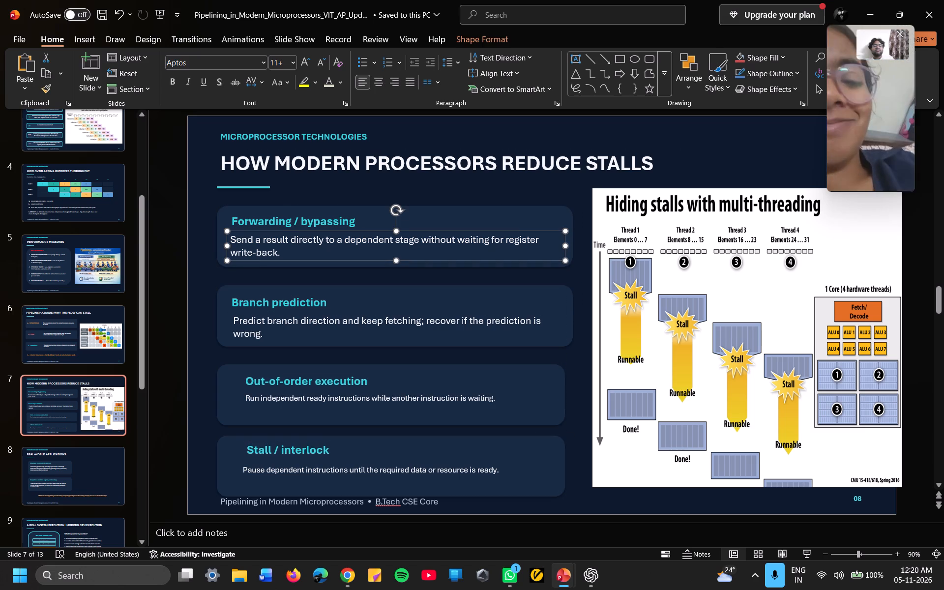
left_click(551, 324)
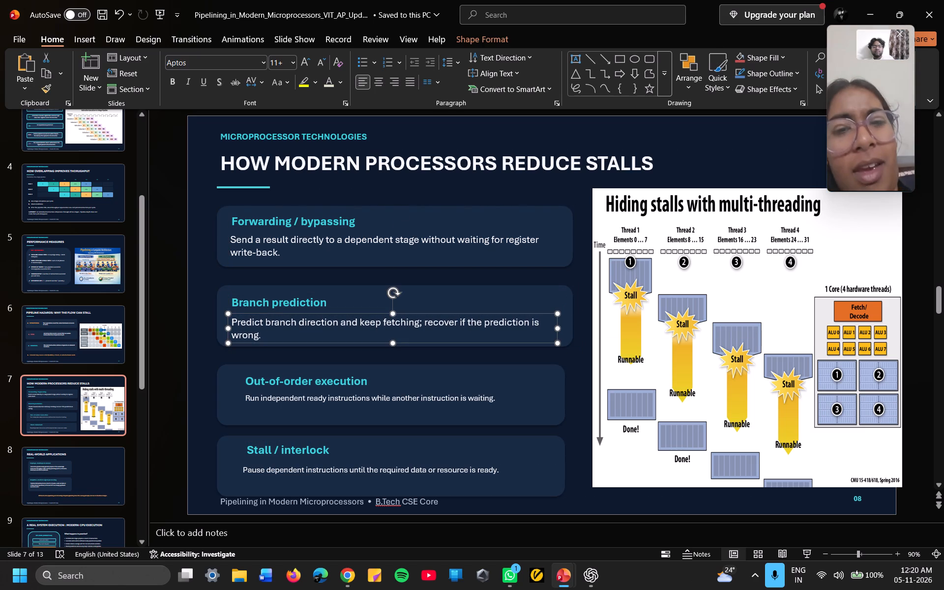
Shift the "Out-of-order execution" heading left in line with the headings above and check that its font size matches "Branch prediction".
left_click_drag(369, 382, 350, 382)
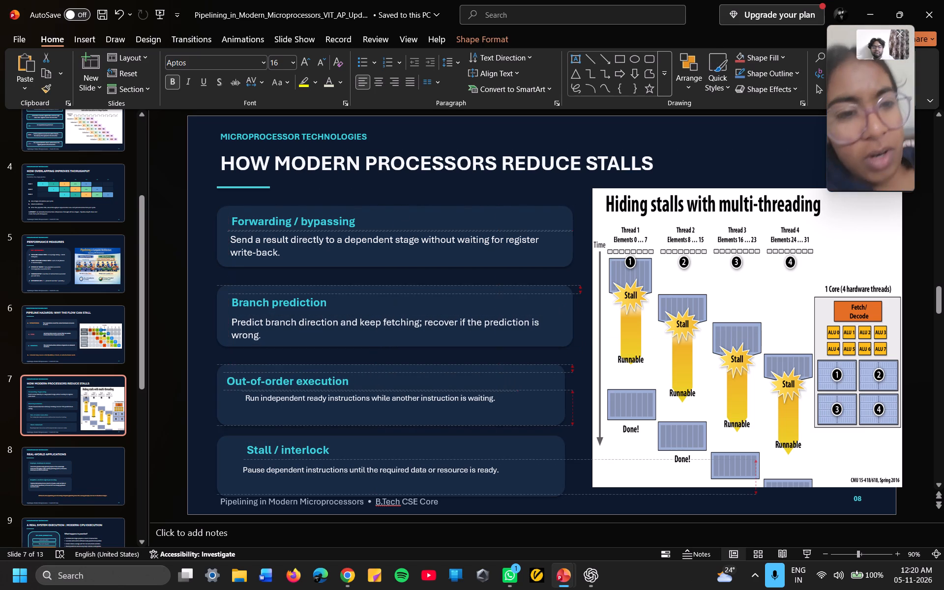
left_click_drag(350, 382, 353, 382)
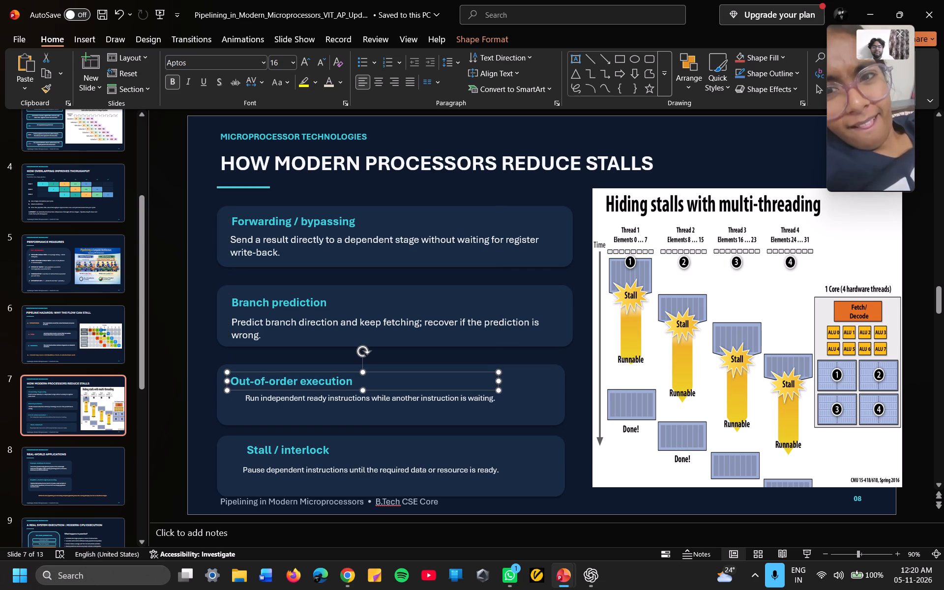
left_click_drag(351, 382, 236, 378)
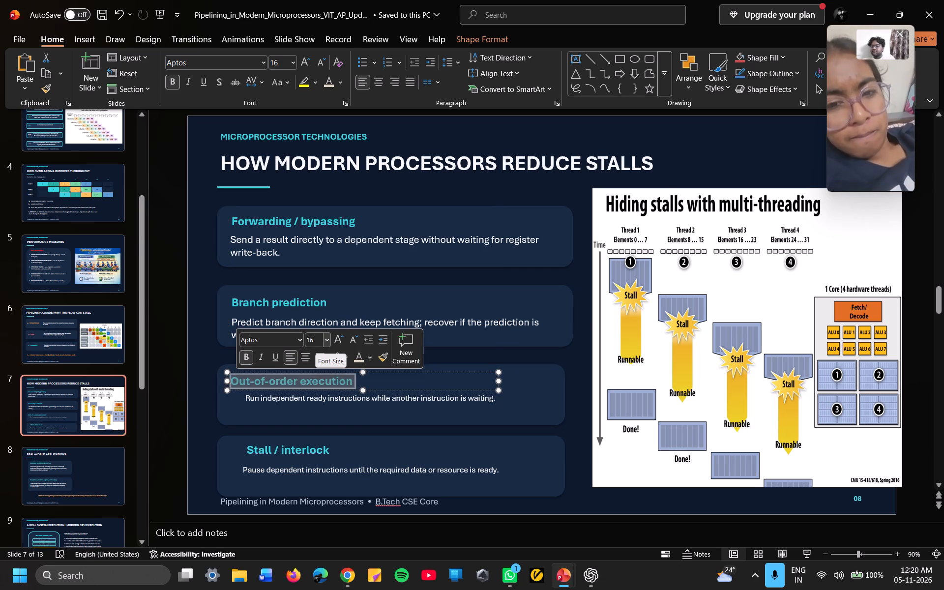
left_click(513, 403)
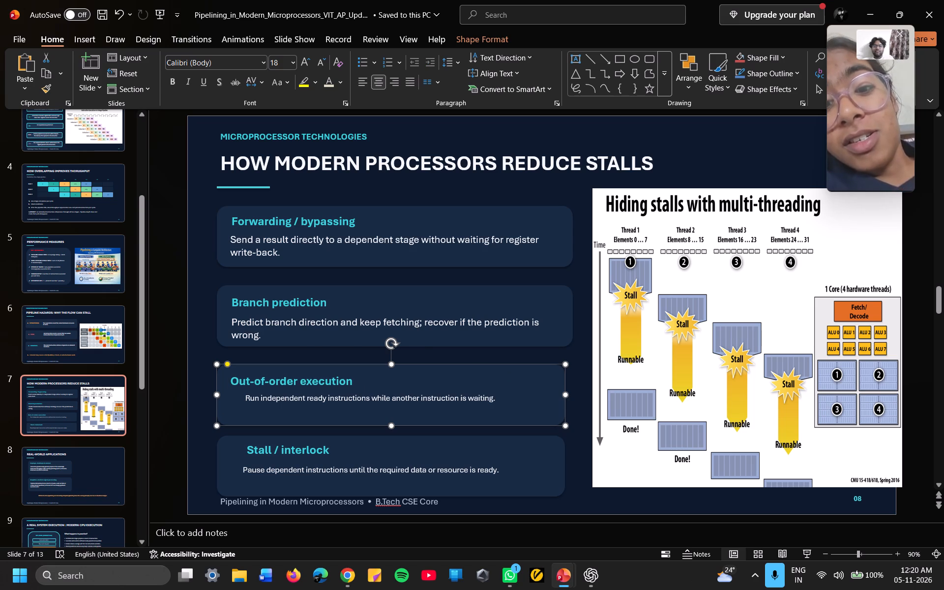
left_click(324, 302)
left_click_drag(324, 302, 315, 303)
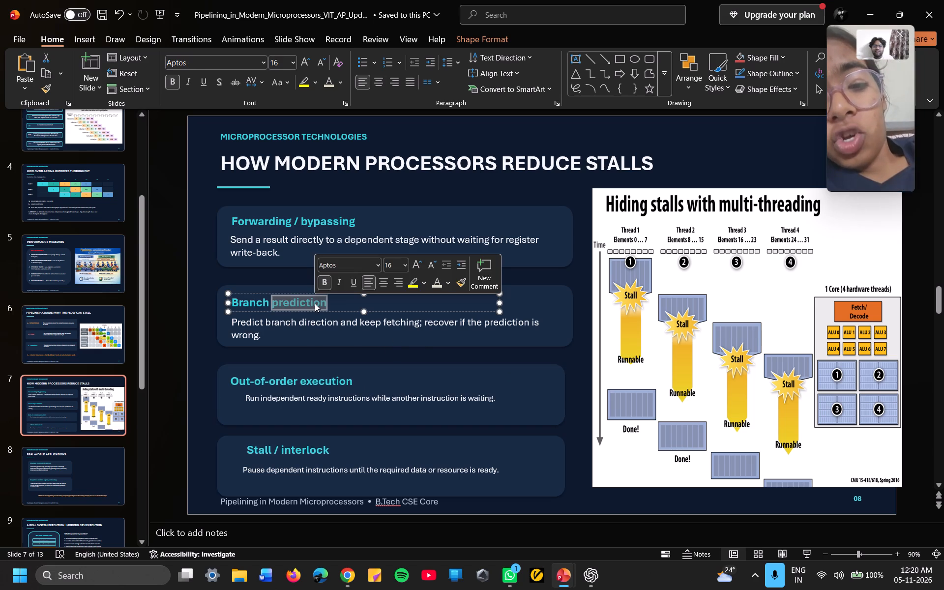
Enlarge the "Out-of-order execution" description to font size 14 to match the other card descriptions.
left_click_drag(493, 399, 413, 403)
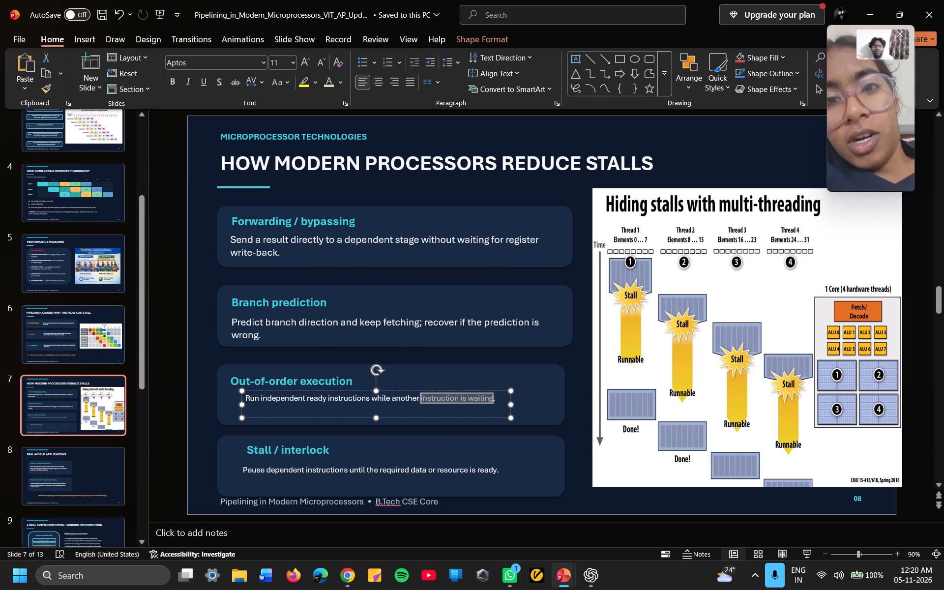
left_click_drag(413, 403, 263, 396)
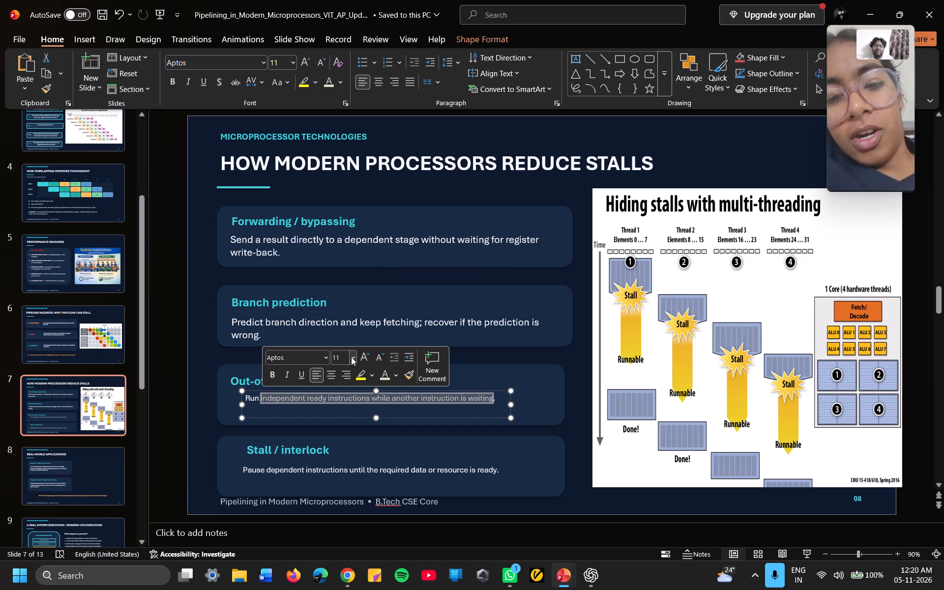
key("ctrl+a")
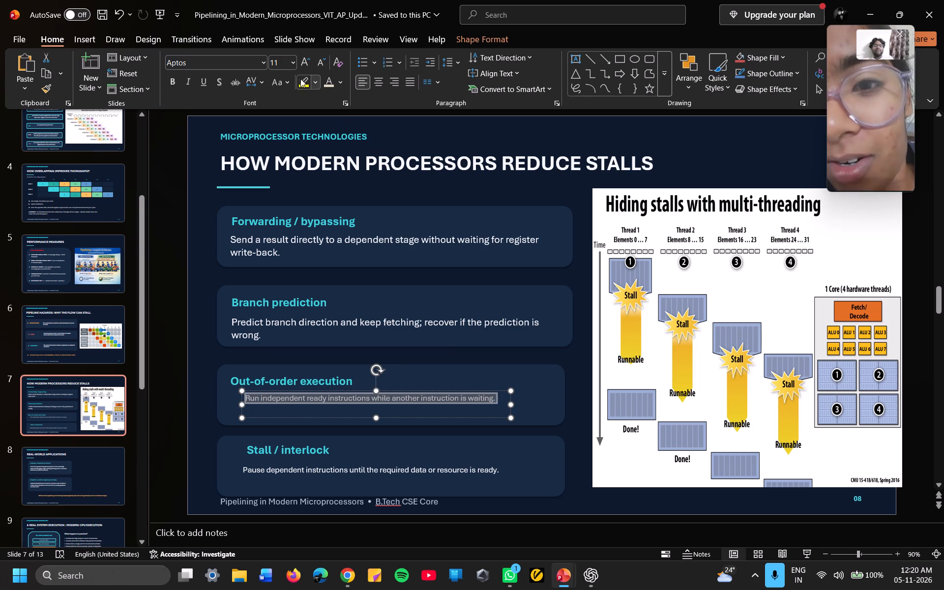
Set the "Out-of-order execution" description to font size 14, widen its box toward the card's edge and shift it left beneath its heading.
left_click(281, 65)
key("BackSpace")
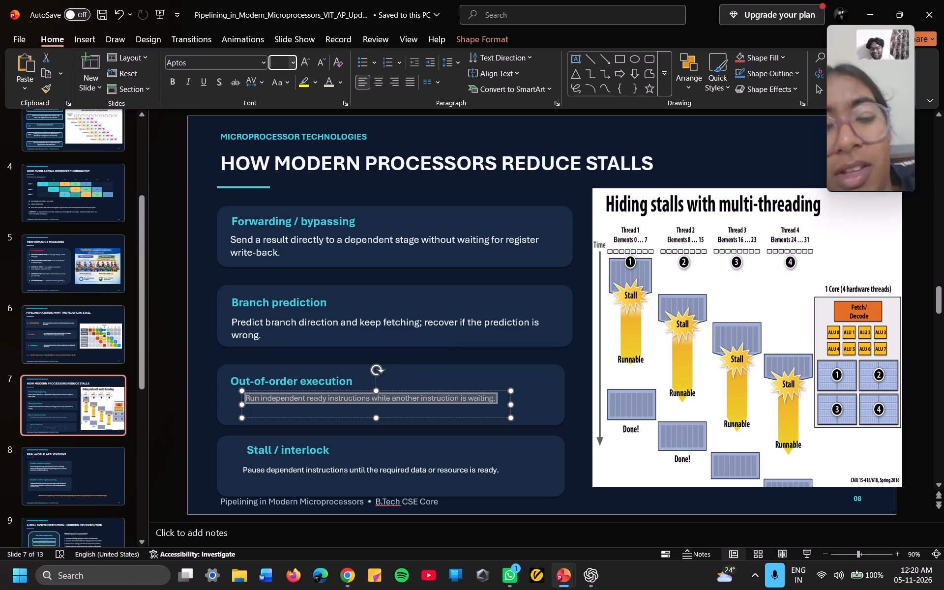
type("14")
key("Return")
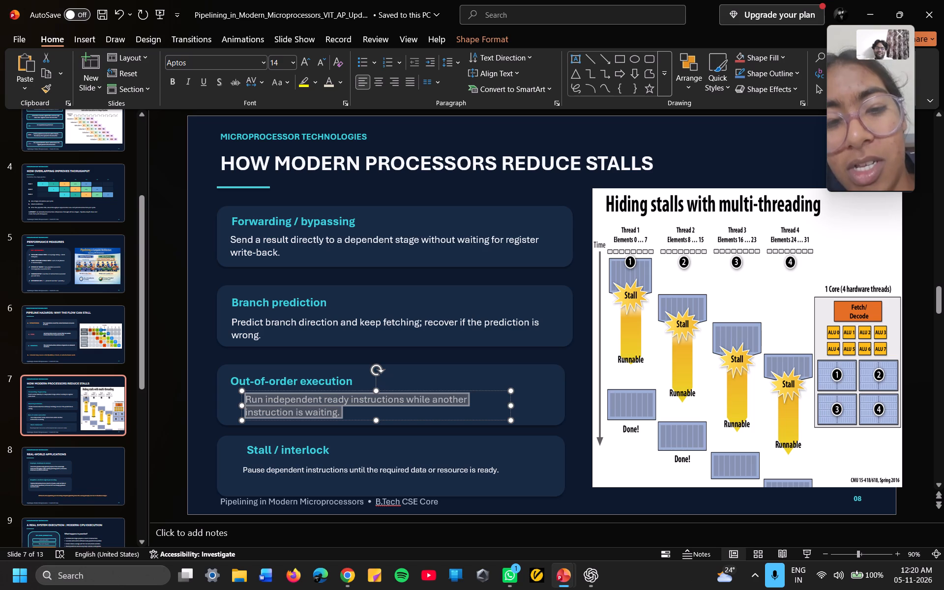
left_click_drag(510, 406, 550, 399)
left_click_drag(531, 407, 518, 407)
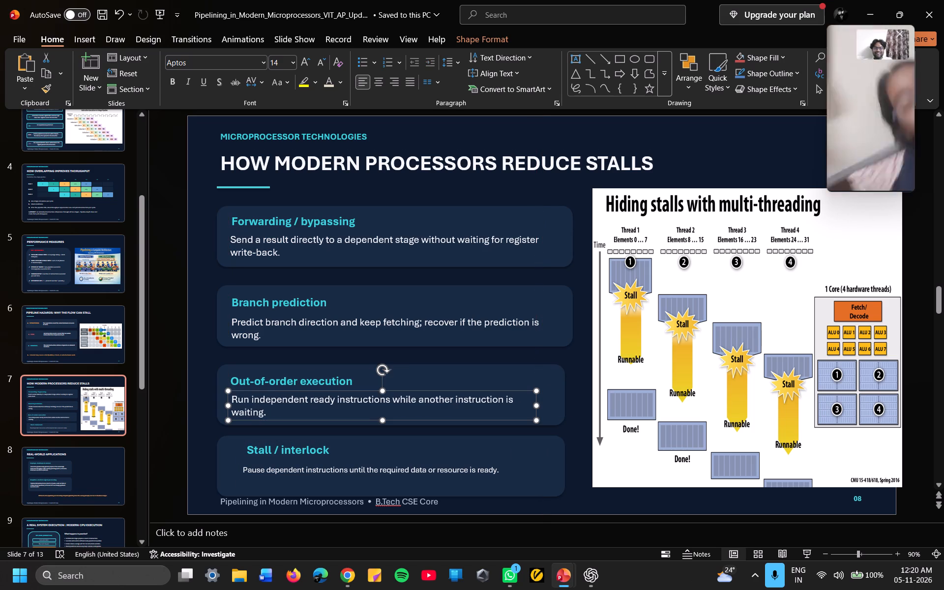
Set the "Stall / interlock" description's font size to 14 to match the other card descriptions.
left_click(500, 471)
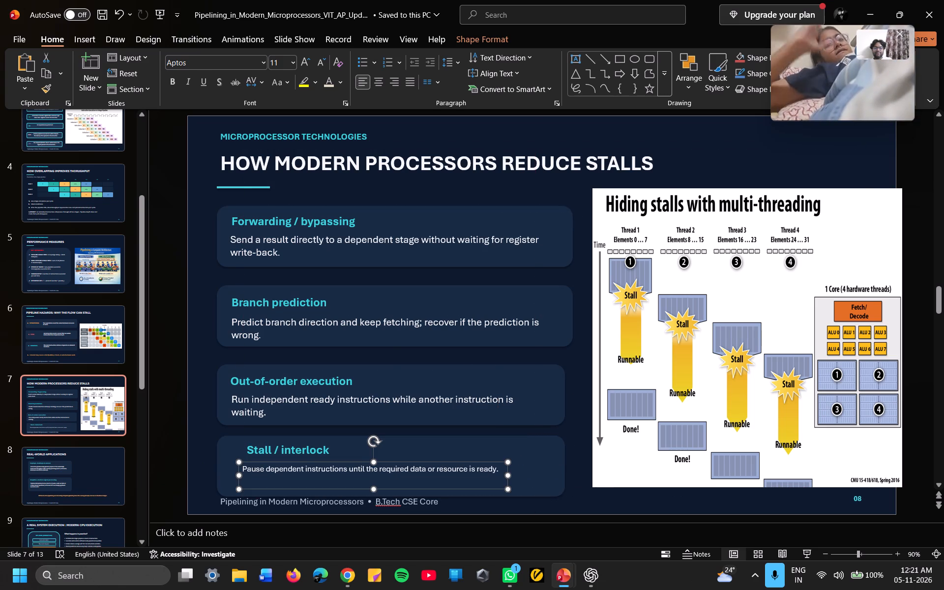
left_click_drag(498, 470, 256, 461)
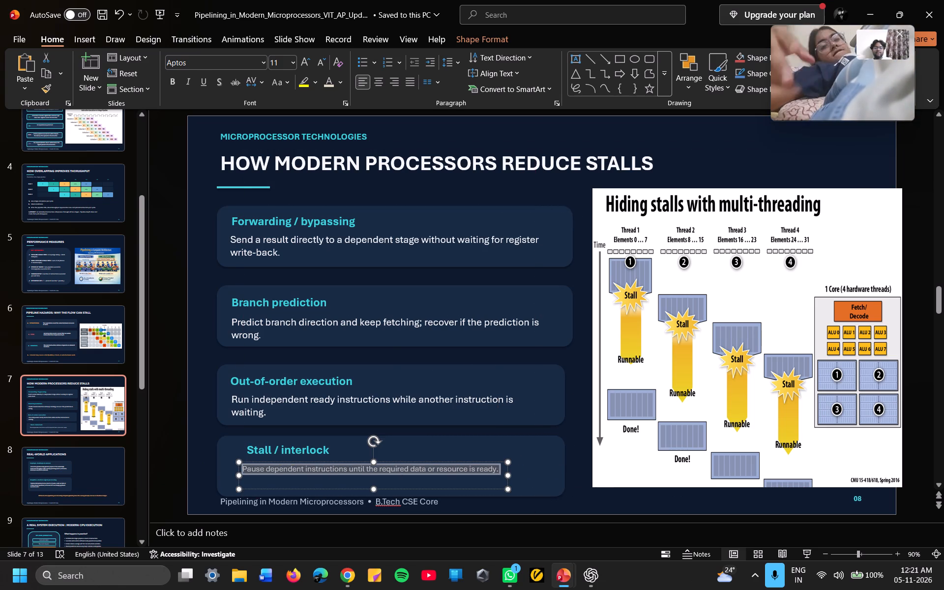
left_click_drag(256, 461, 246, 461)
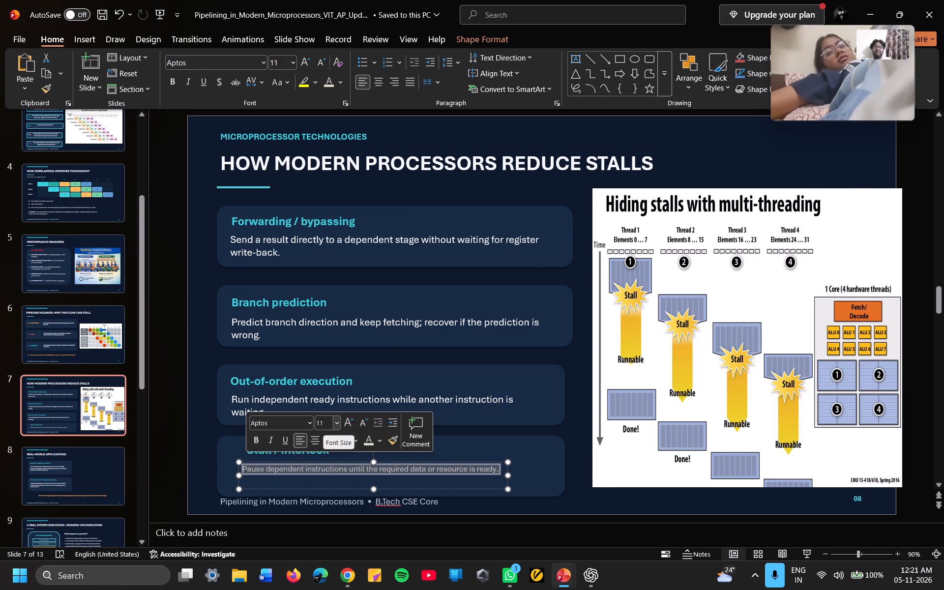
left_click(323, 423)
key("BackSpace")
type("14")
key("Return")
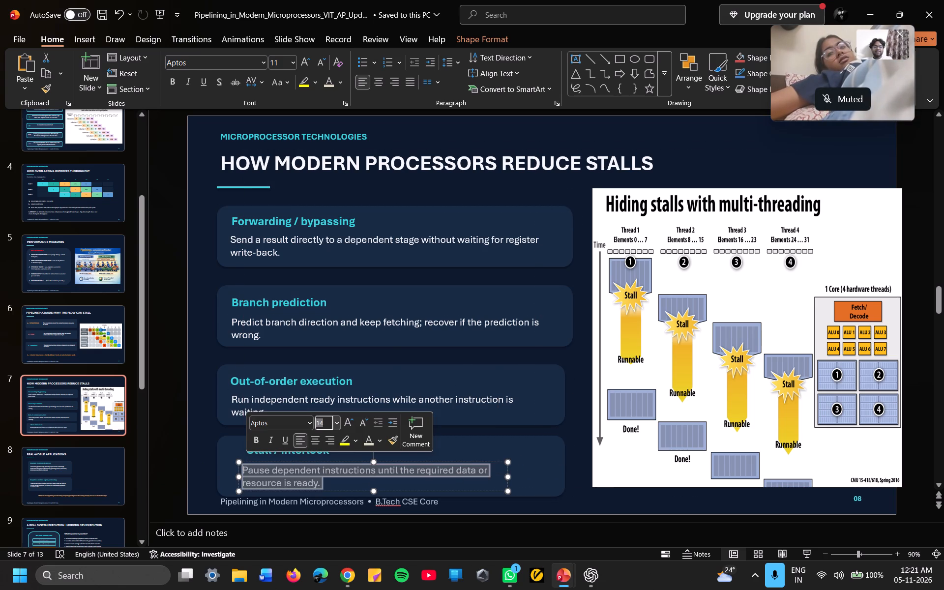
Shift the "Stall / interlock" heading left in line with the card headings above.
left_click(347, 458)
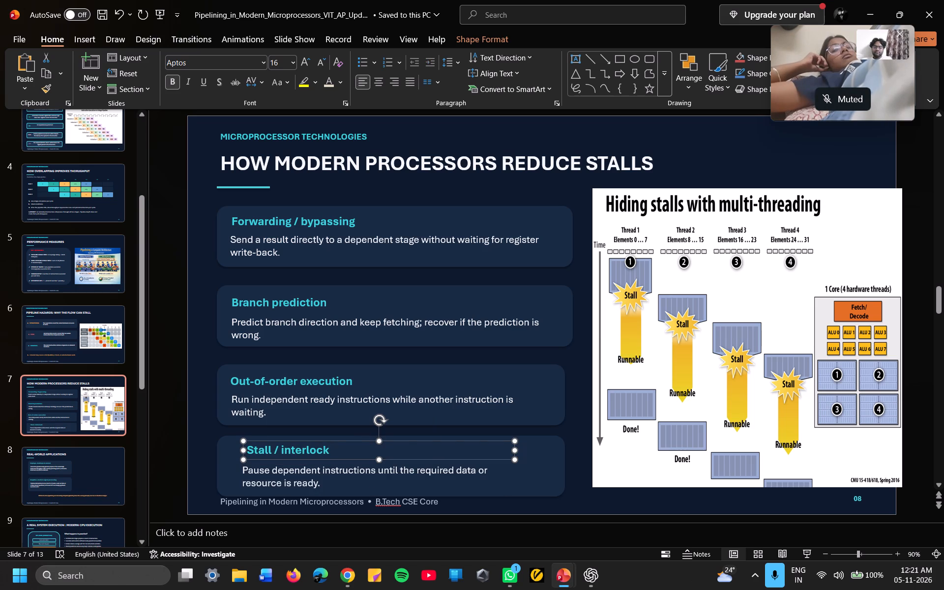
left_click_drag(327, 450, 316, 450)
left_click_drag(345, 451, 338, 451)
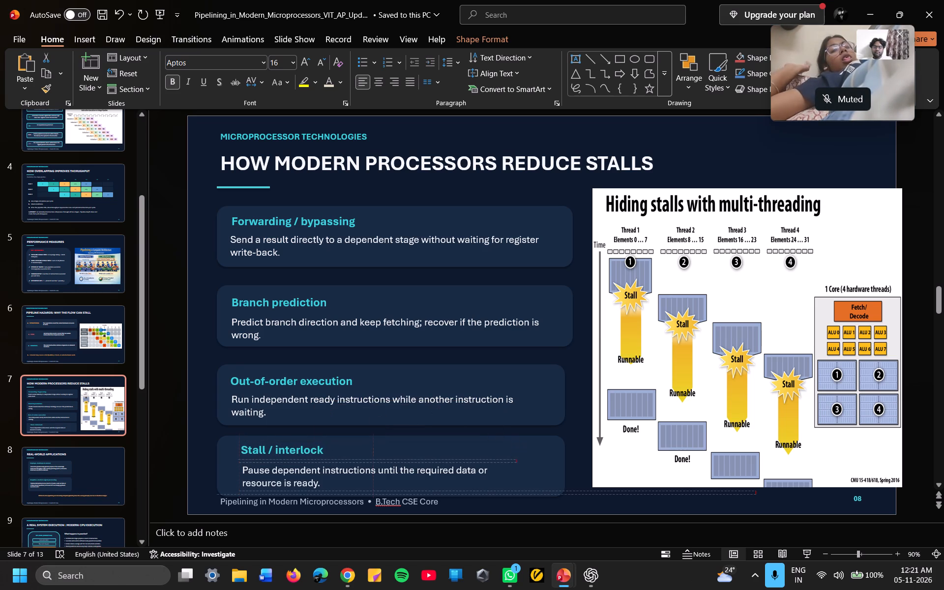
left_click_drag(338, 451, 331, 451)
Widen the "Stall / interlock" description box to nearly the card's width.
left_click(358, 482)
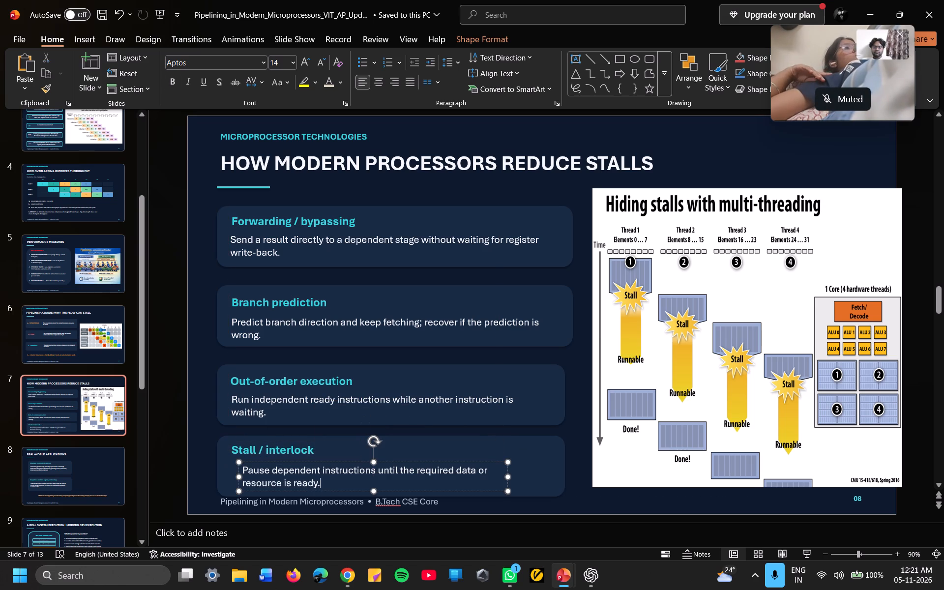
left_click_drag(507, 477, 549, 468)
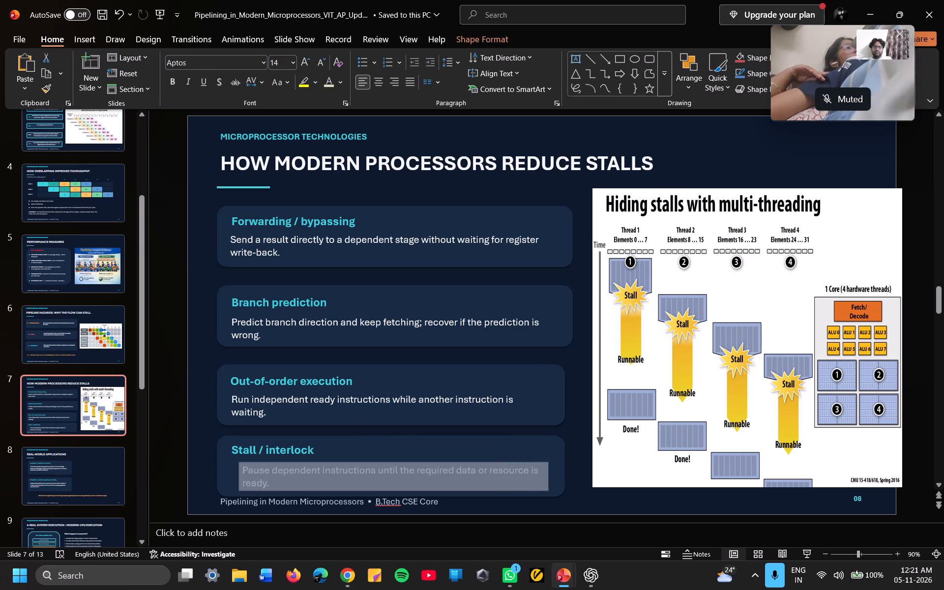
Shift the "Stall / interlock" description left so its text lines up beneath the card heading.
left_click_drag(549, 468, 550, 468)
left_click_drag(485, 483, 475, 483)
left_click(427, 455)
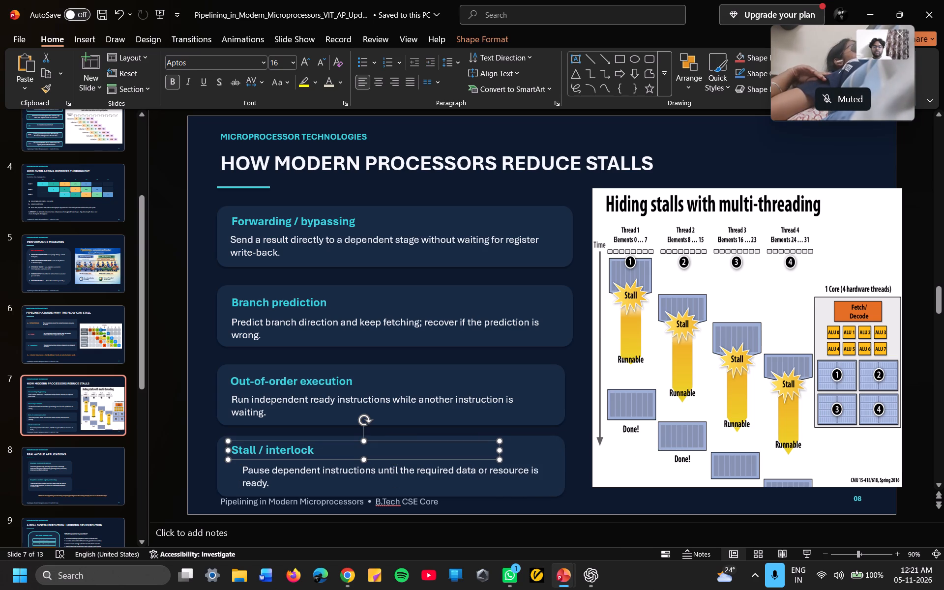
left_click(534, 491)
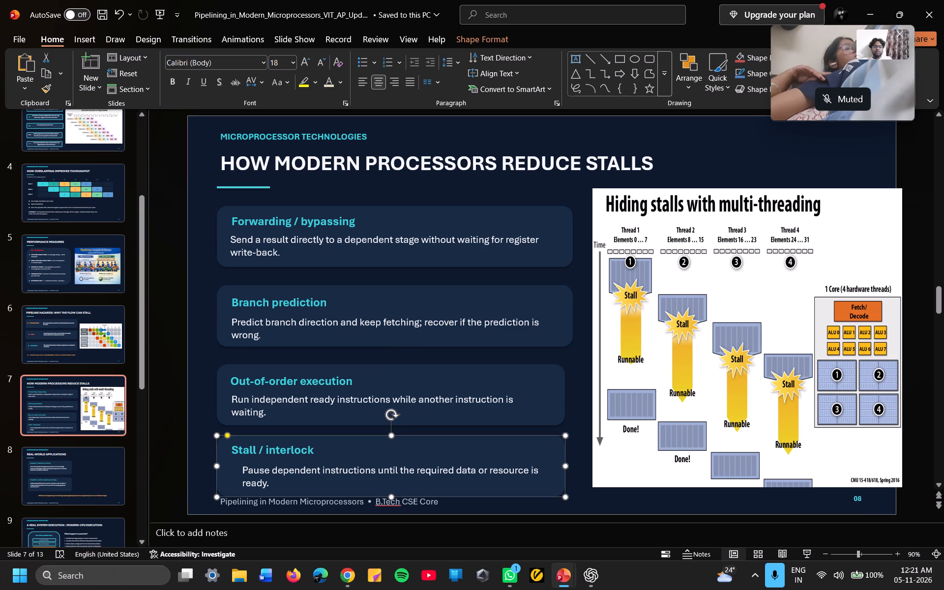
left_click_drag(543, 473, 534, 472)
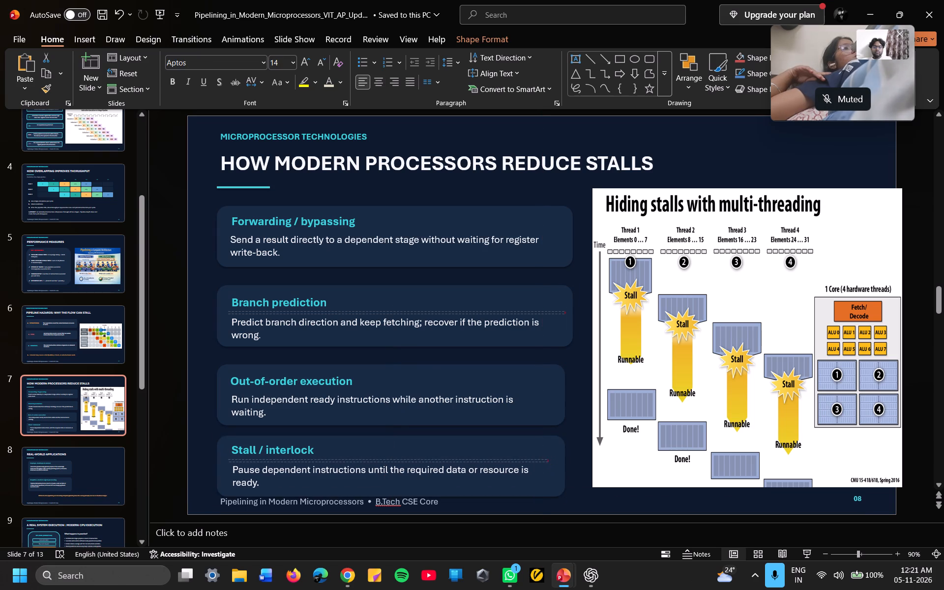
left_click_drag(534, 472, 532, 472)
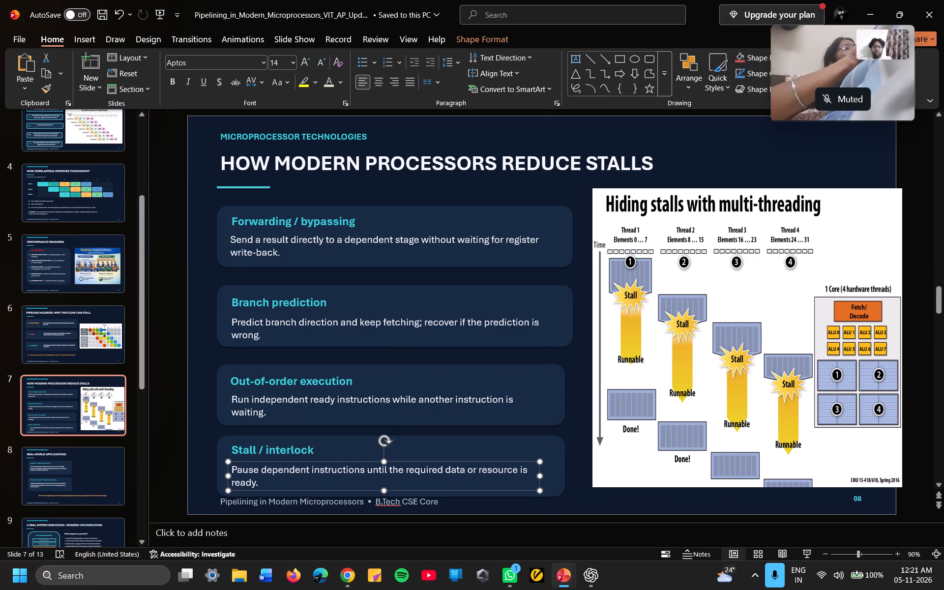
Nudge the slide's footer text slightly down, away from the "Stall / interlock" card.
left_click(457, 503)
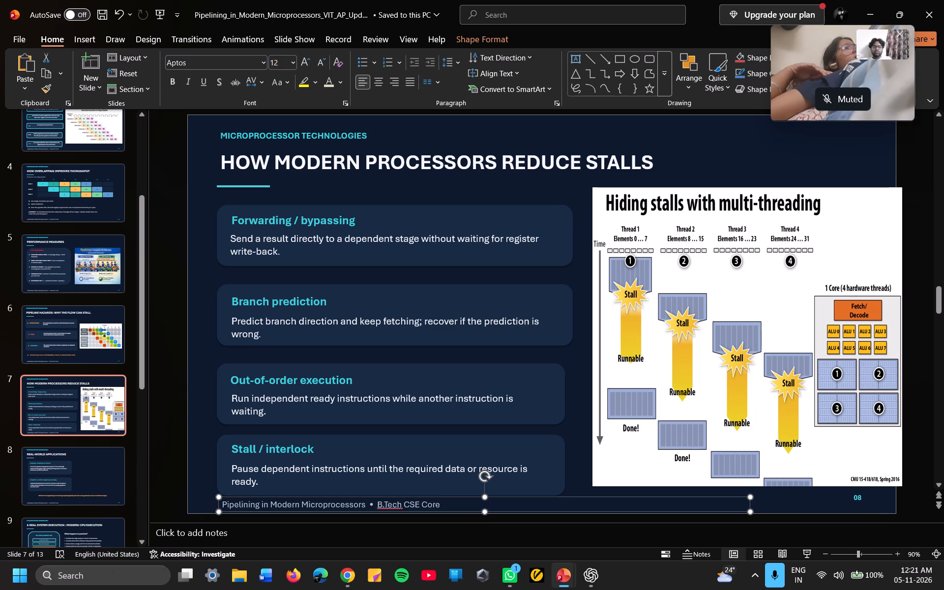
left_click(563, 191)
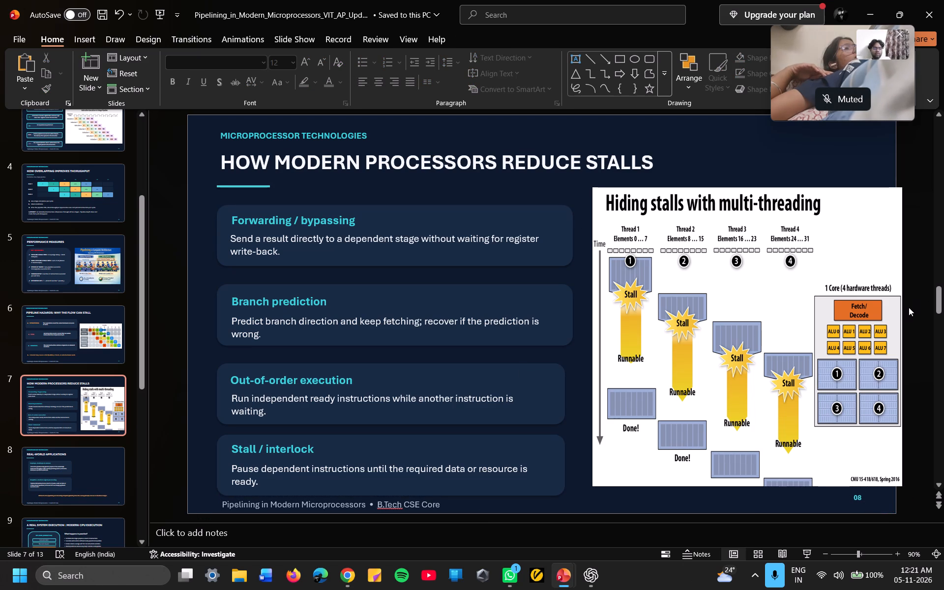
Shrink the "Hiding stalls with multi-threading" picture in width and height to fit inside the slide's right edge, and lower it beside the cards.
left_click(901, 319)
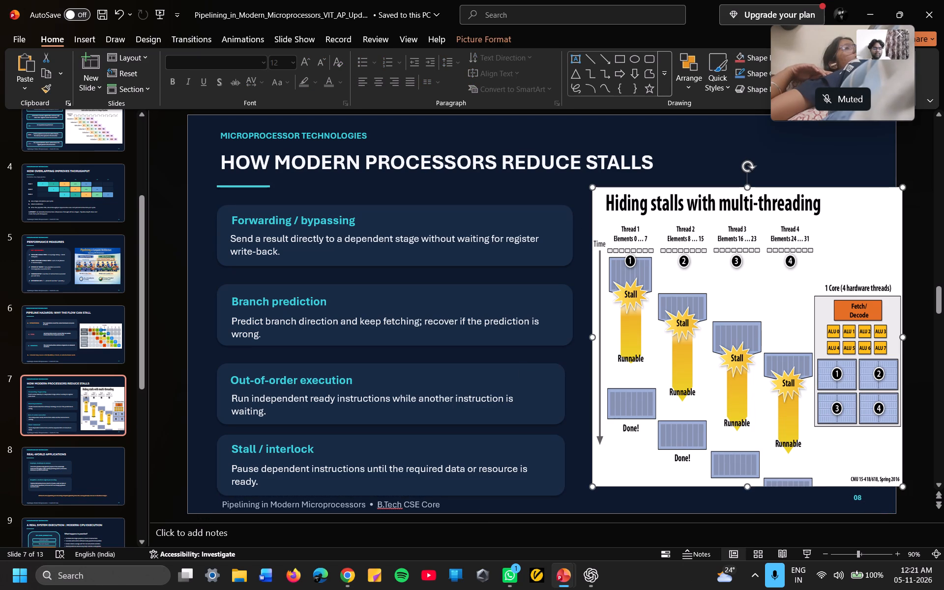
left_click_drag(901, 339, 896, 339)
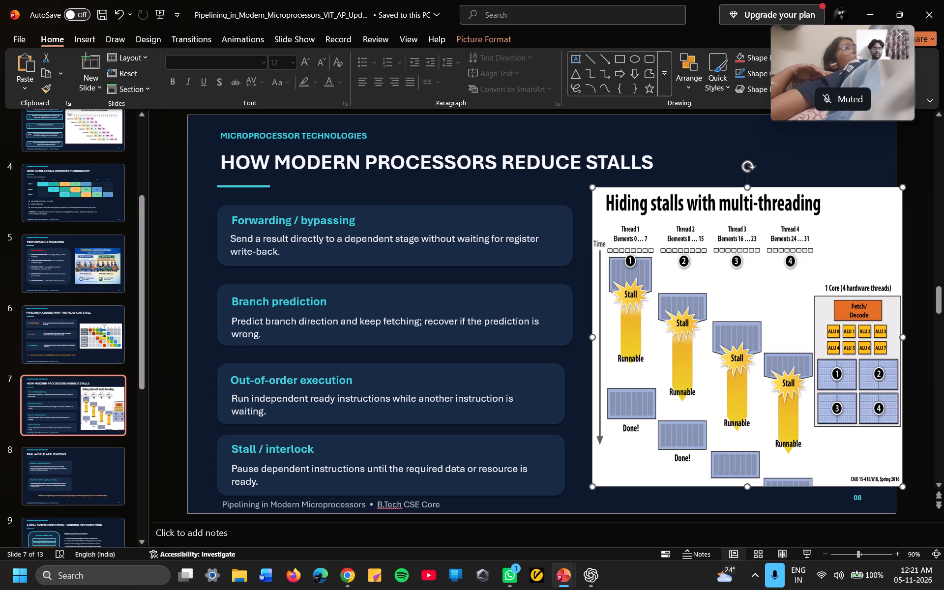
left_click_drag(896, 339, 877, 340)
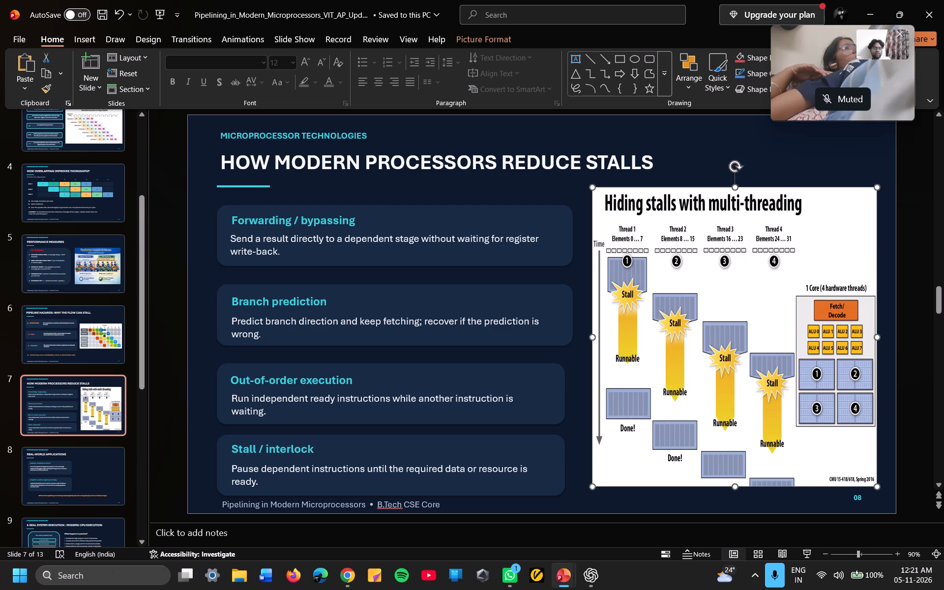
left_click_drag(737, 486, 733, 463)
left_click_drag(812, 234, 811, 248)
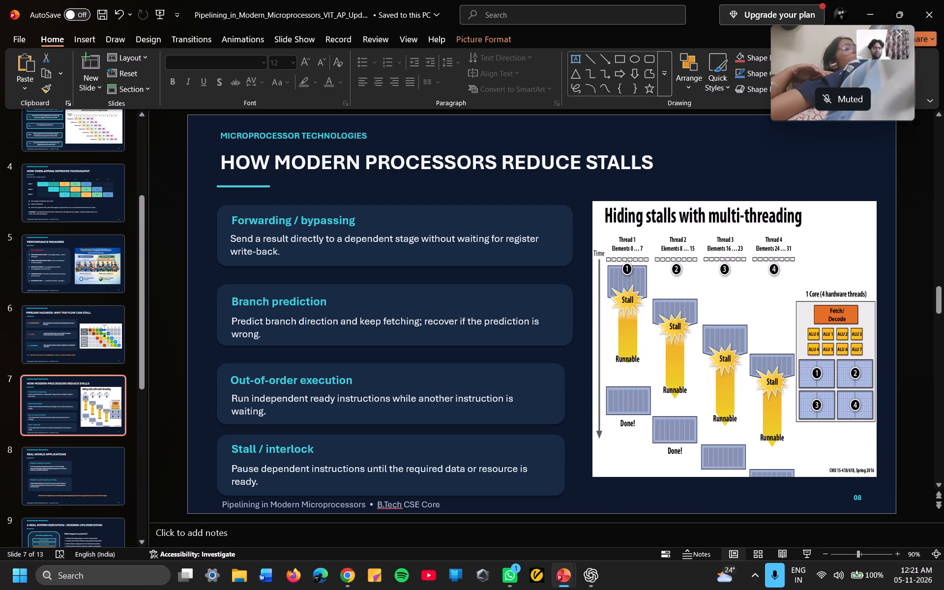
left_click_drag(811, 248, 814, 254)
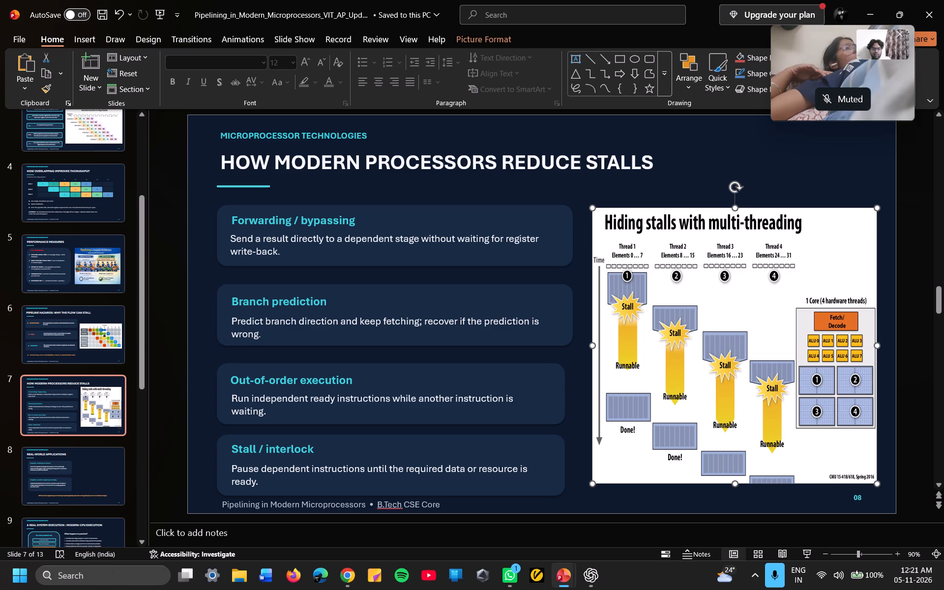
Narrow the "Branch prediction" and "Forwarding / bypassing" cards from their right edges to match the width of the two lower cards.
left_click(571, 316)
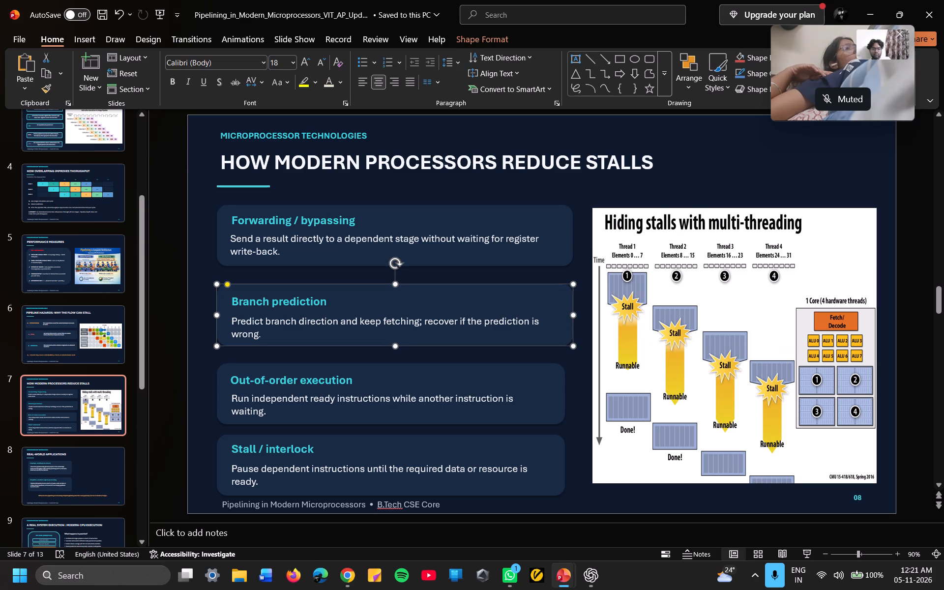
left_click_drag(573, 316, 564, 317)
left_click(560, 241)
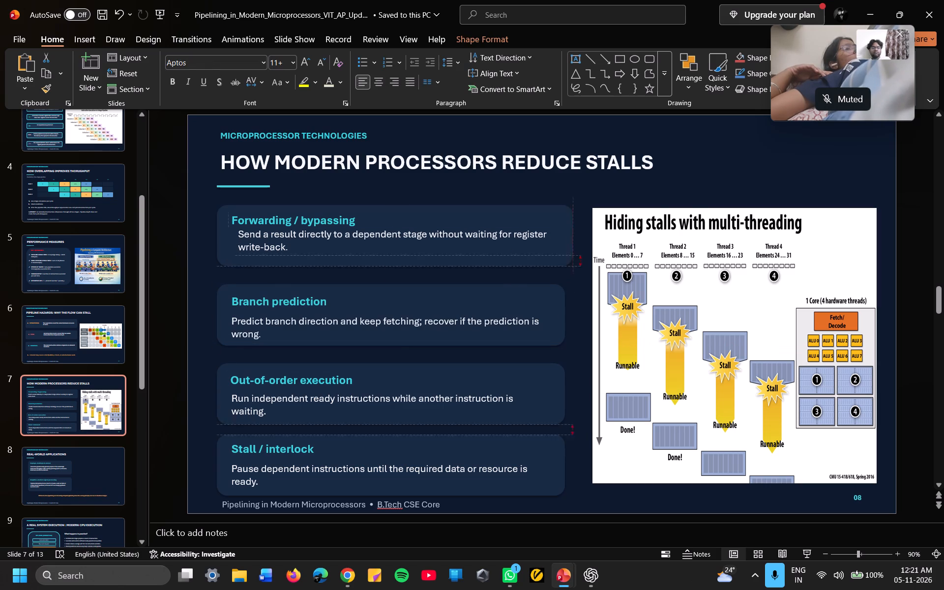
left_click(562, 213)
left_click_drag(573, 235, 572, 235)
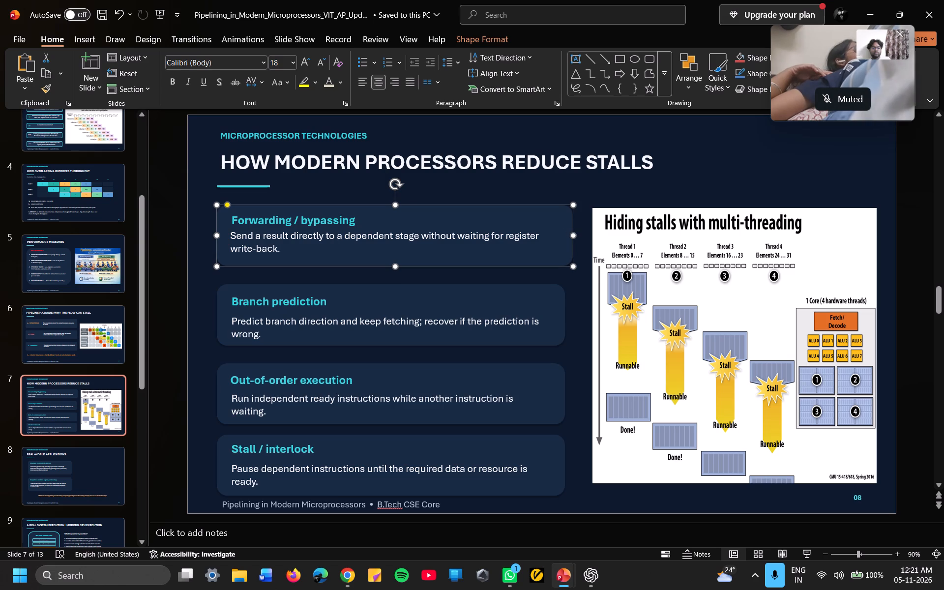
left_click_drag(572, 235, 566, 236)
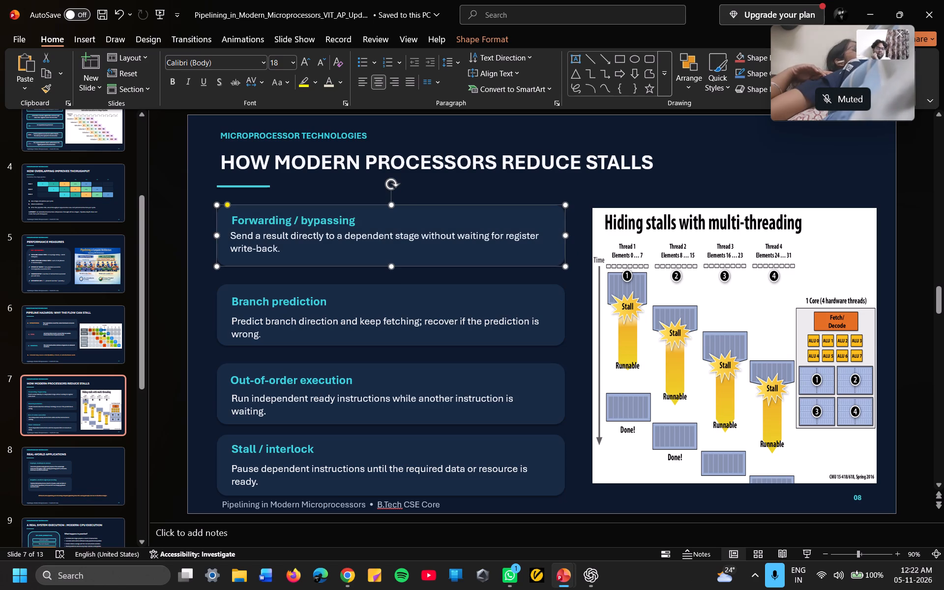
Shift the "Hiding stalls with multi-threading" picture slightly left and up to balance it between the cards and the slide's edge.
left_click_drag(805, 258, 799, 258)
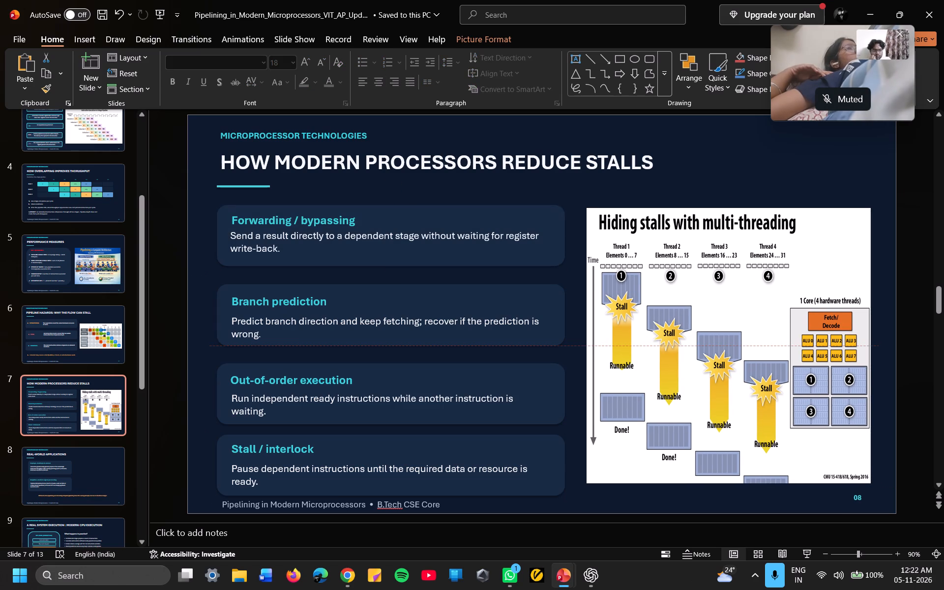
left_click_drag(799, 258, 798, 259)
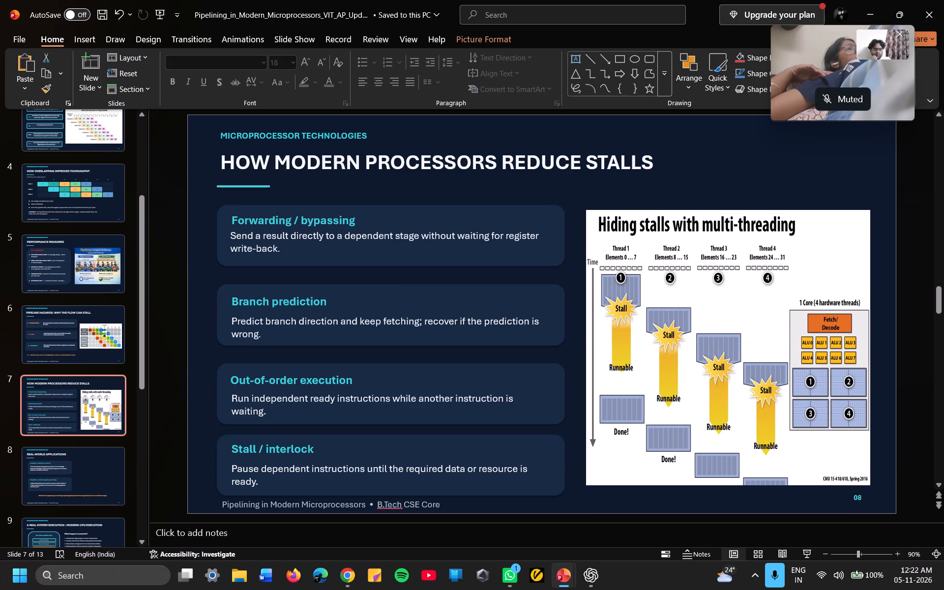
left_click_drag(798, 259, 797, 254)
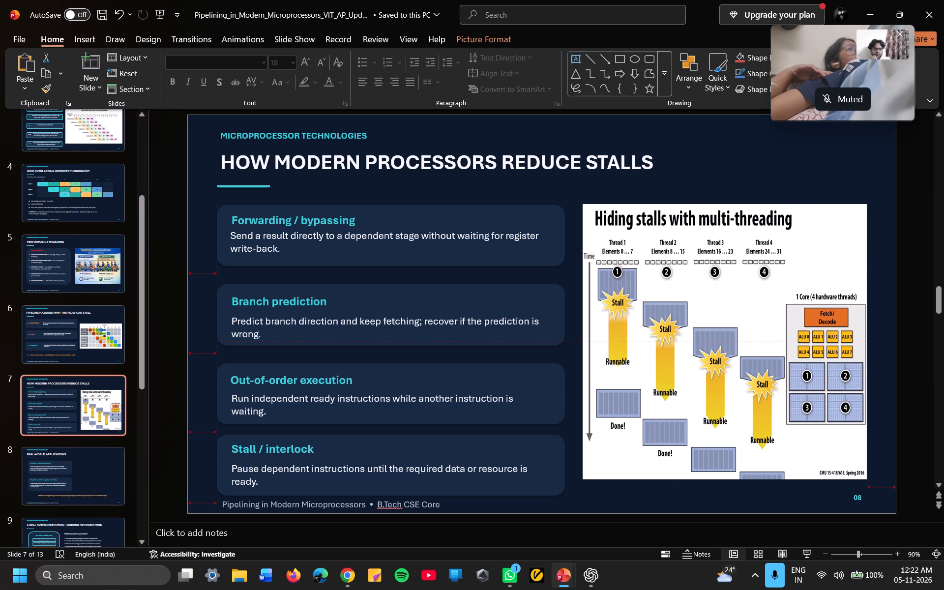
left_click_drag(797, 254, 800, 249)
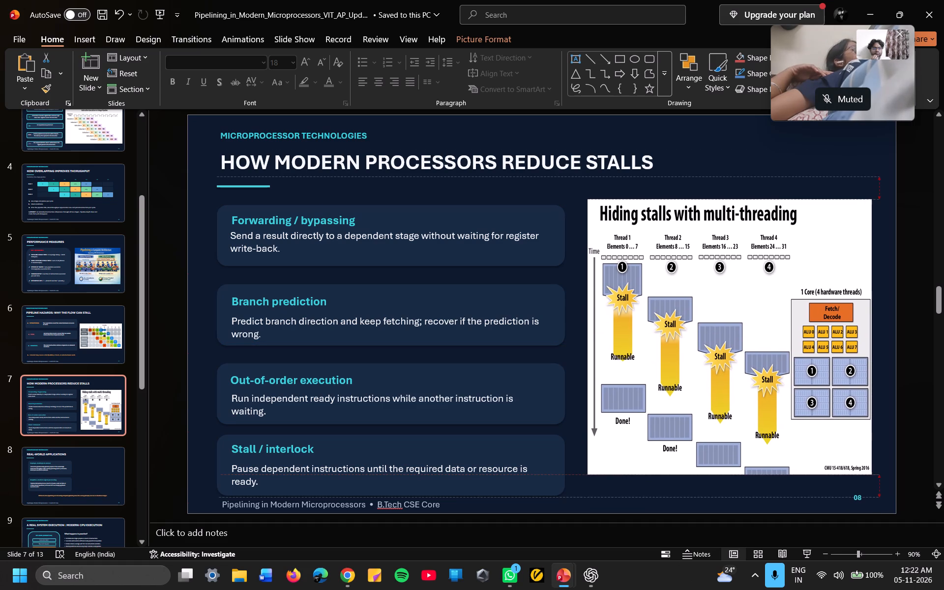
left_click_drag(800, 249, 799, 248)
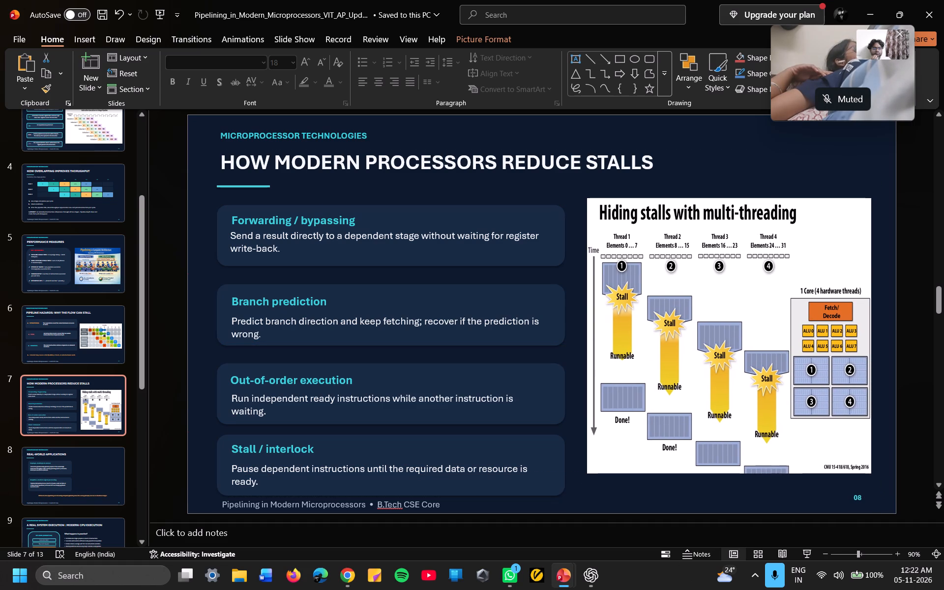
left_click_drag(799, 248, 800, 248)
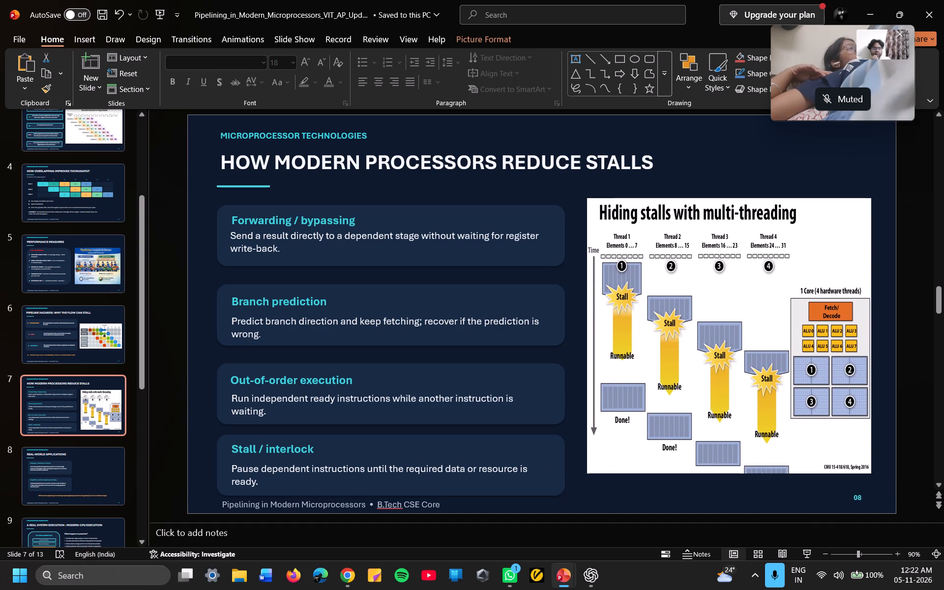
left_click_drag(800, 248, 800, 249)
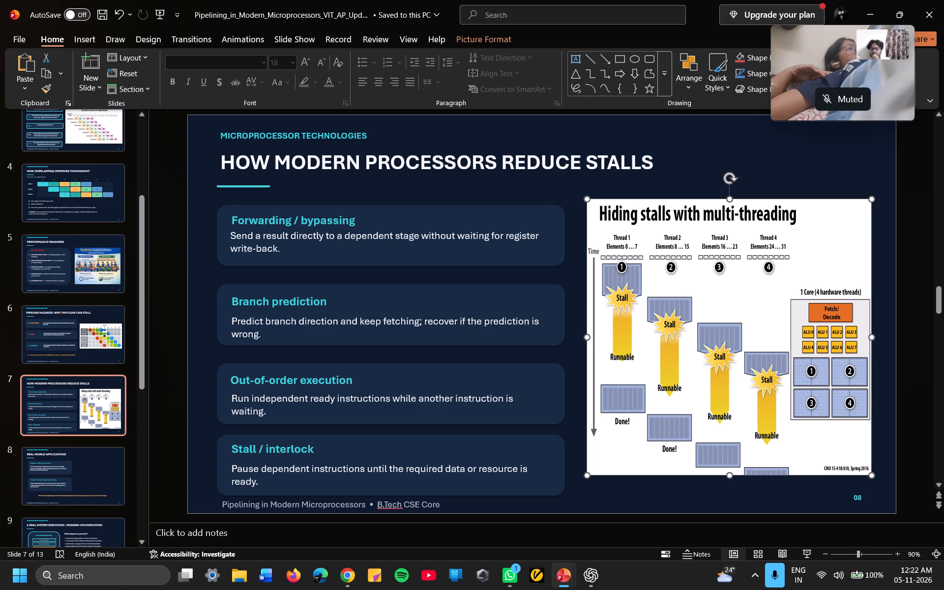
Check the "Real-World Applications" and title slides, then search Google in Chrome for "real world applications of pipelining in modern microprocessors", replacing the old search page.
left_click(55, 487)
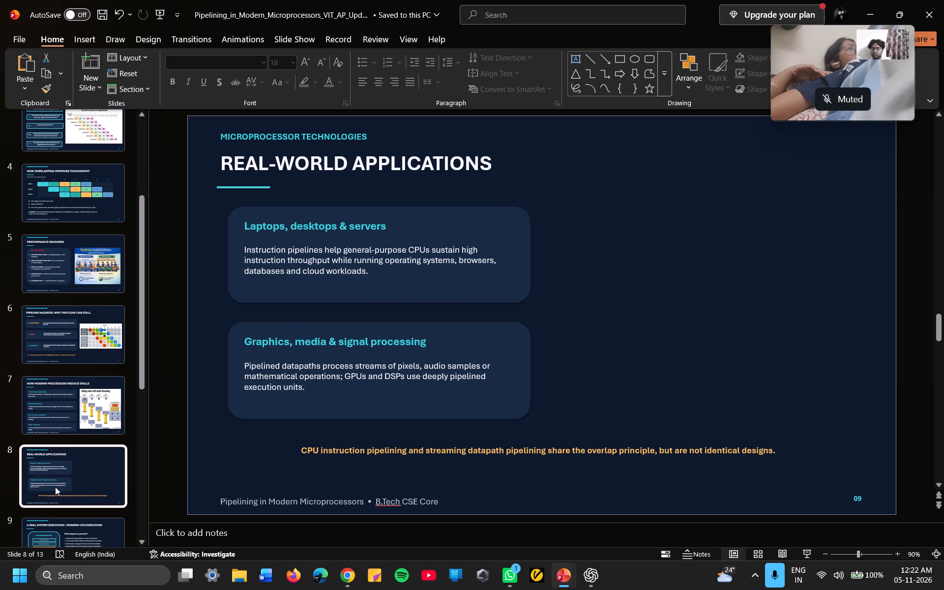
scroll(79, 209, "up", 4)
left_click(81, 146)
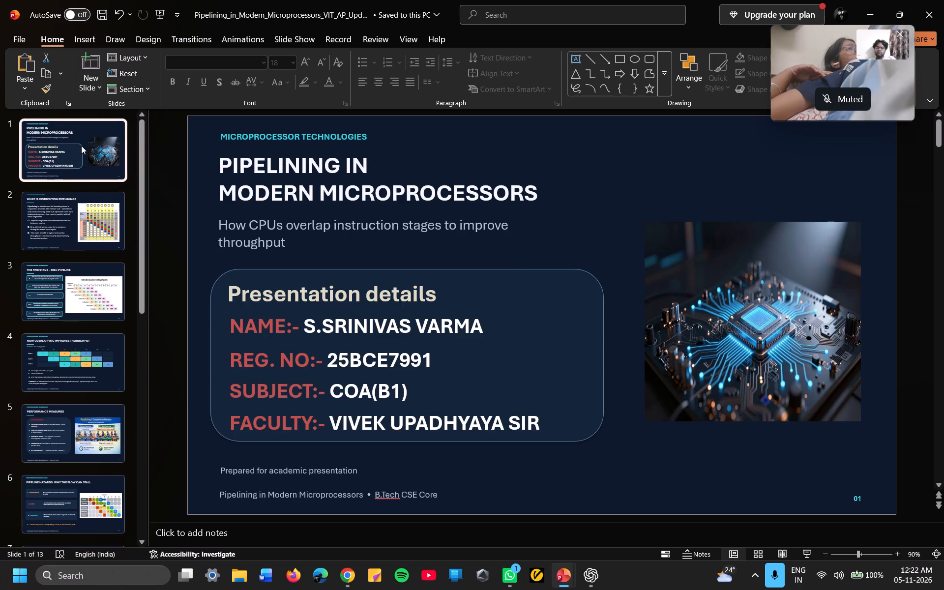
key("alt+Tab")
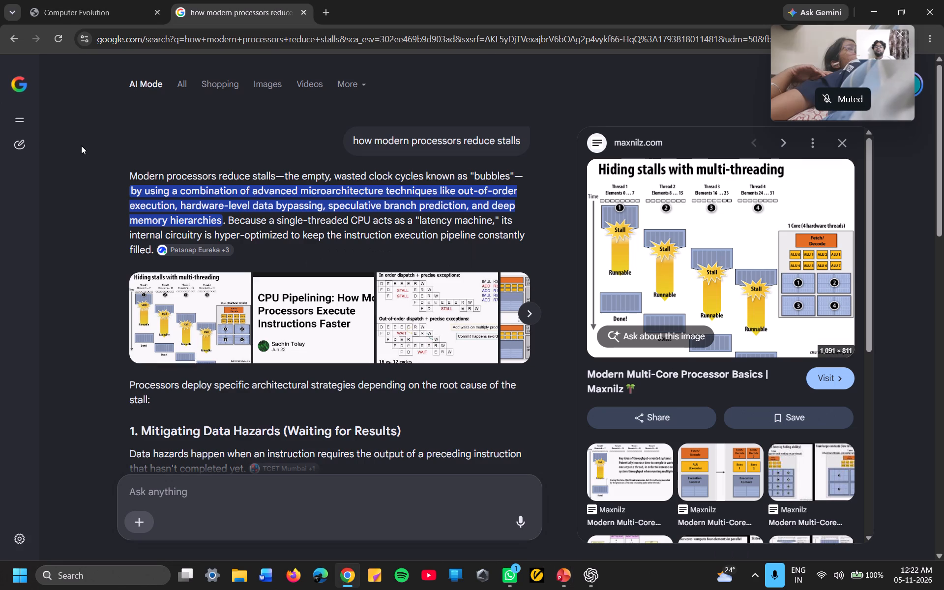
left_click(328, 8)
left_click(302, 12)
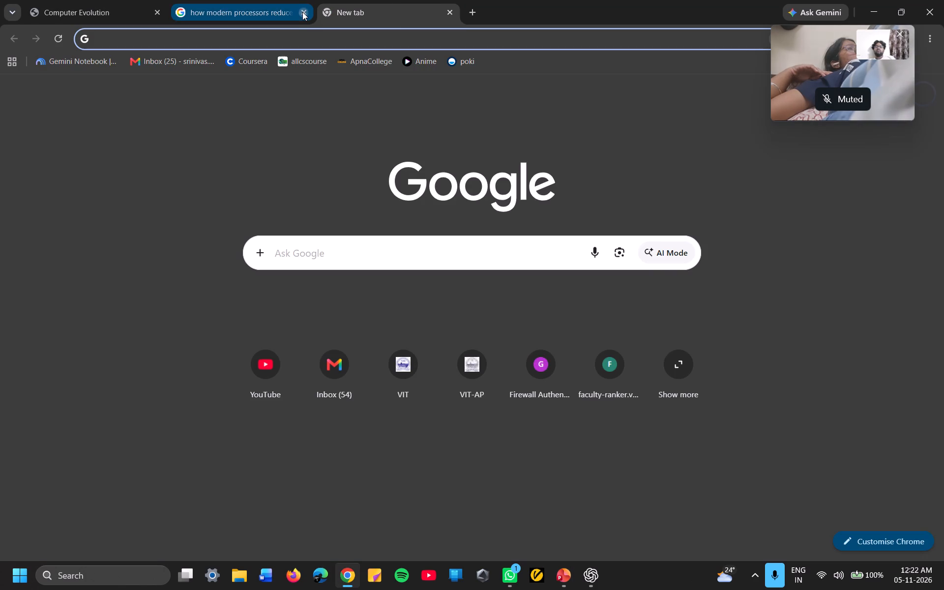
type("real world applications of piep")
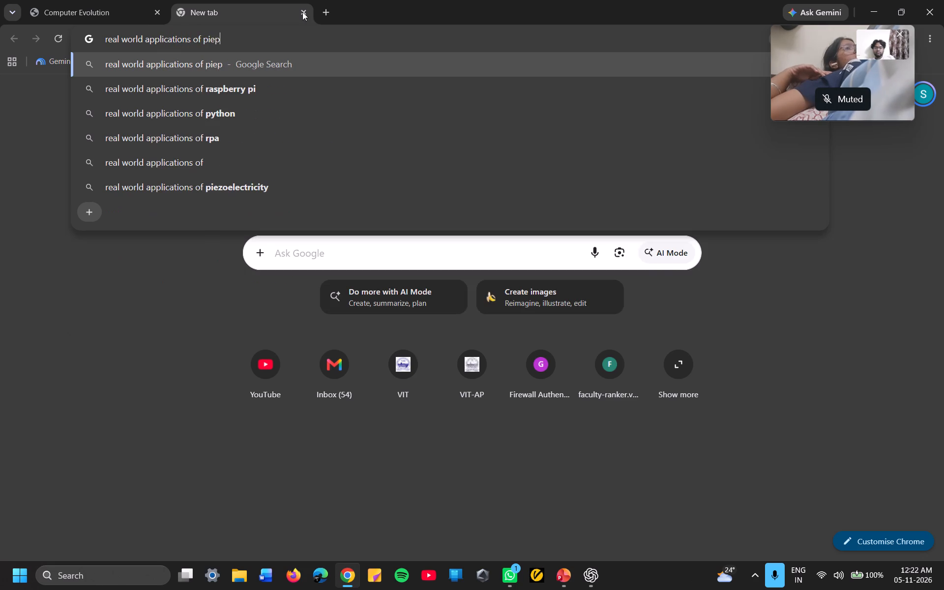
key("BackSpace")
key("BackSpace")
type("pelining in modern microprocessors")
key("Return")
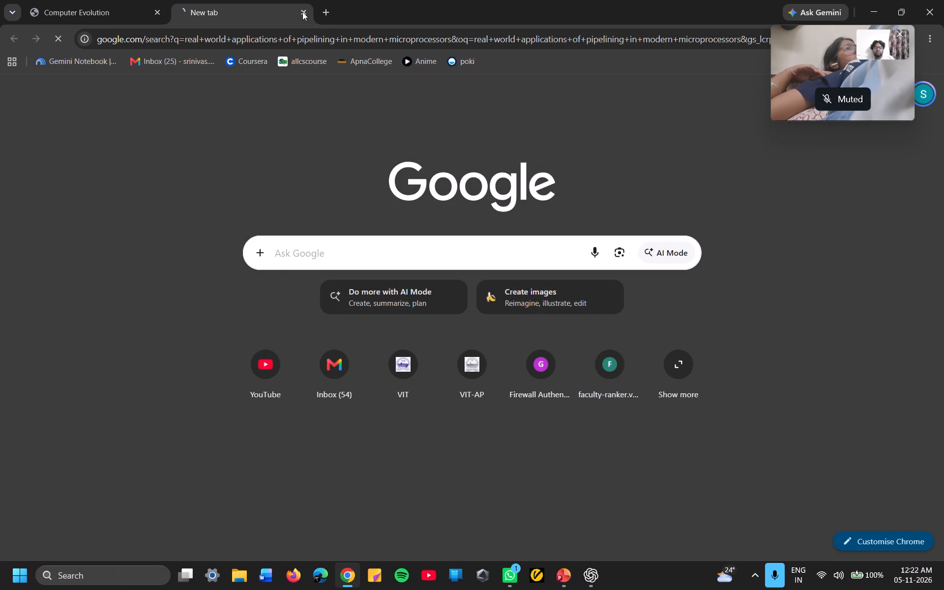
Find the Kuro app through the Windows search and launch it.
type("kuro")
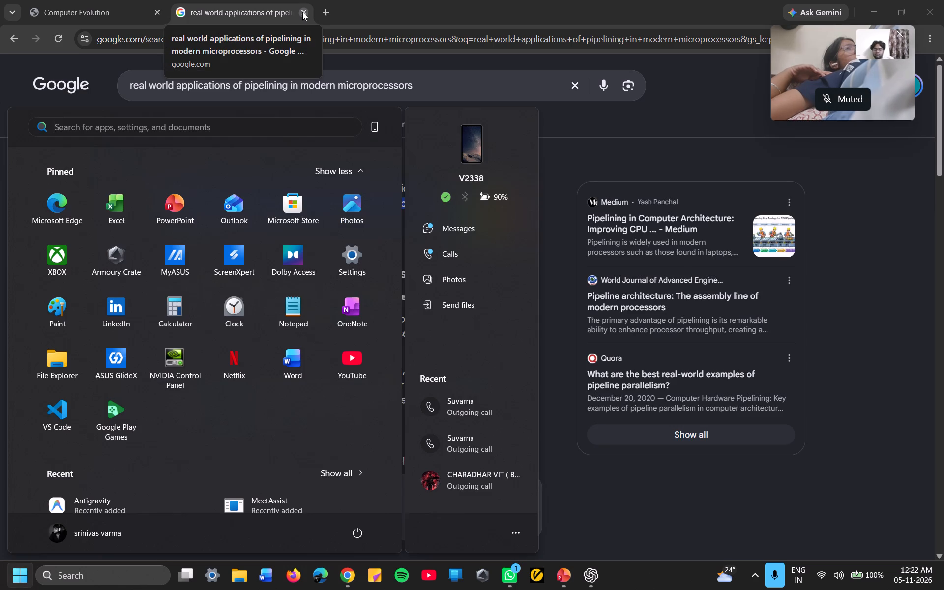
type("kruo")
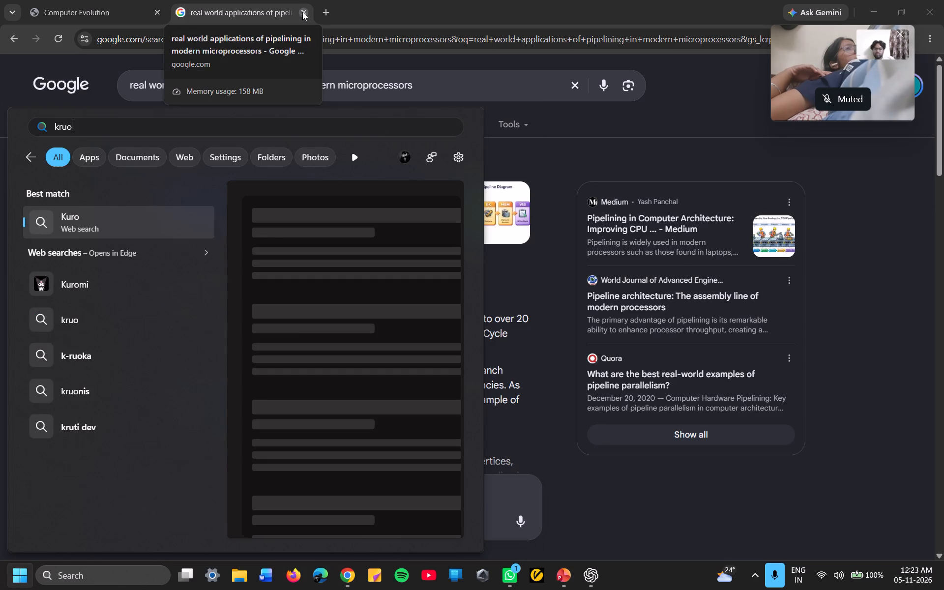
key("BackSpace")
key("BackSpace")
key("BackSpace")
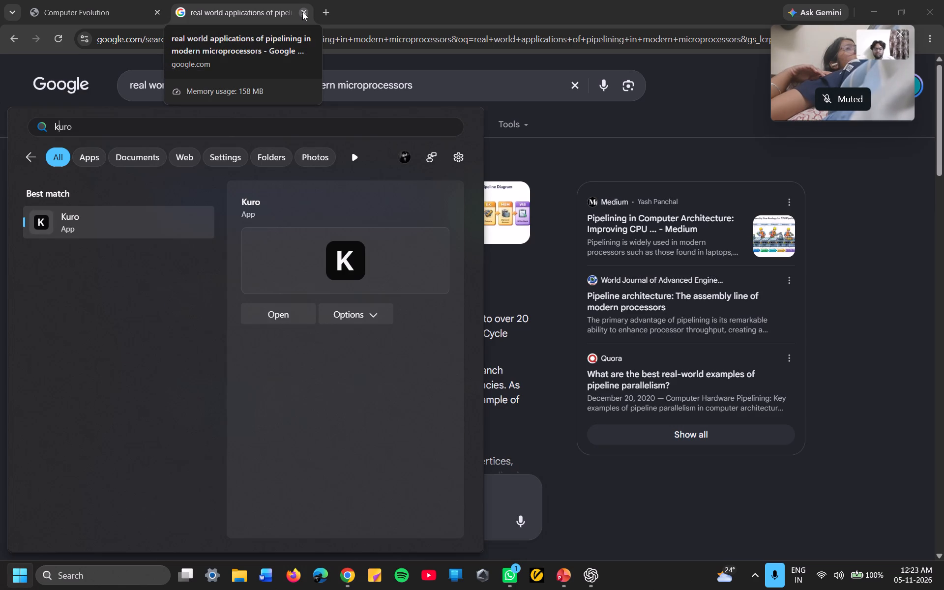
type("uro")
key("Return")
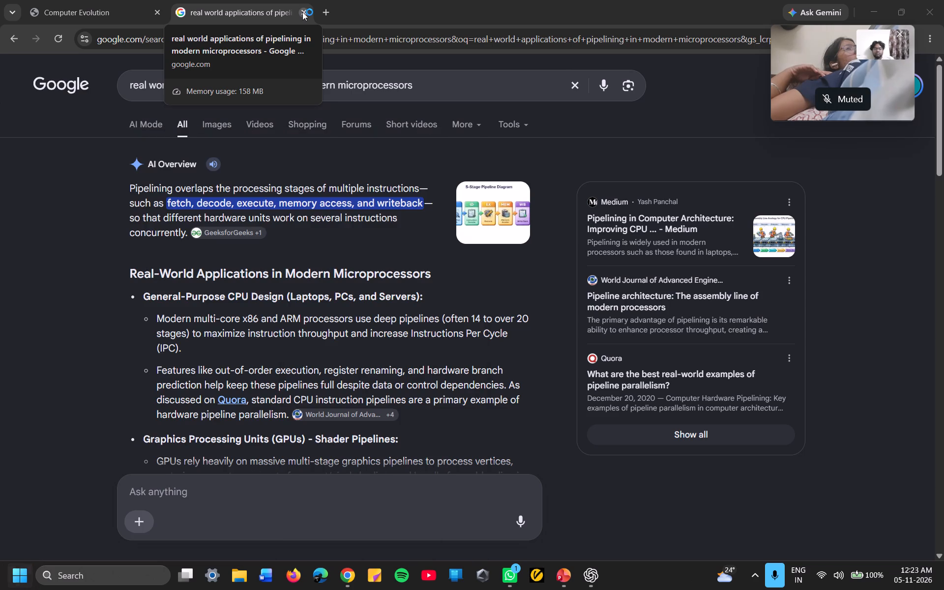
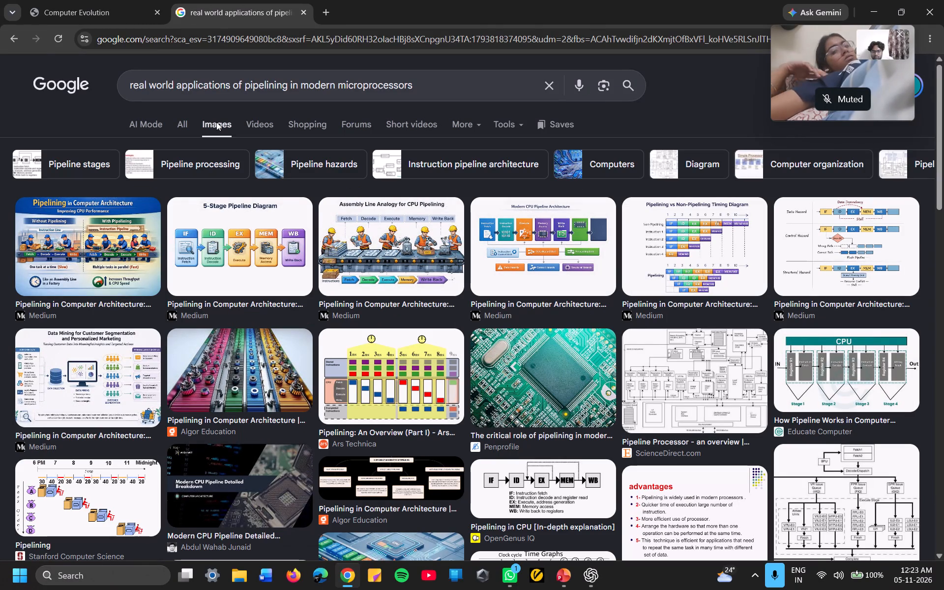
View the full web results for the real-world pipelining applications search instead of the image results.
left_click(187, 124)
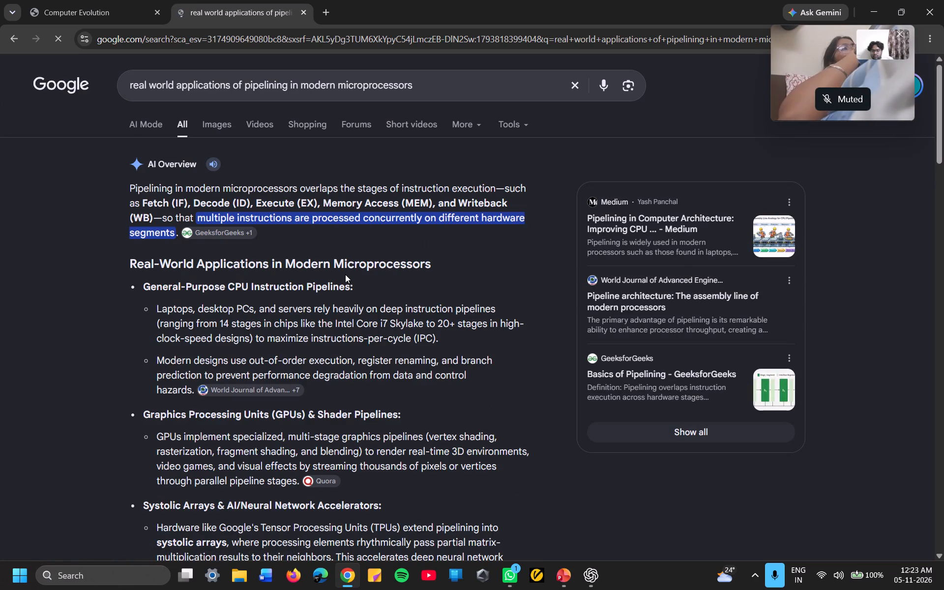
In PowerPoint, widen the MEM and WB cards on the five-stage RISC pipeline slide to match the cards above, nudging the WB description slightly left.
key("alt+Tab")
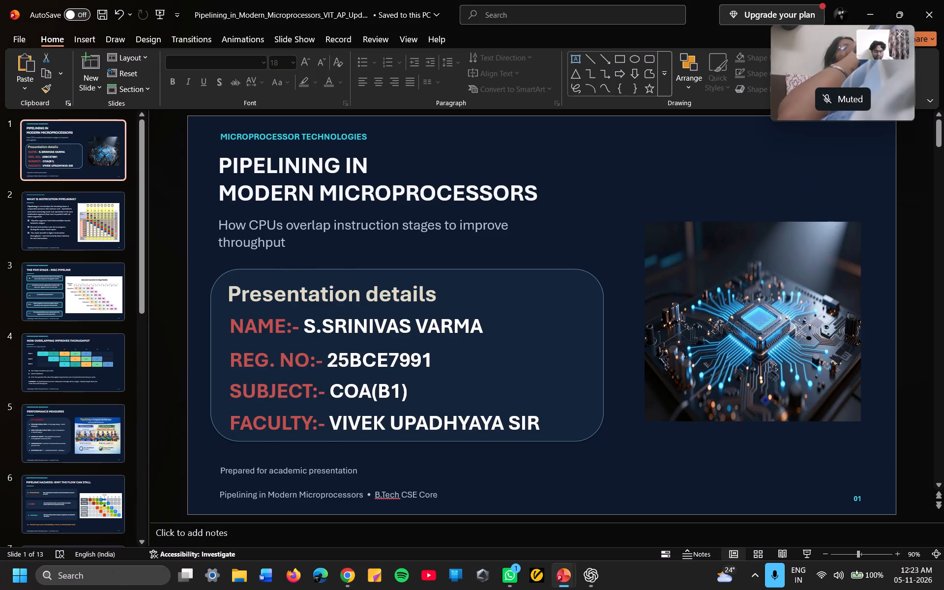
key("Down")
key("Down")
key("Down")
key("Down")
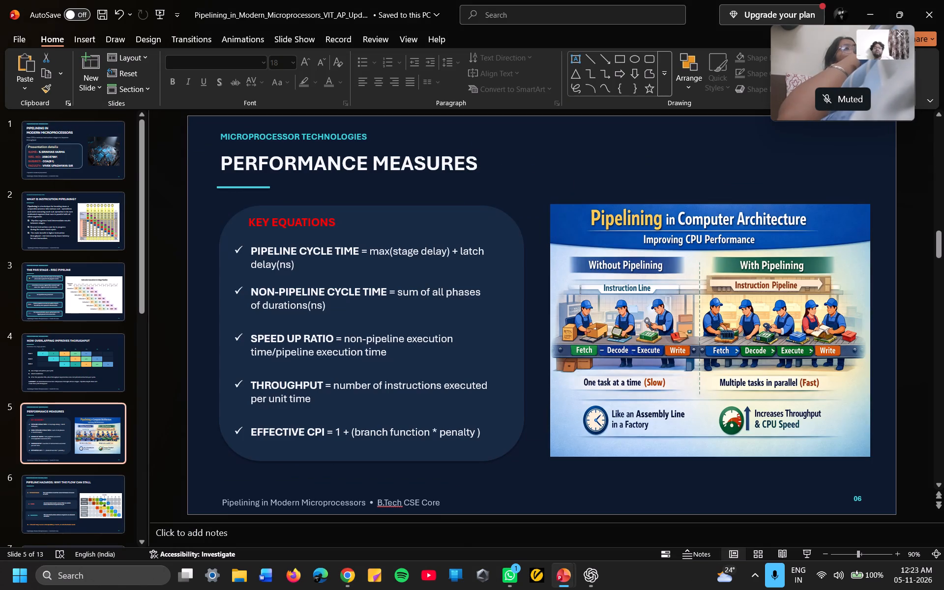
key("Up")
key("Up")
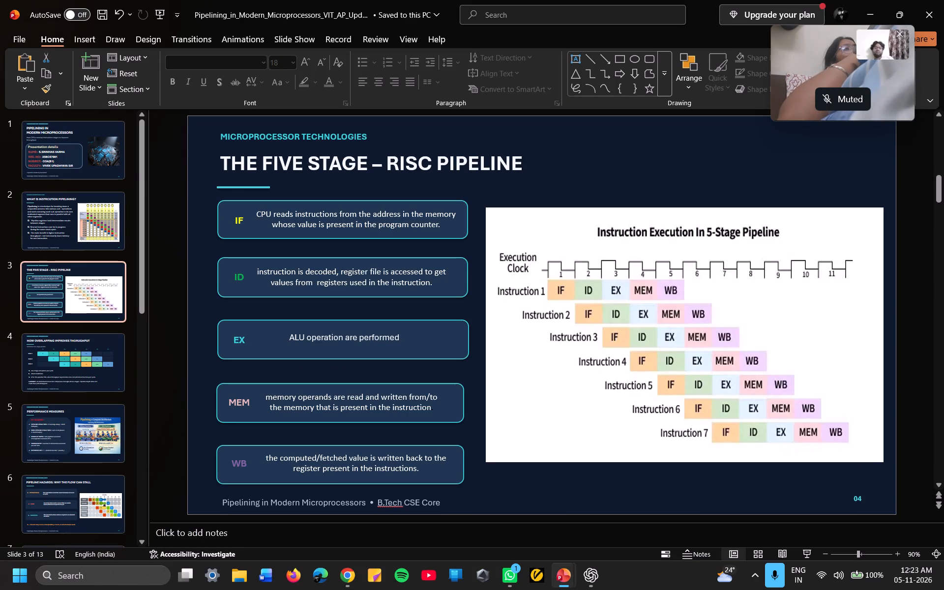
left_click(461, 396)
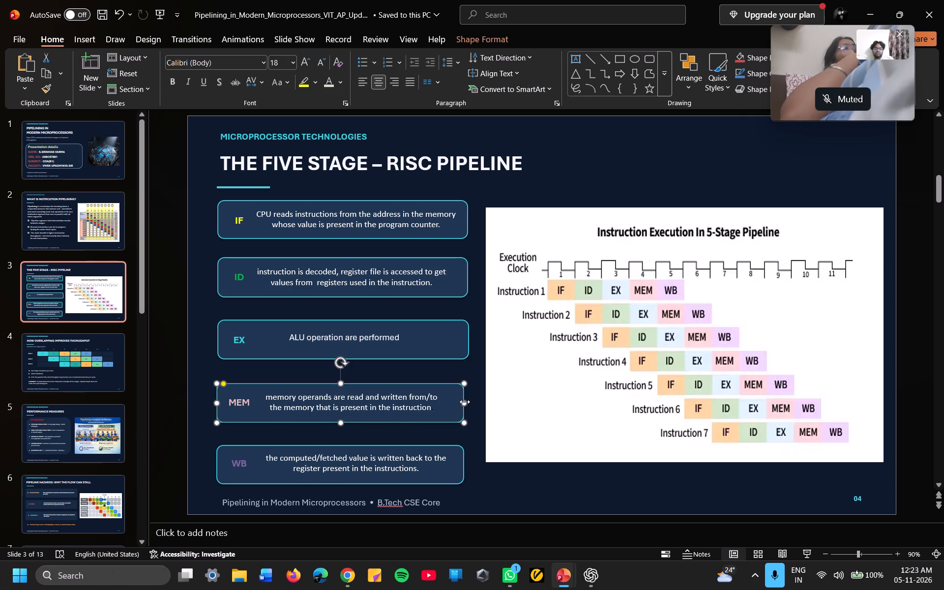
left_click_drag(465, 402, 472, 402)
left_click_drag(456, 457, 449, 459)
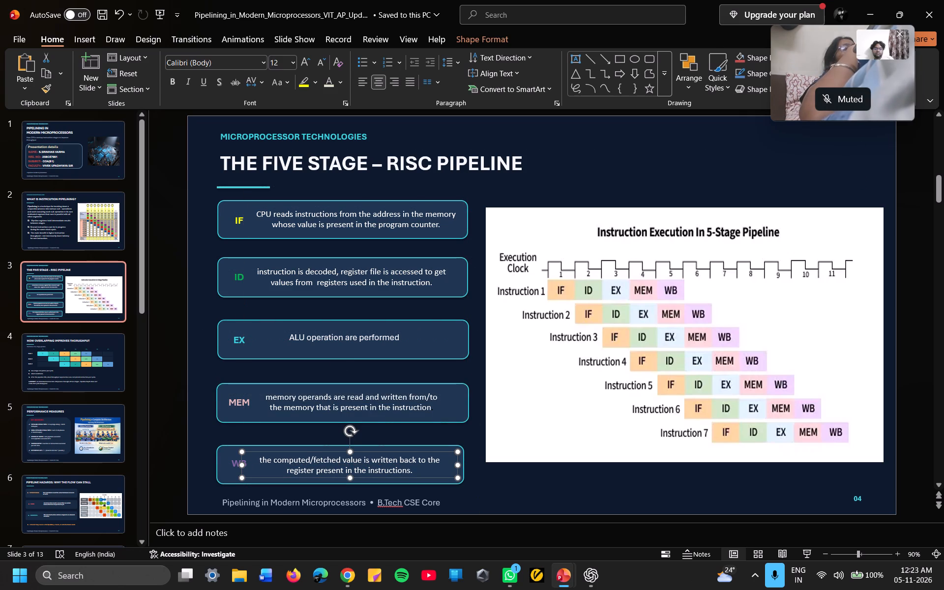
left_click(457, 486)
left_click(464, 467)
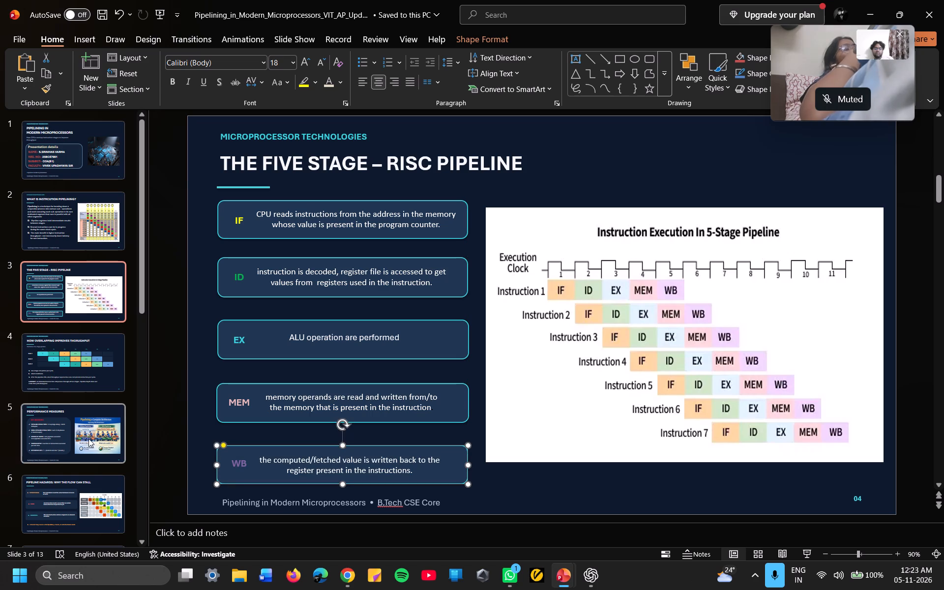
Review slides 3 to 6, comparing their text formatting and layout, and end on the pipeline hazards slide.
left_click(80, 484)
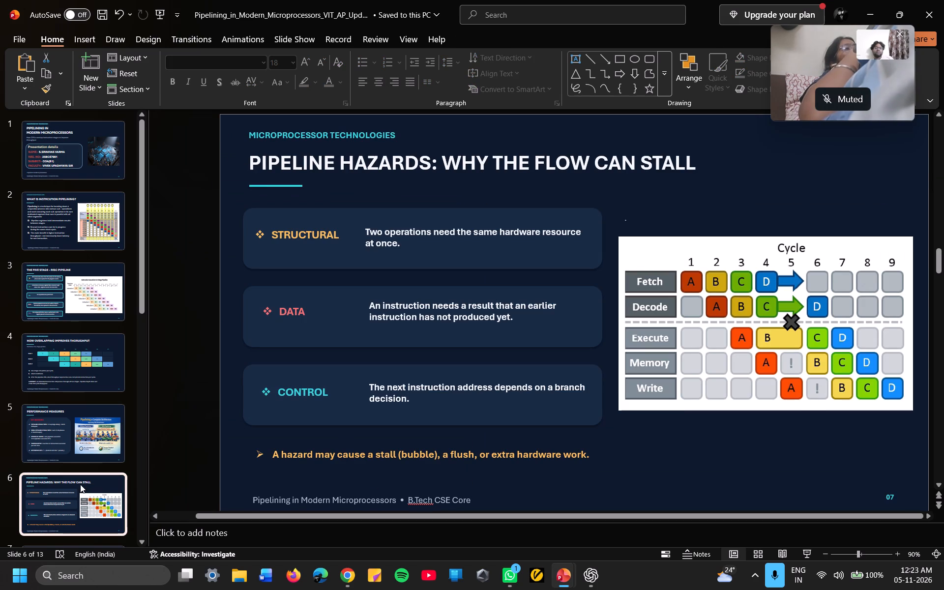
key("Up")
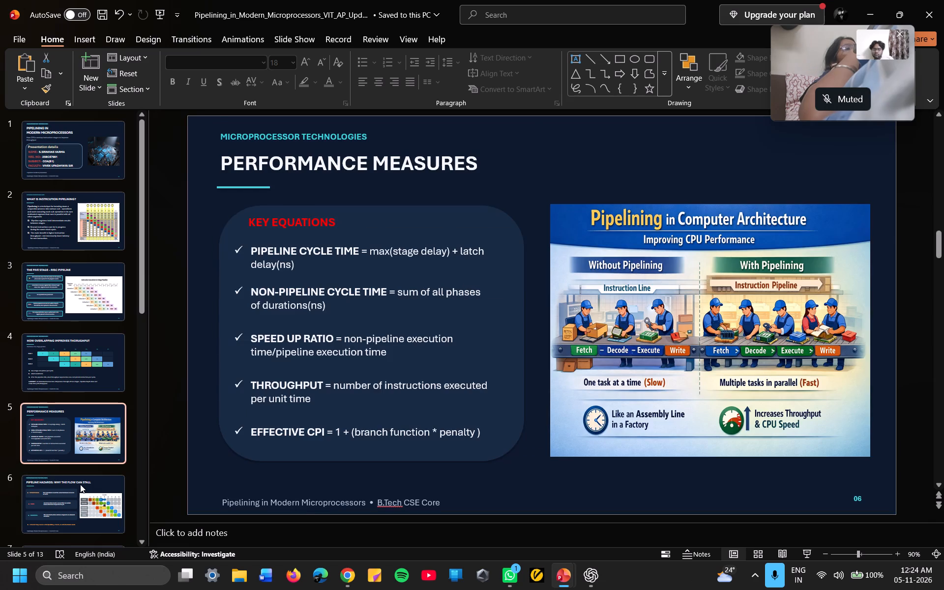
key("Down")
key("Up")
key("Up")
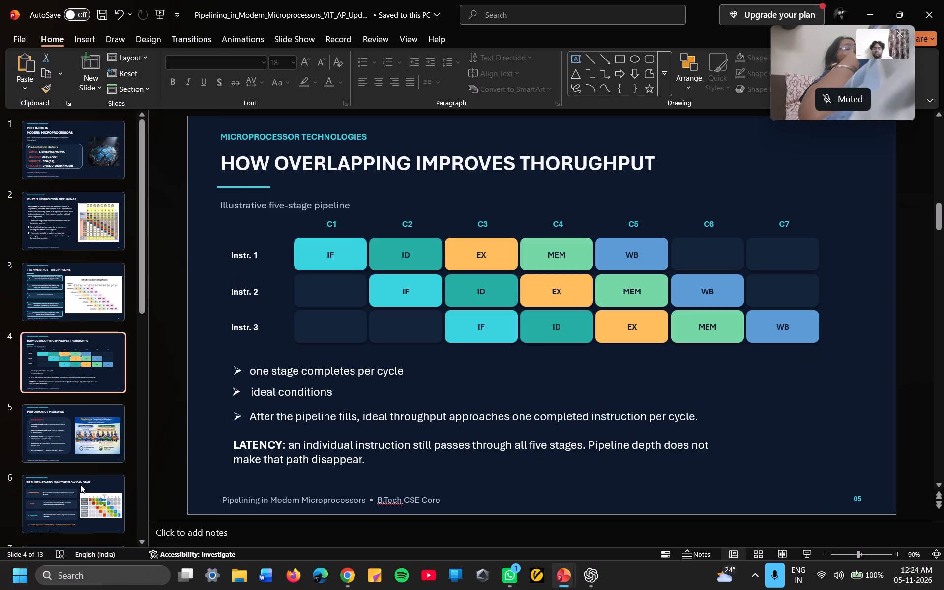
key("Up")
key("Down")
key("Down")
key("Down")
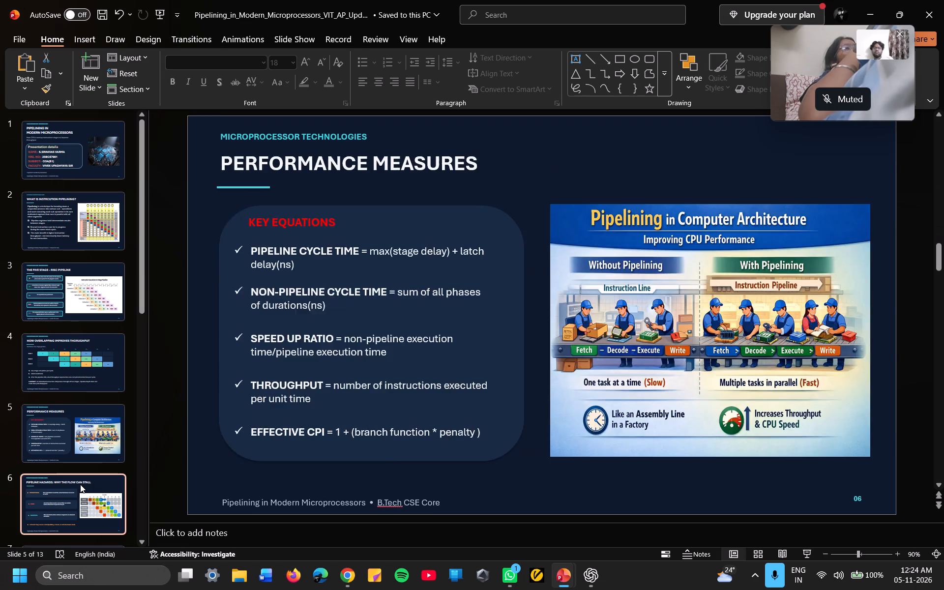
Remove bold from the Control, Data and Structural descriptions on the pipeline hazards slide.
left_click_drag(413, 400, 389, 393)
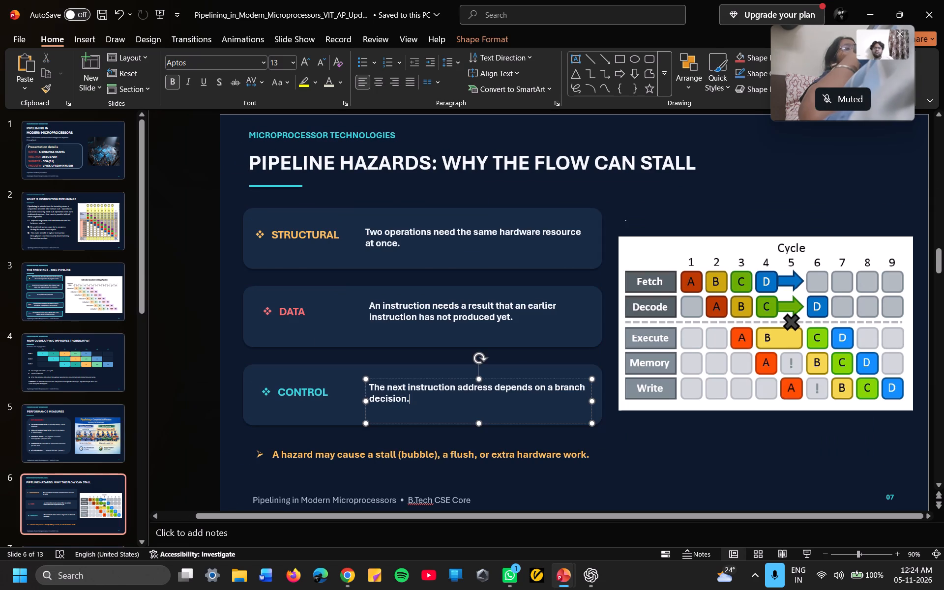
left_click_drag(389, 393, 374, 389)
left_click(382, 368)
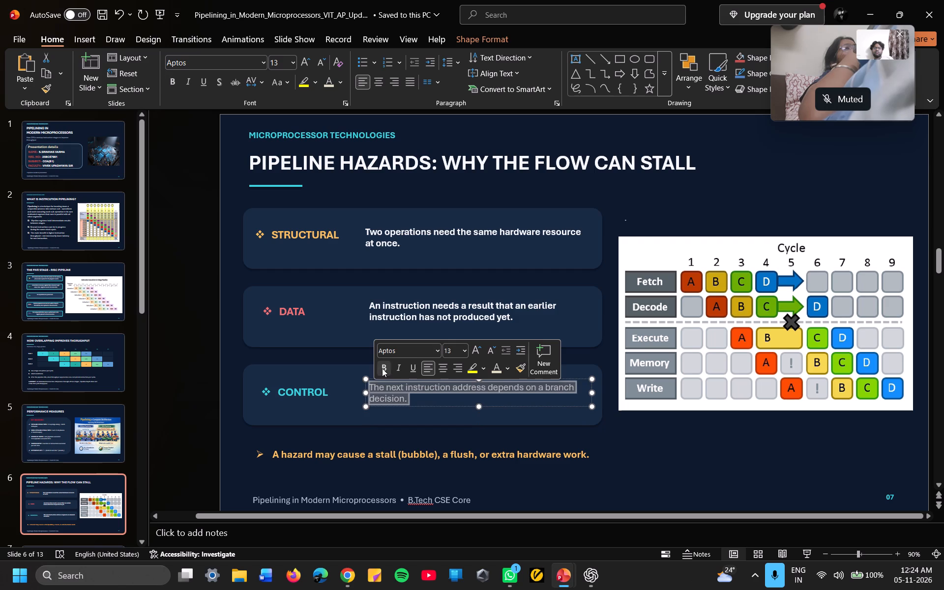
left_click(354, 329)
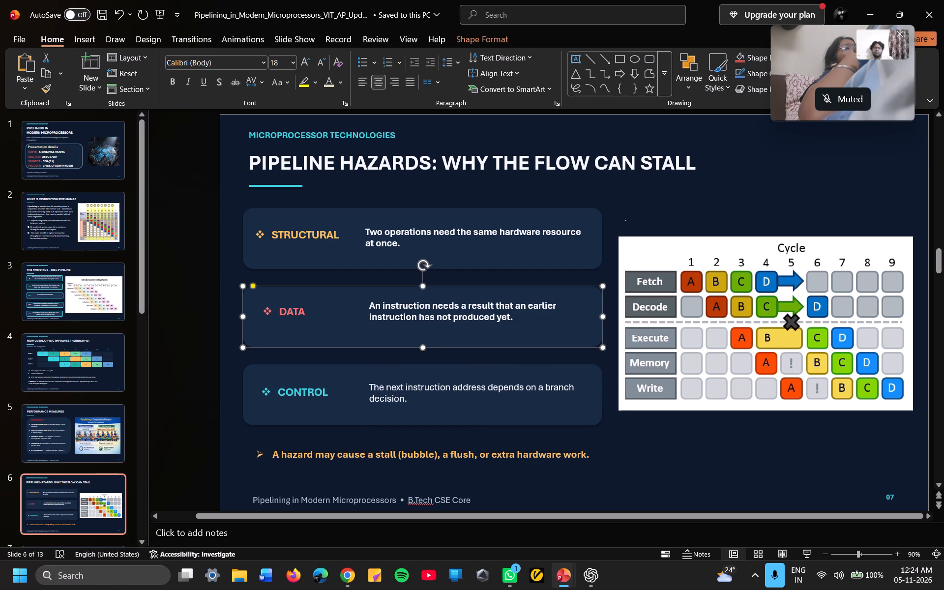
left_click_drag(511, 320, 372, 303)
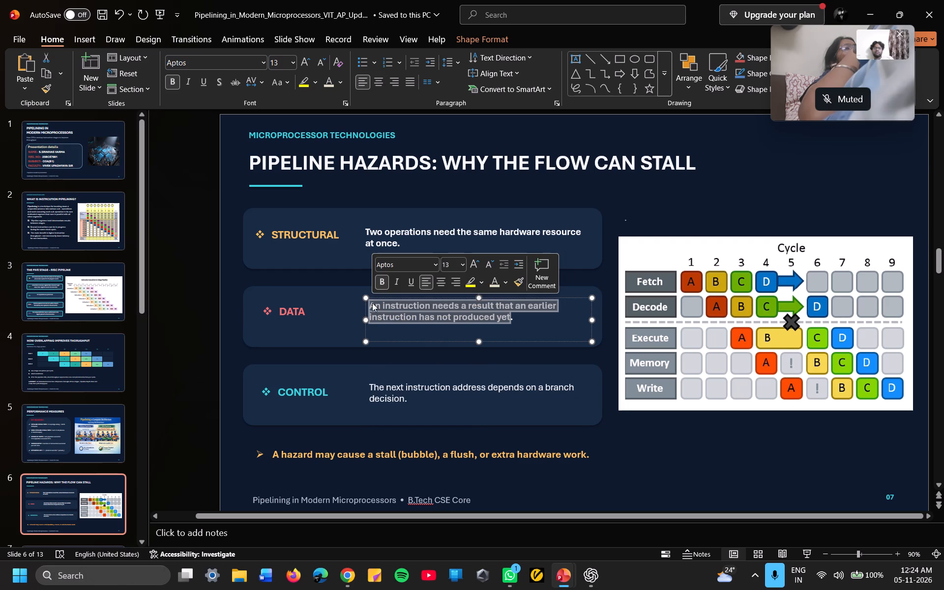
left_click(384, 278)
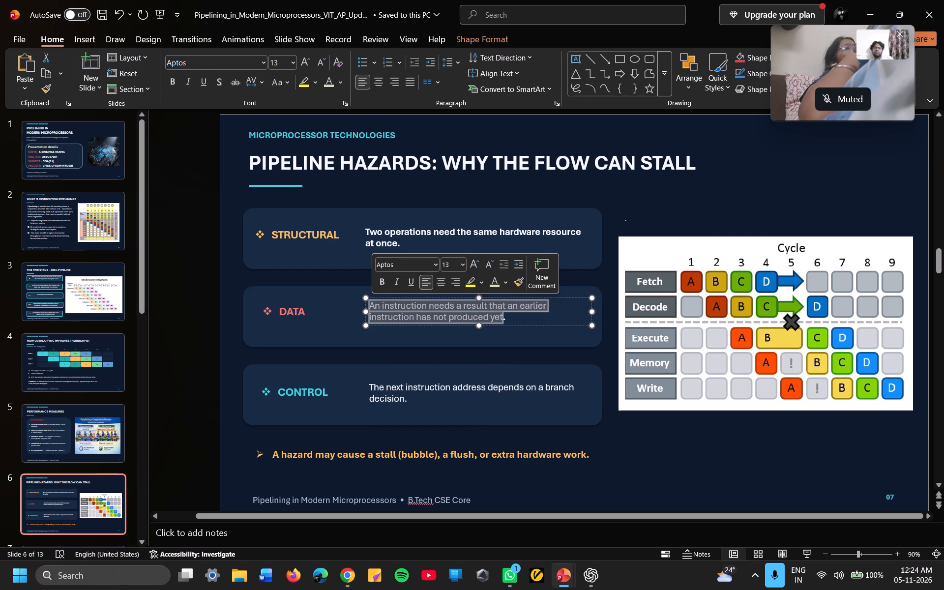
left_click_drag(404, 242, 367, 234)
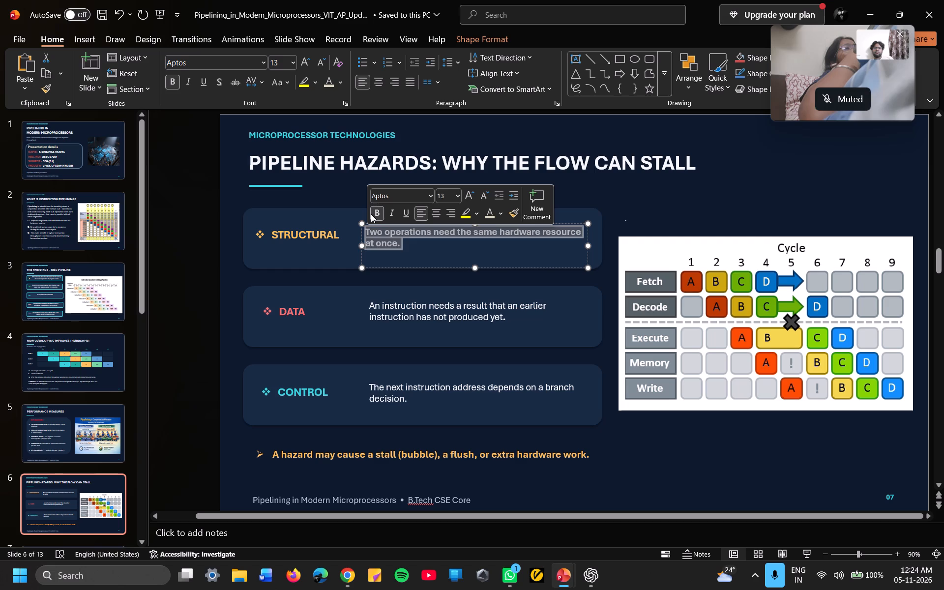
left_click(371, 214)
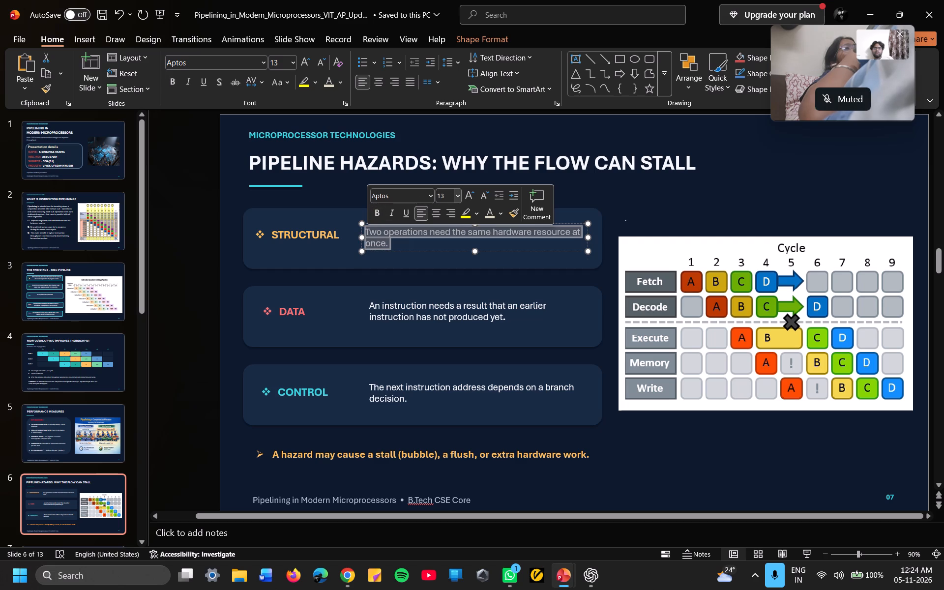
Set the font size of the Structural and Data descriptions to 16.
left_click(446, 194)
key("BackSpace")
type("16")
key("Return")
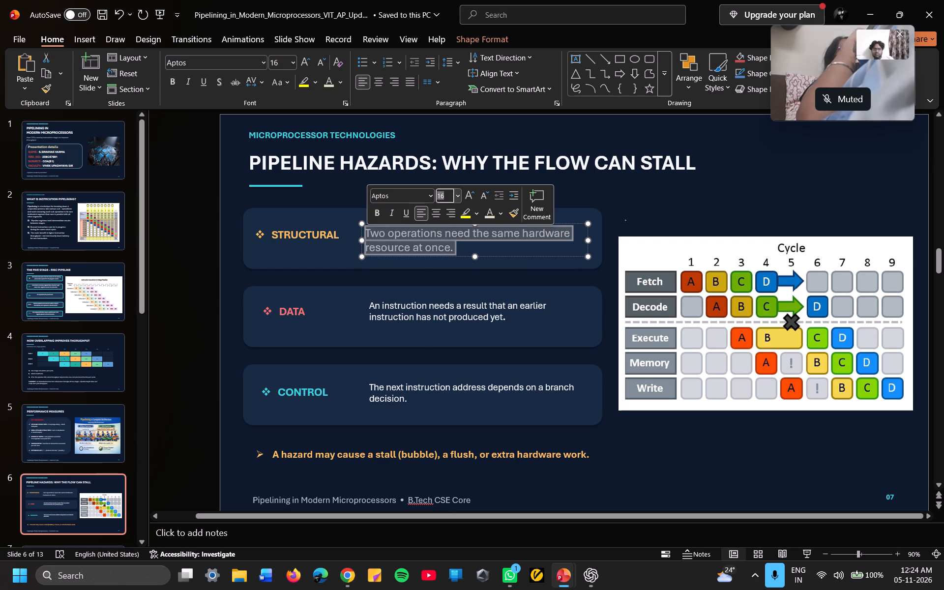
left_click(521, 325)
left_click_drag(507, 321, 496, 318)
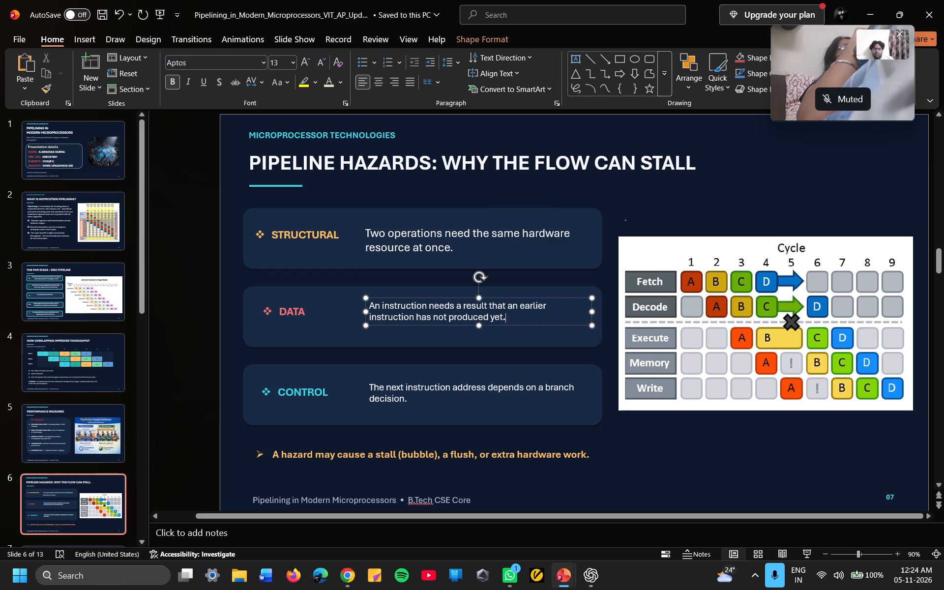
left_click_drag(496, 318, 375, 306)
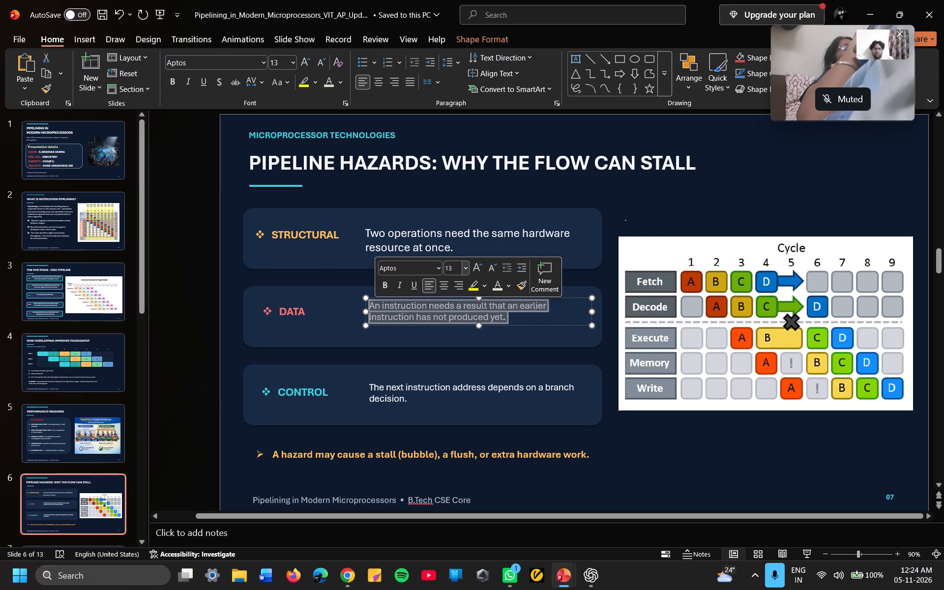
left_click(456, 267)
key("BackSpace")
type("16")
key("Return")
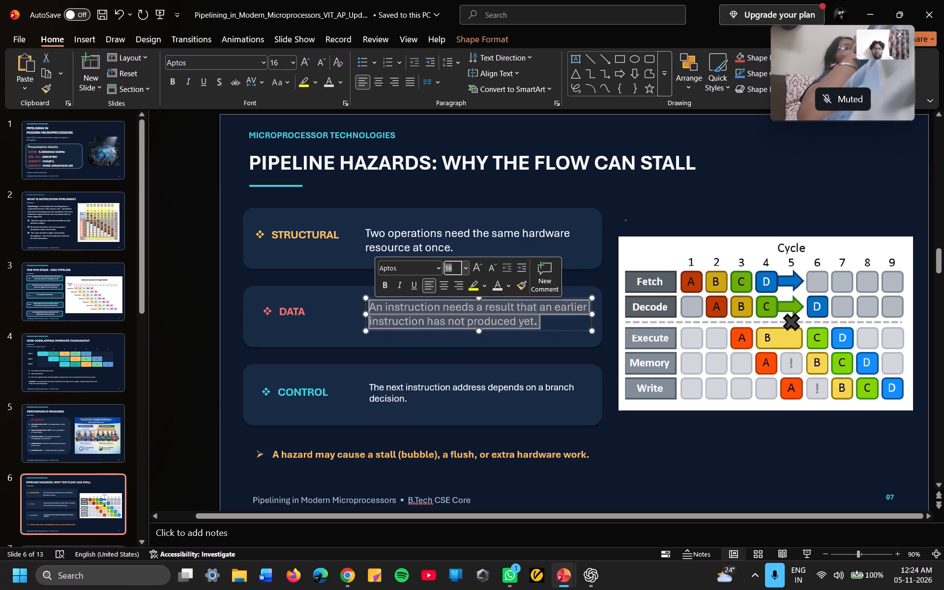
Set the font size of the Control description to 16.
left_click_drag(413, 399, 377, 389)
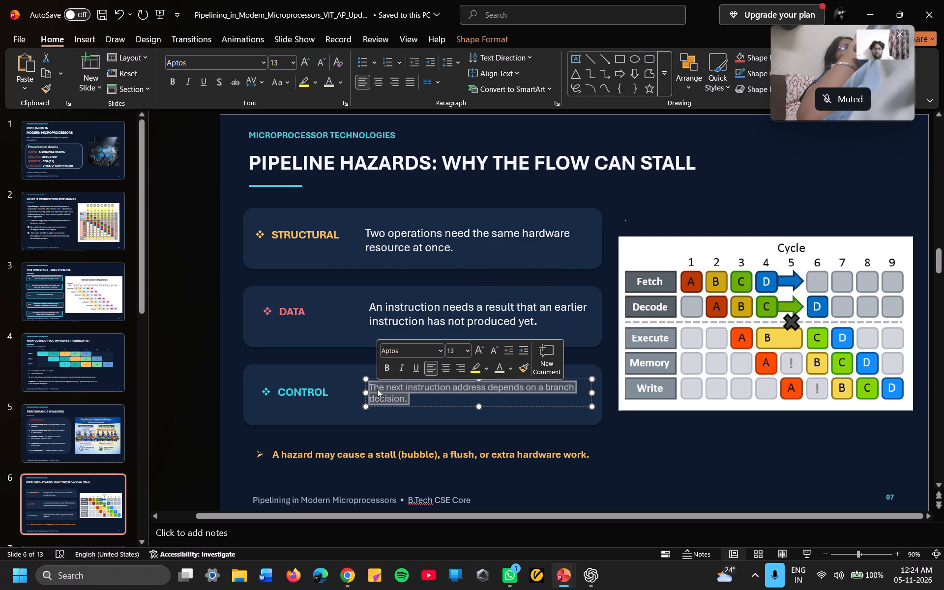
left_click(456, 347)
key("BackSpace")
type("16")
key("Return")
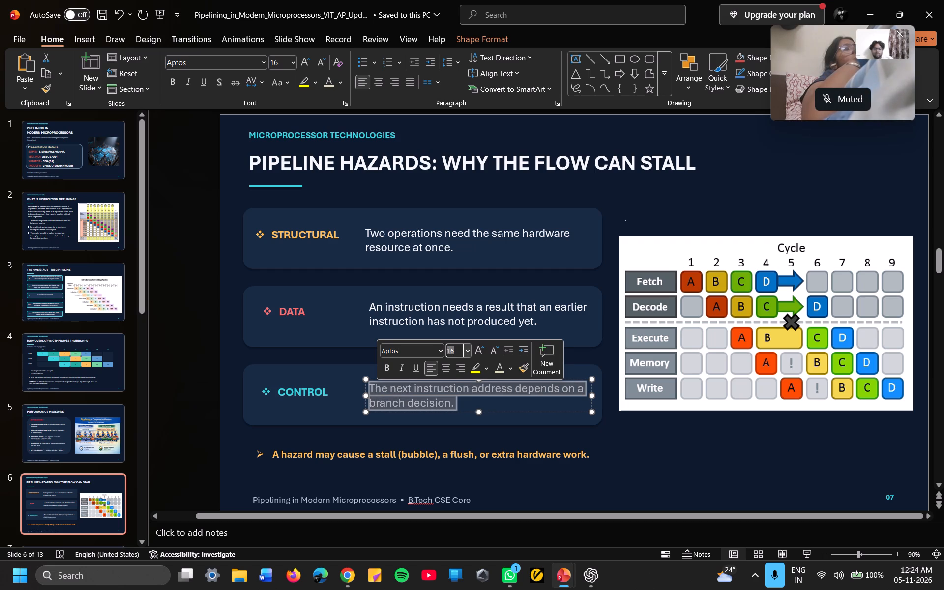
left_click(639, 464)
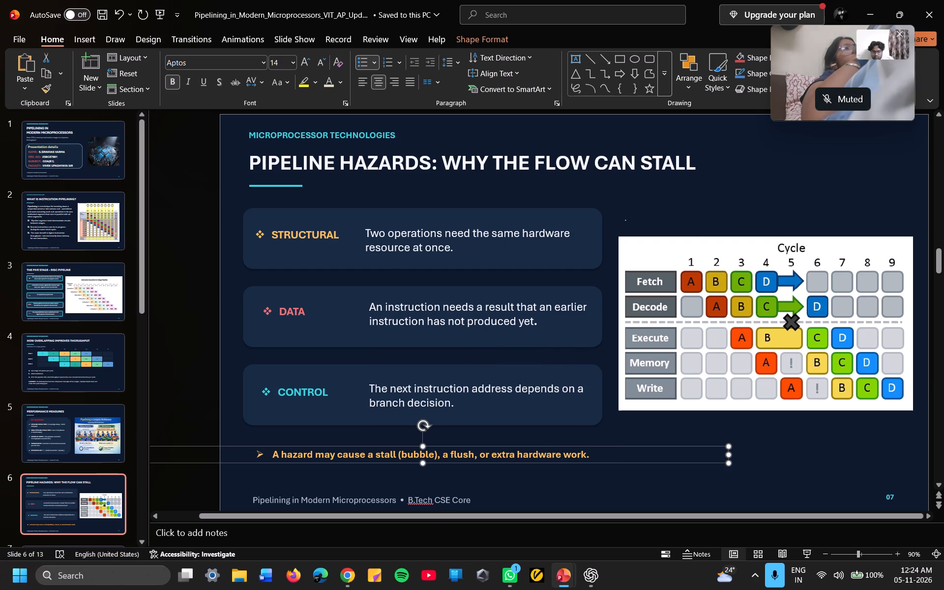
Shift the Structural description slightly right to align it with the Data and Control descriptions.
left_click(566, 250)
left_click(555, 255)
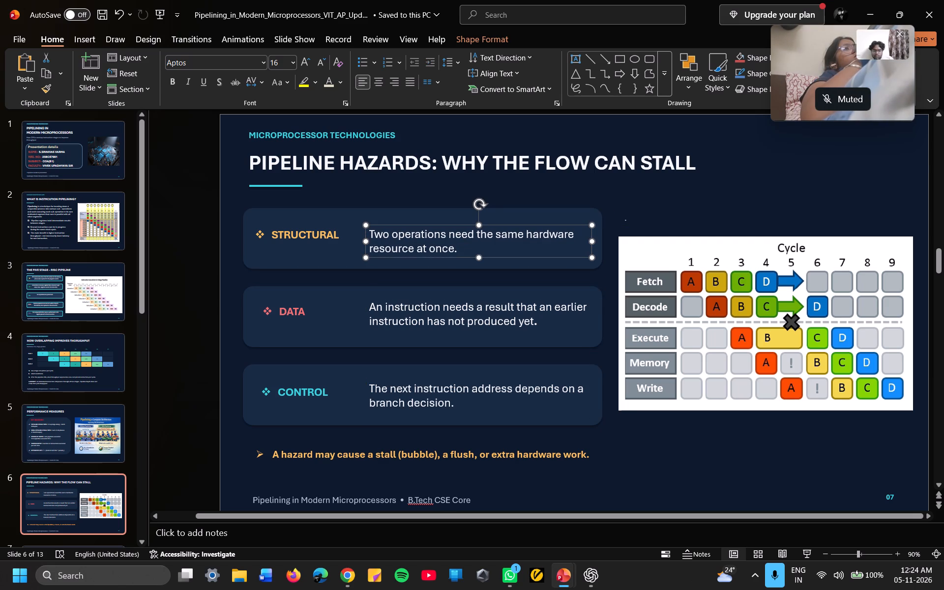
Set the "hazard may cause a stall (bubble)..." note text below the cards, apart from its leading "A", to font size 16.
left_click_drag(589, 456, 298, 463)
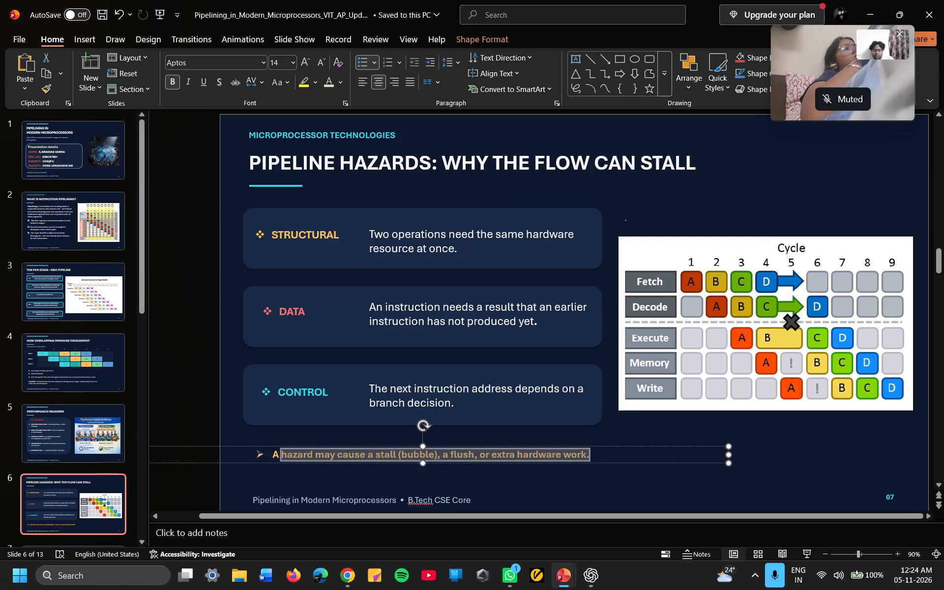
left_click_drag(298, 463, 280, 459)
left_click(358, 423)
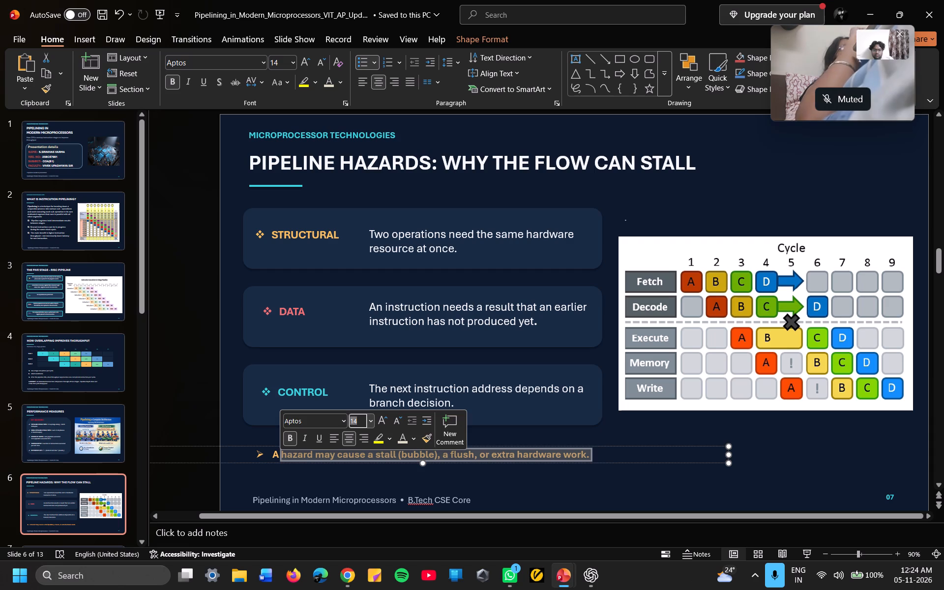
key("BackSpace")
type("16")
key("Return")
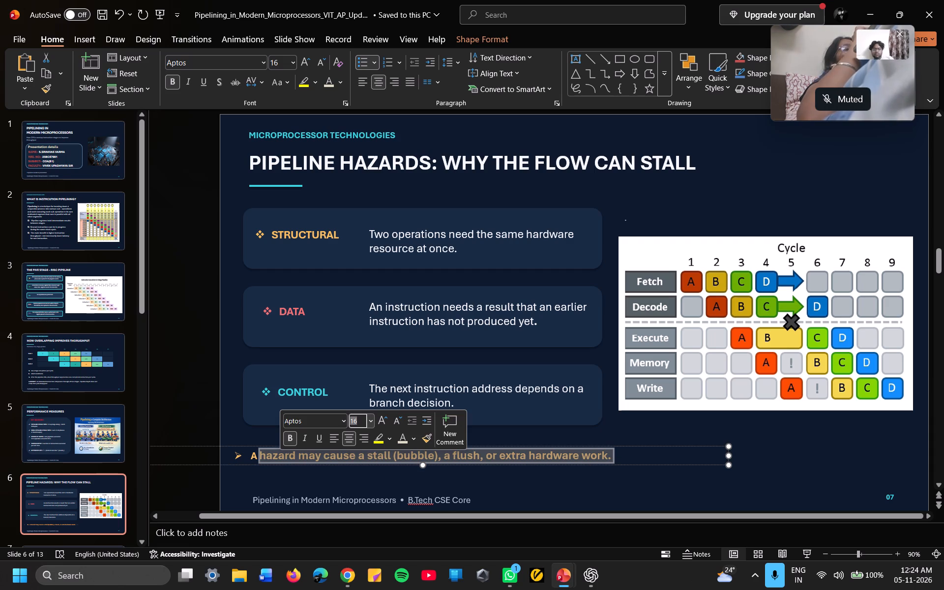
Shift the orange hazard note slightly right and down to line it up beneath the cards.
left_click(543, 493)
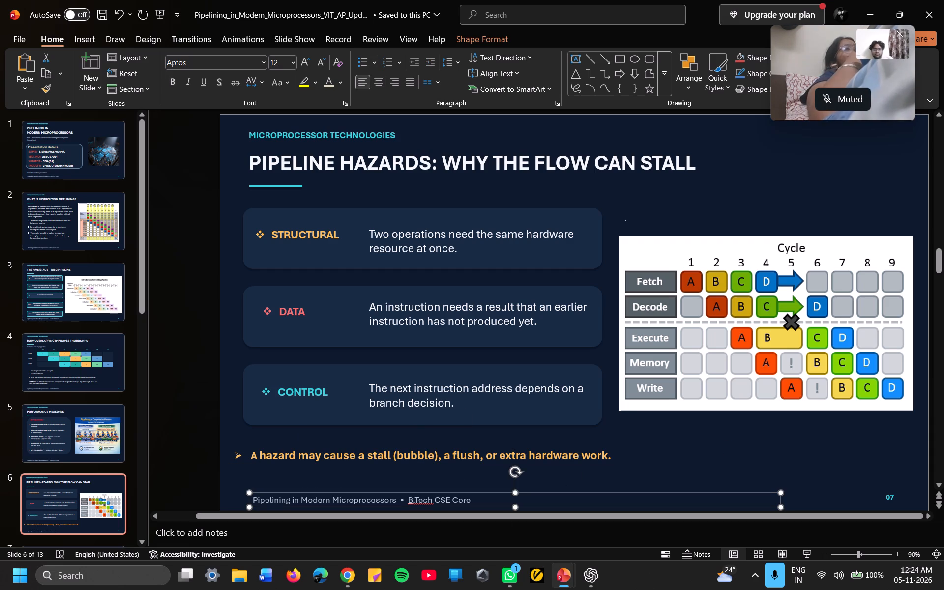
left_click_drag(622, 455, 639, 457)
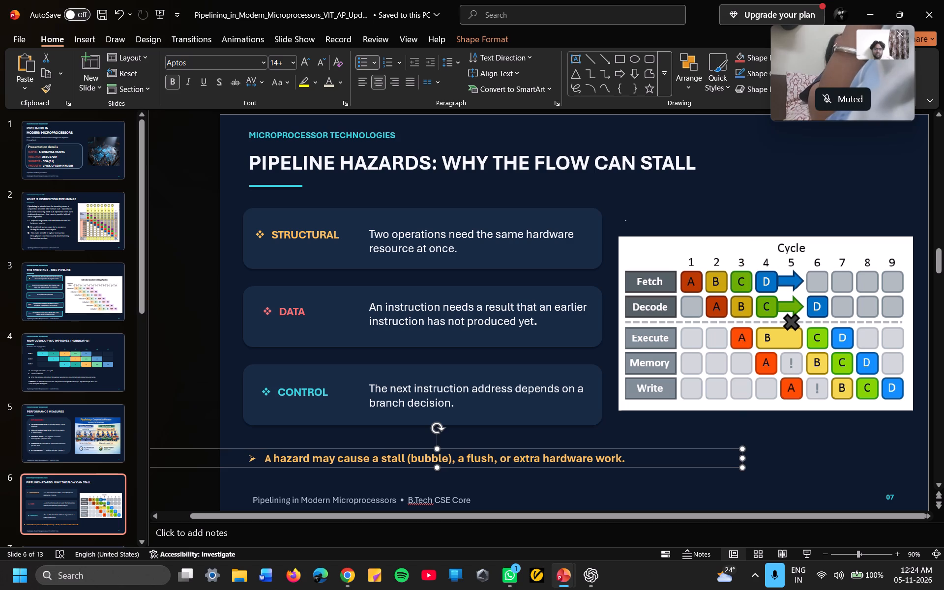
Move the footer text on the Pipeline Hazards slide slightly up and left, just below the orange hazard note.
left_click_drag(480, 501, 475, 490)
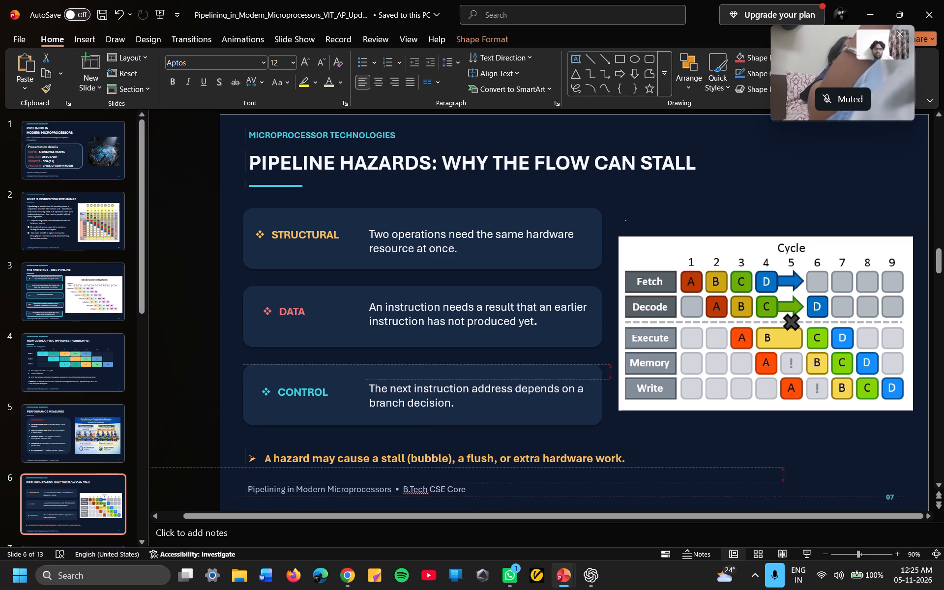
left_click_drag(475, 490, 475, 487)
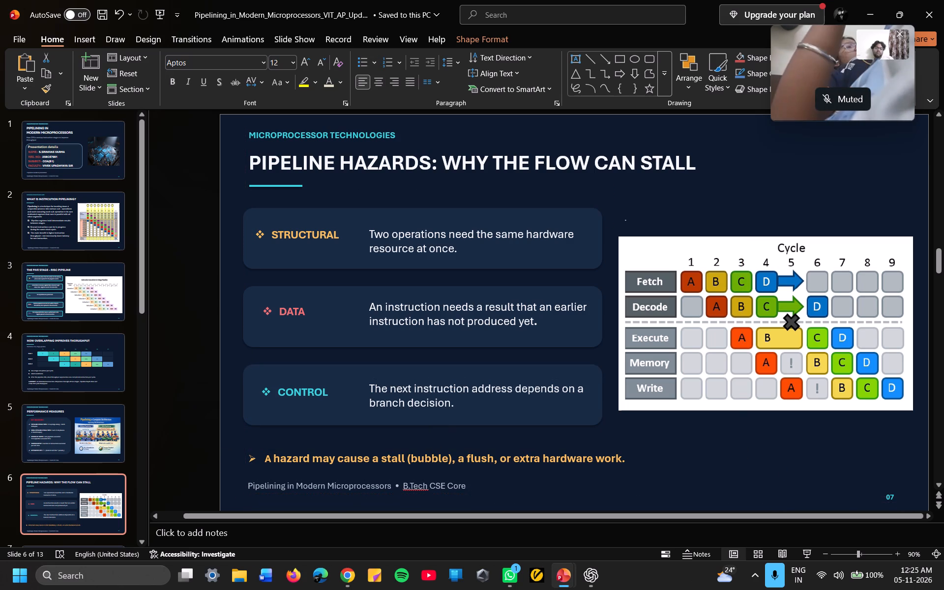
left_click_drag(475, 487, 476, 488)
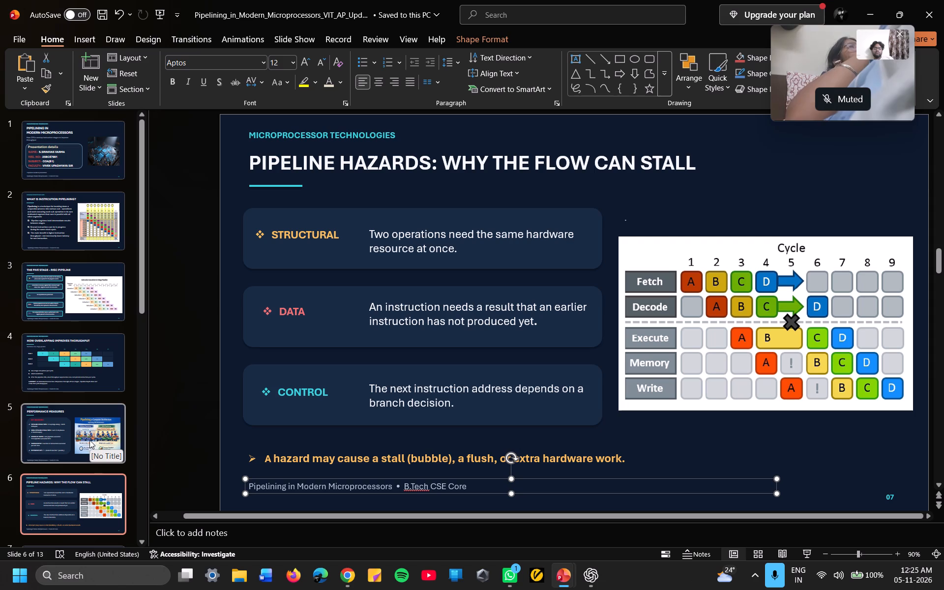
Go to slide 7, "How Modern Processors Reduce Stalls".
left_click(82, 430)
key("Down")
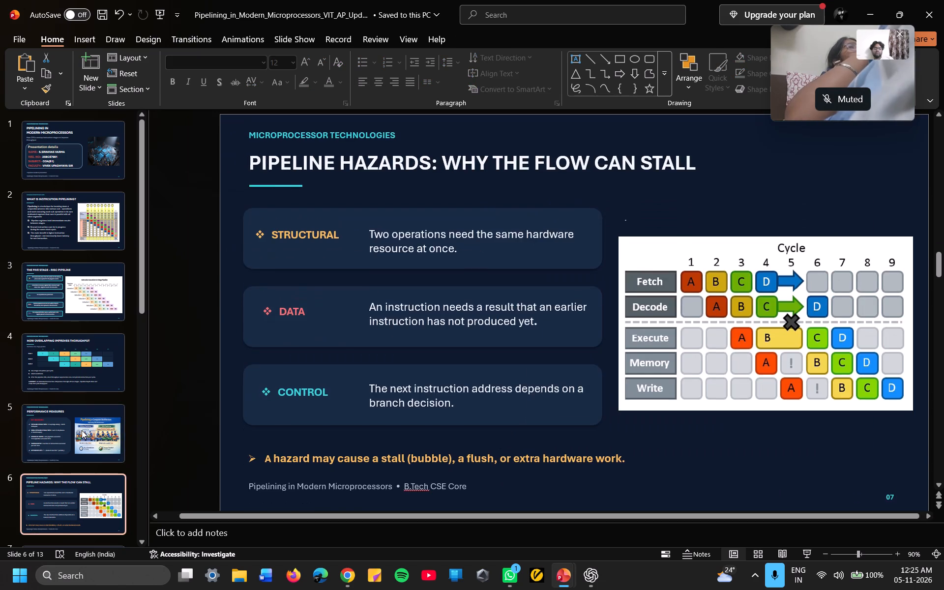
key("Down")
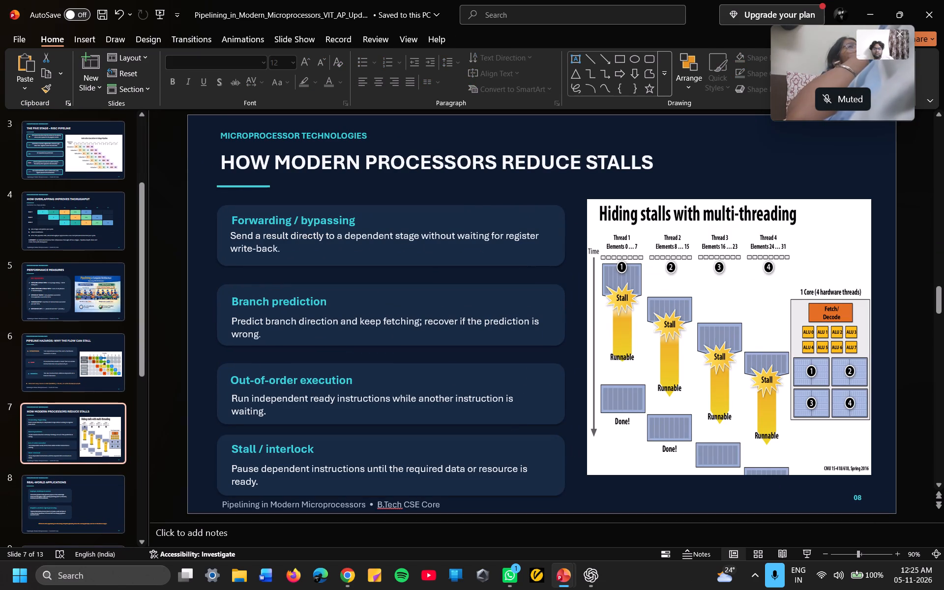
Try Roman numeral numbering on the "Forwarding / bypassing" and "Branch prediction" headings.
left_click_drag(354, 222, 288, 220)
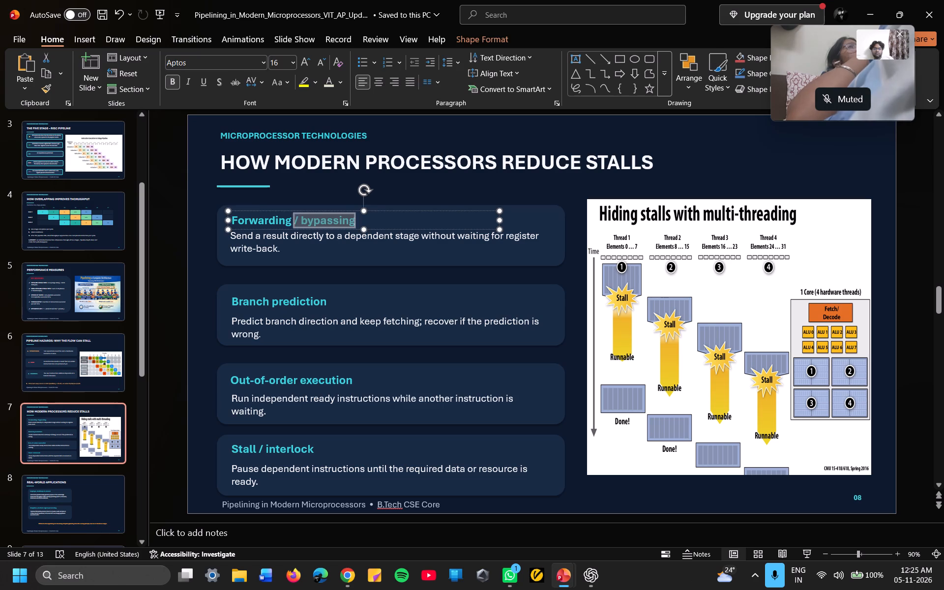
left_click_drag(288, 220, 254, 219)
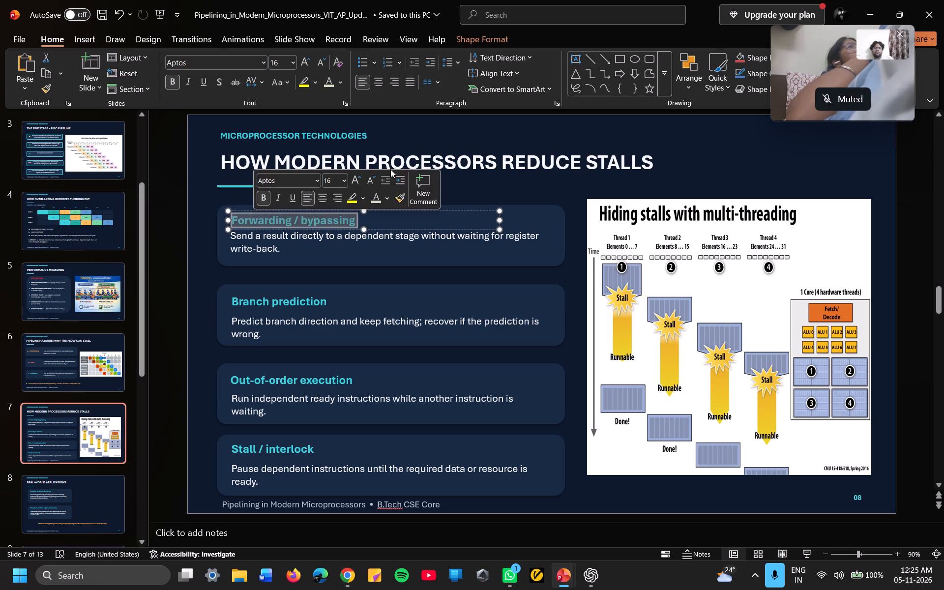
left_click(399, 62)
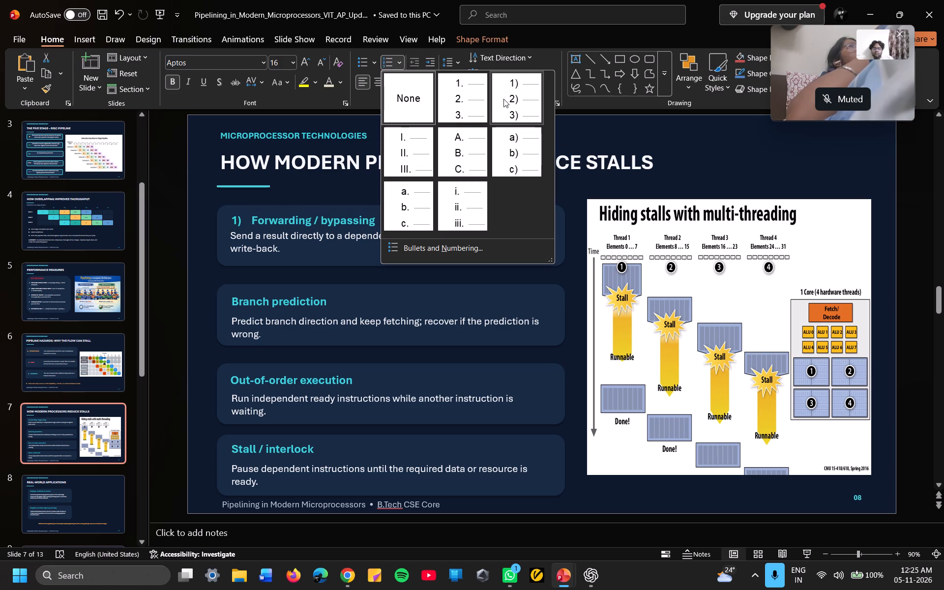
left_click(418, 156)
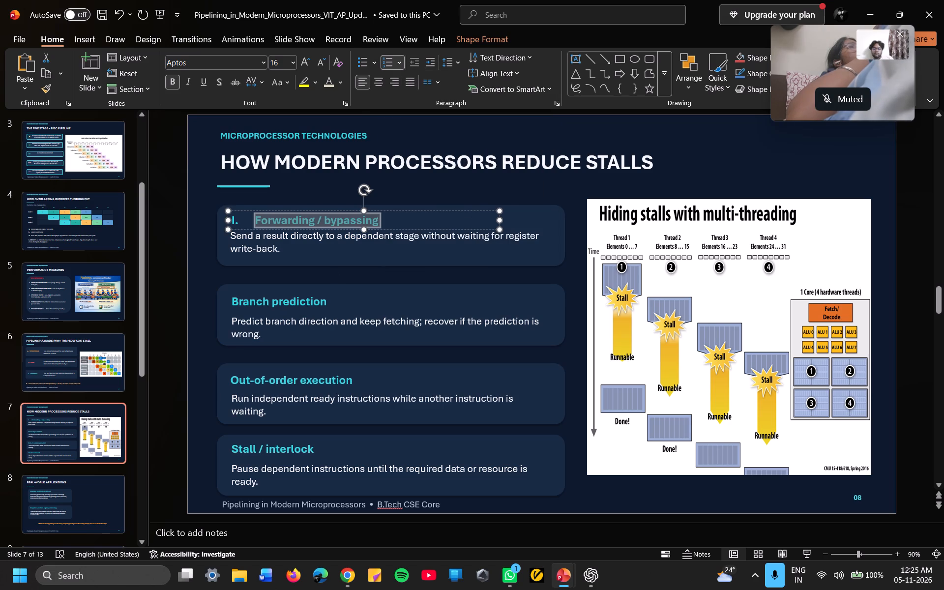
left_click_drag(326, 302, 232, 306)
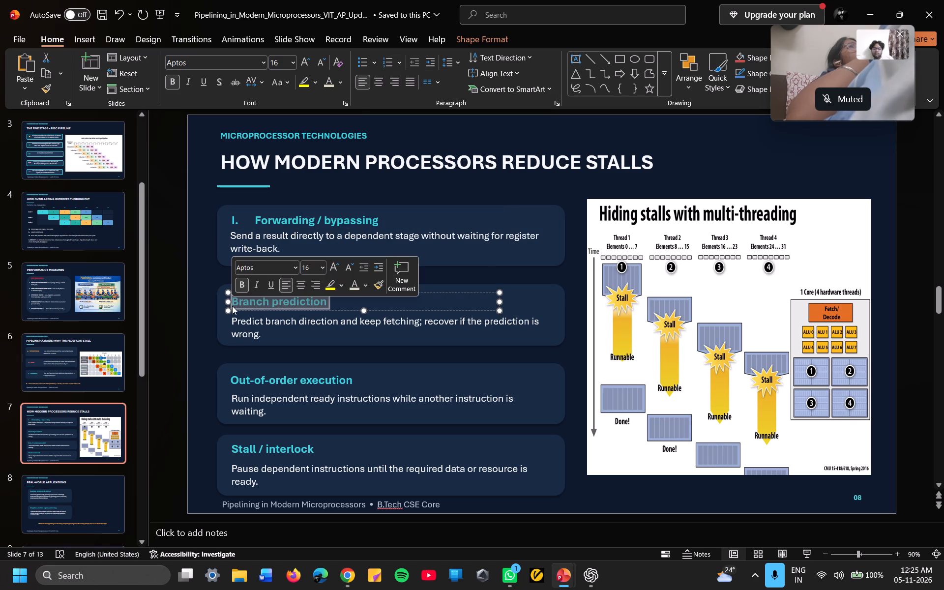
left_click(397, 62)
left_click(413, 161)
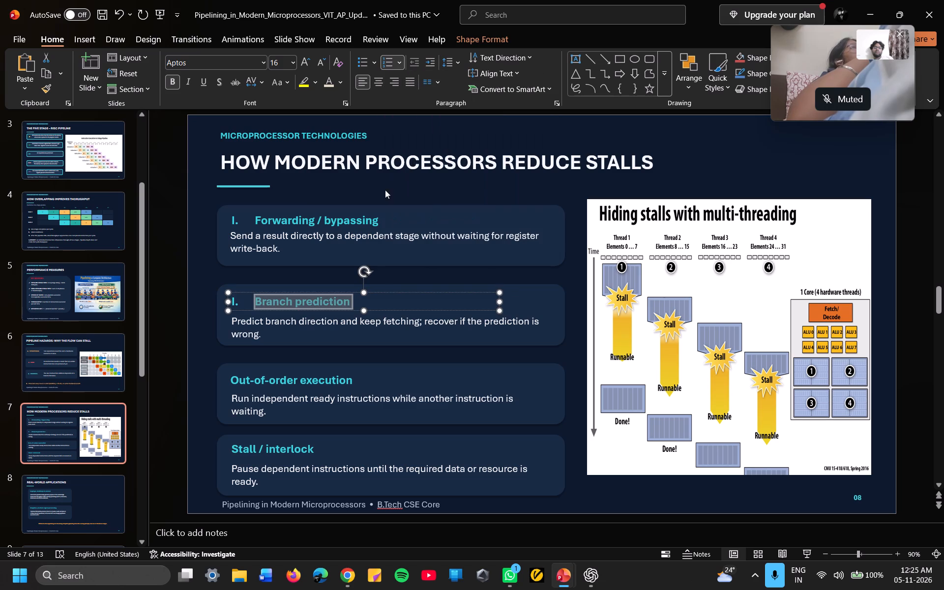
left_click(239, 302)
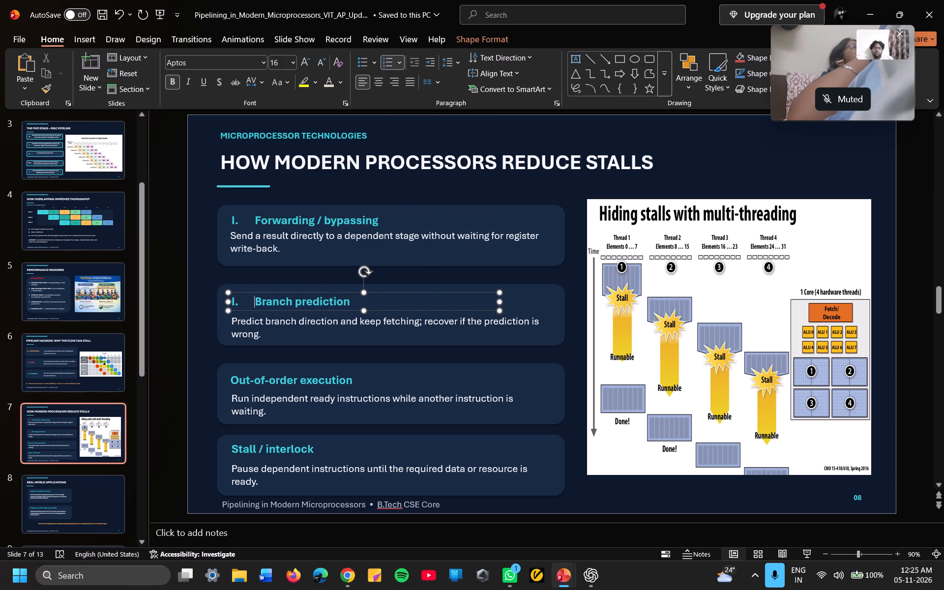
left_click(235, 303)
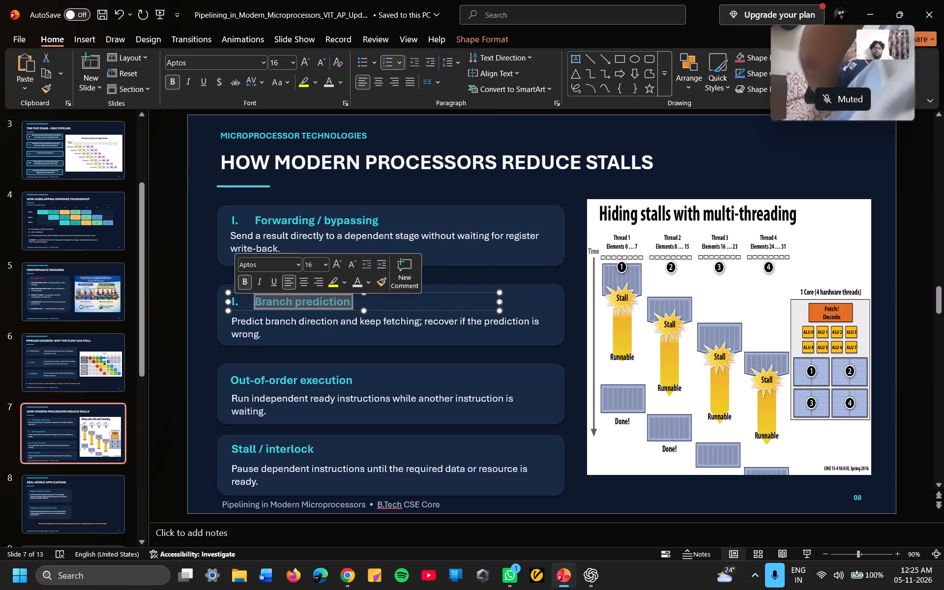
Apply hollow square bullets to the "Branch prediction", "Forwarding / bypassing" and "Out-of-order execution" headings.
left_click(360, 304)
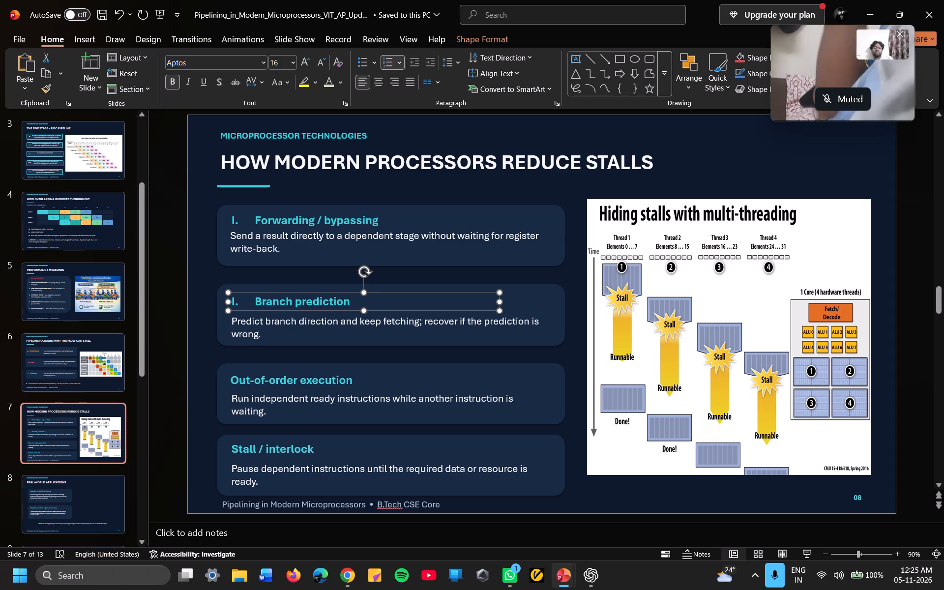
left_click(400, 56)
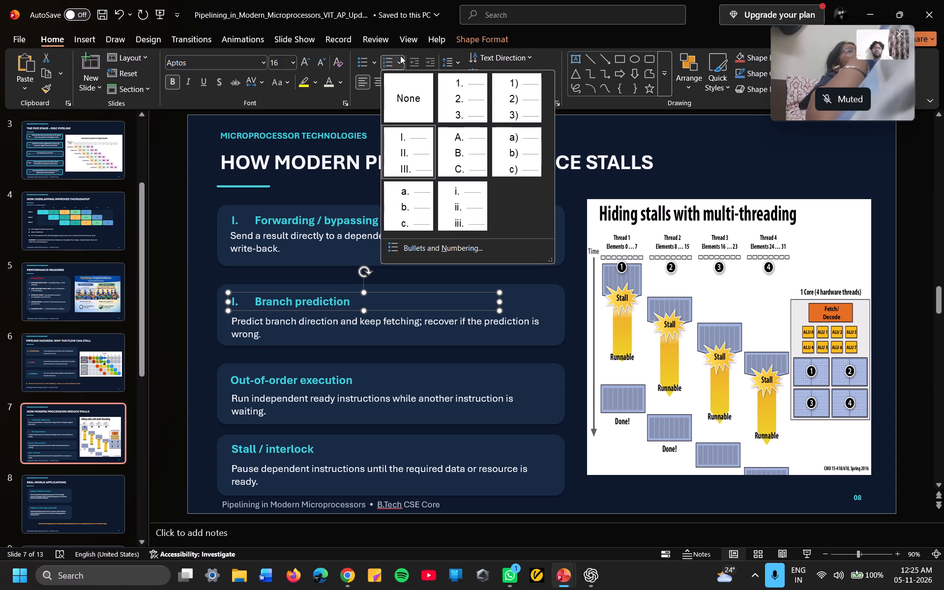
left_click(372, 63)
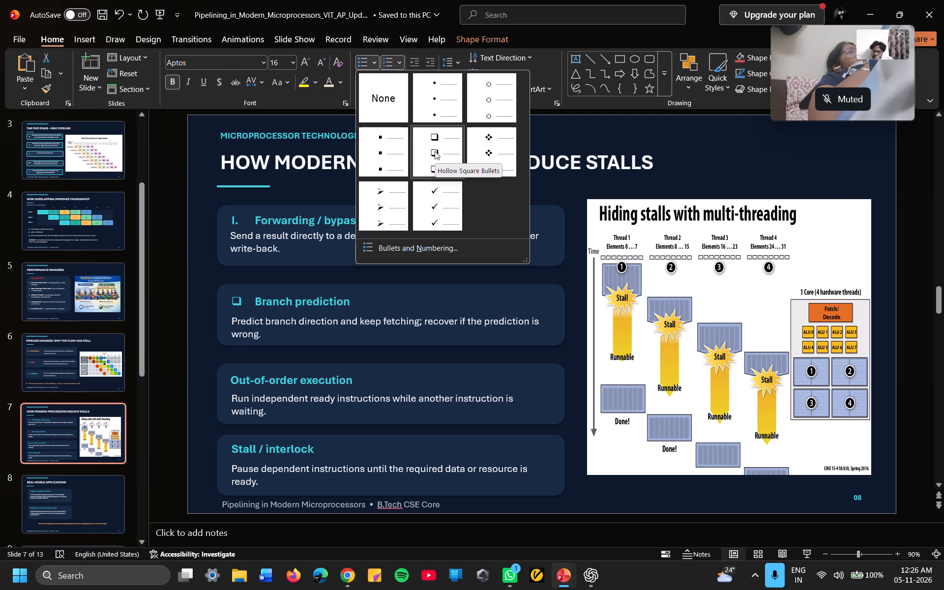
left_click(435, 151)
left_click(380, 222)
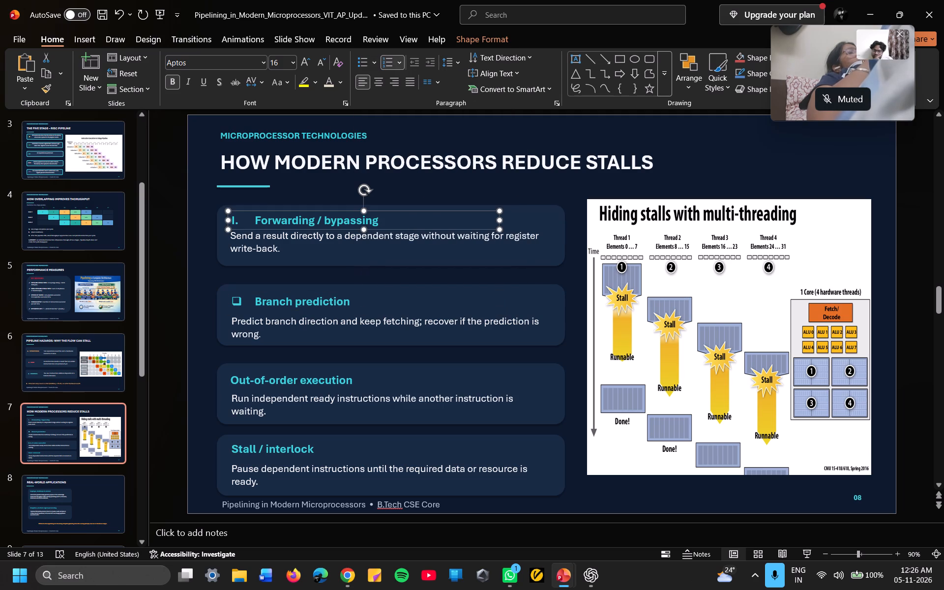
left_click(374, 62)
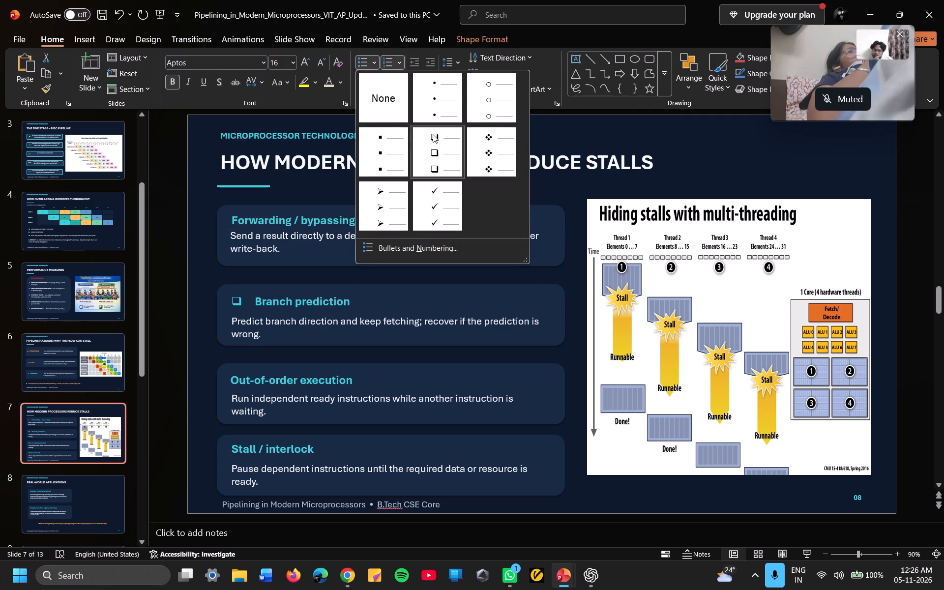
left_click(438, 143)
left_click(368, 382)
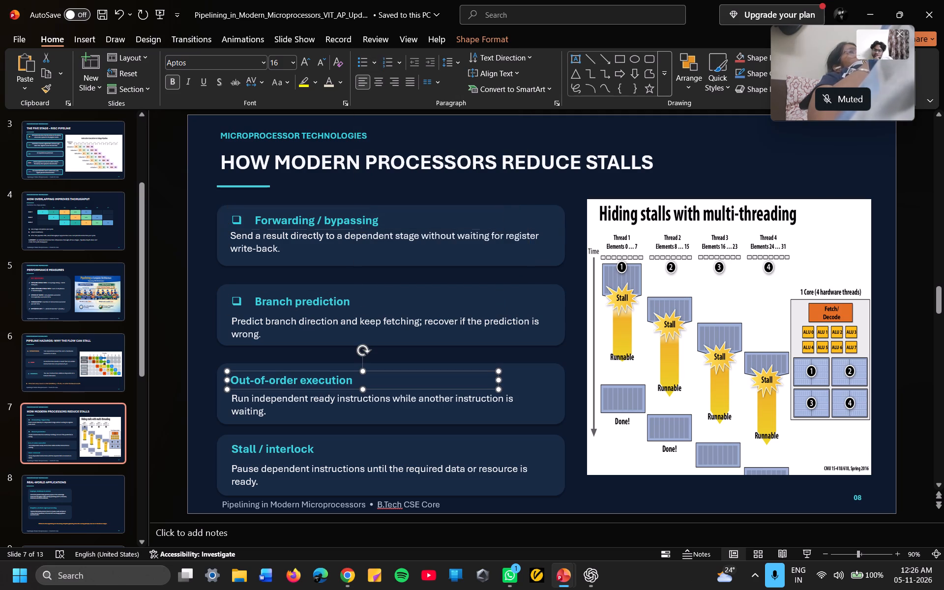
left_click(375, 63)
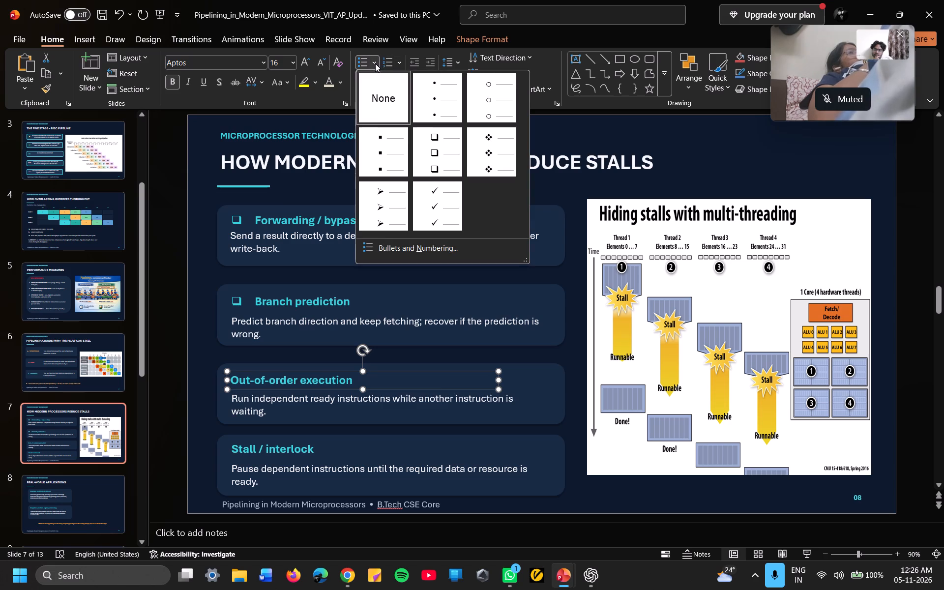
left_click(435, 148)
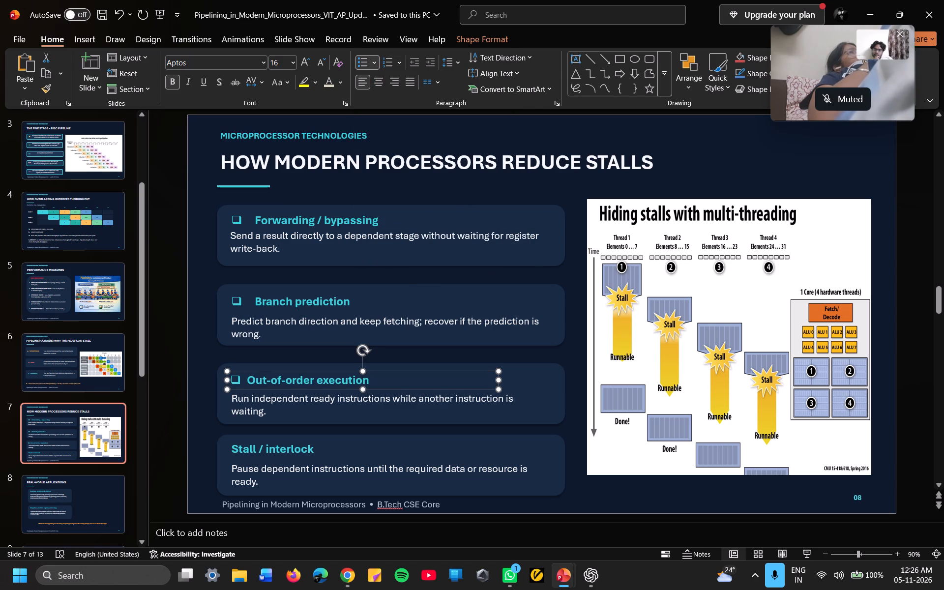
left_click(434, 298)
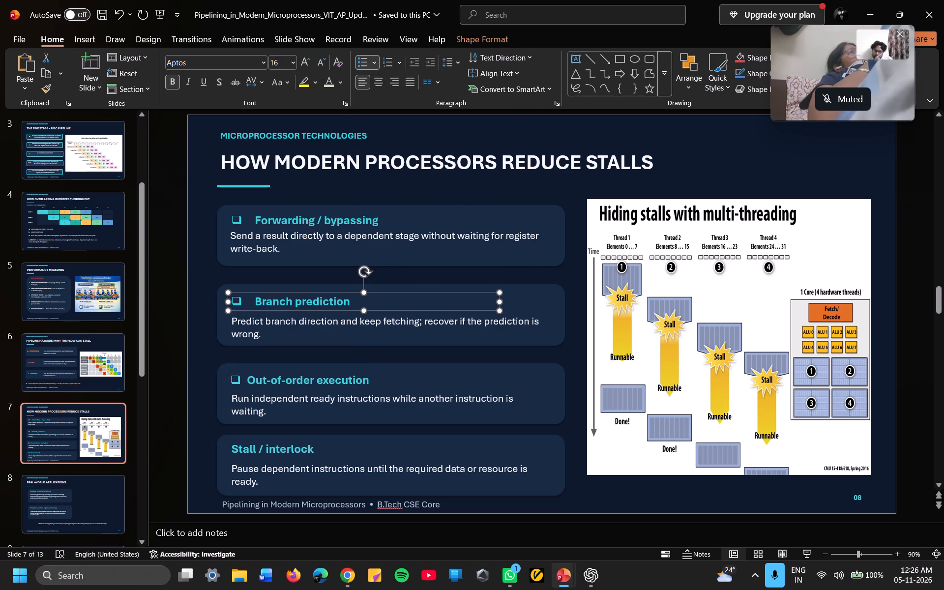
Change the font colour of the "Forwarding / bypassing" heading to standard yellow.
left_click_drag(378, 221, 269, 219)
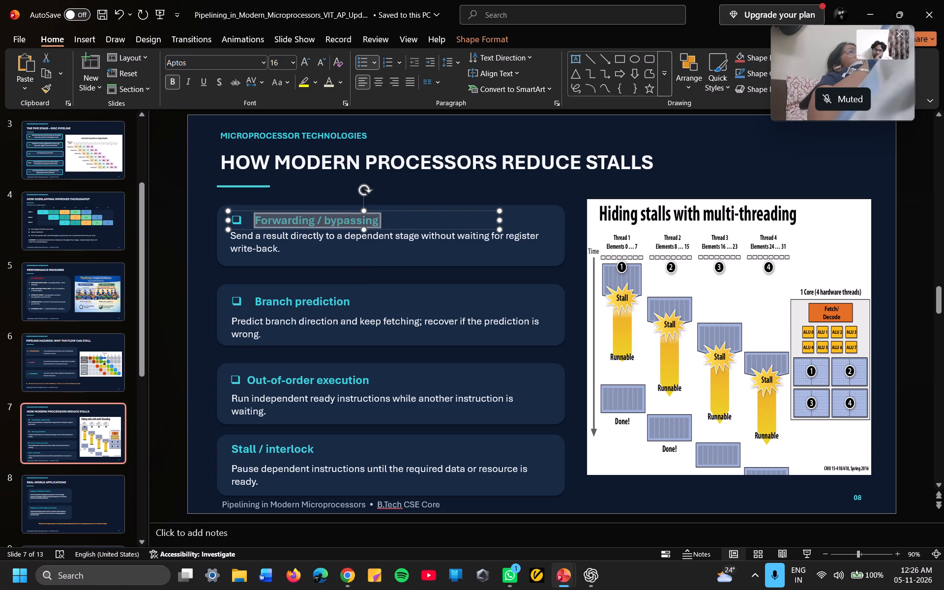
left_click_drag(269, 219, 252, 219)
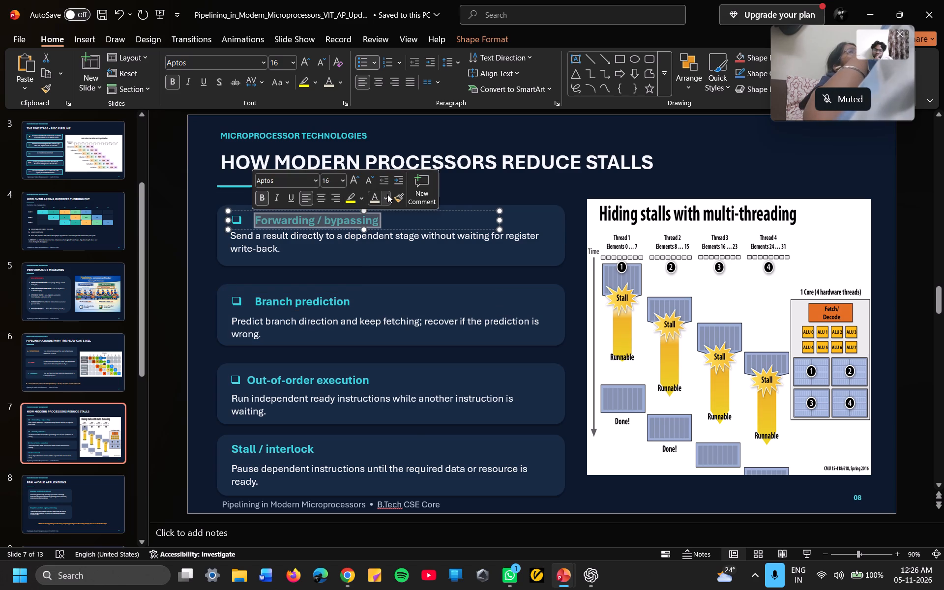
left_click(387, 194)
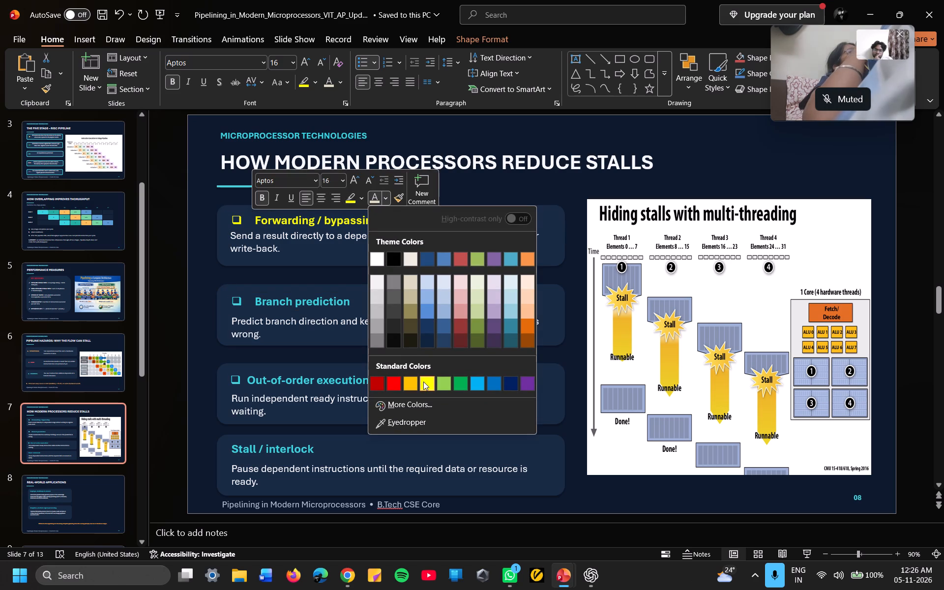
left_click(423, 382)
Change the font colour of the "Branch prediction" heading to standard red.
left_click(354, 301)
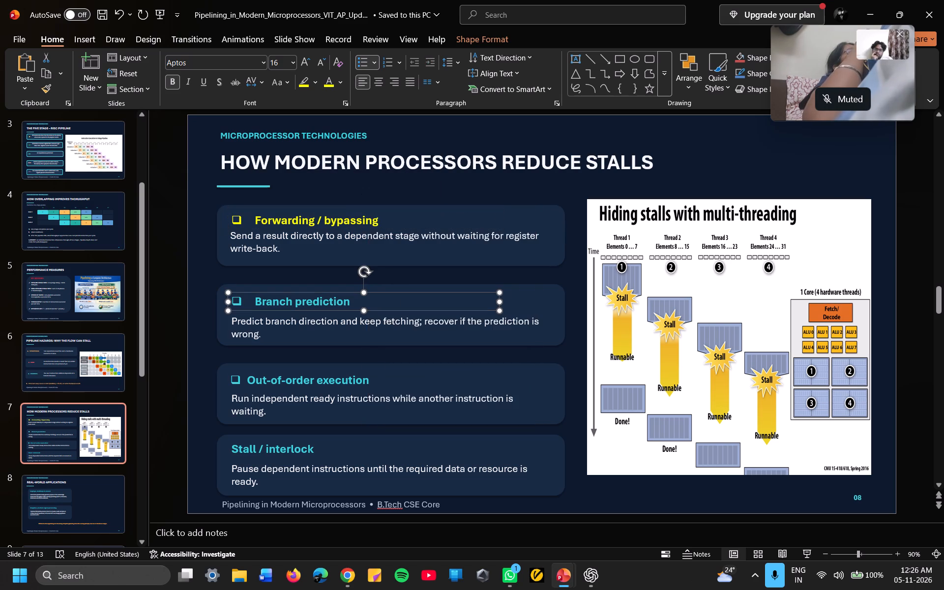
left_click_drag(348, 303, 234, 310)
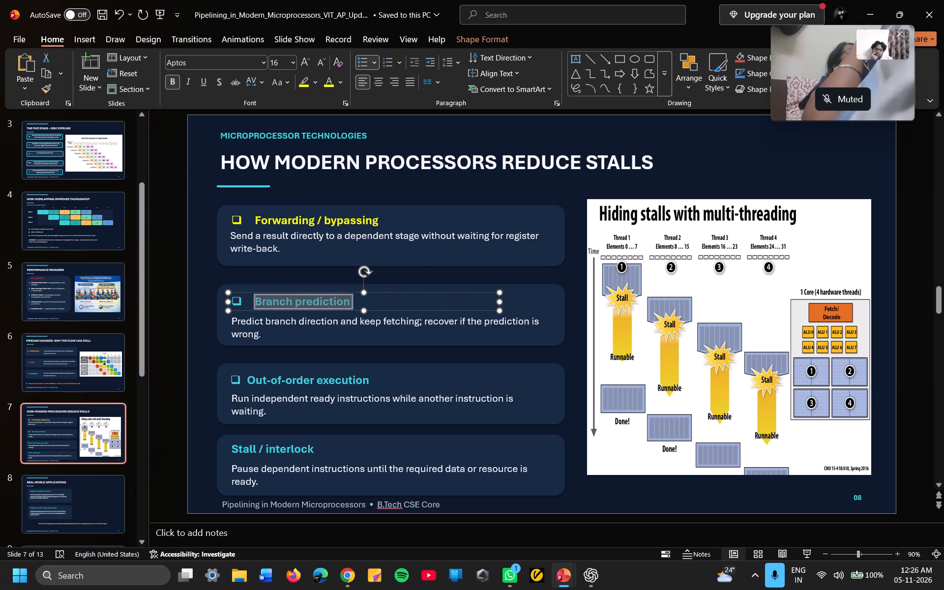
left_click_drag(234, 310, 234, 309)
left_click(367, 290)
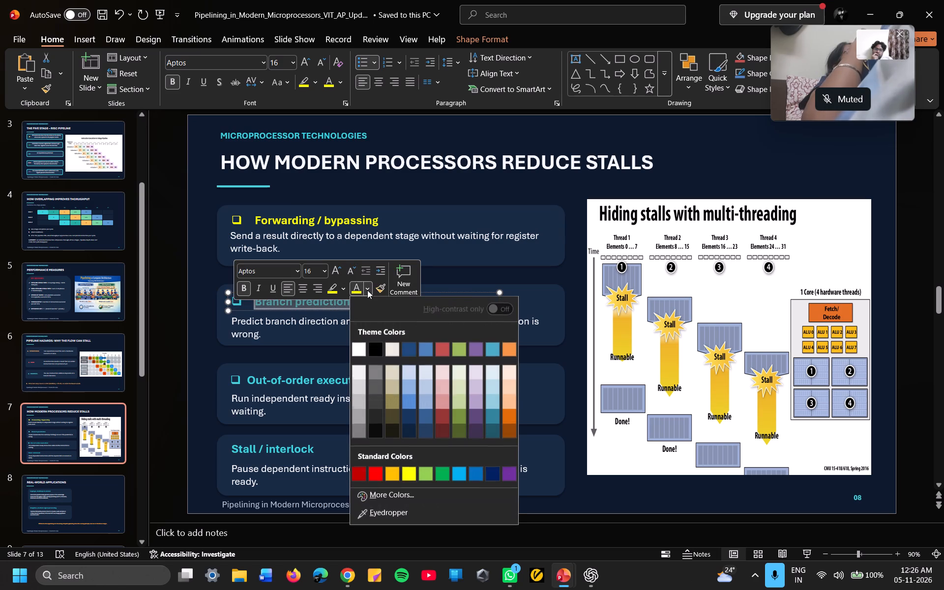
left_click(377, 471)
Change the font colour of the "Out-of-order execution" heading to standard orange.
left_click(371, 380)
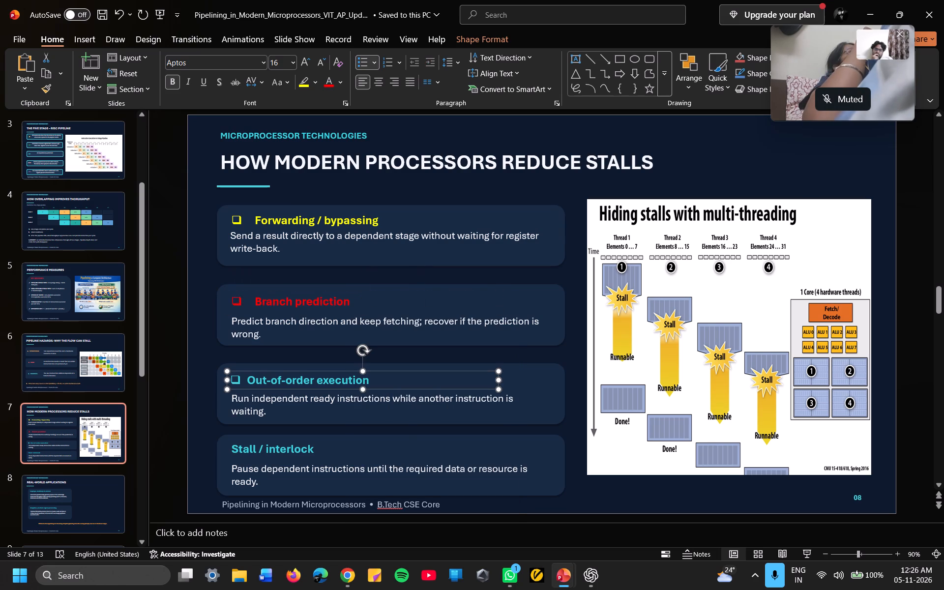
left_click_drag(366, 381, 260, 376)
left_click(393, 355)
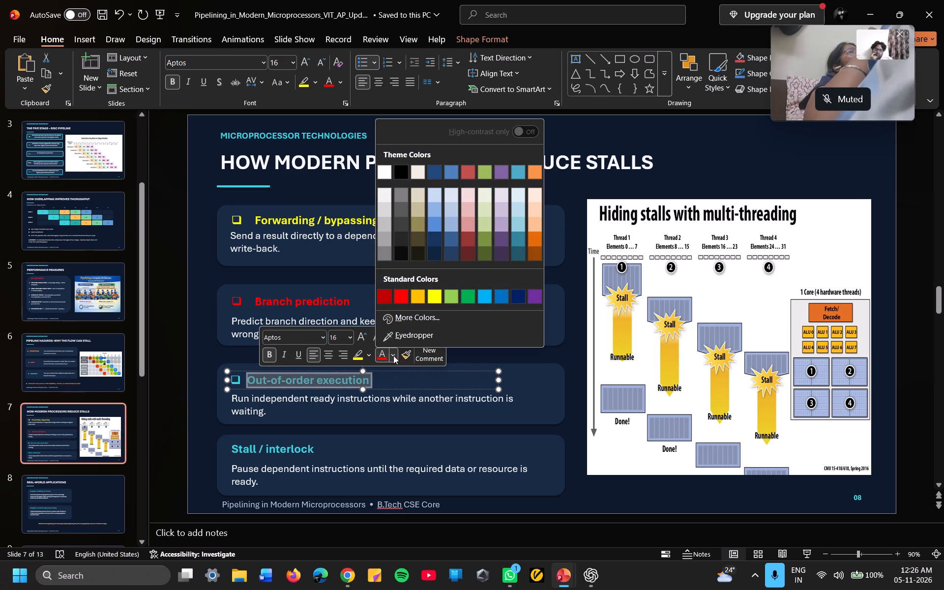
left_click(417, 298)
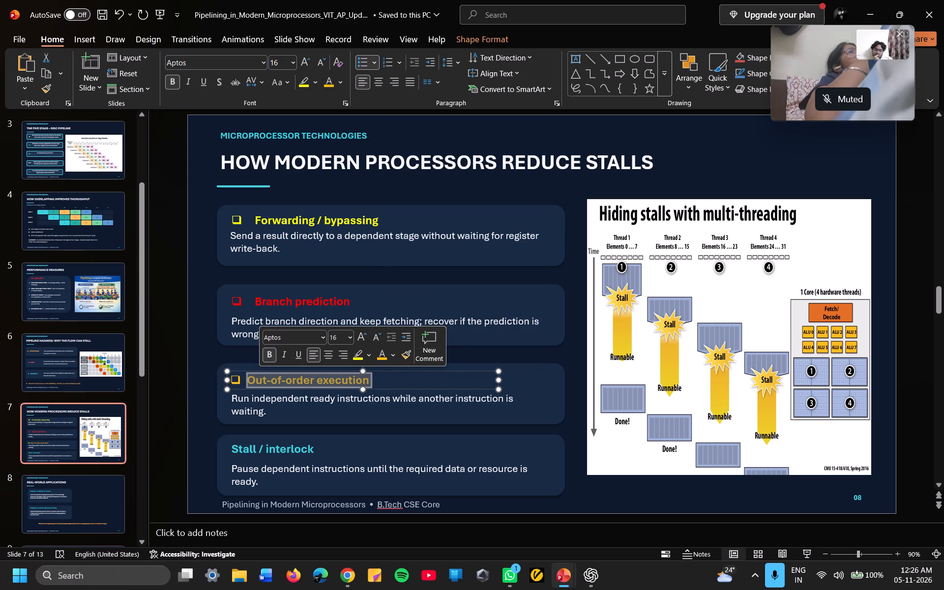
Apply hollow square bullets to the "Stall / interlock" heading.
left_click(327, 451)
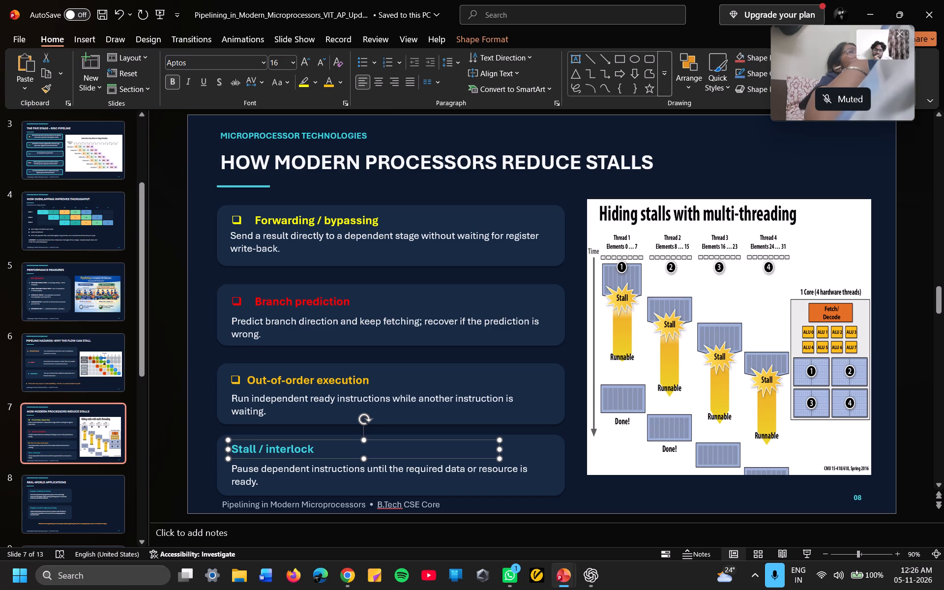
left_click(373, 64)
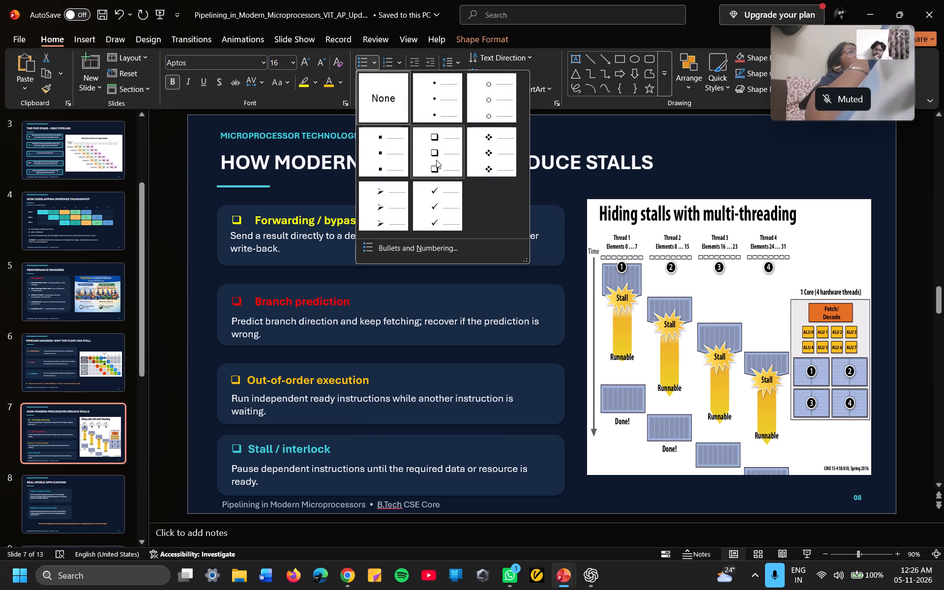
left_click(436, 160)
left_click(581, 510)
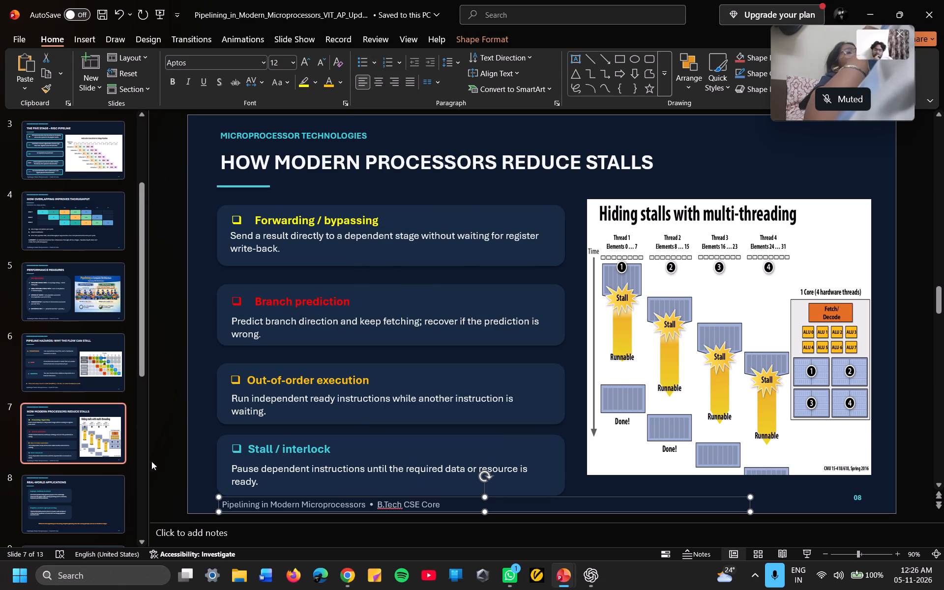
Go to slide 8, "Real-World Applications".
left_click(49, 501)
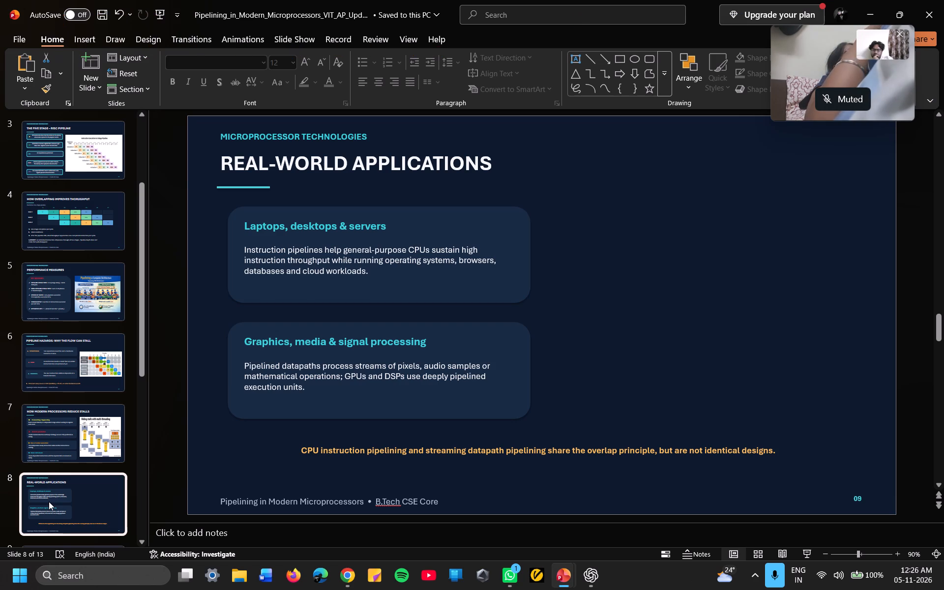
Add an arrow bullet to the orange CPU instruction pipelining note and move it down to just above the footer.
left_click(790, 452)
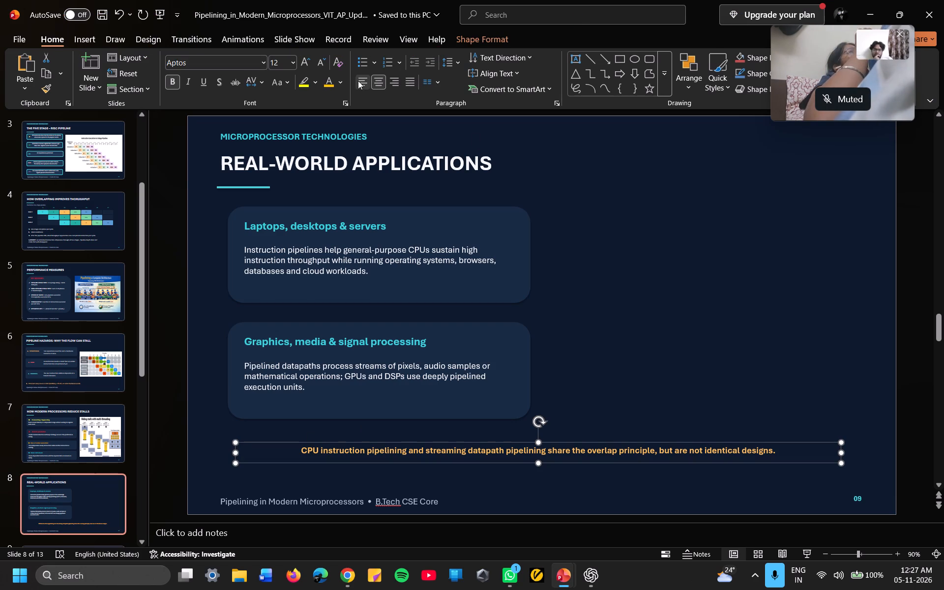
left_click(376, 60)
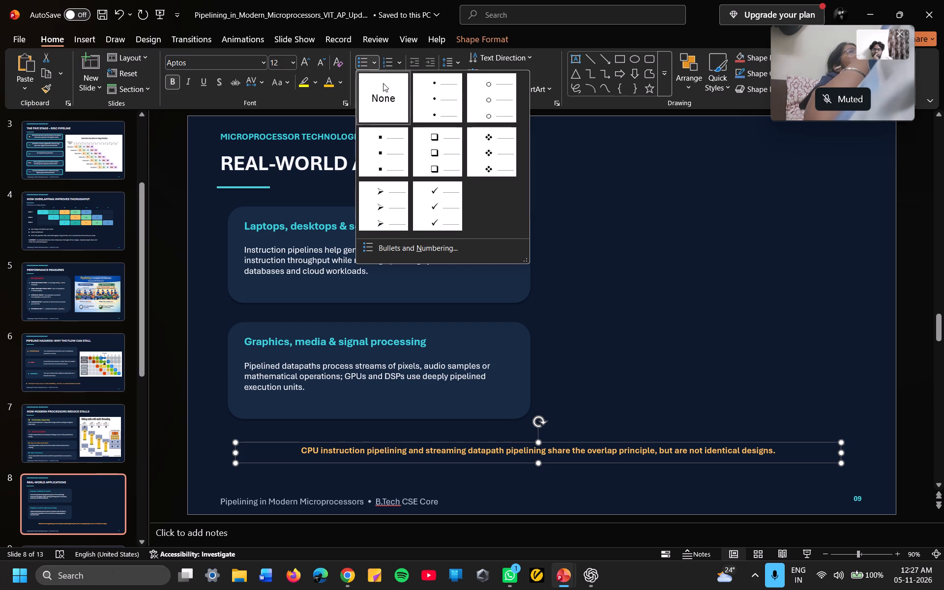
left_click(383, 203)
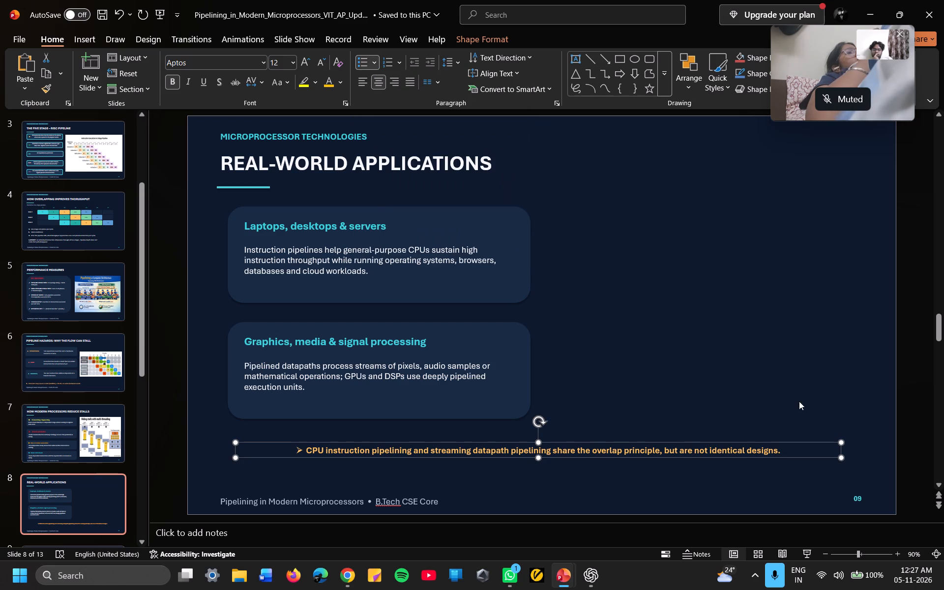
left_click_drag(796, 453, 730, 473)
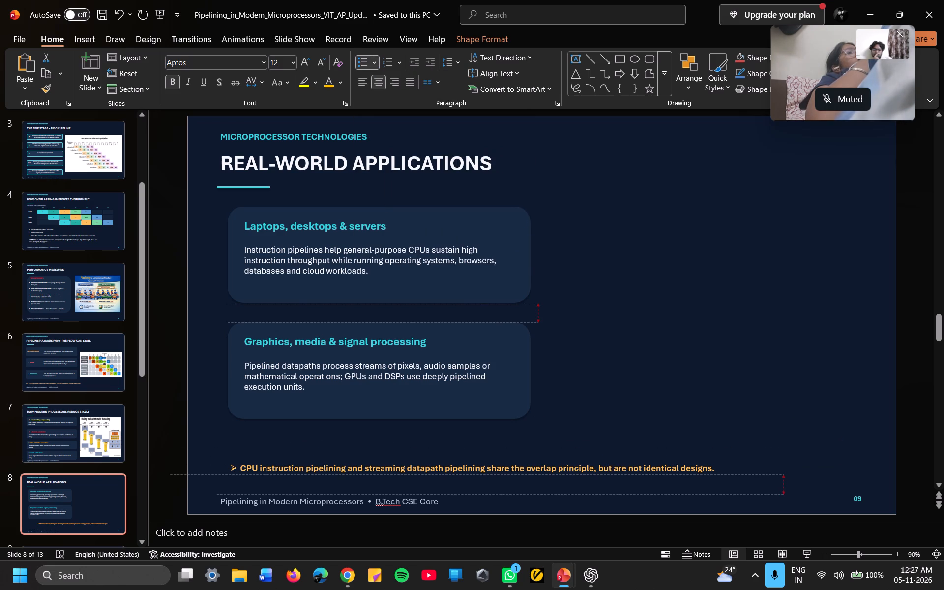
left_click_drag(730, 473, 722, 475)
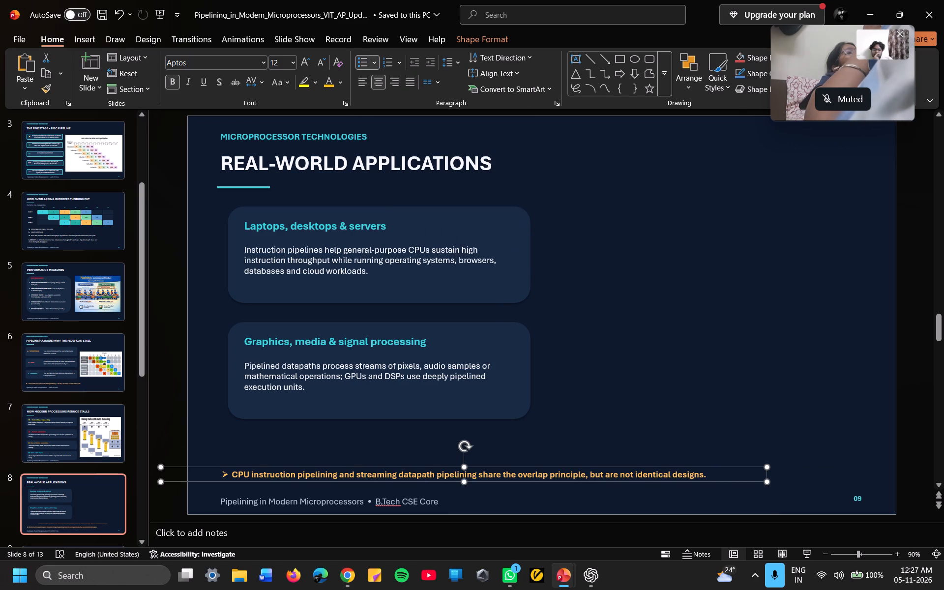
Set the font size of the orange CPU instruction pipelining note to 16.
left_click(704, 476)
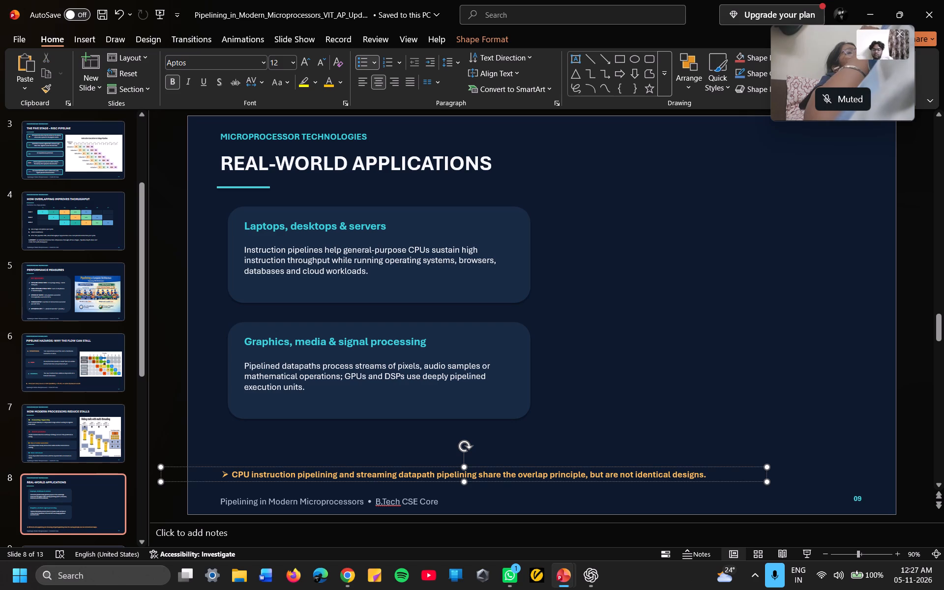
key("ctrl+a")
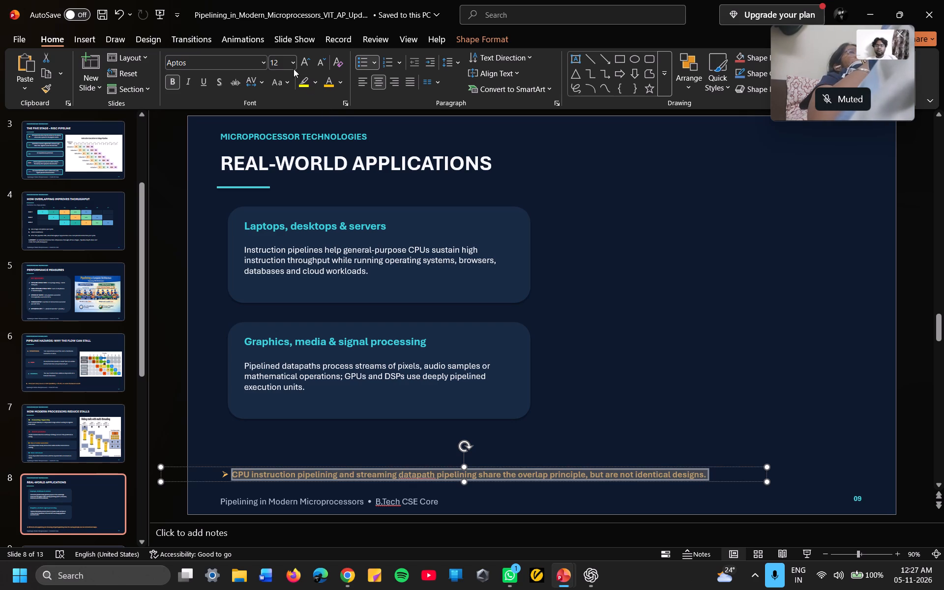
left_click(281, 62)
key("BackSpace")
type("16")
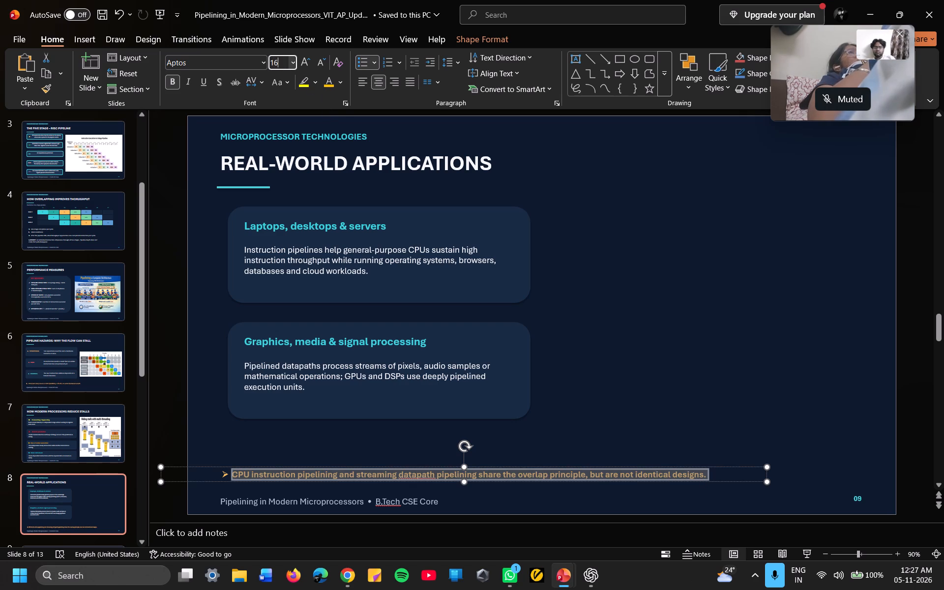
key("Return")
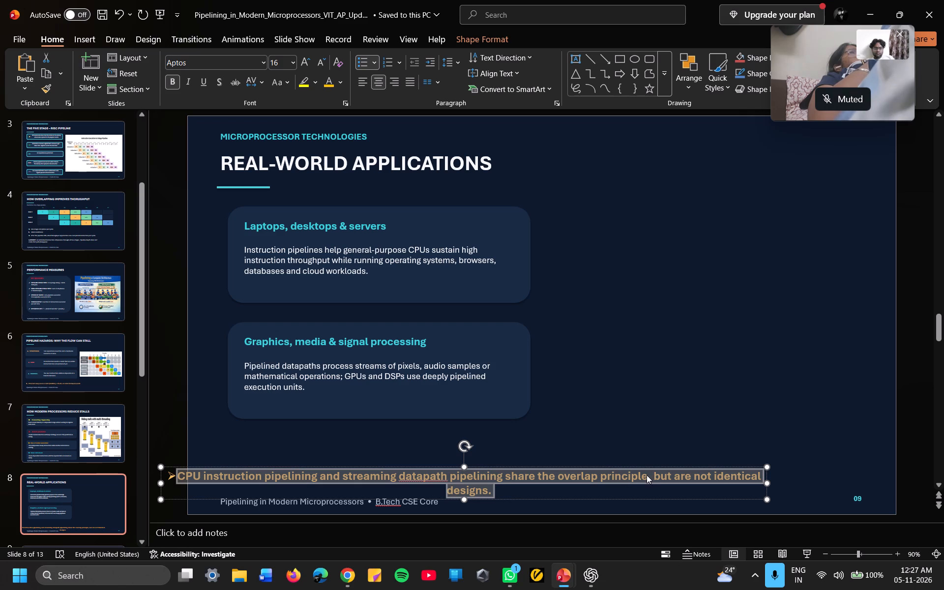
Reposition the orange note within the slide above the footer and widen its text box to fit one line.
left_click_drag(652, 467, 692, 467)
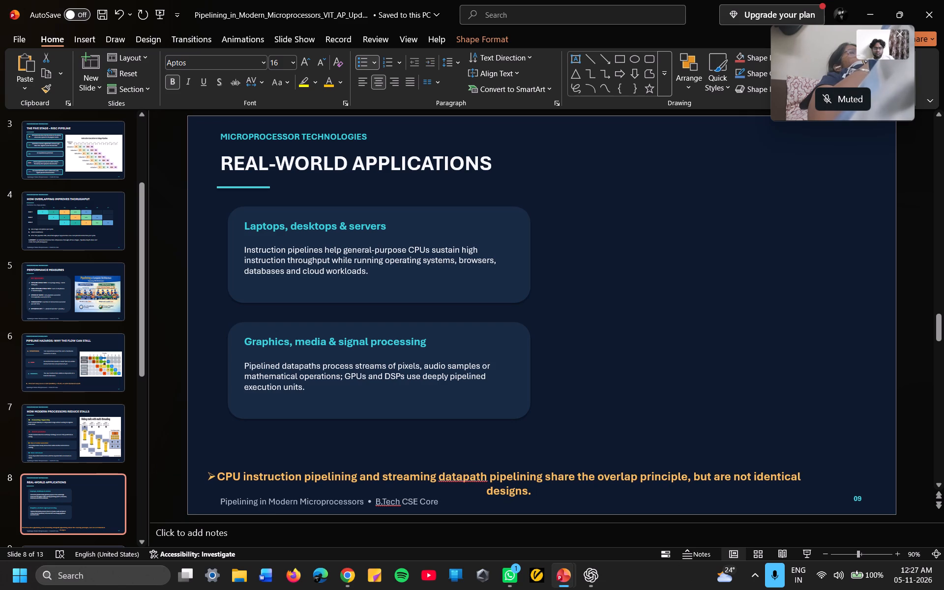
left_click_drag(692, 467, 693, 462)
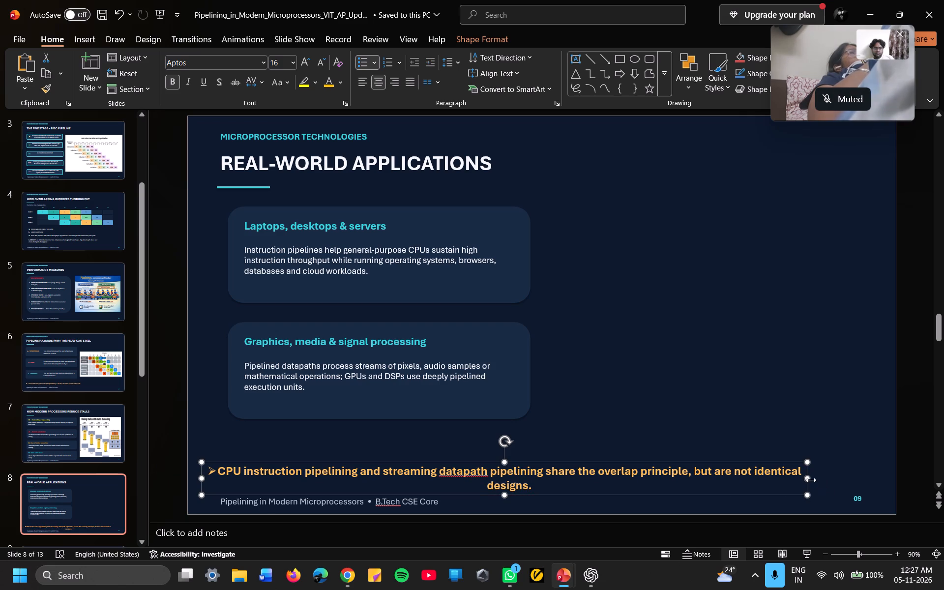
left_click_drag(809, 478, 897, 482)
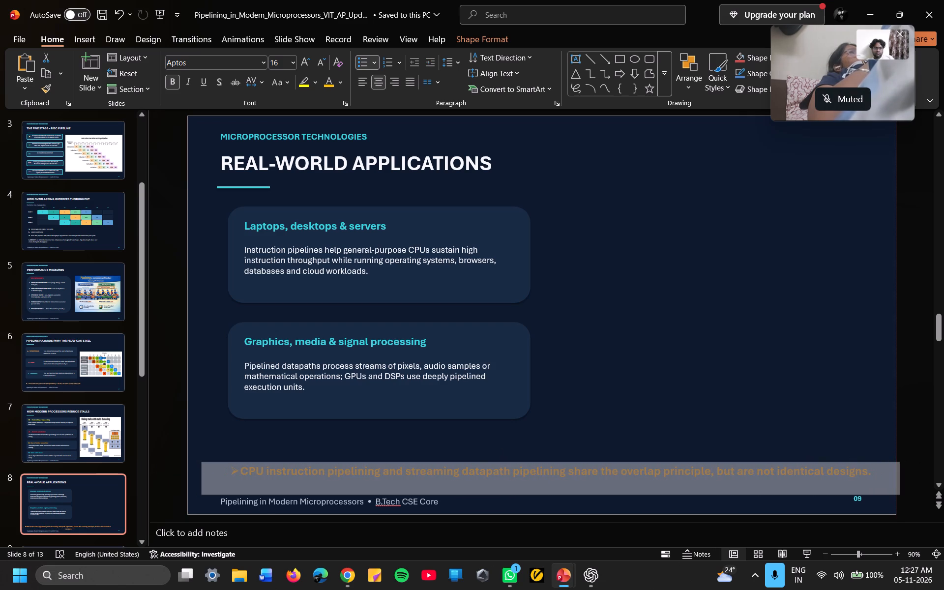
left_click_drag(897, 482, 890, 483)
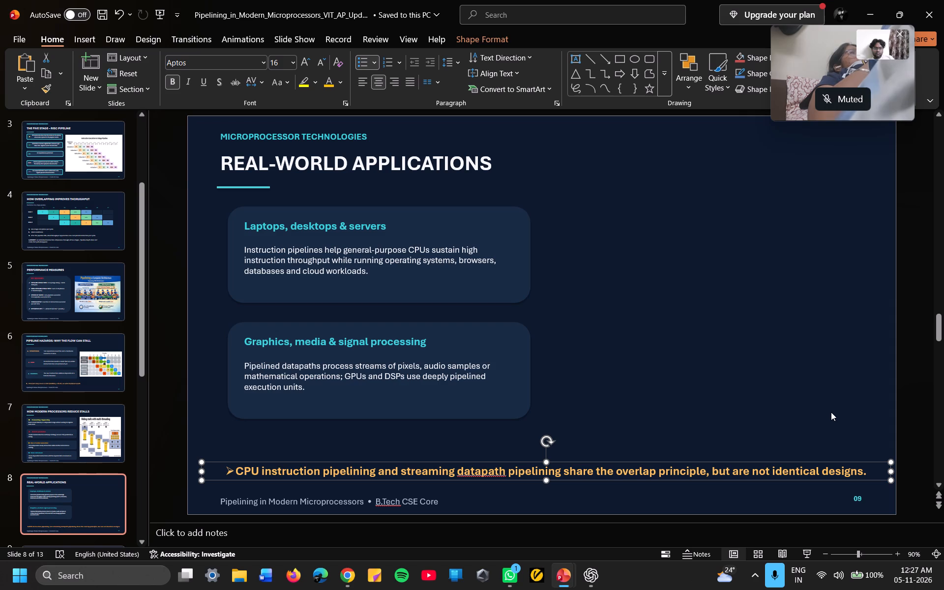
Move both headings and both descriptions off the two rounded cards into the empty area beside them.
left_click(510, 377)
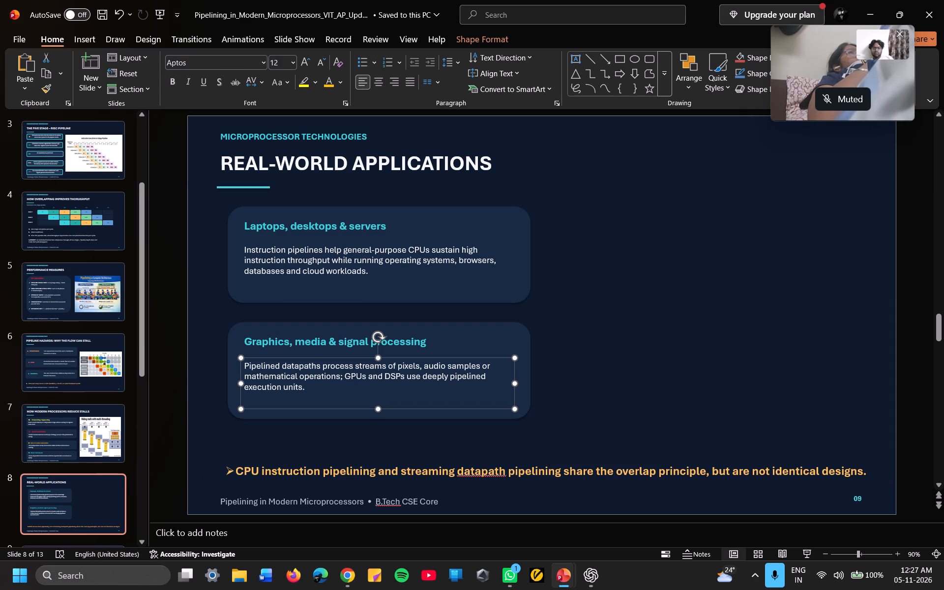
left_click_drag(480, 397, 739, 360)
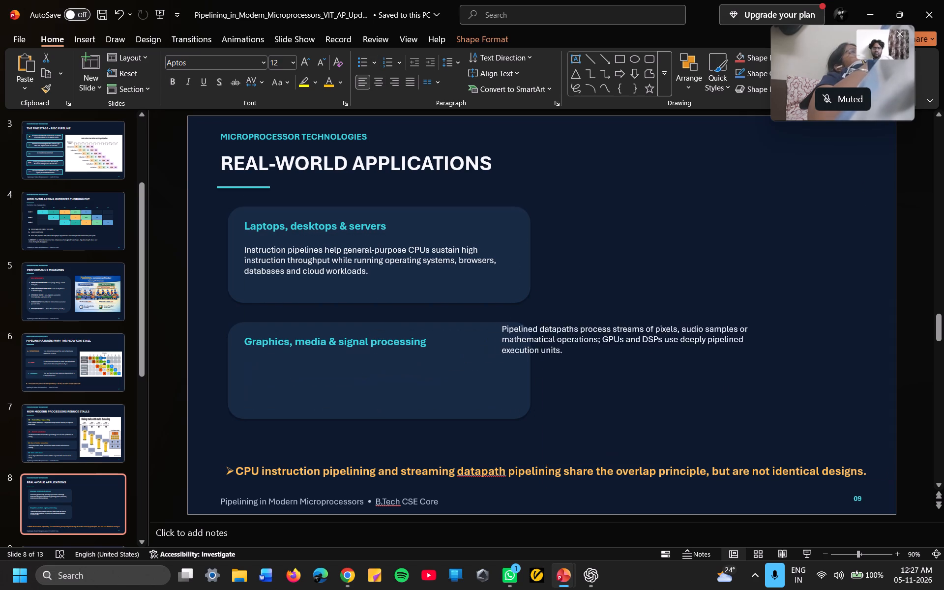
left_click_drag(739, 360, 802, 347)
left_click_drag(457, 350, 672, 253)
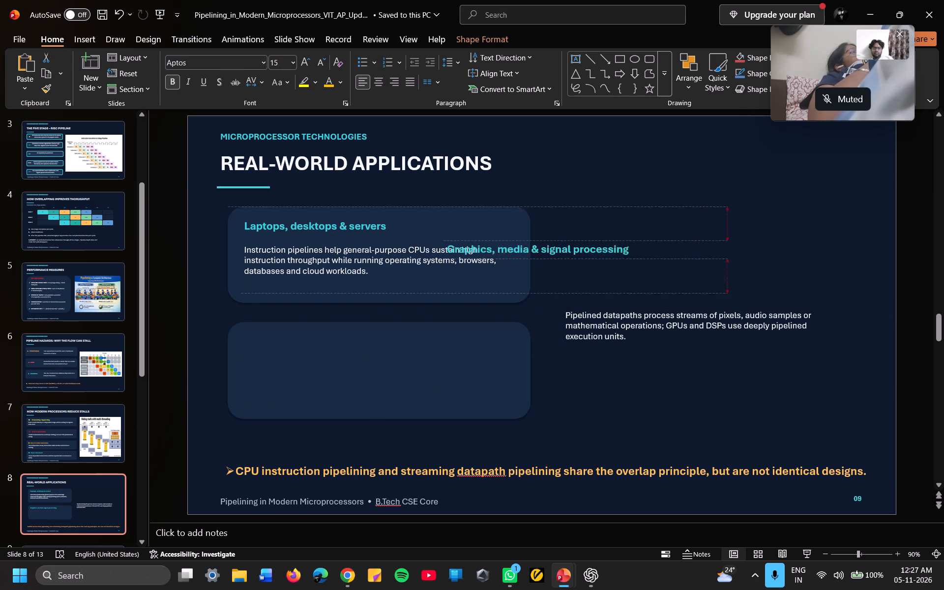
left_click_drag(672, 253, 782, 302)
left_click_drag(501, 274, 788, 253)
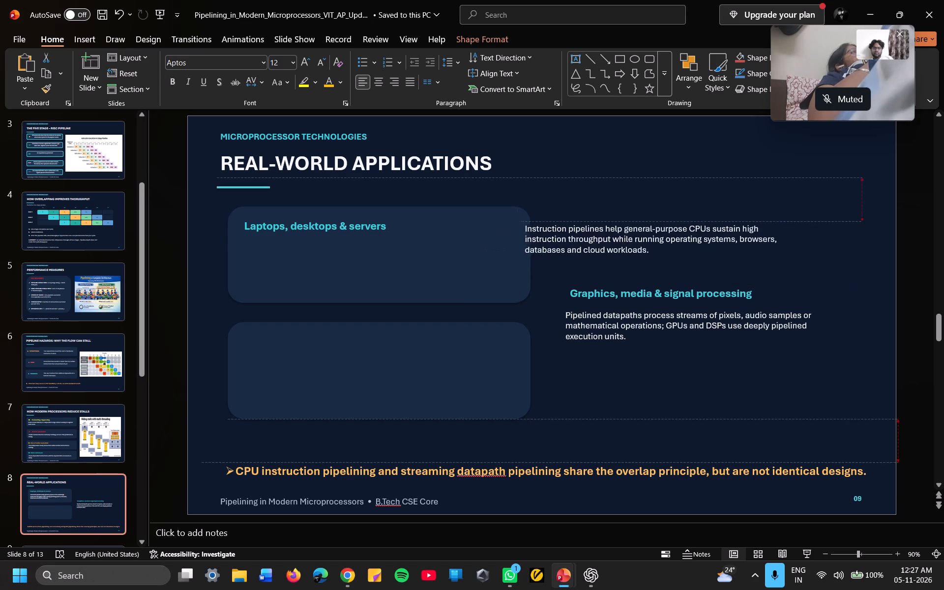
left_click_drag(788, 253, 839, 262)
left_click_drag(404, 231, 799, 187)
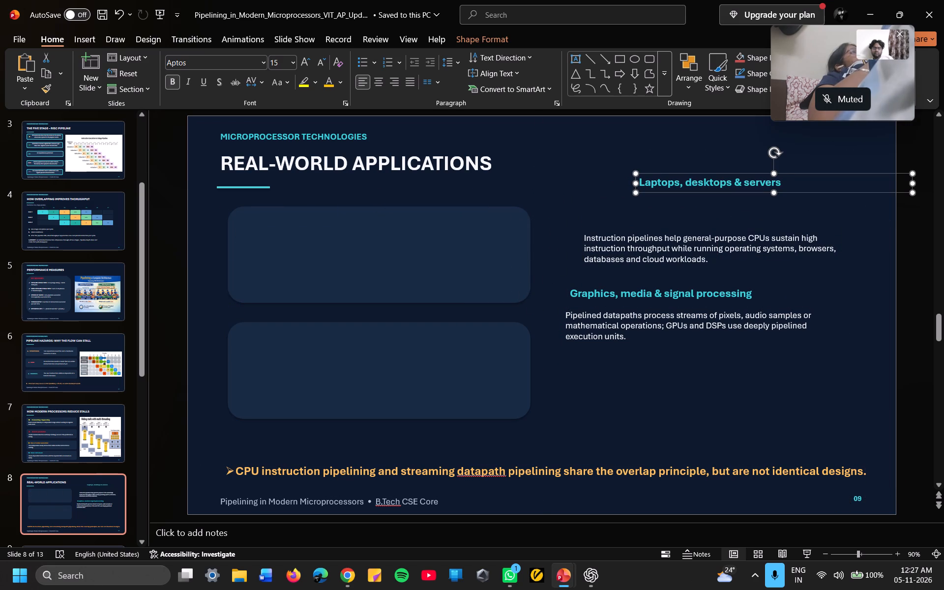
Shift the two empty rounded cards slightly down and left, keeping their edges aligned with each other.
left_click_drag(396, 365, 384, 388)
left_click_drag(416, 262, 402, 276)
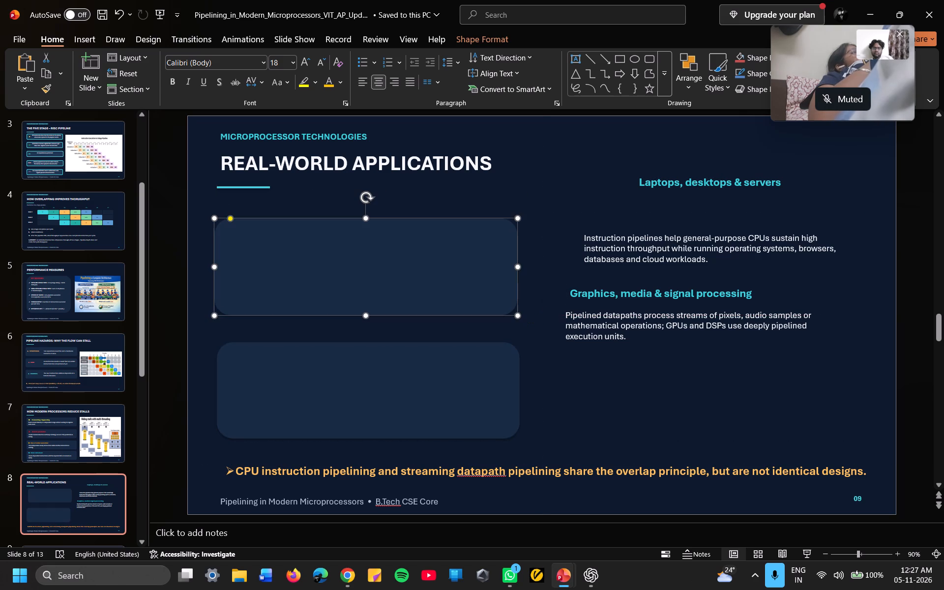
left_click(536, 158)
left_click(477, 385)
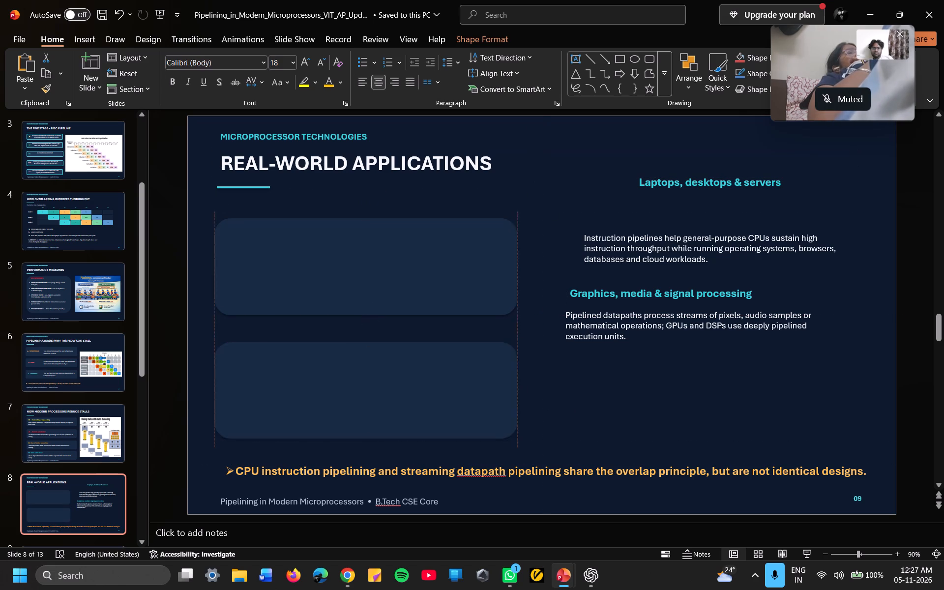
left_click(604, 393)
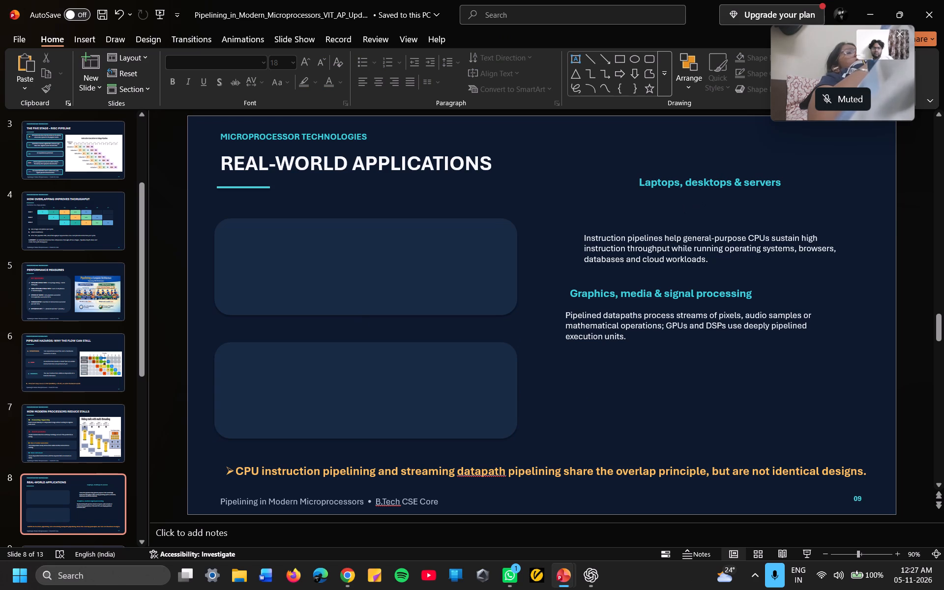
Place the "Laptops, desktops & servers" heading near the top of the upper card.
left_click_drag(787, 183, 403, 235)
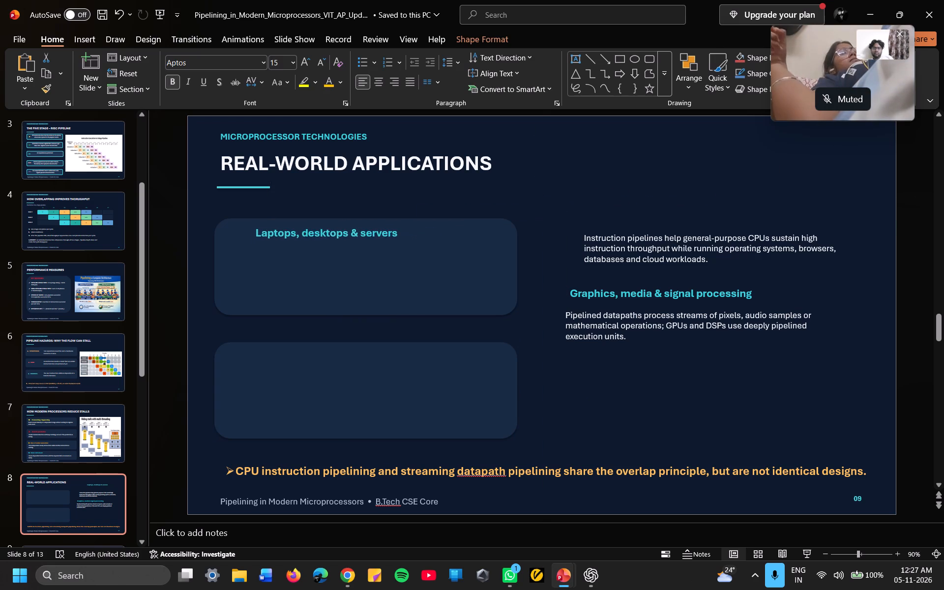
left_click_drag(403, 235, 434, 236)
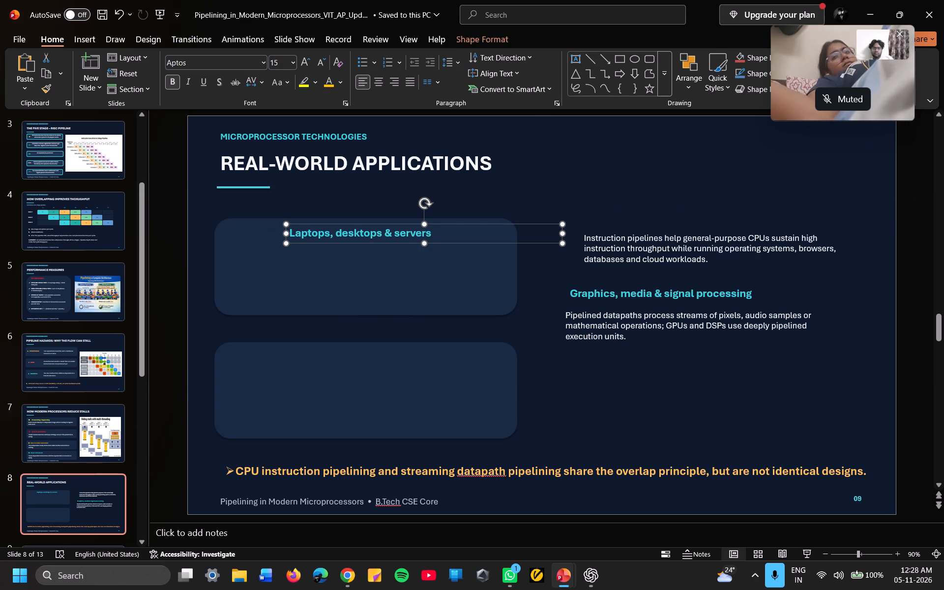
Change the font colour of the "Laptops, desktops & servers" heading to standard red.
left_click_drag(431, 233, 303, 233)
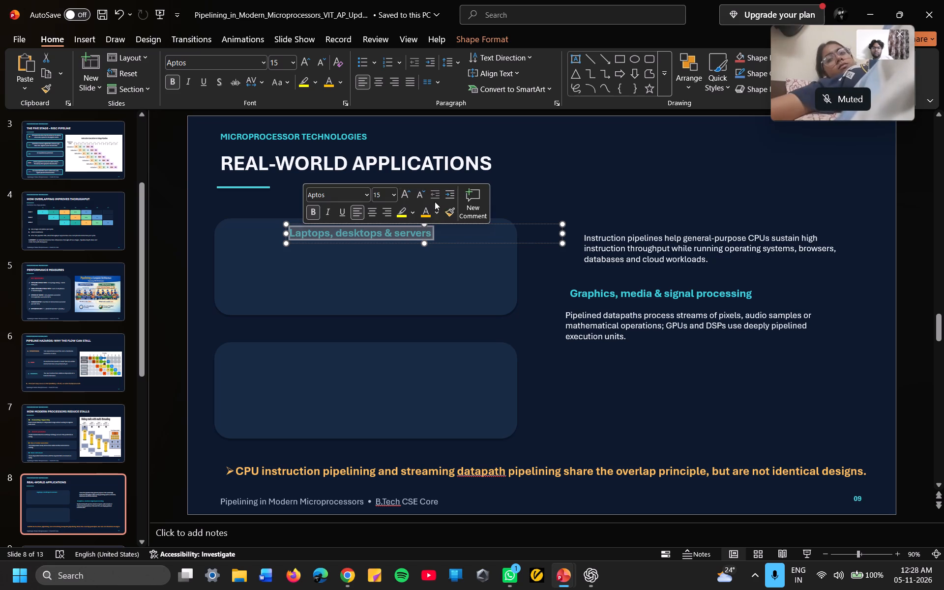
left_click(437, 211)
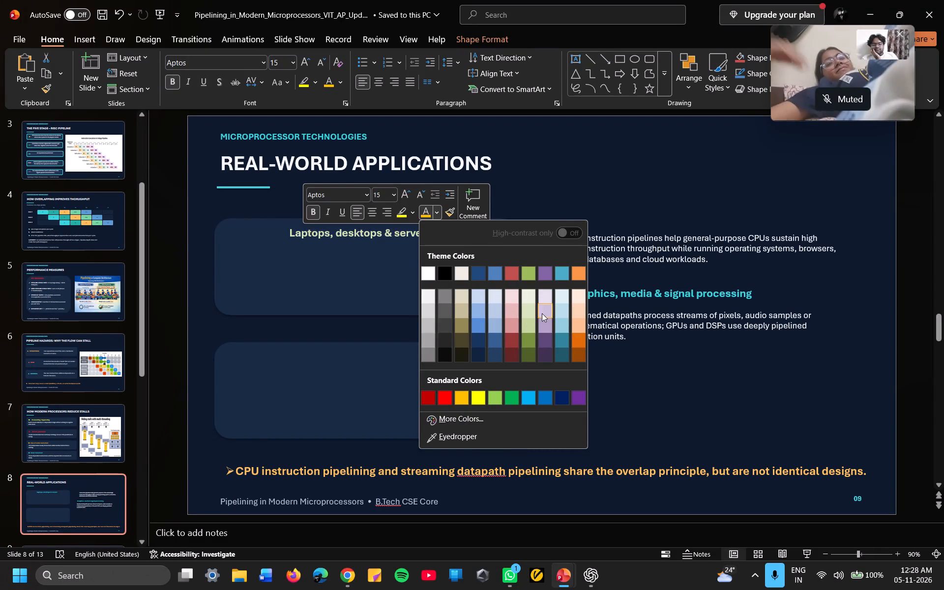
left_click(442, 399)
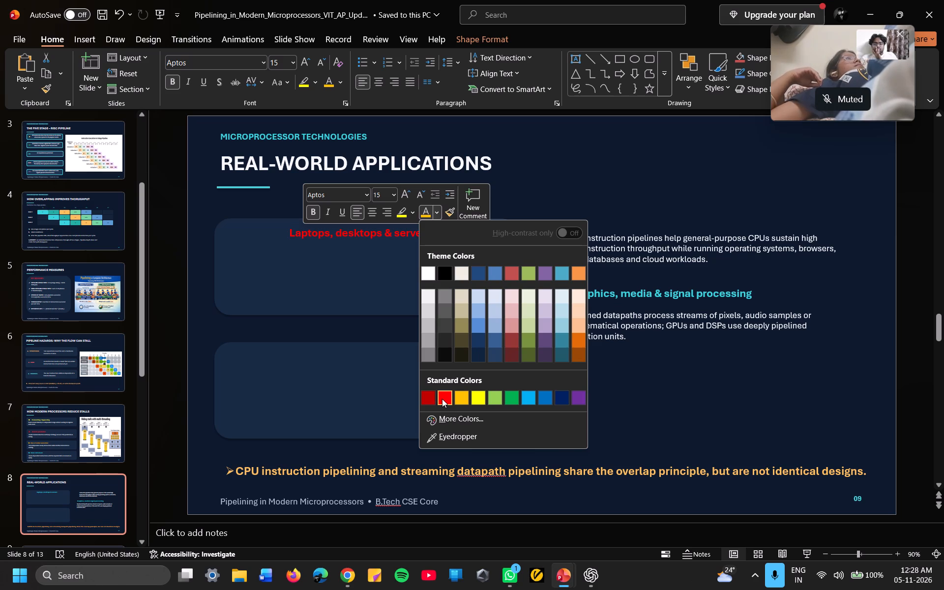
left_click(436, 234)
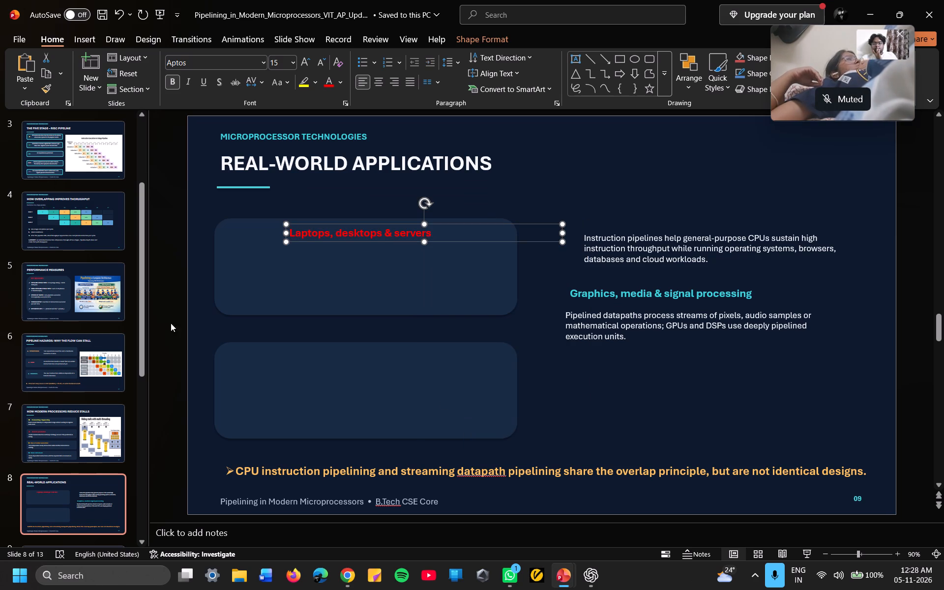
Review the earlier slides from 7 back to 1, and on to slide 6, examining their layout and heading formatting.
left_click(47, 434)
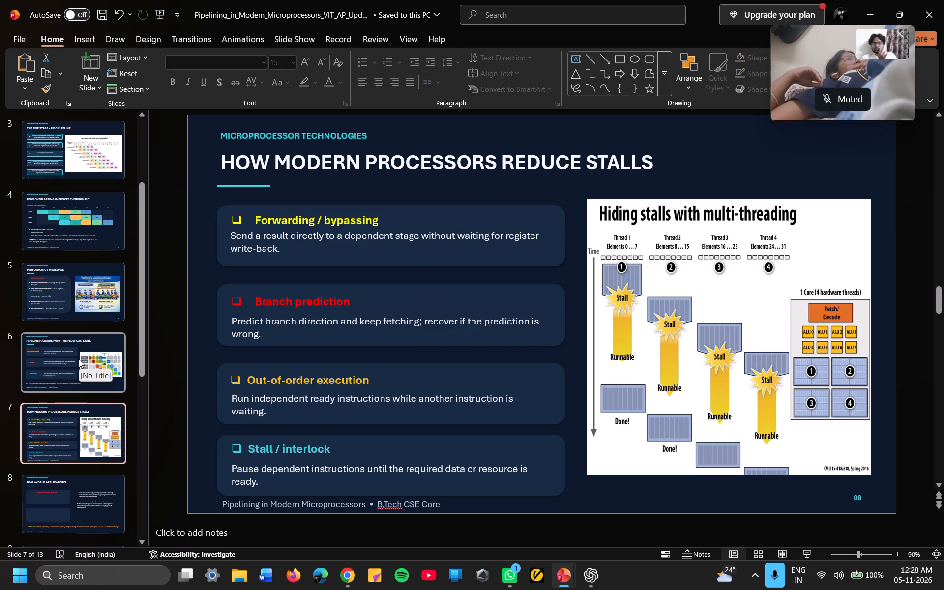
left_click(79, 359)
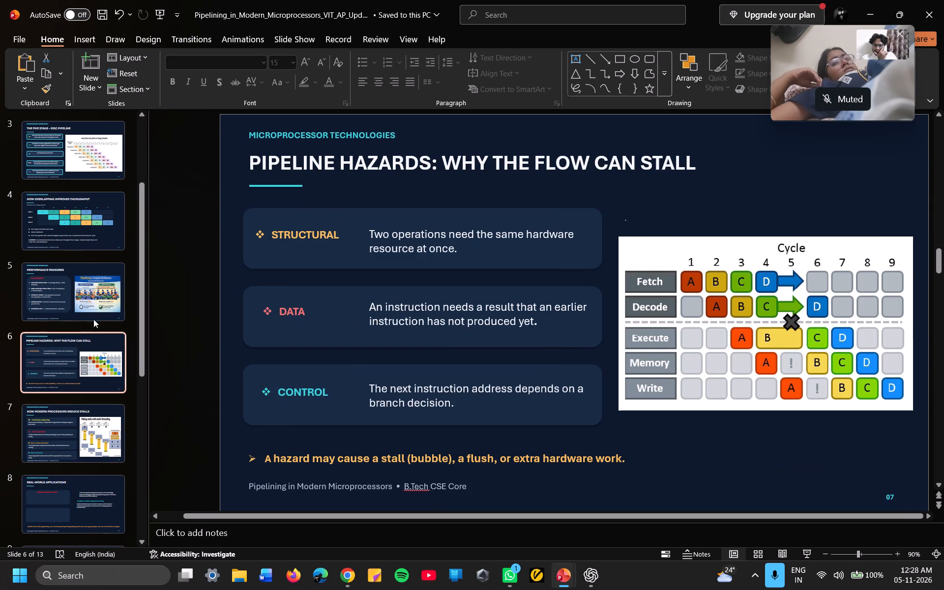
left_click(92, 288)
left_click(92, 239)
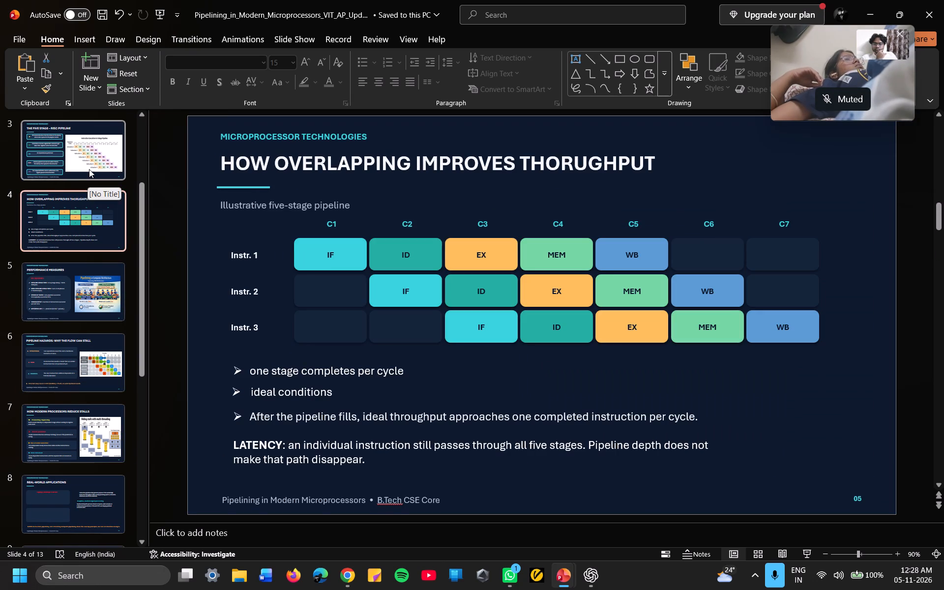
left_click(89, 169)
scroll(89, 169, "up", 2)
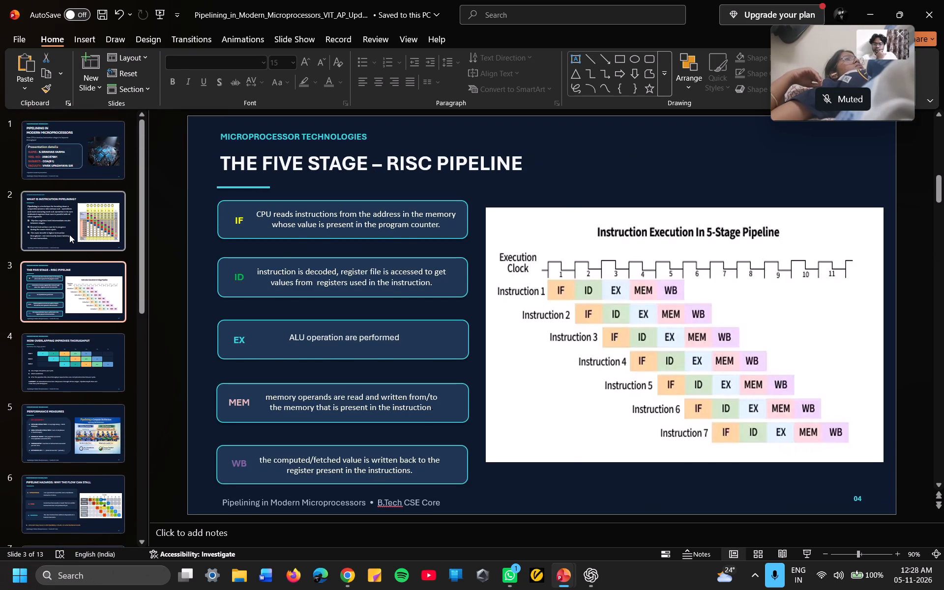
left_click(69, 235)
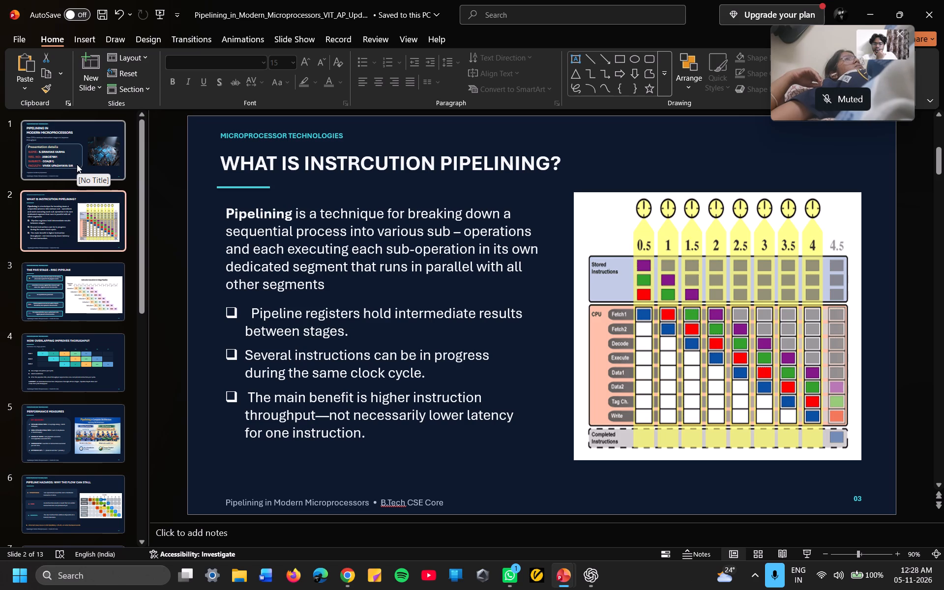
left_click(77, 164)
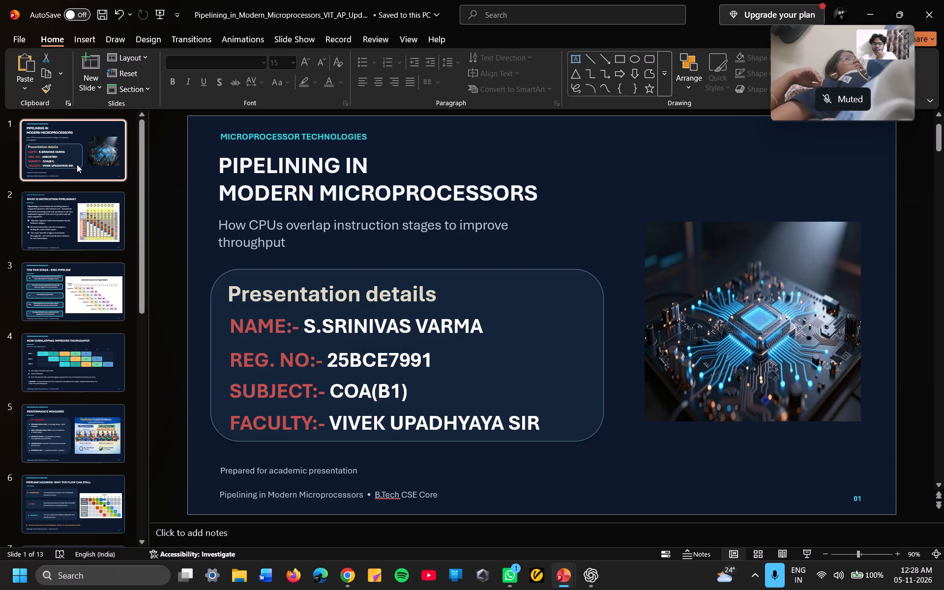
left_click(81, 360)
scroll(81, 360, "down", 1)
left_click(75, 293)
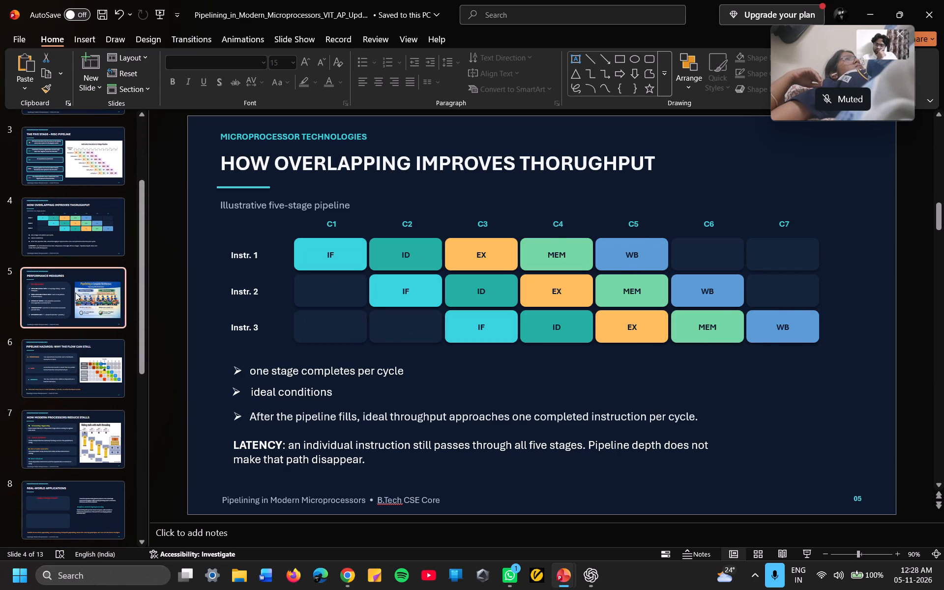
left_click(71, 371)
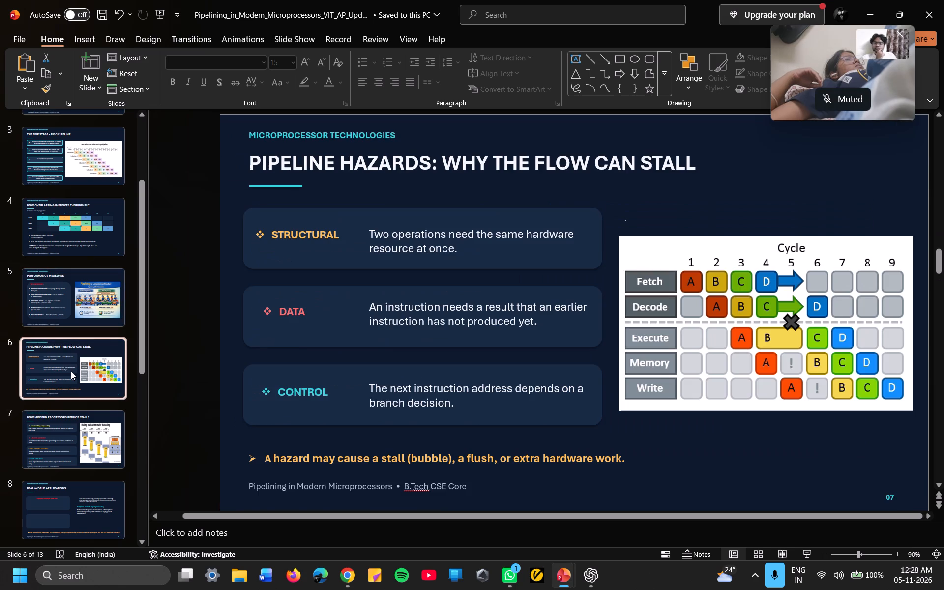
Return to slide 8 and set the "Instruction pipelines help general-purpose CPUs" paragraph's font size to 16.
left_click(74, 438)
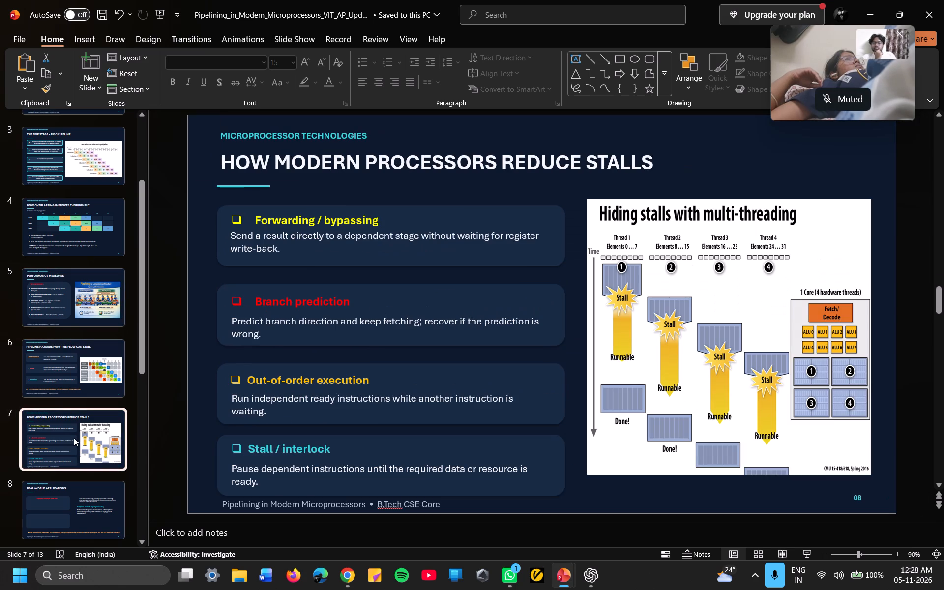
left_click(78, 512)
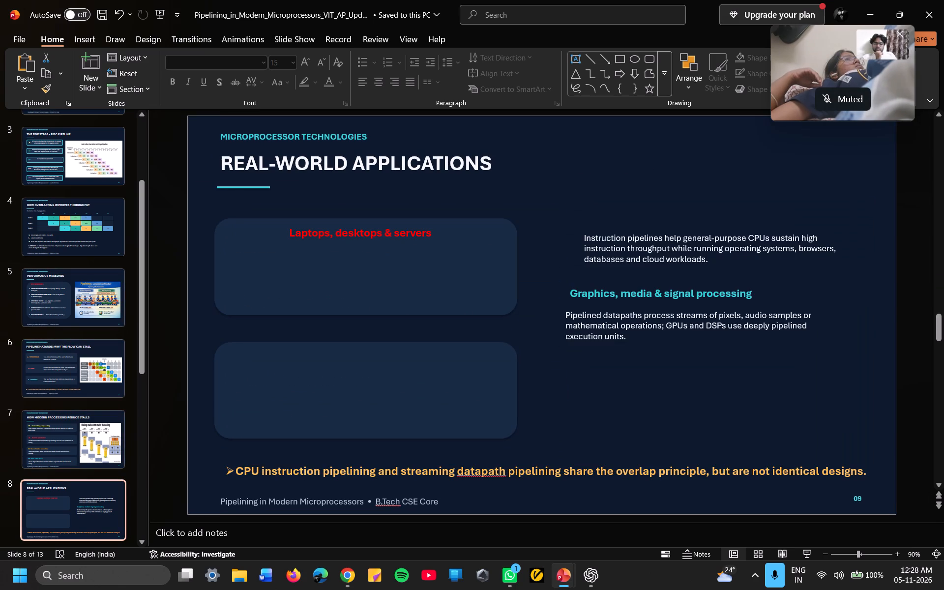
left_click_drag(710, 260, 596, 237)
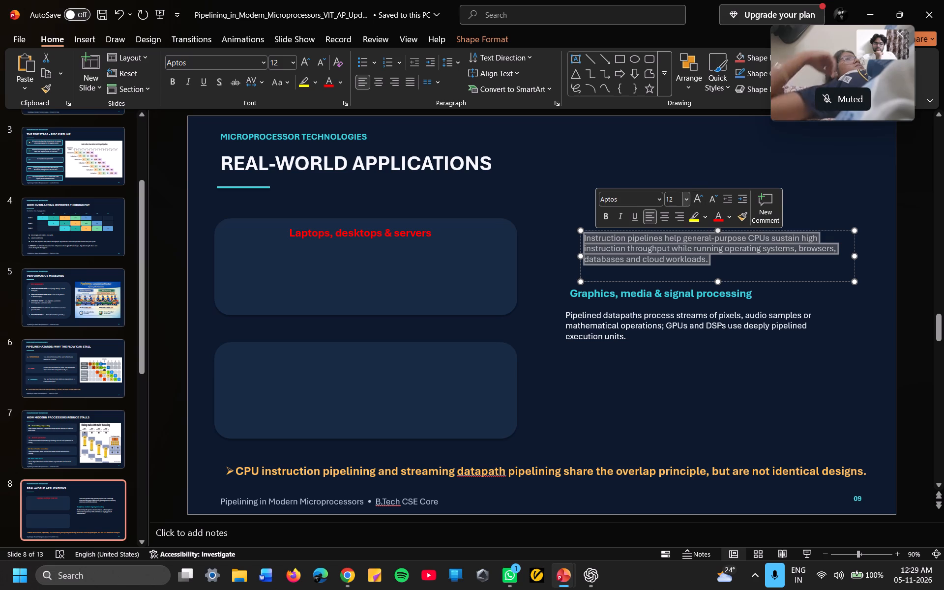
left_click(678, 201)
key("BackSpace")
type("16")
key("Return")
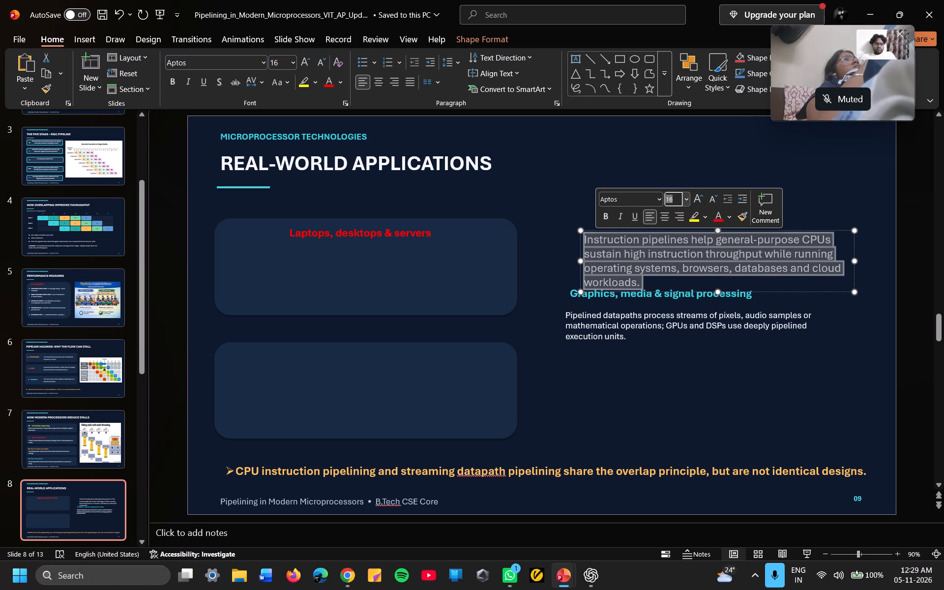
Place the "Graphics, media & signal processing" heading at the top of the lower empty card.
left_click_drag(810, 284, 503, 360)
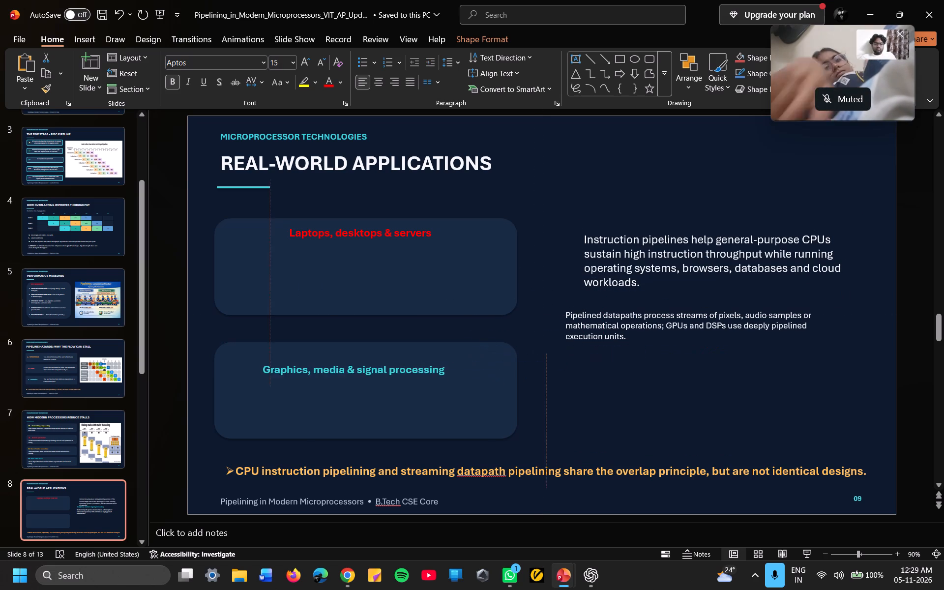
left_click_drag(503, 360, 519, 344)
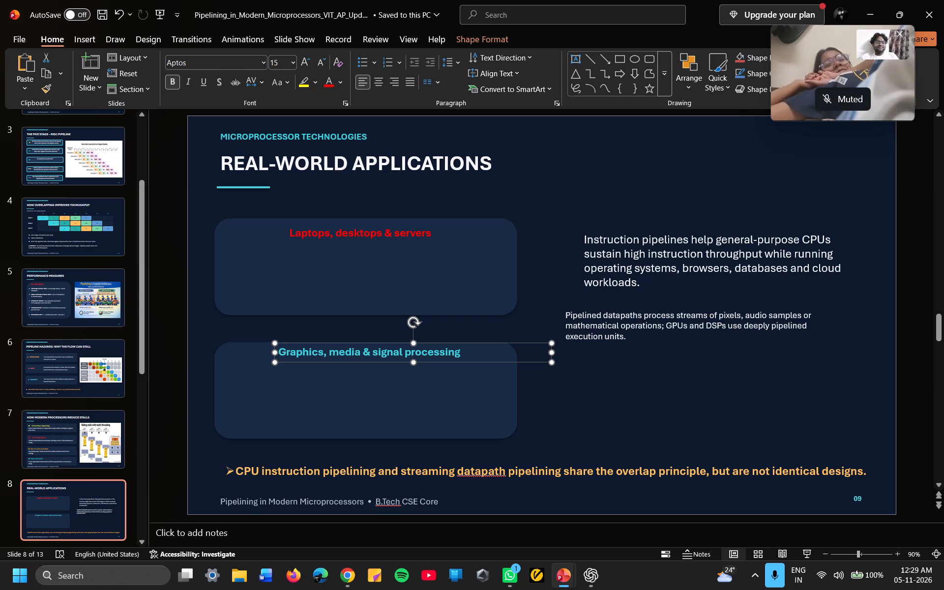
Place the "Instruction pipelines" paragraph in the upper card, beneath the "Laptops, desktops & servers" heading.
left_click_drag(855, 273, 523, 292)
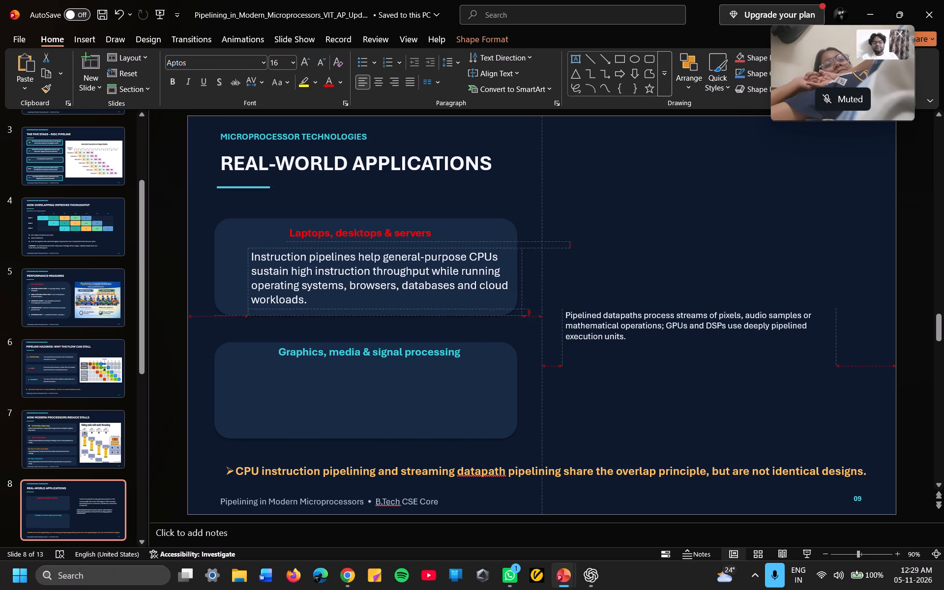
left_click_drag(523, 292, 514, 286)
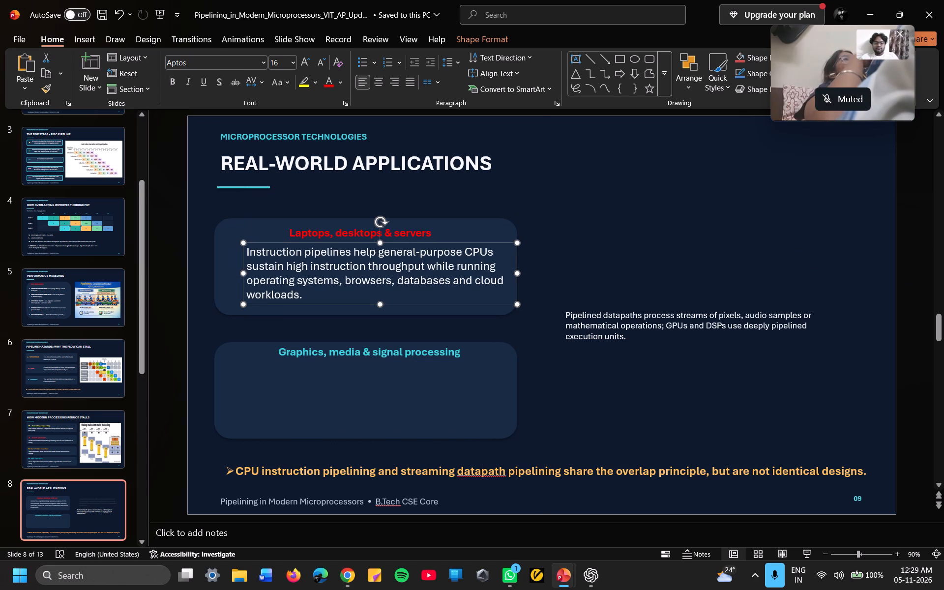
Set the font size of the "Pipelined datapaths process streams of pixels" paragraph to 16.
left_click_drag(631, 339, 571, 322)
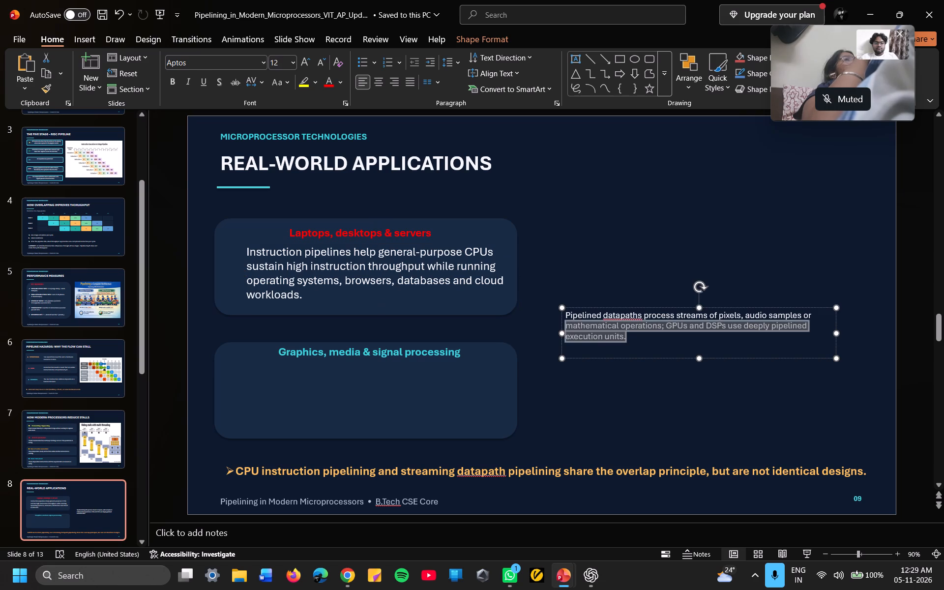
left_click_drag(571, 322, 568, 312)
left_click(648, 272)
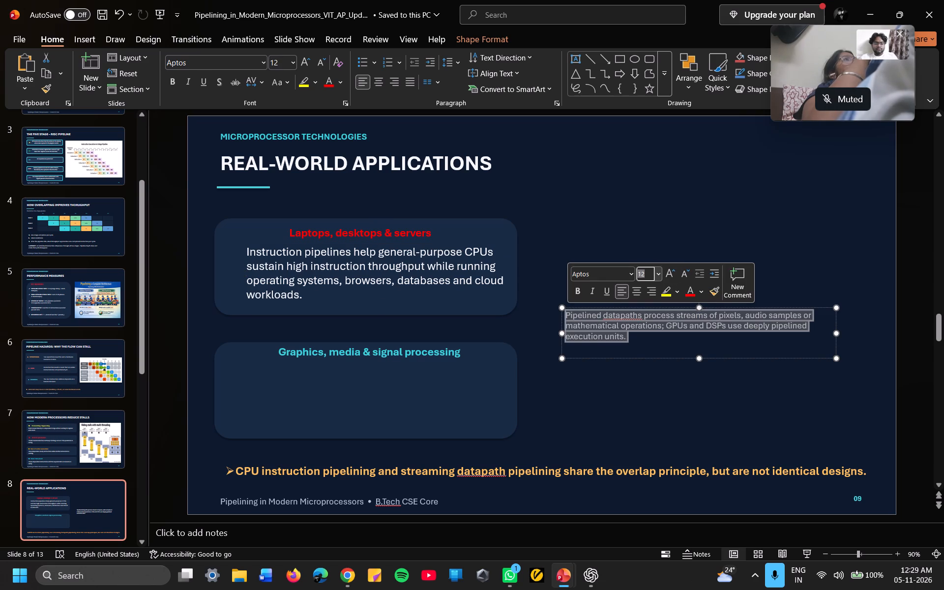
key("BackSpace")
type("16")
key("Return")
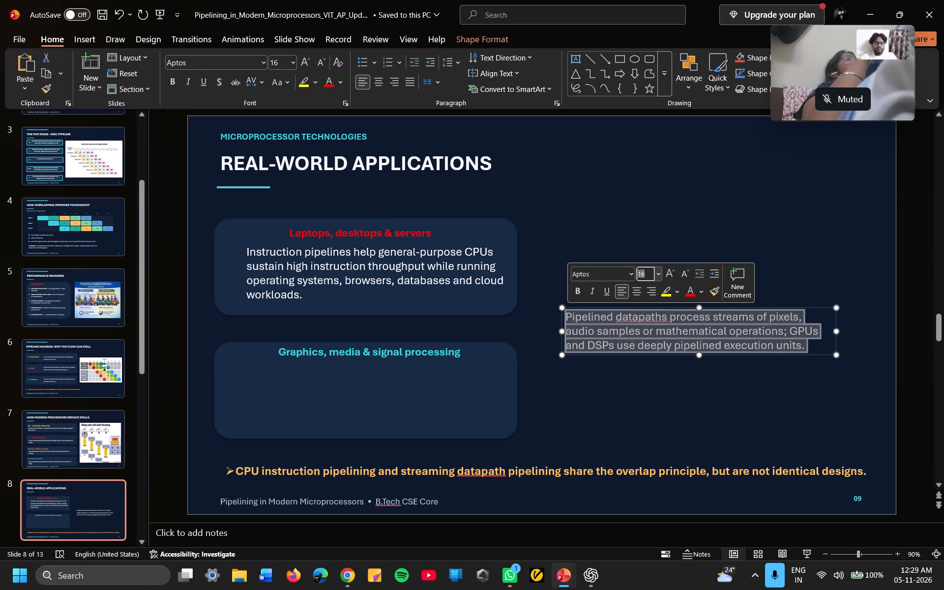
Place the "Pipelined datapaths" paragraph in the lower card, and nudge the heading above it slightly down and left.
left_click_drag(818, 355, 505, 418)
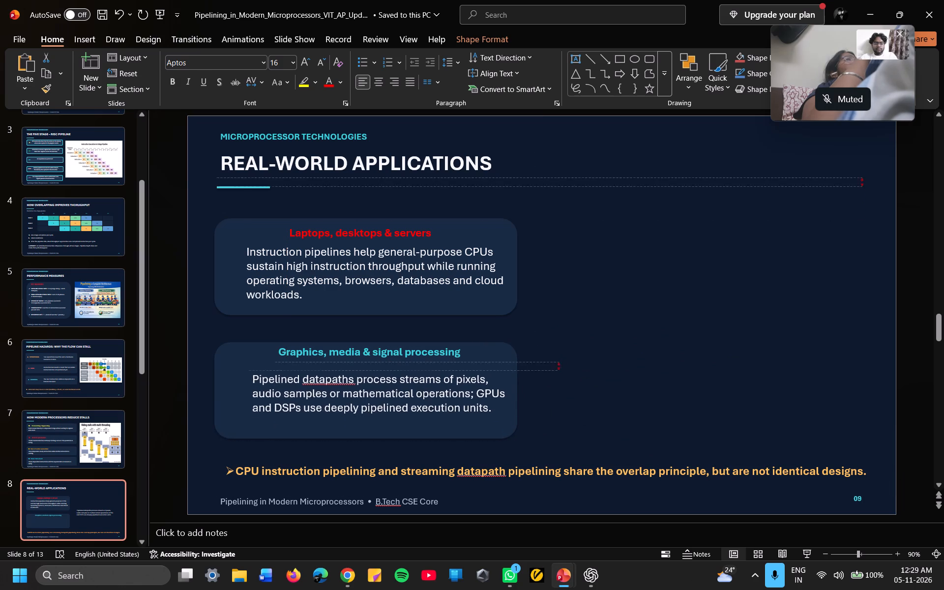
left_click_drag(505, 418, 501, 417)
left_click_drag(473, 358, 468, 361)
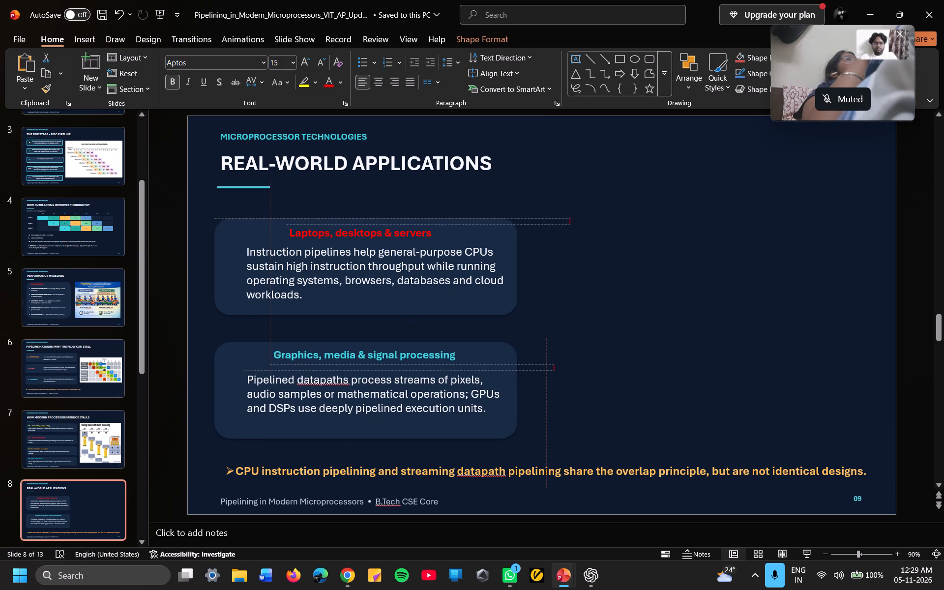
left_click_drag(468, 361, 468, 361)
left_click(641, 303)
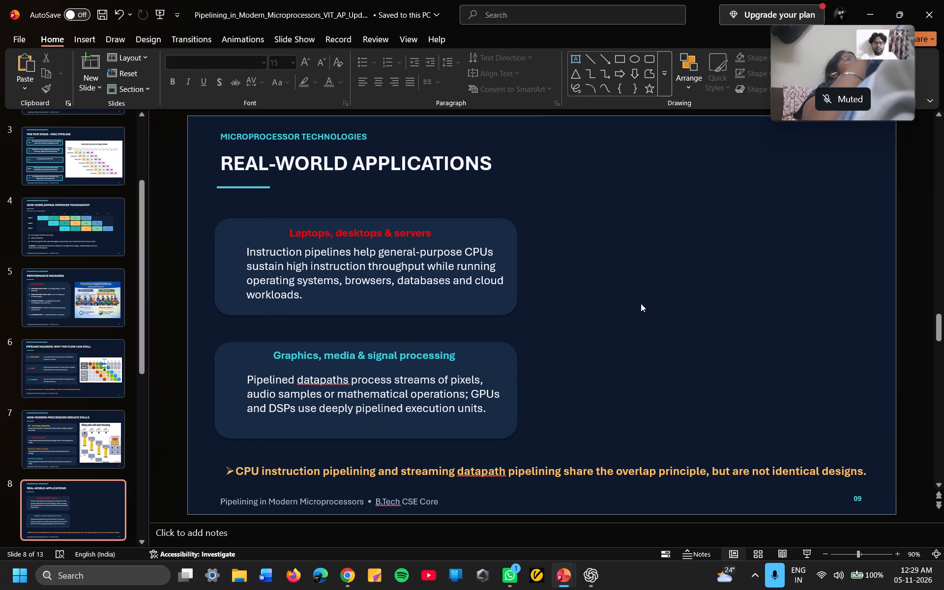
On slide 6, apply the white theme colour to the words "PIPELINE HAZARDS" in the title.
left_click(75, 428)
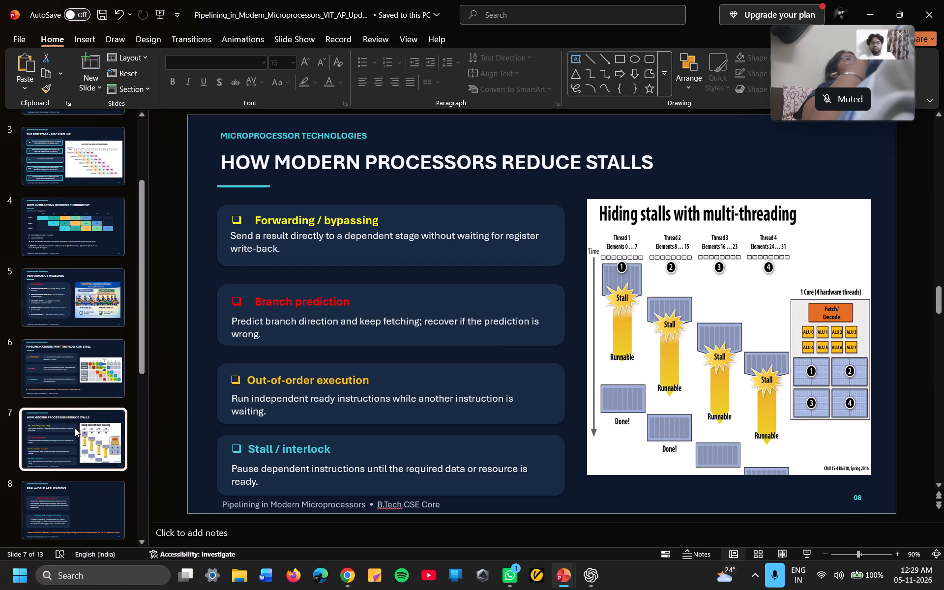
left_click(78, 359)
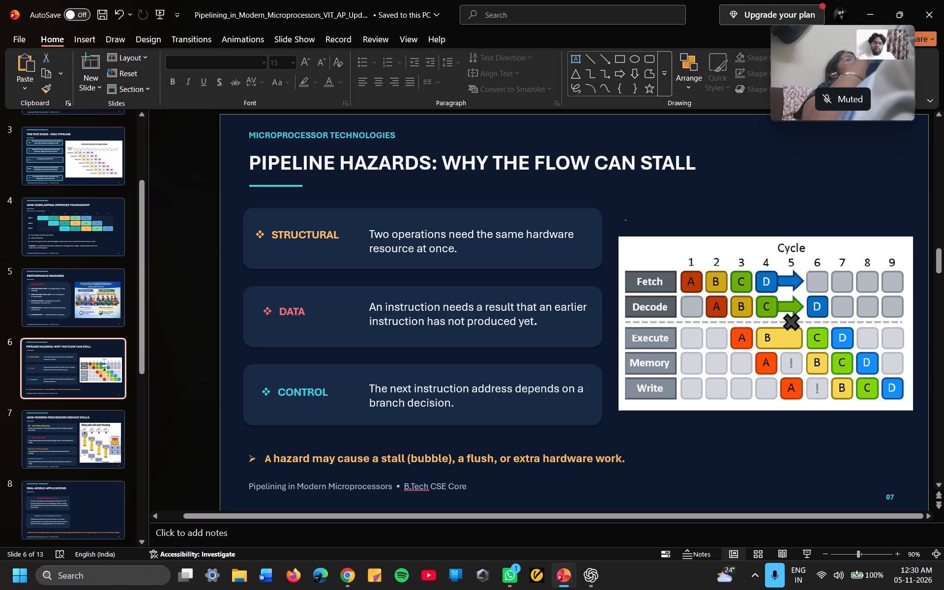
left_click_drag(429, 165, 252, 161)
left_click(385, 138)
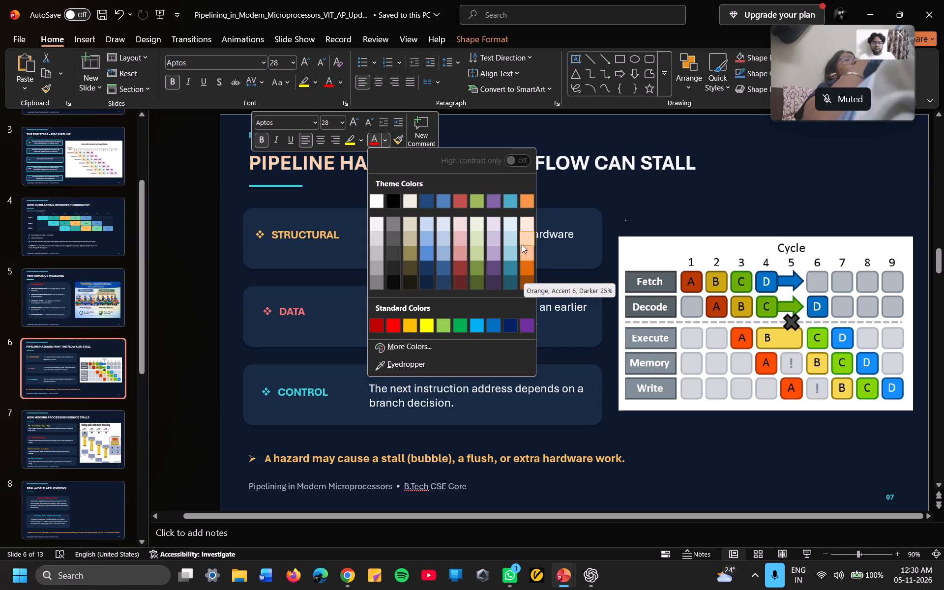
left_click(377, 203)
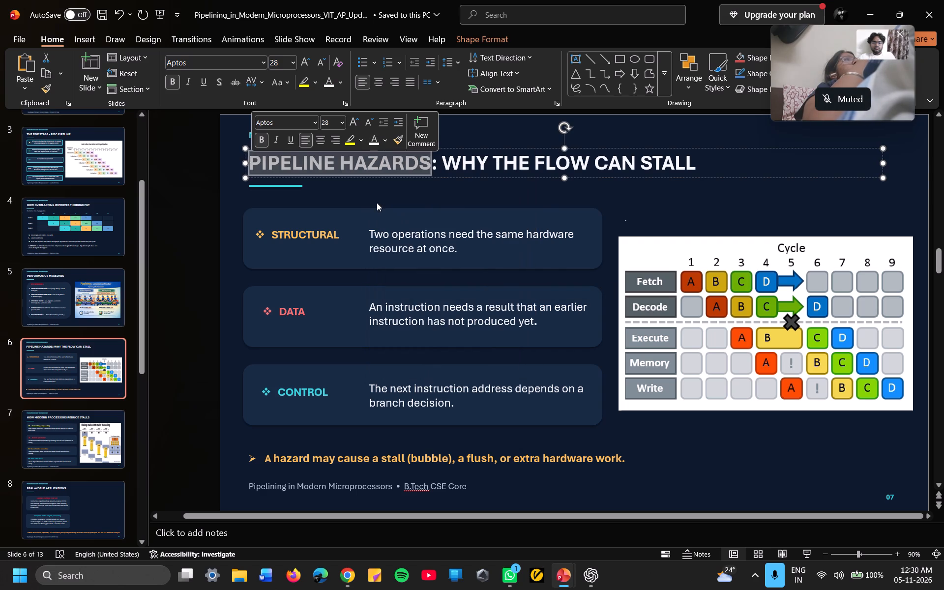
Back on slide 8, shift the "Instruction pipelines" paragraph slightly left and down within the upper card.
left_click(110, 419)
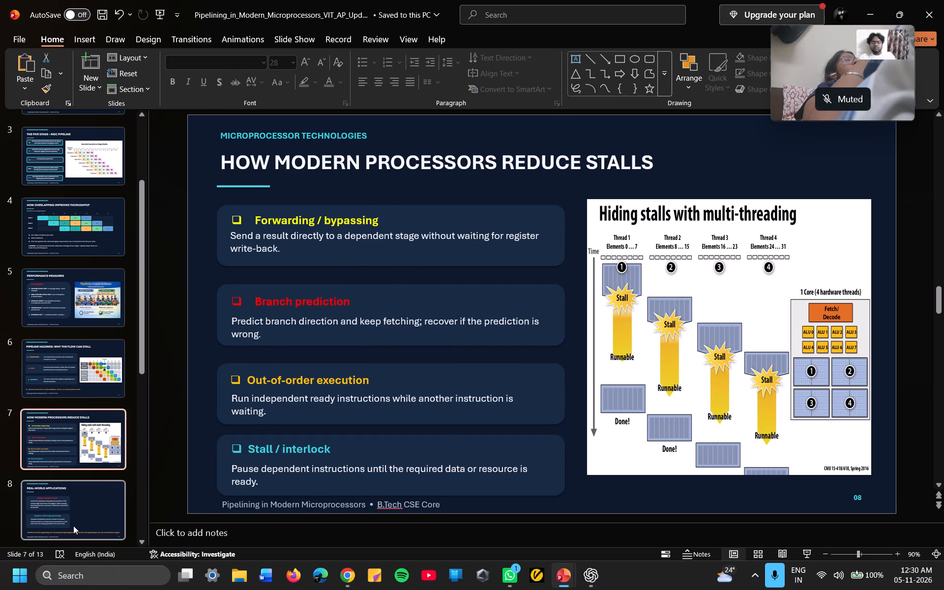
left_click(73, 526)
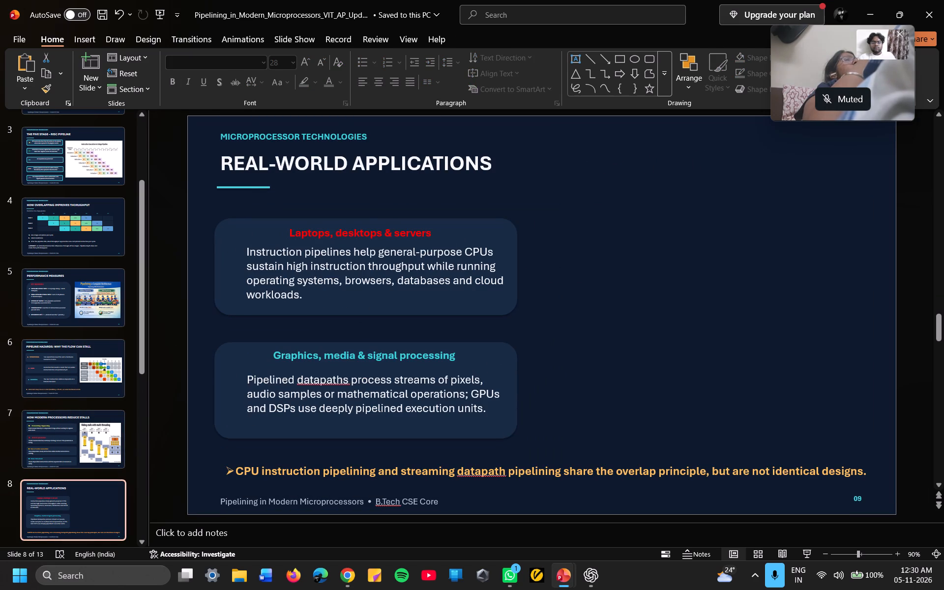
left_click_drag(443, 299, 494, 293)
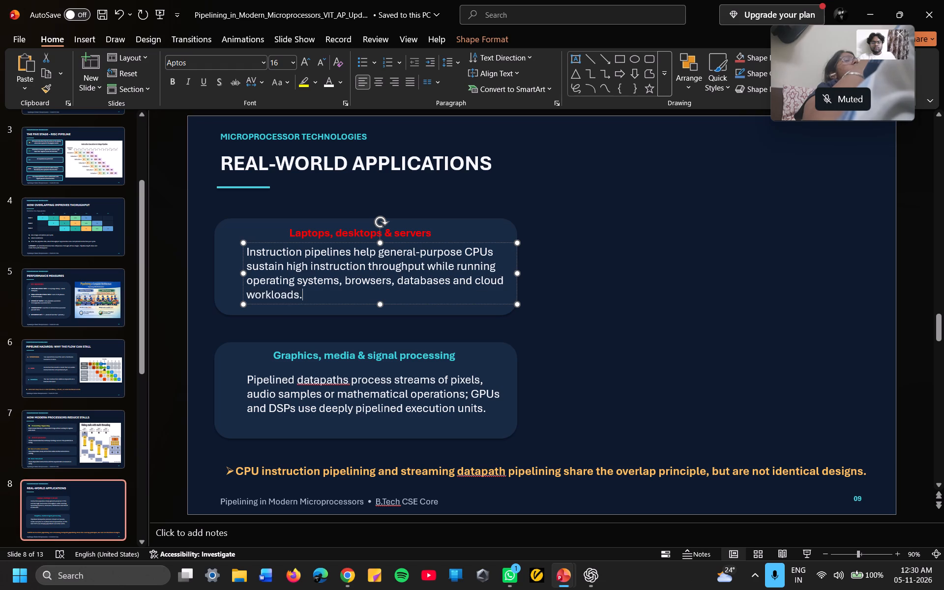
left_click_drag(494, 293, 502, 317)
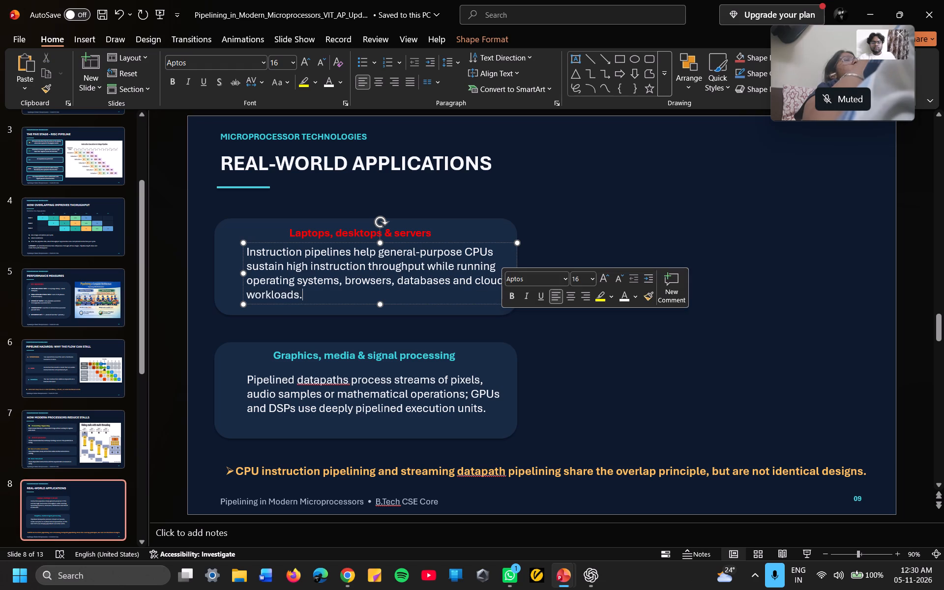
left_click(521, 326)
left_click_drag(509, 301, 495, 303)
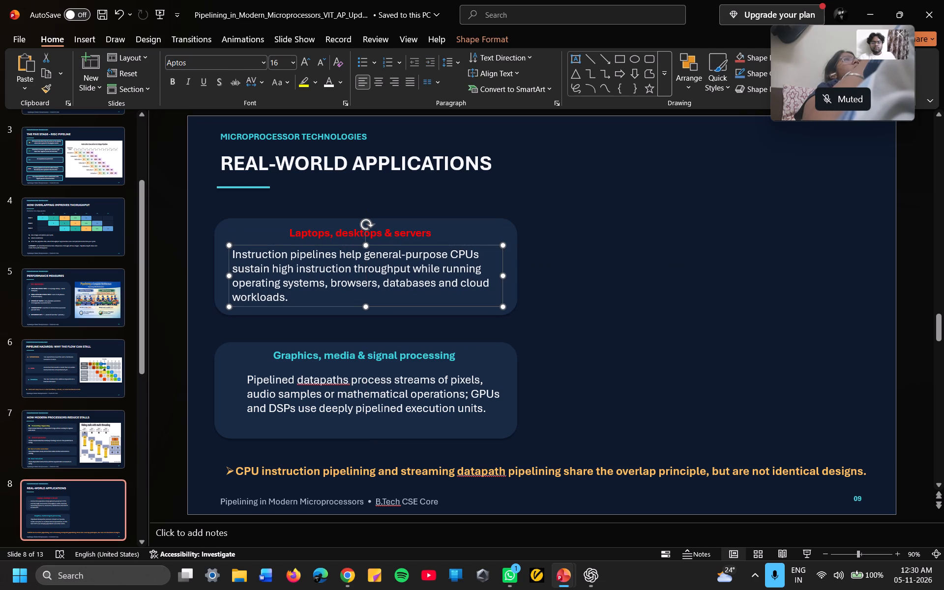
Shift the "Pipelined datapaths" paragraph left and down within the lower card, and lower its heading to sit closer above it.
left_click(495, 419)
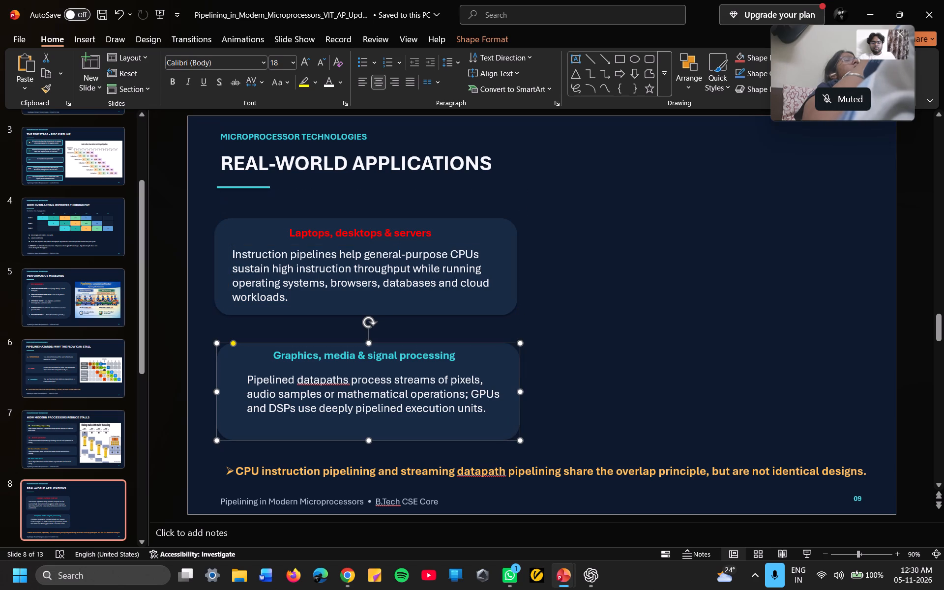
left_click(488, 411)
left_click_drag(500, 415, 493, 424)
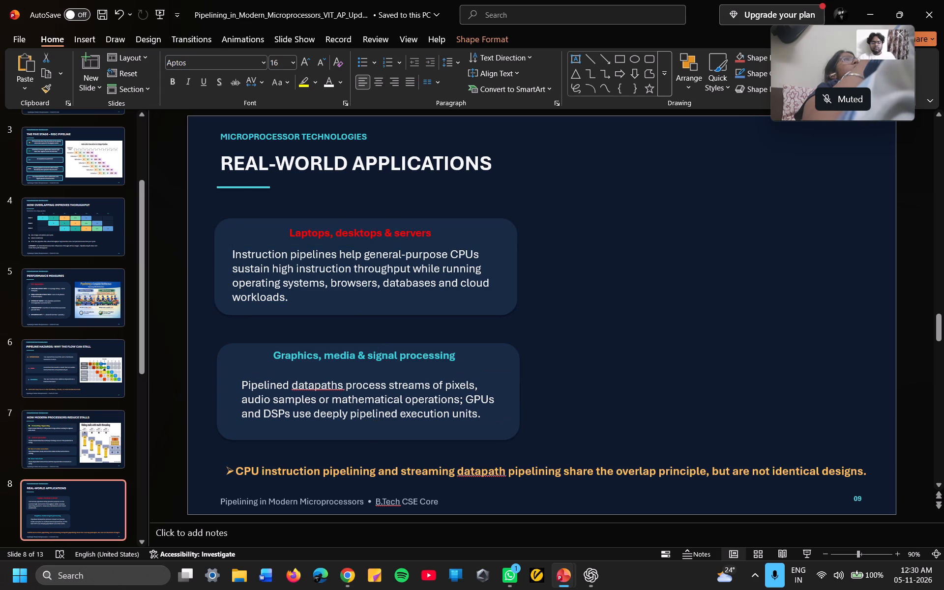
left_click_drag(493, 424, 490, 422)
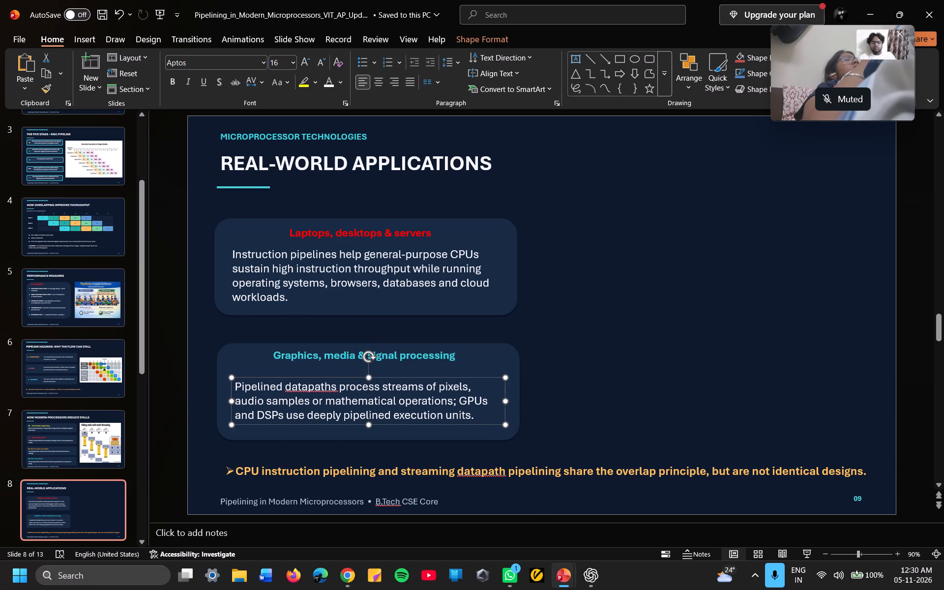
left_click_drag(473, 360, 470, 365)
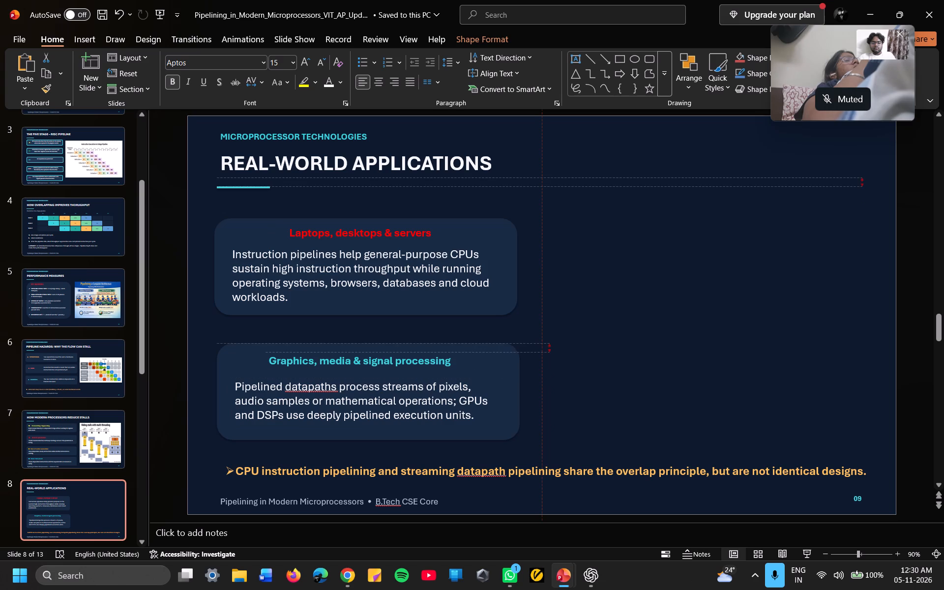
left_click_drag(470, 365, 475, 367)
Widen the text boxes of both card paragraphs so they extend nearly to the cards' right edges.
left_click(450, 240)
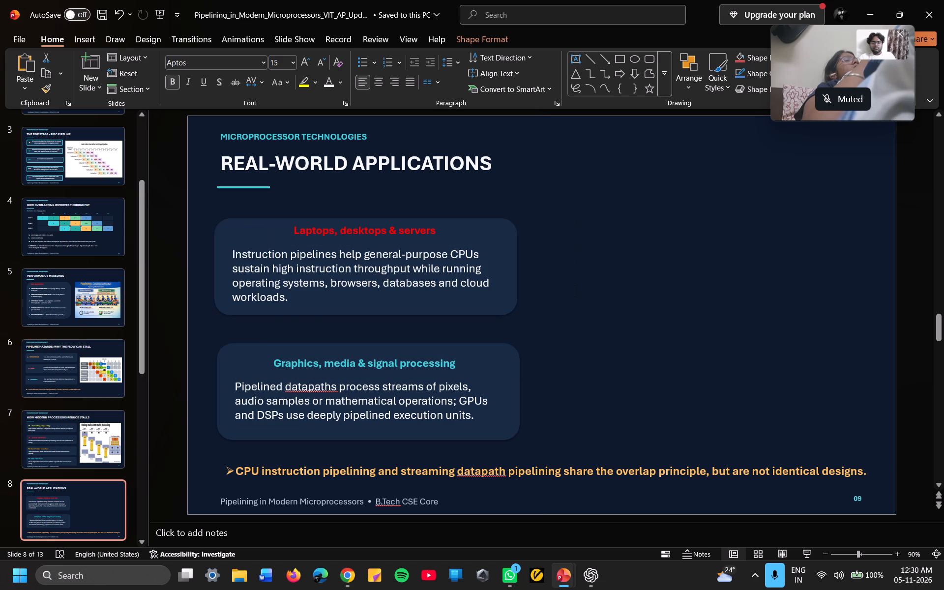
left_click(491, 274)
left_click_drag(501, 275, 508, 275)
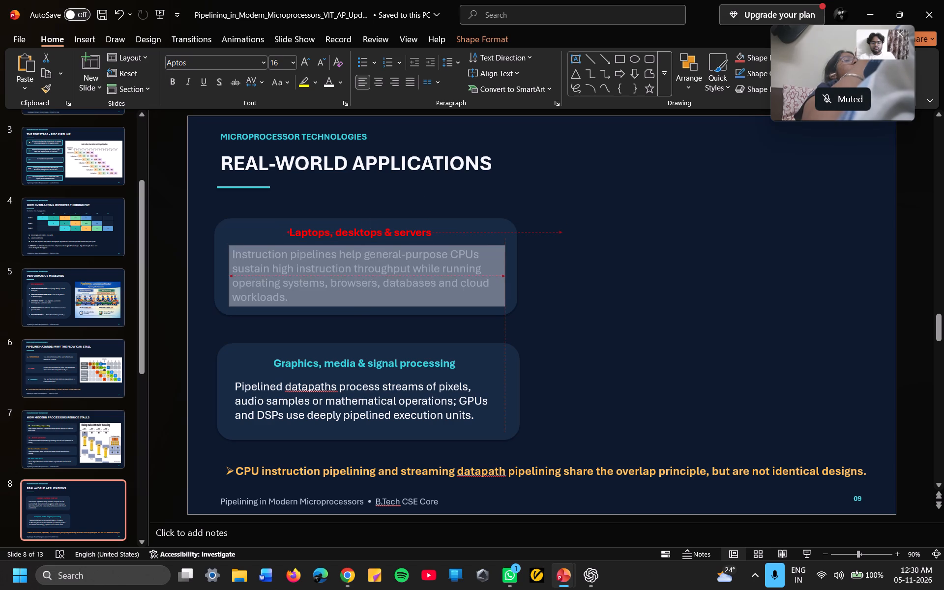
left_click_drag(508, 275, 511, 275)
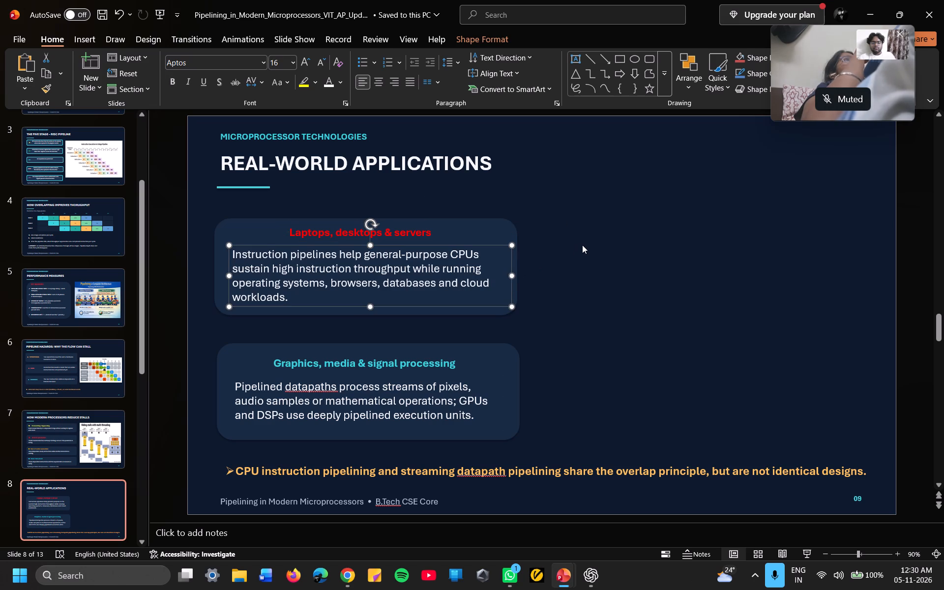
left_click(582, 245)
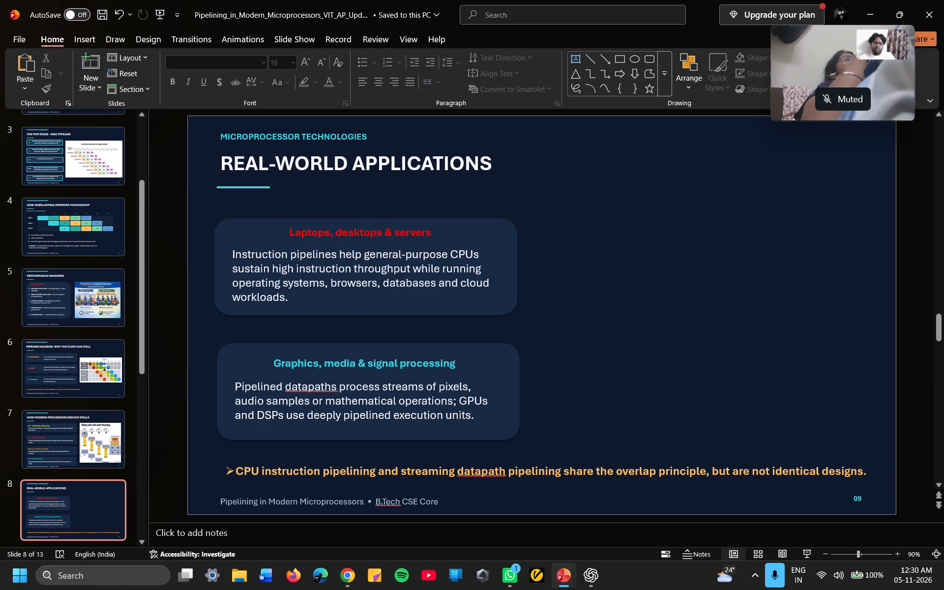
left_click(500, 401)
left_click_drag(504, 401, 516, 402)
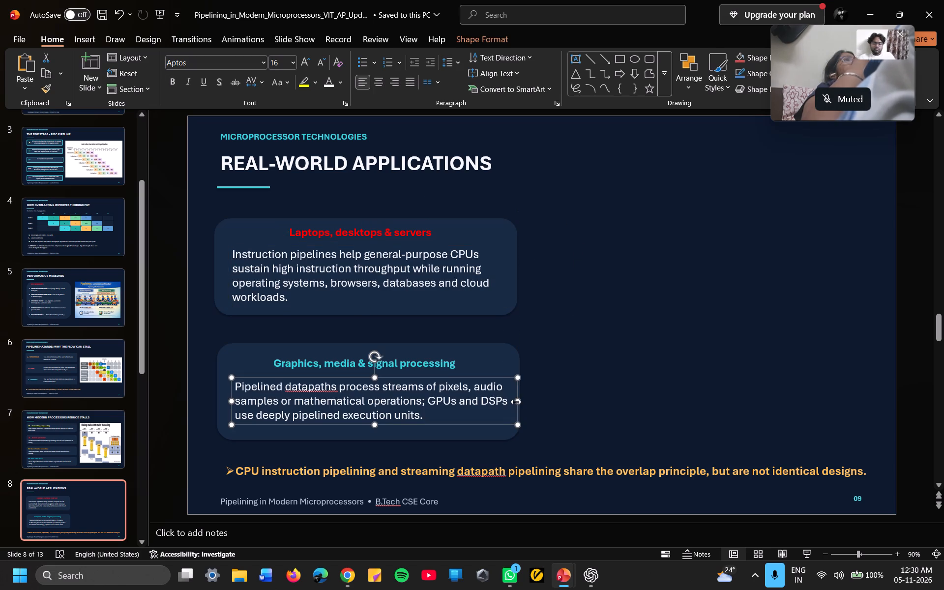
left_click(576, 375)
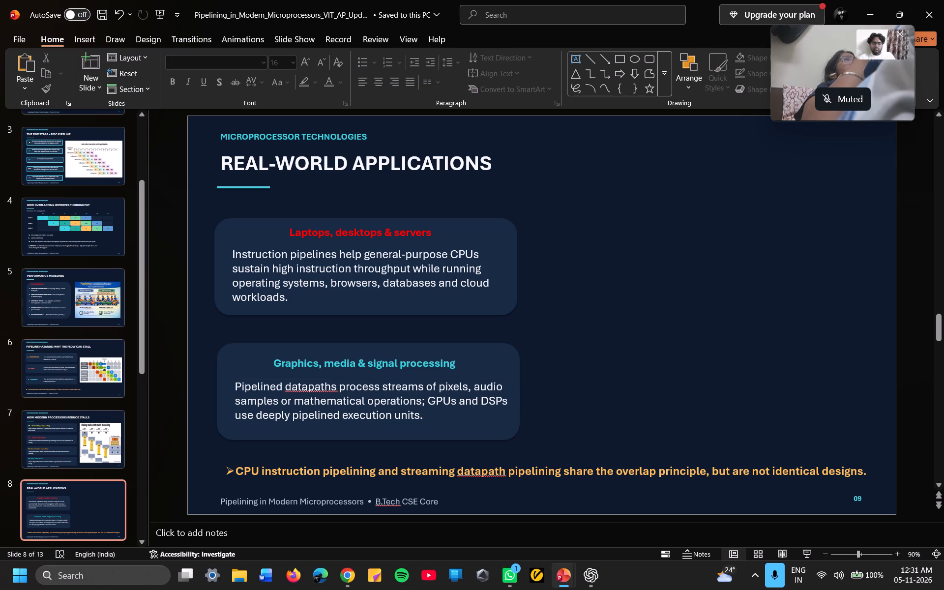
Set the font size of both card headings, "Graphics, media & signal processing" and "Laptops, desktops & servers", to 15.5.
left_click_drag(454, 363, 281, 364)
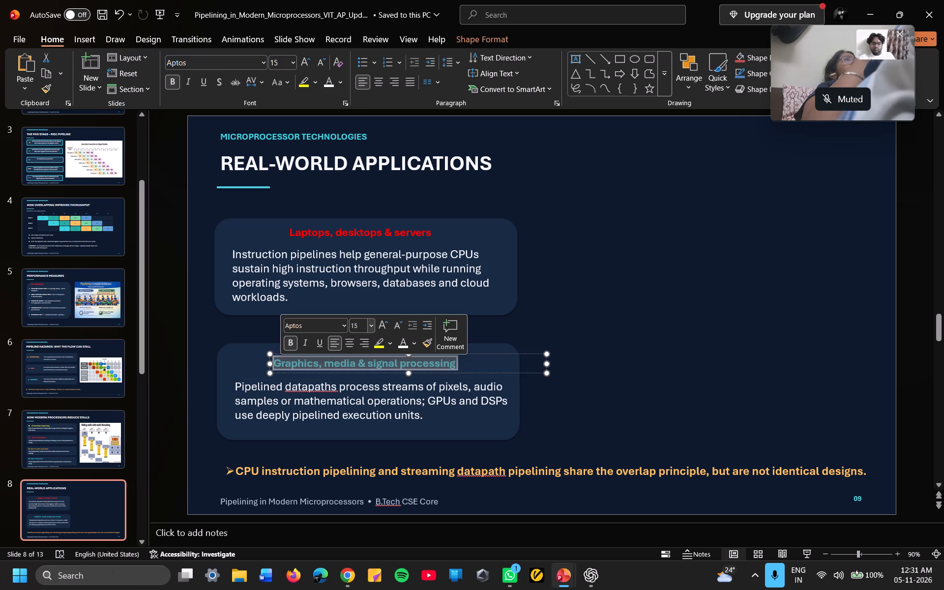
left_click(358, 325)
key("BackSpace")
type("15")
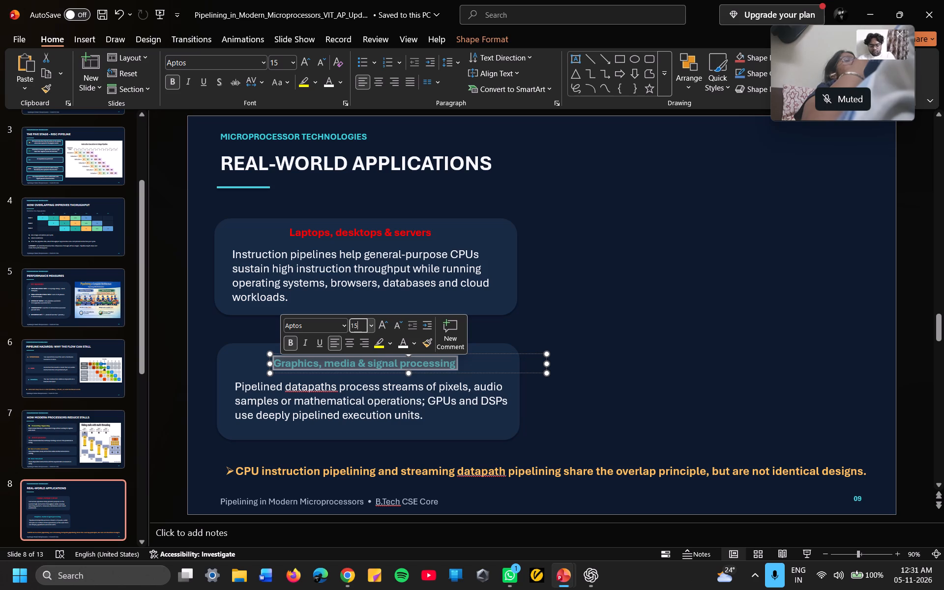
type(".5")
key("Return")
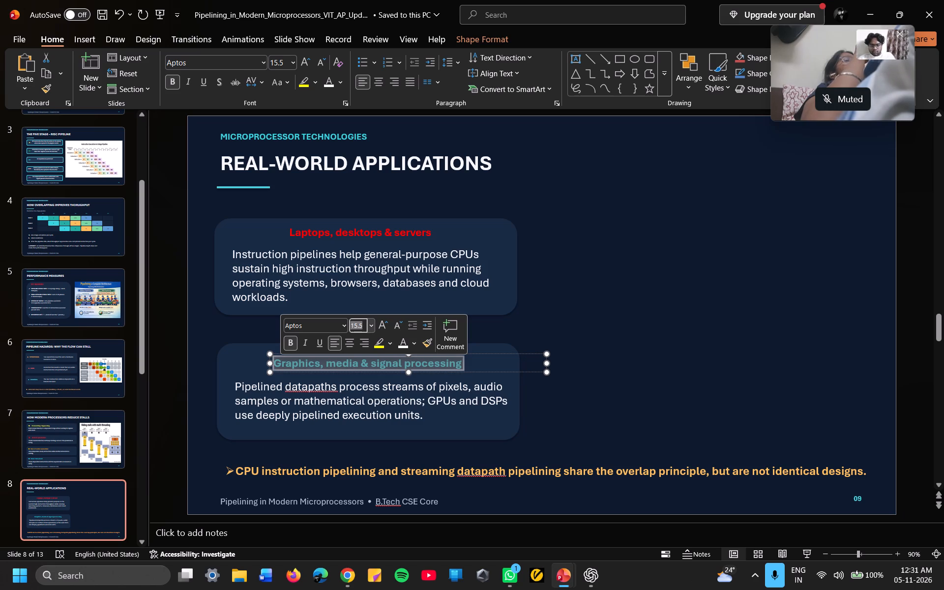
left_click_drag(430, 234, 291, 240)
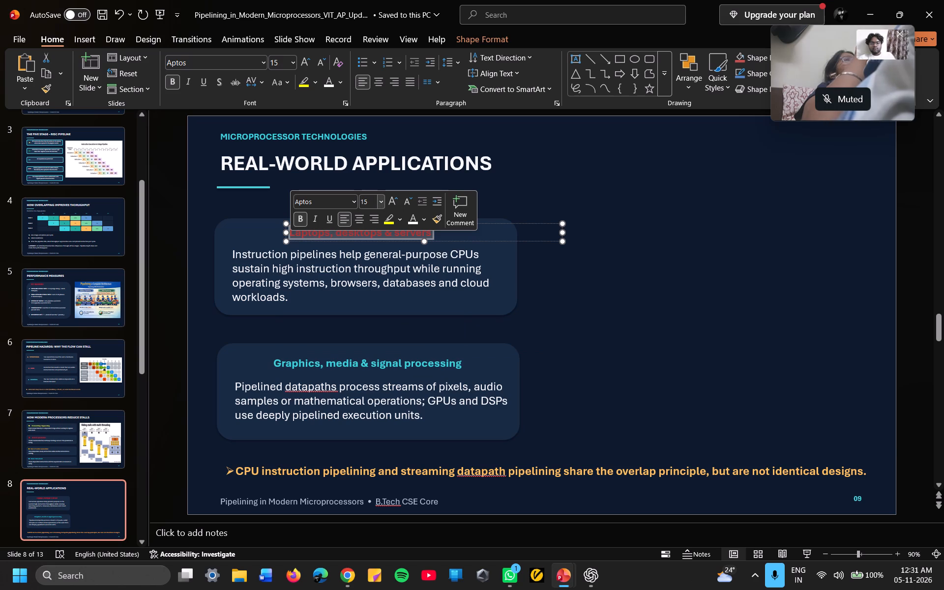
left_click(371, 202)
key("BackSpace")
type("15.5")
key("Return")
left_click(579, 315)
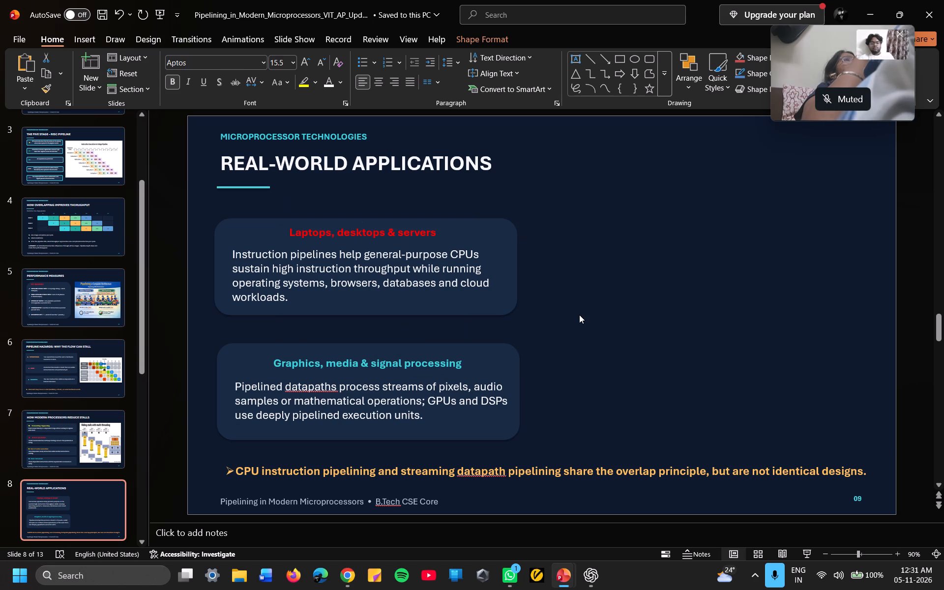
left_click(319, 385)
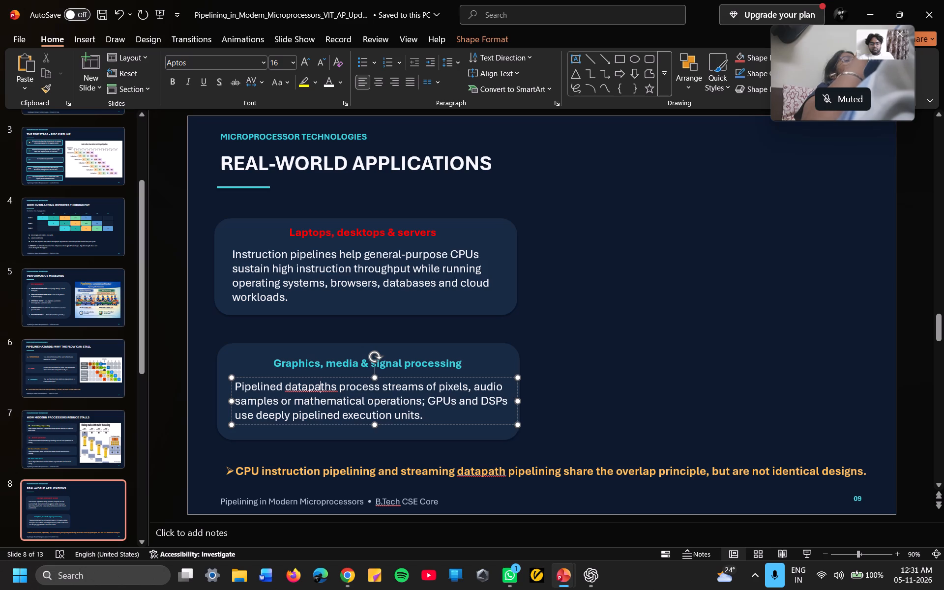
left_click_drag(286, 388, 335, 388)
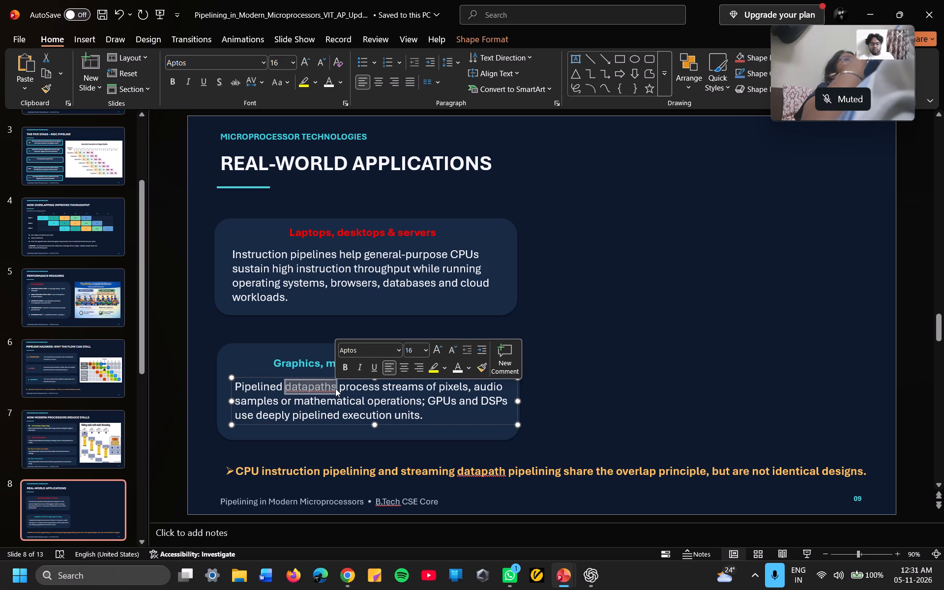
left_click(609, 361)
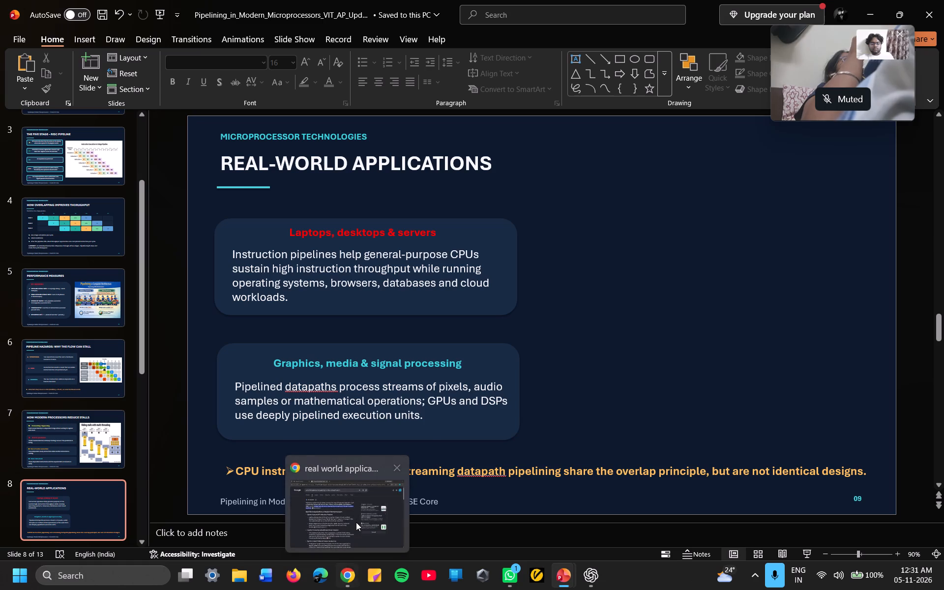
Switch to Chrome and search Google for "asus tuf f16" in place of the existing query.
left_click(356, 518)
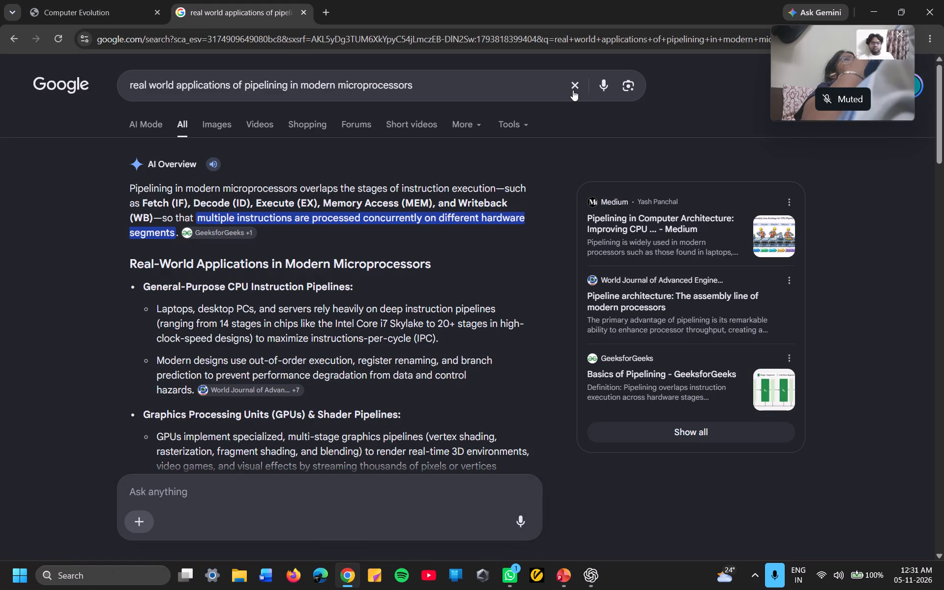
left_click(573, 90)
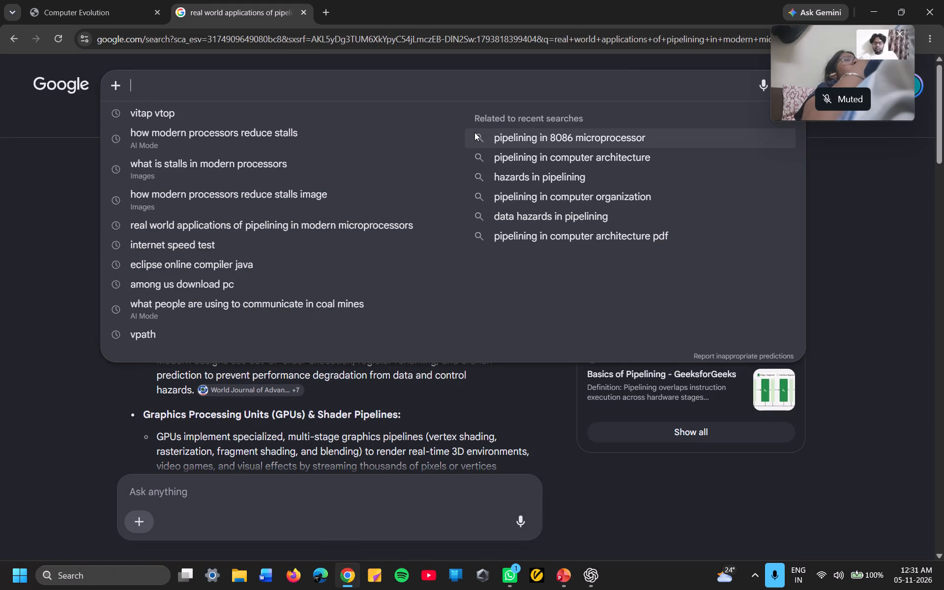
key("BackSpace")
key("BackSpace")
key("BackSpace")
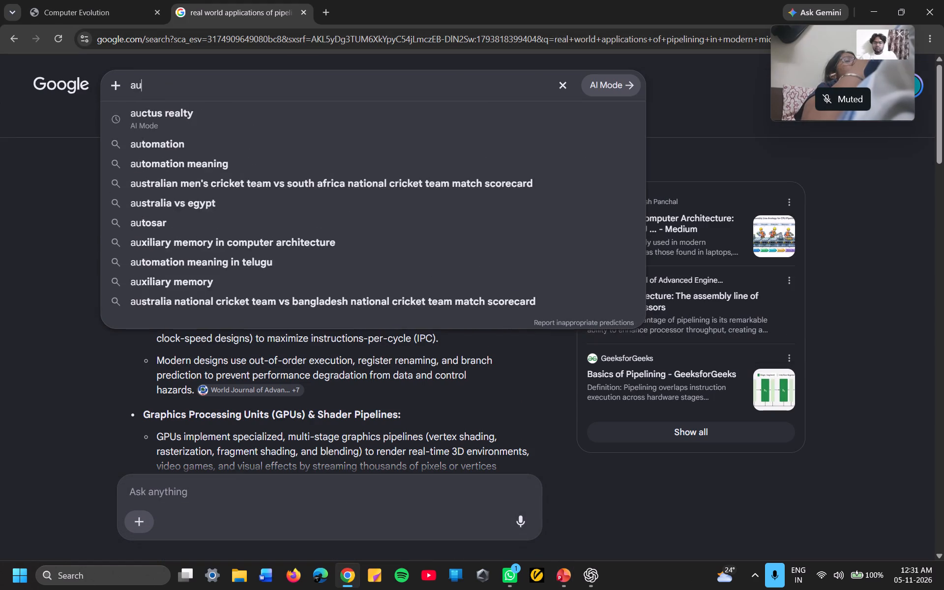
type("sus tuf")
key("space")
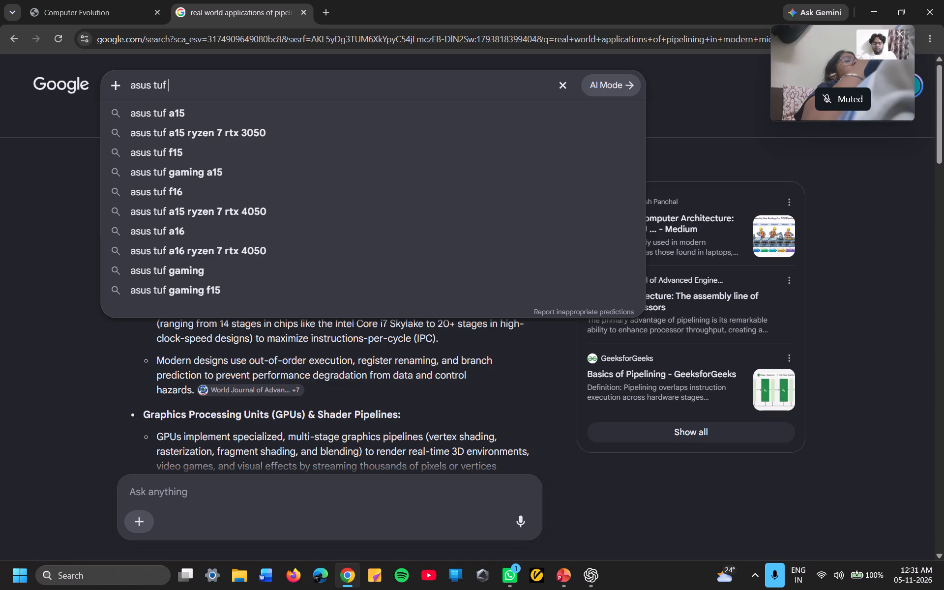
type("f1")
key("6")
key("Return")
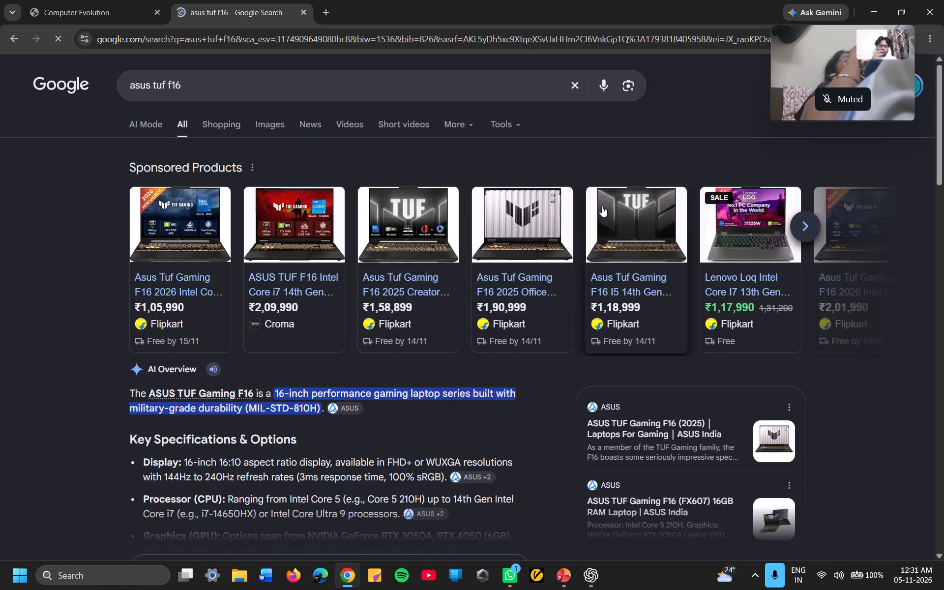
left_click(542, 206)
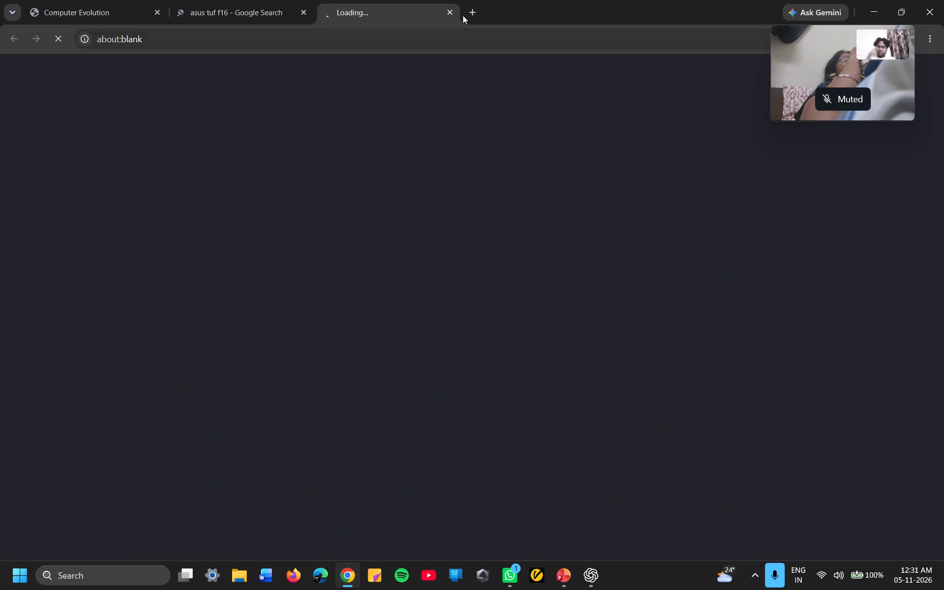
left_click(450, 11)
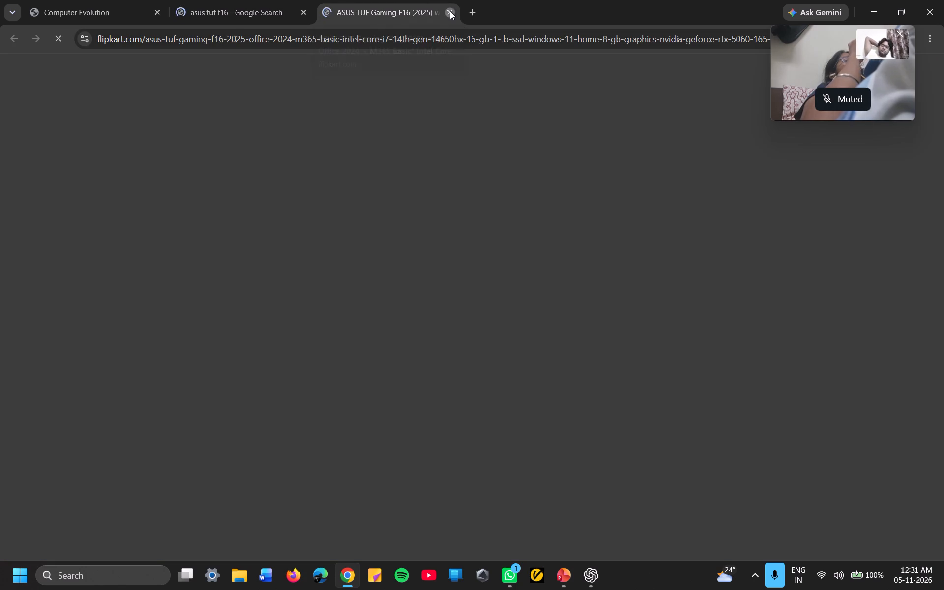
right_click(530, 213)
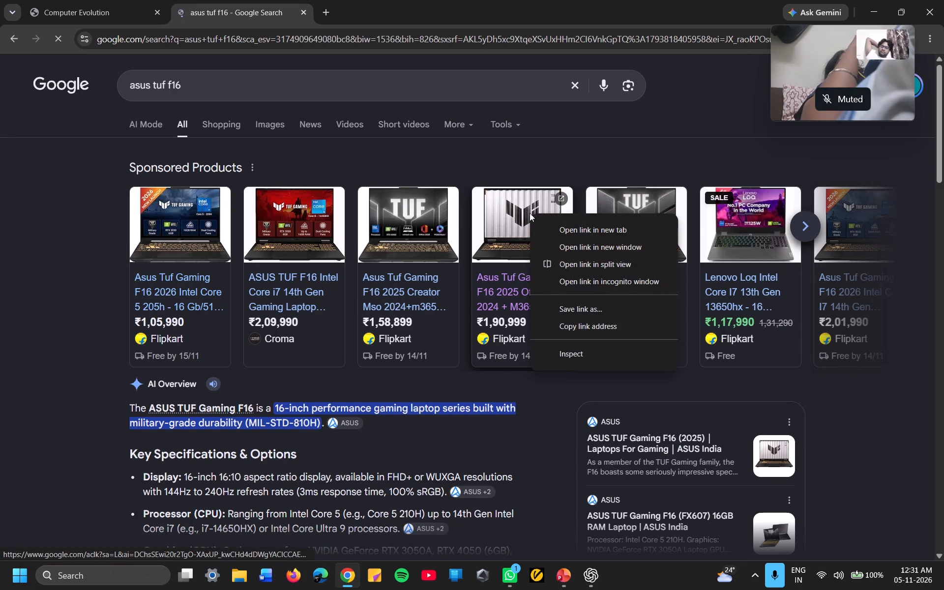
Open the image results and copy the ASUS TUF Gaming F16 (2025) laptop picture from the ASUS site.
left_click(270, 128)
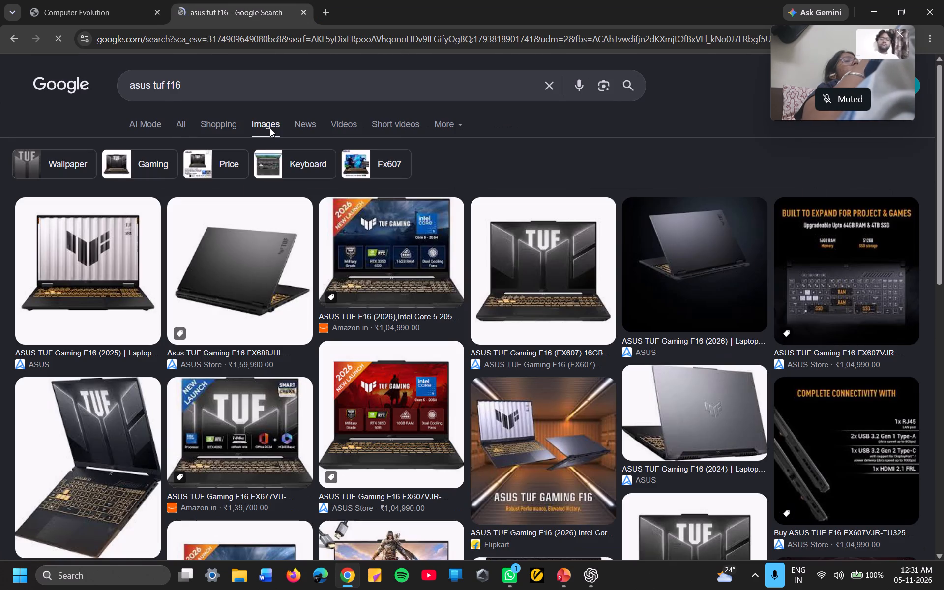
left_click(82, 256)
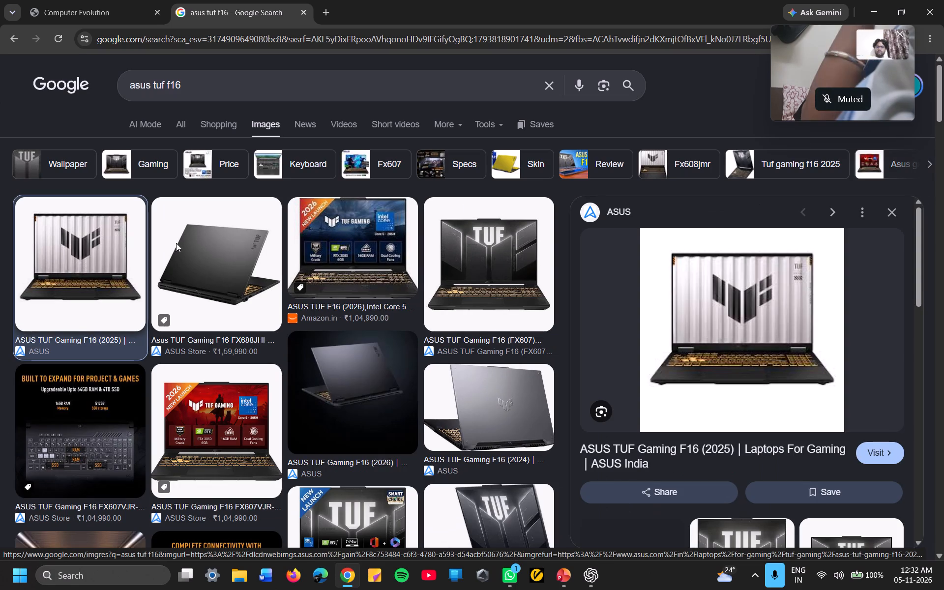
right_click(639, 324)
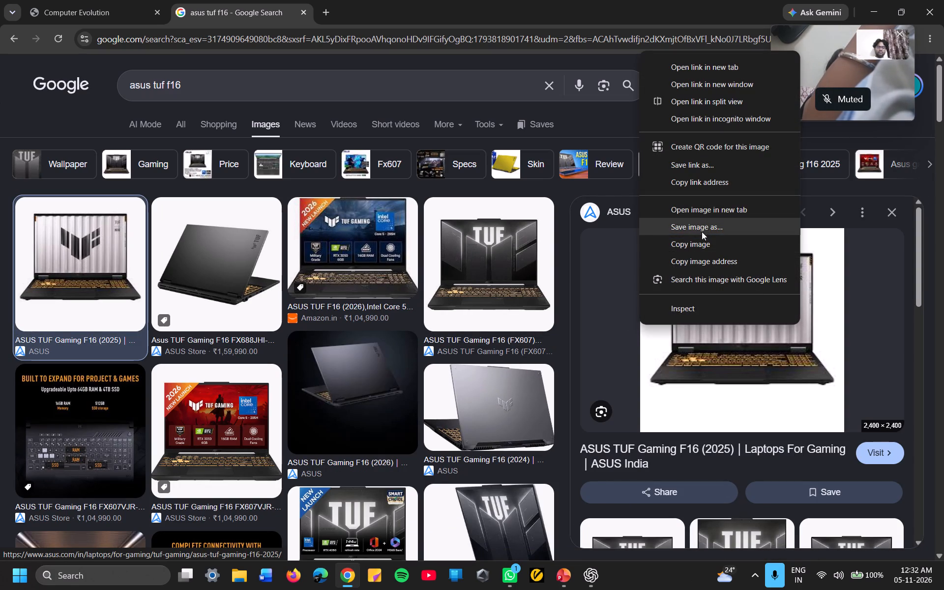
left_click(700, 239)
Back in PowerPoint, paste the laptop picture onto slide 8 and move it beside the "Laptops, desktops & servers" card.
key("alt+Tab")
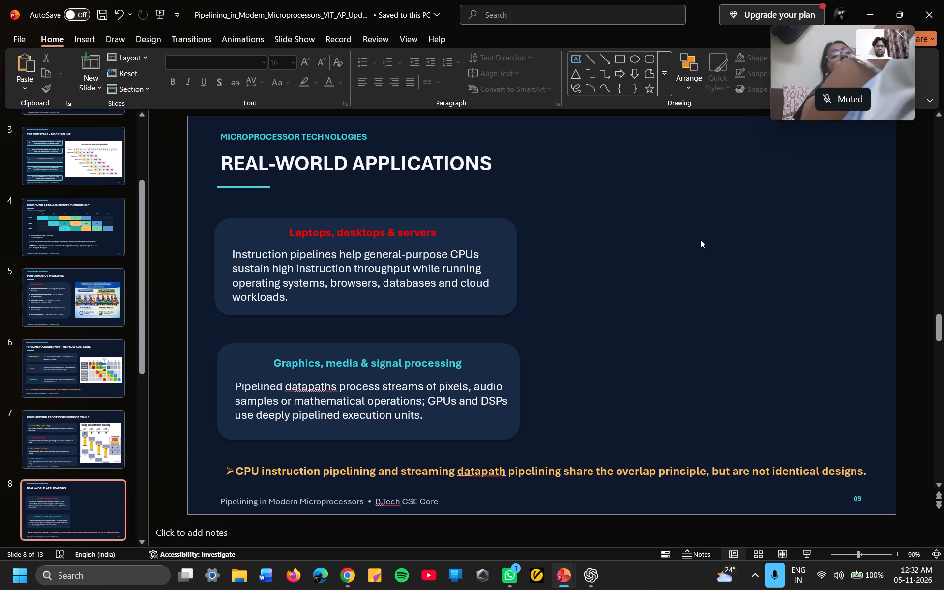
left_click(639, 245)
key("ctrl+v")
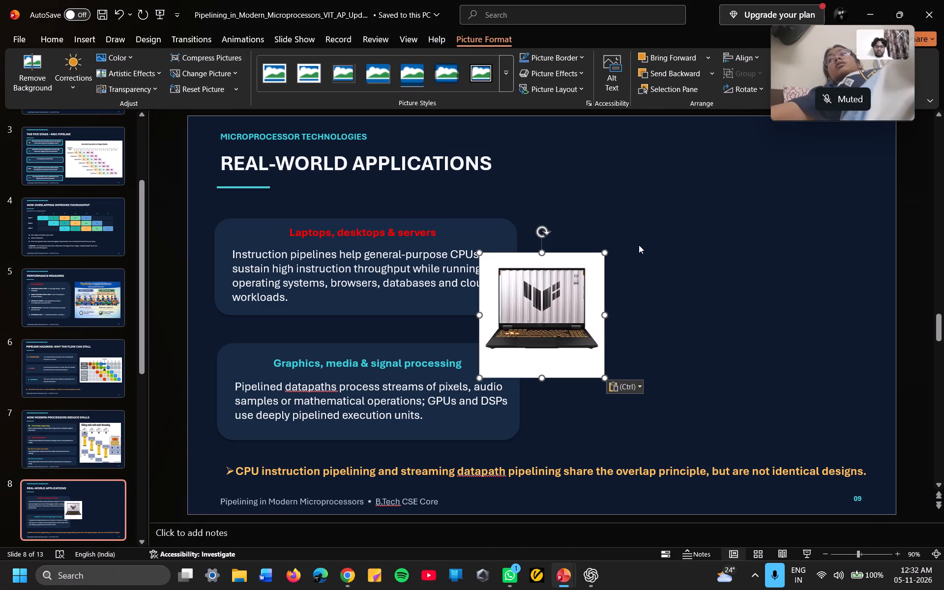
left_click_drag(572, 359, 645, 306)
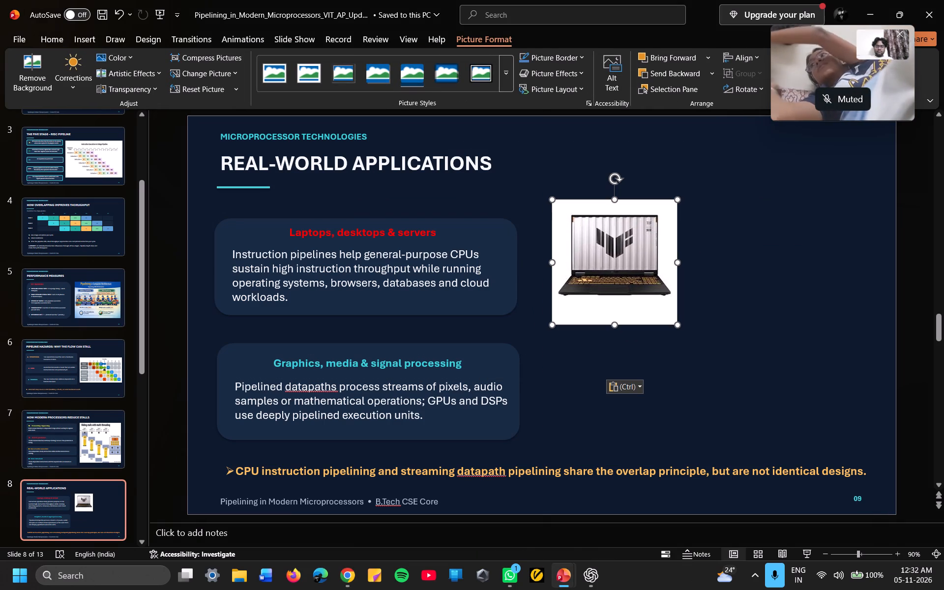
Return to Chrome, search Google Images for "servers" and copy the "What are servers?" picture from TechFinitive.
key("alt+Tab")
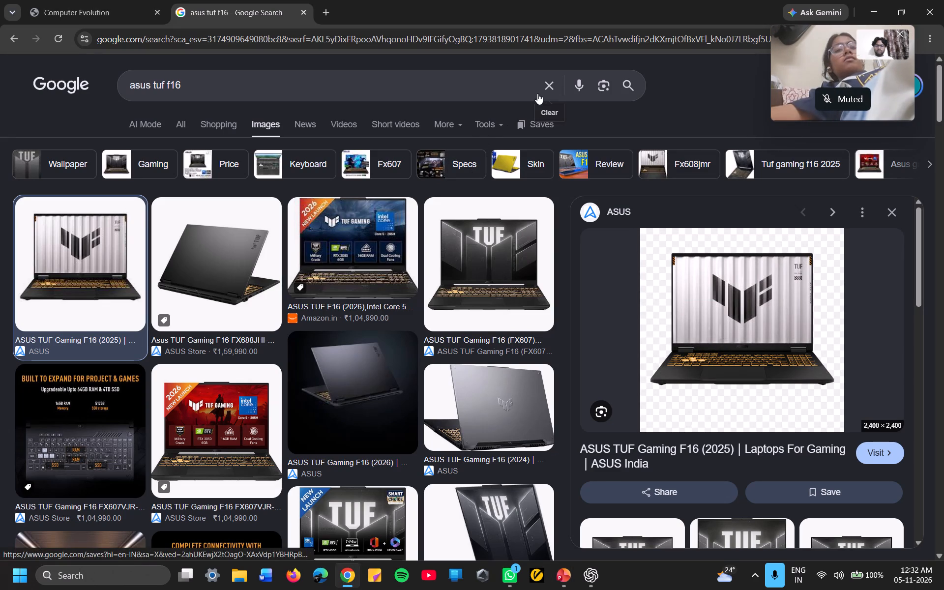
left_click(546, 89)
type("servers")
key("Return")
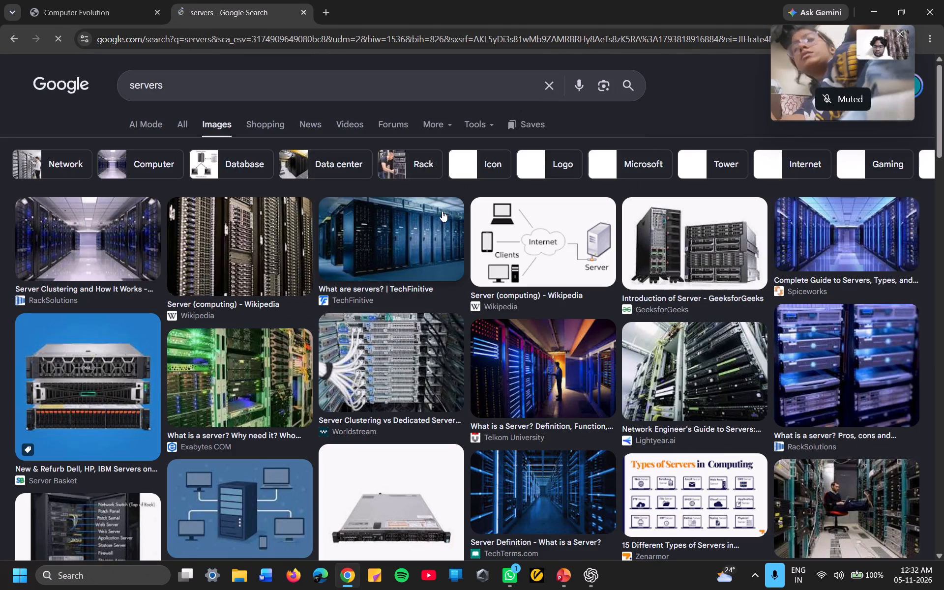
left_click(425, 247)
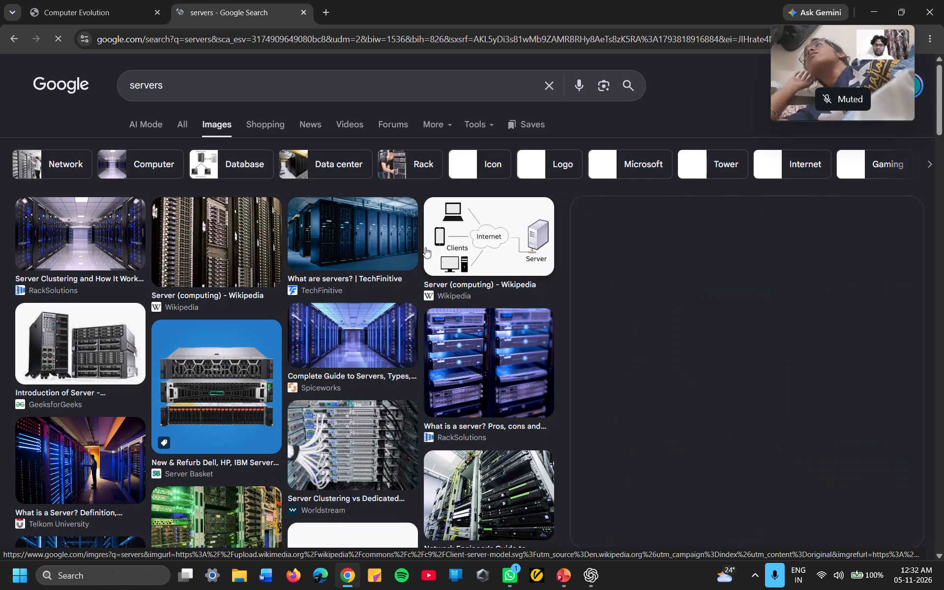
right_click(681, 295)
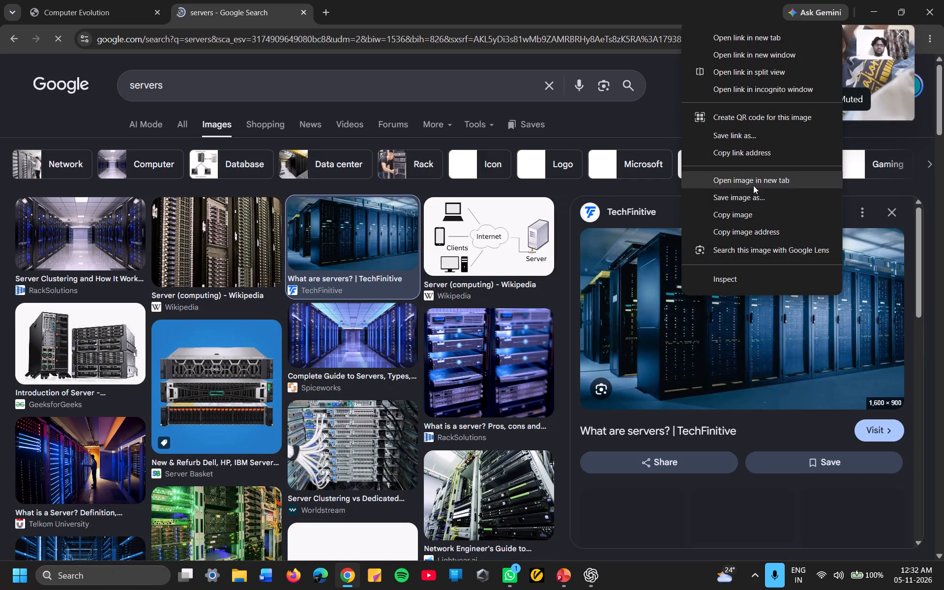
left_click(752, 210)
Back in PowerPoint, paste the server picture onto slide 8 and reduce its height by about a third and its width by over half.
key("alt+Tab")
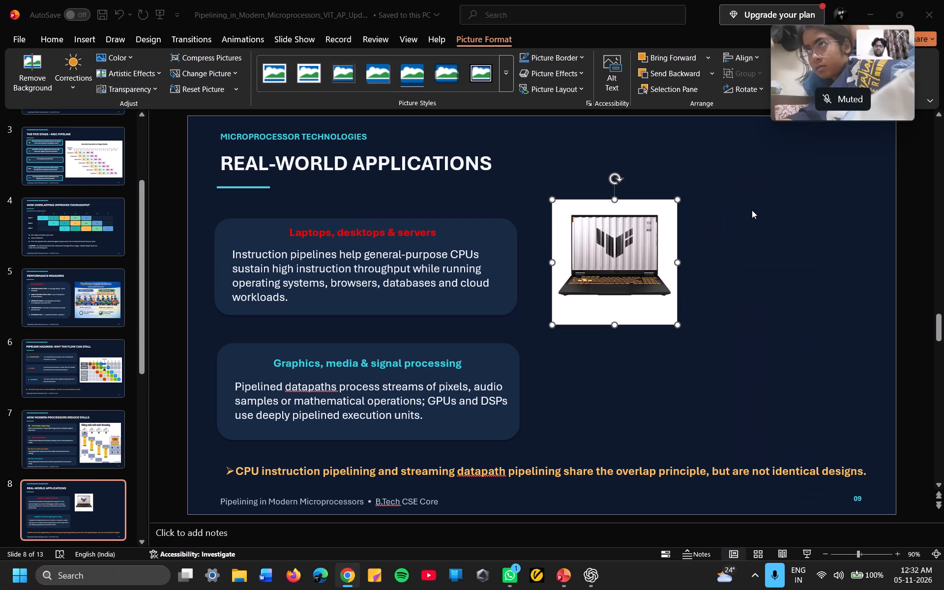
left_click(775, 239)
key("ctrl+v")
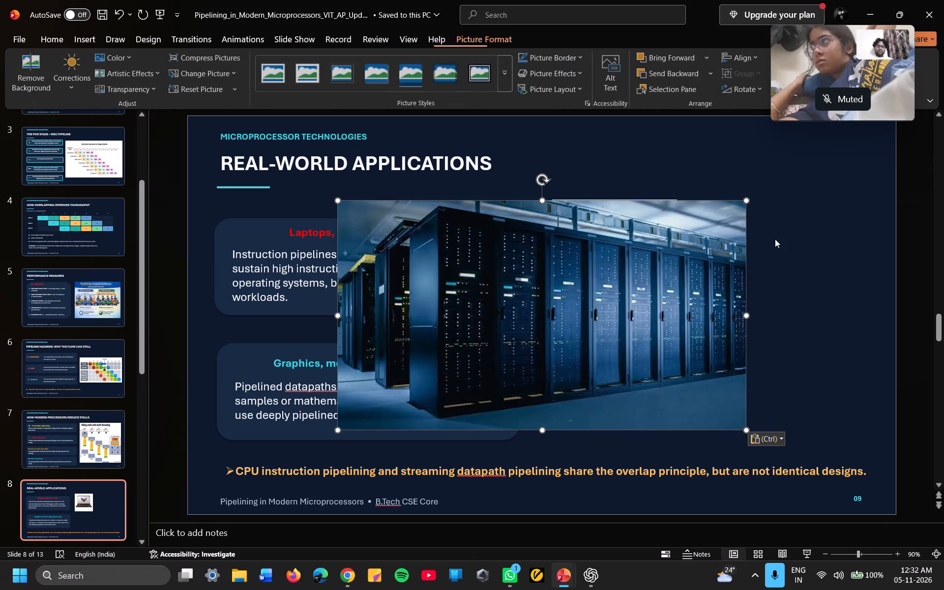
left_click_drag(541, 433, 548, 367)
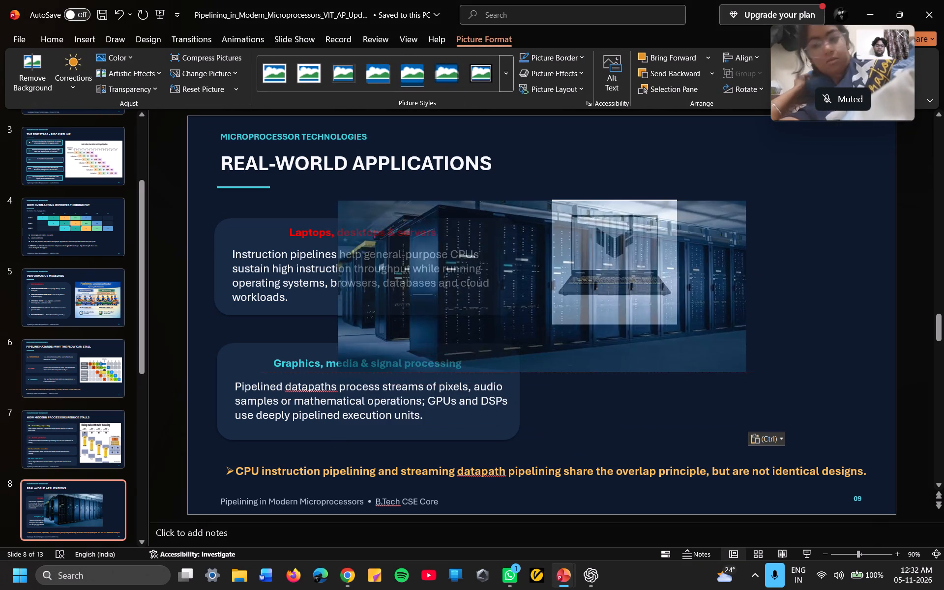
left_click_drag(548, 367, 549, 348)
left_click_drag(337, 274, 414, 269)
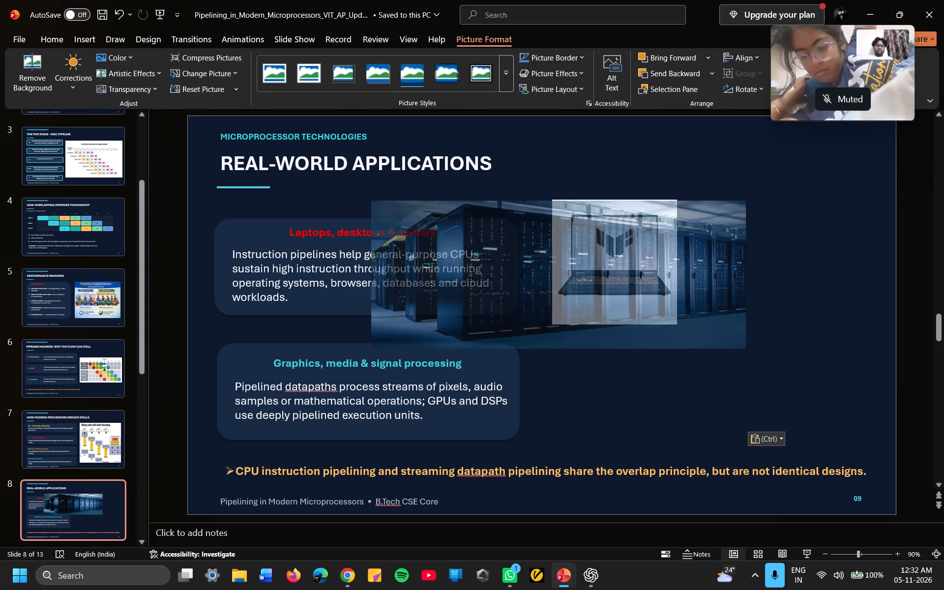
left_click_drag(414, 269, 560, 269)
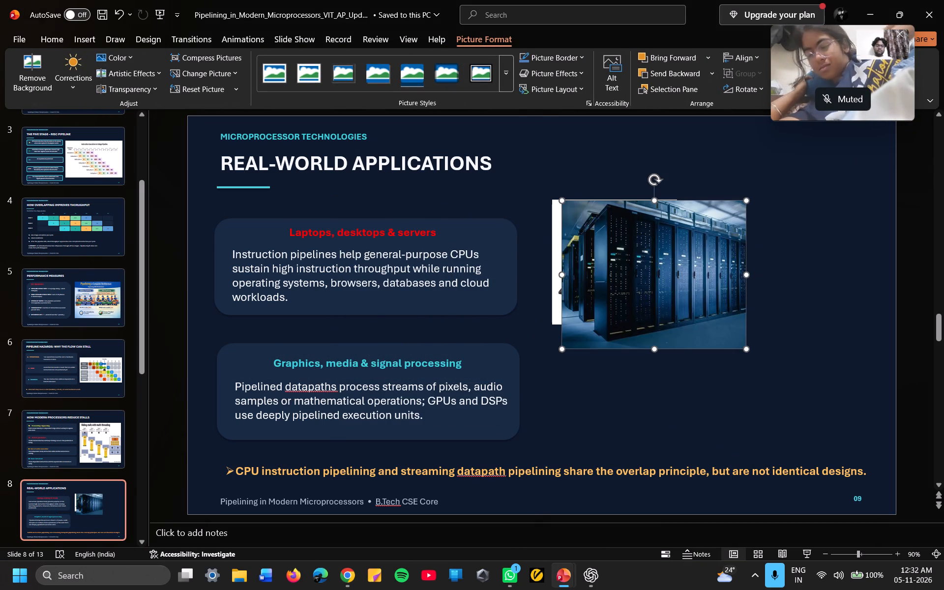
Arrange the two pictures side by side next to the upper card, with the laptop nearest the card and the servers near the slide's edge.
left_click_drag(712, 325, 841, 316)
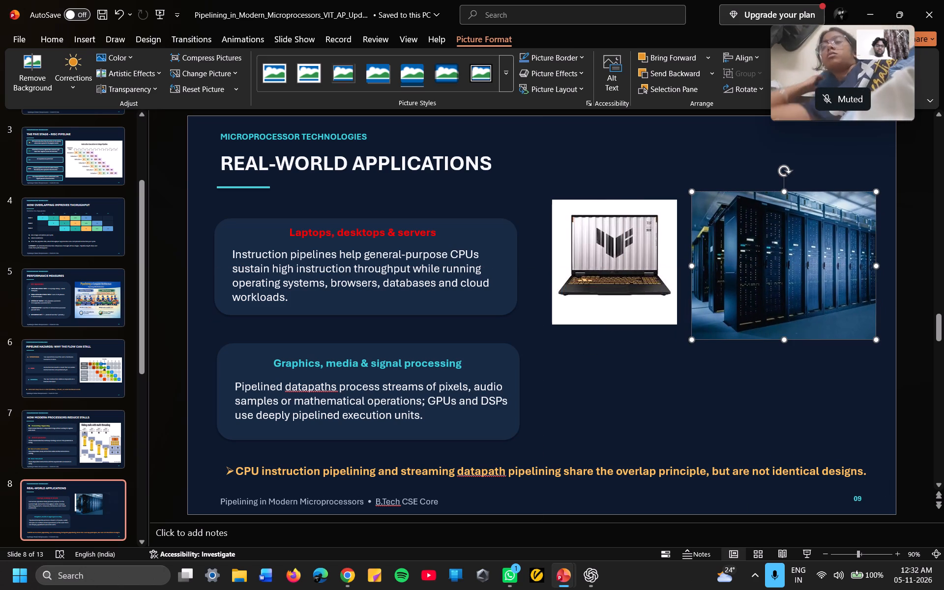
left_click_drag(648, 301, 634, 310)
left_click_drag(843, 314, 834, 314)
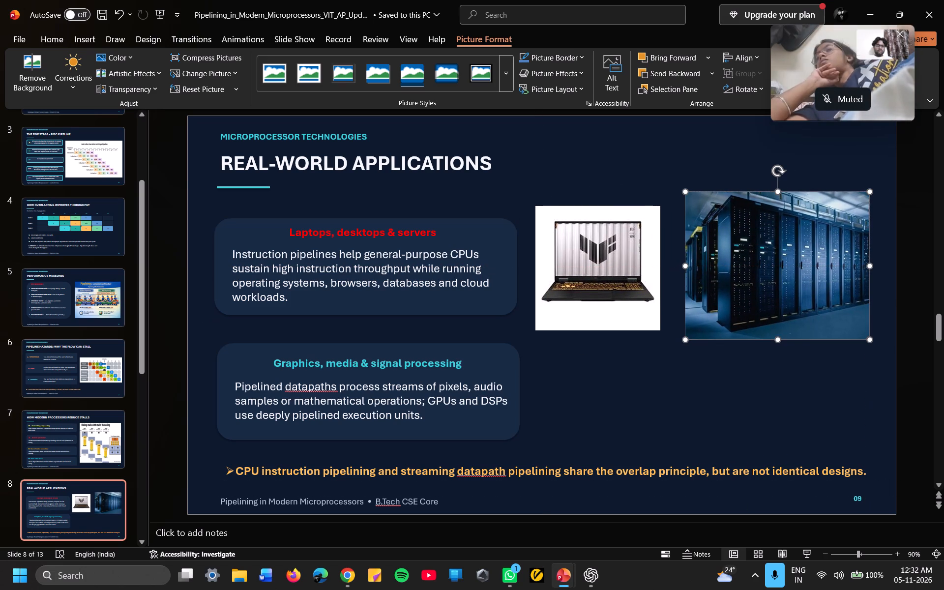
left_click(851, 369)
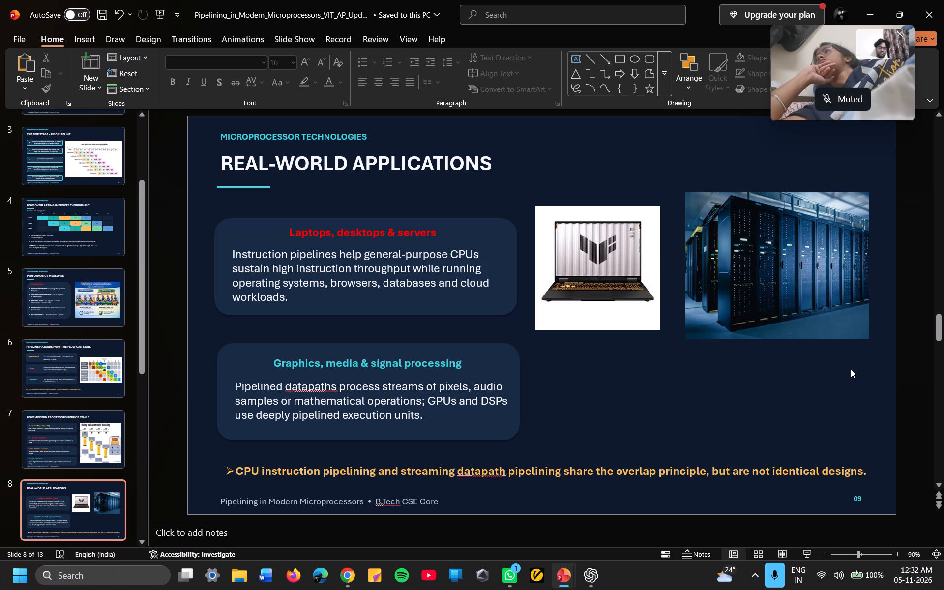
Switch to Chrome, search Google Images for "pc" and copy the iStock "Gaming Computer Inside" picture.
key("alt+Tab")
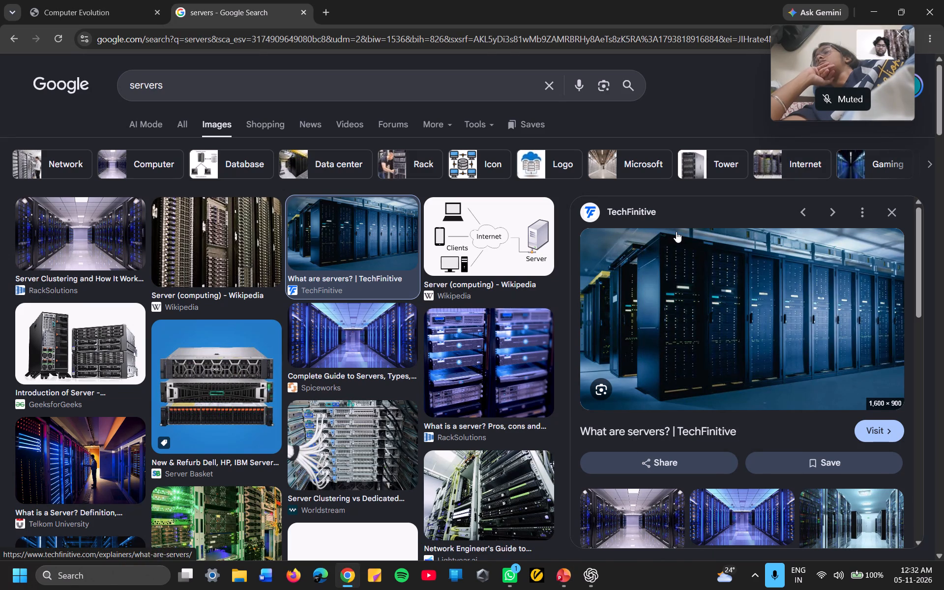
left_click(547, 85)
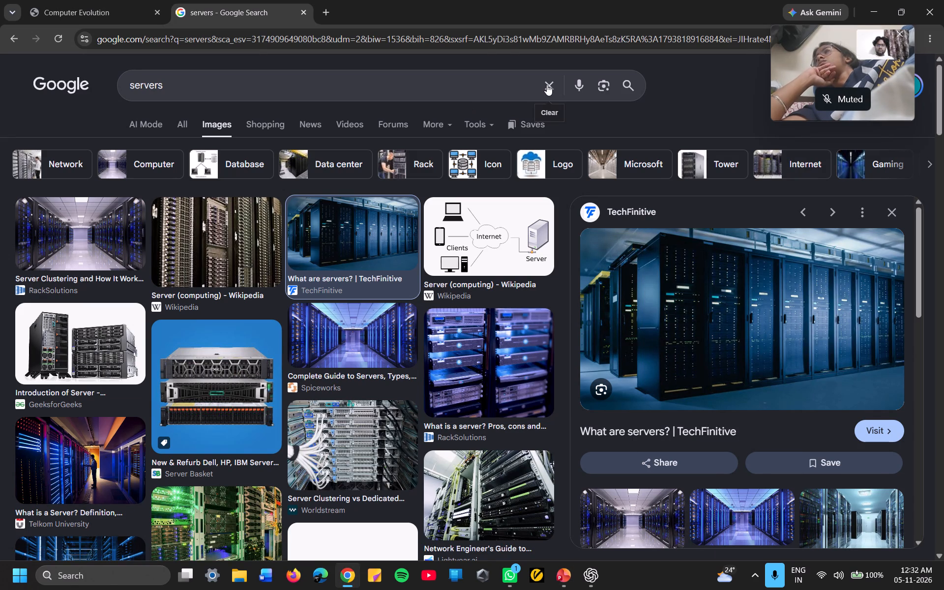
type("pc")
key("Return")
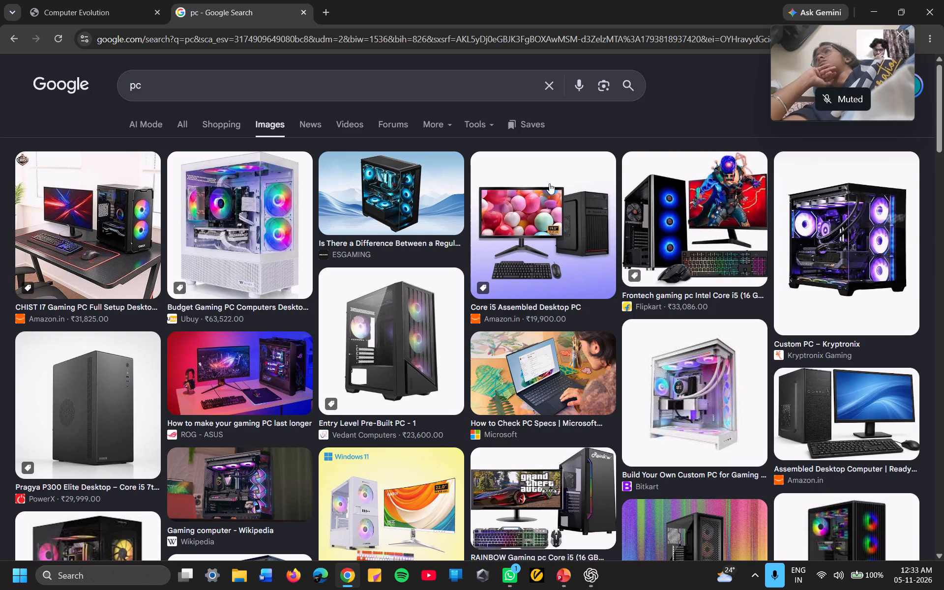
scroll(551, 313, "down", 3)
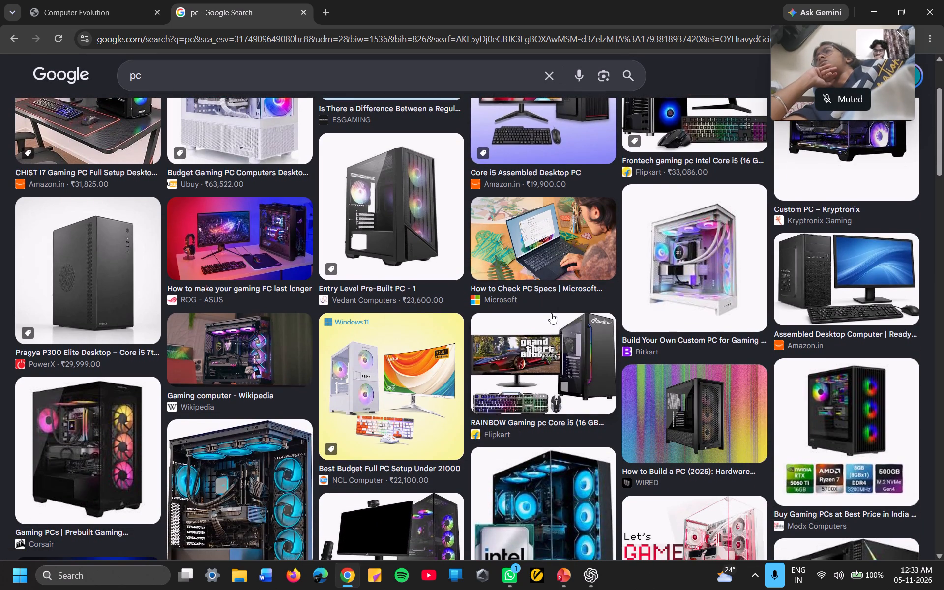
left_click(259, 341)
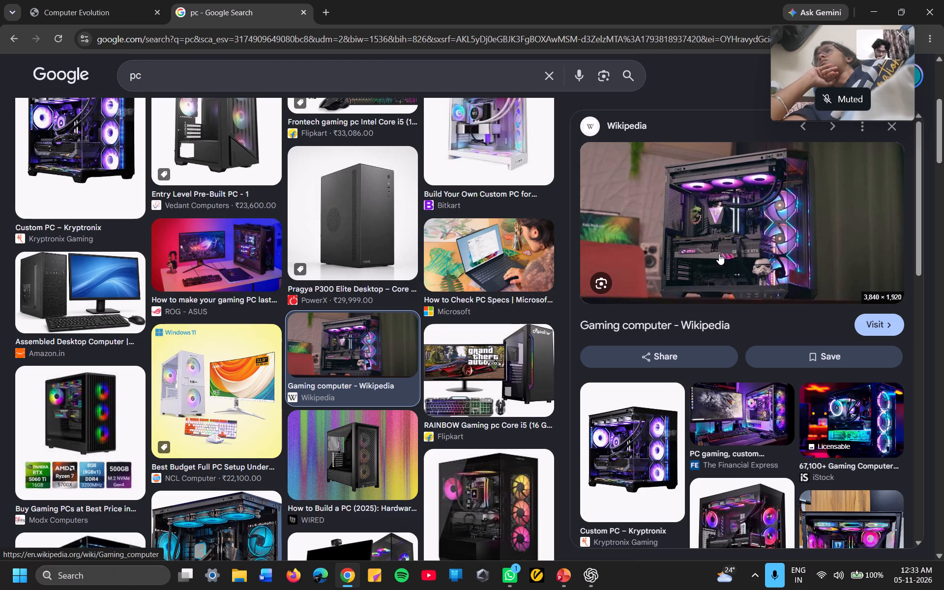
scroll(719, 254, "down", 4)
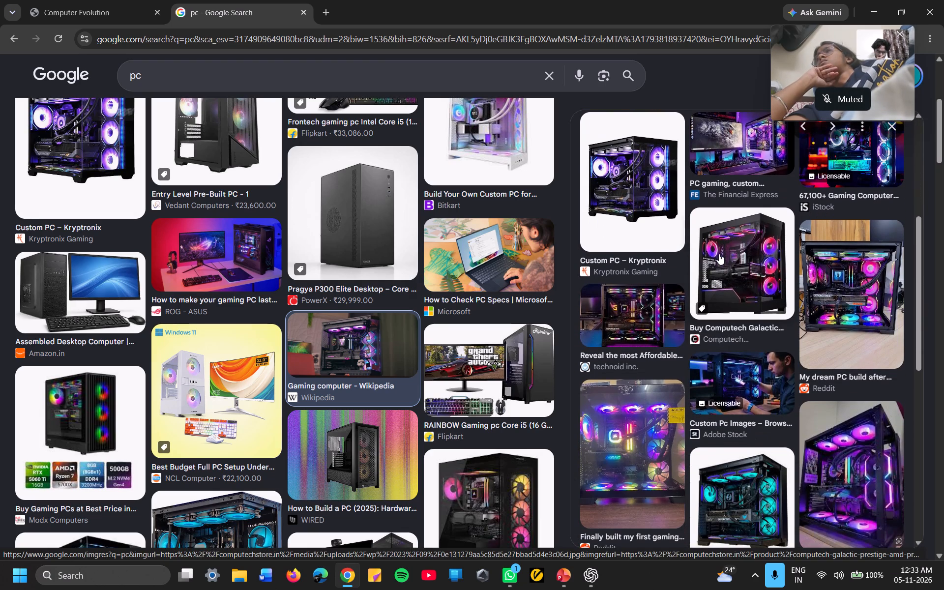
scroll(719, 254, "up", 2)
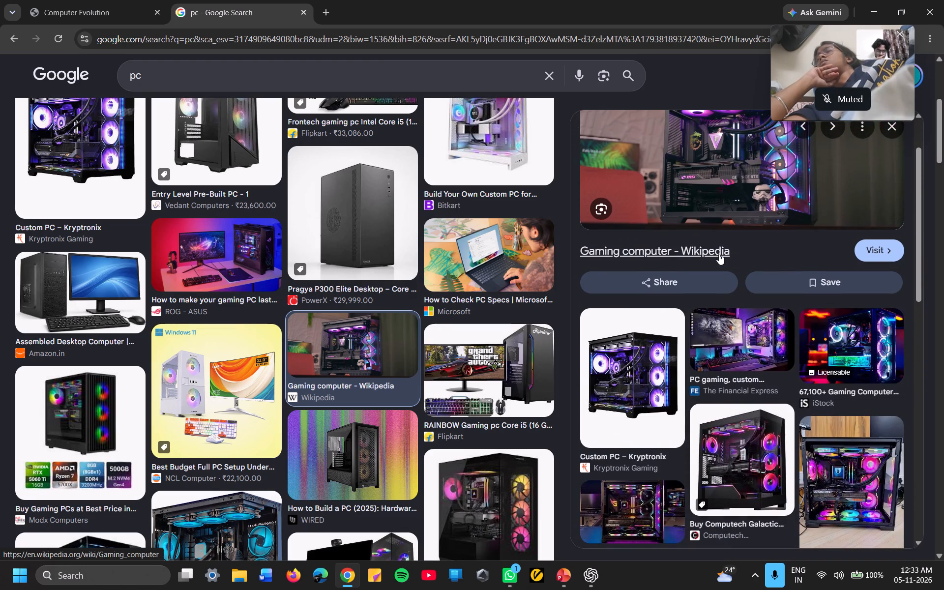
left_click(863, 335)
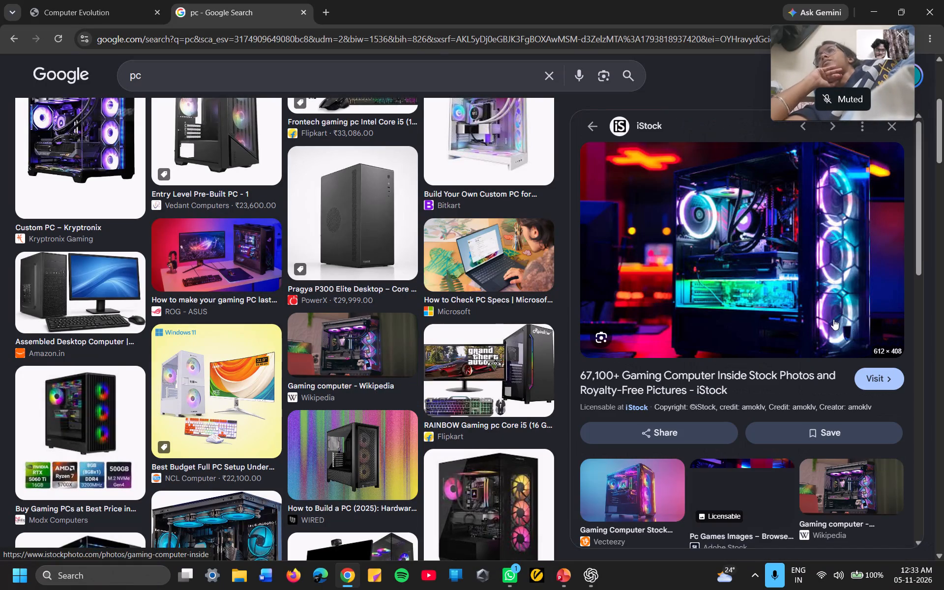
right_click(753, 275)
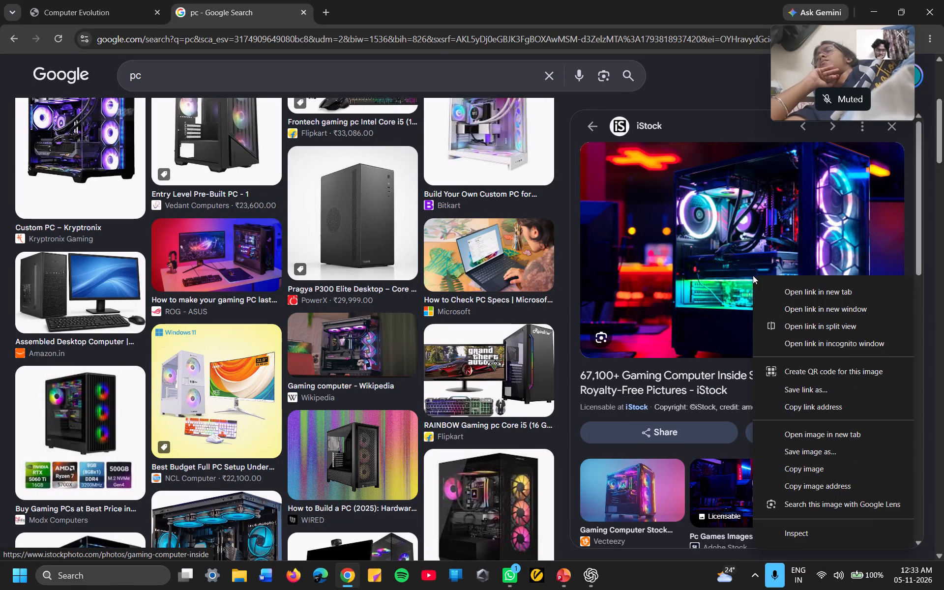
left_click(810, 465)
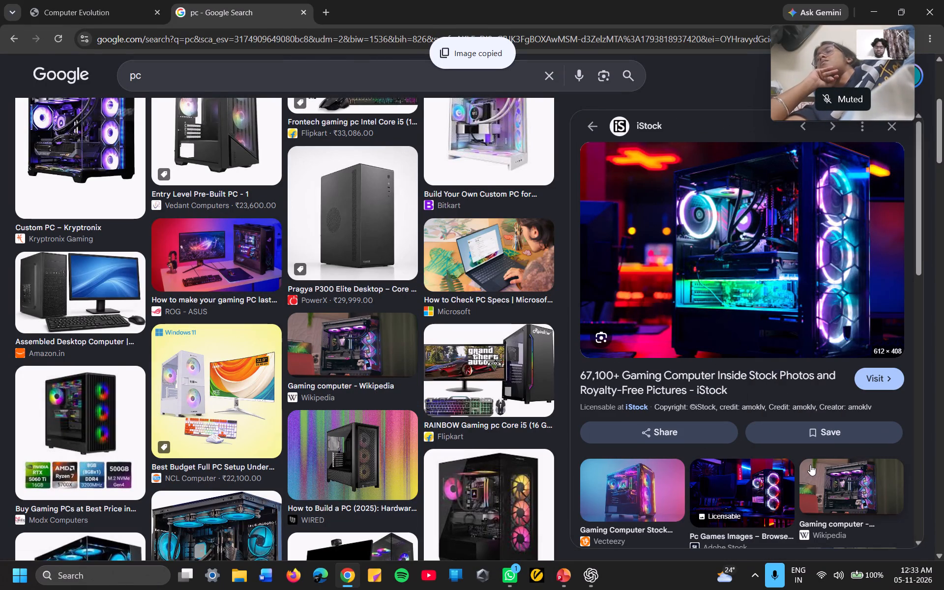
Back in PowerPoint, remove the laptop picture from slide 8.
key("alt+Tab")
left_click(633, 310)
right_click(633, 310)
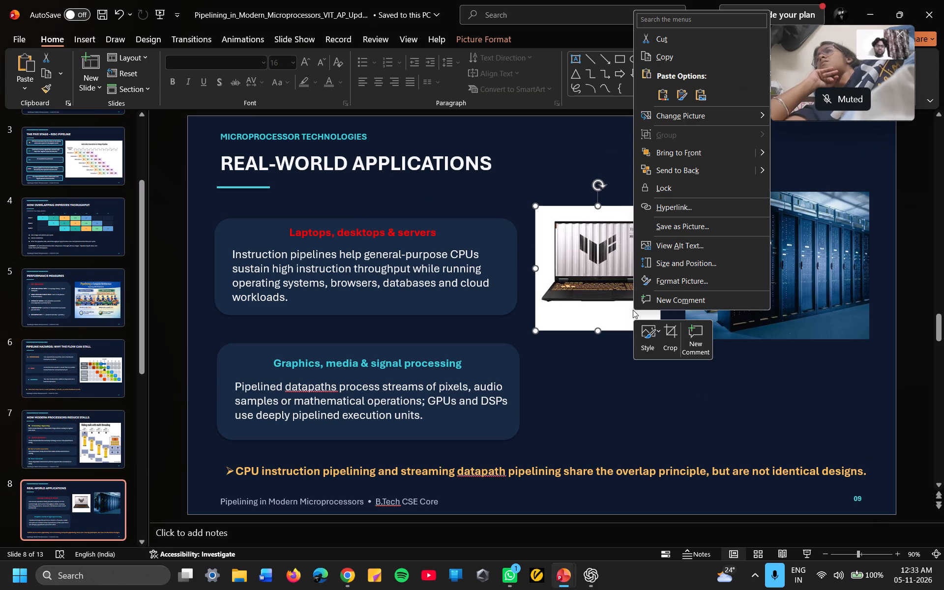
left_click(677, 40)
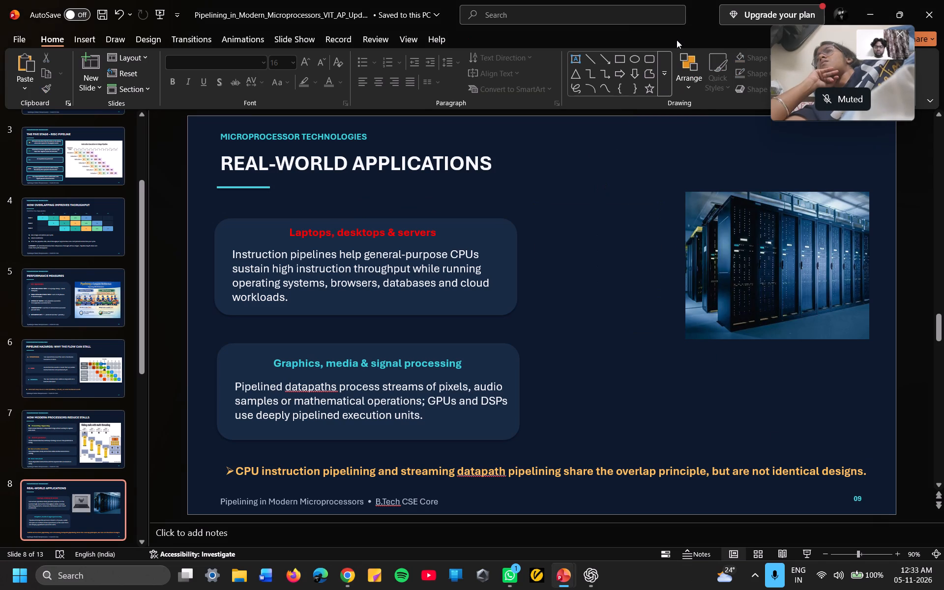
key("ctrl+v")
key("BackSpace")
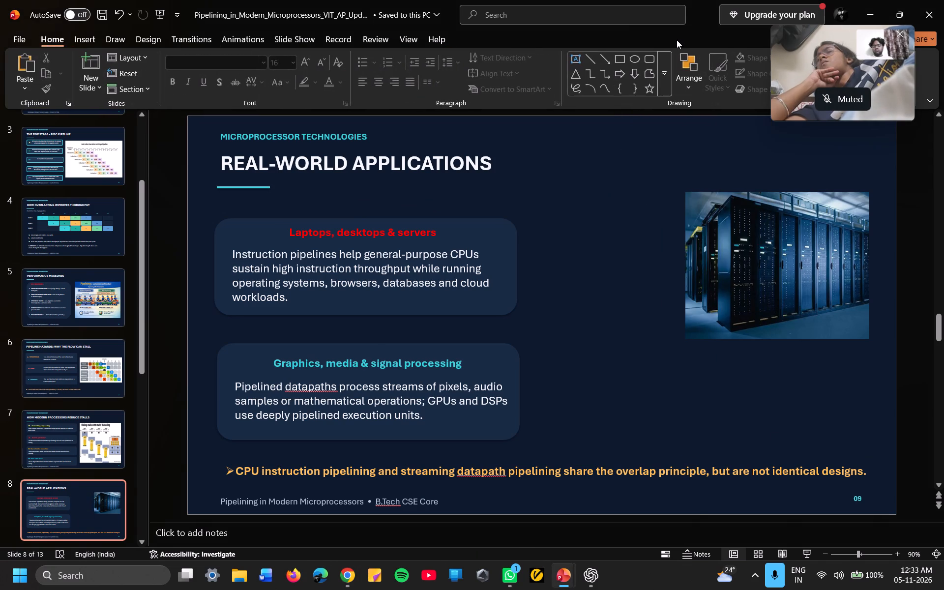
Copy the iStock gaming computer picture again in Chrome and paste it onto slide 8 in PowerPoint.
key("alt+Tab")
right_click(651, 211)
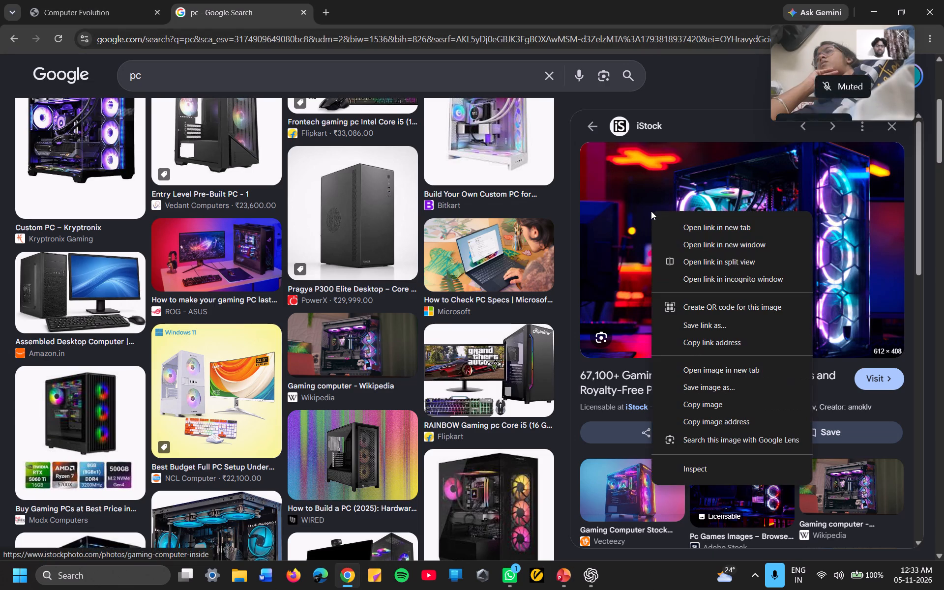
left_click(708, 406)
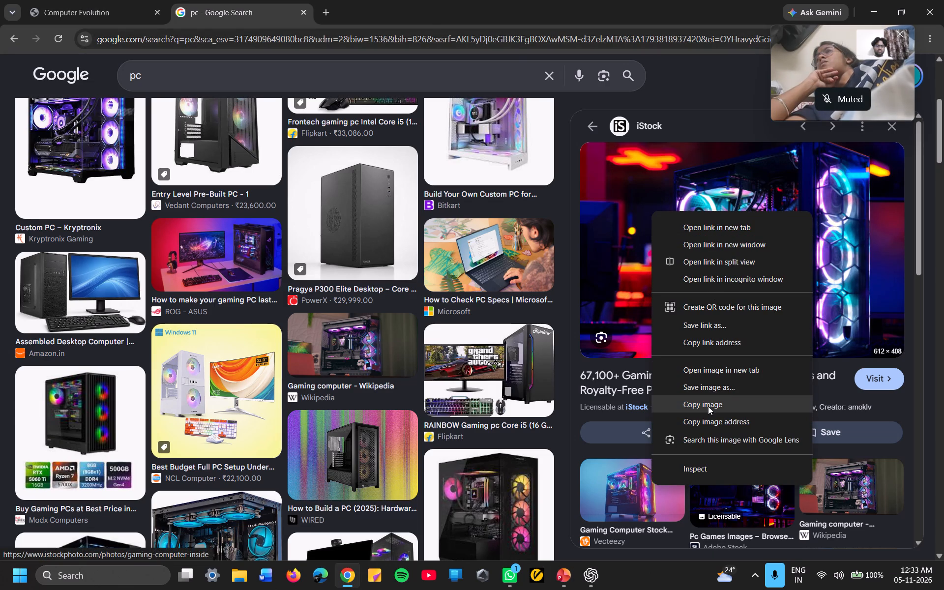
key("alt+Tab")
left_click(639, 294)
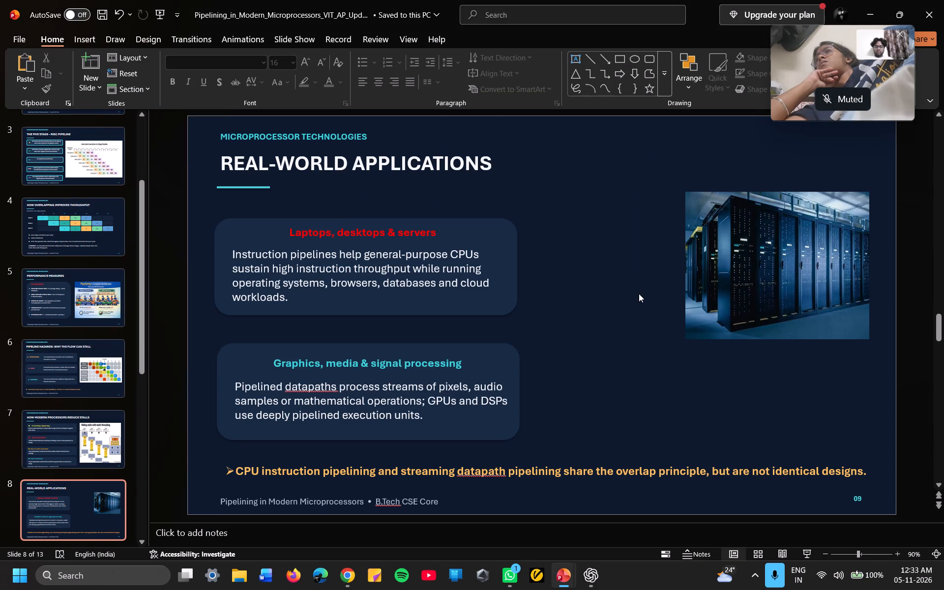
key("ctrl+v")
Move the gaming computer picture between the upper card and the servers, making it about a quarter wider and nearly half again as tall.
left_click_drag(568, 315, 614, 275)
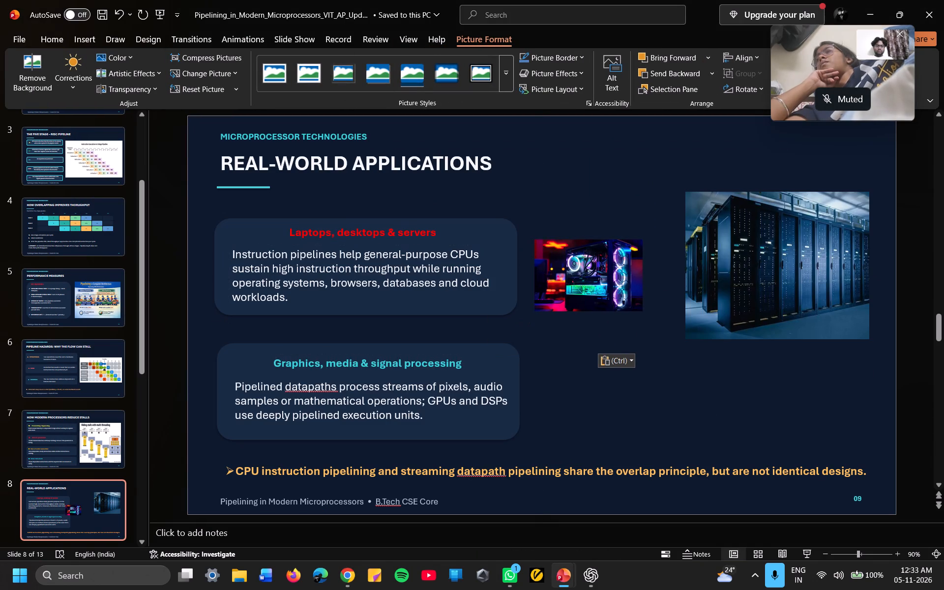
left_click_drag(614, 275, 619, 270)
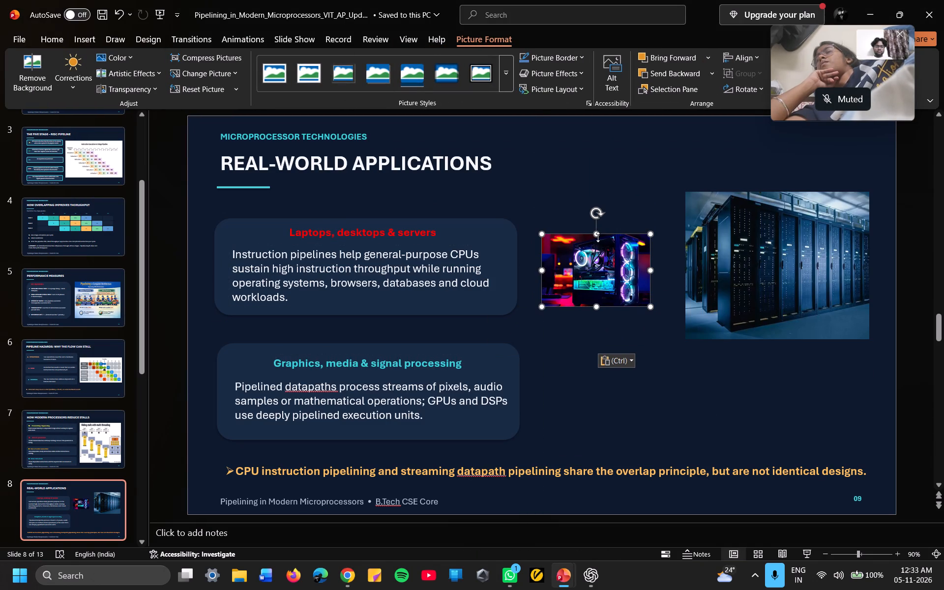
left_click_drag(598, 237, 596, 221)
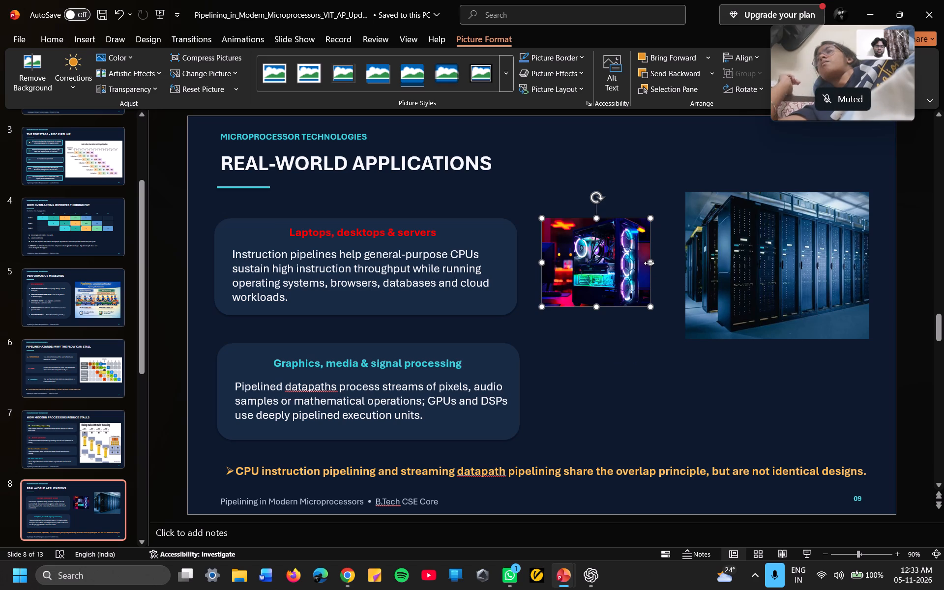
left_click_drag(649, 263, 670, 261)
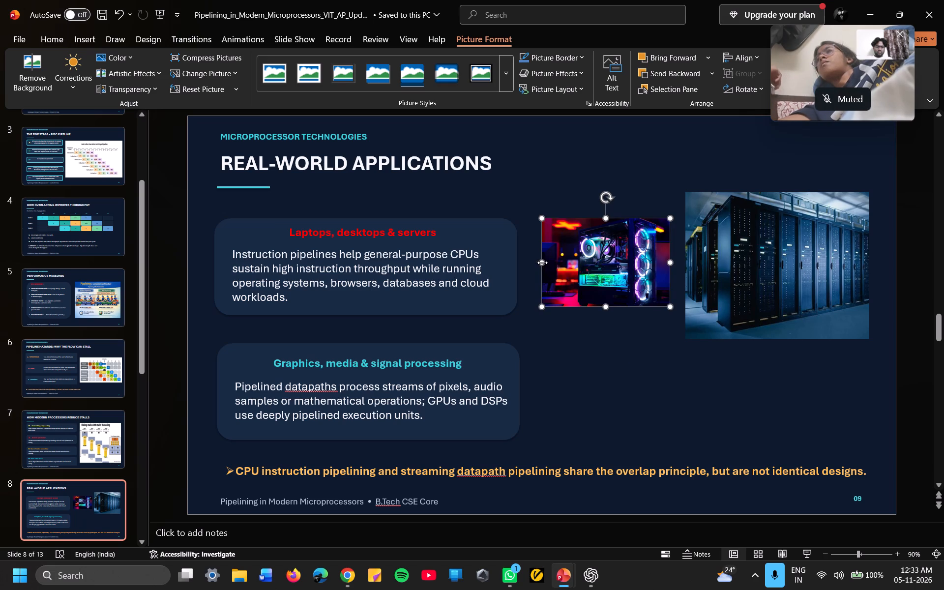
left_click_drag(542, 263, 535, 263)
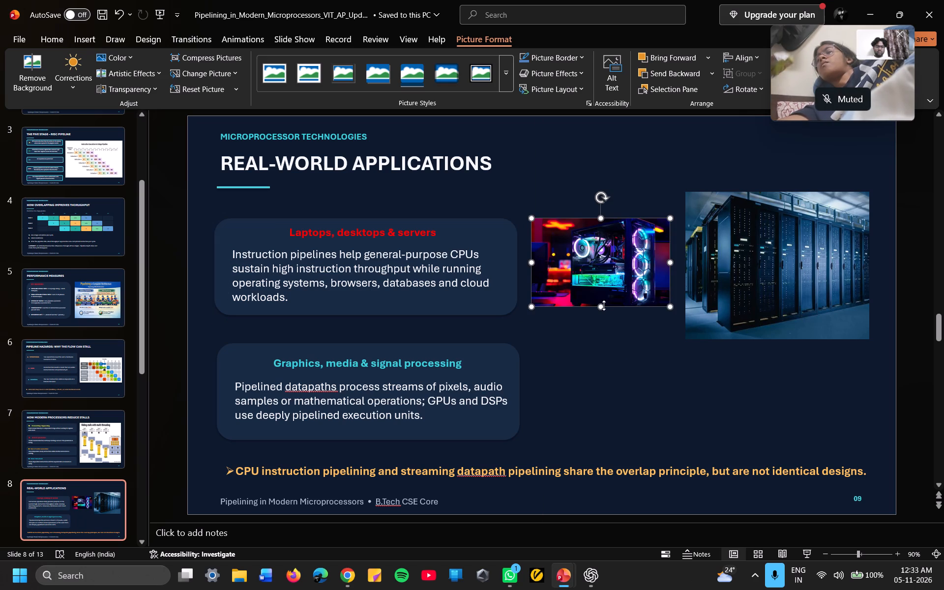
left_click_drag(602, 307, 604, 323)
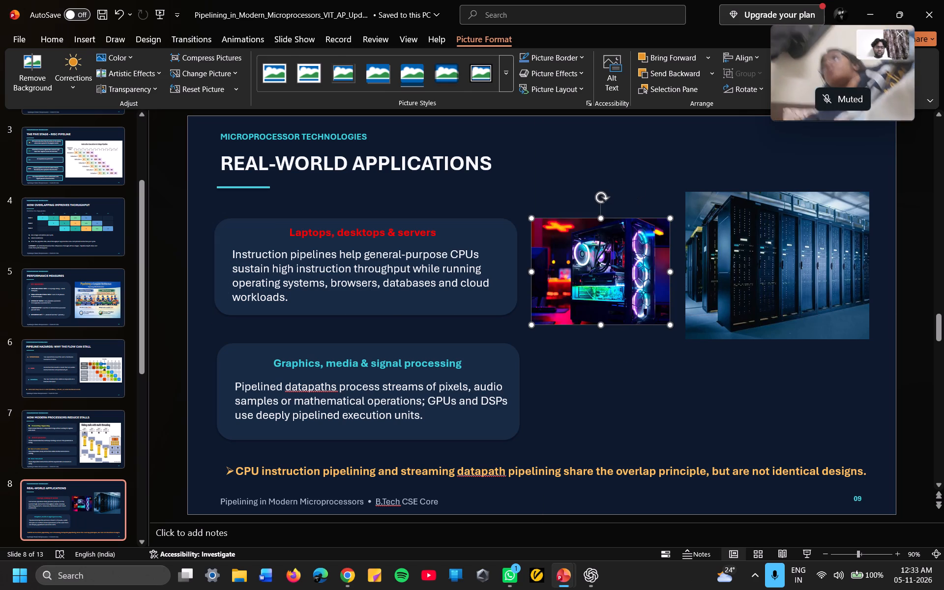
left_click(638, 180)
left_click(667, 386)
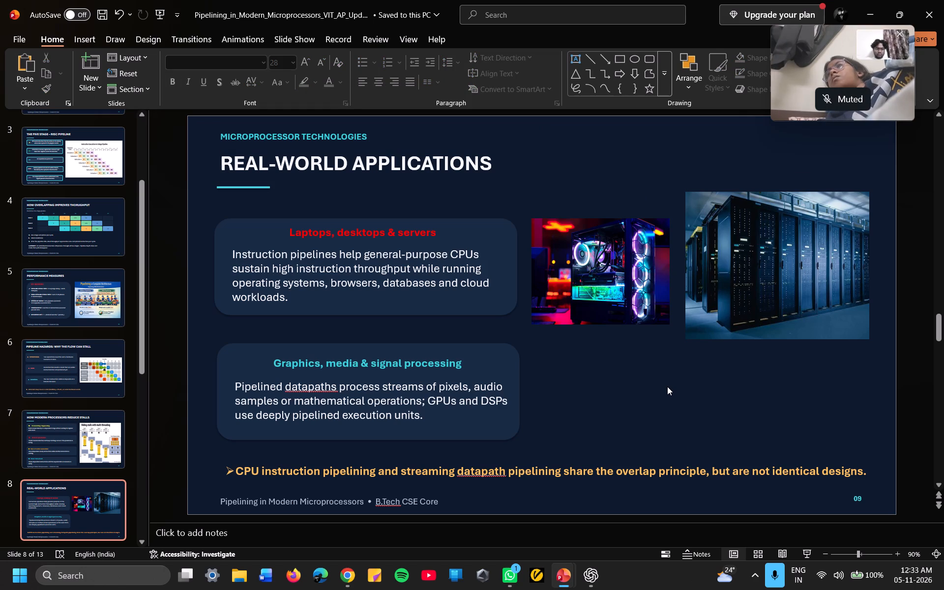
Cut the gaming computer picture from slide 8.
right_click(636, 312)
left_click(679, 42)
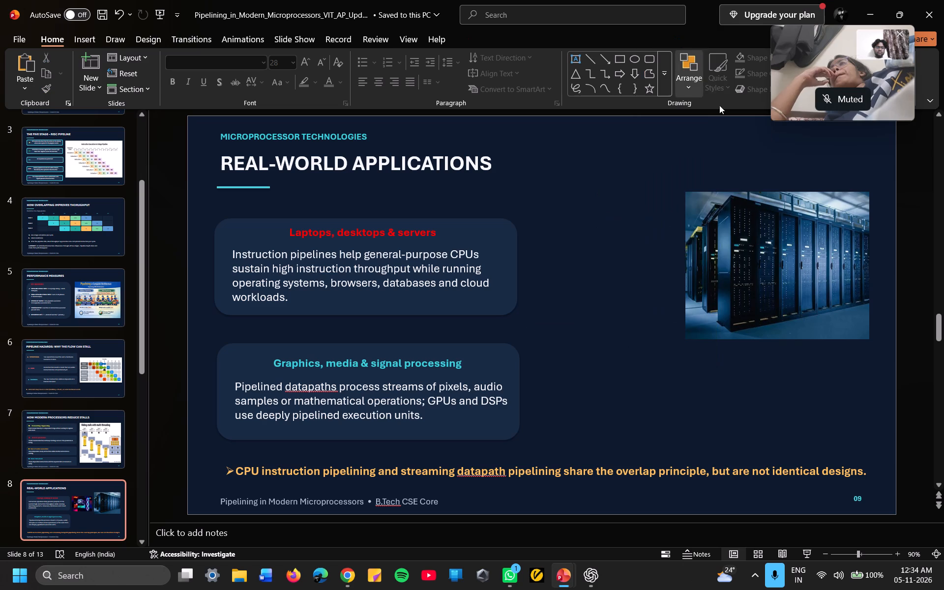
Move the servers picture closer to the "Laptops, desktops & servers" card, near the middle of the empty space beside it.
left_click_drag(829, 327, 757, 333)
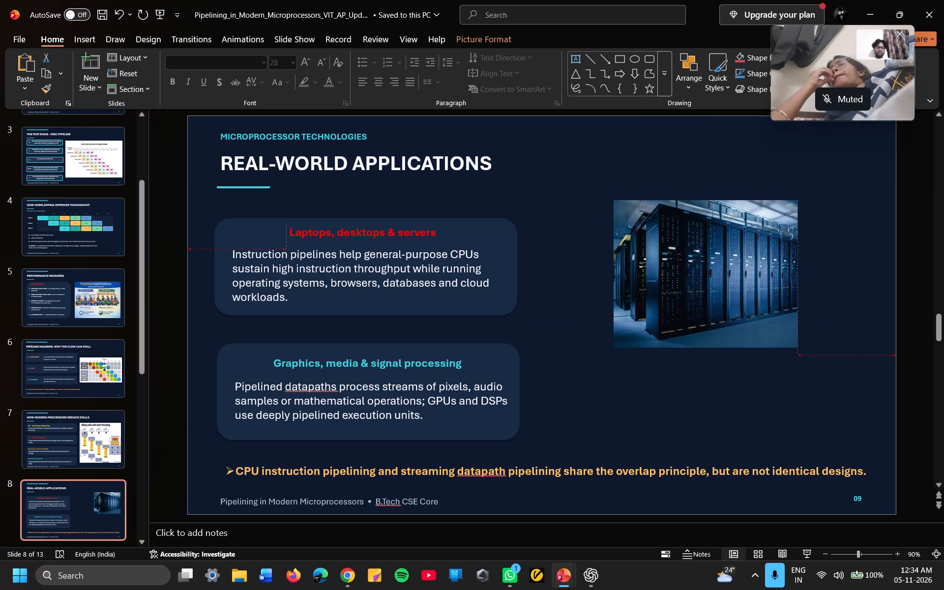
left_click_drag(757, 333, 735, 328)
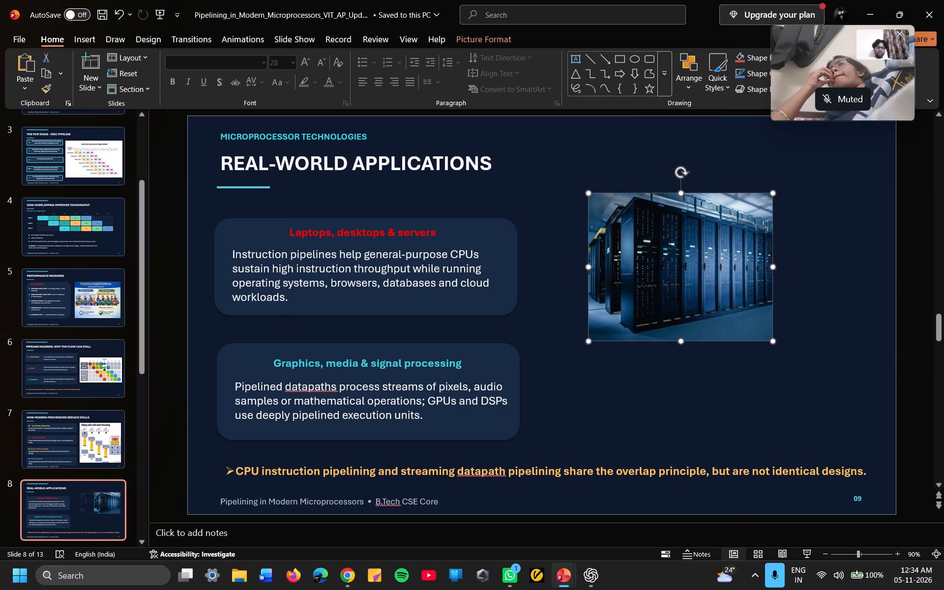
left_click(804, 381)
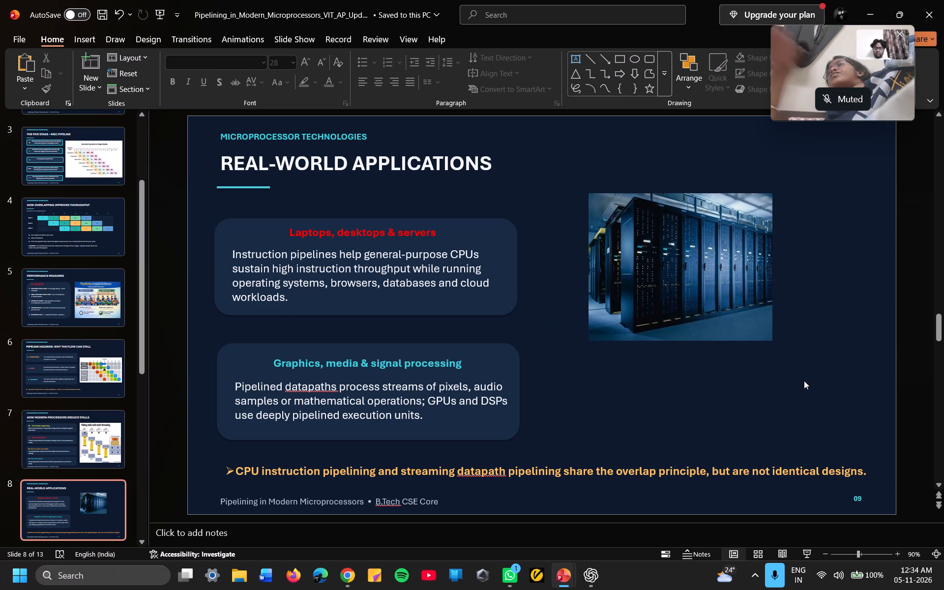
Switch to Chrome, search Google Images for "graphics card" and look through the pictures for one suiting the second card.
key("alt+Tab")
left_click(547, 78)
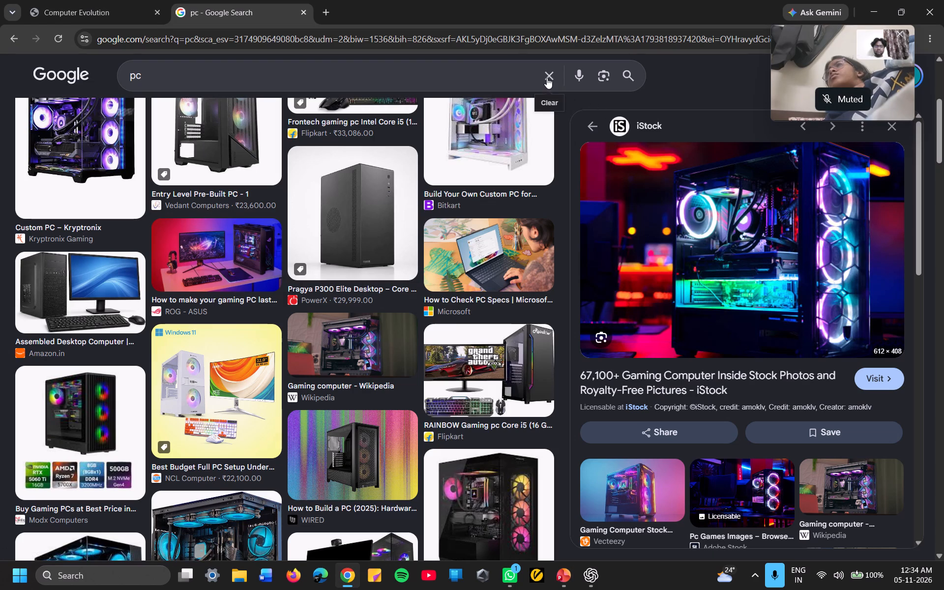
type("gra")
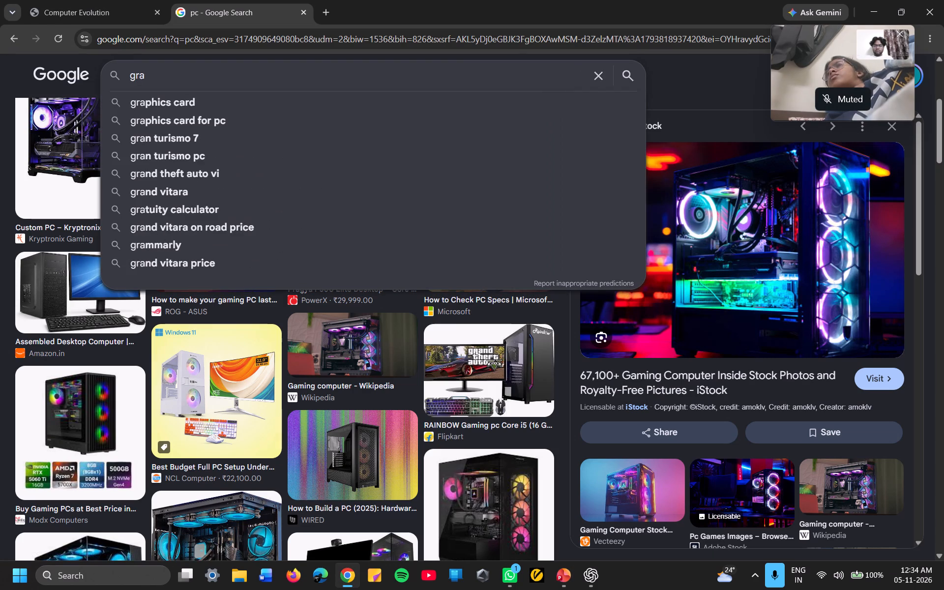
left_click(354, 111)
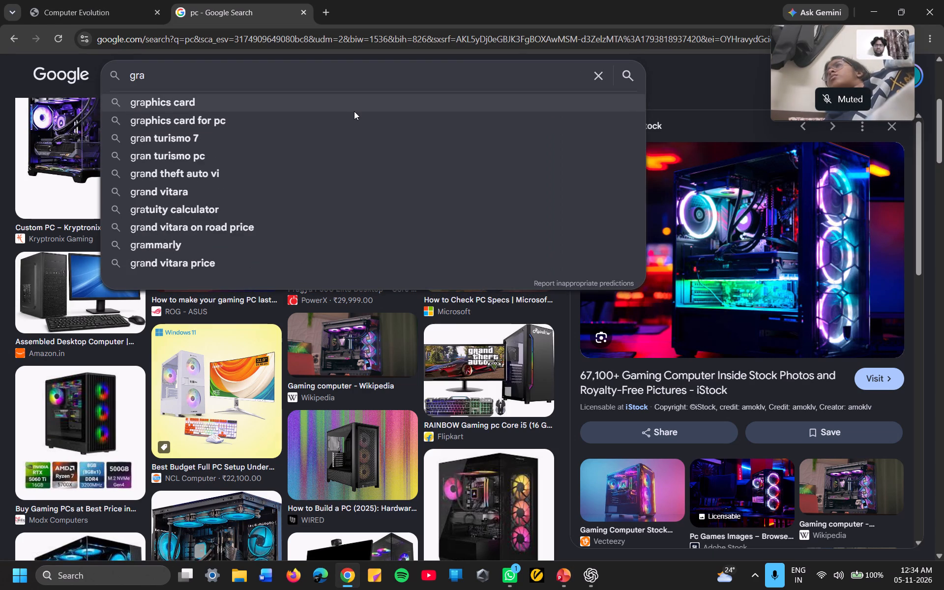
left_click(343, 105)
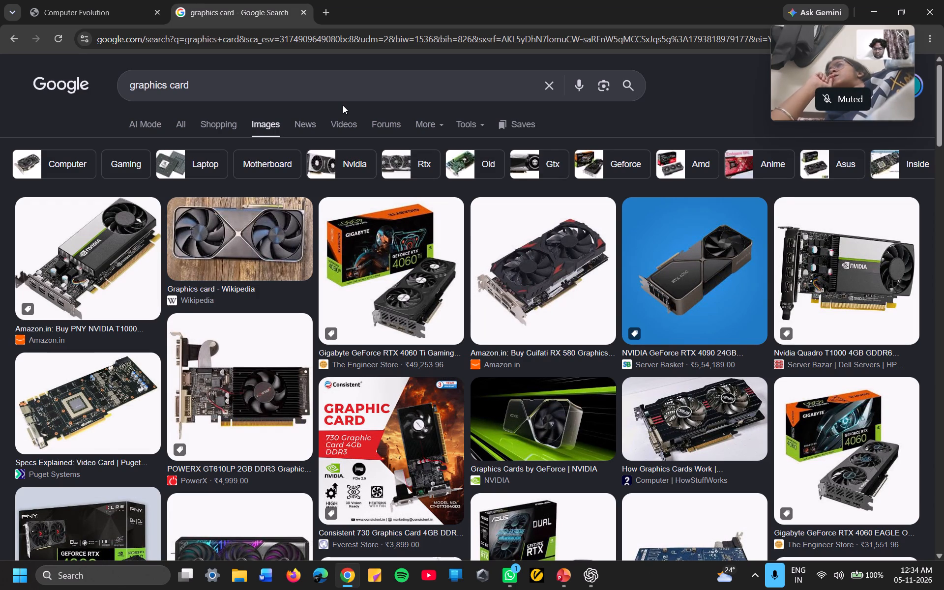
scroll(367, 353, "down", 5)
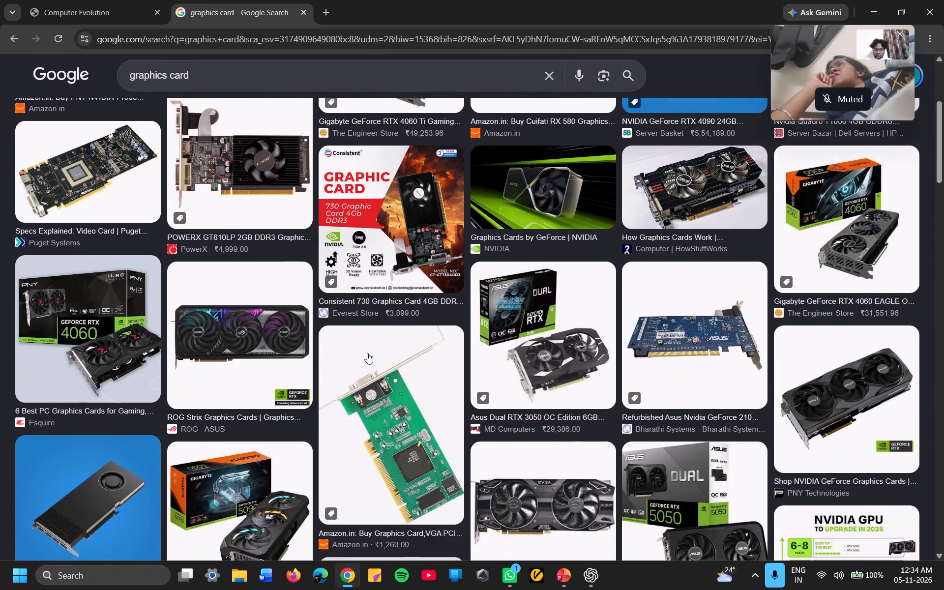
scroll(367, 353, "down", 4)
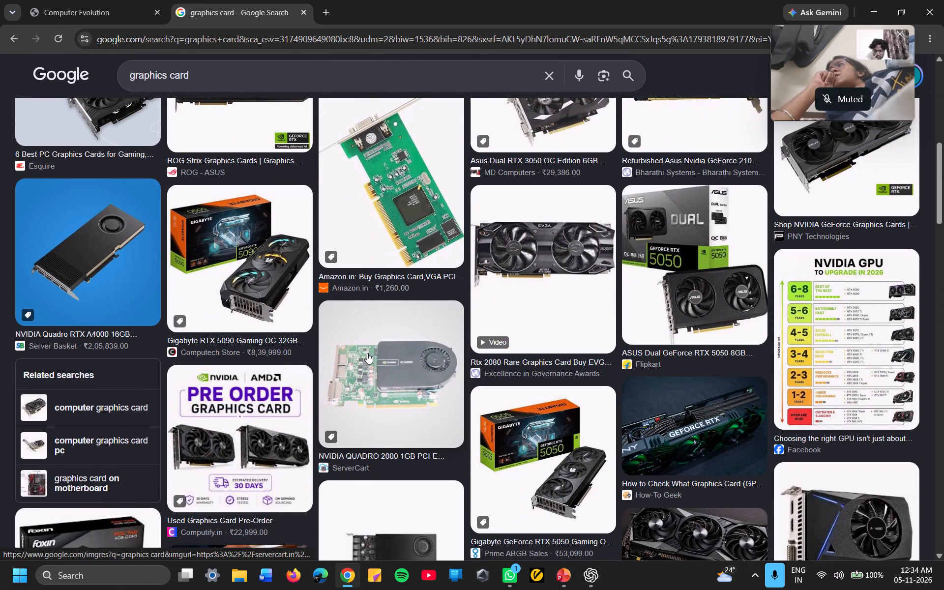
scroll(367, 353, "down", 1)
scroll(367, 353, "up", 6)
Change the image search query to "graphics,media" and run it.
left_click(247, 88)
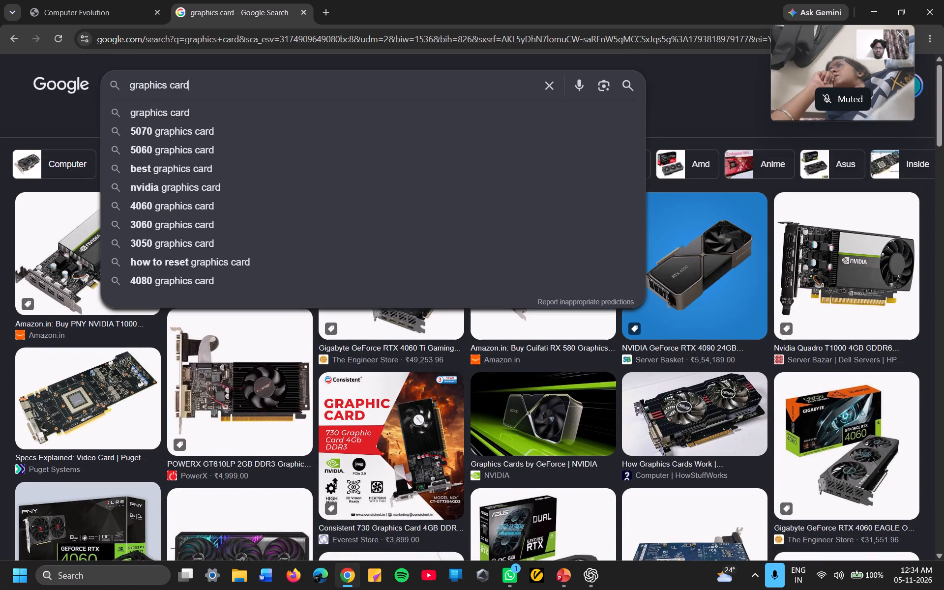
key("BackSpace")
key("BackSpace")
key("BackSpace")
key("BackSpace")
key("BackSpace")
type(",media")
key("Return")
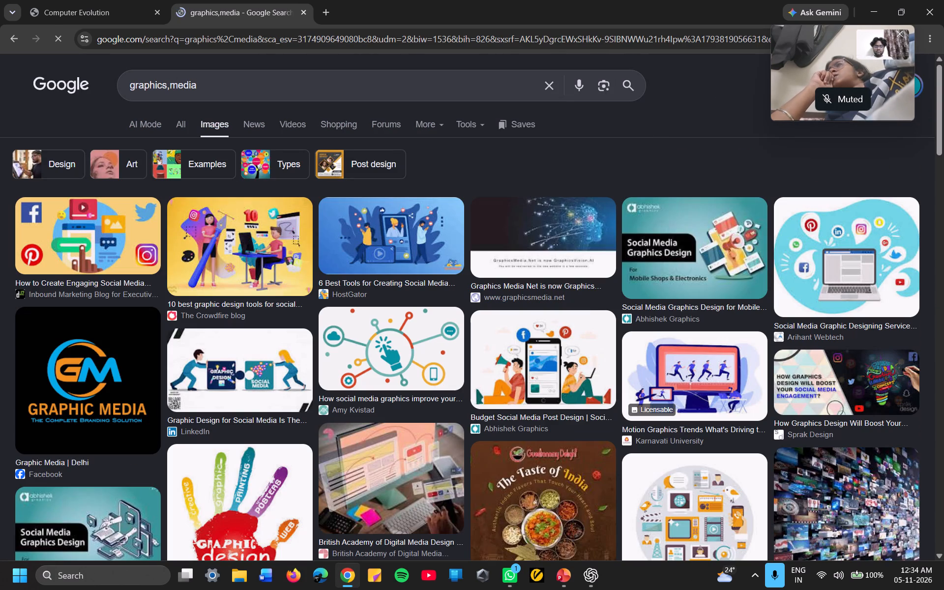
Shorten the image search query to "graphics" and run it.
left_click(212, 84)
key("BackSpace")
key("BackSpace")
key("BackSpace")
key("BackSpace")
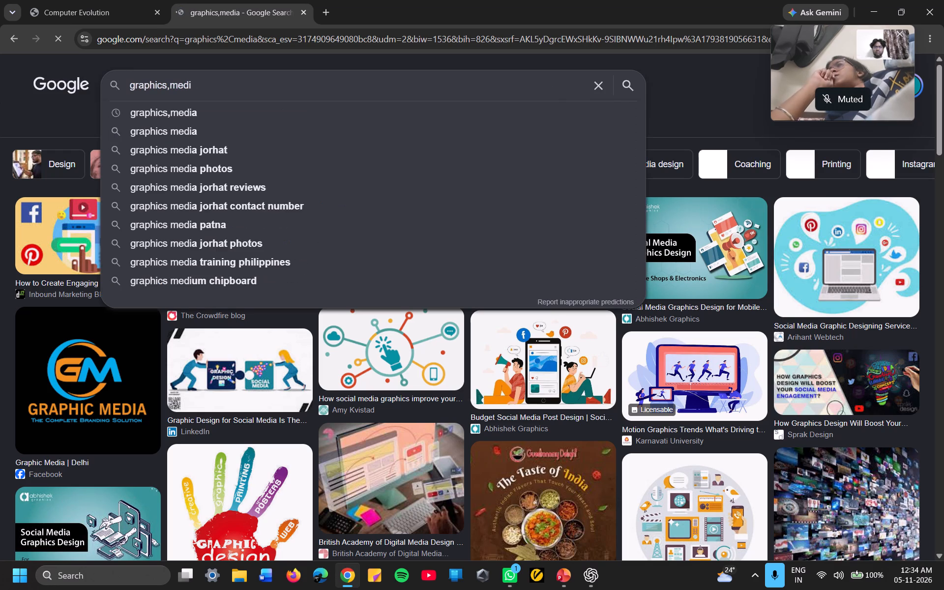
key("BackSpace")
key("BackSpace")
key("Return")
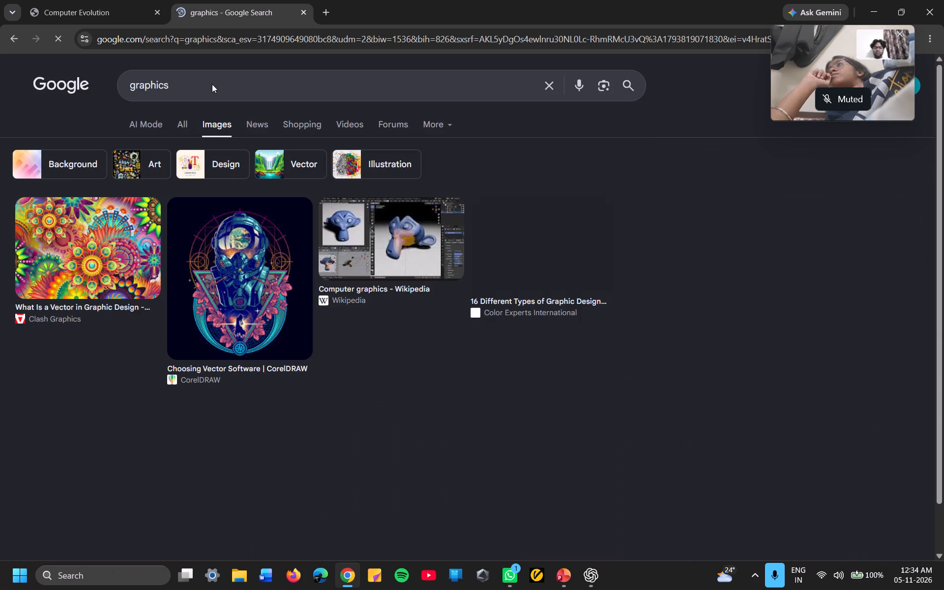
Check the slide's second card, search Google Images for "signal processing" and copy the LinkedIn picture of glowing sine waves on blue.
key("alt+Tab")
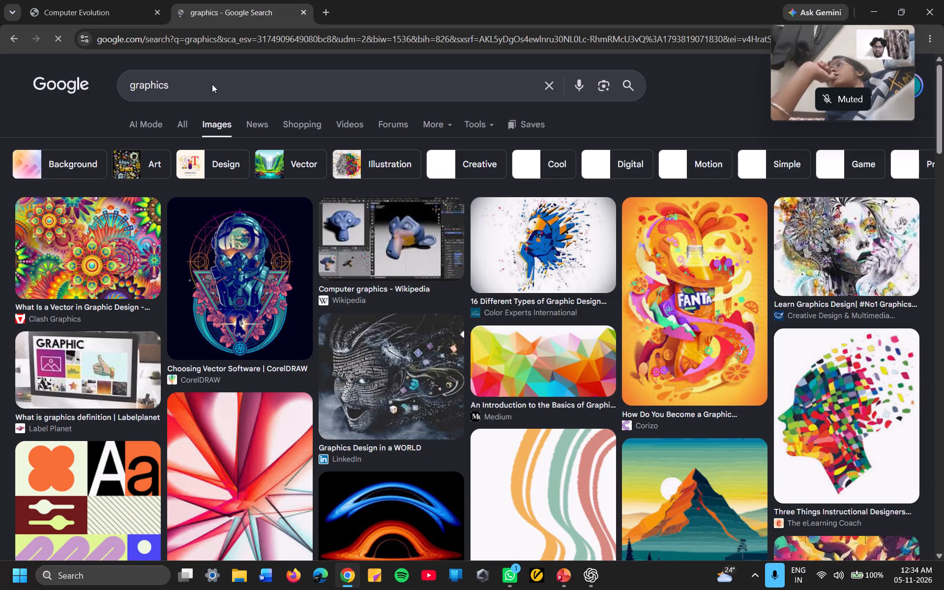
key("alt+Tab")
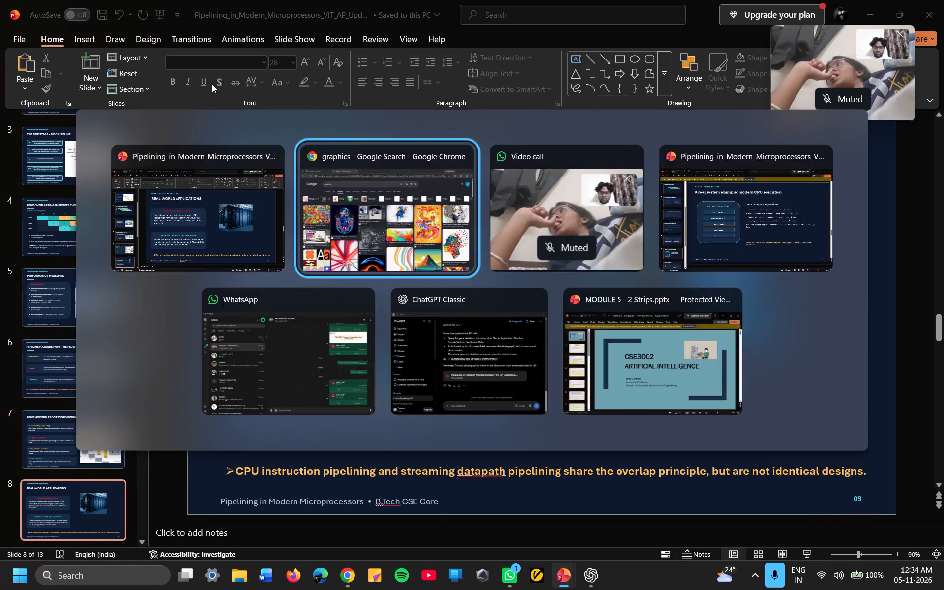
left_click_drag(200, 90, 117, 81)
key("BackSpace")
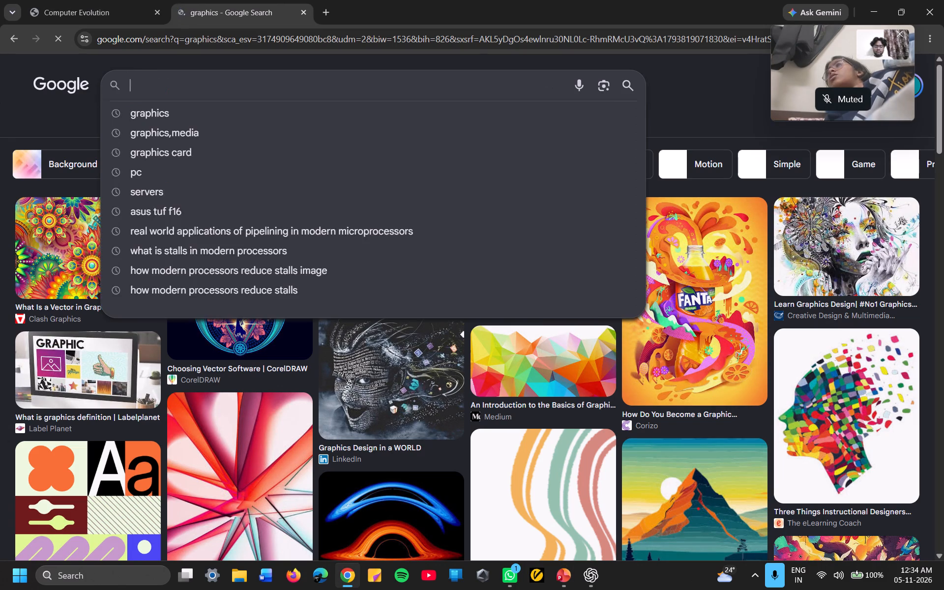
type("sing")
key("BackSpace")
key("BackSpace")
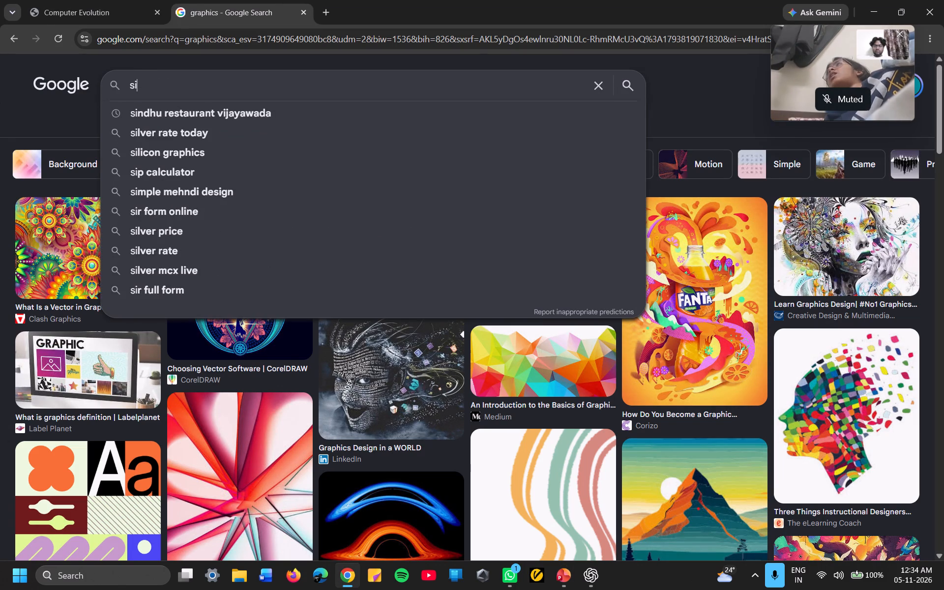
type("gnal processing")
key("Return")
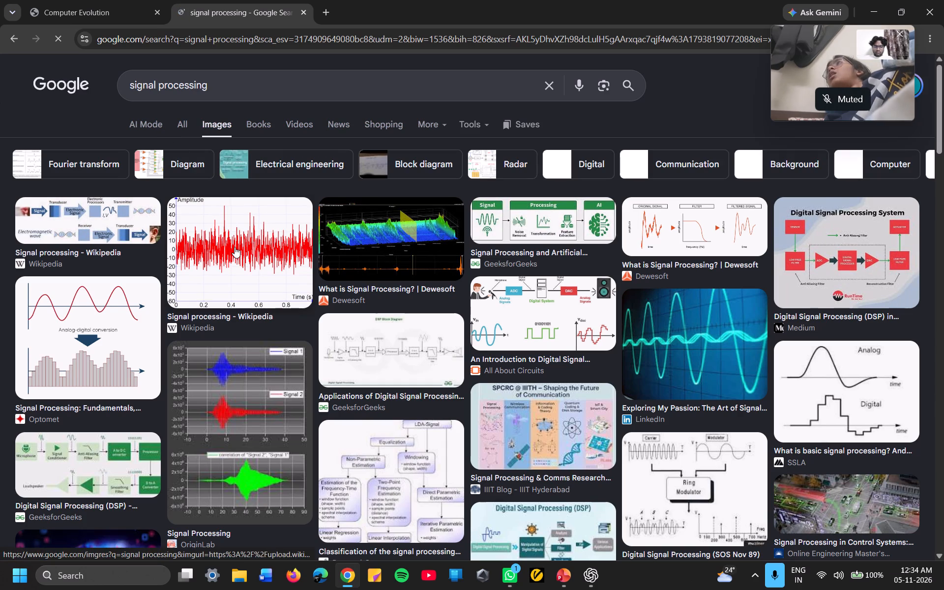
left_click(683, 329)
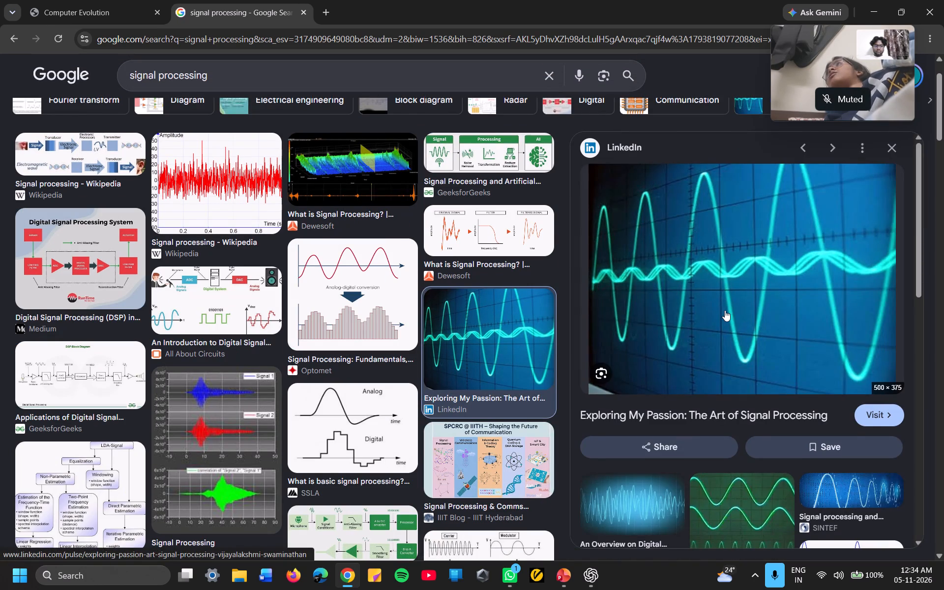
right_click(725, 310)
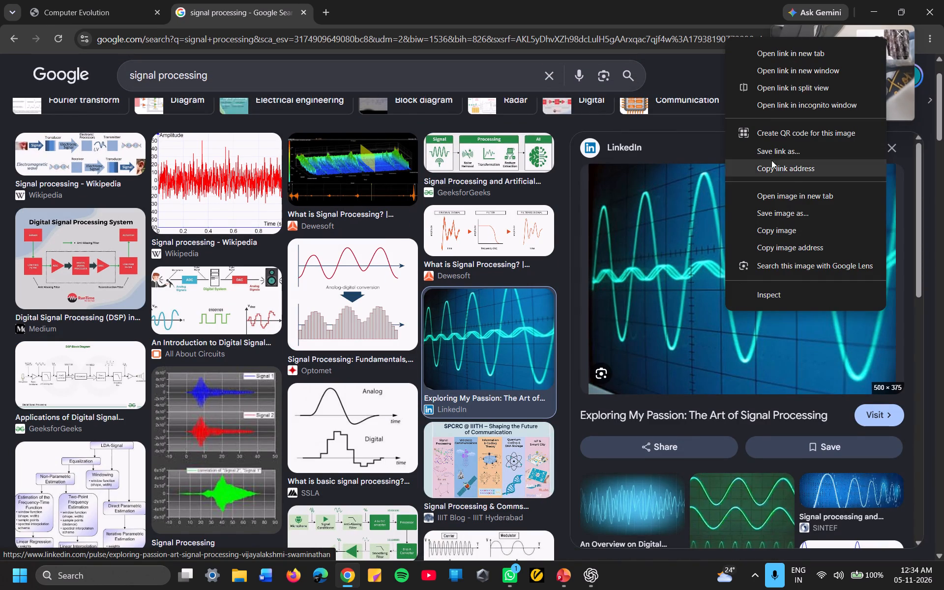
left_click(784, 234)
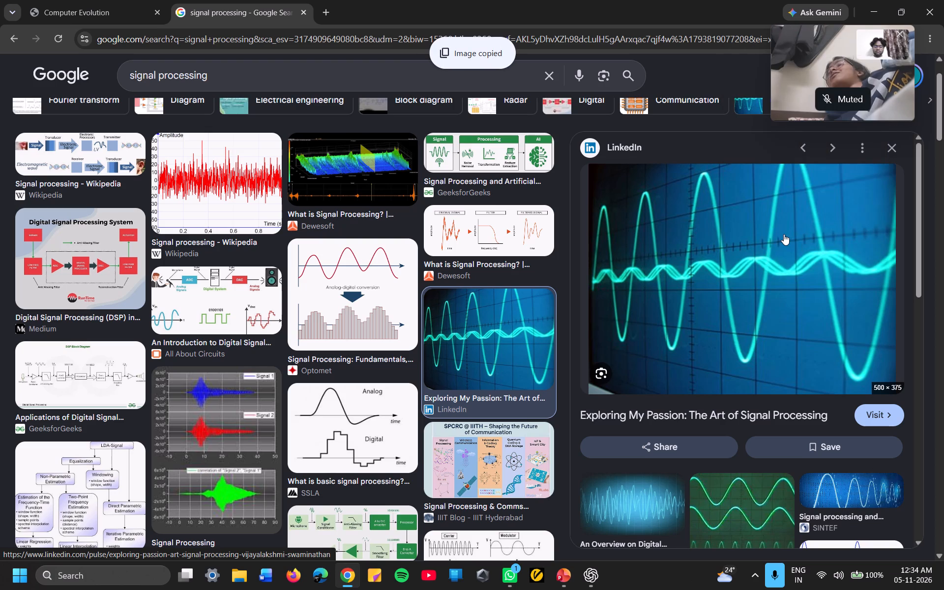
Paste the wave picture onto slide 8 in PowerPoint, raise the servers picture and place the waves beside the "Graphics, media & signal processing" card.
key("alt+Tab")
left_click(692, 398)
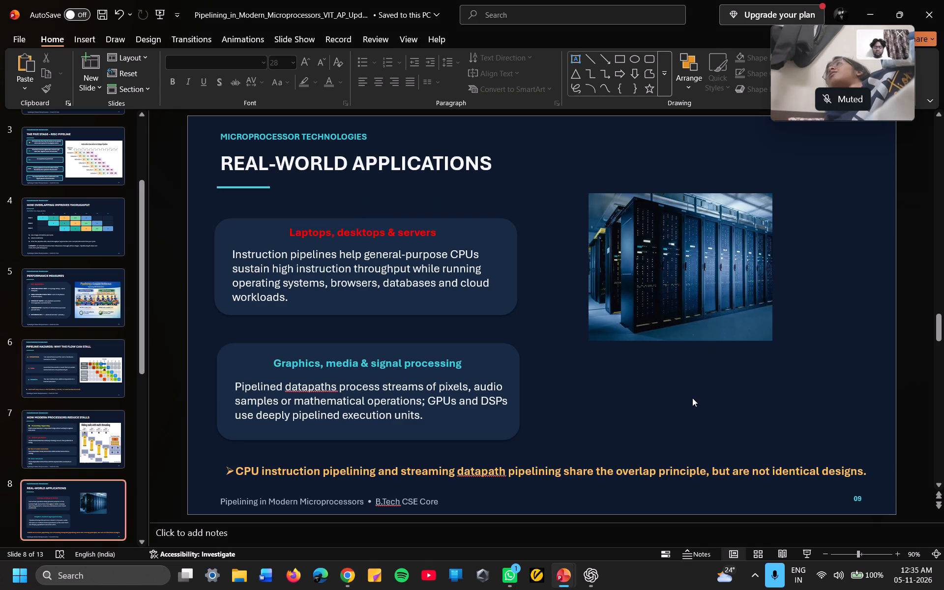
key("ctrl+v")
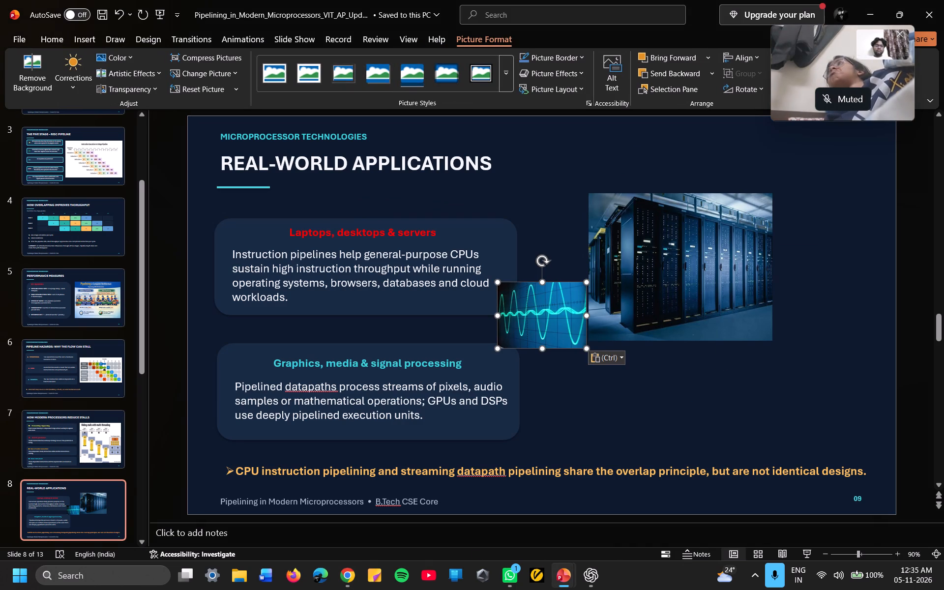
left_click_drag(739, 211, 753, 169)
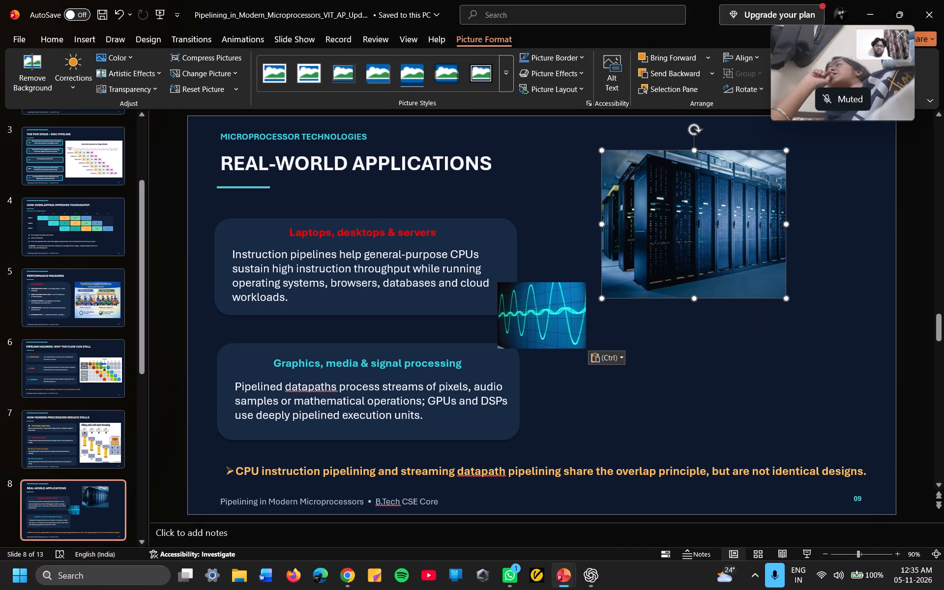
left_click_drag(553, 336, 649, 406)
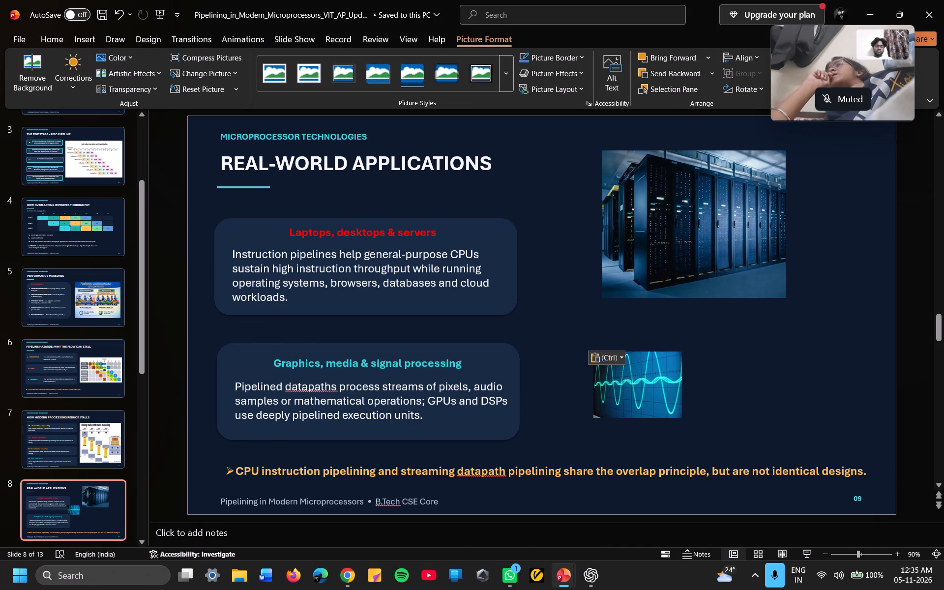
left_click_drag(649, 406, 698, 404)
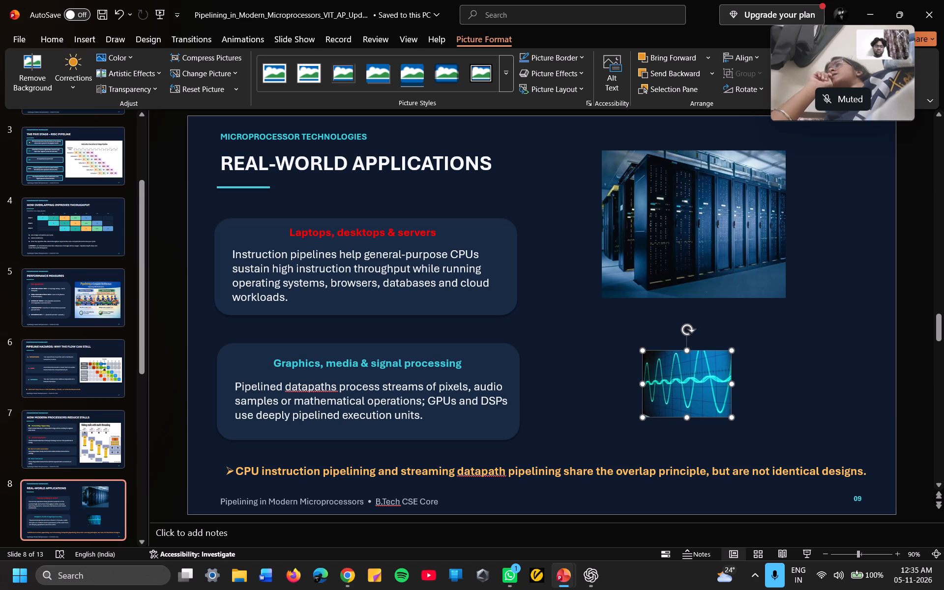
Widen the wave picture on both sides to roughly the width of the servers picture above it.
left_click_drag(643, 384, 594, 396)
left_click_drag(733, 383, 782, 385)
left_click(846, 354)
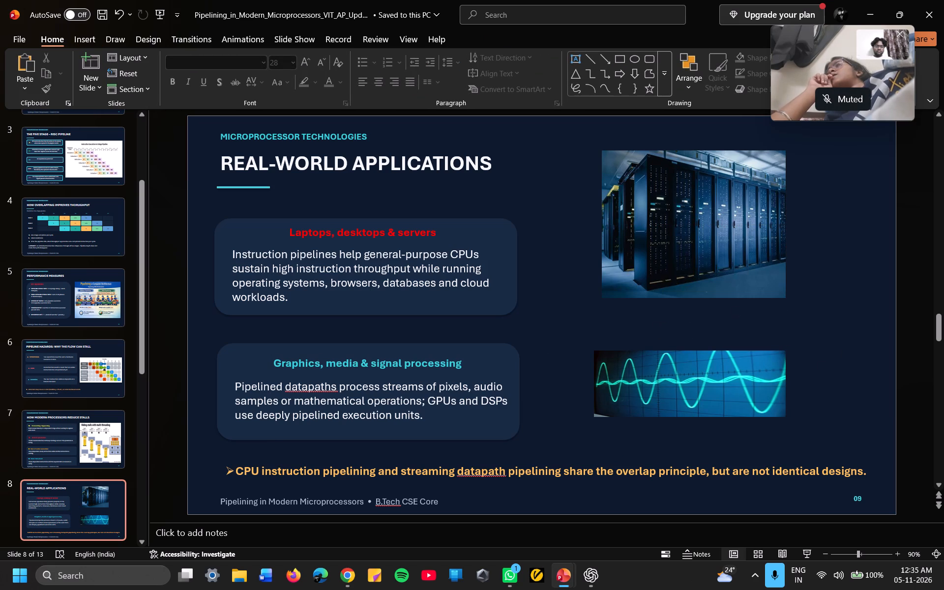
Lower the wave and servers pictures slightly so that they line up with each other beside their cards.
left_click_drag(719, 407, 724, 417)
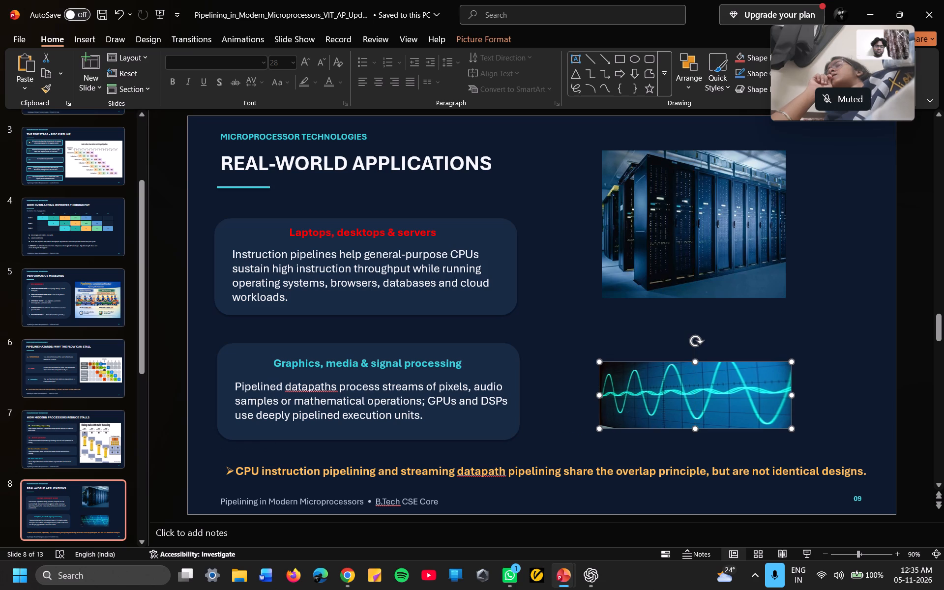
left_click_drag(710, 270, 707, 300)
left_click(861, 289)
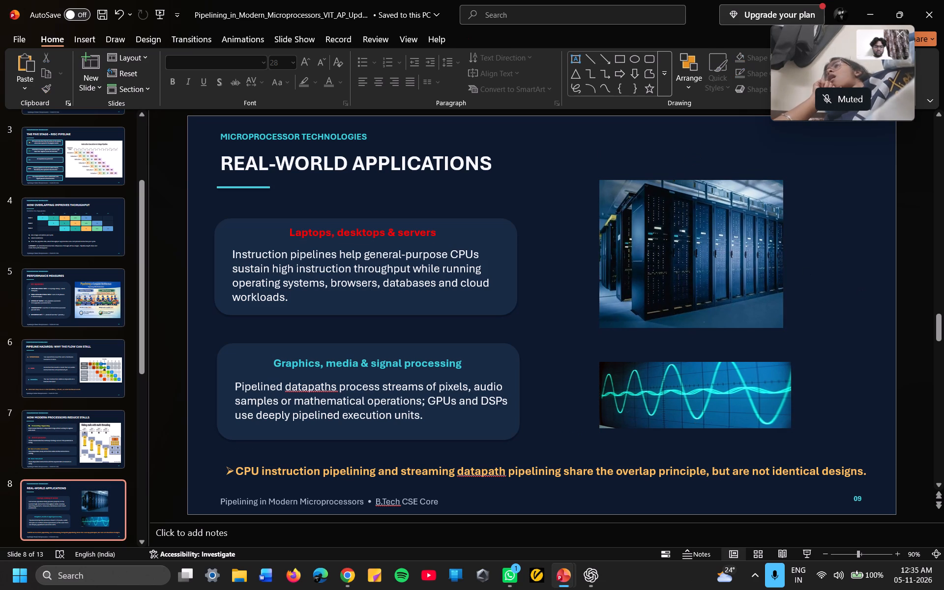
Widen the servers picture on its outer side until it matches the wave picture's width.
left_click(785, 263)
left_click_drag(784, 254, 788, 254)
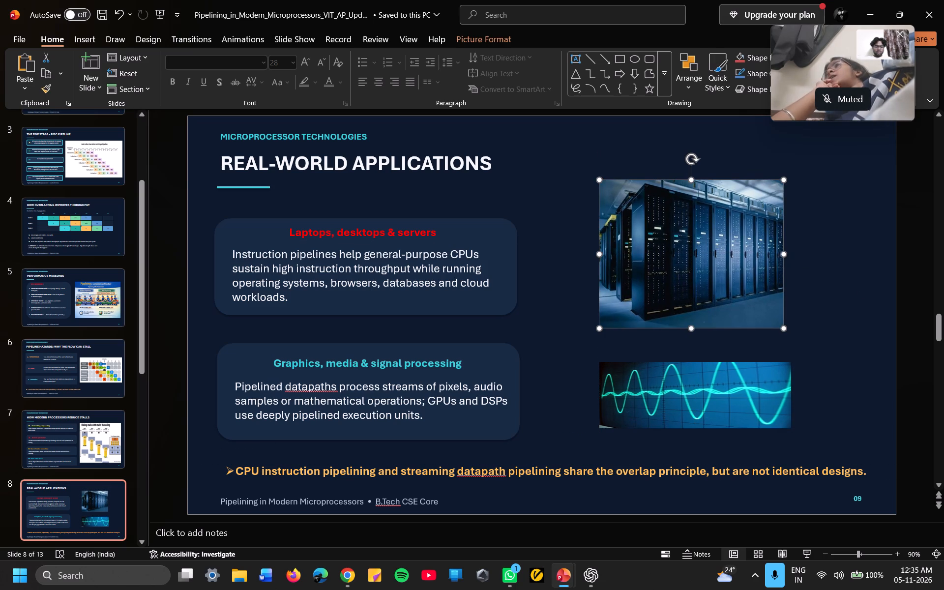
left_click_drag(788, 254, 794, 255)
left_click(871, 277)
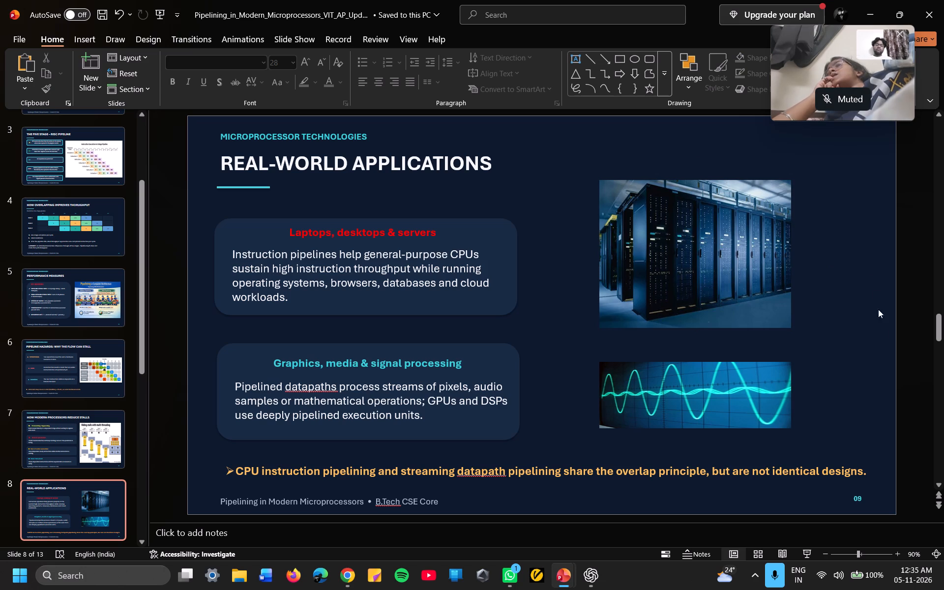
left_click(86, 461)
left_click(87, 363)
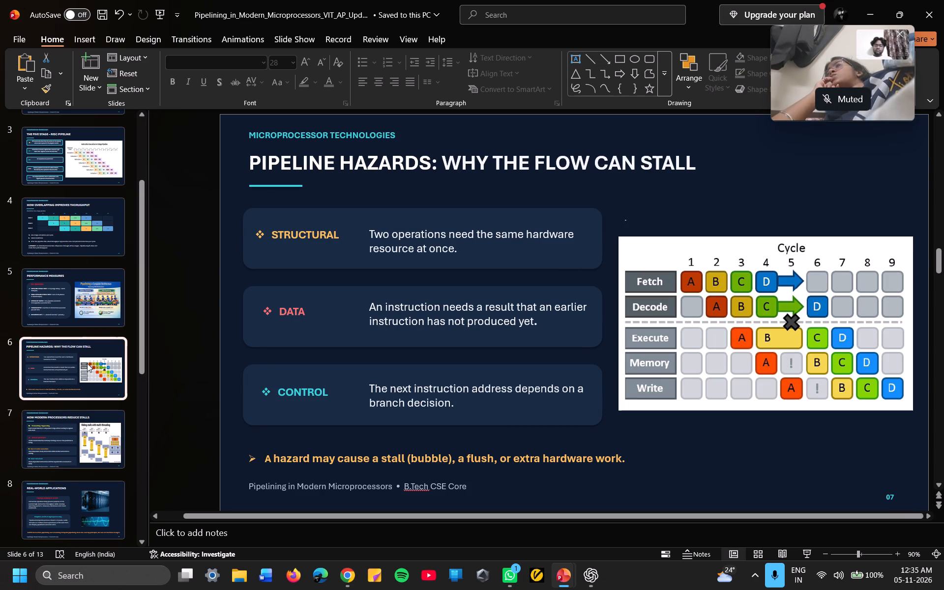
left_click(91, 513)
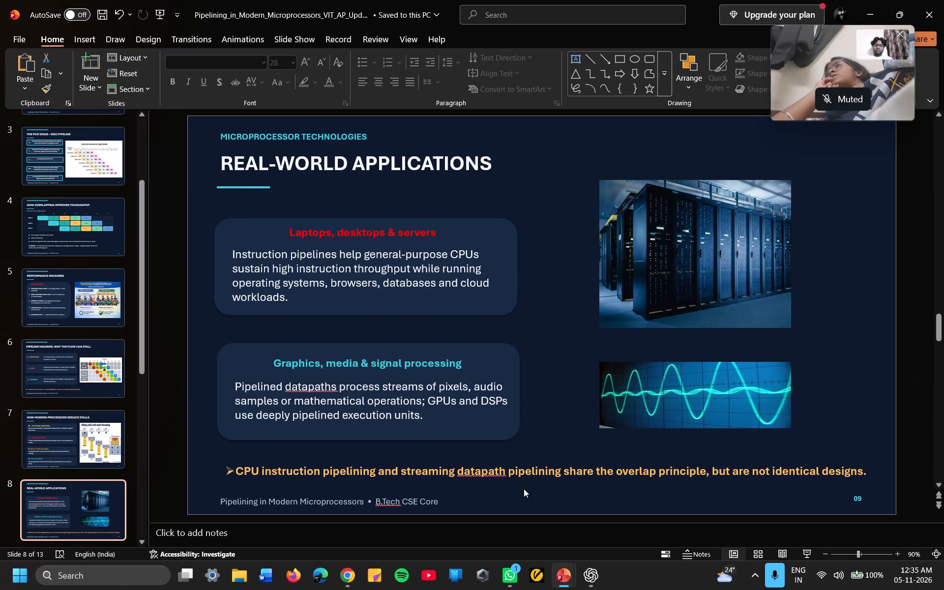
Open slide 9, search Google Images in Chrome for "modern cpu execution" and look through the pictures for one suiting the slide.
scroll(80, 348, "down", 1)
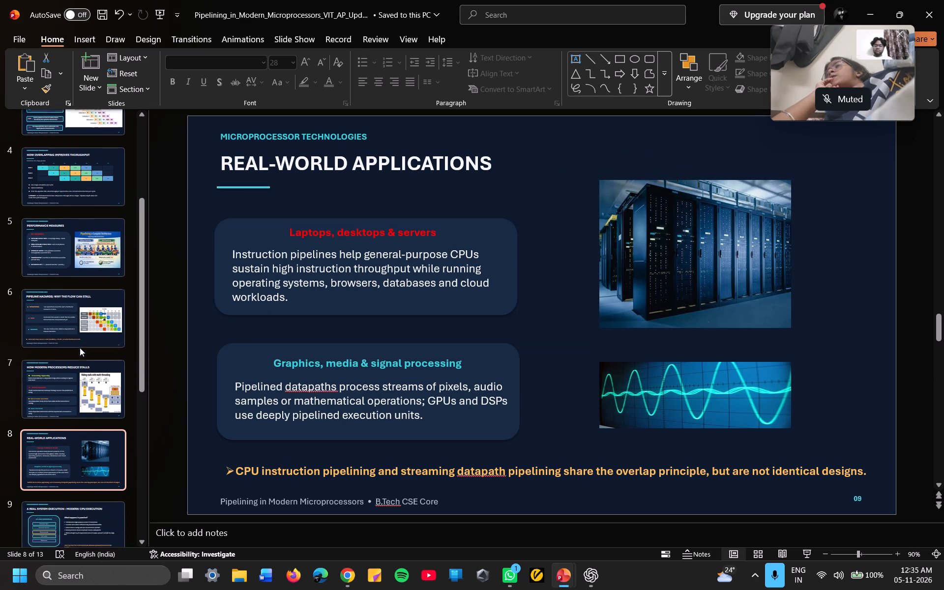
scroll(80, 348, "down", 1)
left_click(68, 385)
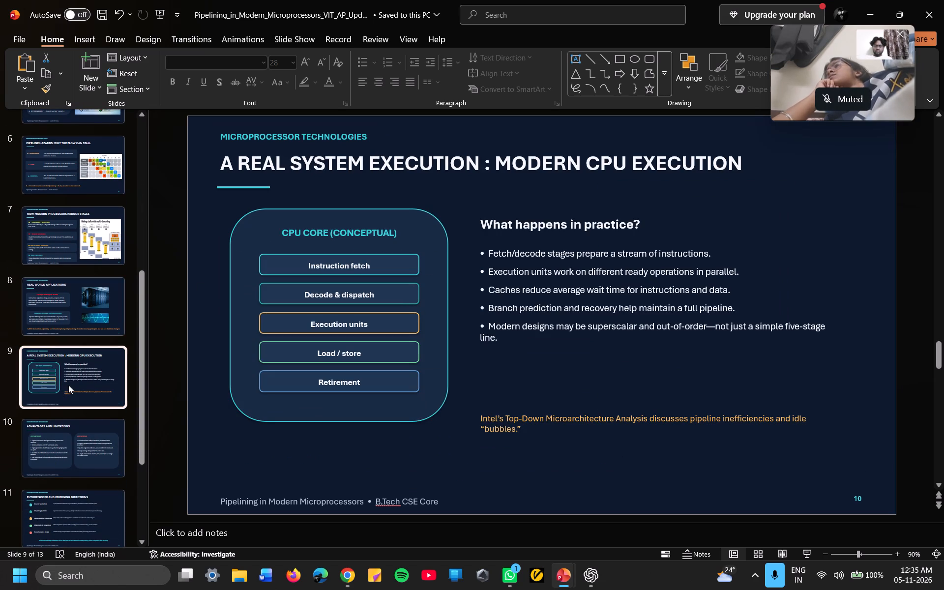
key("alt+Tab")
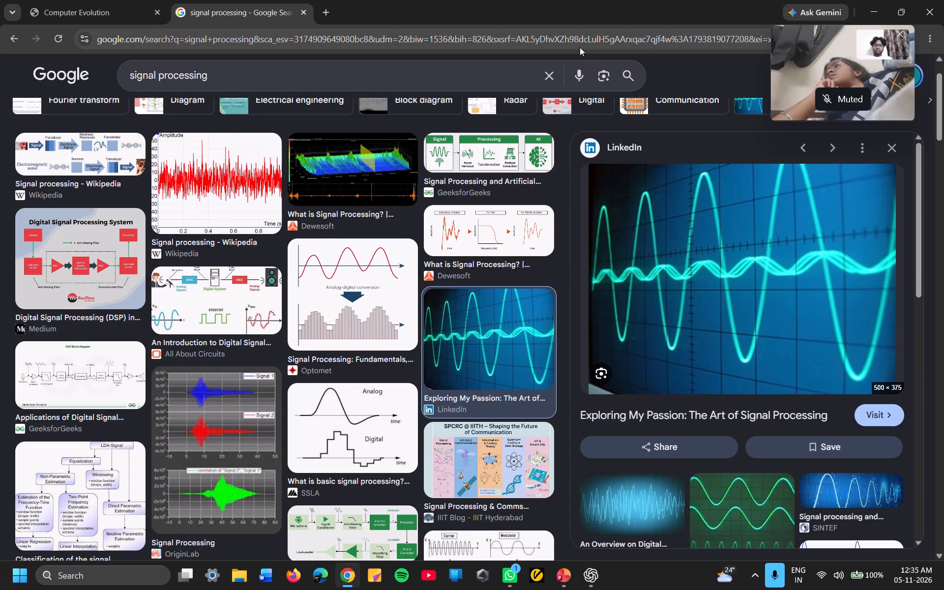
left_click(552, 76)
type("modern cp")
type("u execution")
key("Return")
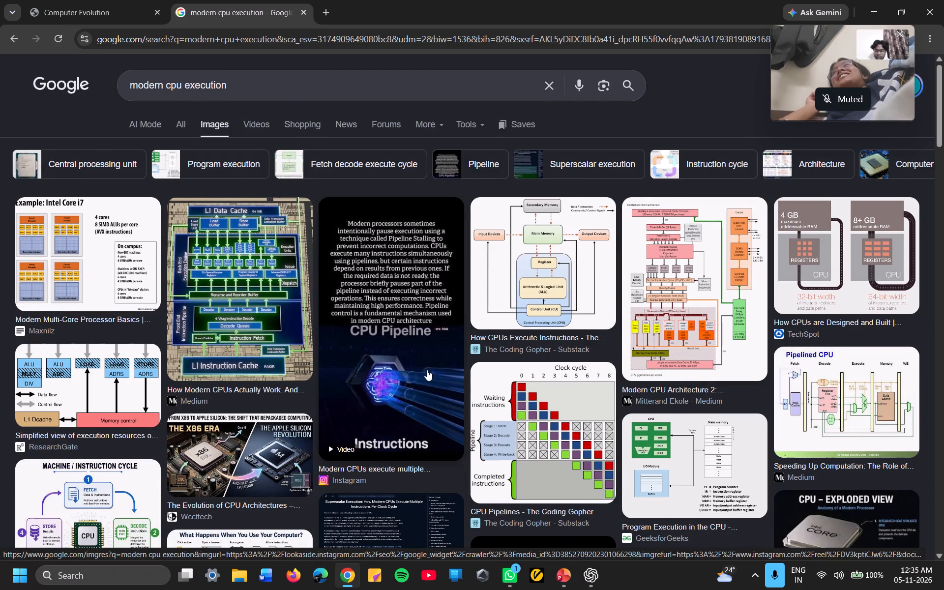
scroll(427, 370, "down", 5)
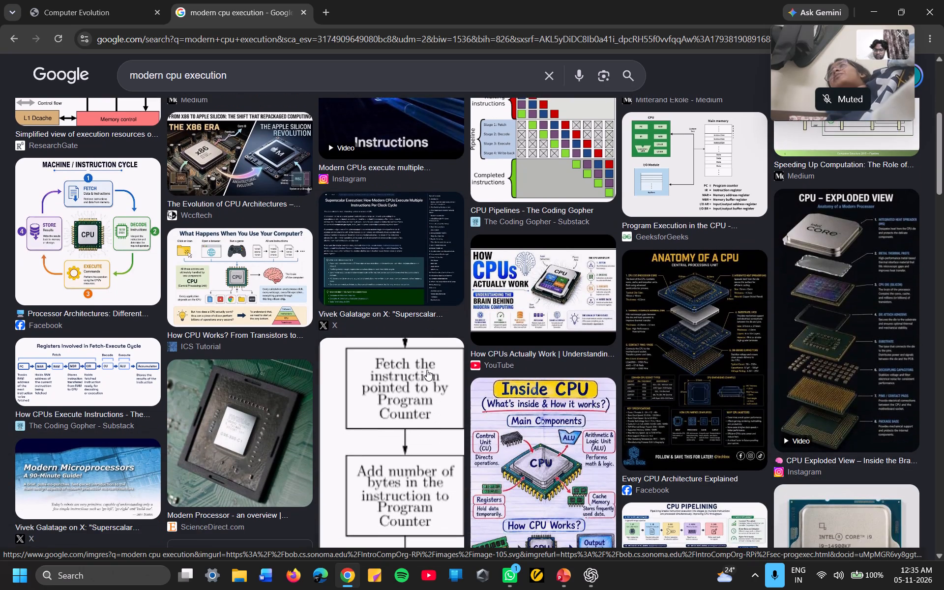
scroll(427, 370, "down", 4)
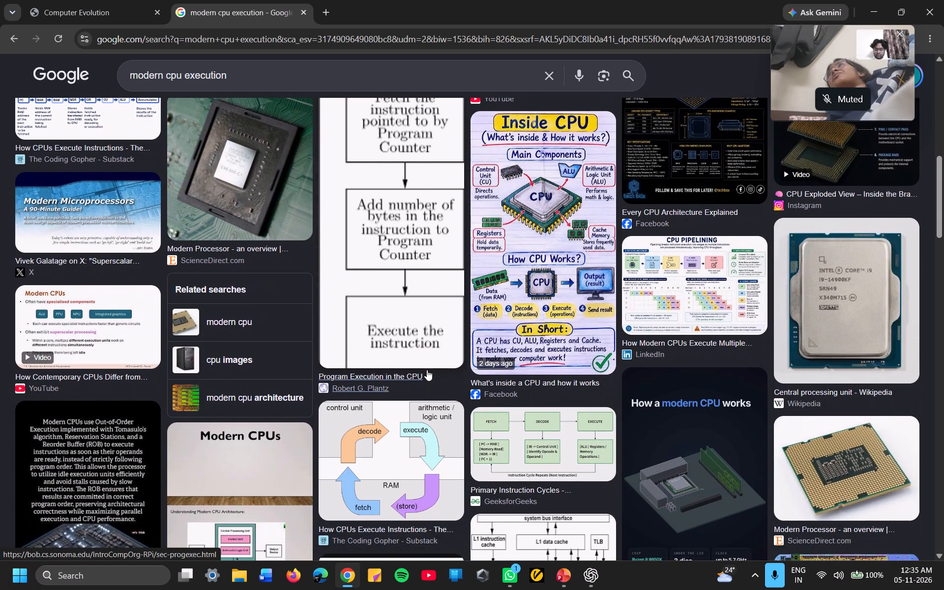
Back in PowerPoint, set the slide 9 heading "What happens in practice?" to font size 24.
key("alt+Tab")
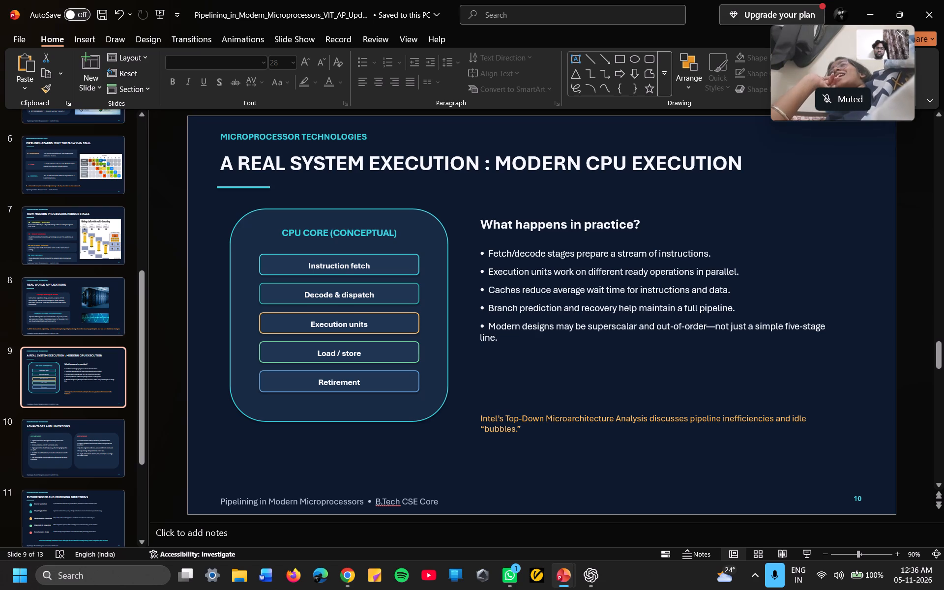
left_click_drag(481, 224, 651, 223)
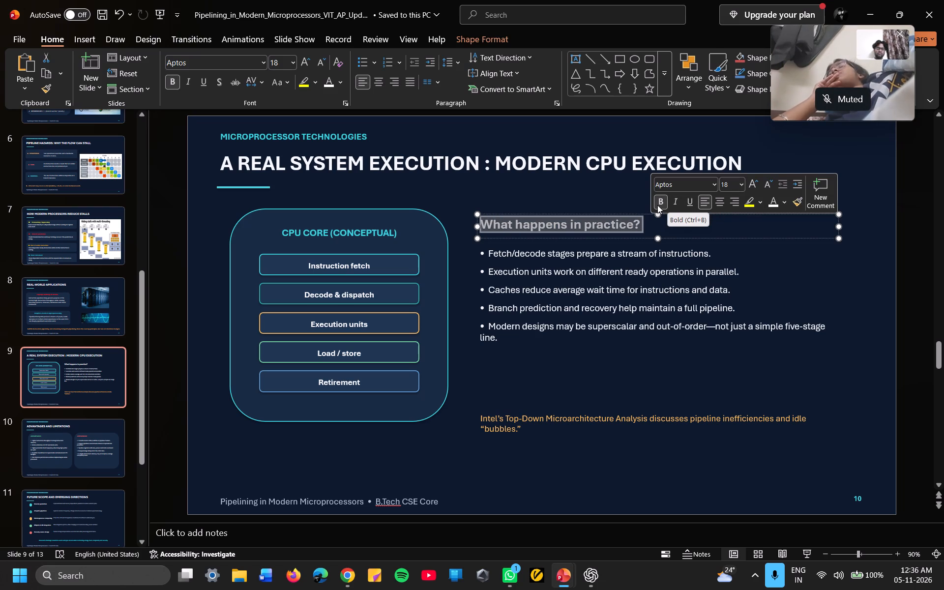
left_click(731, 184)
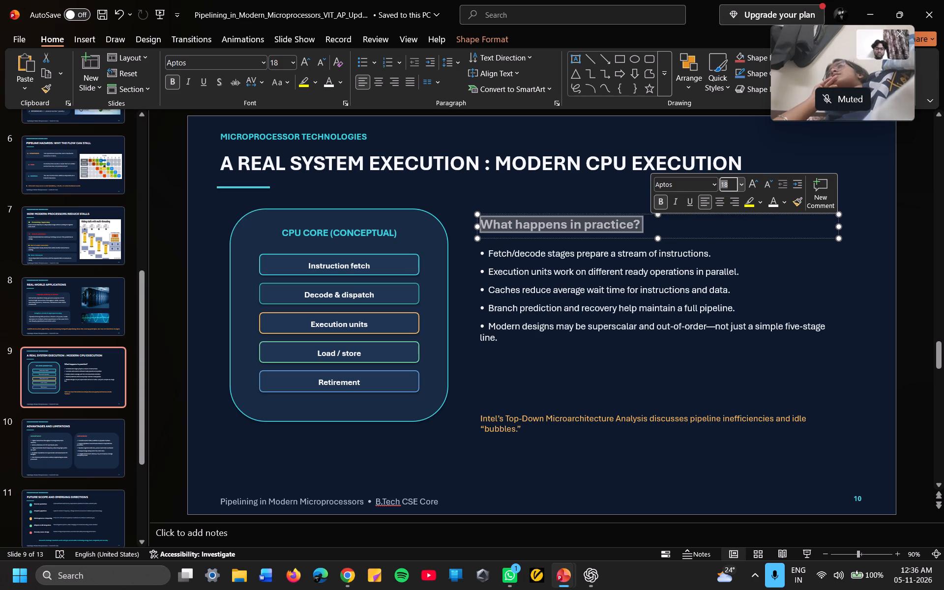
key("BackSpace")
type("24")
key("Return")
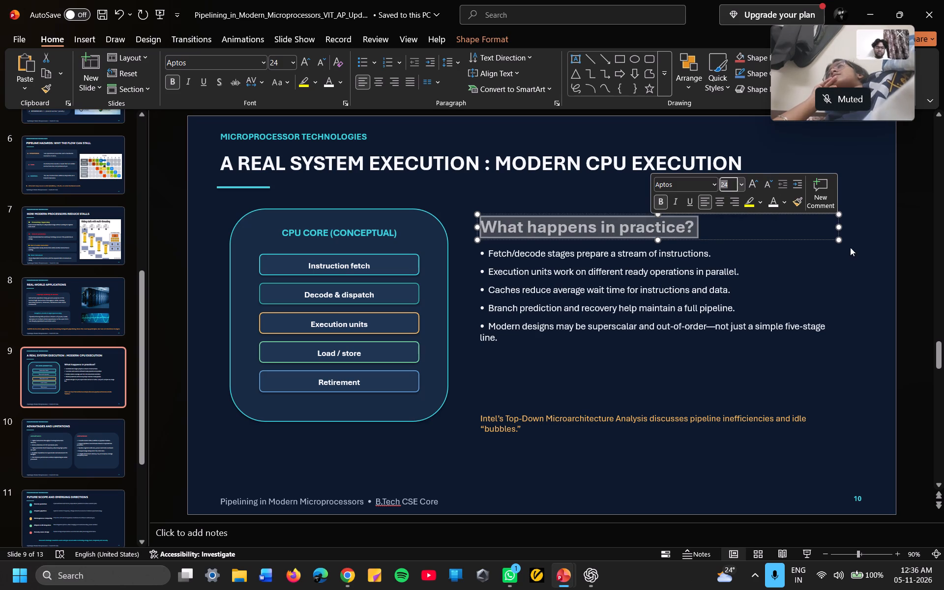
Move the bulleted text box on slide 9 slightly down, away from the enlarged heading.
left_click(800, 304)
left_click_drag(790, 298, 794, 309)
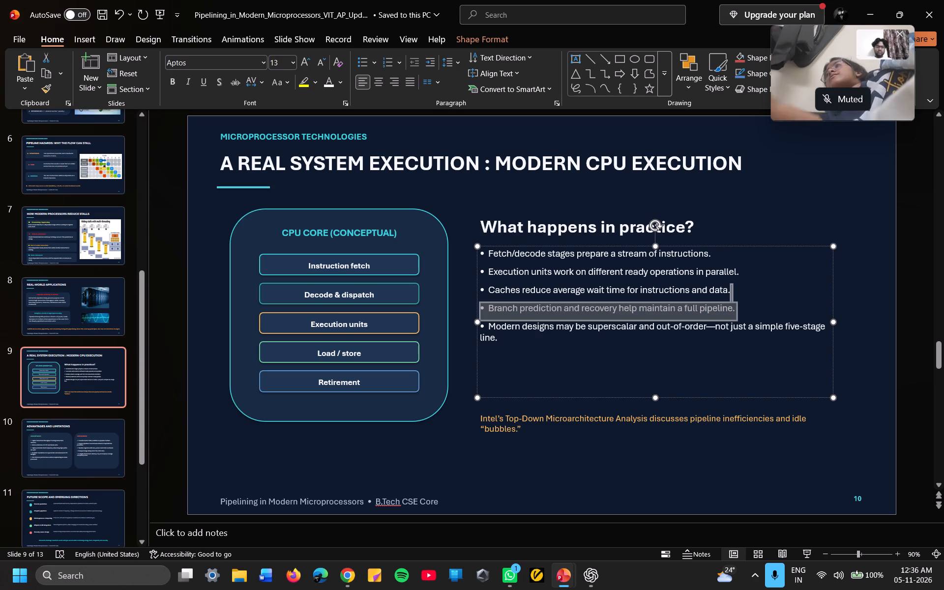
left_click_drag(794, 309, 790, 374)
left_click(790, 374)
left_click(770, 378)
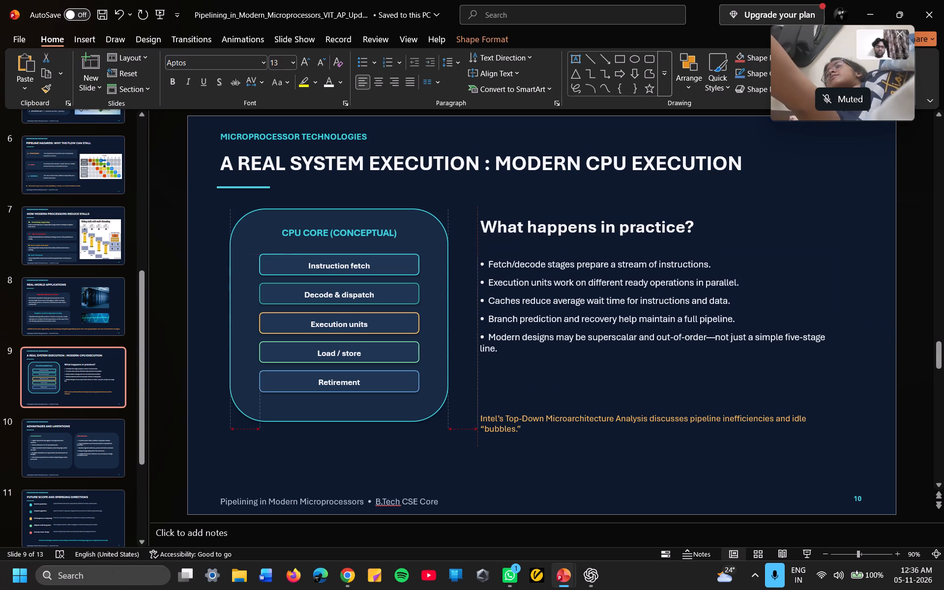
Set all five bulleted lines under "What happens in practice?" on slide 9 to font size 16.
left_click_drag(502, 338, 501, 338)
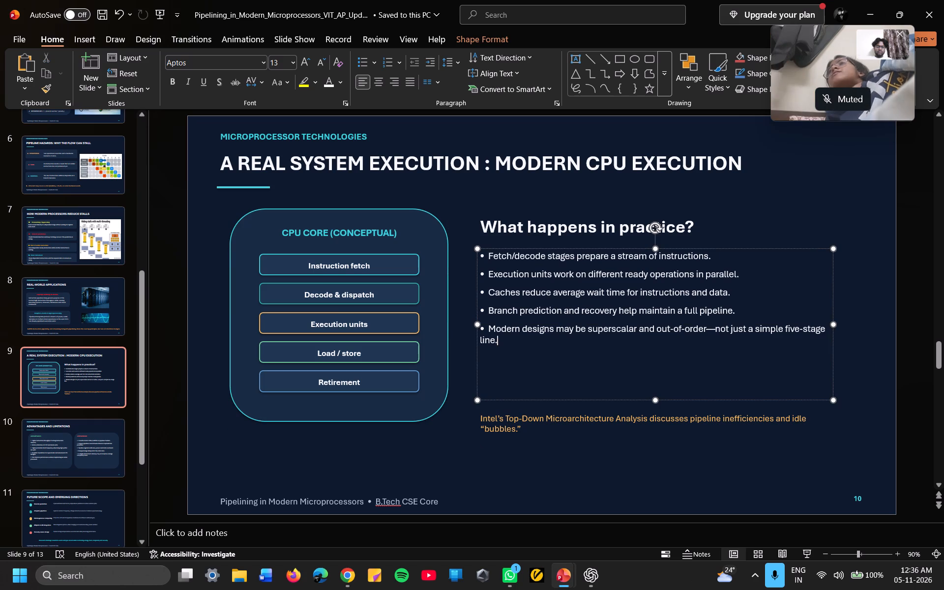
left_click_drag(501, 338, 473, 256)
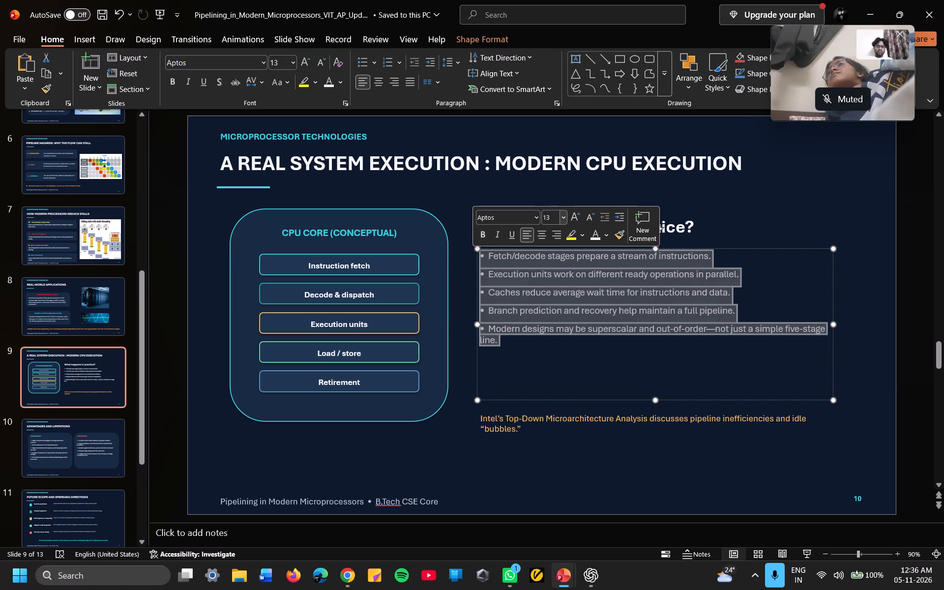
left_click(554, 215)
key("BackSpace")
type("16")
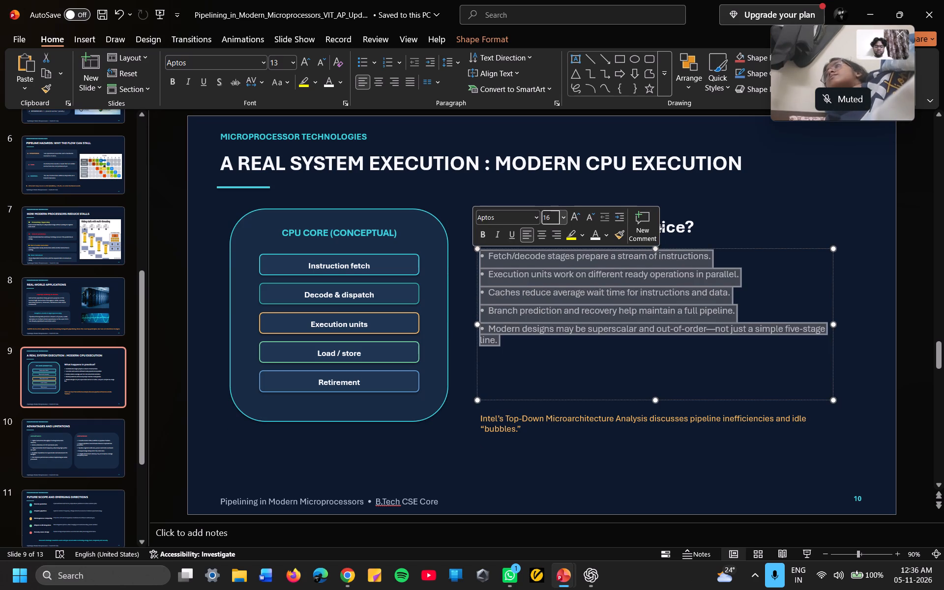
key("Return")
left_click(754, 413)
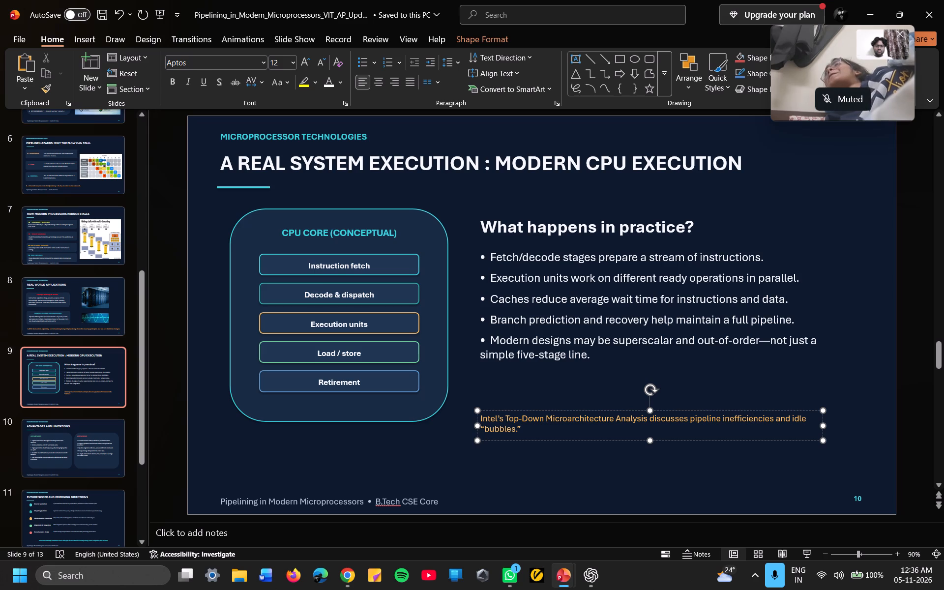
Apply A. B. C. lettered numbering to the five lines under "What happens in practice?".
left_click_drag(597, 357, 474, 264)
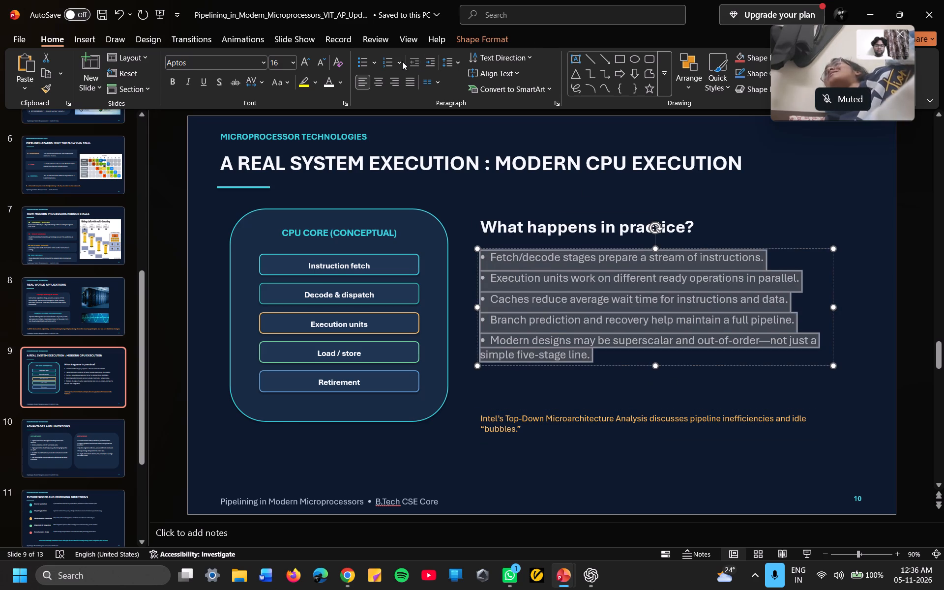
left_click(401, 62)
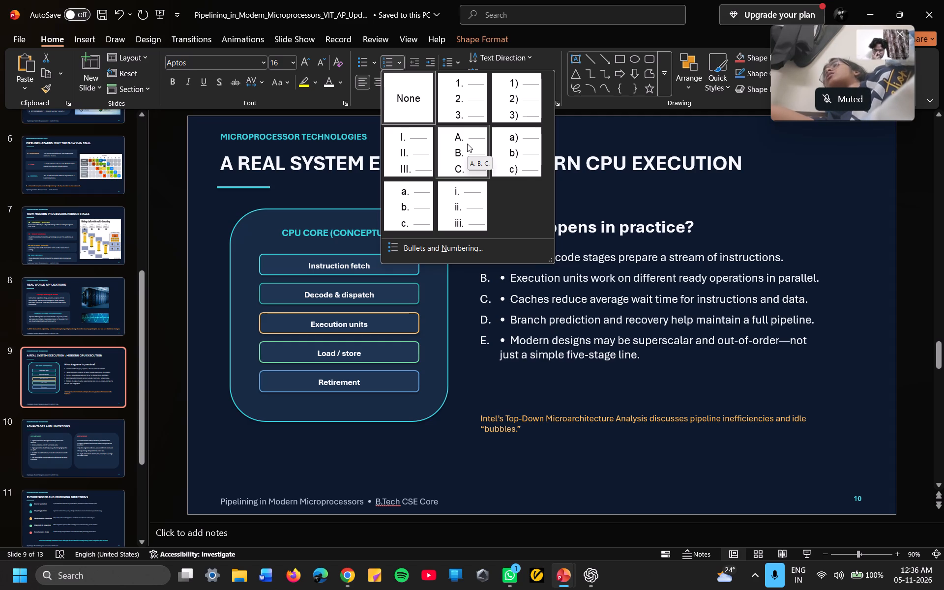
left_click(467, 144)
Delete the leftover bullet dots from items D and C, leaving one space before each item's text.
left_click(507, 316)
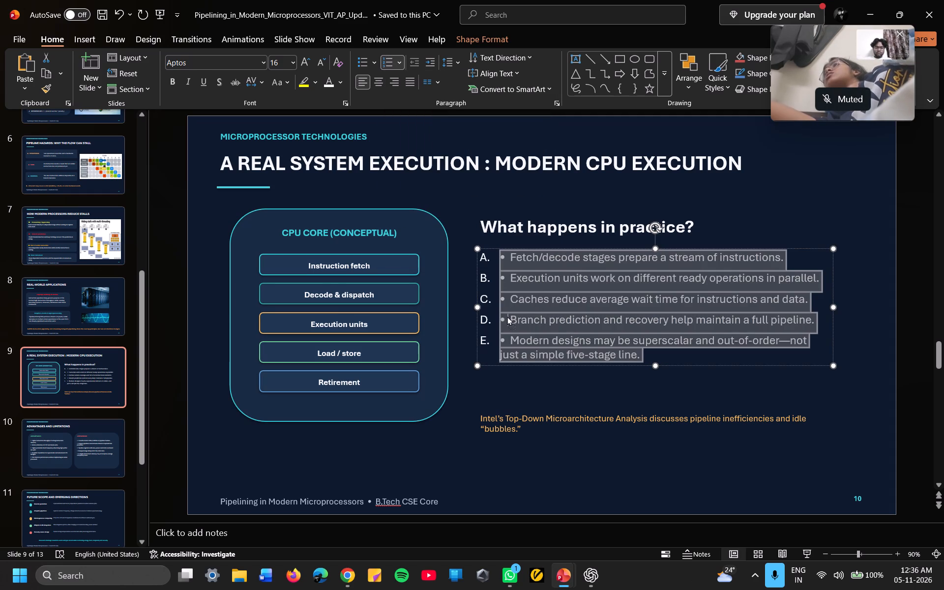
key("BackSpace")
key("BackSpace")
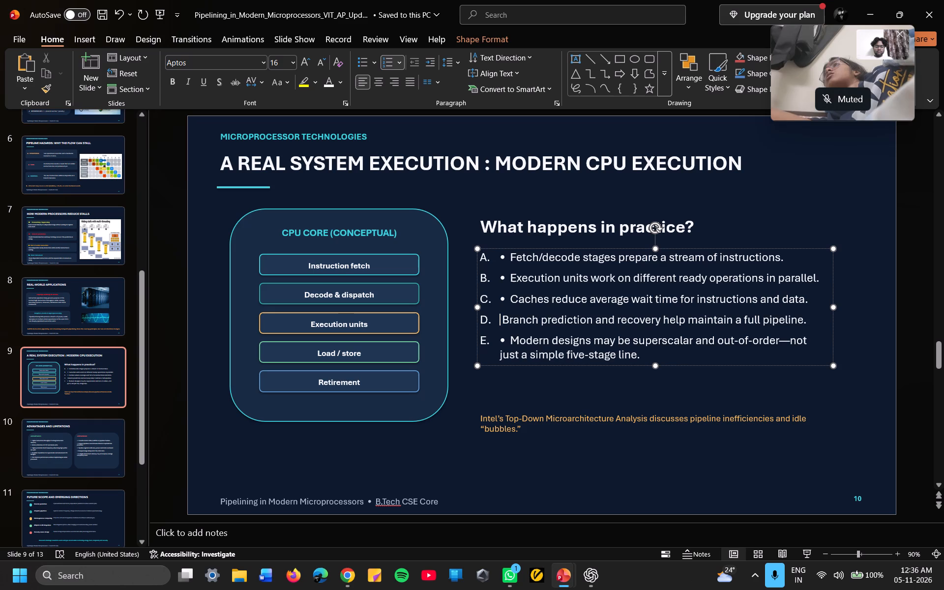
key("Up")
key("Right")
key("Right")
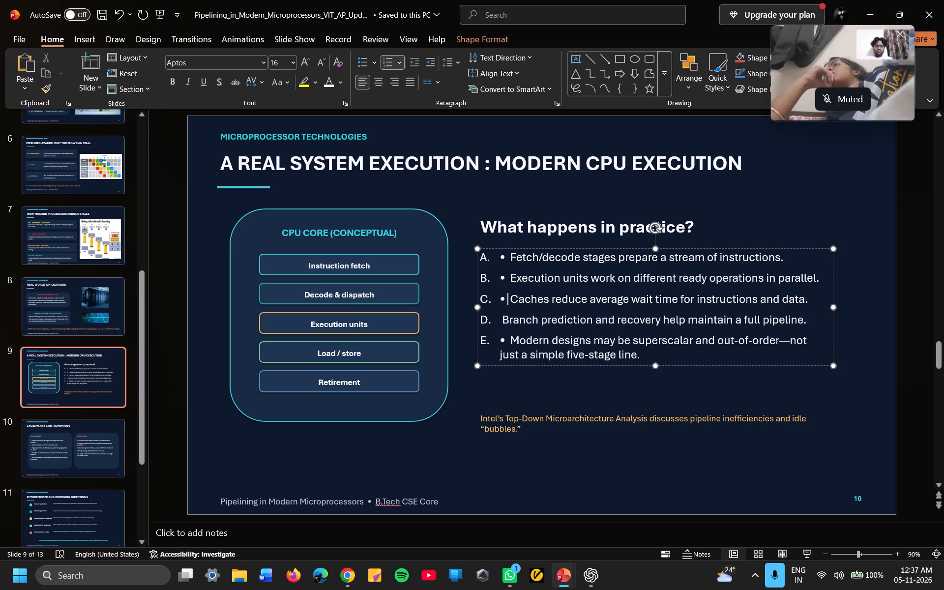
key("Right")
key("BackSpace")
key("BackSpace")
key("BackSpace")
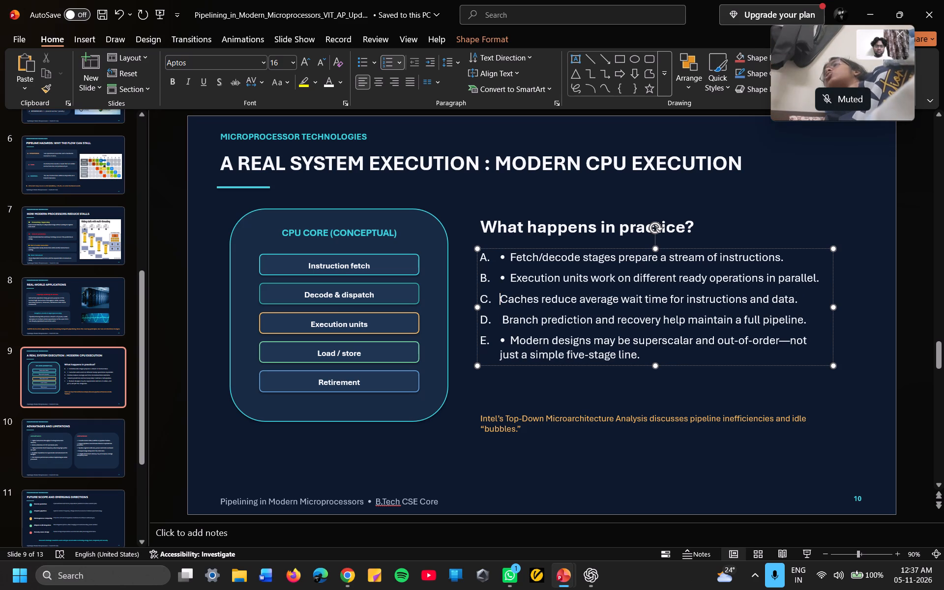
key("space")
Delete the leftover bullet dots and one space from items B and A of the lettered list.
key("Up")
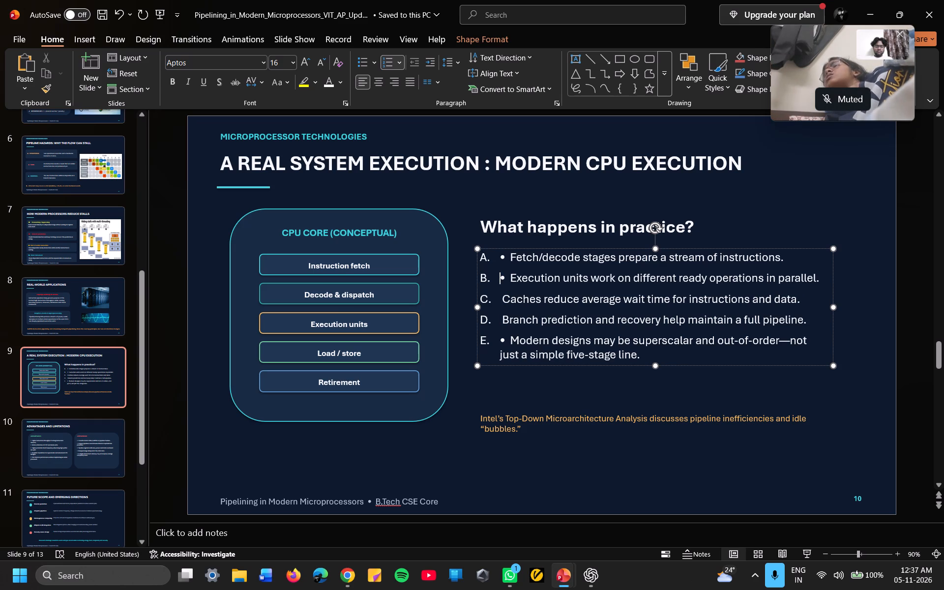
key("Right")
key("Right")
key("BackSpace")
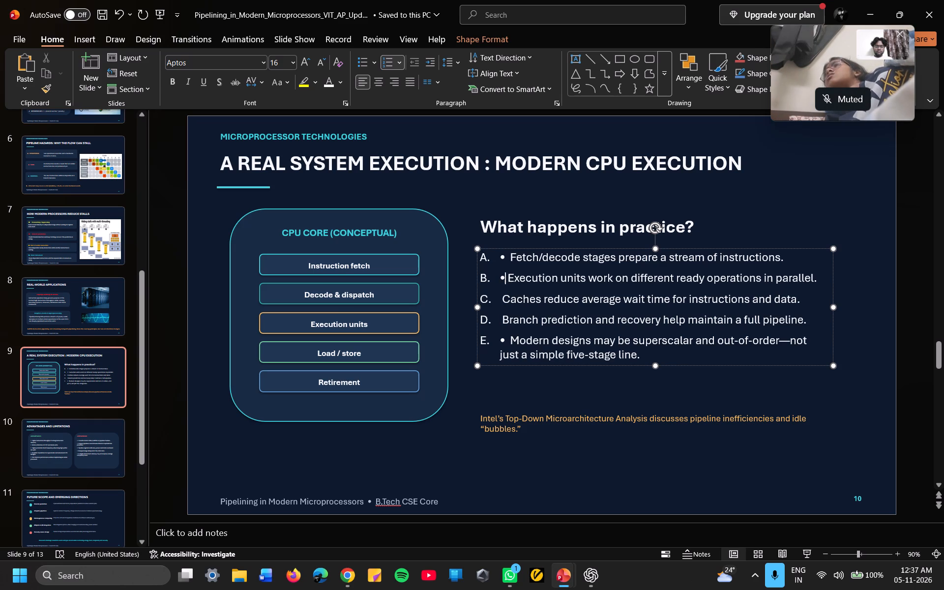
key("BackSpace")
key("Up")
key("Right")
key("Right")
key("BackSpace")
key("BackSpace")
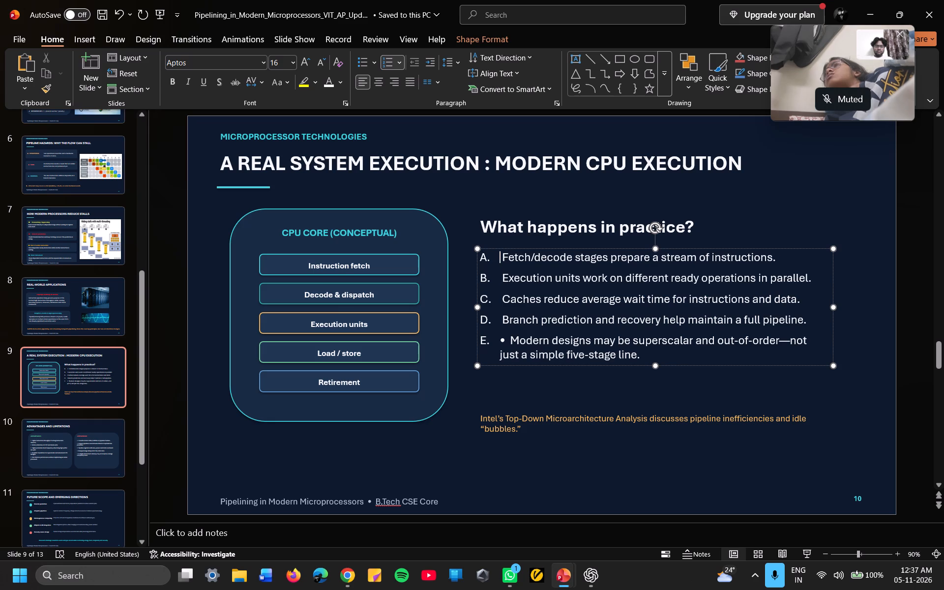
Delete the leftover bullet dot and one space from item E, then deselect the list.
key("Down")
key("Down")
key("Down")
key("Down")
key("Down")
key("Up")
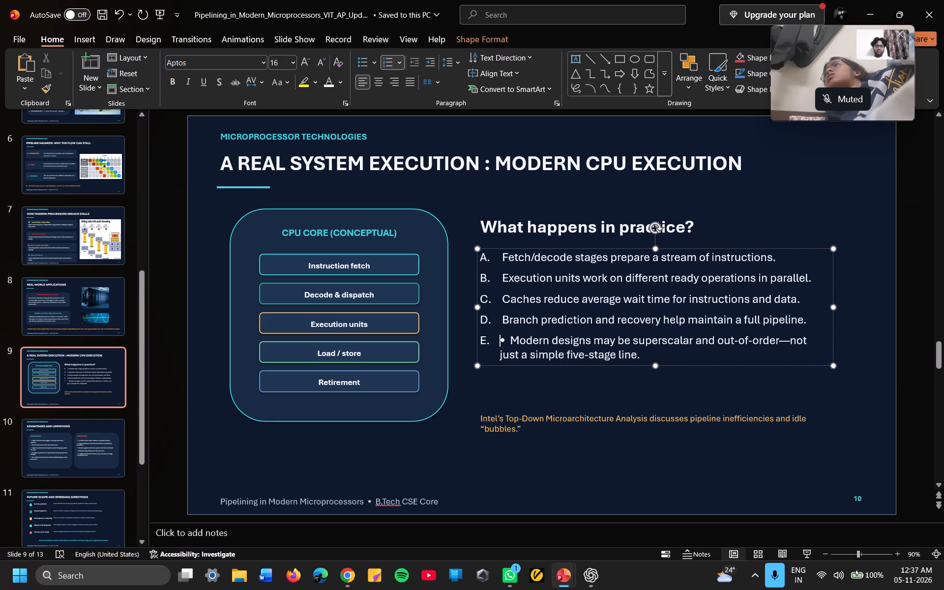
key("Right")
key("Right")
key("BackSpace")
key("BackSpace")
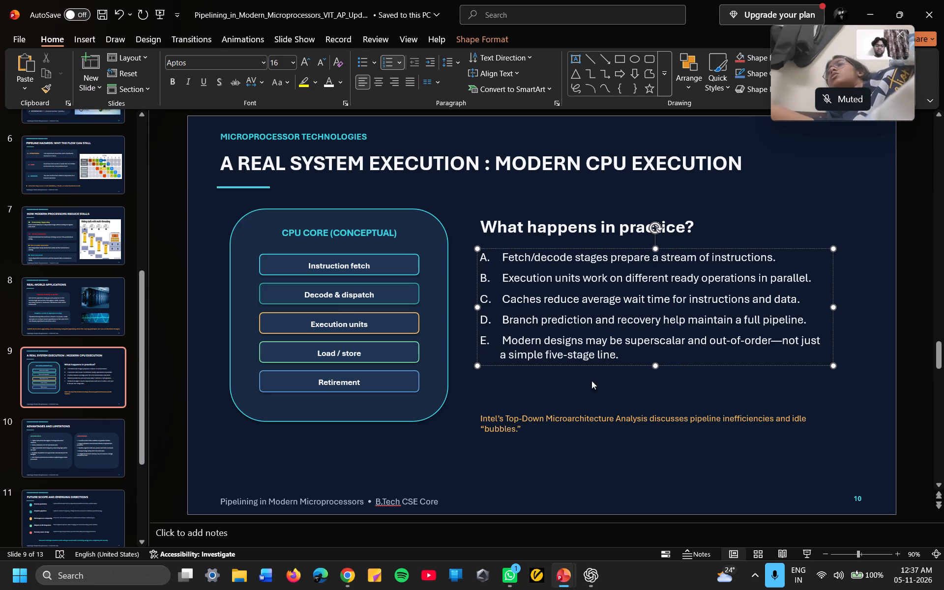
left_click(651, 369)
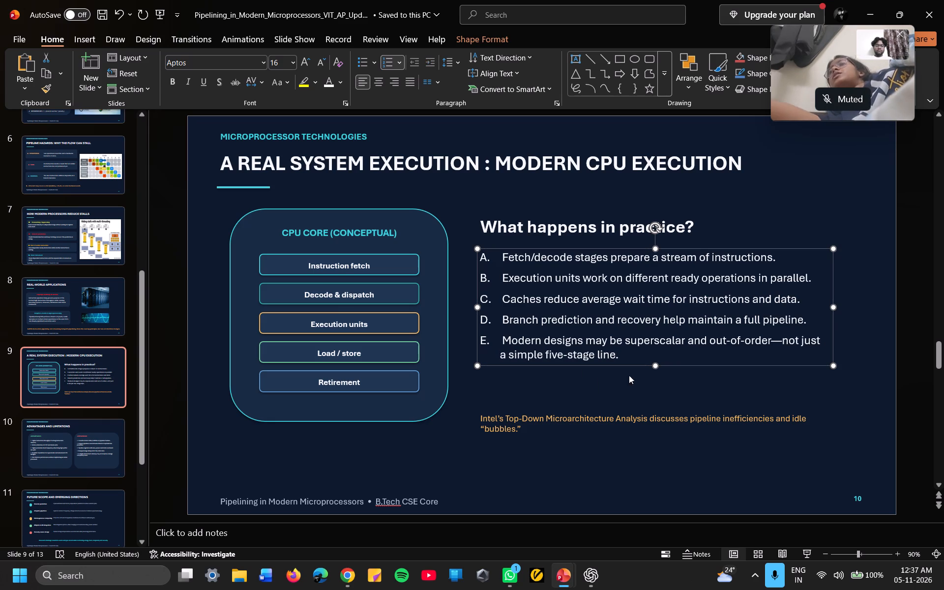
left_click(627, 398)
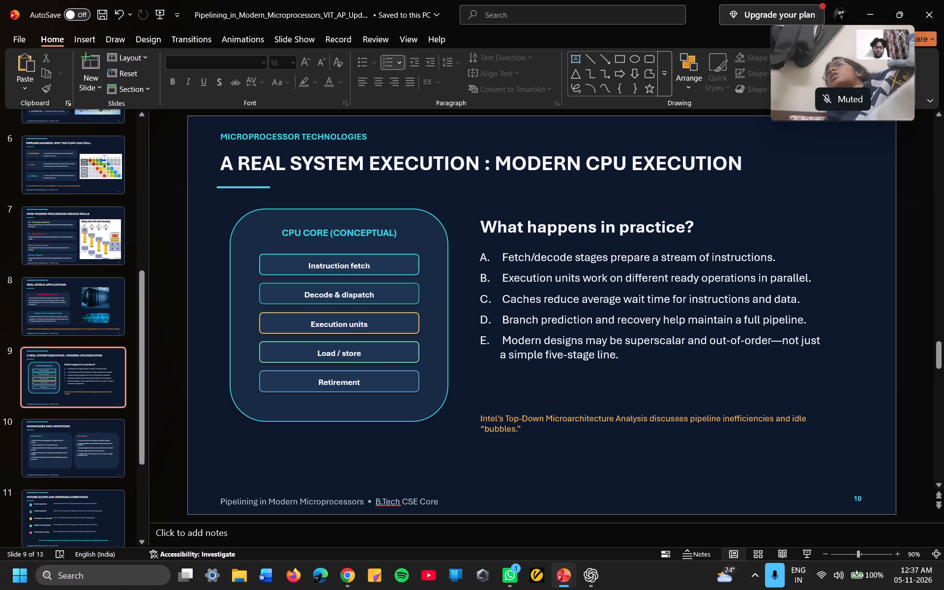
Set the orange Intel Top-Down Microarchitecture Analysis note on slide 9 to font size 16.
left_click_drag(523, 432, 479, 421)
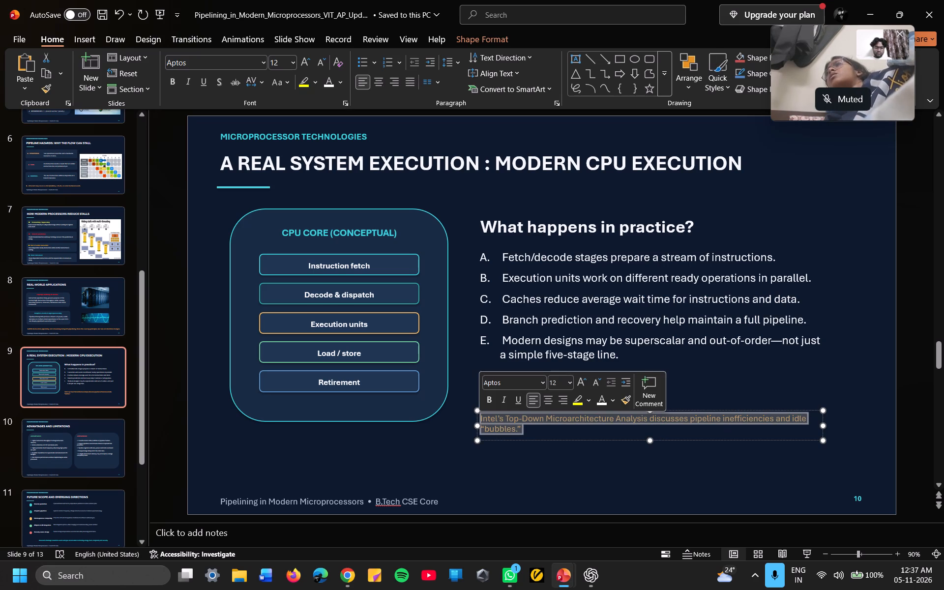
left_click(558, 383)
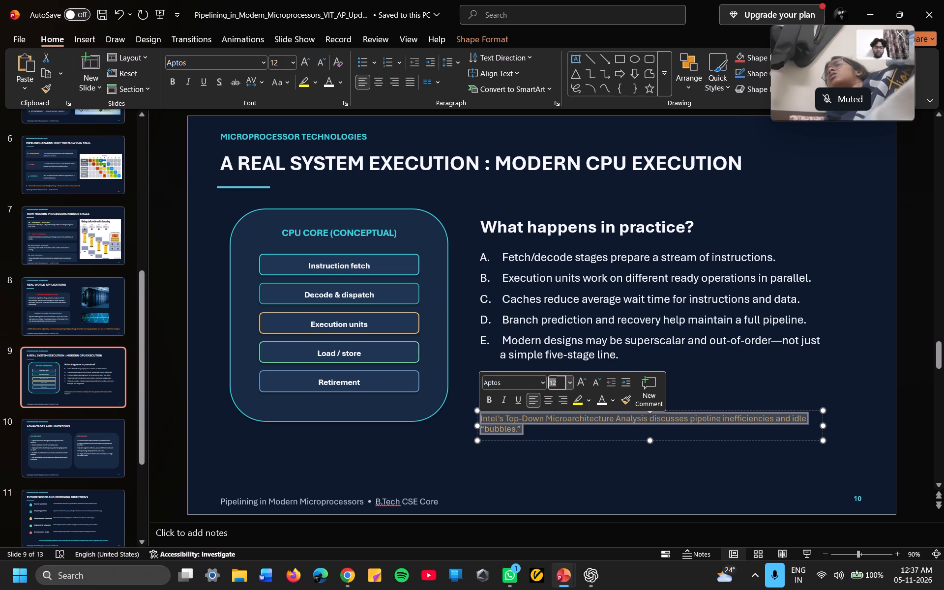
key("BackSpace")
type("16")
key("Return")
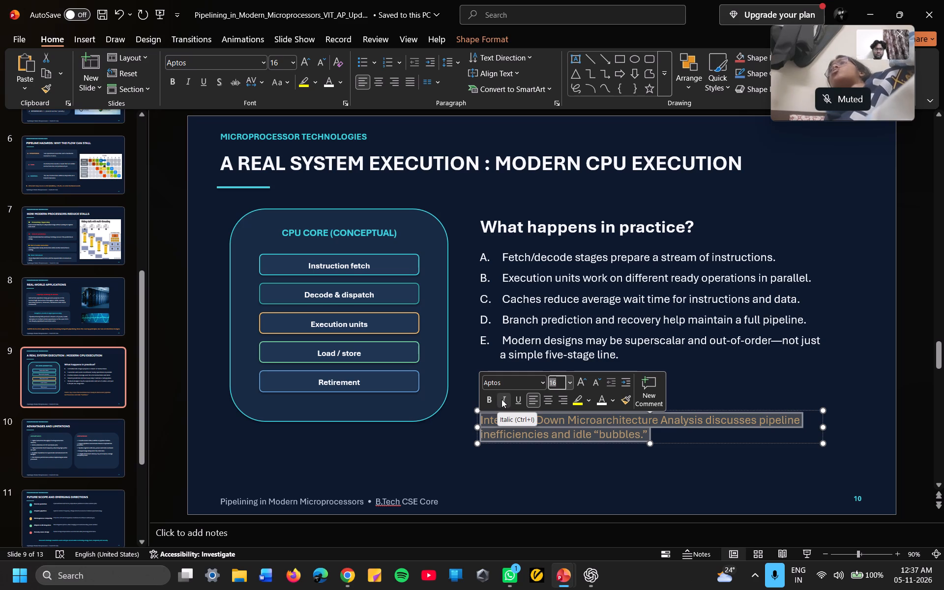
left_click(557, 461)
Make the whole orange Intel note on slide 9 bold and italic.
left_click_drag(647, 434, 542, 421)
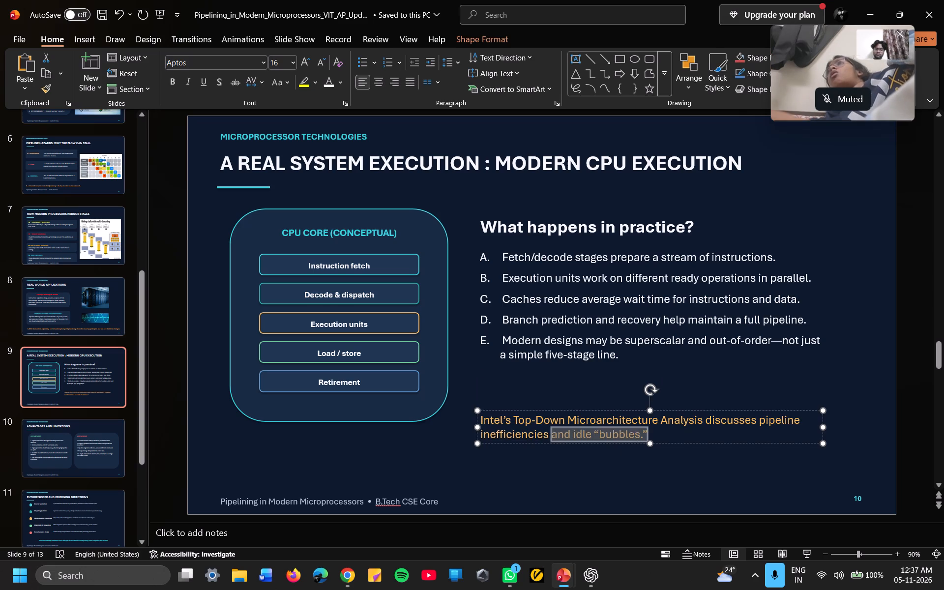
left_click_drag(542, 421, 492, 413)
left_click(501, 391)
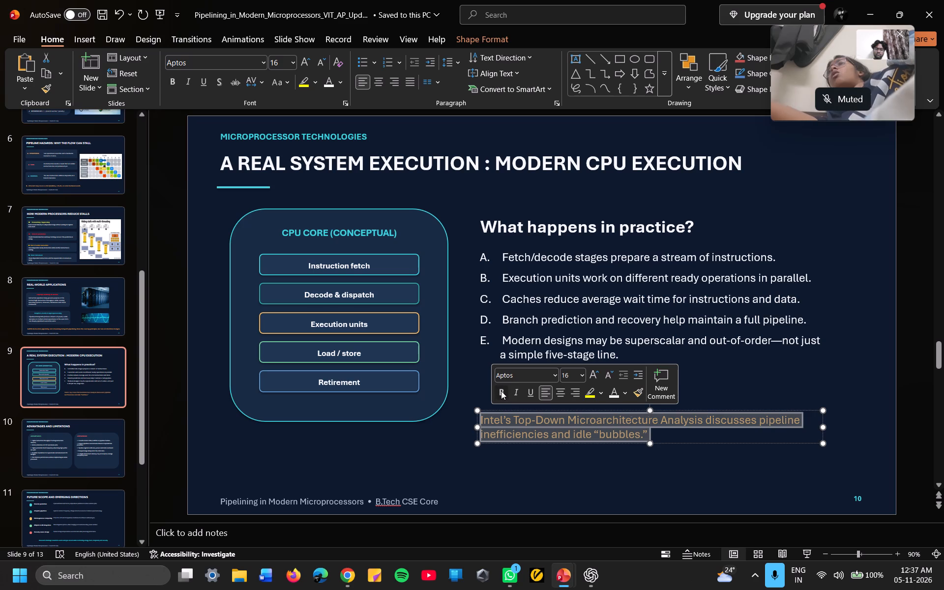
left_click(510, 391)
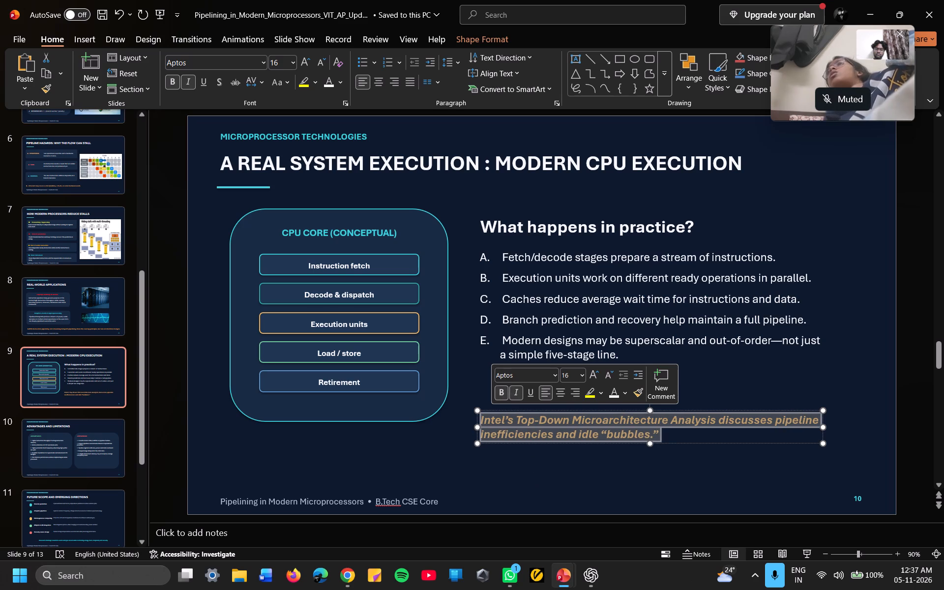
left_click(533, 491)
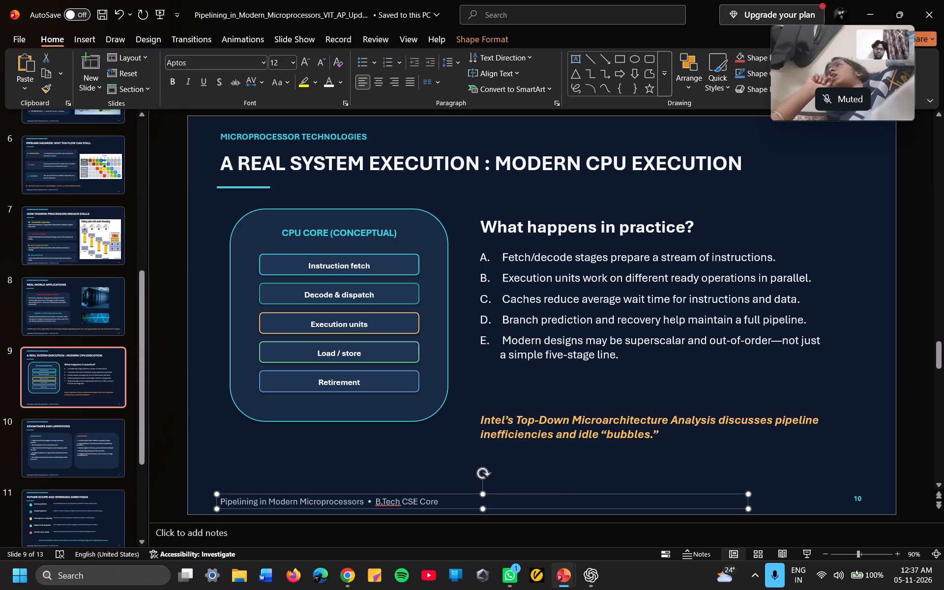
Add an arrow bullet to the orange Intel note on slide 9.
left_click_drag(662, 438, 482, 409)
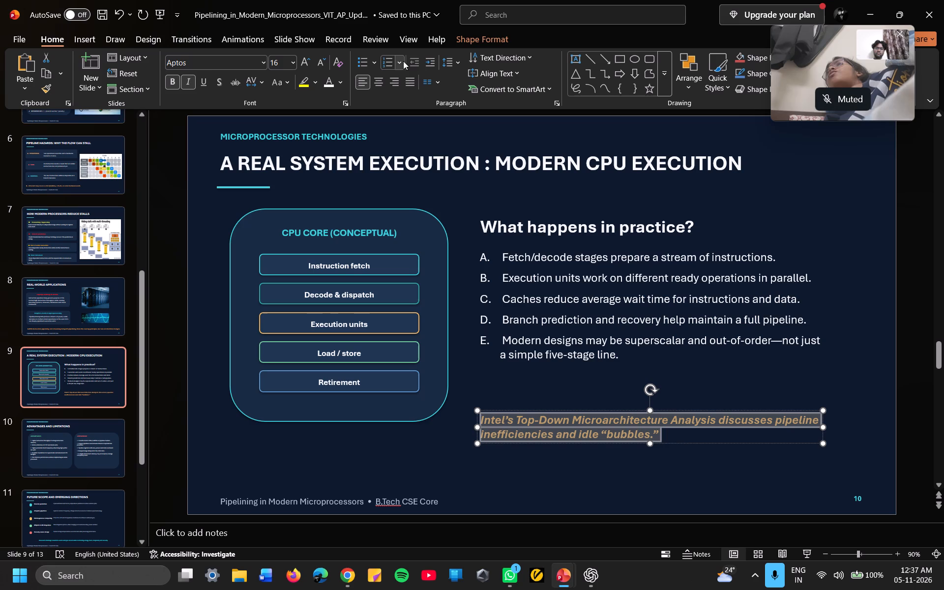
left_click(371, 61)
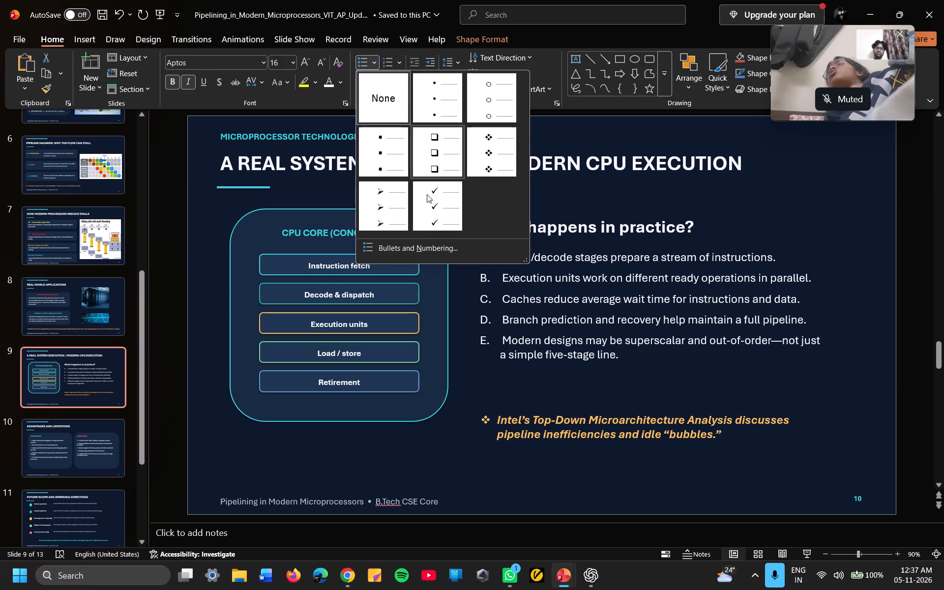
left_click(381, 198)
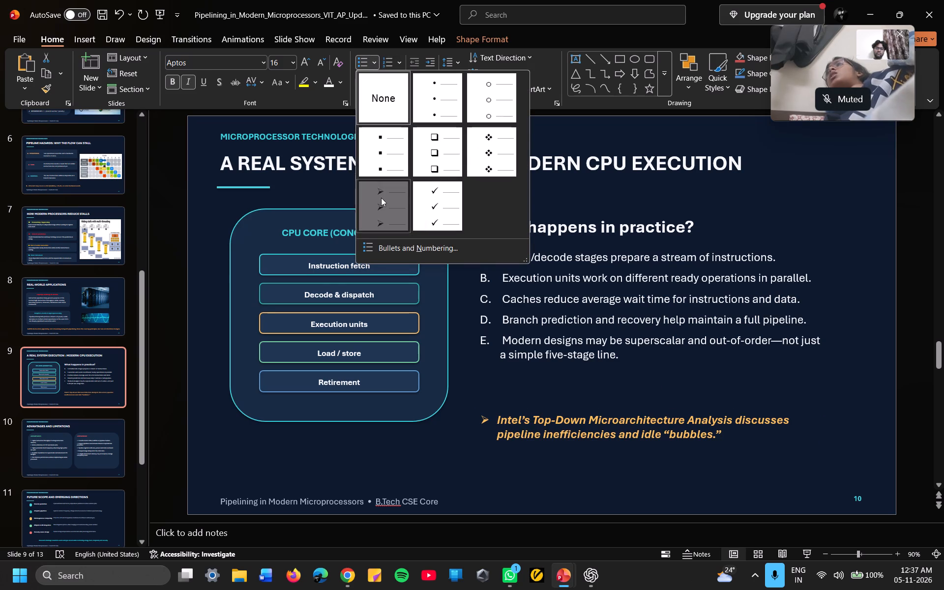
left_click(739, 464)
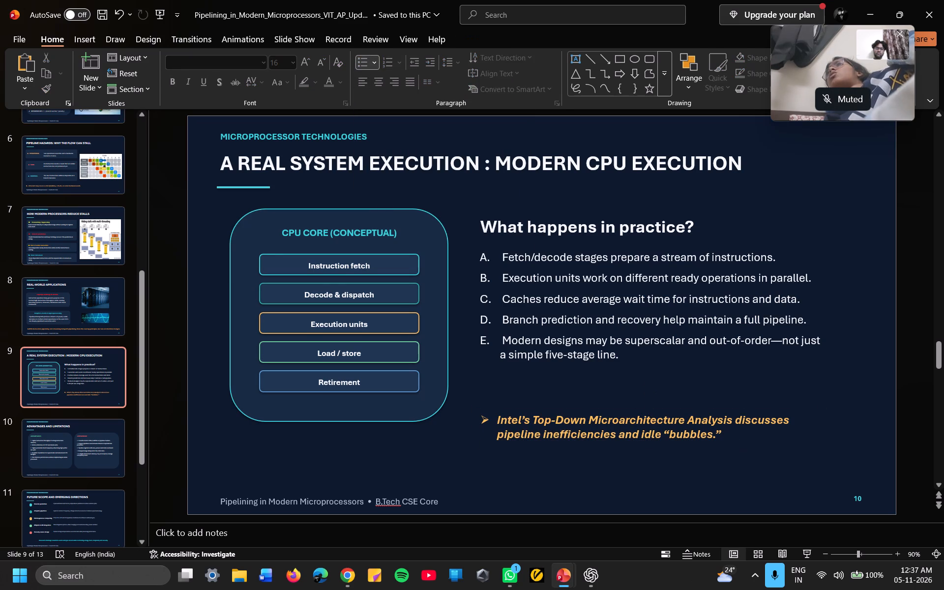
Move the orange Intel note up, closer to the lettered list.
left_click_drag(749, 442, 747, 415)
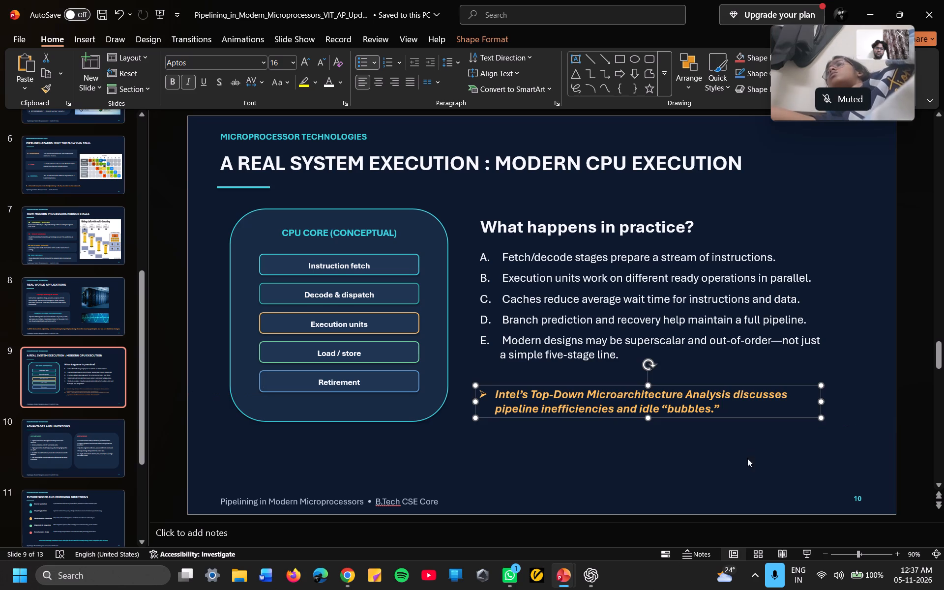
left_click(748, 474)
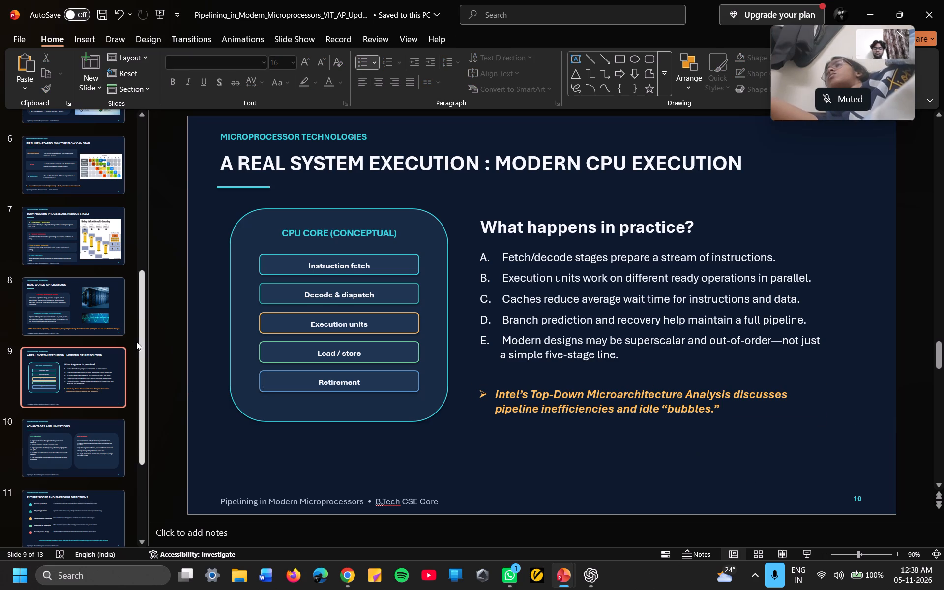
On slide 8, italicise the whole orange note about CPU instruction pipelining and streaming datapath pipelining.
left_click(92, 314)
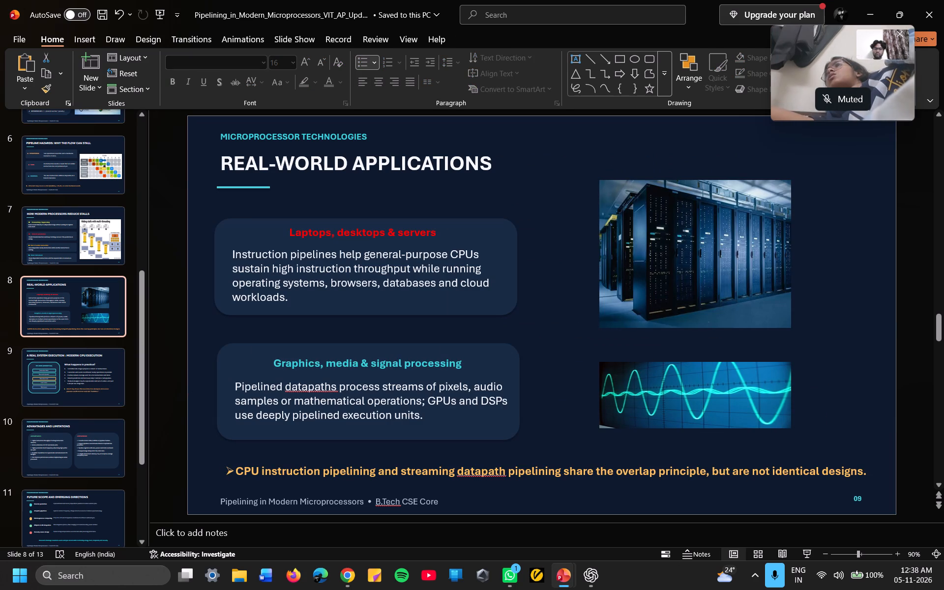
left_click(864, 472)
key("ctrl+a")
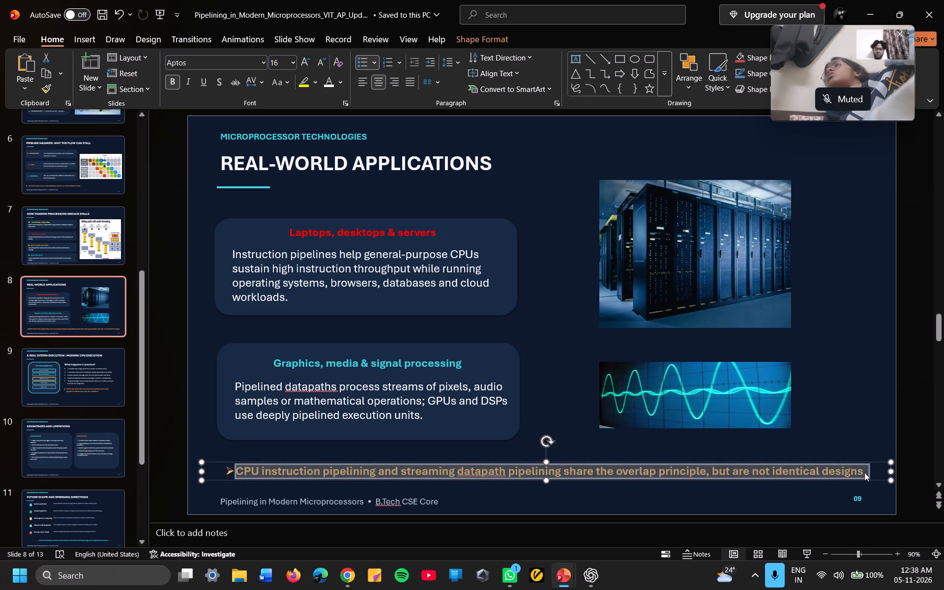
left_click(187, 82)
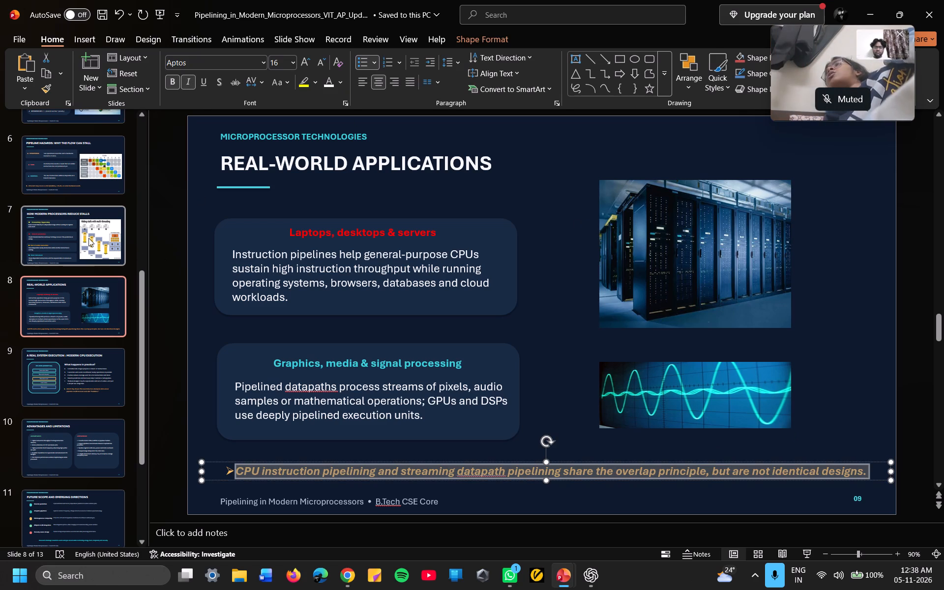
On slide 6, italicise the whole orange note about a hazard causing a stall, a flush, or extra hardware work.
left_click(88, 238)
left_click(88, 177)
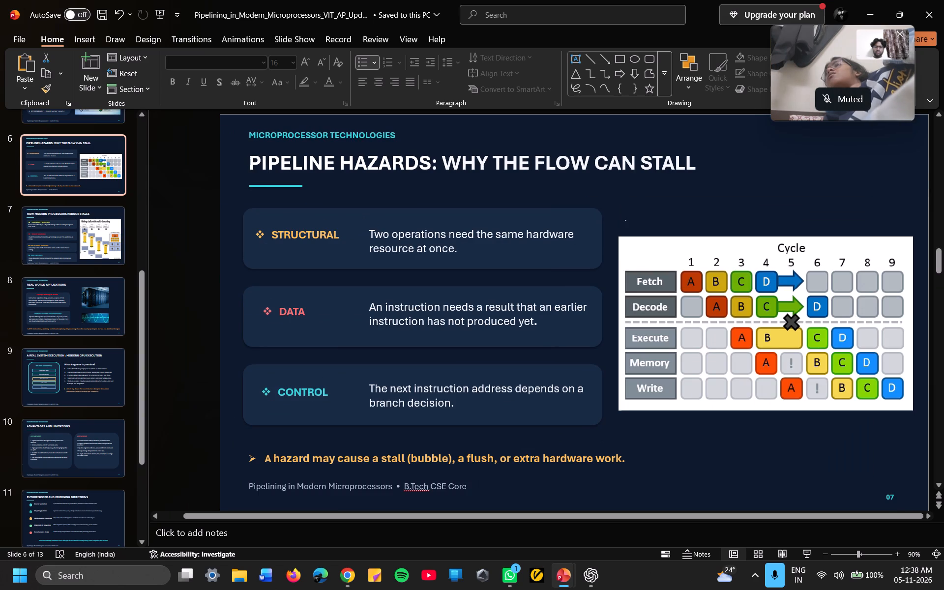
left_click(622, 459)
key("ctrl+a")
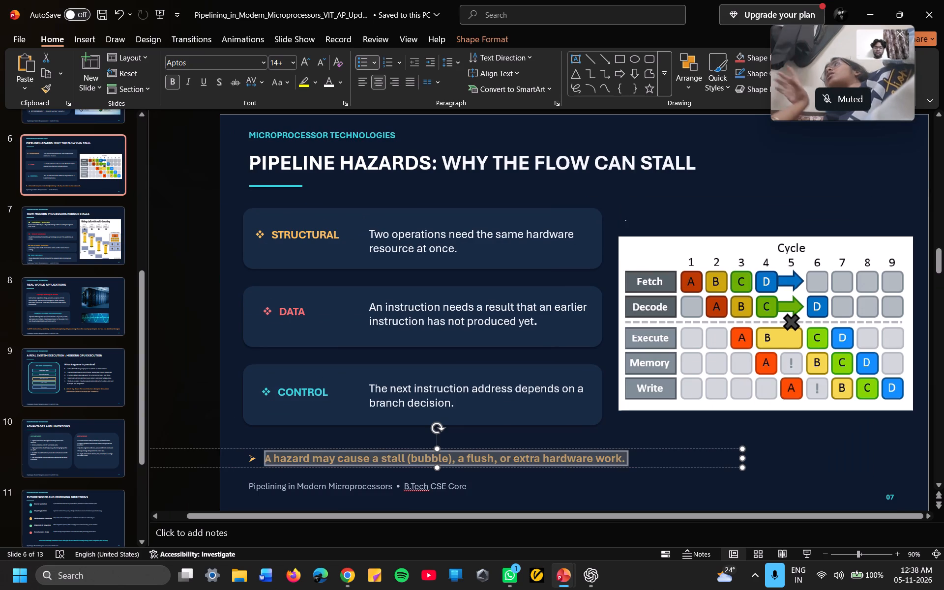
left_click(186, 83)
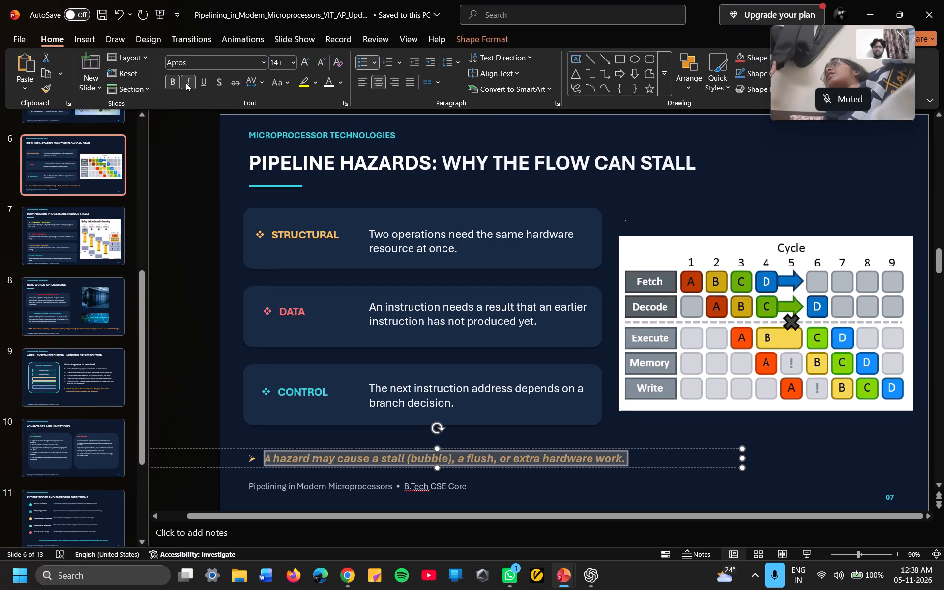
On slide 4, underline the word LATENCY at the start of the paragraph below the bulleted lines.
scroll(82, 187, "up", 2)
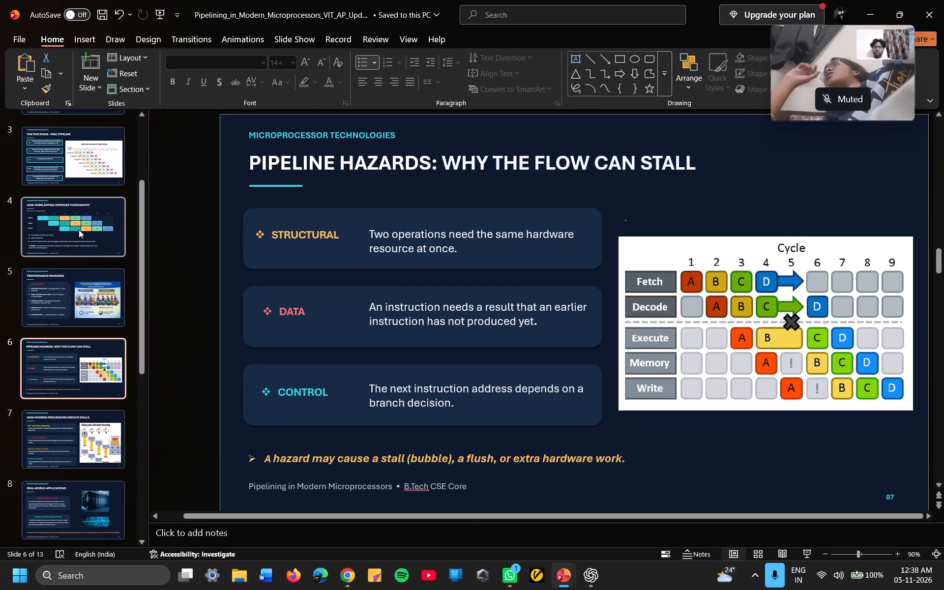
left_click(79, 231)
left_click(69, 306)
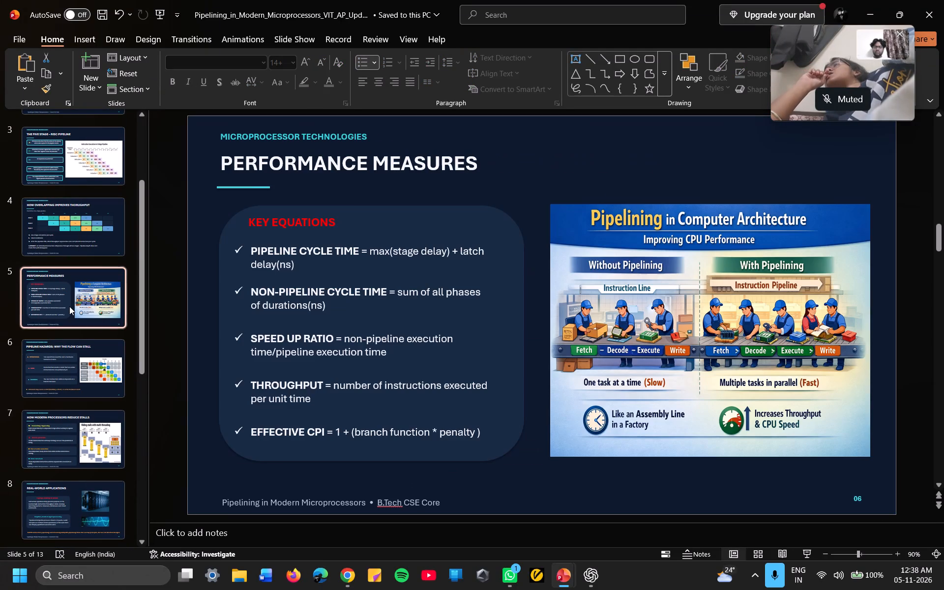
left_click(77, 220)
left_click_drag(281, 446, 276, 444)
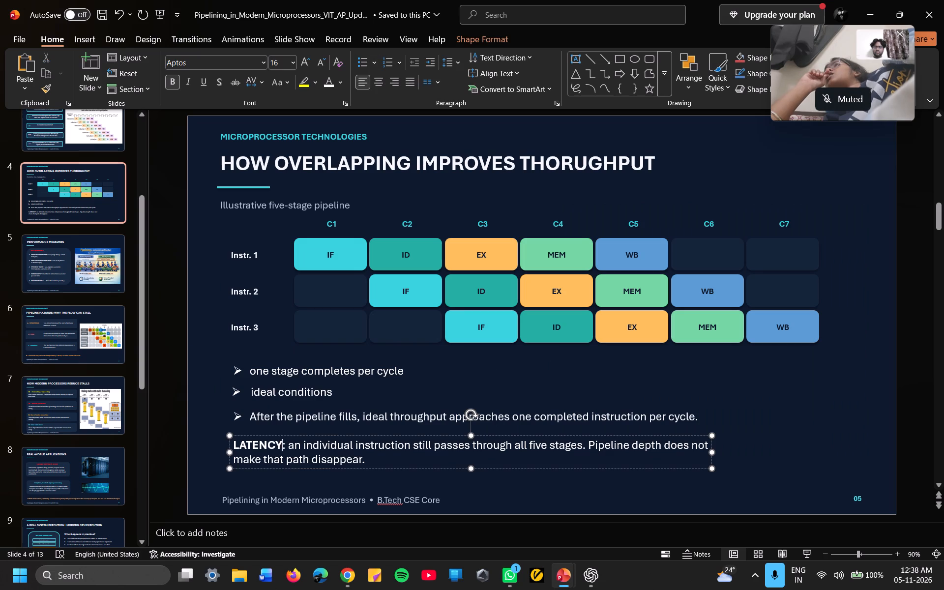
left_click_drag(276, 444, 232, 445)
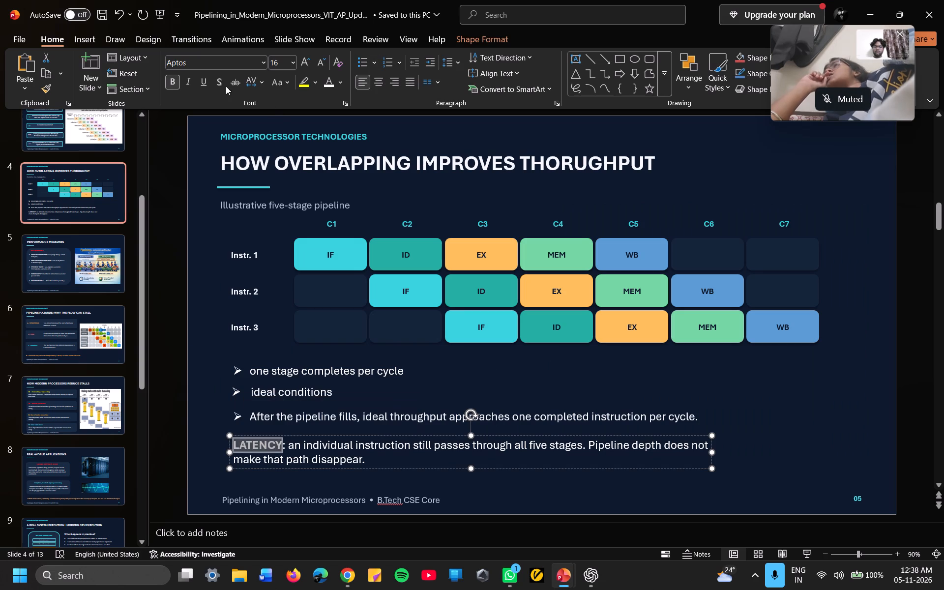
left_click(209, 80)
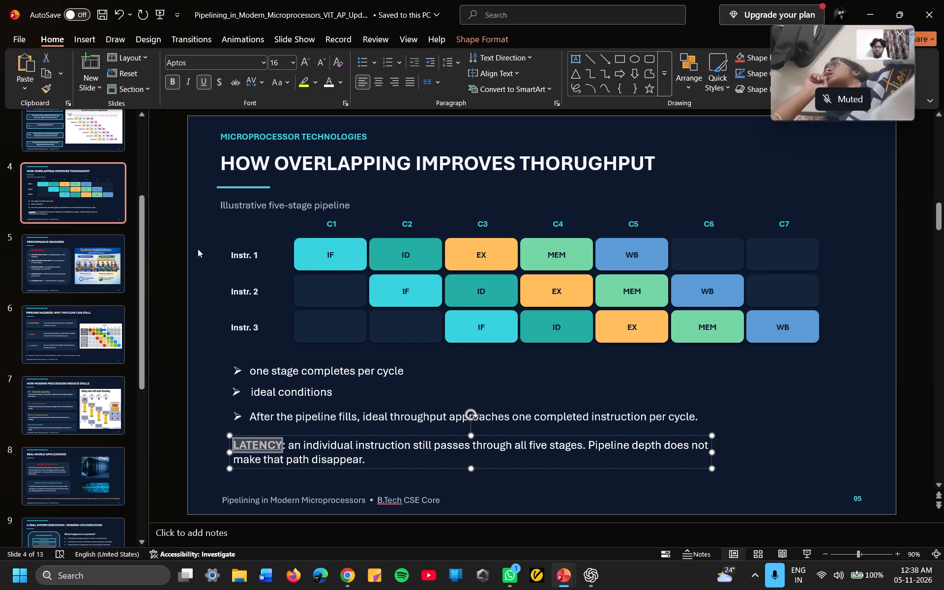
left_click(198, 249)
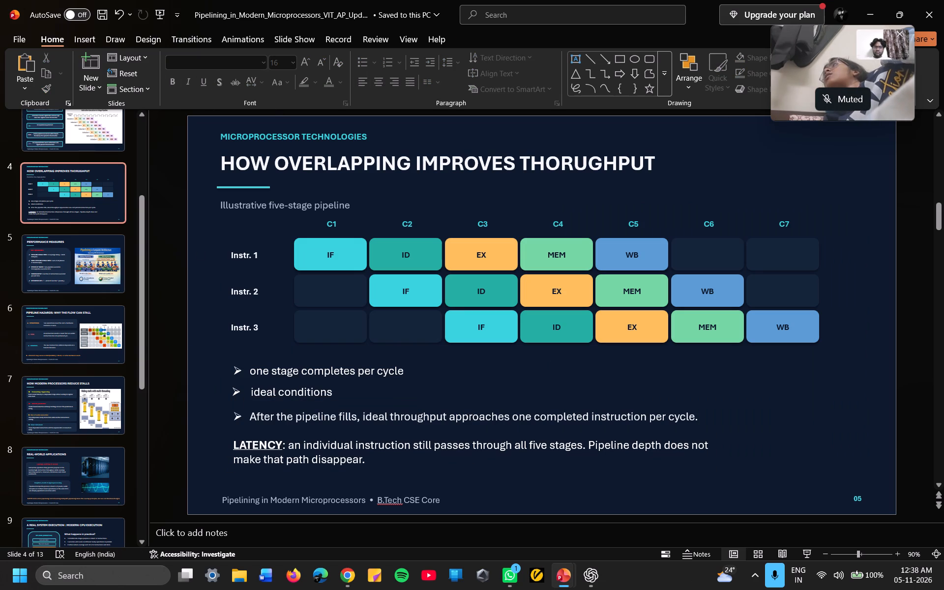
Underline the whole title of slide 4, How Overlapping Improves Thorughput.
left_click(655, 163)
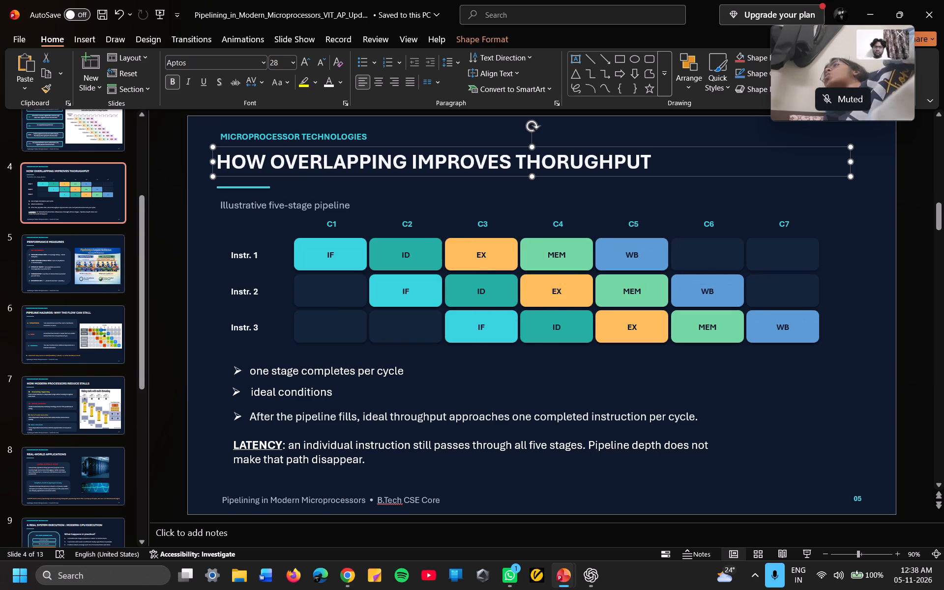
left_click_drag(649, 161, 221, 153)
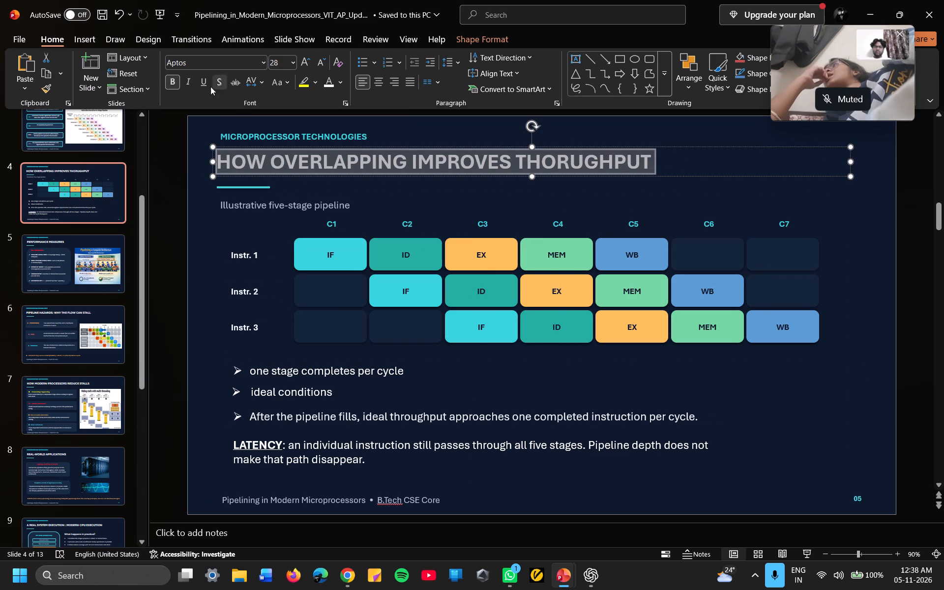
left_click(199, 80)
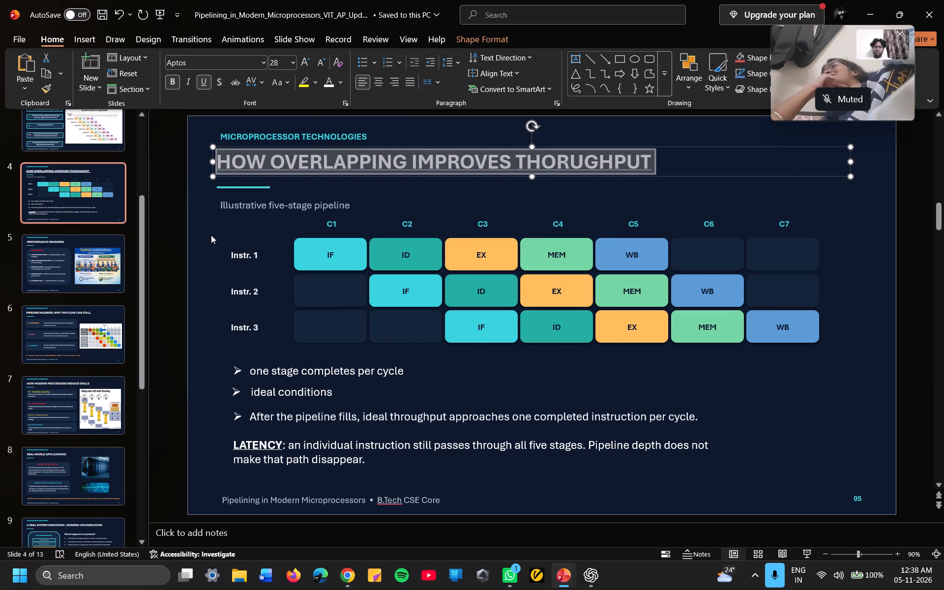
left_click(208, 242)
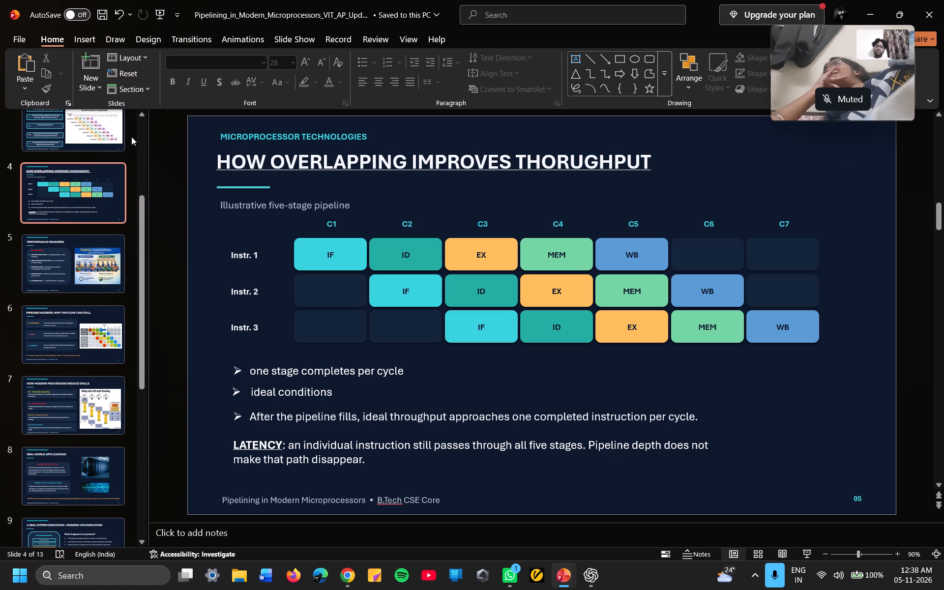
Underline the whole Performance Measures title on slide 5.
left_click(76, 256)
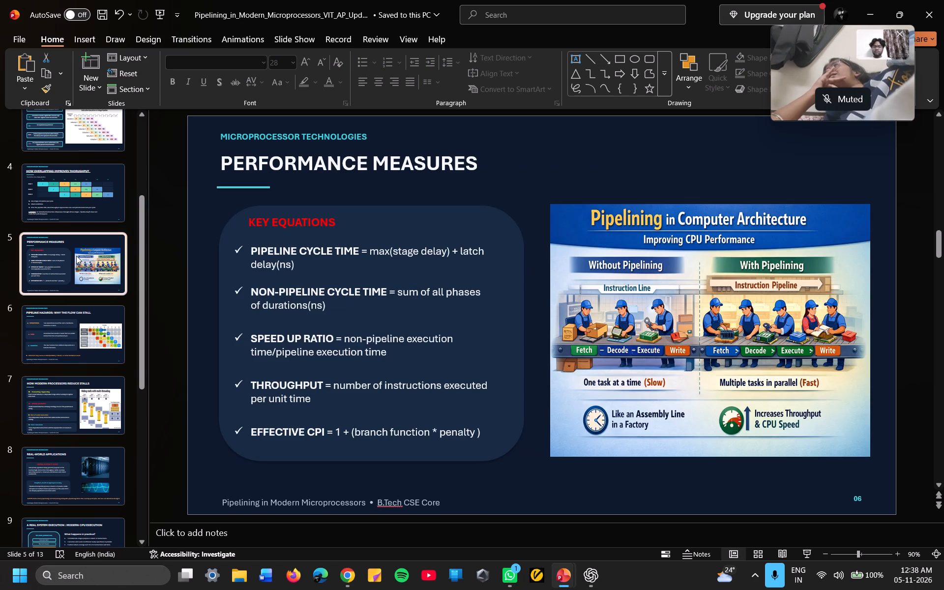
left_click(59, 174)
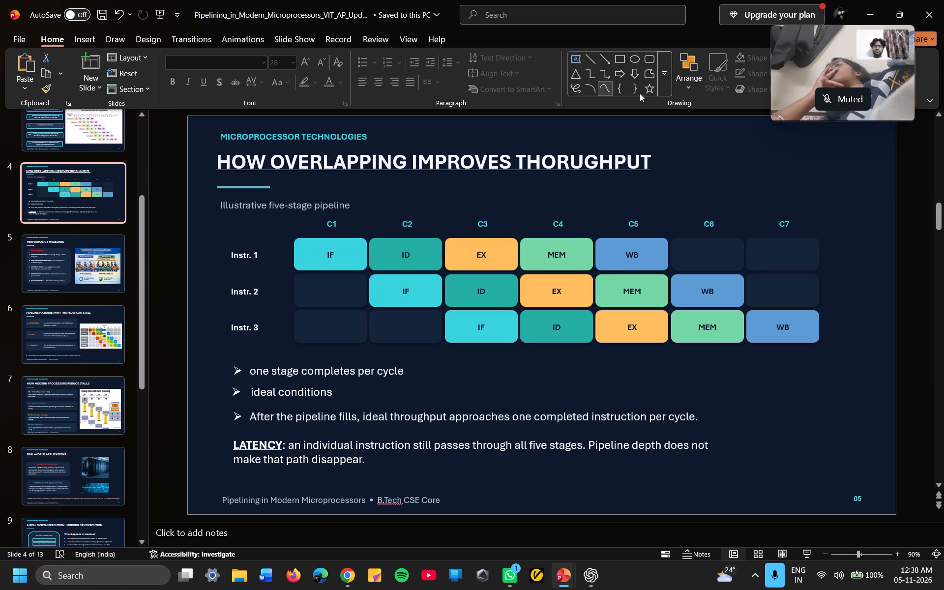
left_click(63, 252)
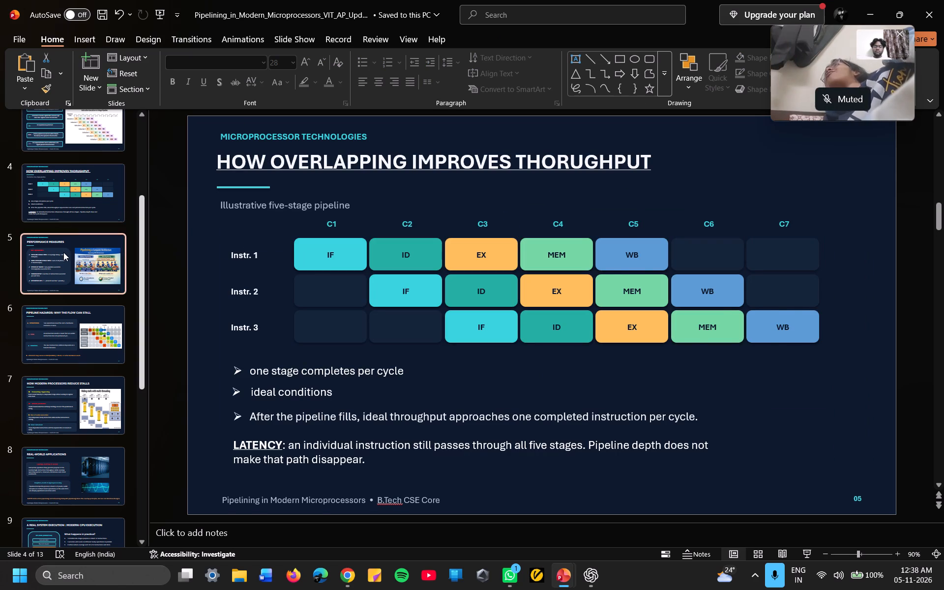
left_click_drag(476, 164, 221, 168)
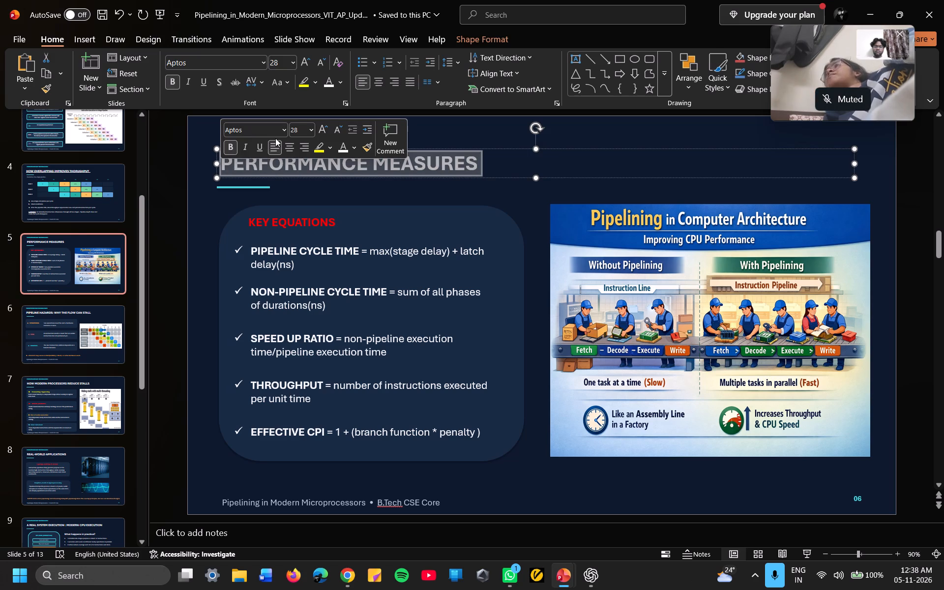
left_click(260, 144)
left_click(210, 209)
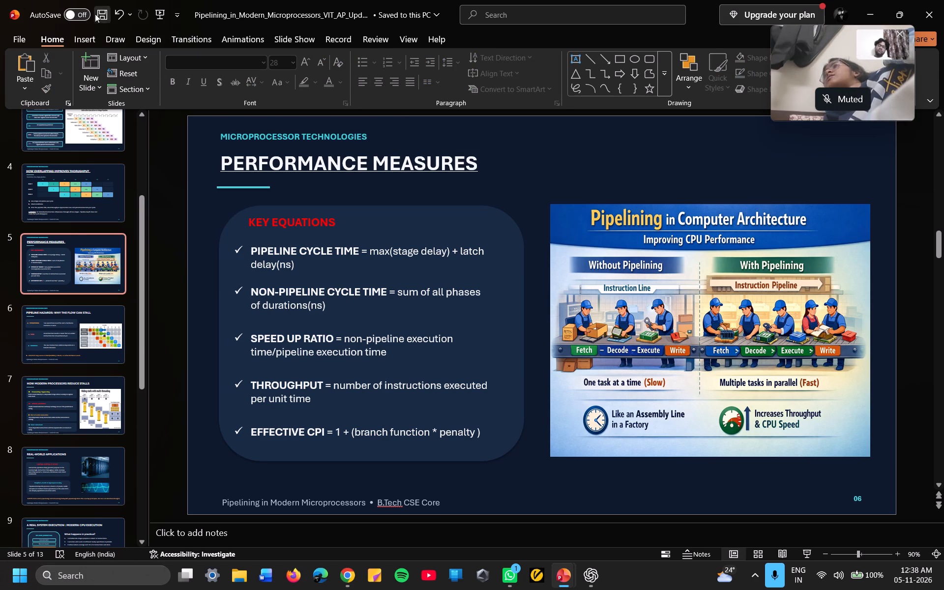
Preview the slide show from the title slide to the five-stage RISC pipeline slide, and return to editing.
left_click(161, 14)
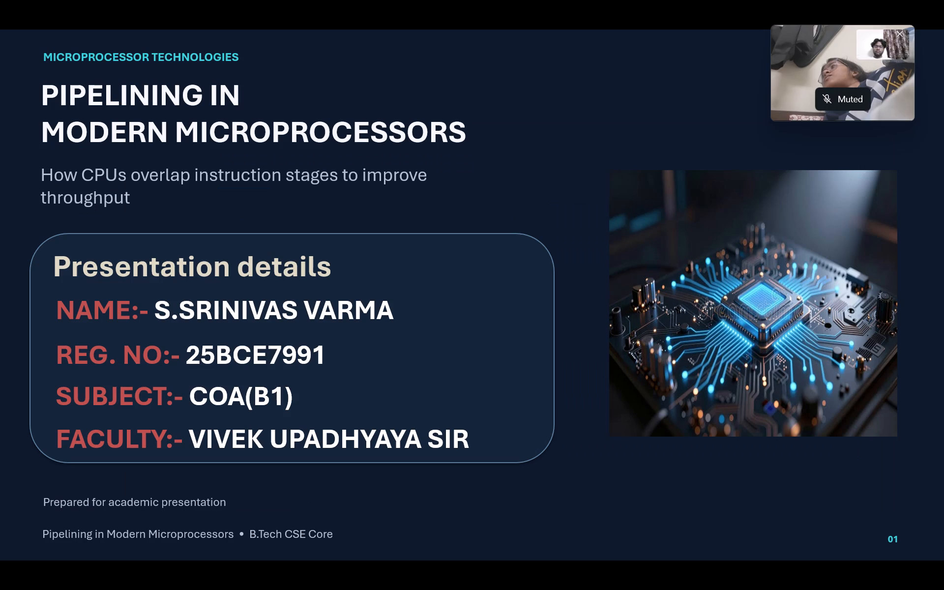
key("Right")
key("Right")
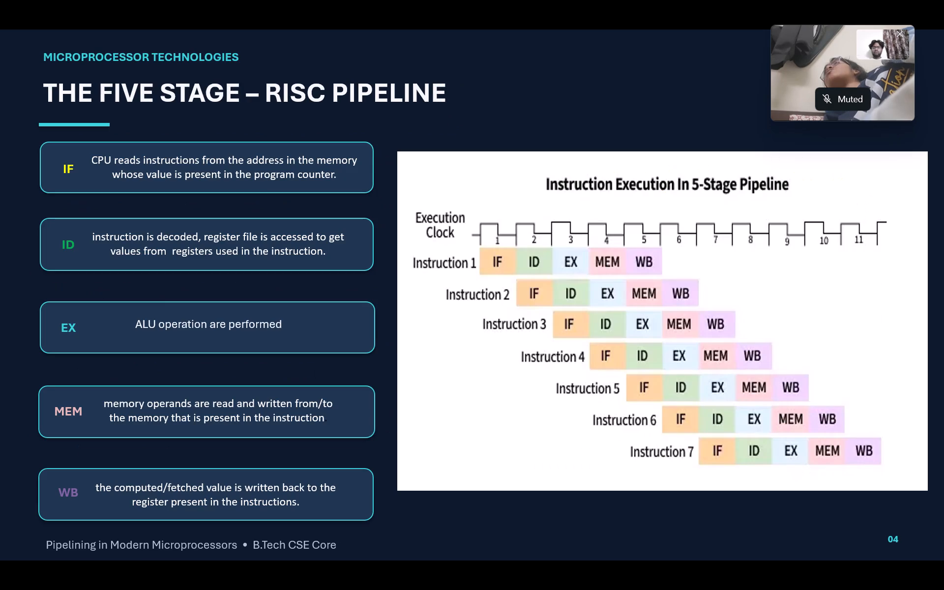
key("Escape")
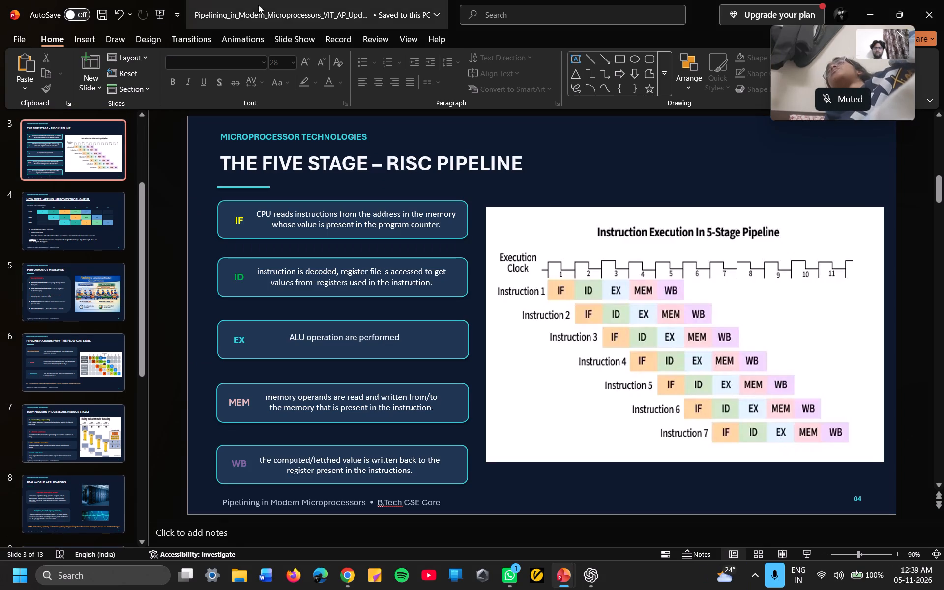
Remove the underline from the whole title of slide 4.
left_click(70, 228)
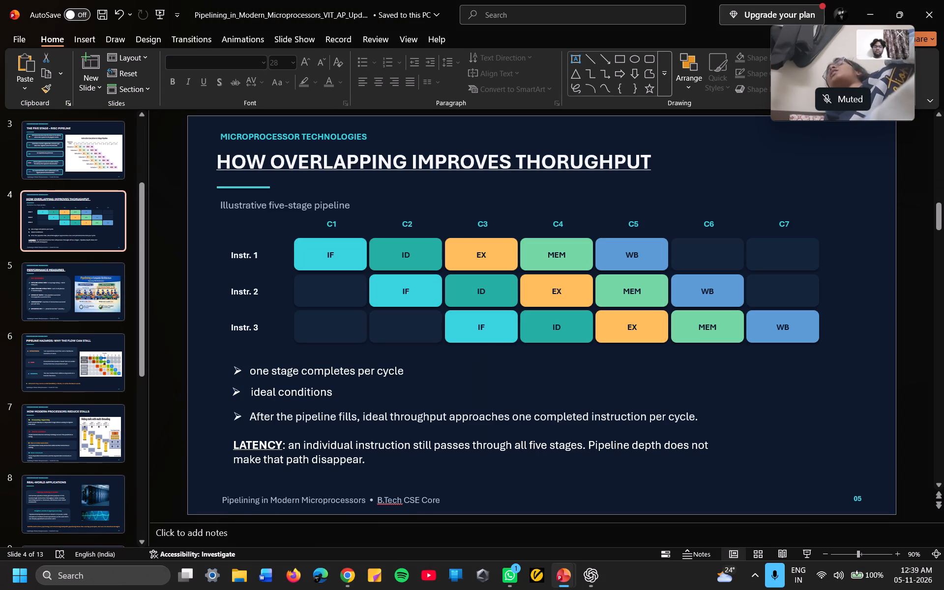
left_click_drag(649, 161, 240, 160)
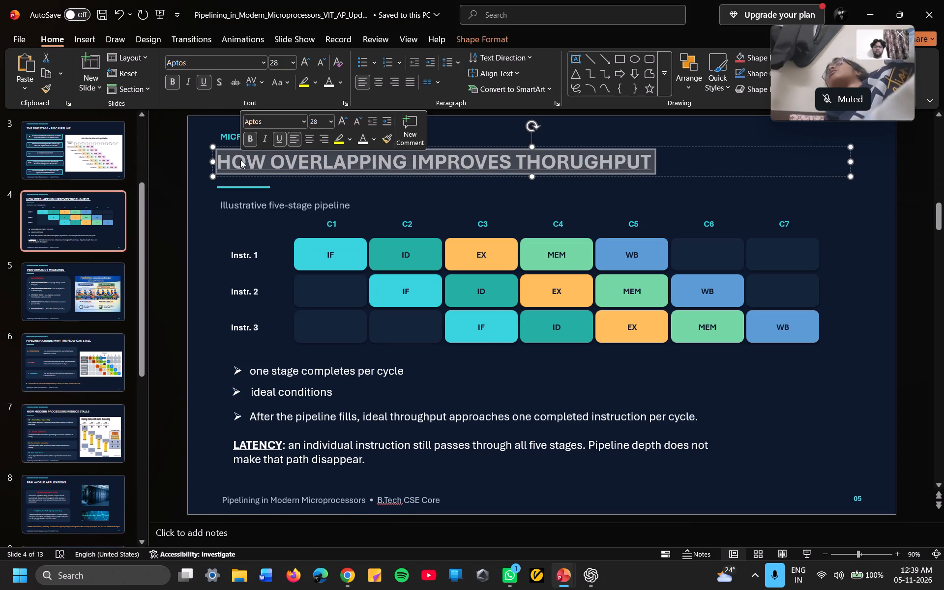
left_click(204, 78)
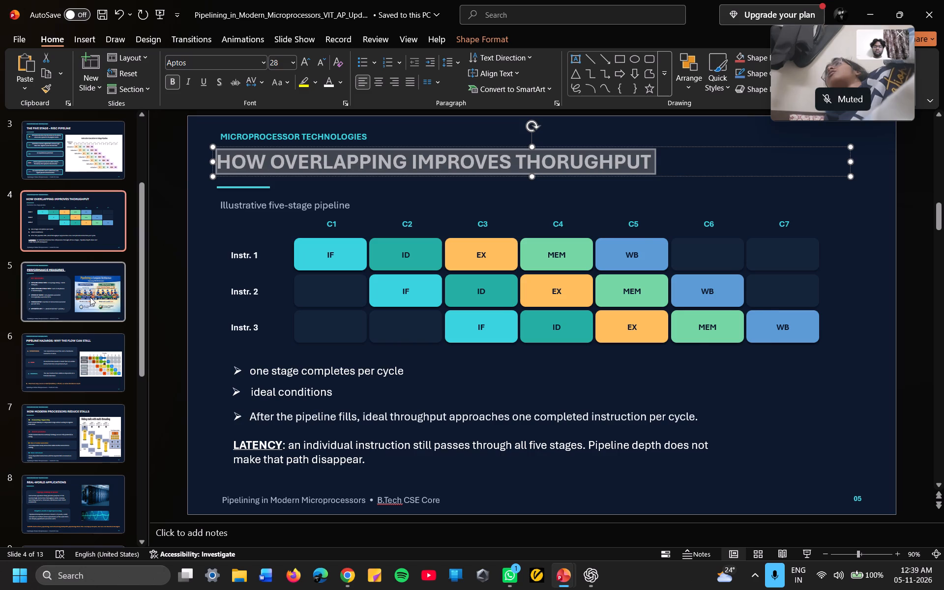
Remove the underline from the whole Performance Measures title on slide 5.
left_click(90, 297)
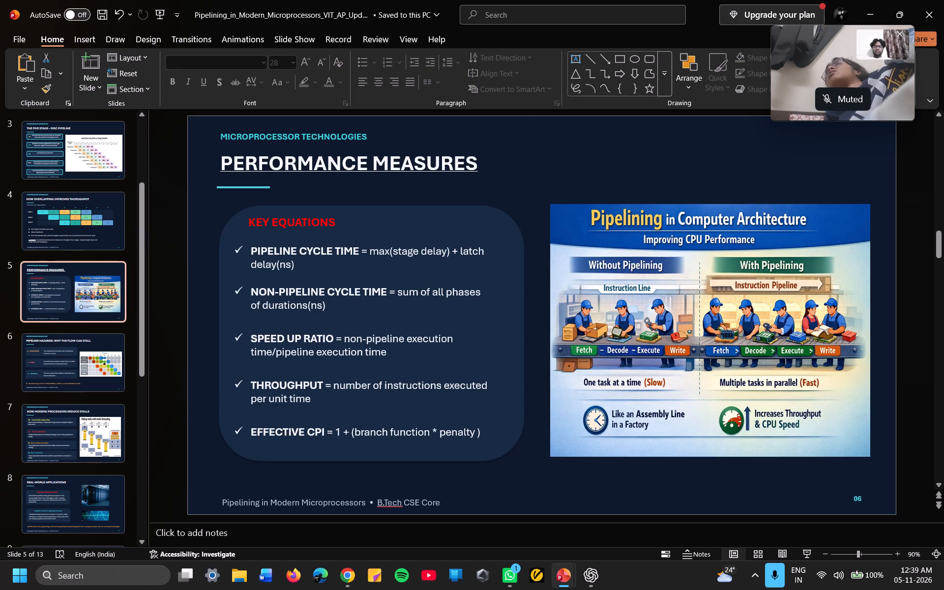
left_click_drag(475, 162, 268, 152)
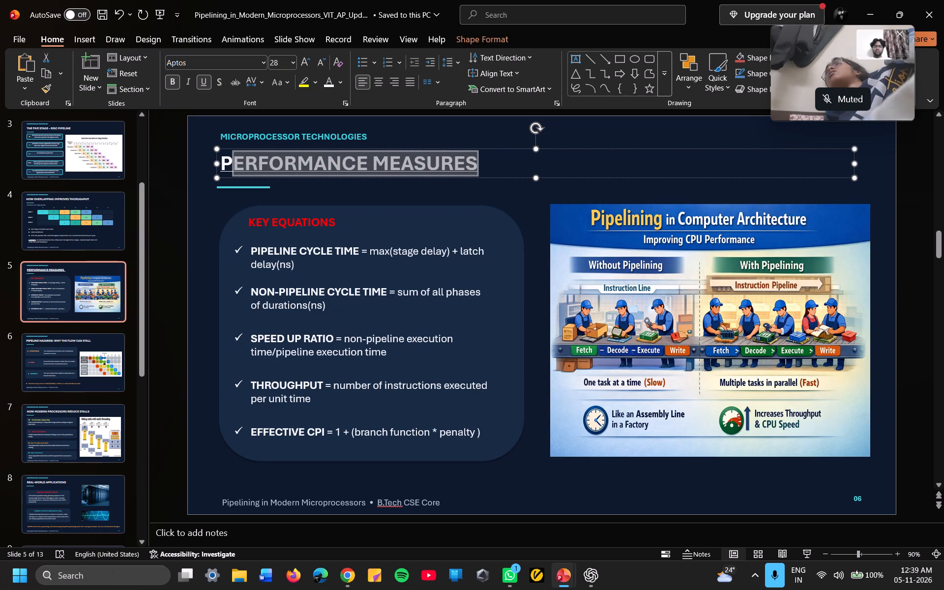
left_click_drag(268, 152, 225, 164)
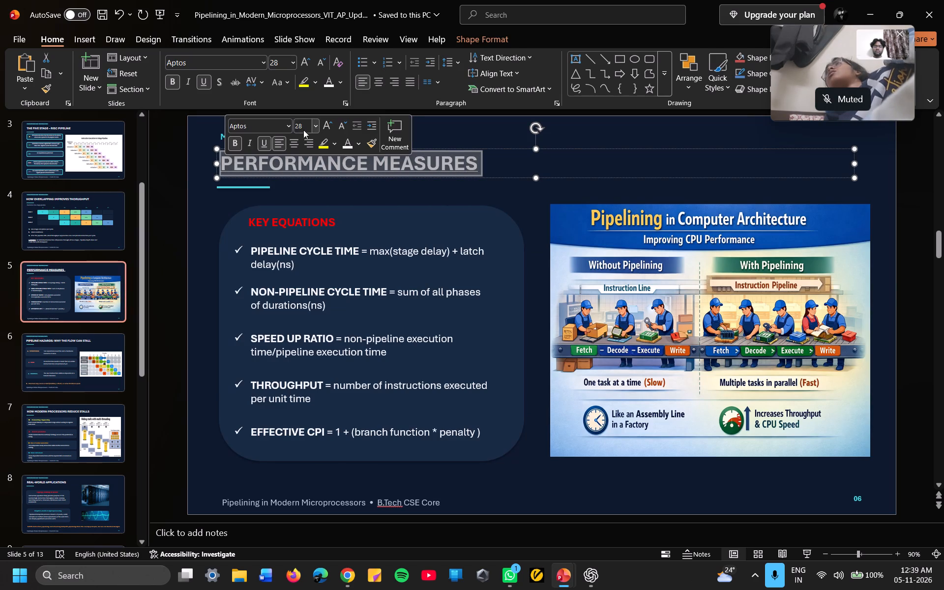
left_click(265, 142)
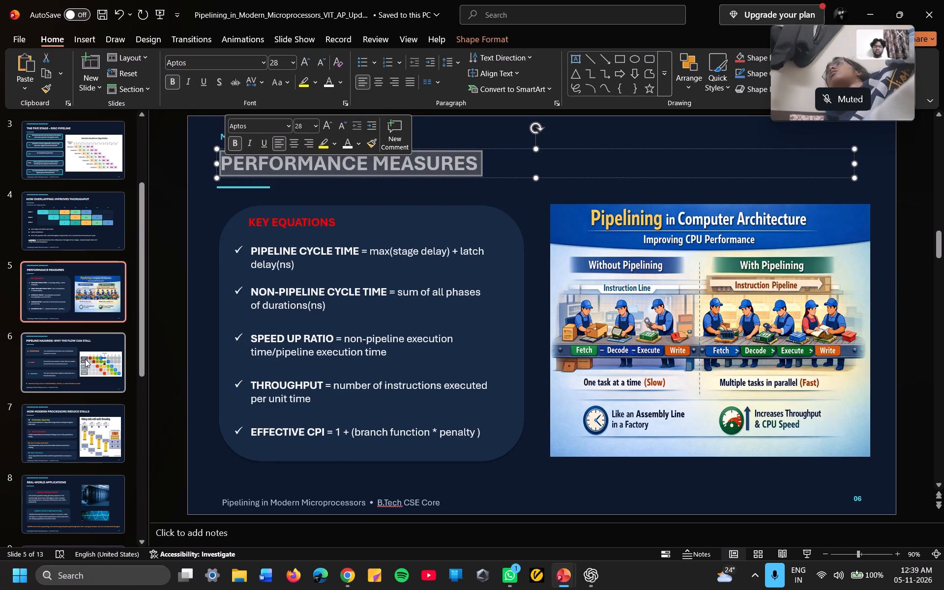
On slide 9, move the orange Intel note slightly down and to the right, aligning its text with the lettered list's text.
left_click(85, 359)
left_click(80, 443)
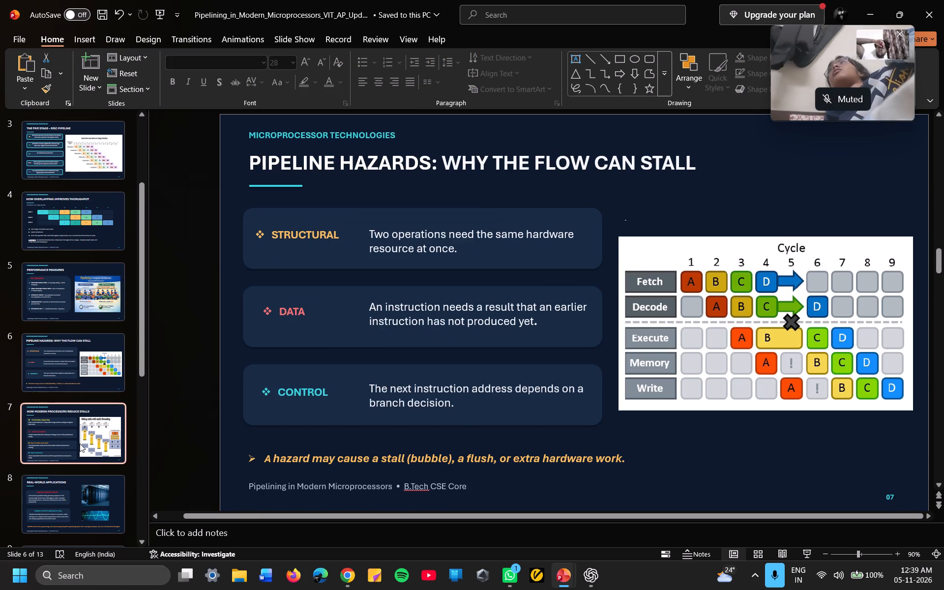
scroll(80, 443, "down", 1)
left_click(79, 443)
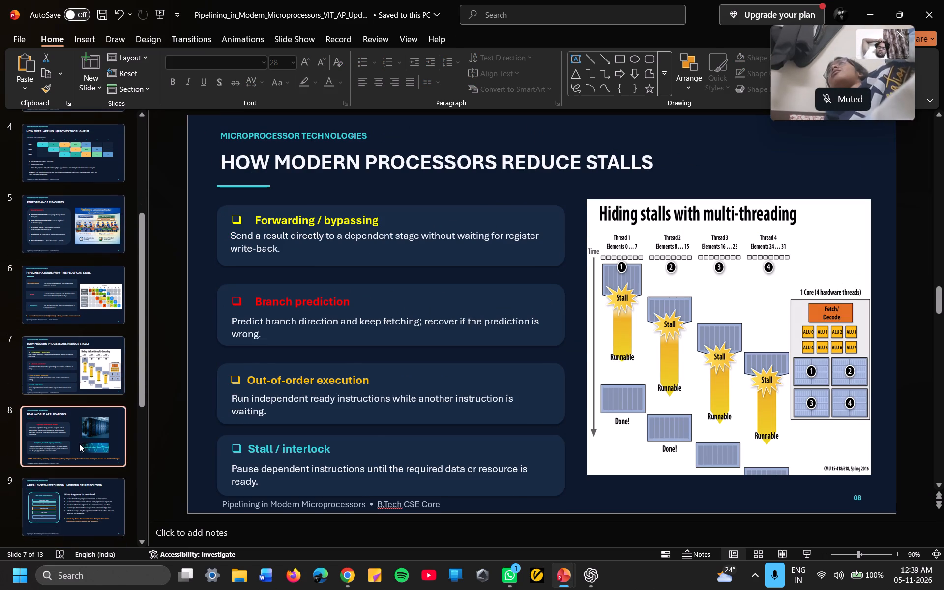
scroll(79, 443, "down", 1)
left_click(78, 393)
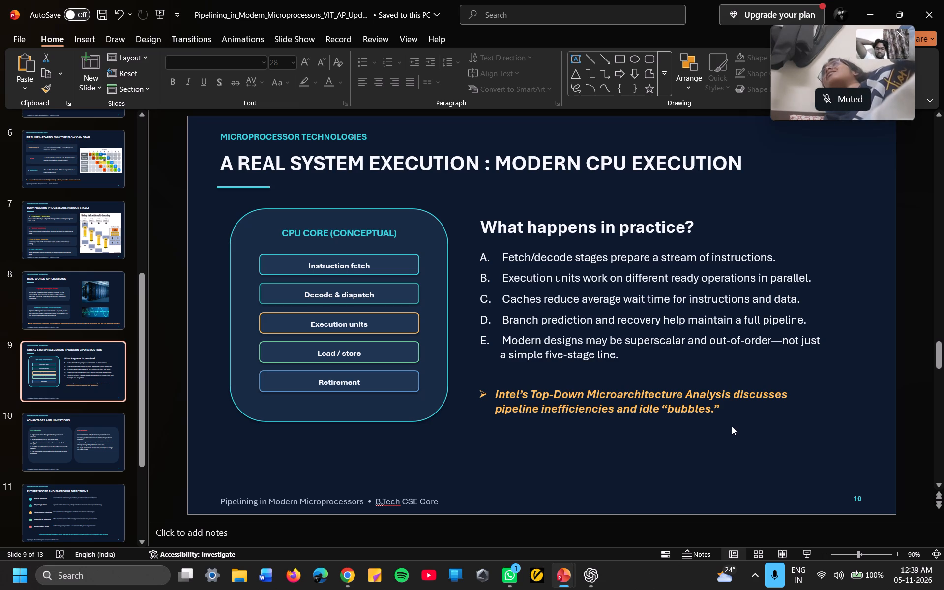
left_click_drag(741, 417, 748, 422)
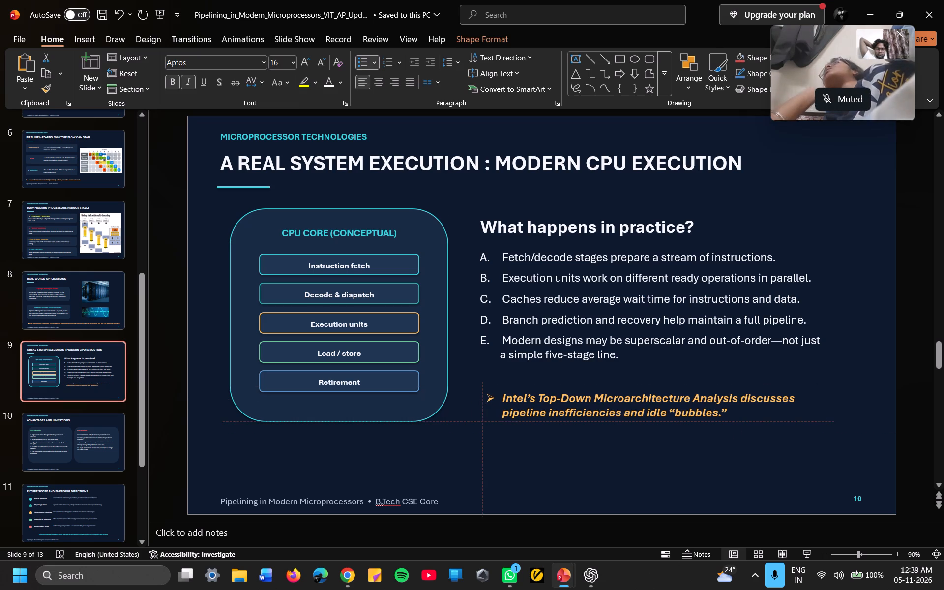
left_click_drag(748, 422, 747, 427)
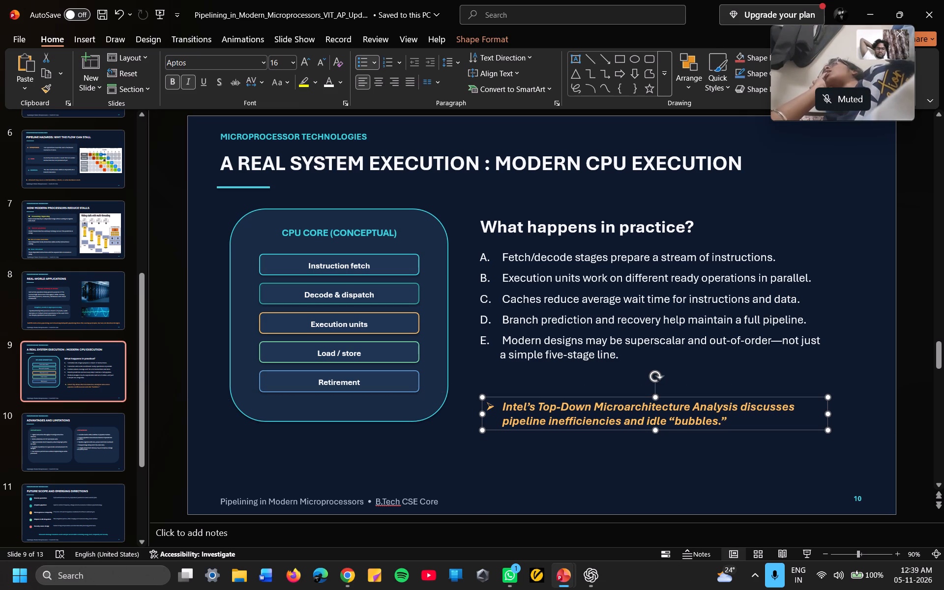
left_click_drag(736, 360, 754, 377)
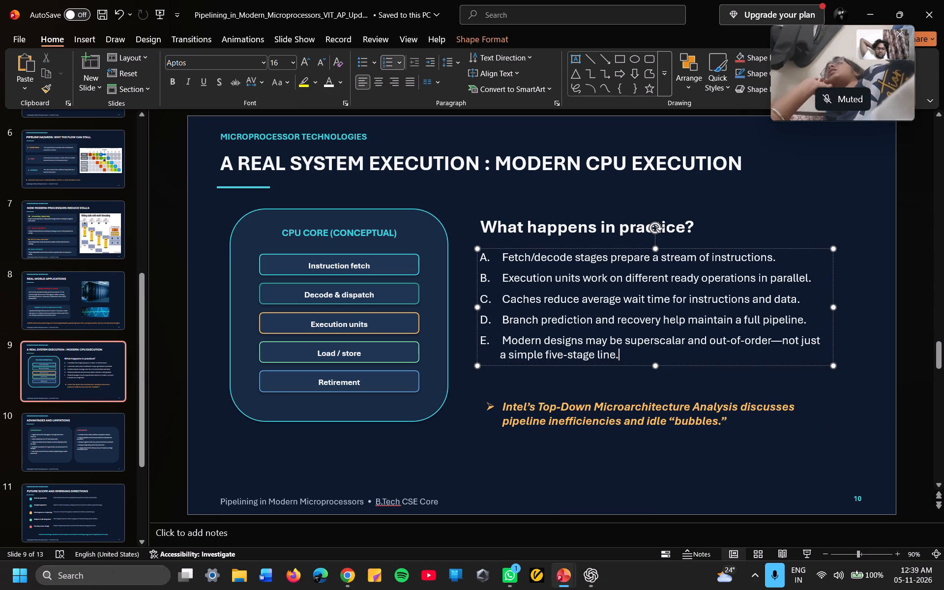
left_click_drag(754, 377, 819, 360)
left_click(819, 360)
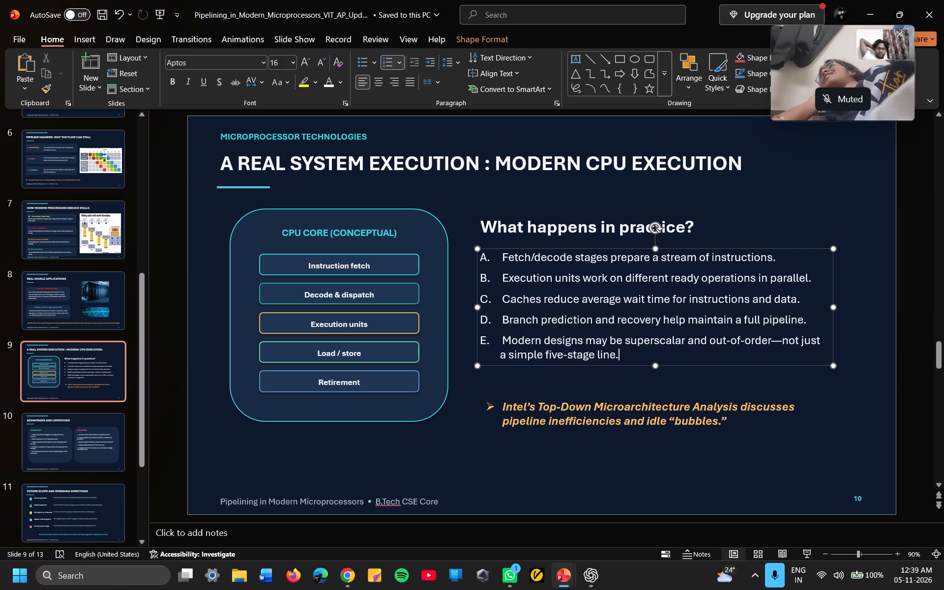
On slide 9, move the lettered list and the "What happens in practice?" heading slightly down and to the right, keeping their text left-aligned.
left_click_drag(825, 370, 829, 384)
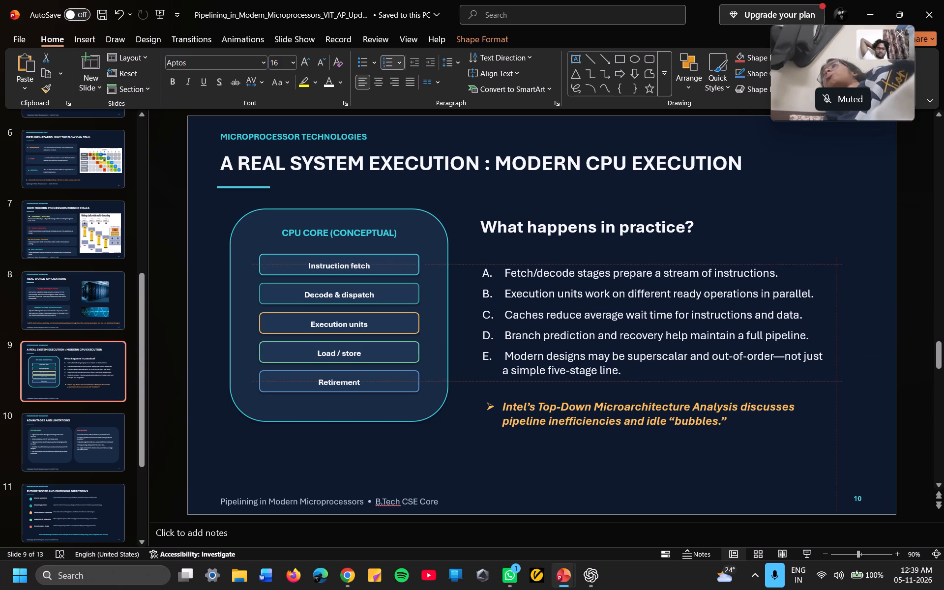
left_click_drag(829, 384, 828, 382)
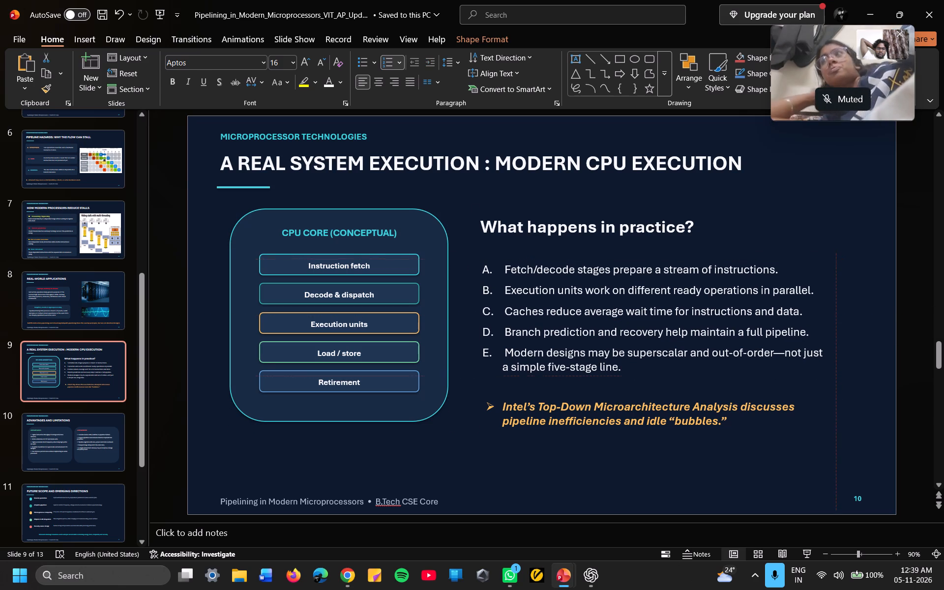
left_click_drag(828, 382, 828, 382)
left_click_drag(726, 234, 728, 240)
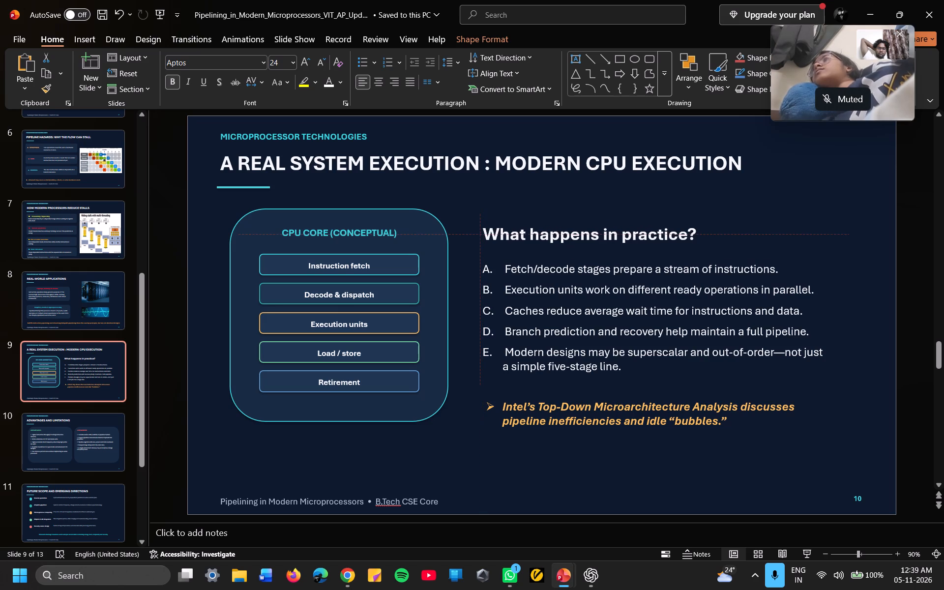
left_click_drag(728, 240, 728, 239)
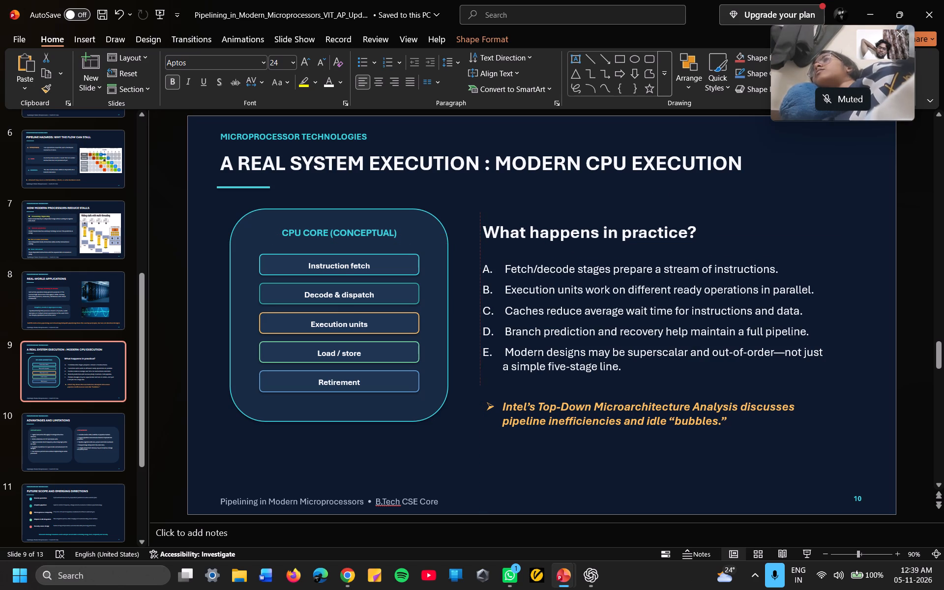
left_click(422, 480)
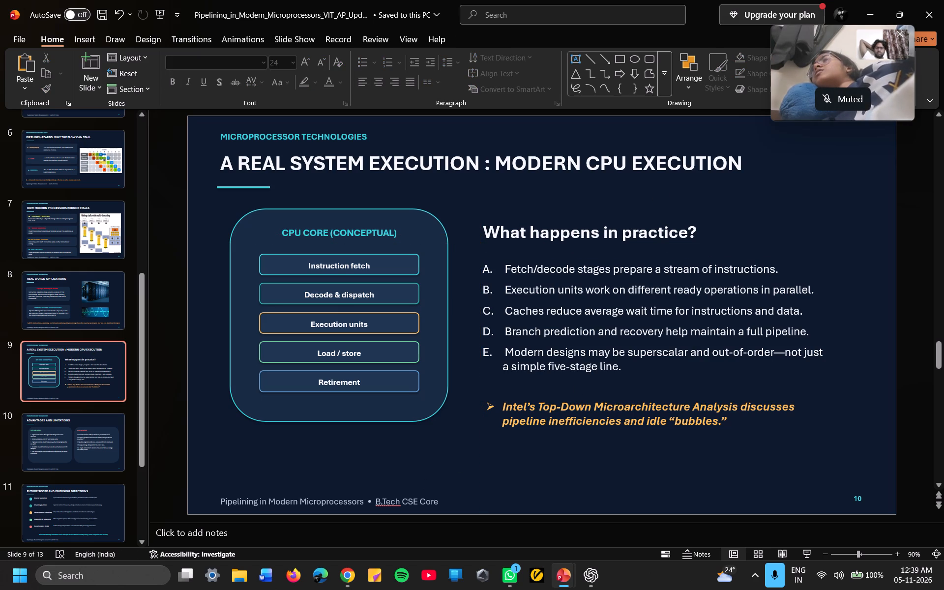
Move the orange Intel note up to just below the lettered list, aligning its arrow bullet with the list's letters.
left_click_drag(806, 430, 802, 420)
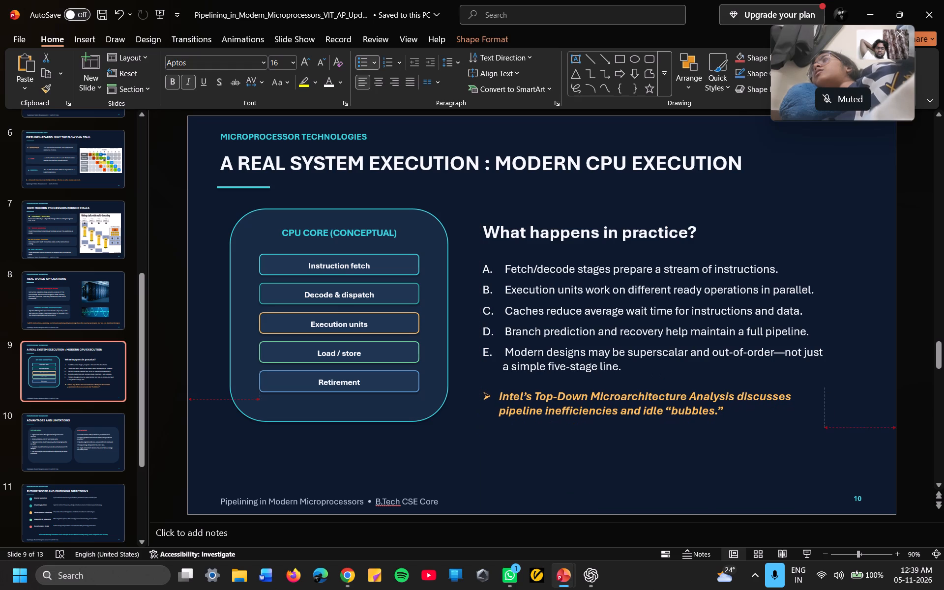
left_click_drag(802, 420, 802, 420)
On slide 11, set the "Smarter prediction" label to 16 pt and give it an arrow bullet.
left_click(87, 423)
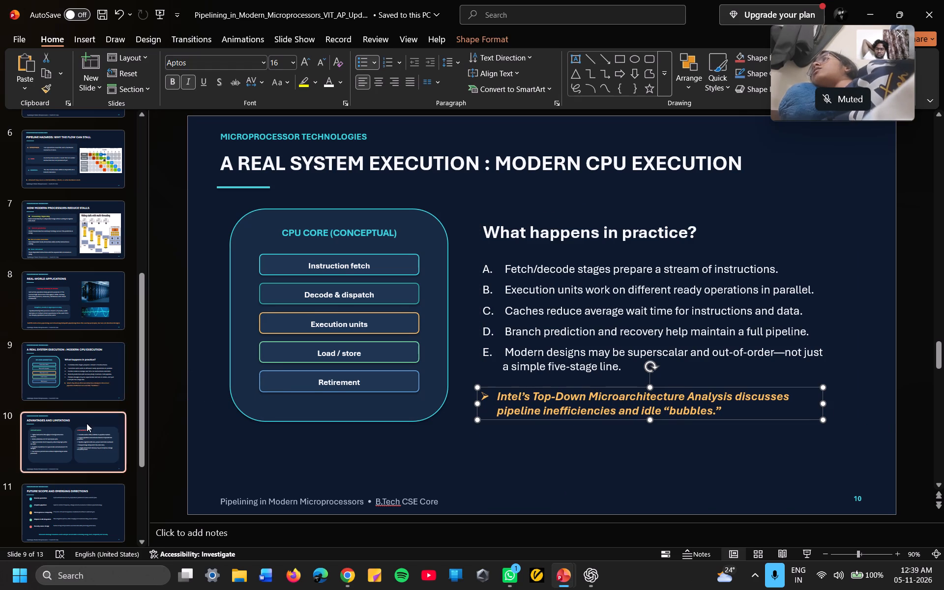
left_click(73, 502)
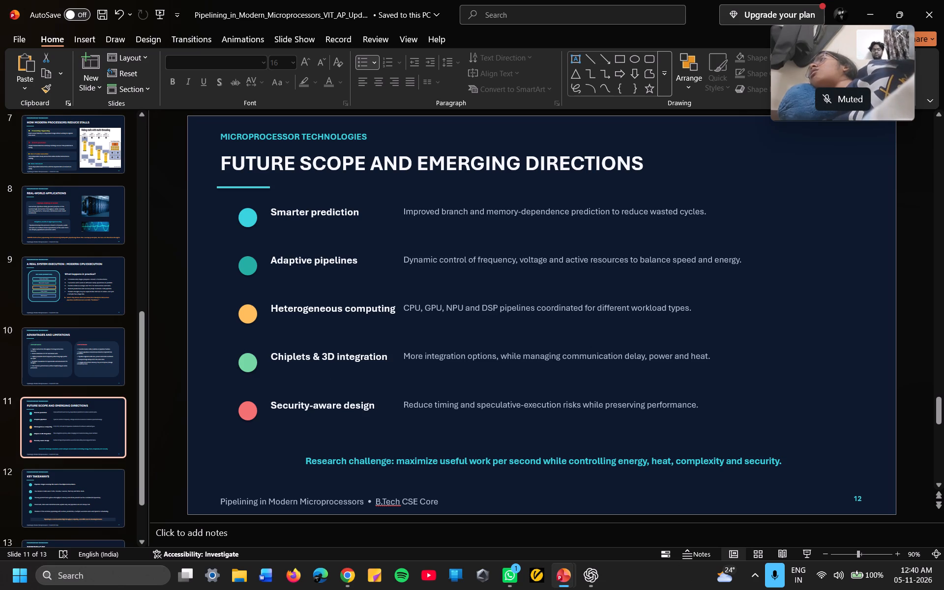
left_click(359, 213)
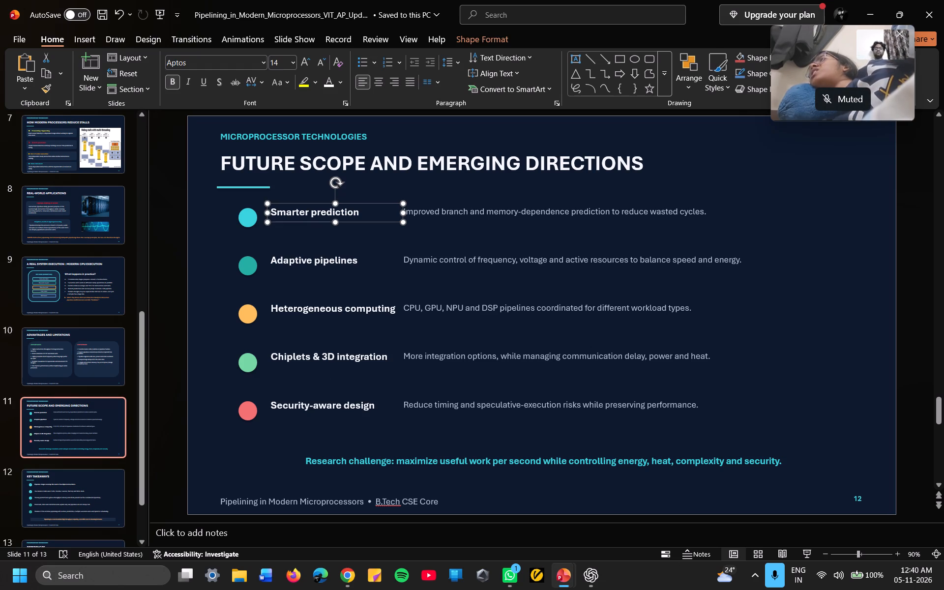
left_click_drag(359, 212, 266, 212)
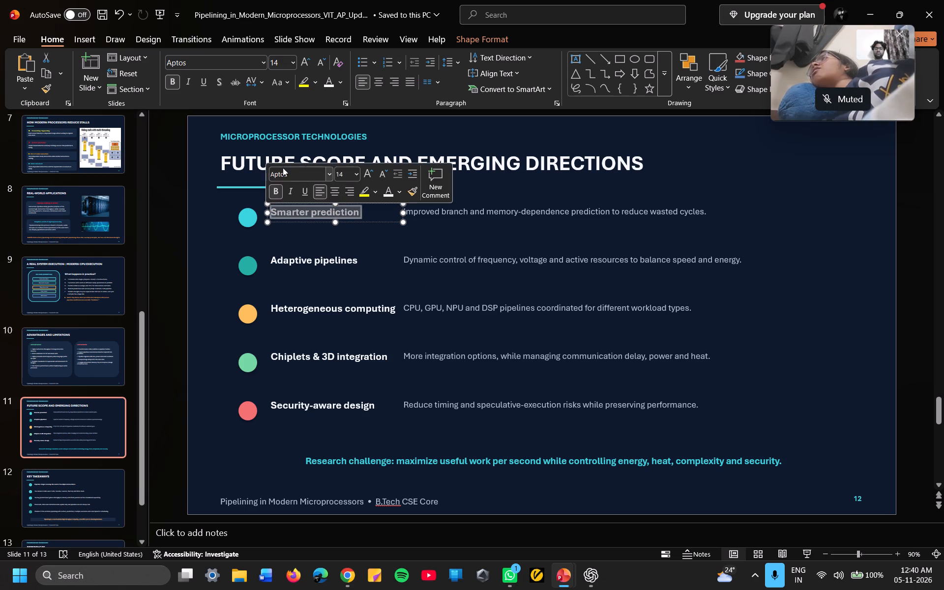
left_click(342, 174)
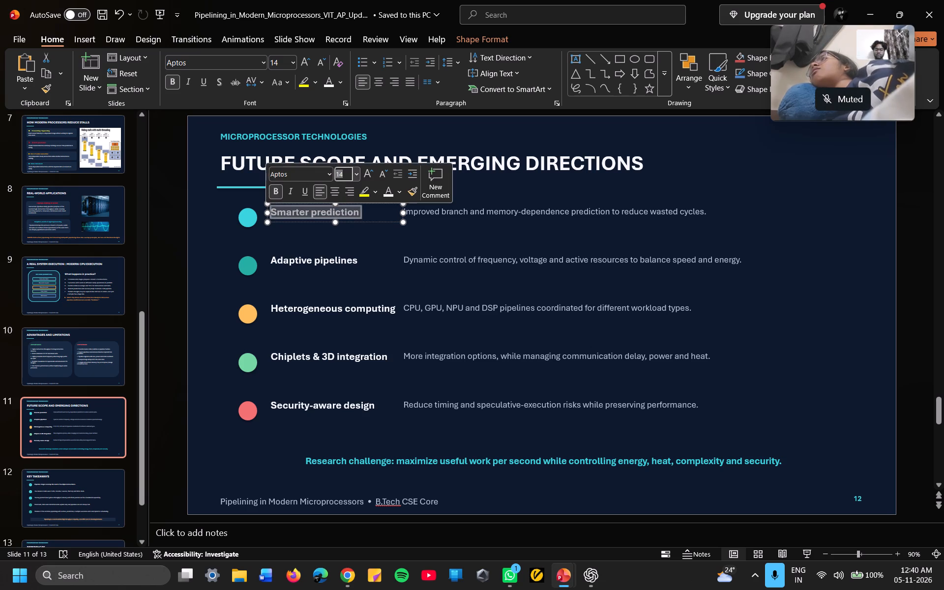
key("BackSpace")
type("16")
key("Return")
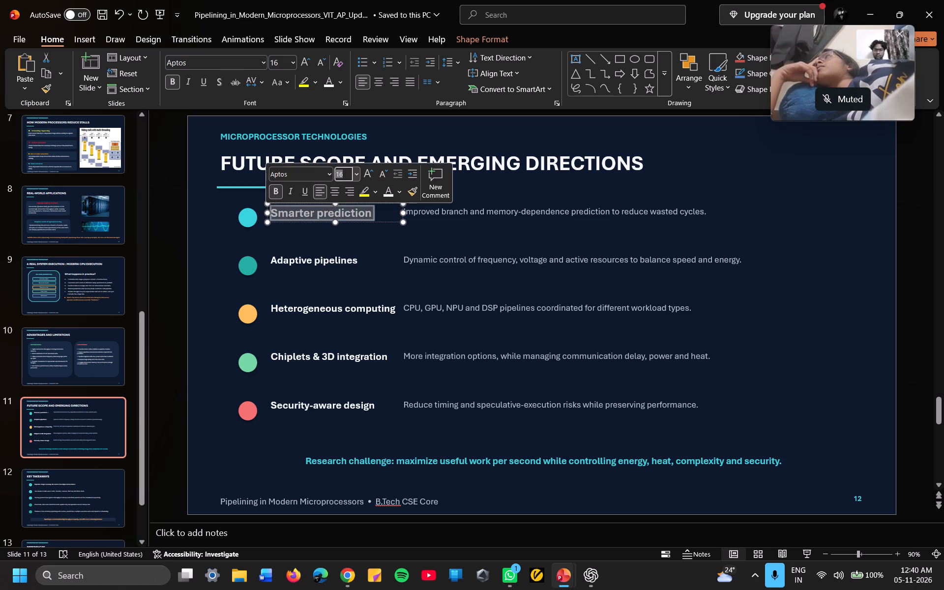
left_click(375, 215)
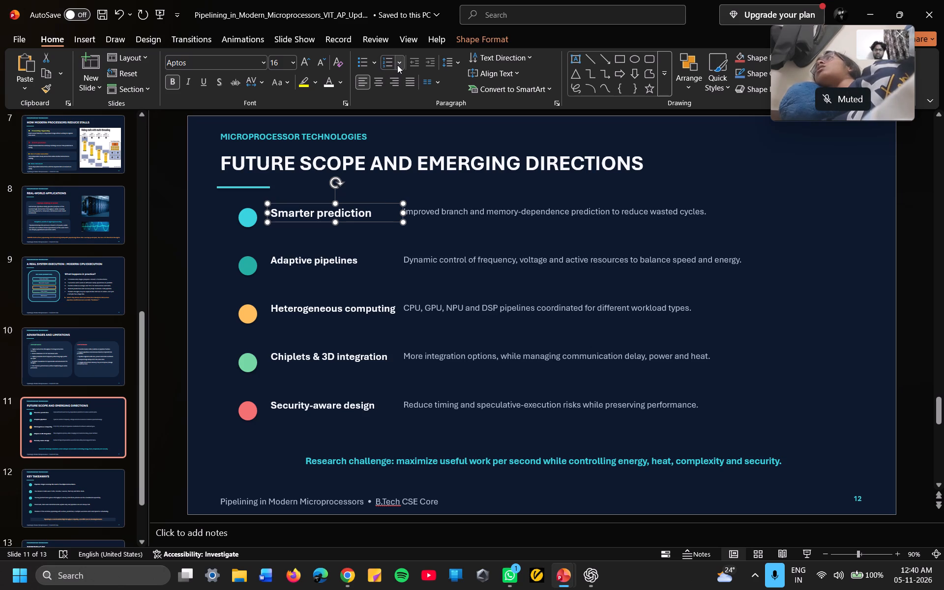
left_click(375, 66)
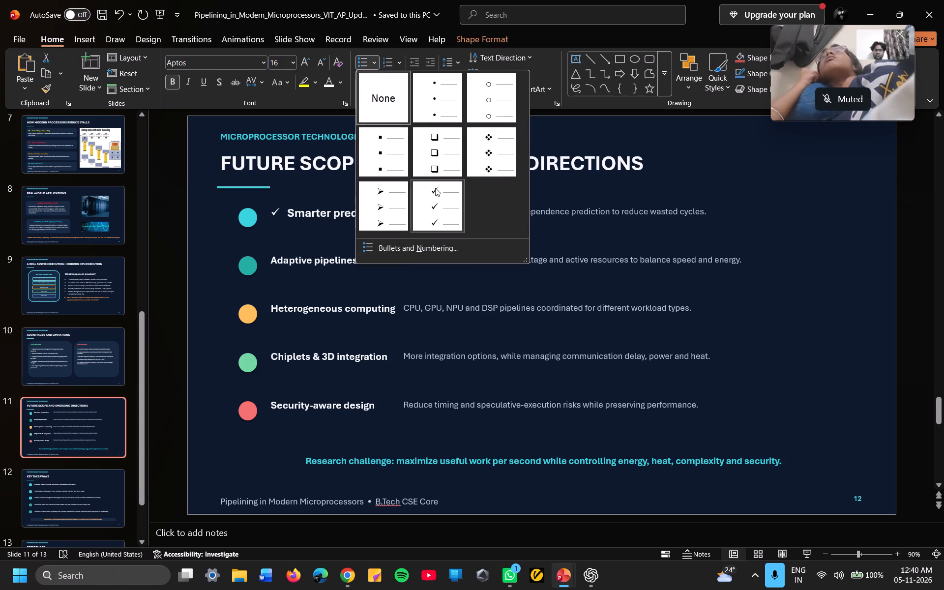
left_click(381, 203)
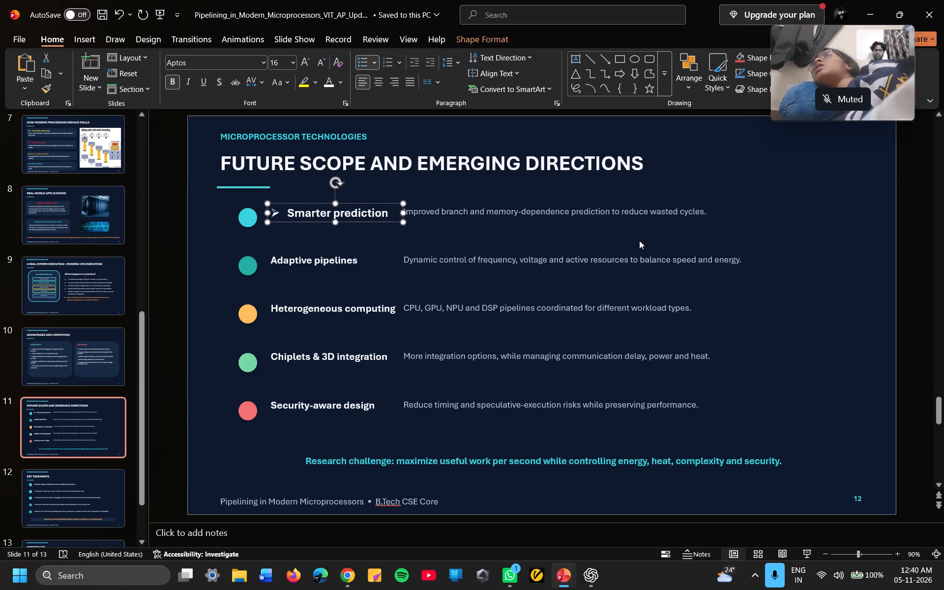
left_click(823, 173)
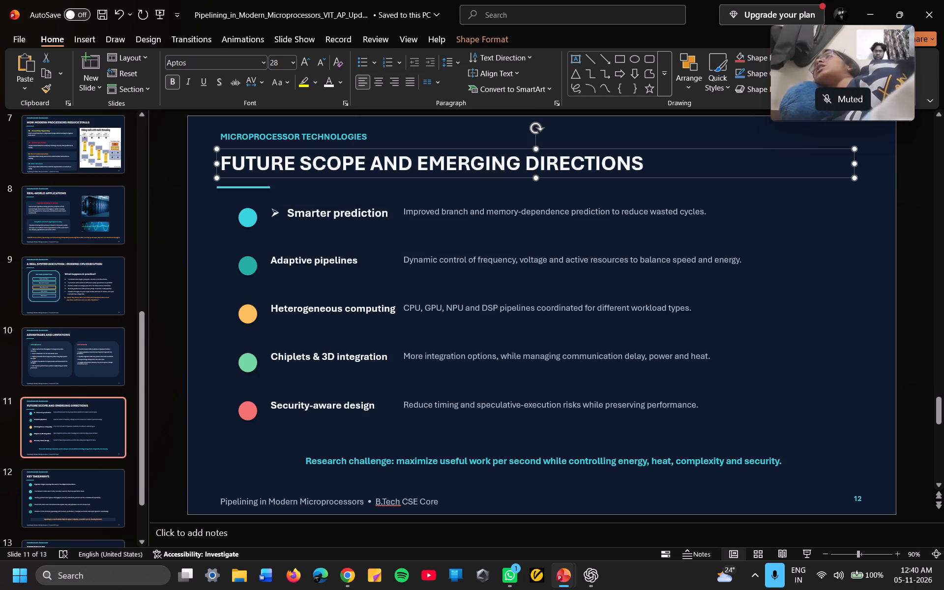
Cut all five coloured circles beside the topic labels on slide 11.
left_click(248, 218)
right_click(248, 218)
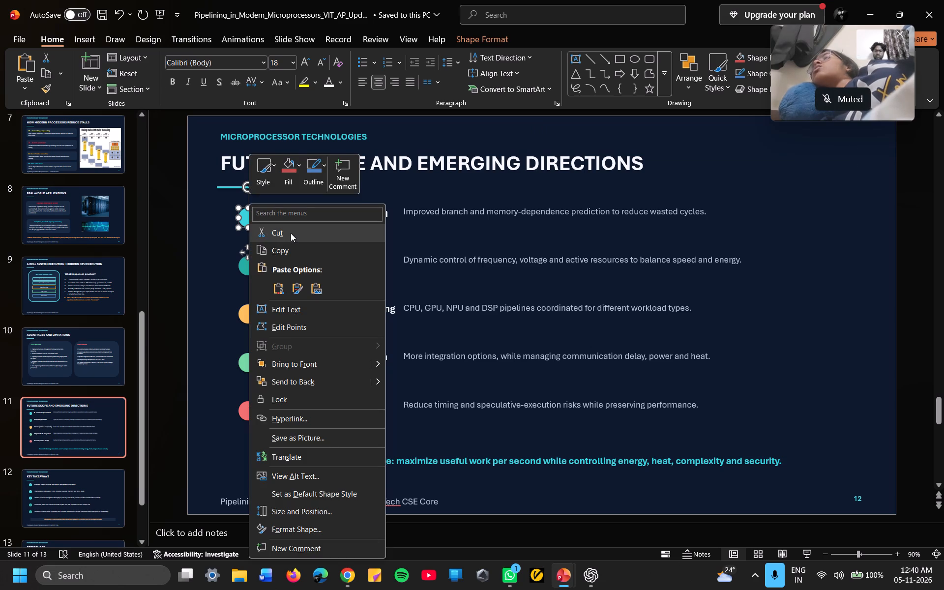
left_click(291, 233)
left_click(252, 271)
right_click(252, 271)
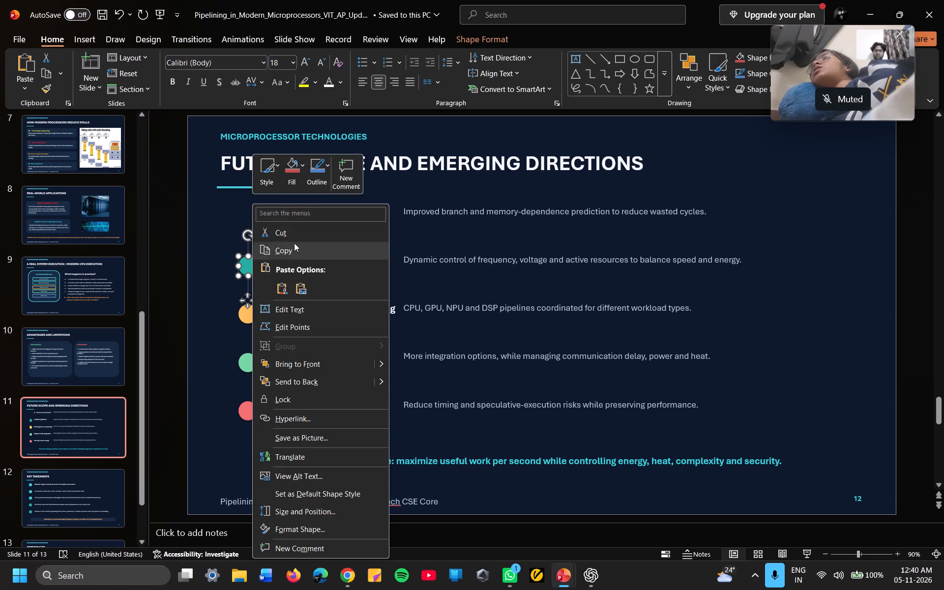
left_click(314, 226)
left_click(250, 315)
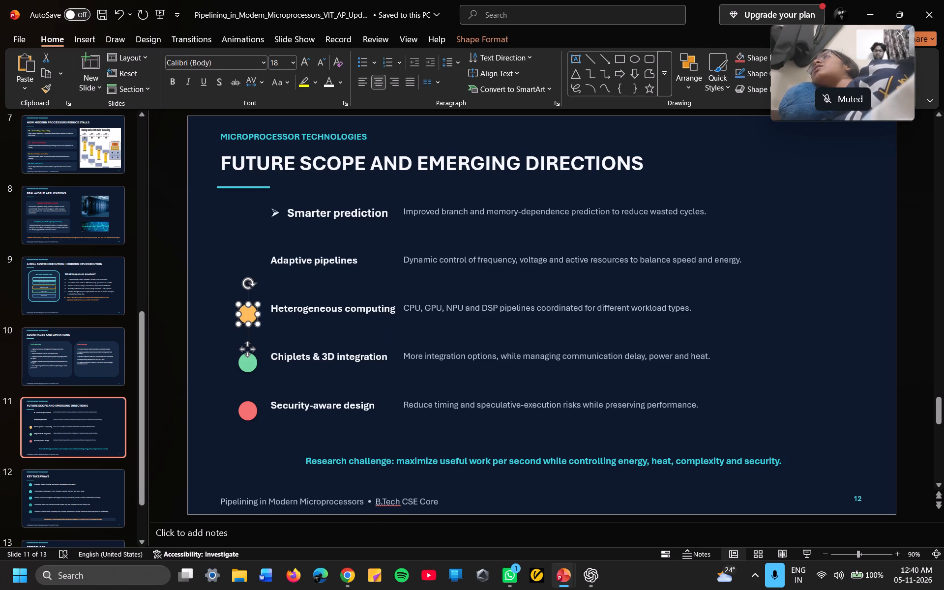
right_click(250, 315)
left_click(319, 236)
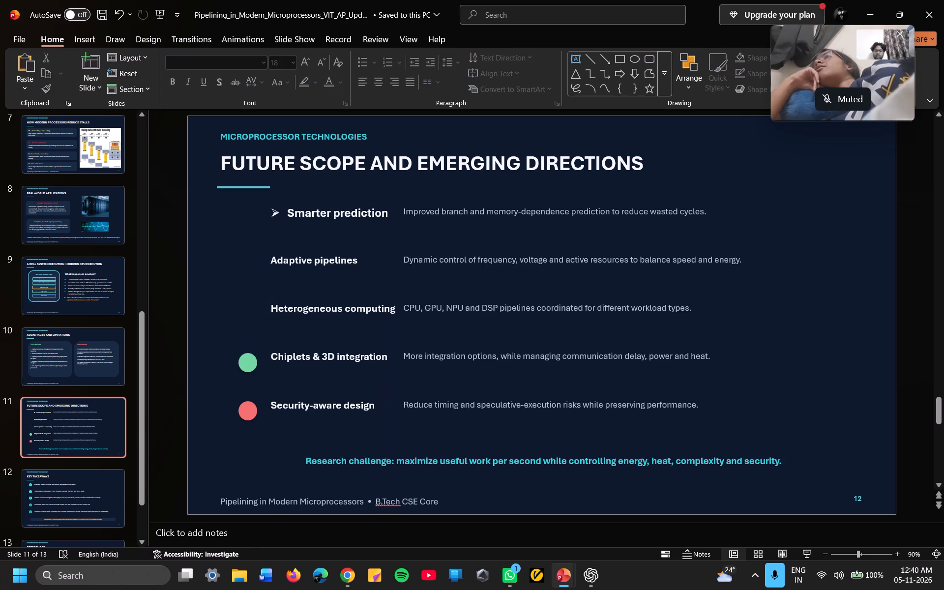
left_click(251, 366)
right_click(251, 366)
left_click(327, 41)
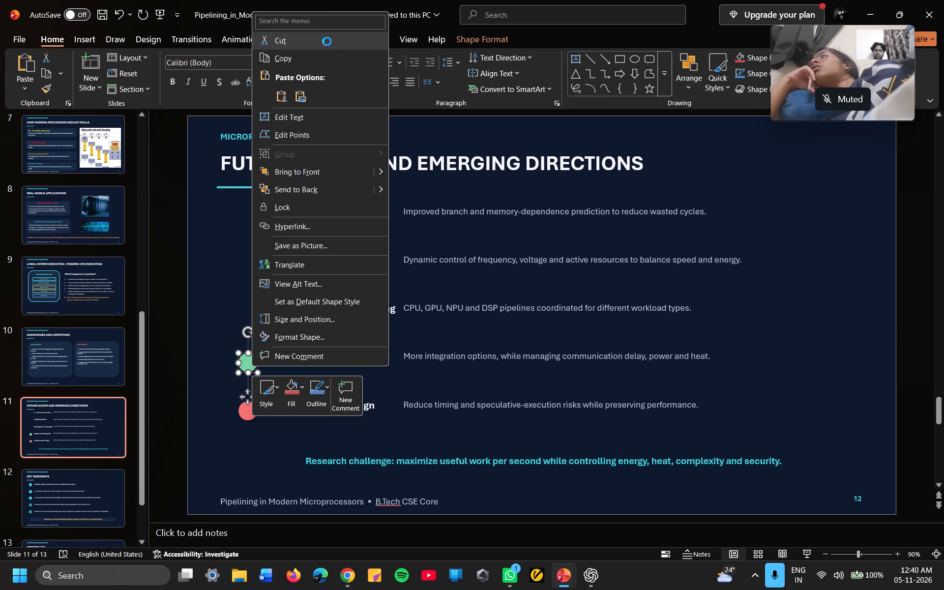
left_click(253, 409)
right_click(253, 409)
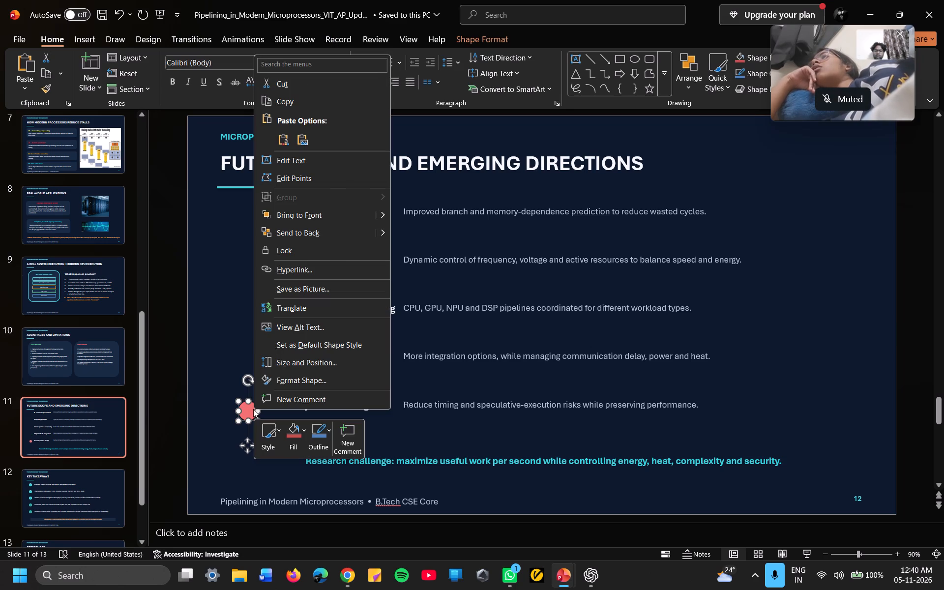
left_click(325, 83)
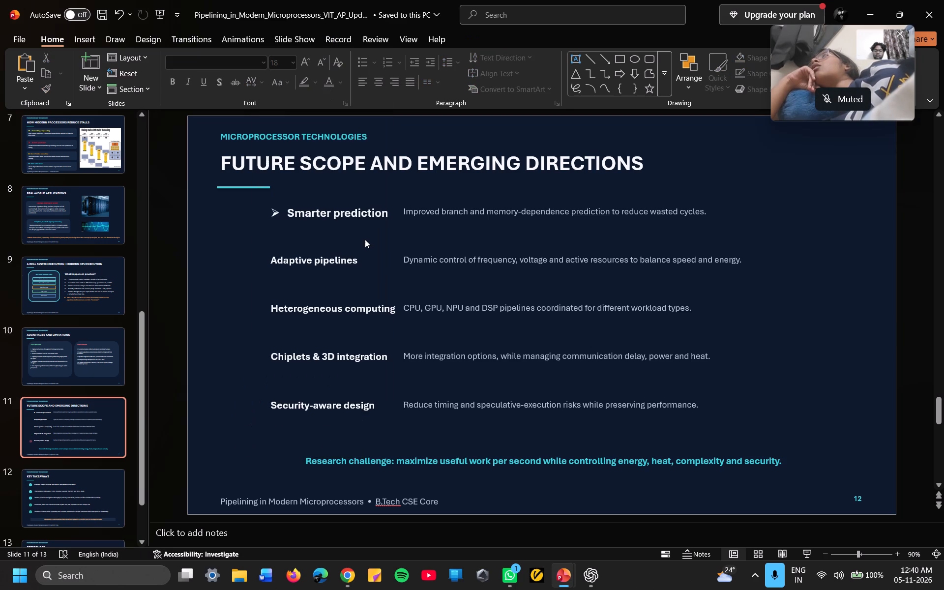
Move the "Smarter prediction" label left and slightly down so its bullet lines up with the slide title's left edge.
left_click_drag(394, 218, 352, 236)
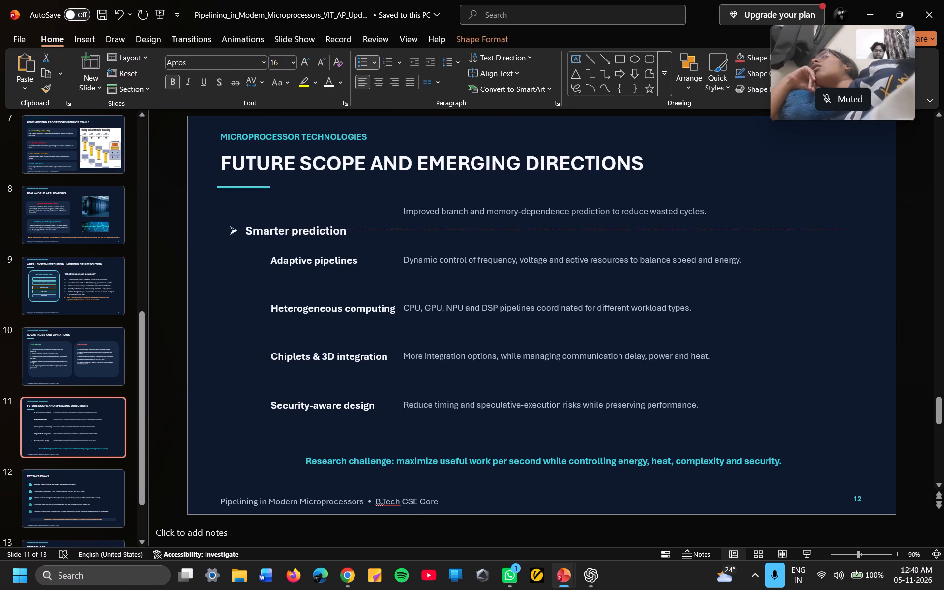
left_click_drag(352, 236, 340, 230)
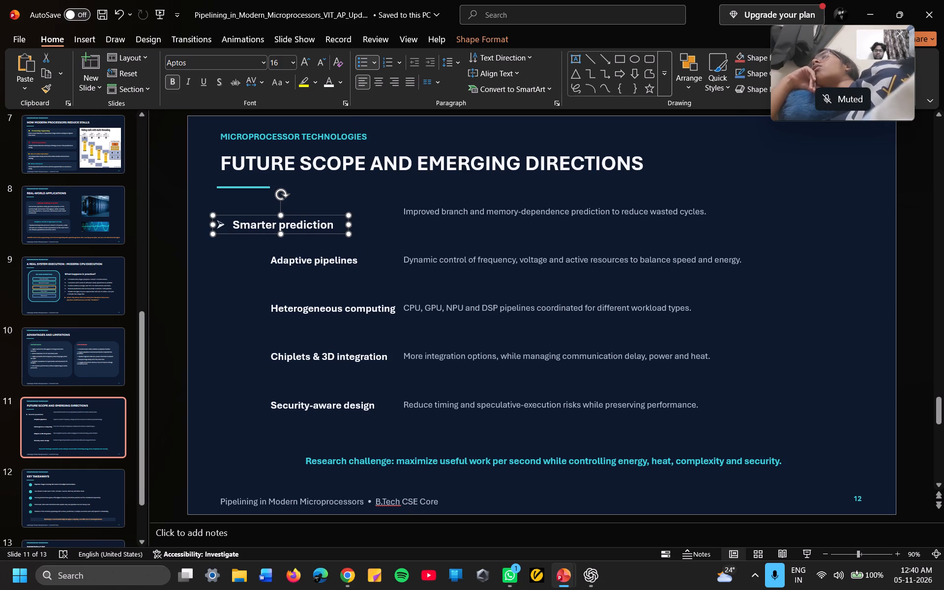
Set the "Adaptive pipelines" label to 16 pt and give it an arrow bullet.
left_click_drag(356, 261, 264, 270)
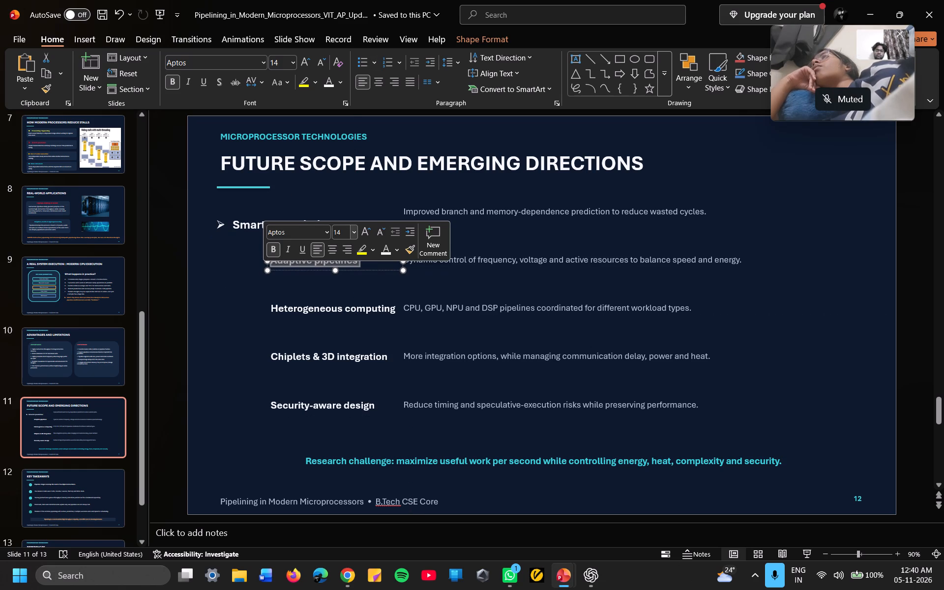
left_click(337, 231)
key("BackSpace")
type("16")
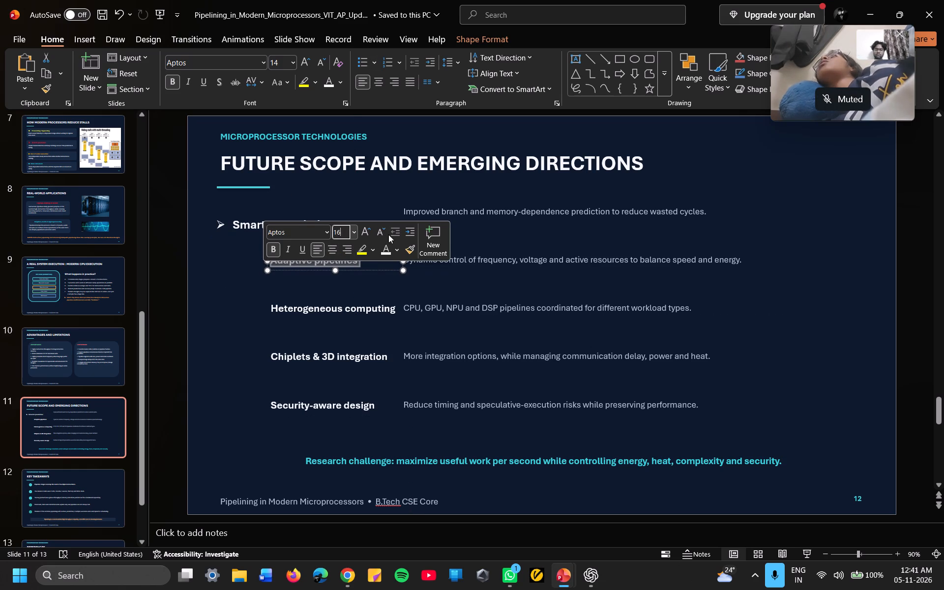
left_click(376, 64)
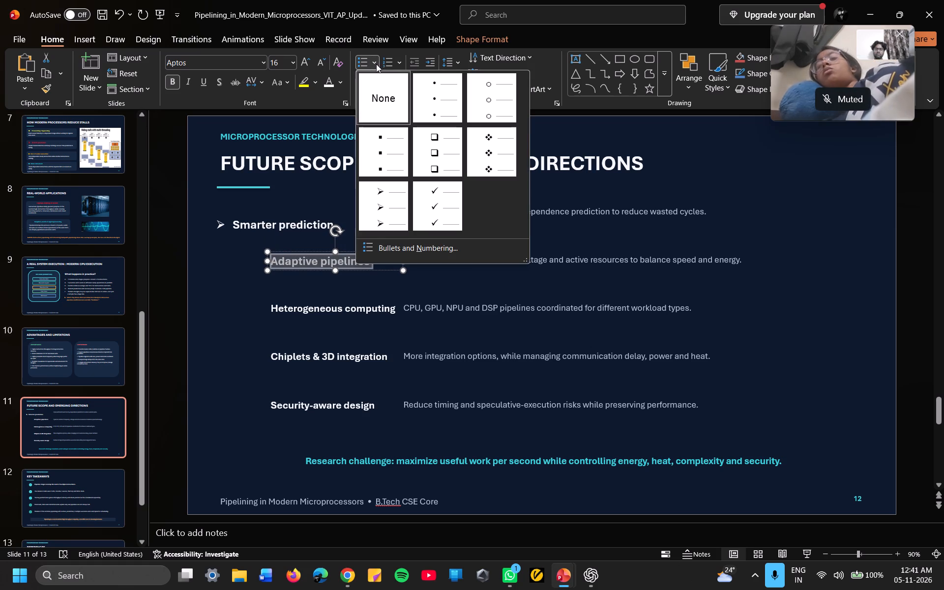
left_click(391, 200)
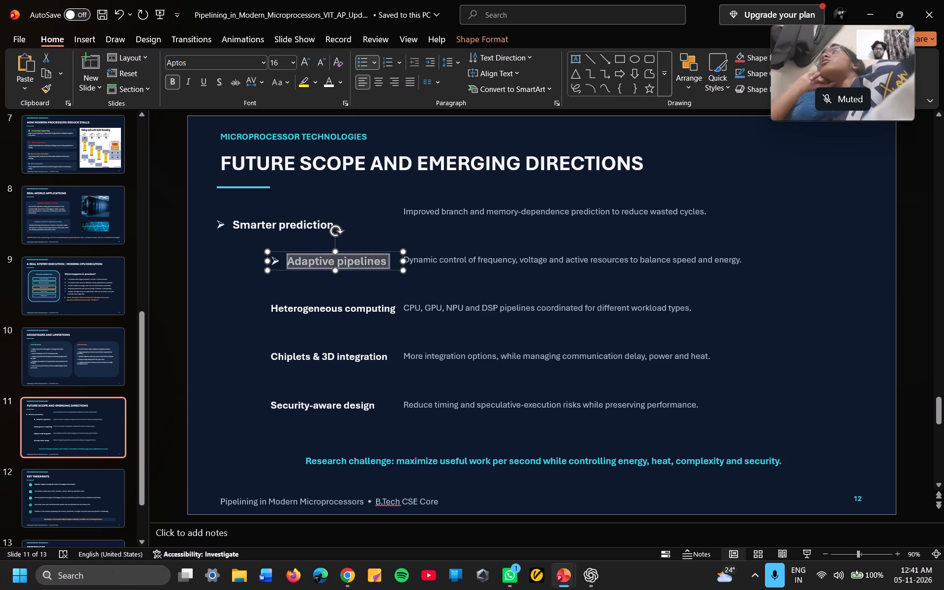
Set the "Heterogeneous computing" label to 16 pt and give it an arrow bullet.
left_click_drag(395, 309, 283, 305)
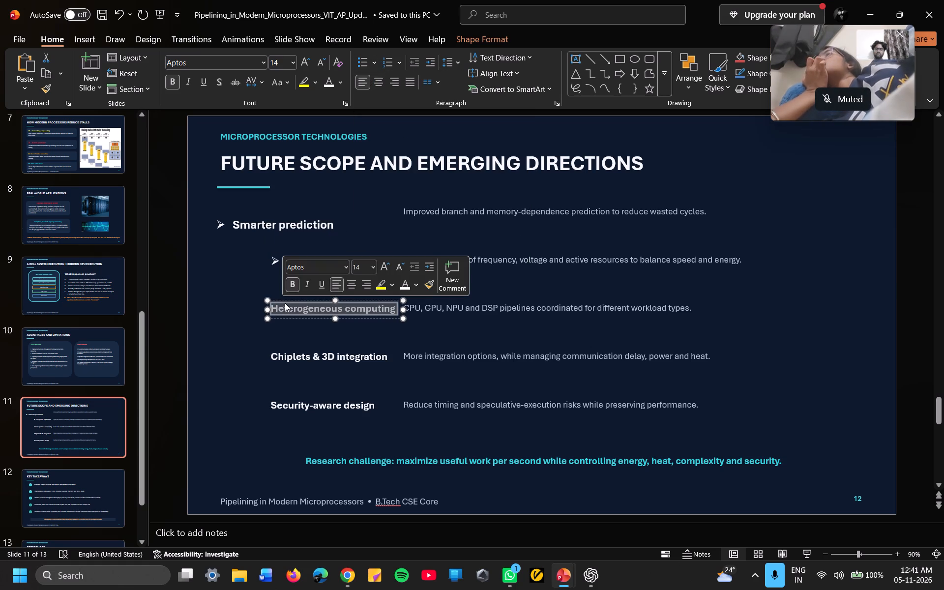
left_click(363, 266)
key("BackSpace")
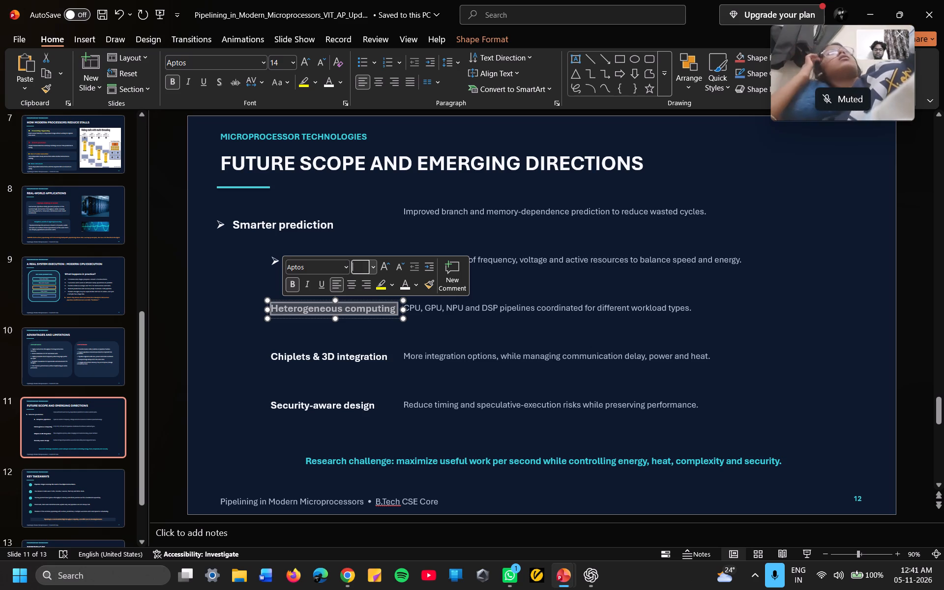
type("16")
key("Return")
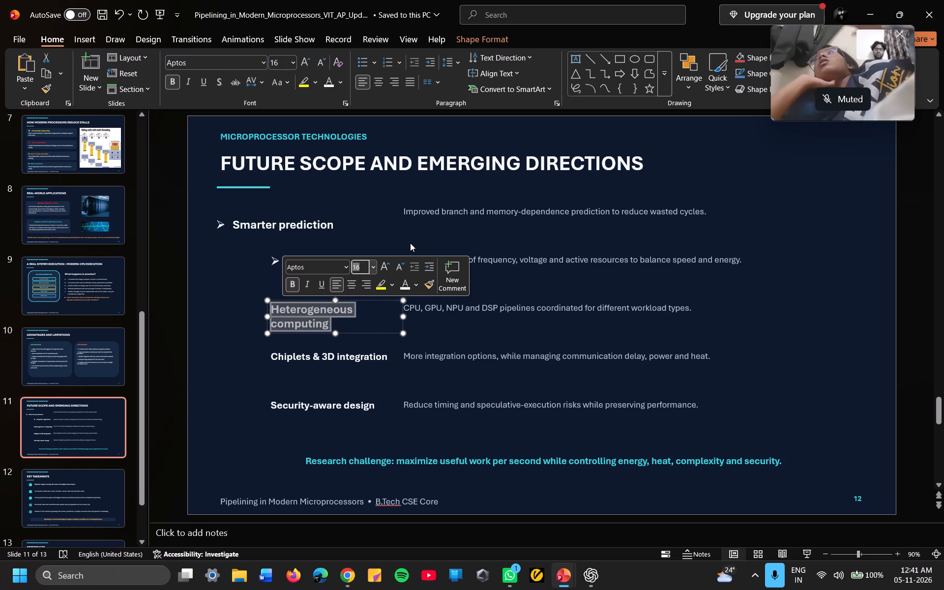
left_click(375, 59)
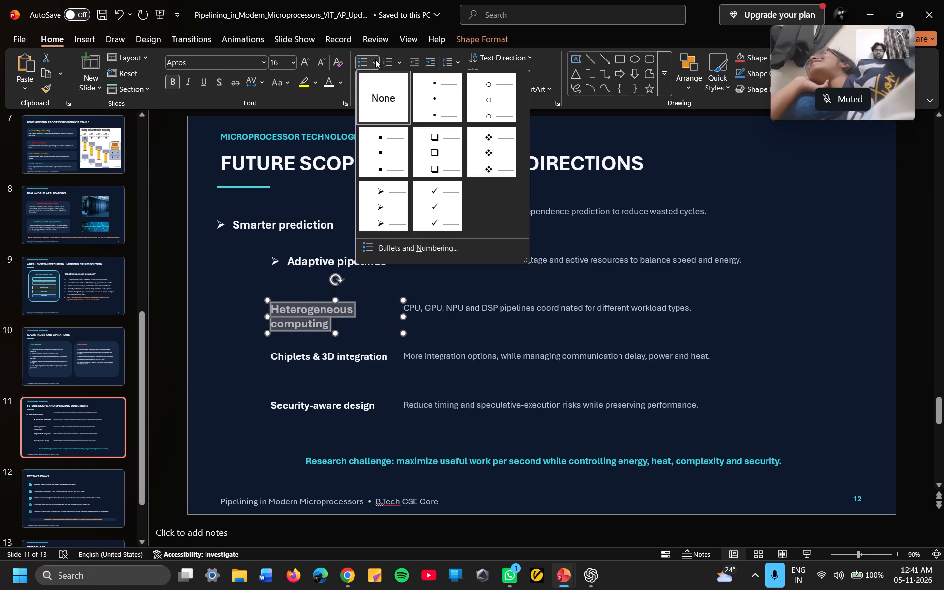
left_click(387, 203)
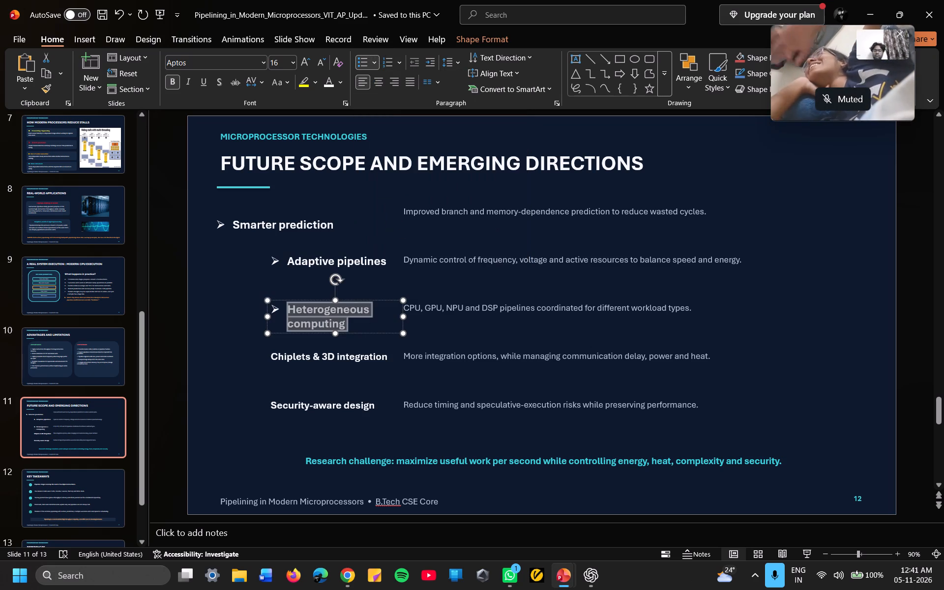
Set the "Chiplets & 3D integration" label to 16 pt and give it an arrow bullet.
left_click_drag(386, 358, 275, 358)
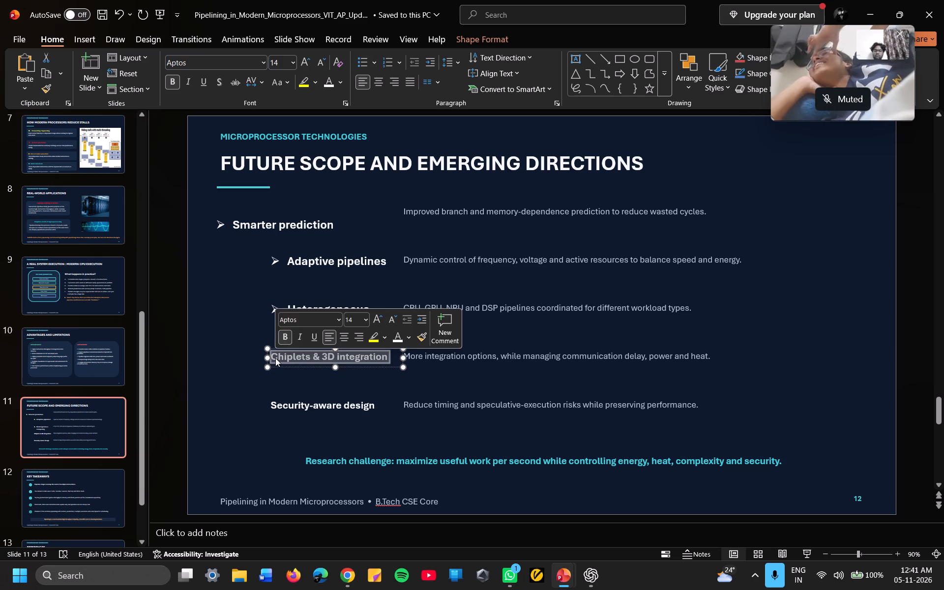
left_click(356, 319)
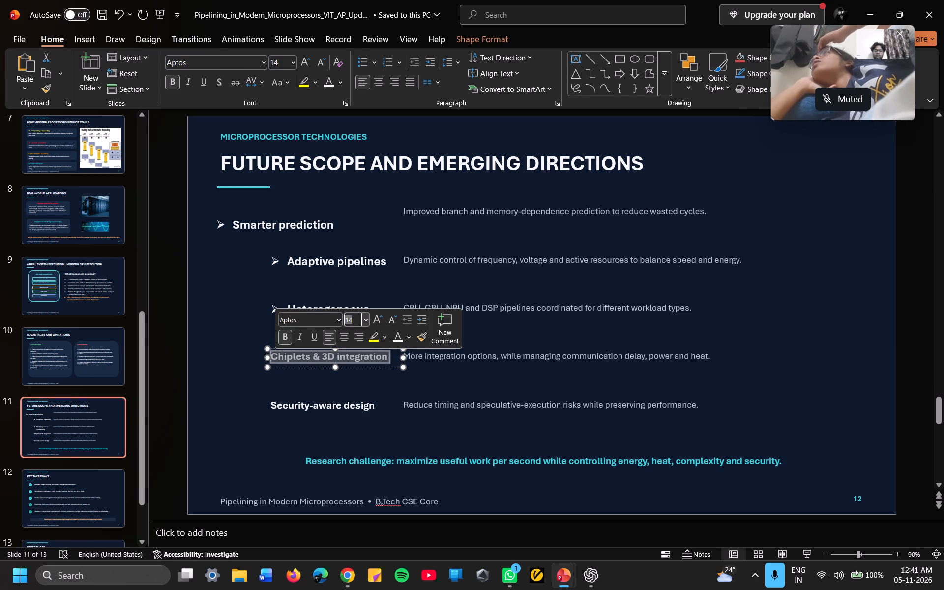
key("BackSpace")
type("16")
key("Return")
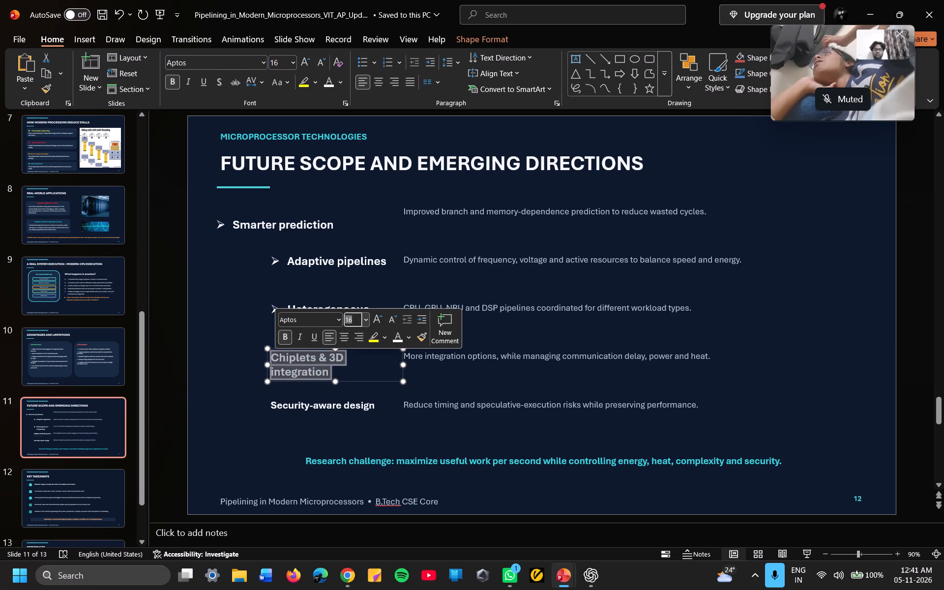
left_click(377, 59)
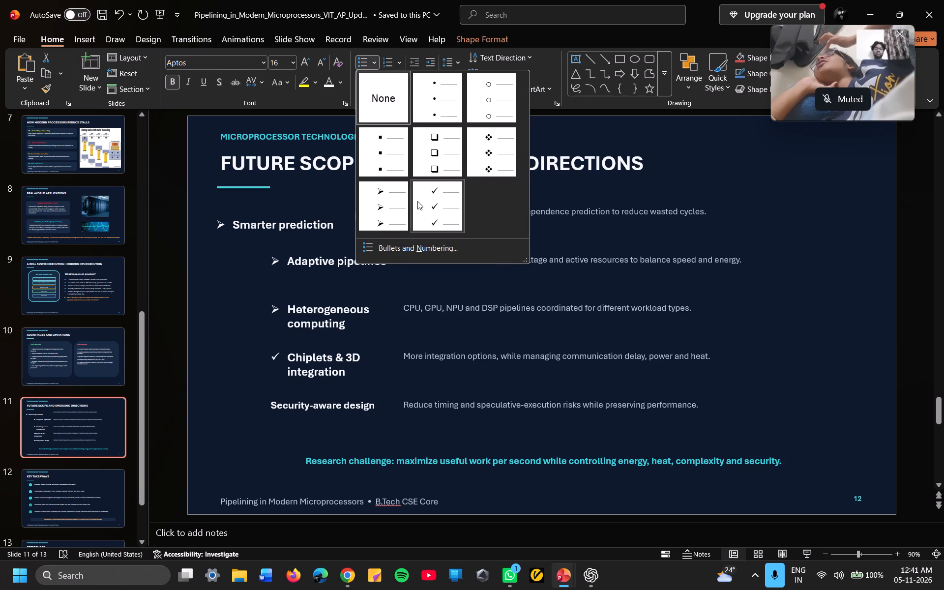
left_click(384, 210)
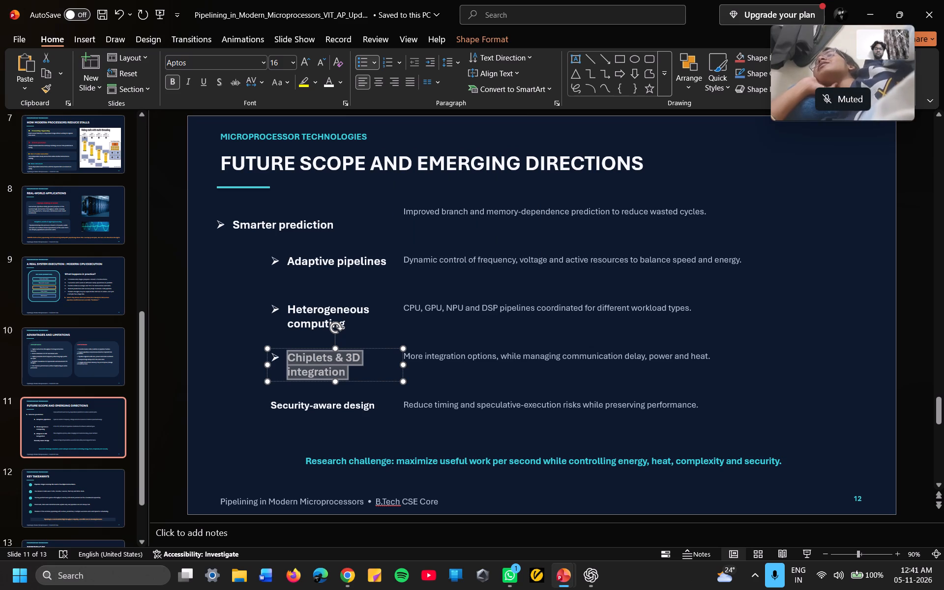
Set the "Security-aware design" label to 16 pt and give it an arrow bullet.
left_click_drag(374, 406, 271, 405)
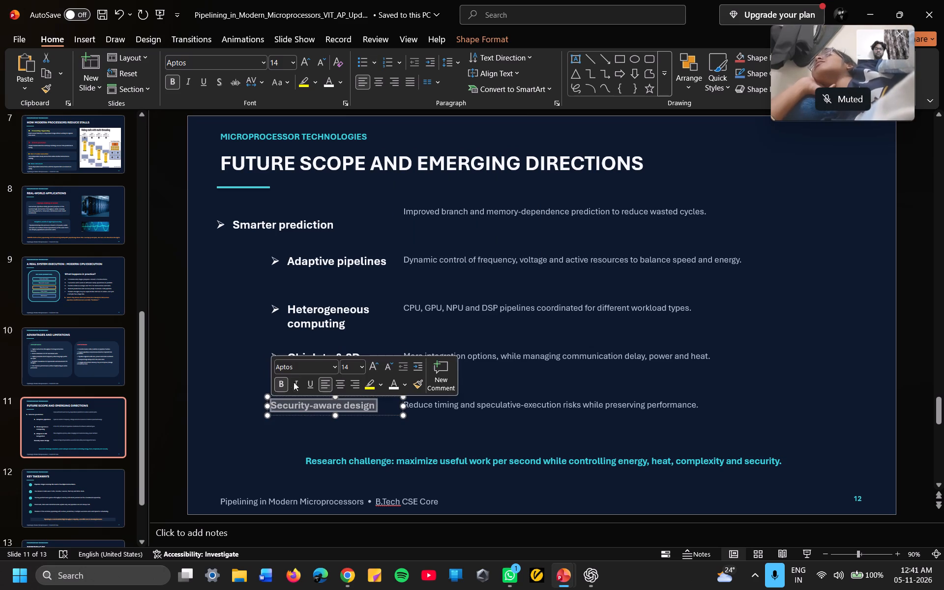
left_click(348, 365)
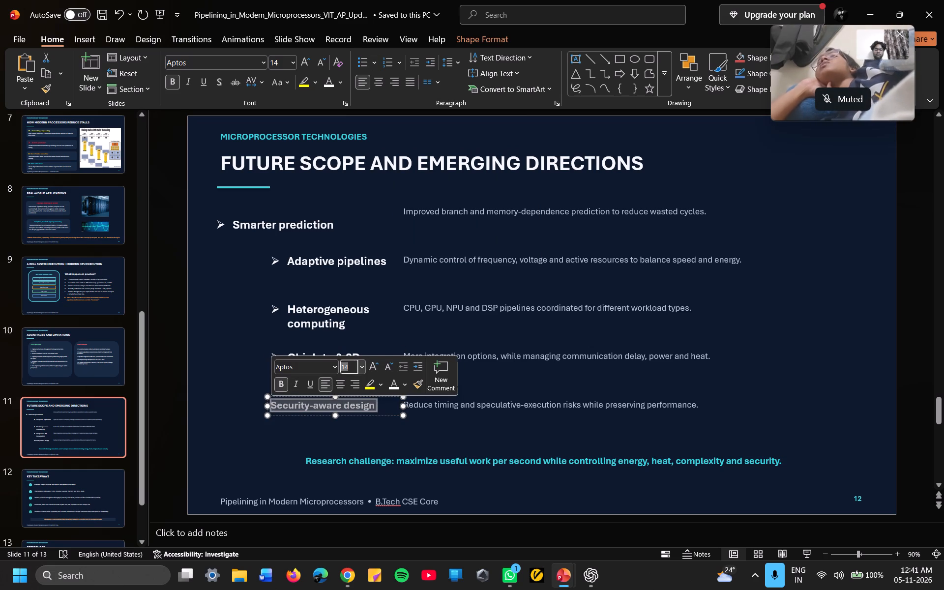
key("BackSpace")
type("16")
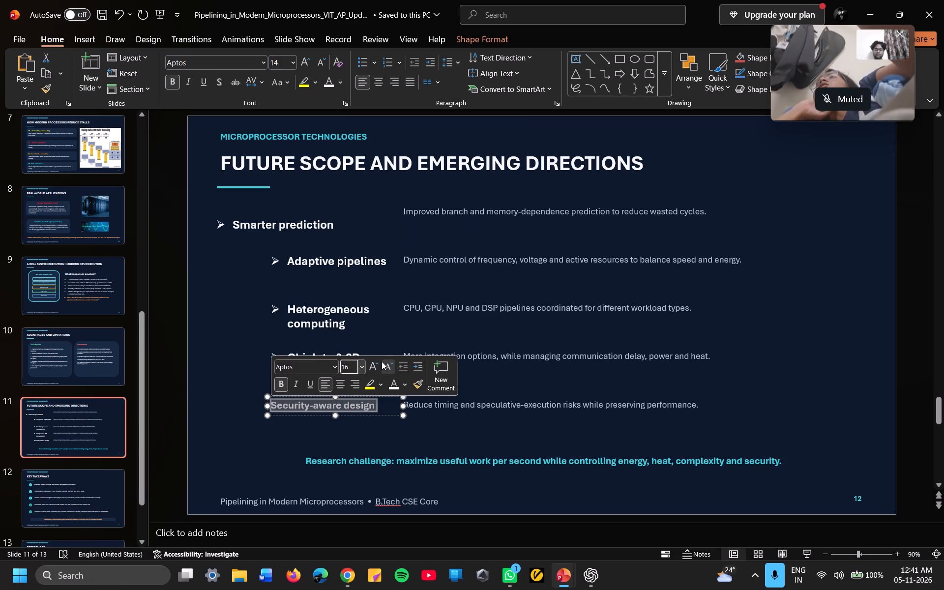
key("Return")
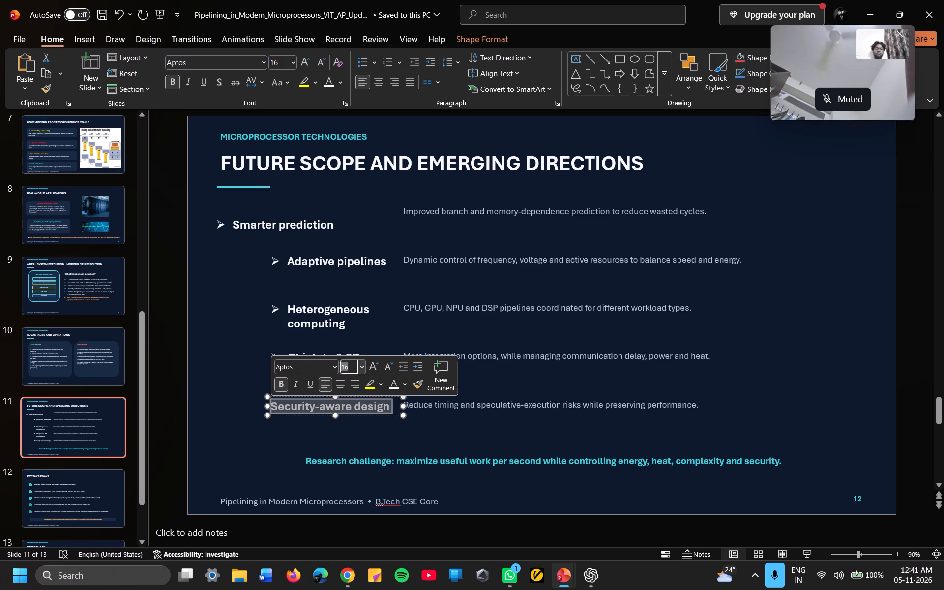
left_click(376, 64)
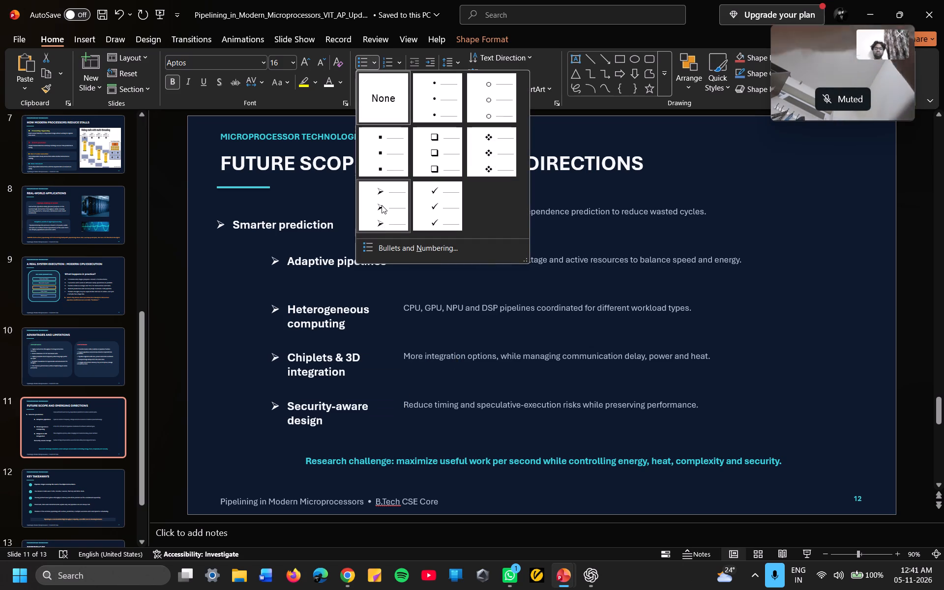
left_click(382, 203)
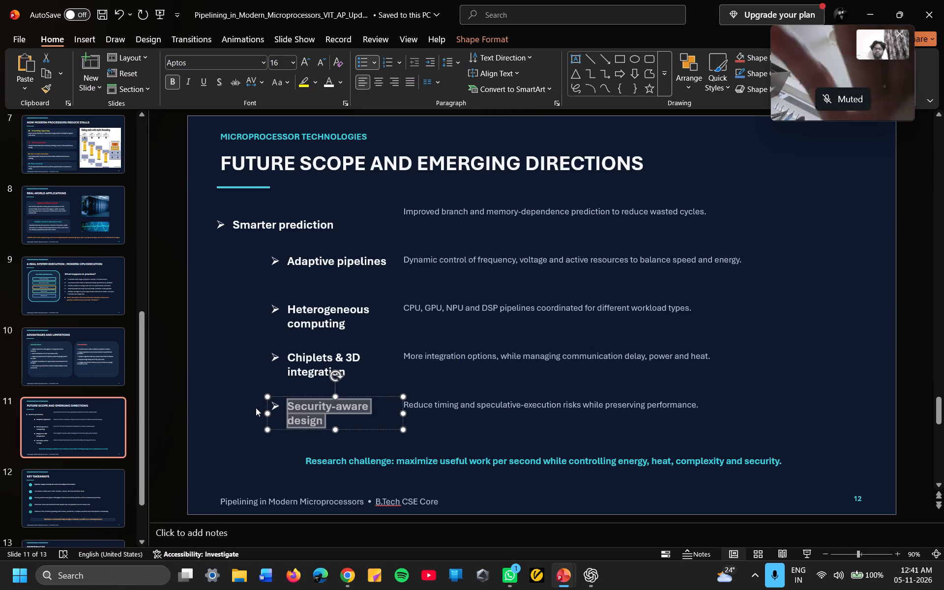
left_click(256, 408)
Move the other four topic labels left and slightly down to form an evenly spaced column beneath "Smarter prediction".
left_click_drag(392, 264, 349, 271)
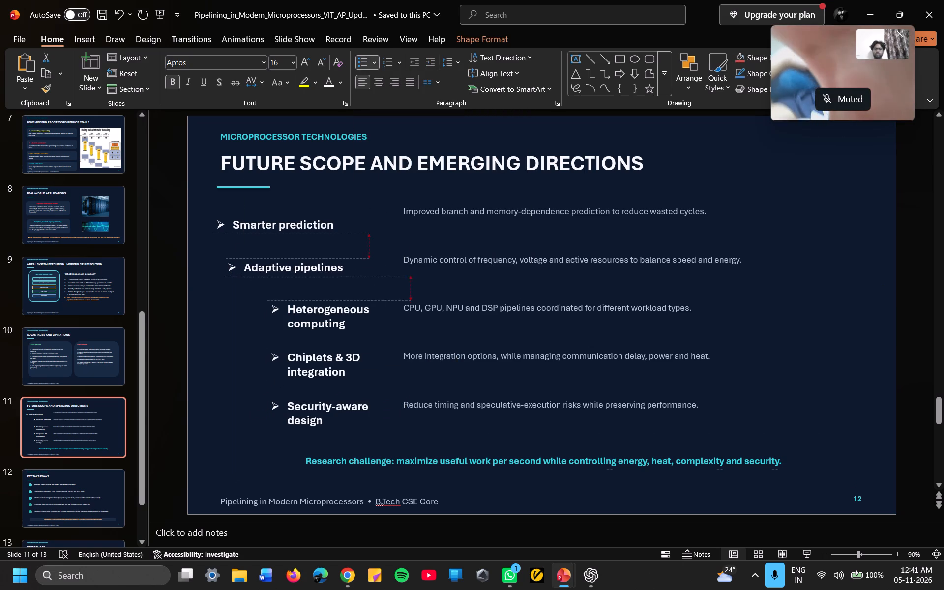
left_click_drag(349, 271, 339, 272)
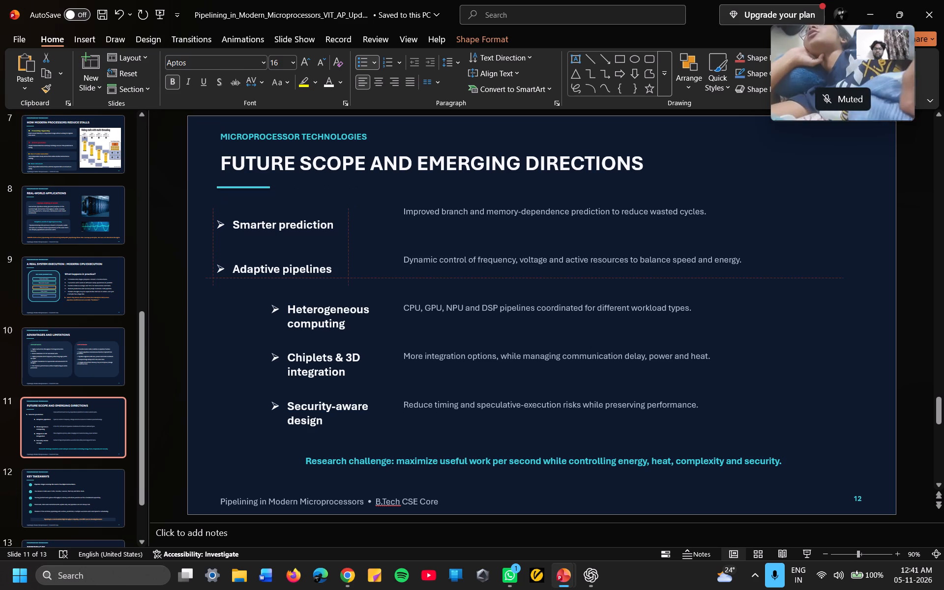
left_click_drag(339, 272, 340, 271)
left_click_drag(386, 325, 343, 332)
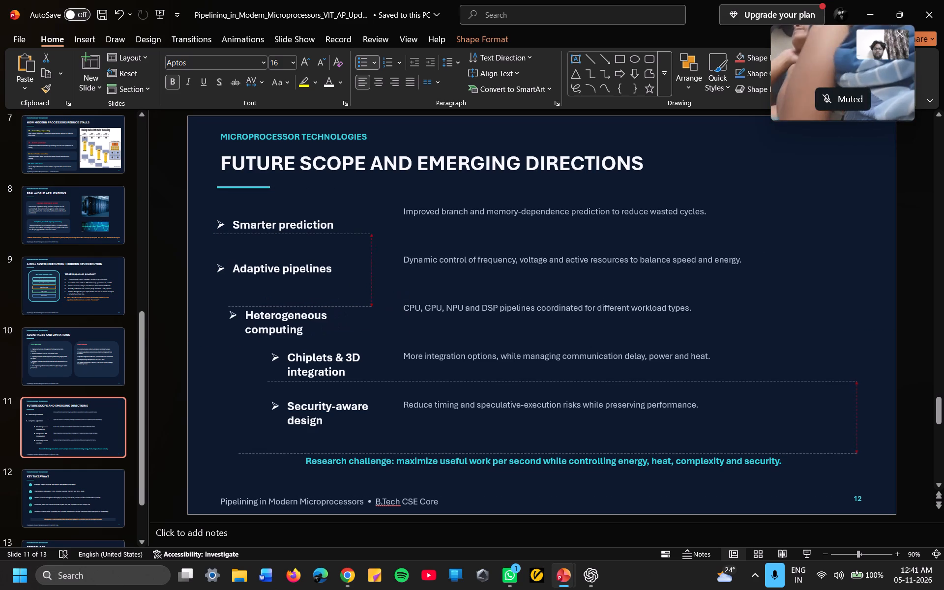
left_click_drag(343, 332, 328, 331)
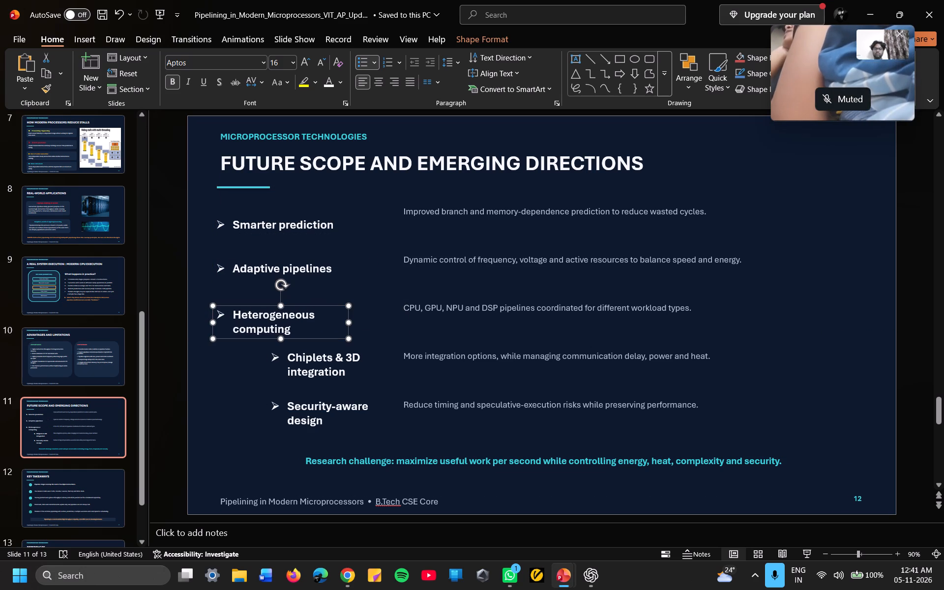
left_click_drag(372, 375, 320, 387)
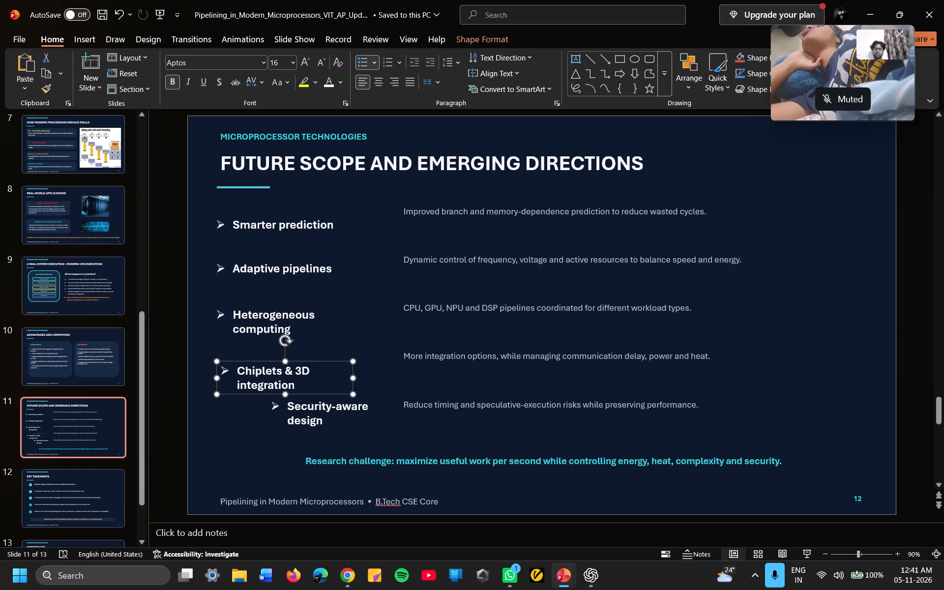
left_click_drag(371, 425, 321, 443)
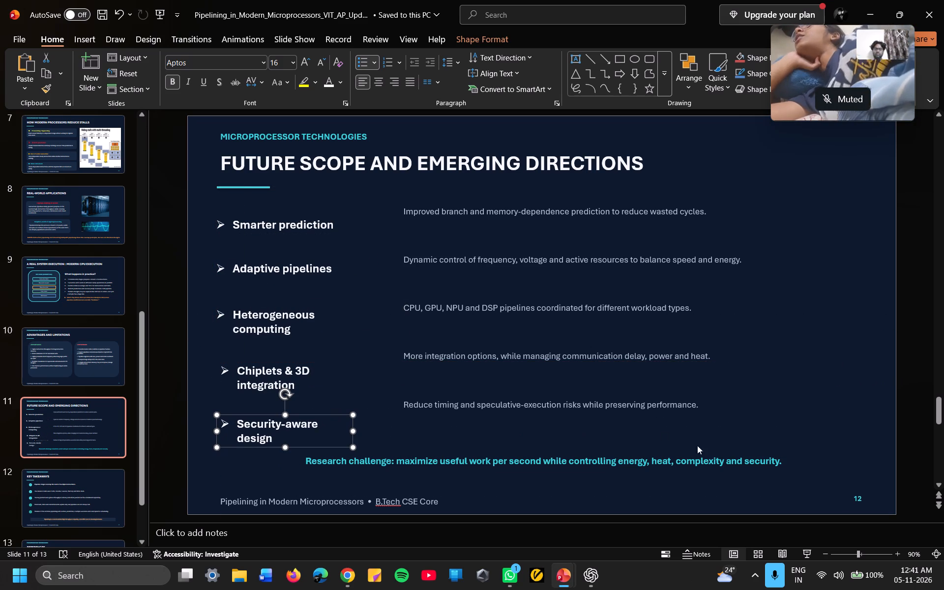
Move the "Research challenge" line left and slightly down, so it starts under the topic labels.
left_click_drag(795, 463, 720, 474)
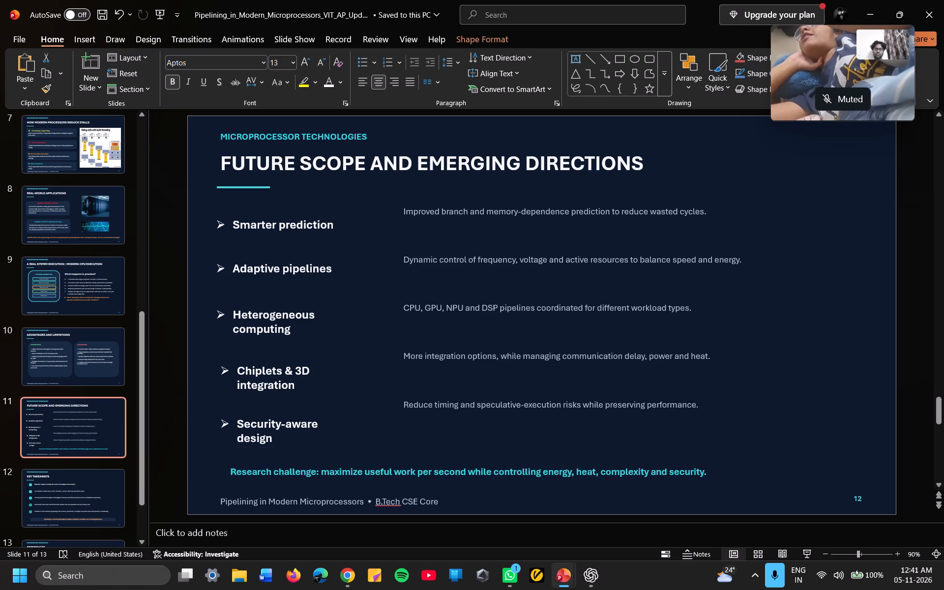
left_click_drag(720, 474, 710, 475)
Set the "Research challenge" text to 15 pt and shift its box right so the line starts near the label column.
left_click_drag(700, 475, 316, 463)
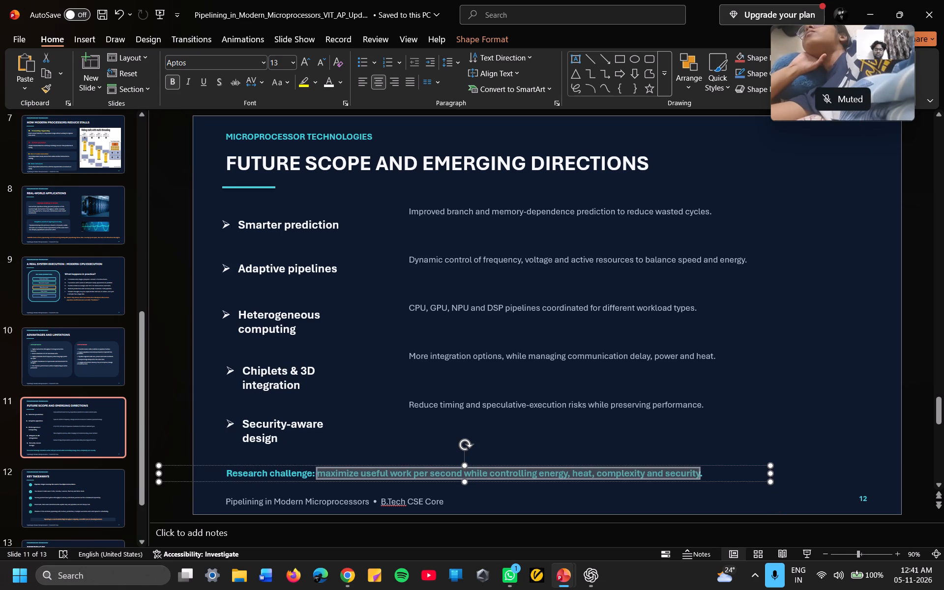
left_click_drag(316, 463, 219, 482)
left_click(299, 442)
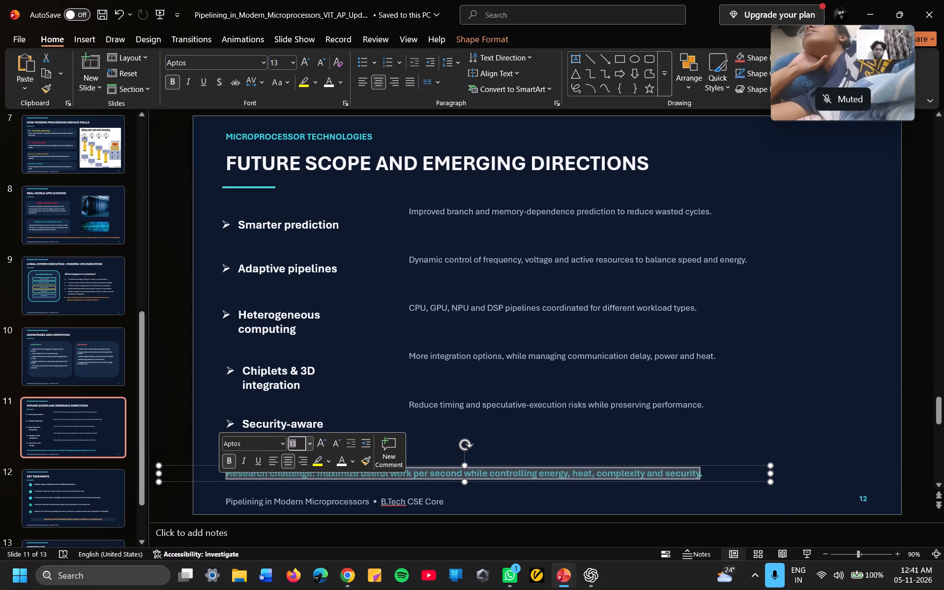
key("BackSpace")
type("15")
key("Return")
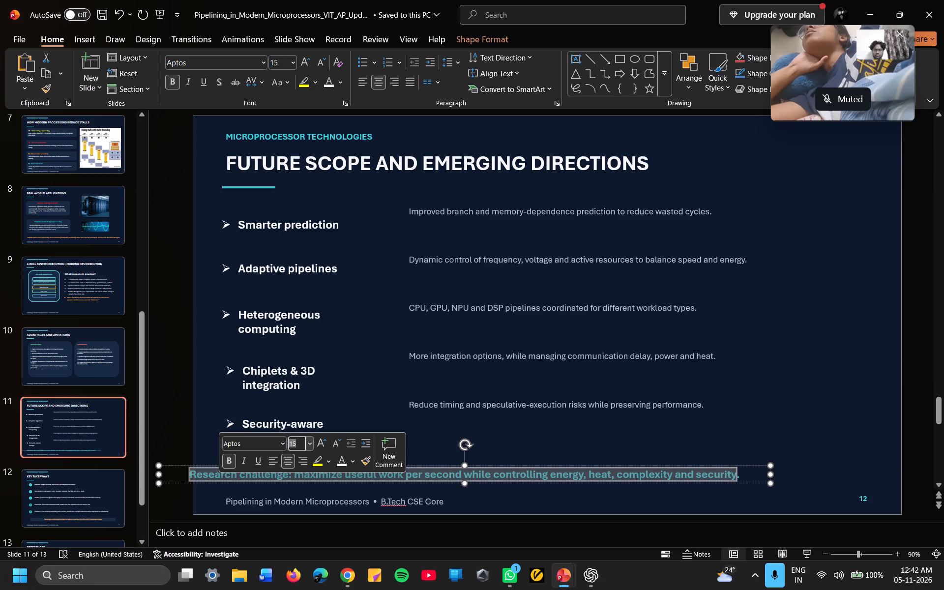
left_click_drag(753, 474, 783, 474)
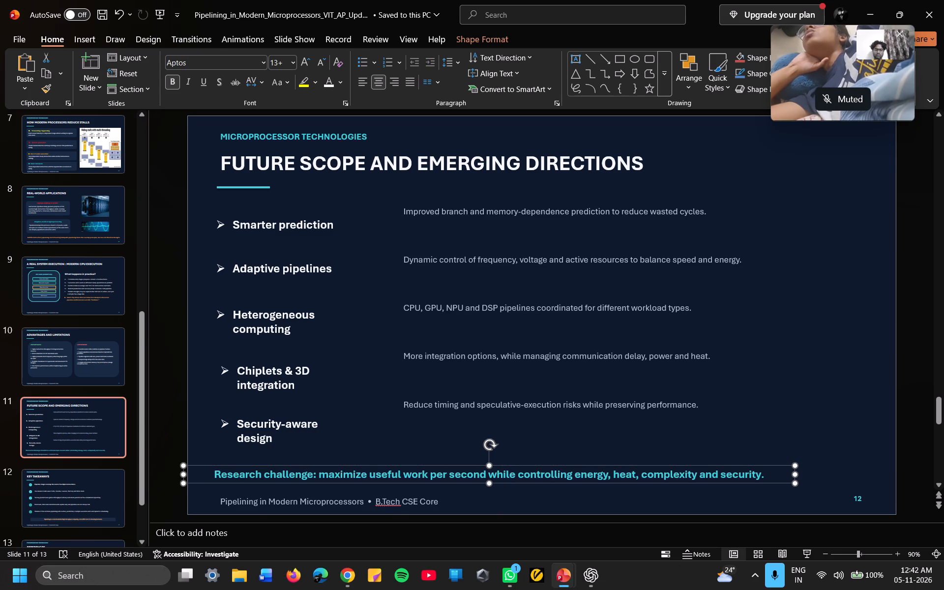
Make the whole "Research challenge" line italic and red, and give it a hollow square bullet.
left_click_drag(764, 476, 176, 442)
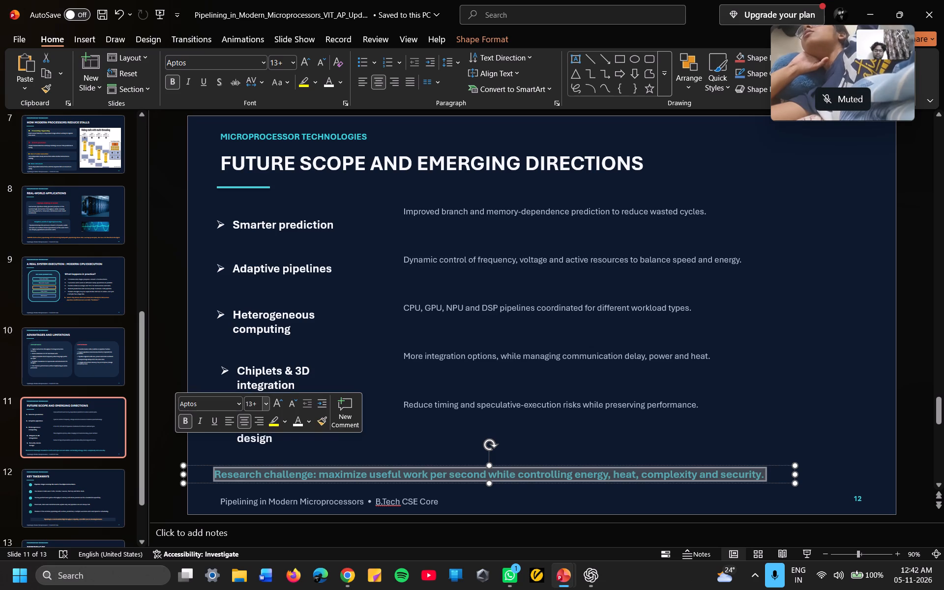
left_click(203, 423)
left_click(309, 421)
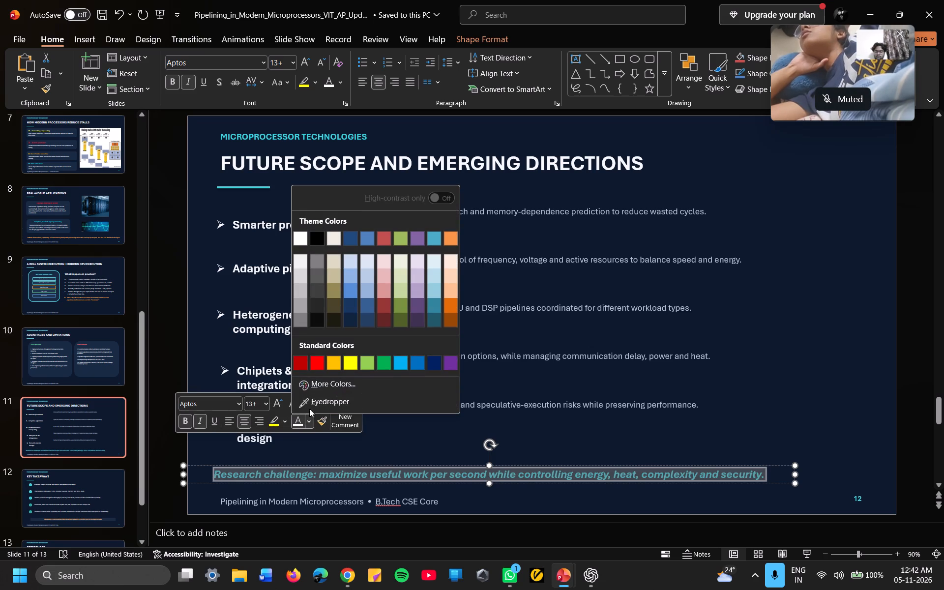
left_click(314, 358)
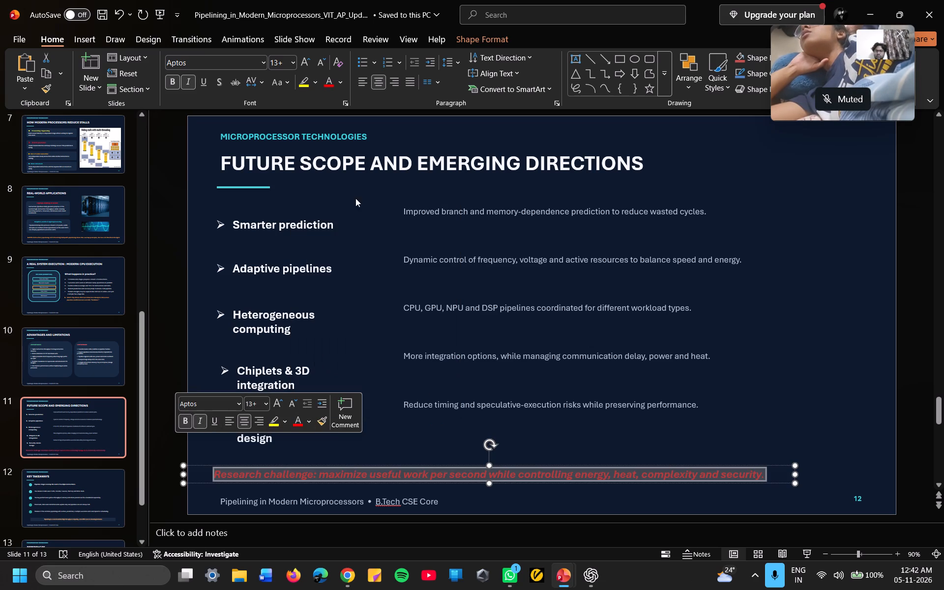
left_click(376, 64)
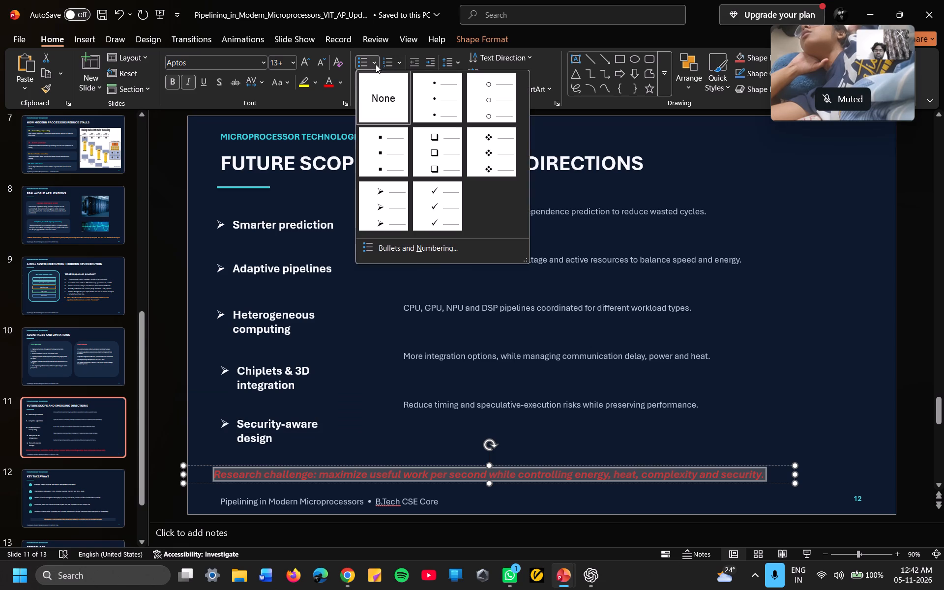
left_click(442, 156)
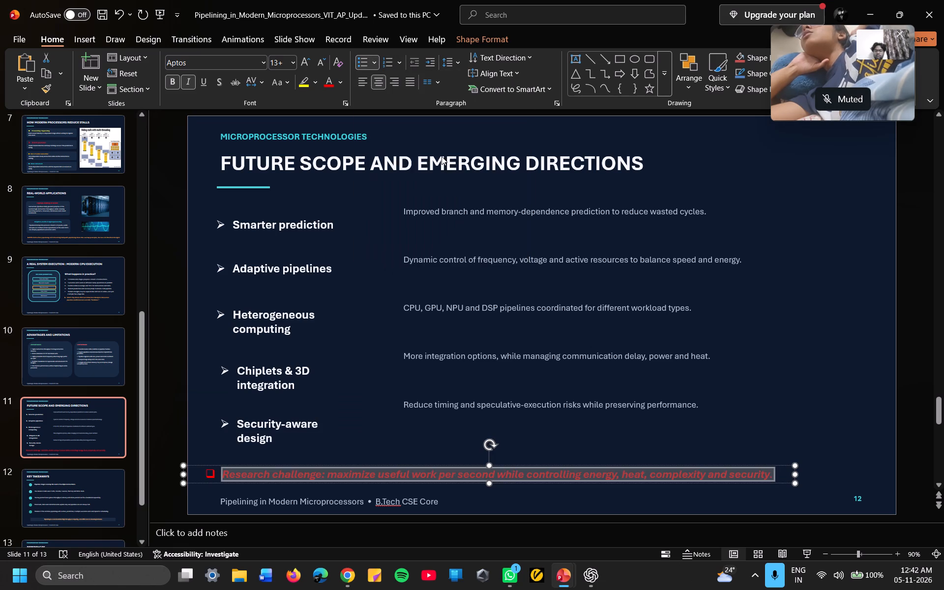
Colour the words "Research challenge" red and the rest of the line, from "maximize" to "security", yellow.
left_click(320, 473)
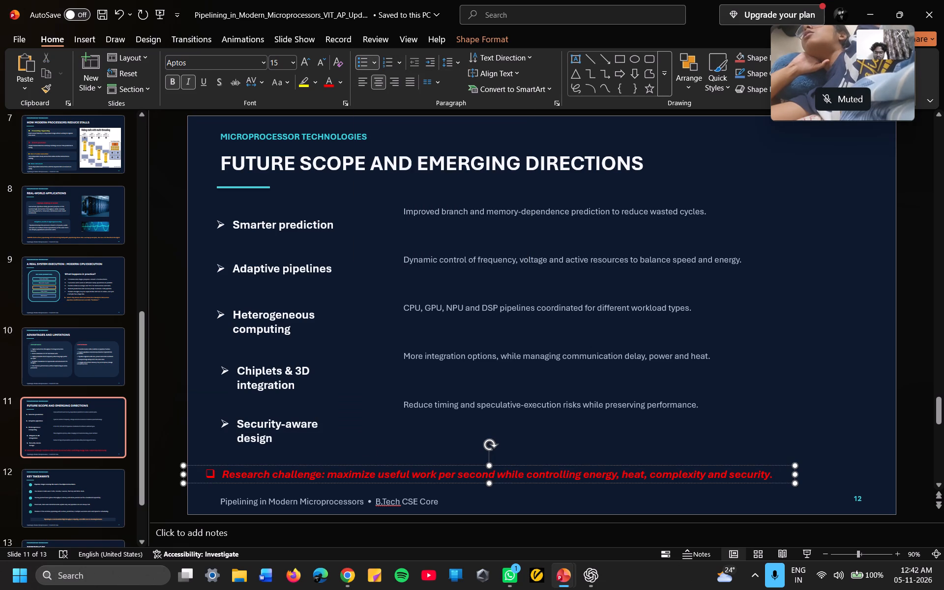
left_click_drag(320, 473, 285, 473)
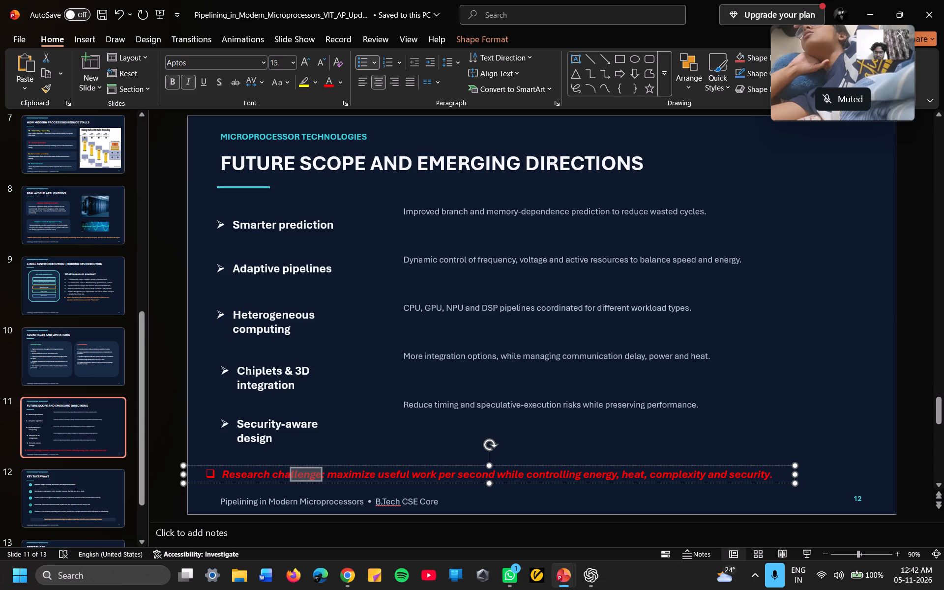
left_click_drag(285, 473, 254, 473)
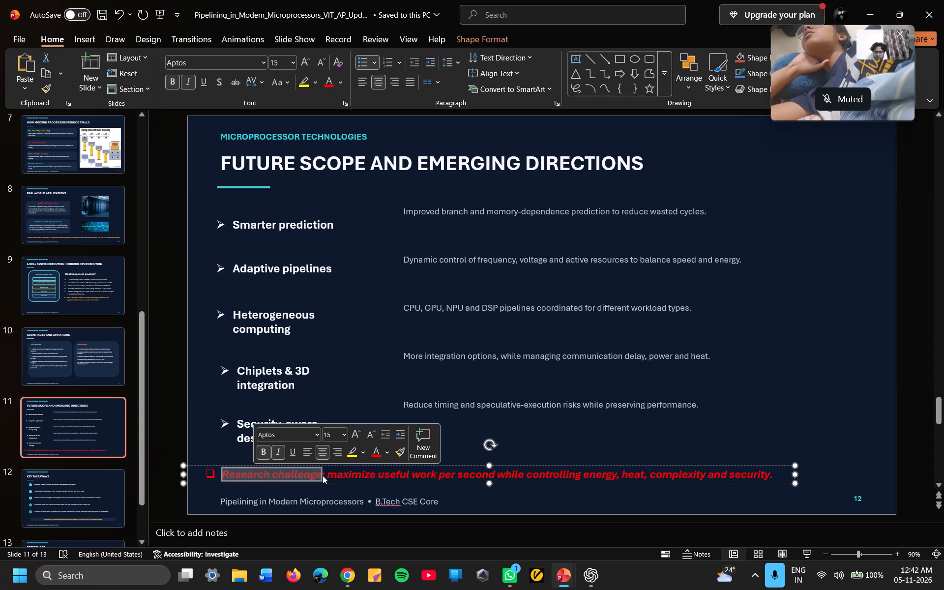
left_click(386, 448)
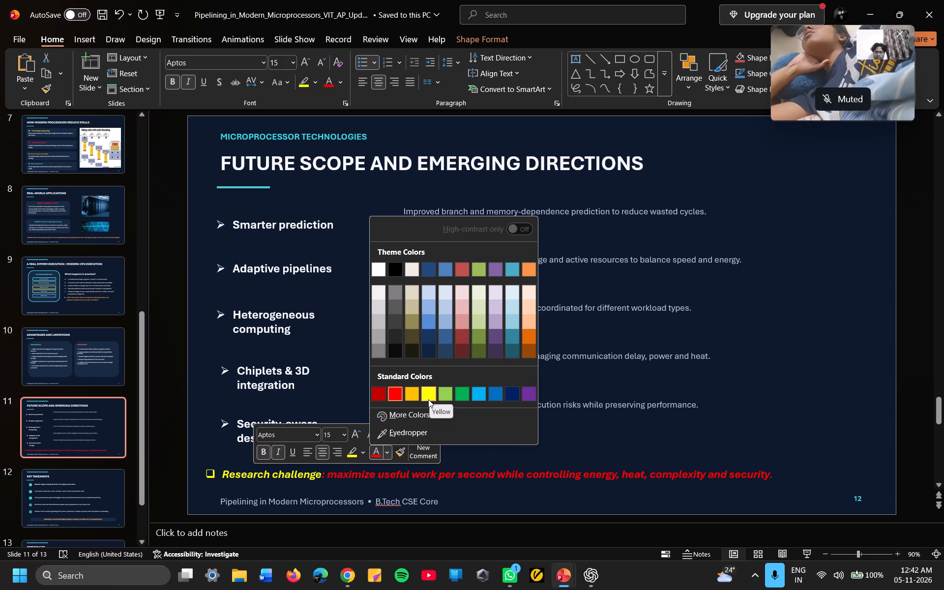
left_click(393, 389)
left_click_drag(327, 476, 331, 475)
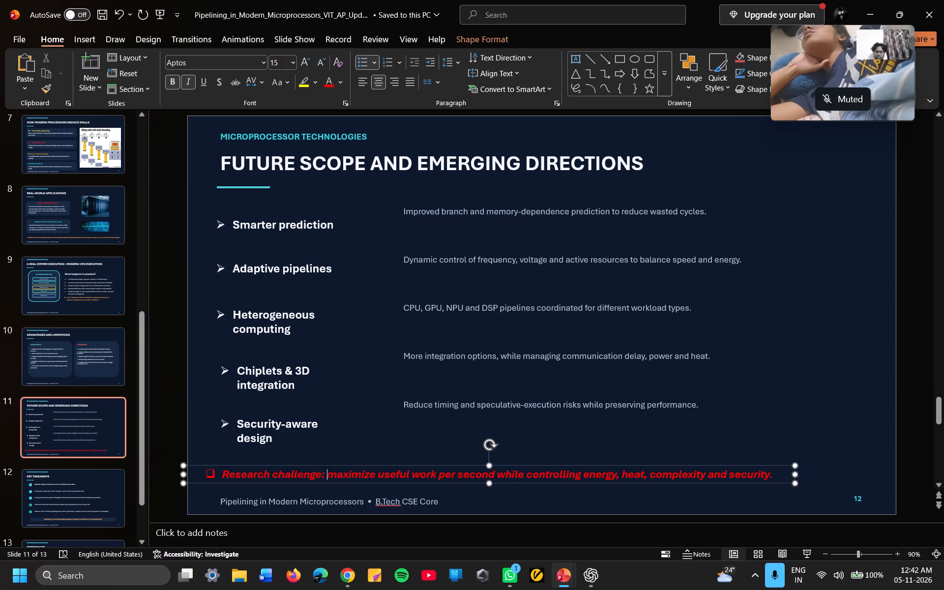
left_click_drag(331, 475, 767, 477)
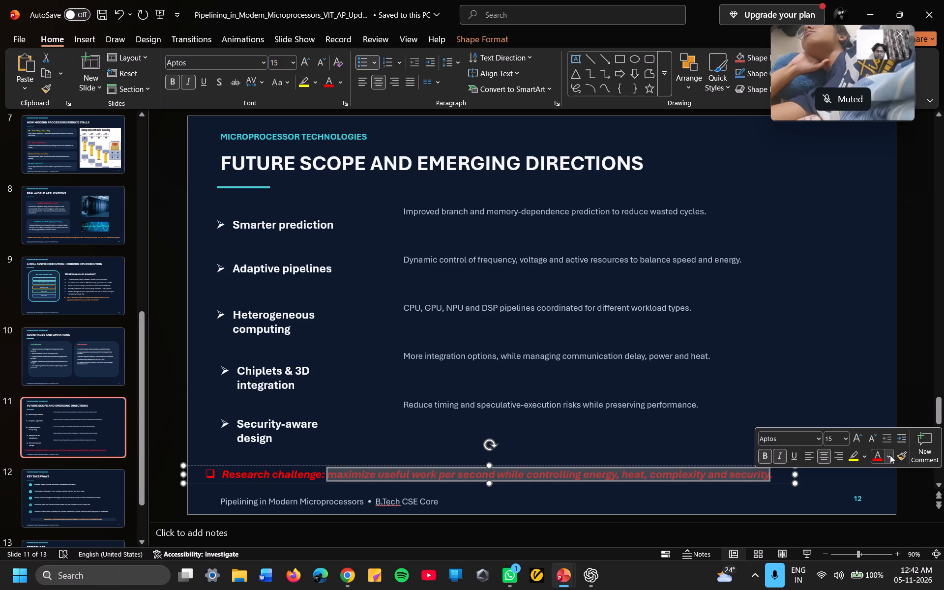
left_click(890, 455)
left_click(828, 395)
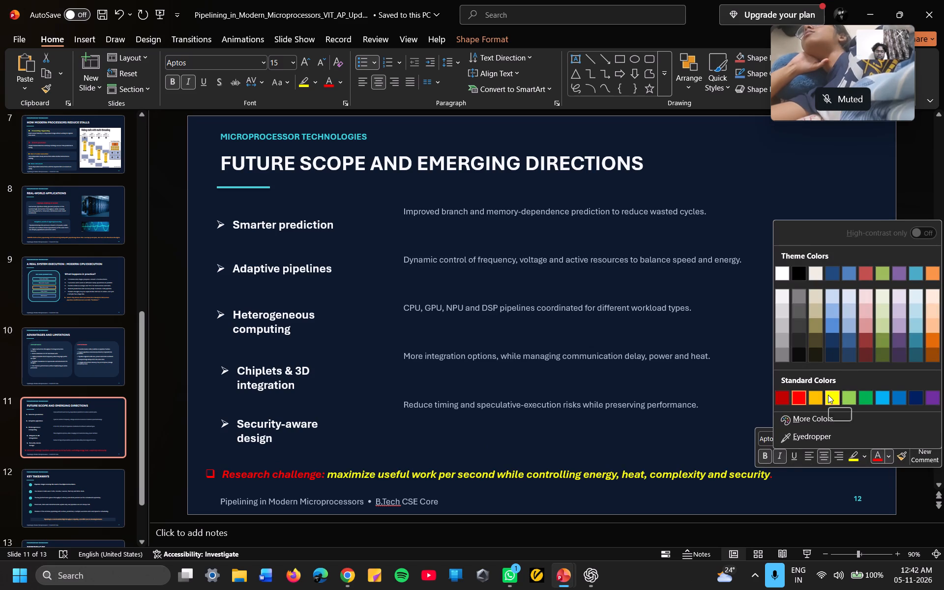
left_click(686, 450)
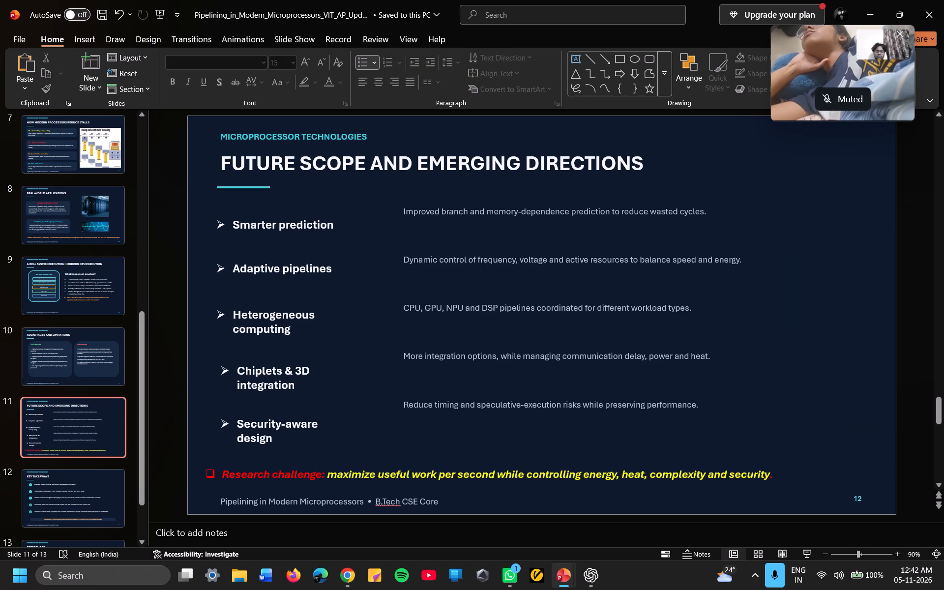
Colour the "Reduce timing and speculative-execution risks" description white and set its text size to 15 pt.
left_click(779, 476)
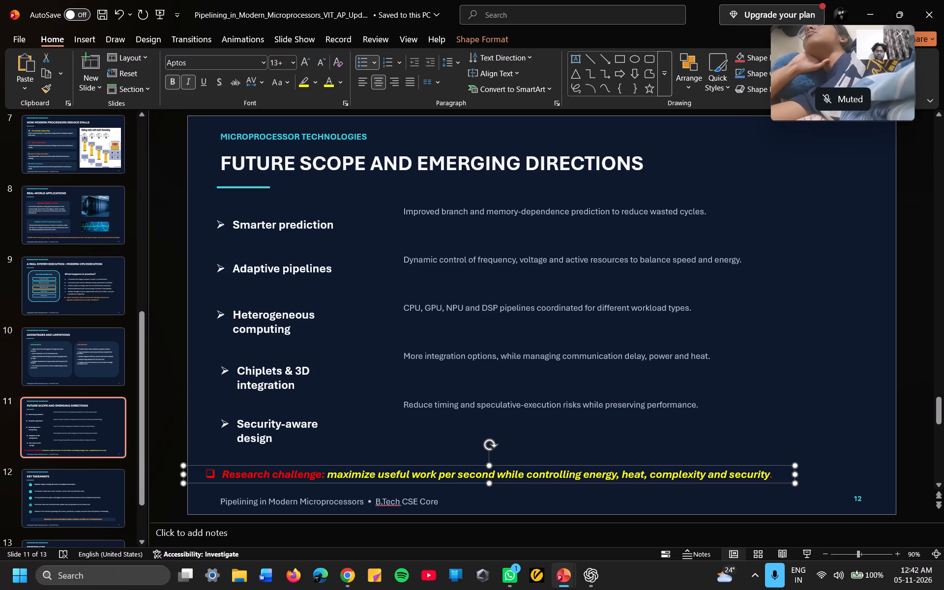
left_click_drag(698, 406, 410, 407)
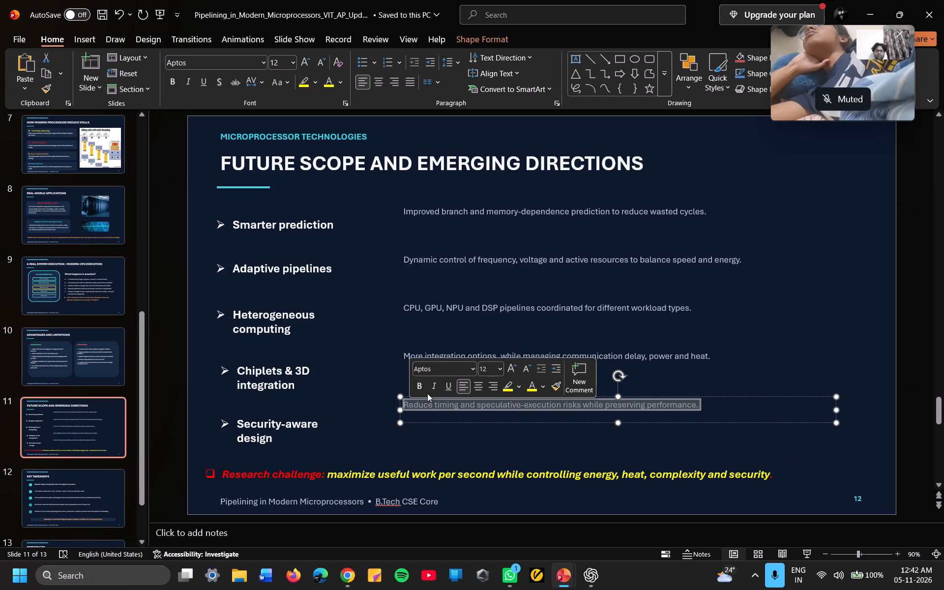
left_click(539, 384)
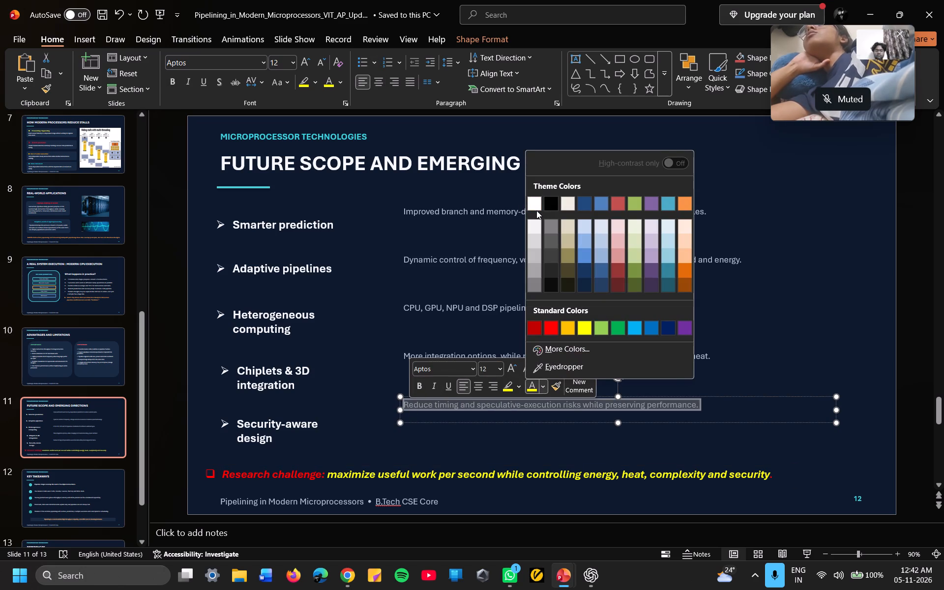
left_click(535, 210)
left_click(484, 369)
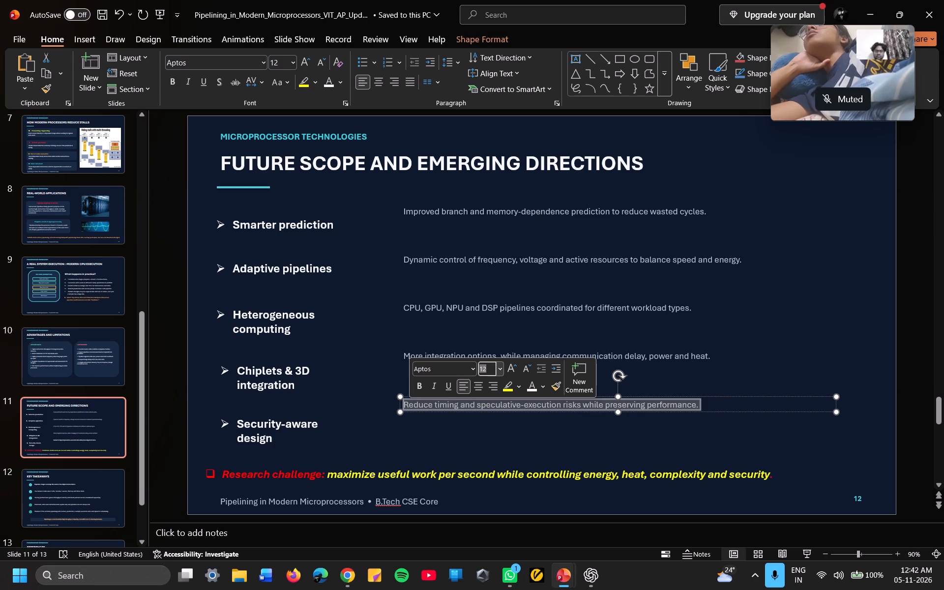
key("BackSpace")
type("15")
key("Return")
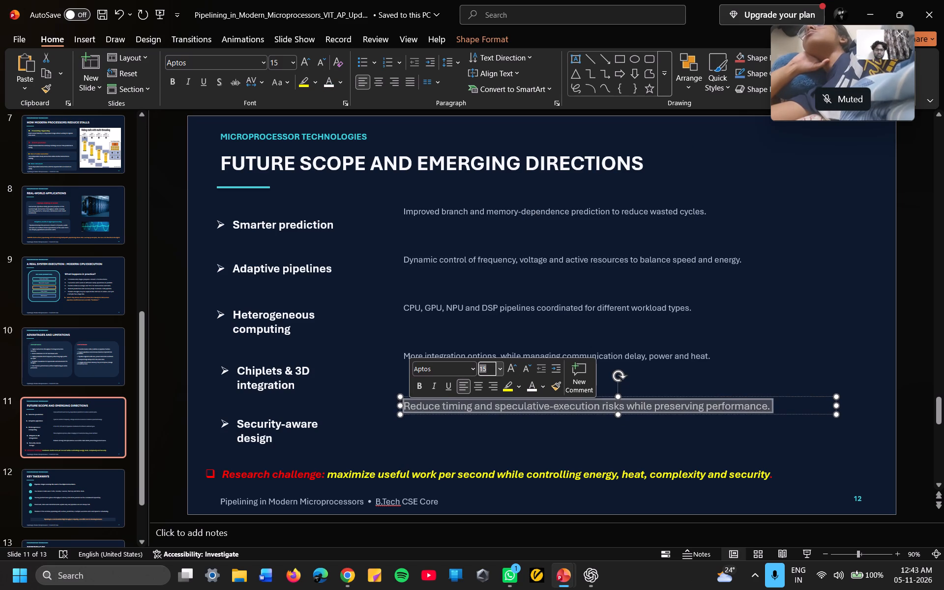
Set the "More integration options" description text to 15 pt and colour it white.
left_click_drag(708, 357, 398, 362)
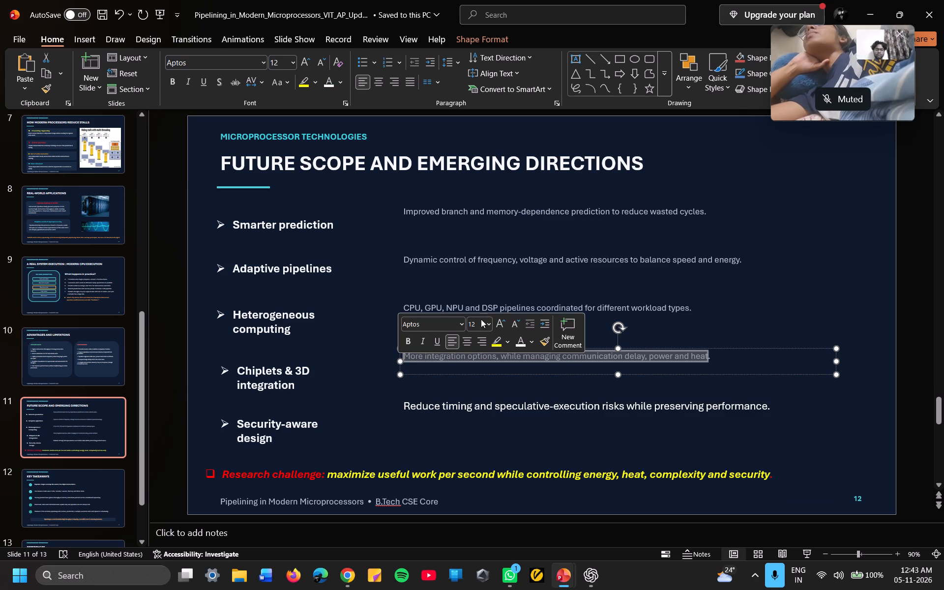
left_click(479, 321)
key("BackSpace")
type("15")
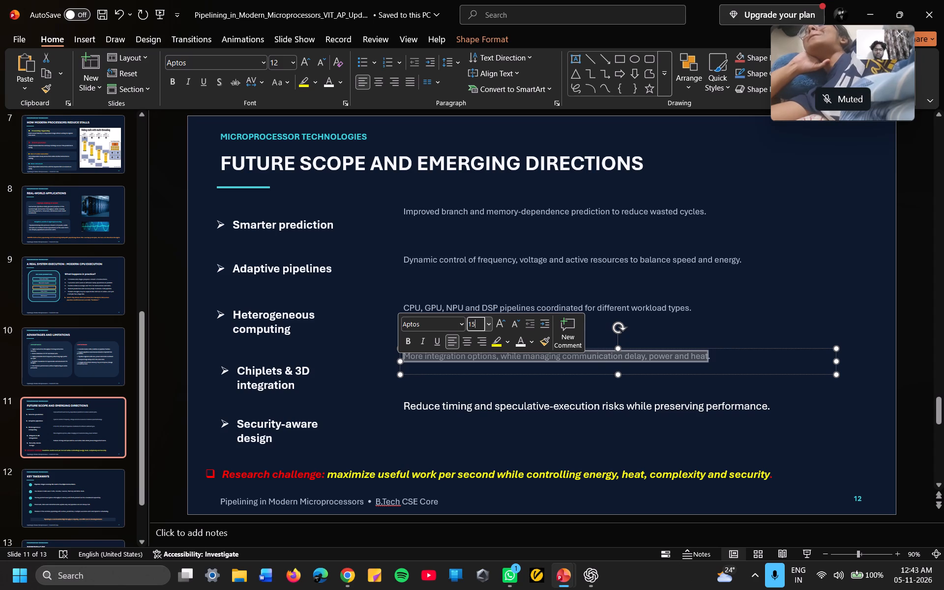
key("Return")
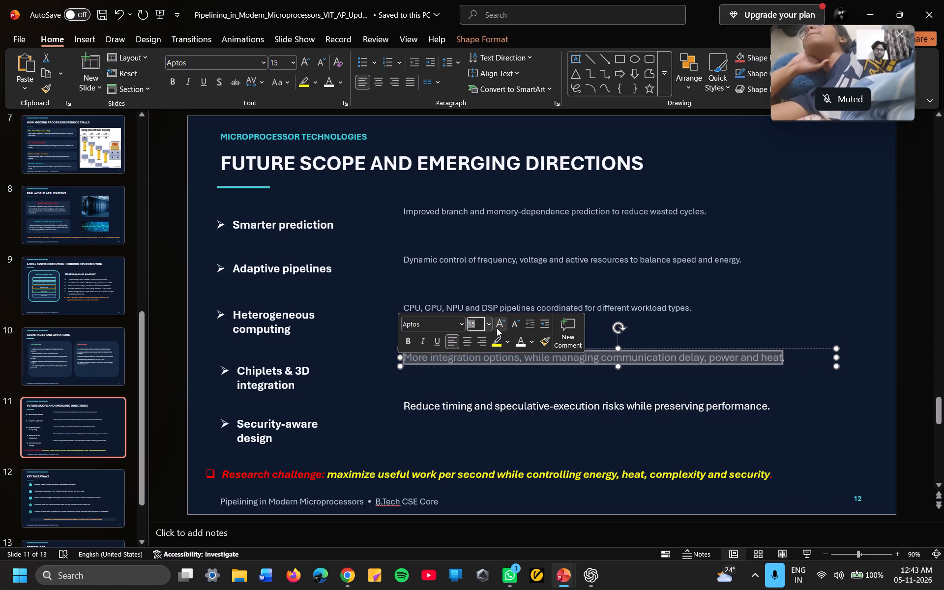
left_click(531, 340)
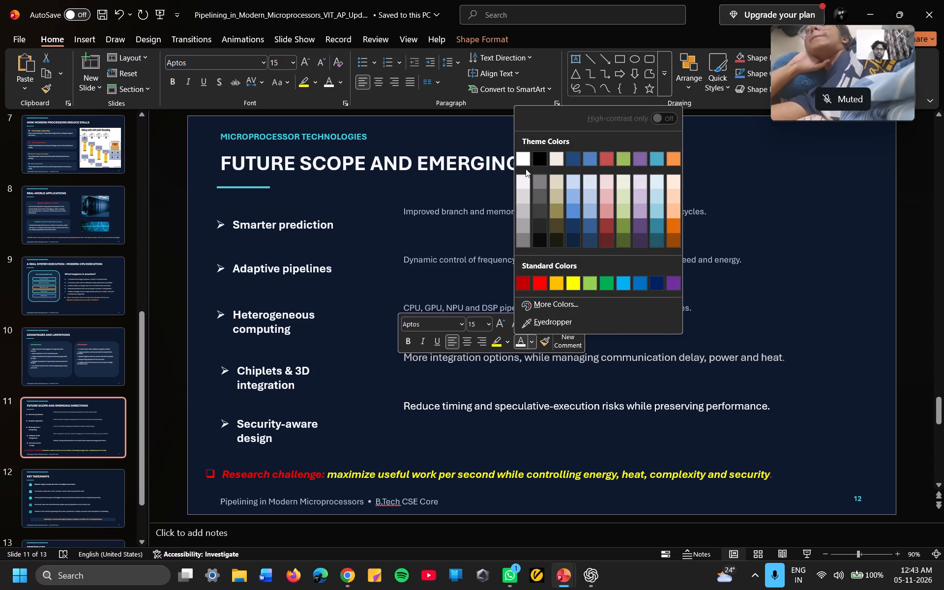
left_click(525, 161)
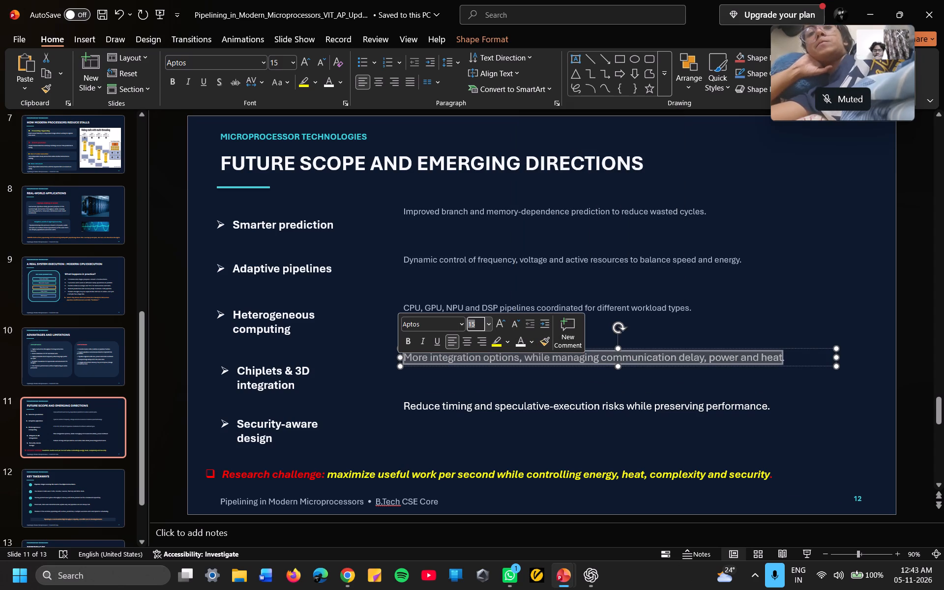
Set the "CPU, GPU, NPU and DSP pipelines" description text to 15 pt and colour it white.
left_click_drag(721, 311, 727, 317)
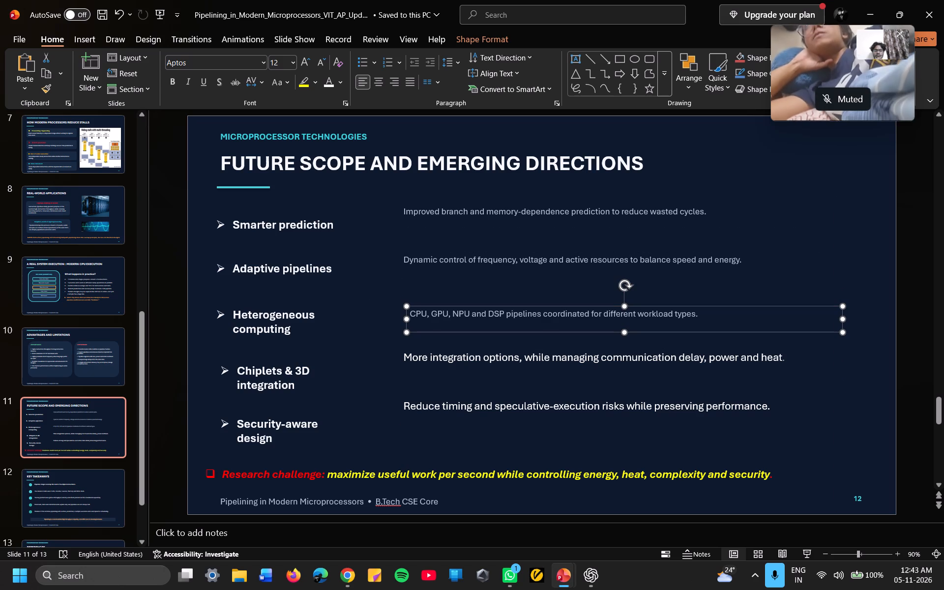
left_click_drag(697, 314, 532, 308)
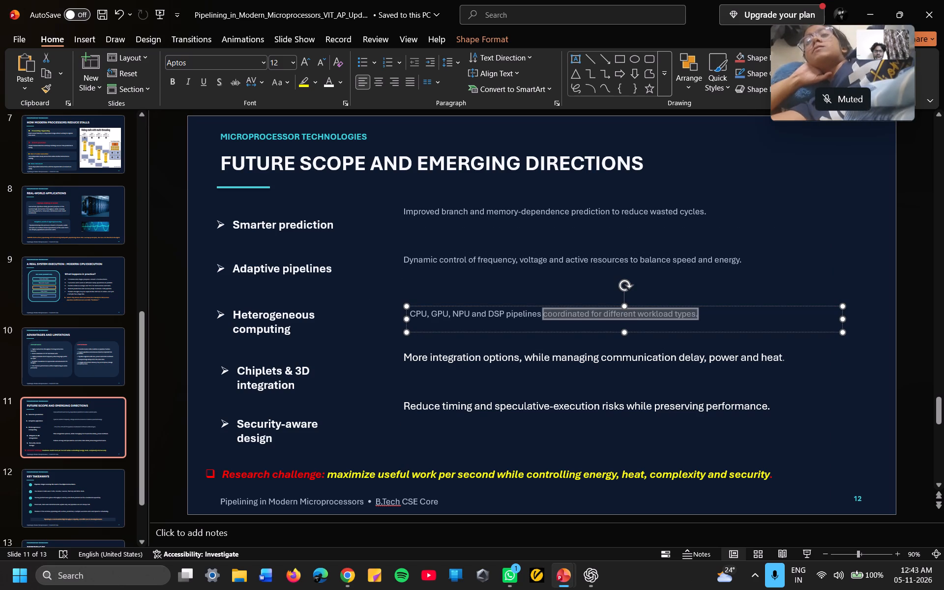
left_click_drag(532, 308, 405, 303)
left_click(486, 264)
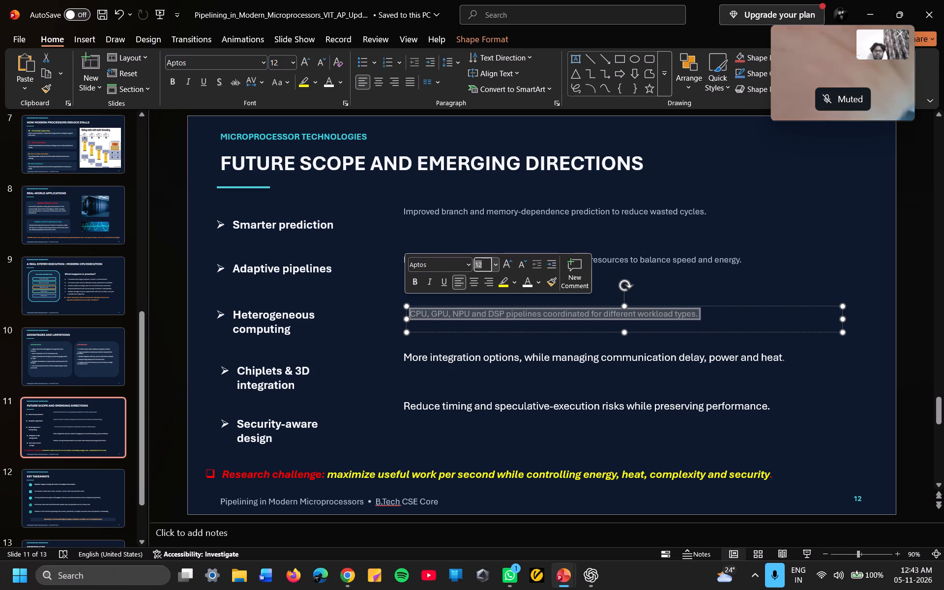
key("BackSpace")
type("15")
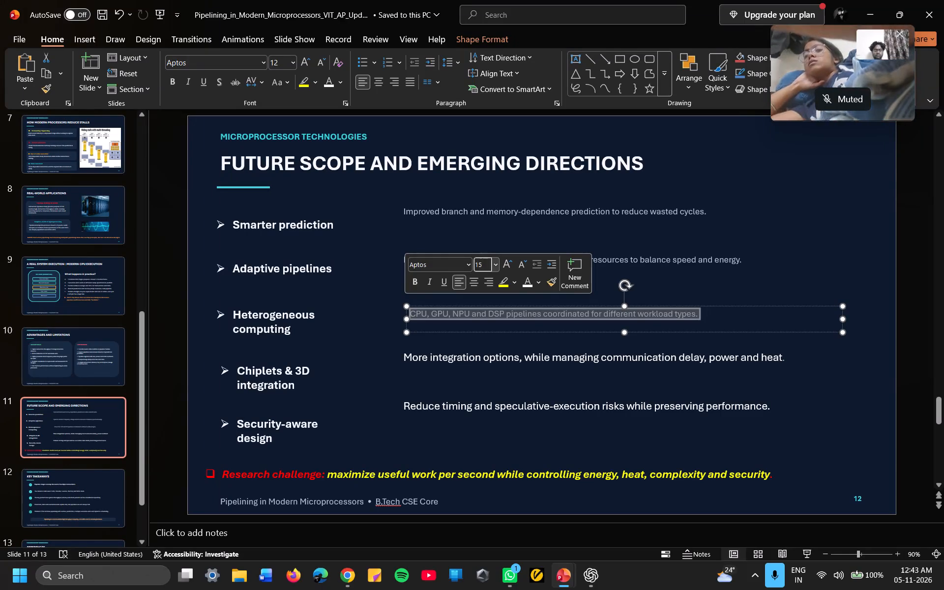
key("Return")
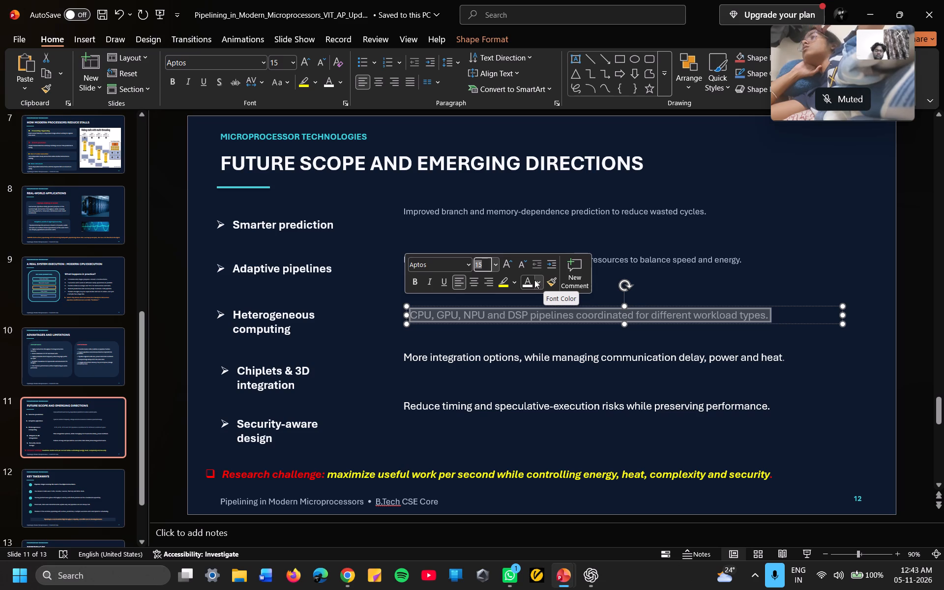
key("Return")
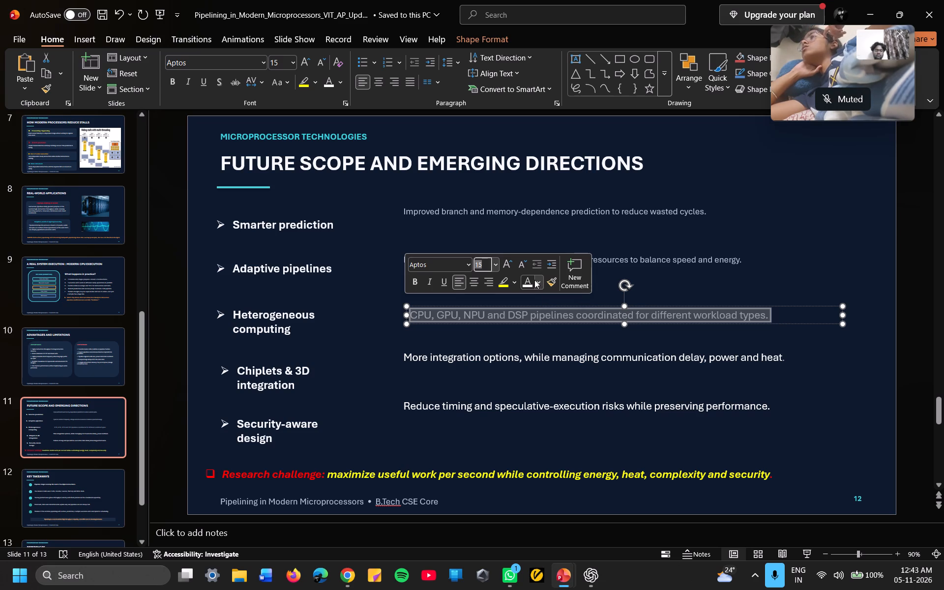
left_click(685, 227)
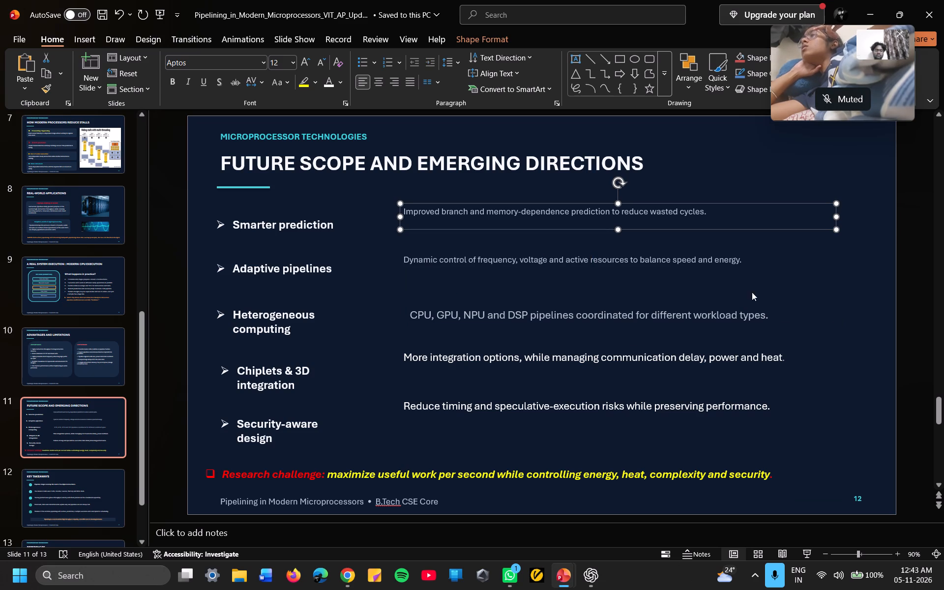
left_click_drag(764, 317, 365, 312)
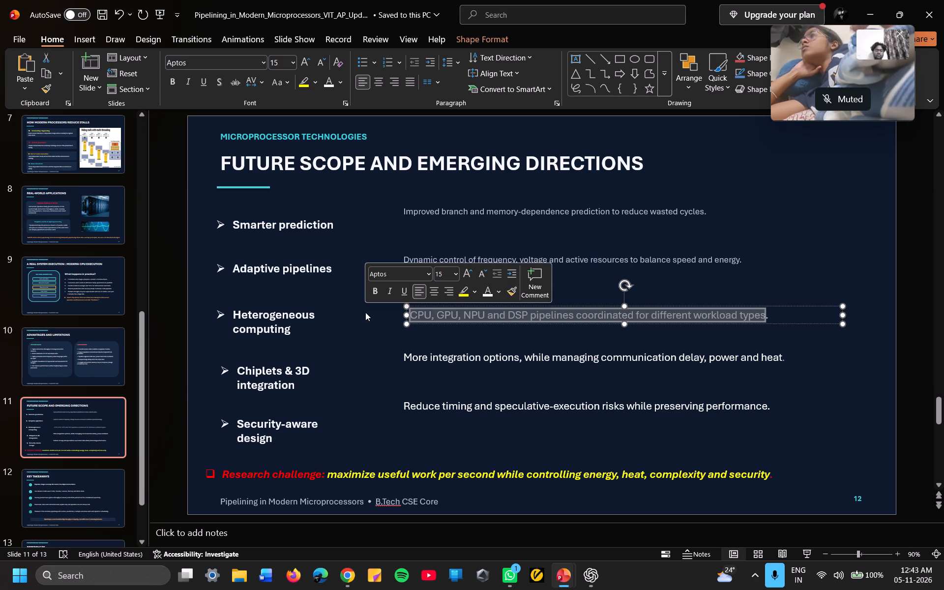
left_click(495, 290)
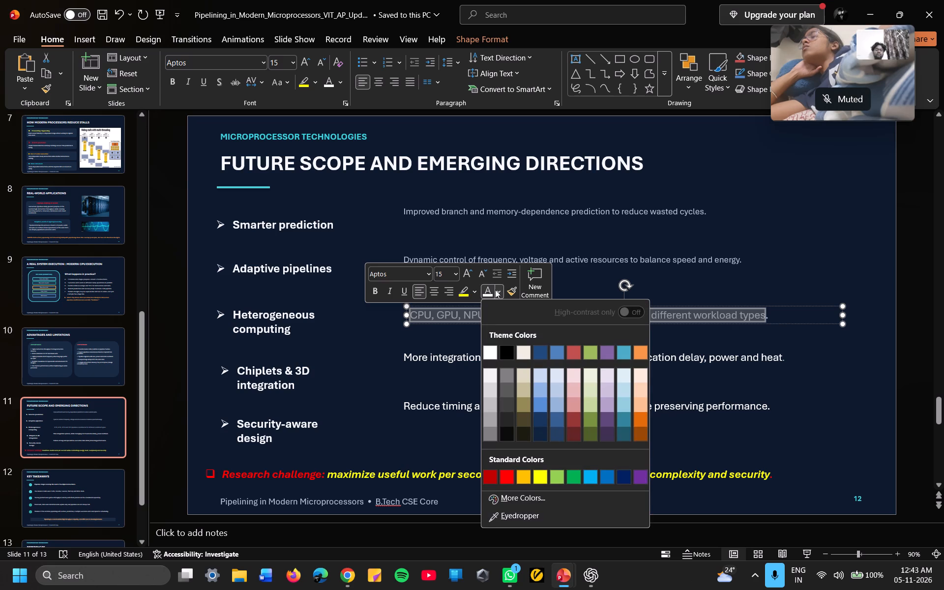
left_click(485, 352)
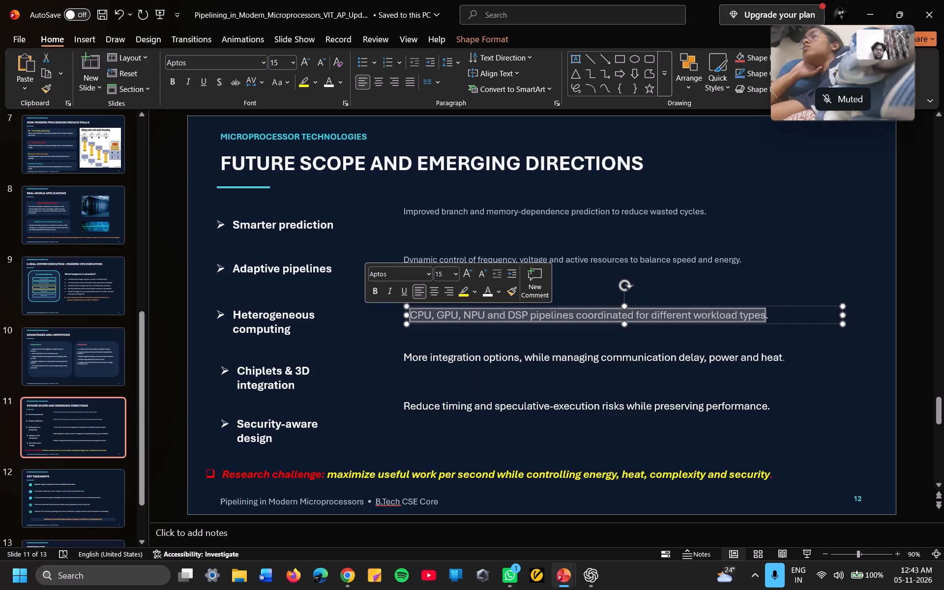
Set the "Dynamic control of frequency, voltage and active resources" description text to 15 pt and colour it white.
left_click(749, 265)
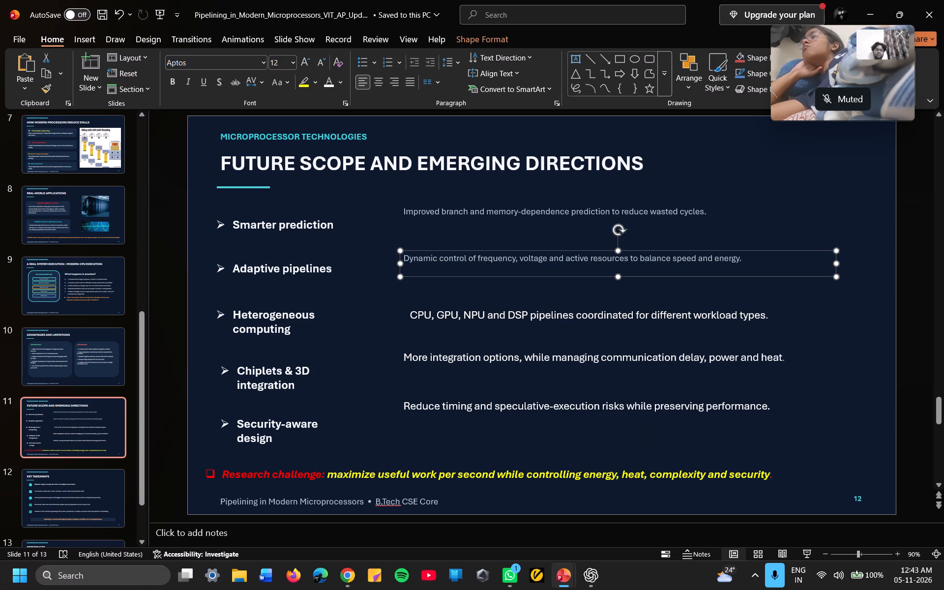
left_click_drag(740, 259, 396, 252)
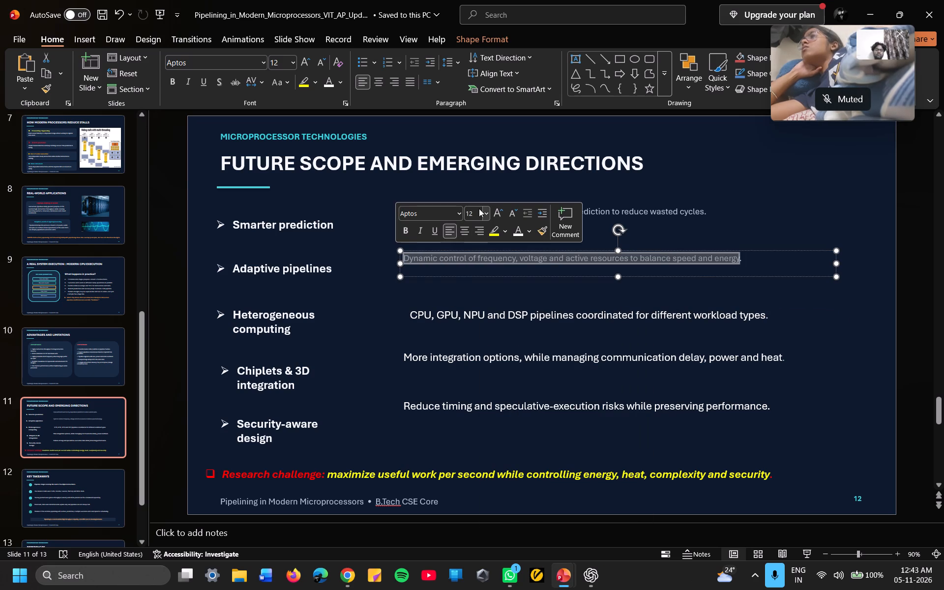
left_click_drag(479, 208, 474, 214)
left_click(474, 214)
key("BackSpace")
key("BackSpace")
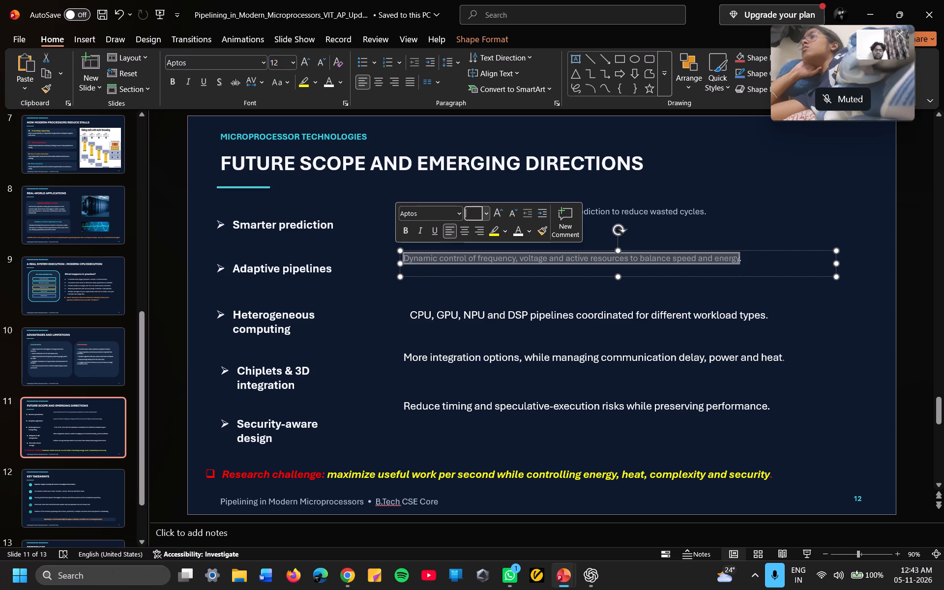
type("15")
key("Return")
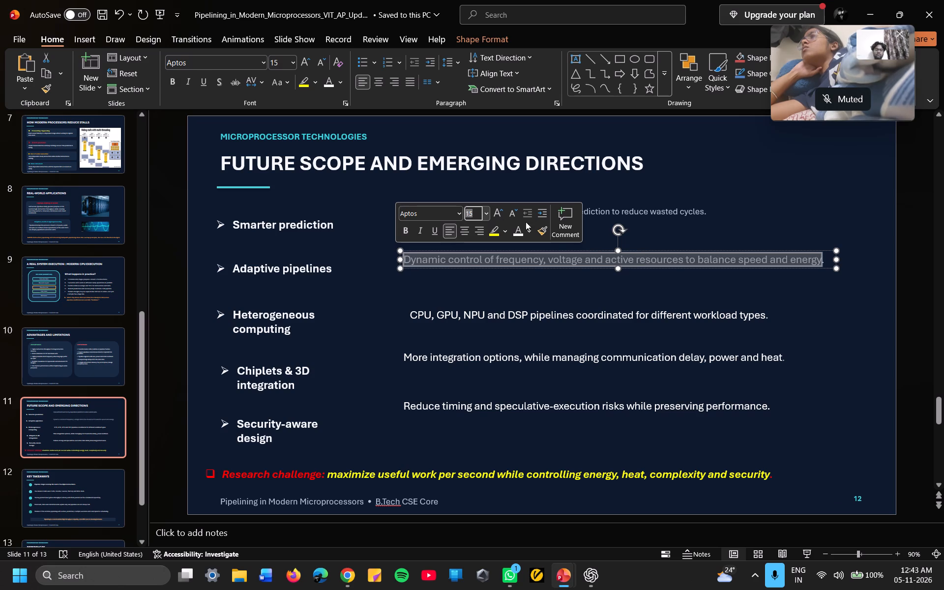
left_click(532, 230)
left_click(516, 291)
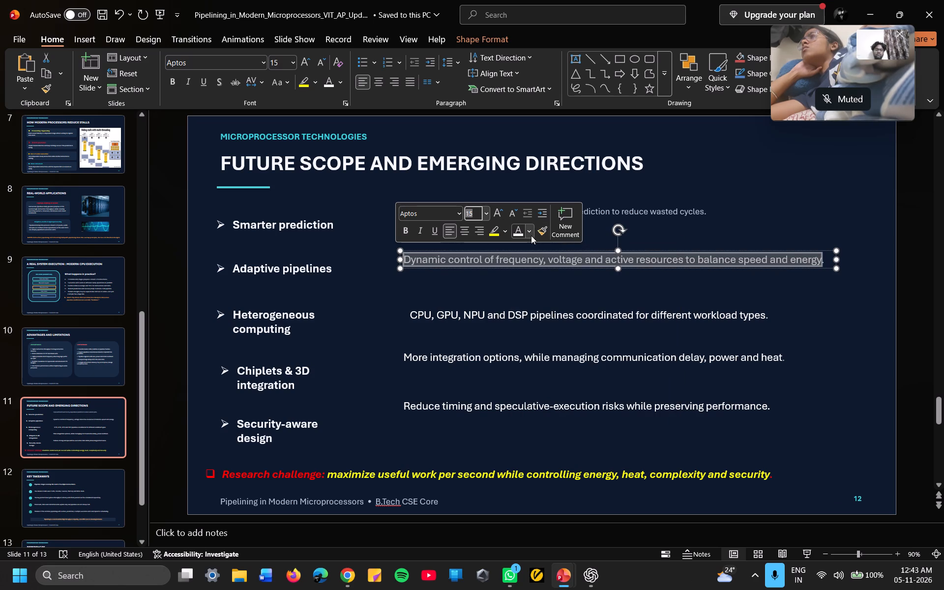
left_click(528, 234)
left_click(522, 287)
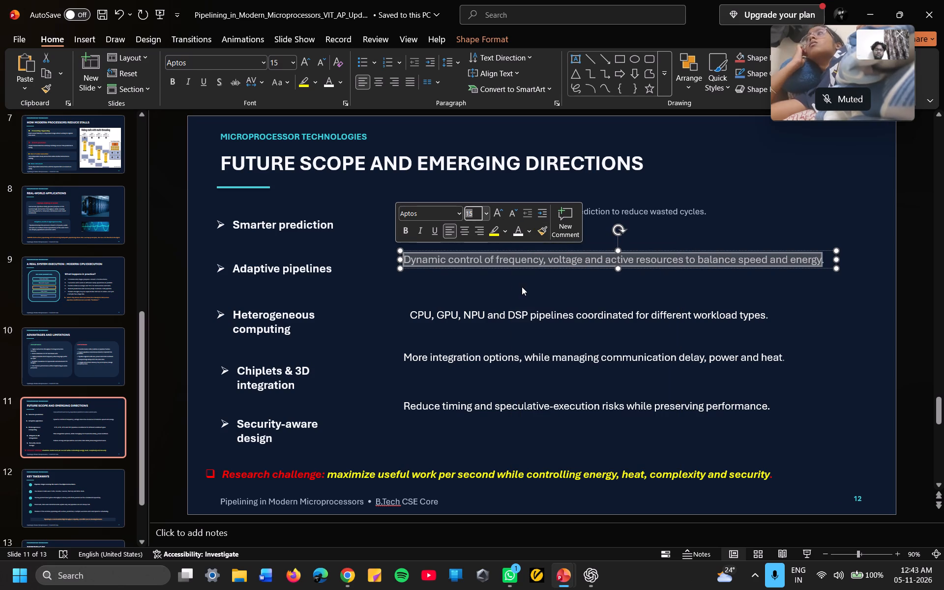
Set the "Improved branch and memory-dependence prediction" description text to 15 pt and colour it white.
left_click(789, 163)
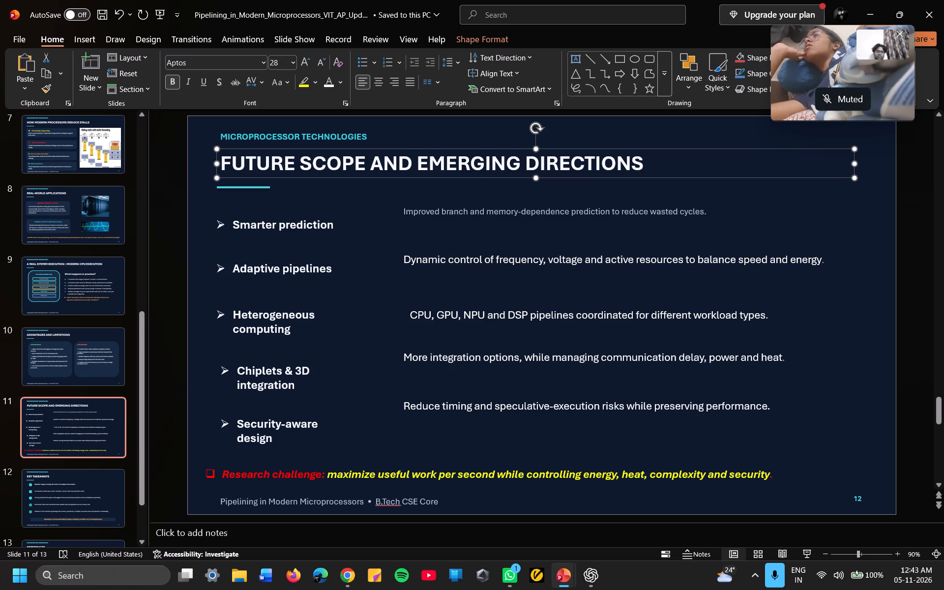
left_click_drag(706, 212, 686, 214)
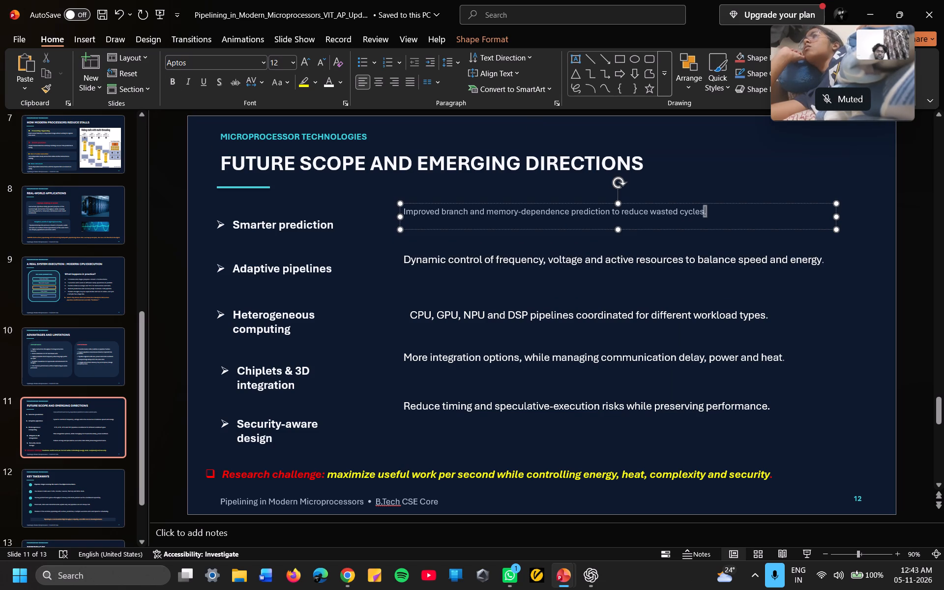
left_click_drag(686, 214, 419, 215)
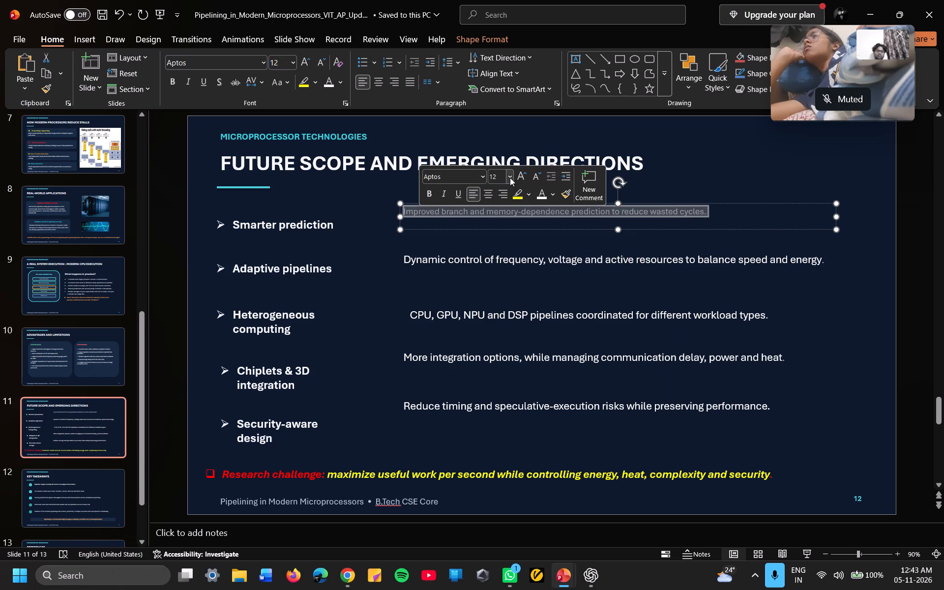
left_click(498, 180)
key("BackSpace")
type("15")
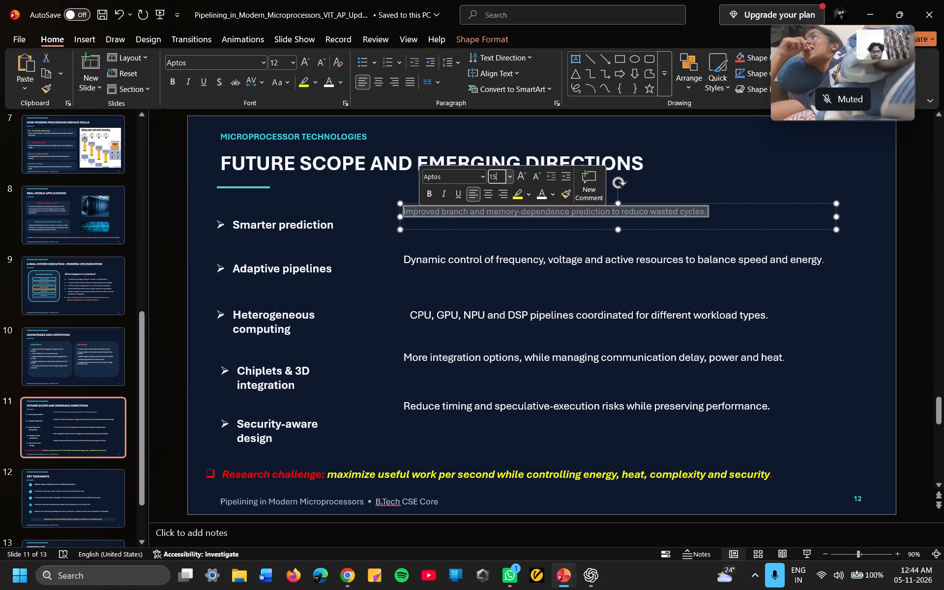
key("Return")
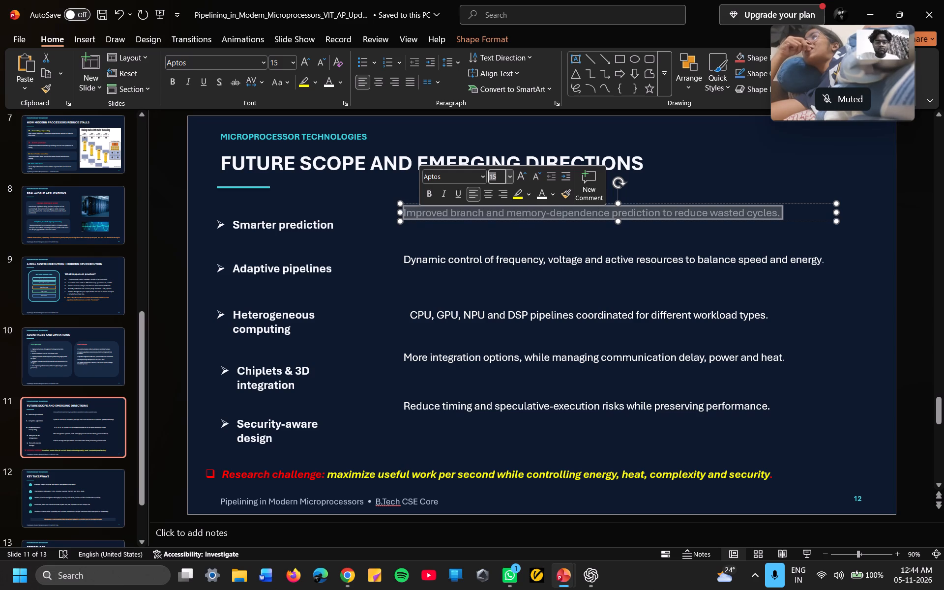
left_click(555, 196)
left_click(543, 257)
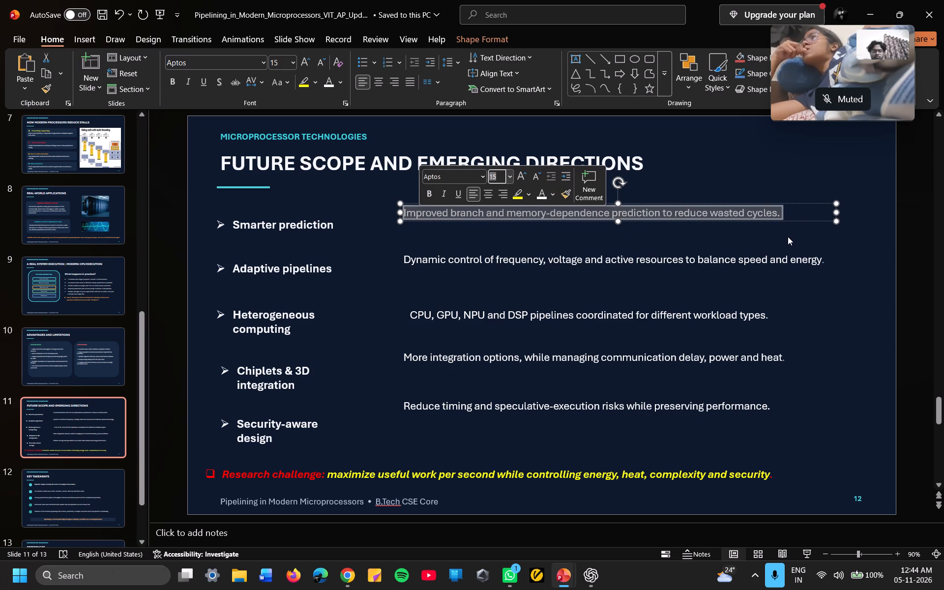
left_click(791, 238)
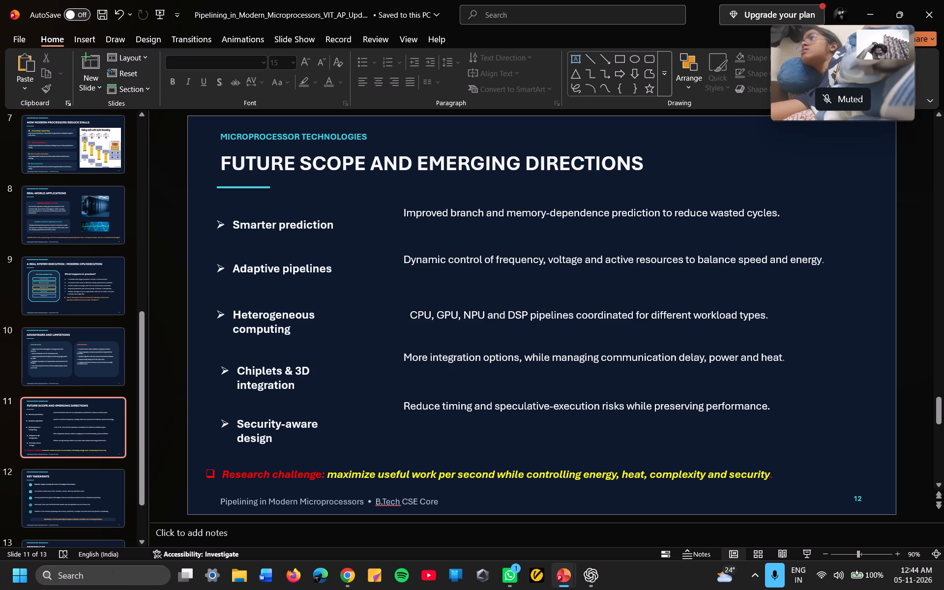
Move slide 11's five description texts into one left-aligned column, each beside its matching arrow-bulleted label.
left_click_drag(784, 216, 766, 230)
left_click(842, 264)
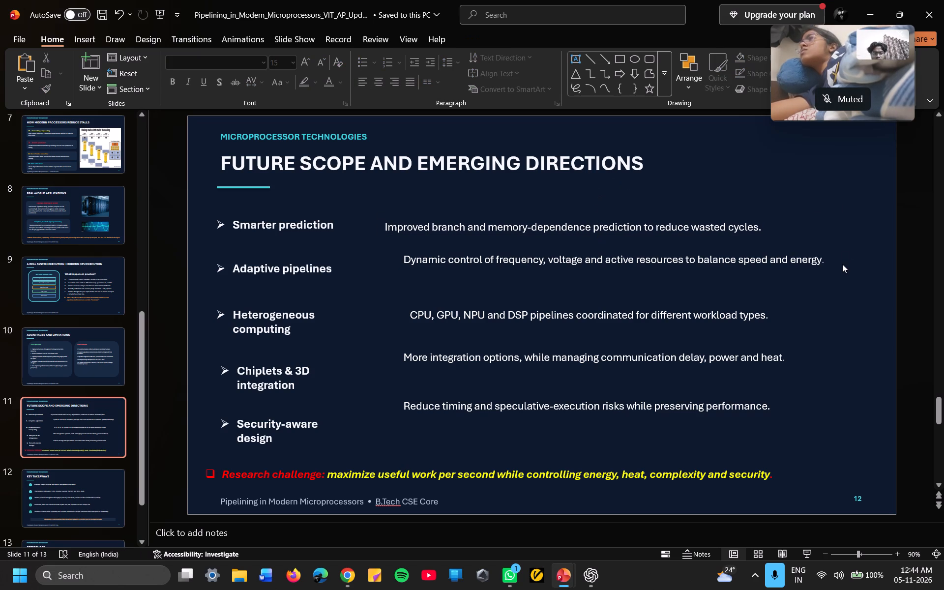
left_click_drag(837, 264, 818, 275)
left_click_drag(795, 316, 778, 321)
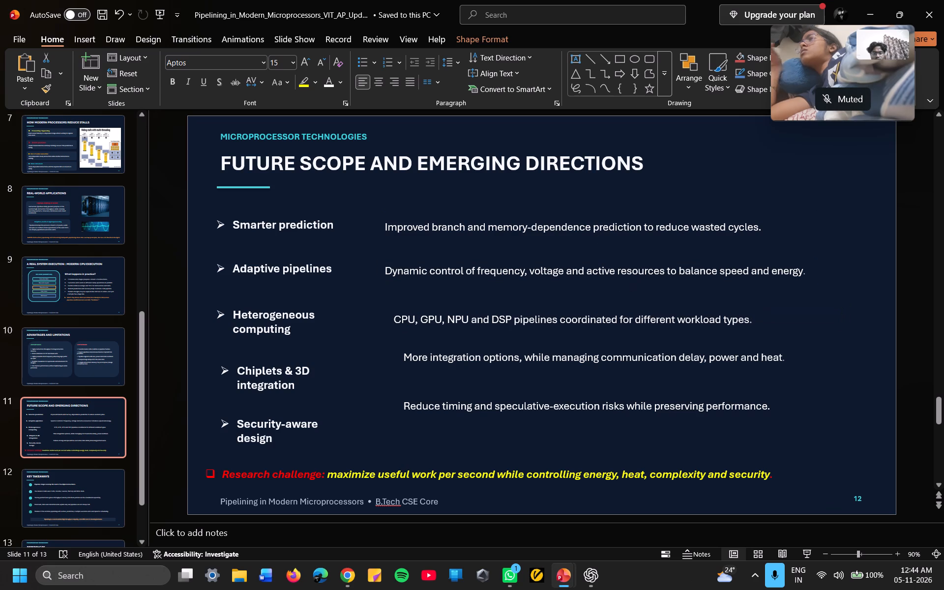
left_click_drag(778, 321, 771, 324)
left_click_drag(797, 358, 776, 373)
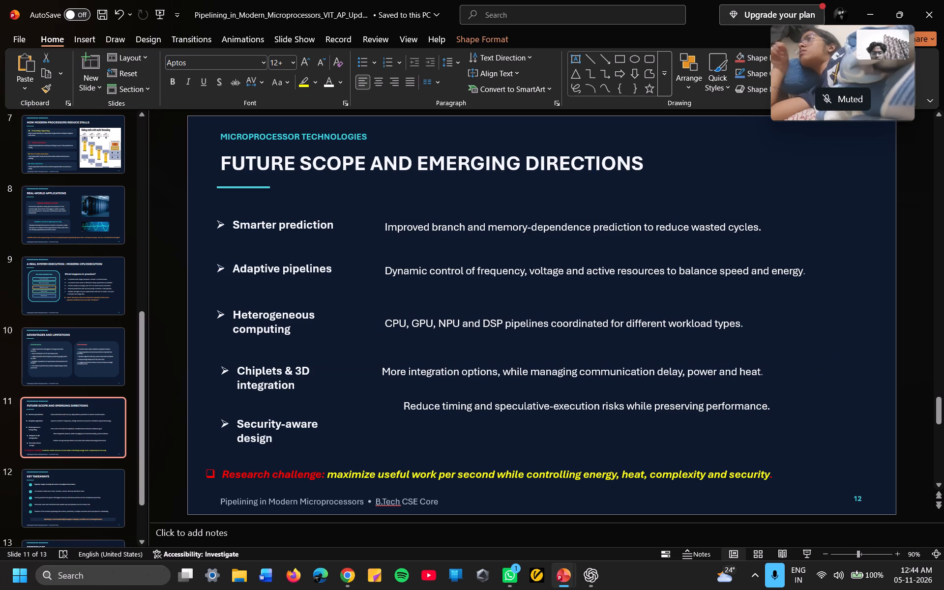
left_click_drag(776, 373, 776, 378)
left_click_drag(786, 411, 777, 414)
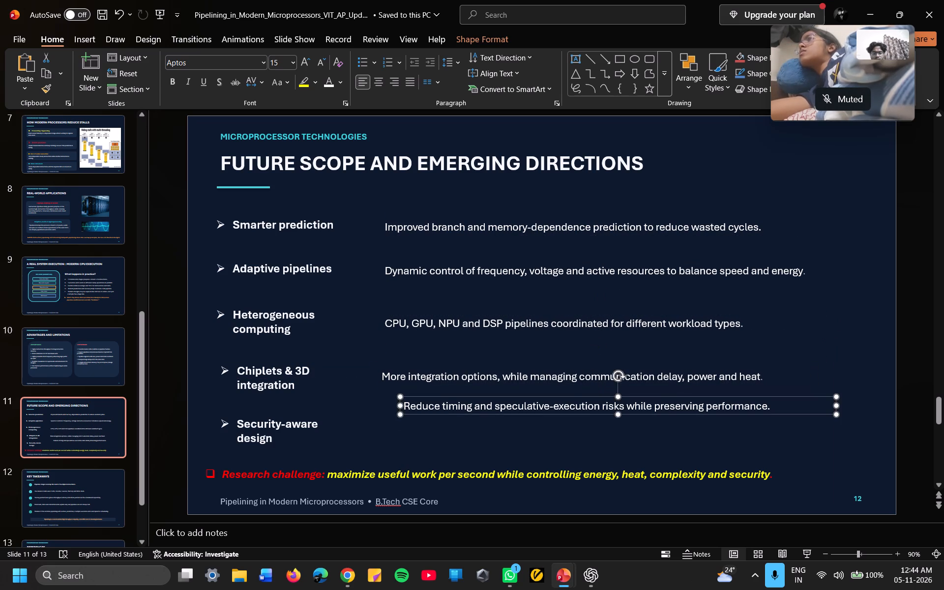
left_click_drag(777, 414, 769, 426)
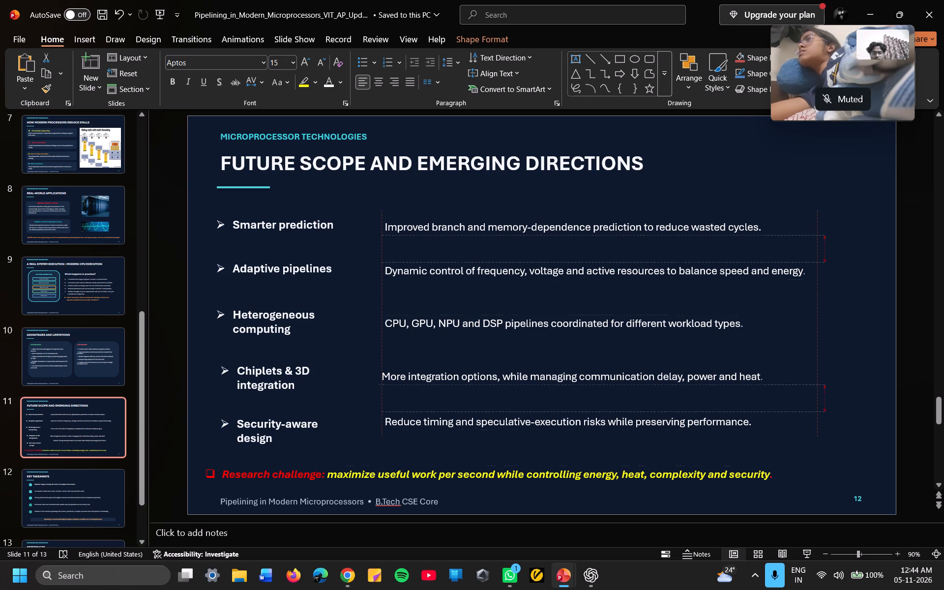
left_click_drag(769, 426, 769, 427)
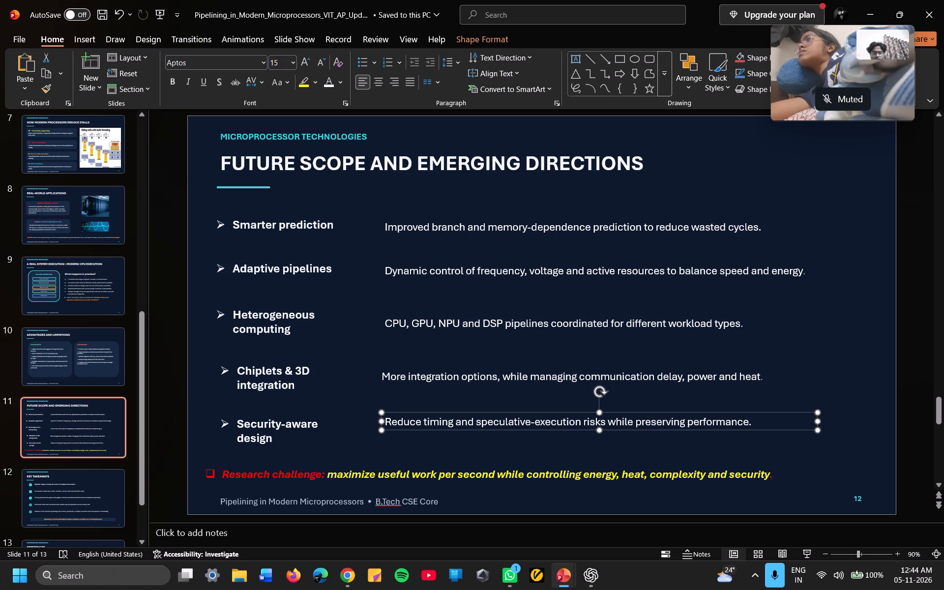
left_click_drag(778, 377, 784, 377)
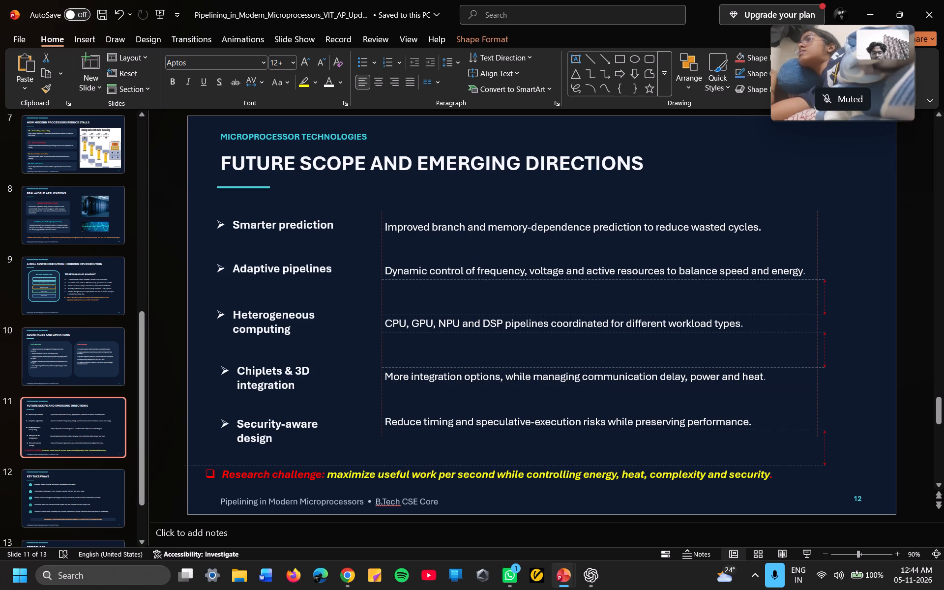
left_click_drag(784, 377, 784, 378)
left_click(806, 293)
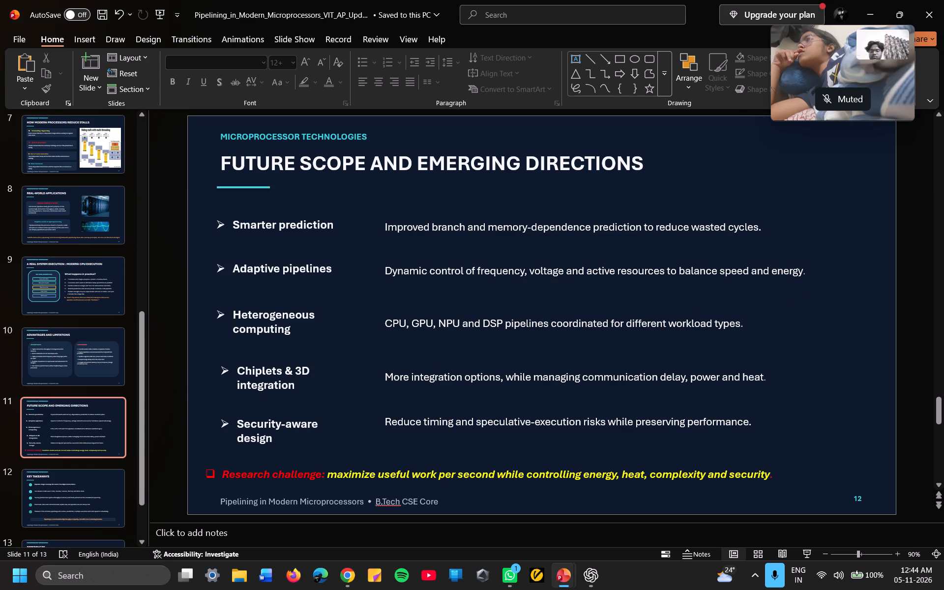
Align the "Chiplets & 3D integration" and "Security-aware design" labels with the left edge of the labels above them.
left_click_drag(318, 377, 311, 378)
left_click_drag(338, 433, 332, 432)
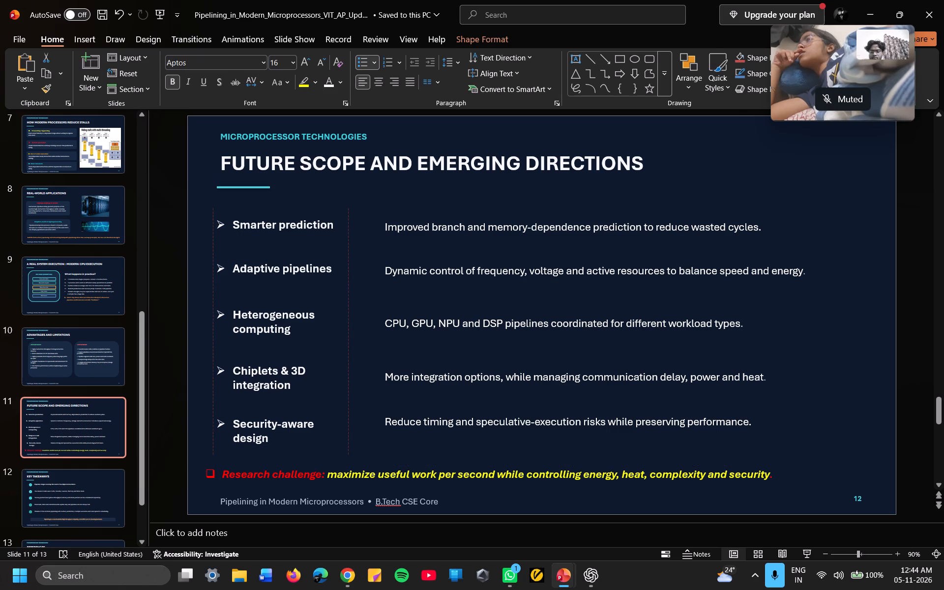
left_click_drag(332, 432, 332, 432)
left_click(194, 388)
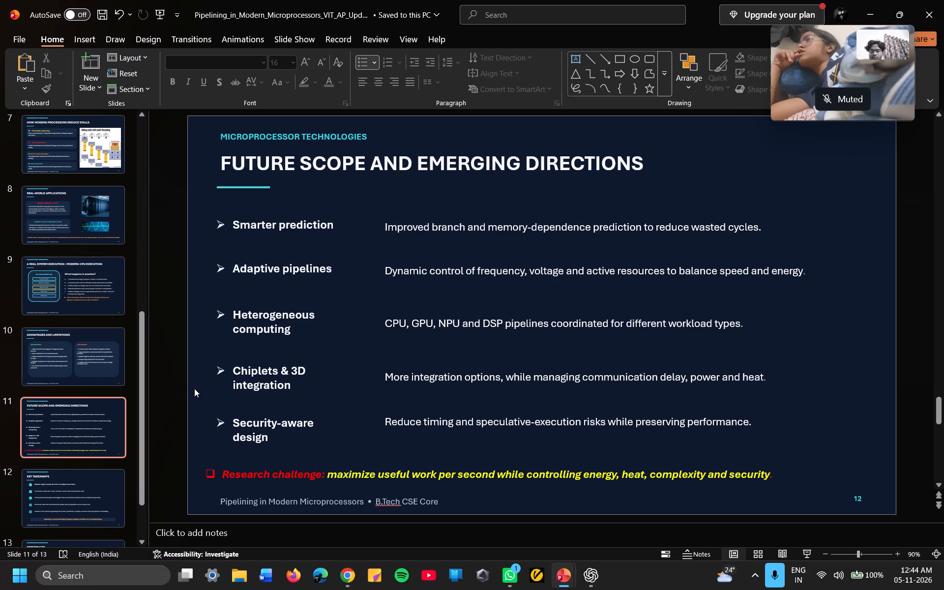
Fine-tune the vertical positions of the five descriptions so each lines up with its label.
left_click(791, 382)
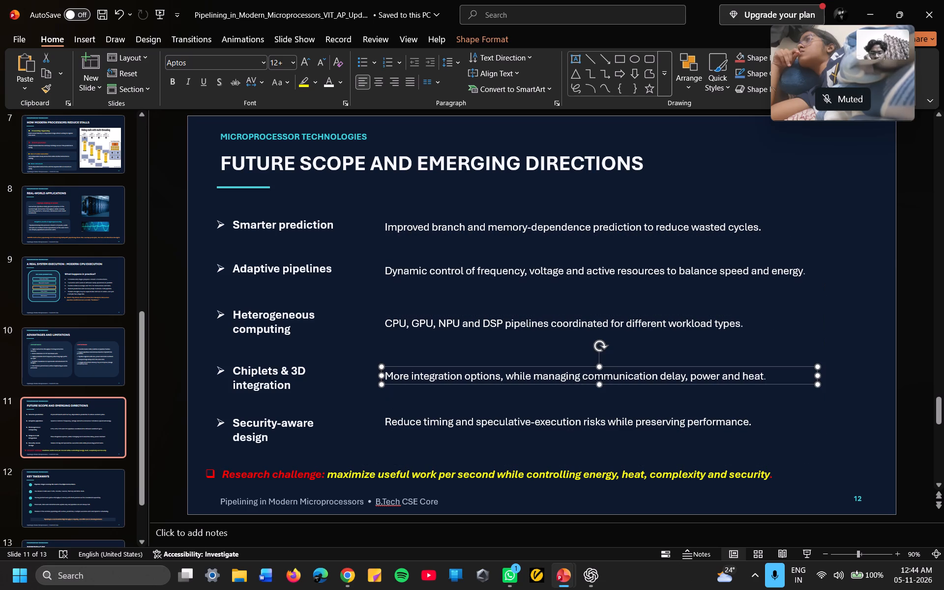
left_click(784, 423)
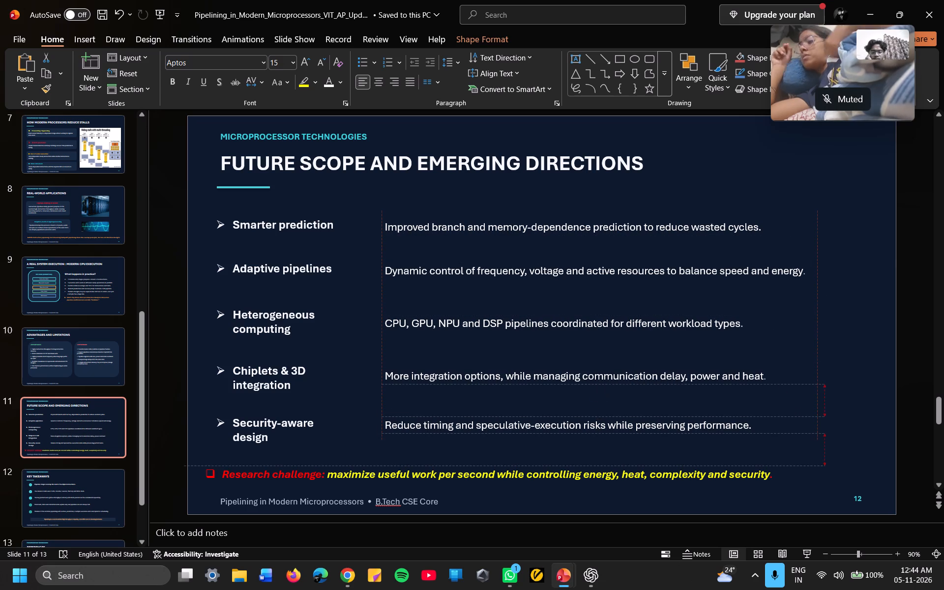
left_click(757, 326)
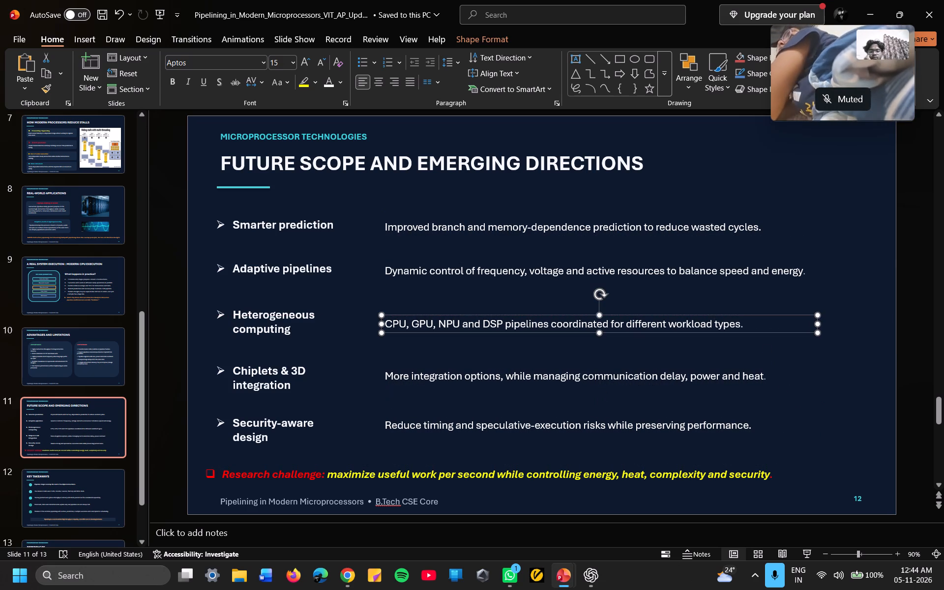
left_click(812, 272)
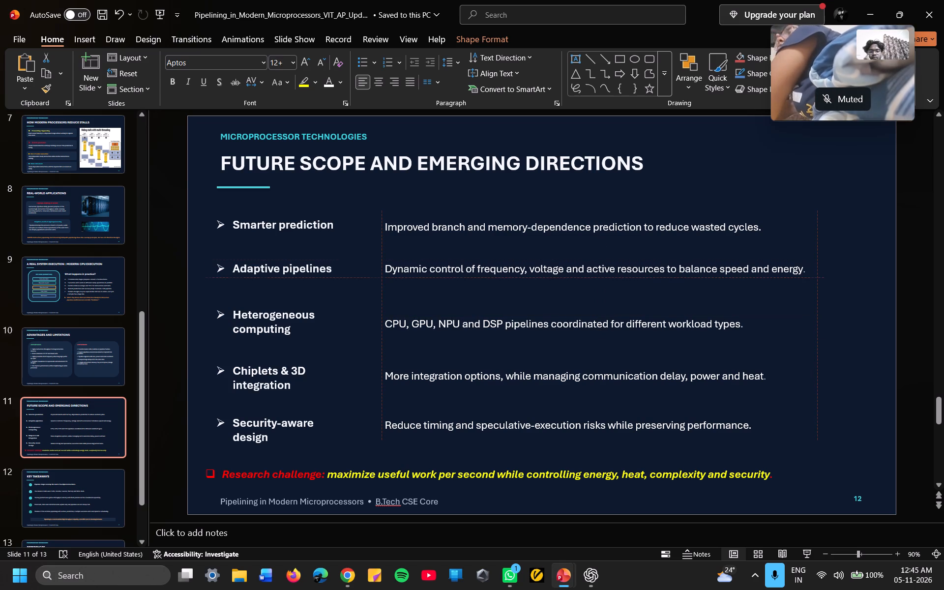
left_click(795, 229)
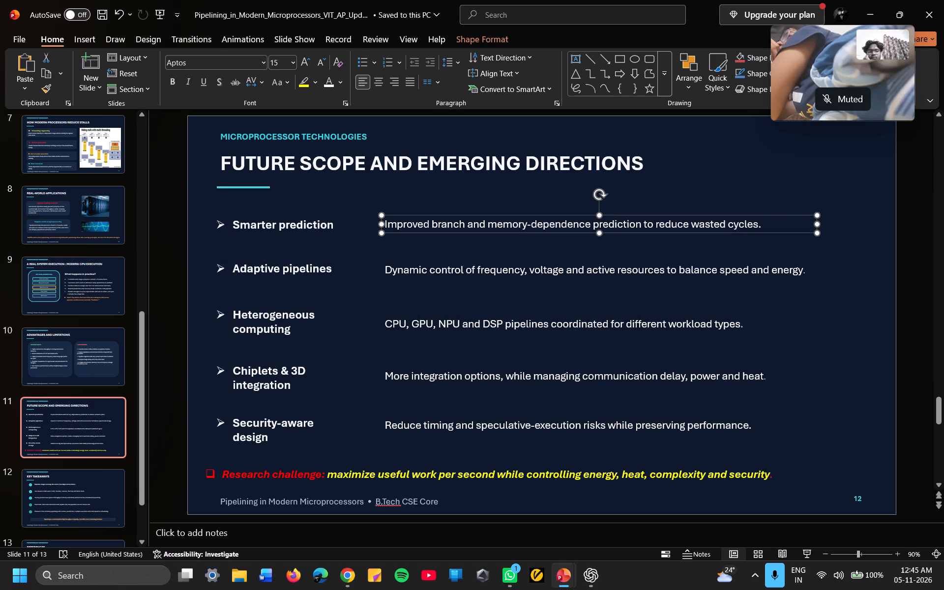
left_click(346, 248)
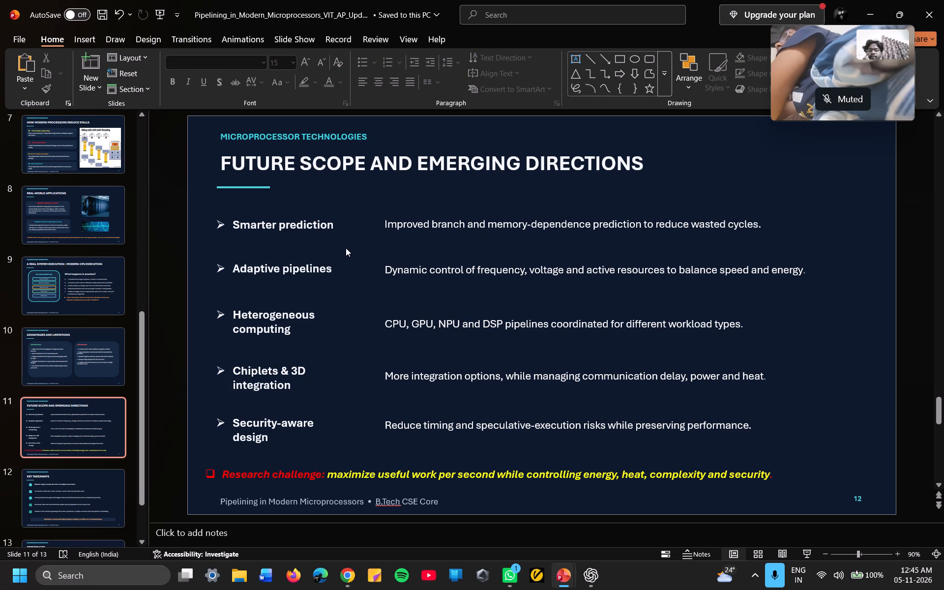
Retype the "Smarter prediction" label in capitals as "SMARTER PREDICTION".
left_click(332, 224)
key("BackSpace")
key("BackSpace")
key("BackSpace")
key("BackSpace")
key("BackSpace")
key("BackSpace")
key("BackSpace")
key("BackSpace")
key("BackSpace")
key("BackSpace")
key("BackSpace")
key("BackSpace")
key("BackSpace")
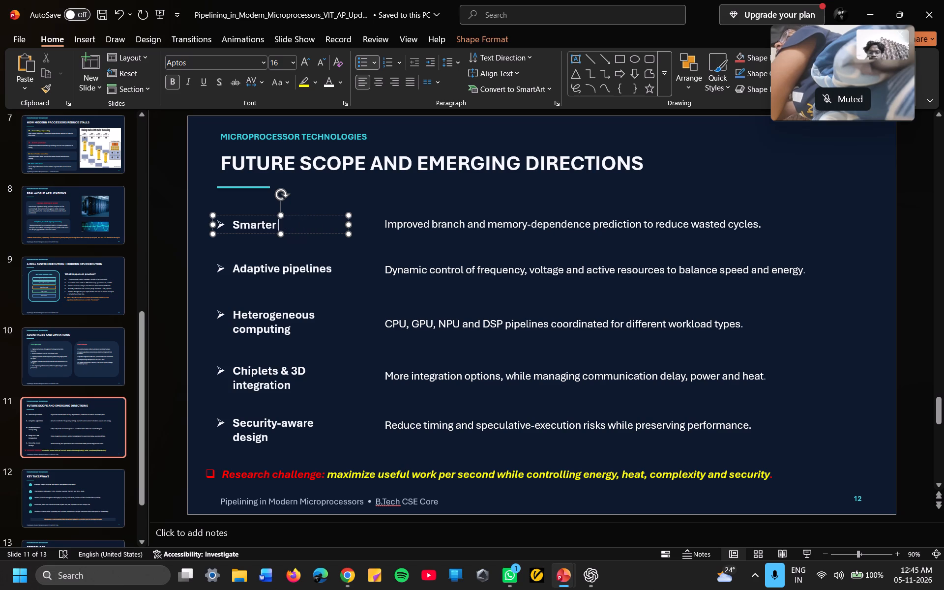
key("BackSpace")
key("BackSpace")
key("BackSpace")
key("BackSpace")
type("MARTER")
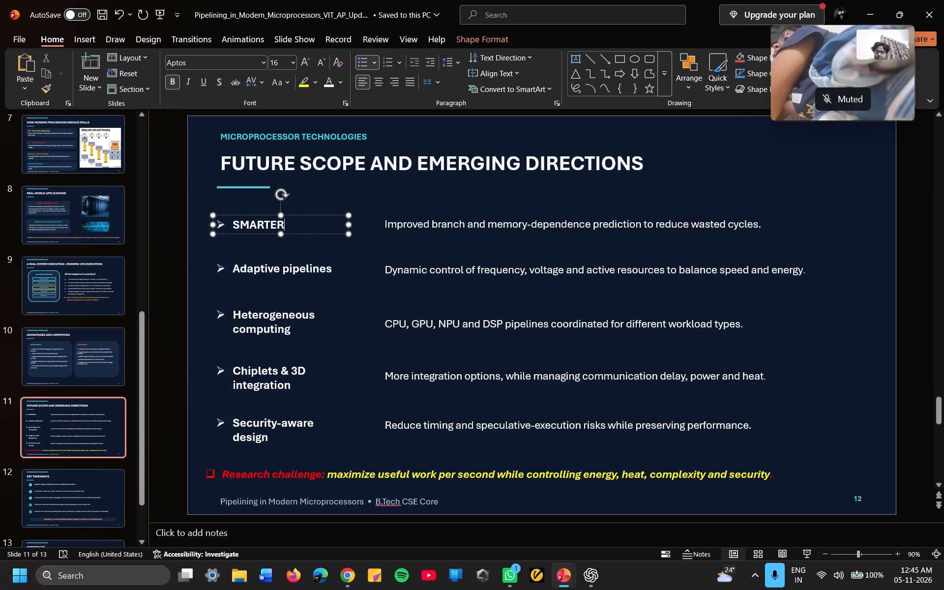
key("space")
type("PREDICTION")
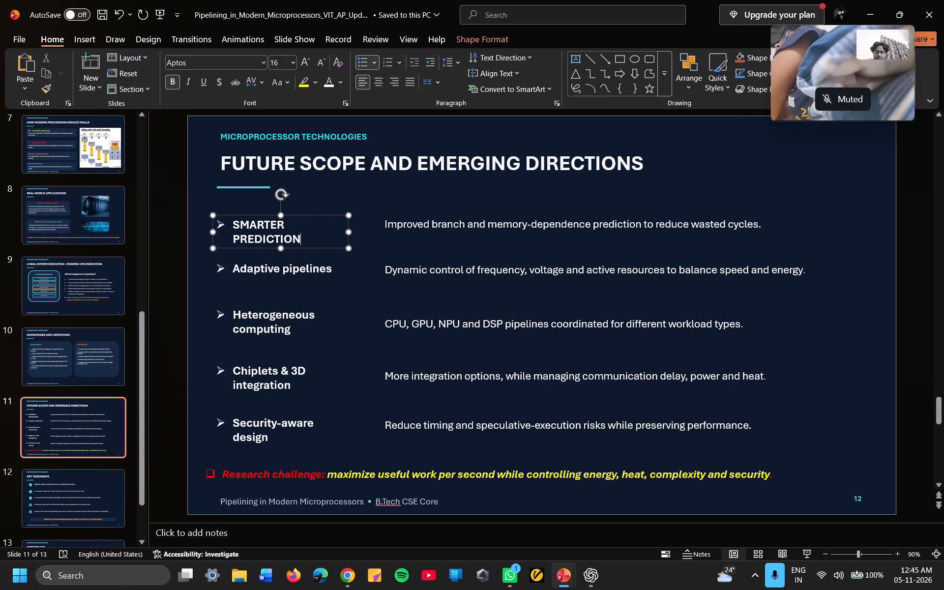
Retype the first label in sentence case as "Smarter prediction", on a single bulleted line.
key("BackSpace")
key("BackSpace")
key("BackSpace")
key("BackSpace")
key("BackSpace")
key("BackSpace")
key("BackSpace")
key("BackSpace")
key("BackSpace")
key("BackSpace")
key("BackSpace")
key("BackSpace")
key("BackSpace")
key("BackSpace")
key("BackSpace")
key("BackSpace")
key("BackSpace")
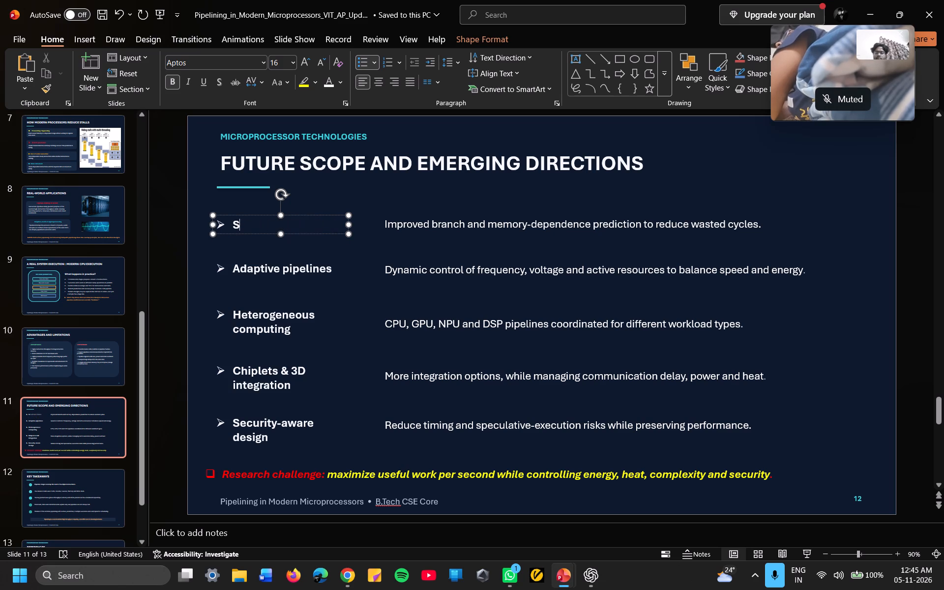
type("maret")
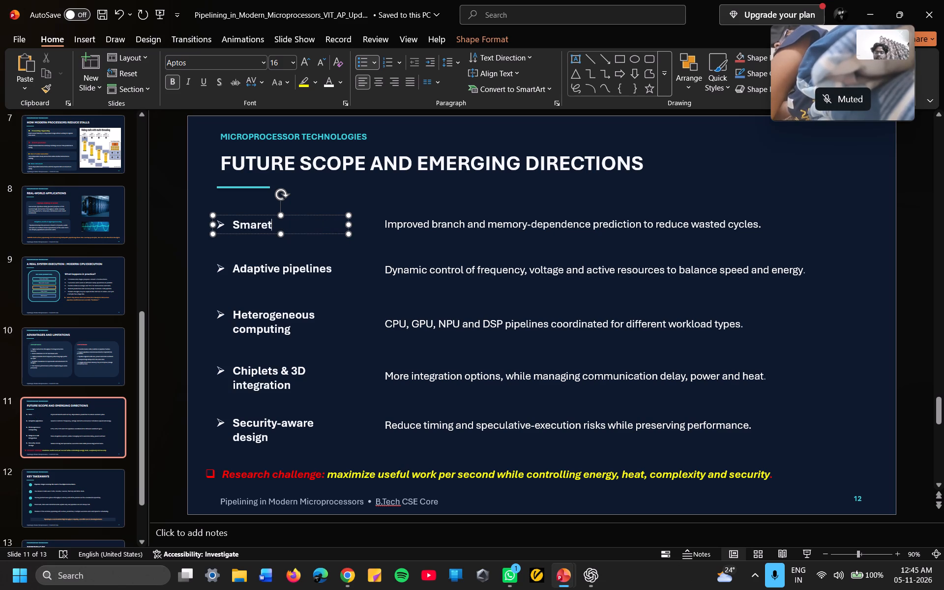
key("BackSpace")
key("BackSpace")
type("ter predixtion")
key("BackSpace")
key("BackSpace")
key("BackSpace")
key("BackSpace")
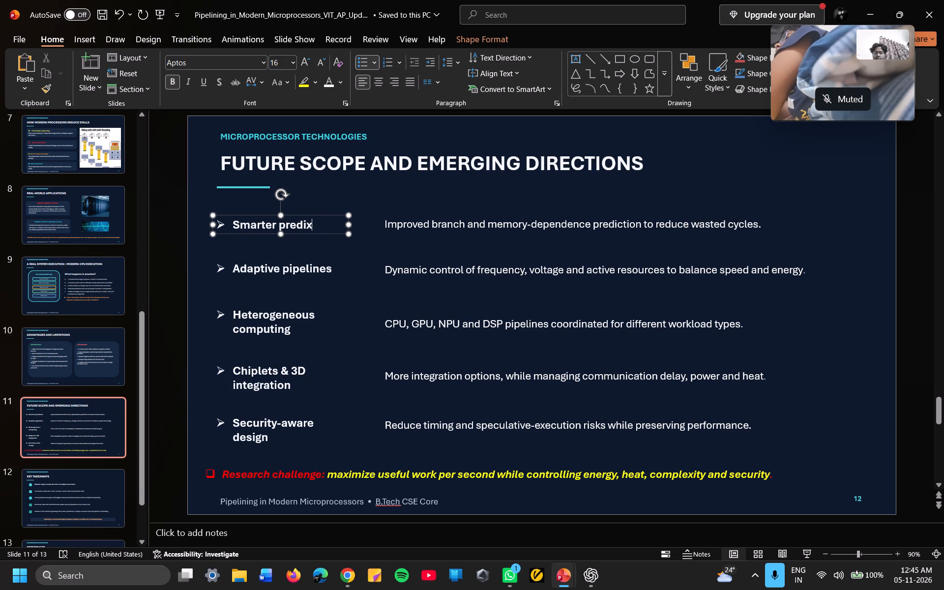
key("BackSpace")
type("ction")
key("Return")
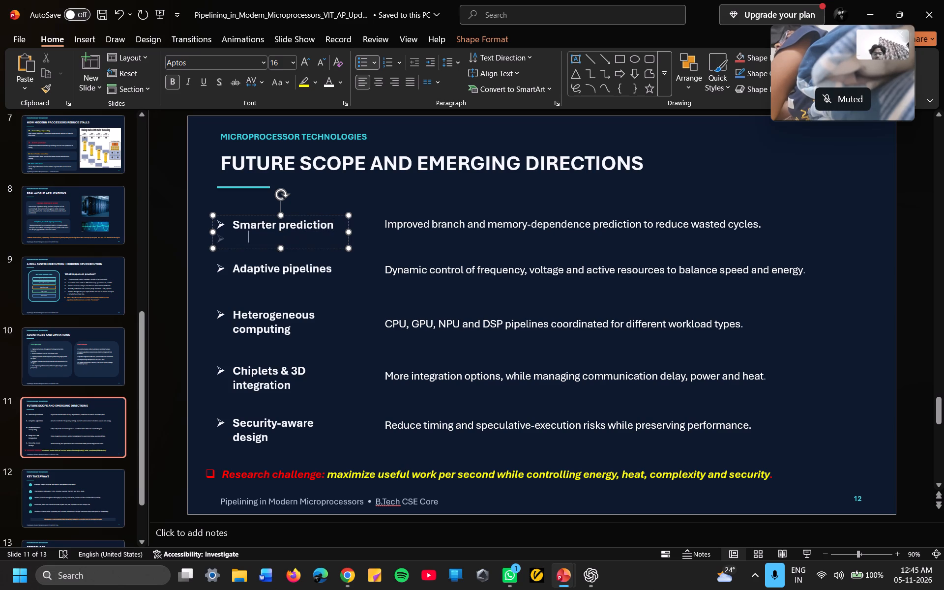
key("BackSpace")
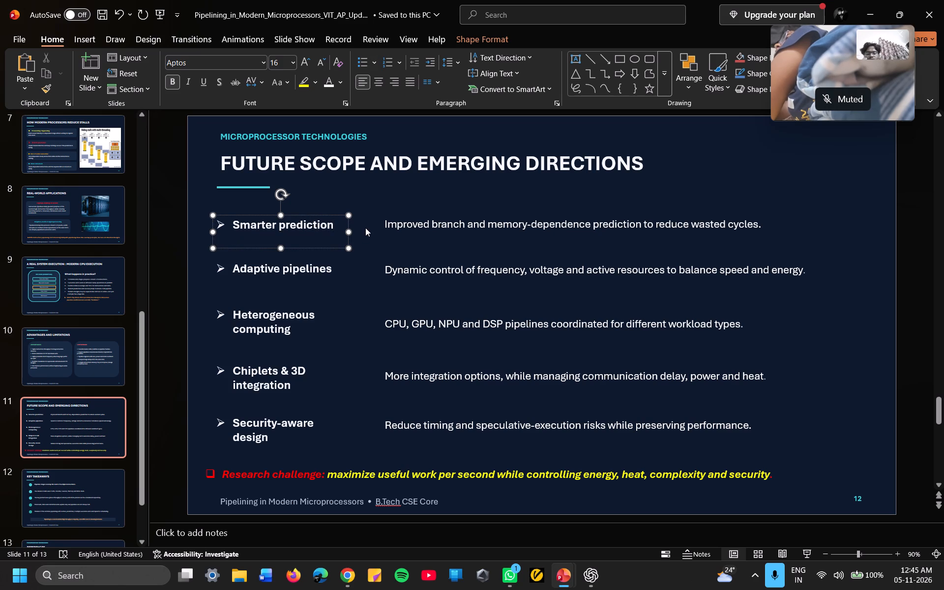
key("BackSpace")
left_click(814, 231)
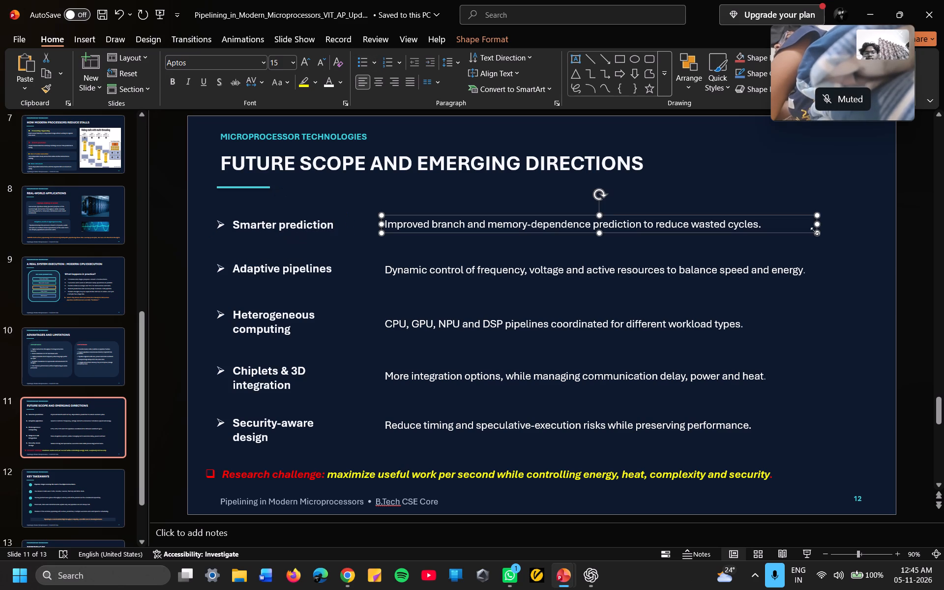
On the Key Takeaways slide, cut the numbered circles 1 and 2 beside the first two statements.
left_click(56, 485)
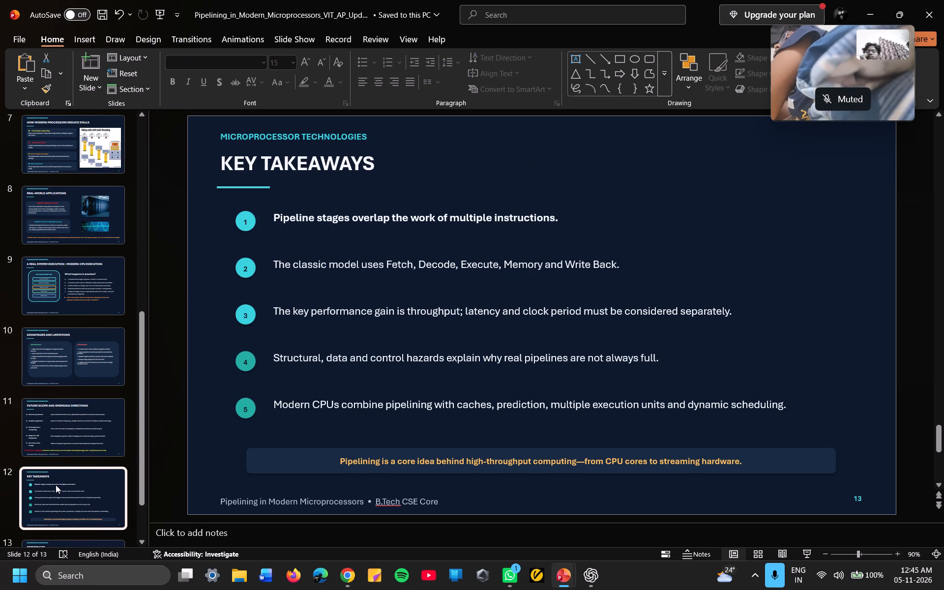
left_click(249, 225)
right_click(249, 225)
left_click(298, 231)
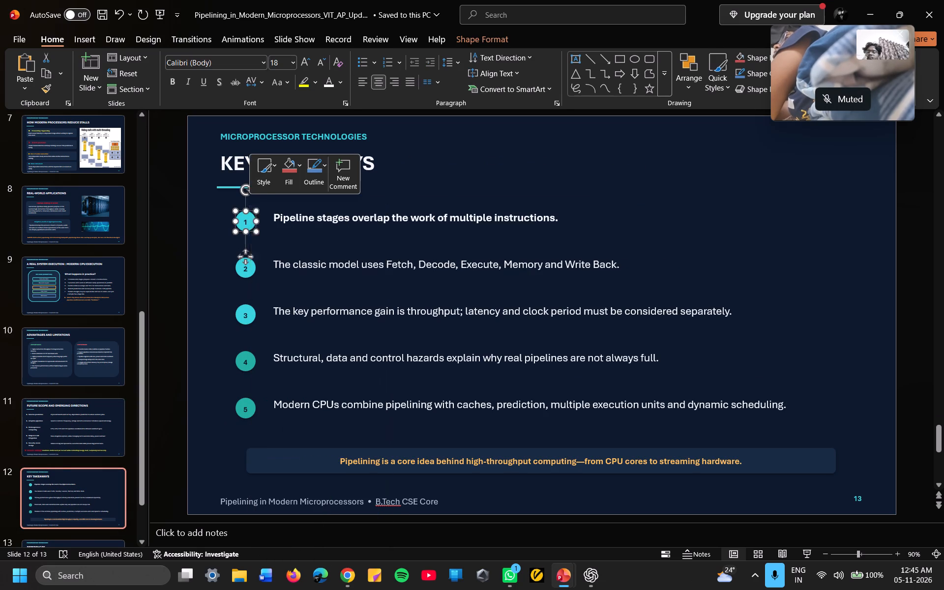
left_click(245, 267)
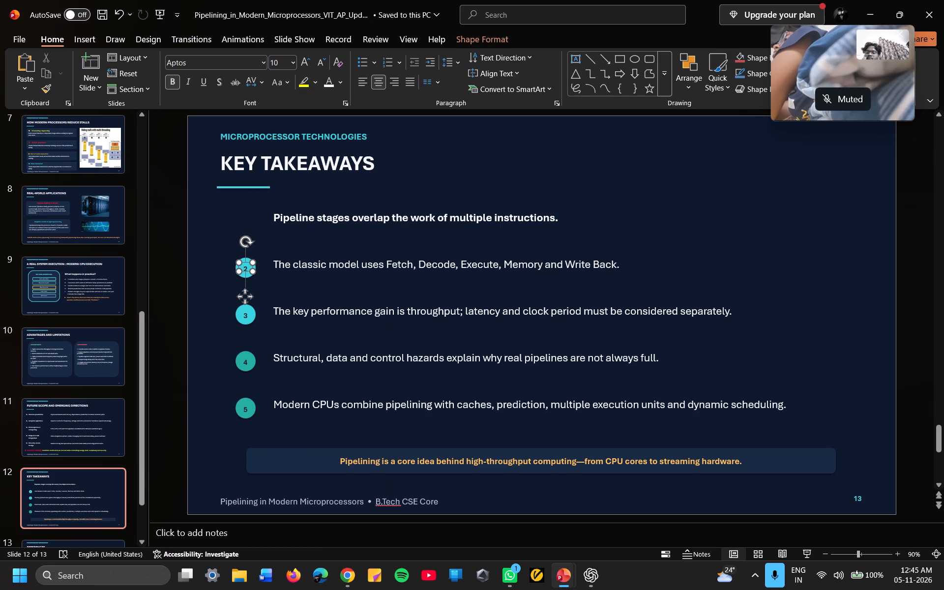
right_click(244, 289)
left_click(281, 226)
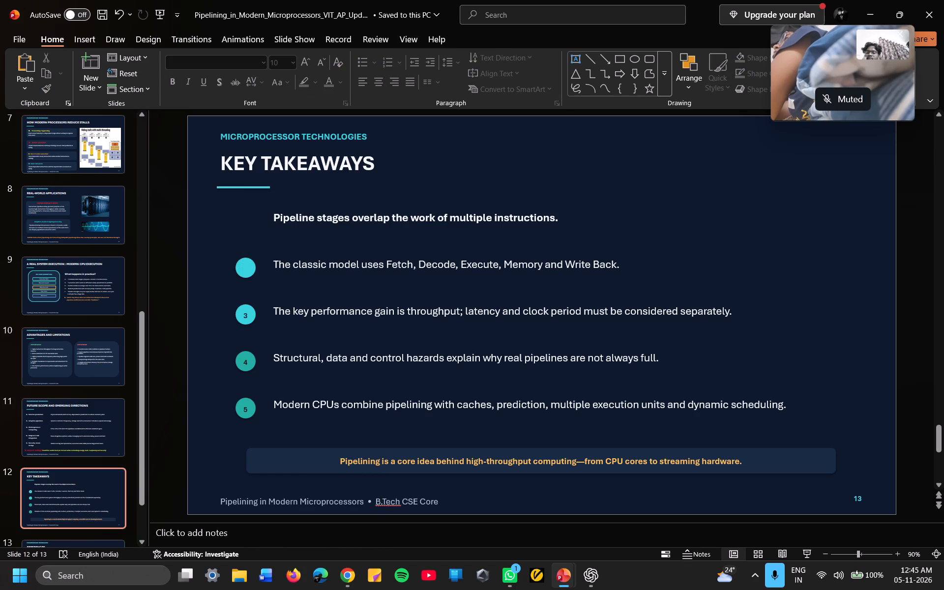
left_click(249, 271)
right_click(249, 271)
left_click(292, 229)
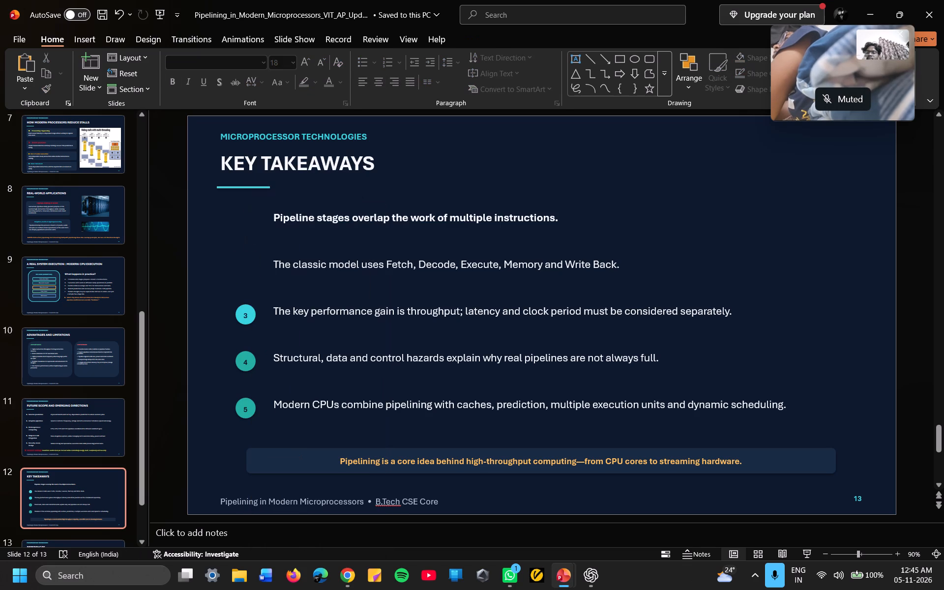
Cut the remaining numbered circles 3, 4 and 5 beside the last three takeaway statements.
left_click(252, 312)
right_click(252, 312)
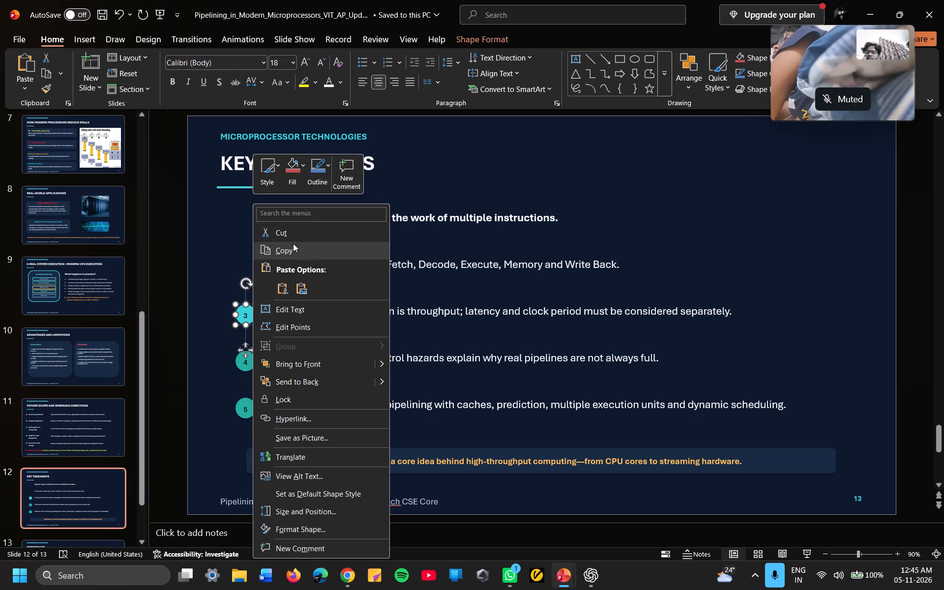
left_click(296, 237)
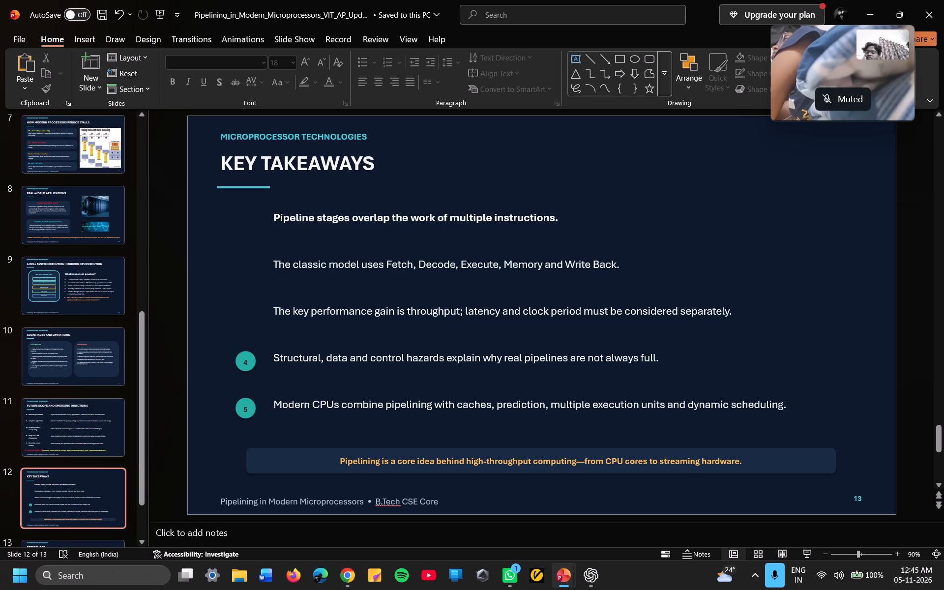
left_click(251, 365)
right_click(251, 365)
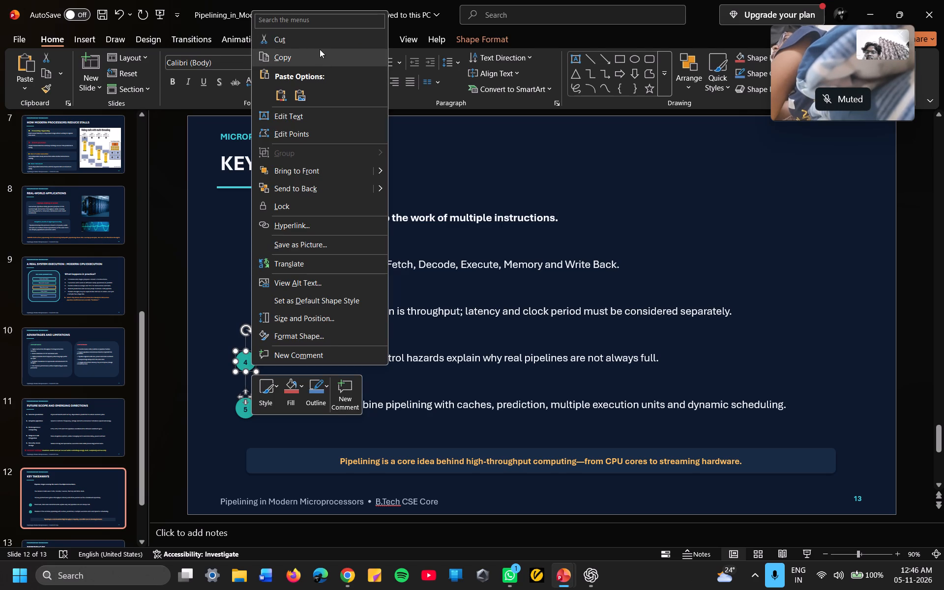
left_click(318, 45)
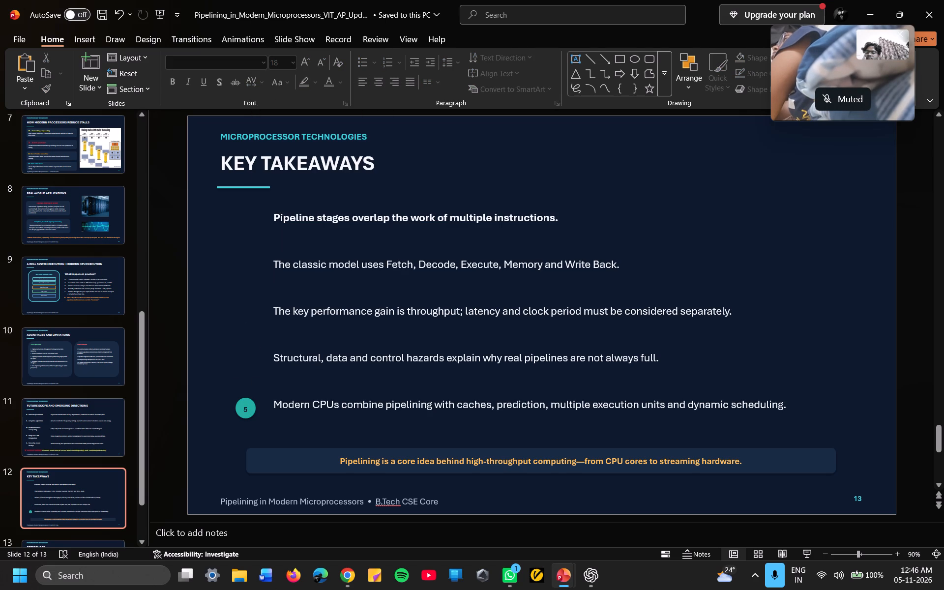
left_click(253, 412)
right_click(253, 412)
left_click(311, 86)
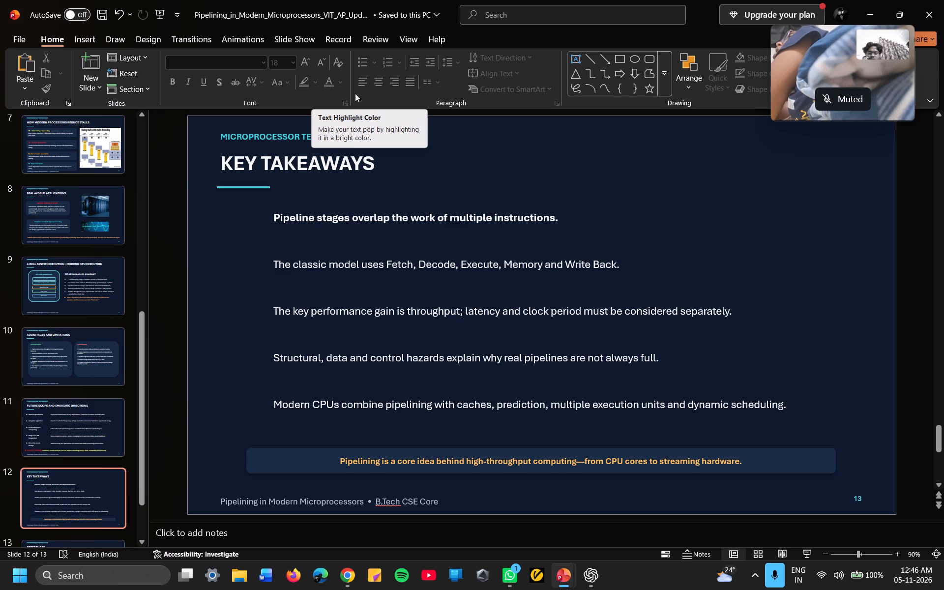
Cut the filled background box behind the orange closing statement on the Key Takeaways slide, keeping its text.
left_click(309, 463)
right_click(309, 463)
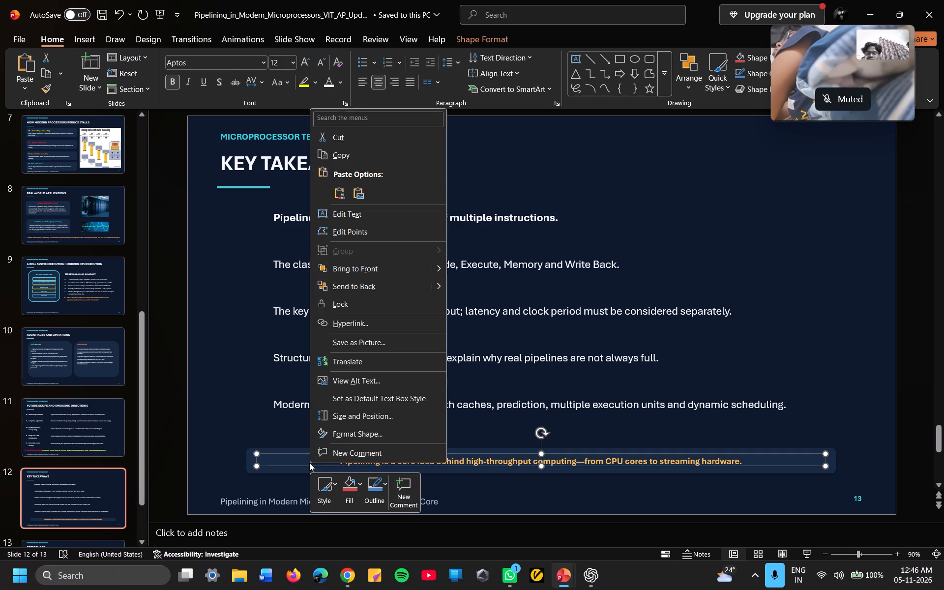
left_click(265, 467)
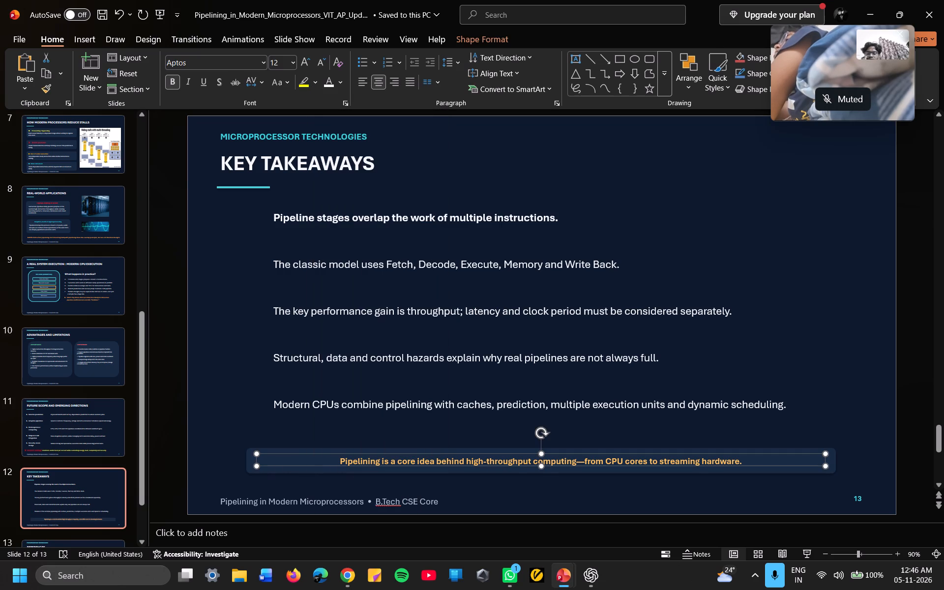
left_click(258, 471)
right_click(258, 471)
left_click(331, 145)
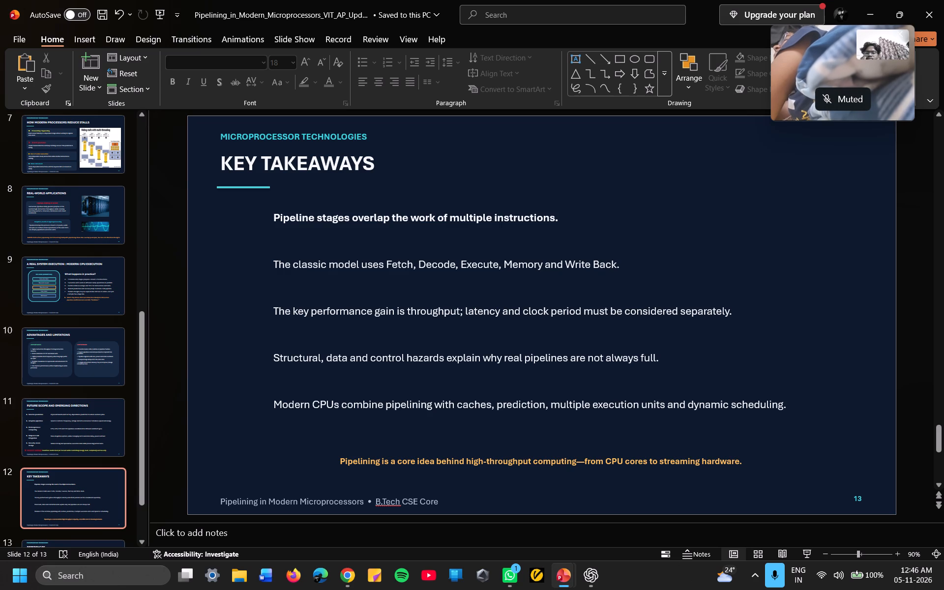
Apply four-diamond bullets to the first two takeaways, about pipeline stages overlapping and the classic model.
left_click_drag(275, 218, 602, 214)
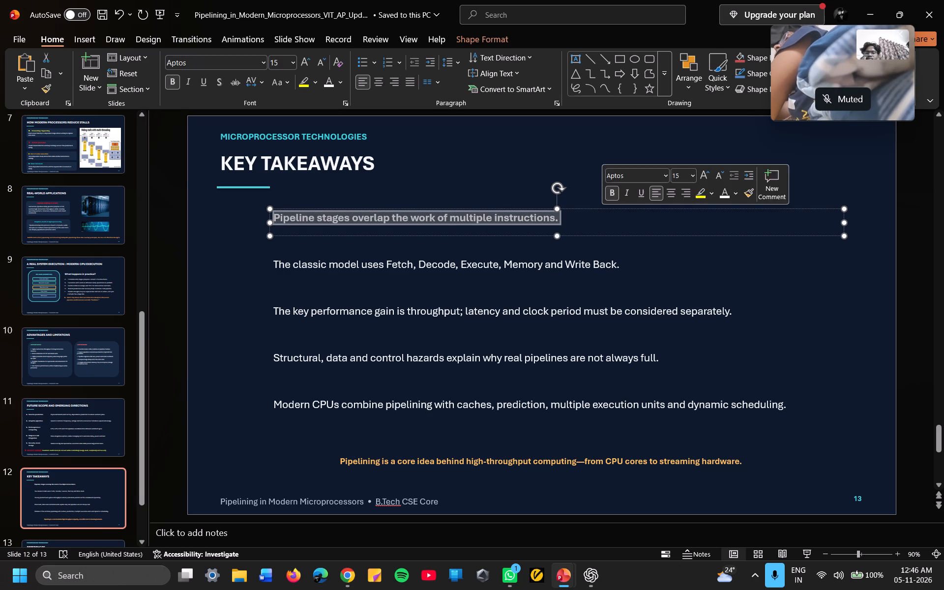
left_click(372, 65)
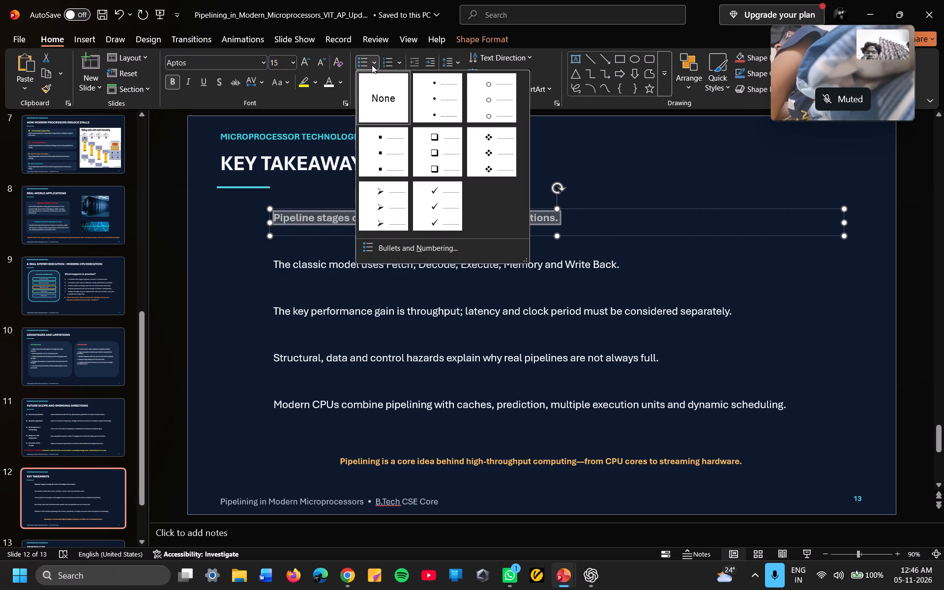
left_click(492, 156)
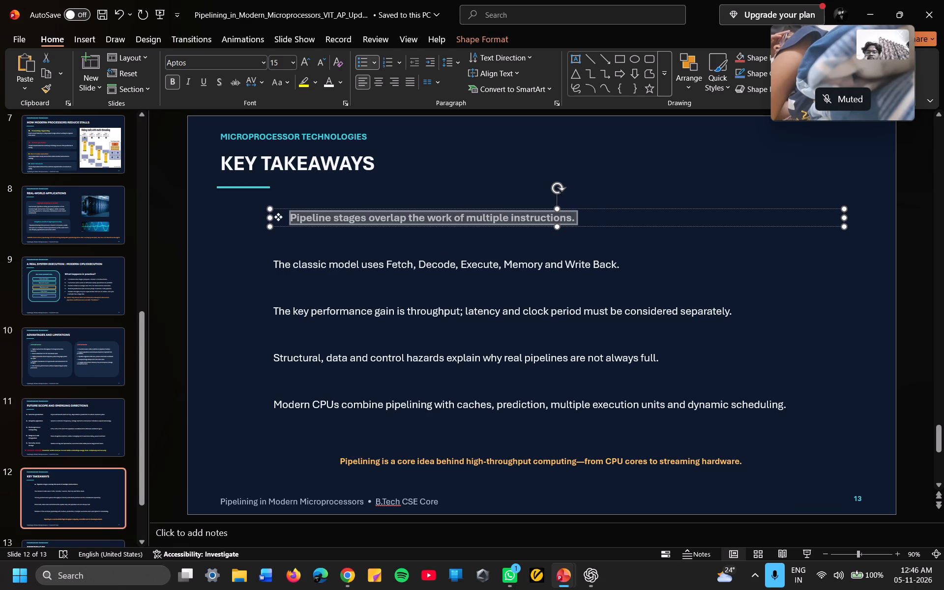
left_click_drag(274, 265, 622, 255)
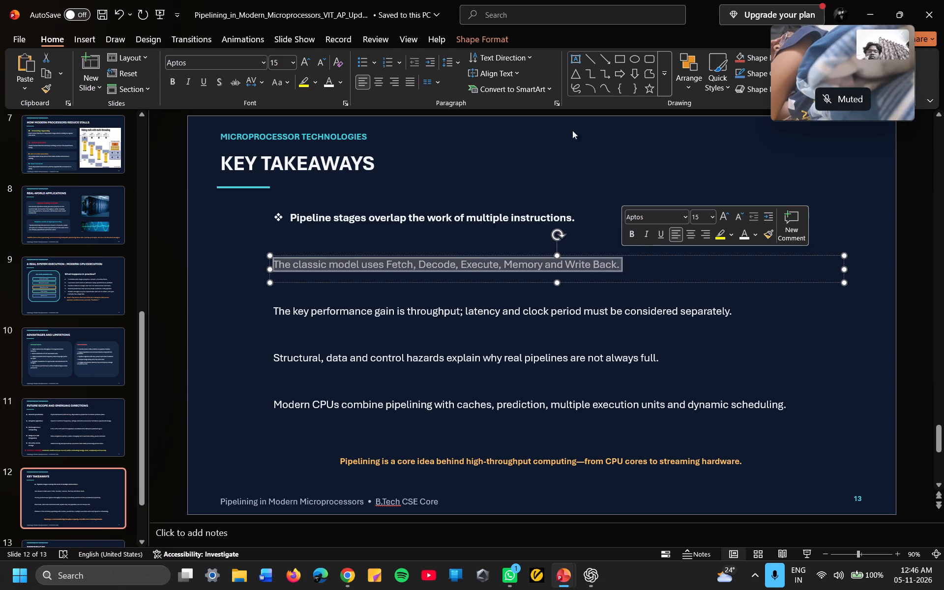
left_click(397, 59)
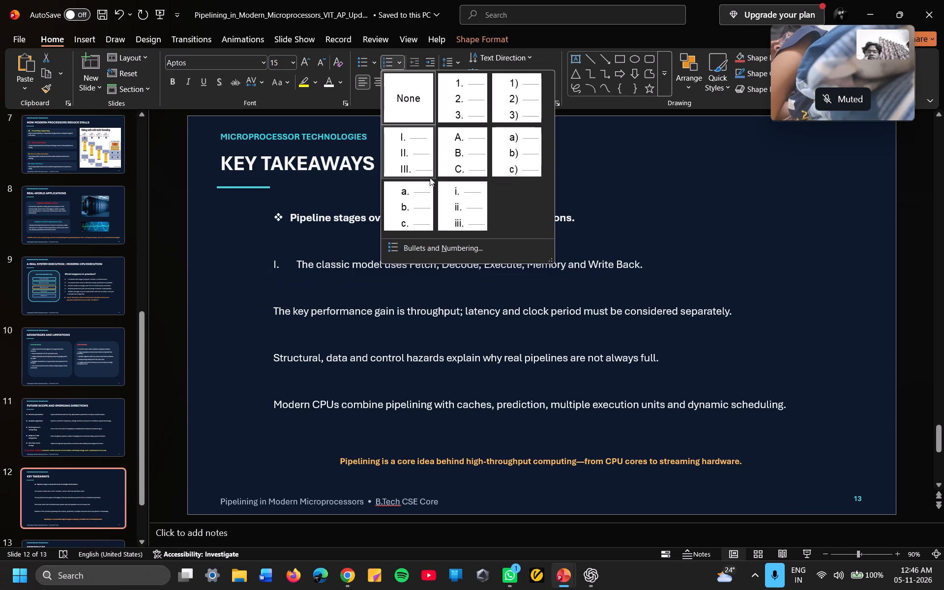
left_click(374, 64)
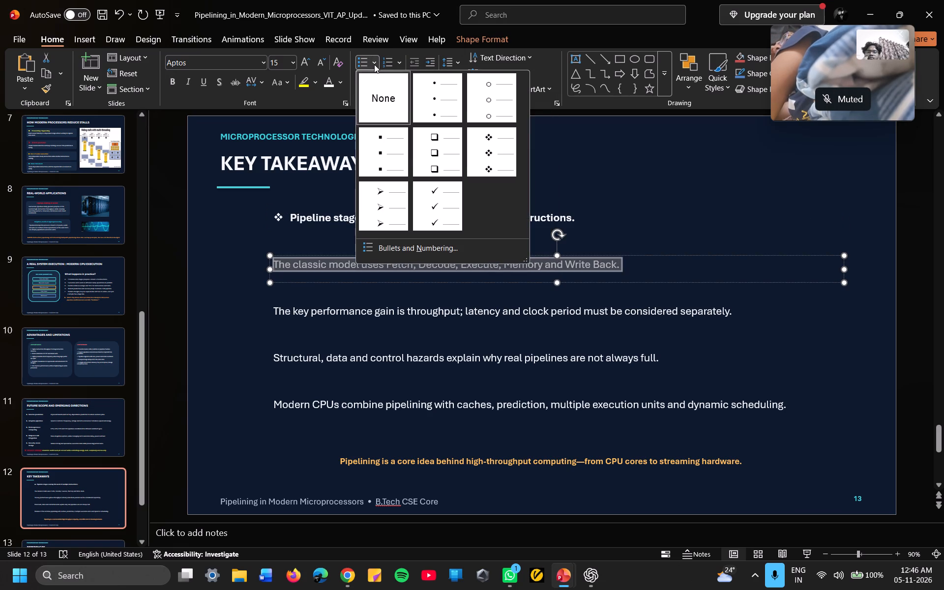
left_click(493, 159)
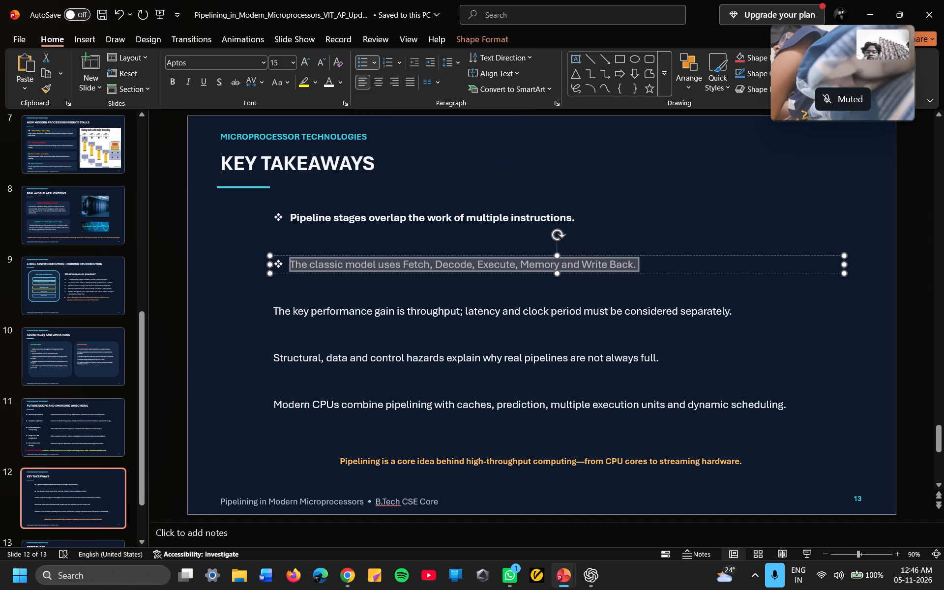
Apply the same four-diamond bullets to the remaining takeaways on performance gain, hazards and modern CPUs.
left_click_drag(275, 311, 743, 284)
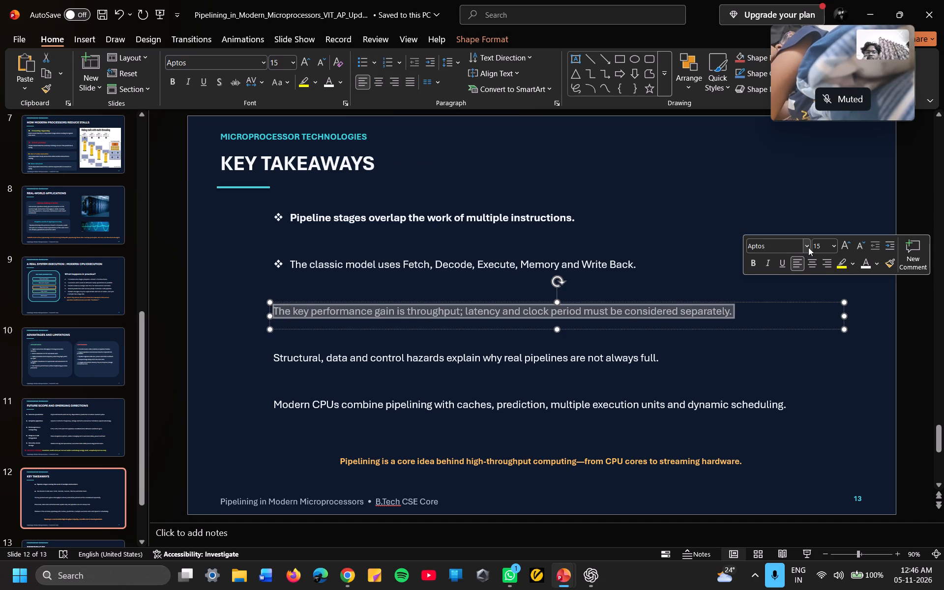
left_click(373, 66)
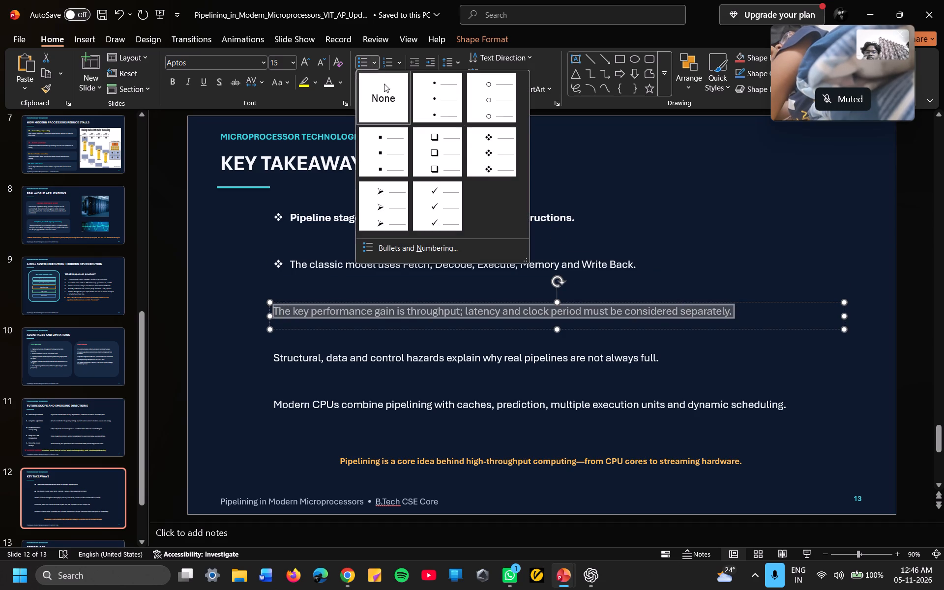
left_click(480, 152)
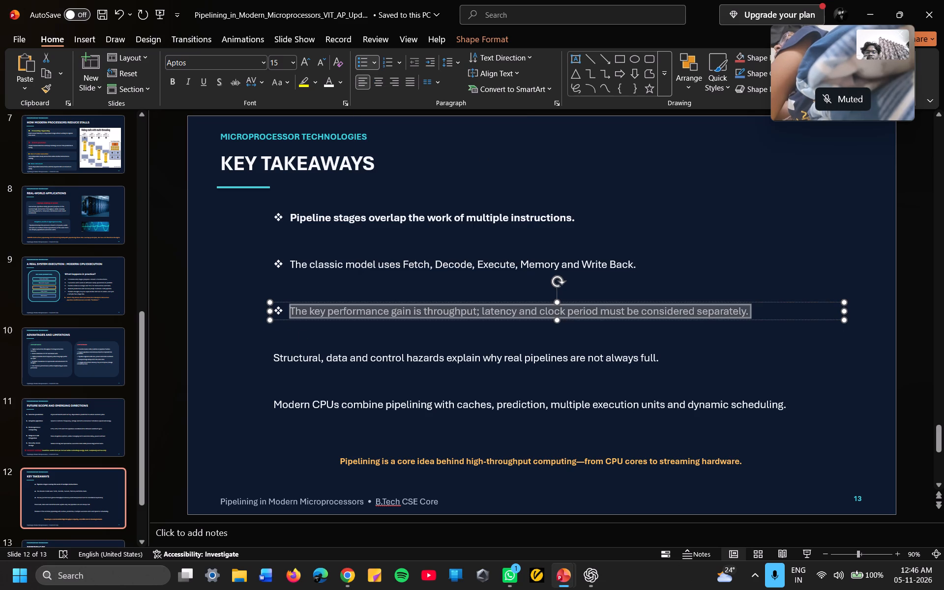
left_click_drag(274, 358, 682, 336)
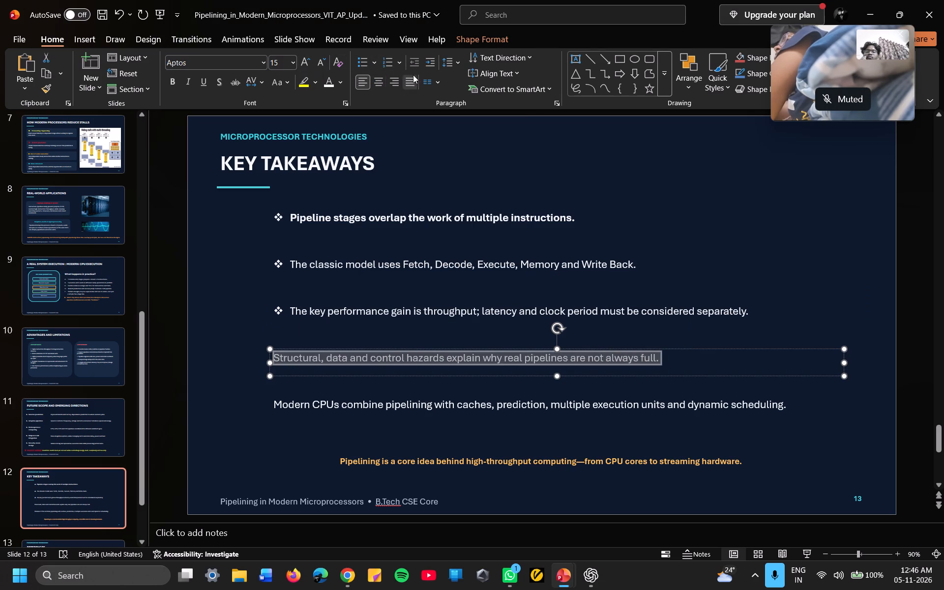
left_click(372, 65)
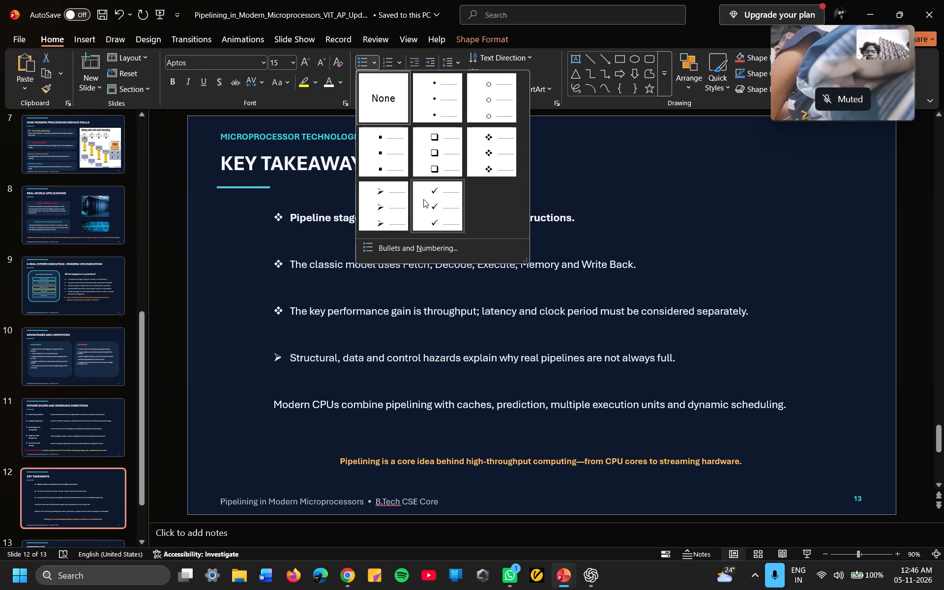
left_click(478, 157)
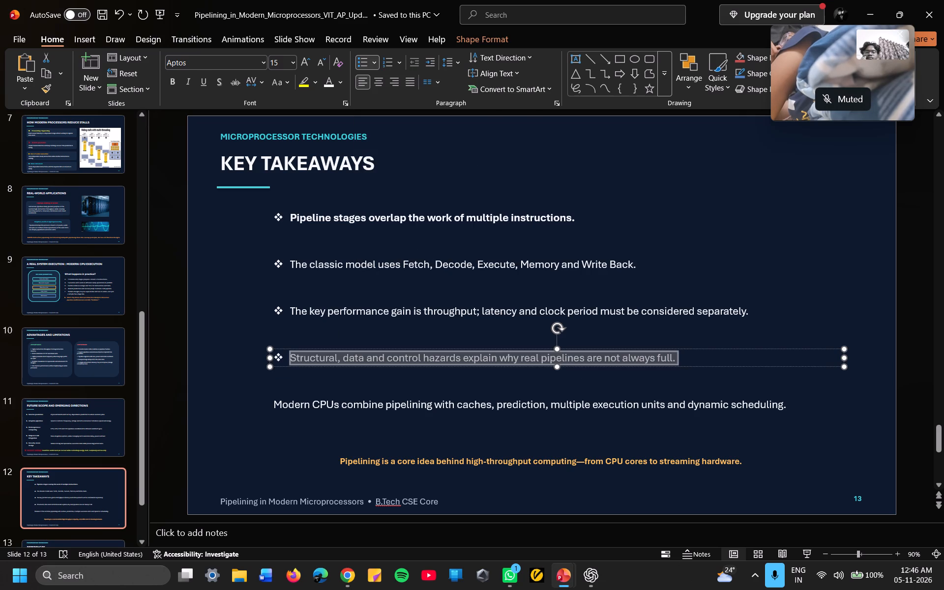
left_click_drag(274, 409, 755, 402)
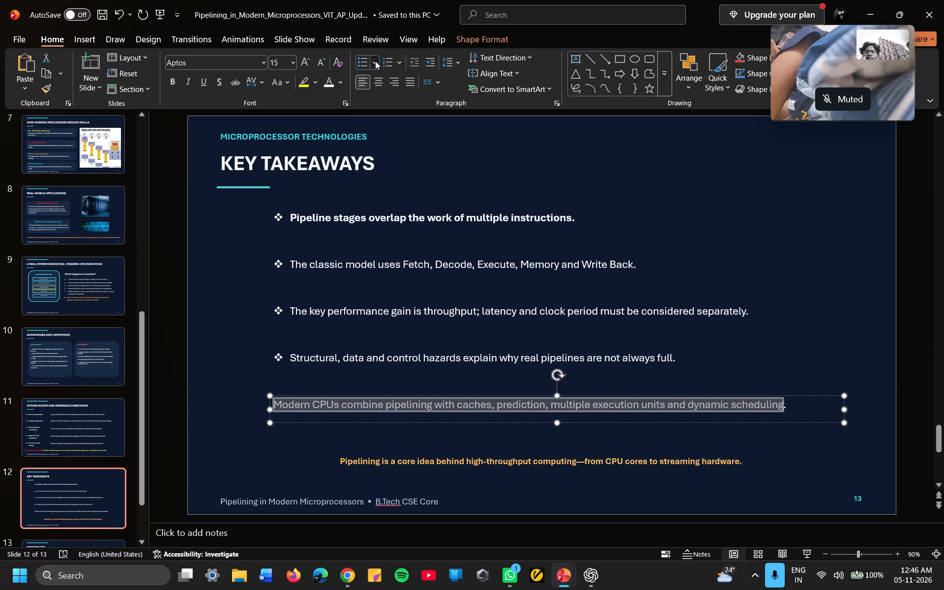
left_click(375, 61)
left_click(500, 146)
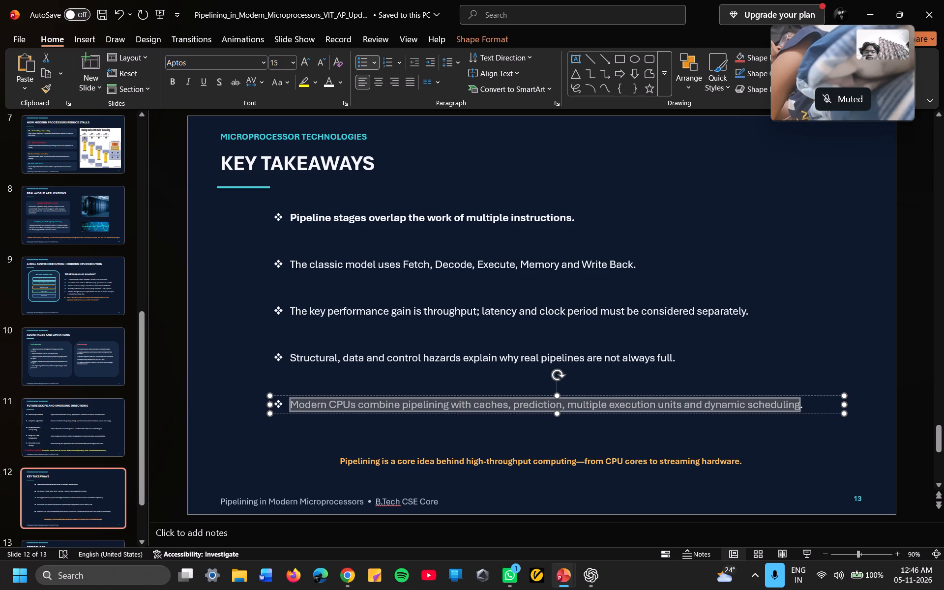
Move the first two bulleted takeaways left and slightly down, aligning their text boxes with the start of the title underline.
left_click(639, 211)
left_click_drag(593, 220, 537, 228)
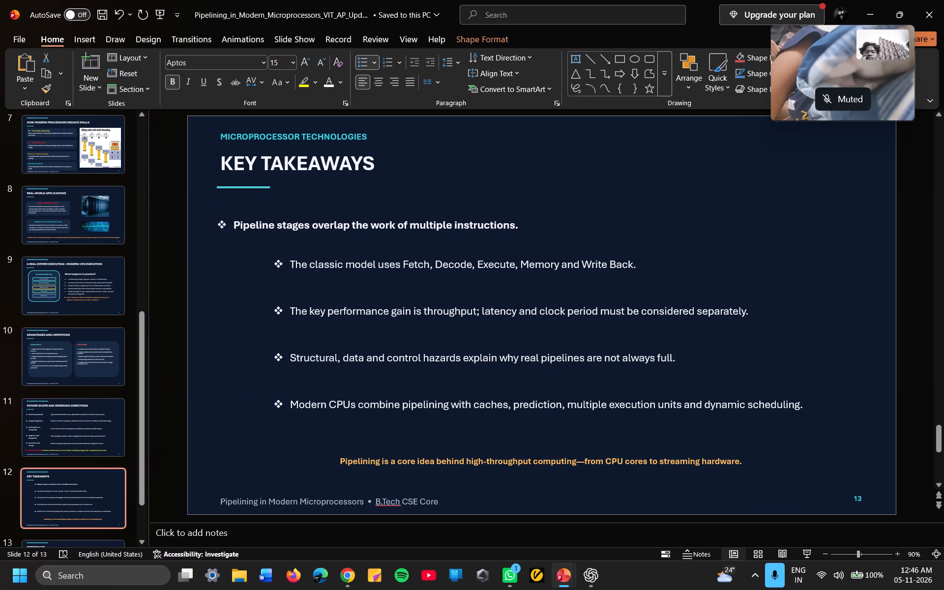
left_click_drag(537, 228, 538, 227)
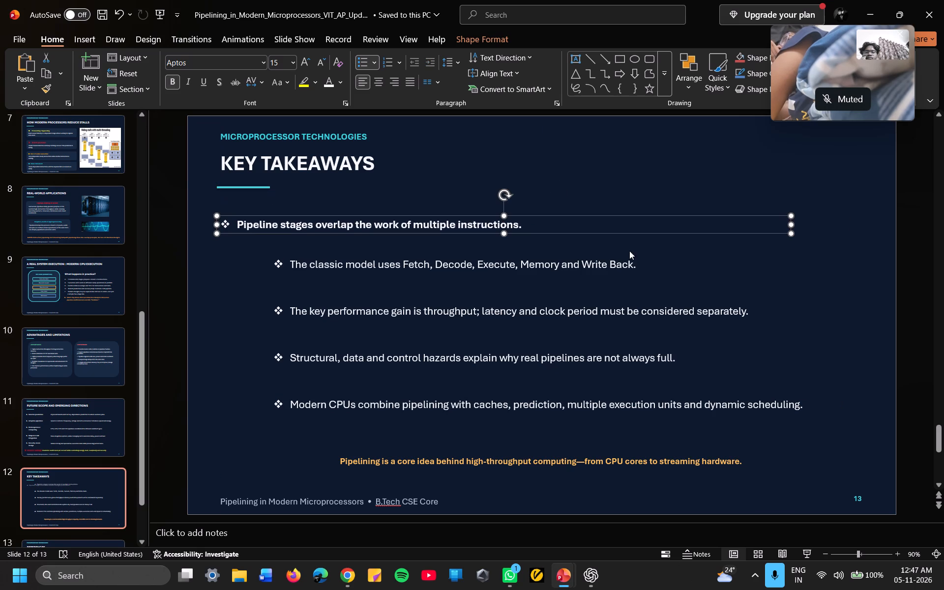
left_click_drag(668, 266, 619, 271)
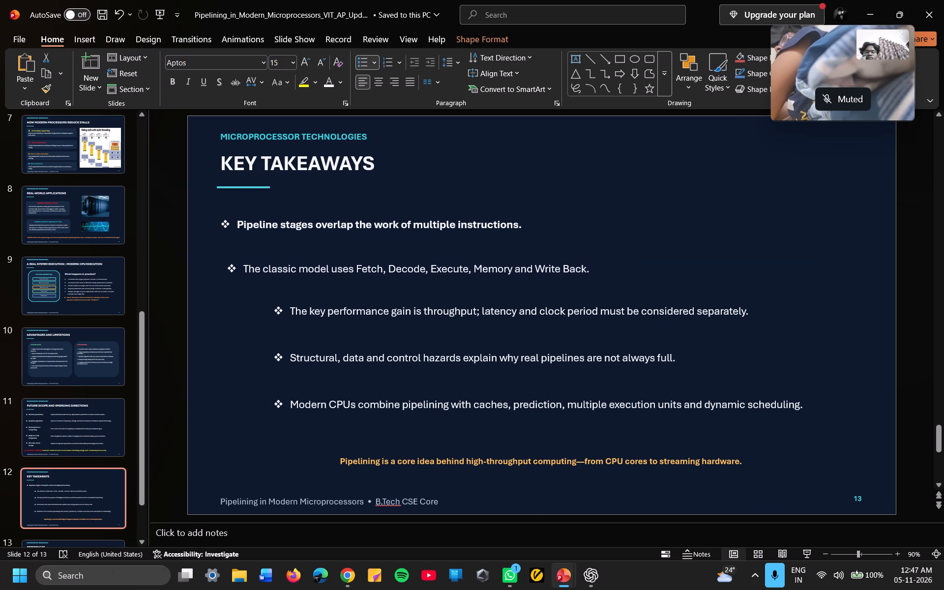
left_click_drag(619, 271, 617, 271)
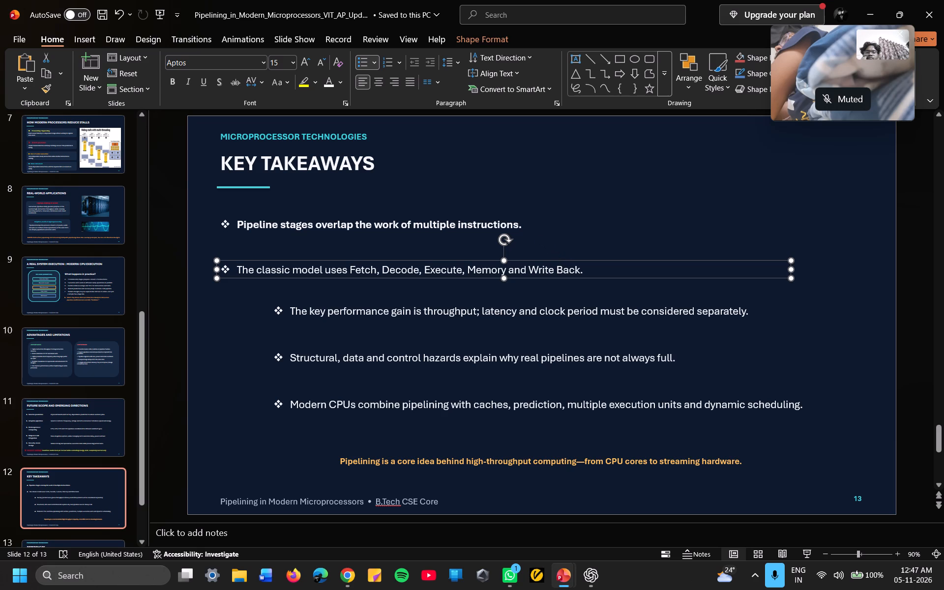
Remove the bold formatting from the first takeaway, "Pipeline stages overlap the work of multiple instructions.".
left_click(528, 225)
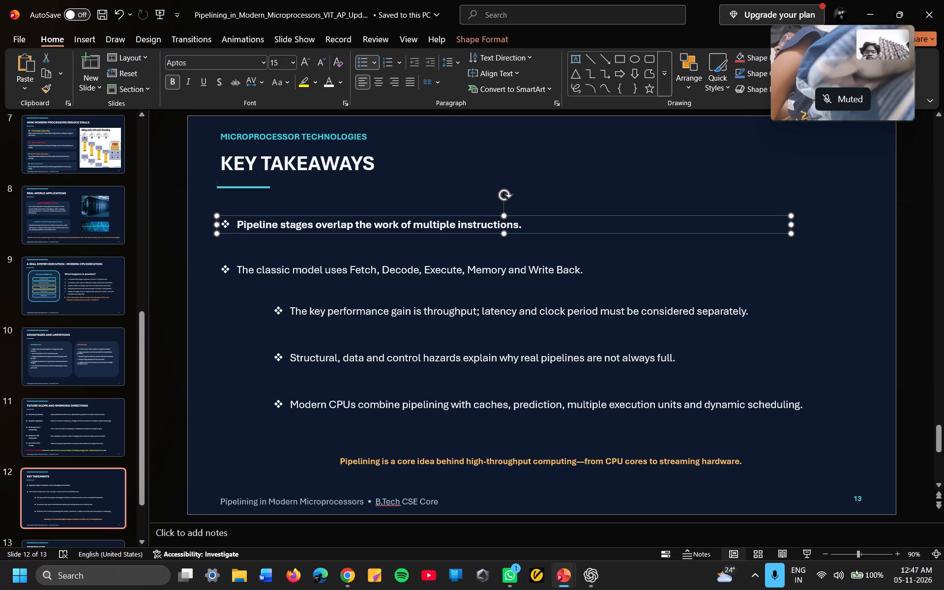
left_click_drag(521, 225, 296, 225)
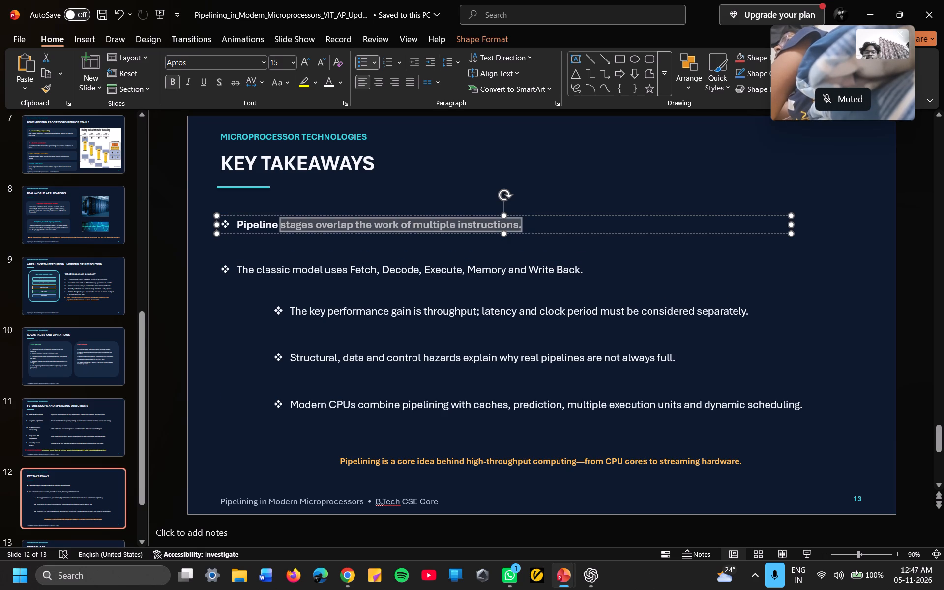
left_click_drag(296, 225, 245, 224)
left_click(254, 207)
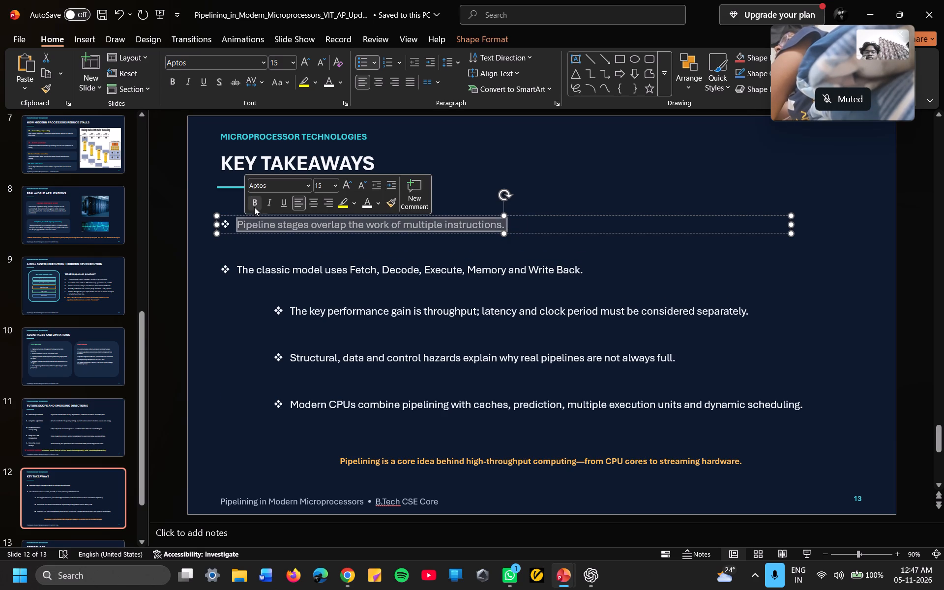
Move the last three bulleted takeaways left and slightly down, aligning them with the first two and spacing them roughly evenly.
left_click(709, 280)
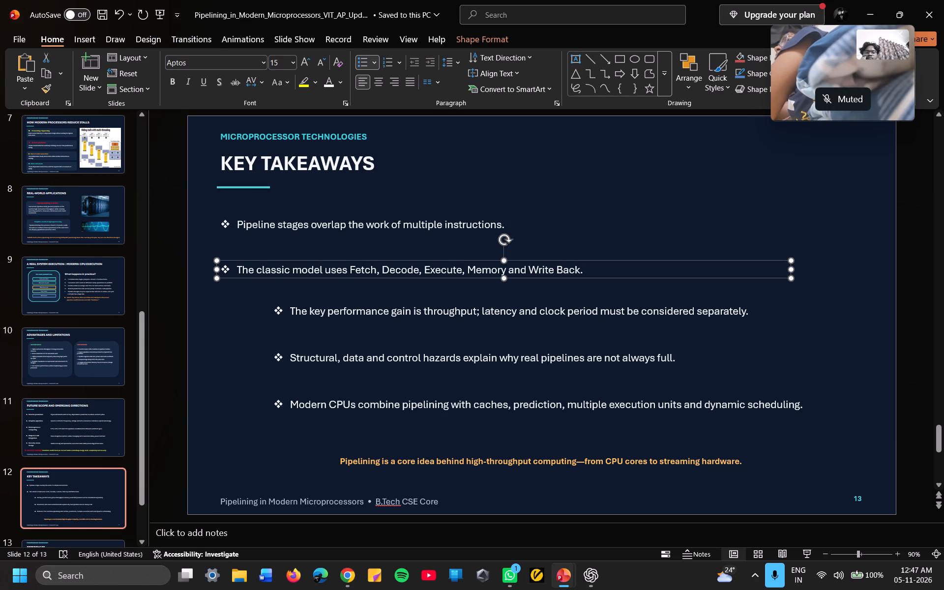
left_click_drag(759, 316, 708, 324)
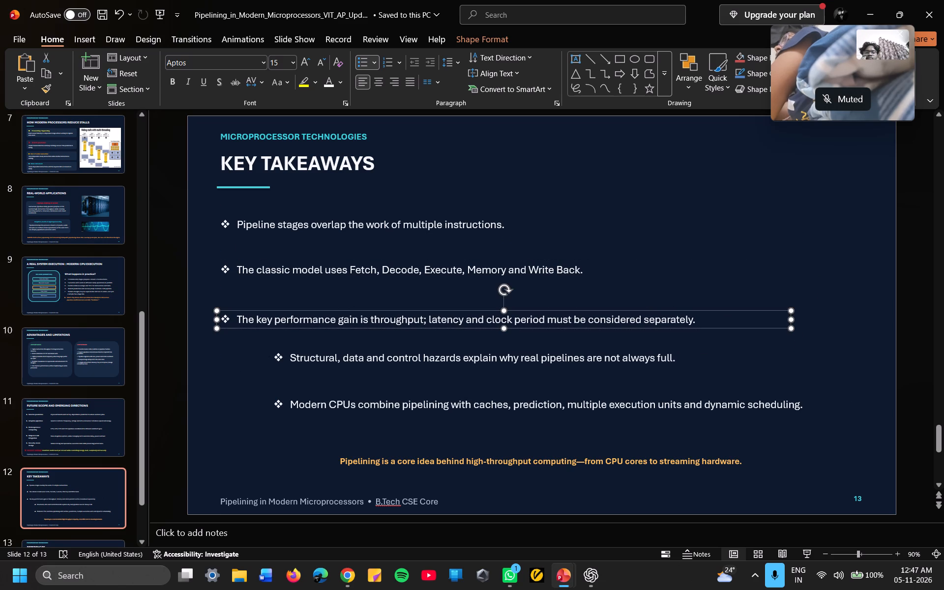
left_click_drag(695, 362, 645, 375)
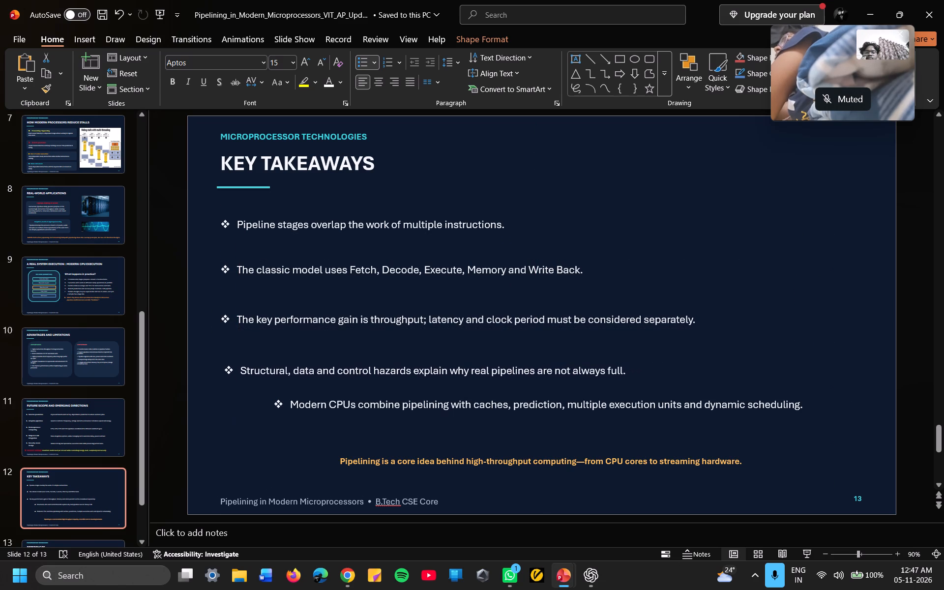
left_click_drag(645, 375, 640, 373)
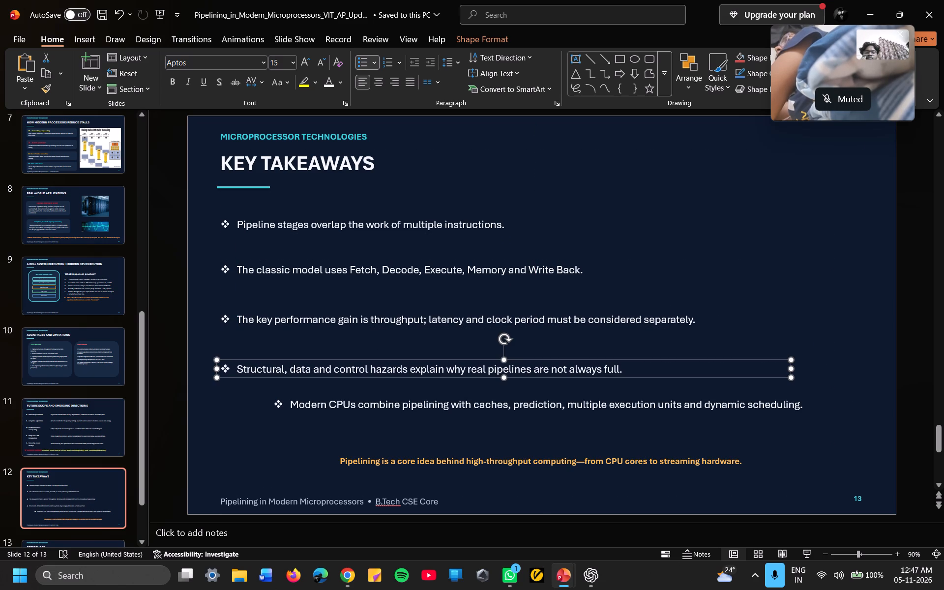
left_click_drag(817, 407, 764, 416)
left_click(790, 337)
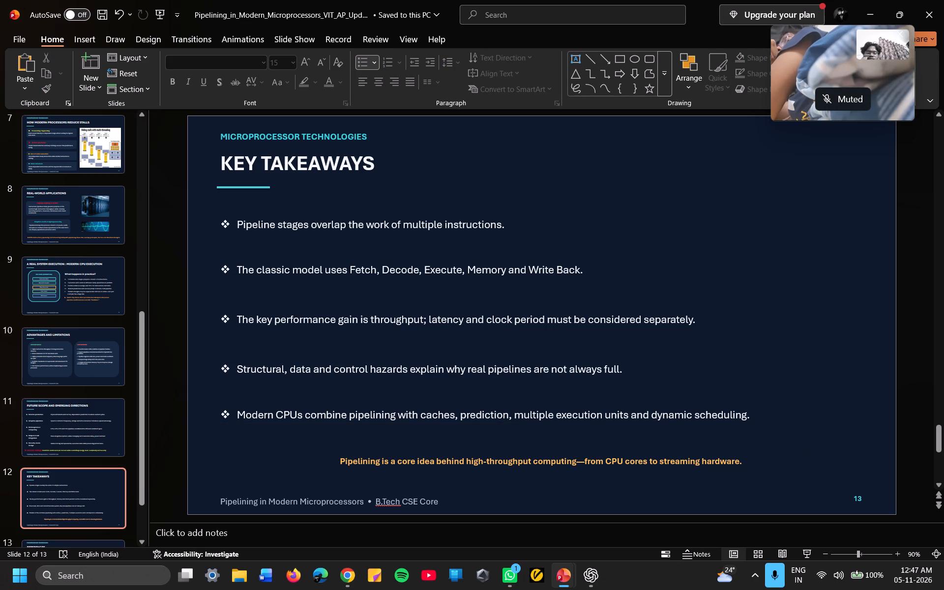
Shift the orange closing statement slightly left and up beneath the last takeaway.
left_click_drag(753, 463, 739, 460)
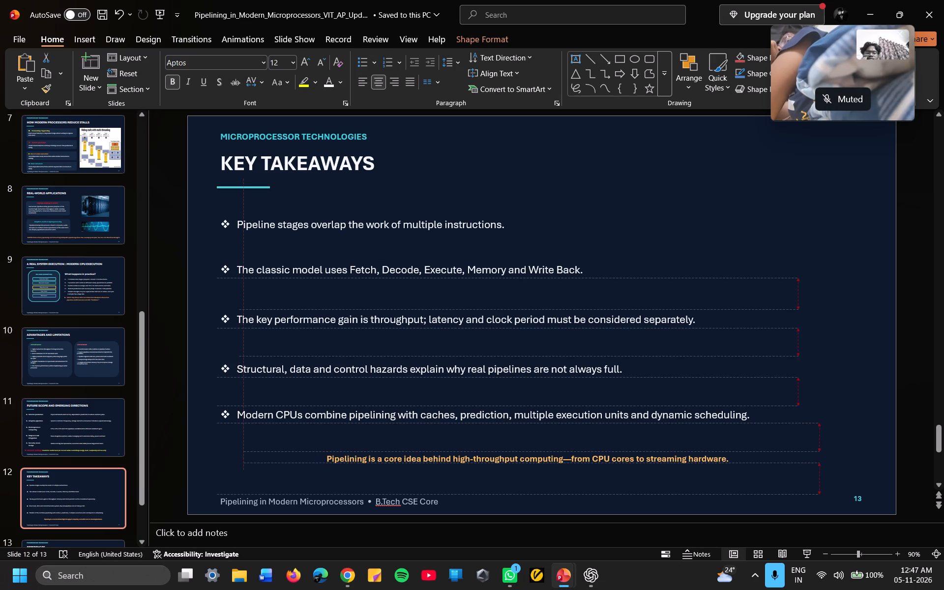
left_click_drag(739, 460, 740, 460)
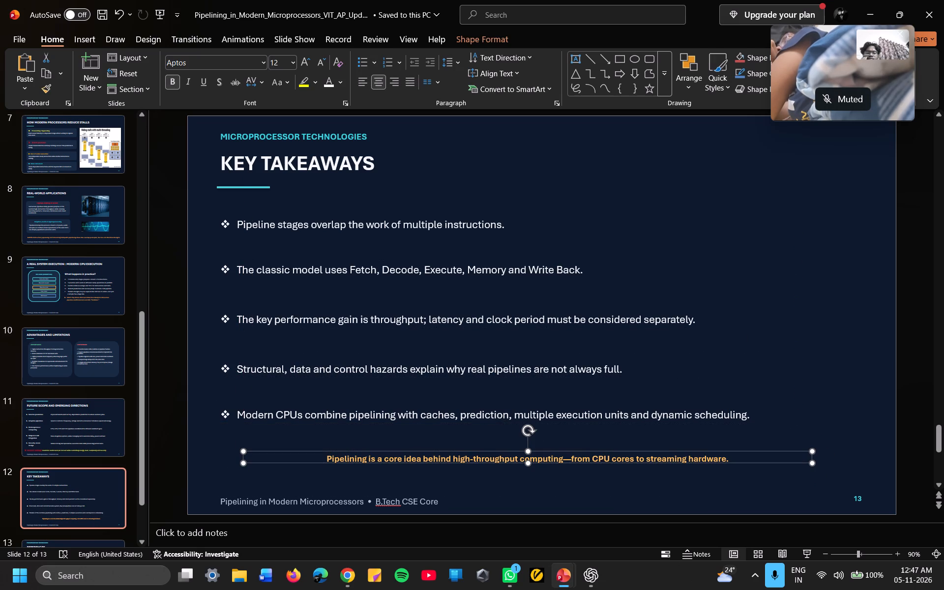
Set the orange closing statement's font size to 15.
left_click_drag(728, 459, 328, 452)
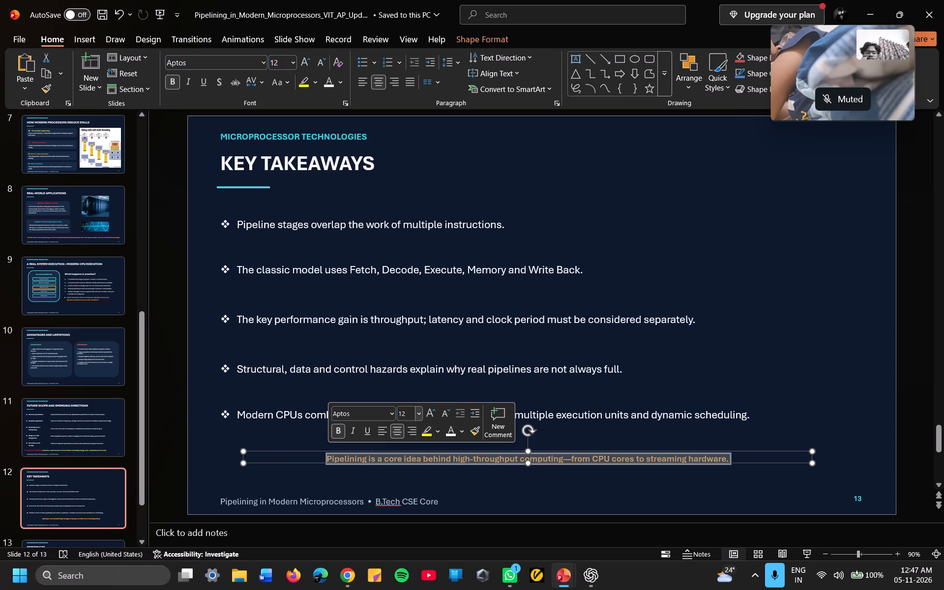
left_click(410, 413)
key("BackSpace")
type("15")
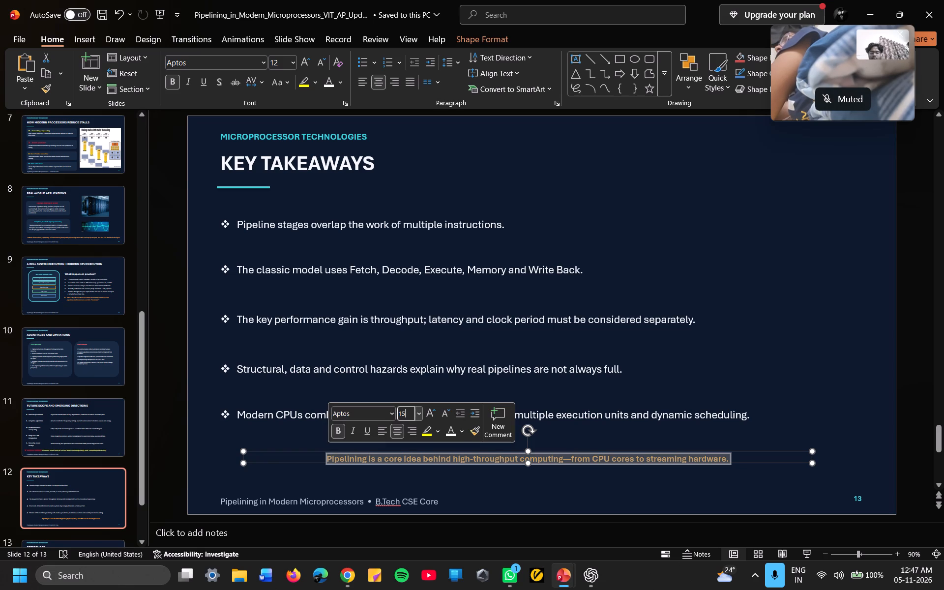
key("Return")
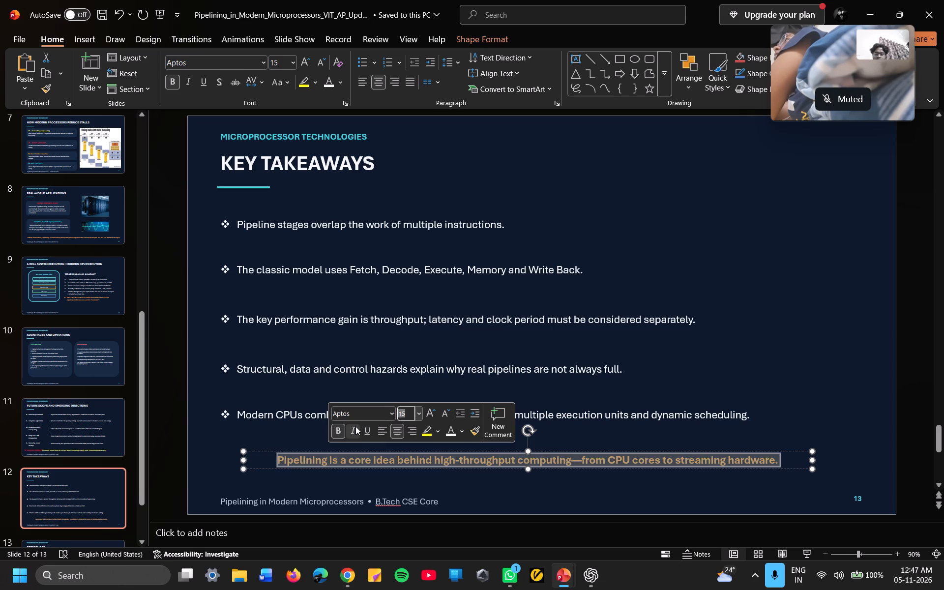
Italicize slide 12's orange closing statement and give it an arrow bullet.
left_click(355, 426)
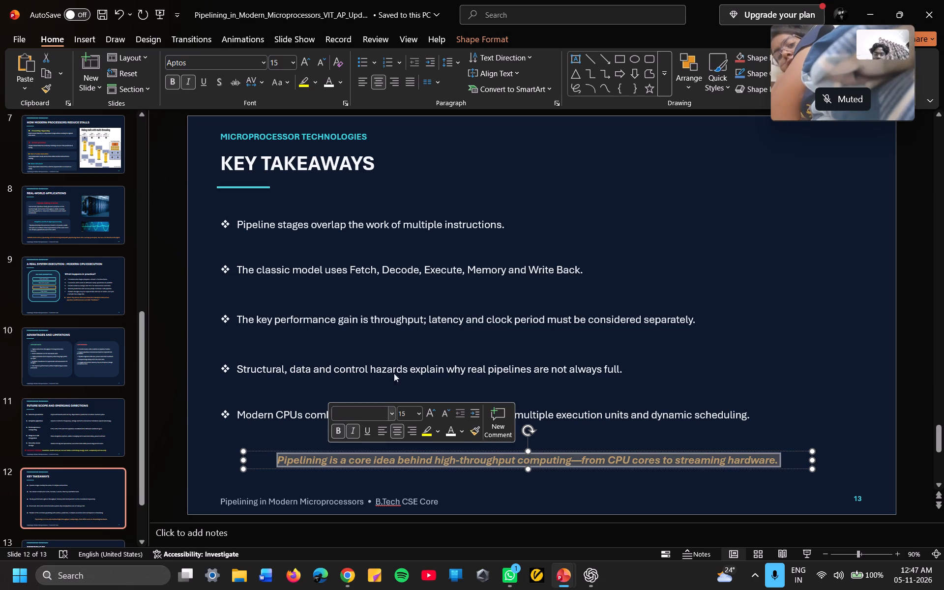
left_click(377, 62)
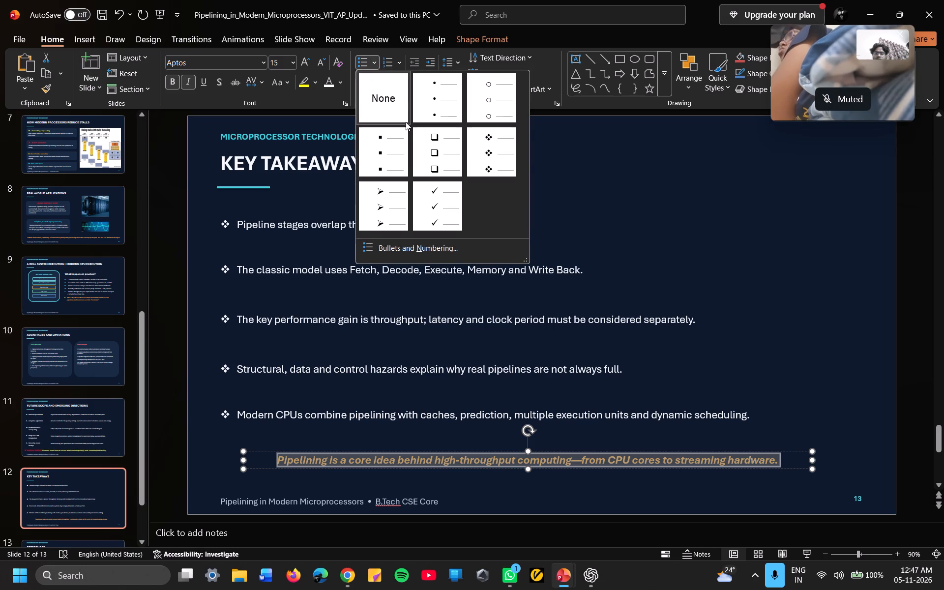
left_click(397, 196)
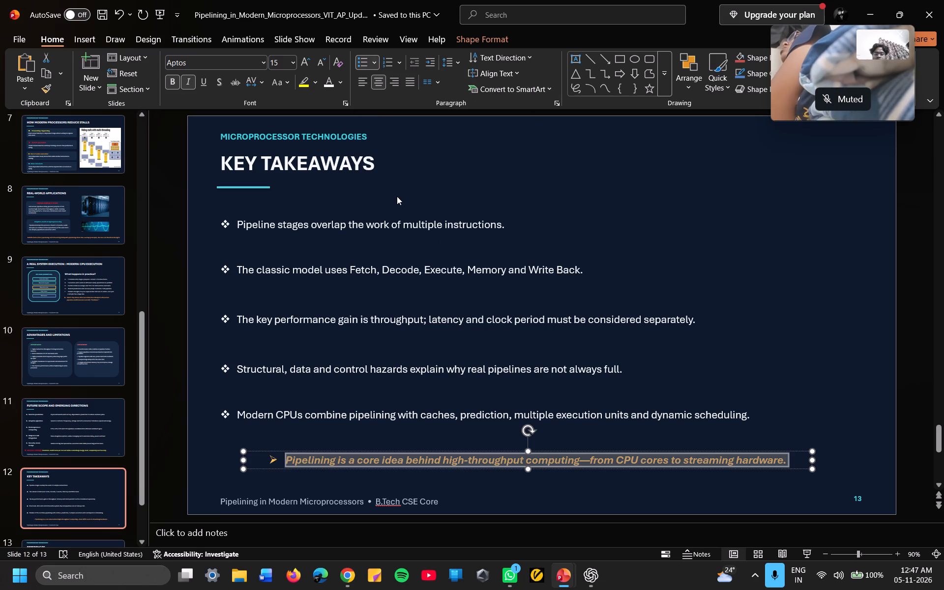
left_click(763, 322)
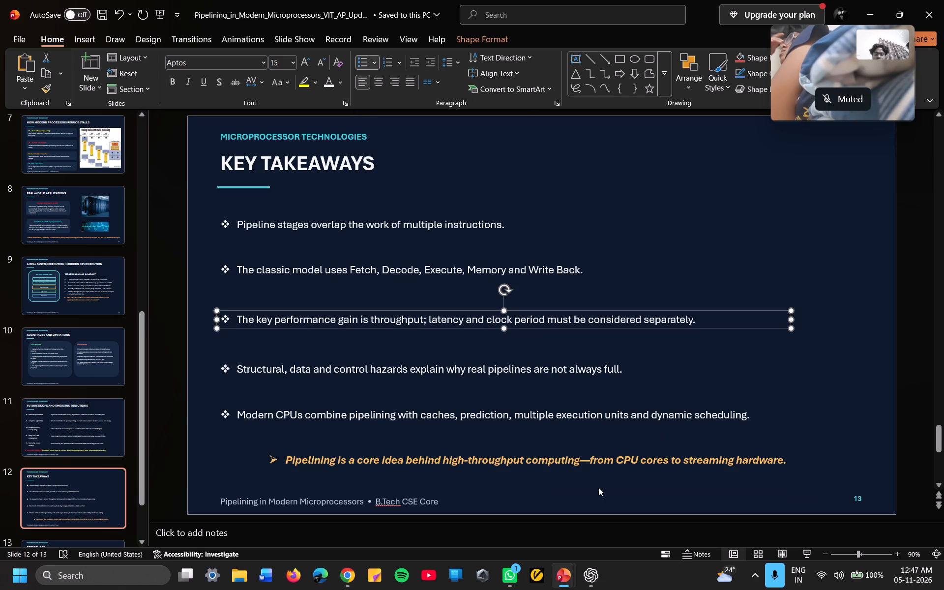
left_click(561, 496)
left_click(690, 153)
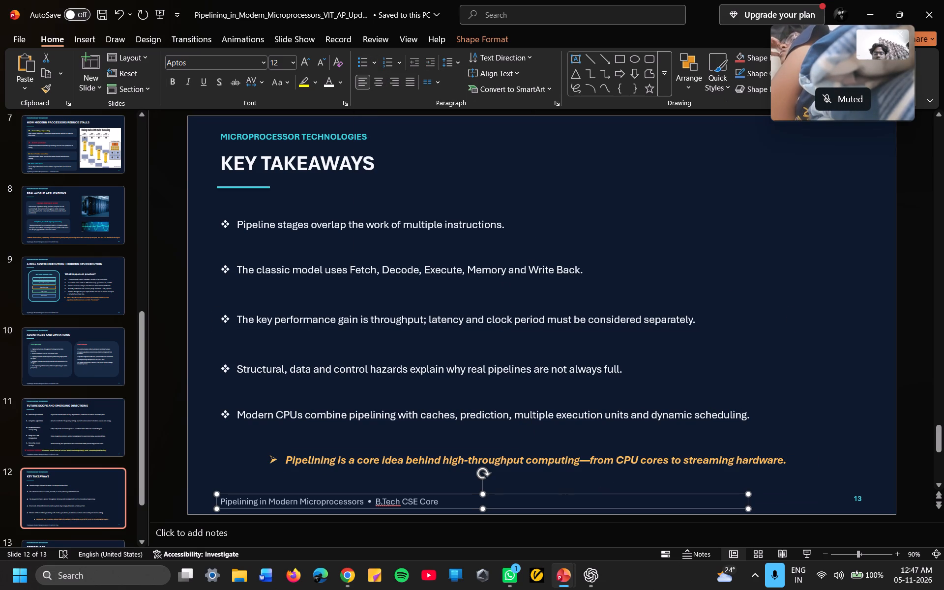
left_click(850, 351)
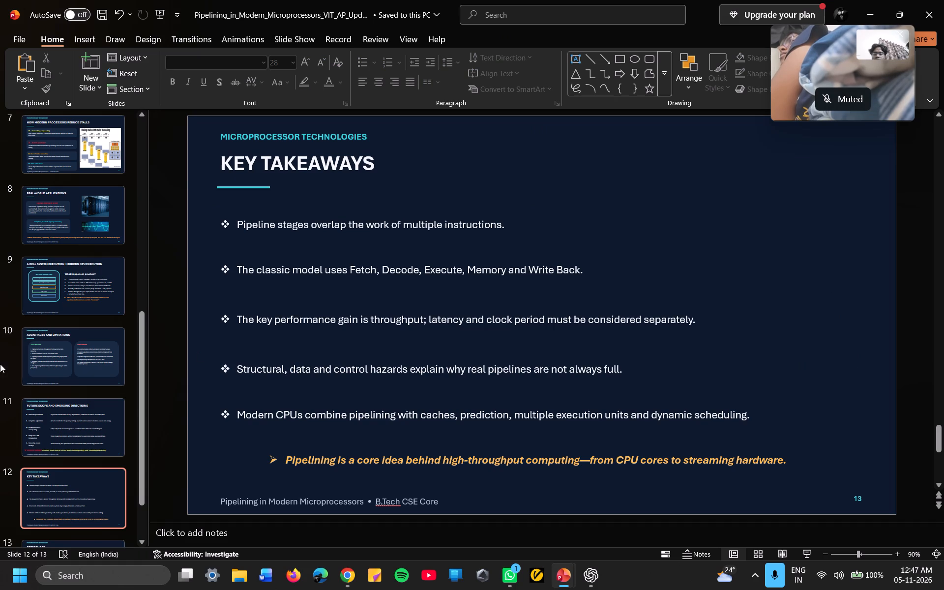
Shift the teal underline beneath the title slightly right on slides 12 and 11, aligning it with the title text.
scroll(34, 377, "down", 3)
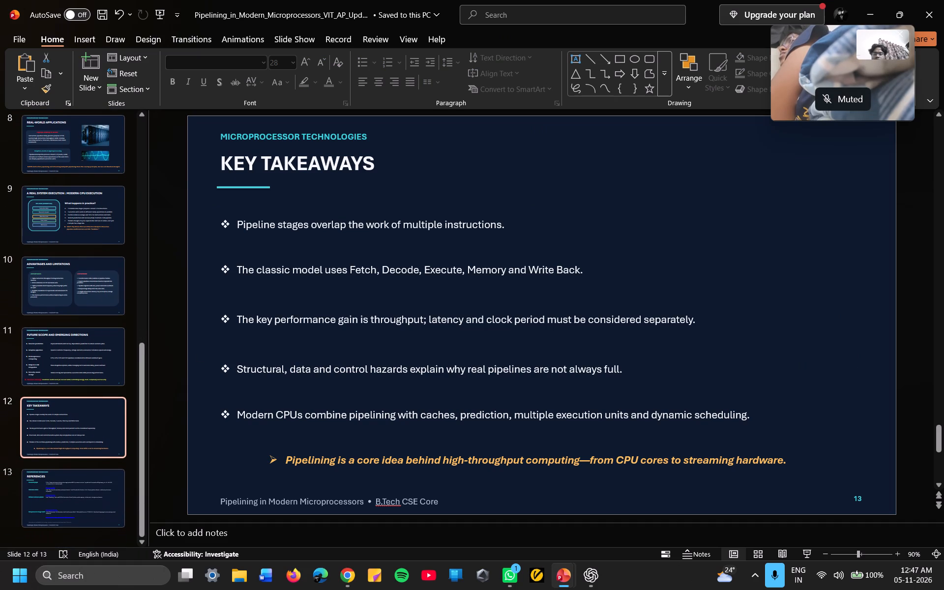
left_click(394, 163)
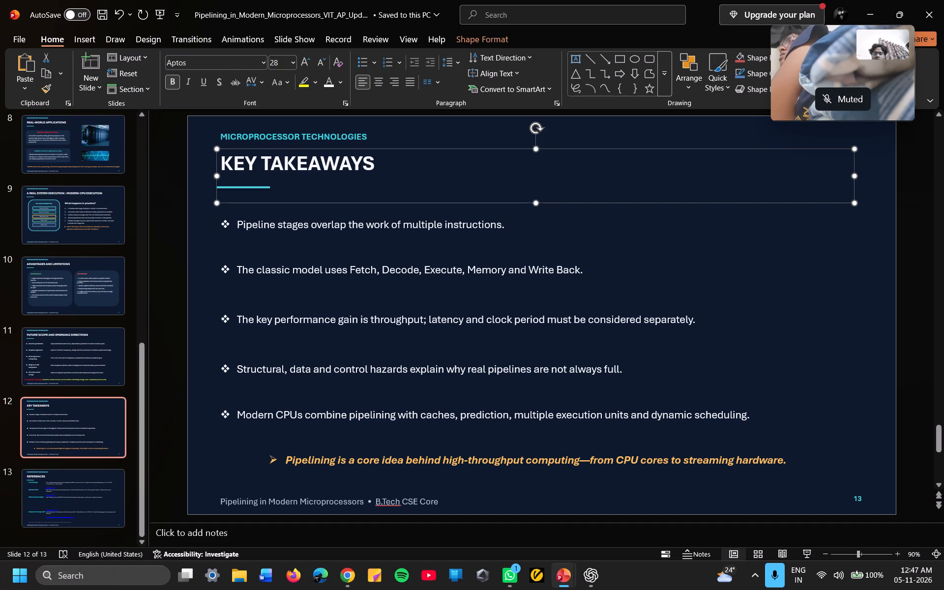
left_click(273, 186)
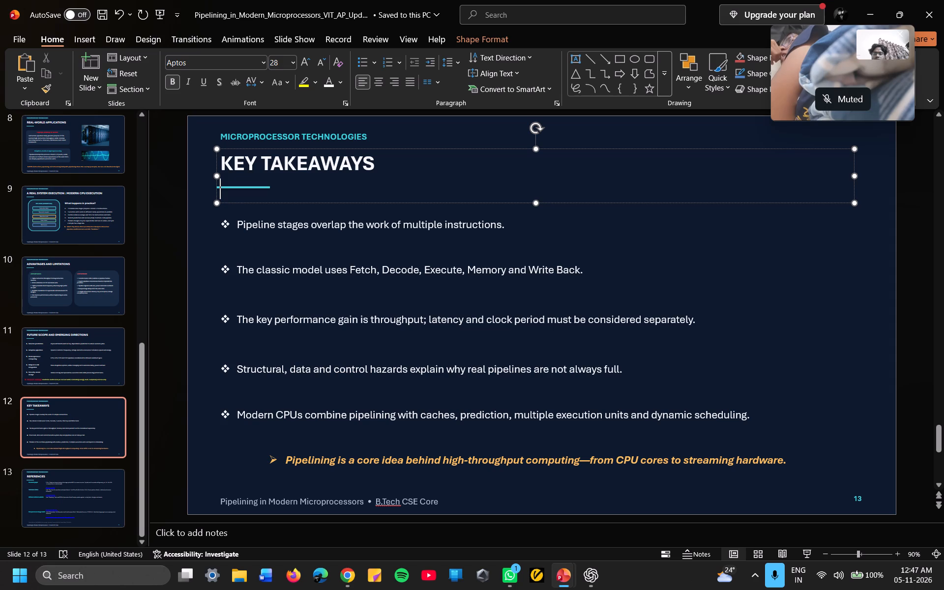
left_click(267, 187)
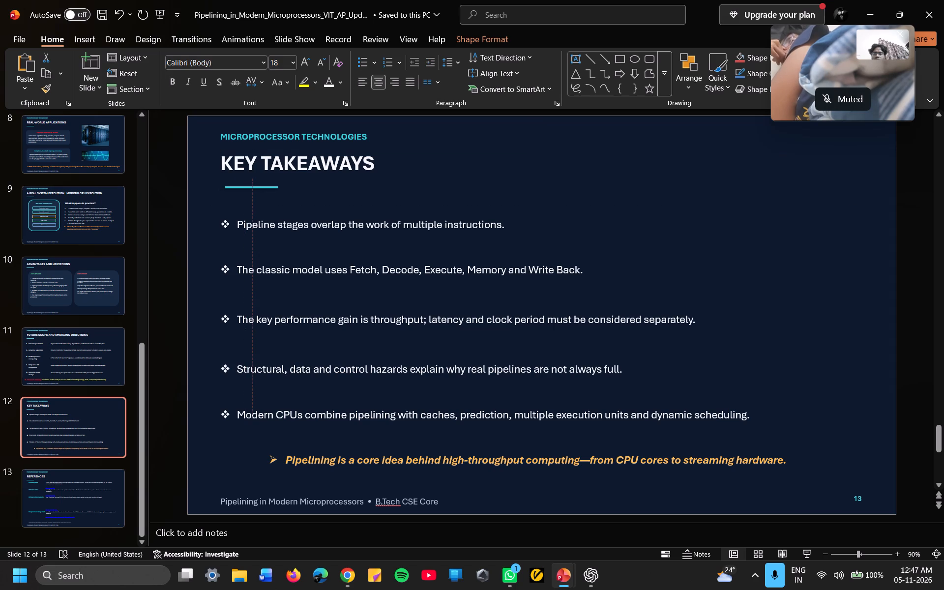
left_click(94, 353)
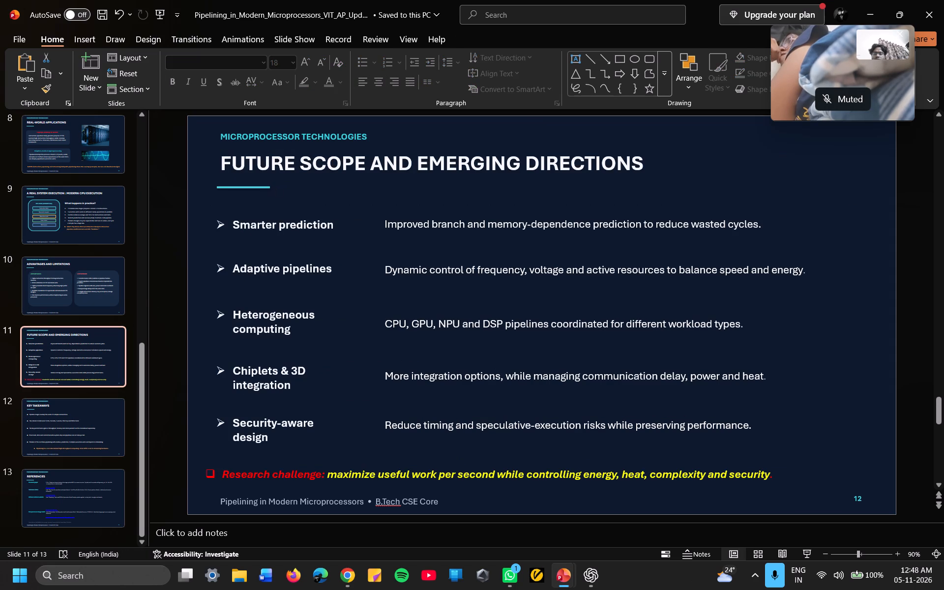
left_click_drag(270, 184, 274, 185)
Shift the teal title underline slightly right on slide 10, Advantages and Limitations, and slide 8, Real-World Applications, to match their titles.
left_click(88, 275)
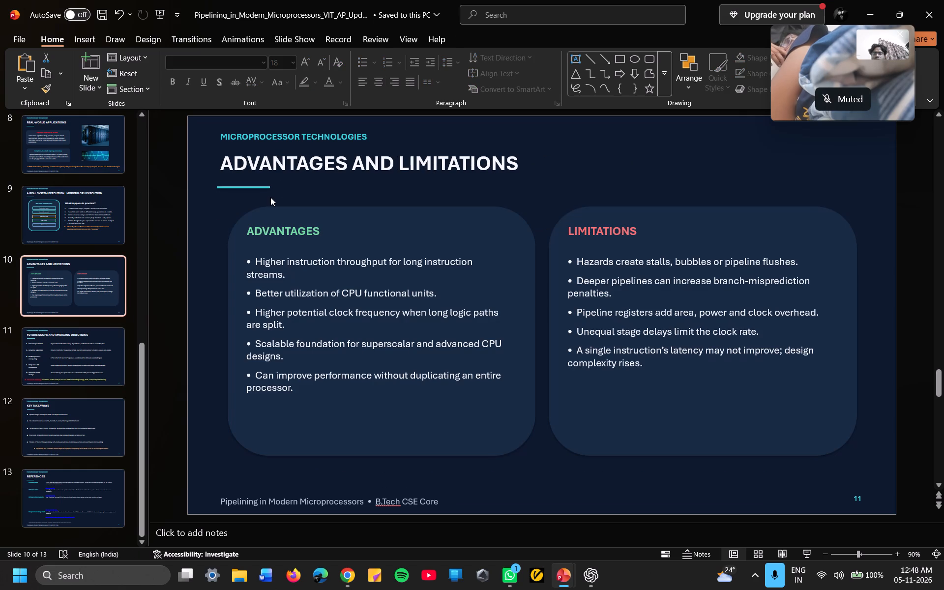
left_click_drag(269, 186, 277, 186)
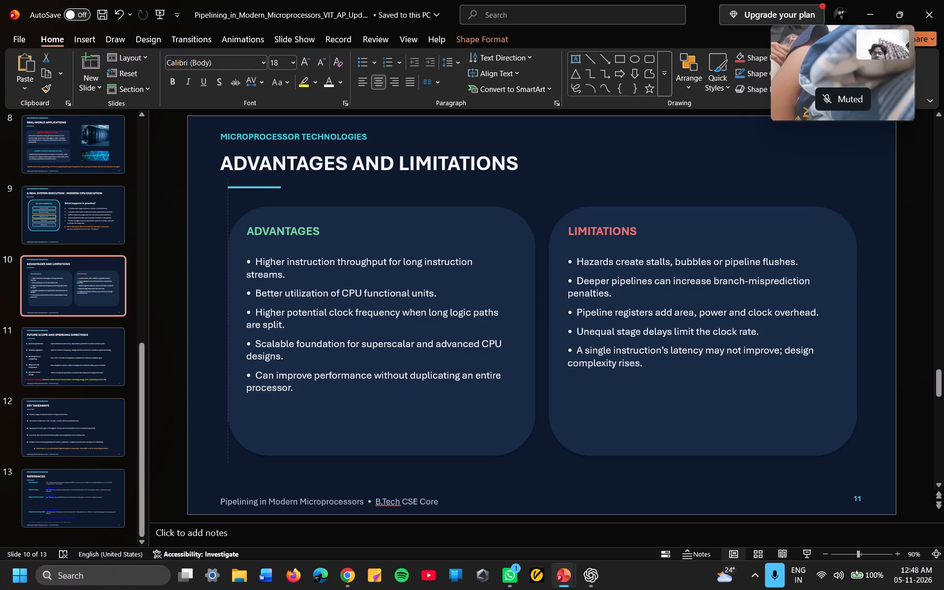
left_click_drag(277, 186, 276, 186)
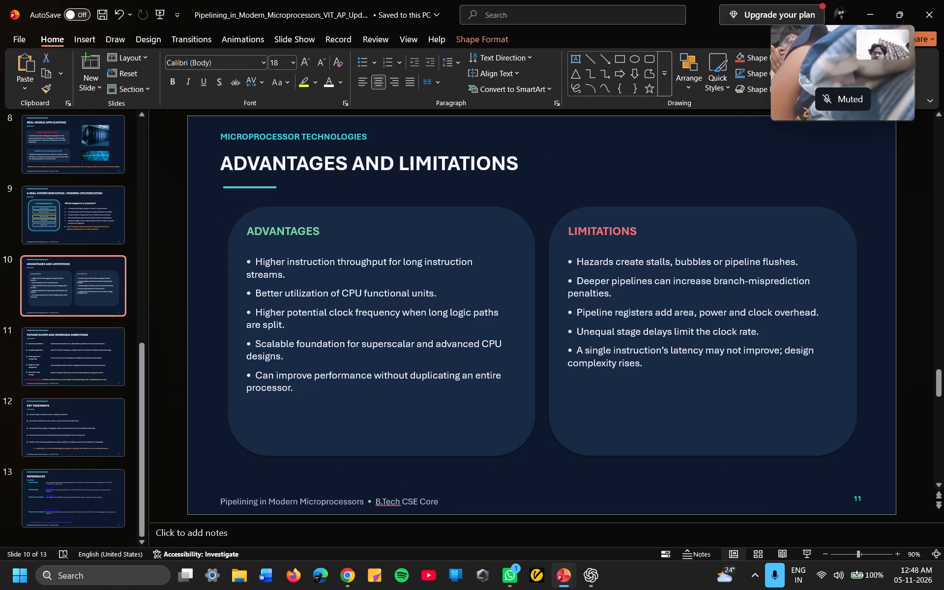
left_click_drag(276, 186, 274, 186)
left_click(40, 217)
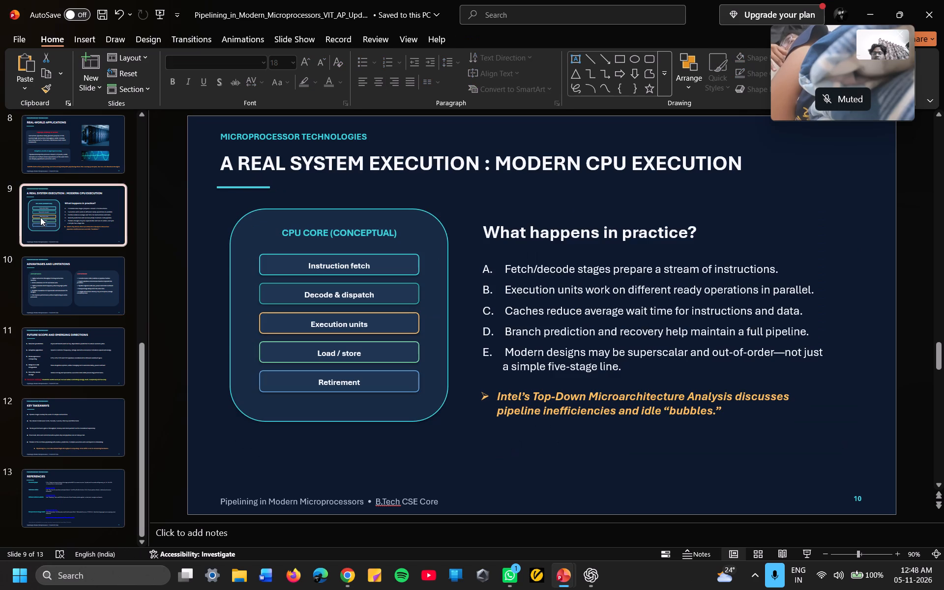
left_click(74, 144)
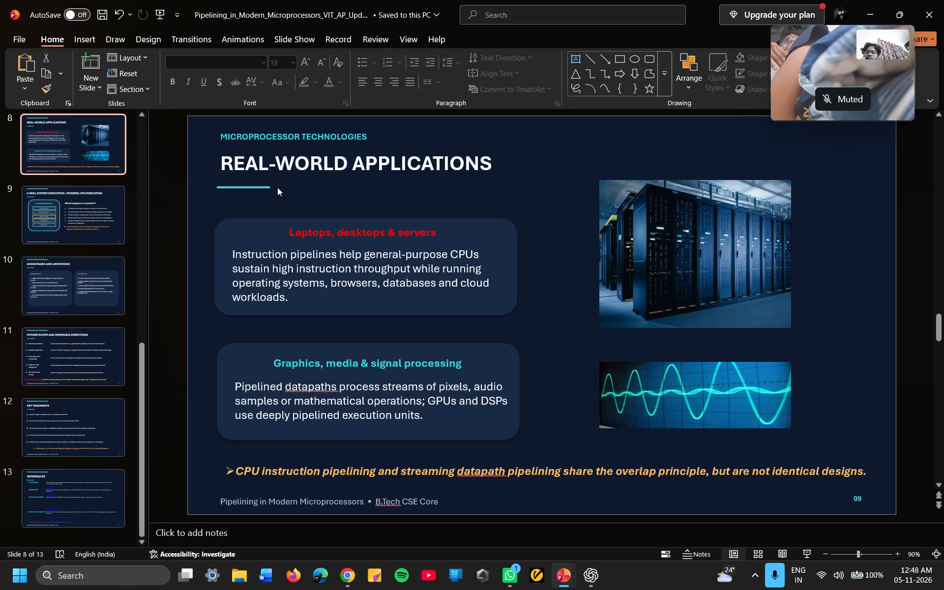
left_click_drag(267, 185, 273, 186)
Shift the teal title underline slightly right on slides 2 and 3, beneath the start of each title.
scroll(116, 176, "up", 7)
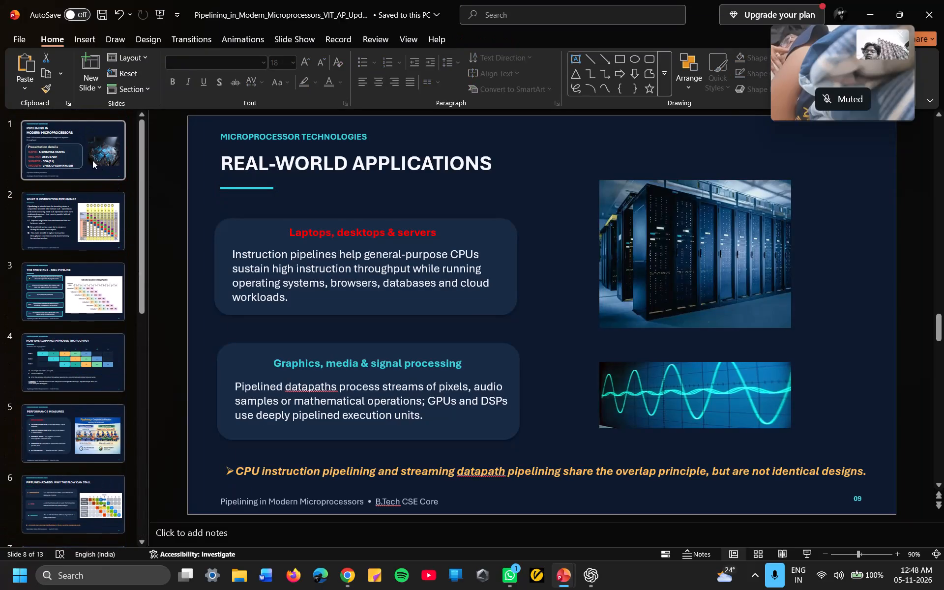
left_click(92, 160)
left_click(81, 238)
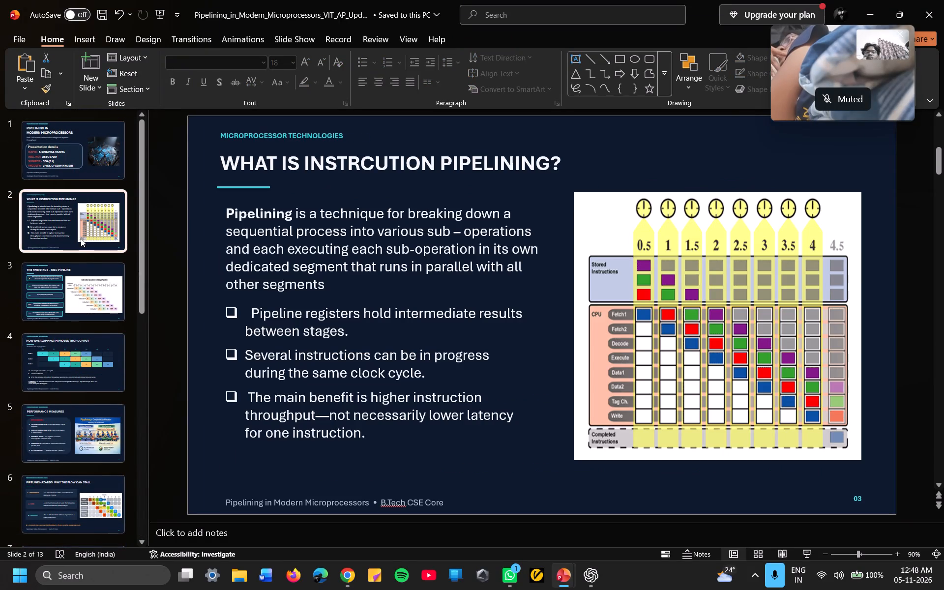
left_click_drag(267, 186, 272, 187)
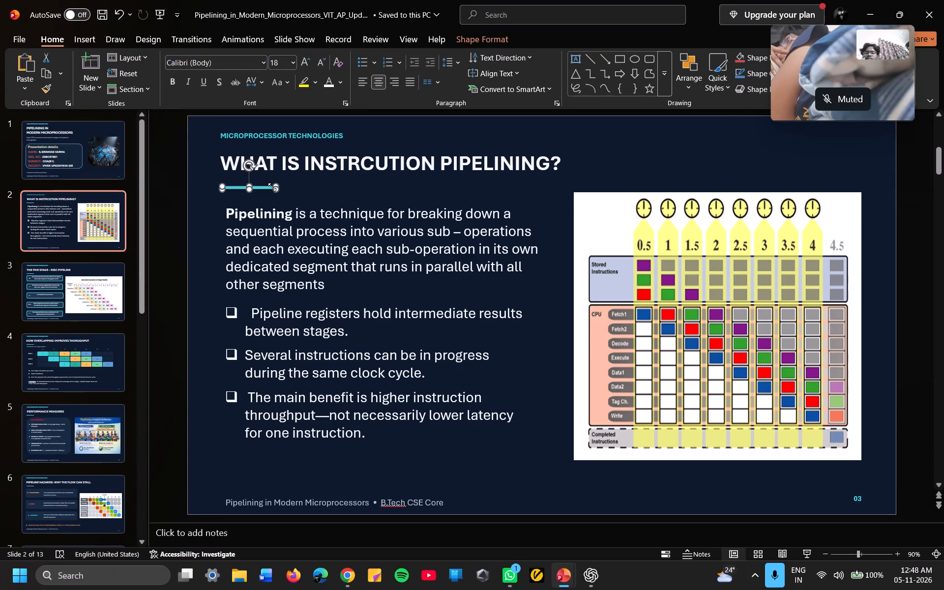
left_click(85, 282)
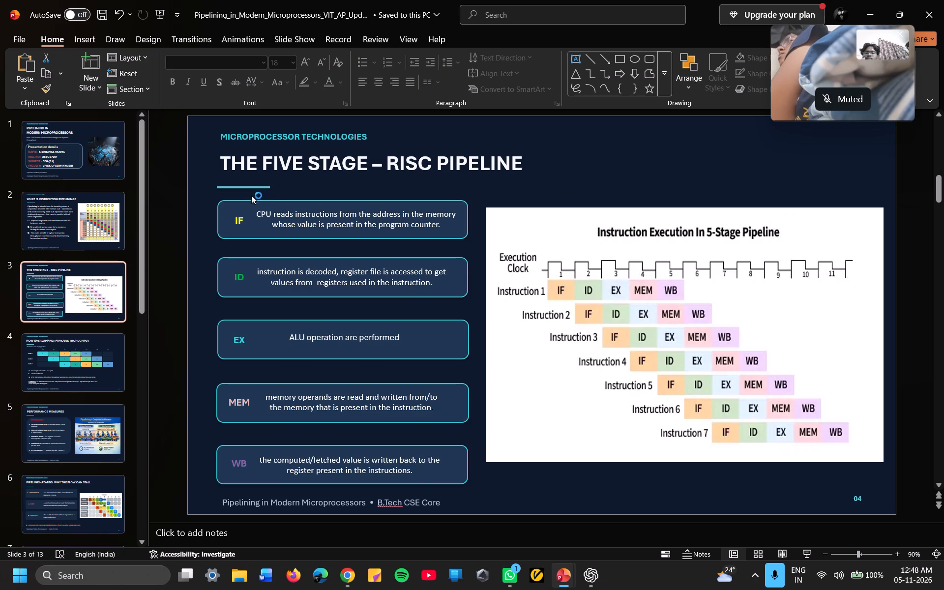
left_click(251, 190)
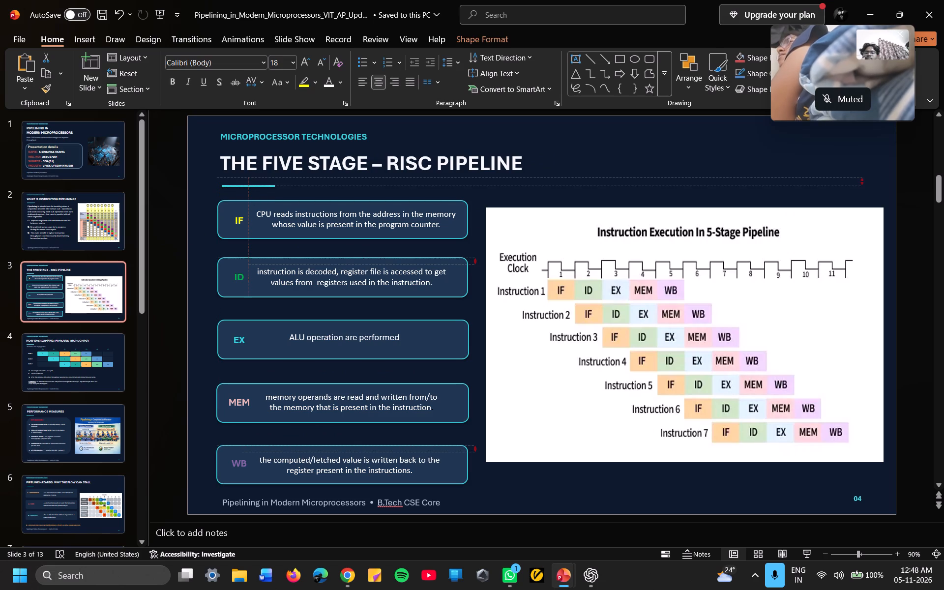
Nudge the teal underline on slide 4 slightly upward, keeping it aligned with the start of the title.
left_click(71, 359)
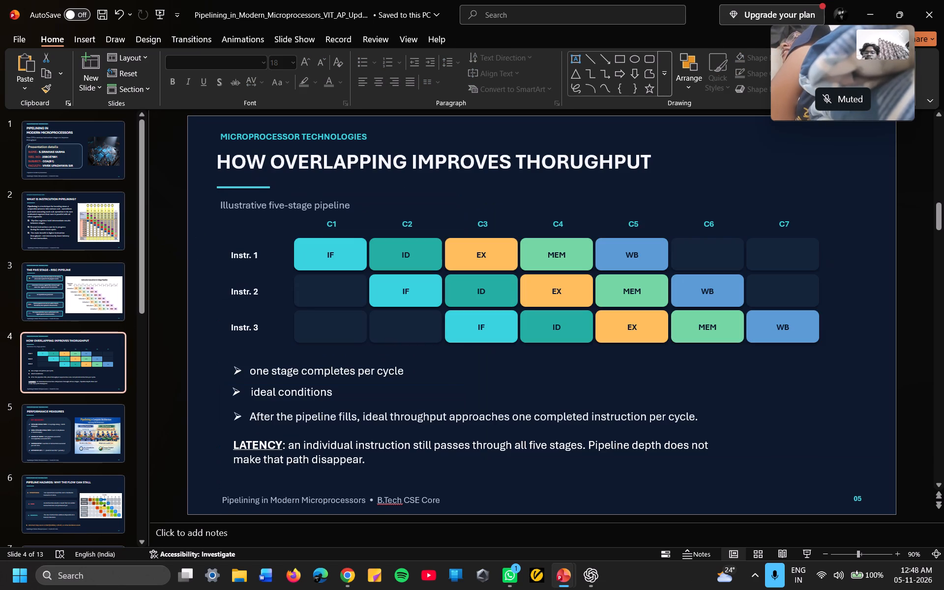
left_click(241, 188)
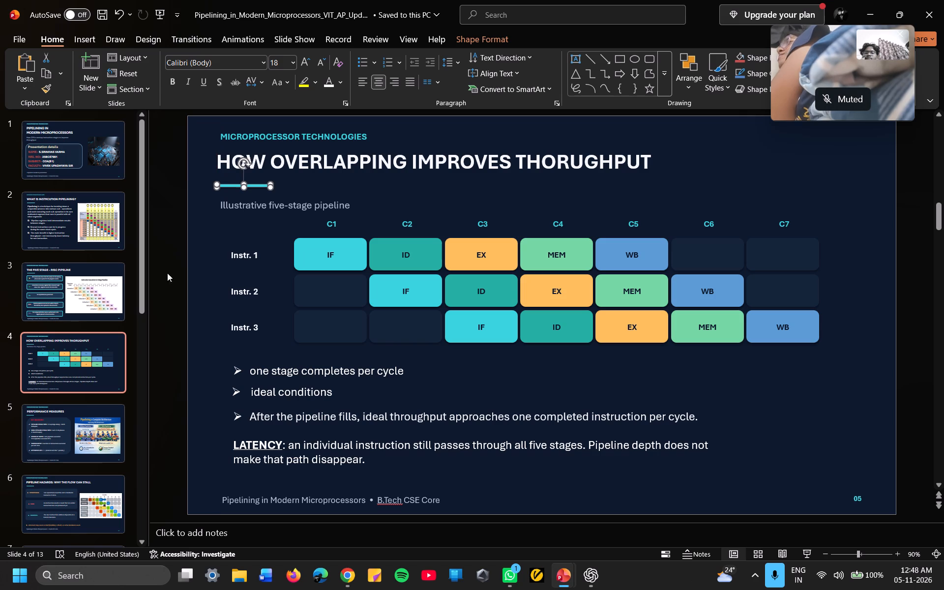
On slide 5, move the Performance Measures title slightly left and up, and shift its teal underline right to line up with it.
left_click(79, 428)
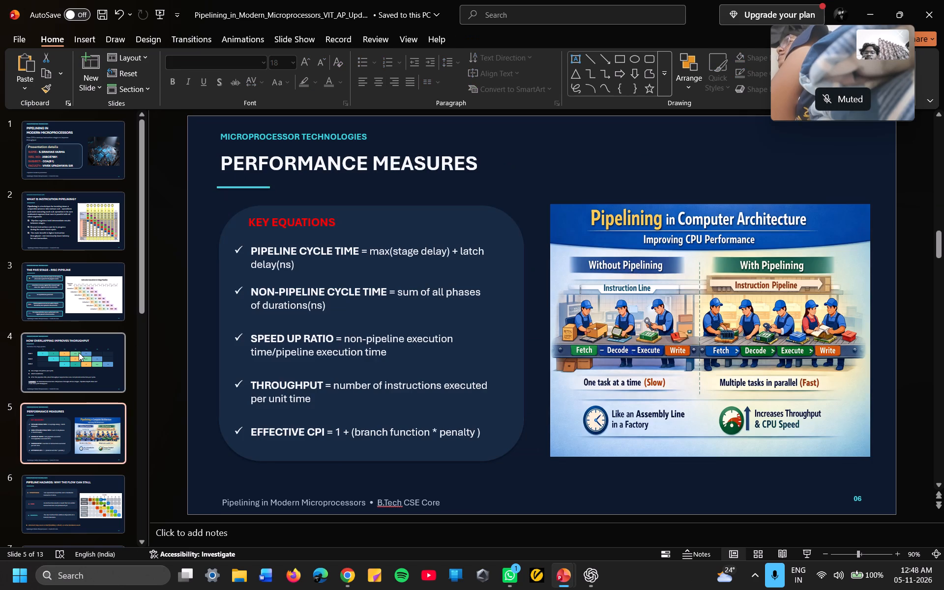
left_click(372, 138)
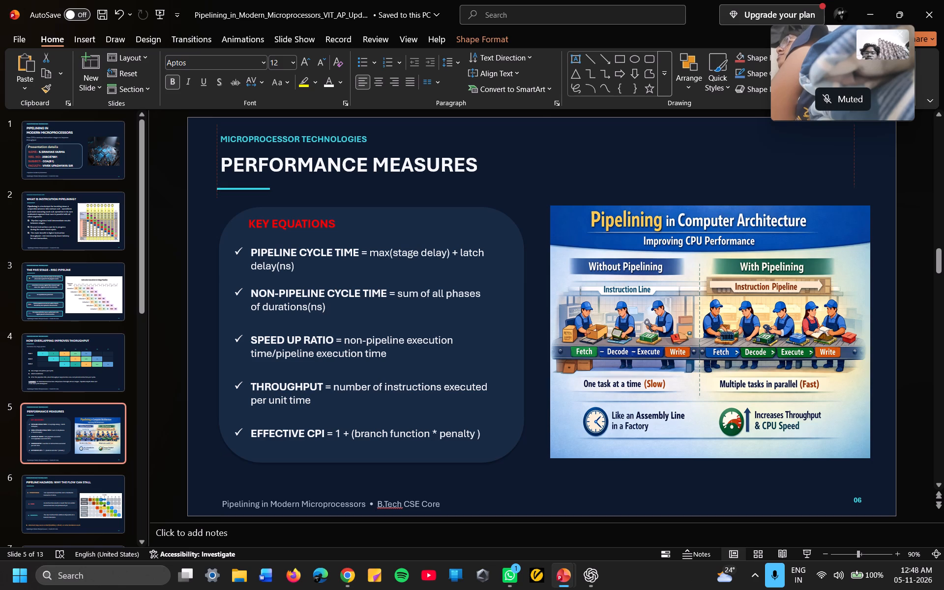
left_click(493, 168)
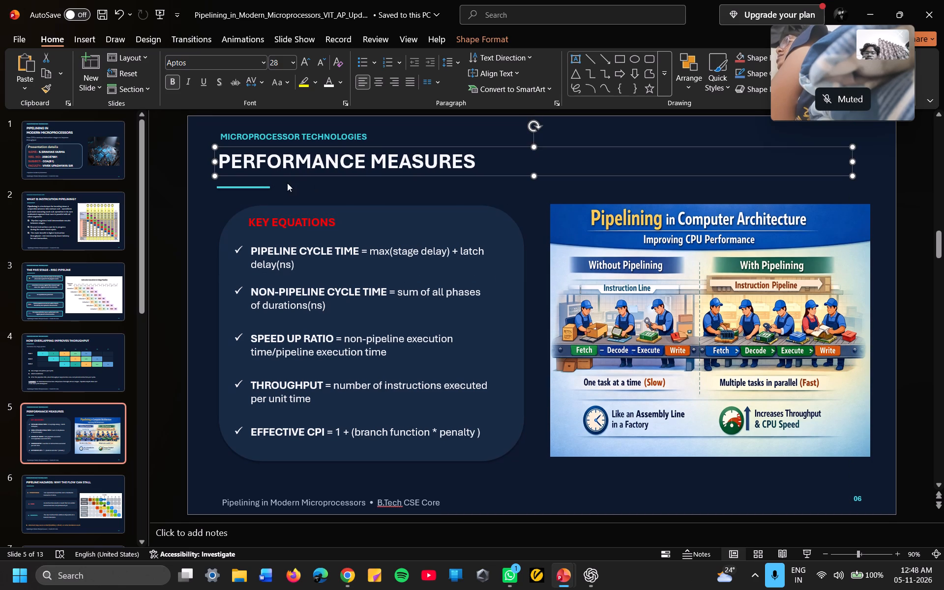
left_click(270, 186)
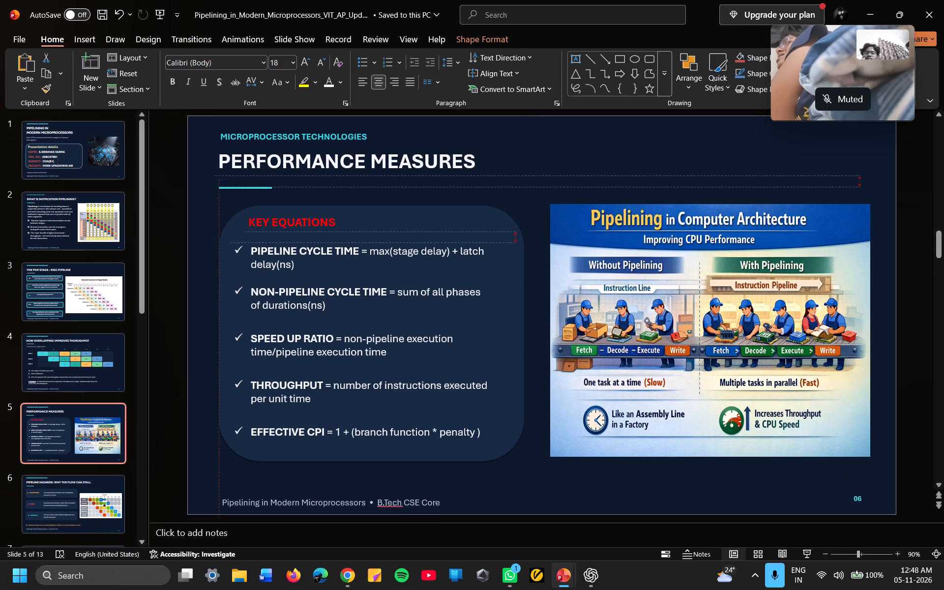
Move slide 4's "MICROPROCESSOR TECHNOLOGIES" label slightly left, aligning it with the slide title.
left_click(93, 360)
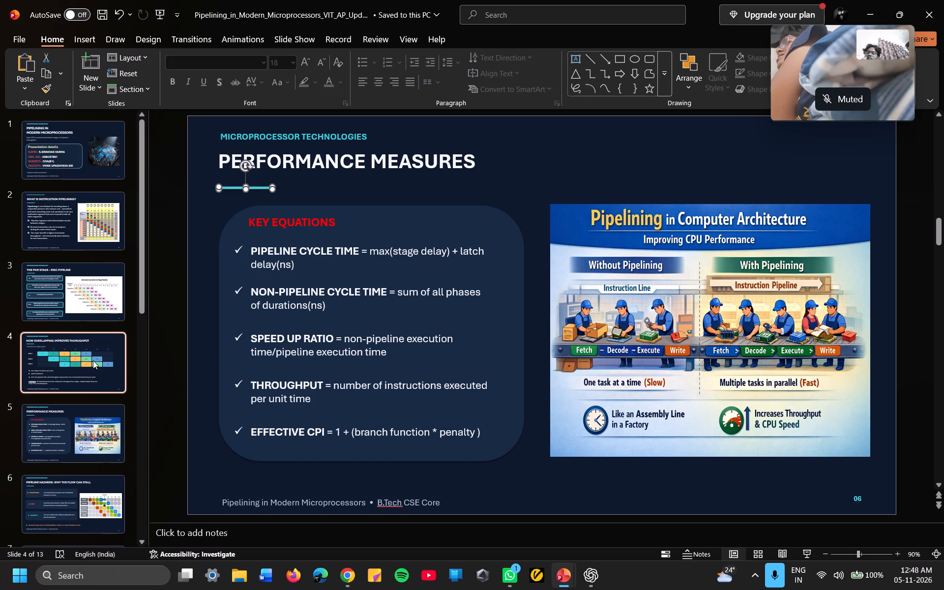
left_click(377, 136)
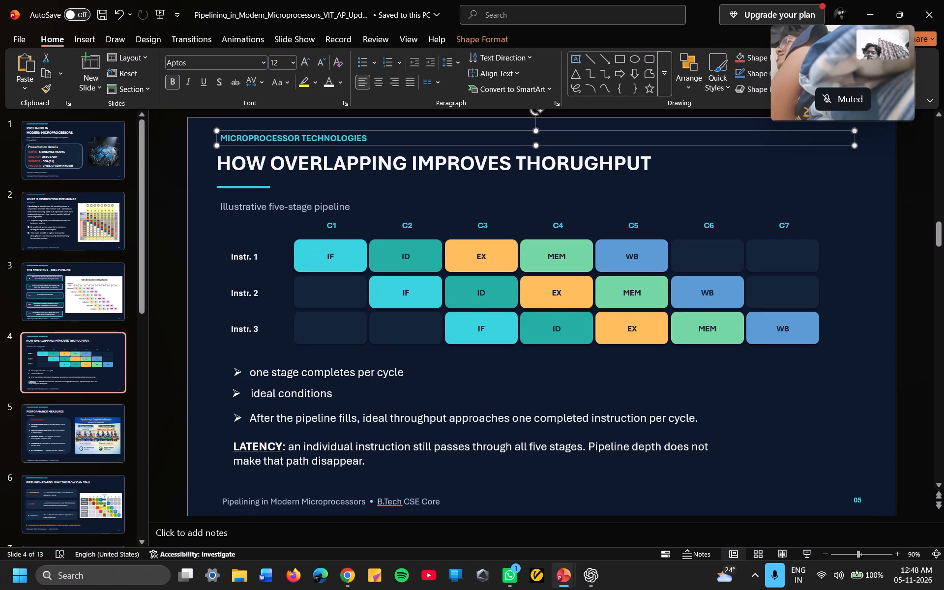
Set the font size of slide 2's "MICROPROCESSOR TECHNOLOGIES" label to 14 and compare it with slide 3.
left_click(105, 305)
left_click(106, 203)
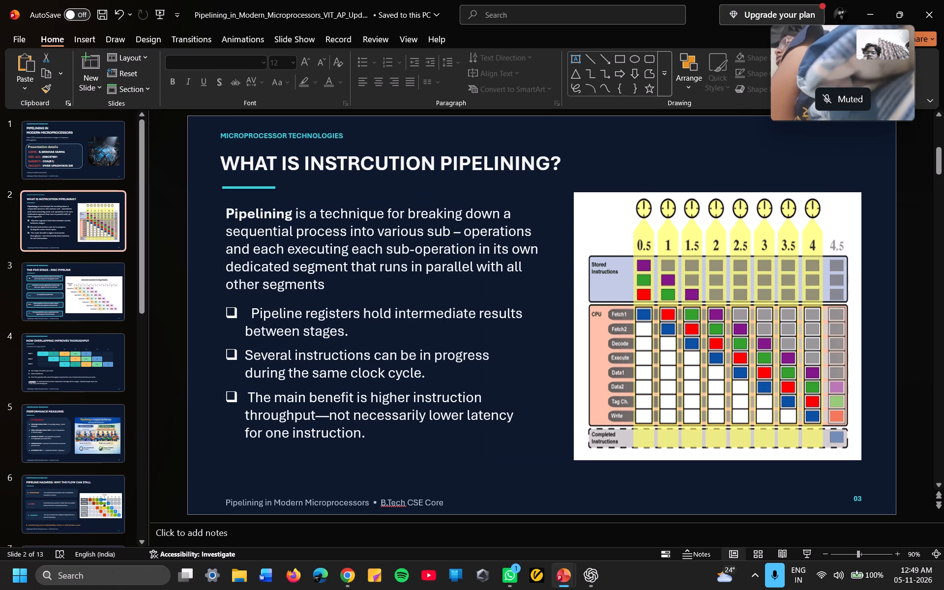
left_click(343, 136)
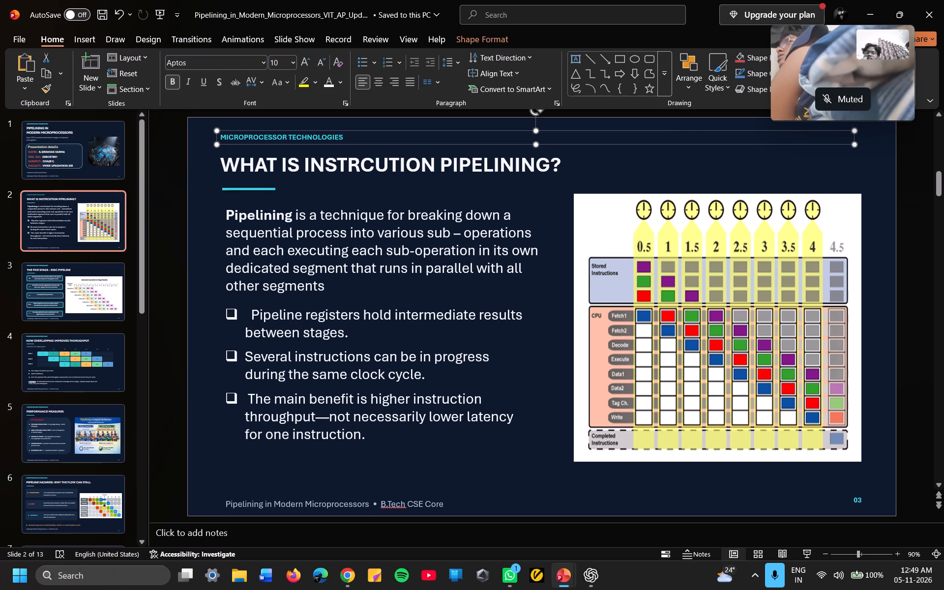
left_click_drag(341, 135, 216, 139)
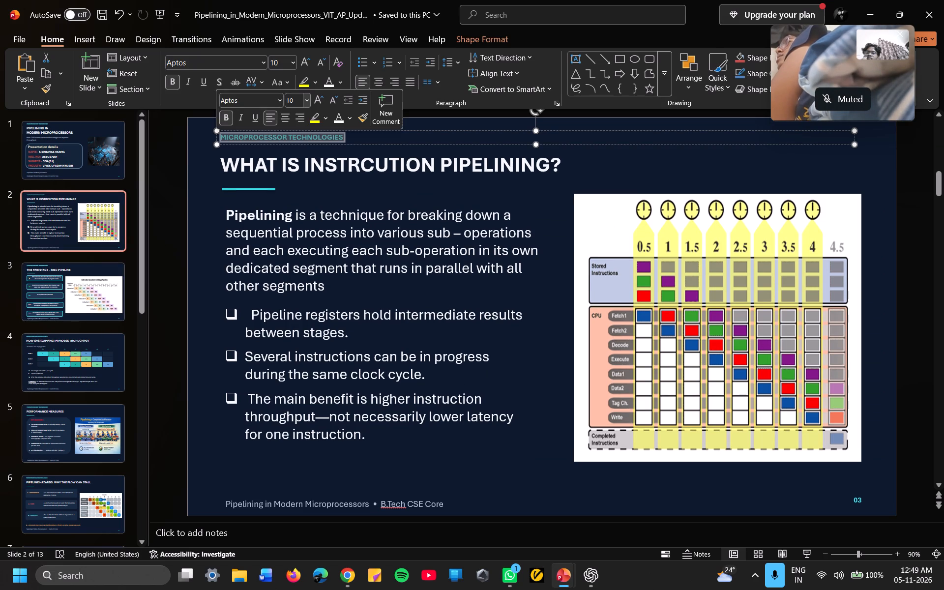
left_click(294, 103)
key("BackSpace")
type("14")
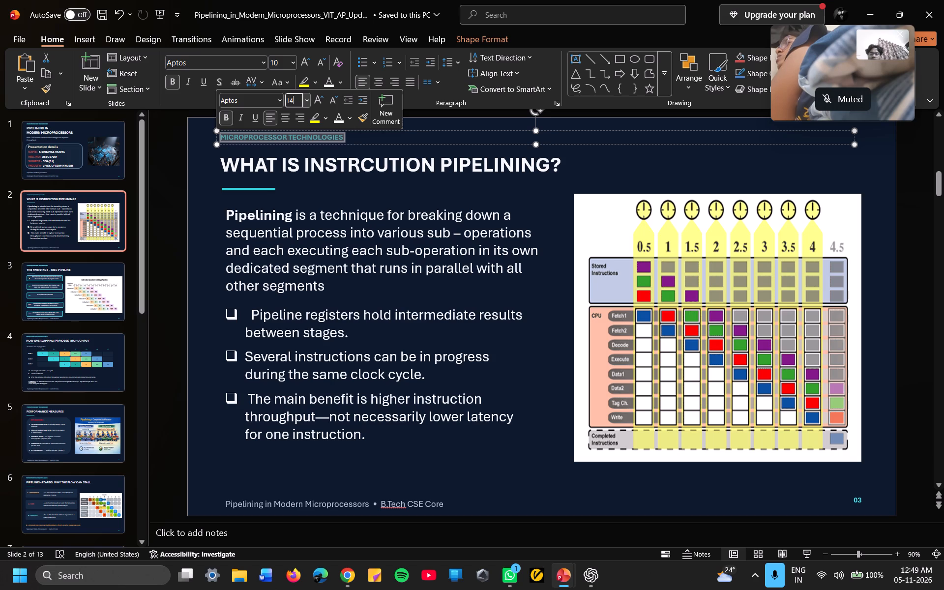
key("Return")
left_click(78, 296)
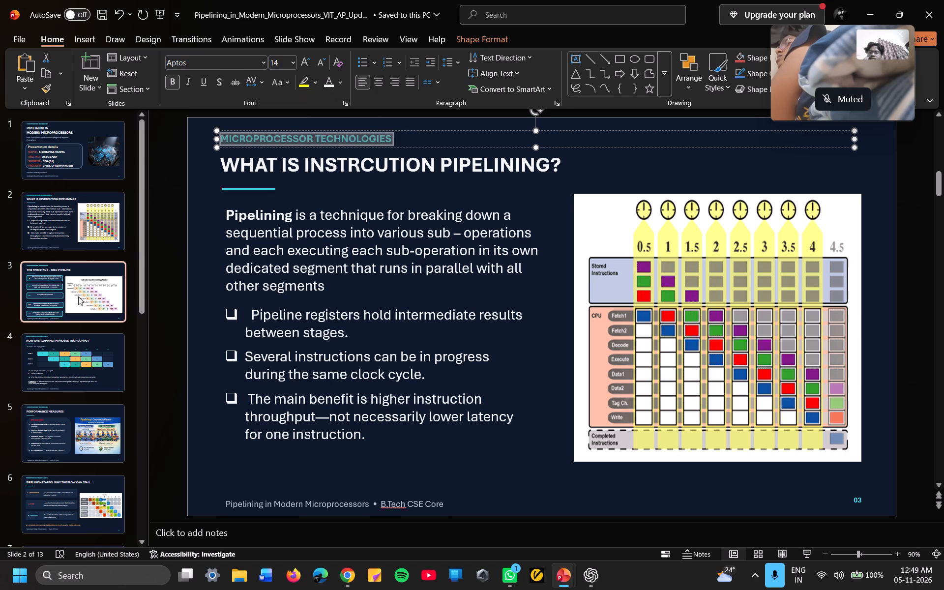
left_click(86, 229)
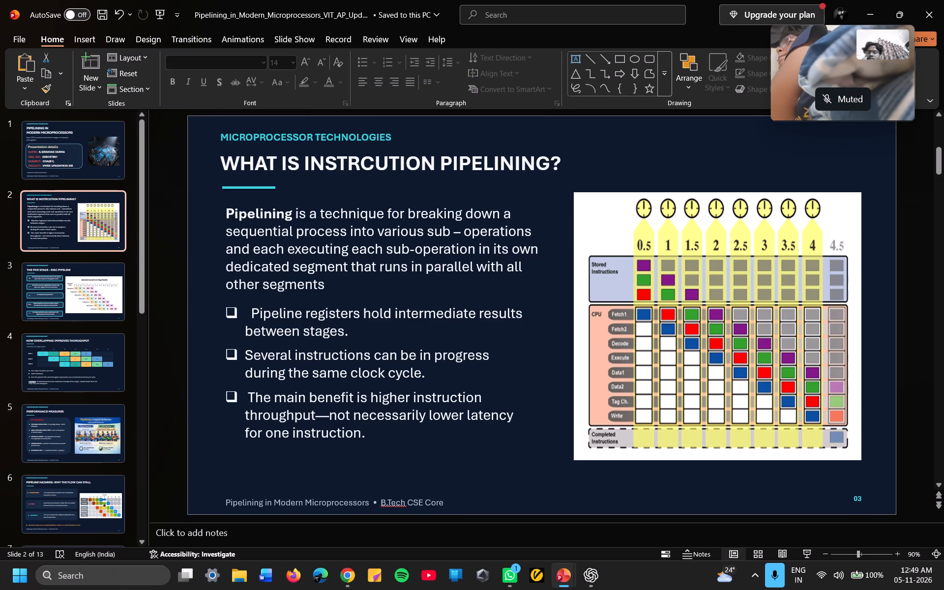
Set the font size of slide 2's "MICROPROCESSOR TECHNOLOGIES" label to 12.
left_click_drag(391, 136, 237, 131)
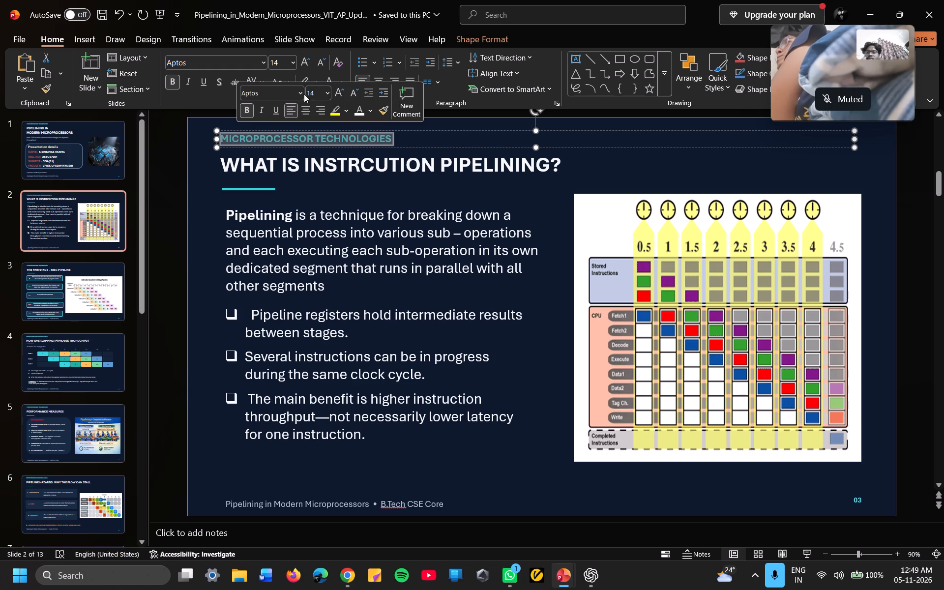
left_click(318, 92)
key("BackSpace")
type("12")
key("Return")
Review slides 3 to 12 to check that the section labels, titles and teal underlines are consistent.
left_click(52, 293)
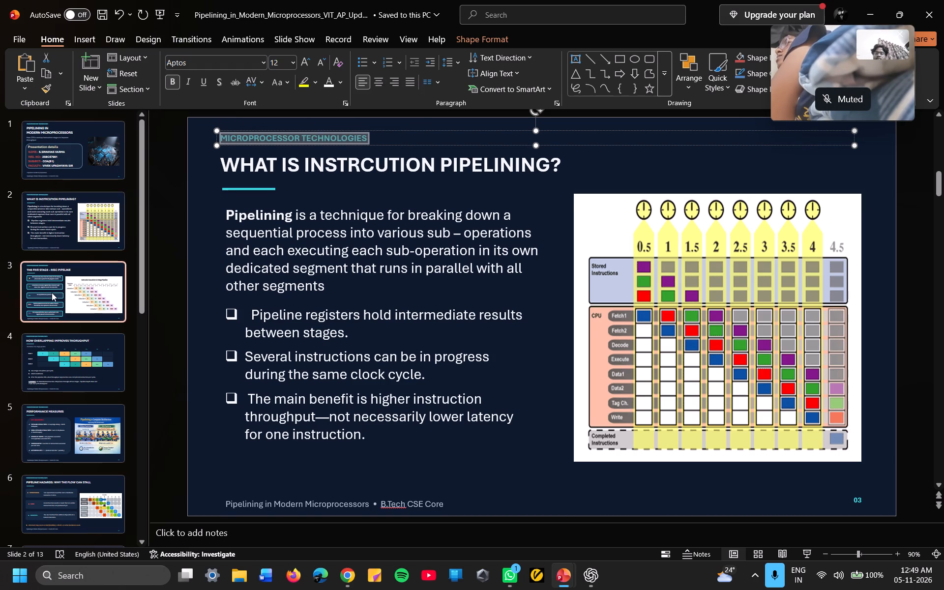
left_click(70, 356)
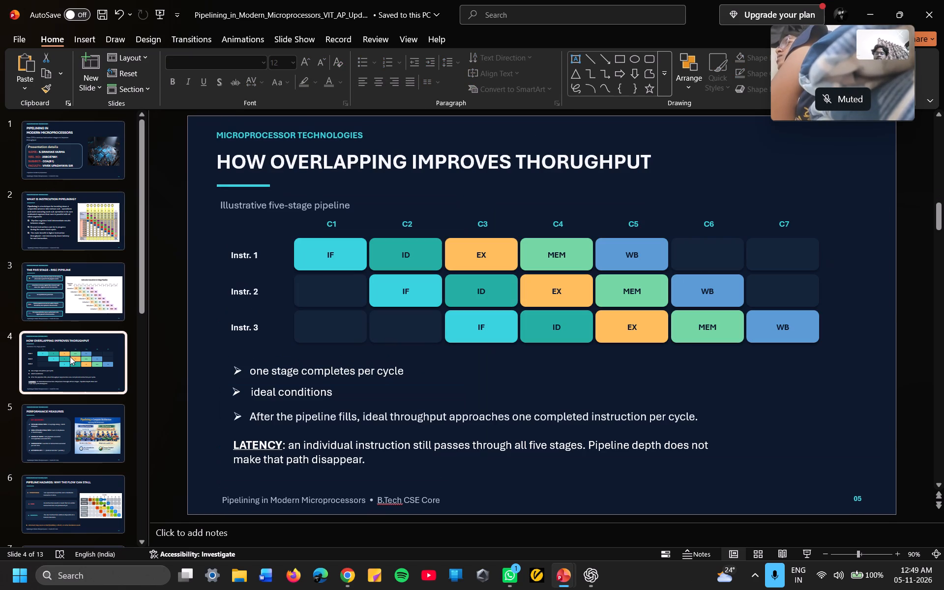
left_click(85, 427)
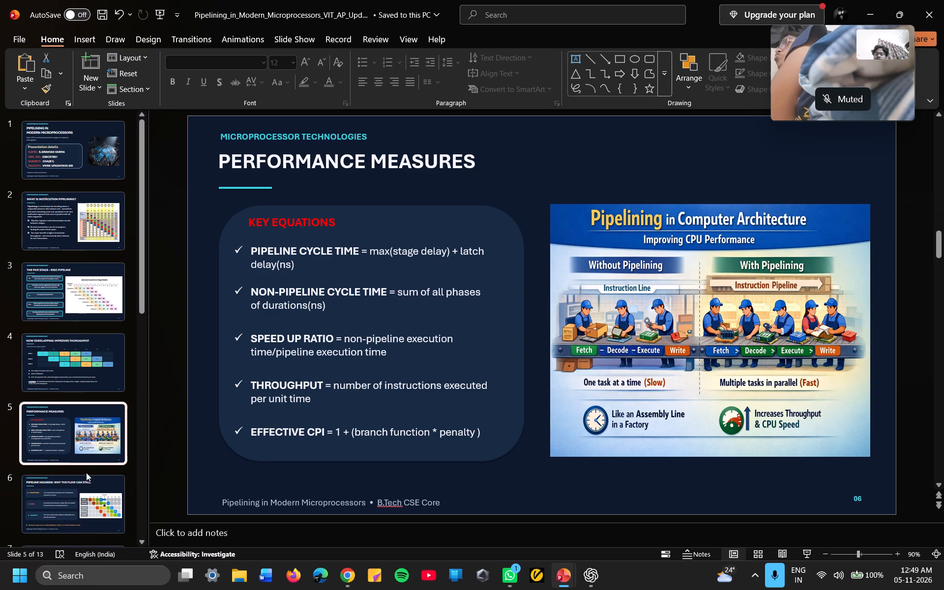
left_click(85, 490)
scroll(86, 381, "down", 1)
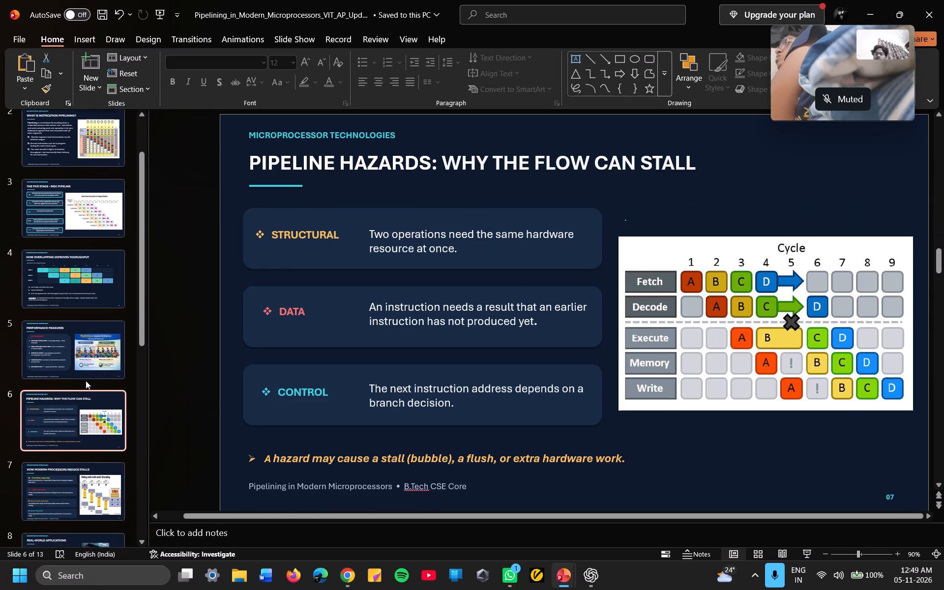
scroll(86, 381, "down", 2)
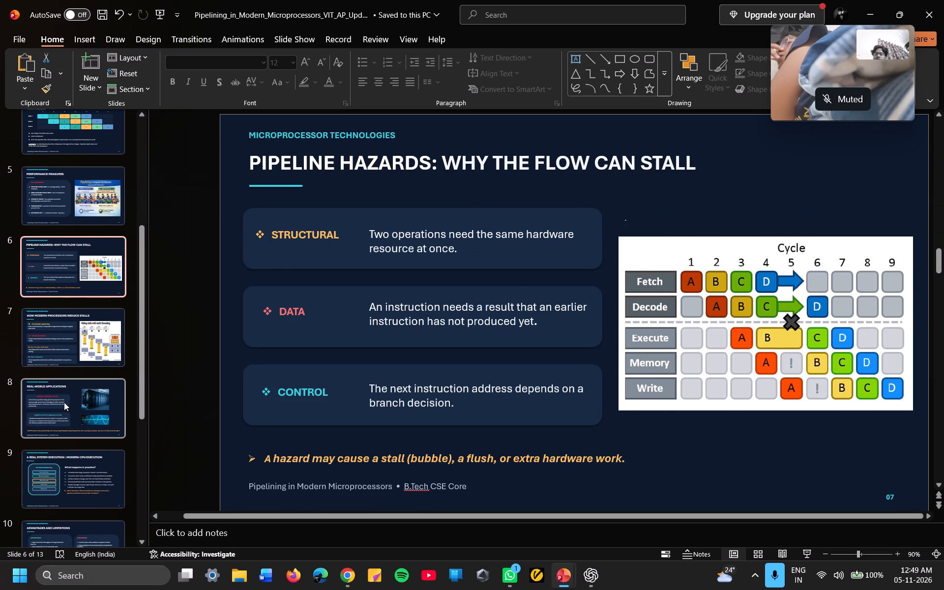
left_click(64, 402)
scroll(64, 402, "down", 1)
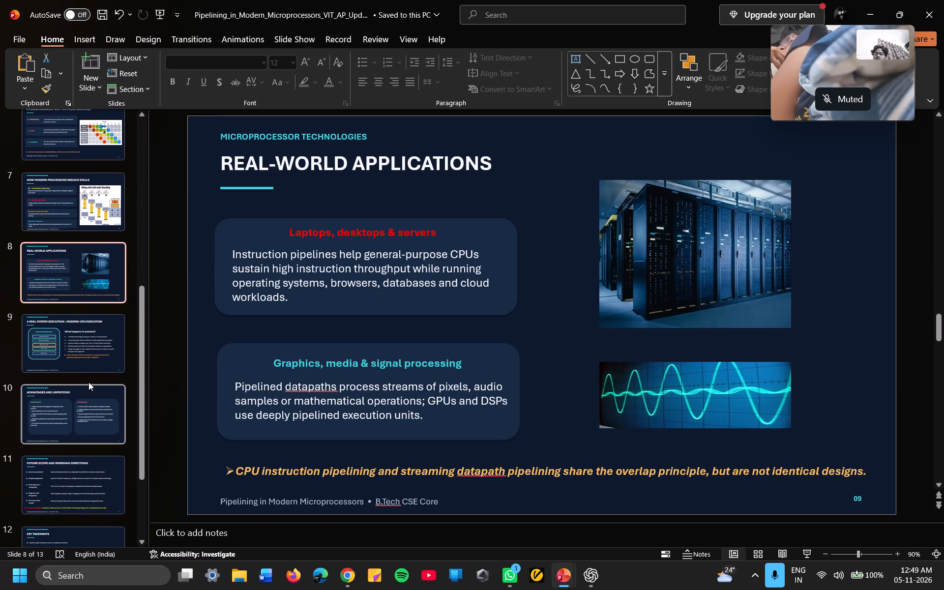
left_click(81, 346)
scroll(81, 346, "down", 1)
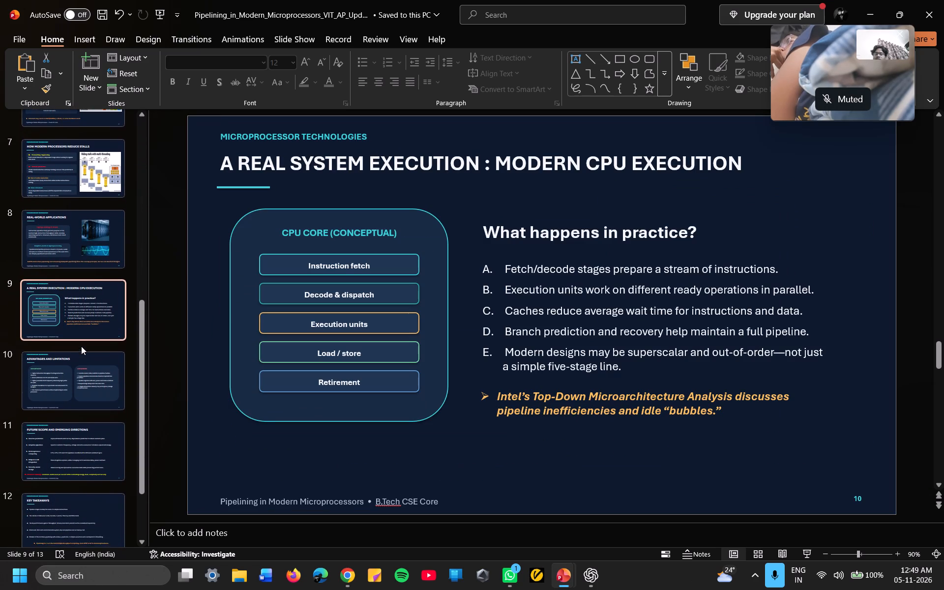
scroll(81, 346, "down", 1)
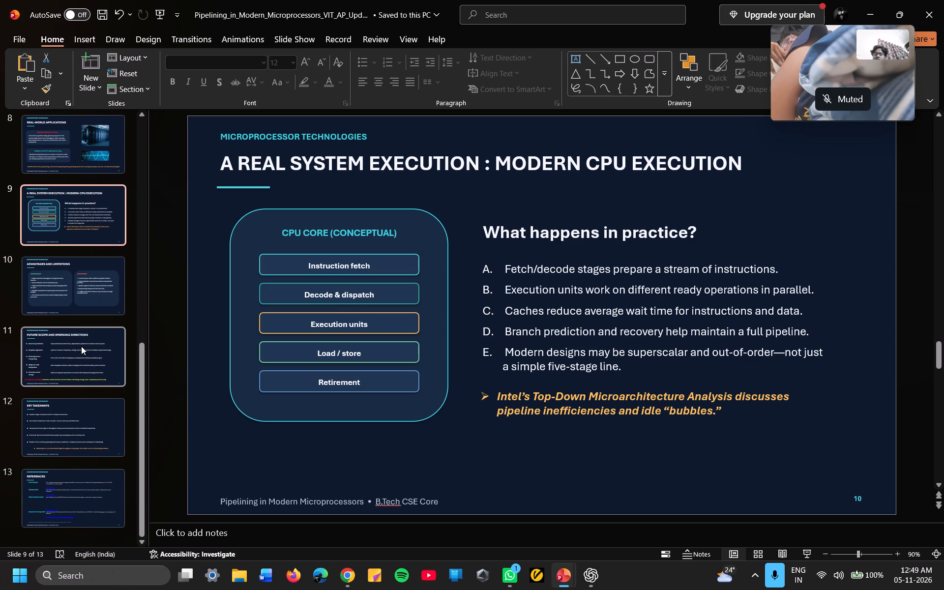
left_click(83, 281)
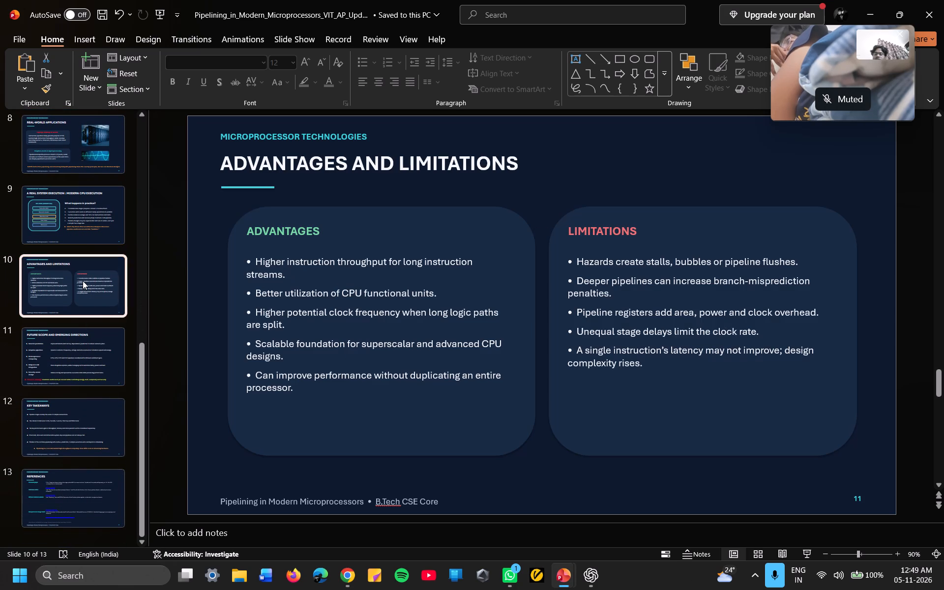
left_click(80, 338)
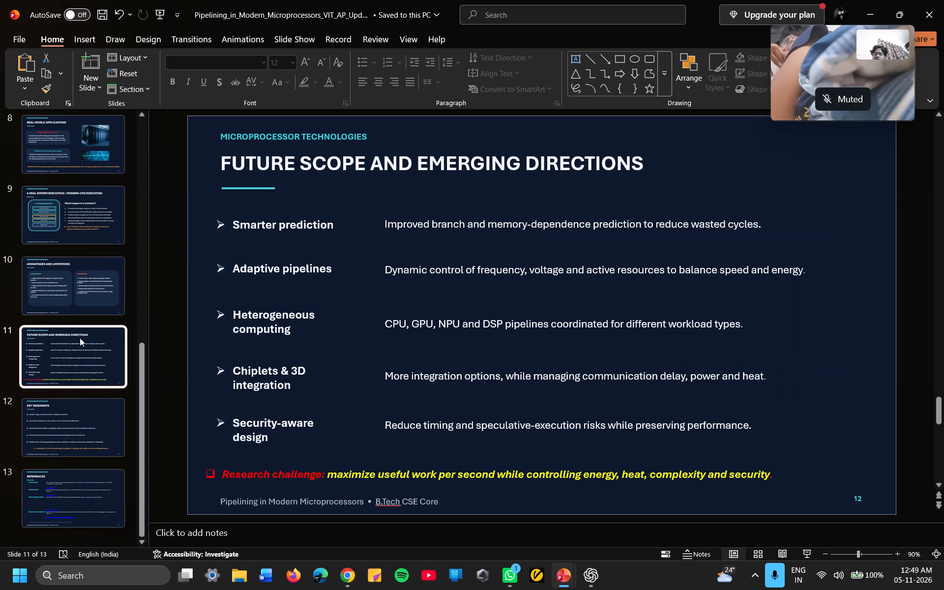
left_click(86, 414)
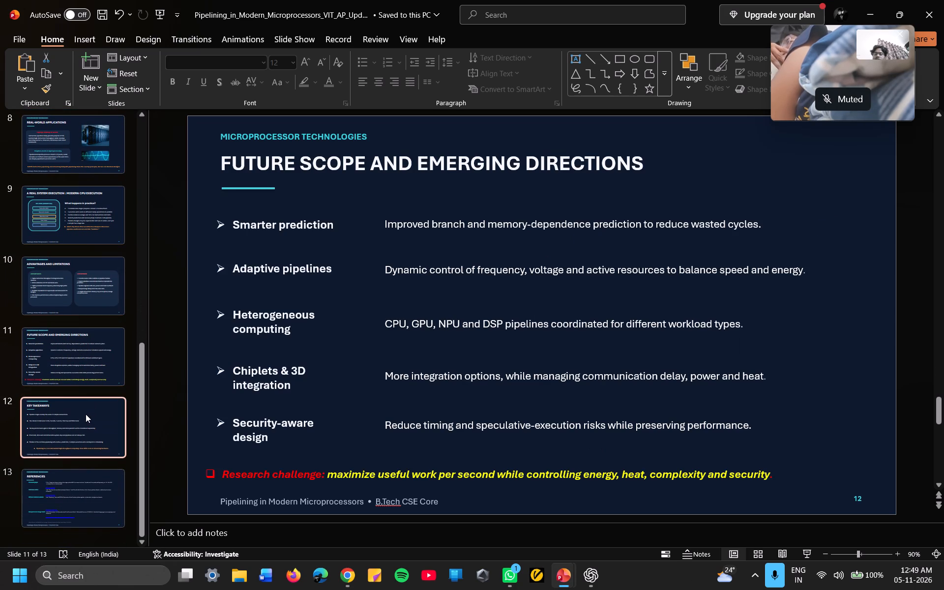
scroll(86, 414, "down", 1)
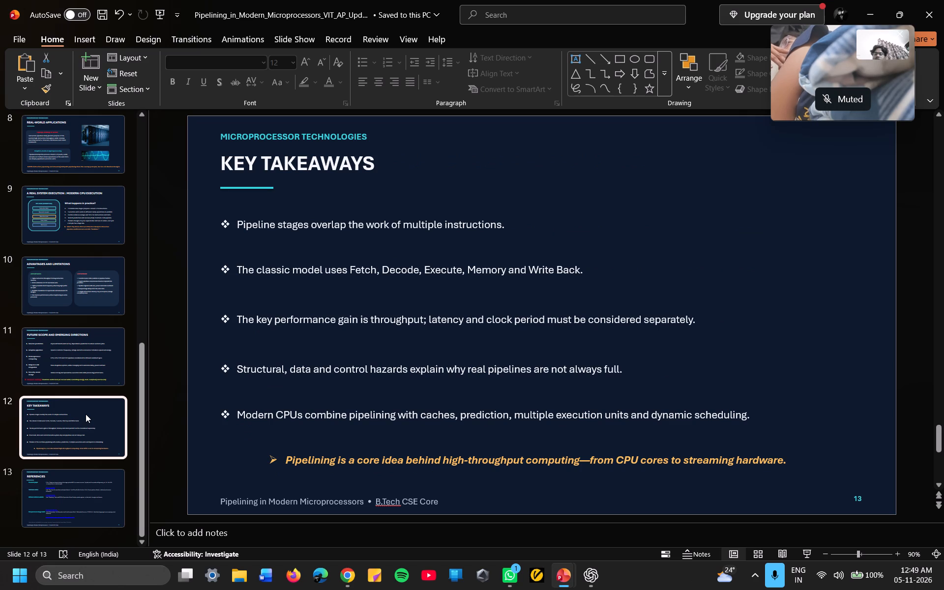
scroll(86, 414, "down", 4)
On the References slide, cut the blue link line located just above the "Real processor image credit" entry.
left_click(65, 508)
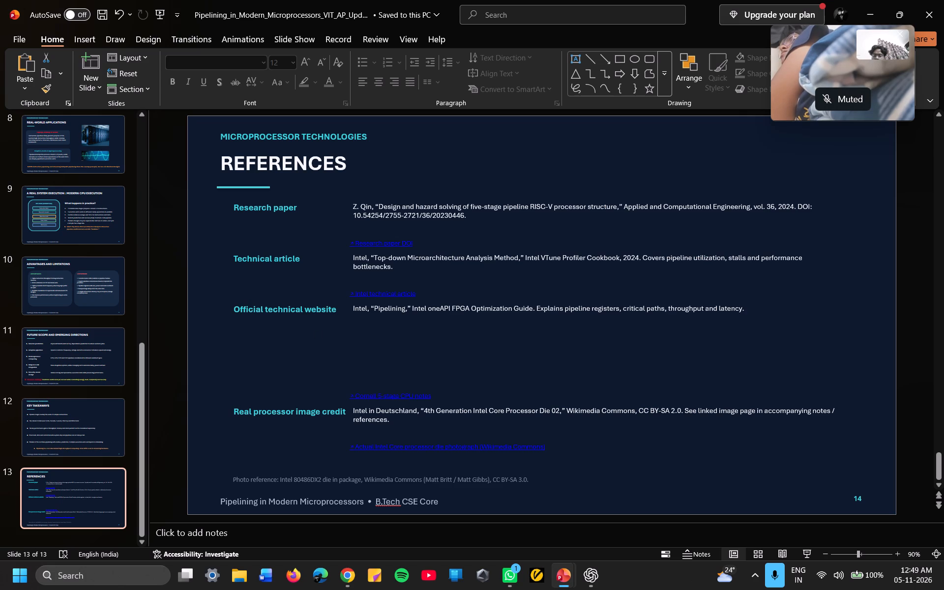
left_click(462, 396)
right_click(462, 396)
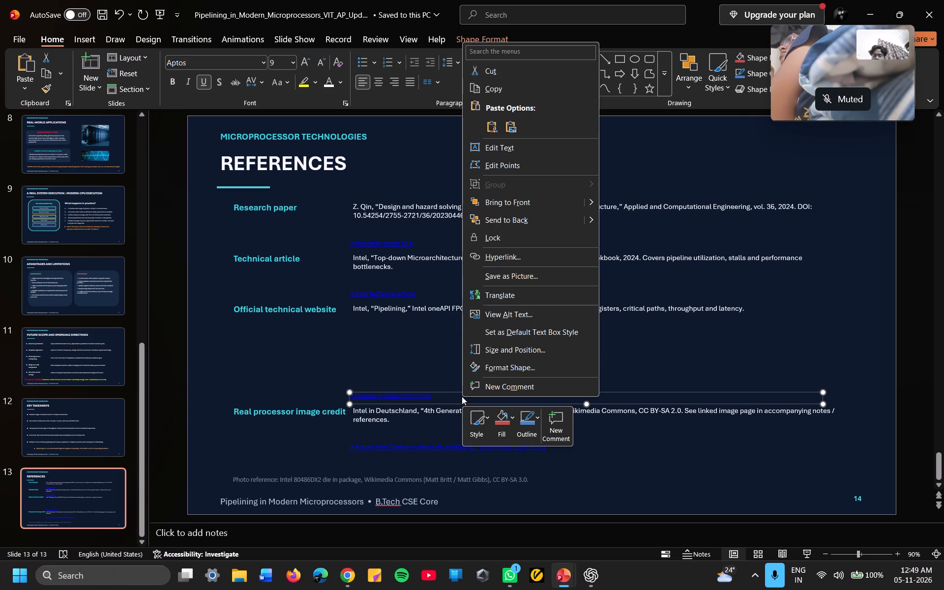
left_click(539, 73)
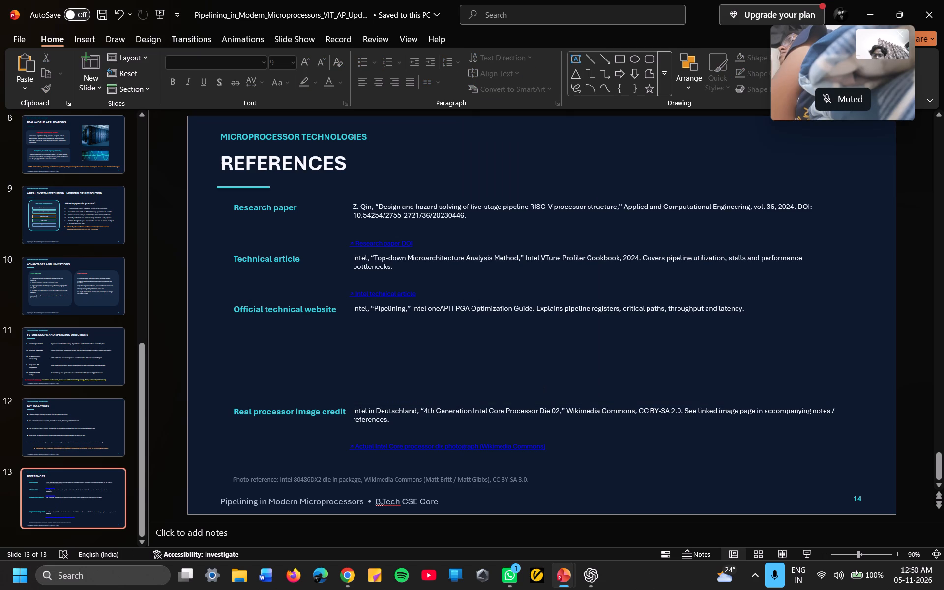
Remove the "Real processor image credit" entry from the References slide by cutting its description, blue link and heading.
left_click(845, 410)
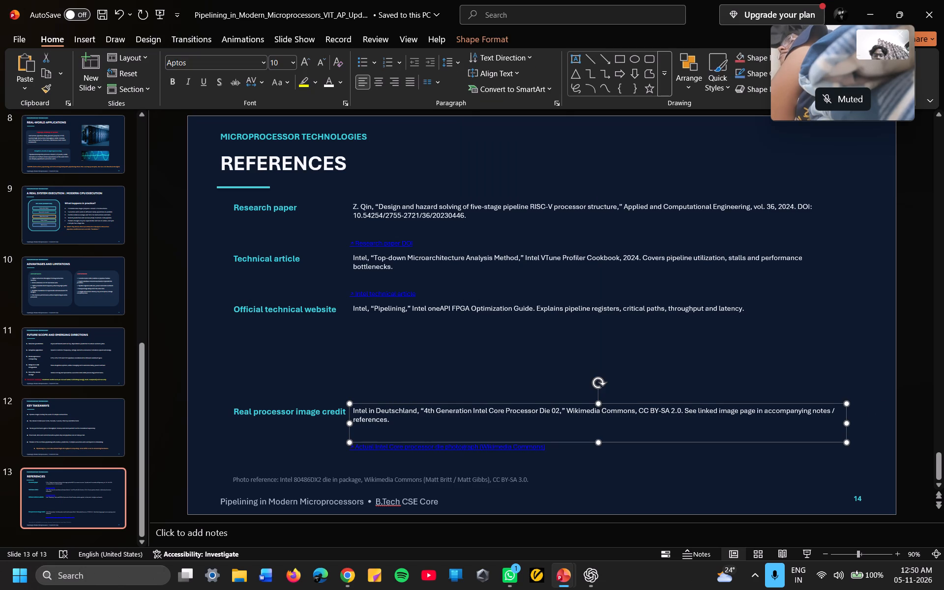
right_click(845, 410)
left_click(811, 84)
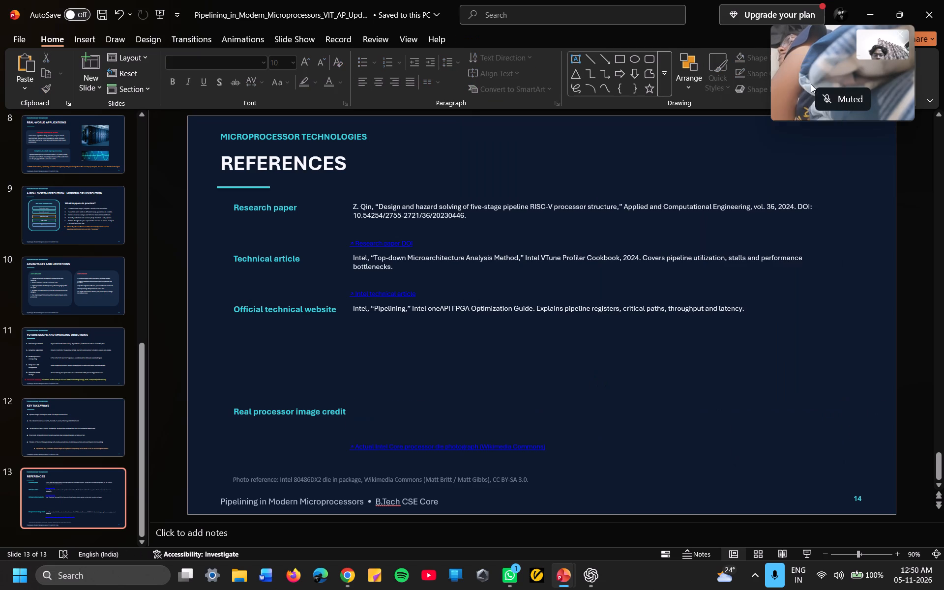
left_click(557, 448)
right_click(557, 448)
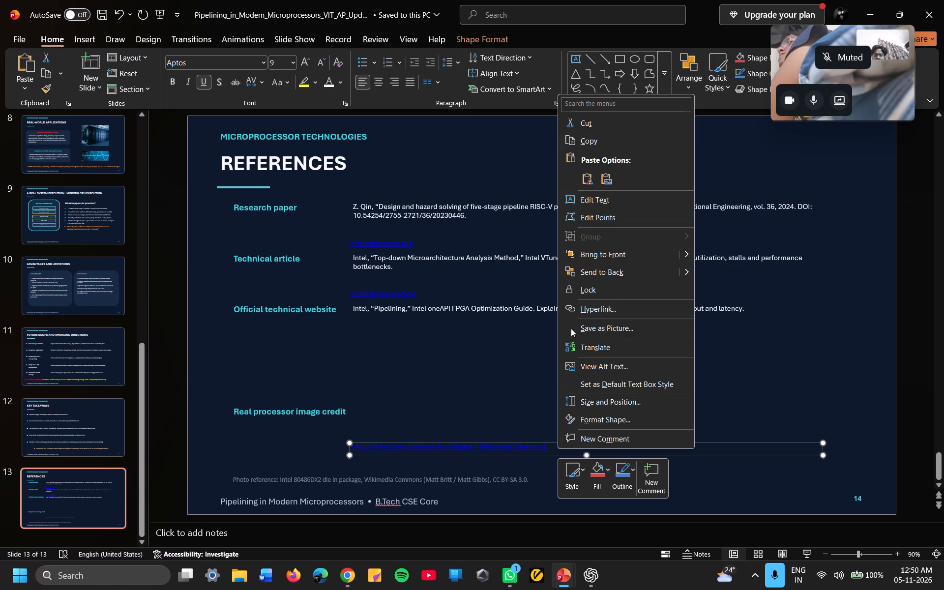
left_click(609, 123)
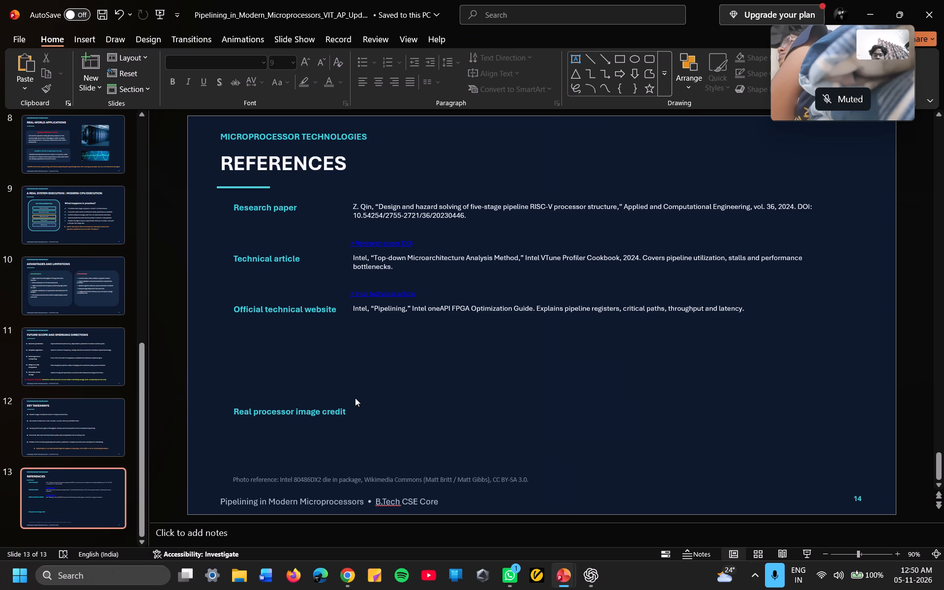
left_click(354, 408)
right_click(354, 408)
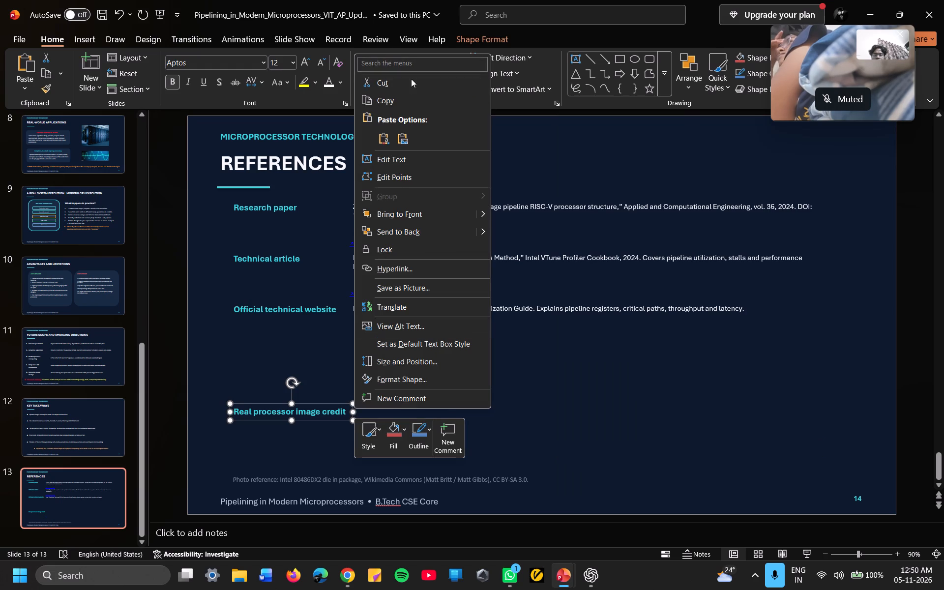
left_click(406, 85)
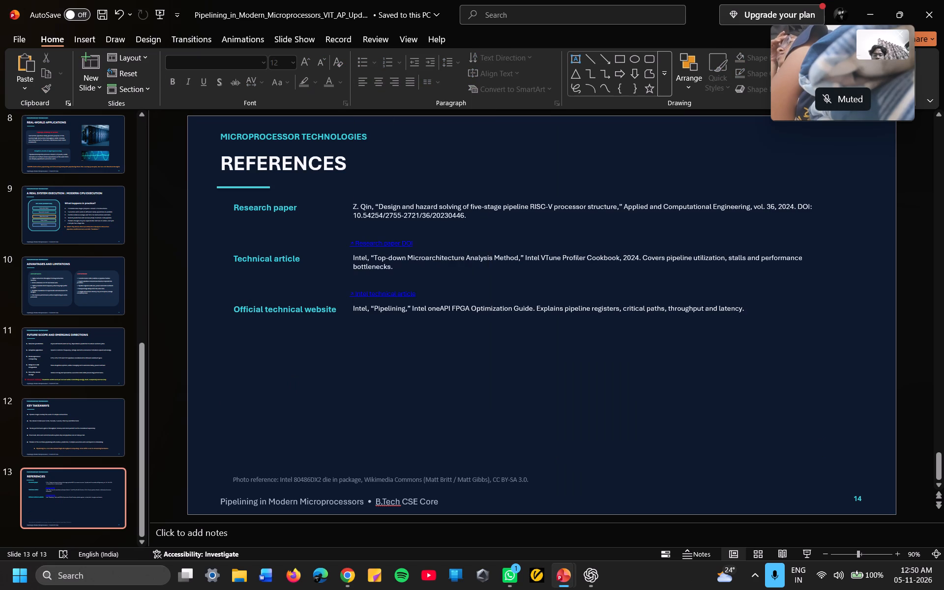
Cut the Intel 80486DX2 photo reference note above the footer of the References slide.
left_click(537, 482)
right_click(537, 482)
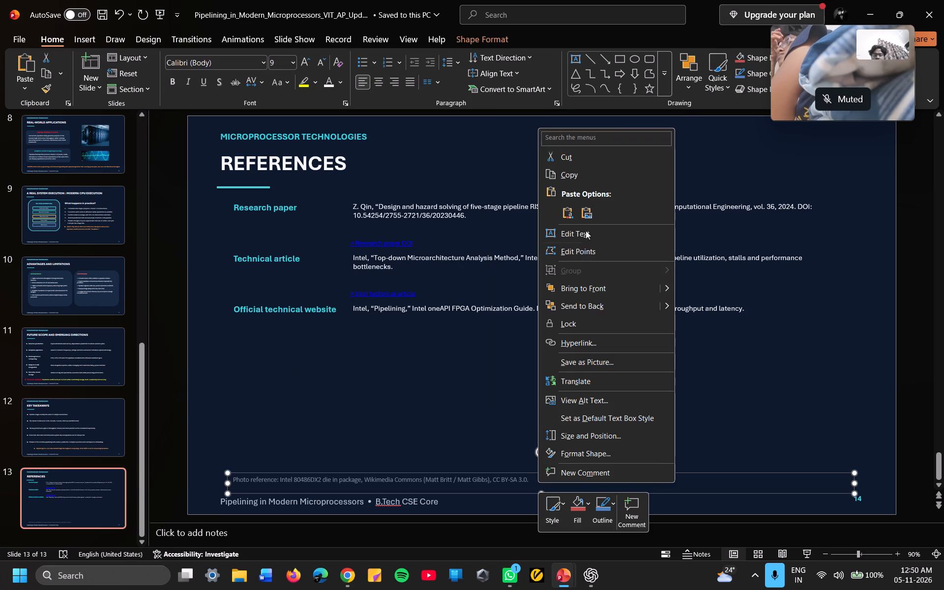
left_click(580, 156)
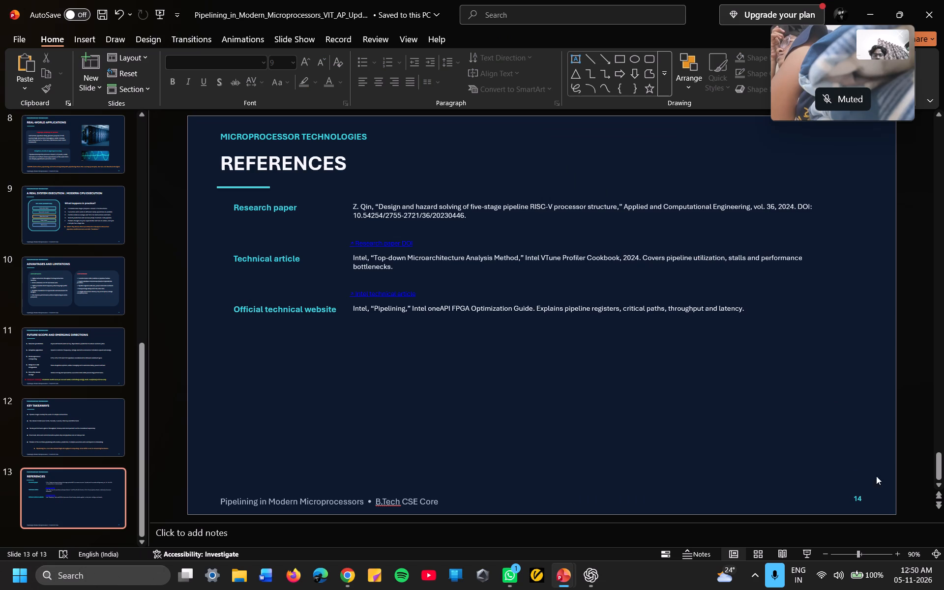
Change the page number on the References slide to 13.
left_click(860, 498)
key("BackSpace")
key("3")
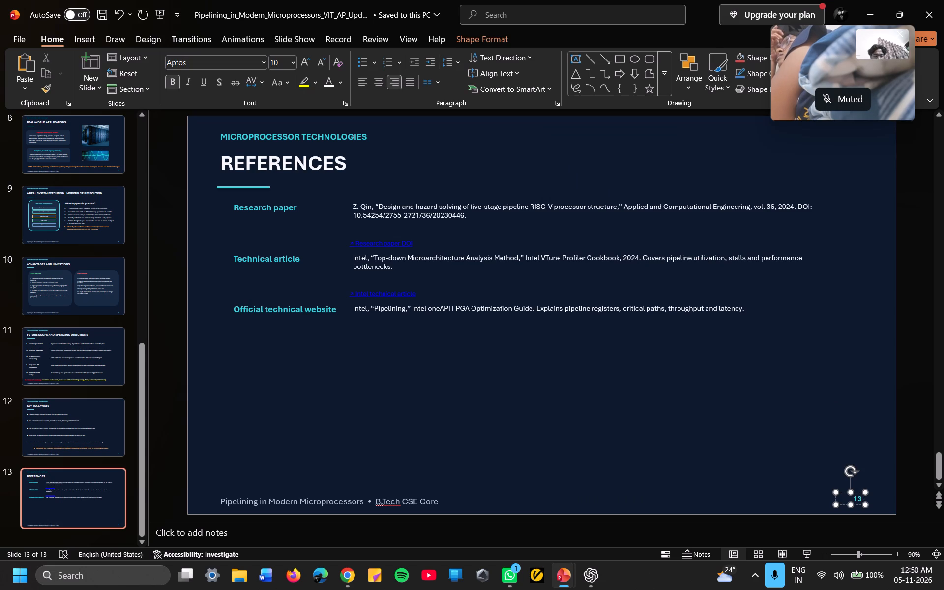
key("Return")
Change the page number on the Key Takeaways slide to 12.
left_click(41, 423)
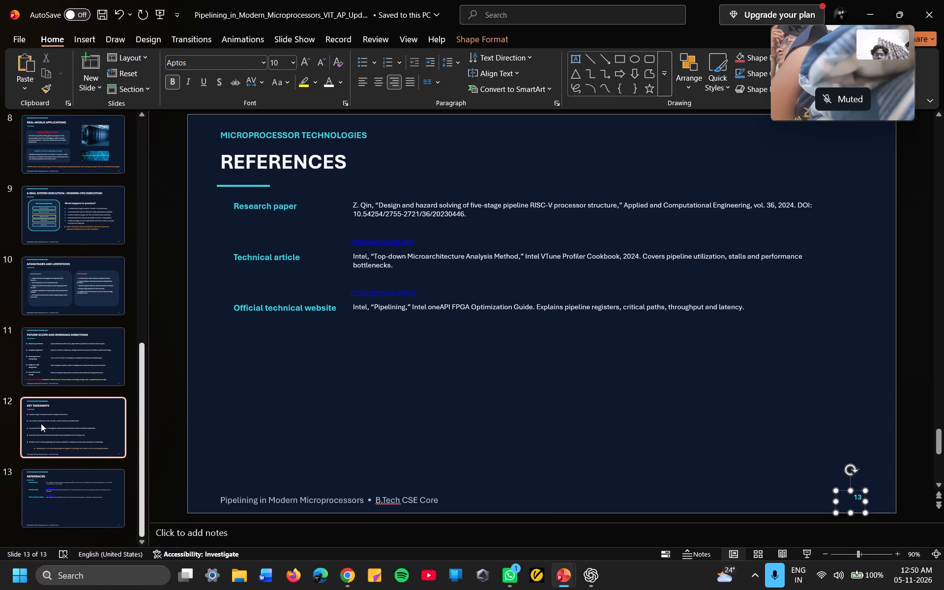
left_click(861, 500)
key("BackSpace")
key("2")
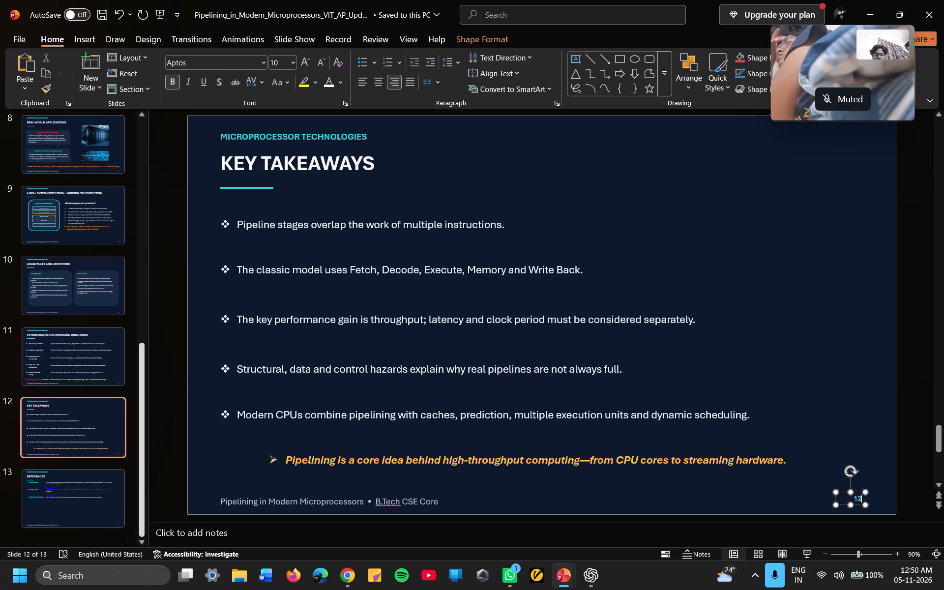
key("Return")
Change the page number on the Future Scope and Emerging Directions slide to 11.
left_click(87, 363)
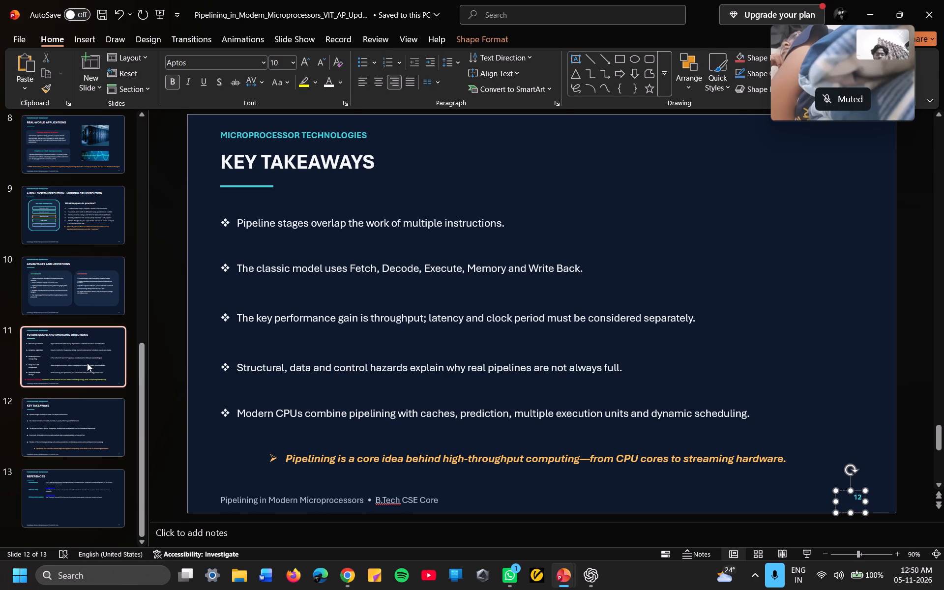
left_click(861, 499)
key("BackSpace")
key("1")
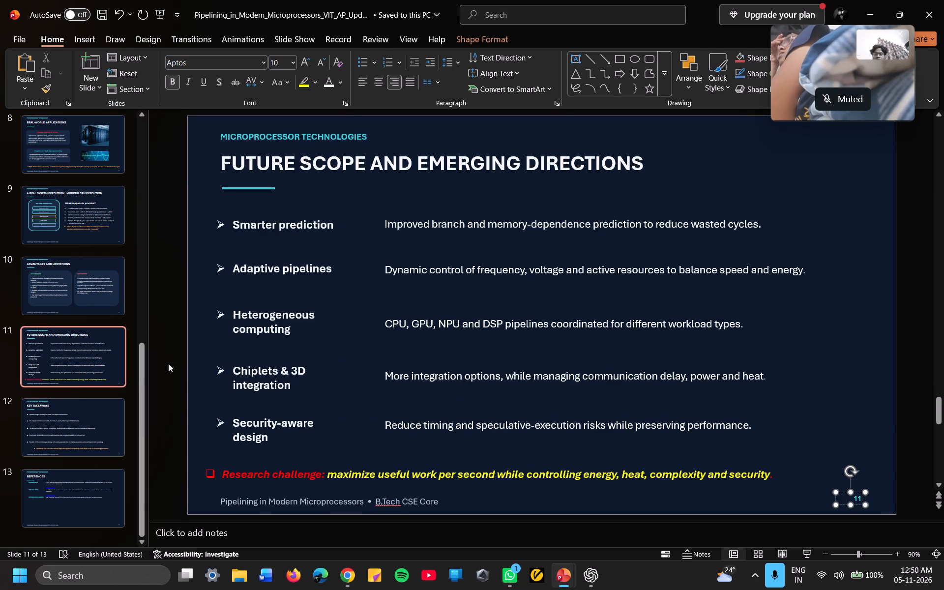
Change the page number on the Advantages and Limitations slide to 10.
left_click(99, 293)
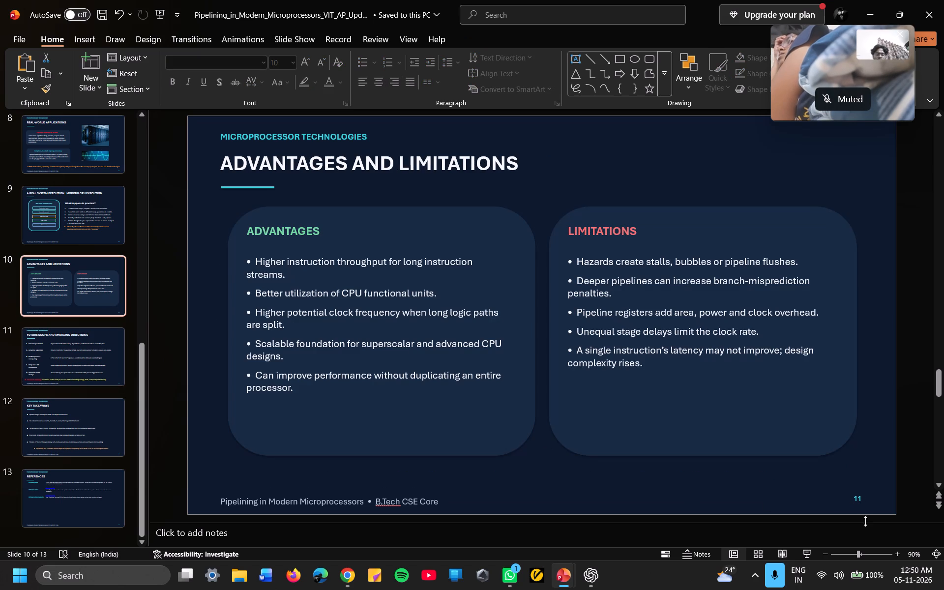
left_click(860, 499)
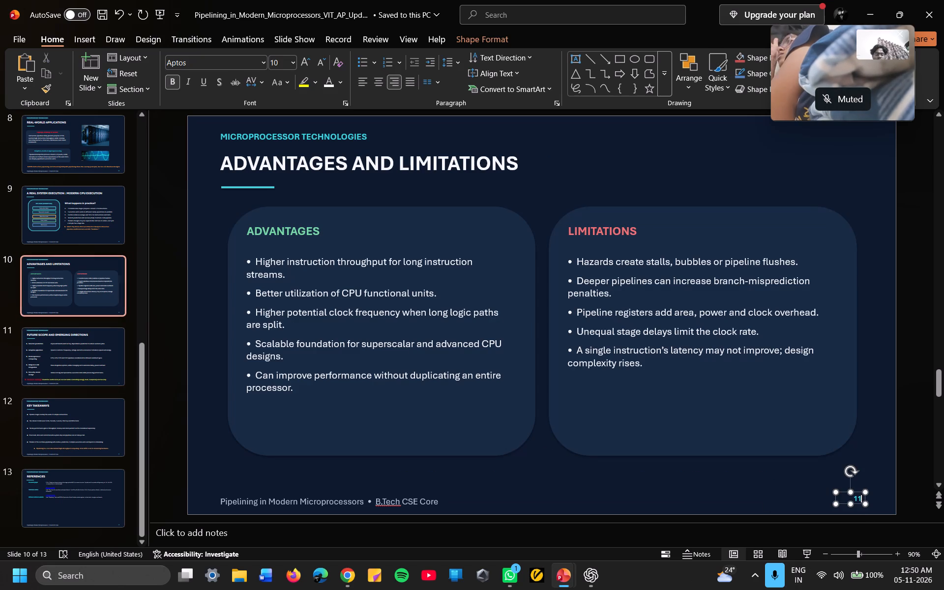
key("BackSpace")
key("0")
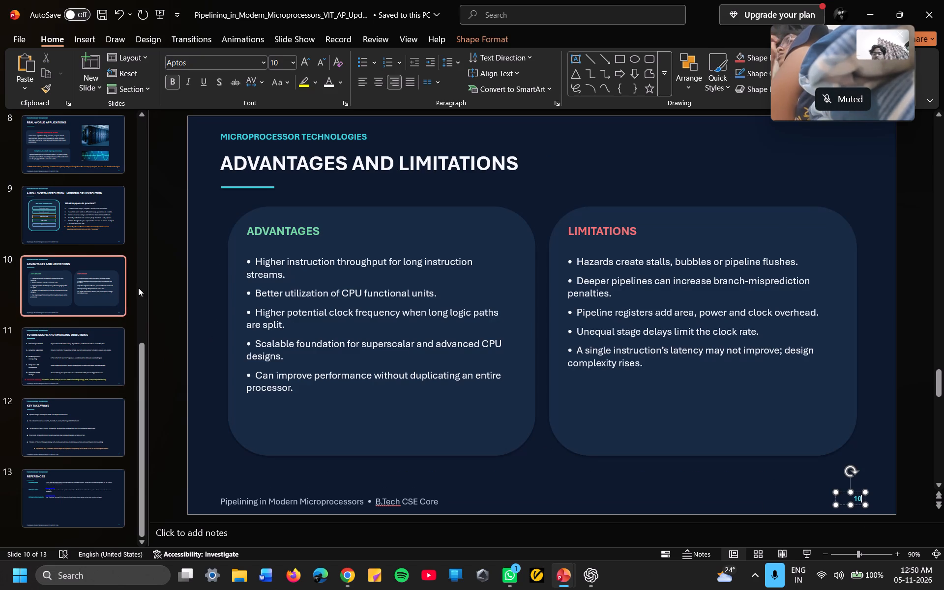
Change the page number on the A Real System Execution slide to 09, with a leading zero.
left_click(94, 233)
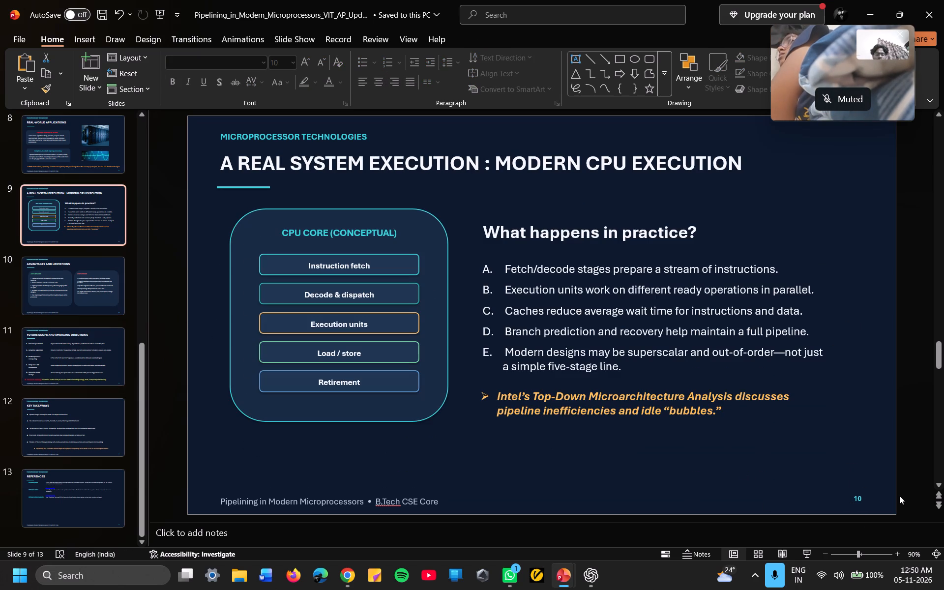
left_click(861, 501)
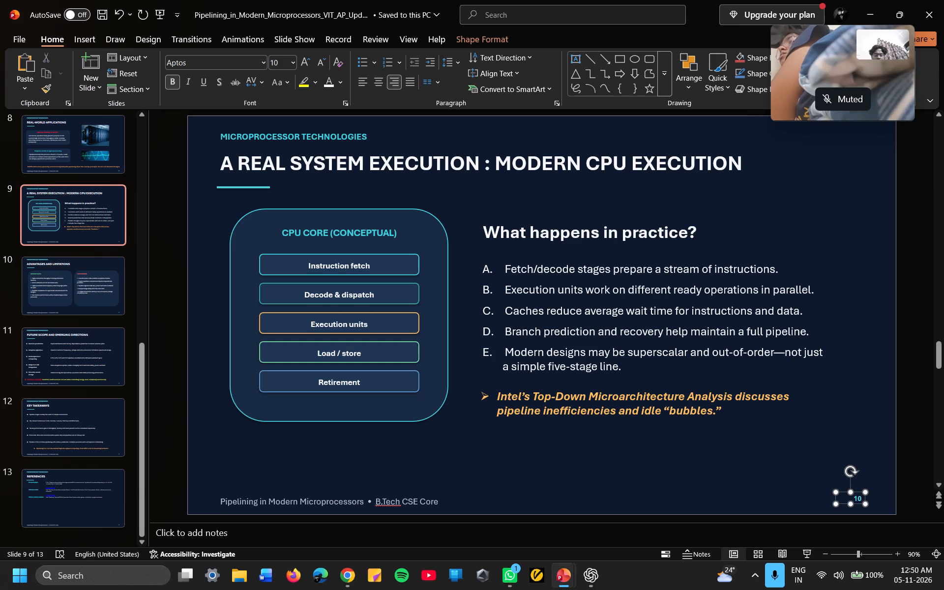
key("BackSpace")
key("9")
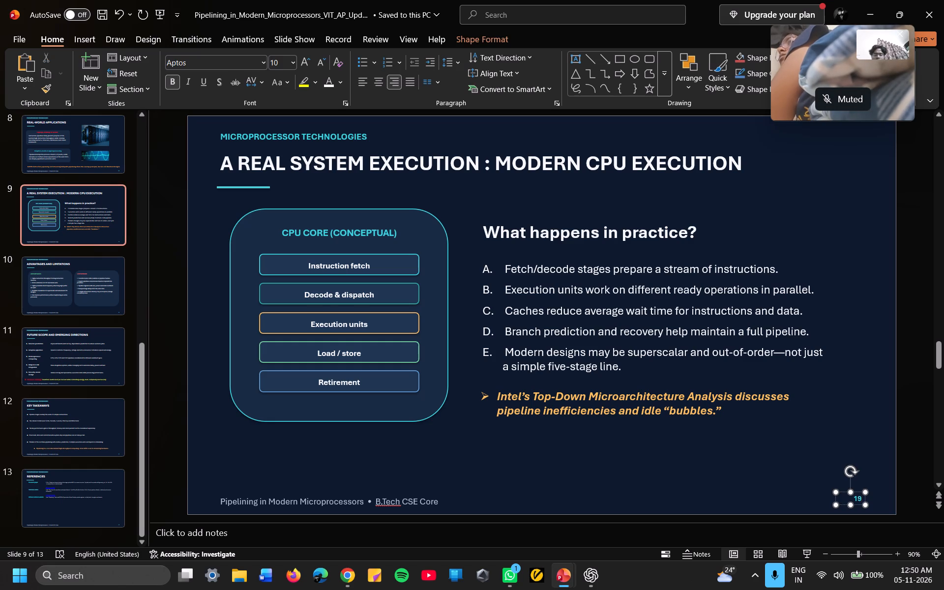
key("BackSpace")
key("BackSpace")
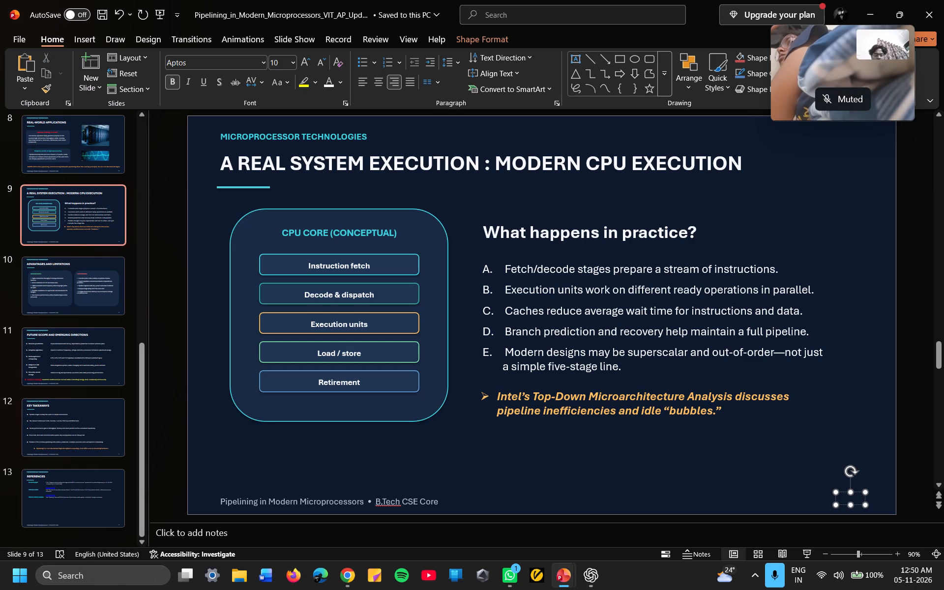
key("9")
left_click(89, 140)
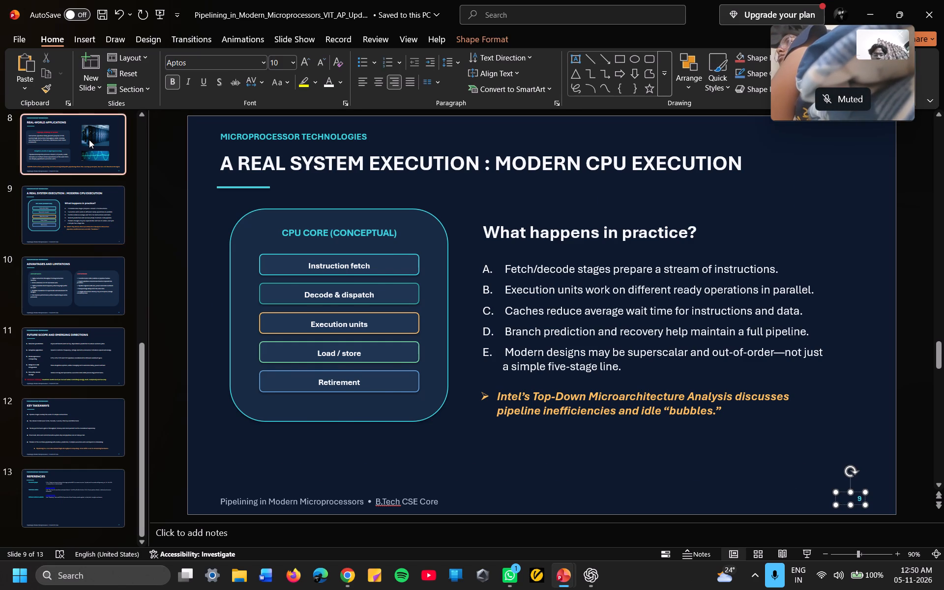
left_click(90, 209)
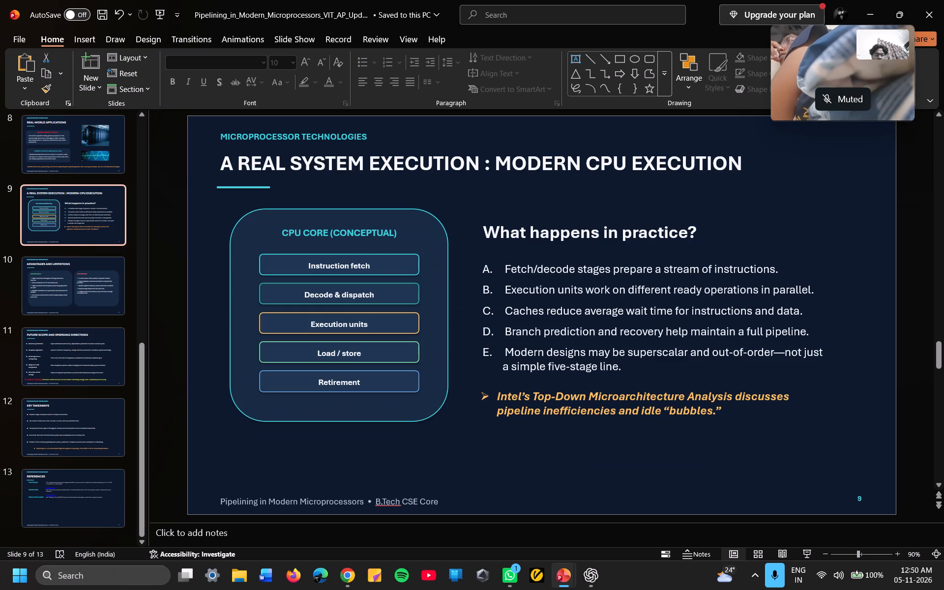
left_click(861, 494)
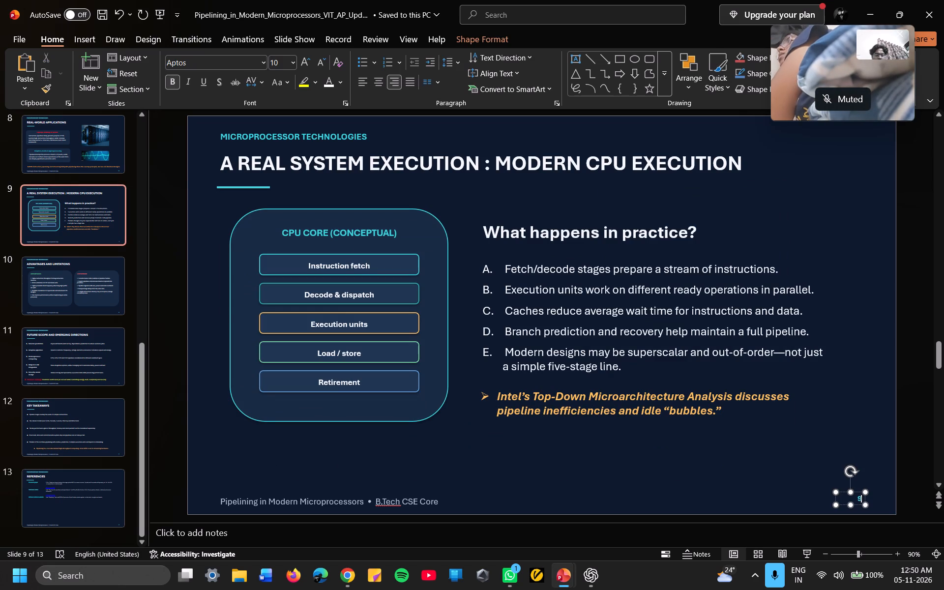
key("BackSpace")
type("09")
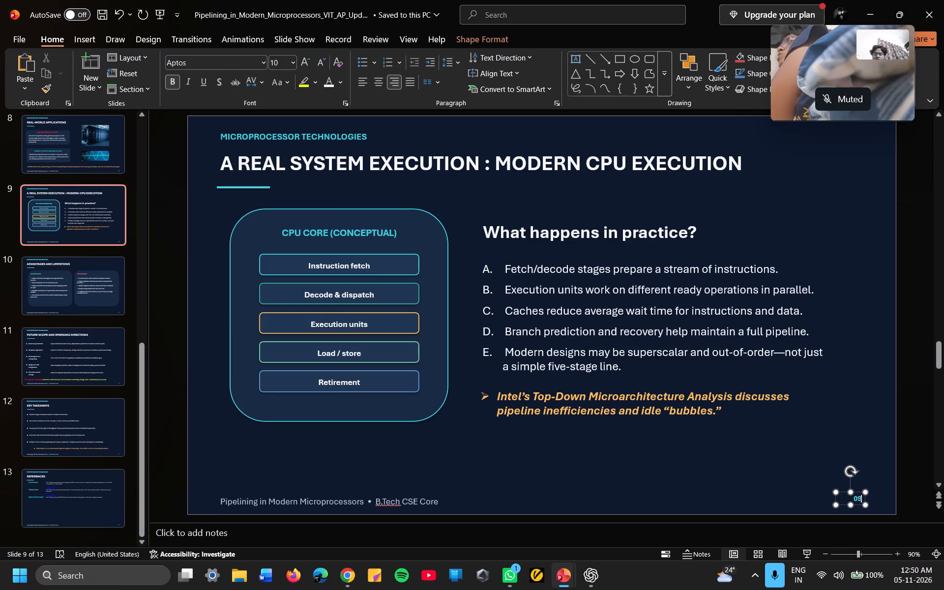
Change the page number on the Real-World Applications slide to 08.
left_click(68, 157)
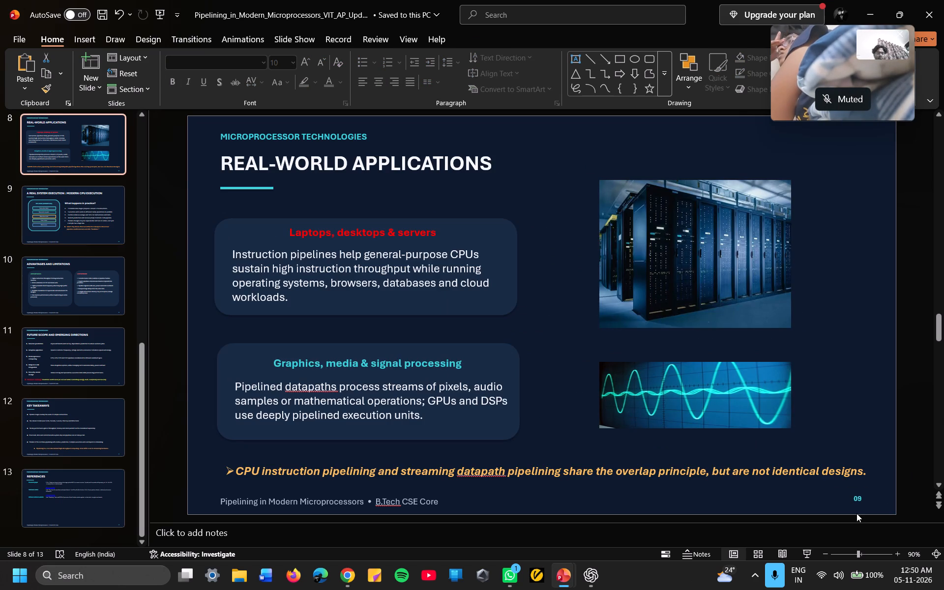
left_click(861, 500)
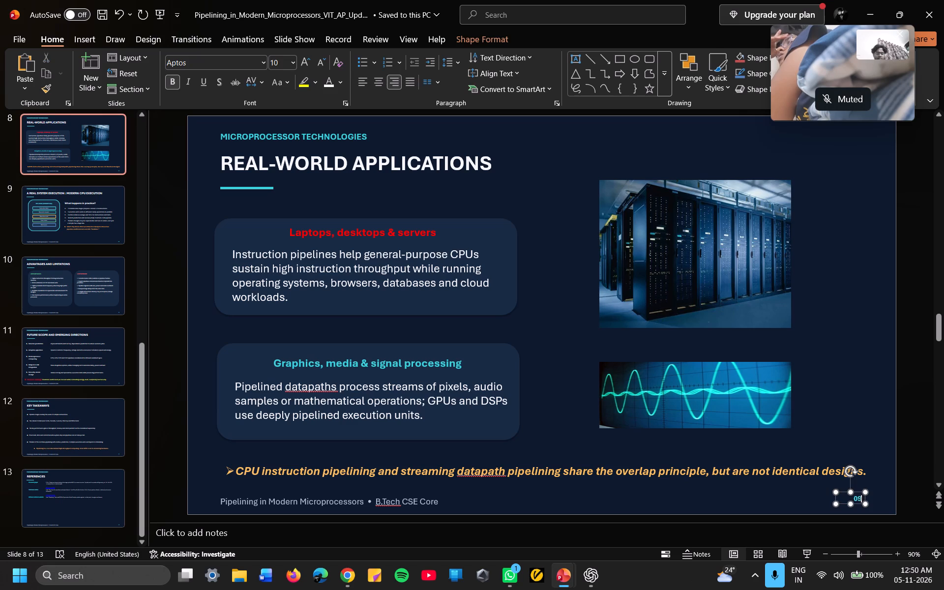
key("BackSpace")
key("8")
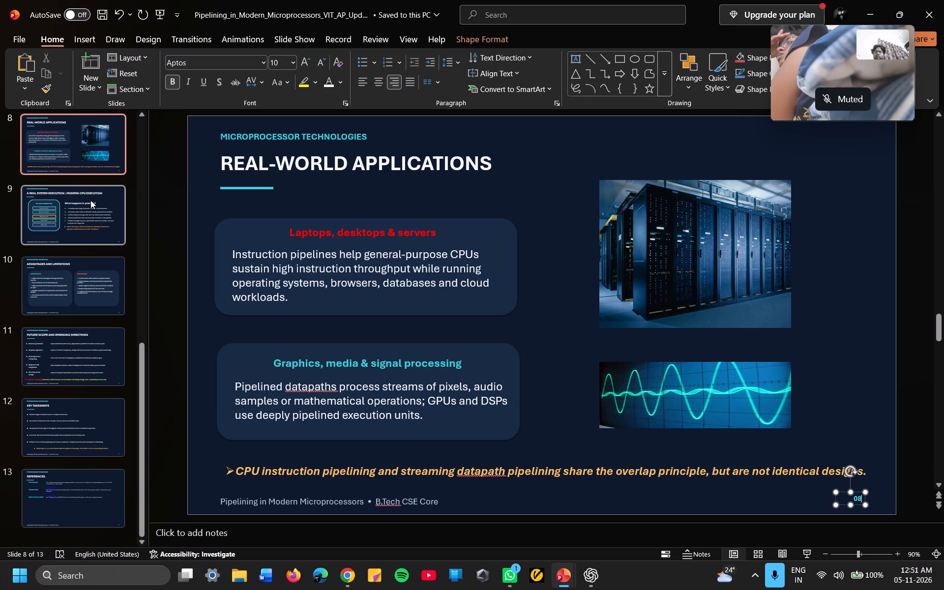
Change the page number on the How Modern Processors Reduce Stalls slide to 07.
scroll(90, 200, "up", 2)
left_click(72, 300)
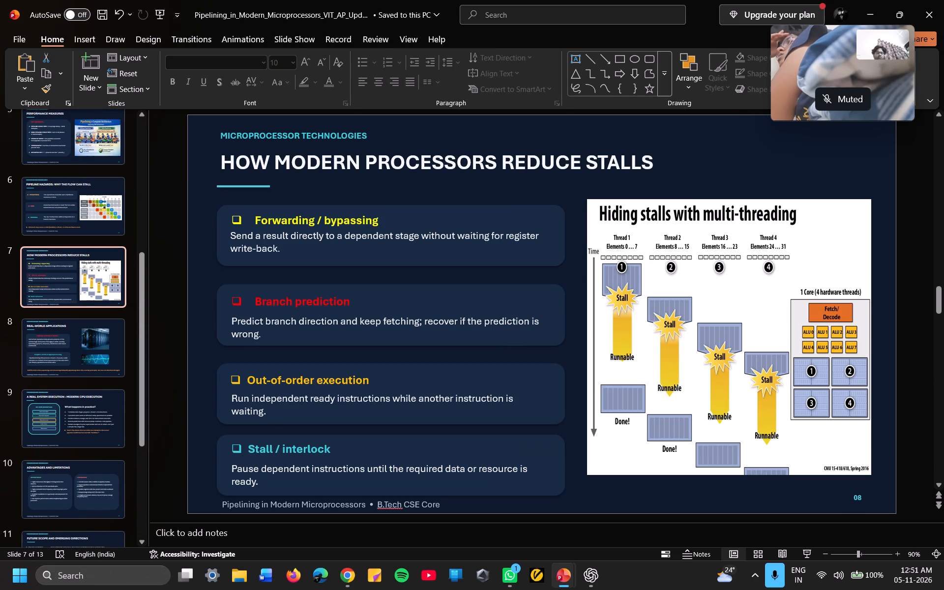
left_click(861, 495)
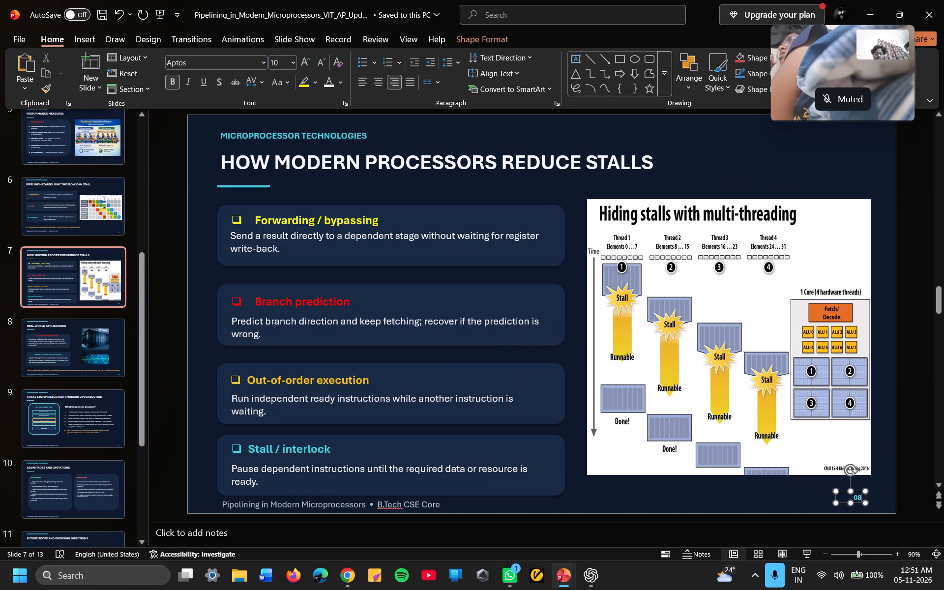
key("BackSpace")
key("7")
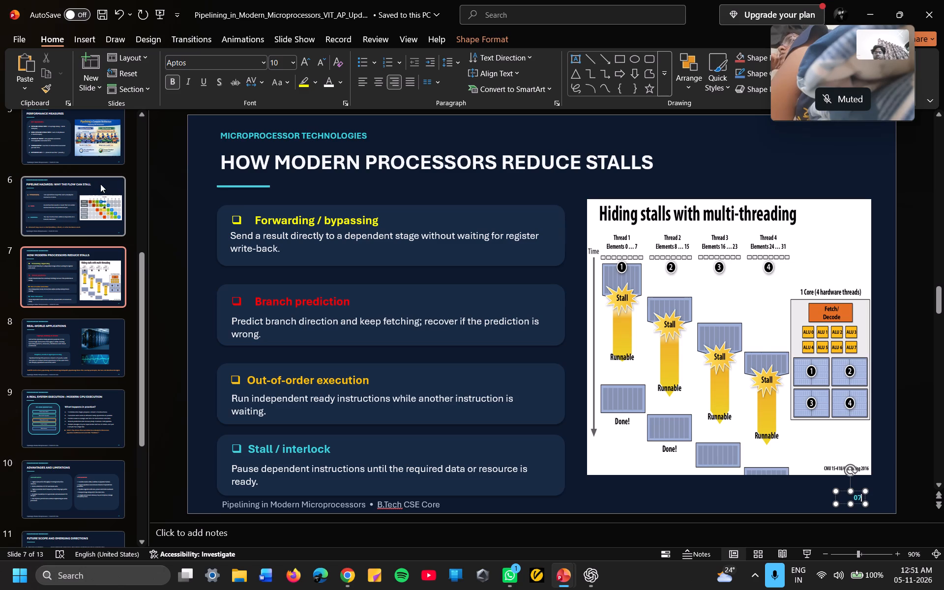
Change the page number on the Pipeline Hazards slide to 06.
left_click(100, 184)
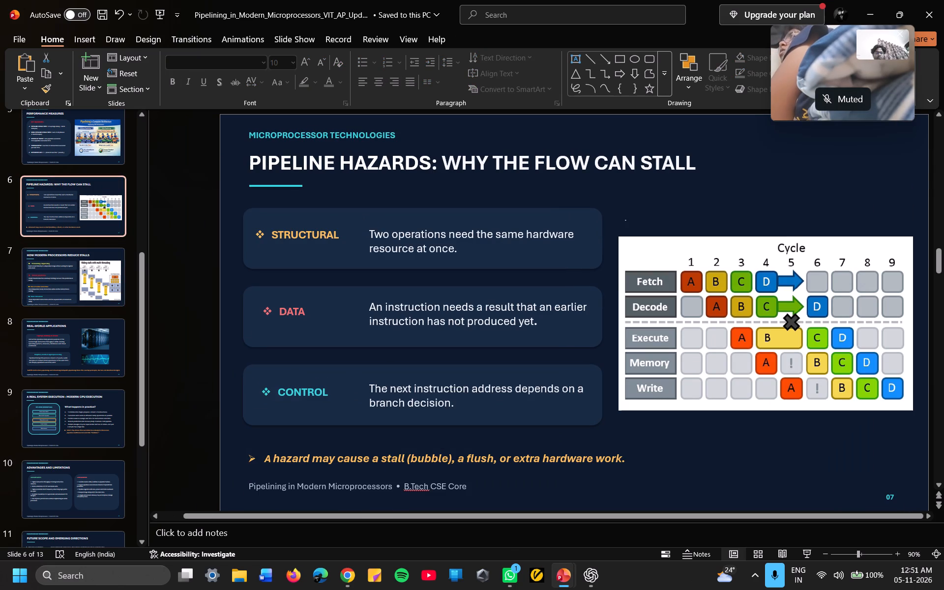
left_click(893, 496)
key("BackSpace")
key("6")
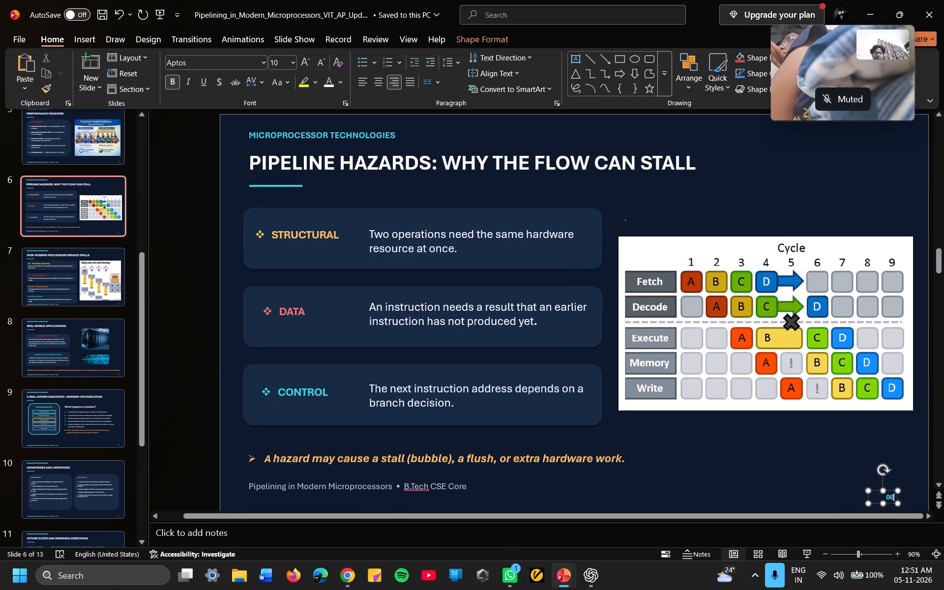
Change the page number on the Performance Measures slide to 05.
left_click(67, 144)
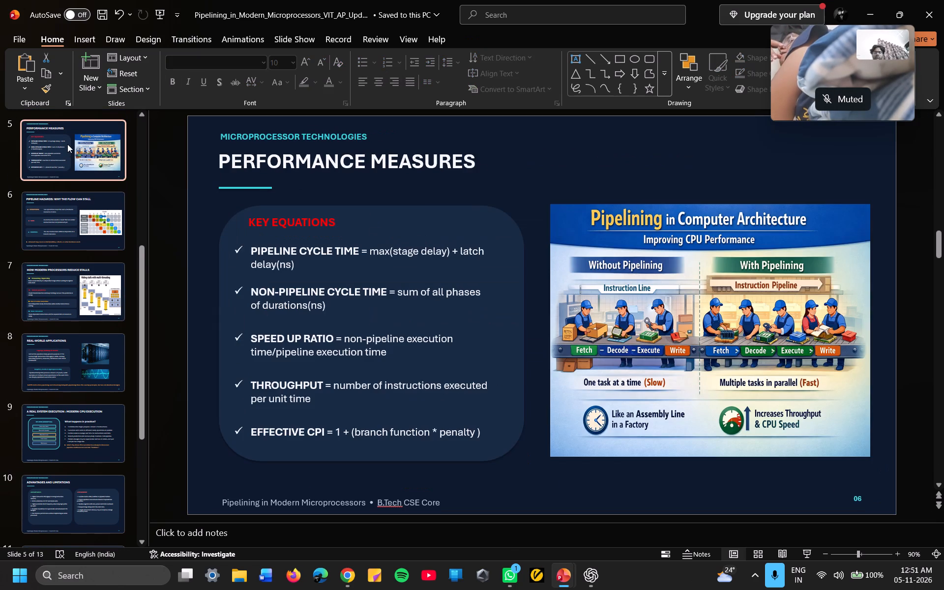
left_click(861, 499)
key("BackSpace")
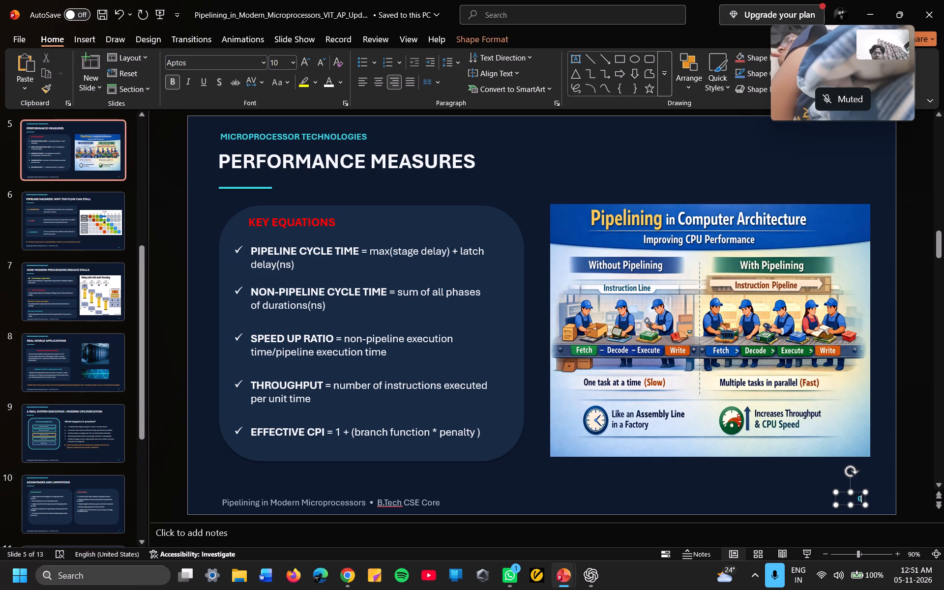
key("5")
Change the page number on the slide about how overlapping improves throughput to 04.
scroll(93, 159, "up", 2)
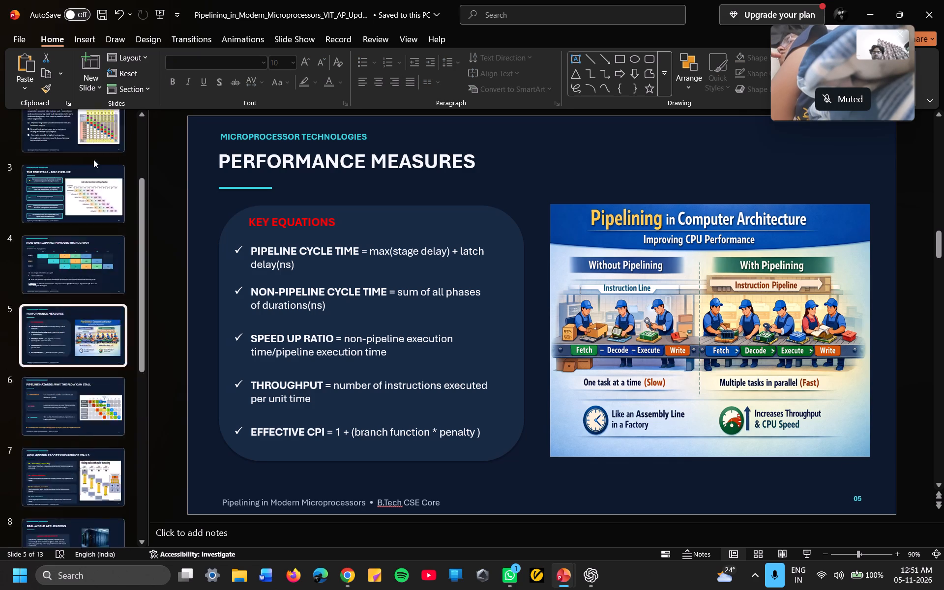
scroll(93, 159, "up", 1)
left_click(72, 358)
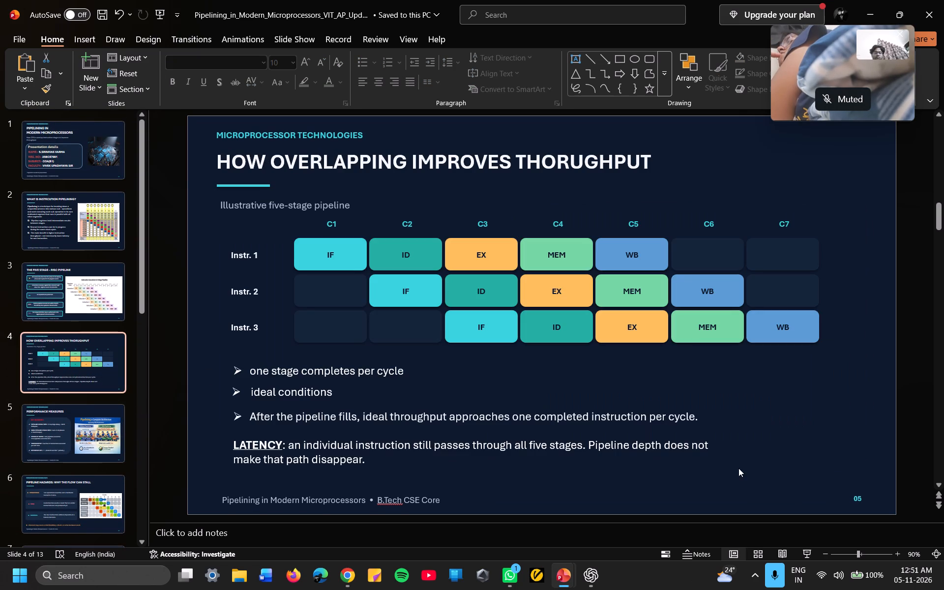
left_click(859, 498)
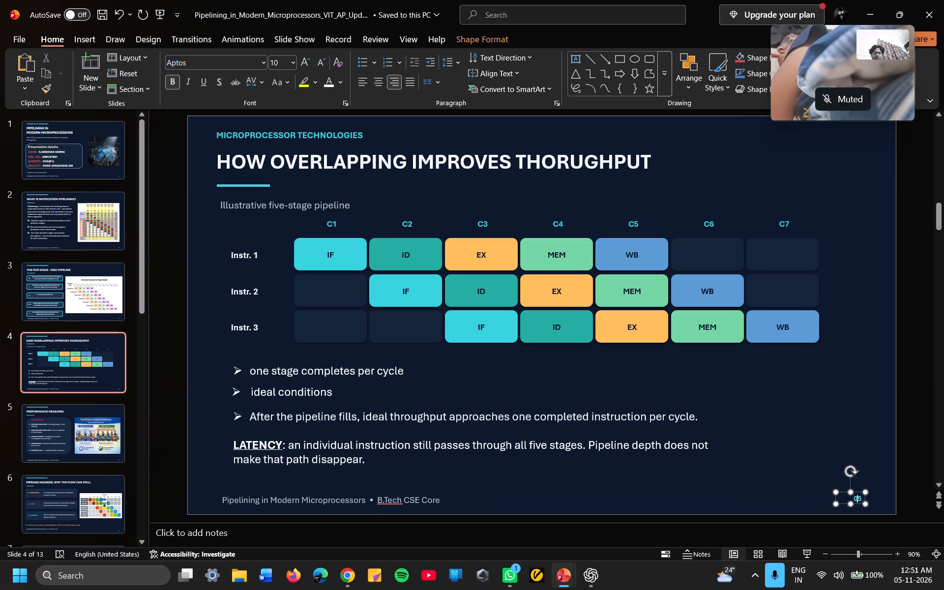
key("BackSpace")
key("4")
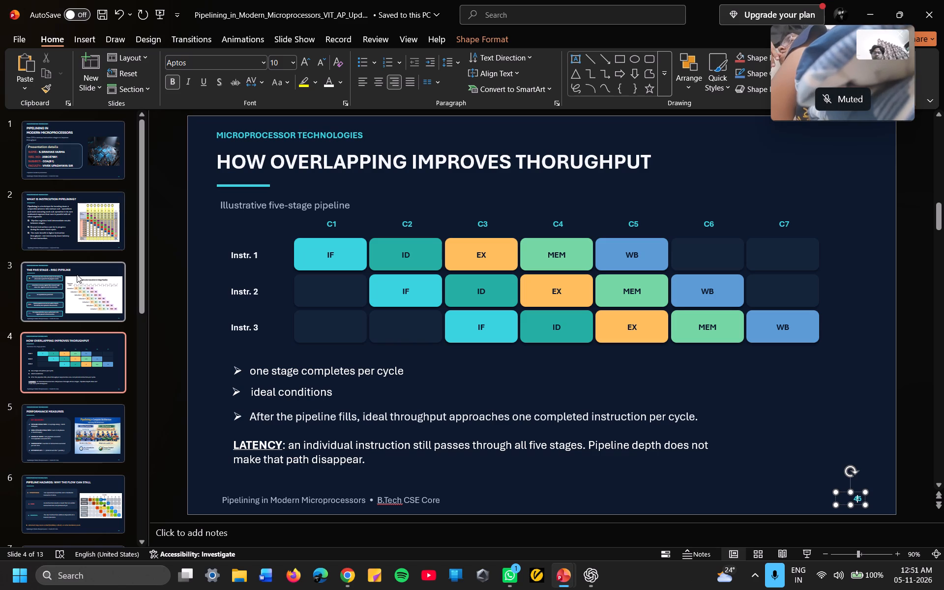
left_click(77, 282)
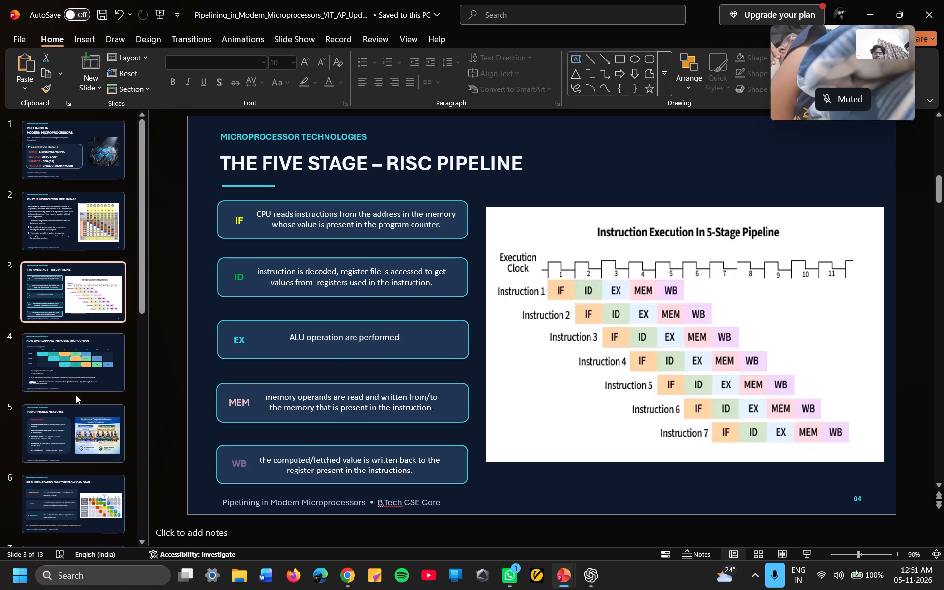
left_click(85, 366)
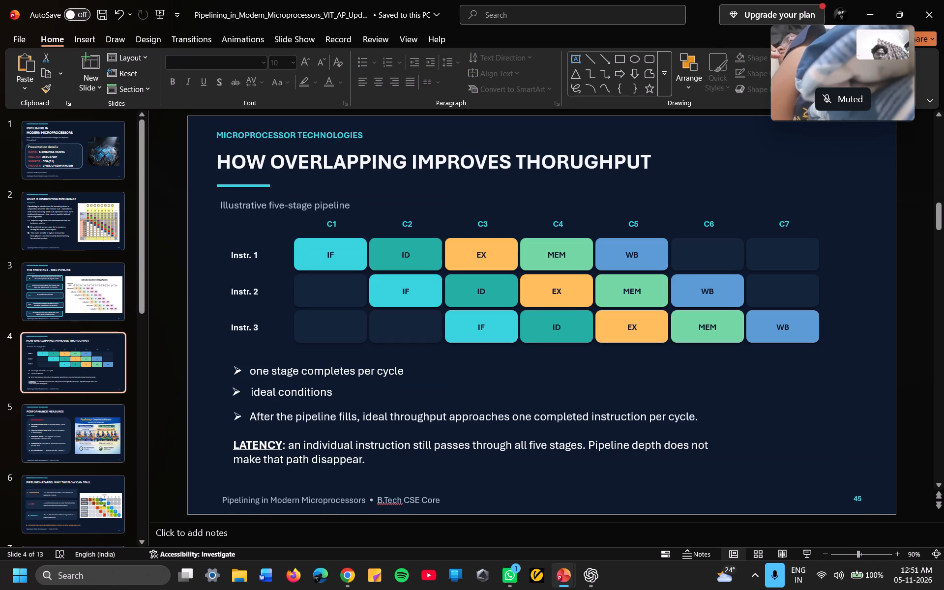
left_click(863, 497)
key("BackSpace")
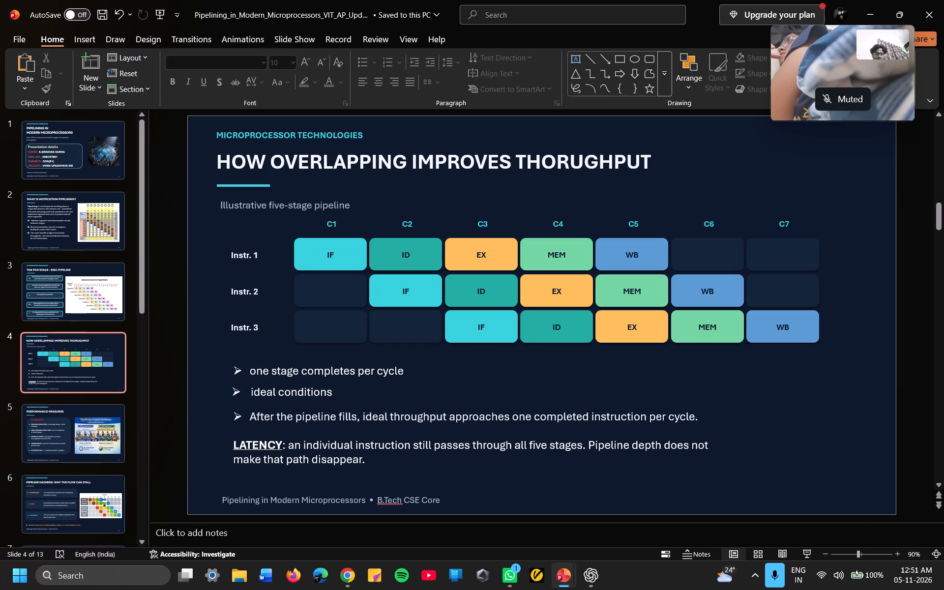
key("ctrl+z")
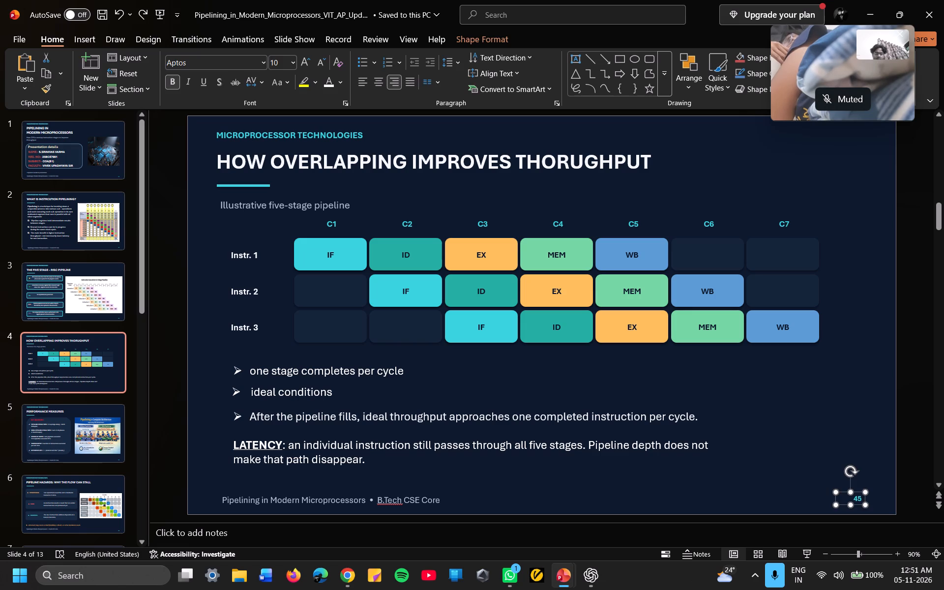
left_click(859, 499)
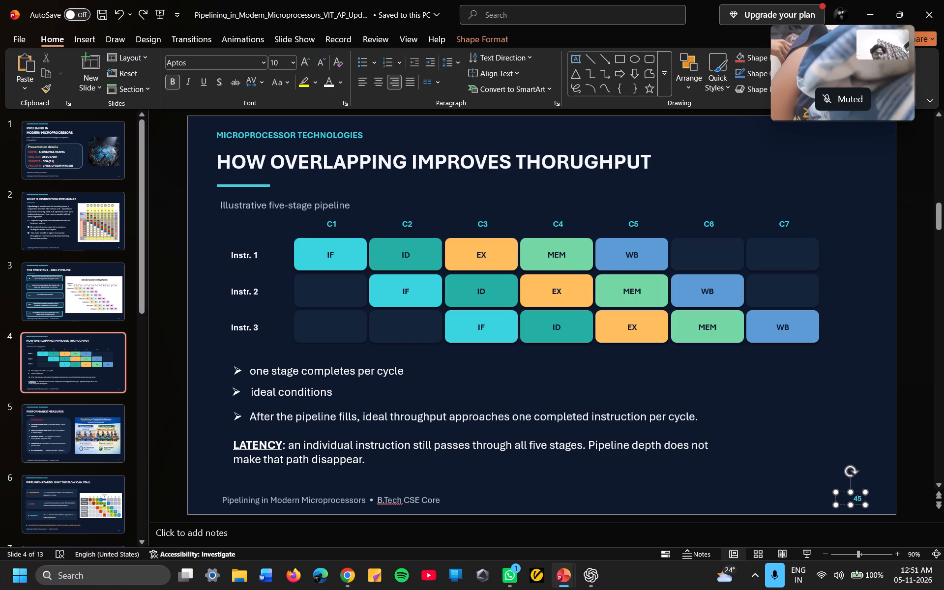
key("Right")
key("BackSpace")
key("BackSpace")
type("04")
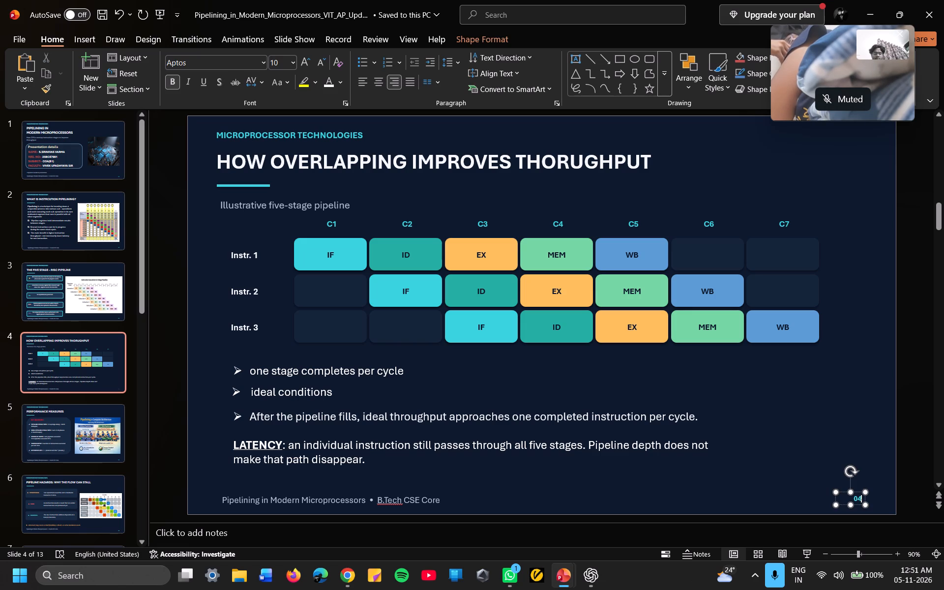
Change the page number on The Five Stage – RISC Pipeline slide to 03.
left_click(68, 317)
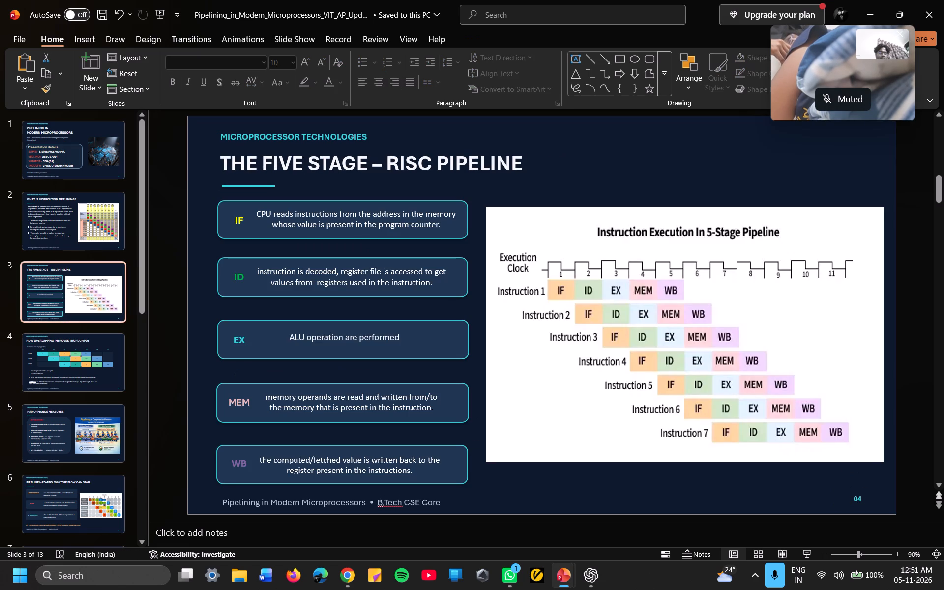
left_click(862, 499)
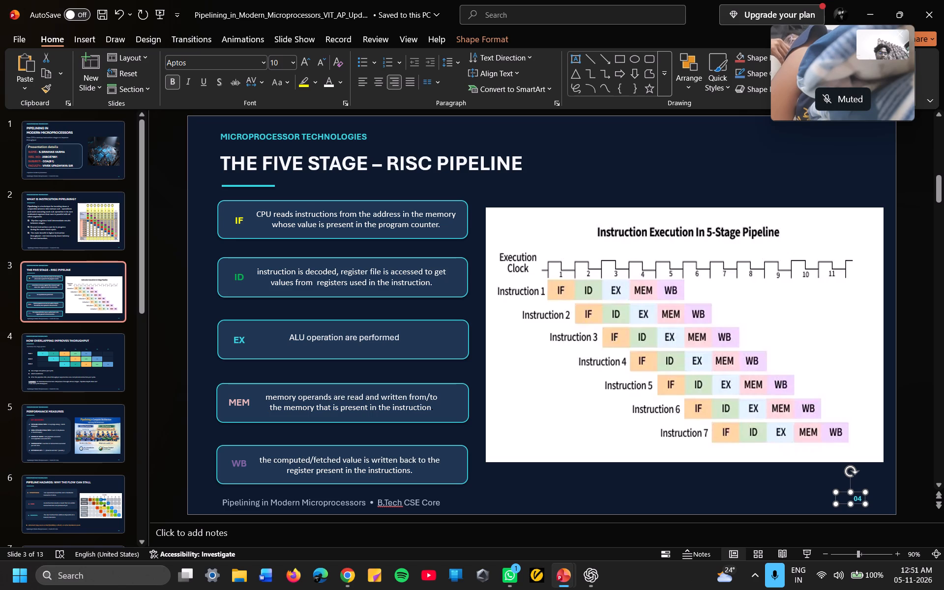
left_click(859, 499)
key("Right")
key("BackSpace")
key("3")
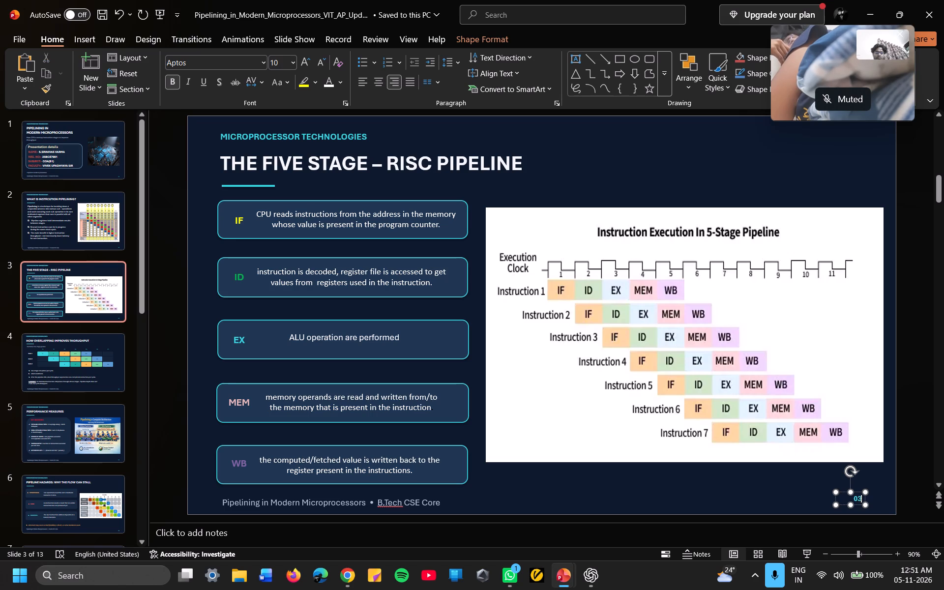
Change the page number on the slide explaining what instruction pipelining is to 02.
left_click(65, 227)
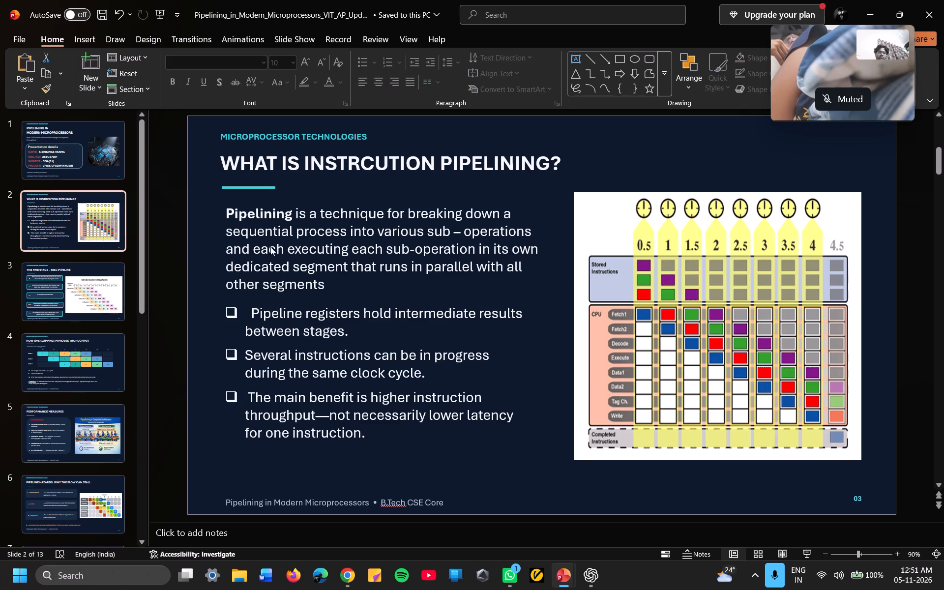
left_click(858, 499)
key("Right")
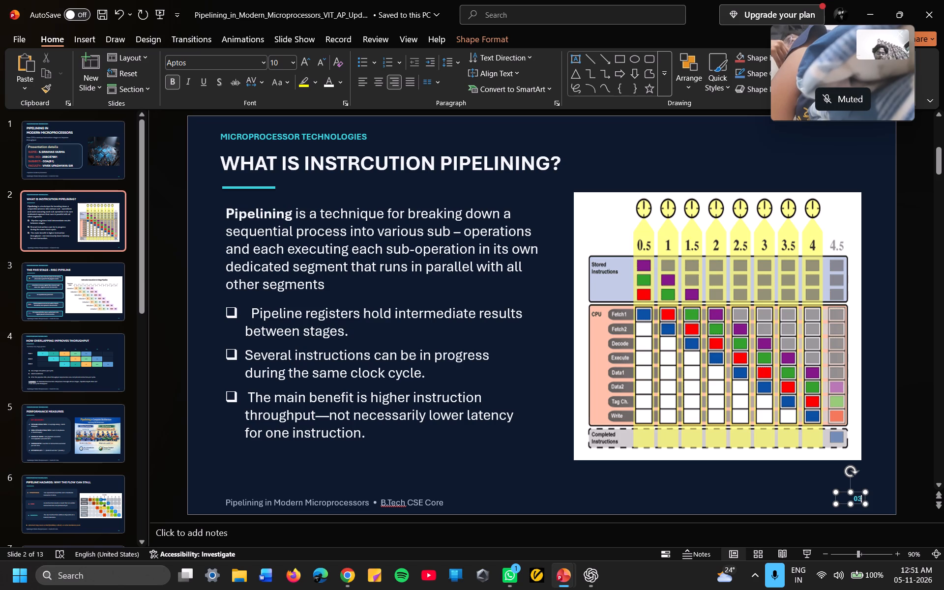
key("BackSpace")
key("2")
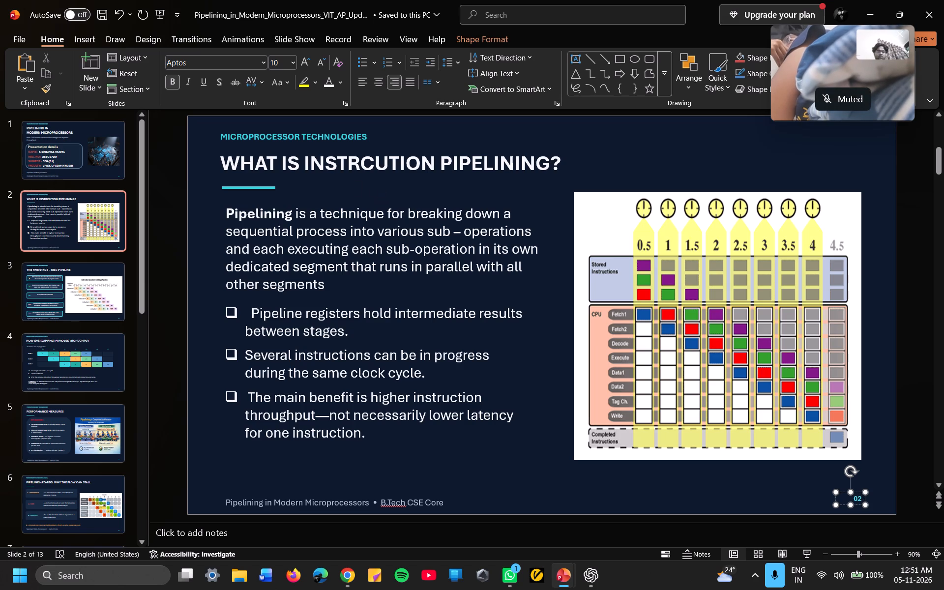
Open the title slide to check its page number.
left_click(96, 161)
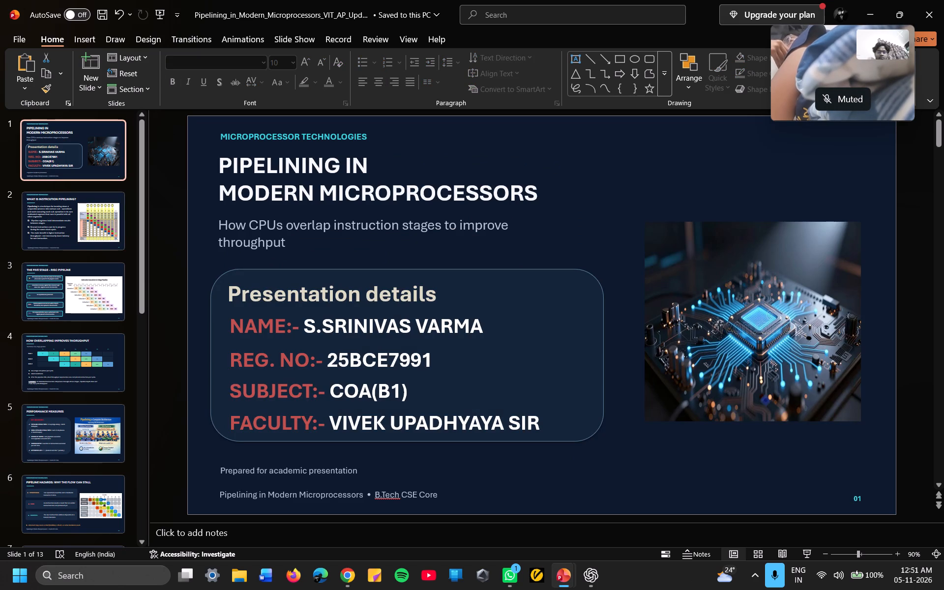
Nudge the registration number line on the title slide slightly upward between the name and subject lines in the details box.
left_click_drag(542, 355, 539, 363)
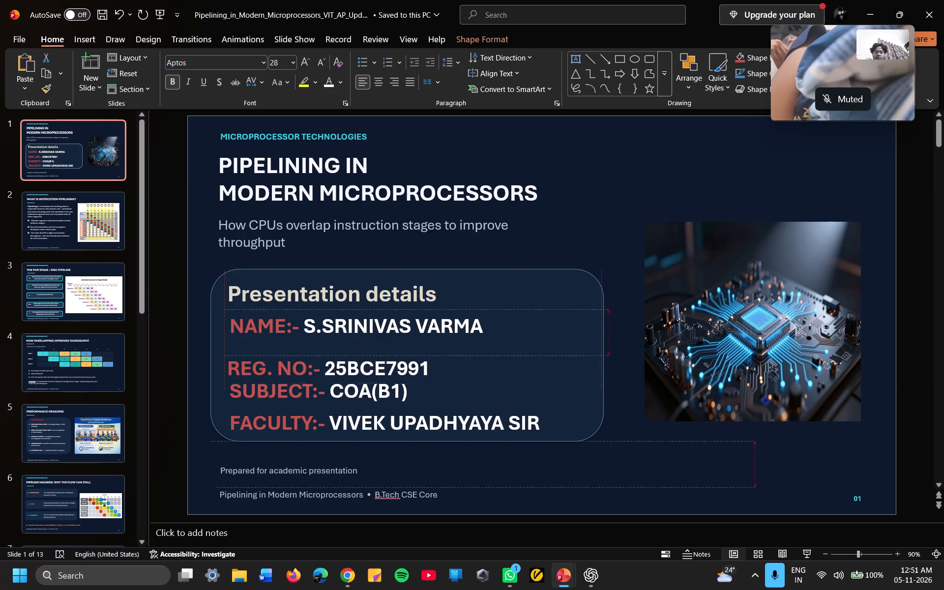
left_click_drag(539, 363, 539, 351)
left_click(580, 277)
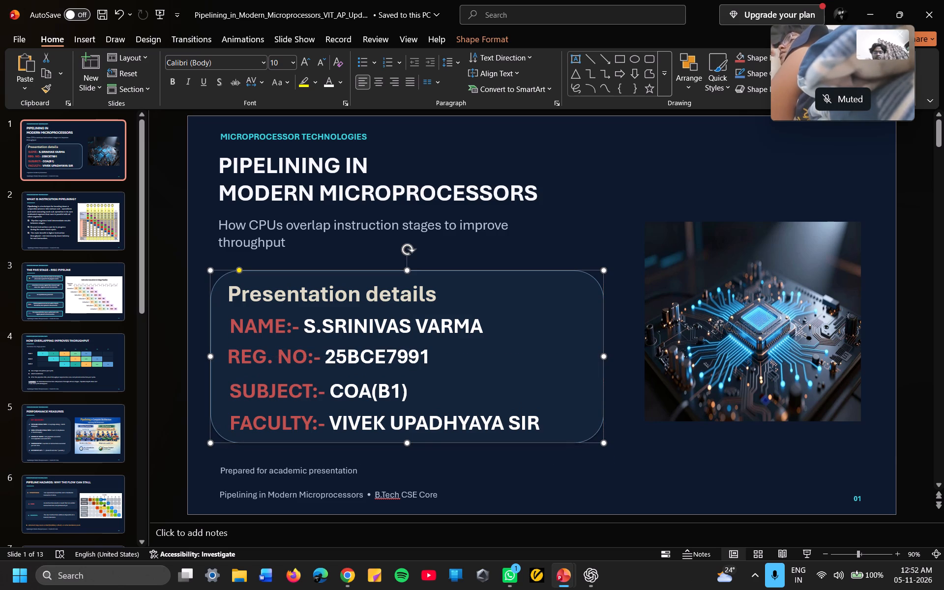
left_click(408, 468)
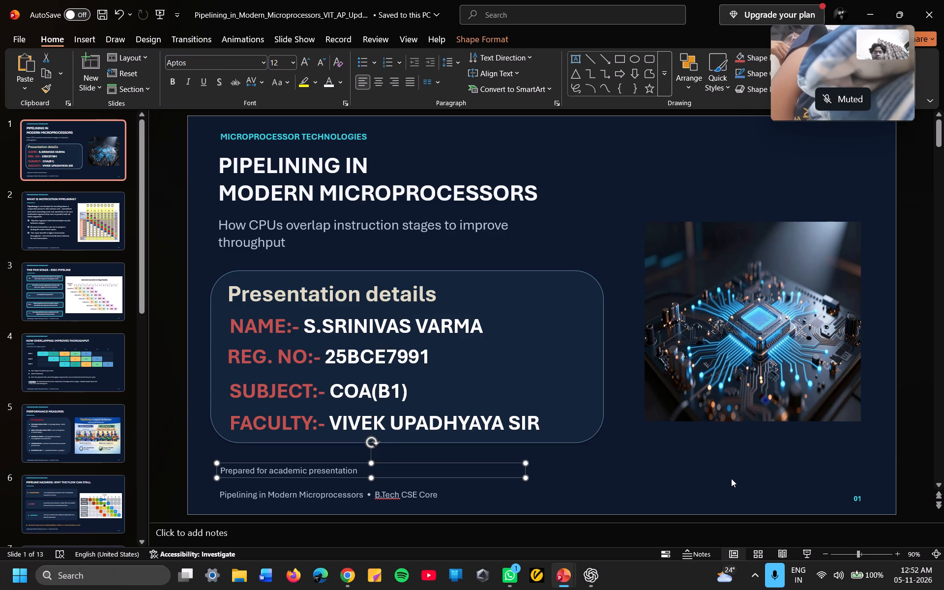
left_click(731, 478)
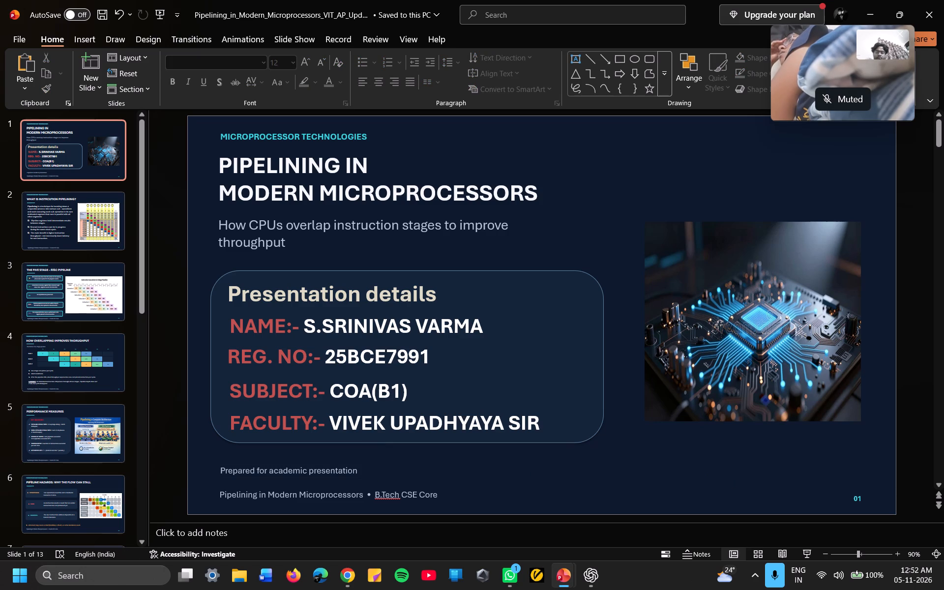
Review the slides from the instruction pipelining slide through References, checking their page numbers and layout.
left_click(65, 219)
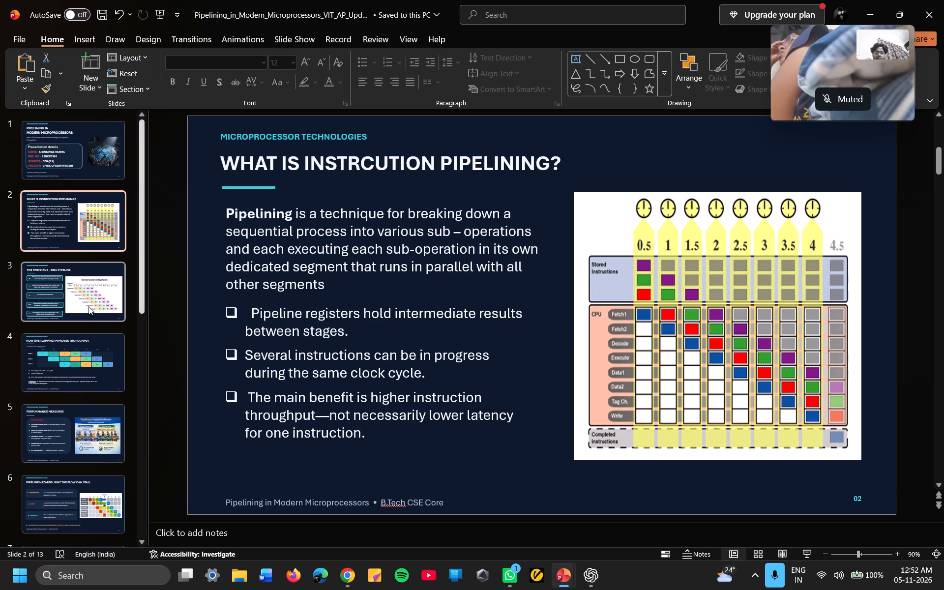
left_click(88, 306)
key("Down")
key("Down")
key("Down")
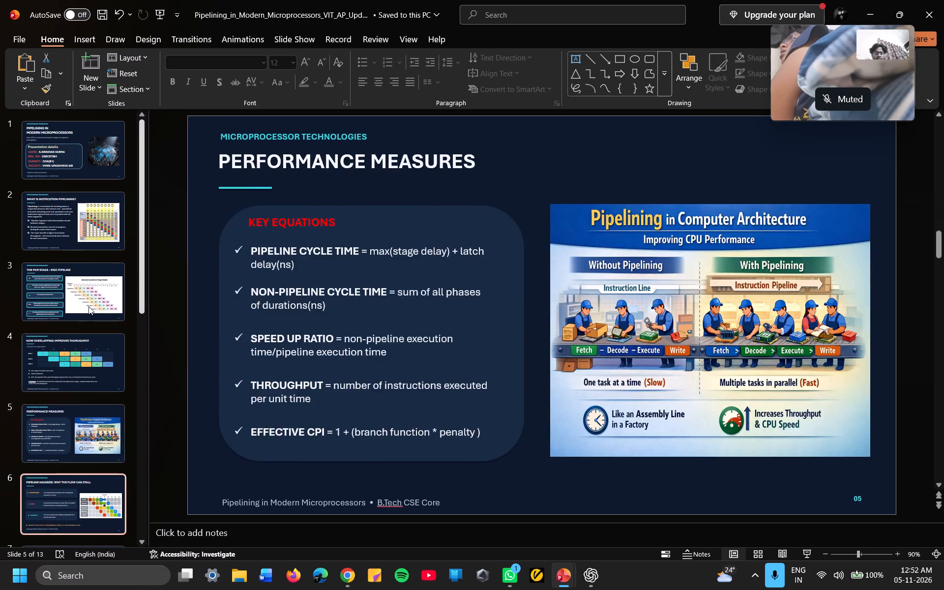
key("Down")
key("Down")
key("Down")
key("Down")
key("Down")
key("Down")
key("Down")
key("Down")
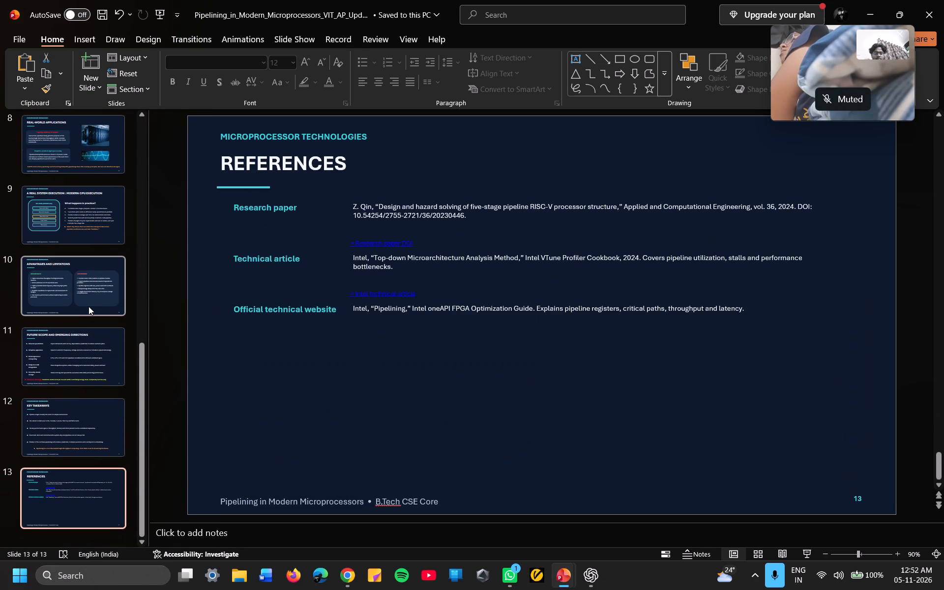
key("Down")
key("Up")
key("Up")
key("Up")
key("Up")
key("Up")
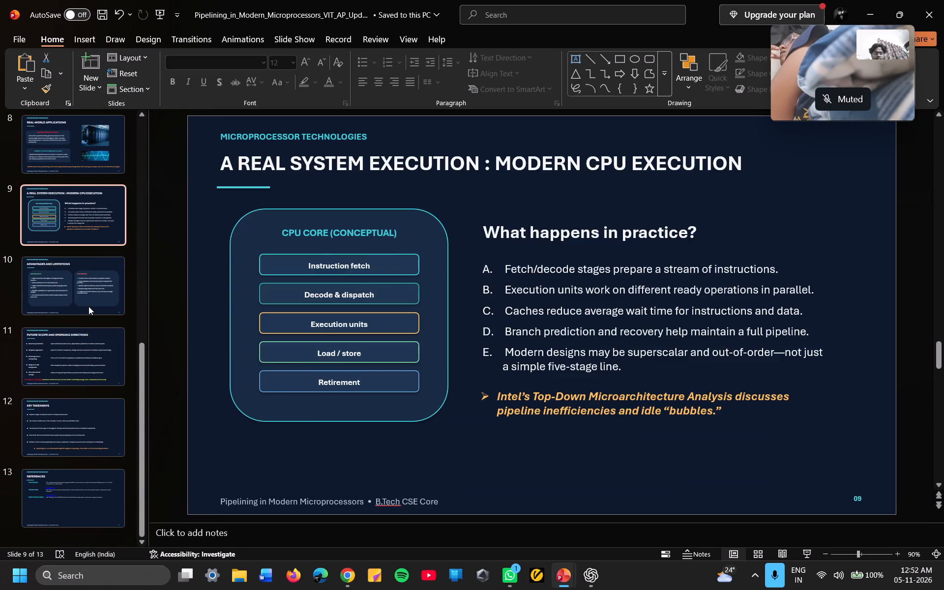
key("Down")
key("Down")
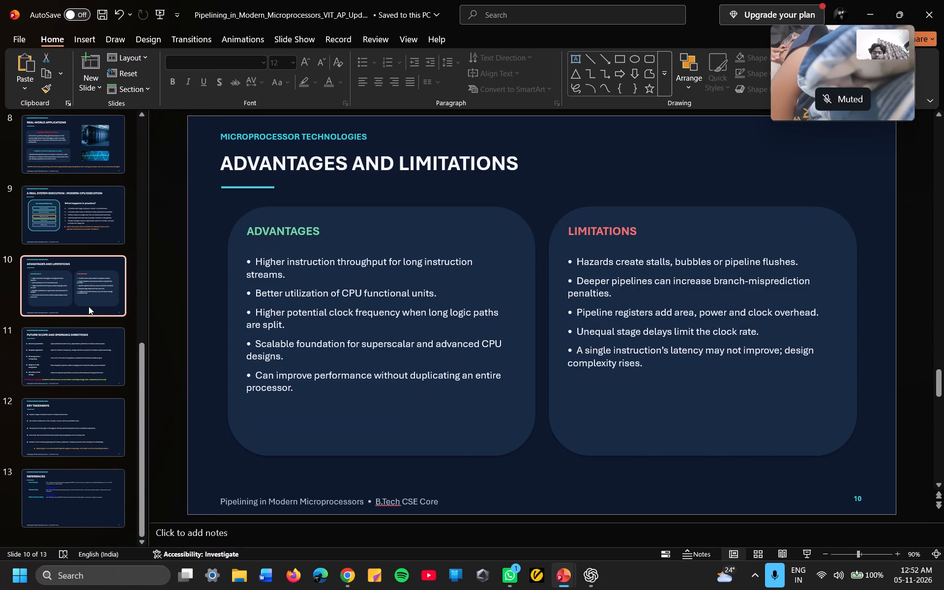
key("Down")
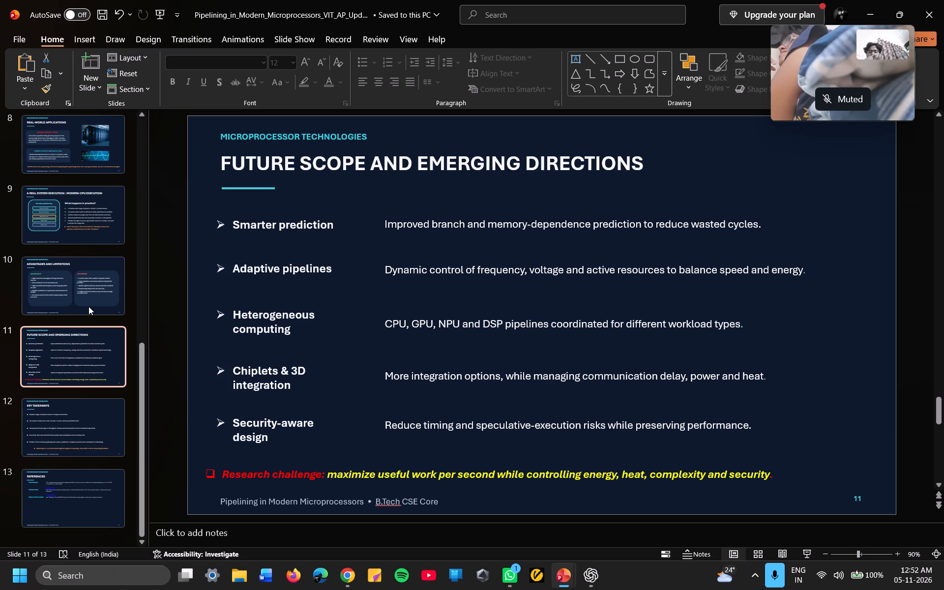
key("Down")
key("Down")
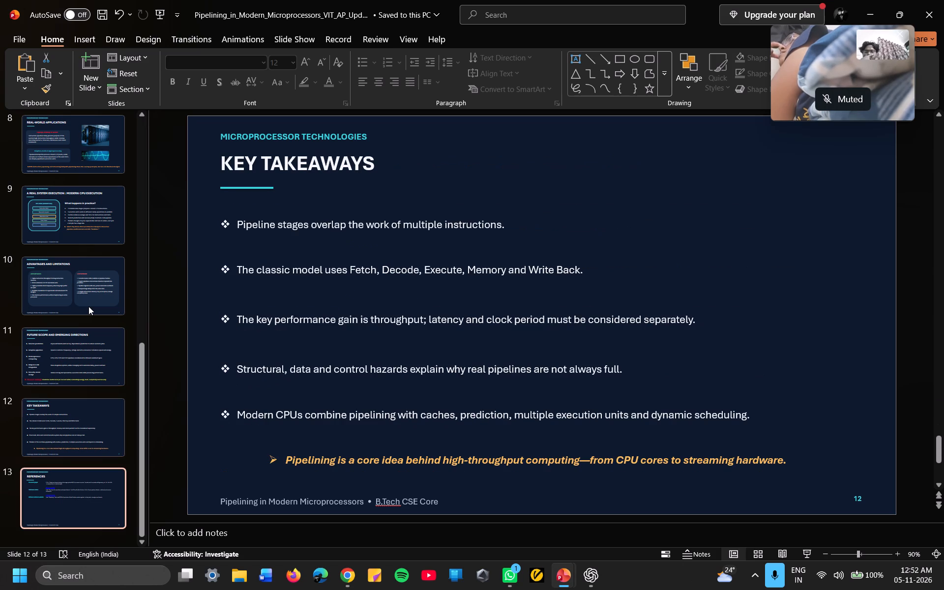
key("Down")
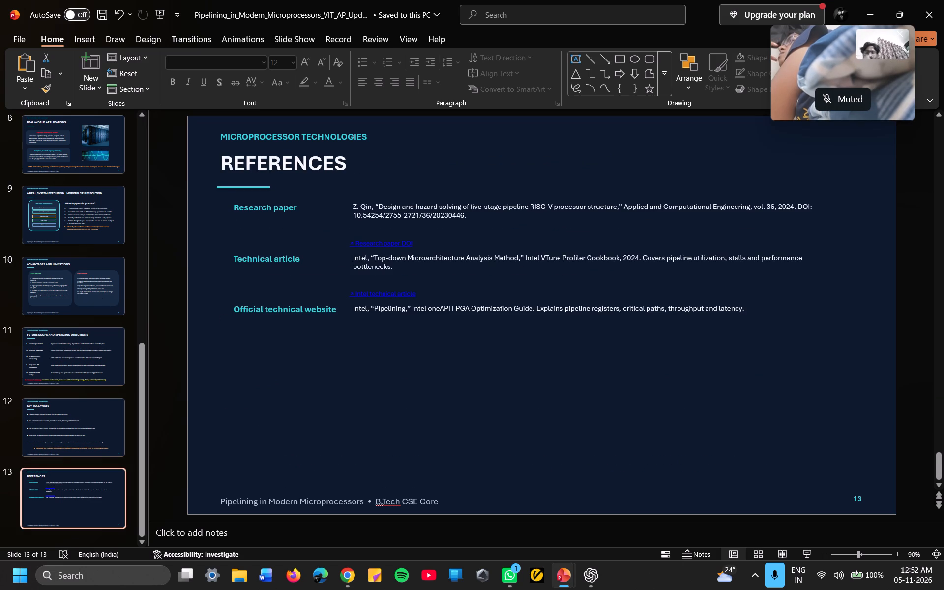
Set the Research paper label on the References slide to 18 pt and colour it orange.
left_click_drag(296, 206, 220, 199)
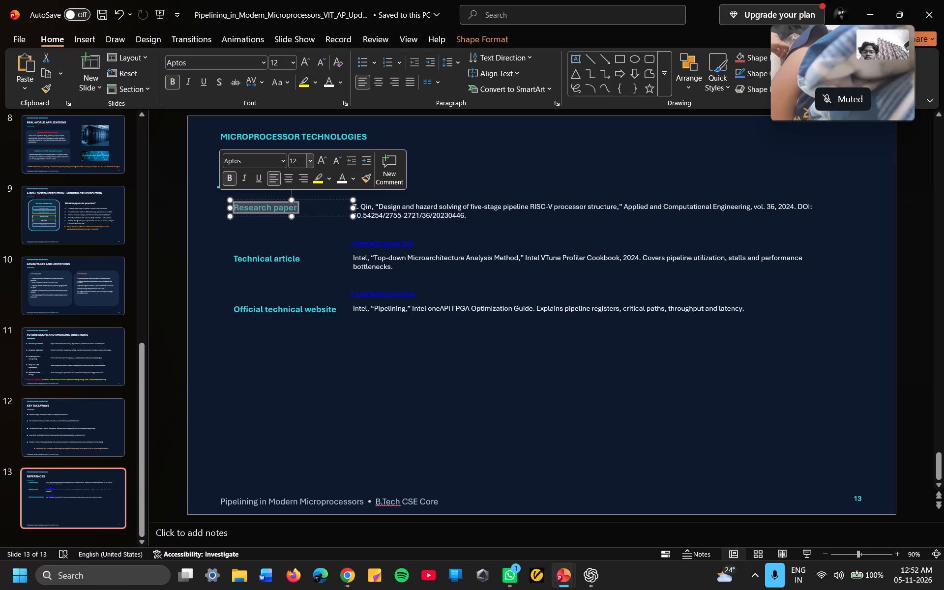
left_click(300, 162)
key("BackSpace")
type("16")
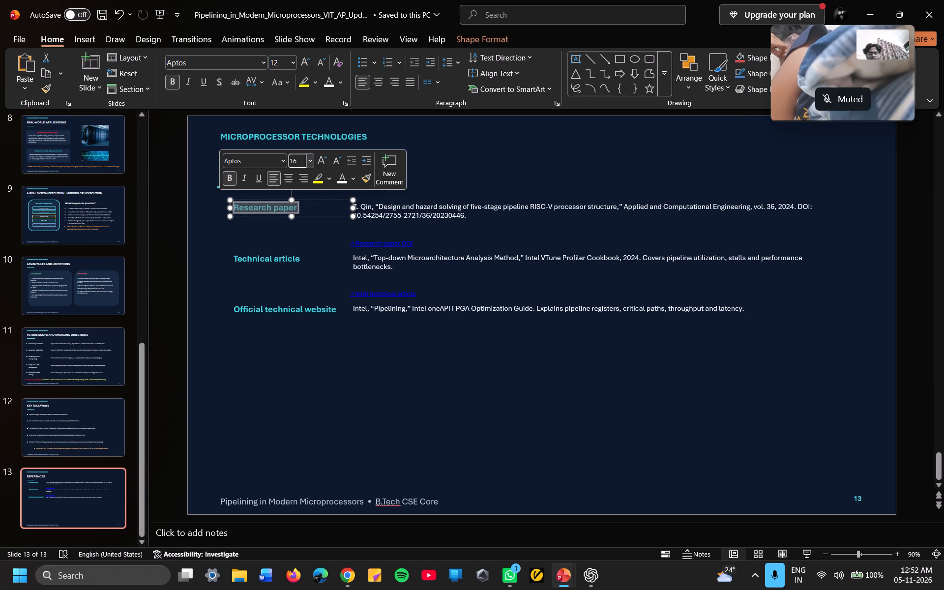
key("Return")
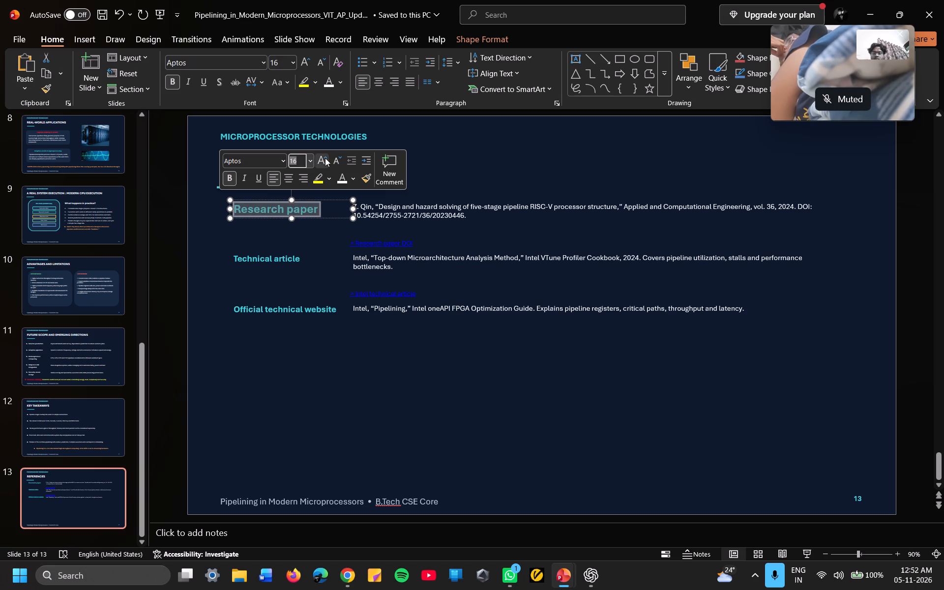
key("BackSpace")
type("18")
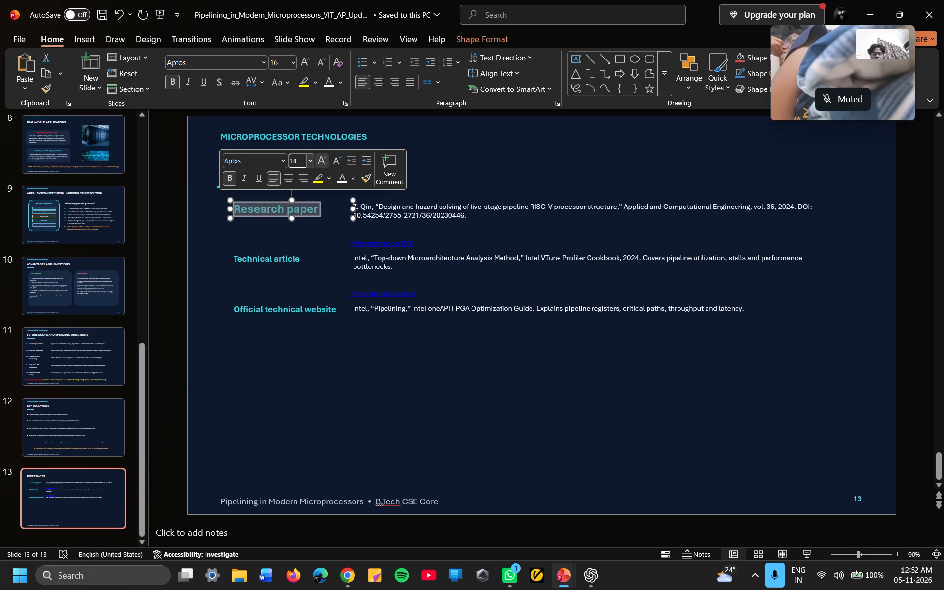
key("Return")
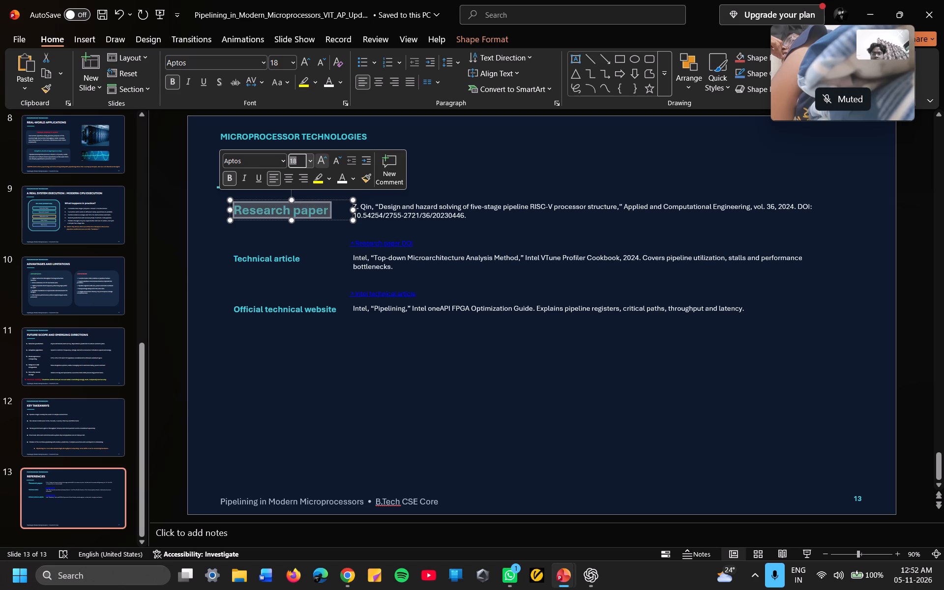
left_click(353, 179)
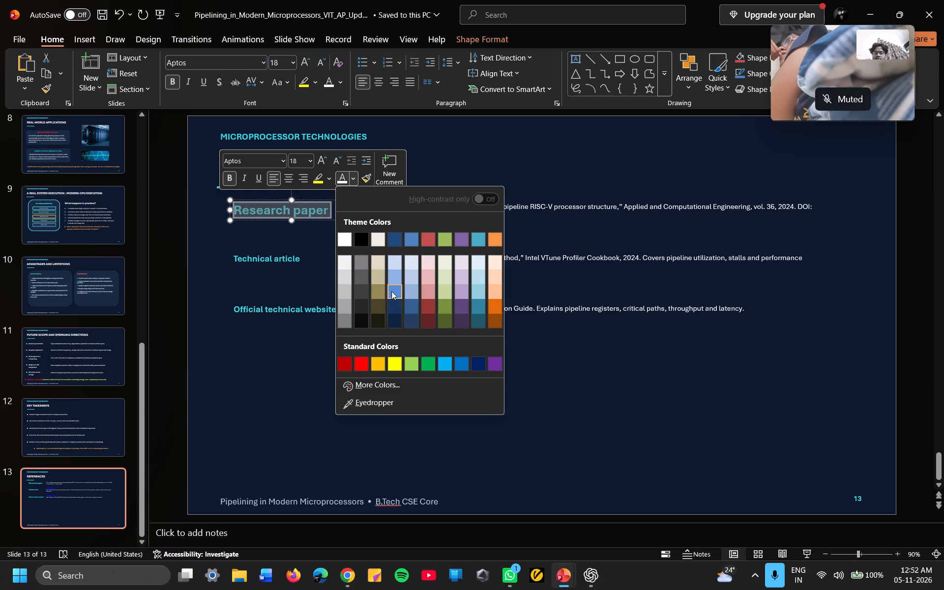
left_click(383, 364)
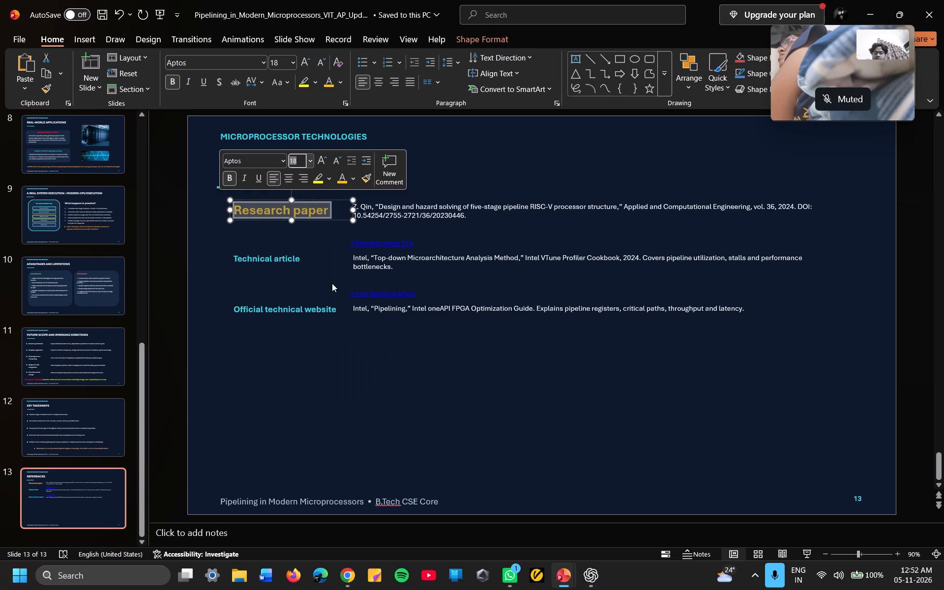
Set the Technical article label on the References slide to 18 pt and colour it red.
left_click(301, 258)
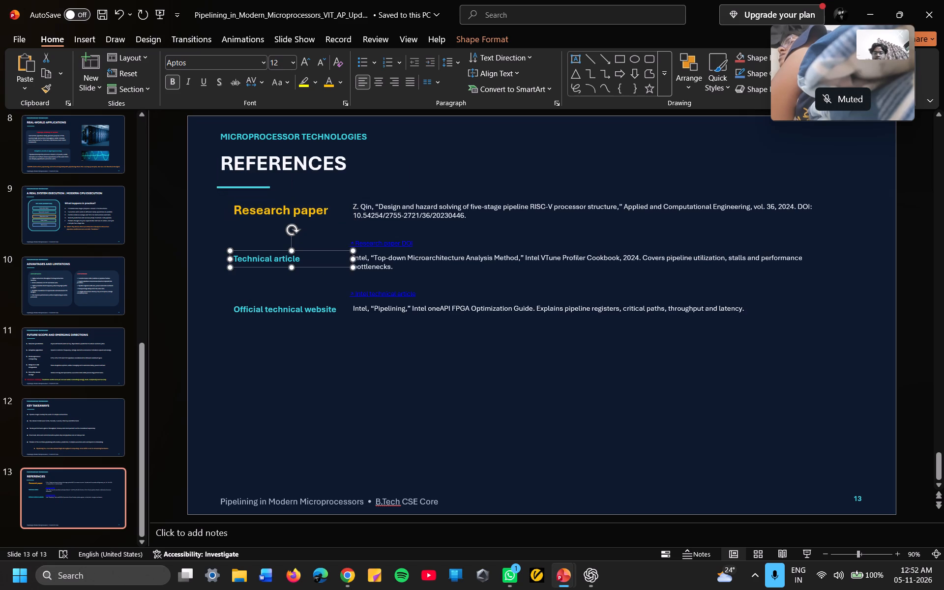
left_click_drag(298, 260, 237, 255)
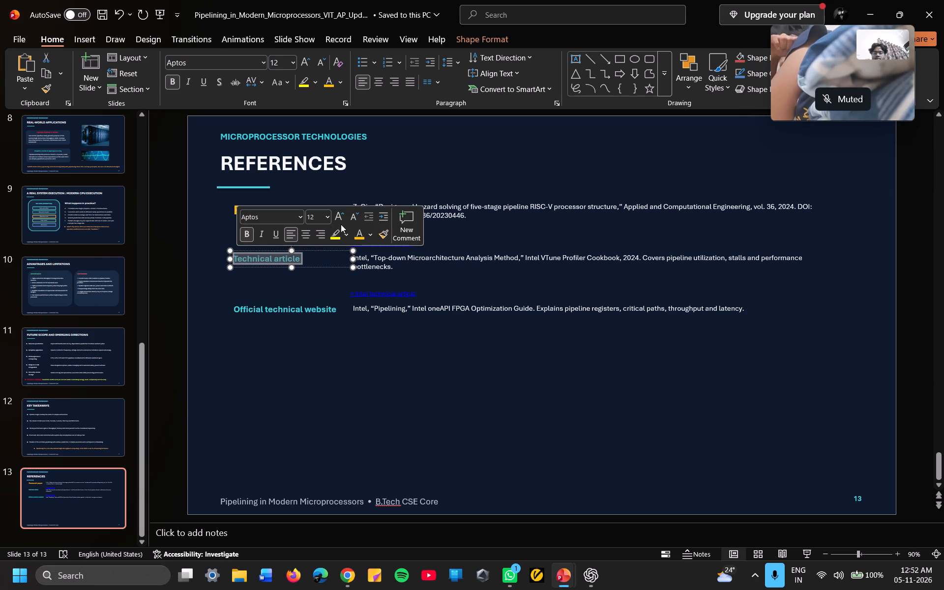
left_click(316, 219)
key("BackSpace")
type("18")
key("Return")
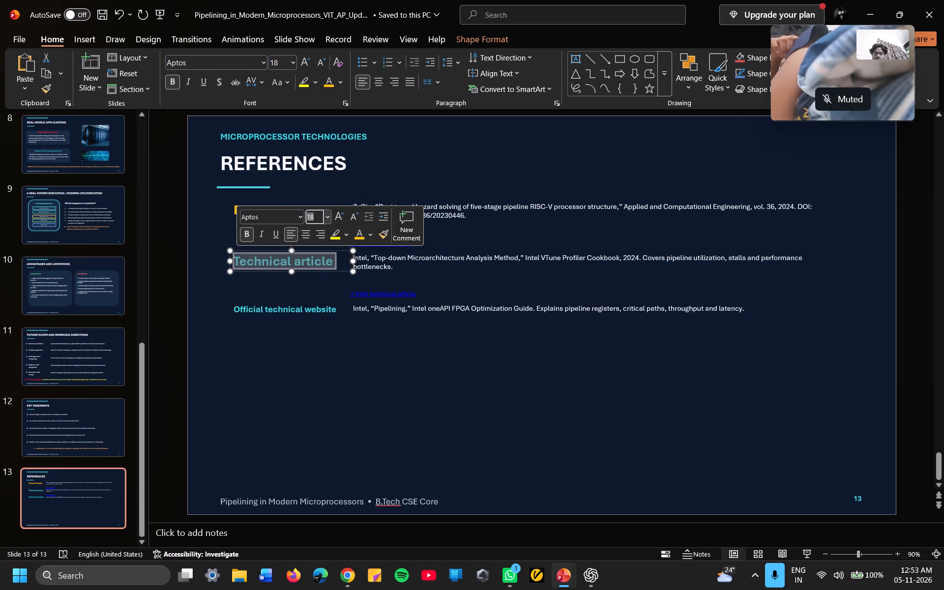
left_click(371, 232)
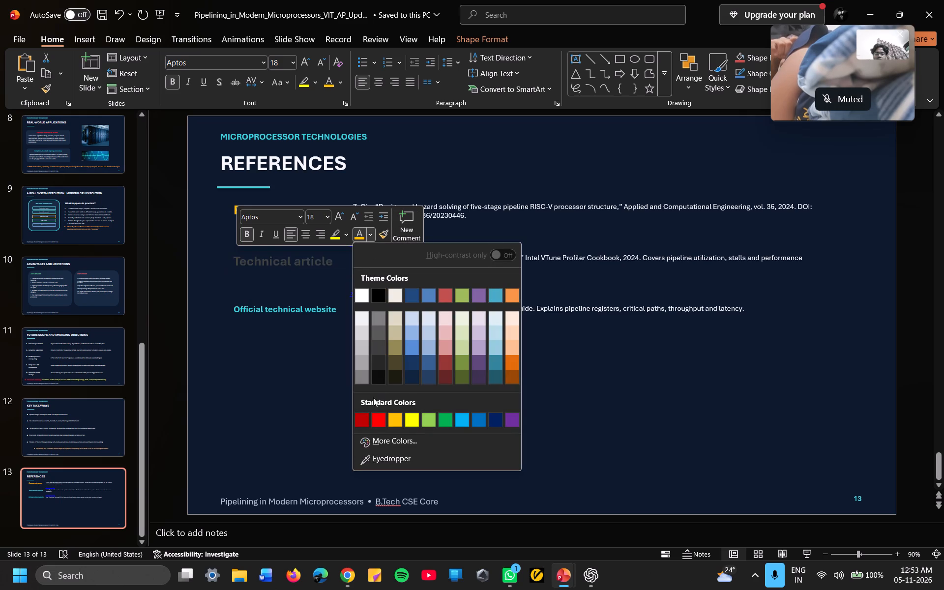
left_click(373, 422)
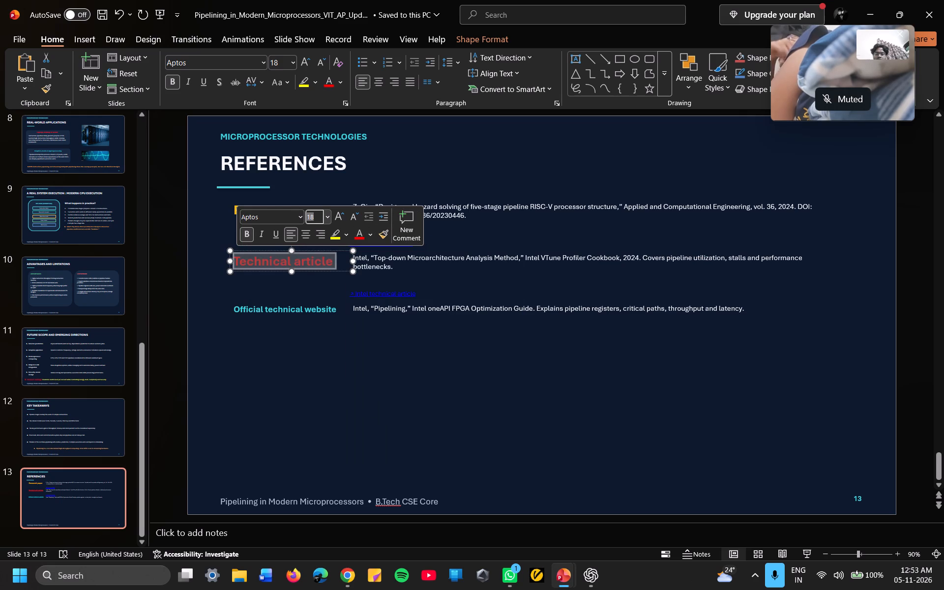
Set the Official technical website label on the References slide to 18 pt and colour it green.
left_click_drag(335, 310, 249, 305)
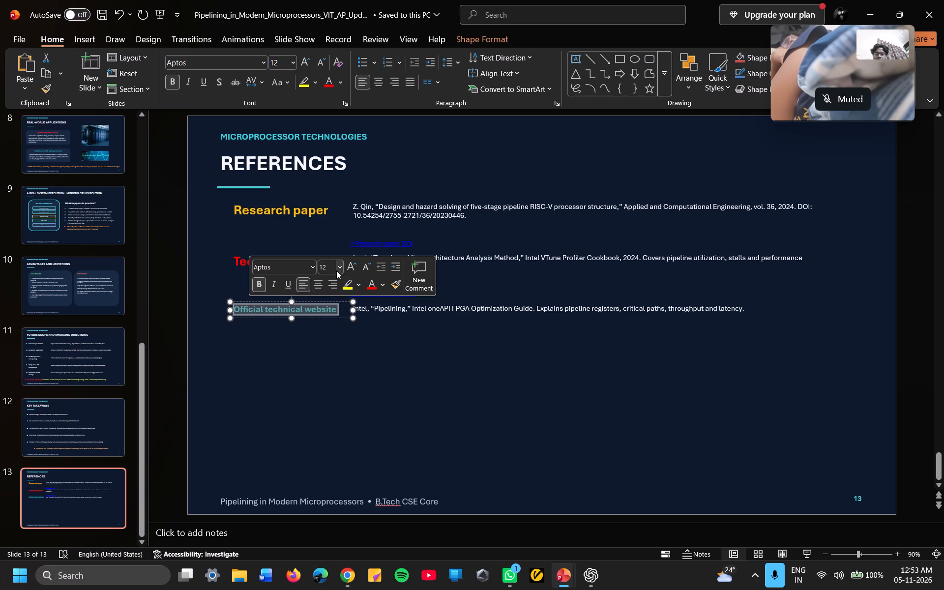
left_click(333, 269)
key("BackSpace")
type("18")
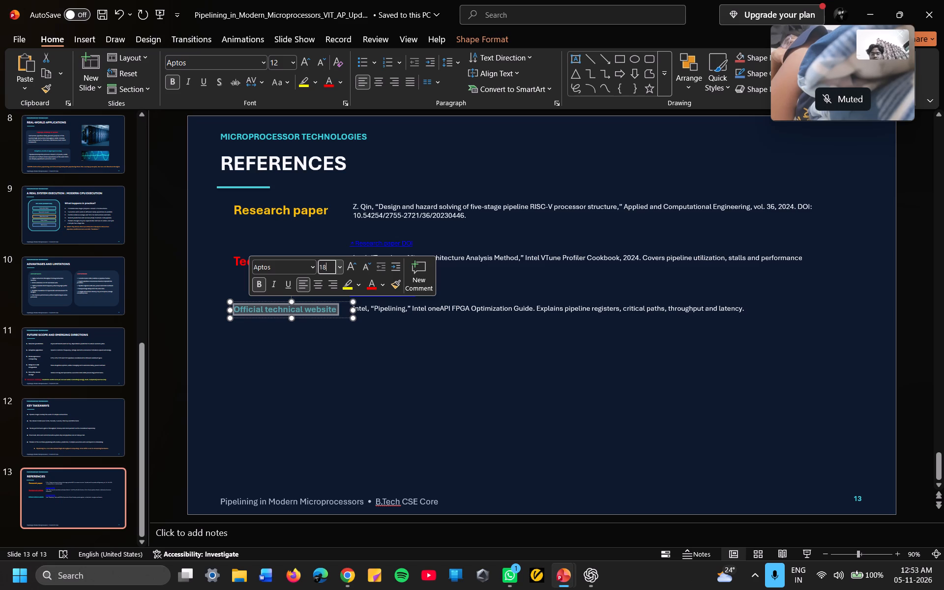
key("Return")
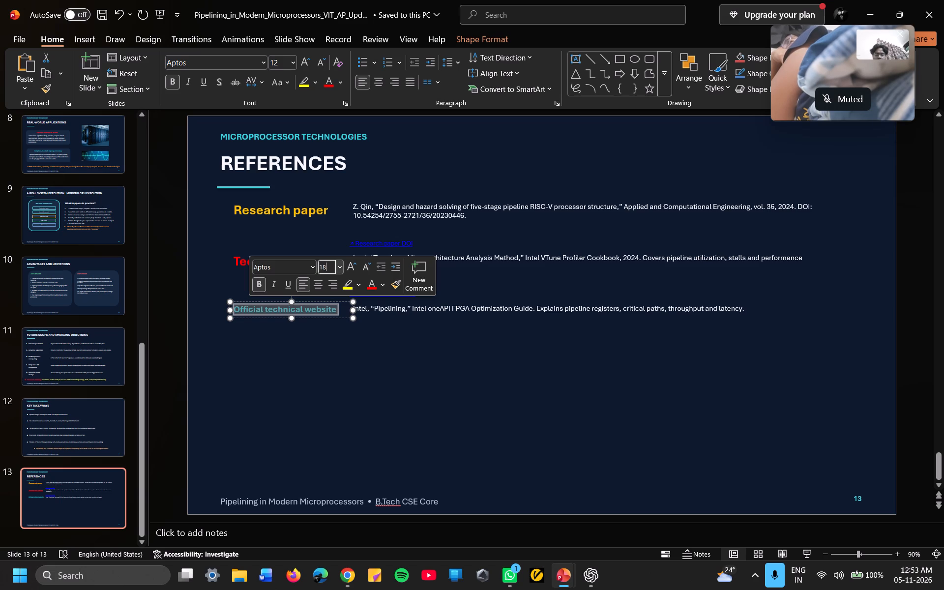
left_click(383, 279)
left_click(407, 470)
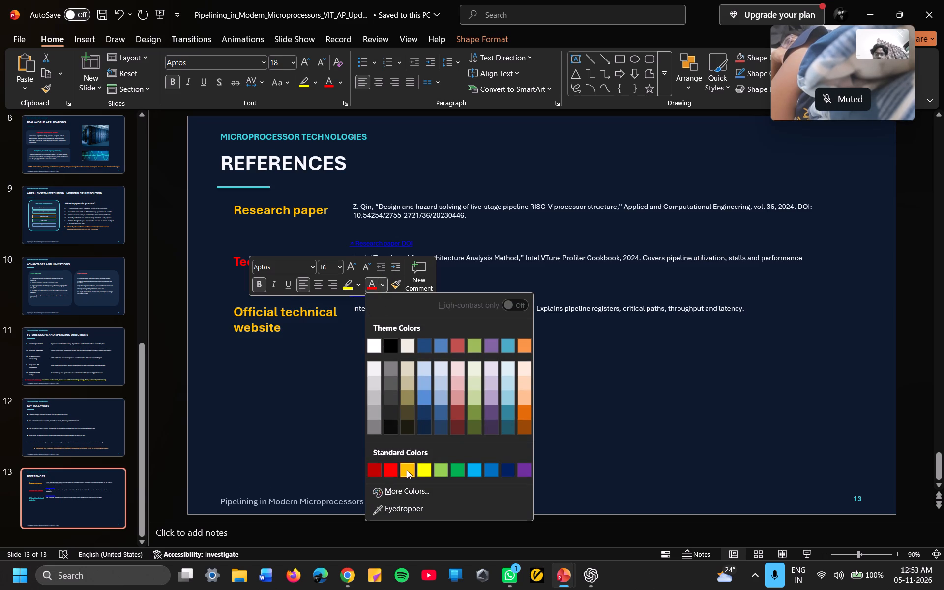
left_click(387, 280)
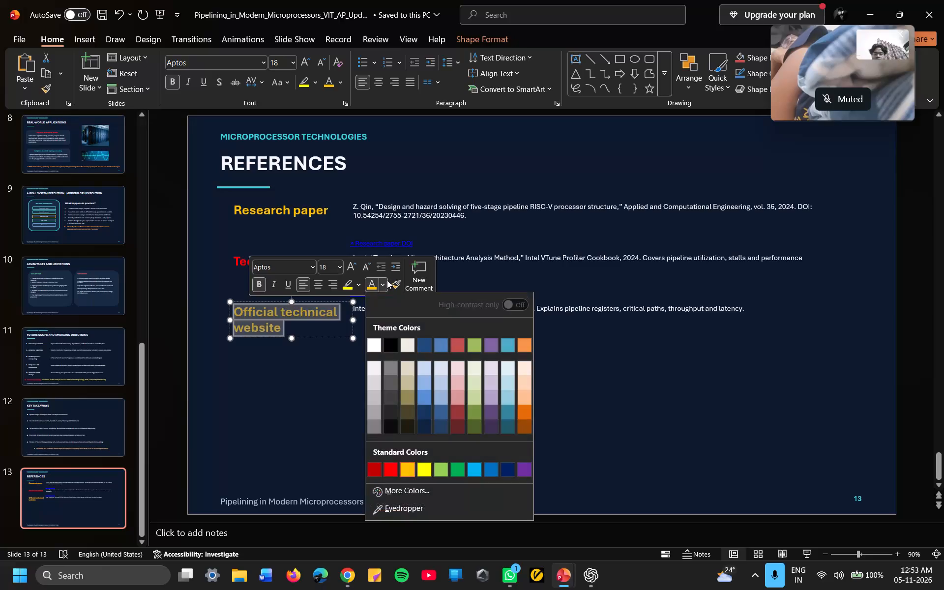
left_click(455, 468)
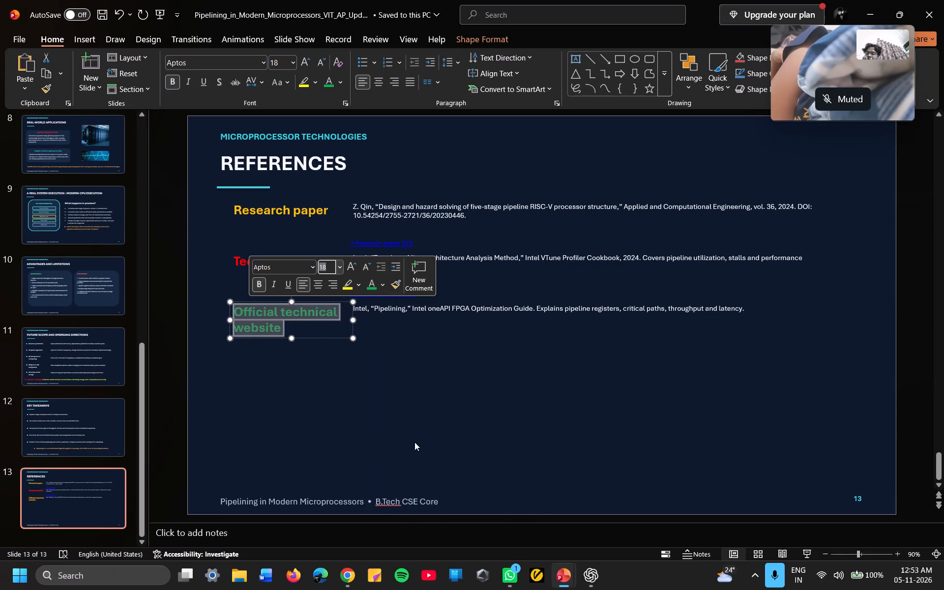
left_click(314, 379)
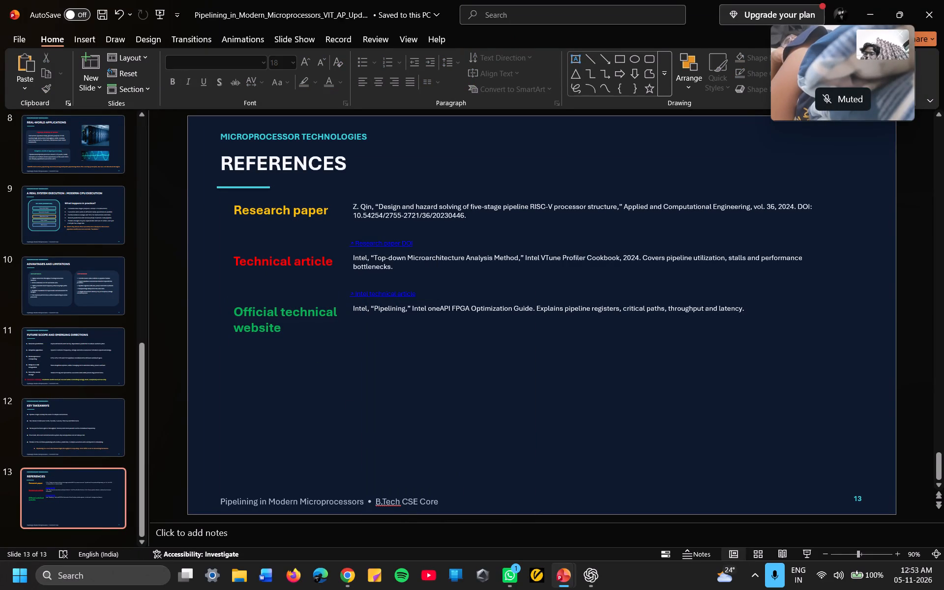
Shift the three citation text boxes on the References slide to the right, away from their category labels.
left_click(513, 220)
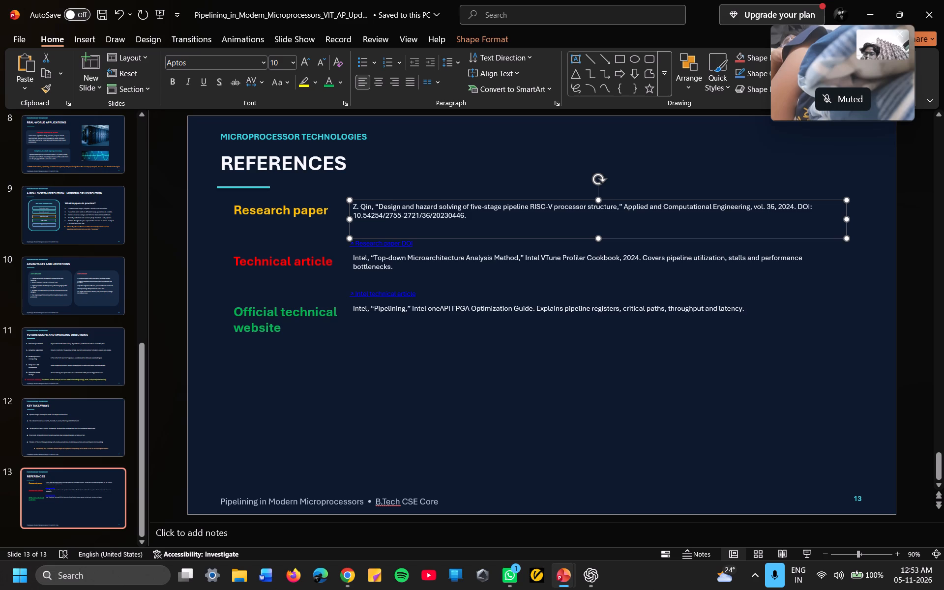
left_click_drag(616, 222, 695, 220)
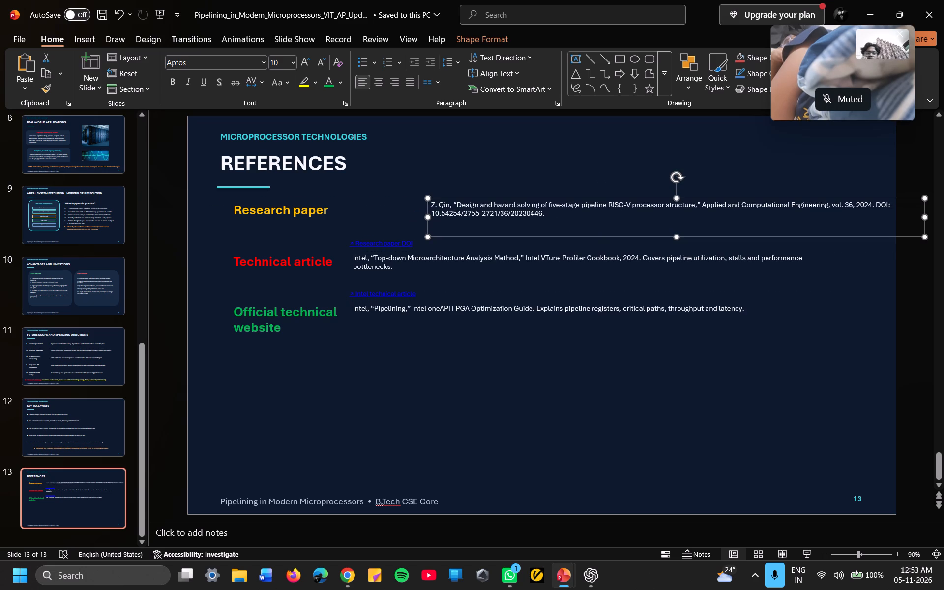
left_click_drag(665, 272, 760, 269)
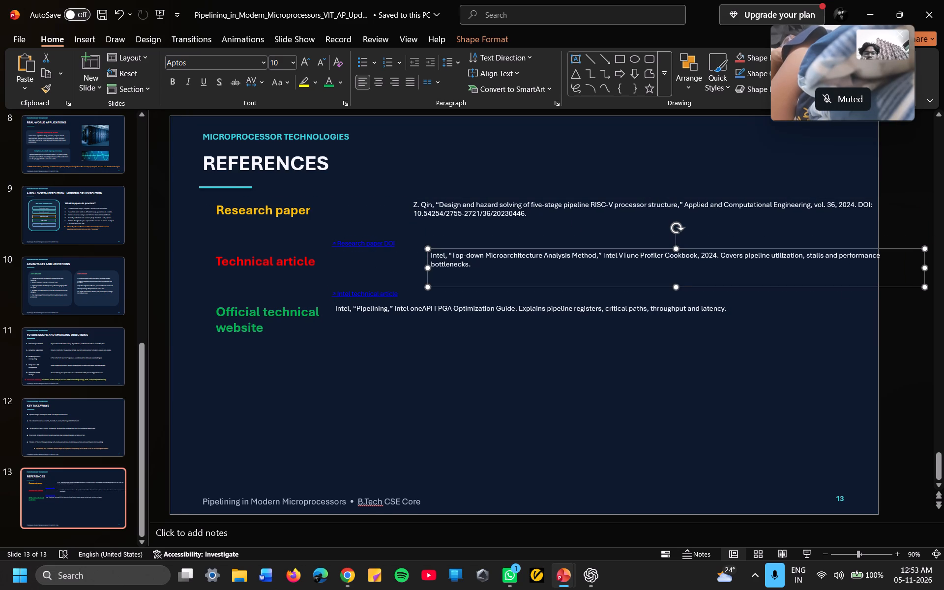
left_click_drag(755, 318, 841, 336)
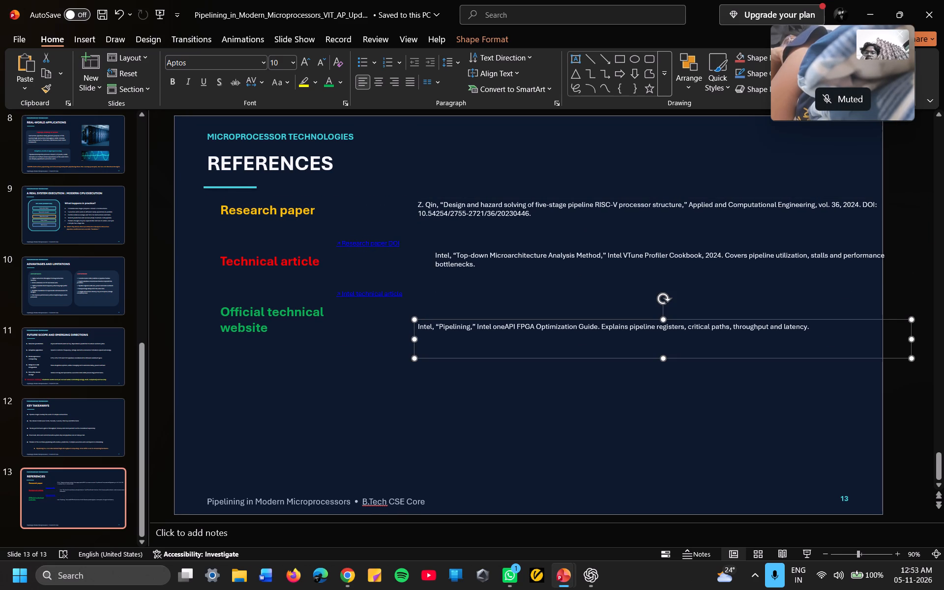
Add arrow bullets to the Research paper, Technical article and Official technical website labels.
left_click_drag(313, 211, 241, 209)
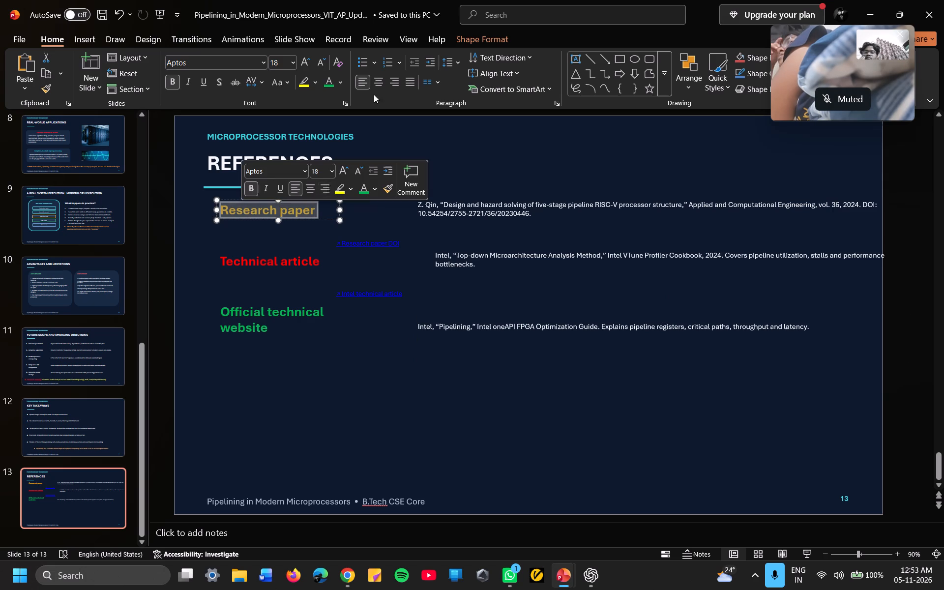
left_click(374, 63)
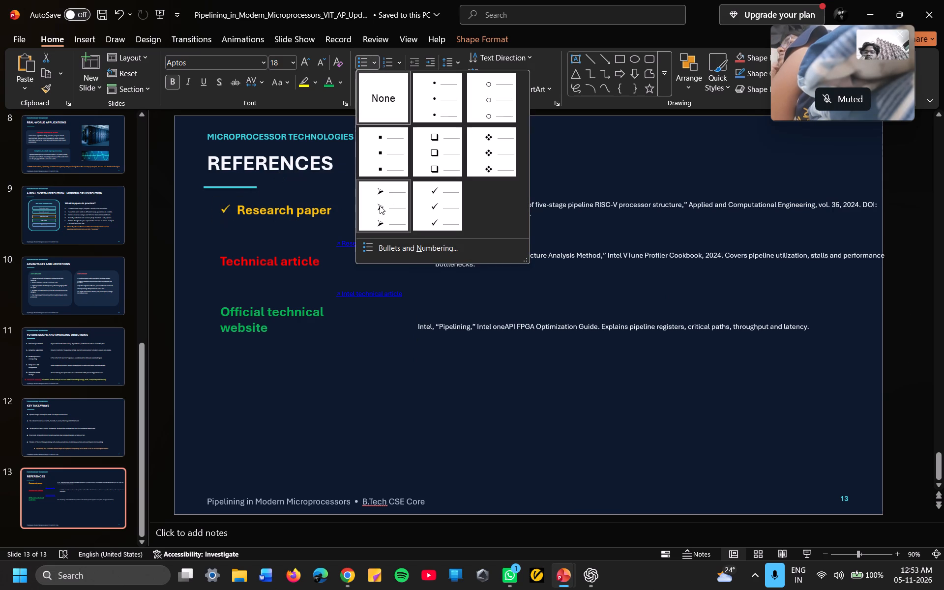
left_click(379, 206)
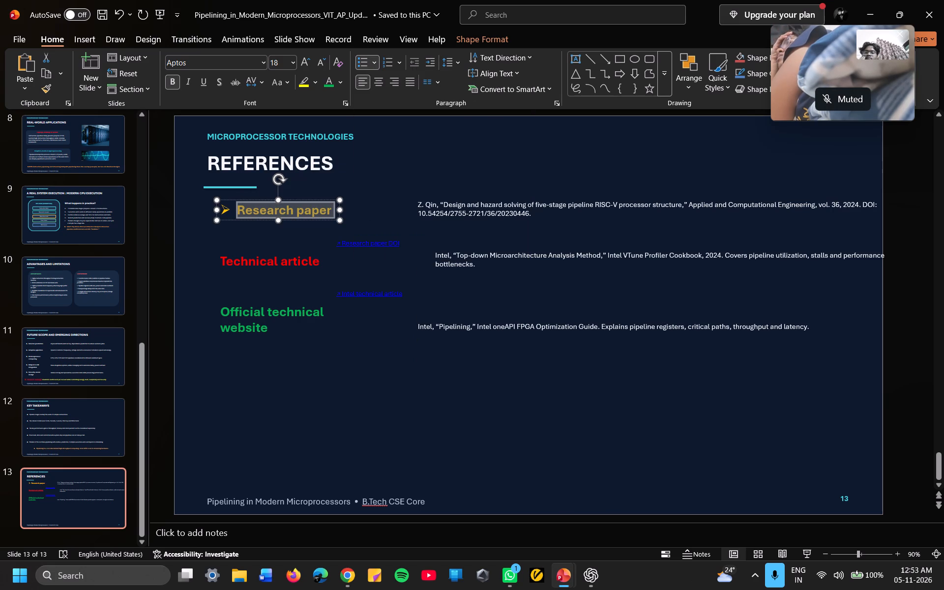
left_click_drag(318, 263, 209, 255)
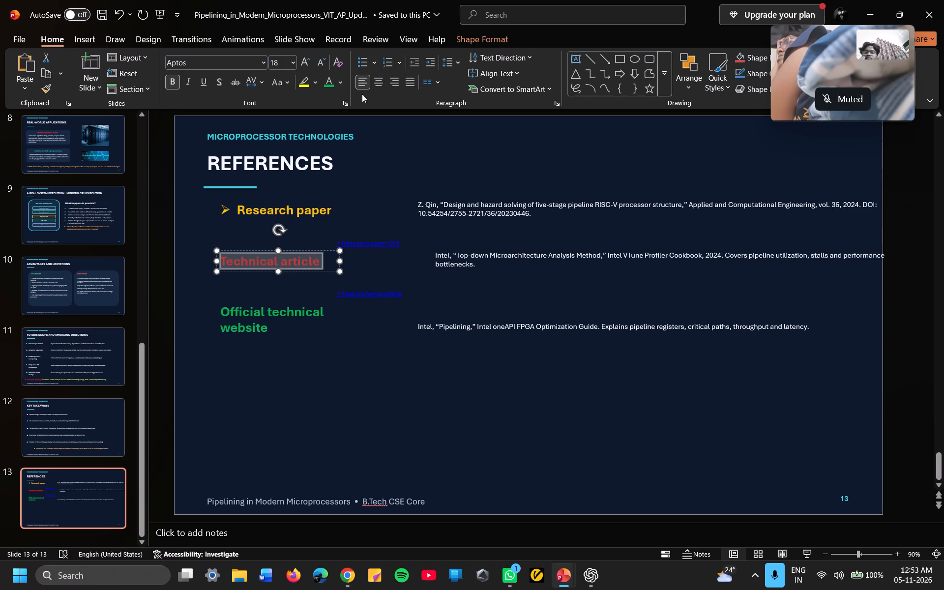
left_click(375, 63)
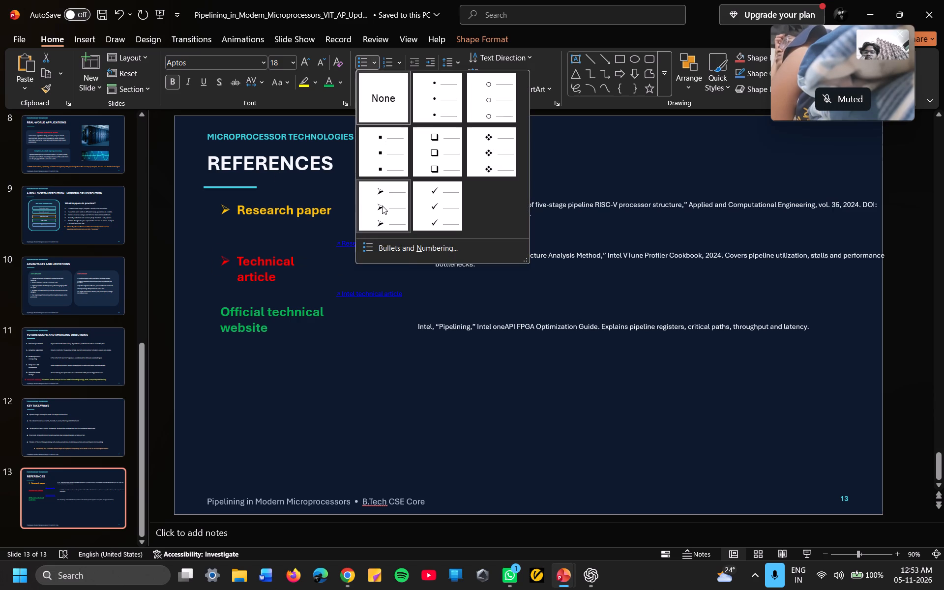
left_click(382, 206)
left_click_drag(273, 330, 221, 305)
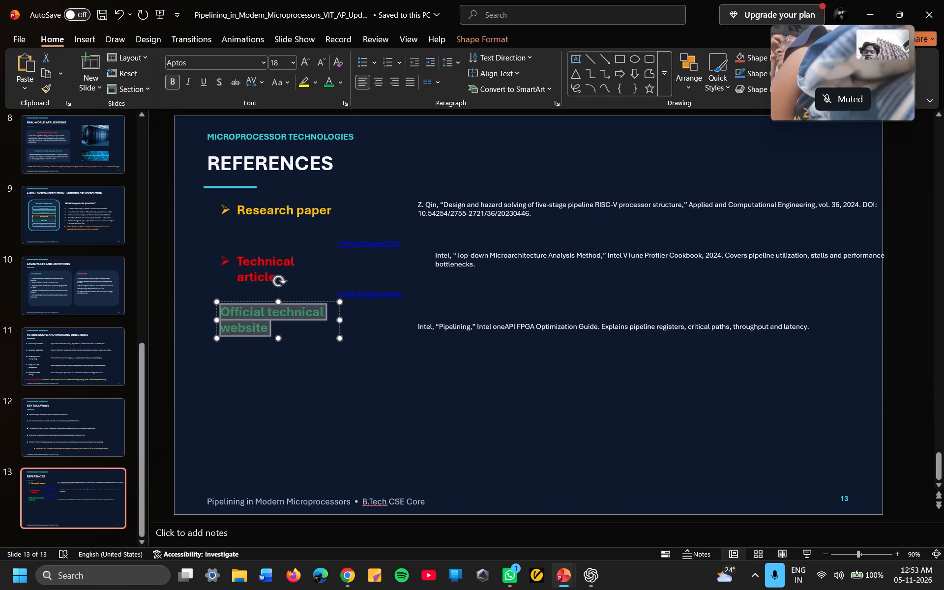
left_click_drag(221, 305, 214, 299)
left_click(375, 64)
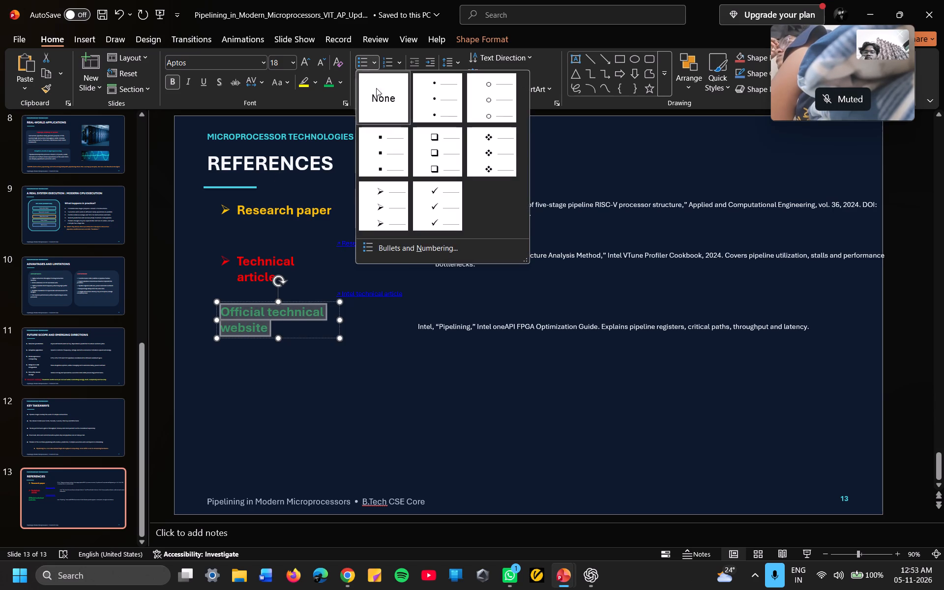
left_click(385, 205)
Move the three bulleted labels lower on the References slide, spacing them widely apart vertically.
left_click(324, 339)
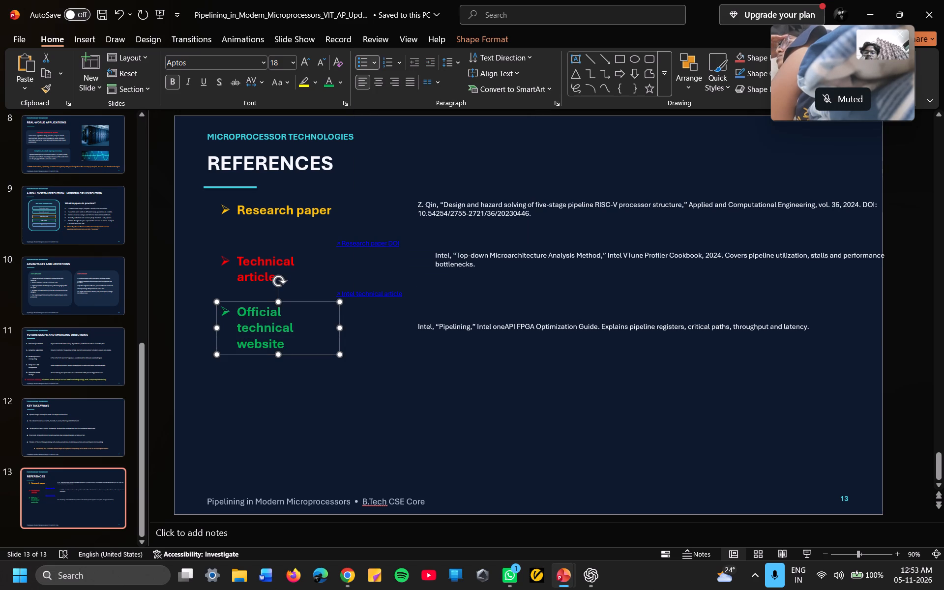
left_click_drag(316, 339, 313, 423)
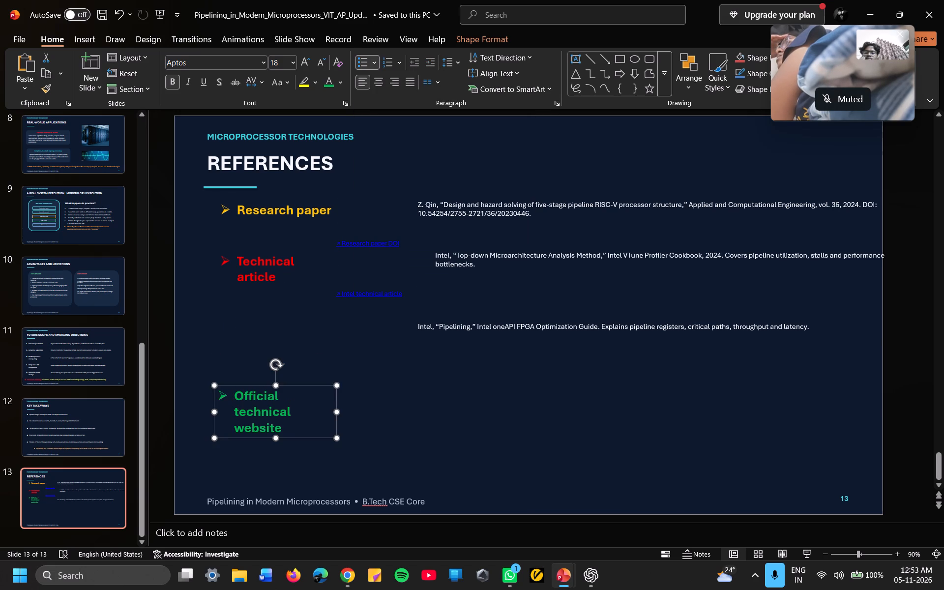
left_click_drag(306, 276, 303, 325)
left_click_drag(339, 213, 332, 221)
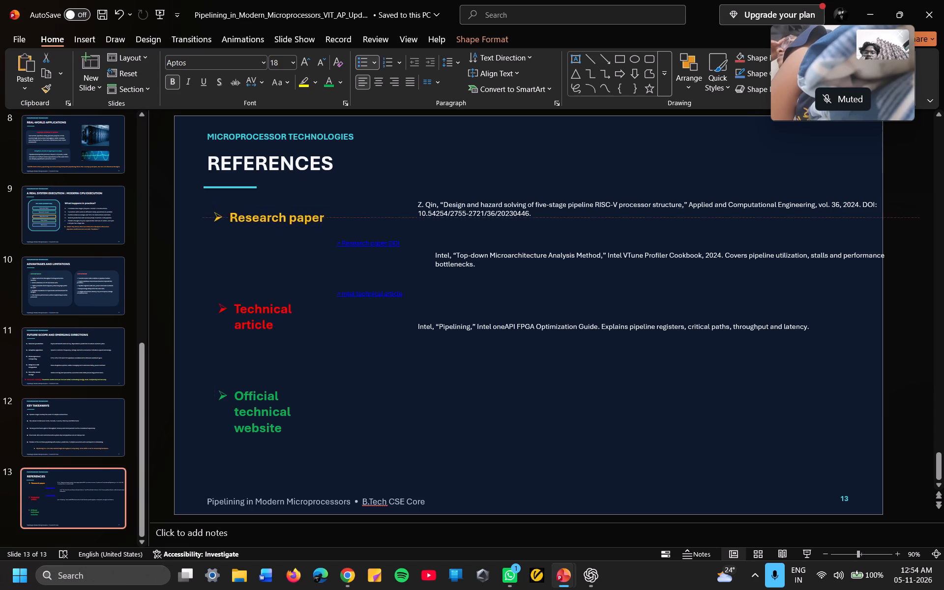
left_click_drag(332, 221, 335, 230)
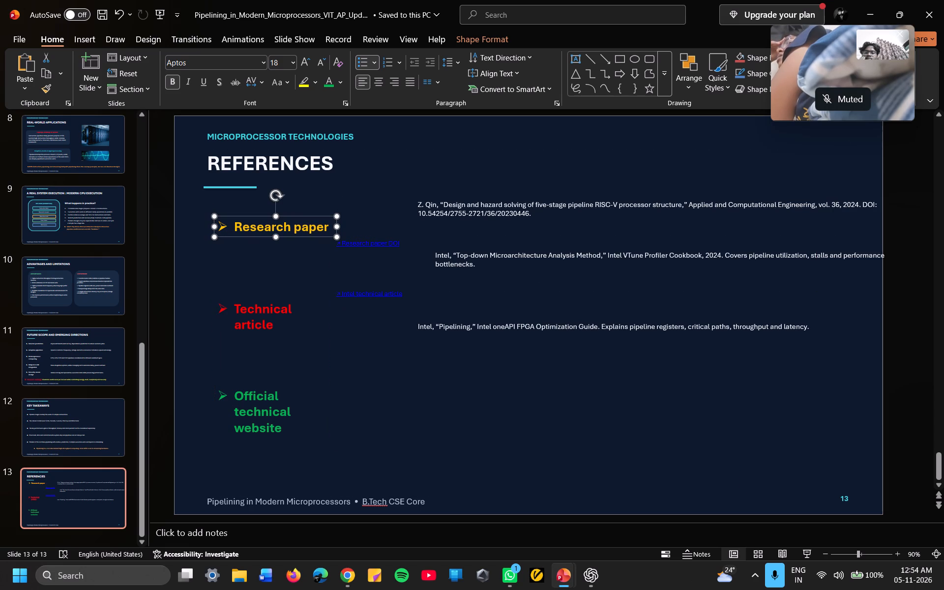
Shift the research paper and Intel technical article links to the right, away from the labels.
left_click_drag(405, 243, 452, 242)
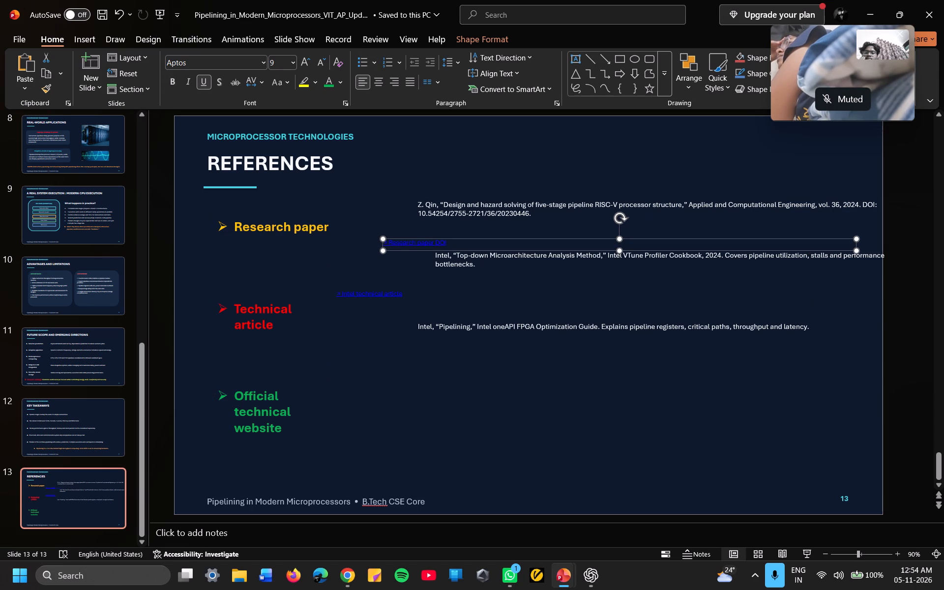
left_click_drag(423, 295, 485, 294)
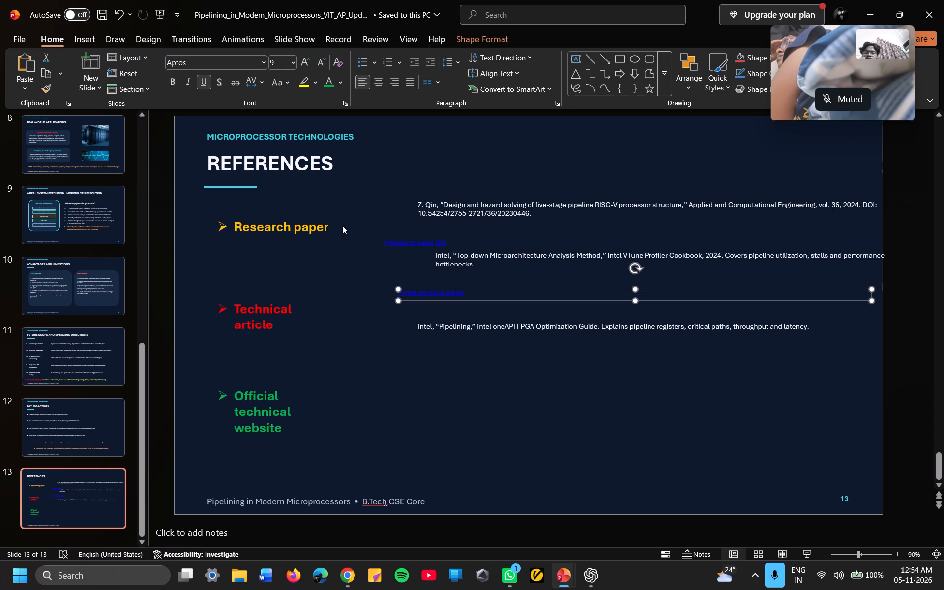
Nudge the Research paper label slightly lower to even out the vertical spacing between the labels.
left_click_drag(342, 225, 333, 227)
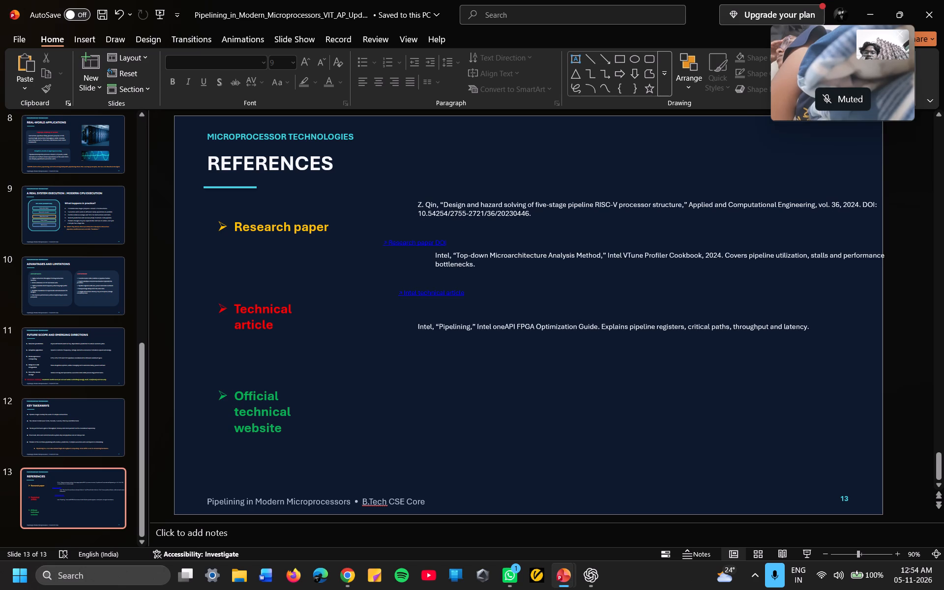
left_click_drag(332, 227, 331, 234)
left_click(317, 319)
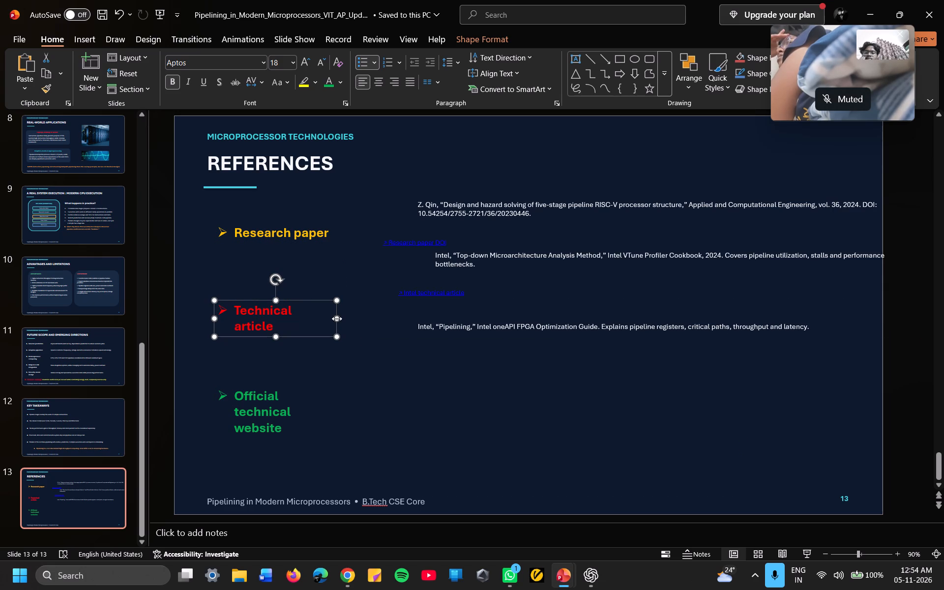
Move the Intel "Pipelining" FPGA Optimization Guide reference down beside the Official technical website label.
left_click(421, 400)
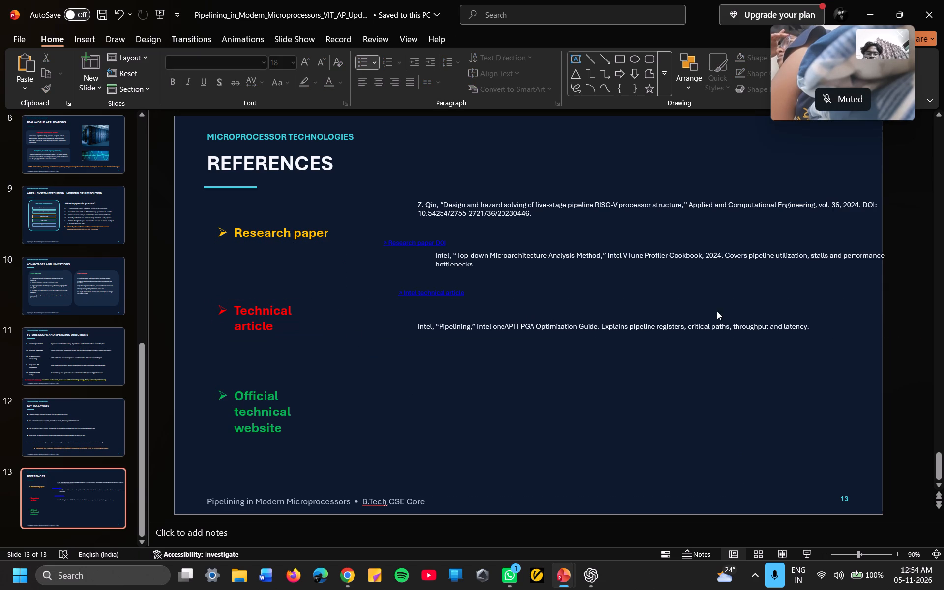
left_click_drag(819, 332, 744, 411)
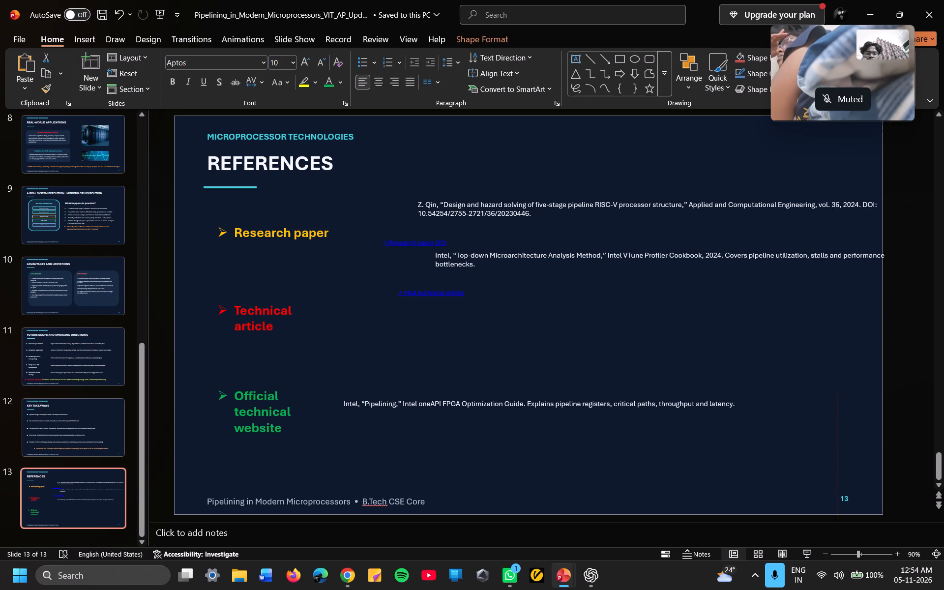
left_click_drag(744, 411, 744, 411)
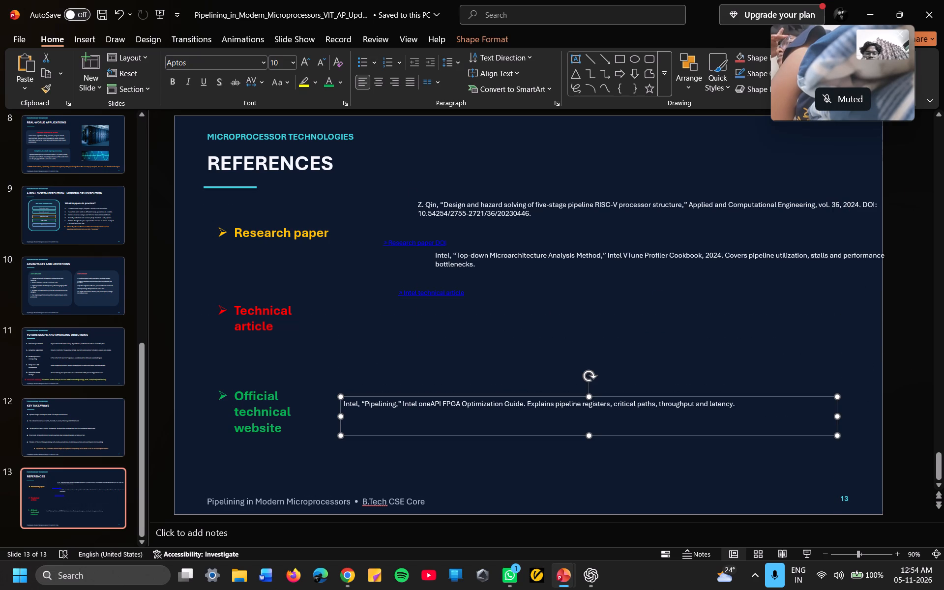
Move the Intel technical article link down and across so it sits beside the Technical article label.
left_click_drag(474, 298, 409, 331)
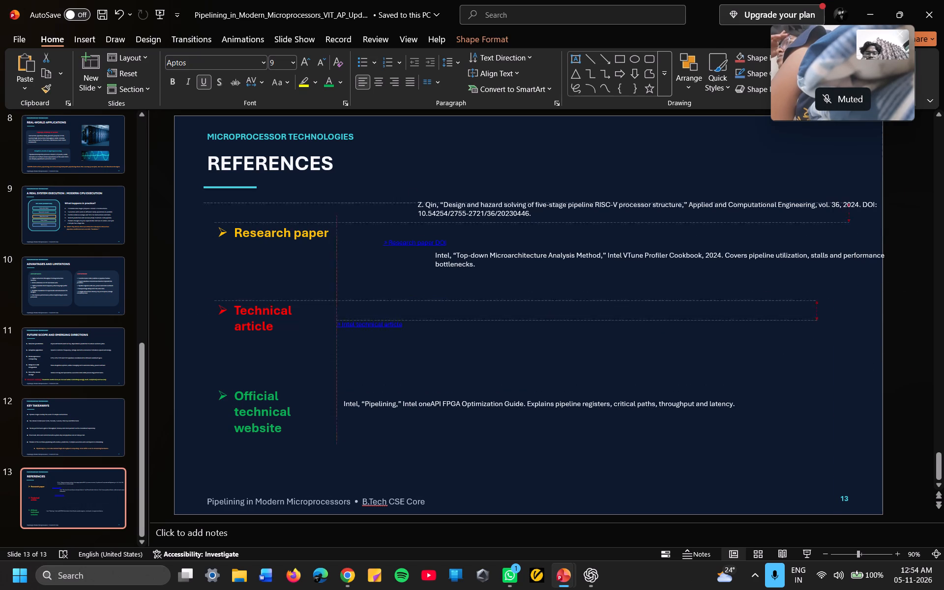
left_click_drag(409, 331, 405, 320)
Set the Intel technical article link's font size to 14.
left_click_drag(394, 315, 382, 314)
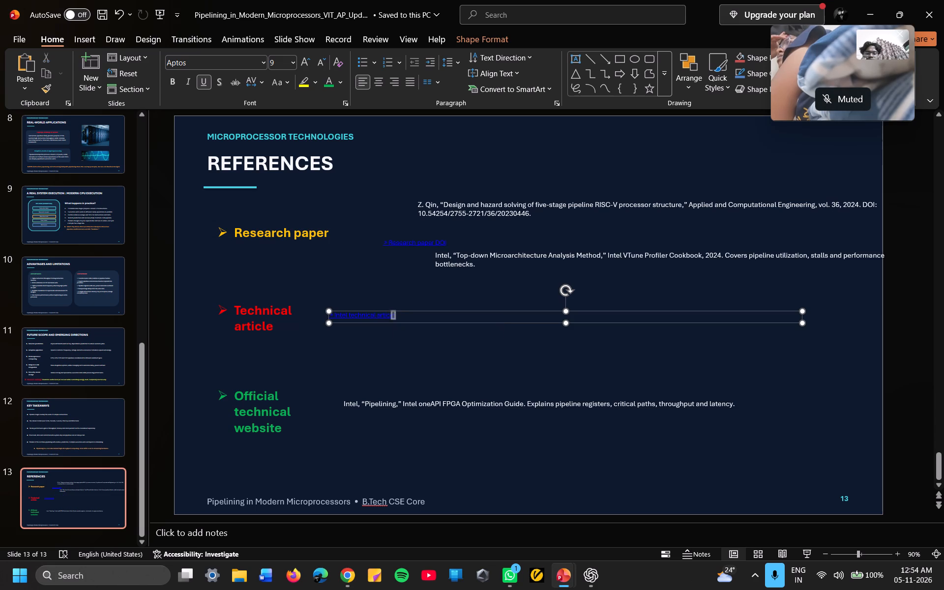
left_click_drag(382, 314, 330, 311)
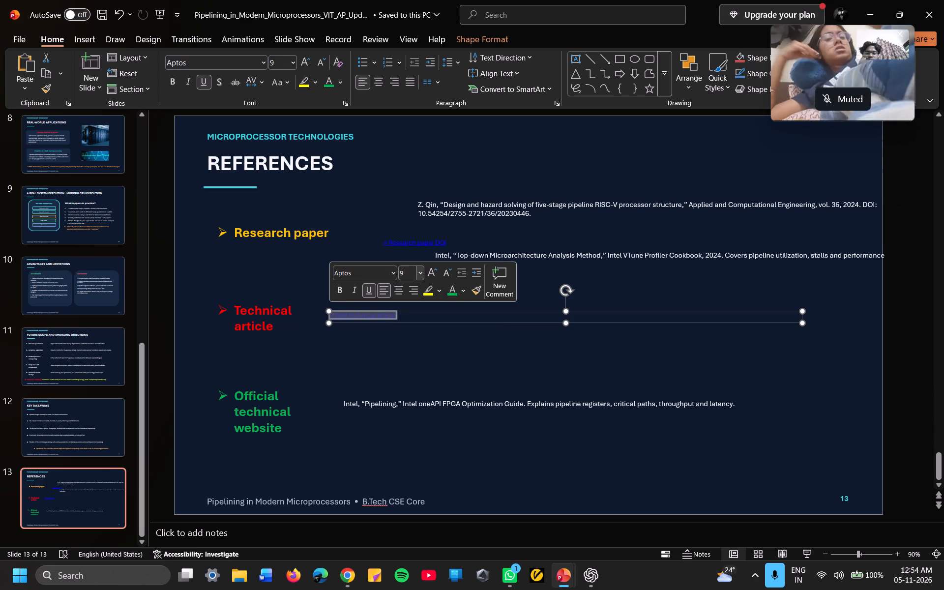
left_click(411, 273)
key("BackSpace")
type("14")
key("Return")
left_click(490, 332)
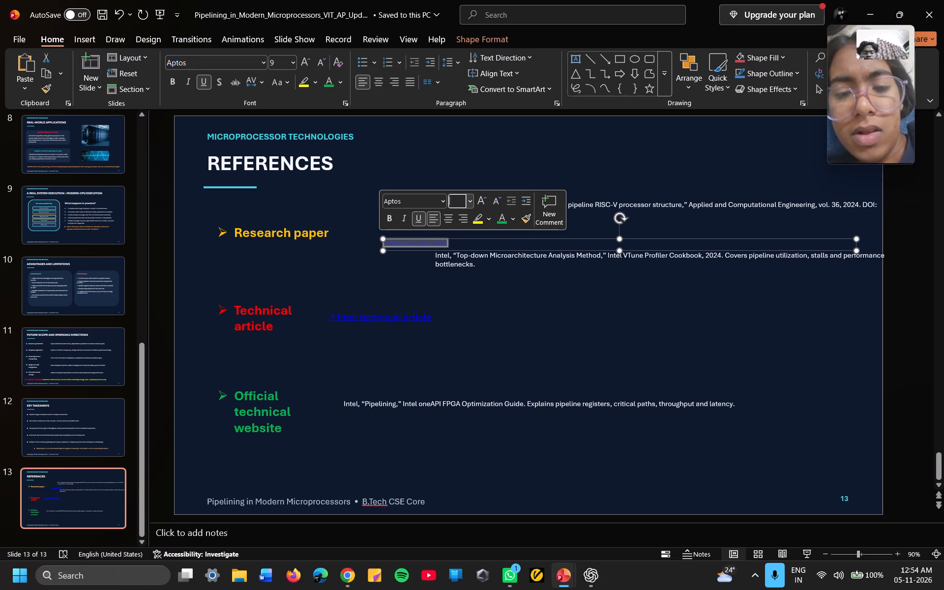
key("BackSpace")
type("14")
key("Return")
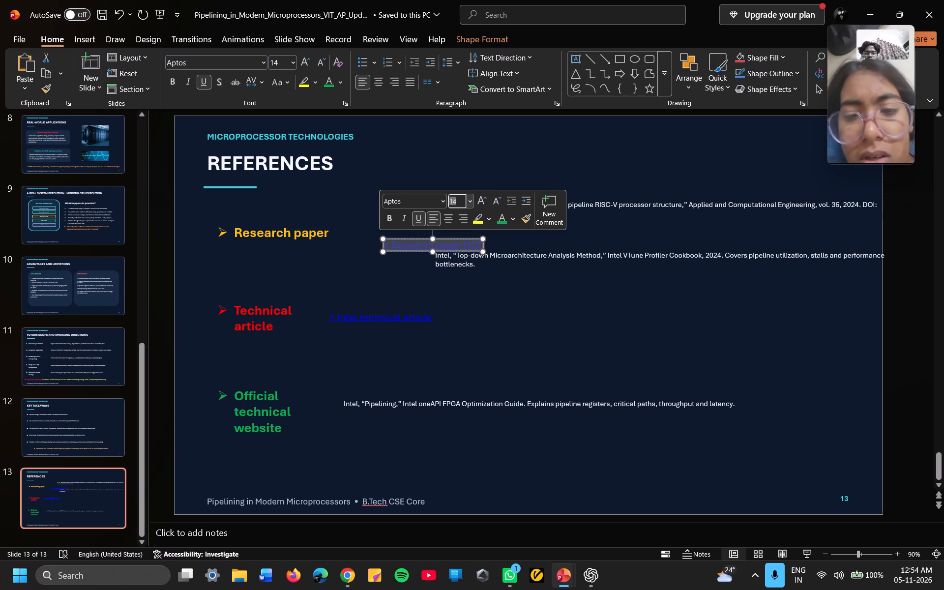
Select the full text of the Intel "Pipelining" reference beside the Official technical website label.
left_click_drag(734, 405, 344, 404)
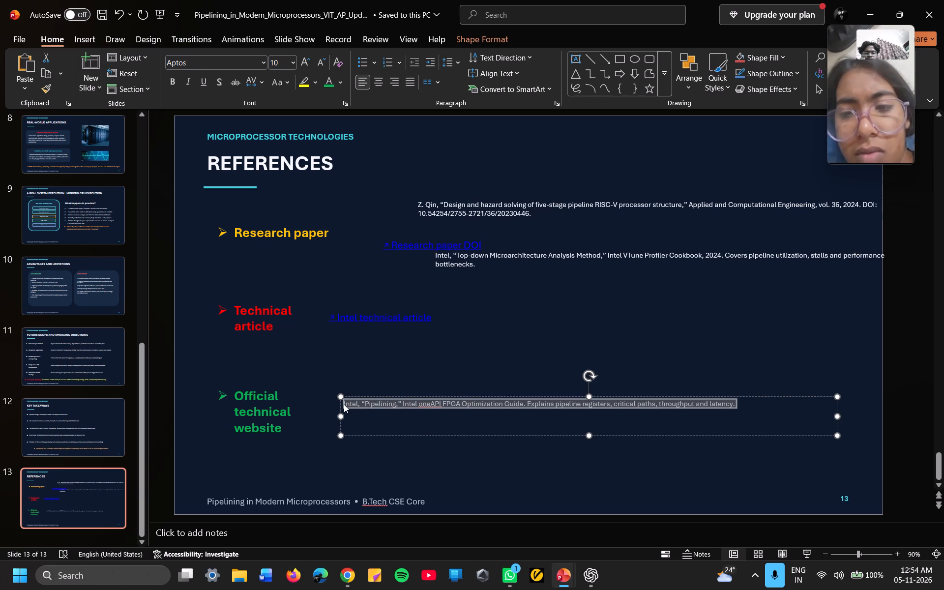
Set the Intel "Pipelining" citation beside the Official technical website label to 14 pt.
left_click(425, 367)
key("BackSpace")
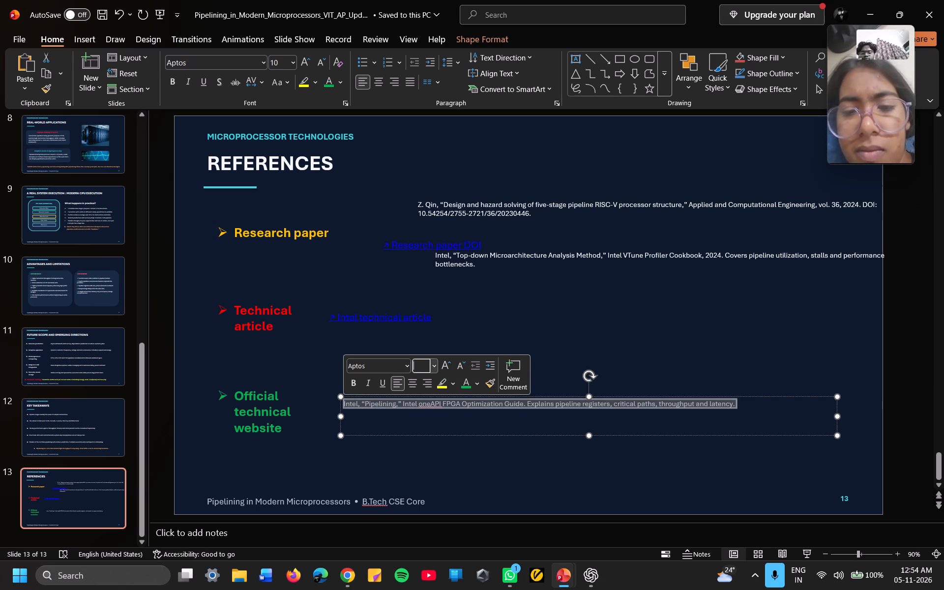
type("14")
key("Return")
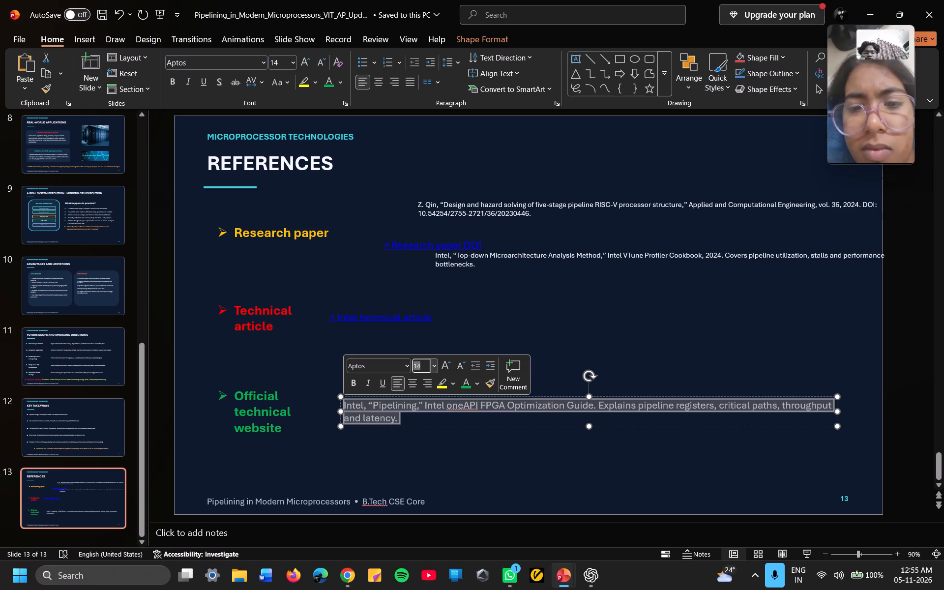
Set the Intel "Top-down Microarchitecture Analysis Method" citation to 14 pt.
left_click_drag(478, 262, 458, 259)
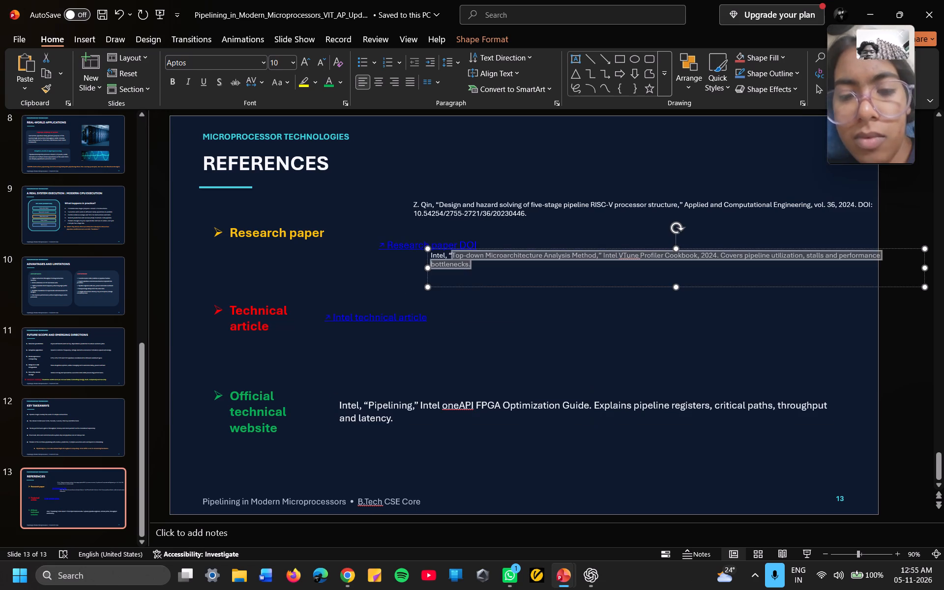
left_click_drag(458, 259, 428, 258)
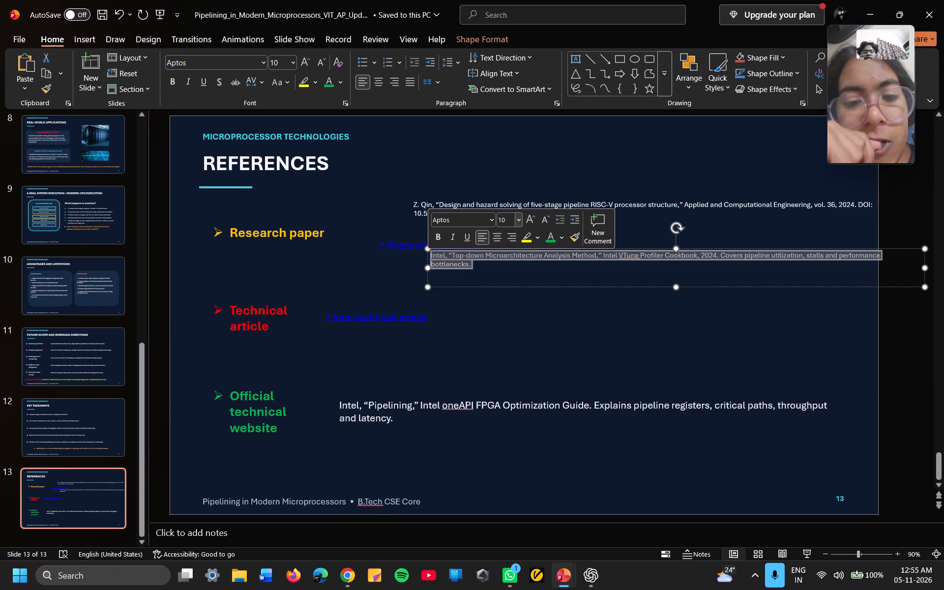
left_click(504, 220)
key("BackSpace")
type("14")
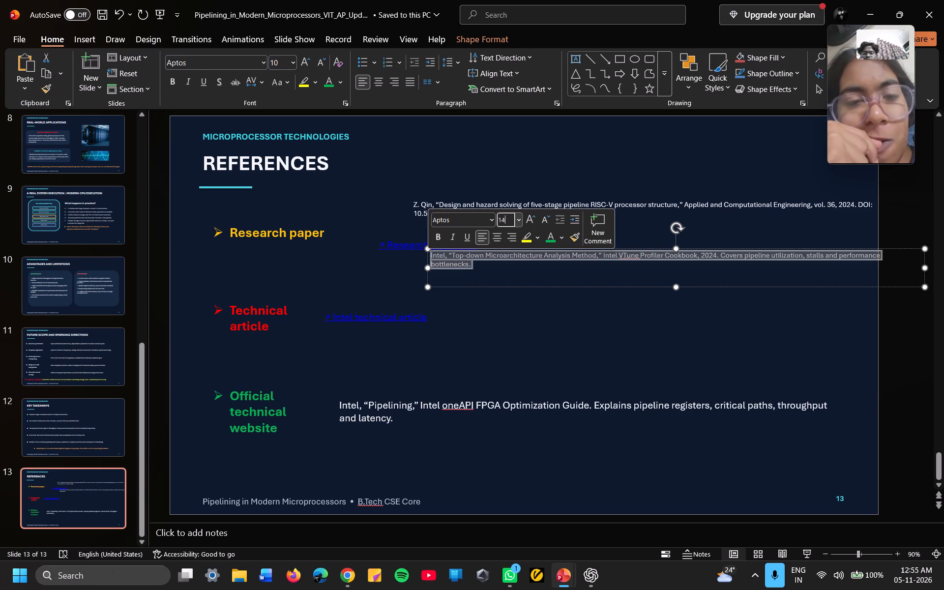
key("Return")
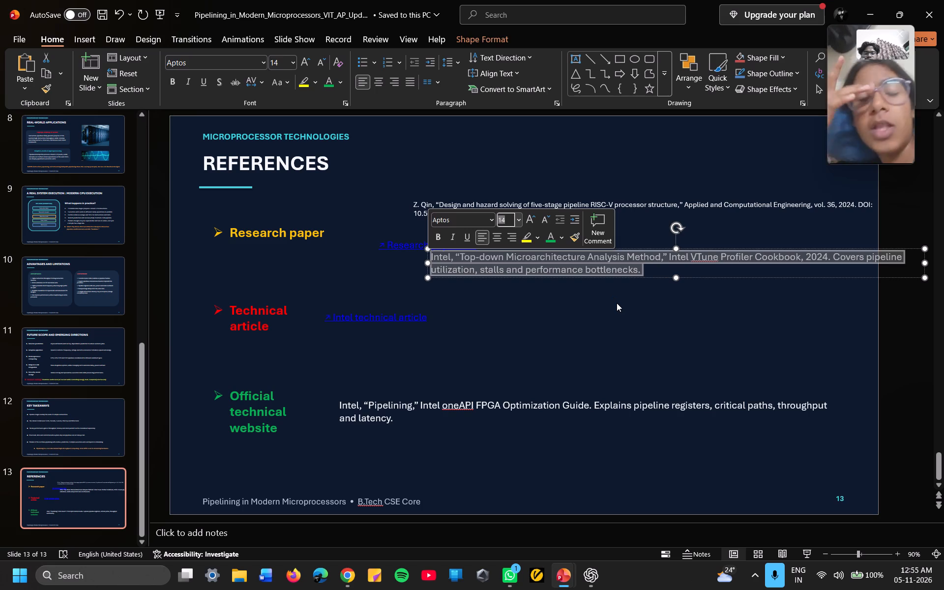
left_click(617, 303)
Set the research paper citation on five-stage RISC-V pipeline structure to 14 pt.
left_click_drag(536, 213, 427, 192)
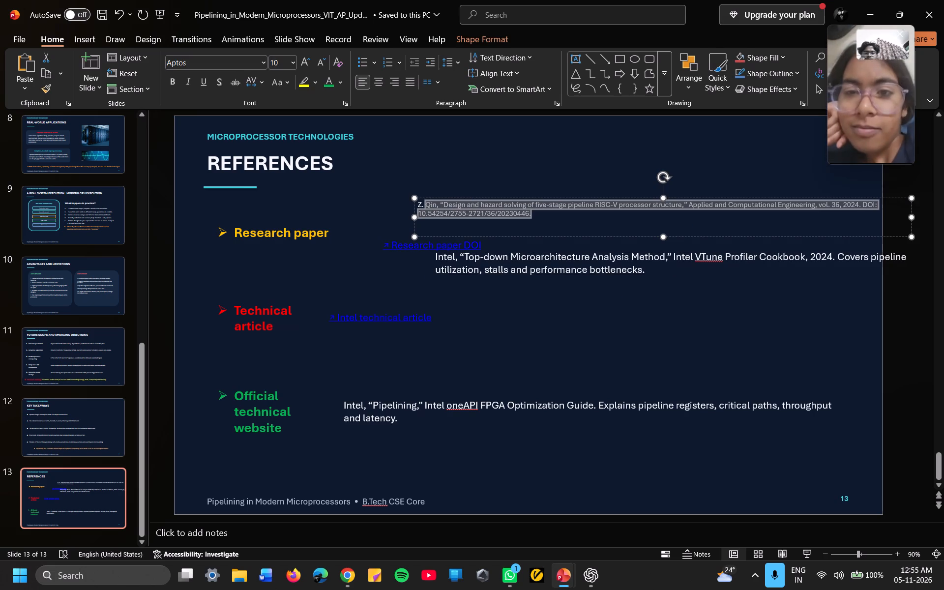
left_click_drag(427, 192, 417, 203)
left_click(498, 164)
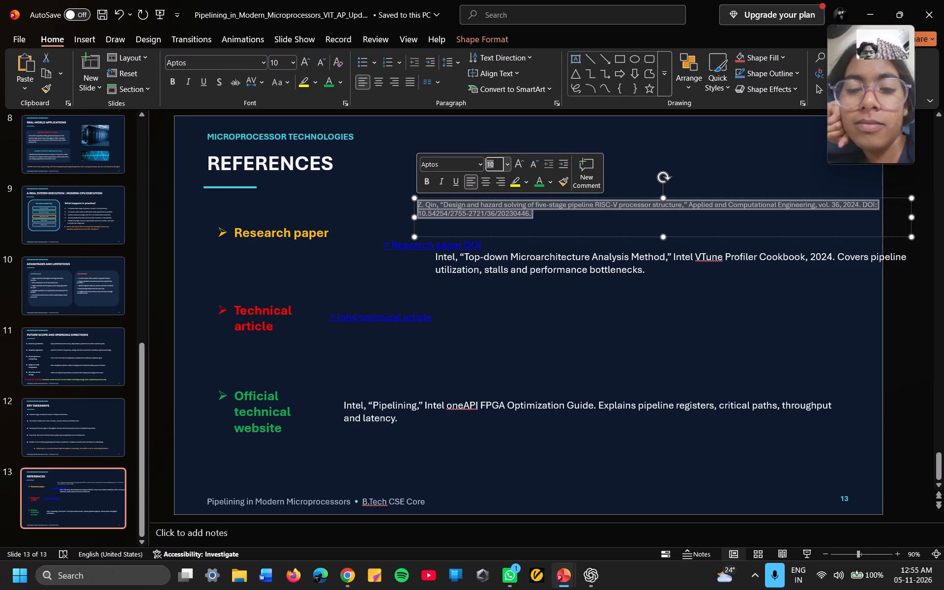
key("BackSpace")
type("14")
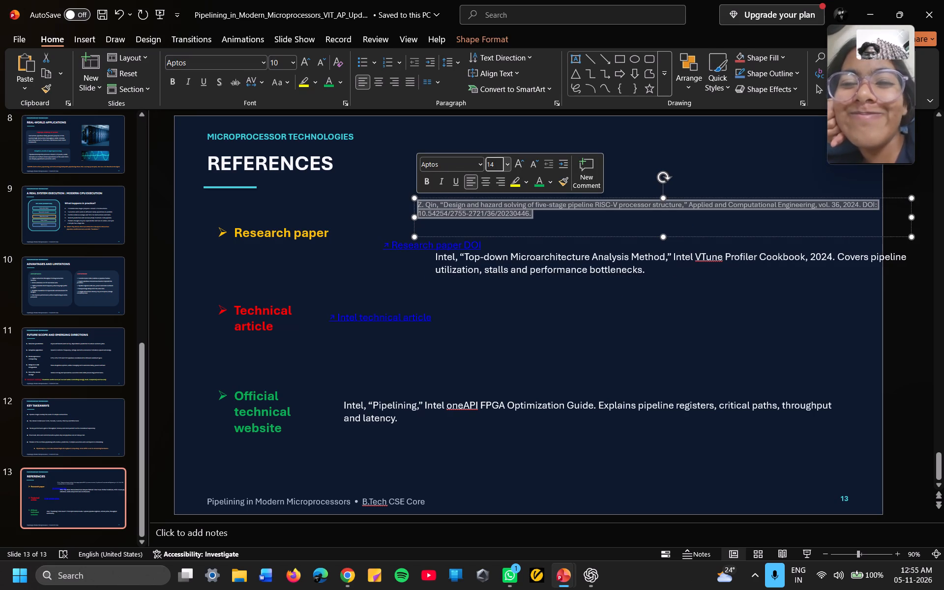
key("Return")
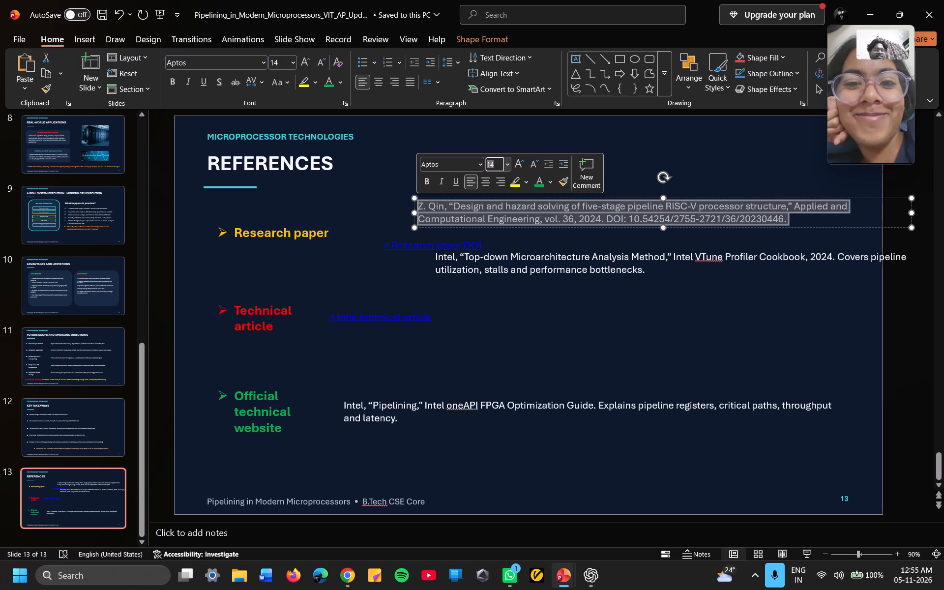
Move the research paper citation left and slightly down, closer to the Research paper label.
left_click_drag(807, 229, 764, 231)
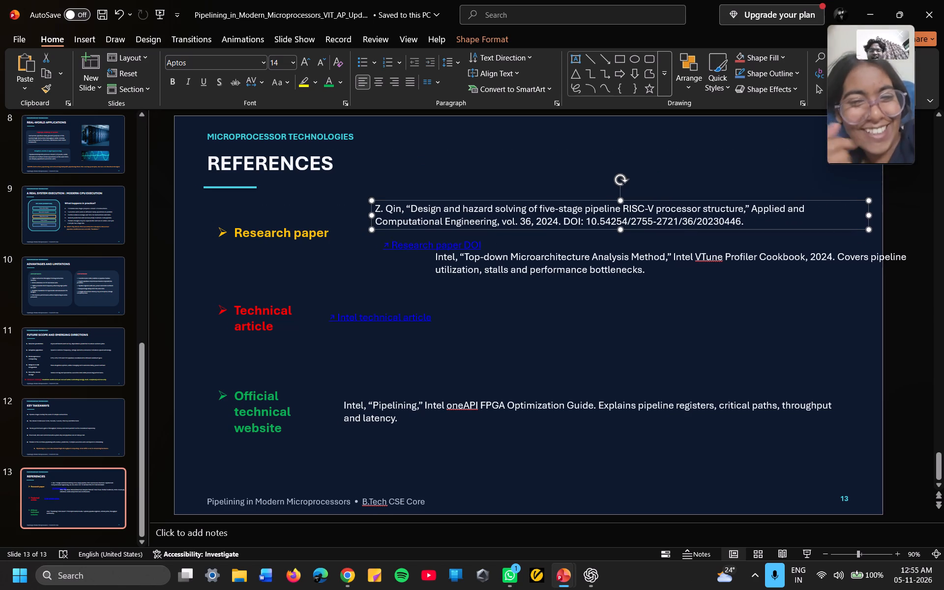
Move the Research paper DOI link above the research paper citation, level with the References title.
left_click(494, 246)
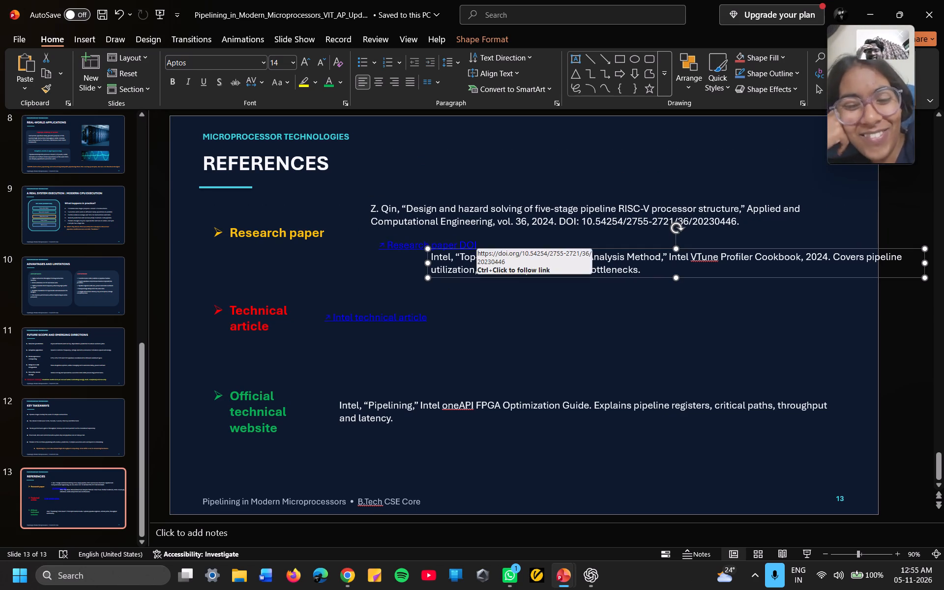
left_click_drag(376, 244, 437, 170)
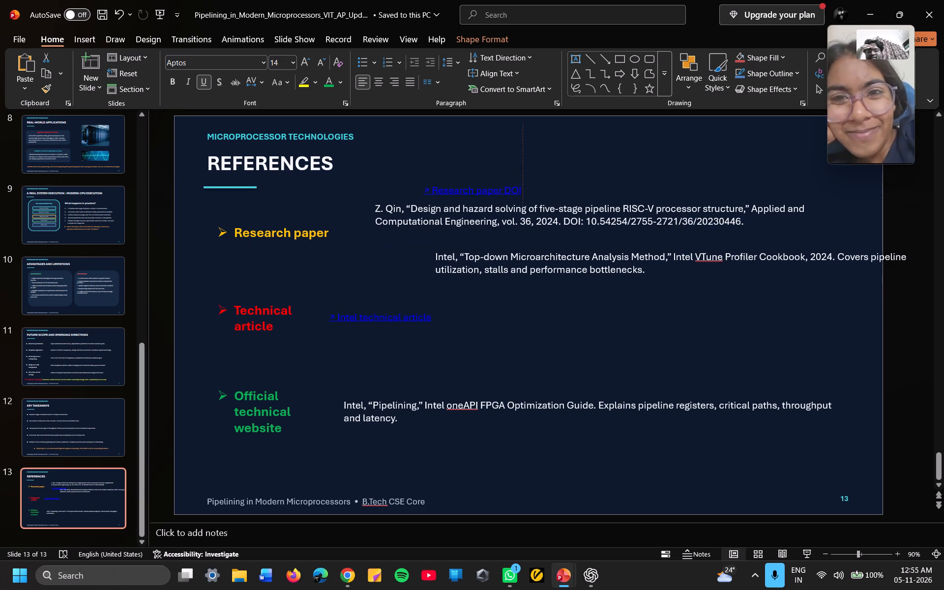
left_click_drag(437, 170, 444, 156)
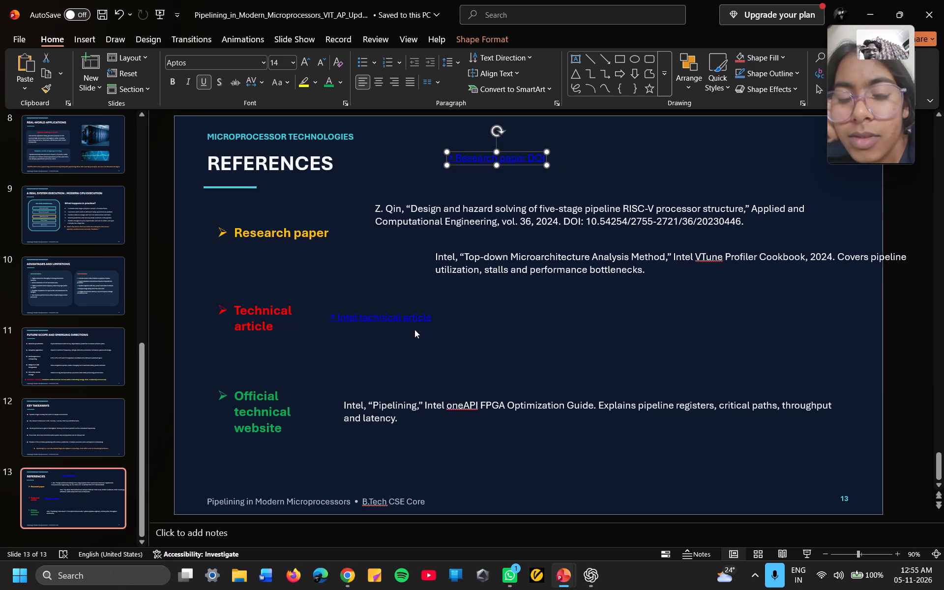
Move the Intel technical article link directly below the Technical article label.
left_click_drag(435, 316, 349, 336)
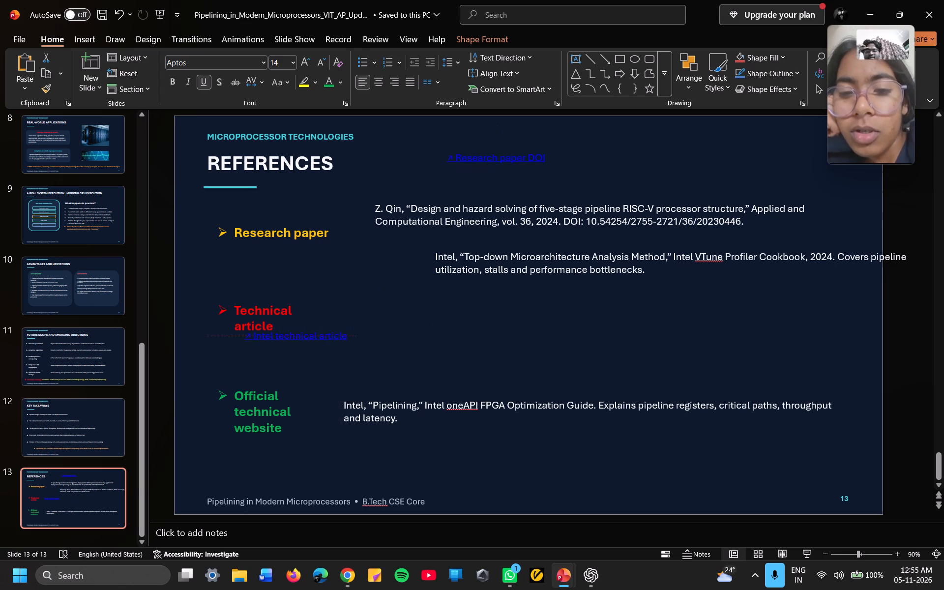
left_click_drag(349, 336, 333, 347)
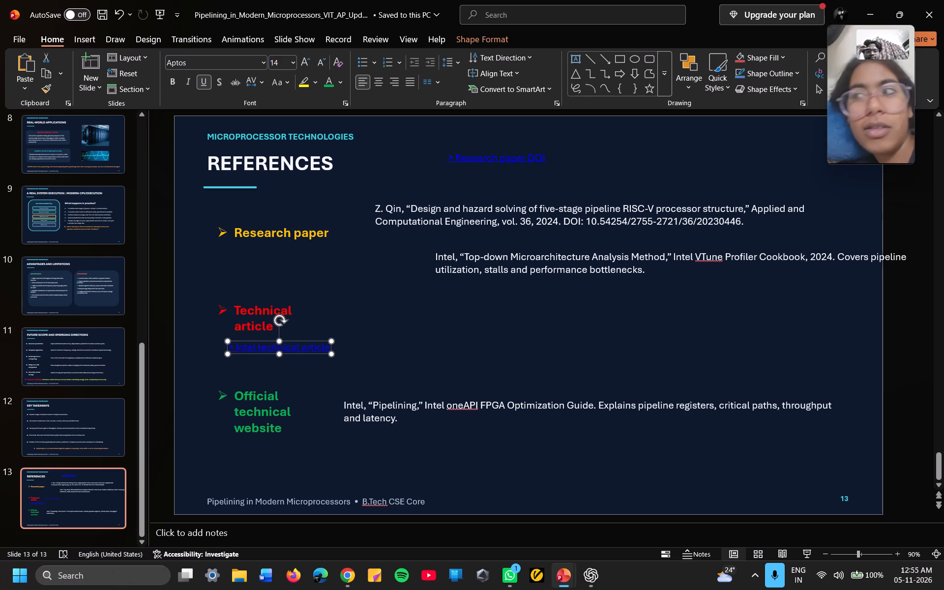
Align the technical article, research paper and official website citations in one left-aligned column, each beside its own label.
left_click_drag(676, 277, 603, 336)
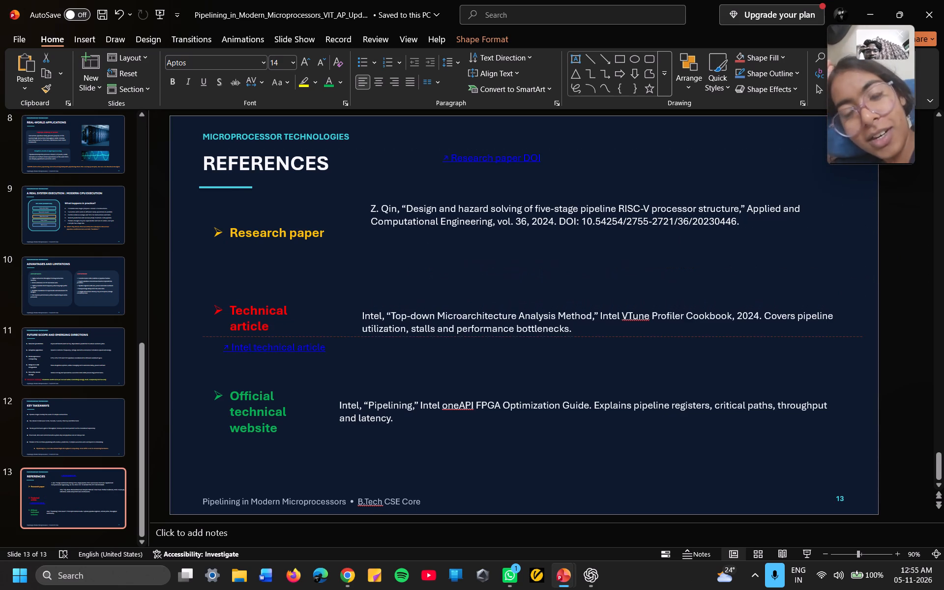
left_click_drag(603, 336, 599, 335)
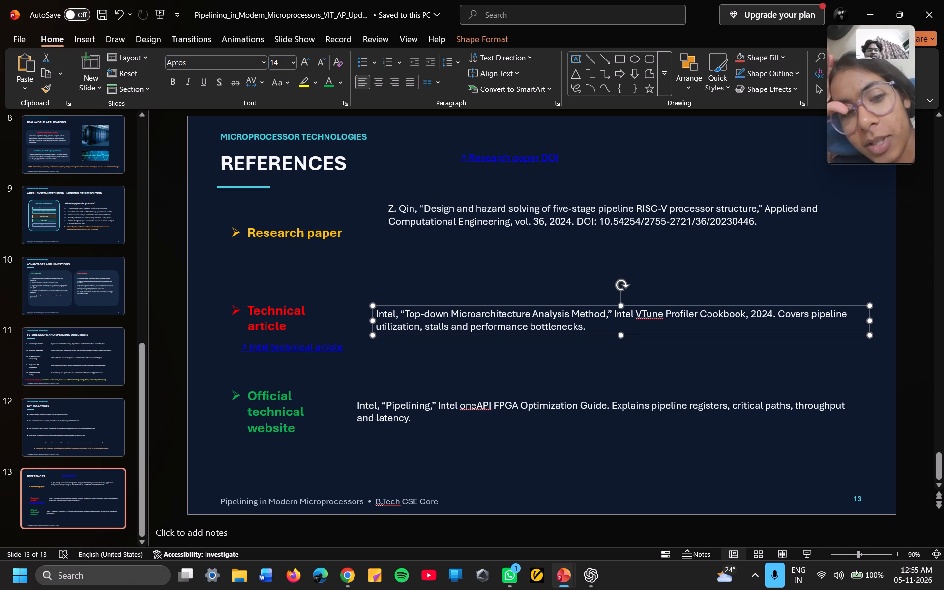
left_click_drag(753, 232, 749, 236)
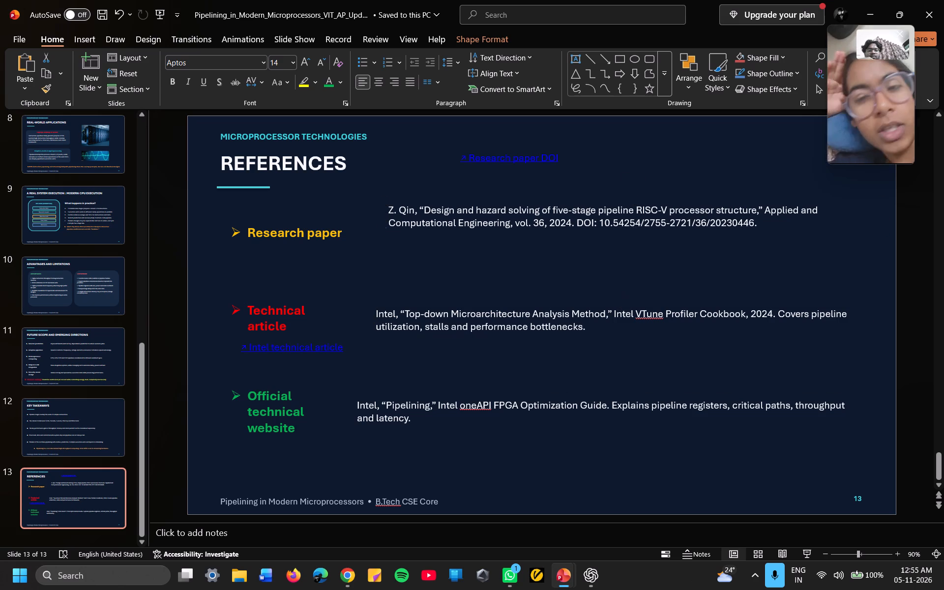
left_click_drag(749, 236, 739, 253)
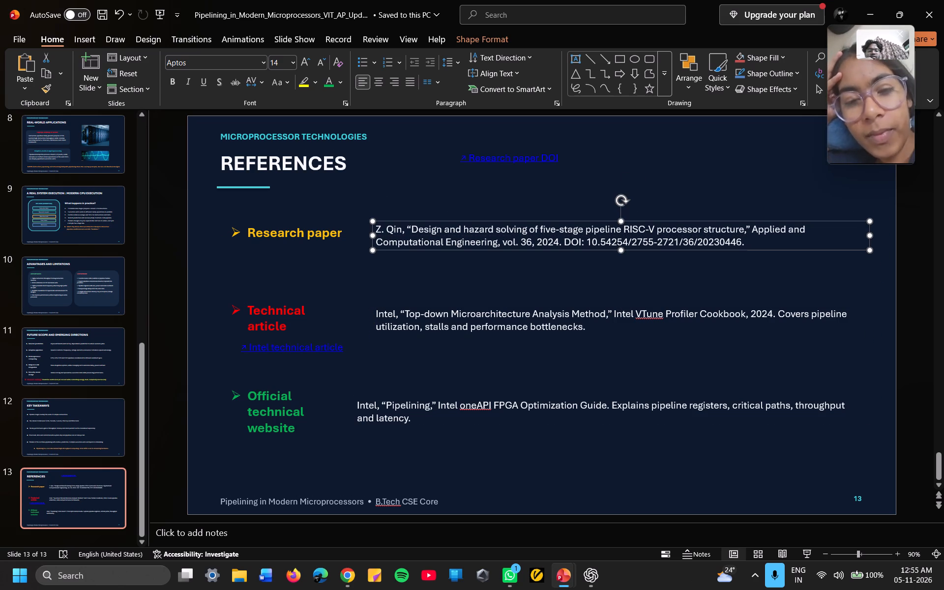
left_click_drag(670, 426, 690, 427)
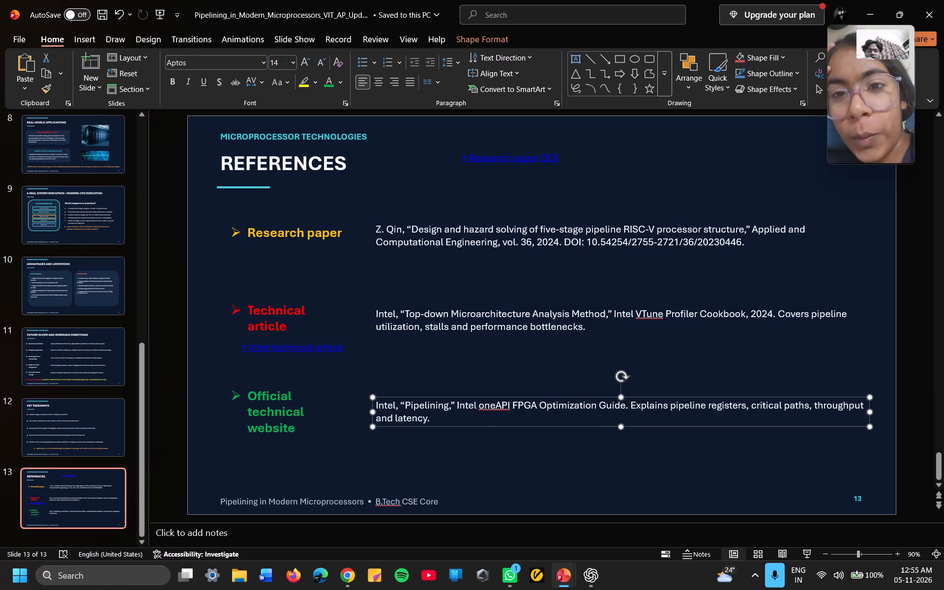
Move the Research paper DOI link directly below the Research paper label.
left_click(567, 158)
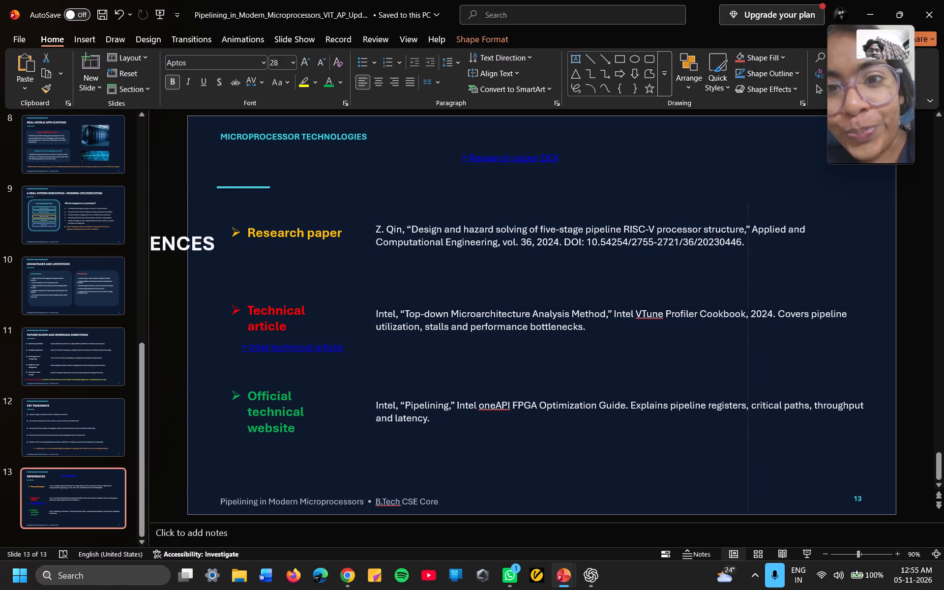
left_click(561, 158)
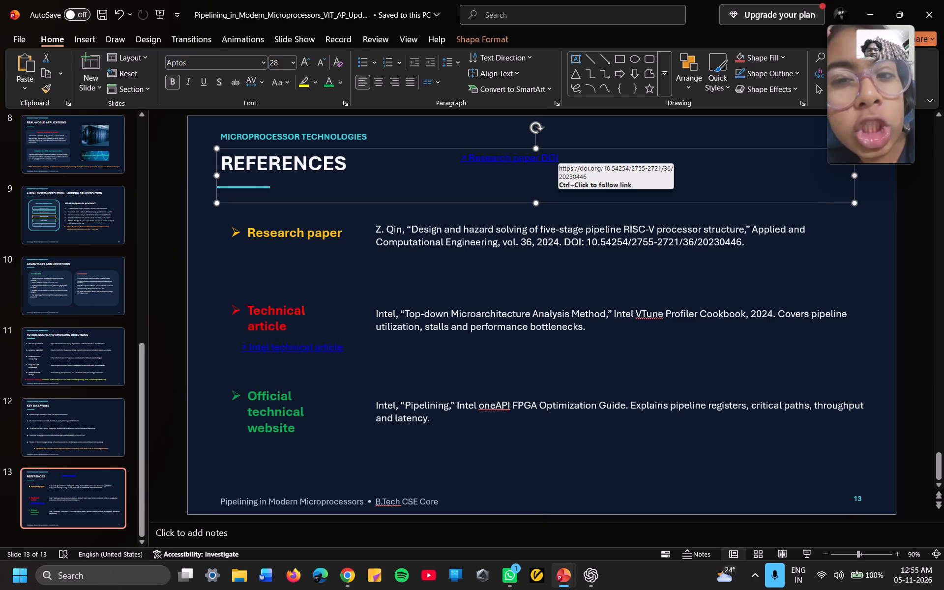
left_click_drag(559, 158, 432, 268)
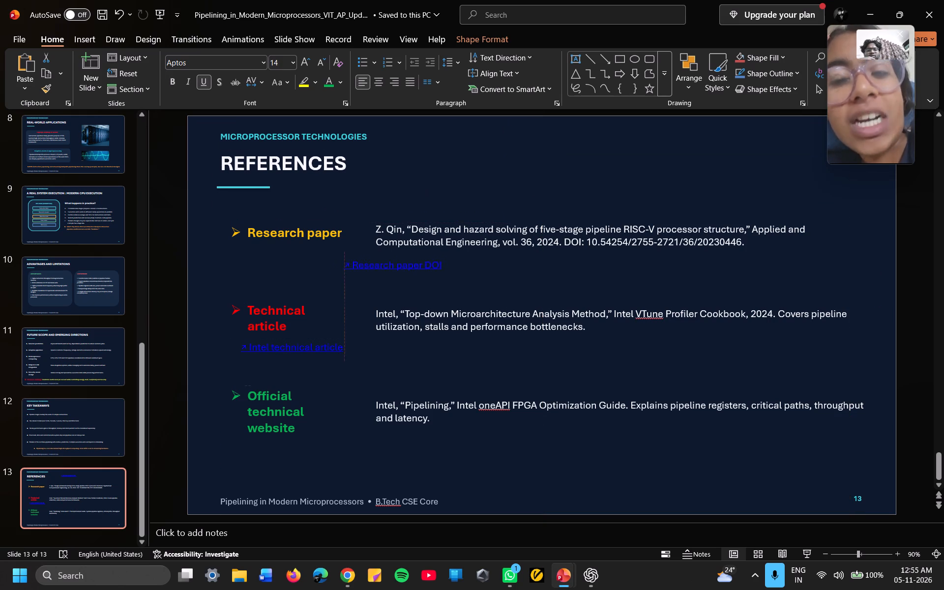
left_click_drag(432, 268, 337, 256)
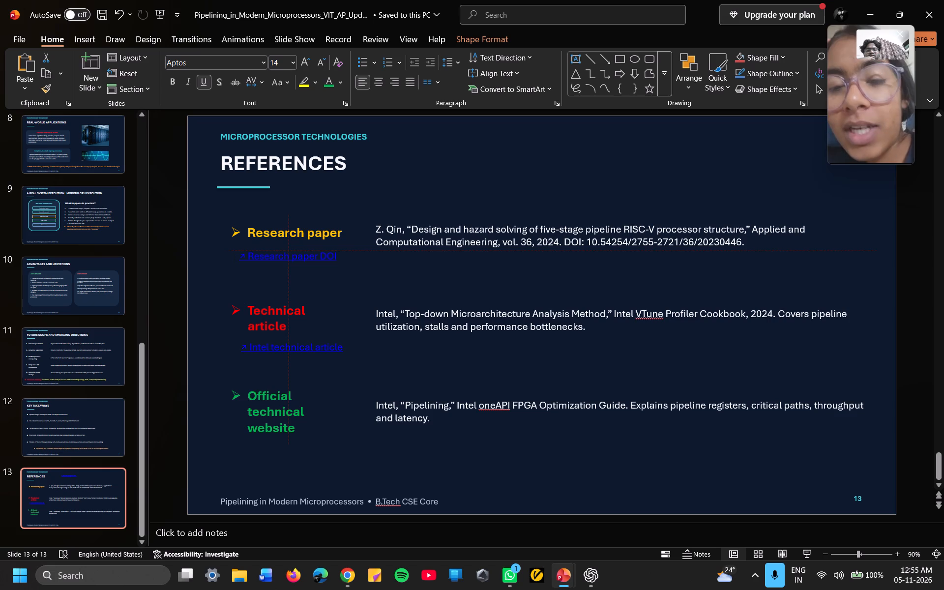
left_click_drag(337, 256, 337, 256)
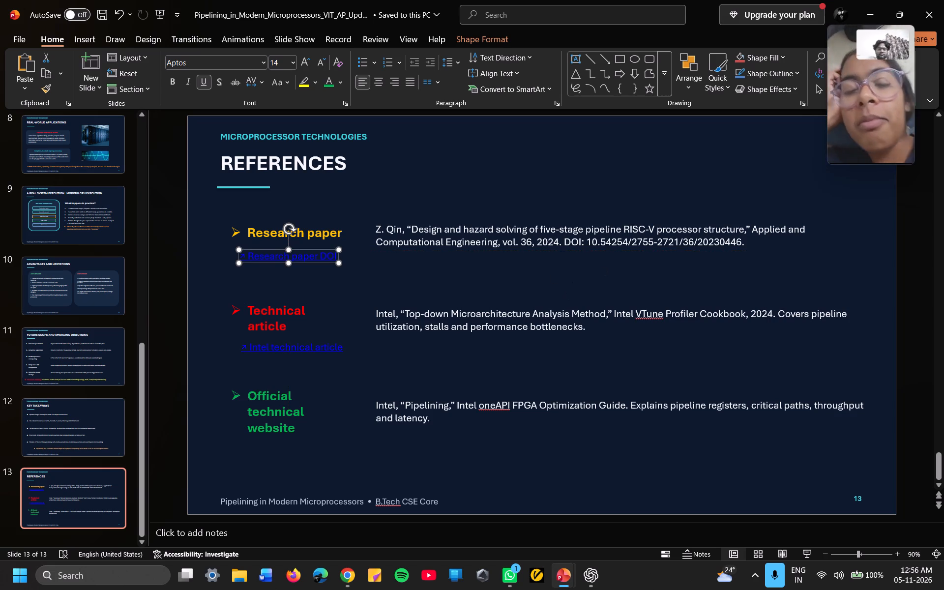
Nudge the research paper and technical article citations slightly down and the official website citation slightly up, keeping their left edges aligned.
left_click_drag(758, 246, 758, 254)
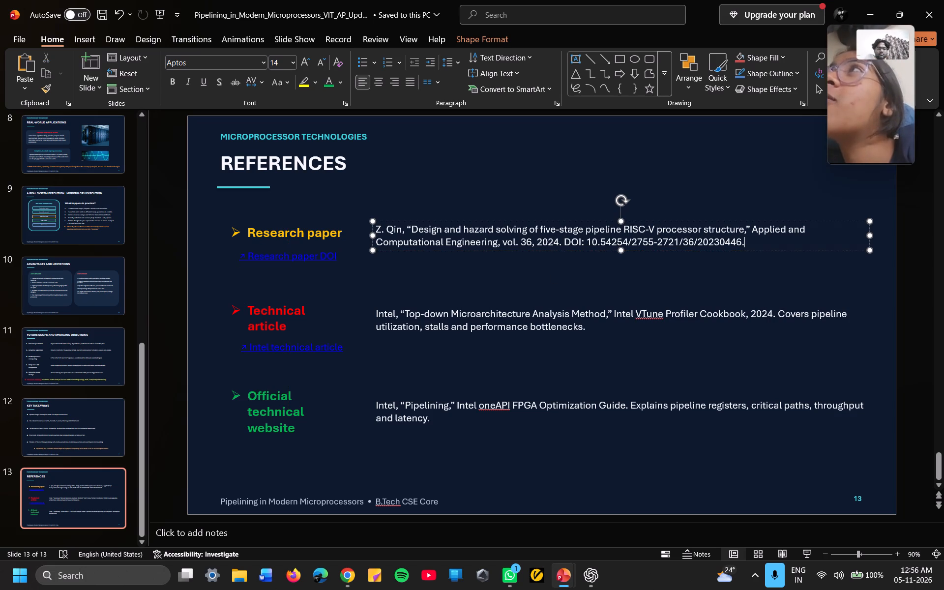
left_click_drag(758, 254, 861, 227)
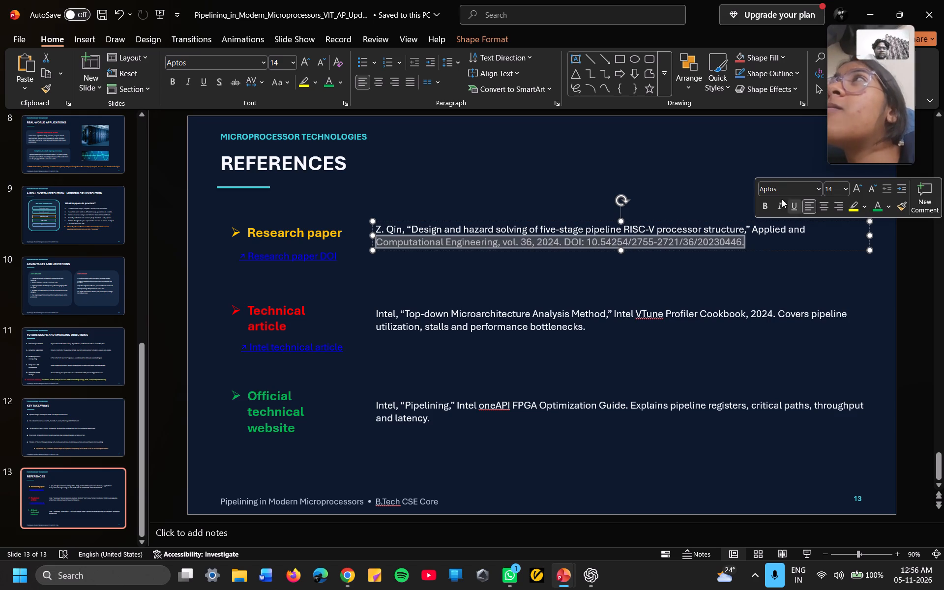
left_click(700, 206)
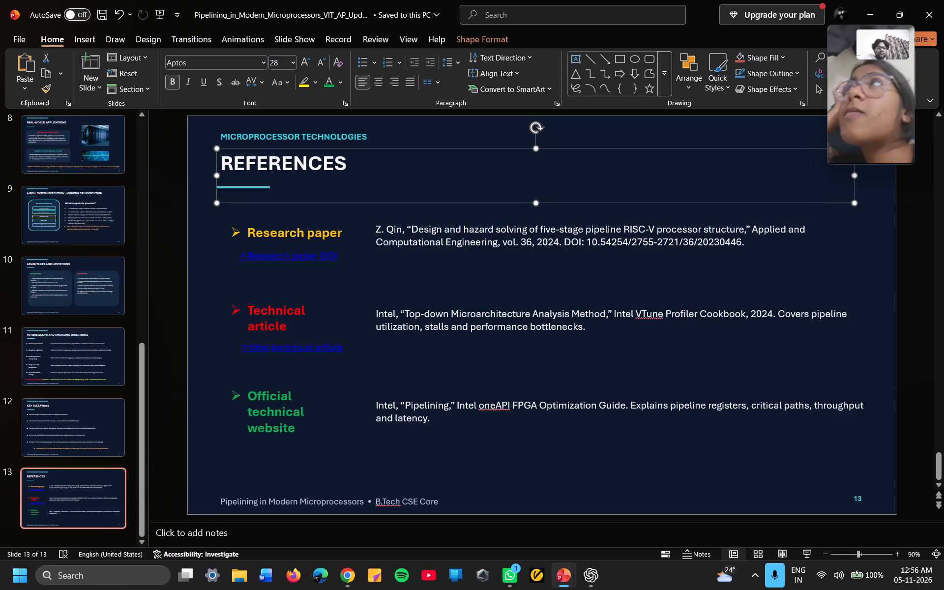
left_click_drag(815, 232, 814, 238)
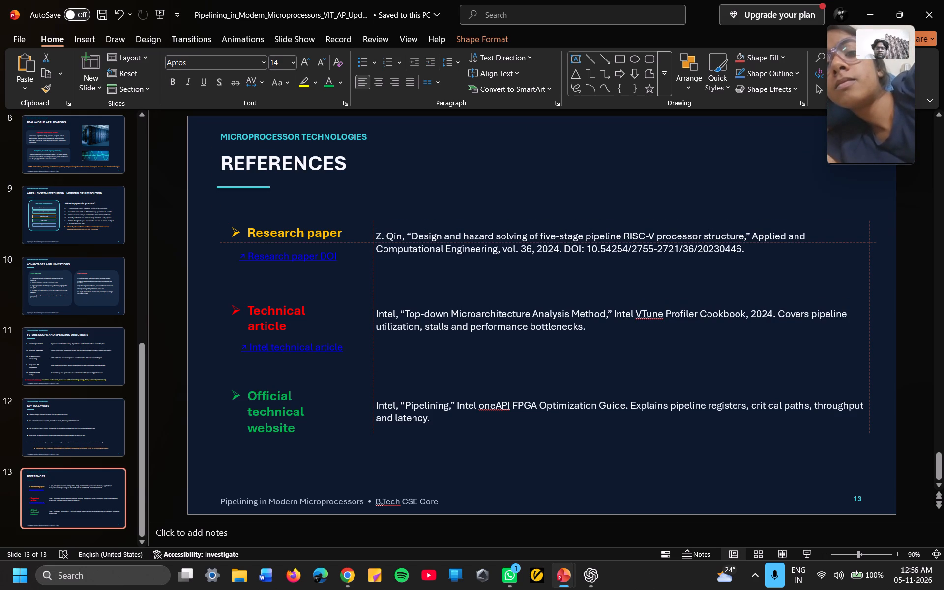
left_click_drag(814, 238, 814, 240)
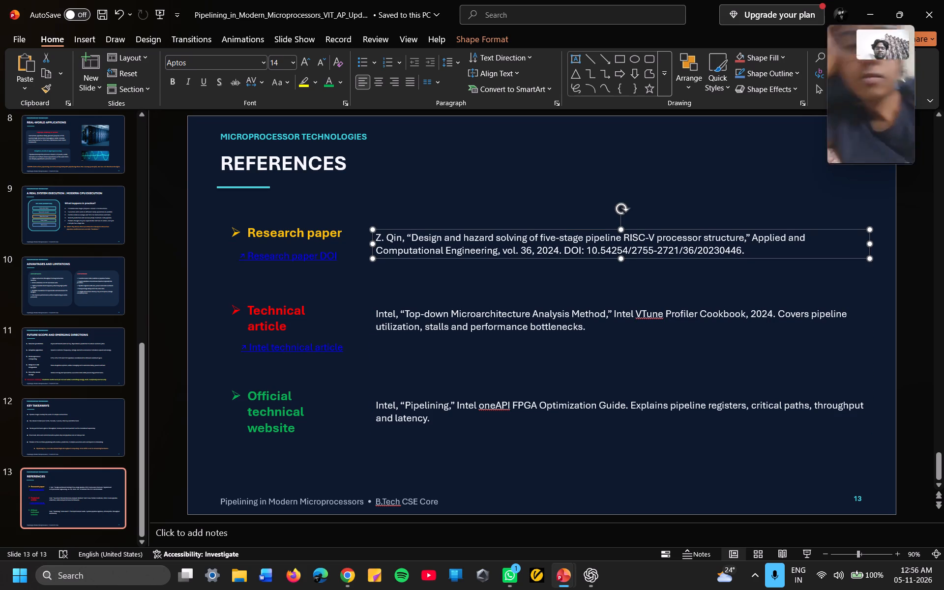
left_click(767, 337)
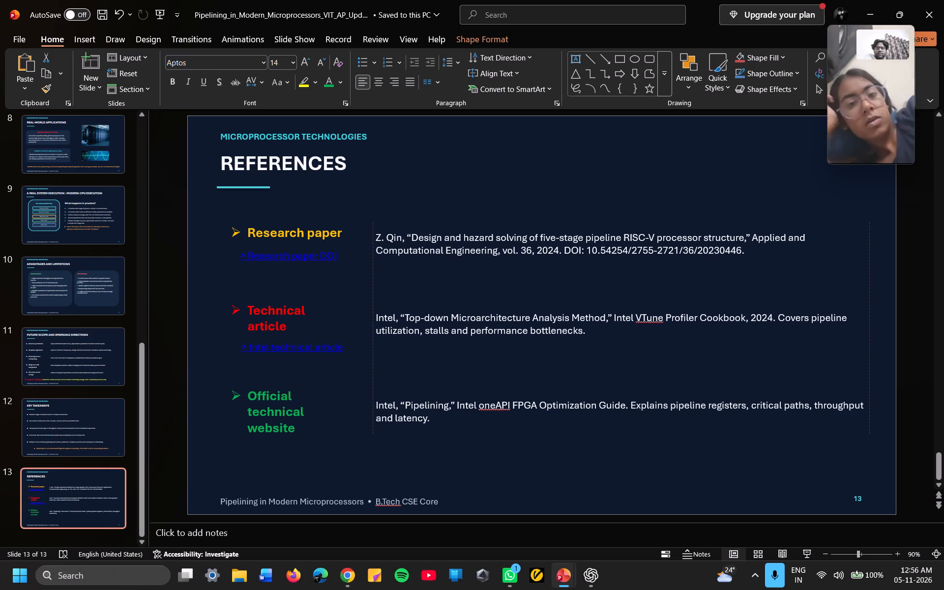
left_click_drag(715, 426, 714, 432)
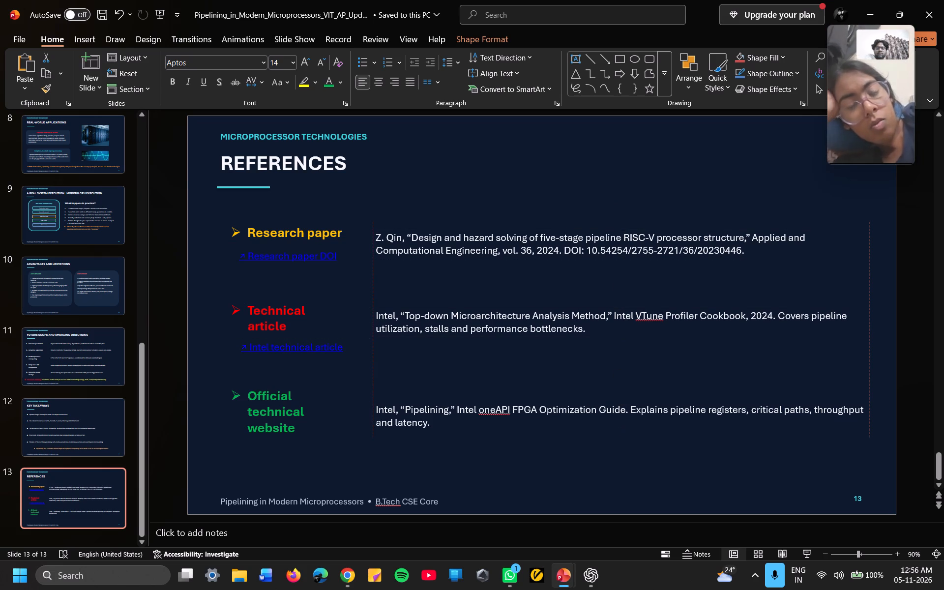
left_click_drag(714, 432, 715, 420)
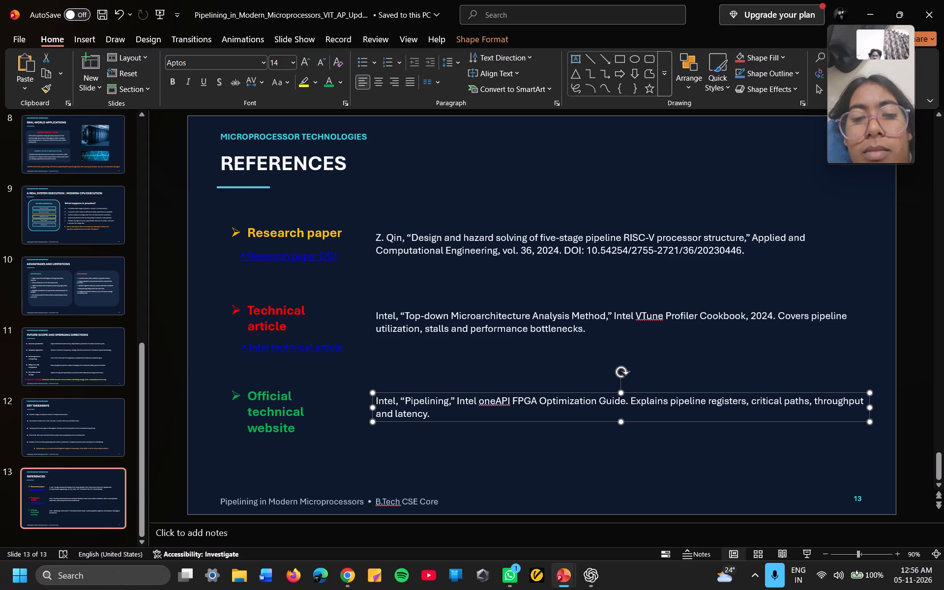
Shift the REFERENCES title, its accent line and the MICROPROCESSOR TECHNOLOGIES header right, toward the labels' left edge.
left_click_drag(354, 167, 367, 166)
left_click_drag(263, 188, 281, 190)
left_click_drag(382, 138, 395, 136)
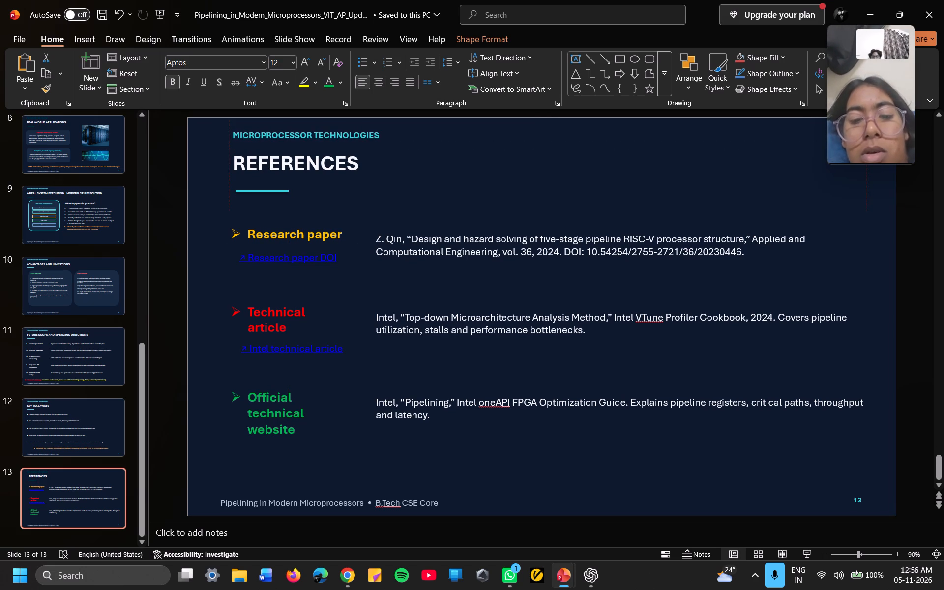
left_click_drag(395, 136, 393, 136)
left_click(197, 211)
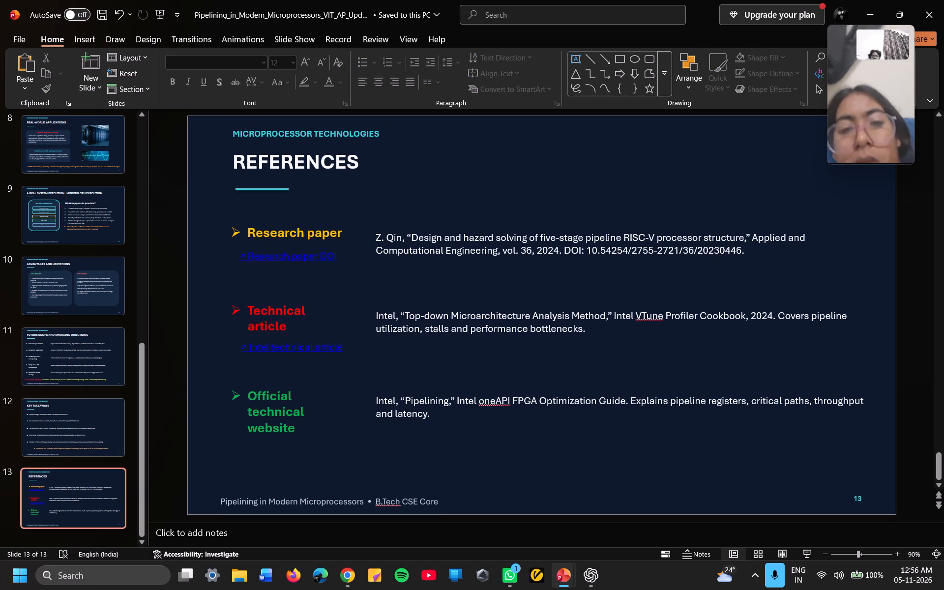
Move the MICROPROCESSOR TECHNOLOGIES header, REFERENCES title and accent line left to a shared left edge, with the line slightly lower.
left_click_drag(396, 137, 380, 136)
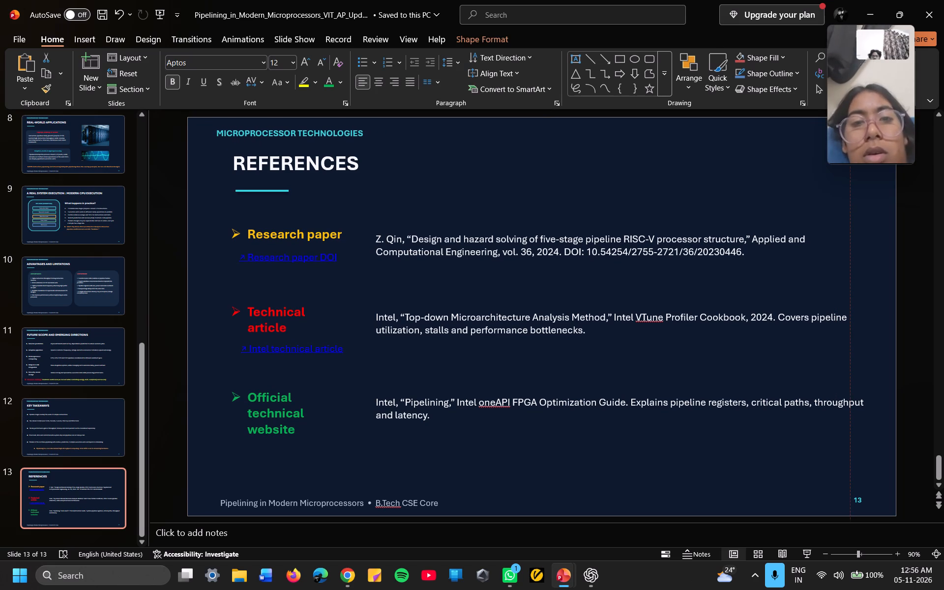
left_click_drag(380, 136, 378, 139)
left_click_drag(374, 168, 355, 171)
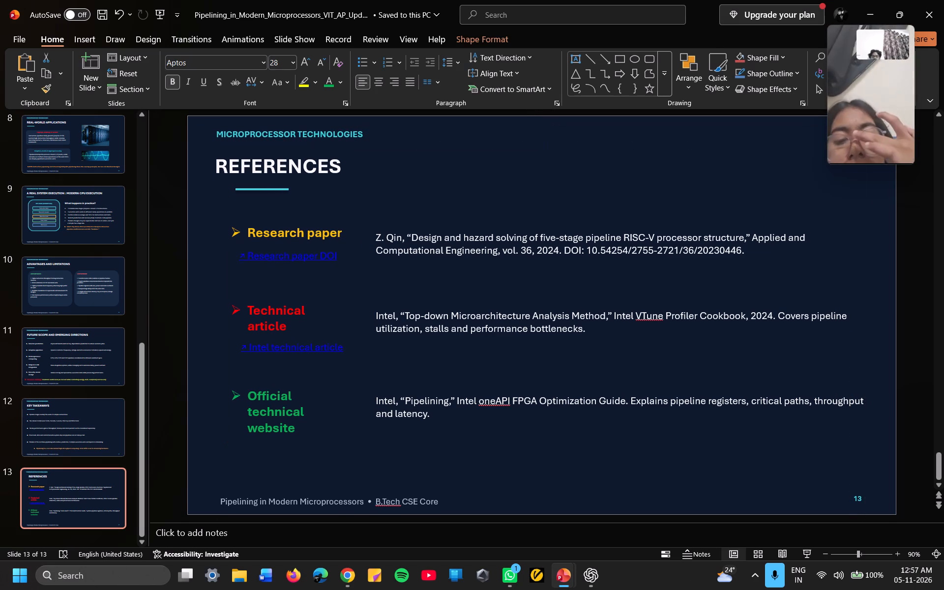
left_click_drag(355, 171, 358, 171)
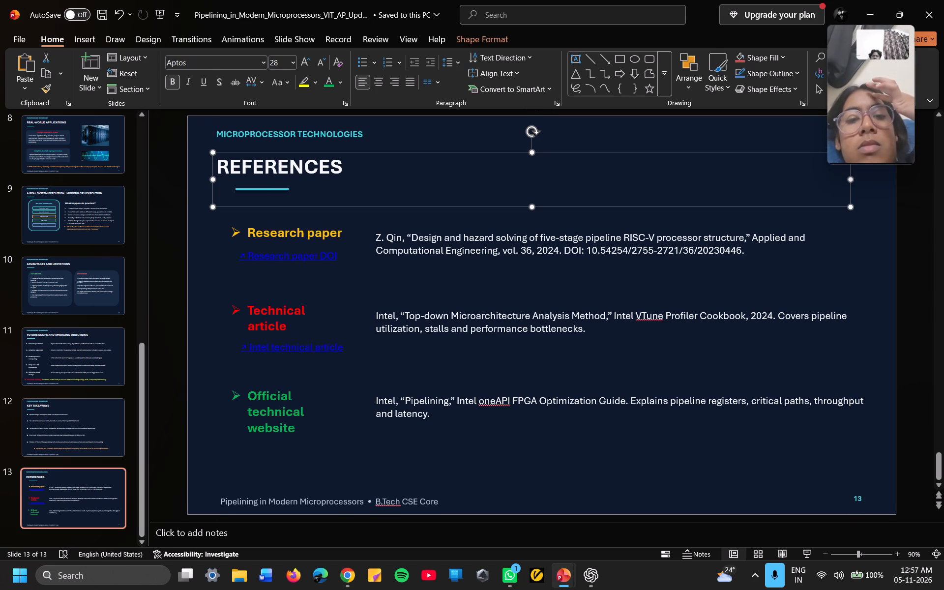
left_click_drag(285, 190, 268, 196)
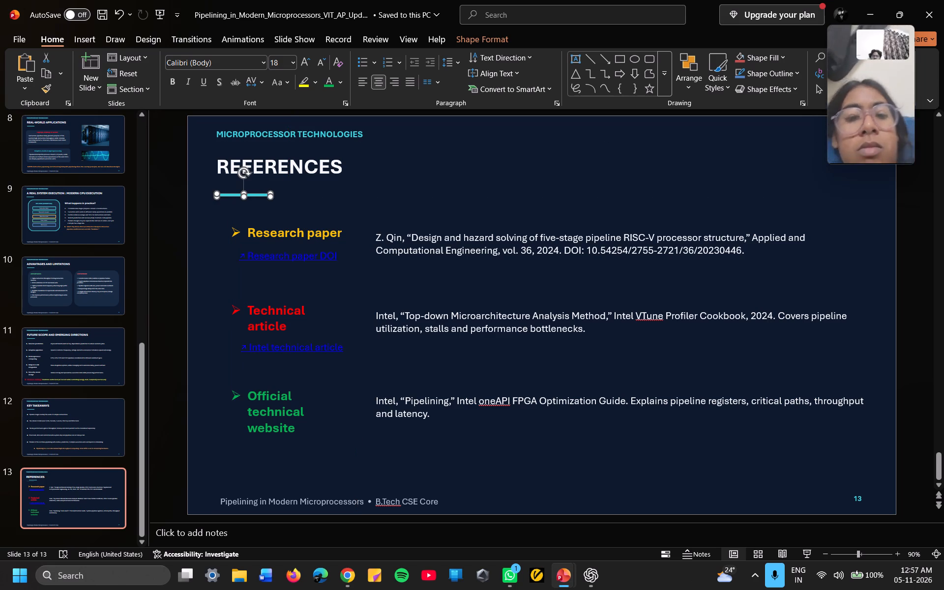
left_click(354, 163)
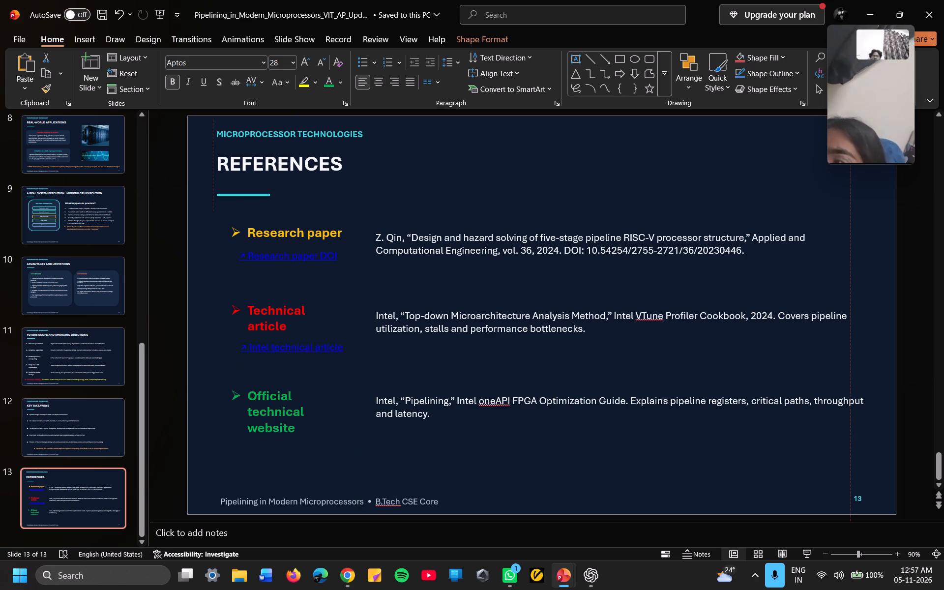
Shift the three reference labels and the two links left toward the title's edge, lowering the Research paper label and both links slightly.
left_click_drag(351, 233, 341, 236)
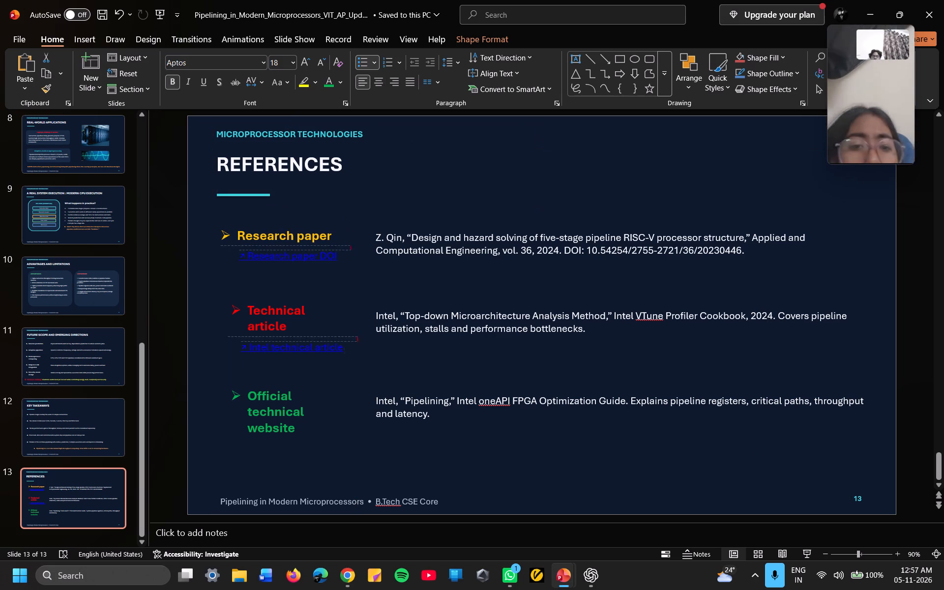
left_click_drag(341, 236, 337, 240)
left_click_drag(340, 259, 334, 265)
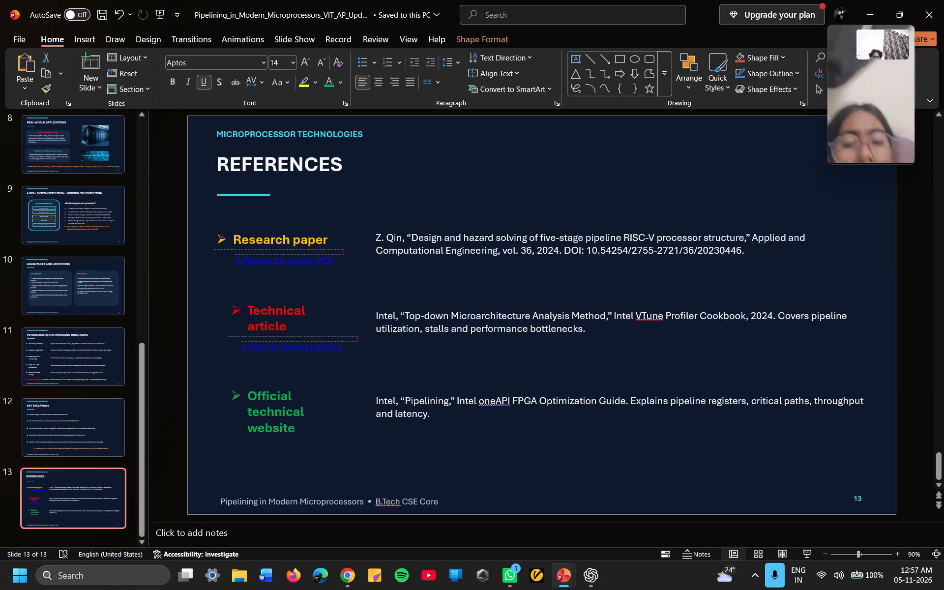
left_click_drag(334, 265, 330, 267)
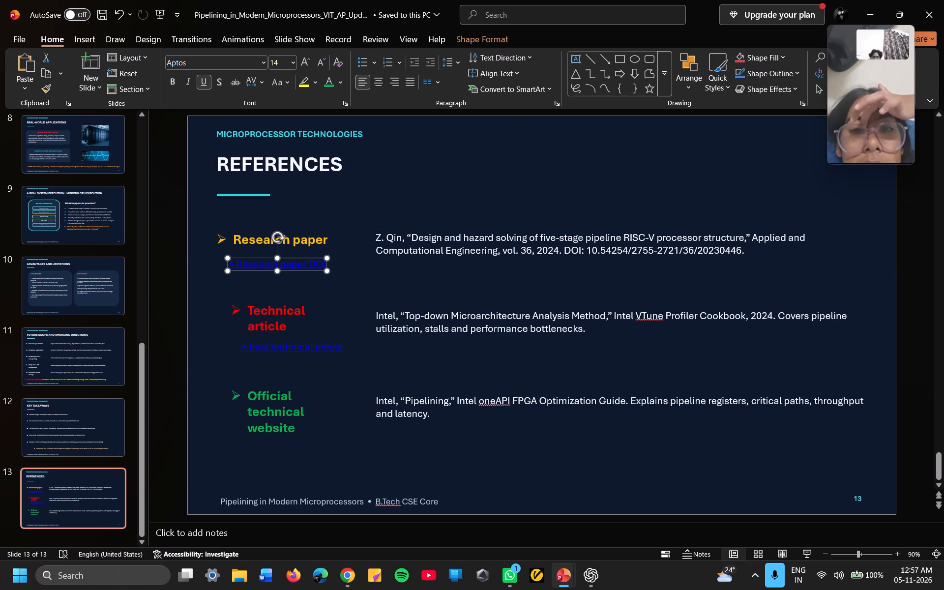
left_click_drag(322, 315, 311, 315)
left_click_drag(346, 353, 343, 354)
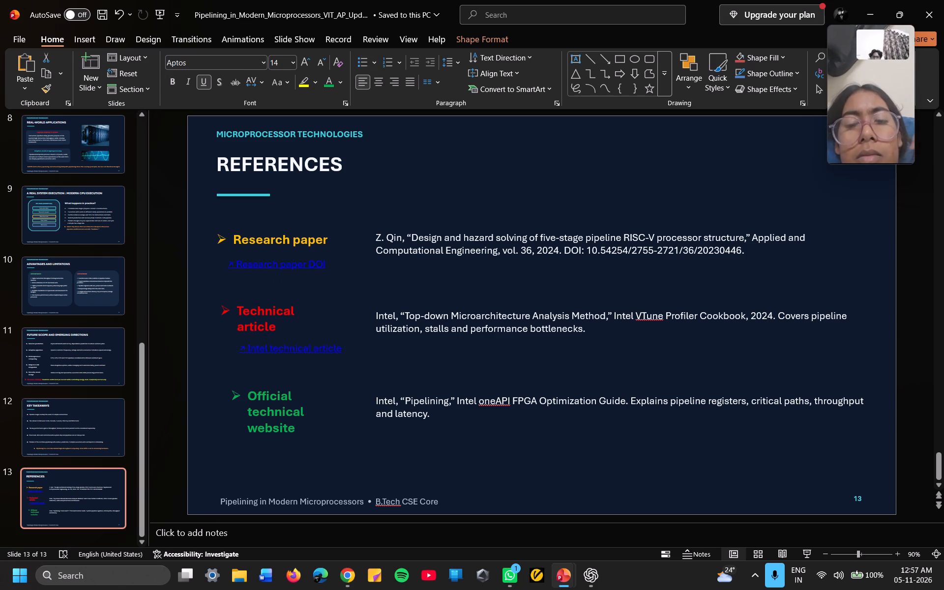
left_click_drag(343, 354, 333, 358)
left_click_drag(330, 411, 320, 411)
Move the official website, technical article and research paper citations left and slightly down, closer to their labels.
left_click(466, 418)
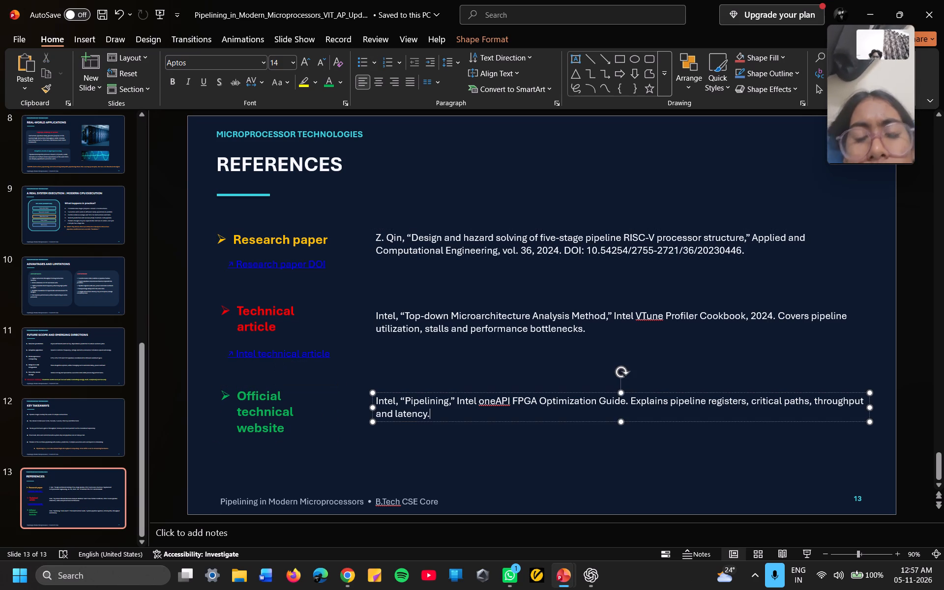
left_click_drag(466, 423, 453, 427)
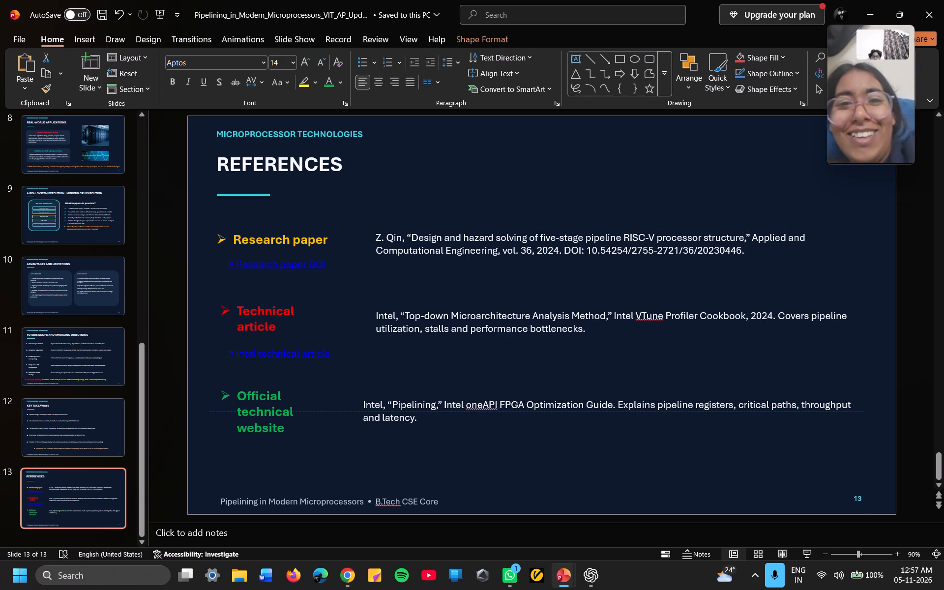
left_click_drag(453, 427, 453, 426)
left_click_drag(604, 336, 593, 343)
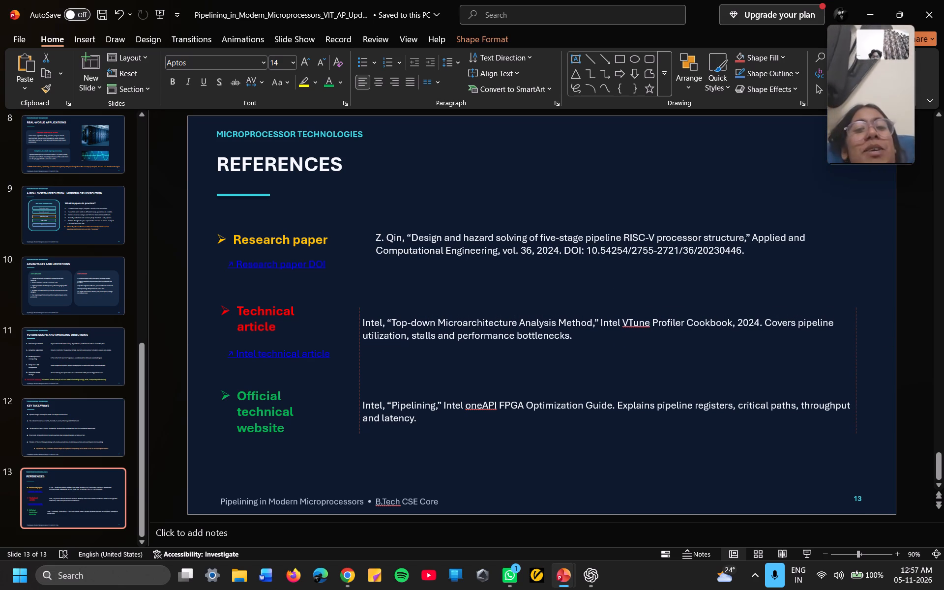
left_click_drag(593, 343, 594, 345)
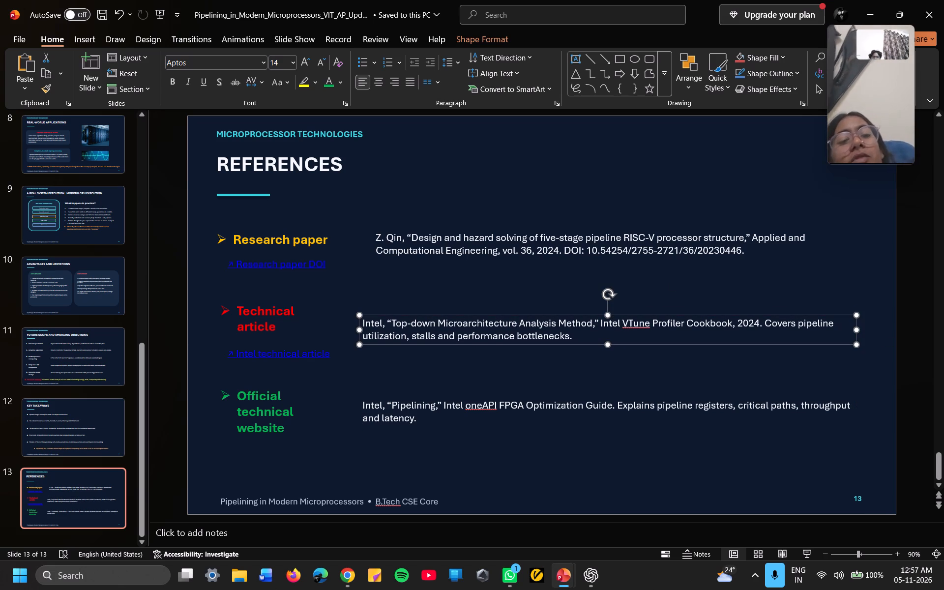
left_click_drag(744, 257, 739, 262)
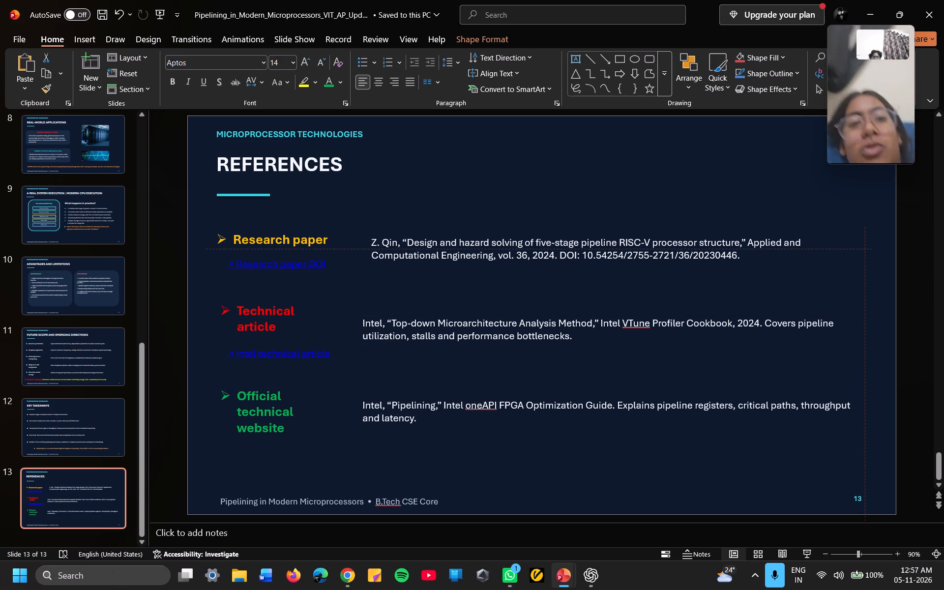
left_click_drag(739, 262, 737, 265)
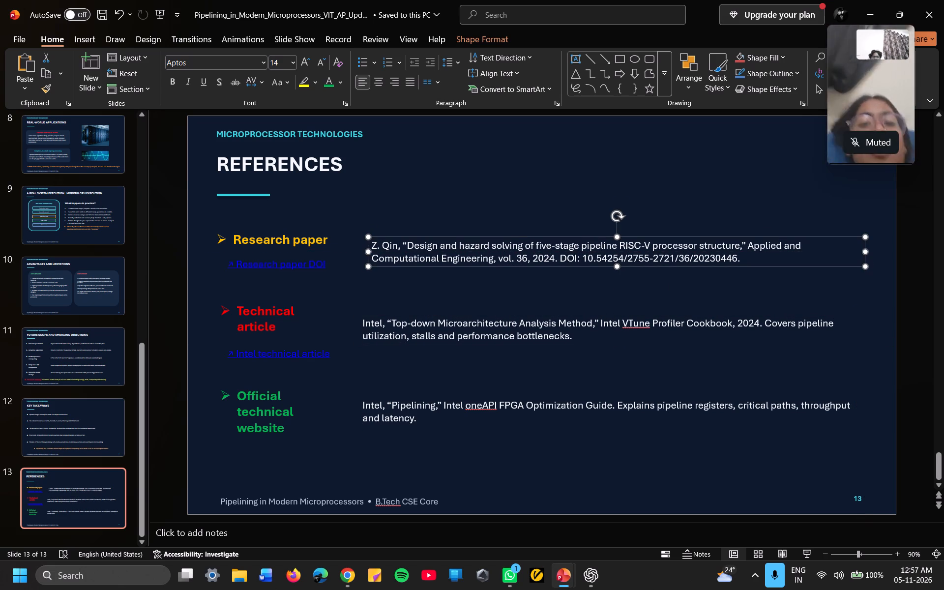
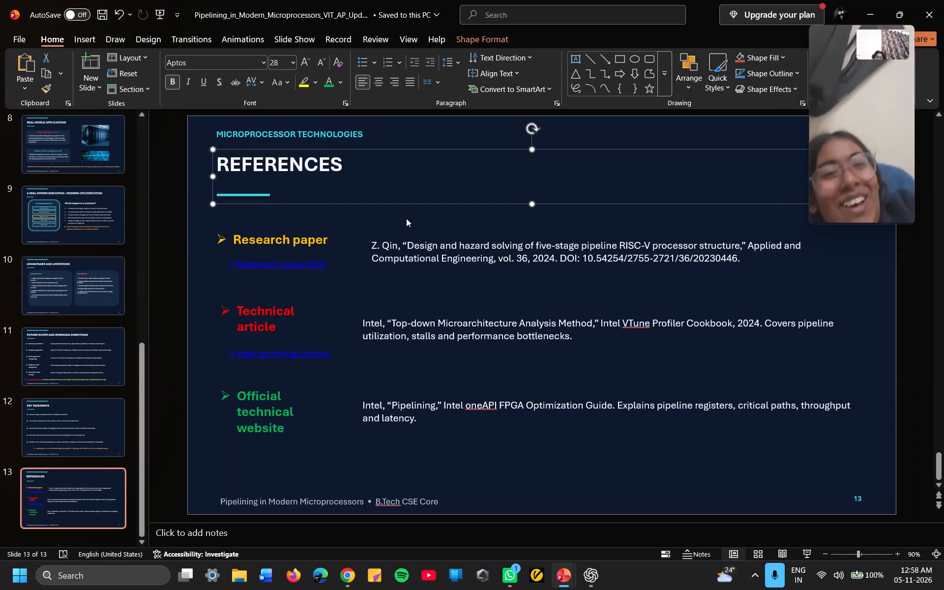
Deselect the REFERENCES title box on slide 13.
left_click(406, 218)
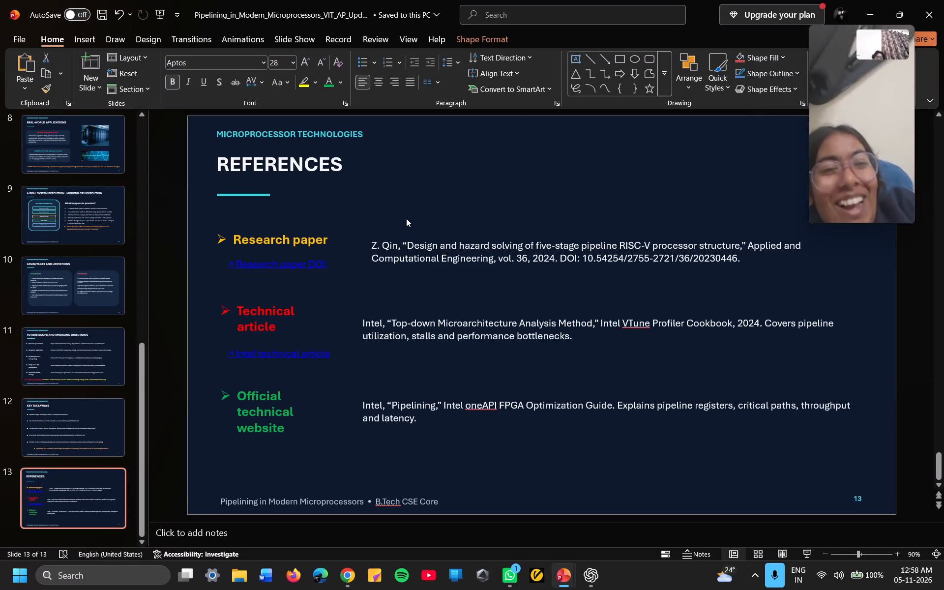
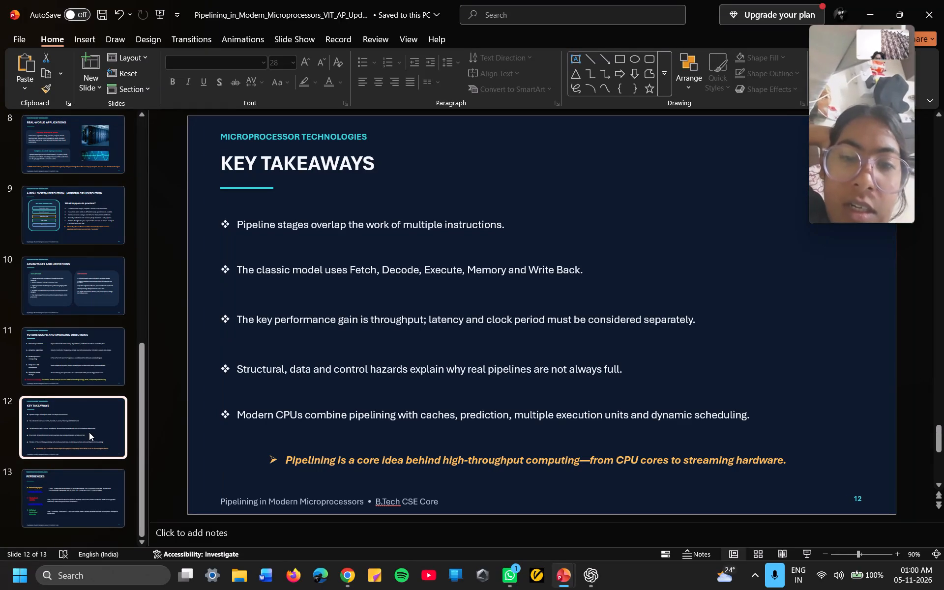
On the KEY TAKEAWAYS slide, set the font size of the first bullet, about overlapping pipeline stages, to 16.
left_click(88, 485)
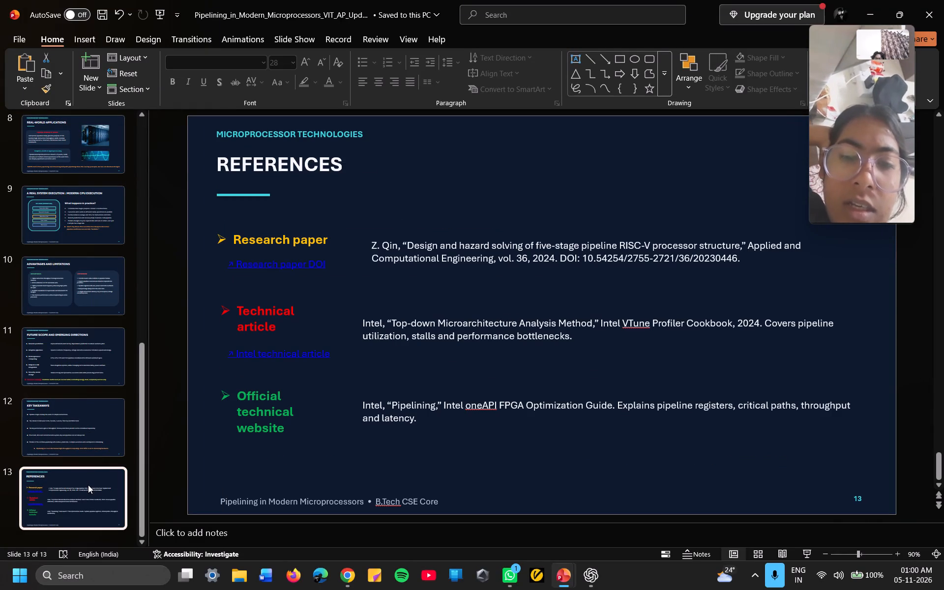
left_click(92, 419)
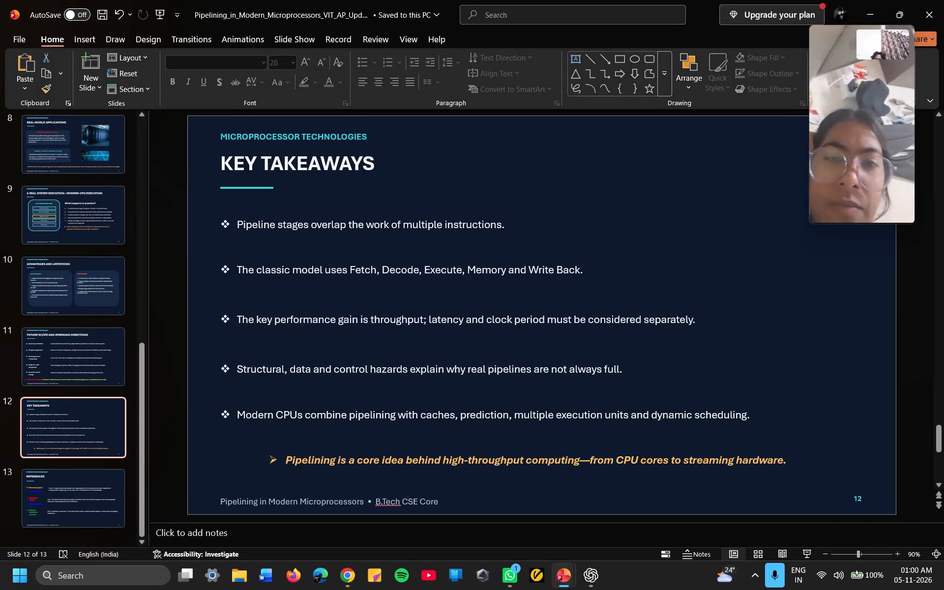
left_click_drag(503, 223, 250, 229)
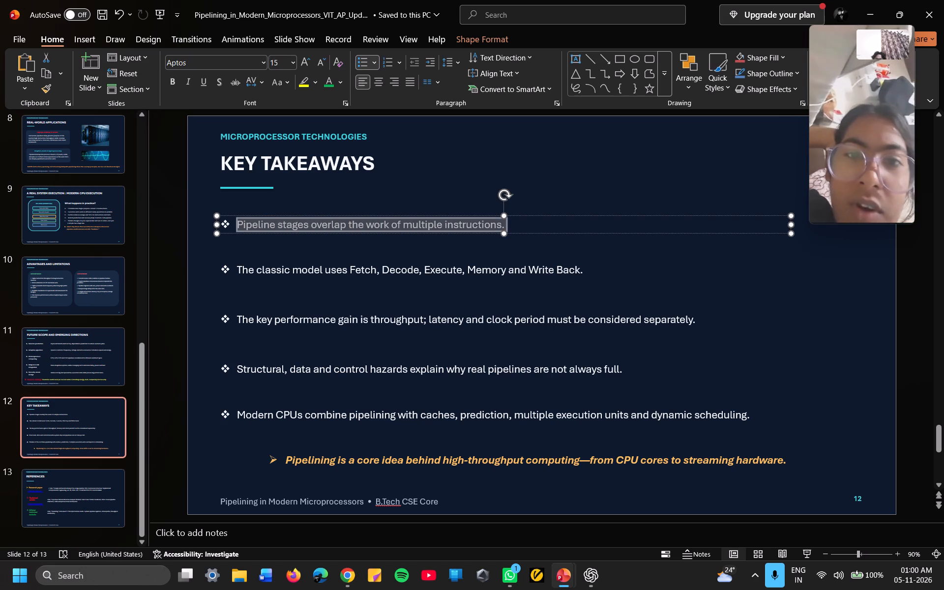
left_click_drag(250, 229, 250, 228)
left_click(328, 185)
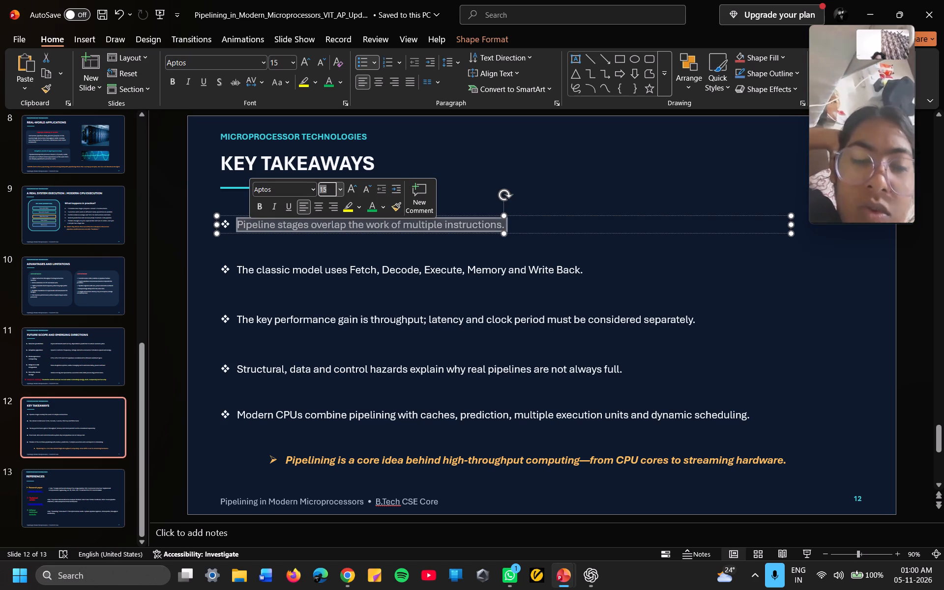
key("BackSpace")
type("16")
key("Return")
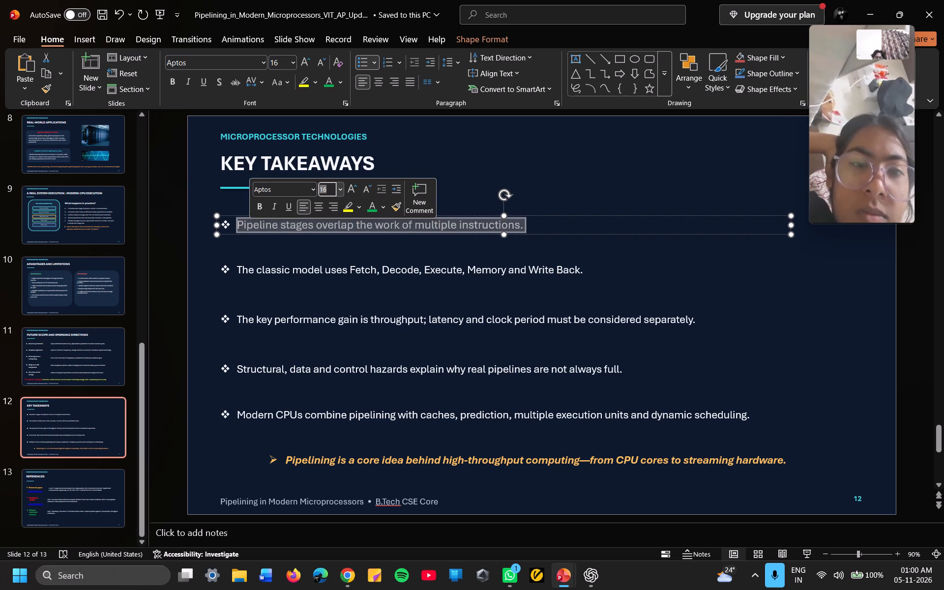
Set the font size of the second bullet, about the classic Fetch-to-Write Back model, to 16.
left_click_drag(580, 269, 243, 266)
left_click(324, 228)
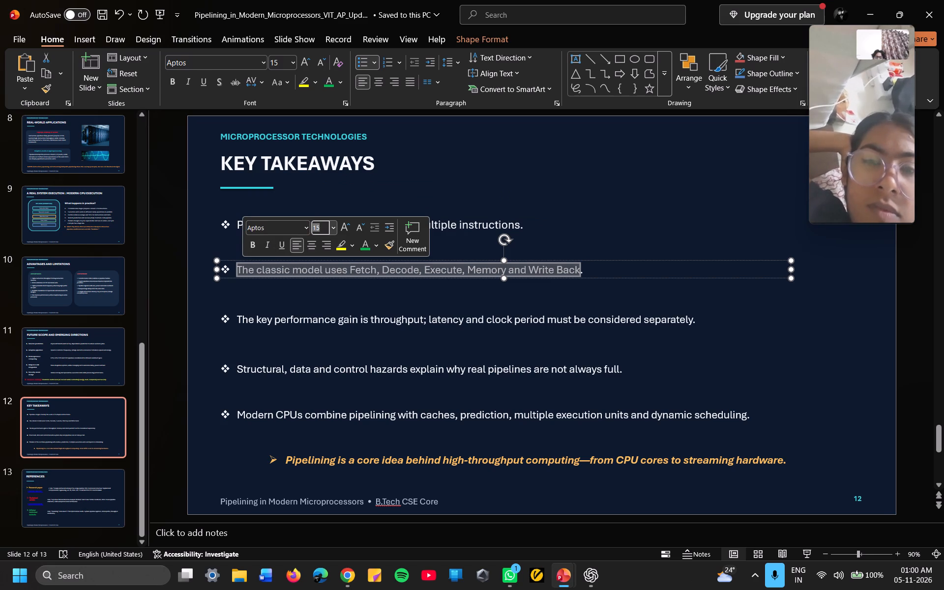
key("BackSpace")
type("16")
key("Return")
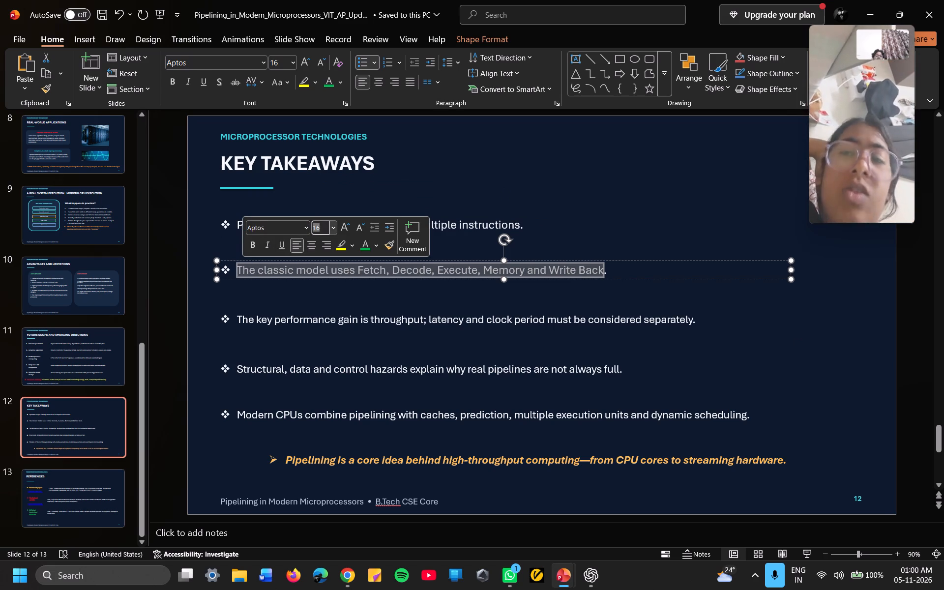
Set the font size of the third bullet, about throughput as the key performance gain, to 16.
left_click_drag(694, 322, 296, 320)
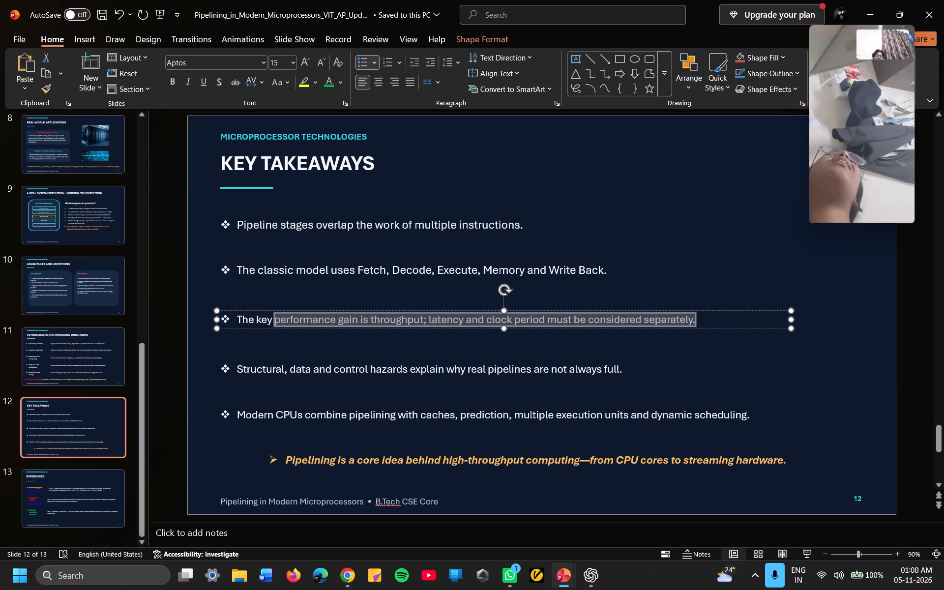
left_click_drag(296, 320, 246, 323)
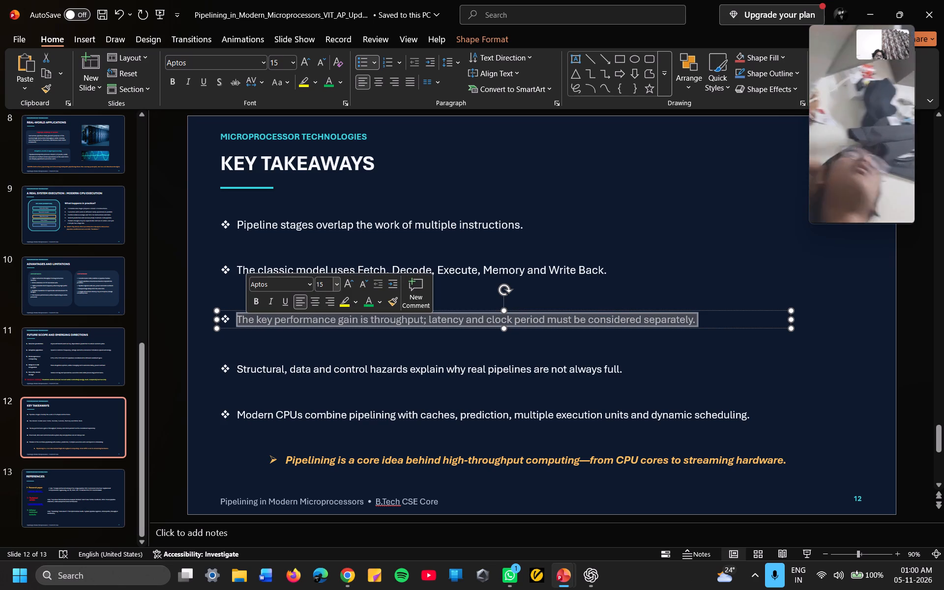
left_click(322, 283)
key("BackSpace")
type("16")
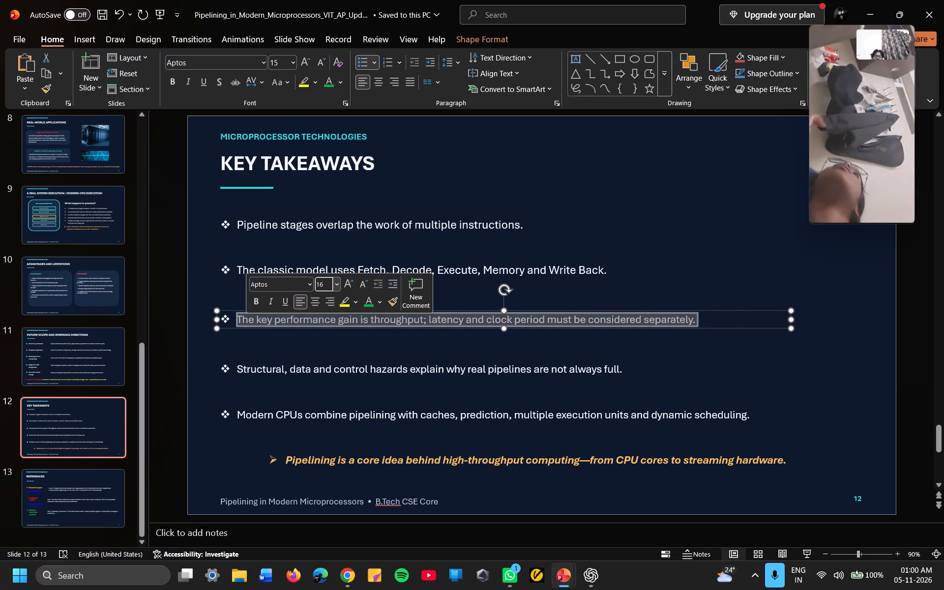
key("Return")
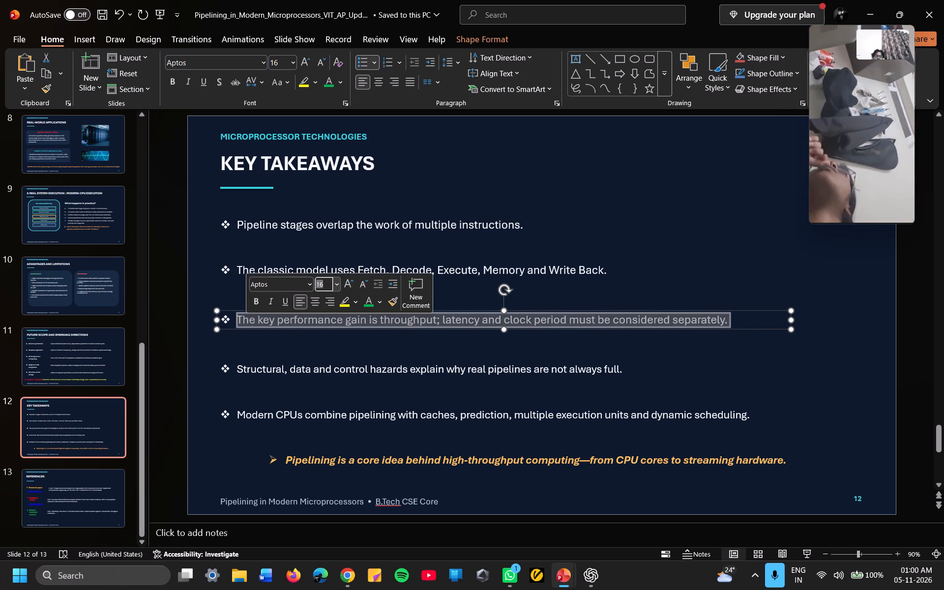
Set the font size of the fourth bullet, about structural, data and control hazards, to 16.
left_click_drag(622, 368, 239, 372)
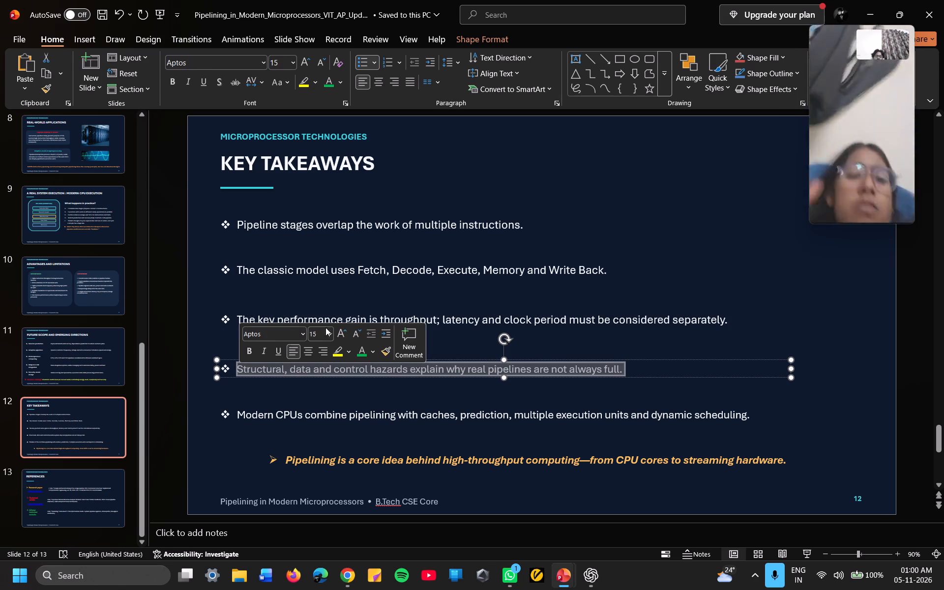
left_click(320, 333)
key("BackSpace")
type("16")
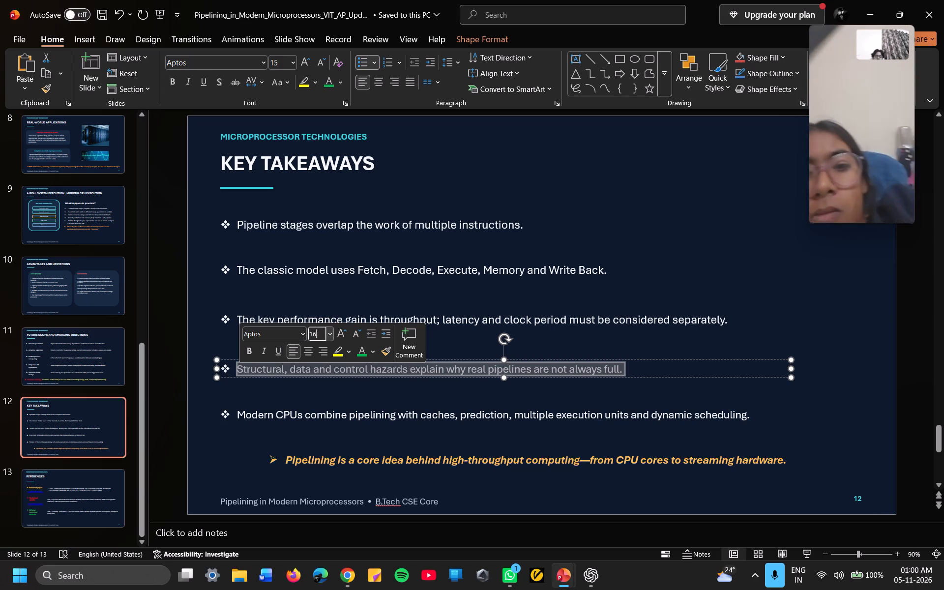
key("Return")
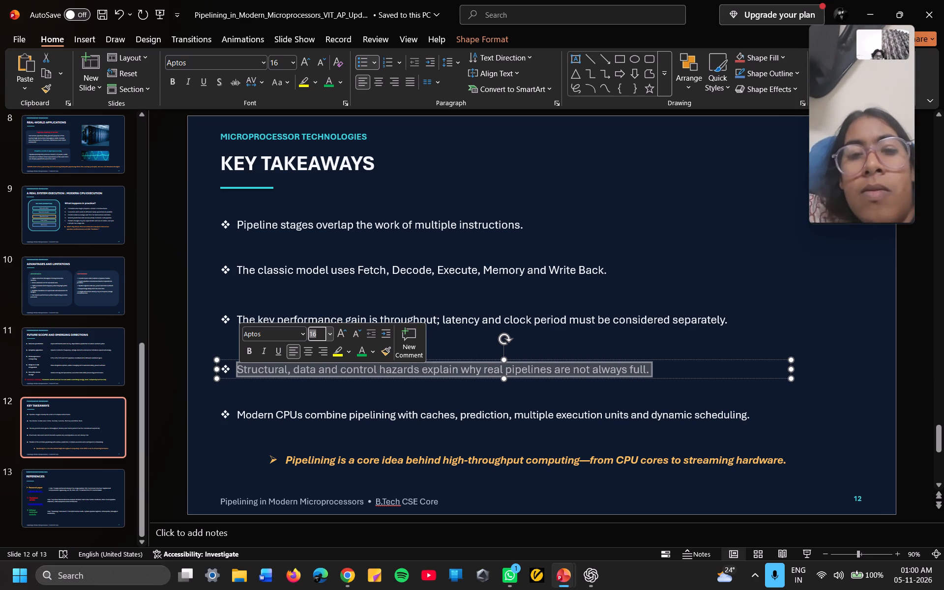
Set the font size of the fifth bullet, about modern CPUs combining pipelining with caches, to 16.
left_click_drag(749, 414, 234, 431)
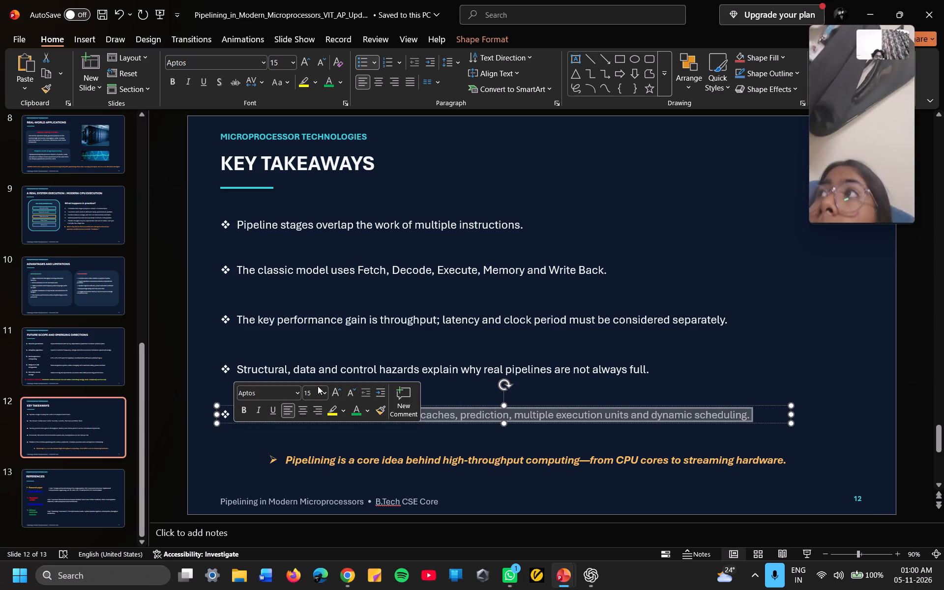
left_click(314, 390)
key("BackSpace")
type("16")
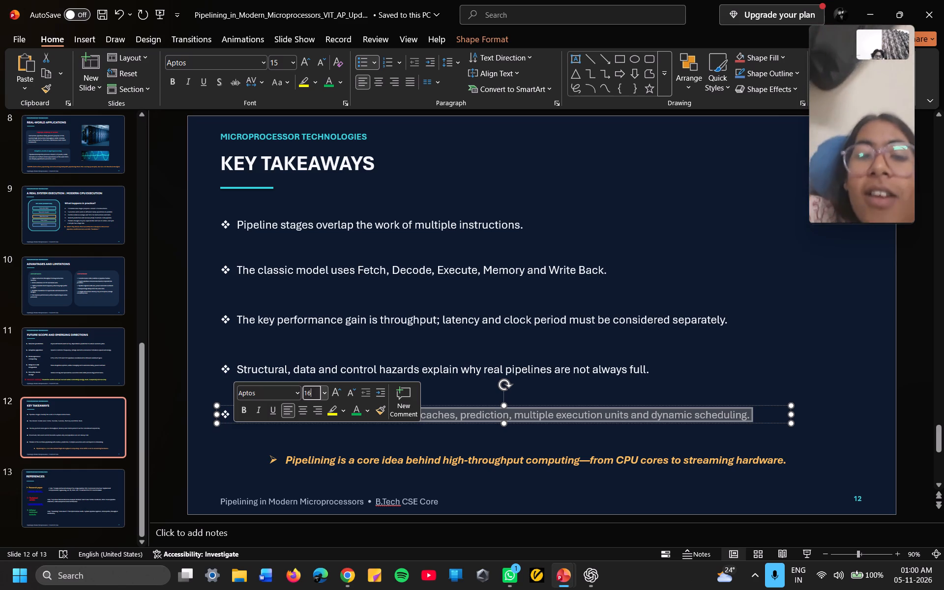
key("Return")
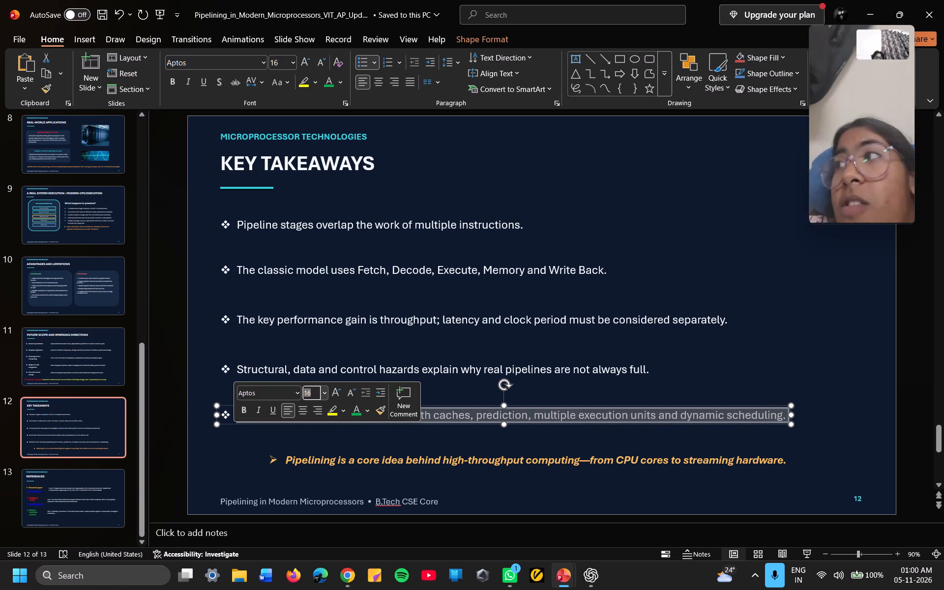
left_click(700, 499)
Set the font size of the orange closing line, "Pipelining is a core idea behind high-throughput computing", to 16.
left_click_drag(786, 460, 664, 453)
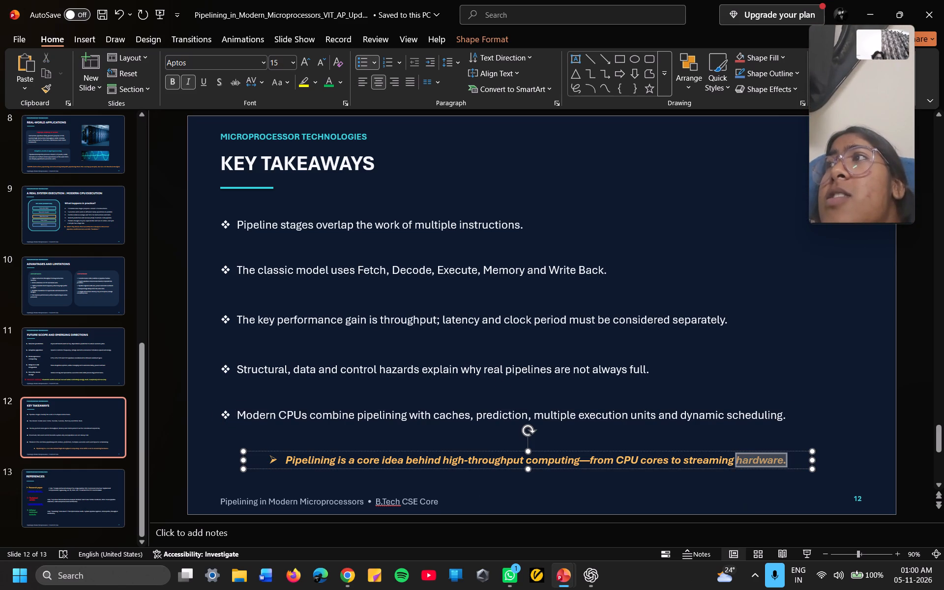
left_click_drag(664, 453, 277, 456)
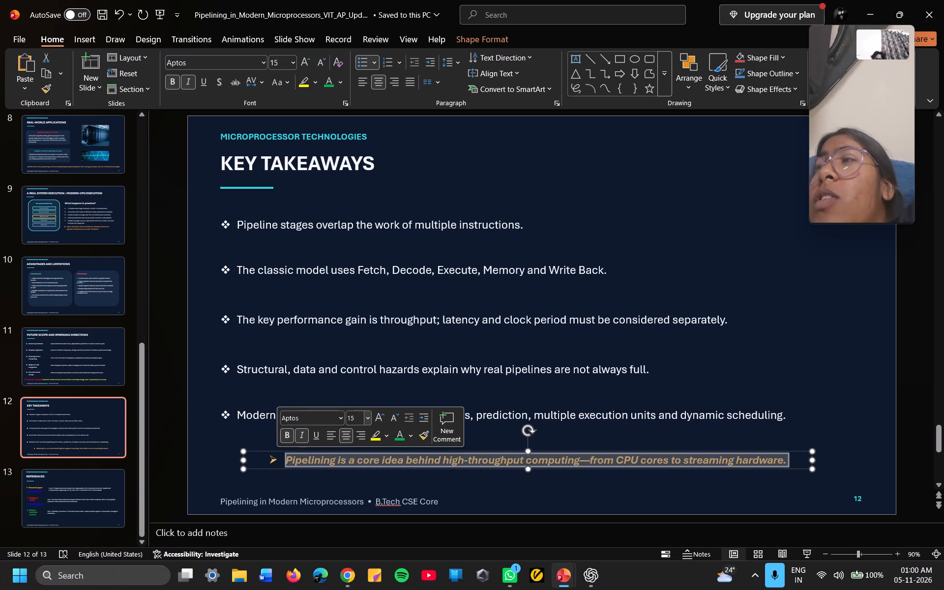
left_click(358, 420)
key("BackSpace")
type("16")
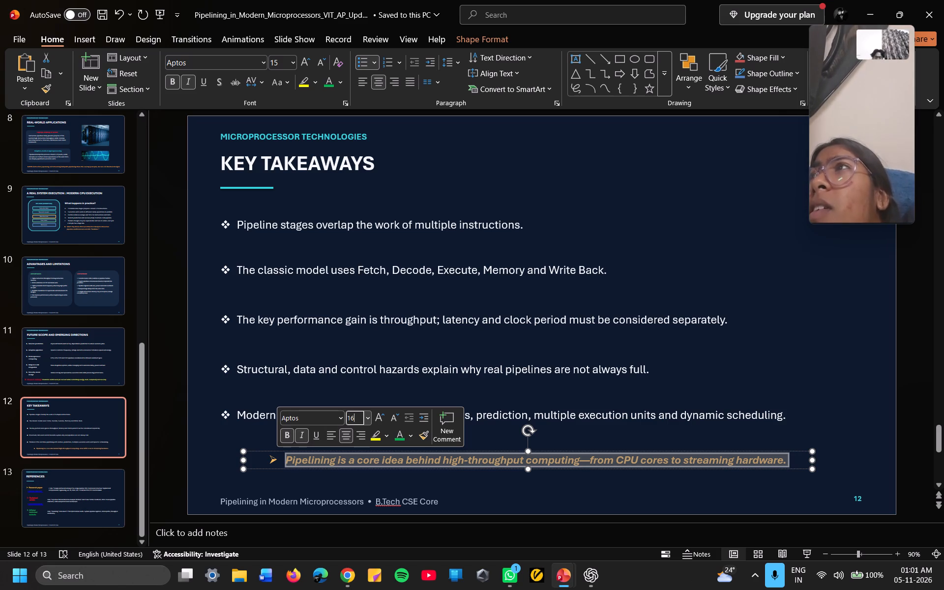
key("Return")
left_click(553, 488)
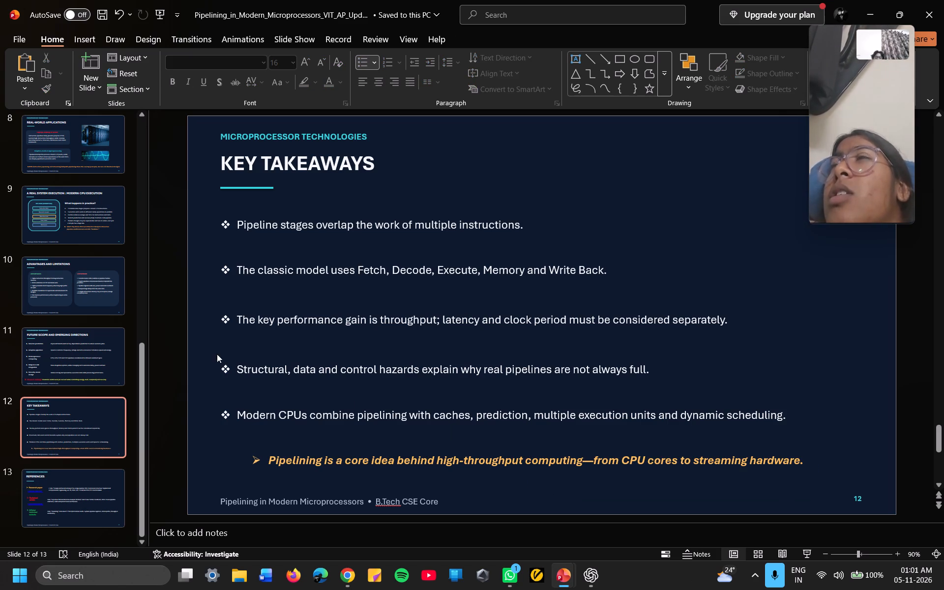
On the FUTURE SCOPE AND EMERGING DIRECTIONS slide, move the Research challenge line rightward and slightly up, roughly centring it on the slide.
left_click(81, 349)
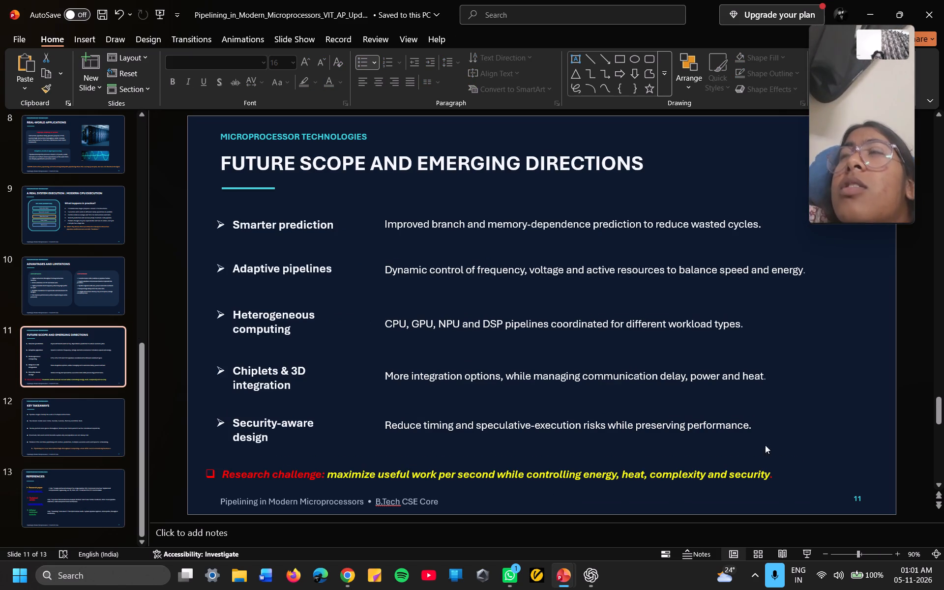
left_click_drag(788, 474, 834, 468)
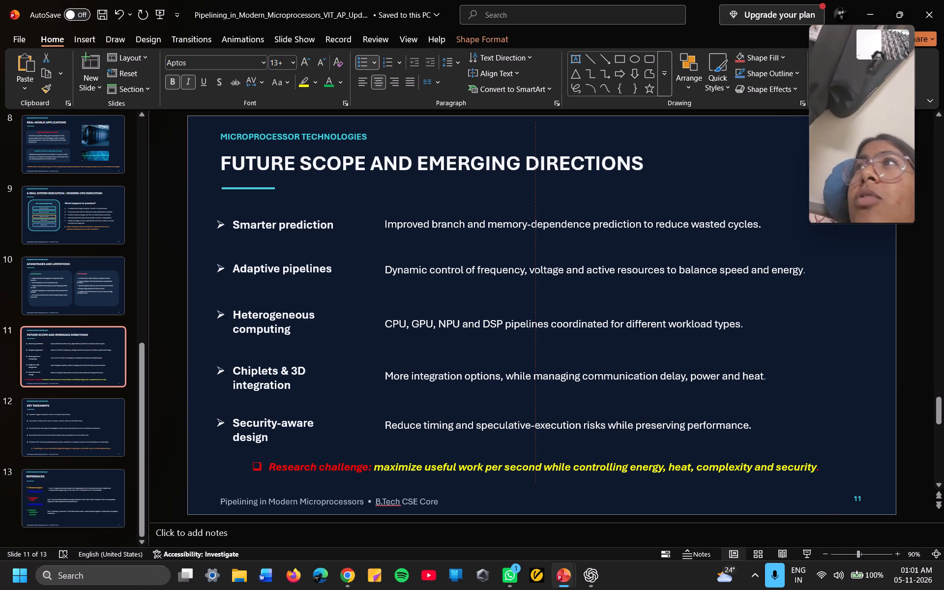
left_click_drag(834, 468, 835, 467)
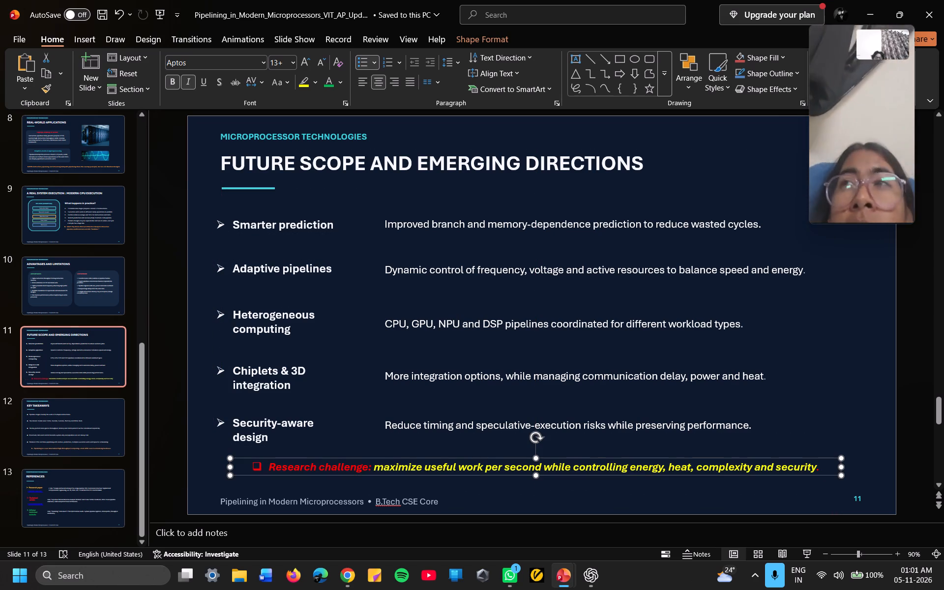
On slide 9, delete "(CONCEPTUAL)" from the diagram heading, leaving only CPU CORE.
left_click(89, 288)
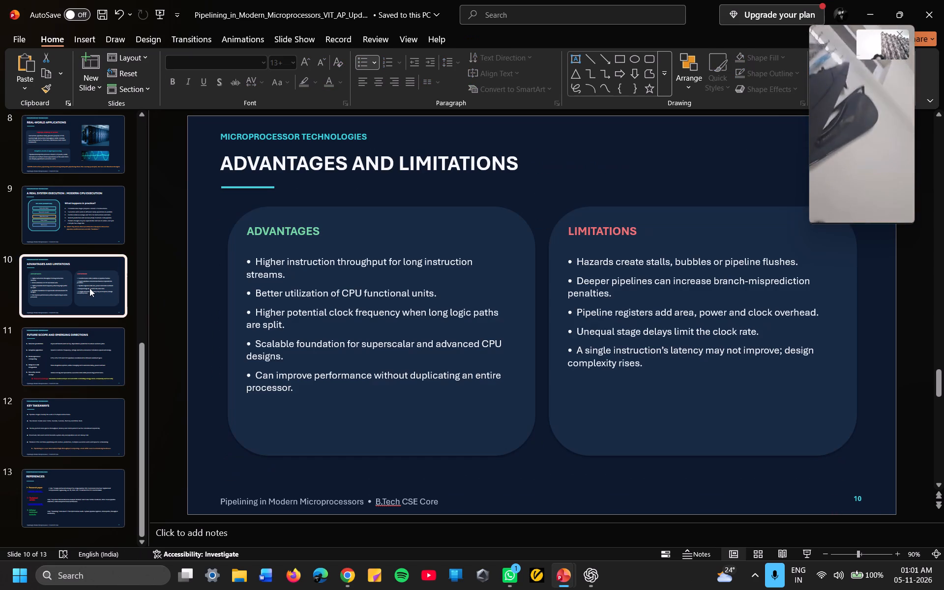
left_click(82, 229)
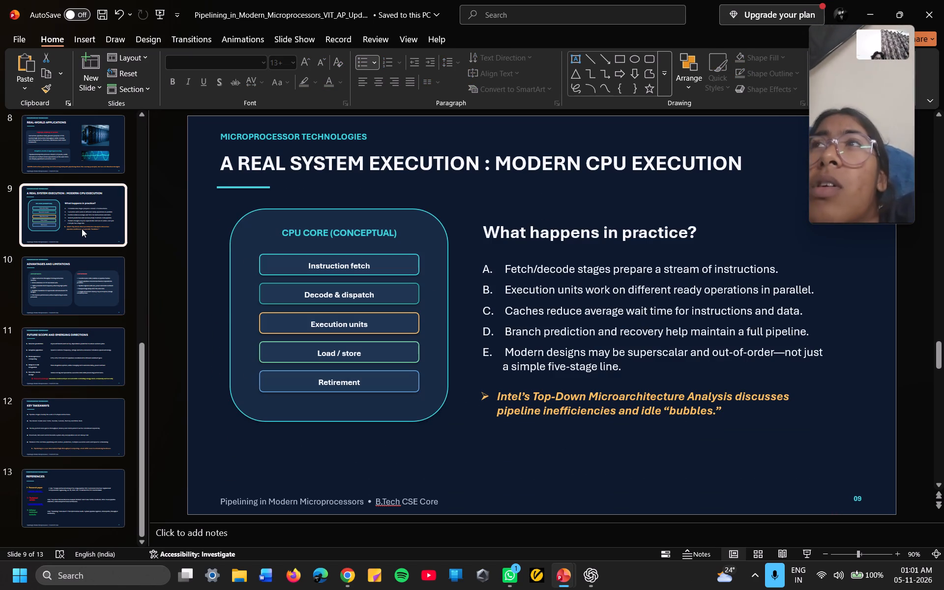
left_click(395, 232)
key("BackSpace")
key("BackSpace")
key("BackSpace")
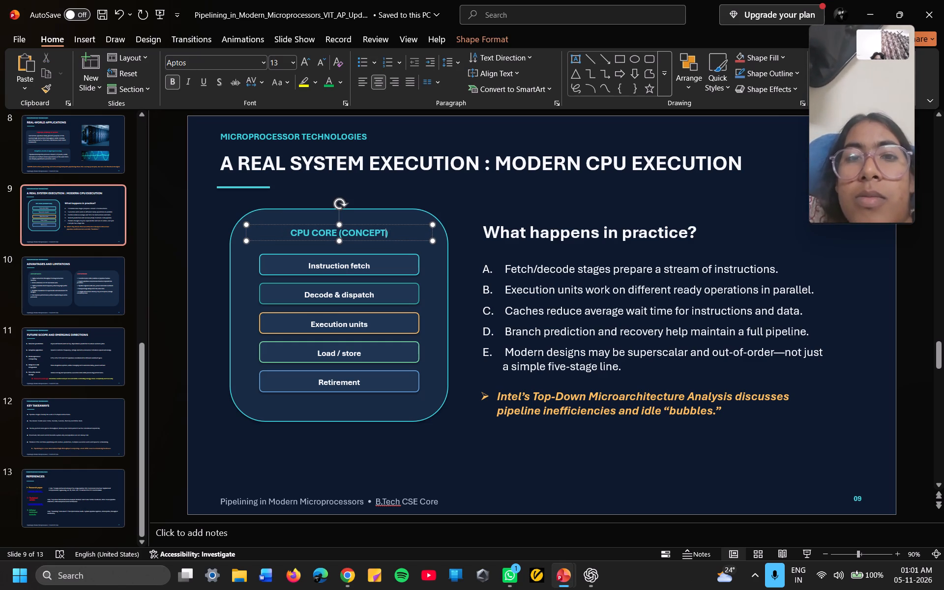
key("BackSpace")
key("BackSpace")
key("BackSpace")
key("BackSpace")
key("BackSpace")
key("BackSpace")
key("BackSpace")
key("BackSpace")
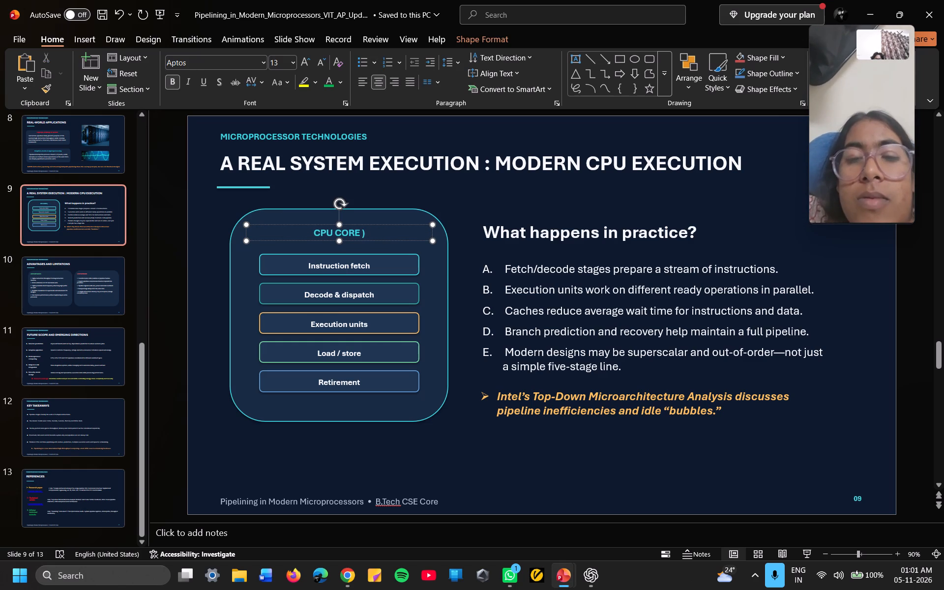
key("Right")
key("BackSpace")
key("BackSpace")
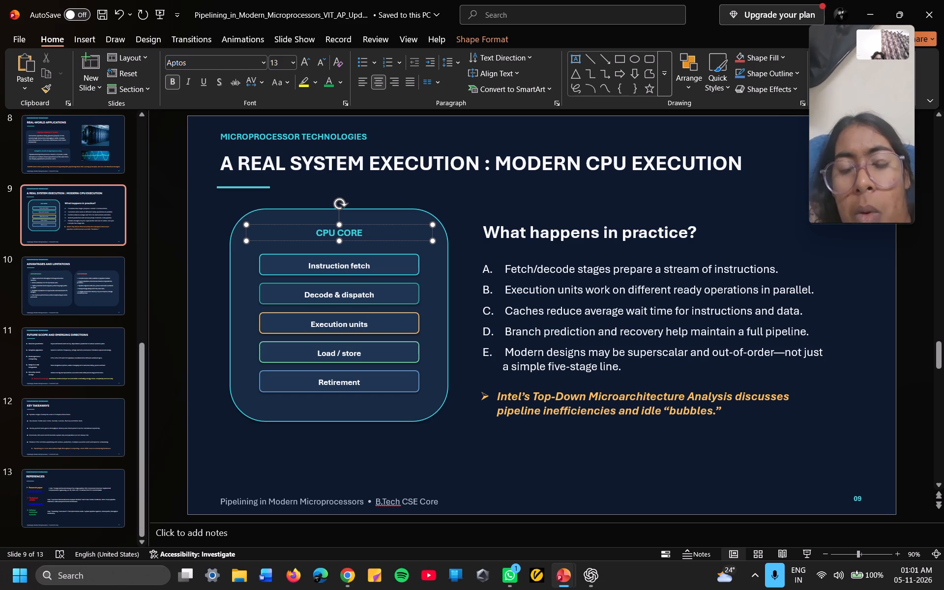
Colour the CPU CORE heading red and set its font size to 16.
left_click_drag(360, 234, 335, 234)
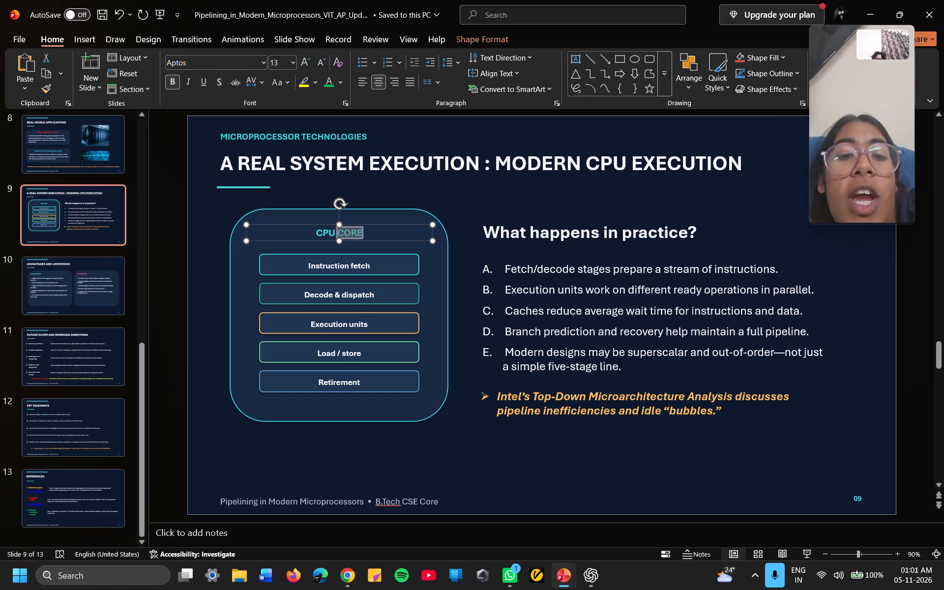
left_click_drag(335, 234, 320, 234)
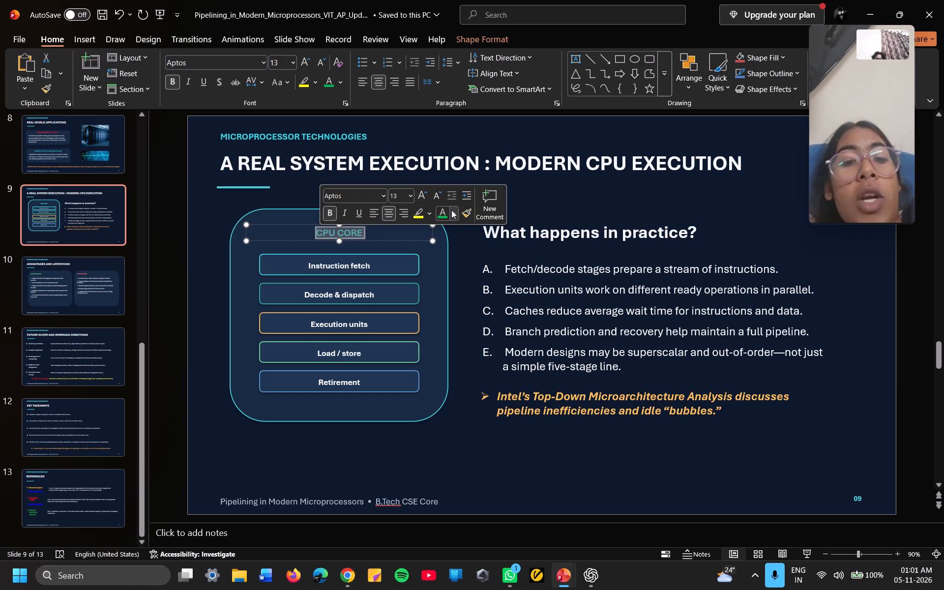
left_click(451, 210)
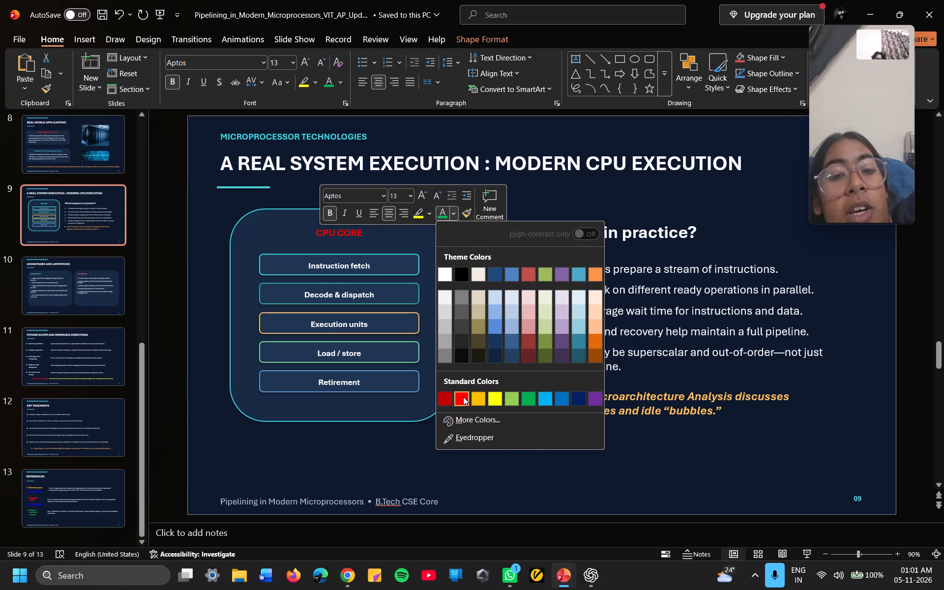
left_click(463, 397)
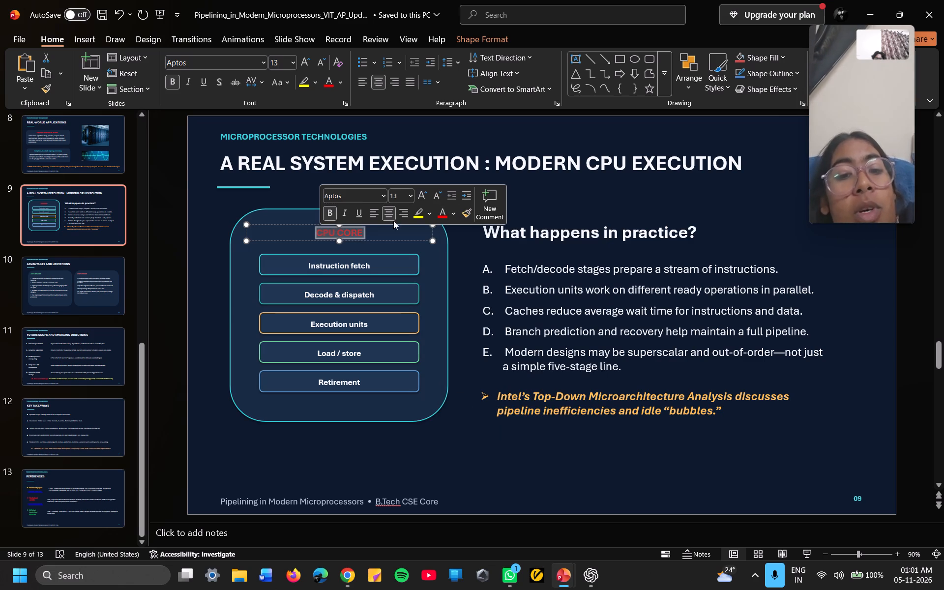
left_click(411, 196)
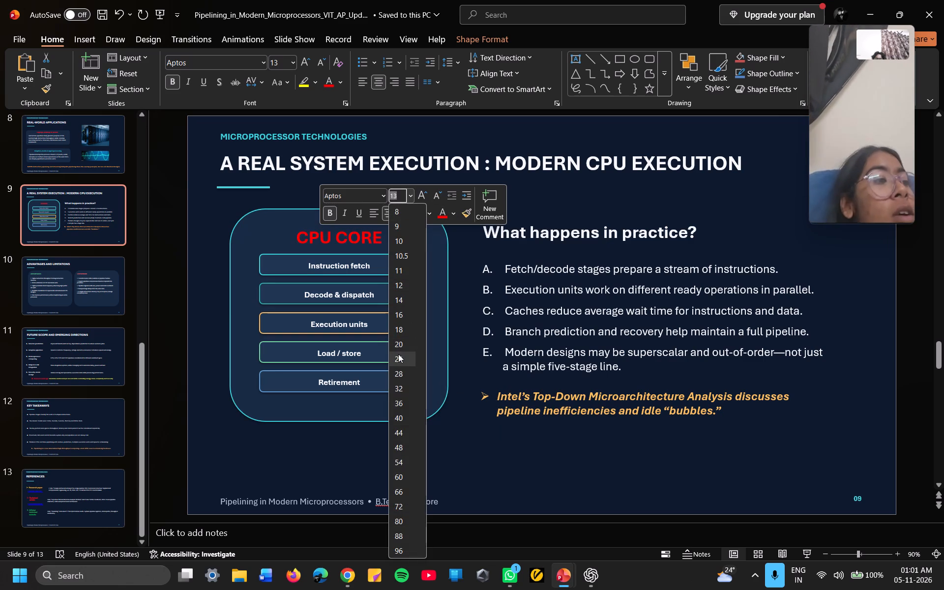
left_click(403, 321)
left_click(479, 456)
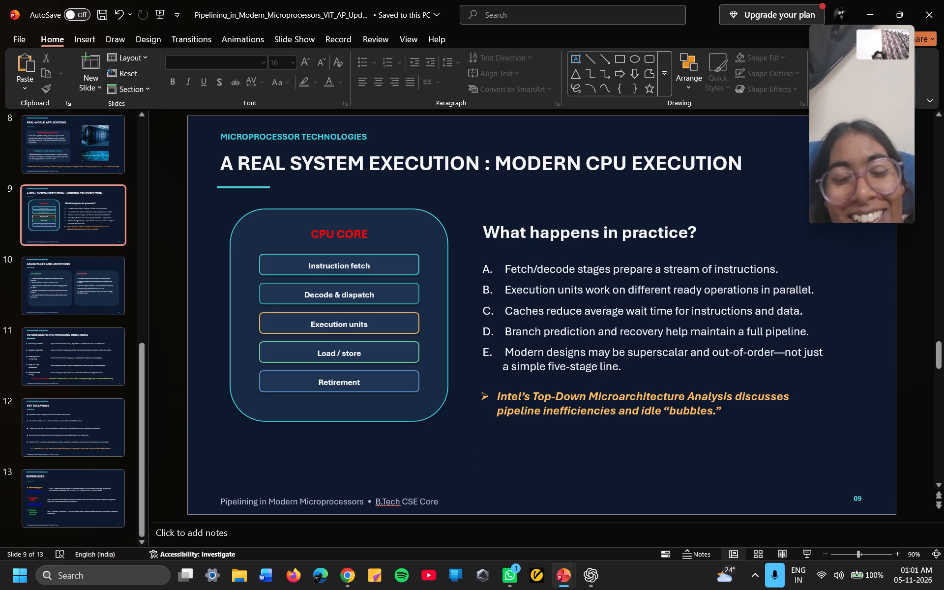
In the CPU CORE diagram, move the Retirement, Load / store, Execution units and Decode & dispatch outline boxes slightly down to space them out.
left_click(377, 239)
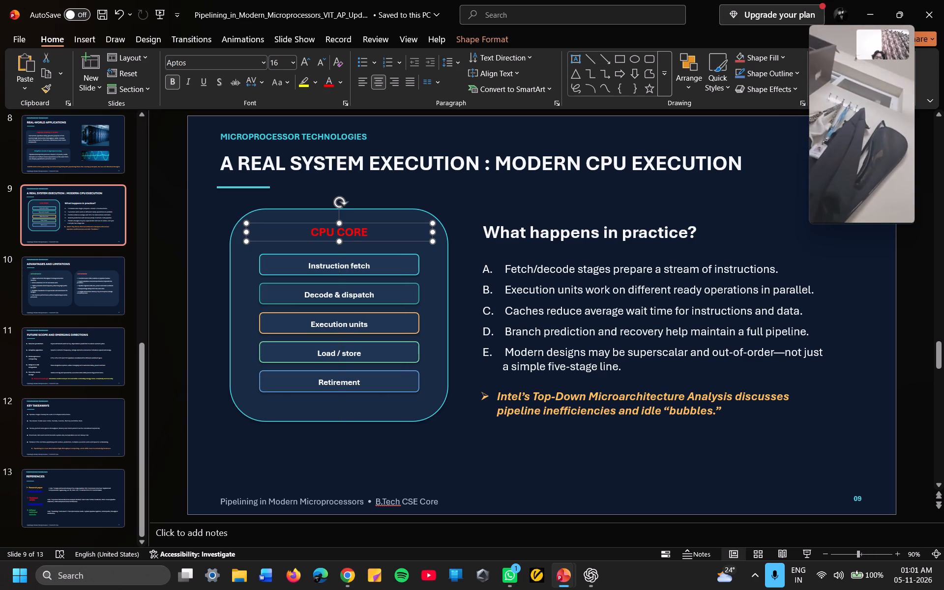
left_click_drag(393, 386, 393, 397)
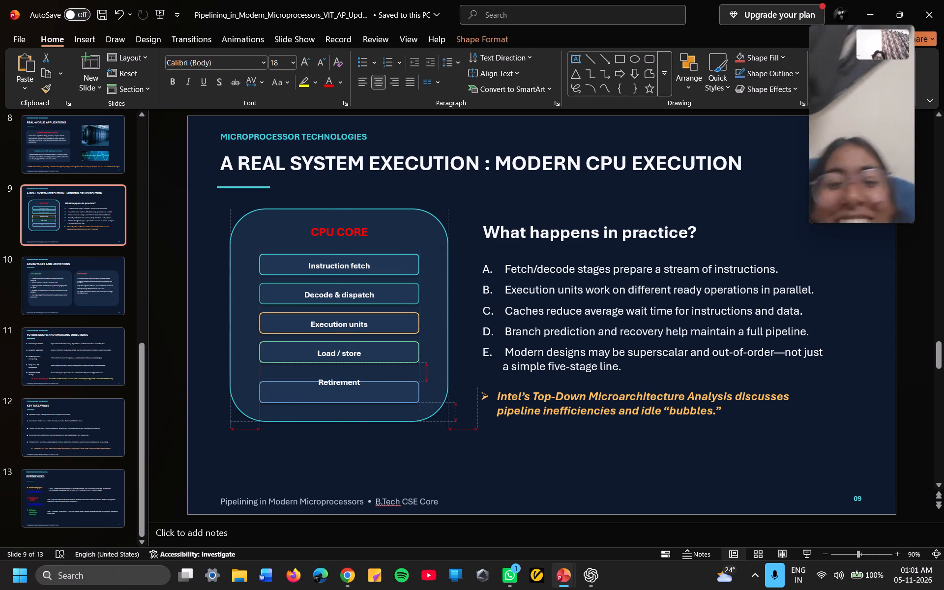
left_click_drag(393, 397, 392, 396)
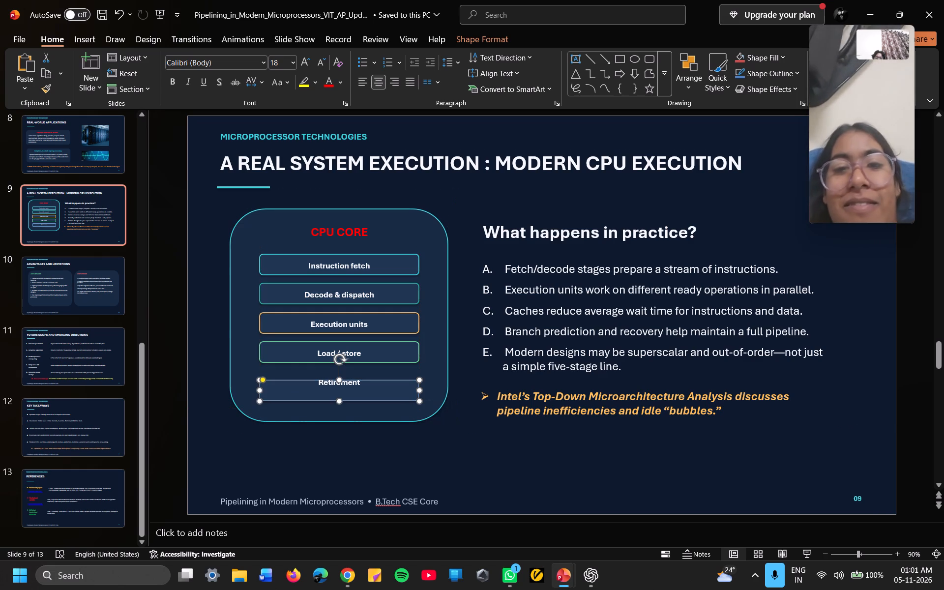
left_click_drag(393, 359, 393, 366)
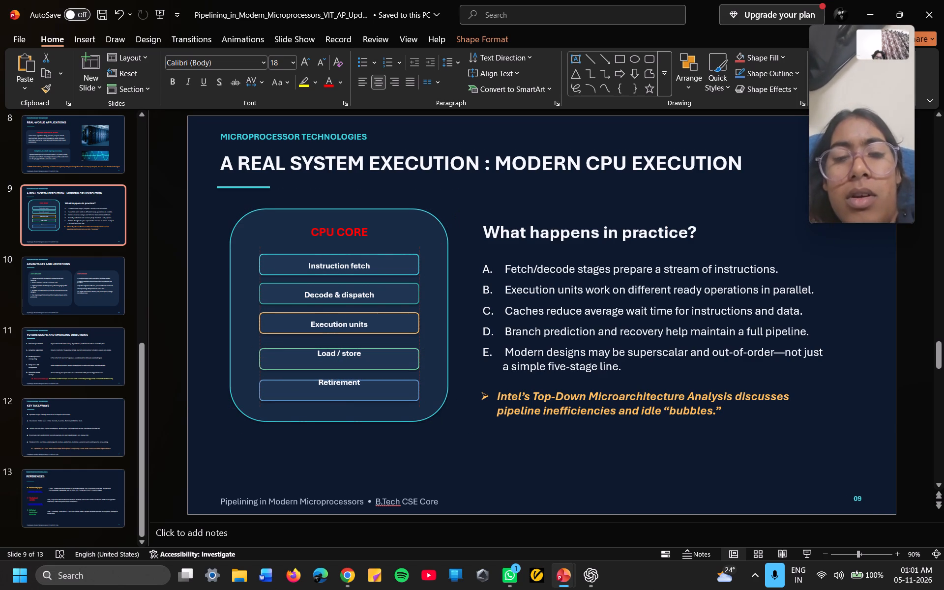
left_click_drag(393, 366, 393, 366)
left_click(393, 331)
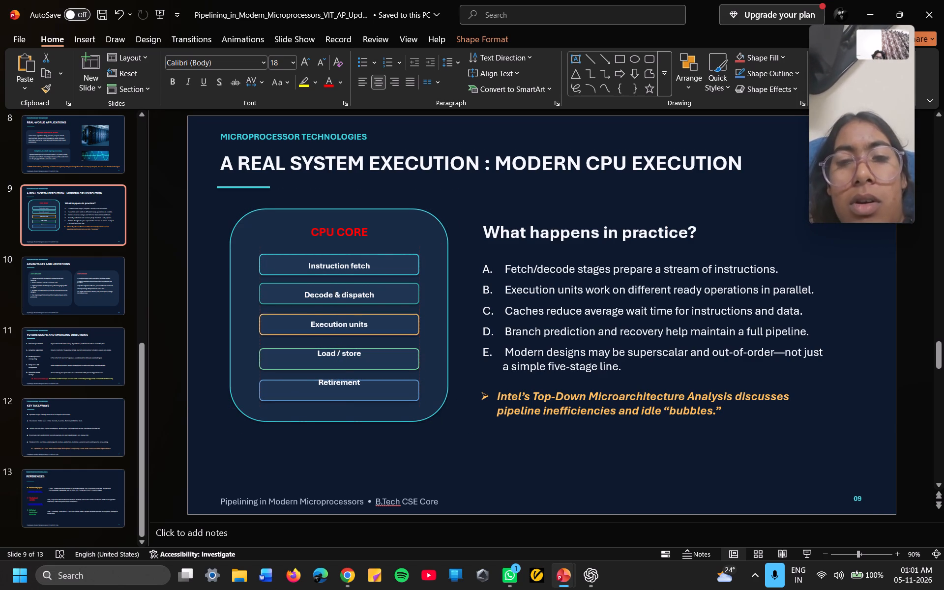
left_click(396, 299)
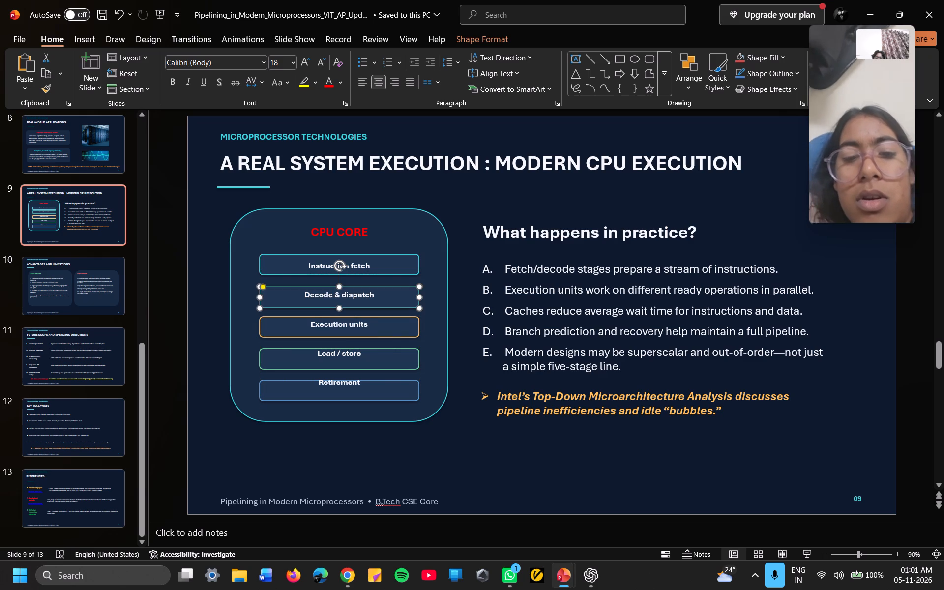
Realign the five stage labels, from Retirement up to Instruction fetch, inside their boxes and nudge the CPU CORE heading slightly down.
left_click_drag(362, 384, 361, 392)
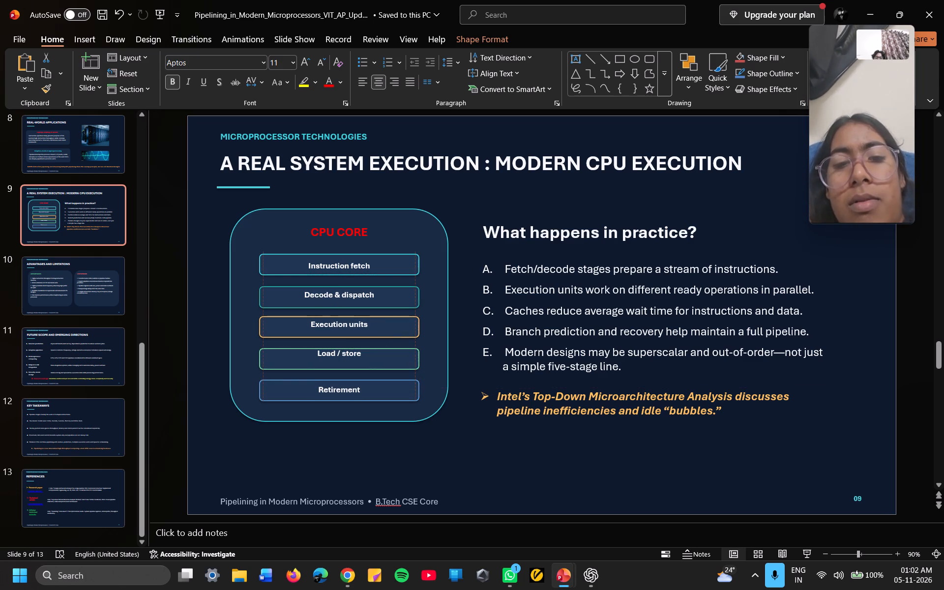
left_click_drag(361, 392, 361, 391)
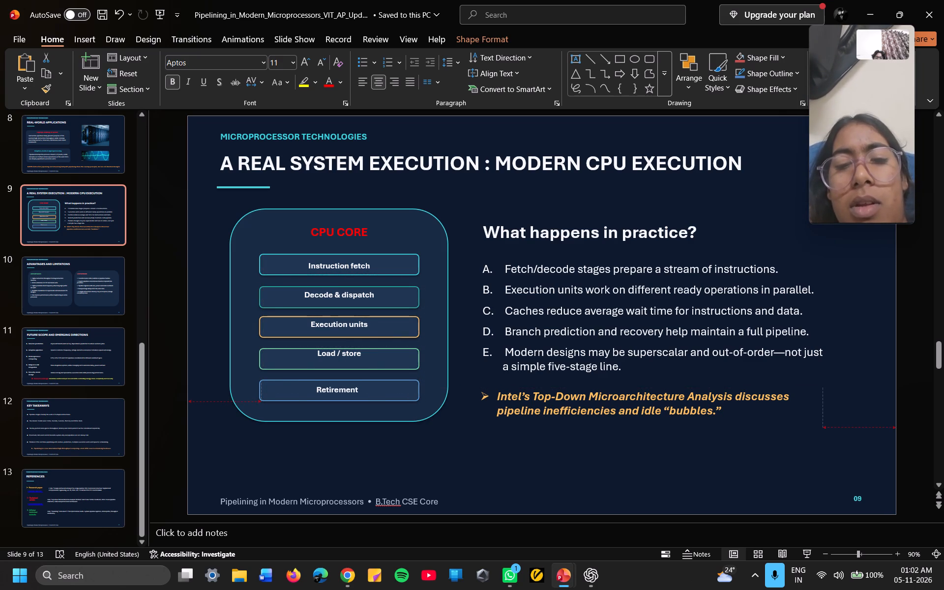
left_click_drag(361, 391, 360, 391)
left_click(366, 358)
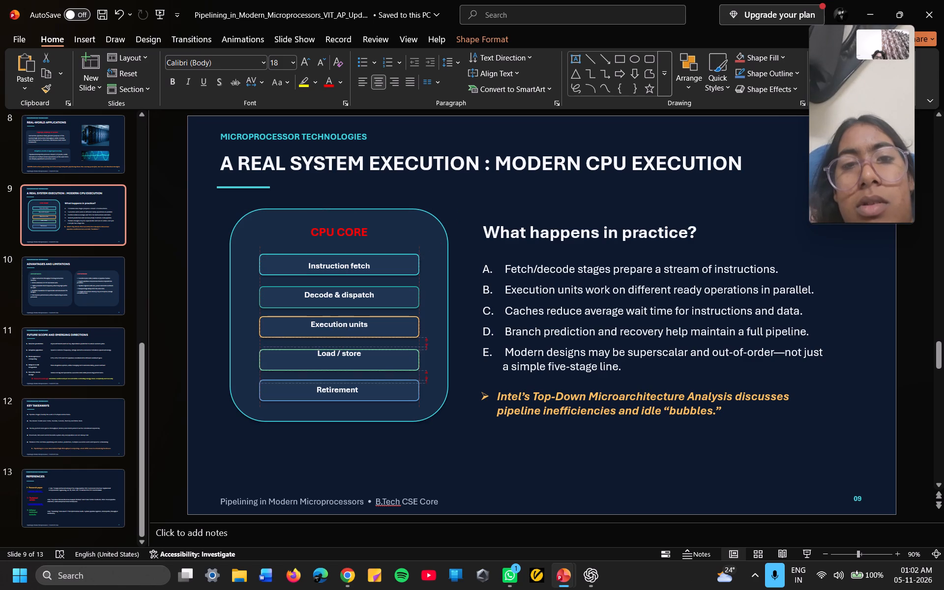
left_click(361, 354)
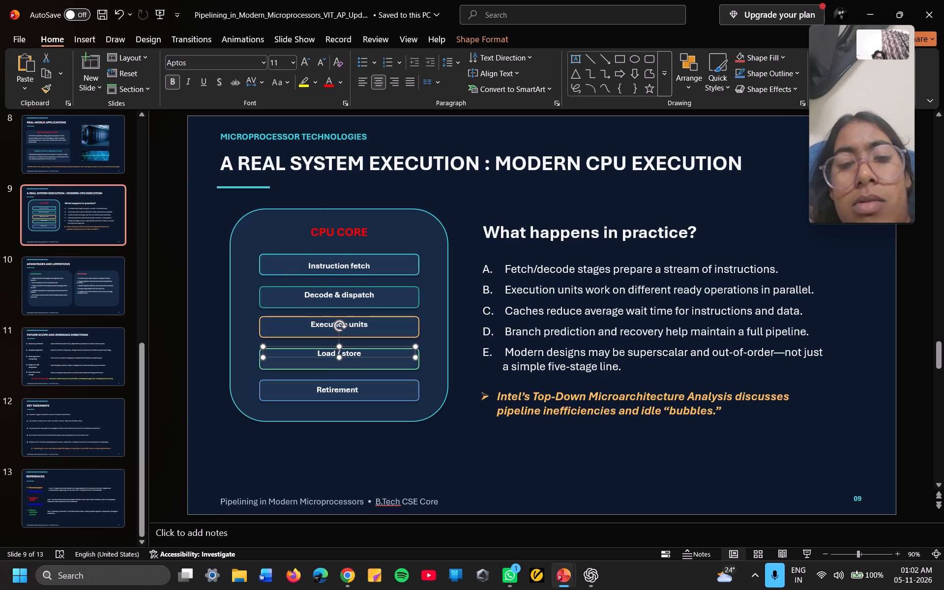
left_click_drag(361, 354, 360, 359)
left_click(369, 324)
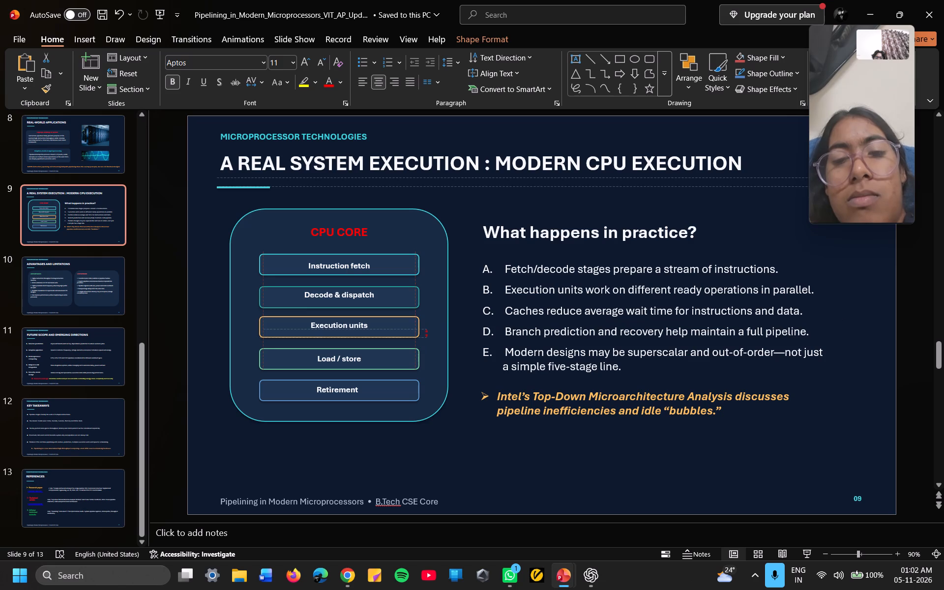
left_click(376, 296)
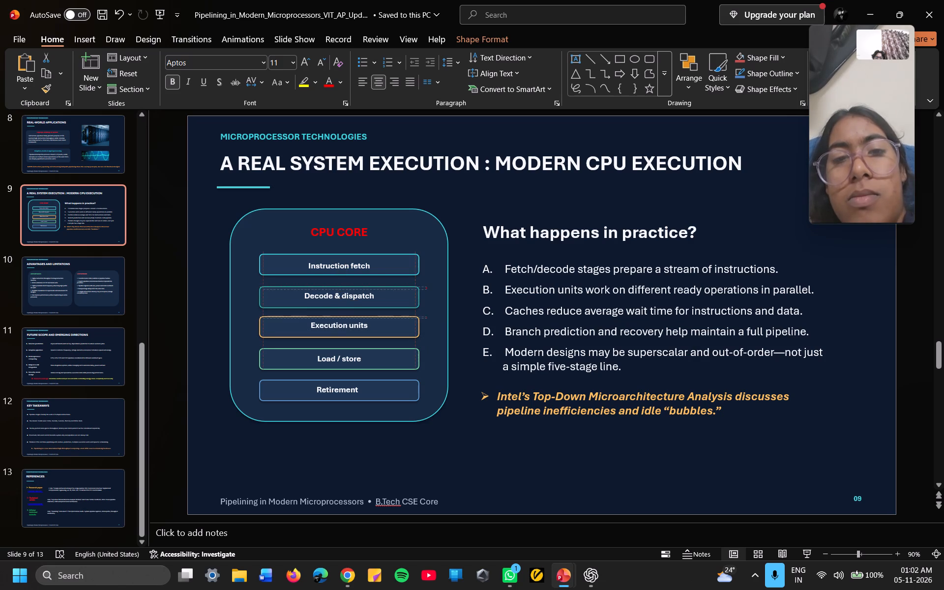
left_click(377, 268)
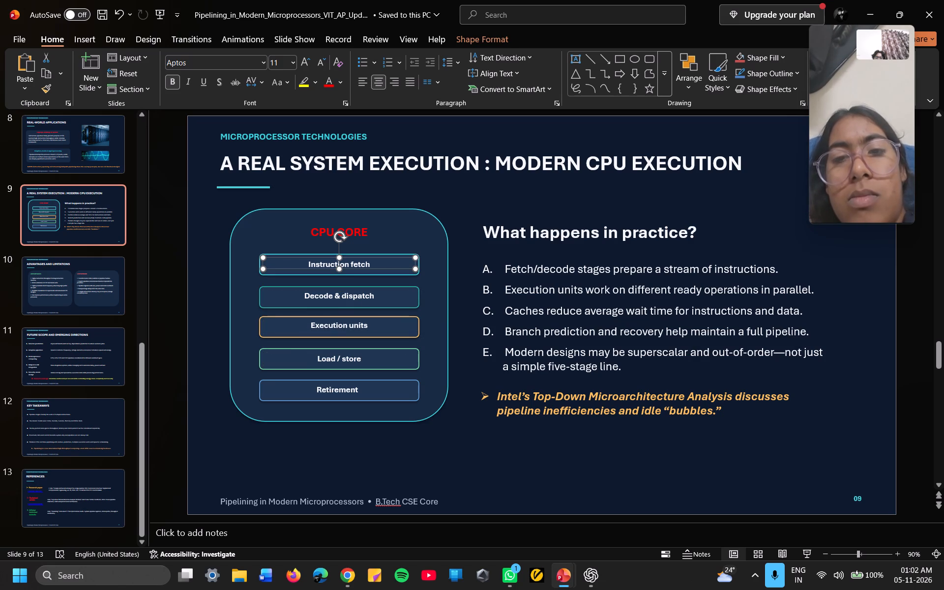
left_click(372, 233)
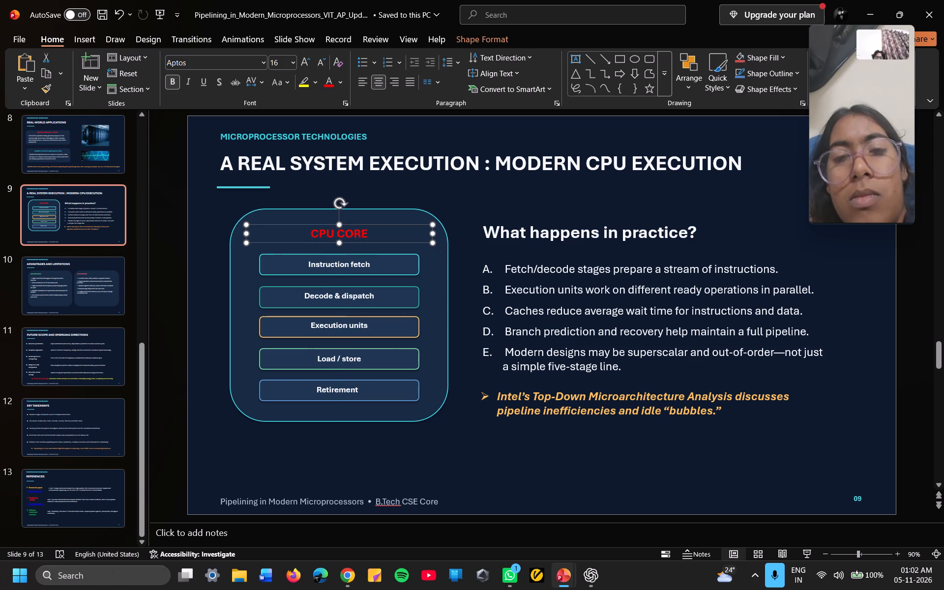
left_click(443, 193)
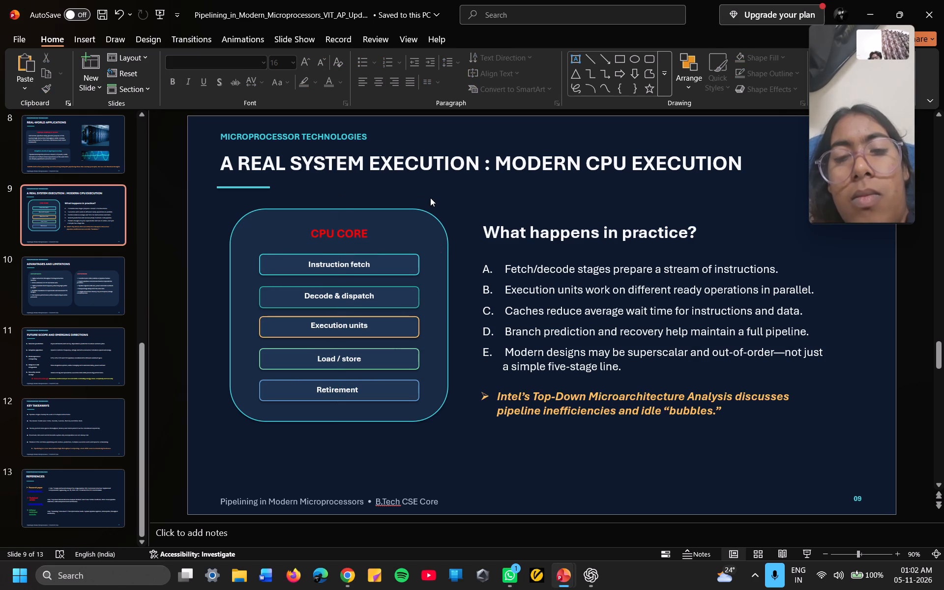
Look through slides 10 to 13 to check their formatting, ending on the ADVANTAGES AND LIMITATIONS slide.
left_click(96, 295)
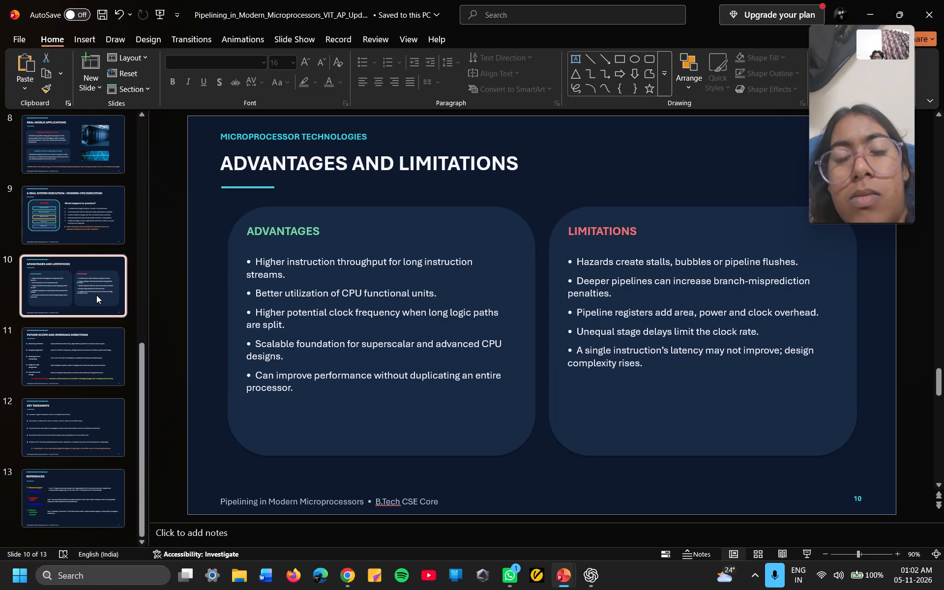
left_click(104, 372)
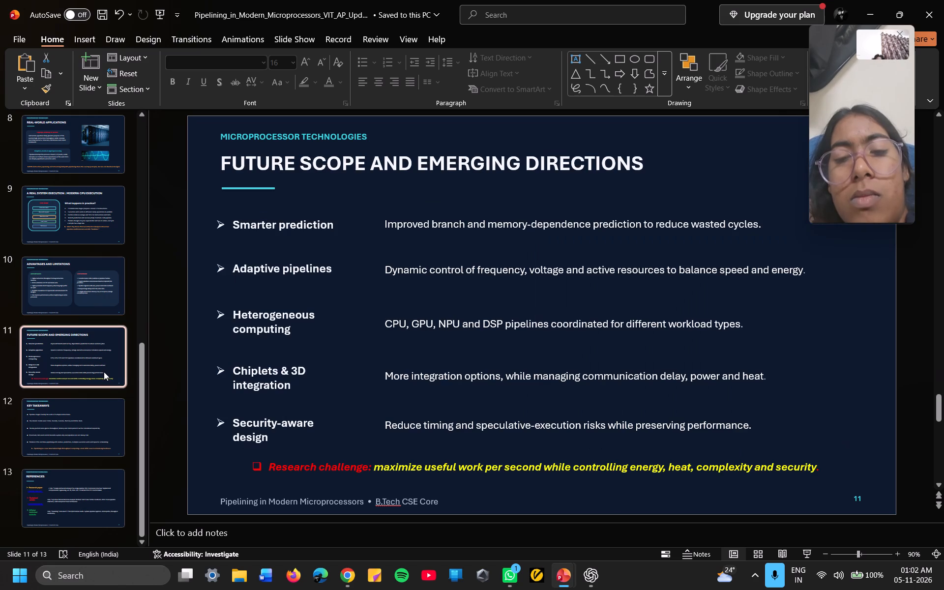
left_click(105, 421)
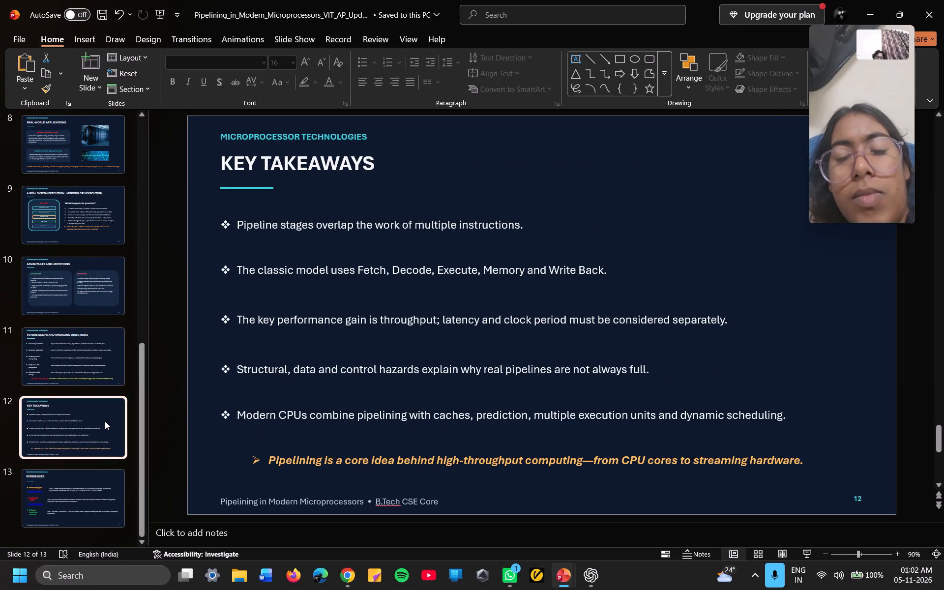
key("Down")
key("Up")
key("Up")
key("Up")
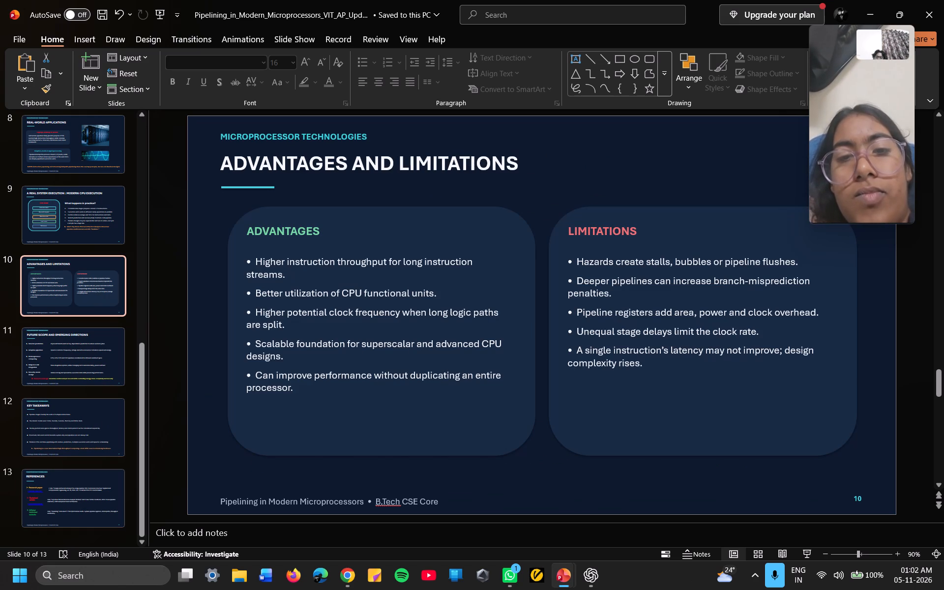
On the ADVANTAGES AND LIMITATIONS slide, set the ADVANTAGES heading's font size to 18 and colour it standard green.
left_click_drag(319, 231, 242, 229)
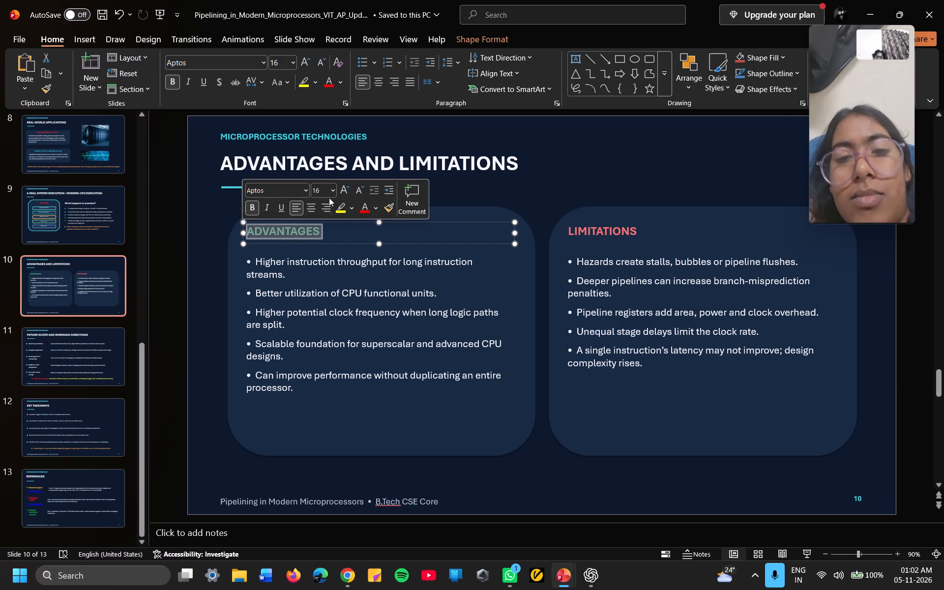
left_click(324, 191)
key("BackSpace")
type("18")
key("Return")
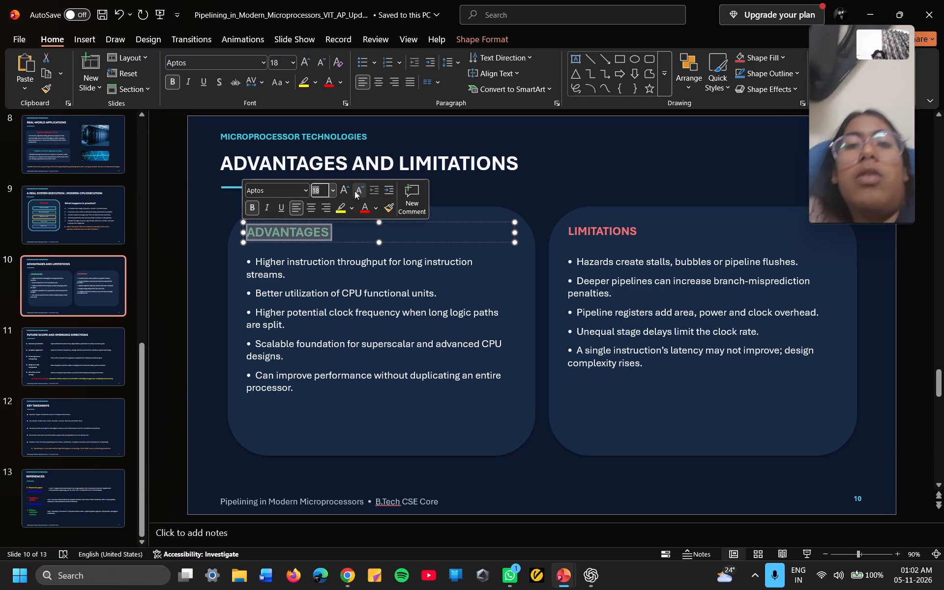
left_click(379, 211)
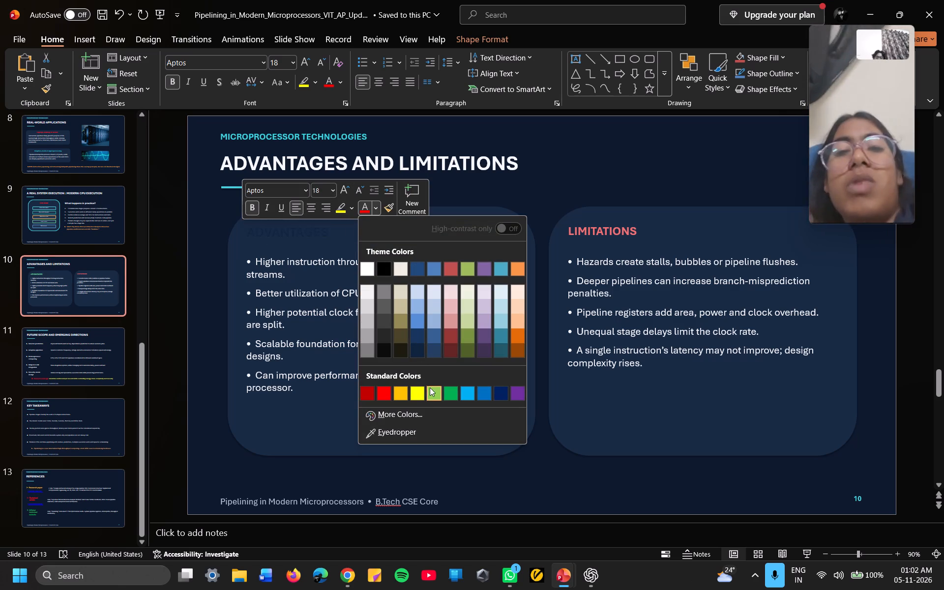
left_click(446, 392)
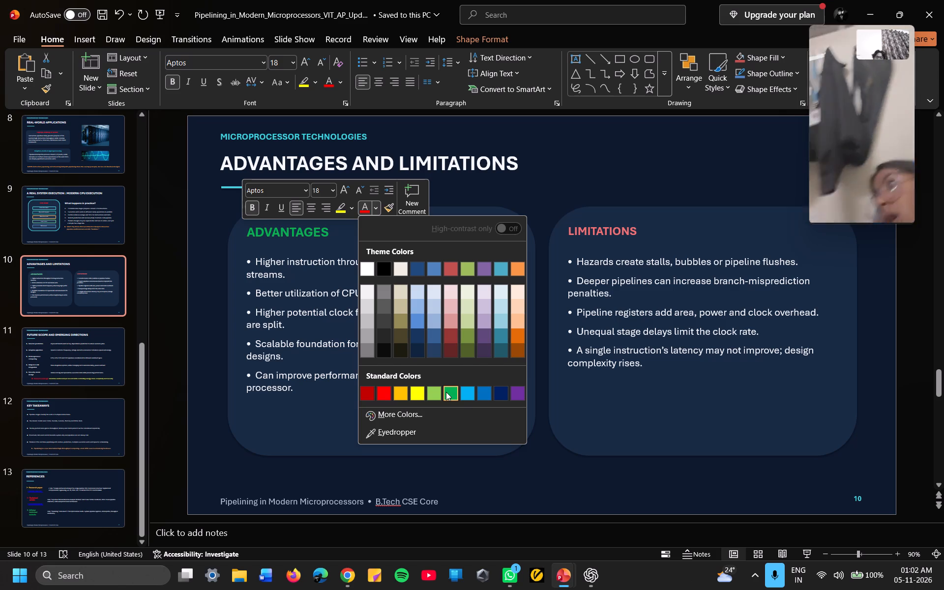
Set the LIMITATIONS heading's font size to 18 and colour it standard red.
left_click(645, 234)
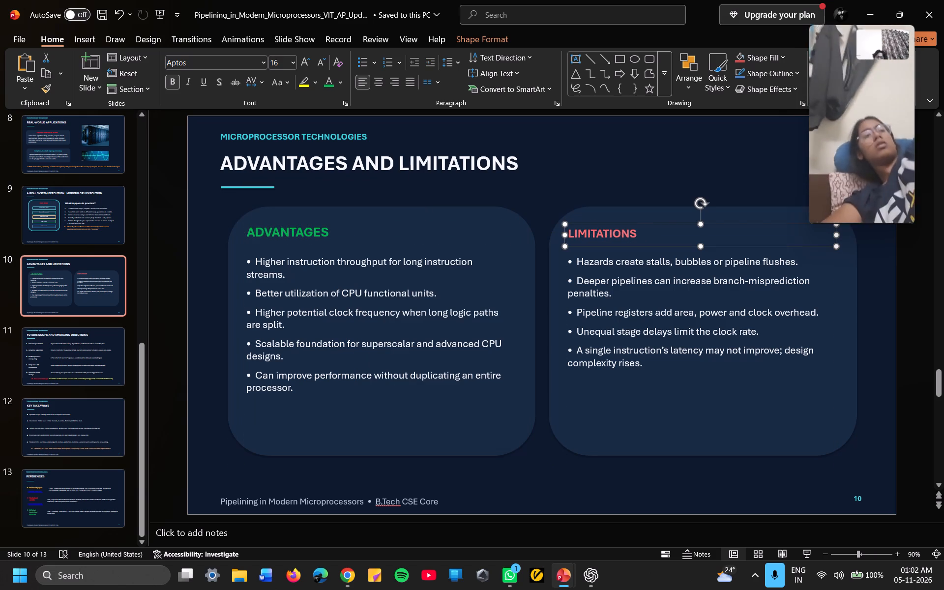
left_click_drag(636, 233, 579, 235)
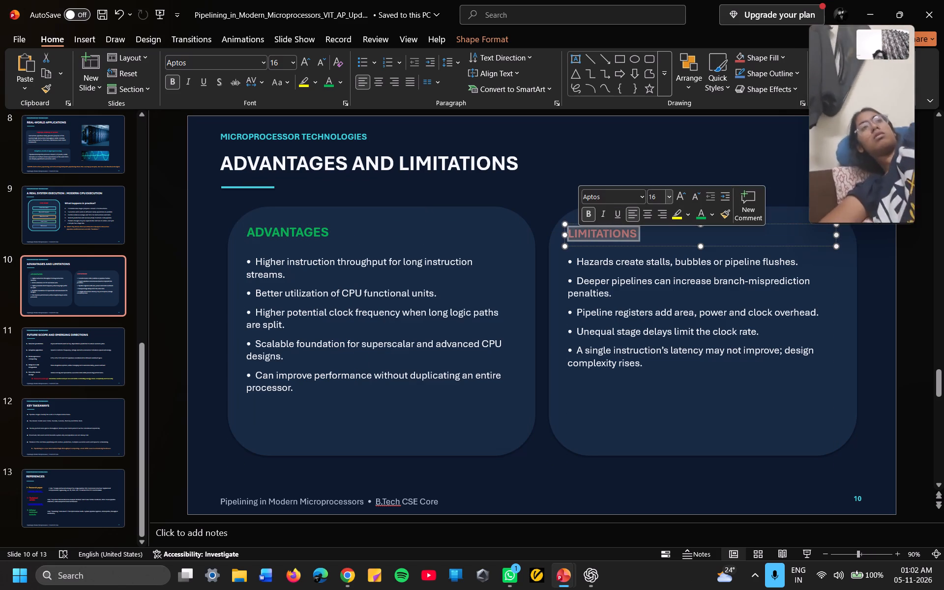
left_click(667, 198)
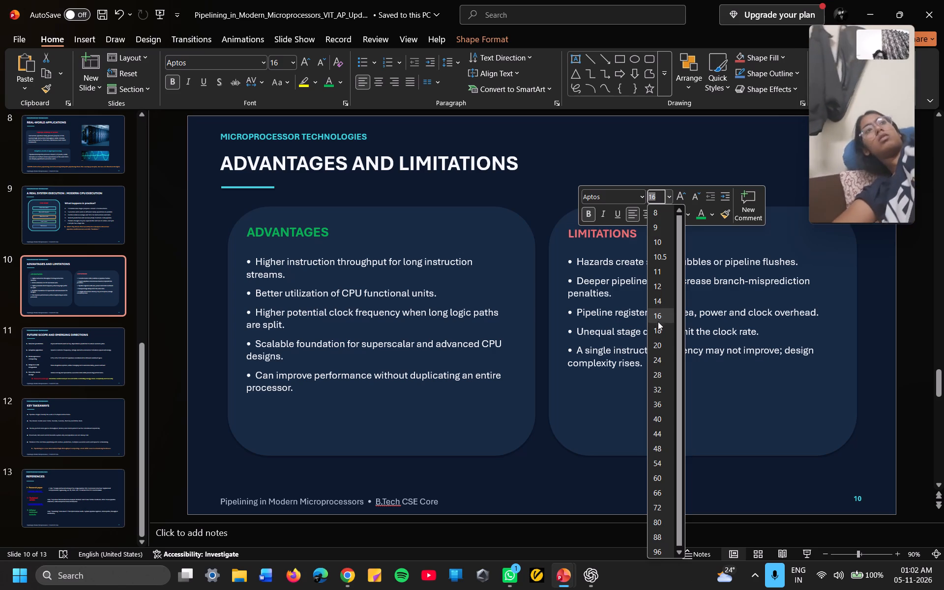
left_click(658, 326)
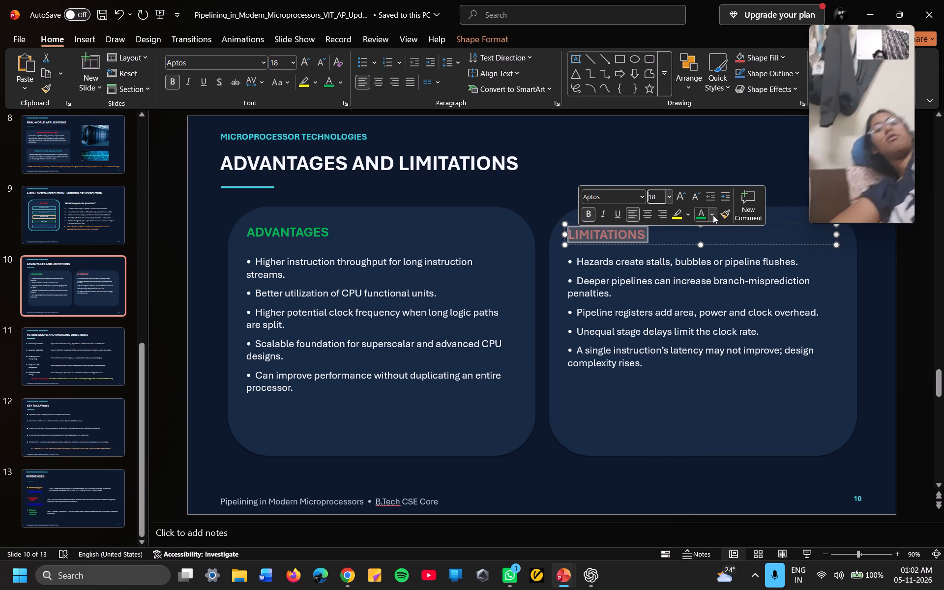
left_click(710, 215)
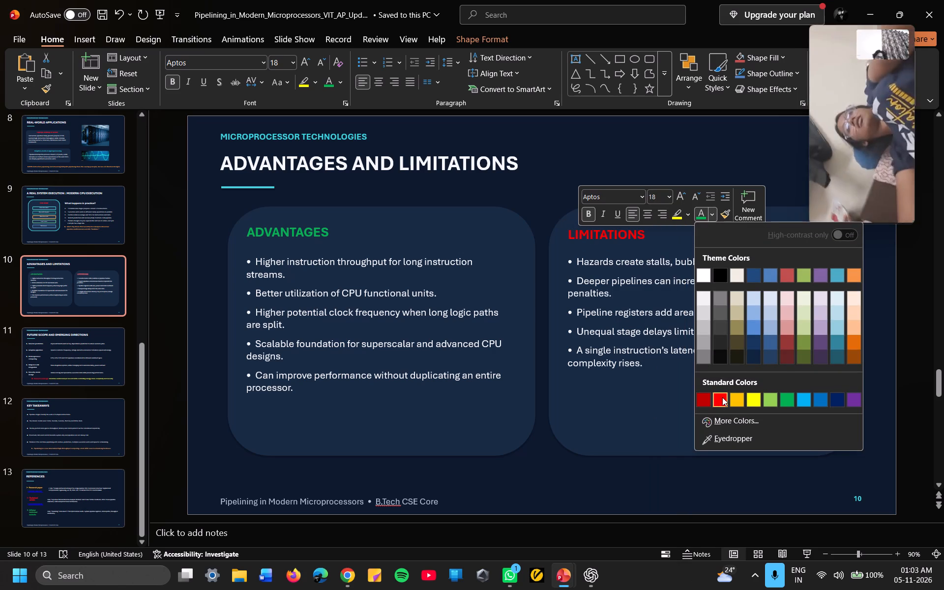
left_click(722, 397)
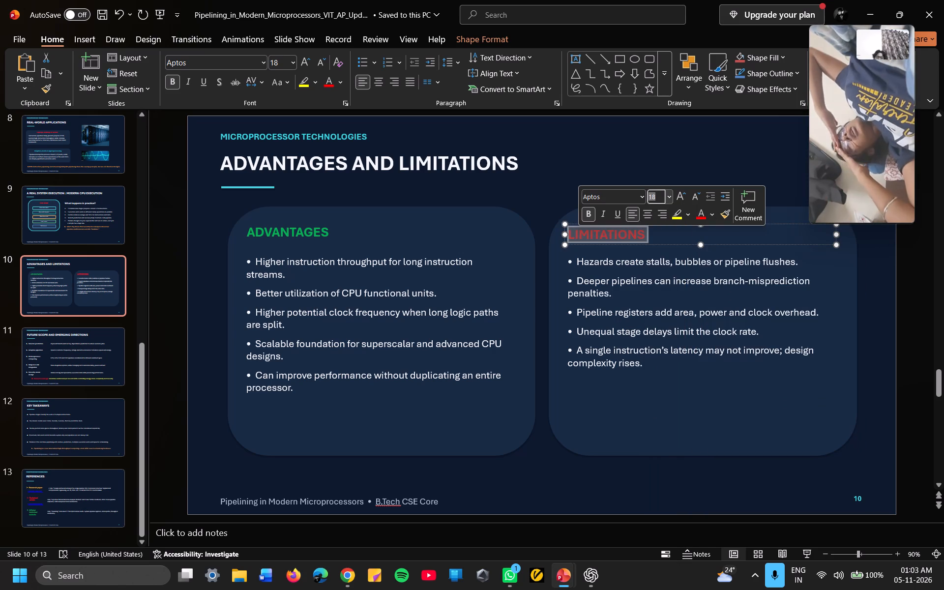
Set the font size of all five points under ADVANTAGES to 16.
left_click_drag(299, 388, 254, 248)
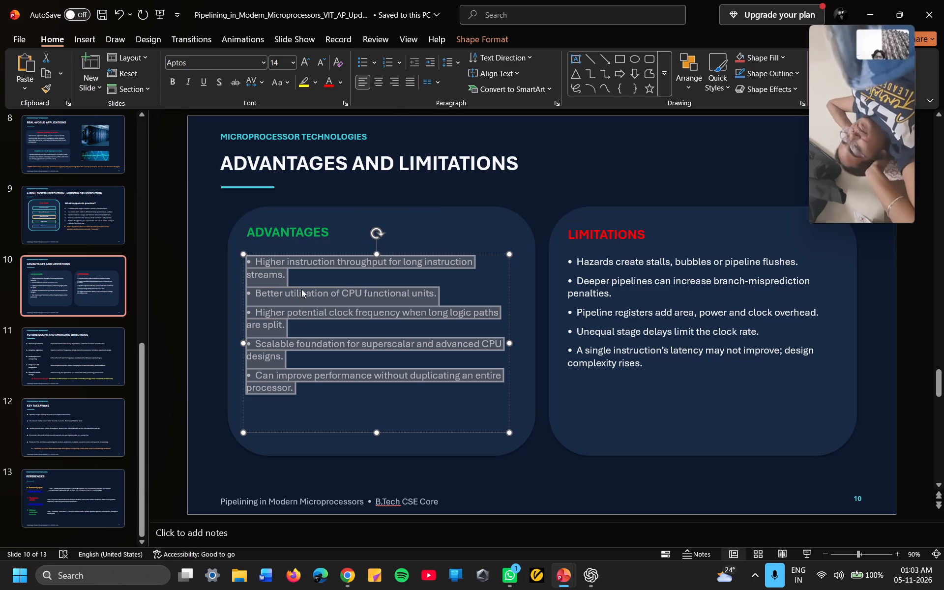
left_click_drag(298, 389, 247, 315)
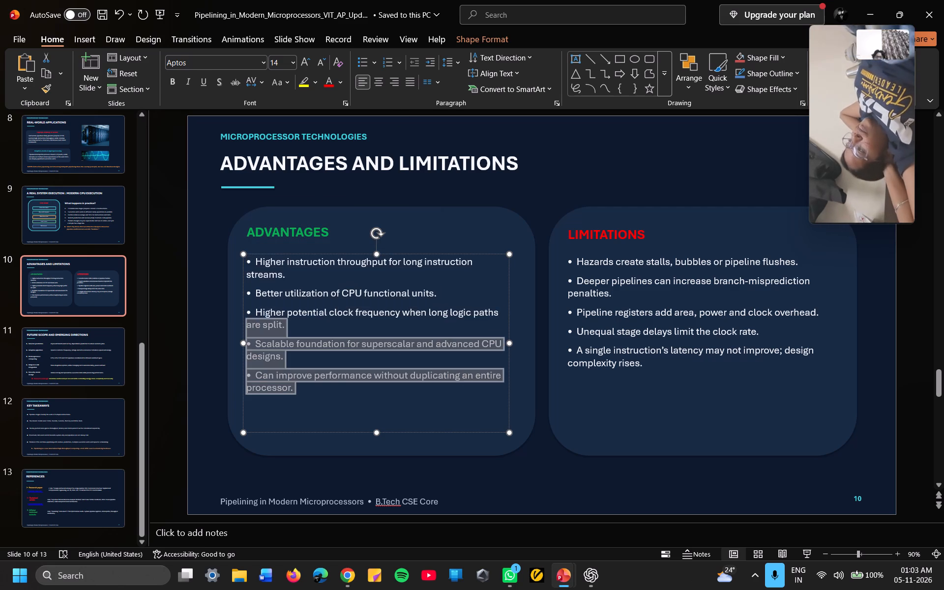
left_click_drag(247, 315, 242, 247)
left_click(322, 209)
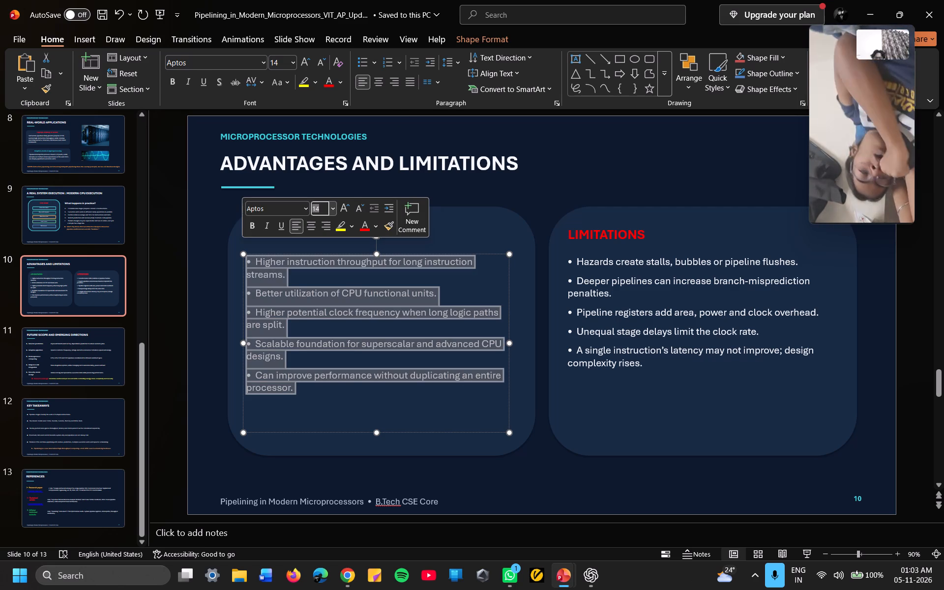
key("BackSpace")
type("16")
key("Return")
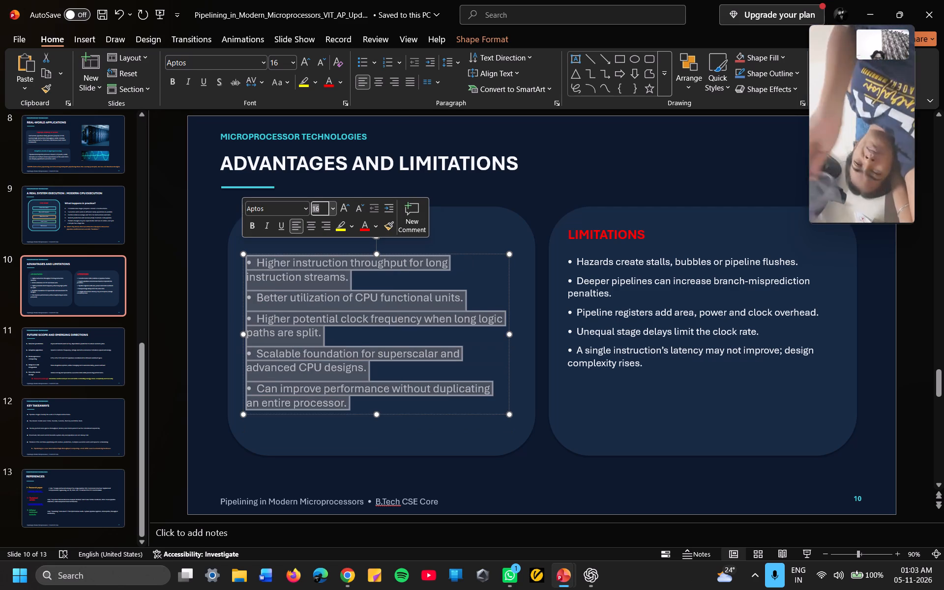
Apply the four-diamond bullet style to the five points under ADVANTAGES.
left_click(373, 61)
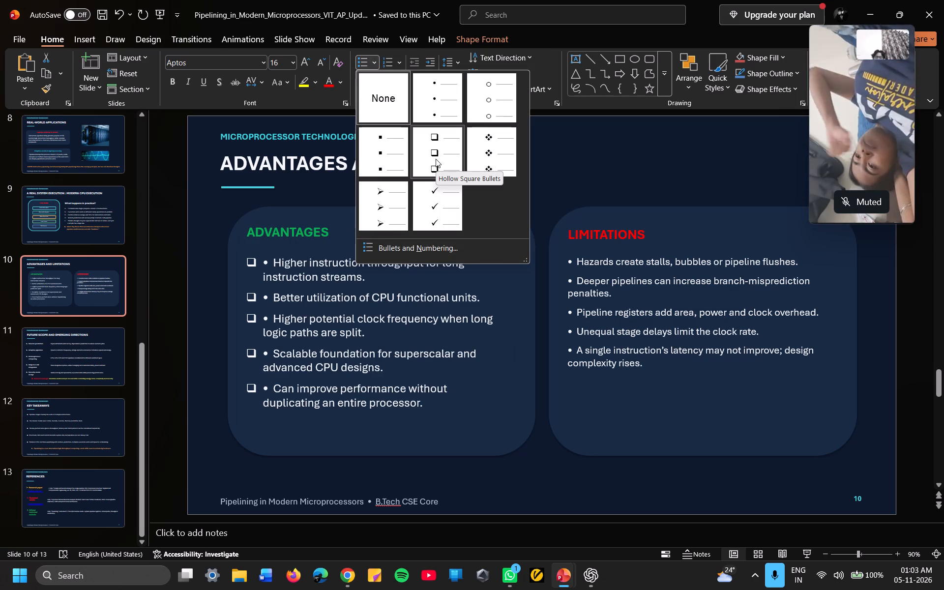
left_click(489, 142)
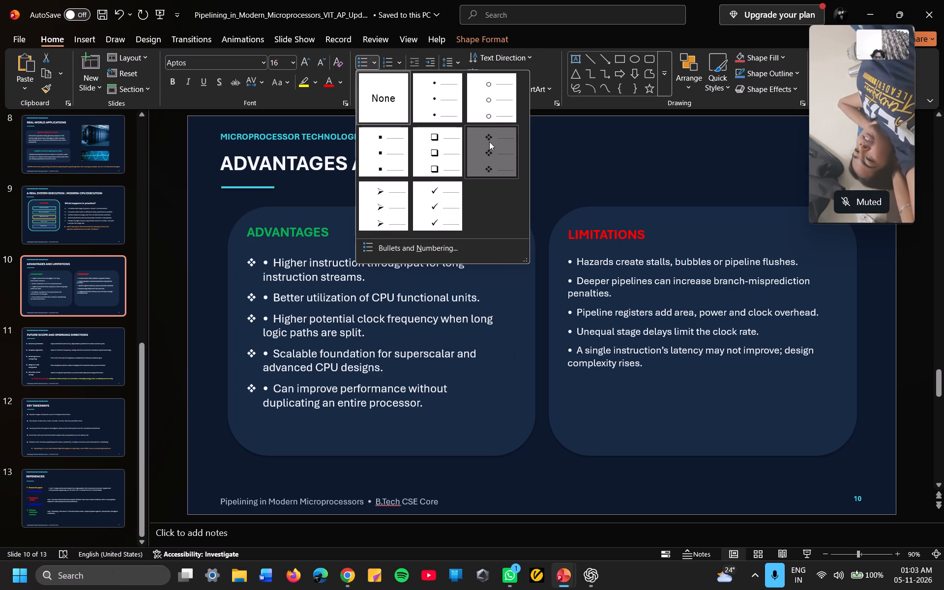
Delete the leftover typed round bullet characters from the first three points under ADVANTAGES, keeping the four-diamond bullets.
left_click(270, 263)
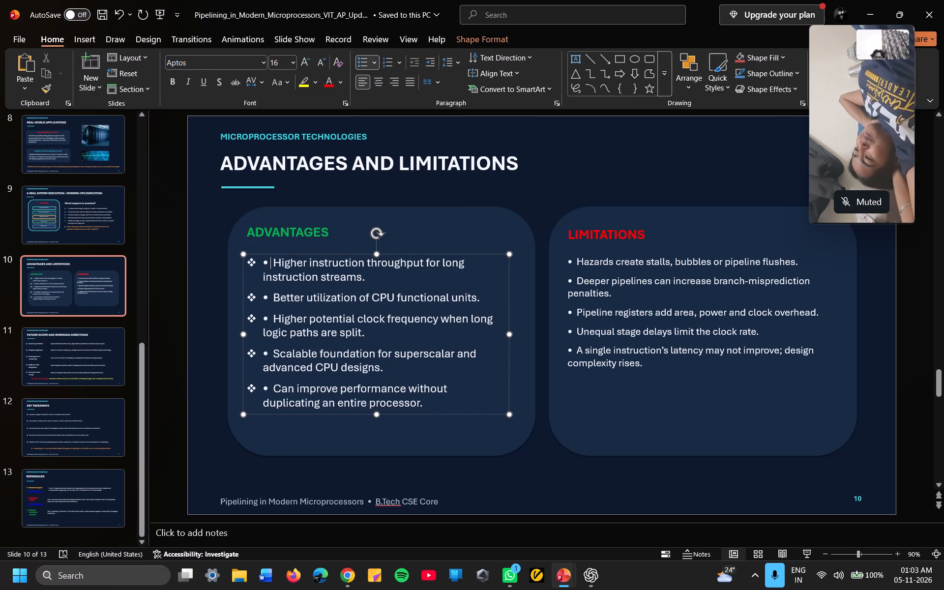
key("BackSpace")
key("BackSpace")
key("Down")
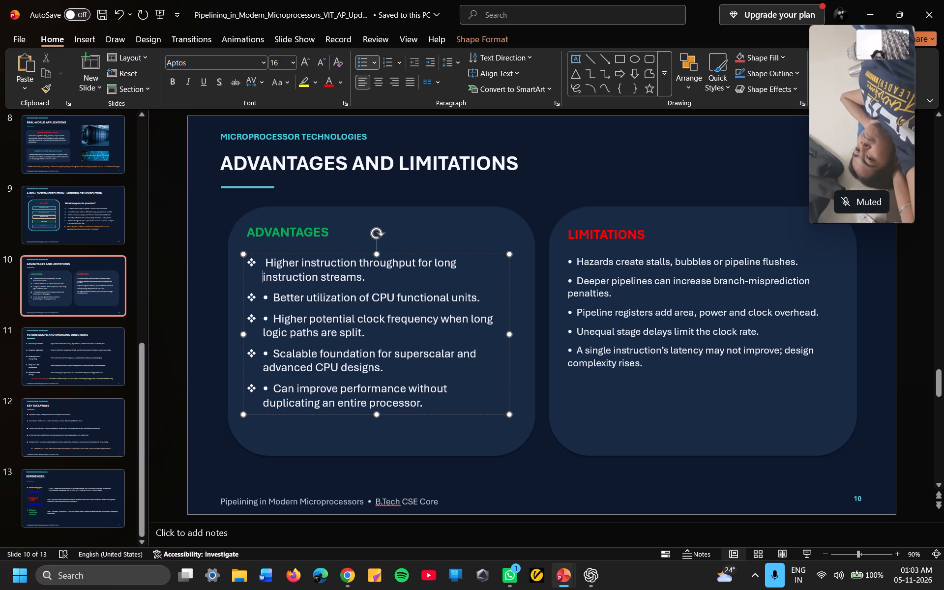
key("Right")
key("Down")
key("Right")
key("BackSpace")
key("BackSpace")
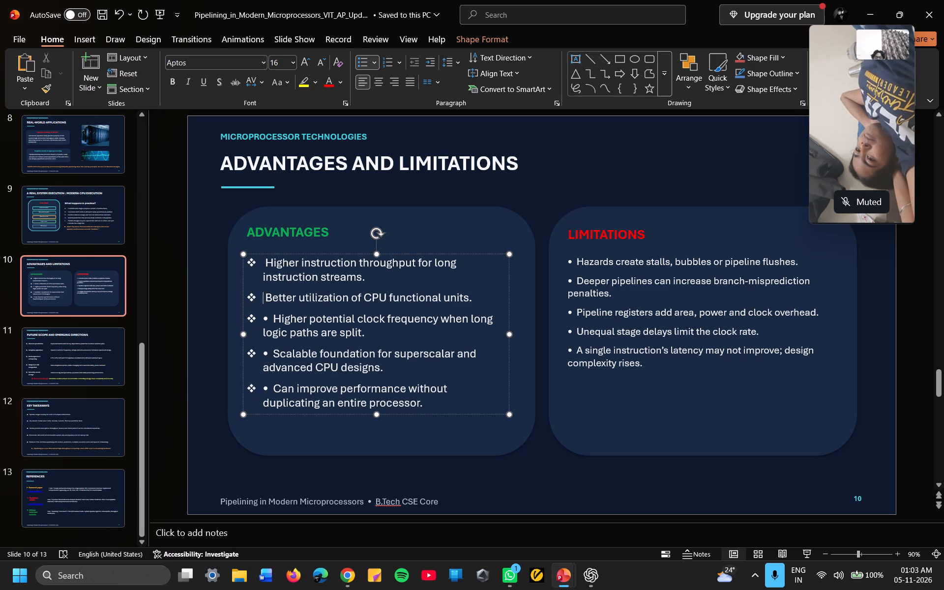
key("Down")
key("Right")
key("Right")
key("BackSpace")
key("BackSpace")
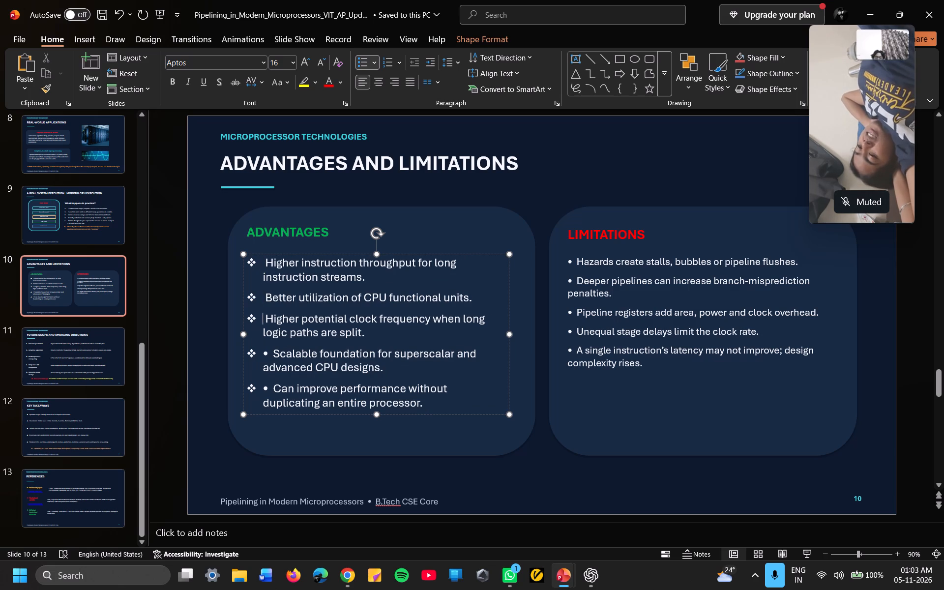
Delete the leftover typed round bullet characters from the last two points under ADVANTAGES, "Scalable foundation" and "Can improve performance".
key("Down")
key("Right")
key("Down")
key("Right")
key("BackSpace")
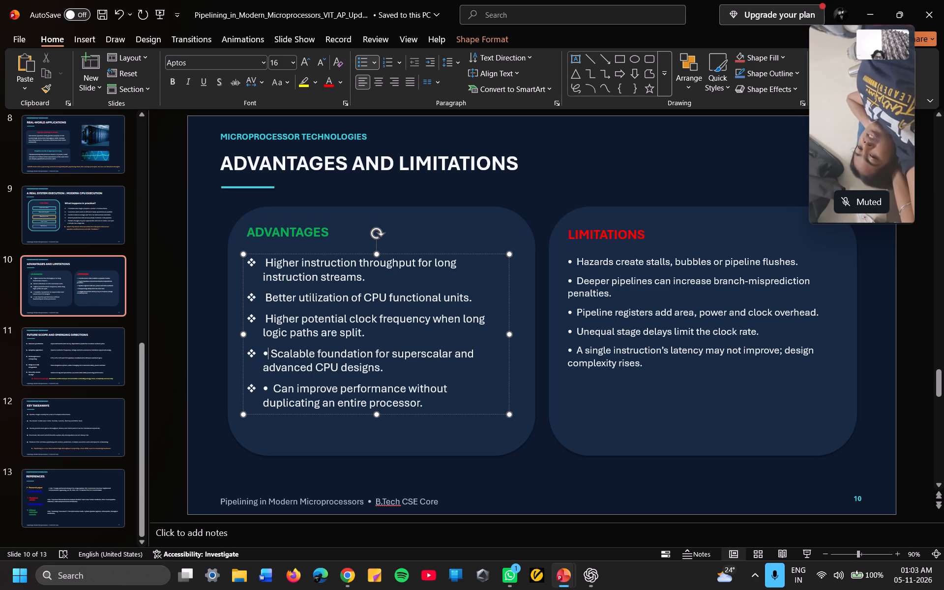
key("BackSpace")
key("Down")
key("Down")
key("Right")
key("Right")
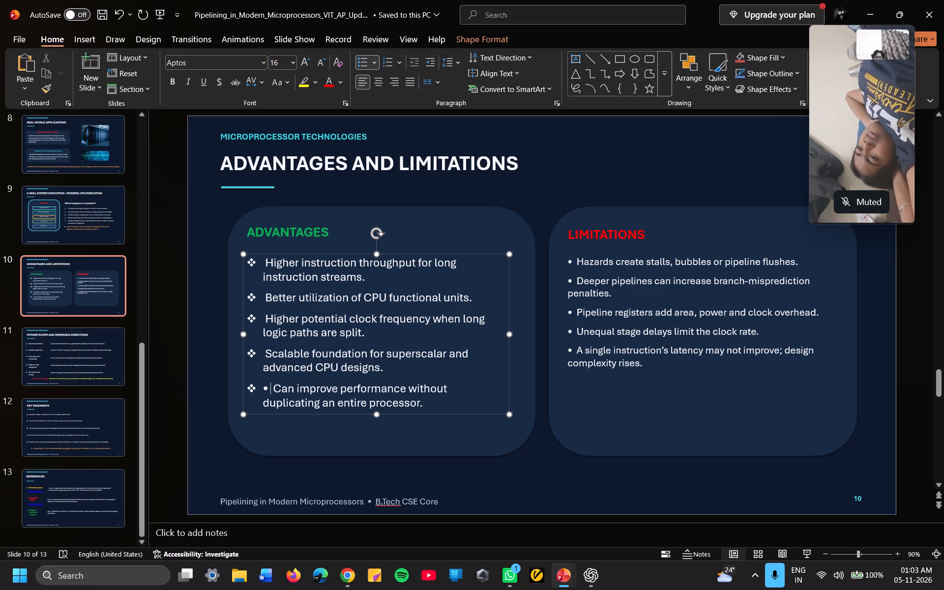
key("BackSpace")
key("BackSpace")
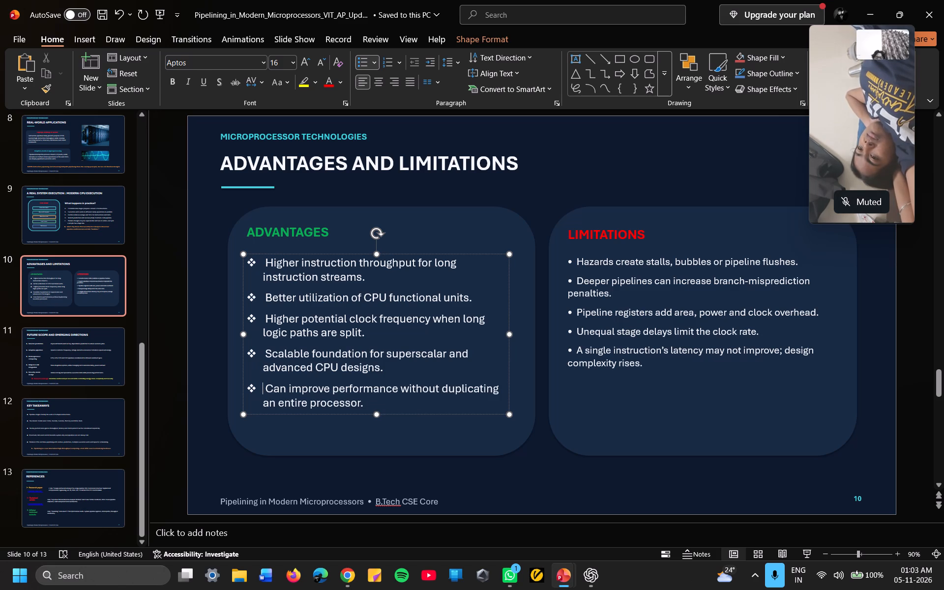
Set the font size of all five points under LIMITATIONS to 16.
left_click(567, 263)
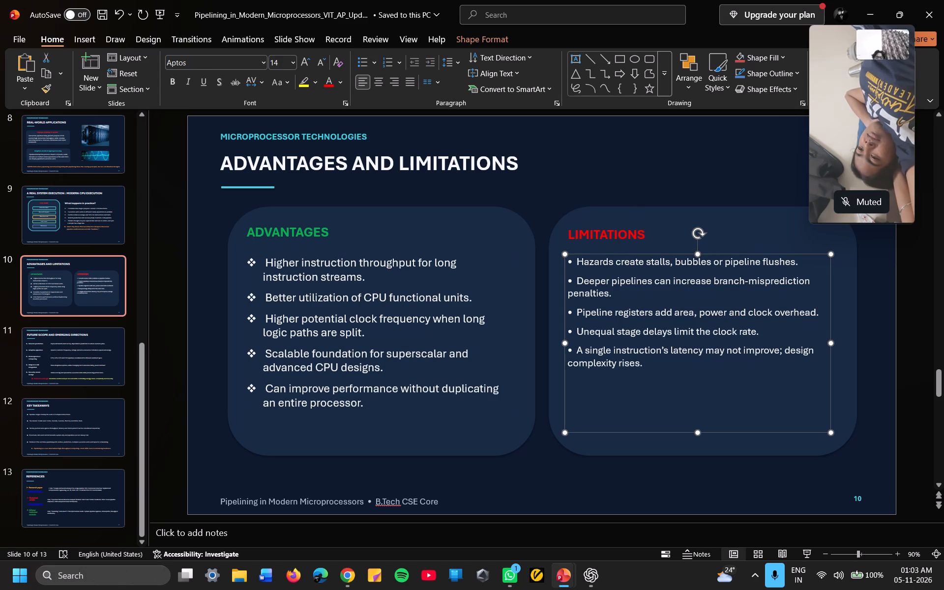
left_click_drag(568, 263, 691, 375)
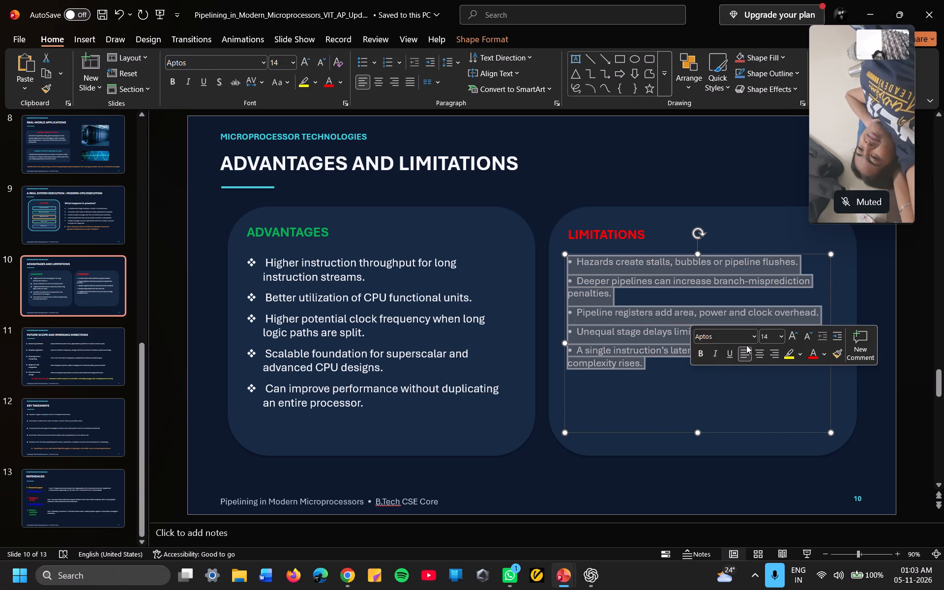
left_click(766, 338)
key("BackSpace")
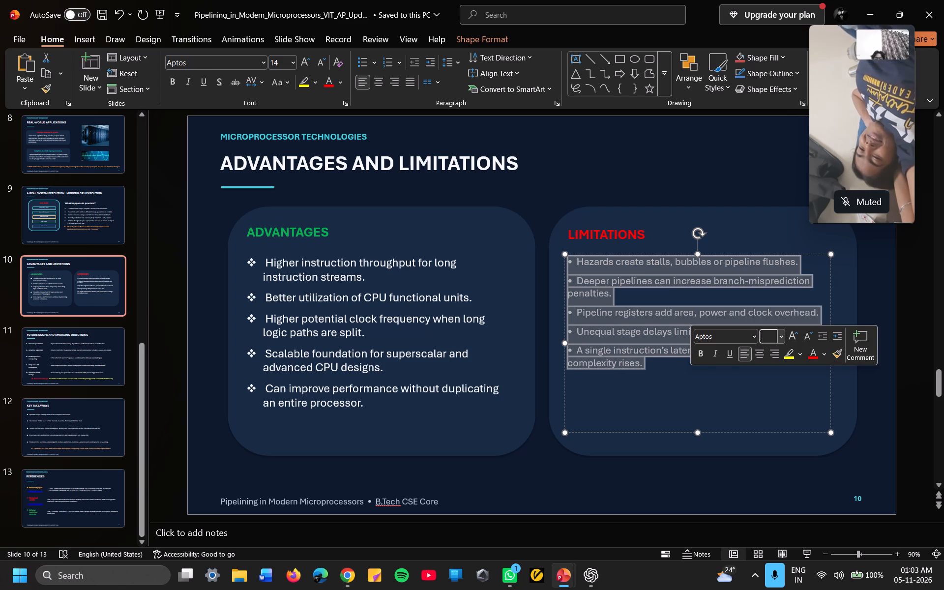
type("16")
key("Return")
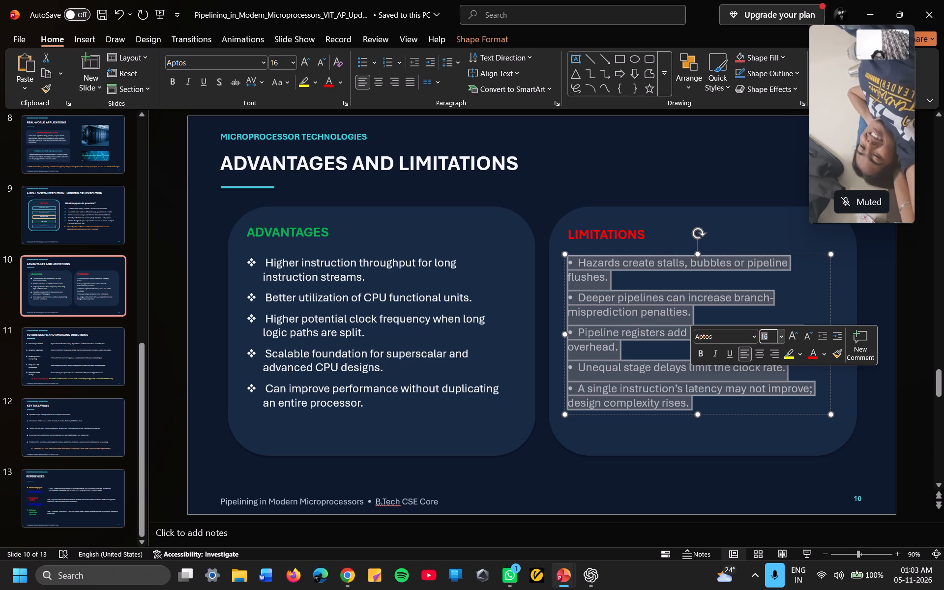
left_click(647, 455)
Apply the four-diamond bullet style to the five points under LIMITATIONS.
left_click_drag(691, 407, 569, 265)
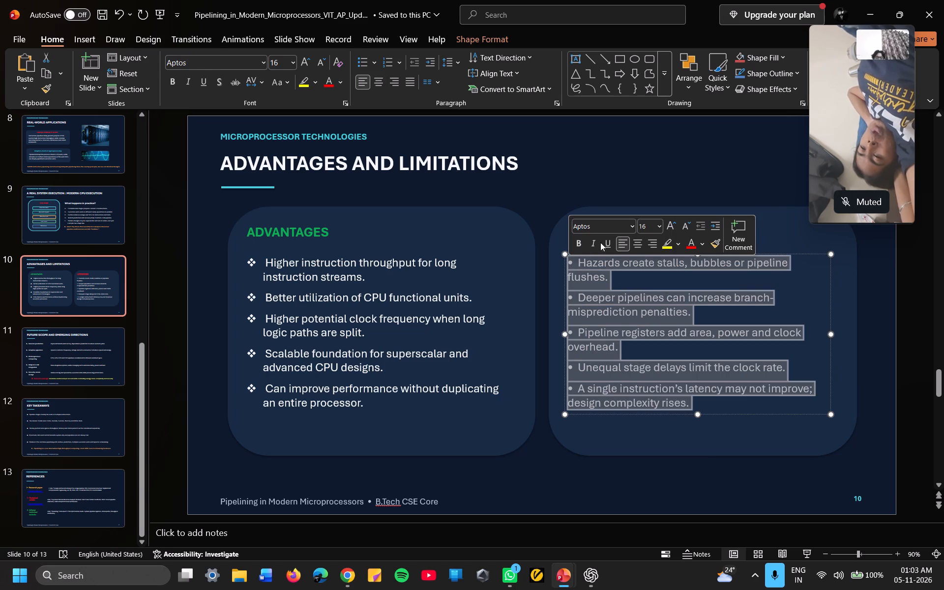
left_click(375, 61)
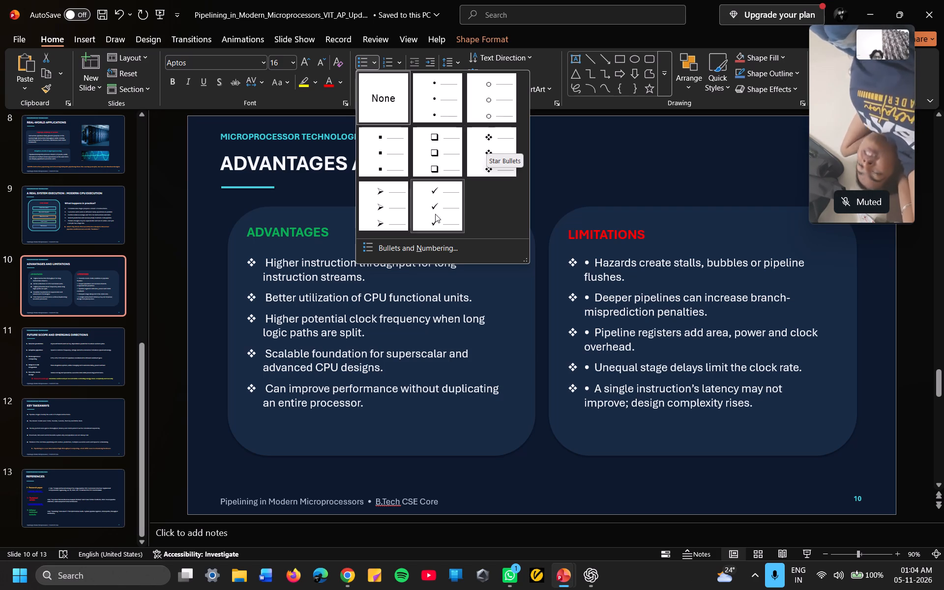
left_click(479, 155)
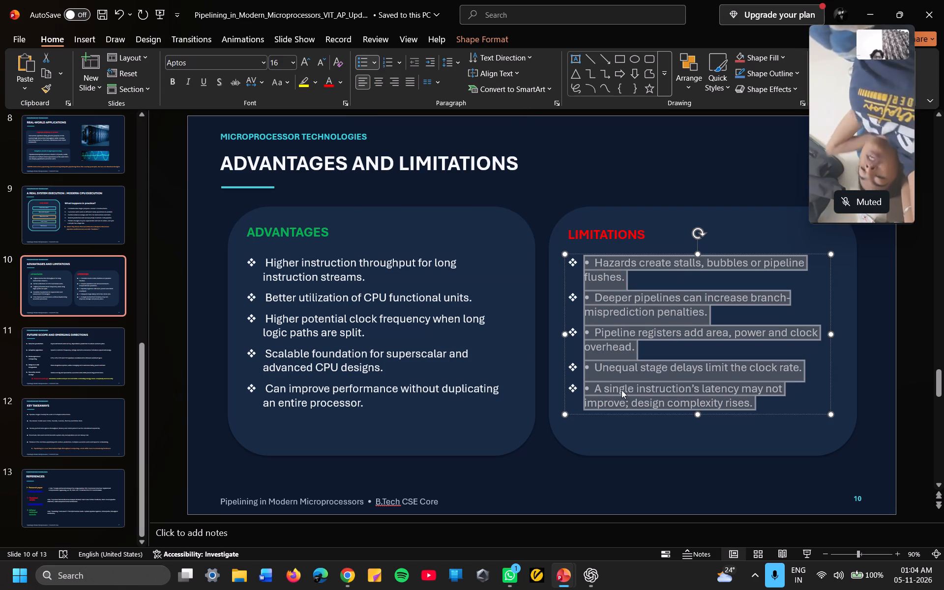
Delete the leftover typed round bullet characters from the last three points under LIMITATIONS, working upward from "A single instruction's latency".
left_click(589, 387)
key("Right")
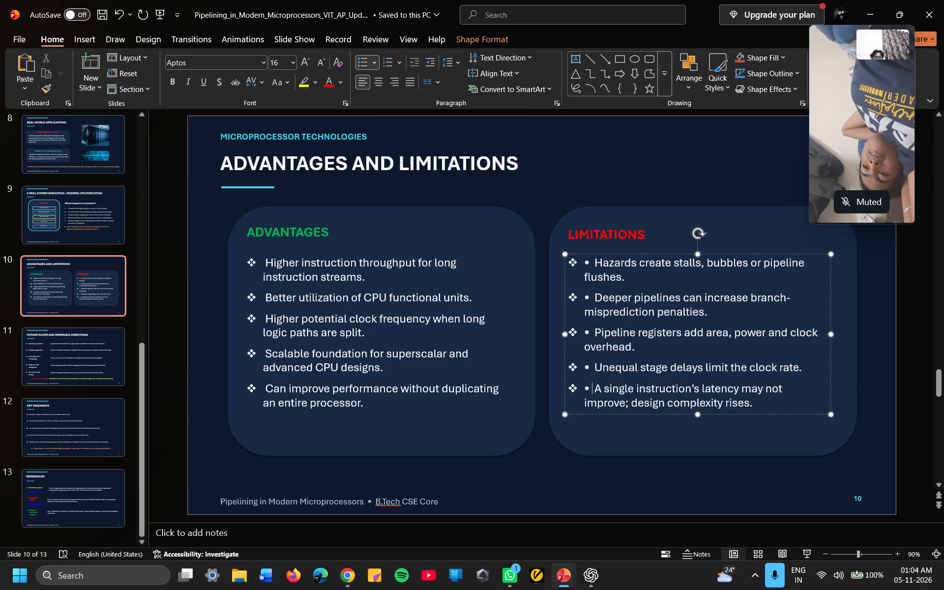
key("BackSpace")
key("BackSpace")
key("Up")
key("Up")
key("Down")
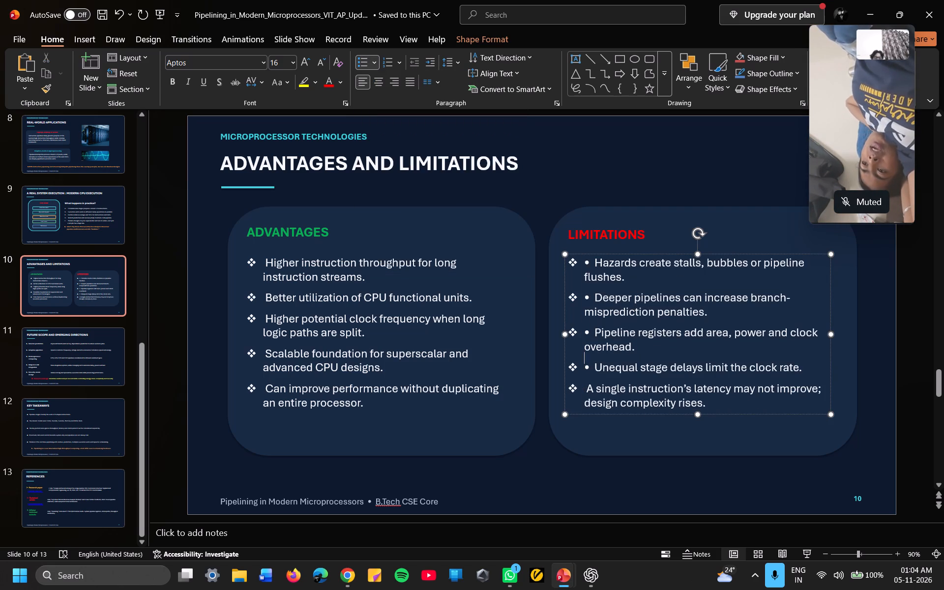
key("Right")
key("Right")
key("BackSpace")
key("BackSpace")
key("Up")
key("Up")
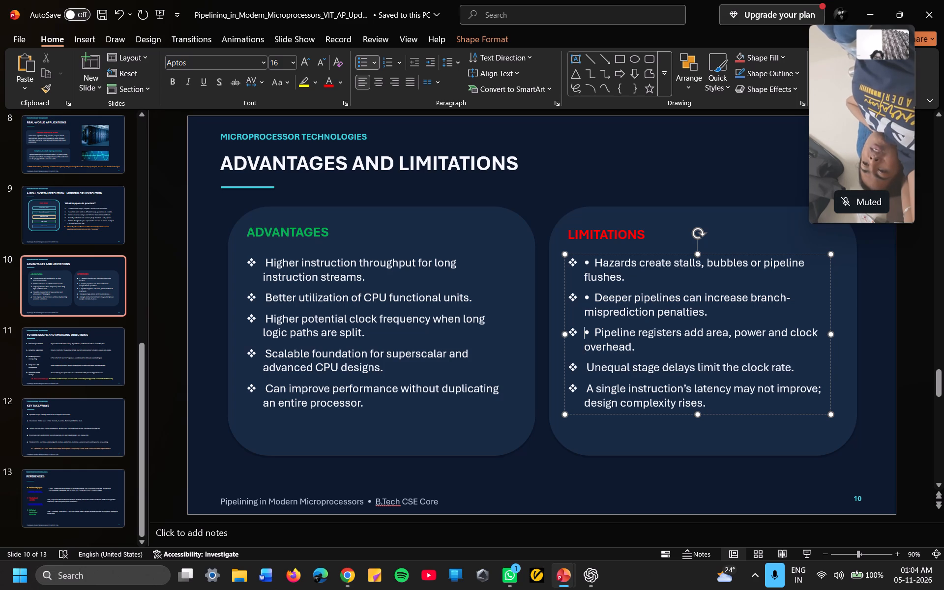
key("Right")
key("Right")
key("BackSpace")
key("BackSpace")
Delete the leftover typed round bullet characters from the first two points under LIMITATIONS, "Deeper pipelines" and "Hazards create stalls".
key("Up")
key("Up")
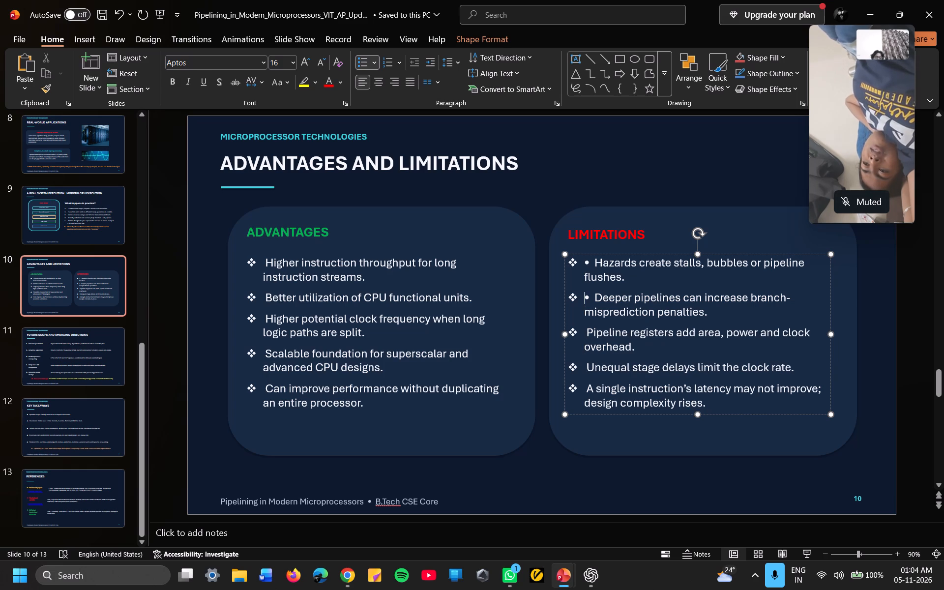
key("Right")
key("Right")
key("BackSpace")
key("BackSpace")
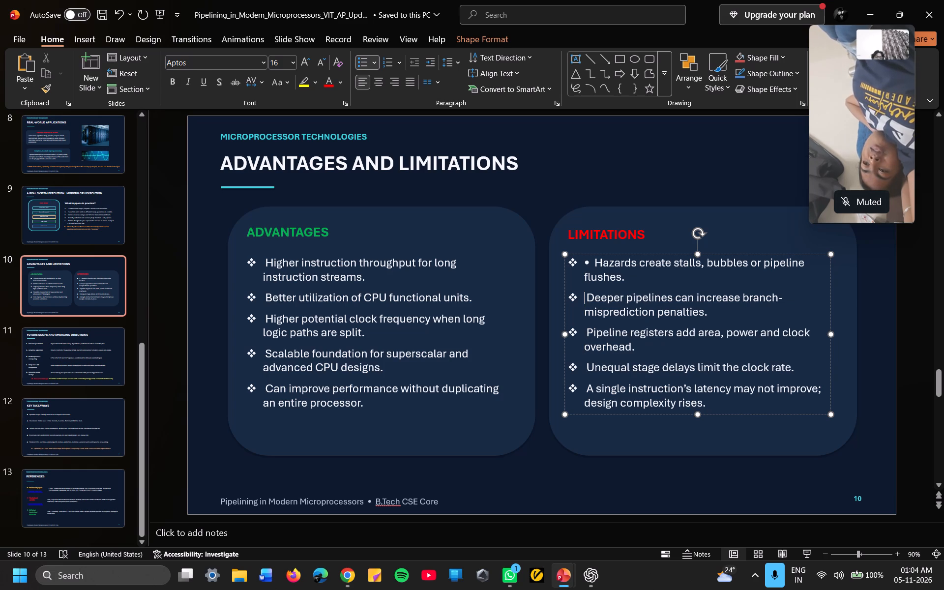
key("Up")
key("Up")
key("Right")
key("Right")
key("BackSpace")
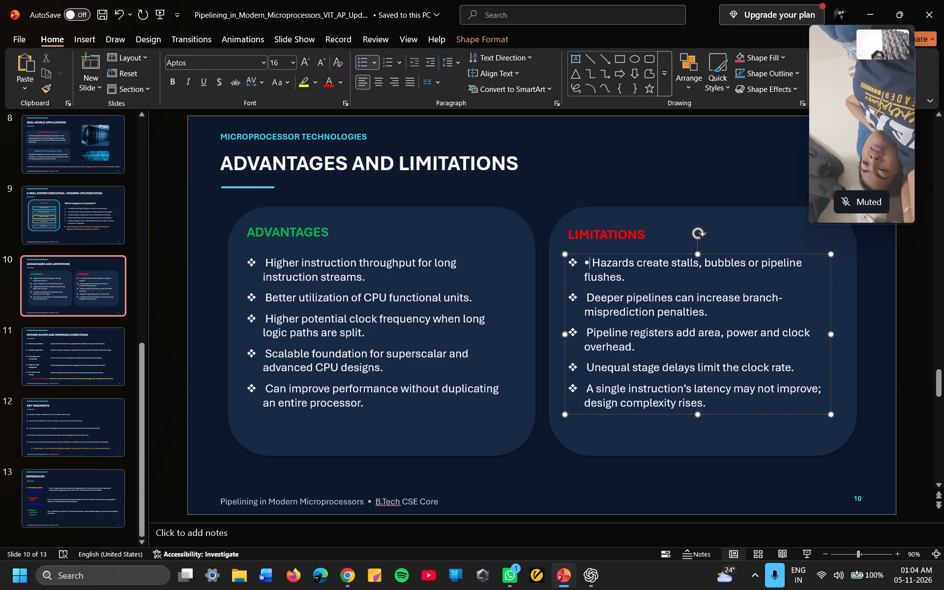
key("BackSpace")
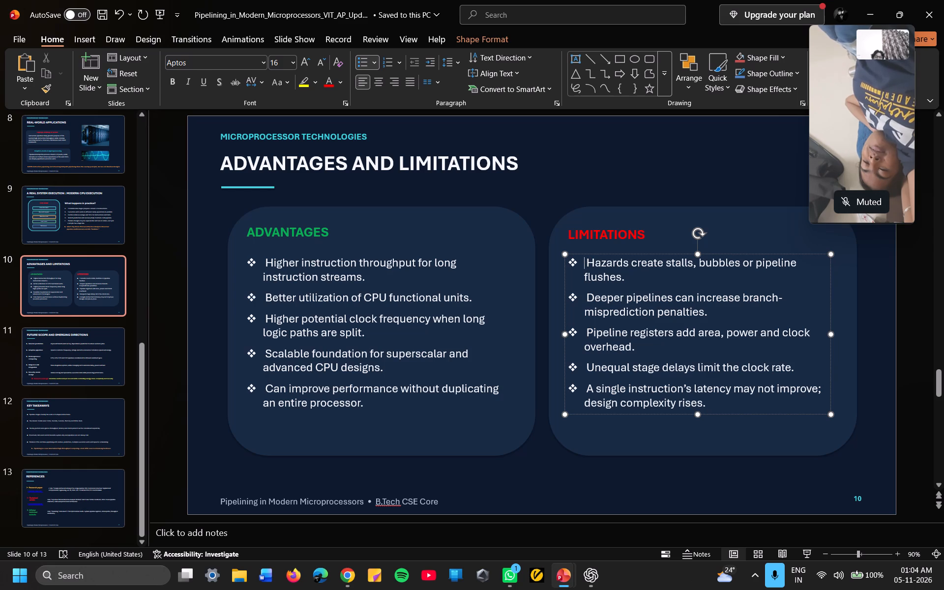
left_click(612, 175)
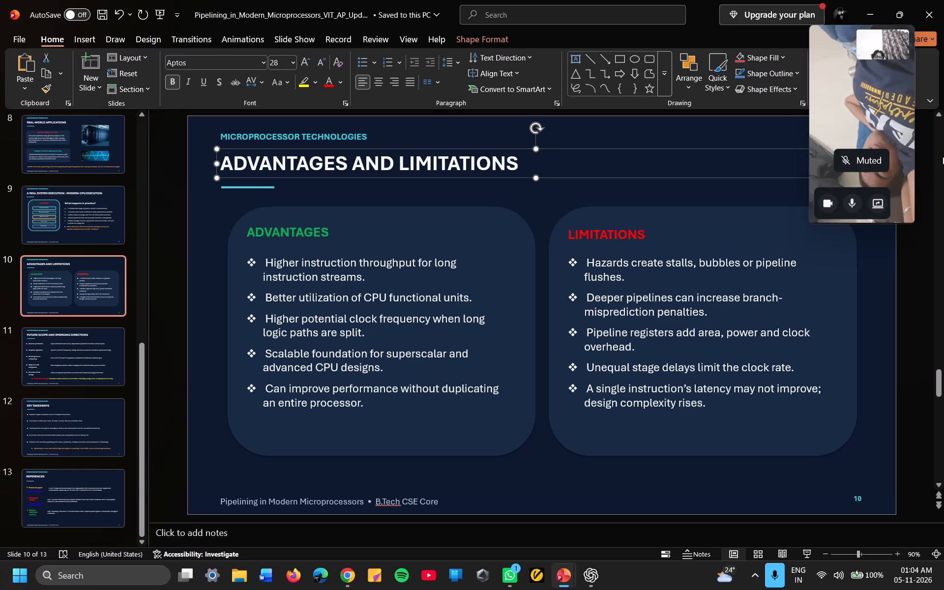
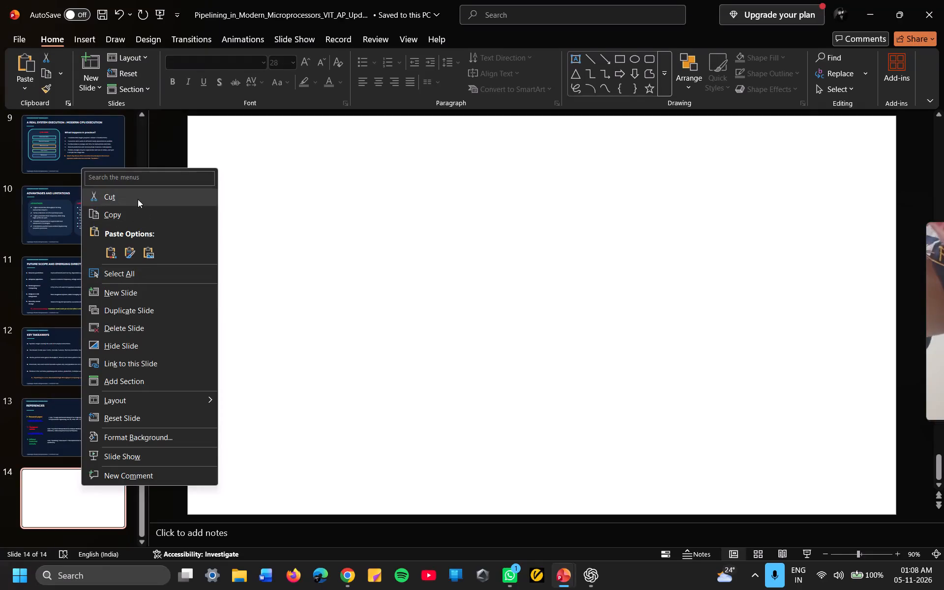
Cut the blank slide 14 from the end of the presentation and save the file.
left_click(138, 199)
key("ctrl+s")
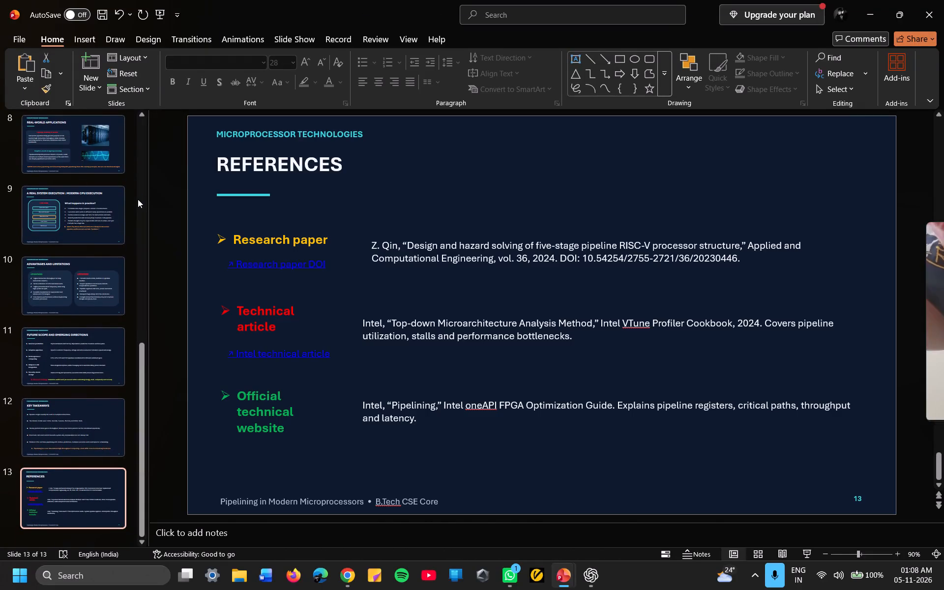
Turn on AutoSave for the presentation using the personal OneDrive as its storage location, and save the file.
left_click(80, 16)
left_click(481, 233)
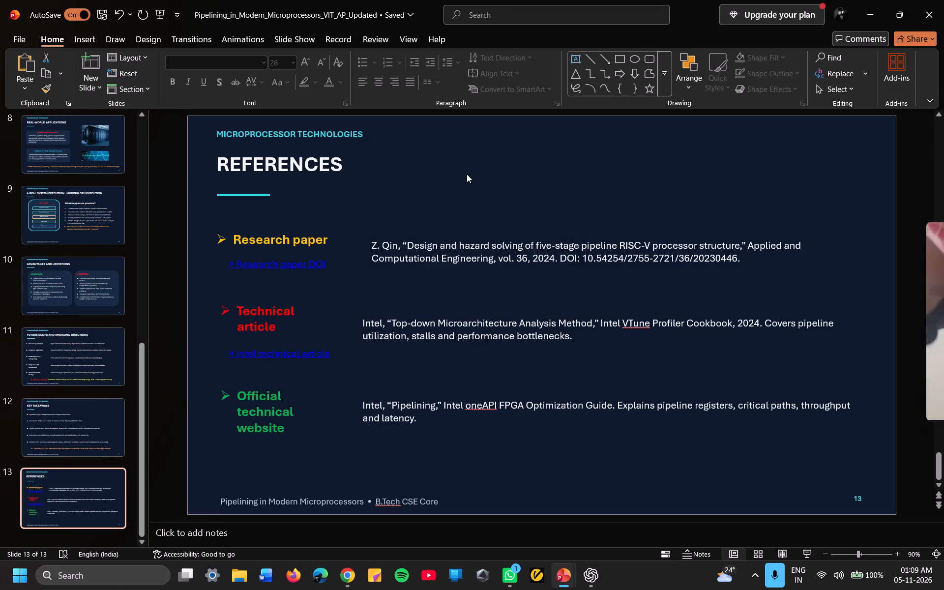
key("ctrl+s")
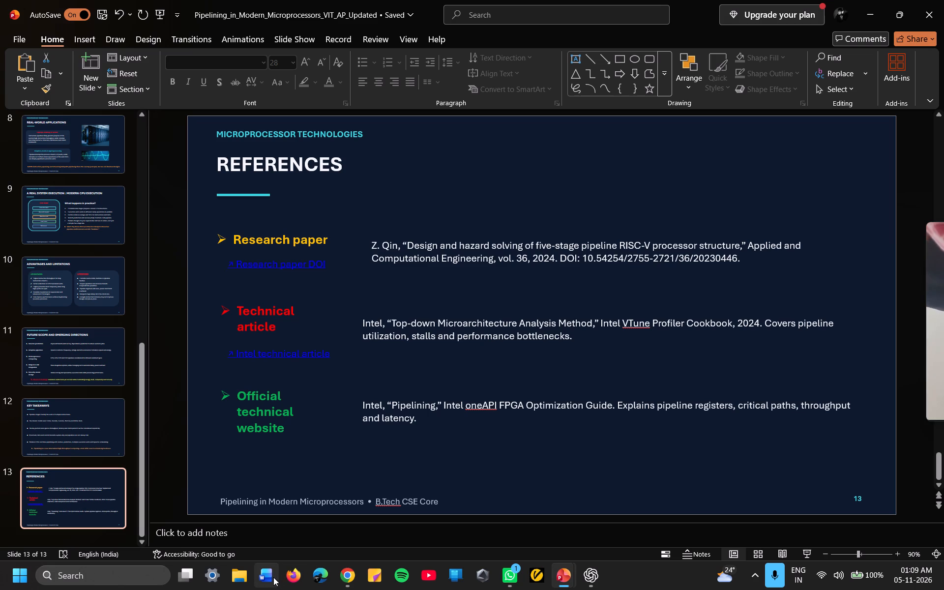